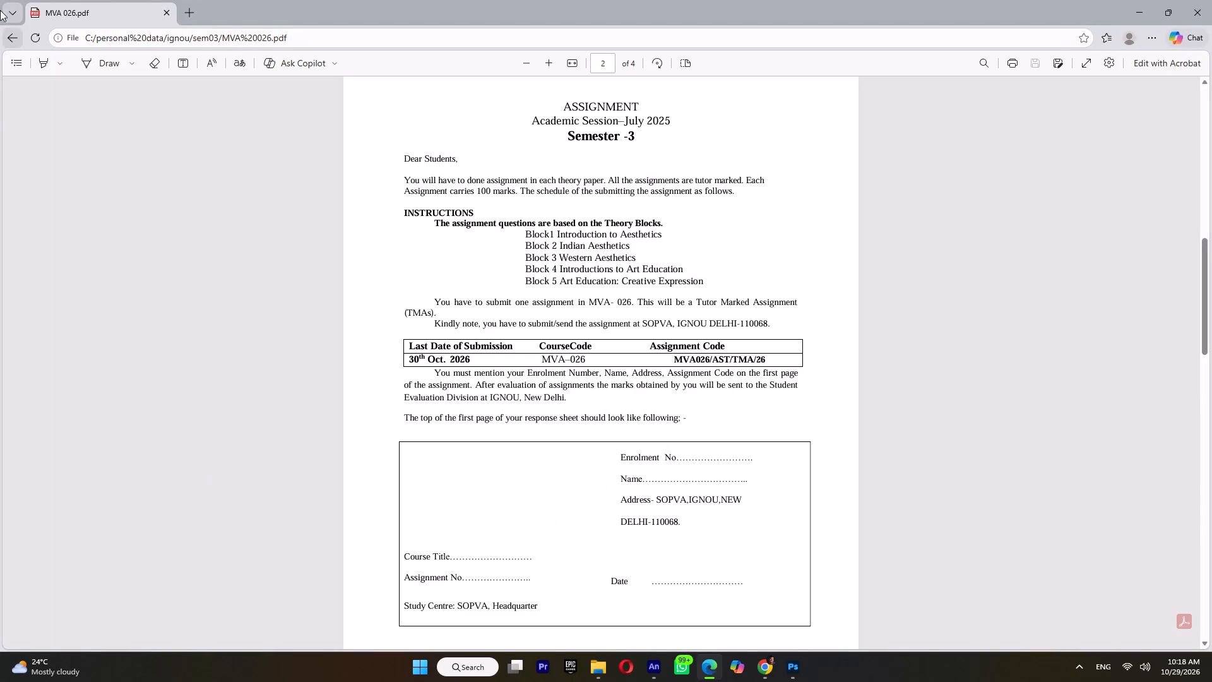
Close the MVA 026.pdf document and the 34-40.psd image in Photoshop.
{"action": "left_click", "coordinate": [166, 13]}
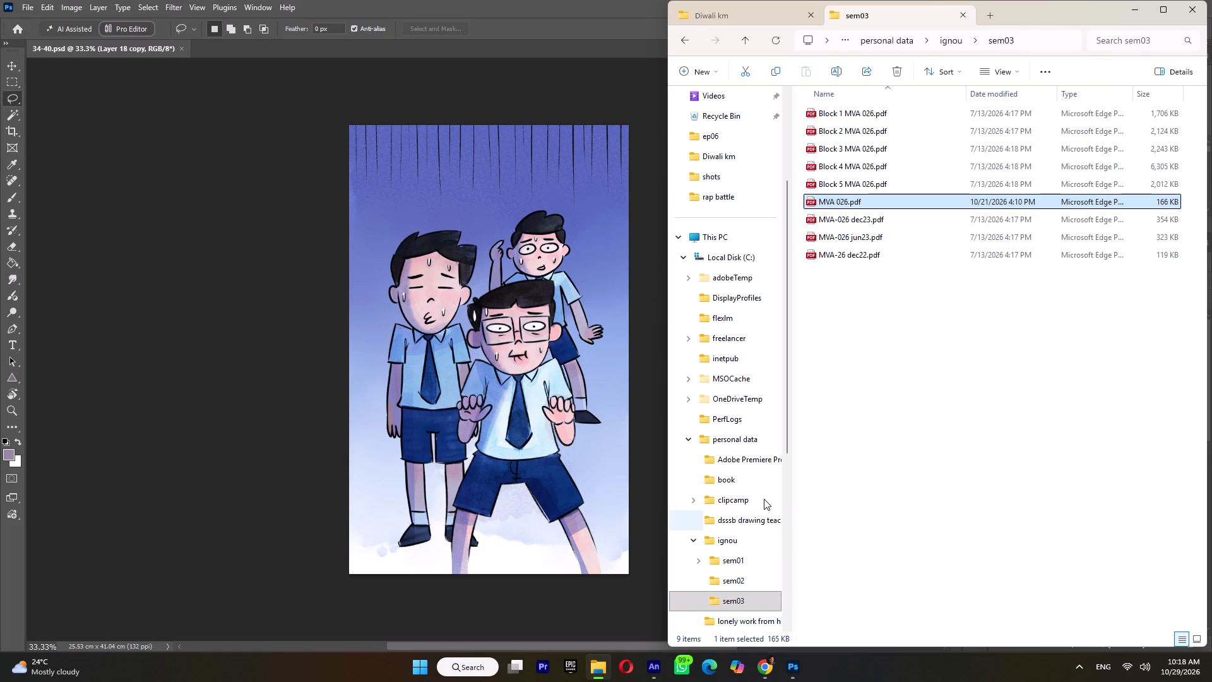
{"action": "left_click", "coordinate": [182, 47]}
Switch to Adobe Animate and create a new document 1080 pixels wide and 1920 pixels high.
{"action": "left_click", "coordinate": [653, 668]}
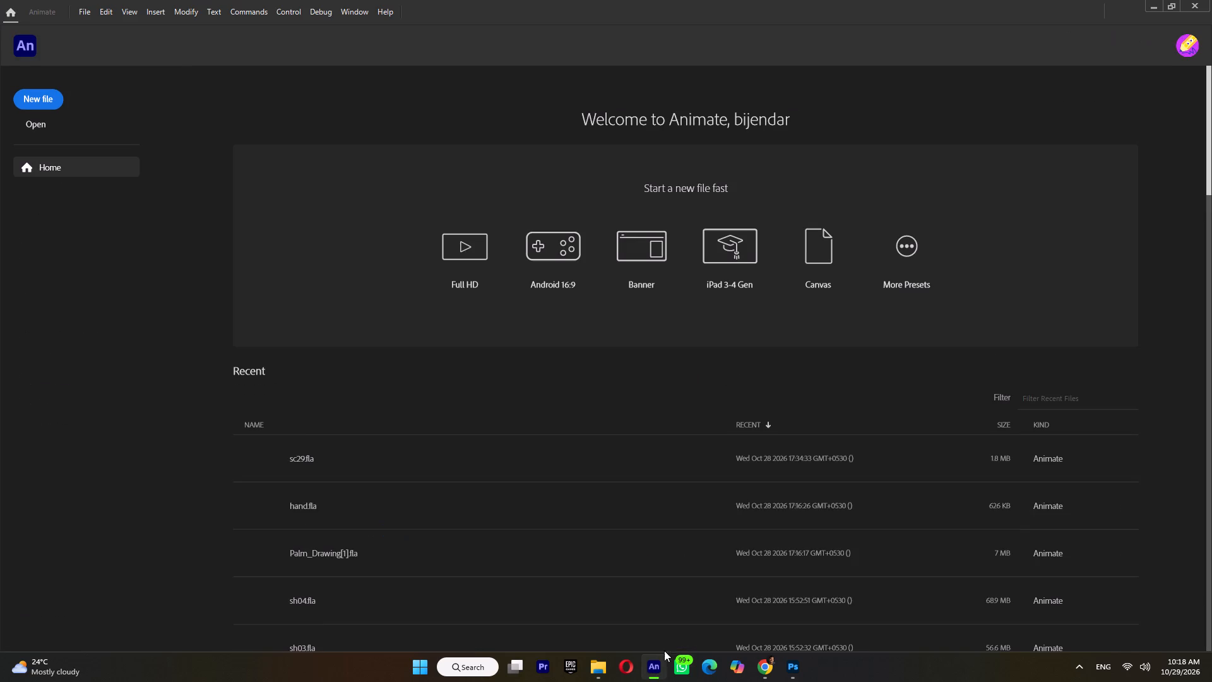
{"action": "left_click", "coordinate": [49, 102]}
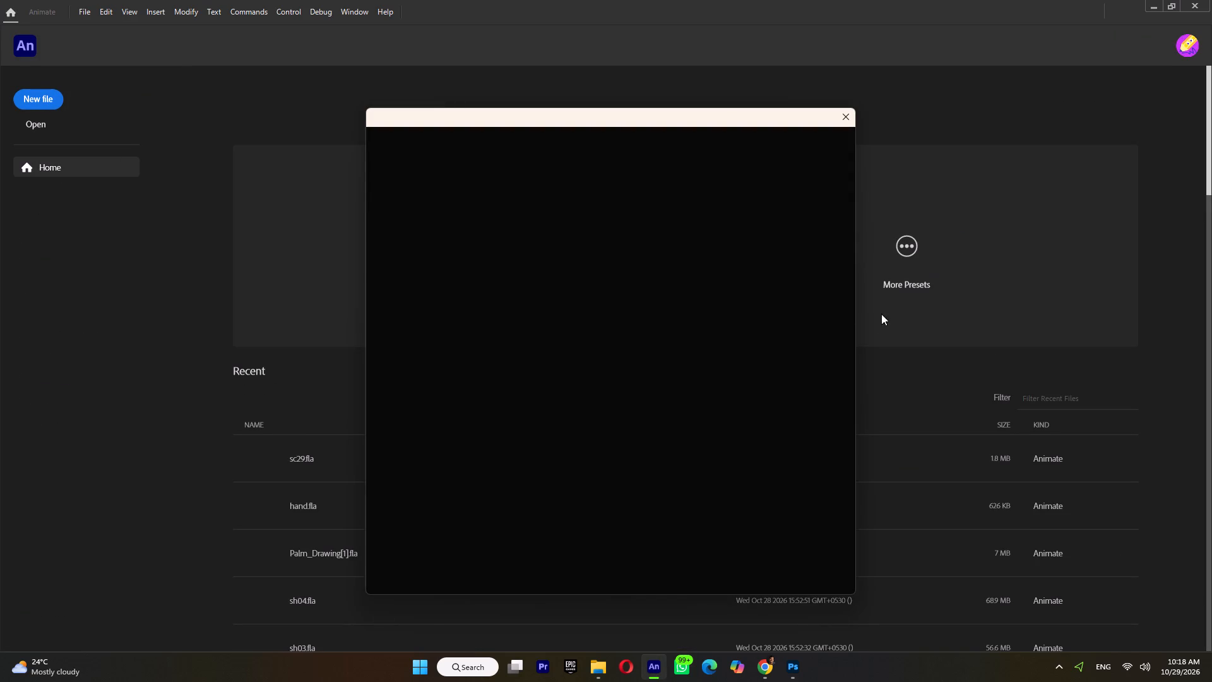
{"action": "left_click_drag", "start_coordinate": [739, 264], "coordinate": [632, 279]}
{"action": "type", "text": "1080"}
{"action": "left_click_drag", "start_coordinate": [812, 266], "coordinate": [683, 291]}
{"action": "type", "text": "1920"}
{"action": "key", "text": "Return"}
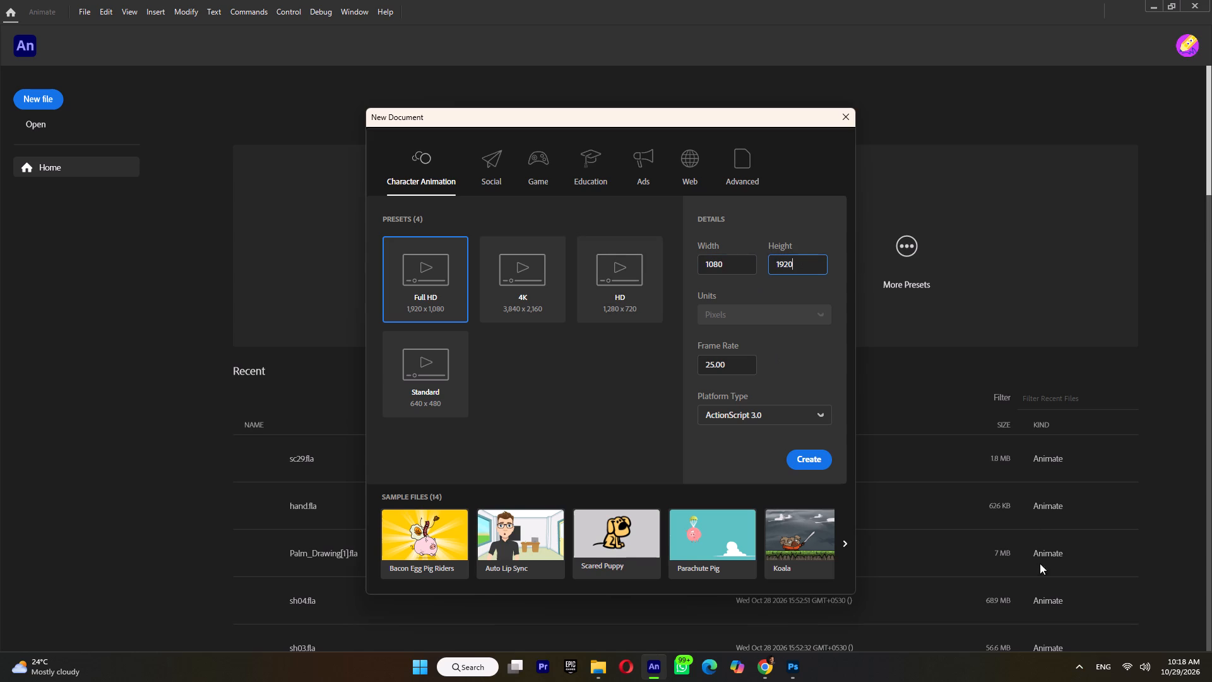
{"action": "left_click", "coordinate": [811, 457]}
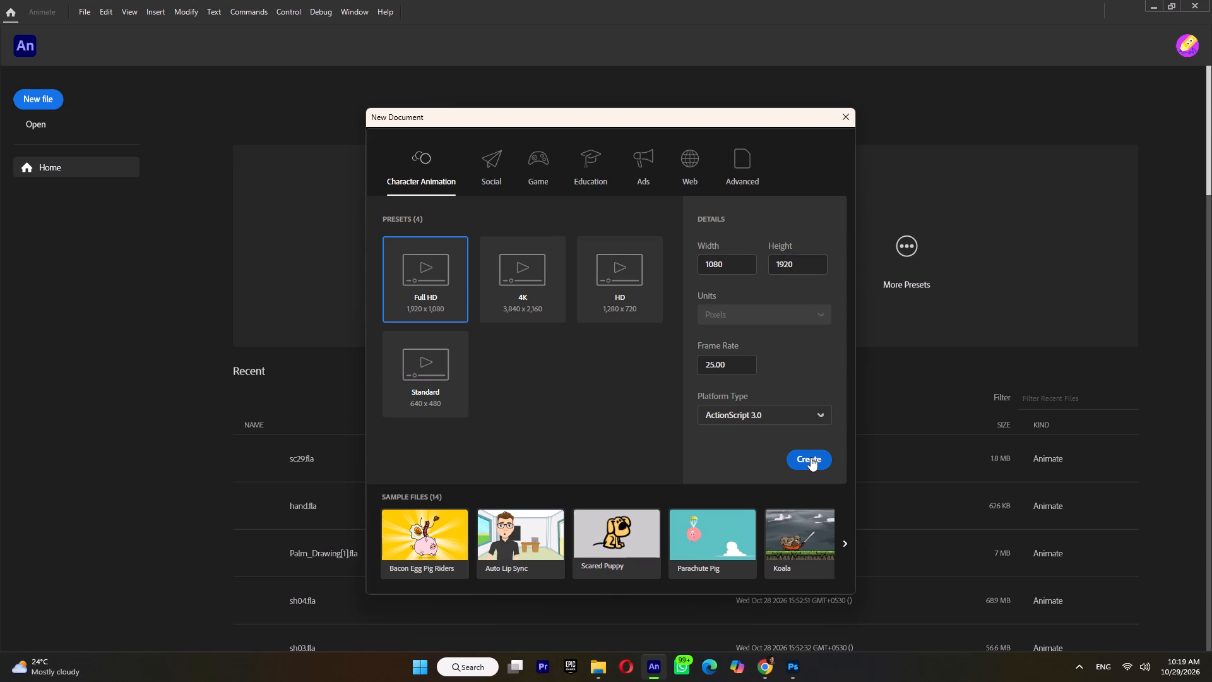
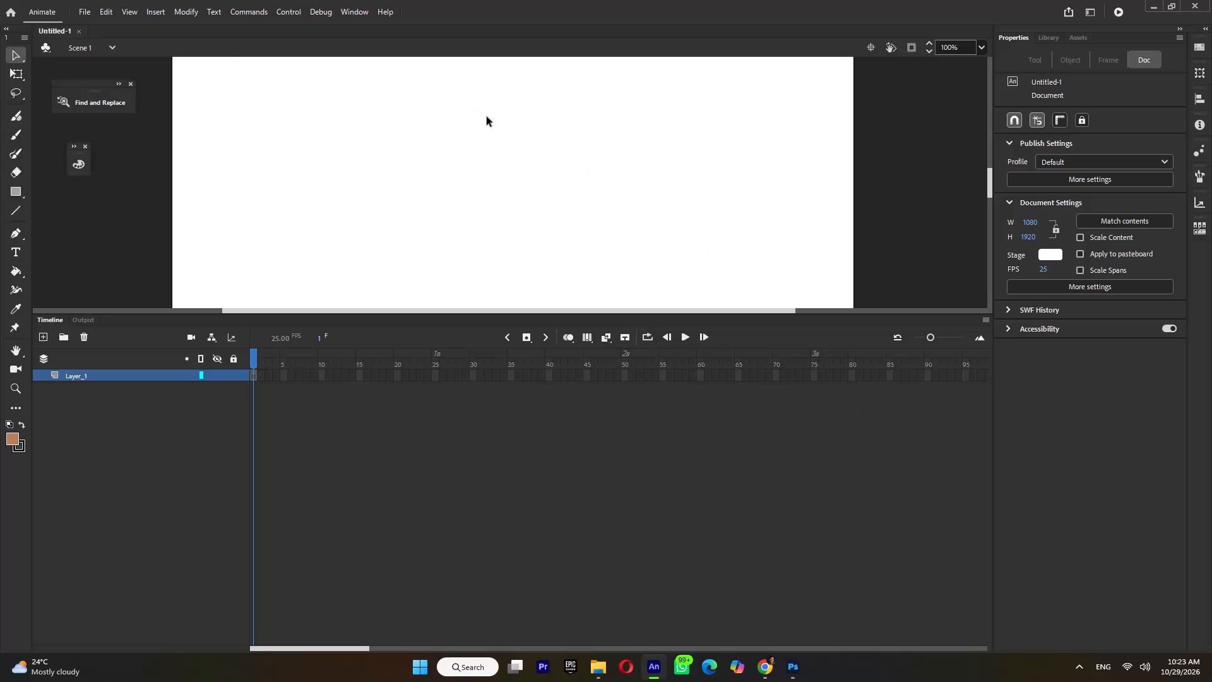
Shrink the timeline area to give the stage of the new document more room.
{"action": "scroll", "coordinate": [487, 131], "scroll_direction": "down", "scroll_amount": 9, "text": "ctrl"}
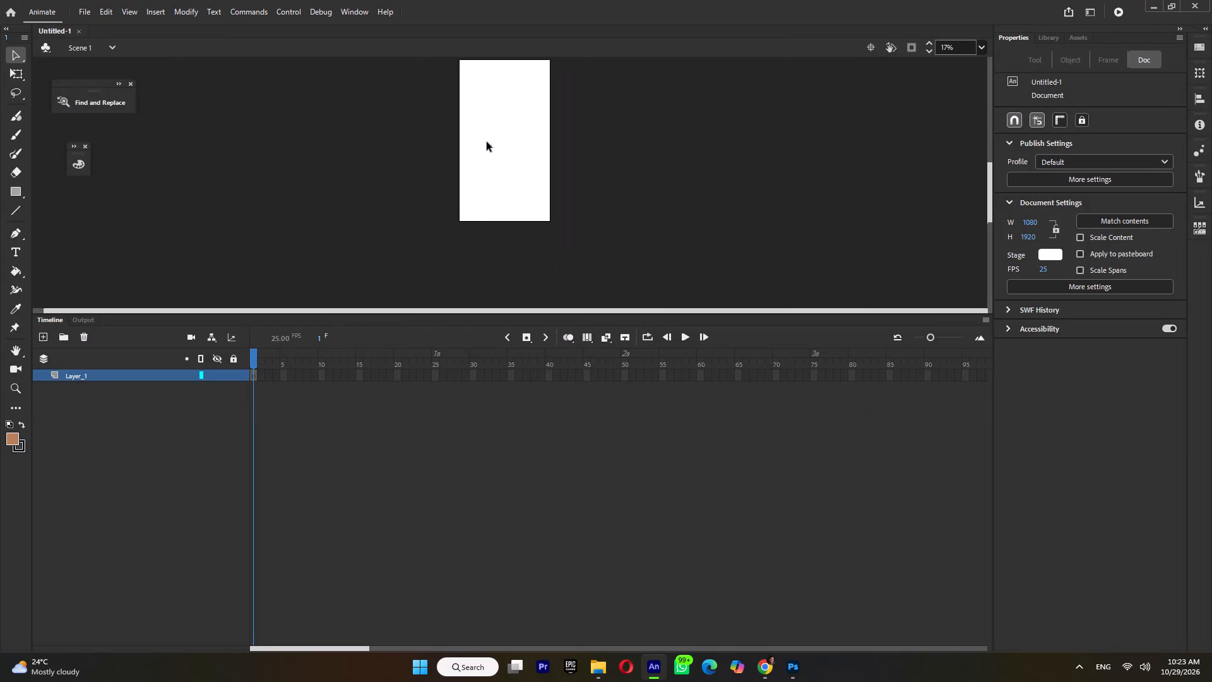
{"action": "left_click_drag", "start_coordinate": [460, 315], "coordinate": [456, 425]}
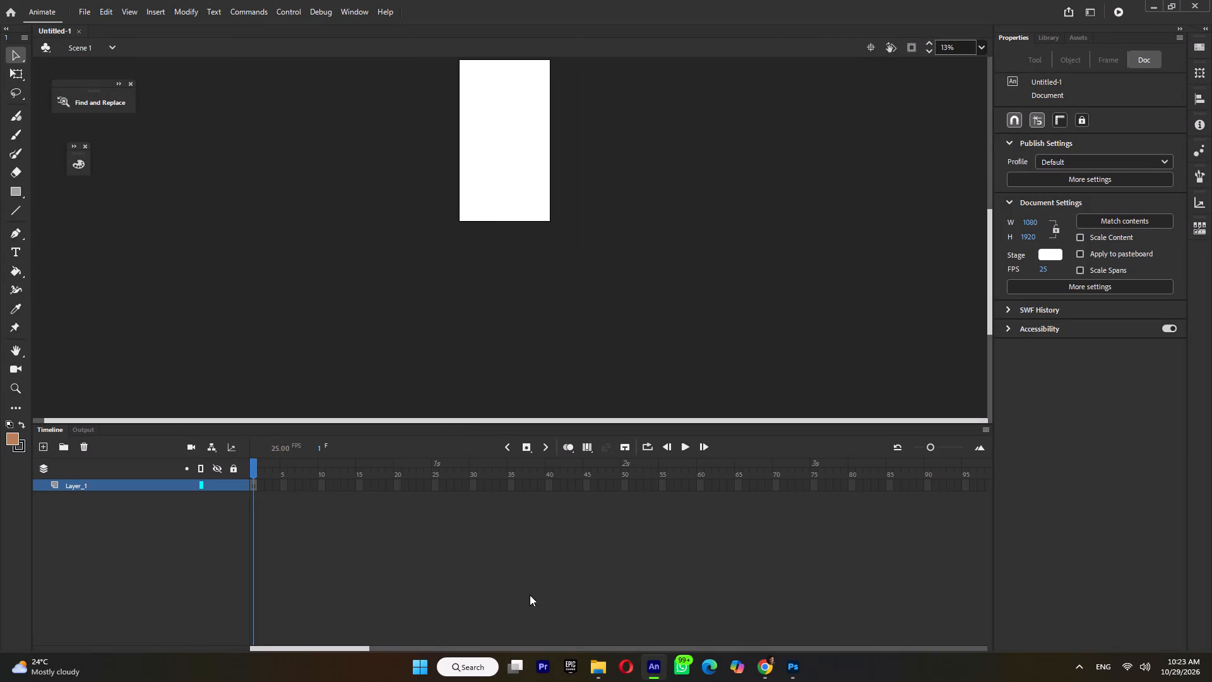
Open sh02.fla from the Diwali km folder.
{"action": "left_click", "coordinate": [600, 673]}
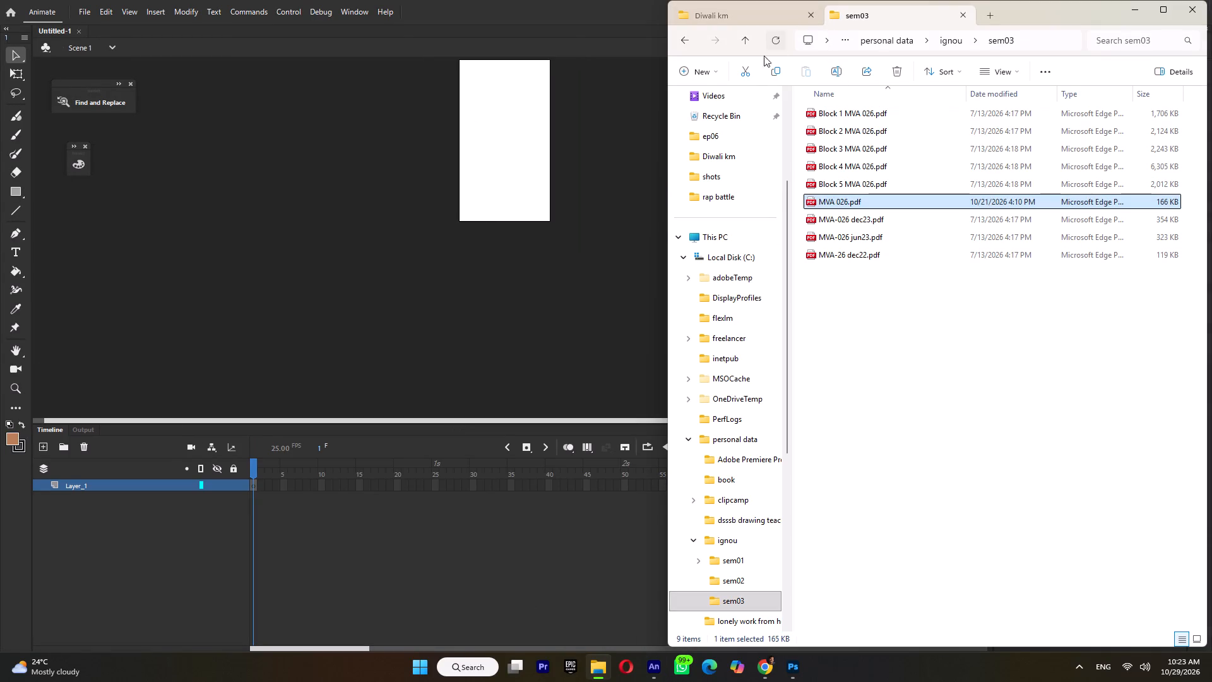
{"action": "left_click", "coordinate": [742, 16]}
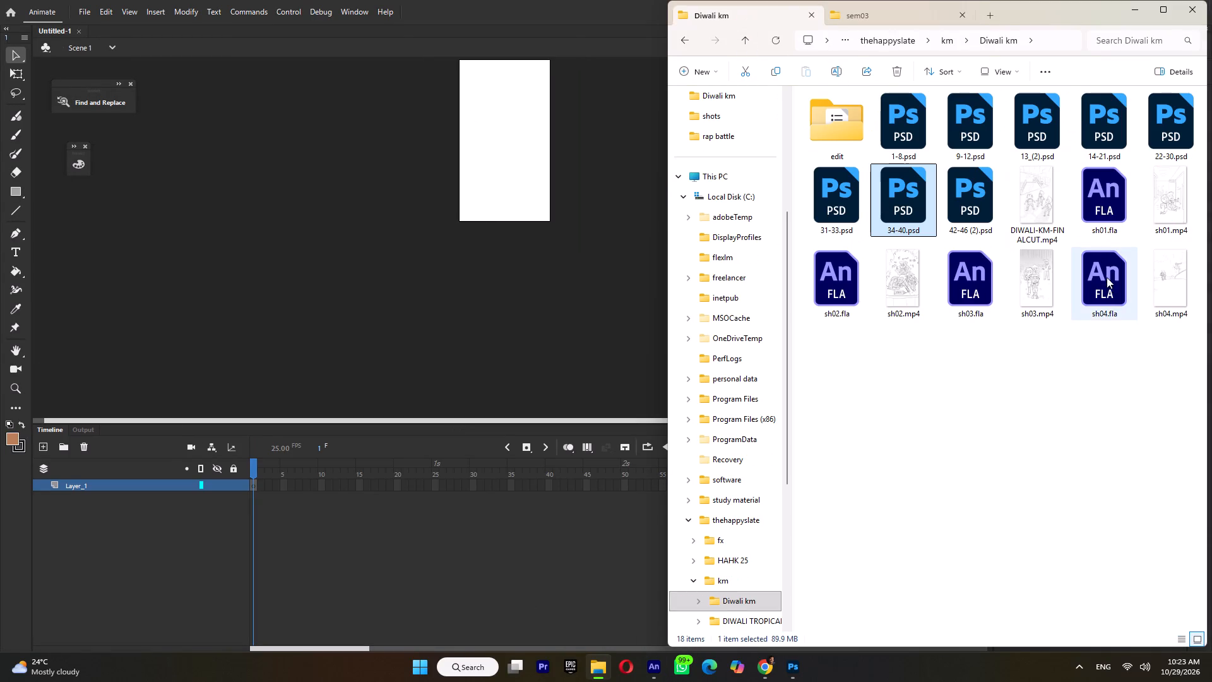
{"action": "left_click", "coordinate": [975, 283]}
{"action": "double_click", "coordinate": [848, 290]}
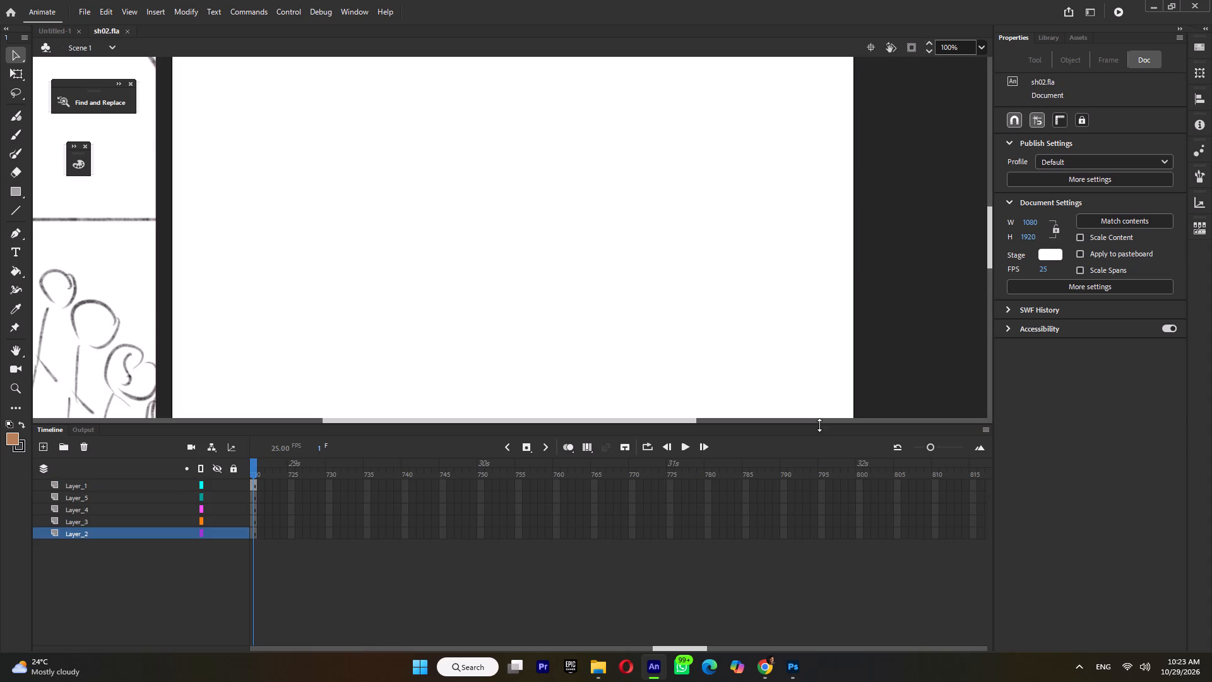
Scrub the end of the sh02.fla timeline to check which shots it covers, and return to the Untitled-1 document.
{"action": "scroll", "coordinate": [579, 280], "scroll_direction": "down", "scroll_amount": 8, "text": "ctrl"}
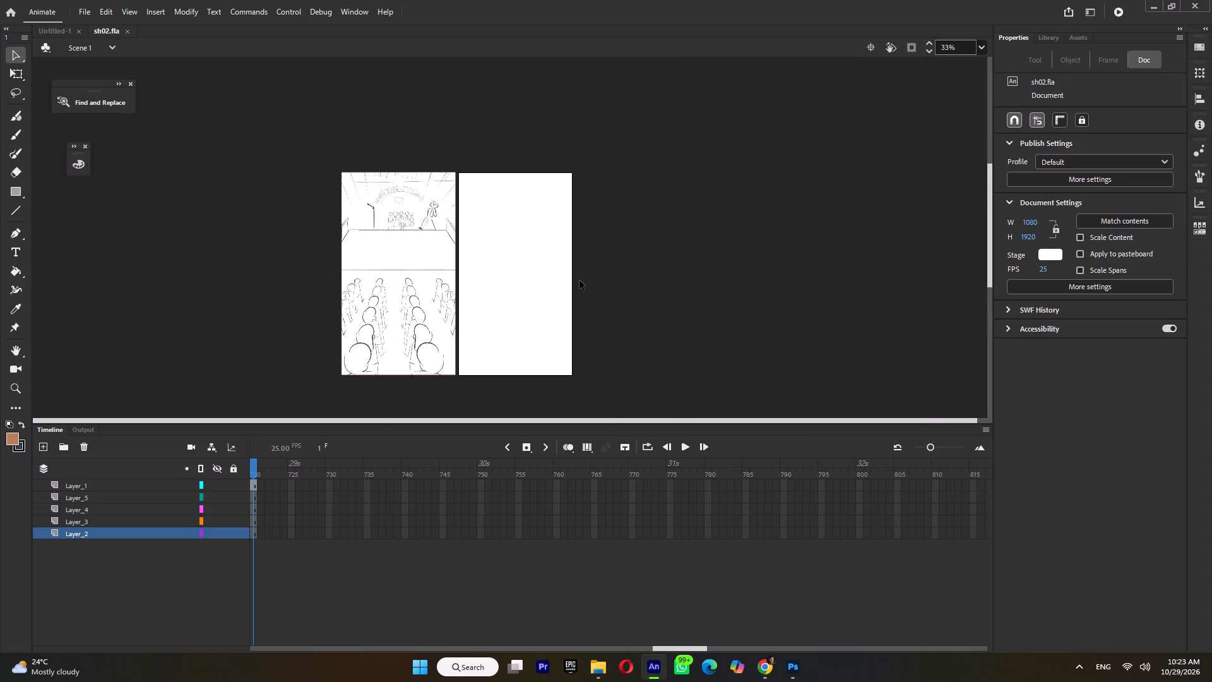
{"action": "left_click_drag", "start_coordinate": [260, 465], "coordinate": [187, 474]}
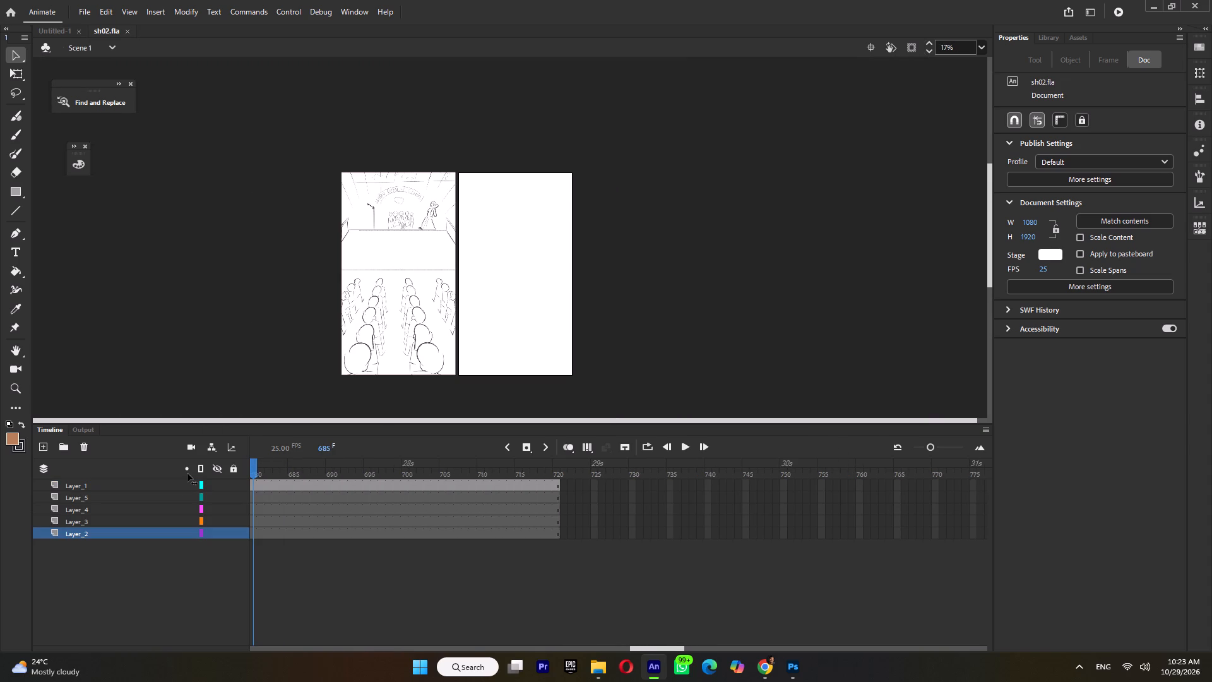
{"action": "left_click_drag", "start_coordinate": [187, 474], "coordinate": [645, 511]}
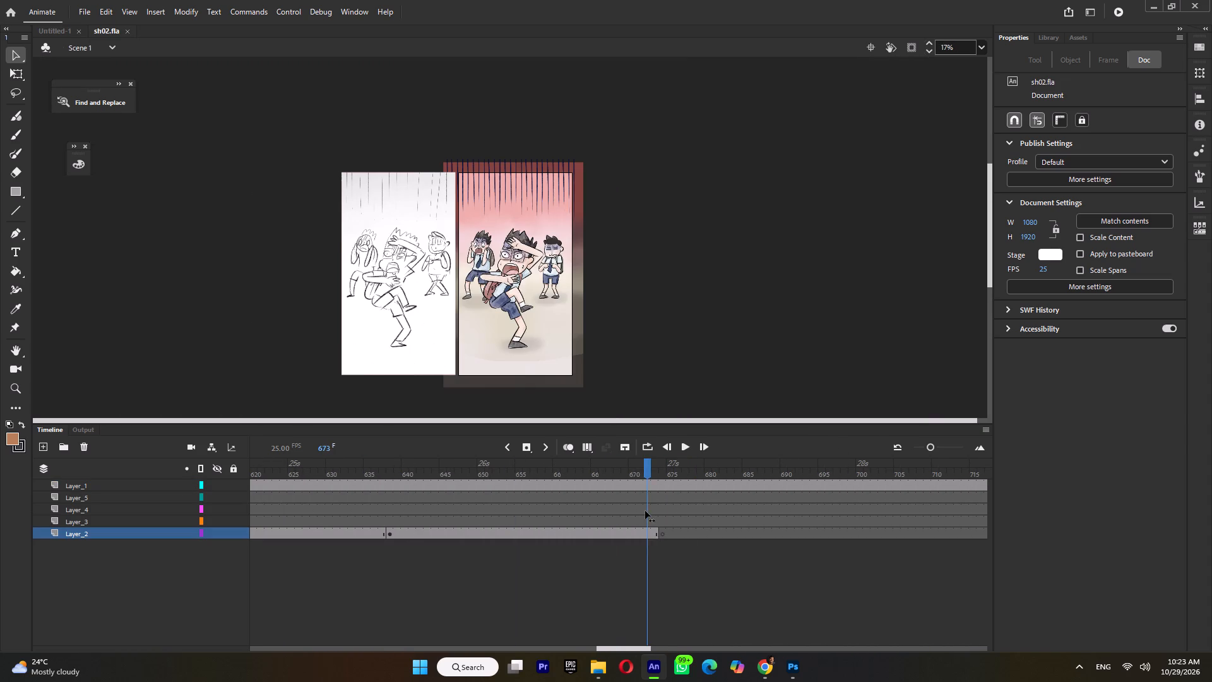
{"action": "left_click_drag", "start_coordinate": [645, 511], "coordinate": [662, 514]}
{"action": "left_click", "coordinate": [61, 32]}
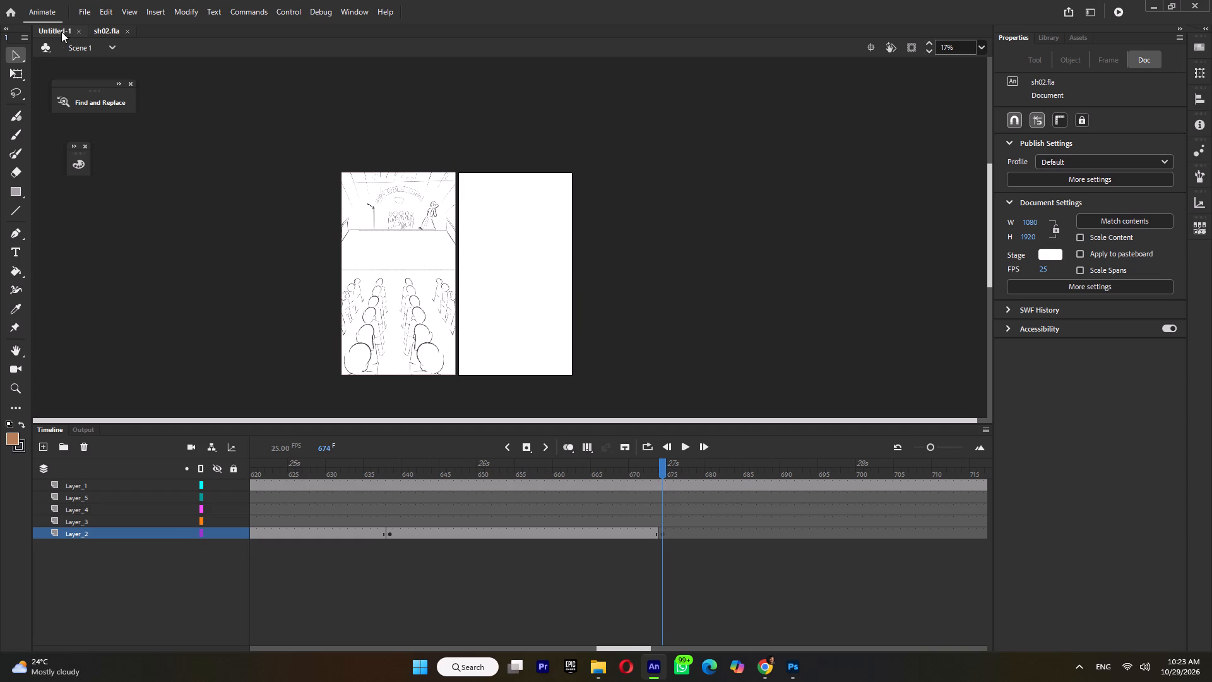
Open 22-30.psd from the Diwali km folder in Photoshop, inspect the artwork of group 30, and close the file.
{"action": "left_click", "coordinate": [595, 661]}
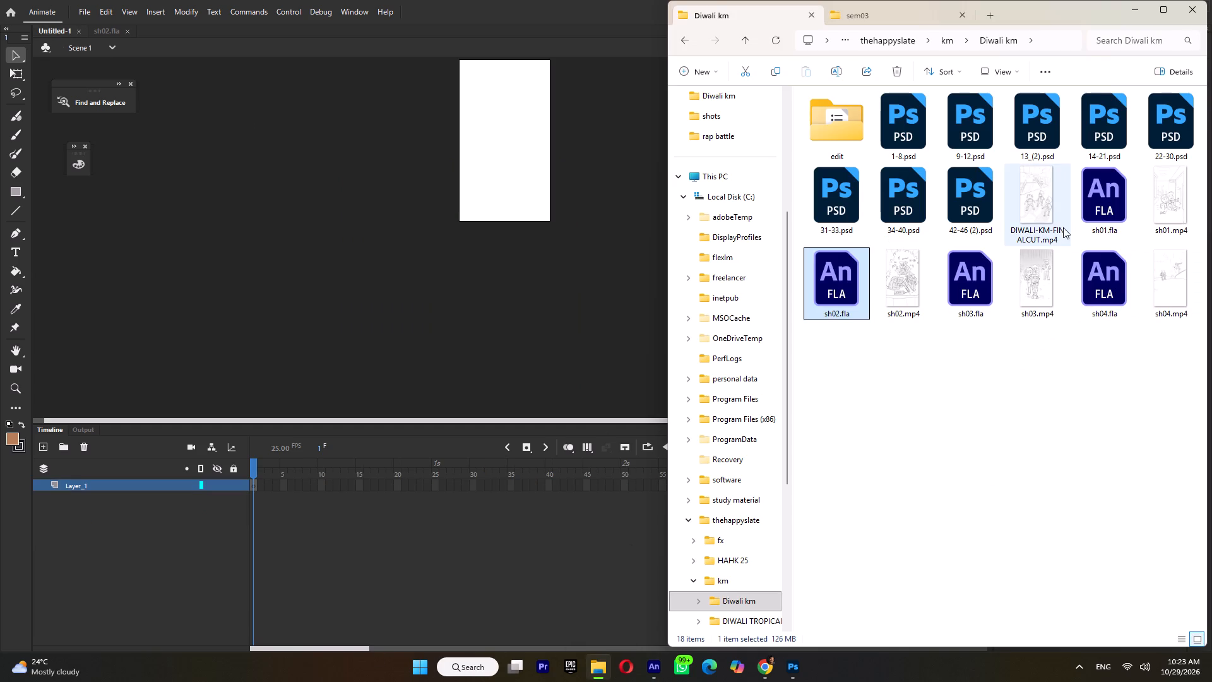
{"action": "left_click", "coordinate": [837, 218]}
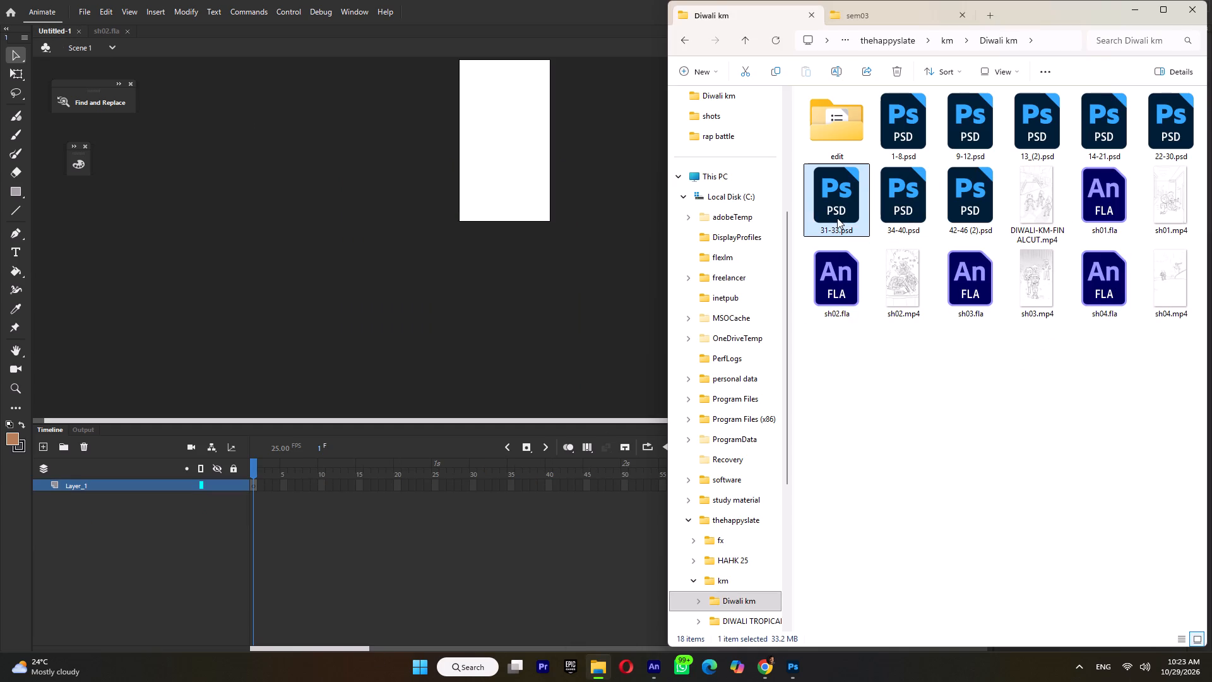
{"action": "double_click", "coordinate": [1183, 124]}
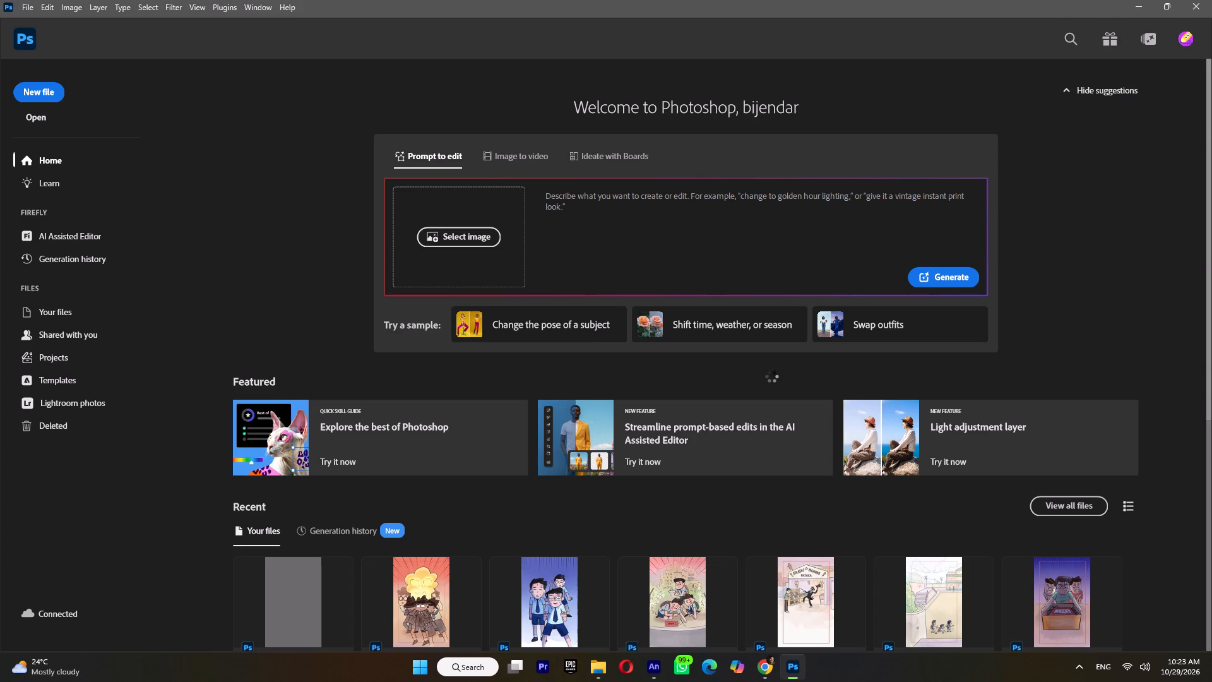
{"action": "left_click", "coordinate": [998, 345]}
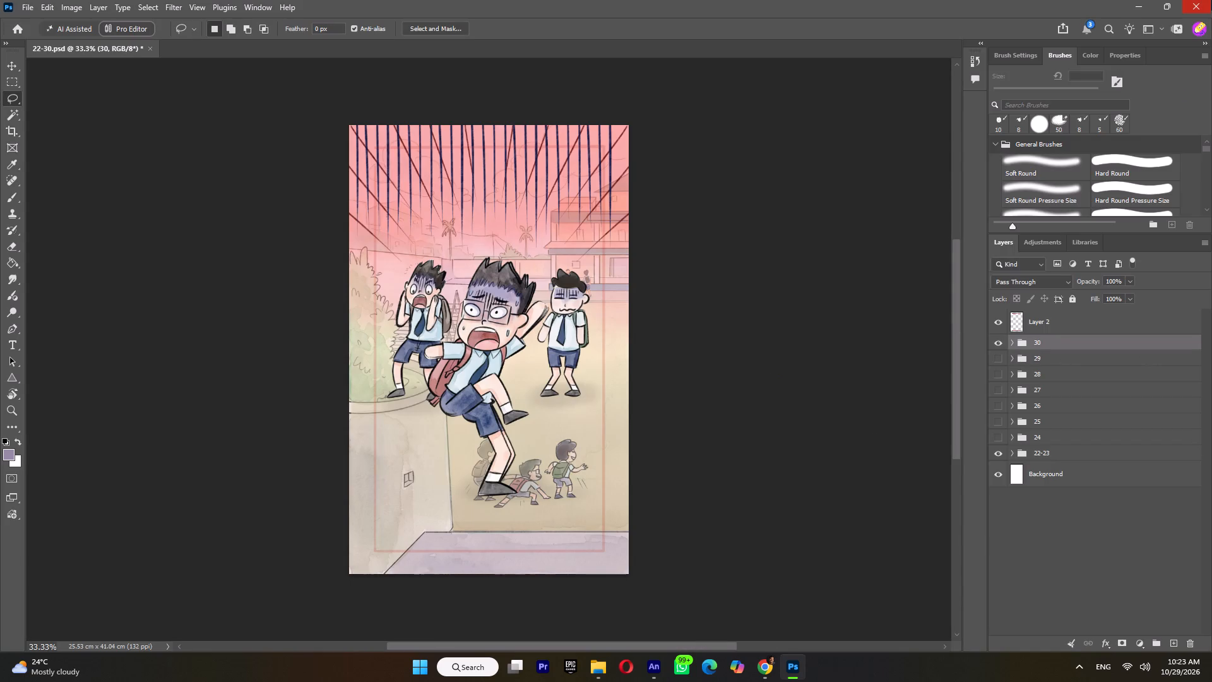
{"action": "left_click", "coordinate": [150, 48]}
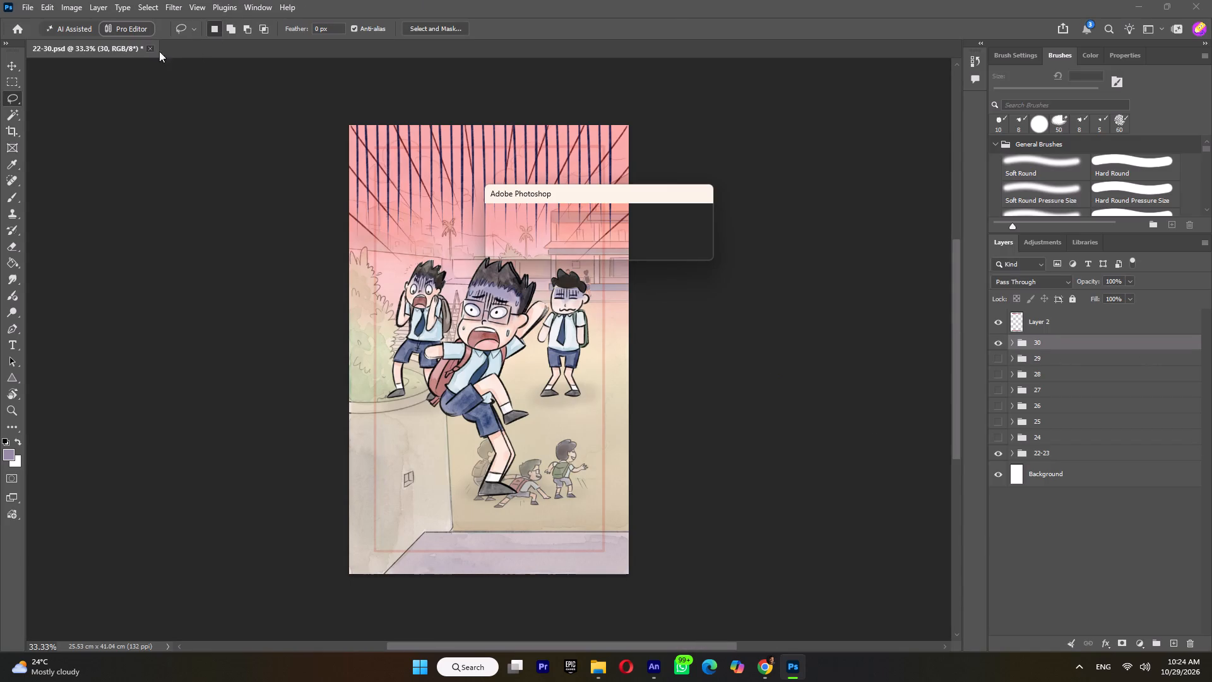
{"action": "left_click", "coordinate": [599, 248]}
Open 31-33.psd in Photoshop and preview groups 31, 32 and 33, leaving only group 31 of the three visible.
{"action": "left_click", "coordinate": [601, 675]}
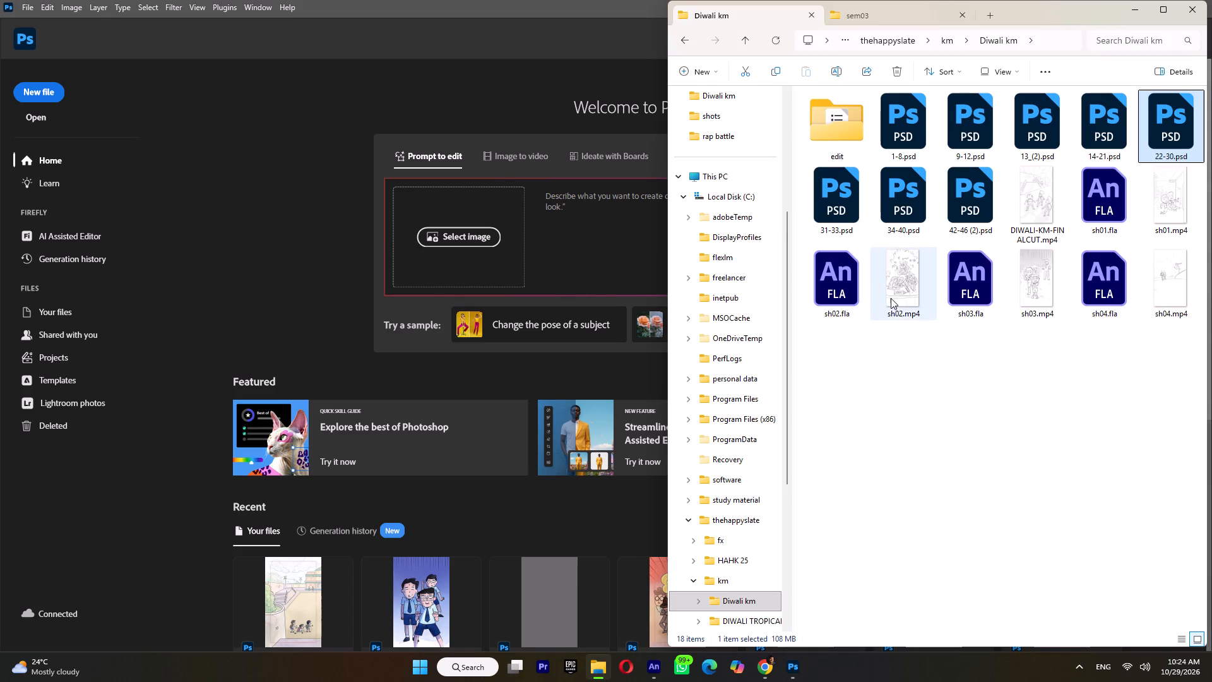
{"action": "left_click", "coordinate": [812, 212]}
{"action": "double_click", "coordinate": [816, 210]}
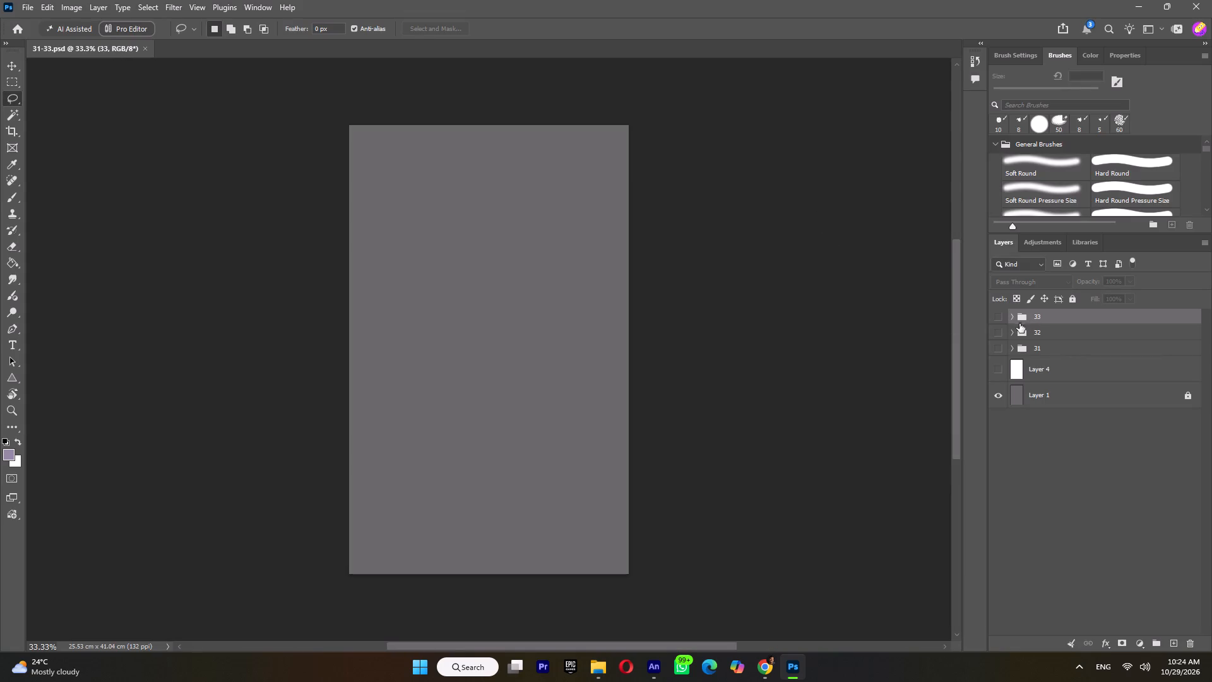
{"action": "left_click", "coordinate": [997, 318]}
{"action": "left_click", "coordinate": [999, 349]}
{"action": "left_click", "coordinate": [999, 333]}
{"action": "left_click", "coordinate": [999, 318]}
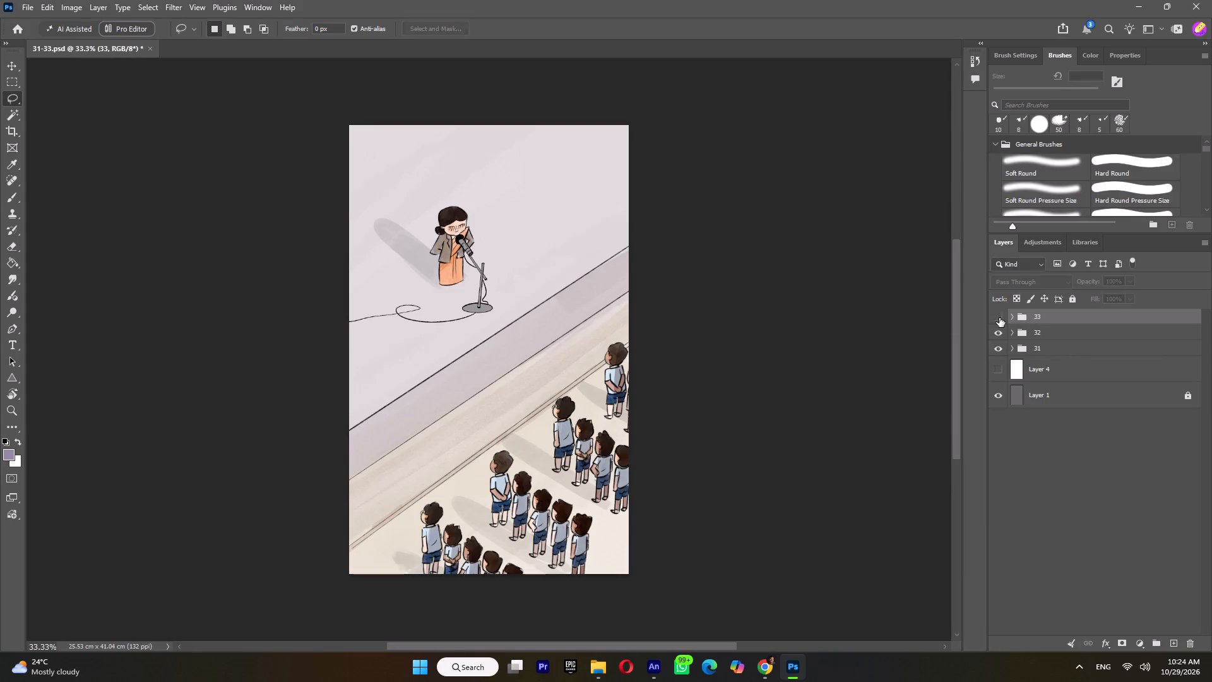
{"action": "left_click", "coordinate": [999, 330]}
Arrange the Animate and Photoshop windows side by side, with Animate on the left half and Photoshop on the right.
{"action": "left_click_drag", "start_coordinate": [896, 7], "coordinate": [1211, 197]}
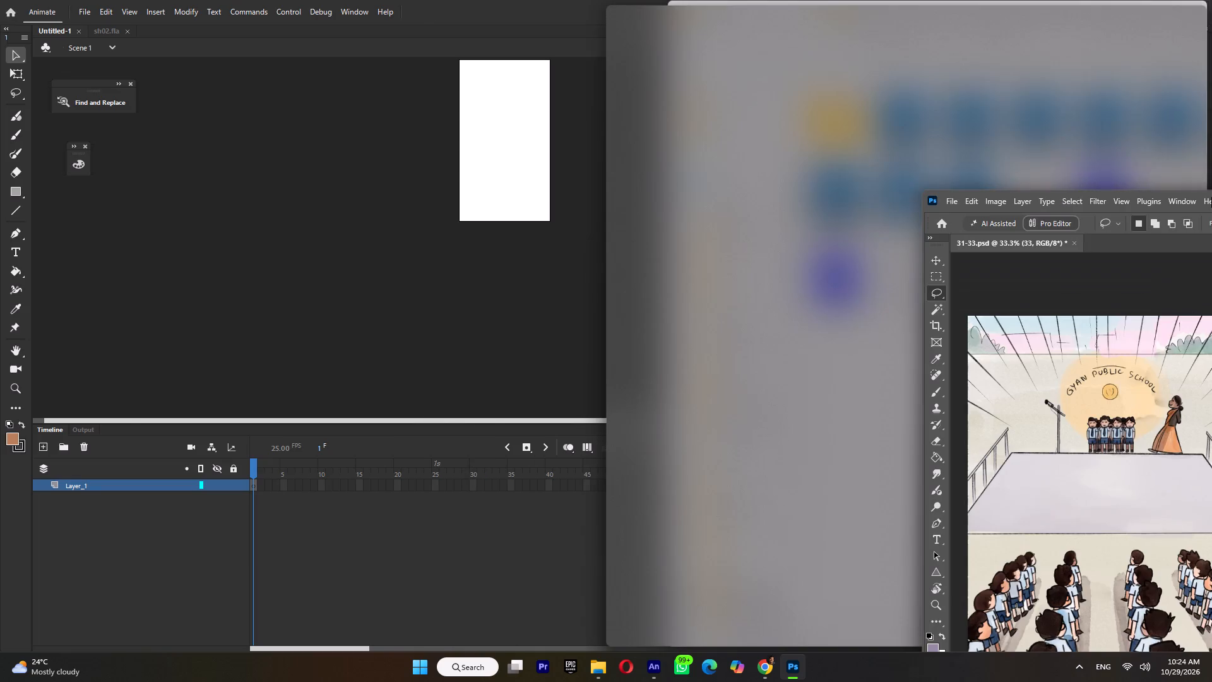
{"action": "left_click_drag", "start_coordinate": [1211, 197], "coordinate": [1211, 193]}
{"action": "left_click", "coordinate": [315, 248]}
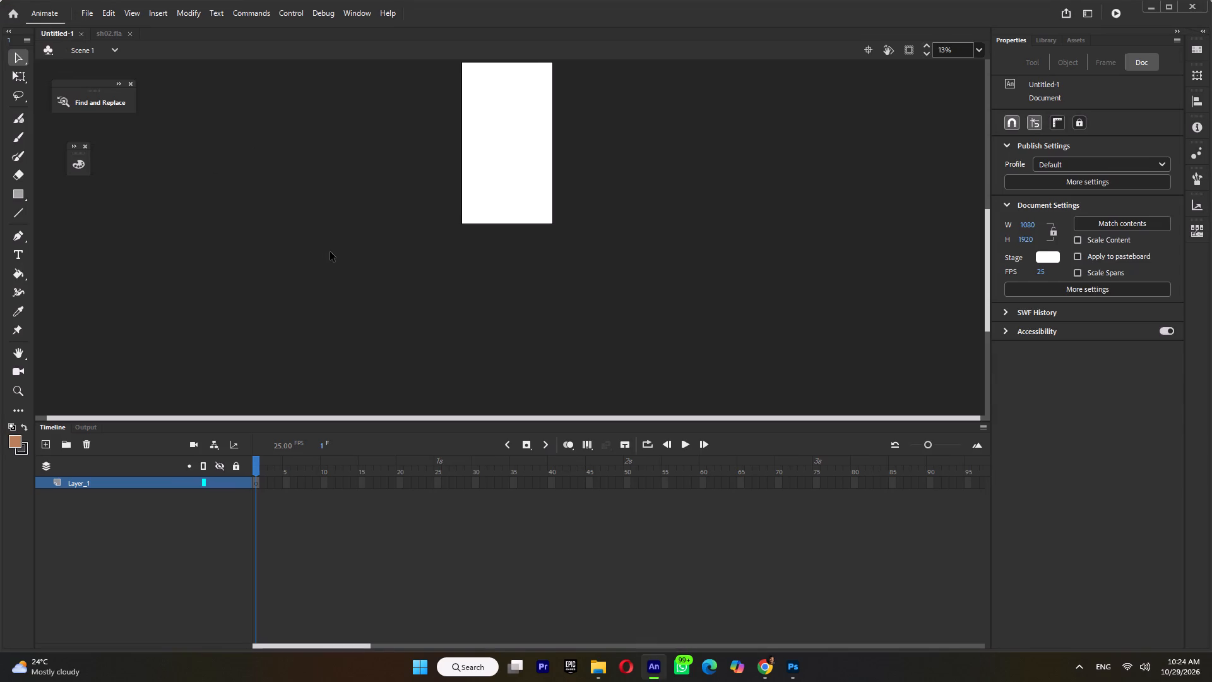
{"action": "left_click_drag", "start_coordinate": [990, 9], "coordinate": [42, 231]}
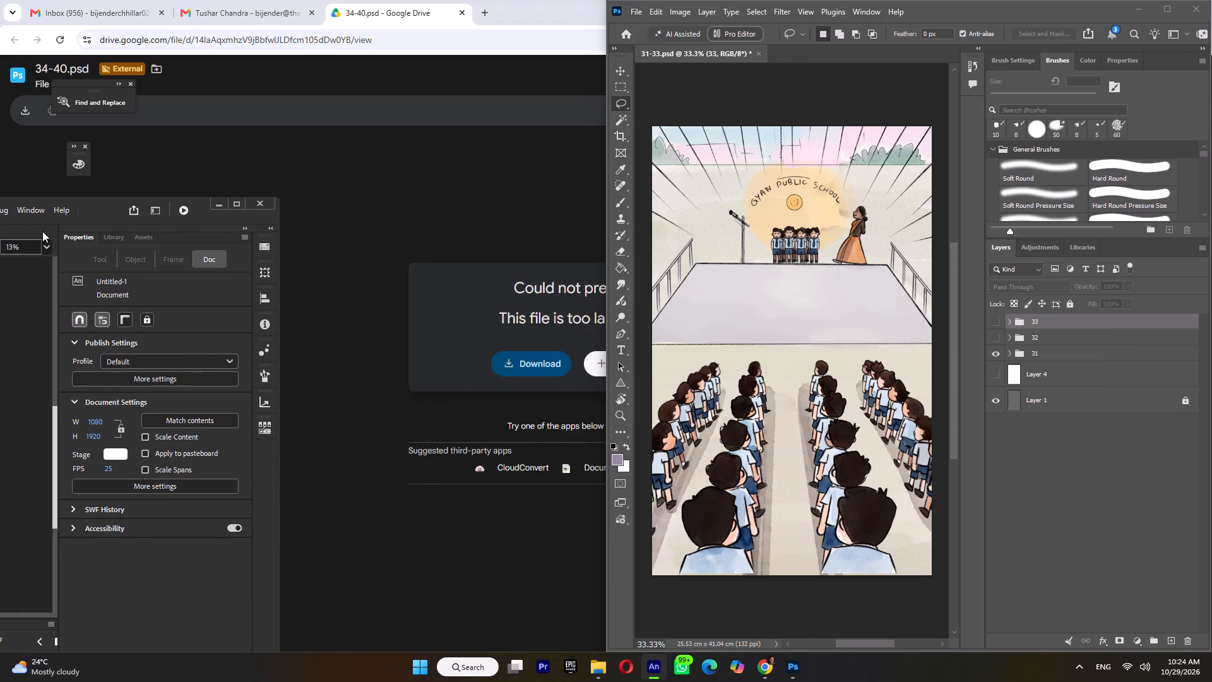
{"action": "left_click_drag", "start_coordinate": [42, 231], "coordinate": [0, 232]}
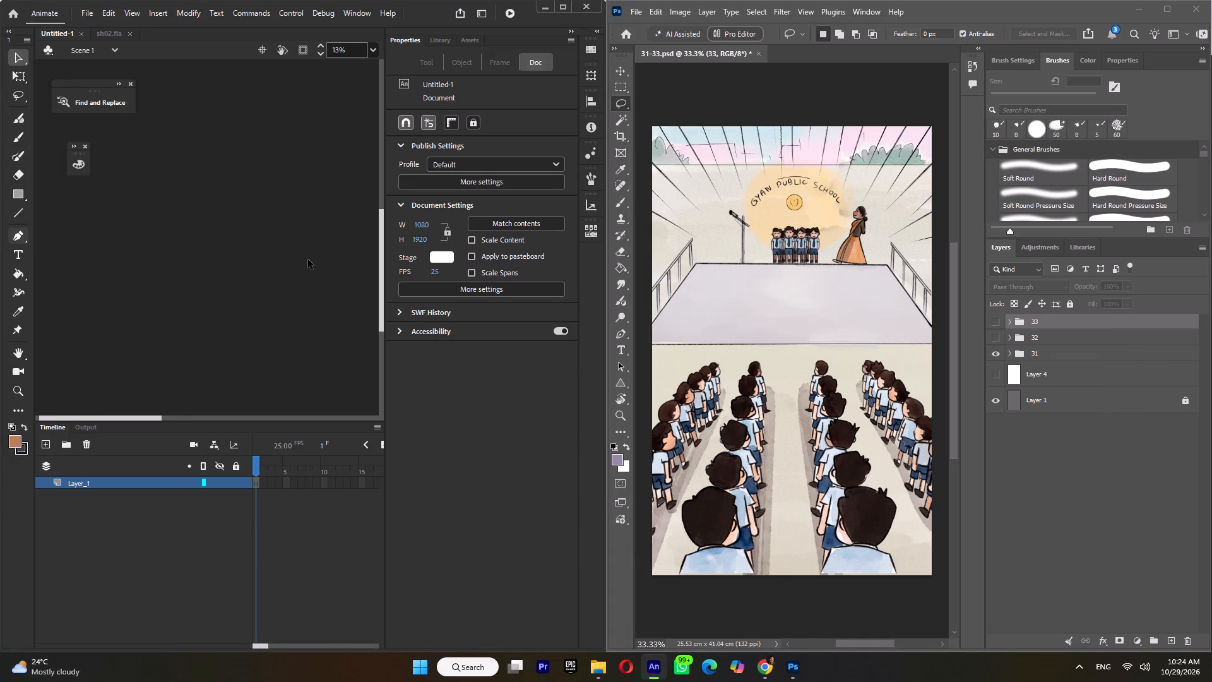
Bring 31-33.psd from the Diwali km folder onto the Untitled-1 stage in Animate to start its import.
{"action": "key", "text": "space"}
{"action": "key", "text": "space"}
{"action": "key", "text": "space"}
{"action": "key", "text": "space"}
{"action": "key", "text": "space"}
{"action": "key", "text": "space"}
{"action": "key", "text": "space"}
{"action": "key", "text": "space"}
{"action": "key", "text": "space"}
{"action": "key", "text": "space"}
{"action": "key", "text": "space"}
{"action": "key", "text": "space"}
{"action": "key", "text": "space"}
{"action": "key", "text": "space"}
{"action": "key", "text": "space"}
{"action": "key", "text": "space"}
{"action": "key", "text": "space"}
{"action": "key", "text": "space"}
{"action": "key", "text": "space"}
{"action": "key", "text": "space"}
{"action": "left_click_drag", "start_coordinate": [312, 265], "coordinate": [36, 345]}
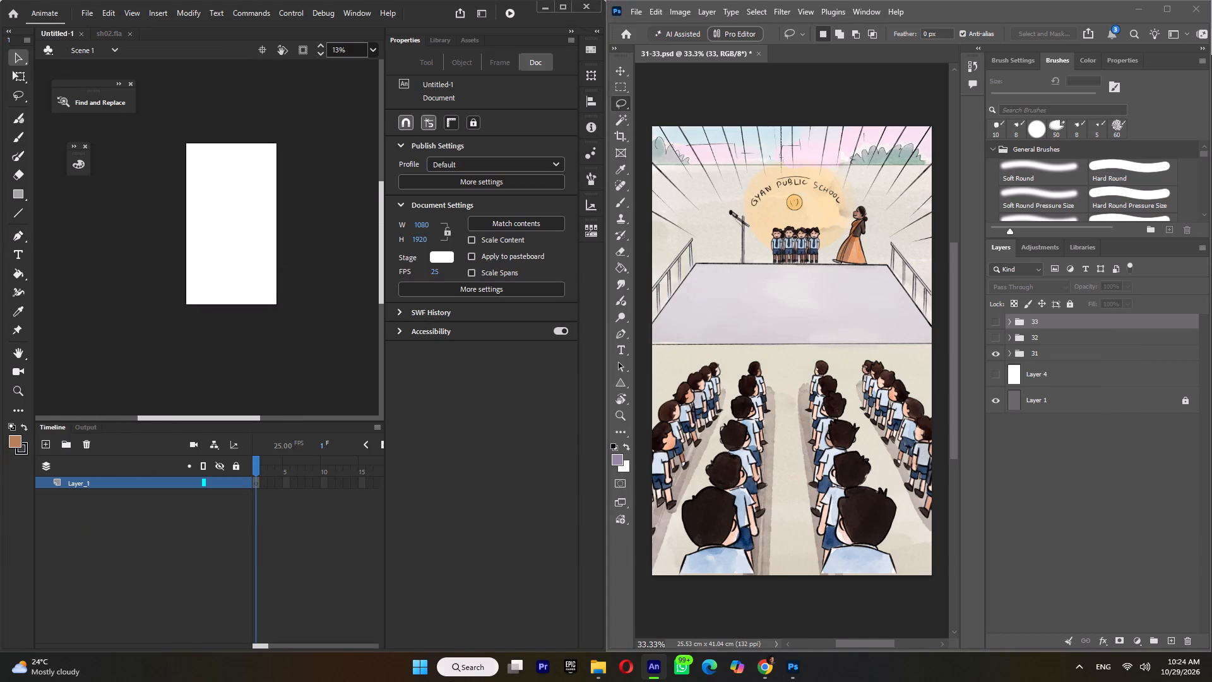
{"action": "left_click", "coordinate": [594, 669]}
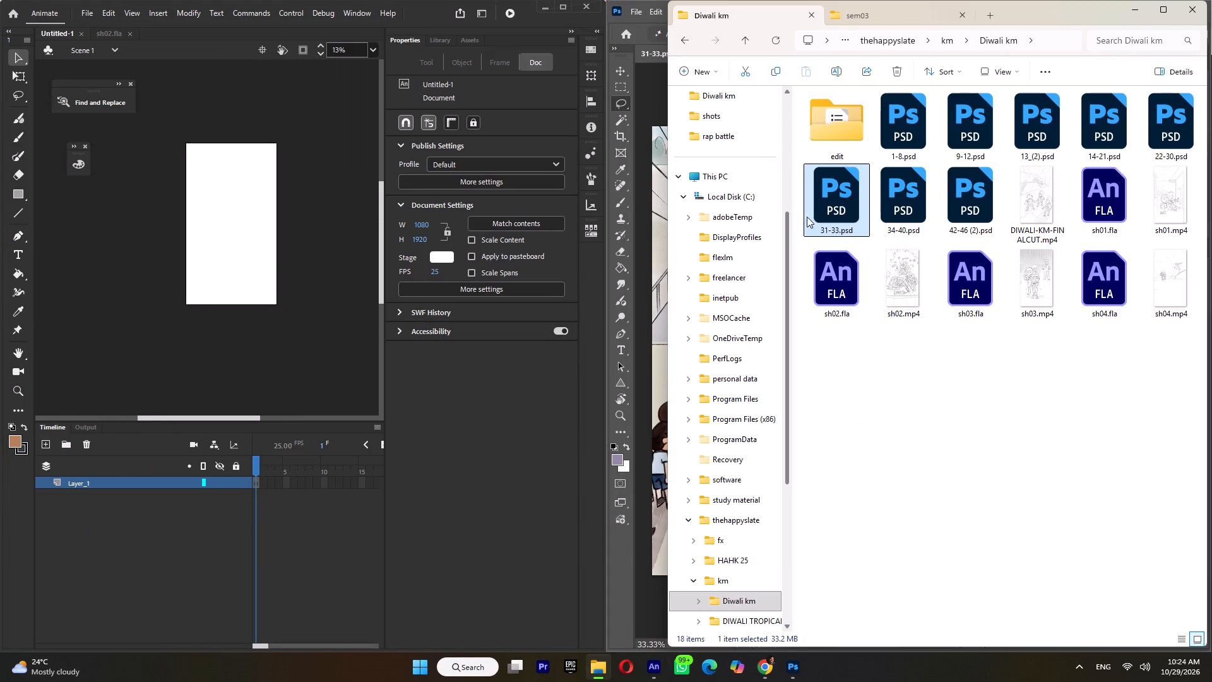
{"action": "left_click_drag", "start_coordinate": [835, 212], "coordinate": [252, 277]}
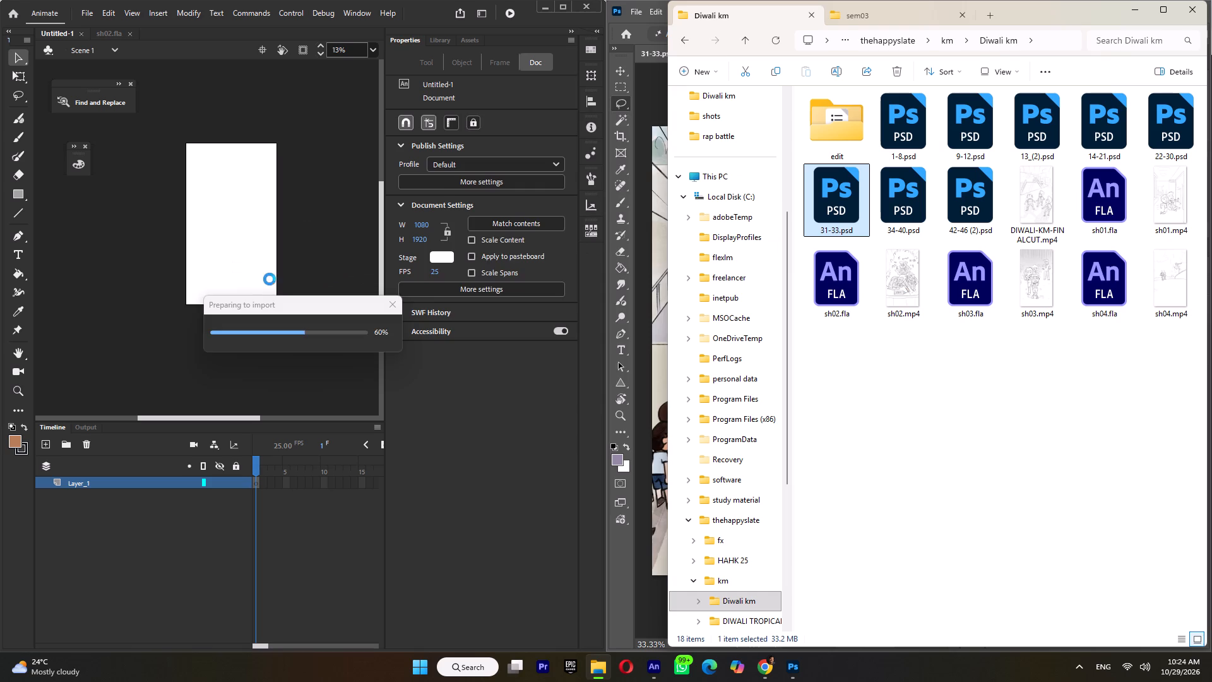
Include all layers of 31-33.psd in the import and set their compression to Lossless.
{"action": "left_click", "coordinate": [449, 182]}
{"action": "scroll", "coordinate": [562, 325], "scroll_direction": "down", "scroll_amount": 3}
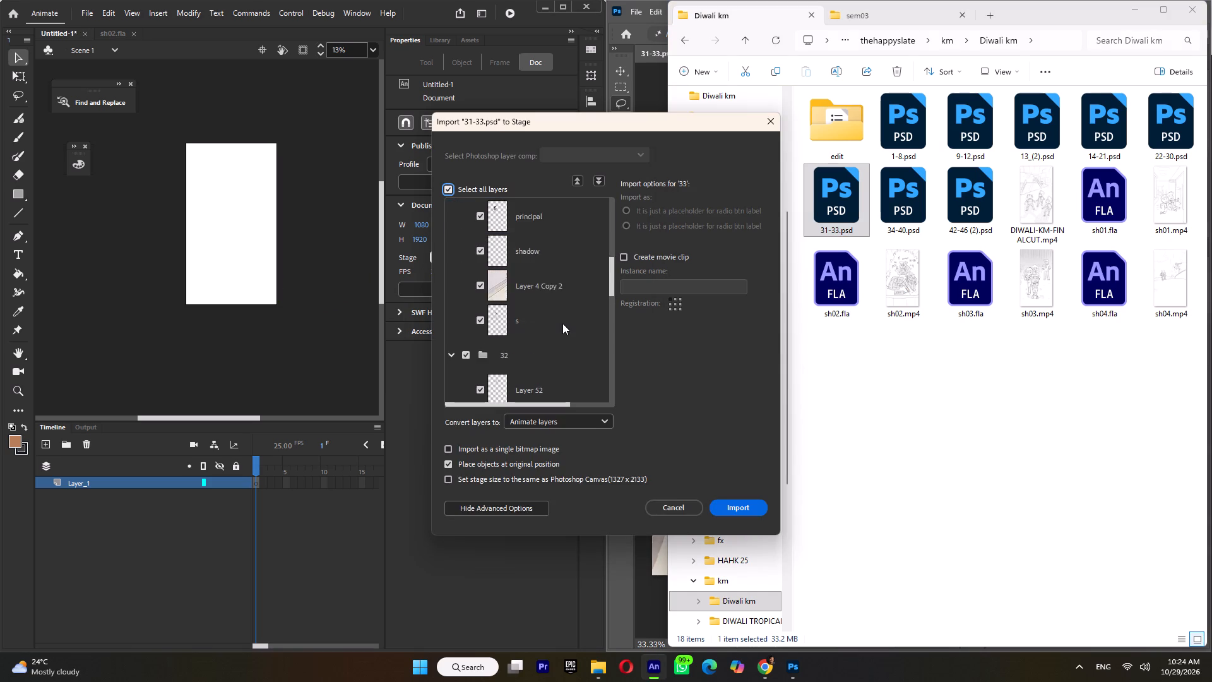
{"action": "scroll", "coordinate": [562, 323], "scroll_direction": "down", "scroll_amount": 13}
{"action": "left_click", "coordinate": [542, 386], "text": "shift"}
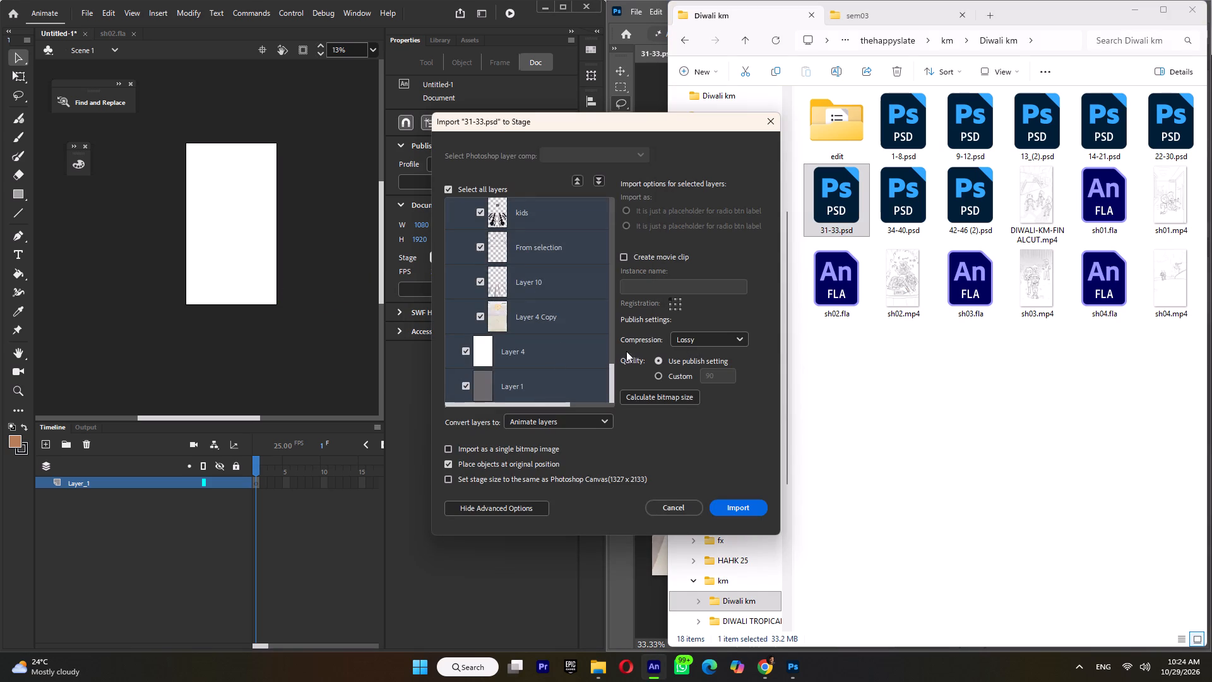
{"action": "left_click", "coordinate": [701, 338]}
{"action": "left_click", "coordinate": [706, 369]}
Exclude group folders 31, 32 and 33 from the selection and set the layers to bitmap images with editable layer styles.
{"action": "scroll", "coordinate": [523, 344], "scroll_direction": "up", "scroll_amount": 2}
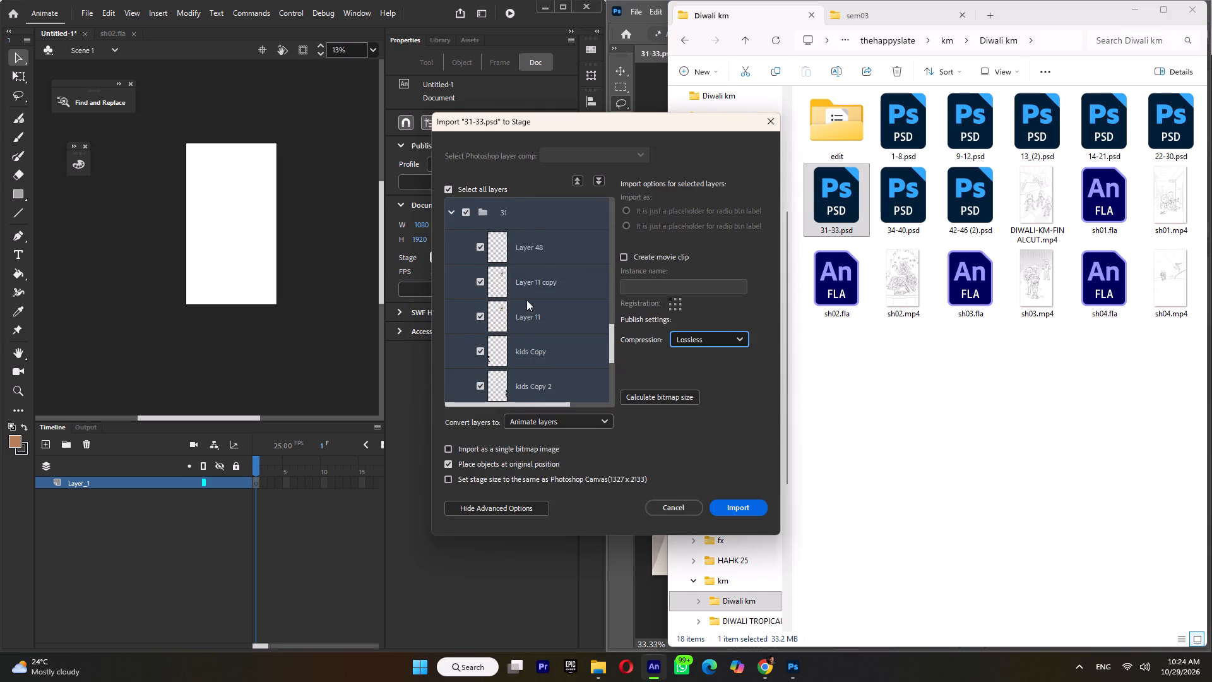
{"action": "left_click", "coordinate": [528, 216], "text": "ctrl"}
{"action": "scroll", "coordinate": [535, 232], "scroll_direction": "up", "scroll_amount": 2}
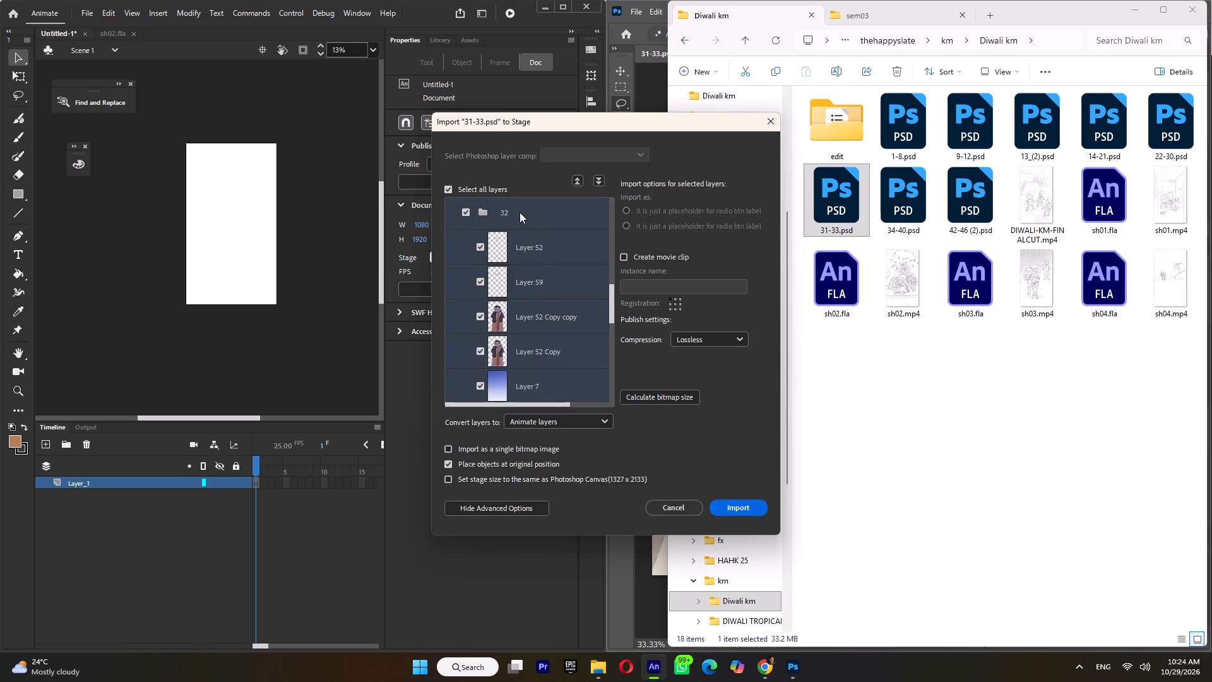
{"action": "left_click", "coordinate": [520, 212], "text": "ctrl"}
{"action": "scroll", "coordinate": [533, 241], "scroll_direction": "up", "scroll_amount": 6}
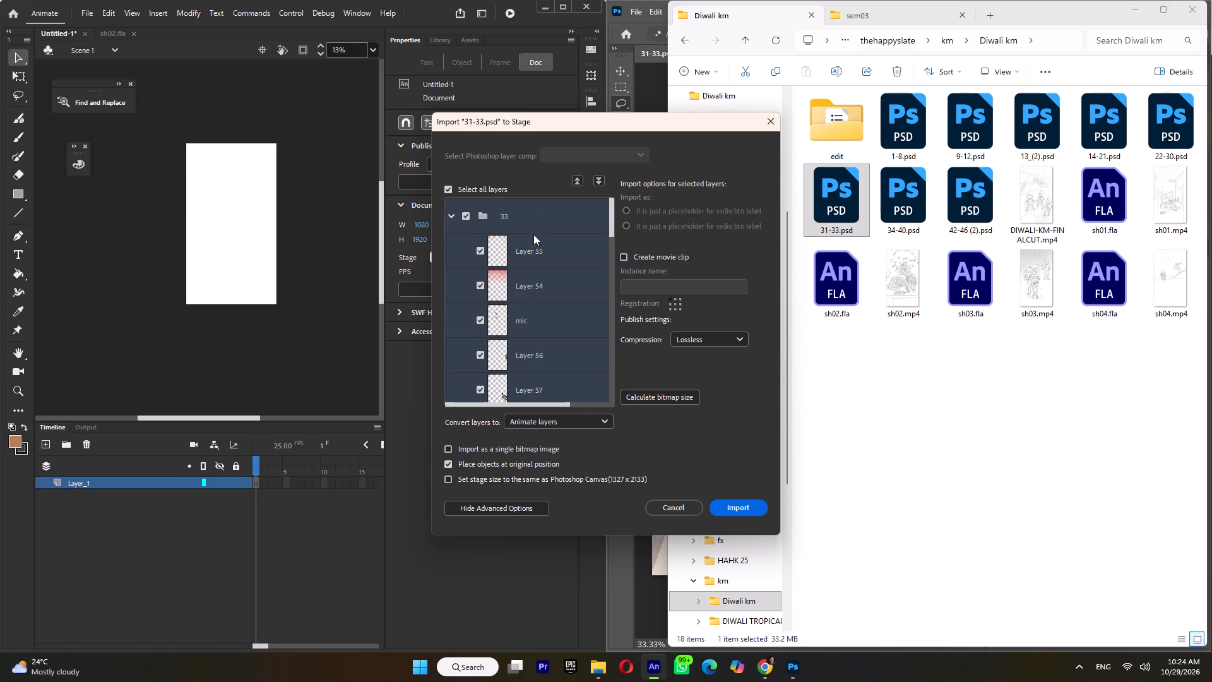
{"action": "left_click", "coordinate": [502, 208], "text": "ctrl"}
{"action": "left_click", "coordinate": [650, 212]}
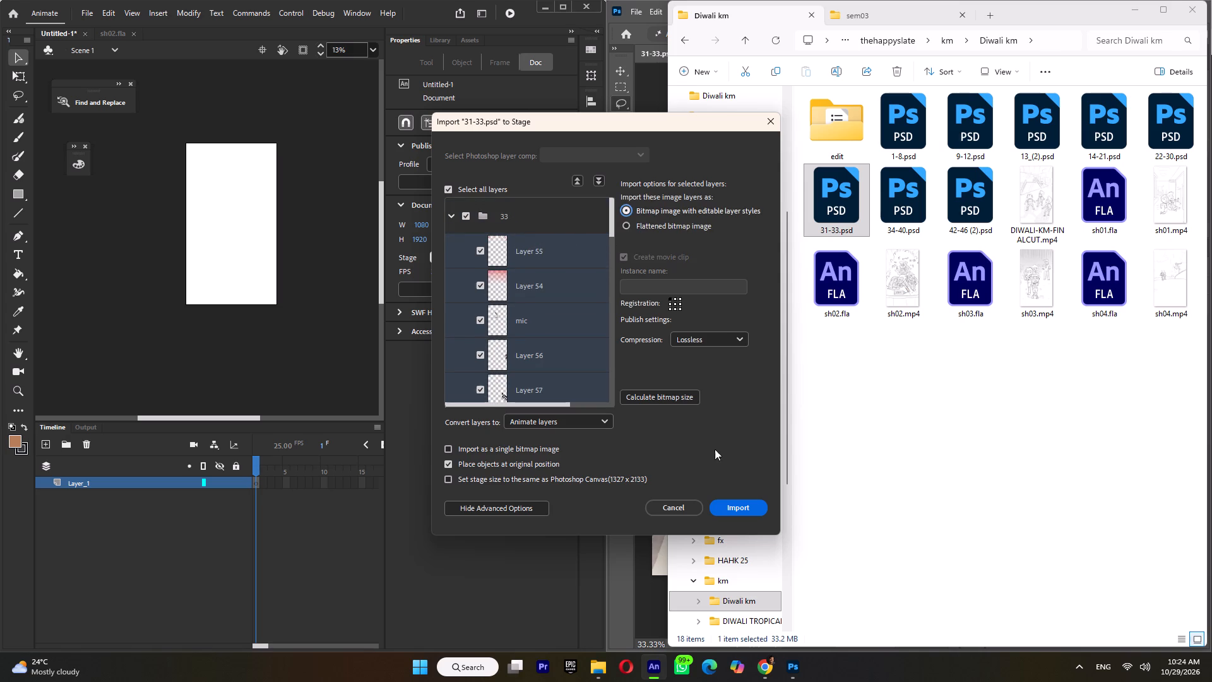
Import the 31-33.psd layers to the stage without replacing existing library items.
{"action": "left_click", "coordinate": [728, 506]}
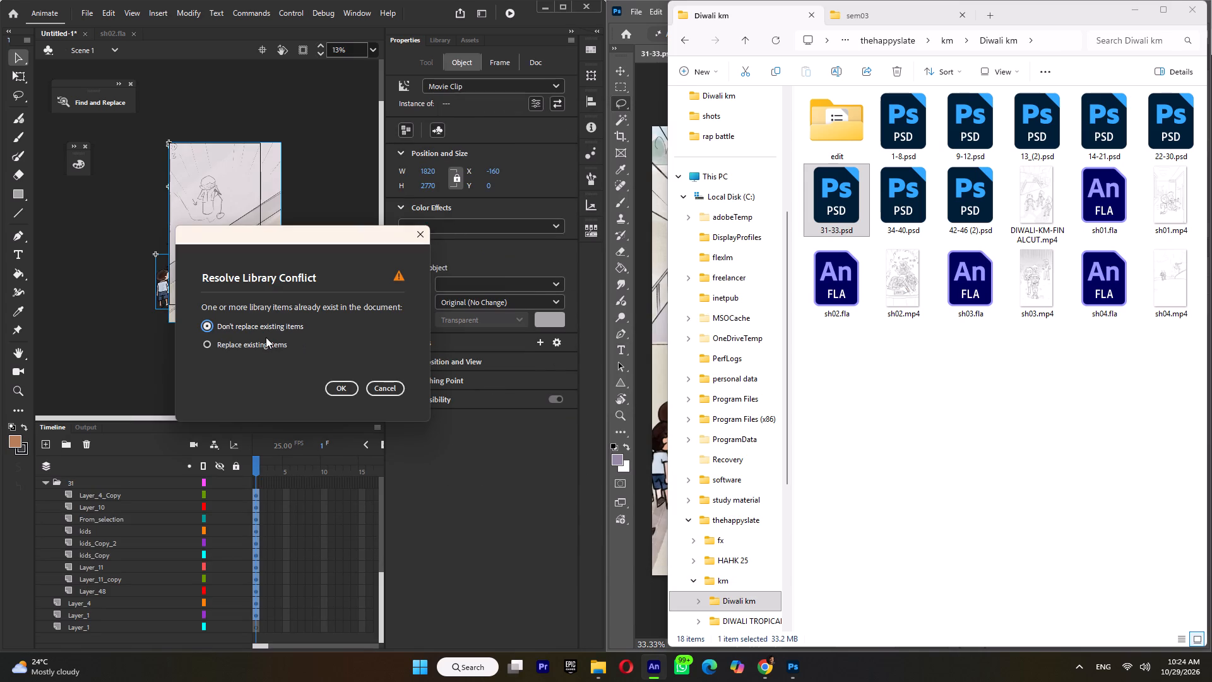
{"action": "left_click", "coordinate": [340, 392]}
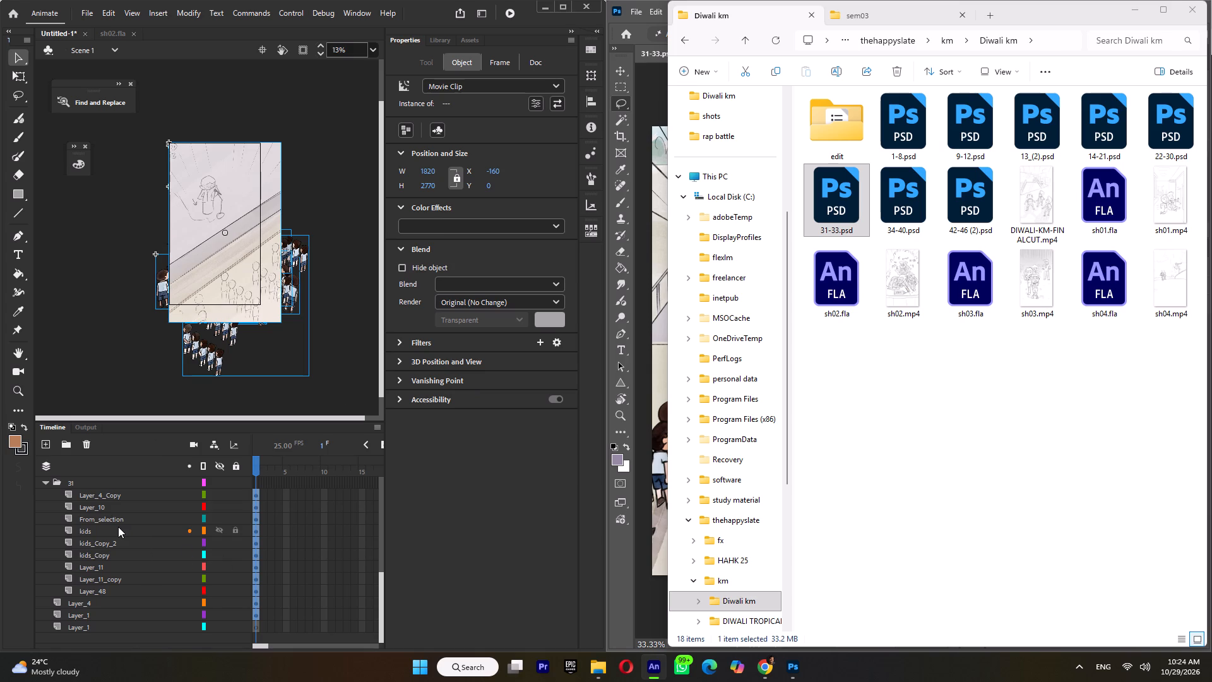
Make the timeline taller to fit the imported 31-33.psd layers and collapse the object properties.
{"action": "scroll", "coordinate": [118, 526], "scroll_direction": "up", "scroll_amount": 2}
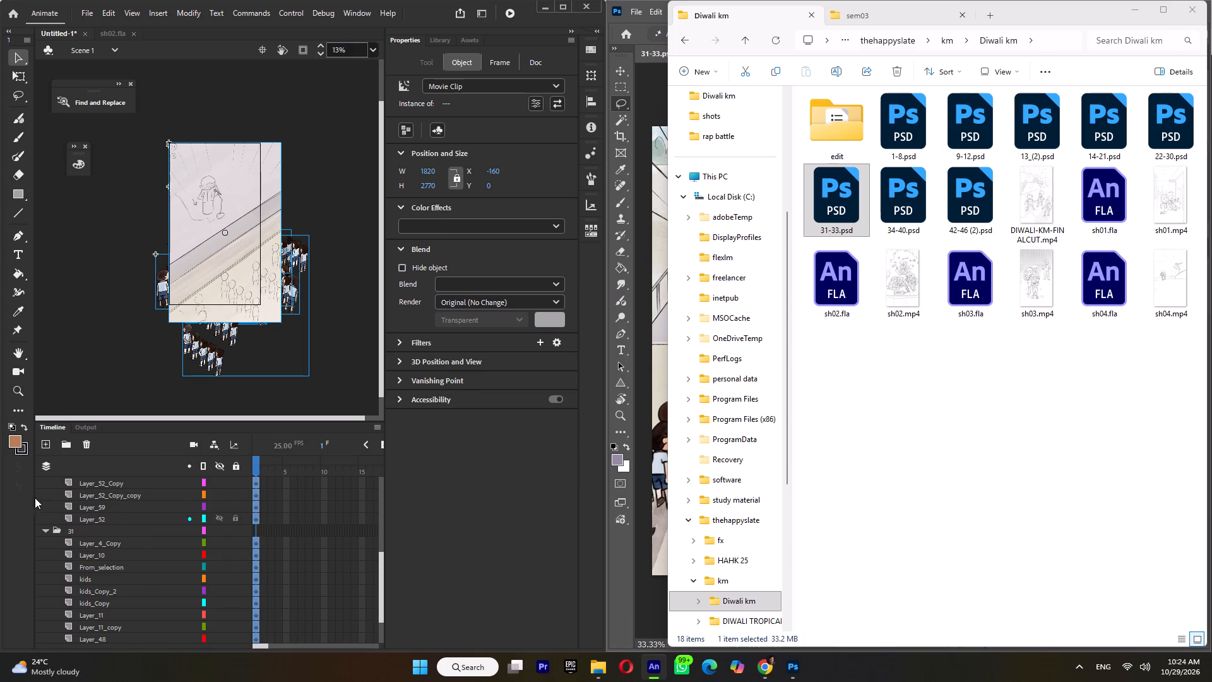
{"action": "scroll", "coordinate": [131, 481], "scroll_direction": "up", "scroll_amount": 3}
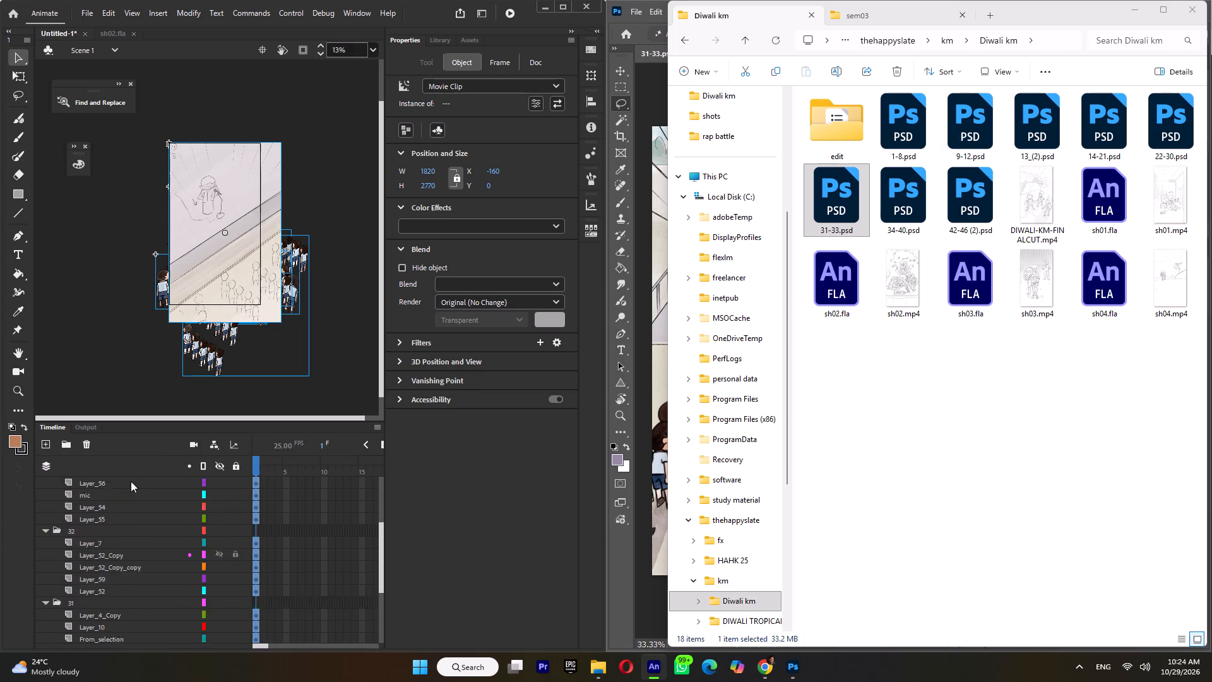
{"action": "scroll", "coordinate": [131, 481], "scroll_direction": "up", "scroll_amount": 12}
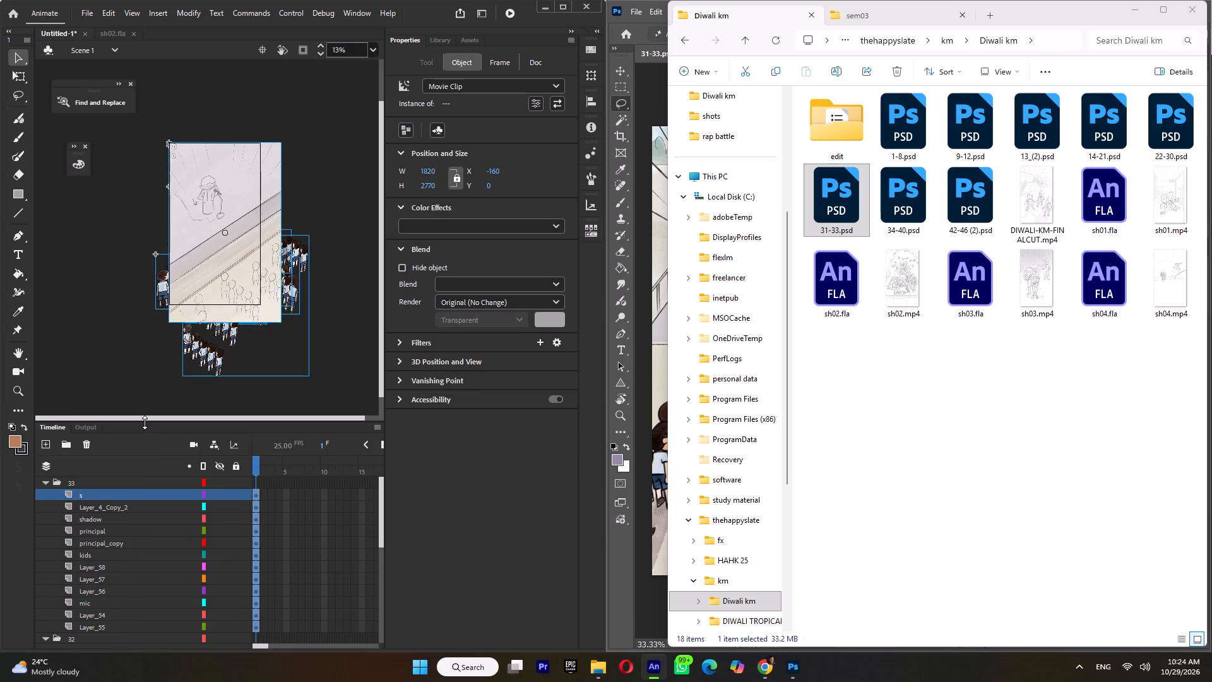
{"action": "left_click_drag", "start_coordinate": [145, 422], "coordinate": [155, 344]}
{"action": "left_click", "coordinate": [571, 33]}
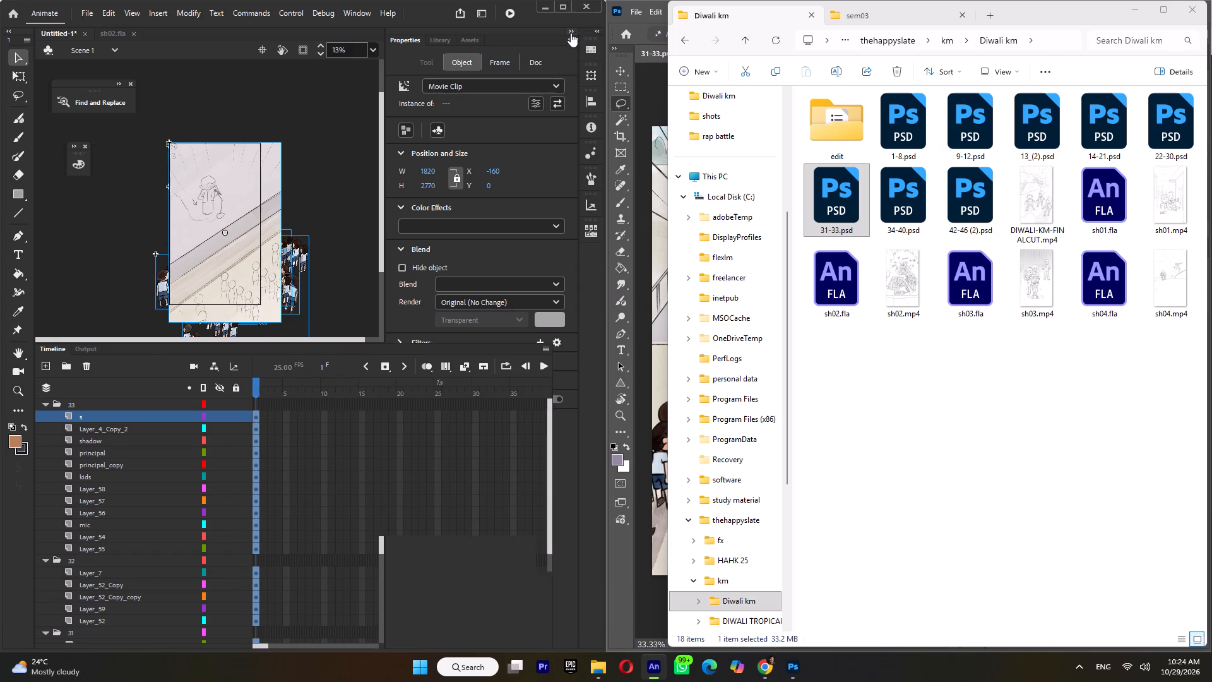
{"action": "scroll", "coordinate": [104, 466], "scroll_direction": "up", "scroll_amount": 5}
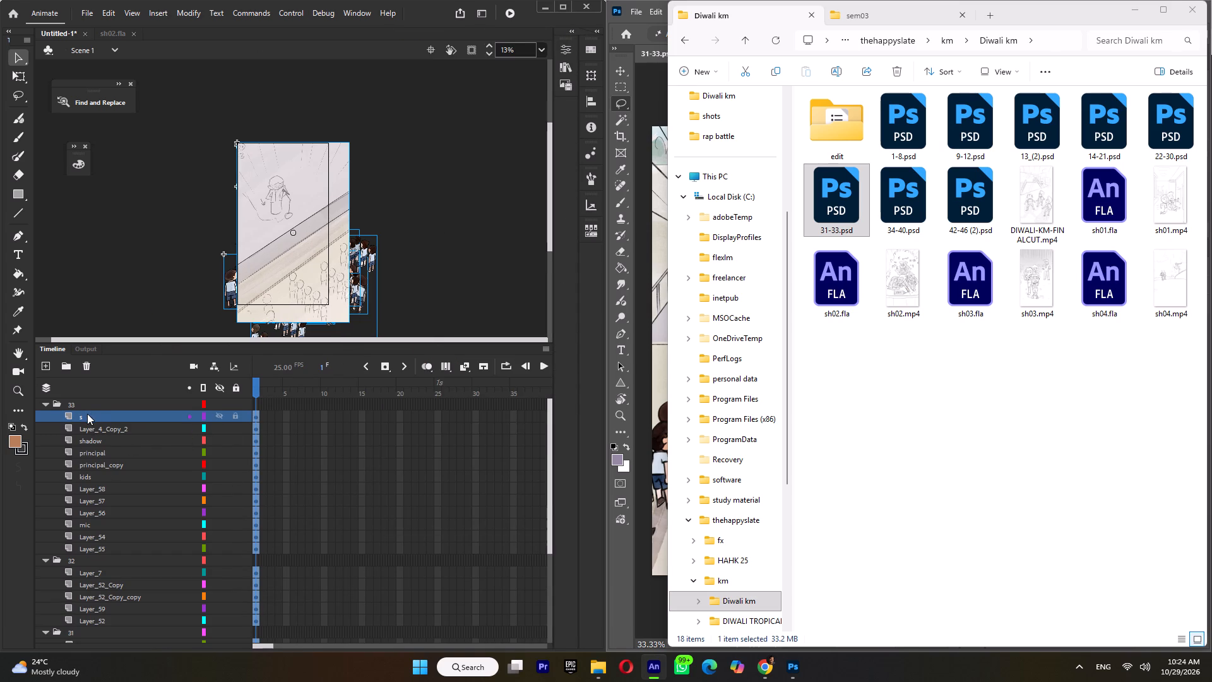
Select all the imported artwork on the stage and change its instance type from Movie Clip to Graphic.
{"action": "left_click", "coordinate": [87, 414]}
{"action": "left_click_drag", "start_coordinate": [181, 112], "coordinate": [479, 471]}
{"action": "left_click", "coordinate": [573, 30]}
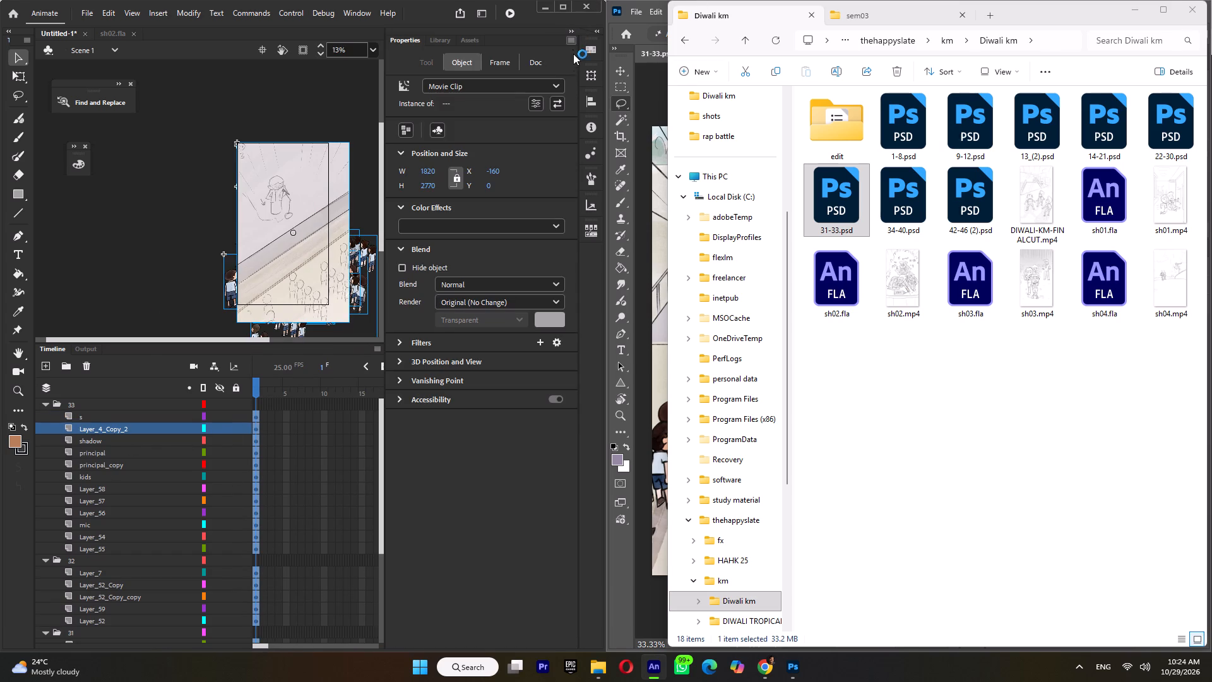
{"action": "left_click", "coordinate": [513, 85]}
{"action": "left_click", "coordinate": [501, 133]}
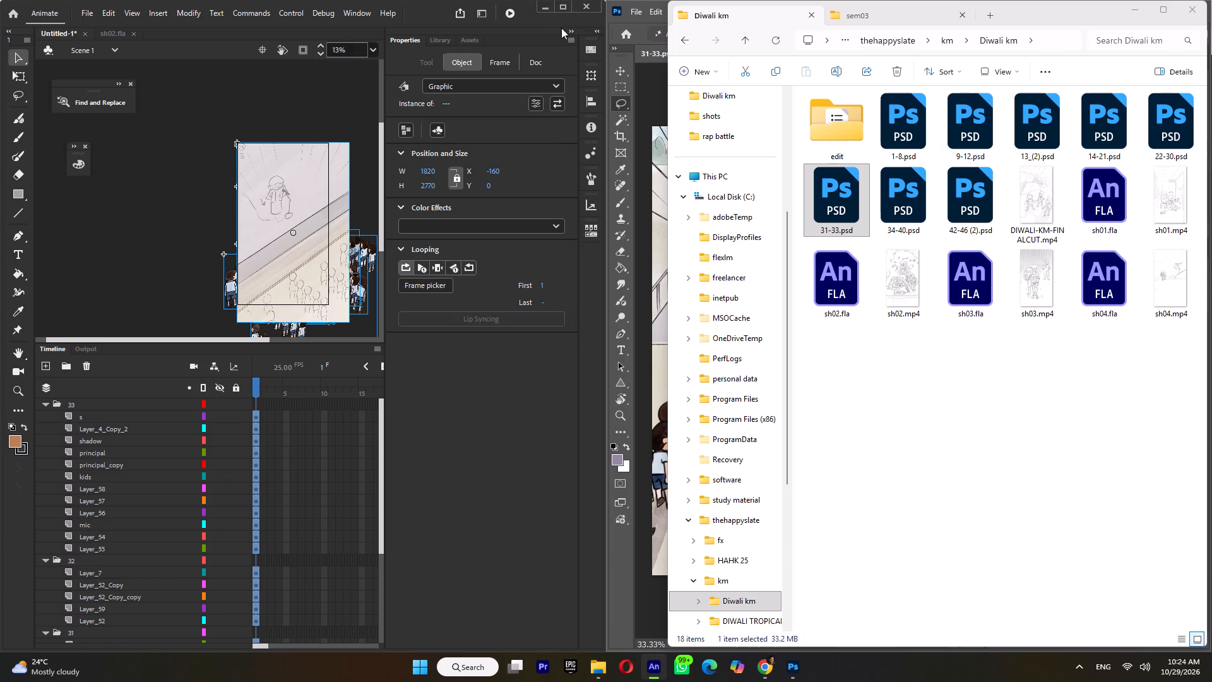
{"action": "left_click", "coordinate": [571, 32]}
In folder 33, restack s, Layer_4_Copy_2, shadow, principal and principal_copy in that order from the bottom up.
{"action": "left_click", "coordinate": [90, 421]}
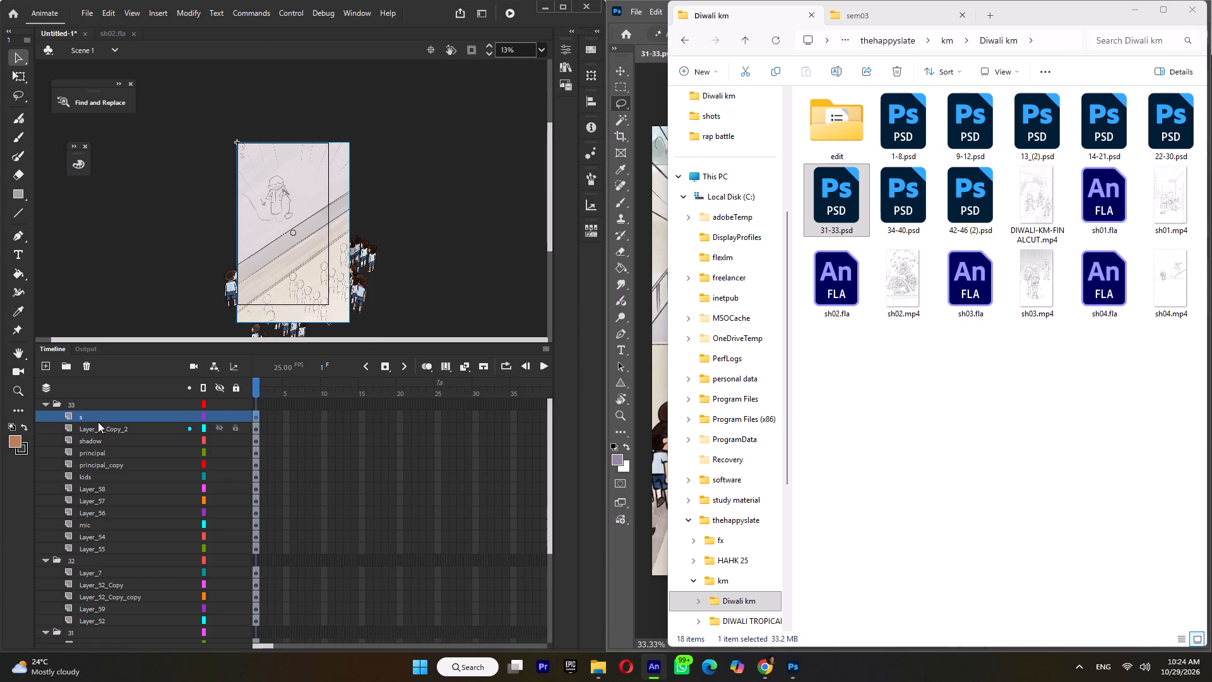
{"action": "left_click_drag", "start_coordinate": [97, 419], "coordinate": [90, 554]}
{"action": "left_click", "coordinate": [105, 416]}
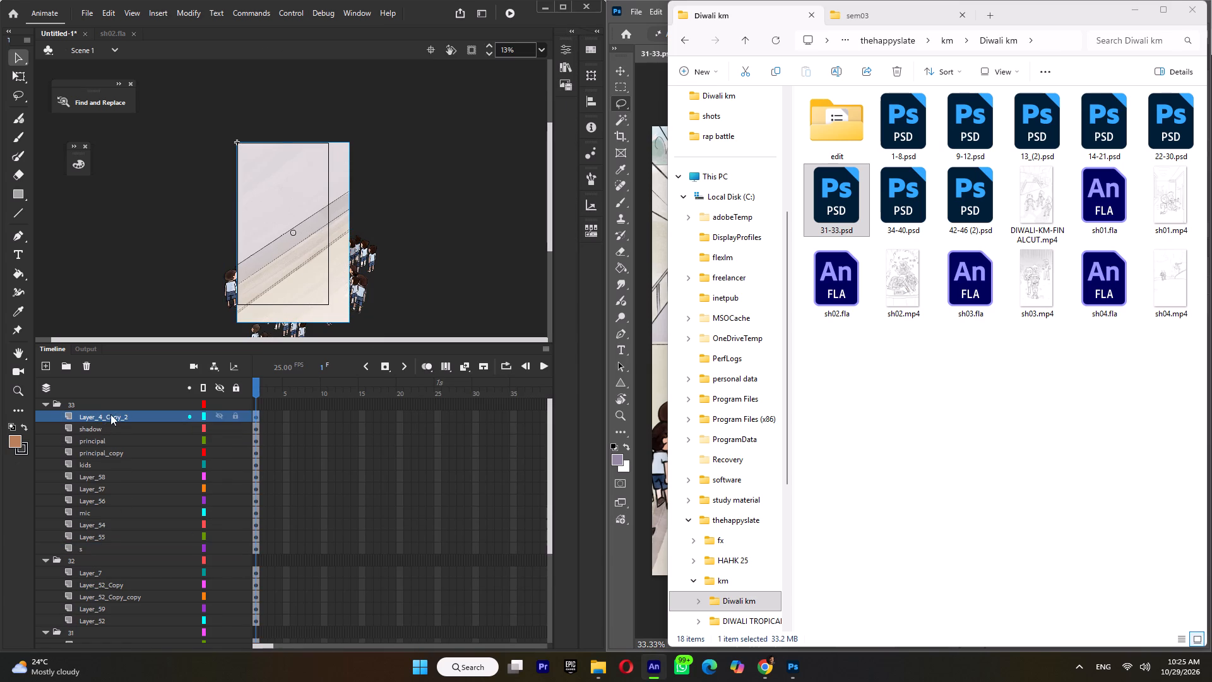
{"action": "left_click_drag", "start_coordinate": [106, 414], "coordinate": [93, 538]}
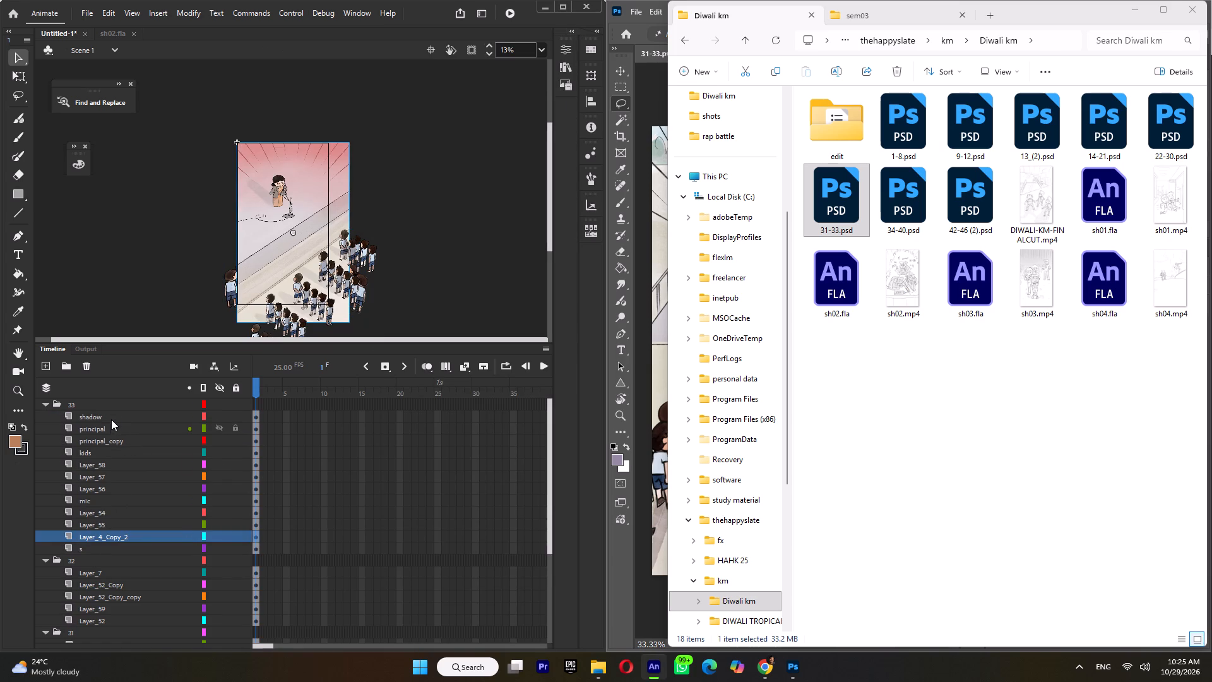
{"action": "left_click", "coordinate": [112, 419]}
{"action": "left_click_drag", "start_coordinate": [113, 418], "coordinate": [109, 534]}
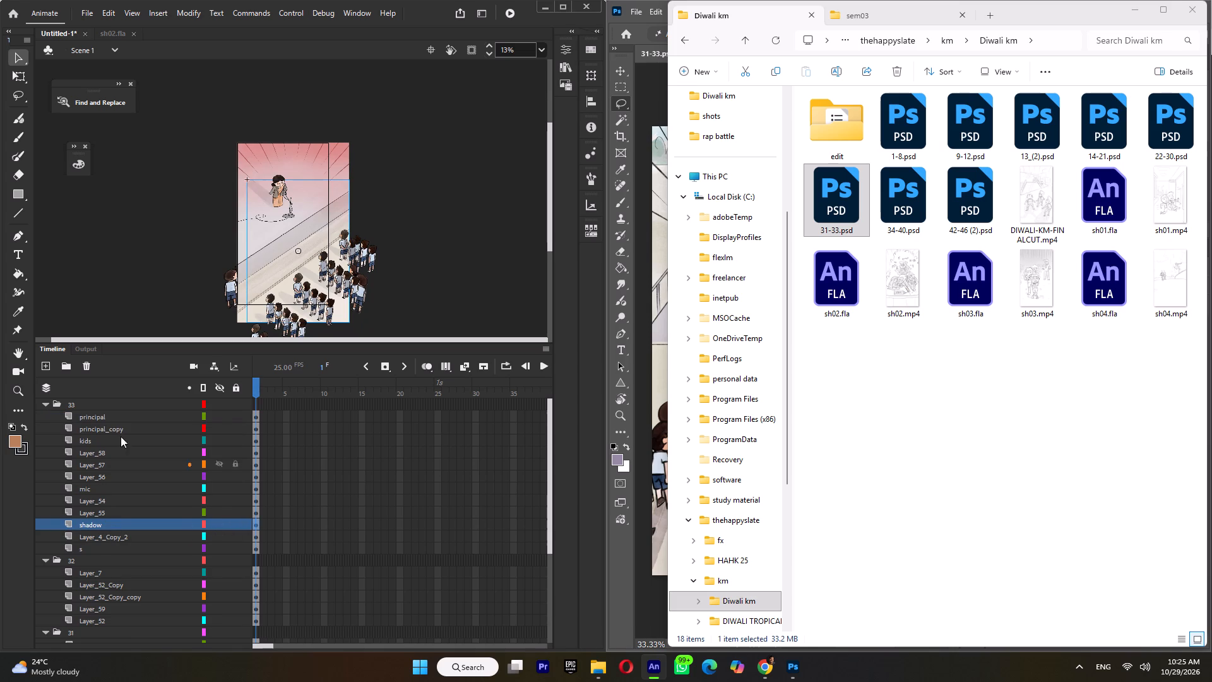
{"action": "left_click", "coordinate": [116, 417]}
{"action": "left_click_drag", "start_coordinate": [117, 417], "coordinate": [110, 518]}
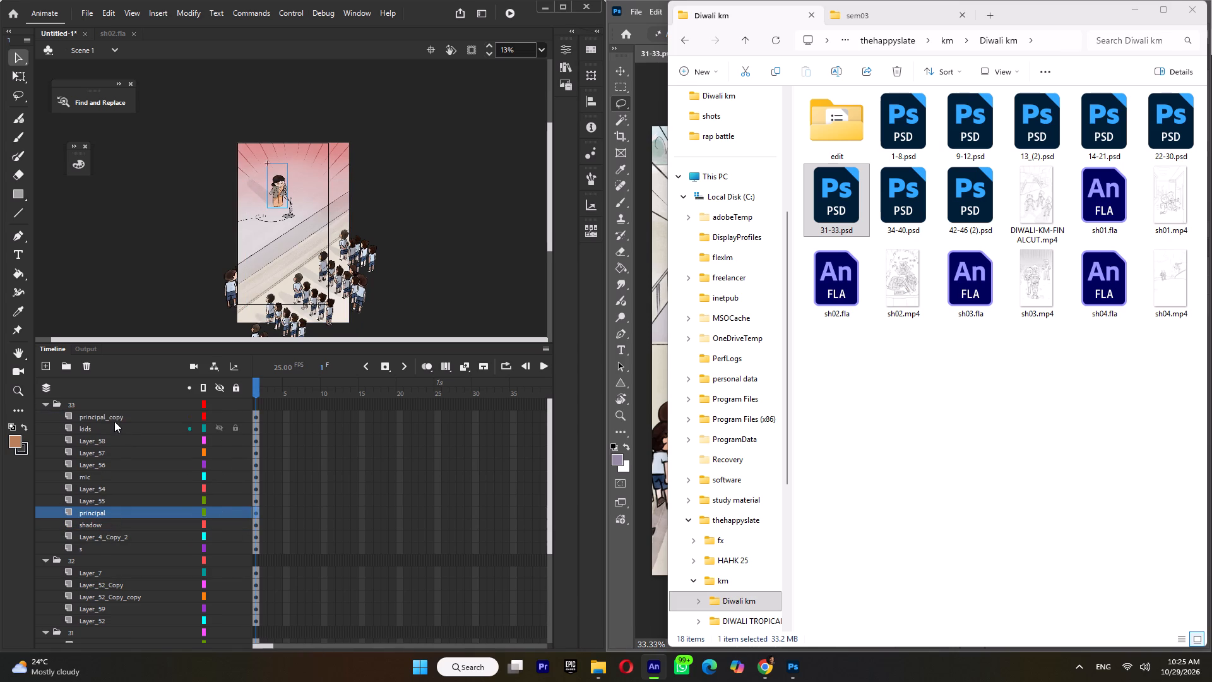
{"action": "left_click", "coordinate": [112, 417]}
{"action": "left_click_drag", "start_coordinate": [114, 419], "coordinate": [109, 507]}
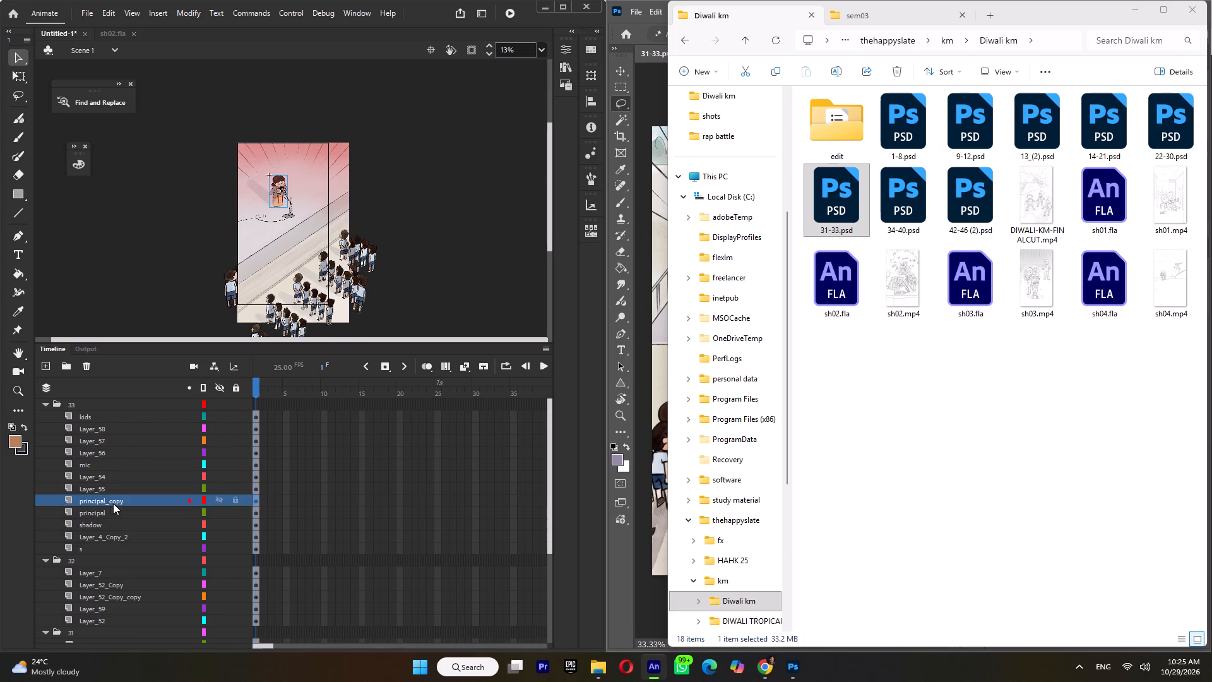
Finish reversing folder 33 by stacking kids, Layer_58, Layer_57, Layer_56, mic and Layer_54 upward above principal_copy, and collapse it.
{"action": "left_click", "coordinate": [102, 419]}
{"action": "left_click_drag", "start_coordinate": [104, 417], "coordinate": [103, 500]}
{"action": "left_click", "coordinate": [104, 418]}
{"action": "left_click_drag", "start_coordinate": [106, 417], "coordinate": [100, 478]}
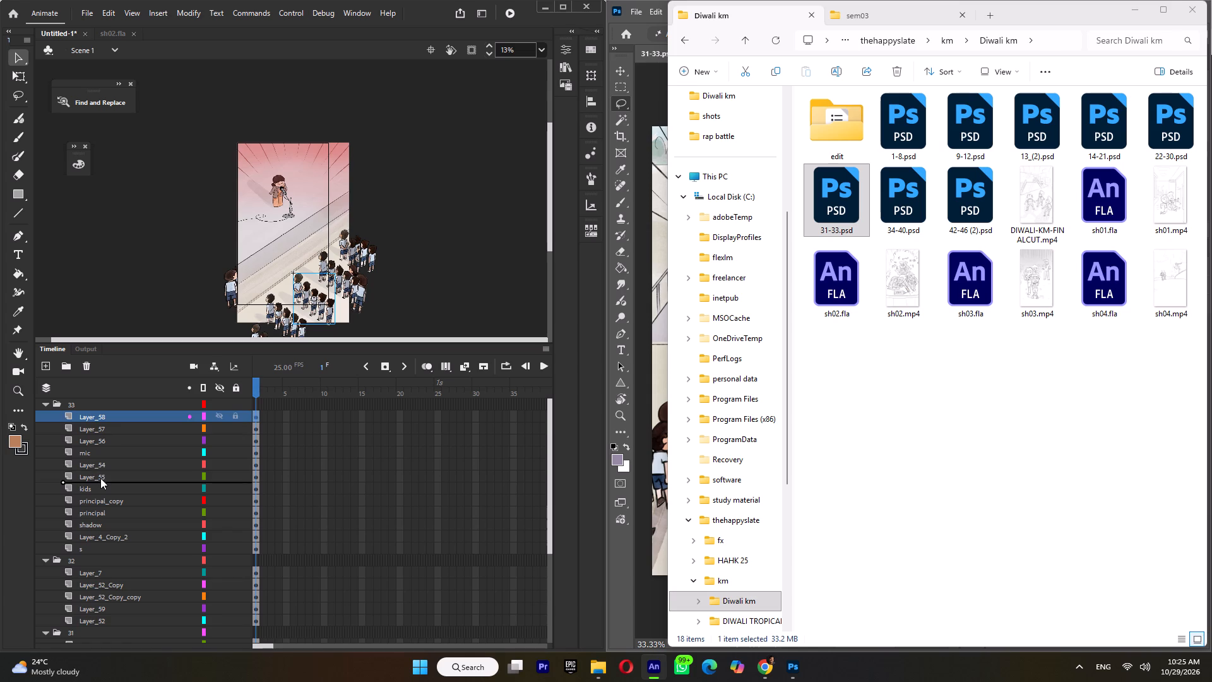
{"action": "left_click_drag", "start_coordinate": [100, 478], "coordinate": [100, 481]}
{"action": "left_click", "coordinate": [109, 418]}
{"action": "left_click_drag", "start_coordinate": [114, 417], "coordinate": [108, 469]}
{"action": "left_click", "coordinate": [109, 412]}
{"action": "left_click_drag", "start_coordinate": [113, 416], "coordinate": [107, 458]}
{"action": "left_click", "coordinate": [103, 416]}
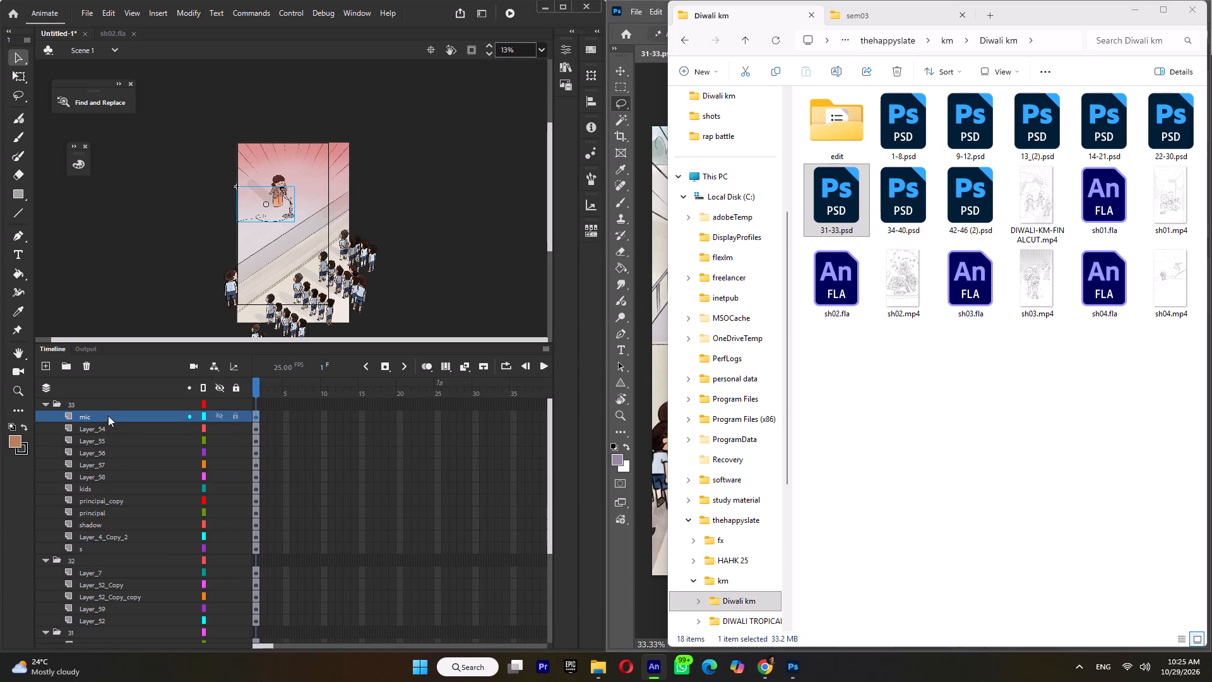
{"action": "left_click_drag", "start_coordinate": [104, 417], "coordinate": [100, 449]}
{"action": "left_click", "coordinate": [110, 416]}
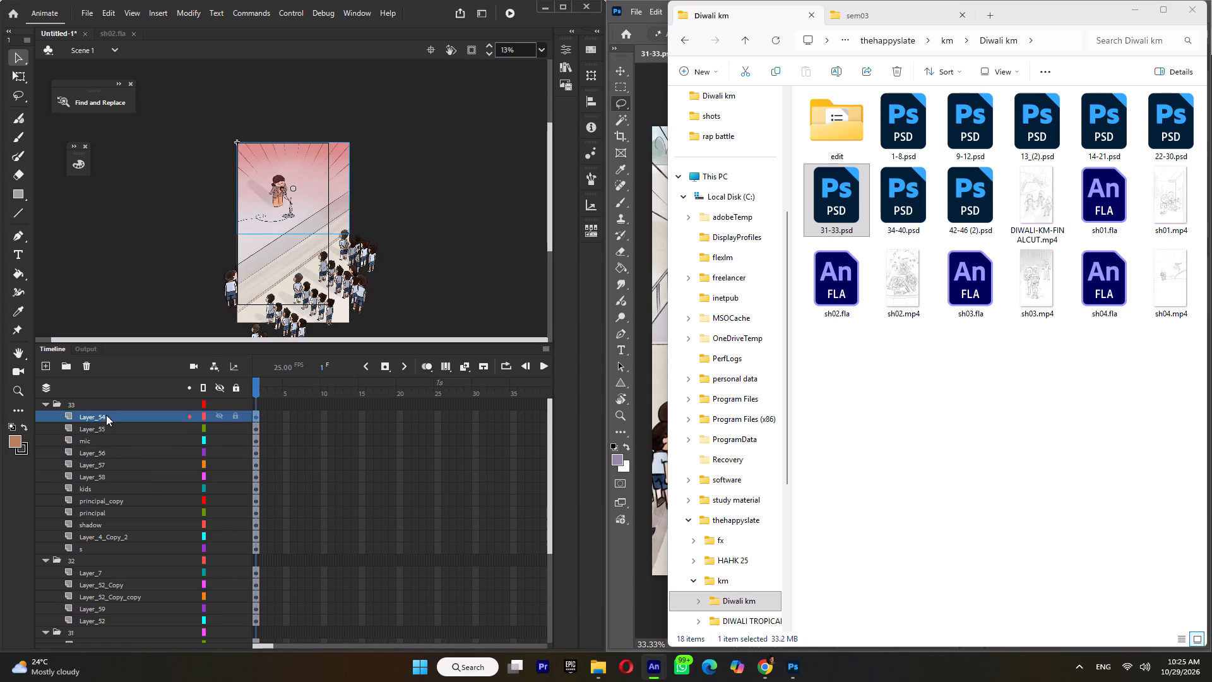
{"action": "left_click_drag", "start_coordinate": [106, 415], "coordinate": [105, 434]}
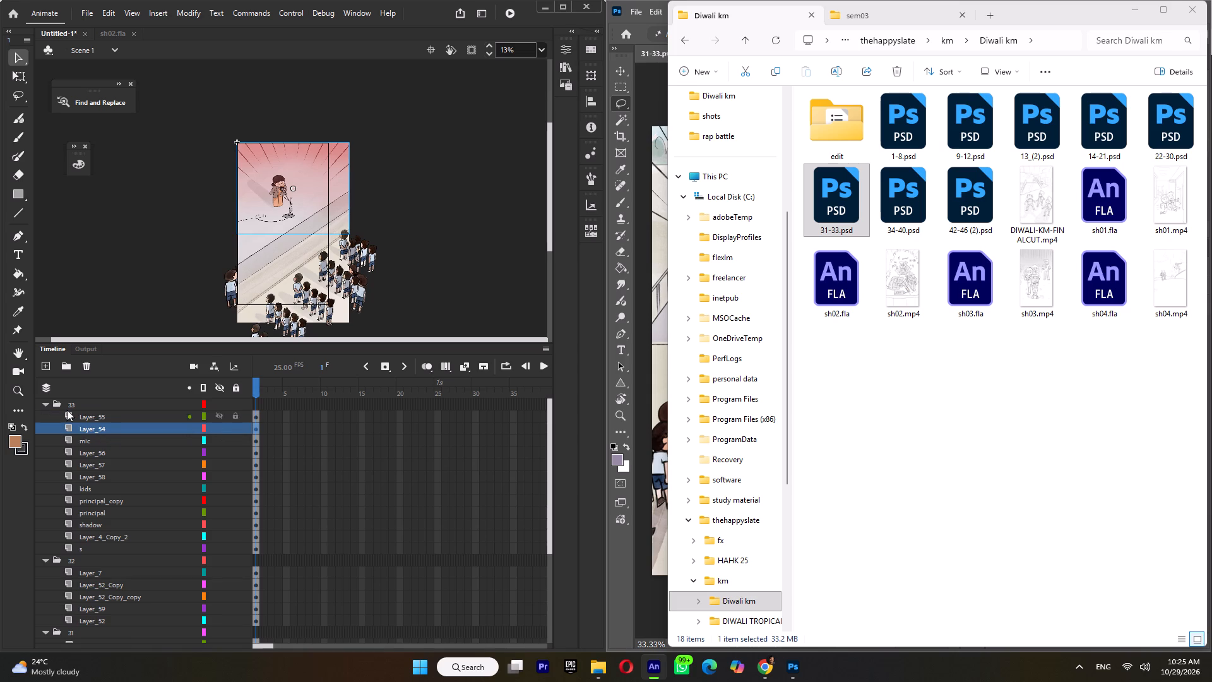
{"action": "left_click", "coordinate": [47, 401]}
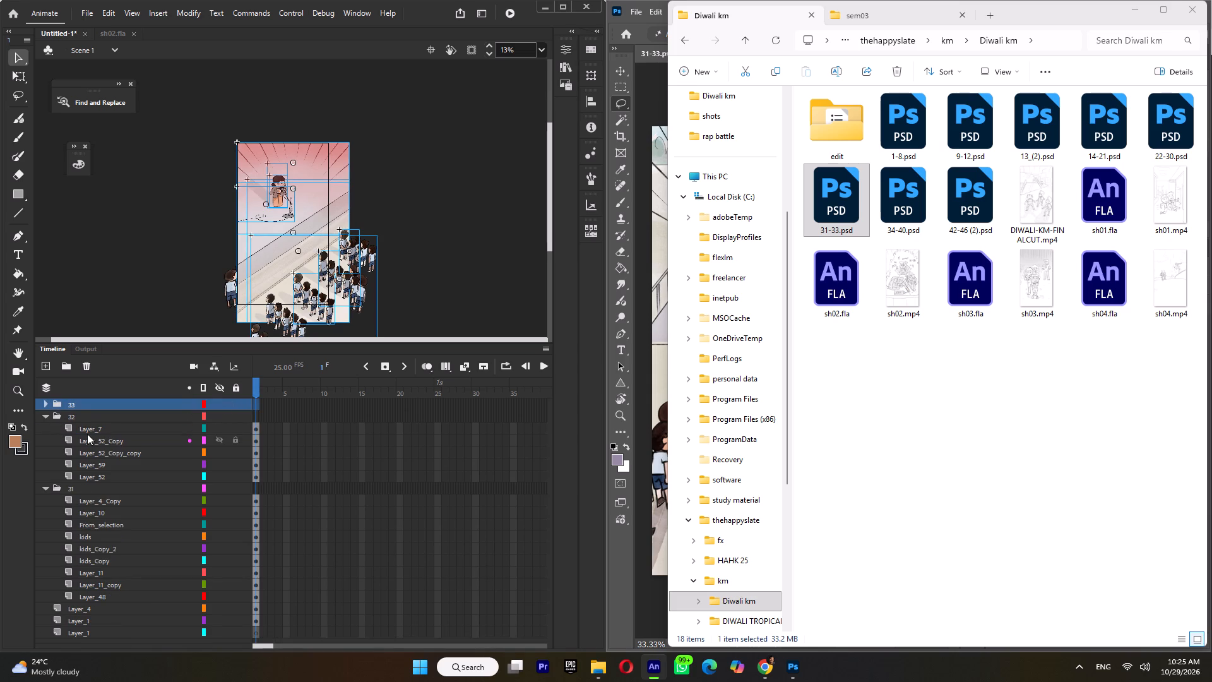
Reverse folder 32 by stacking Layer_7, Layer_52_Copy, Layer_52_Copy_copy and Layer_59 from the bottom up beneath Layer_52, and collapse it.
{"action": "left_click", "coordinate": [96, 429]}
{"action": "left_click_drag", "start_coordinate": [101, 428], "coordinate": [95, 479]}
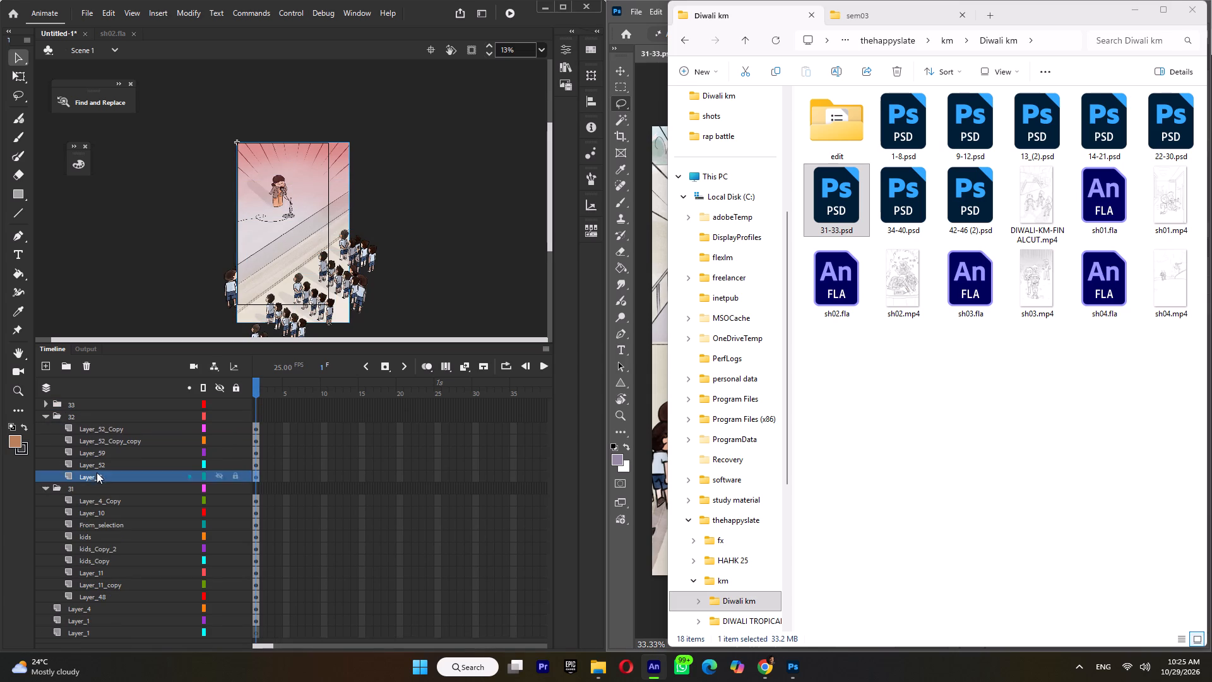
{"action": "left_click", "coordinate": [98, 426]}
{"action": "left_click_drag", "start_coordinate": [100, 427], "coordinate": [97, 468]}
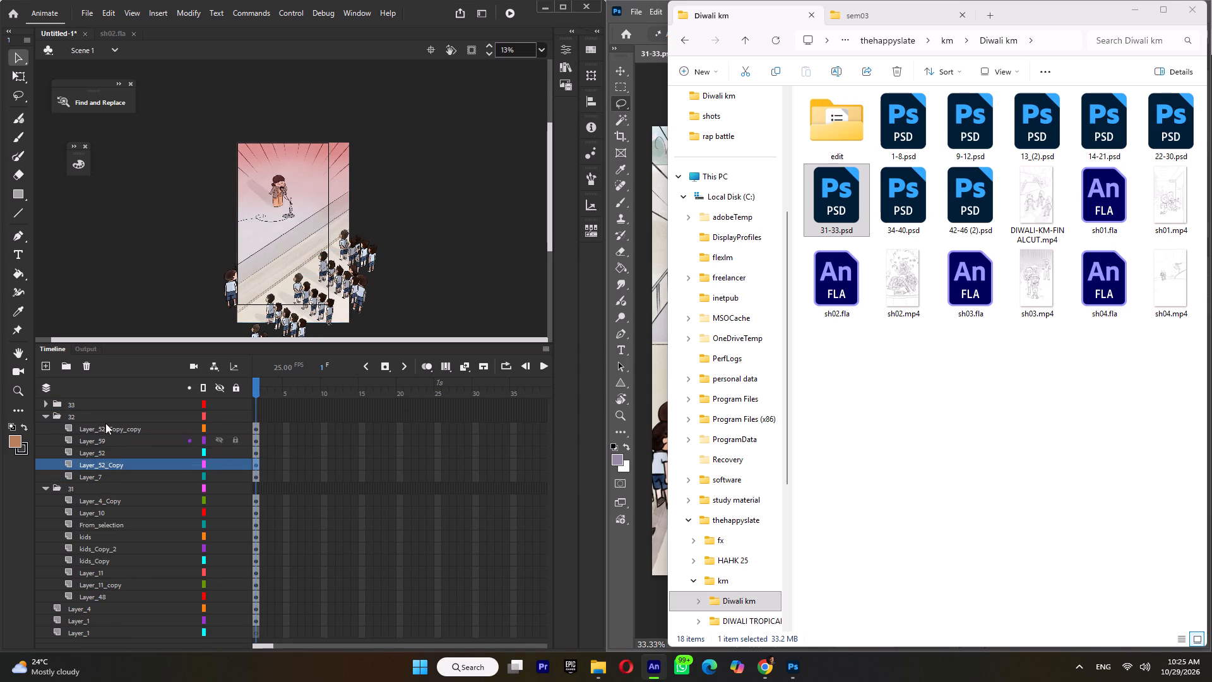
{"action": "left_click", "coordinate": [104, 425]}
{"action": "left_click_drag", "start_coordinate": [103, 426], "coordinate": [98, 456]}
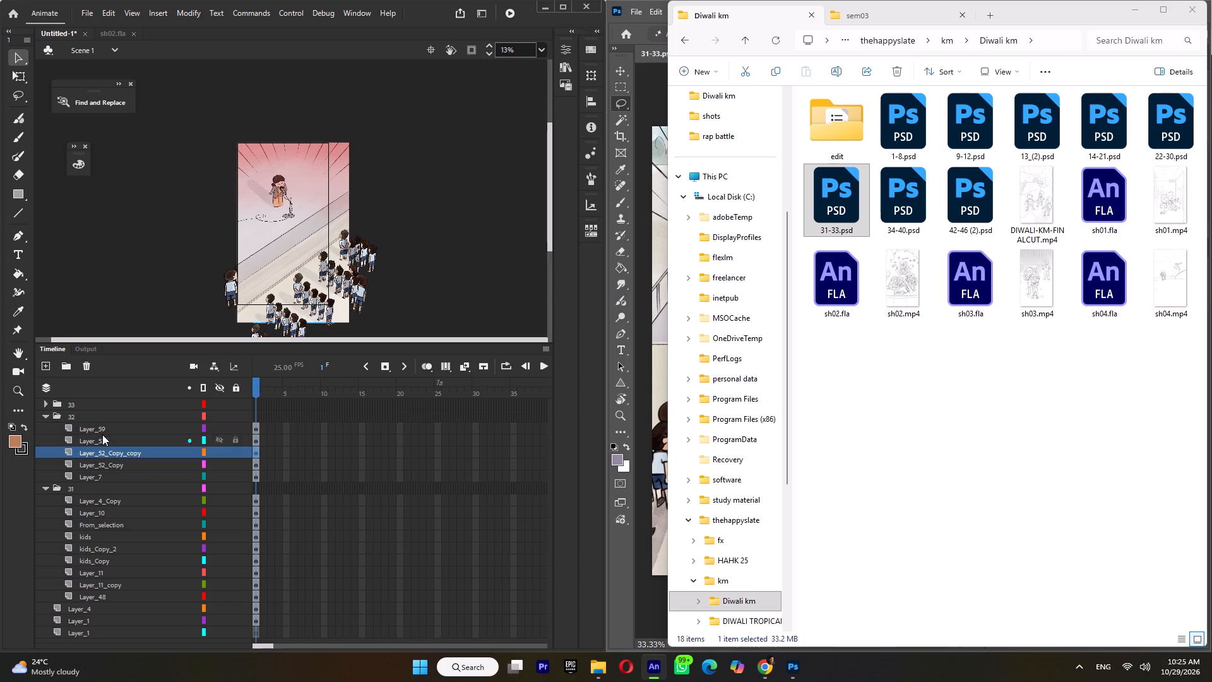
{"action": "left_click", "coordinate": [102, 424]}
{"action": "left_click_drag", "start_coordinate": [103, 428], "coordinate": [102, 445]}
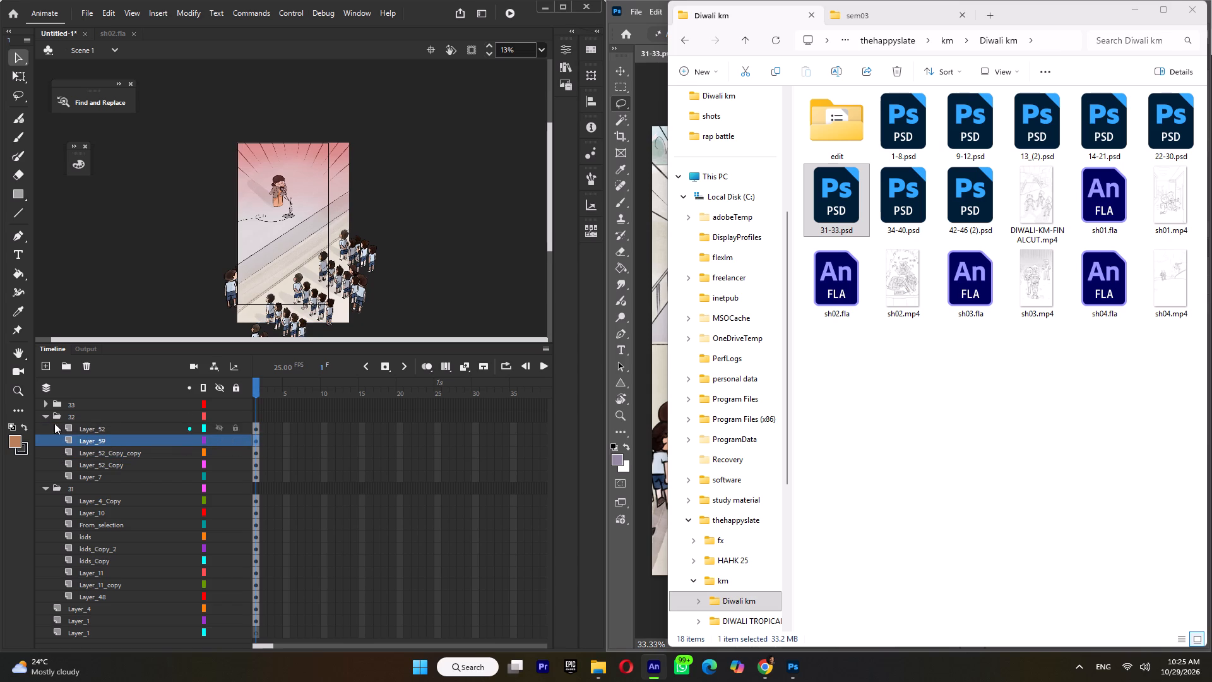
{"action": "left_click", "coordinate": [44, 414]}
In folder 31, restack Layer_4_Copy, Layer_10 and From_selection in that order from the bottom up.
{"action": "left_click", "coordinate": [82, 441]}
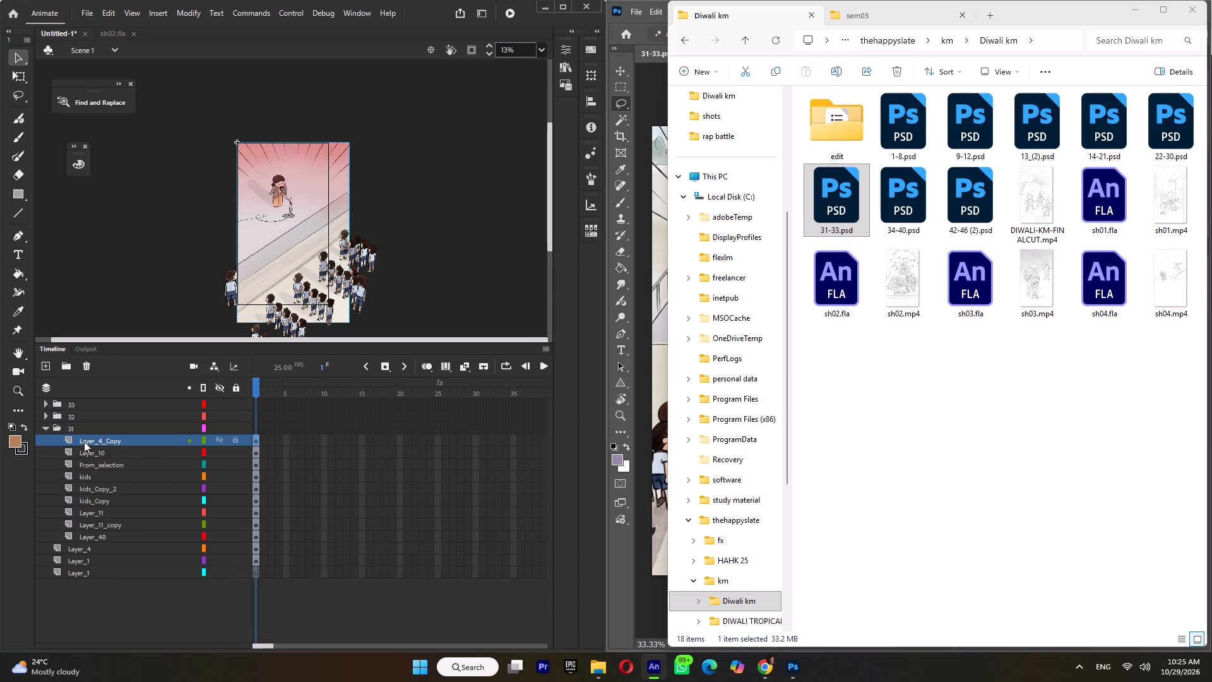
{"action": "left_click_drag", "start_coordinate": [85, 441], "coordinate": [87, 539]}
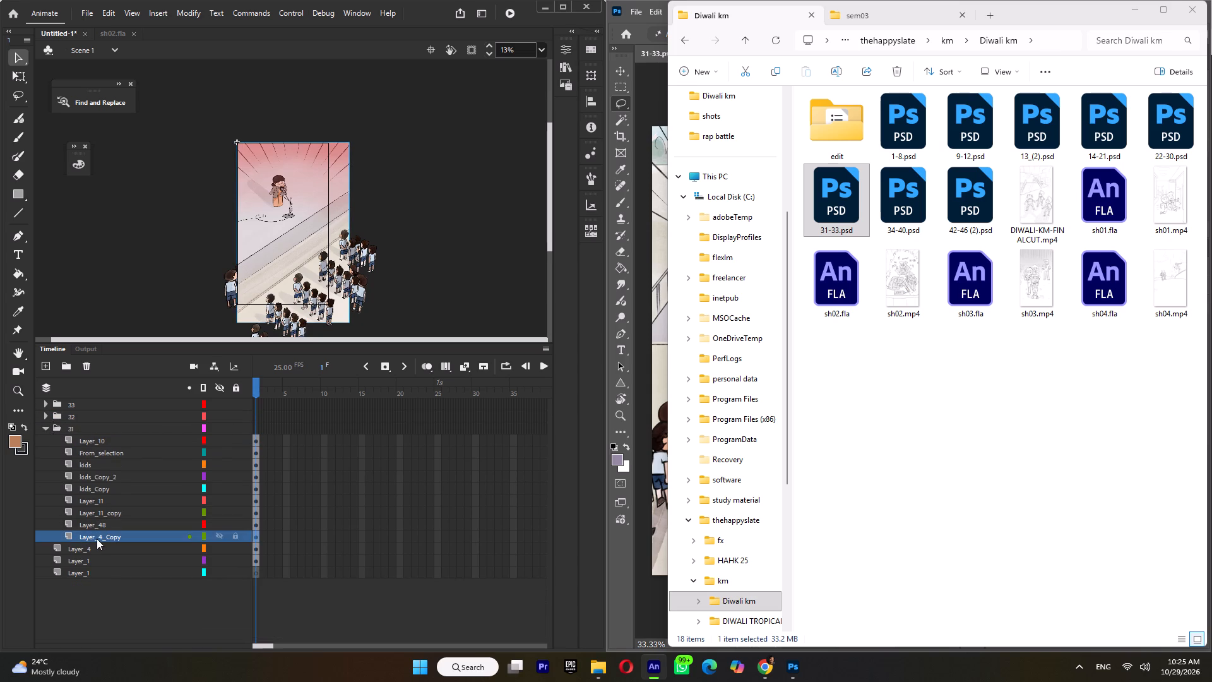
{"action": "left_click", "coordinate": [113, 440]}
{"action": "left_click_drag", "start_coordinate": [113, 440], "coordinate": [103, 528]}
{"action": "left_click_drag", "start_coordinate": [84, 440], "coordinate": [83, 529]}
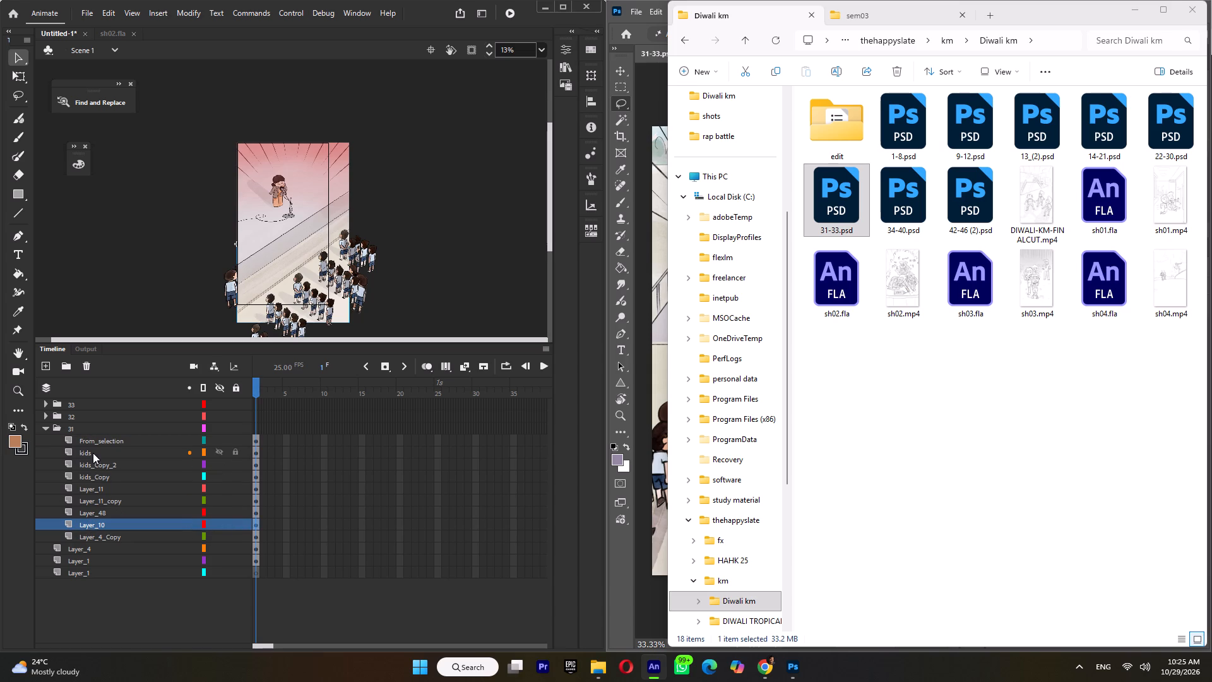
{"action": "left_click", "coordinate": [95, 445]}
{"action": "left_click_drag", "start_coordinate": [97, 444], "coordinate": [85, 524]}
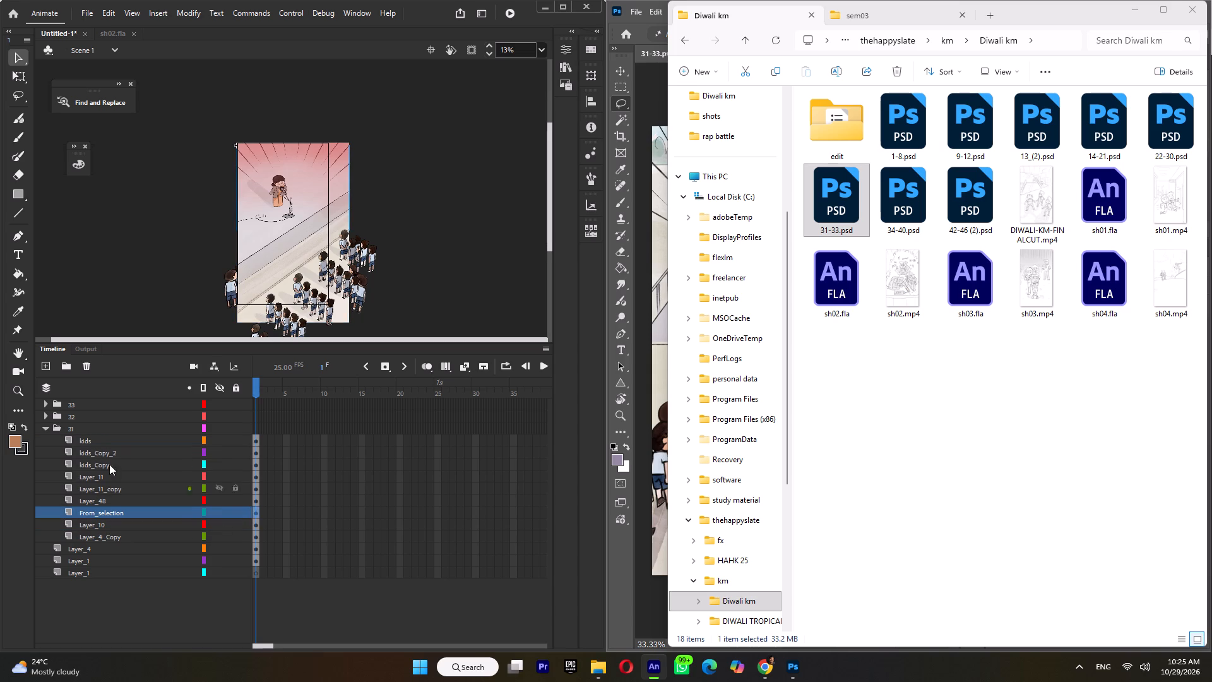
Finish reversing folder 31 by stacking kids, kids_Copy_2, kids_Copy, Layer_11 and Layer_11_copy upward above From_selection, and collapse it.
{"action": "left_click", "coordinate": [103, 440]}
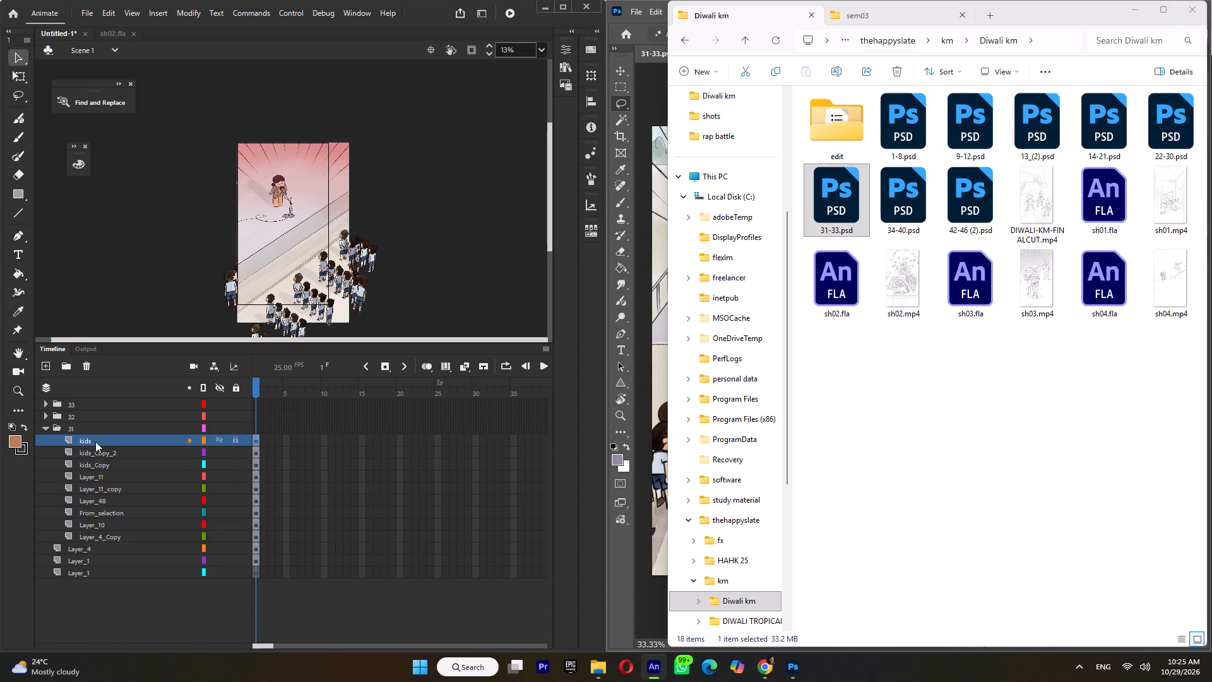
{"action": "left_click_drag", "start_coordinate": [95, 441], "coordinate": [94, 505]}
{"action": "left_click", "coordinate": [103, 436]}
{"action": "left_click_drag", "start_coordinate": [104, 441], "coordinate": [98, 488]}
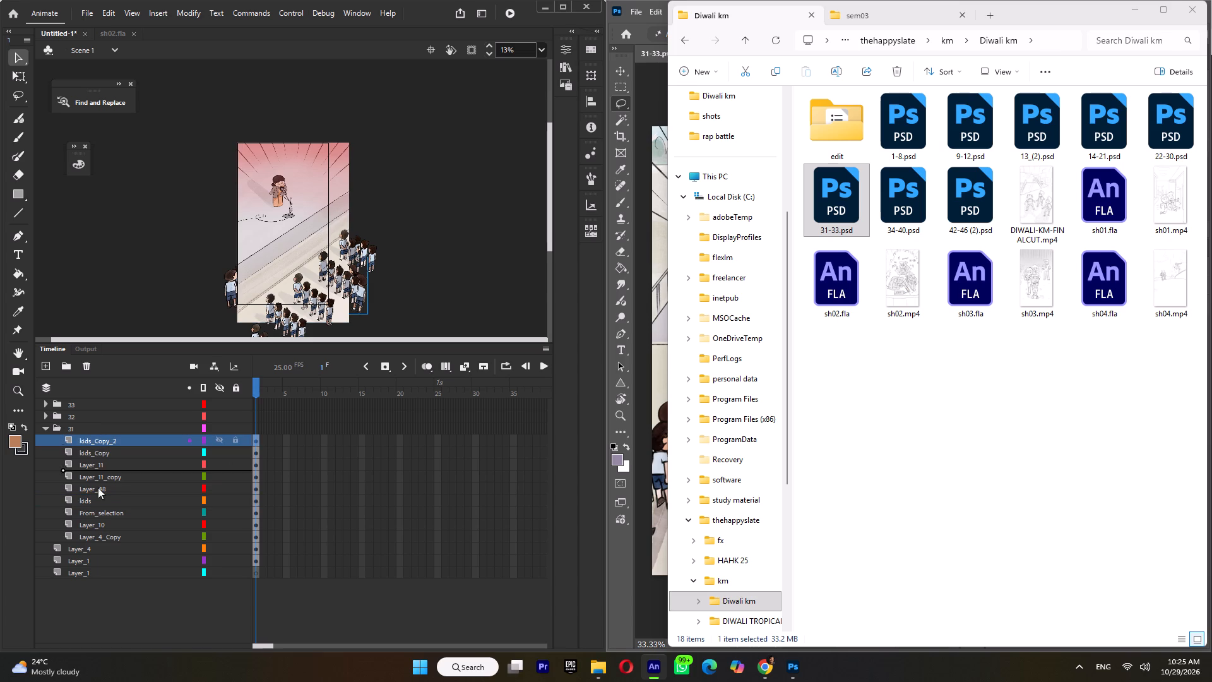
{"action": "left_click_drag", "start_coordinate": [98, 488], "coordinate": [97, 500]}
{"action": "left_click", "coordinate": [104, 441]}
{"action": "left_click_drag", "start_coordinate": [107, 444], "coordinate": [103, 488]}
{"action": "left_click", "coordinate": [111, 440]}
{"action": "left_click_drag", "start_coordinate": [110, 441], "coordinate": [105, 472]}
{"action": "left_click_drag", "start_coordinate": [95, 442], "coordinate": [95, 467]}
{"action": "left_click", "coordinate": [102, 441]}
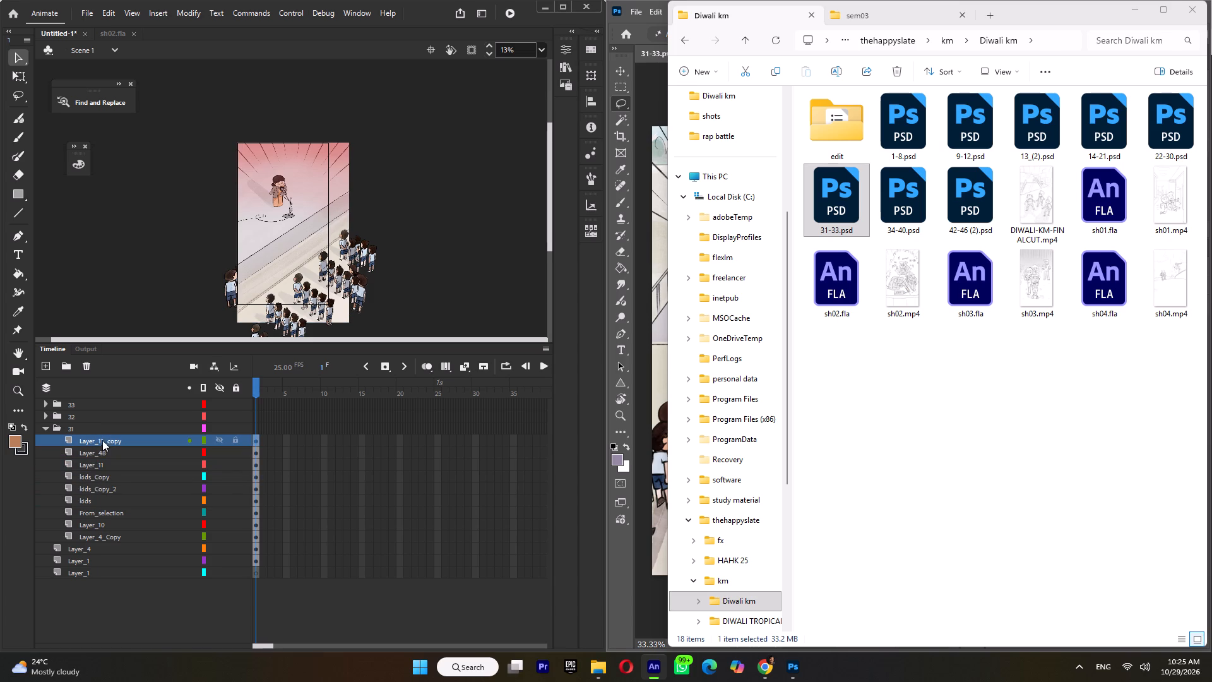
{"action": "left_click_drag", "start_coordinate": [102, 440], "coordinate": [99, 458]}
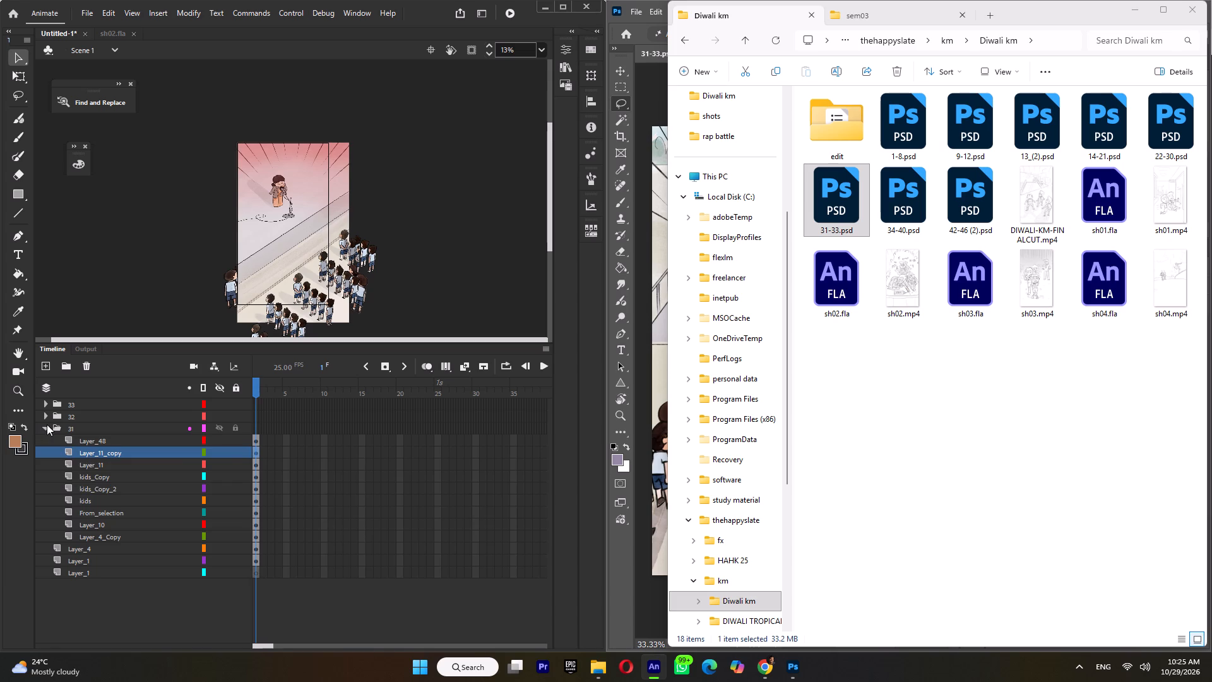
{"action": "left_click", "coordinate": [47, 424]}
Hide layer folders 33 and 32, keeping folder 31 visible.
{"action": "left_click", "coordinate": [216, 400]}
{"action": "left_click", "coordinate": [219, 416]}
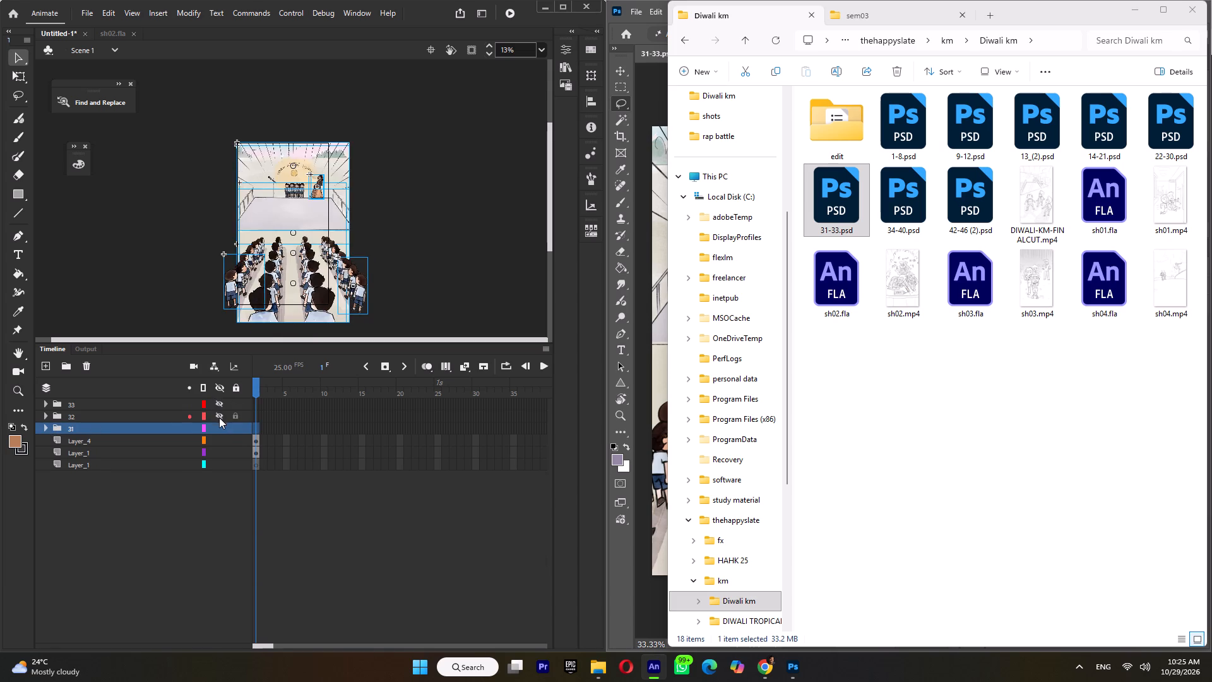
{"action": "left_click", "coordinate": [219, 424]}
{"action": "left_click", "coordinate": [218, 427]}
Minimise the file window and check the layer order of group 31 in 31-33.psd in Photoshop.
{"action": "left_click", "coordinate": [1138, 11]}
{"action": "left_click", "coordinate": [1009, 352]}
{"action": "left_click", "coordinate": [1009, 353]}
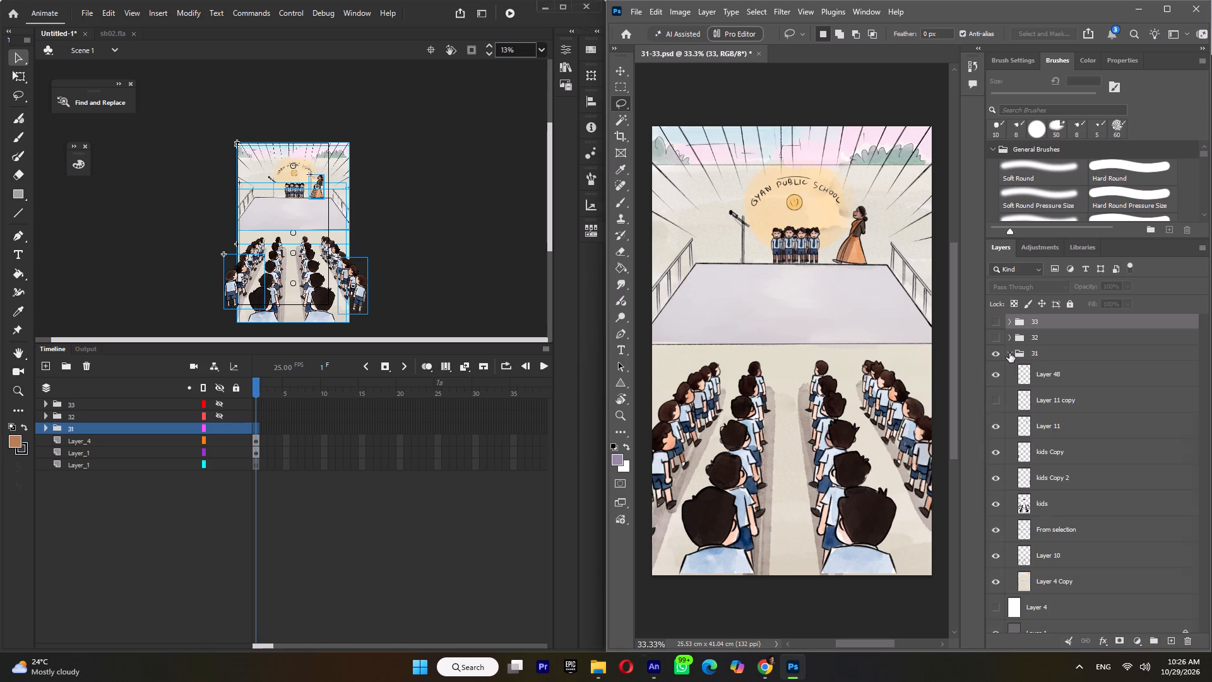
{"action": "left_click", "coordinate": [1009, 353]}
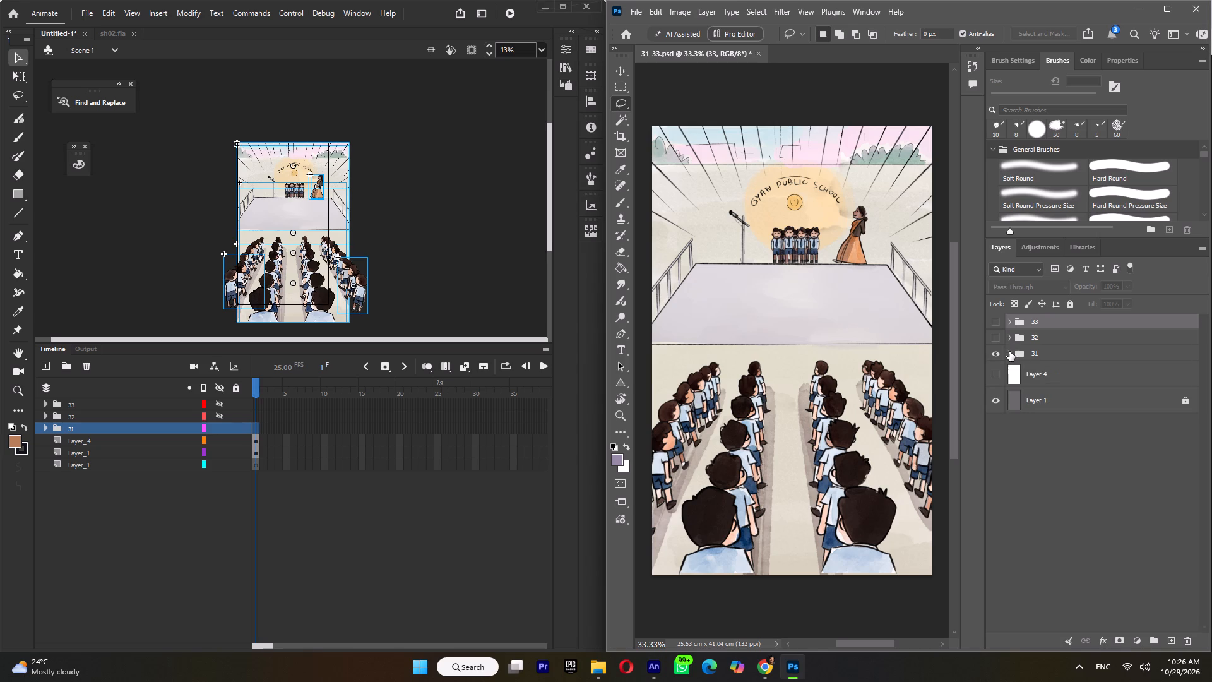
Show and expand group 32 of 31-33.psd in Photoshop and compare its layer order with folder 32 in Animate.
{"action": "left_click", "coordinate": [1001, 338]}
{"action": "left_click", "coordinate": [1011, 338]}
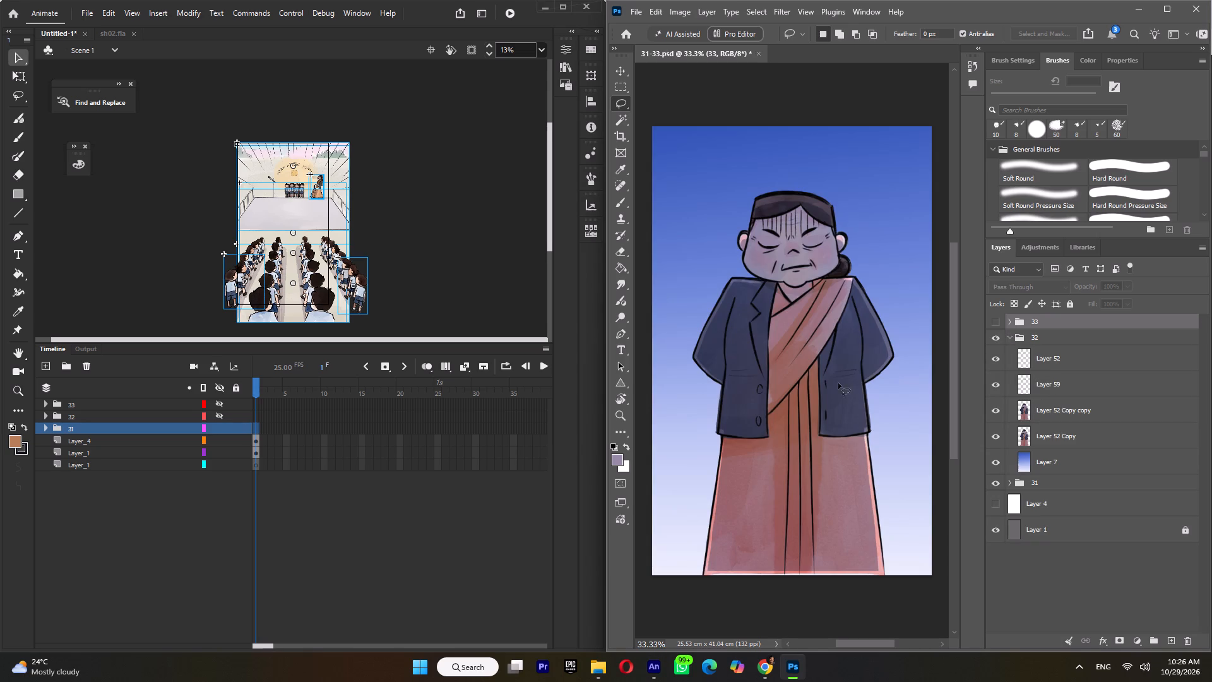
{"action": "left_click", "coordinate": [44, 417]}
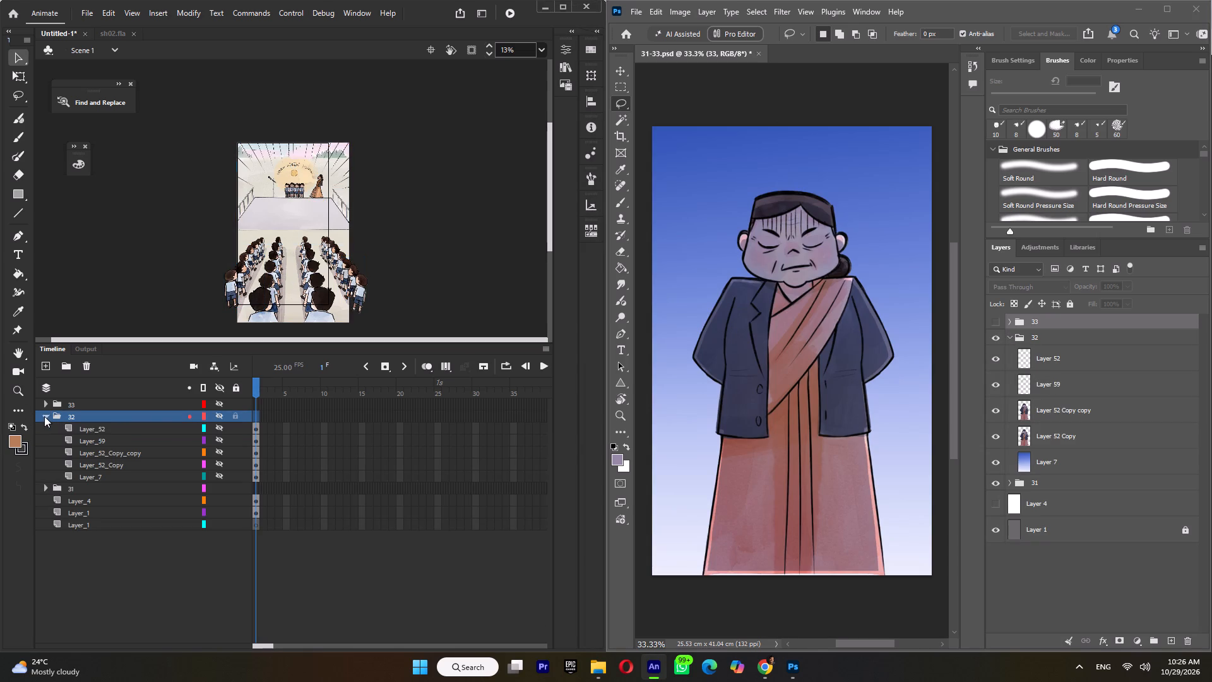
{"action": "left_click", "coordinate": [45, 414]}
Convert layer folder 31 into a graphic symbol named 31.
{"action": "left_click", "coordinate": [69, 426]}
{"action": "right_click", "coordinate": [70, 426]}
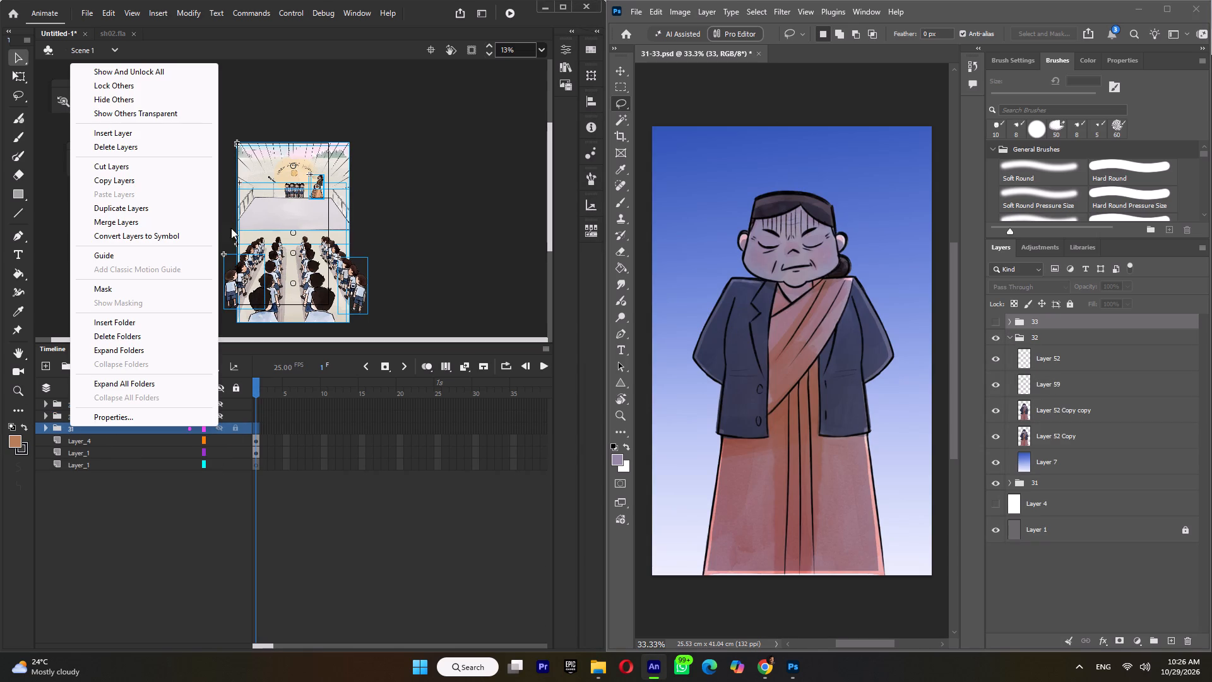
{"action": "left_click", "coordinate": [182, 232]}
{"action": "type", "text": "31"}
{"action": "key", "text": "Return"}
{"action": "left_click_drag", "start_coordinate": [182, 235], "coordinate": [190, 258]}
Unhide layer folder 32 and convert it into a graphic symbol named 32.
{"action": "left_click", "coordinate": [219, 411]}
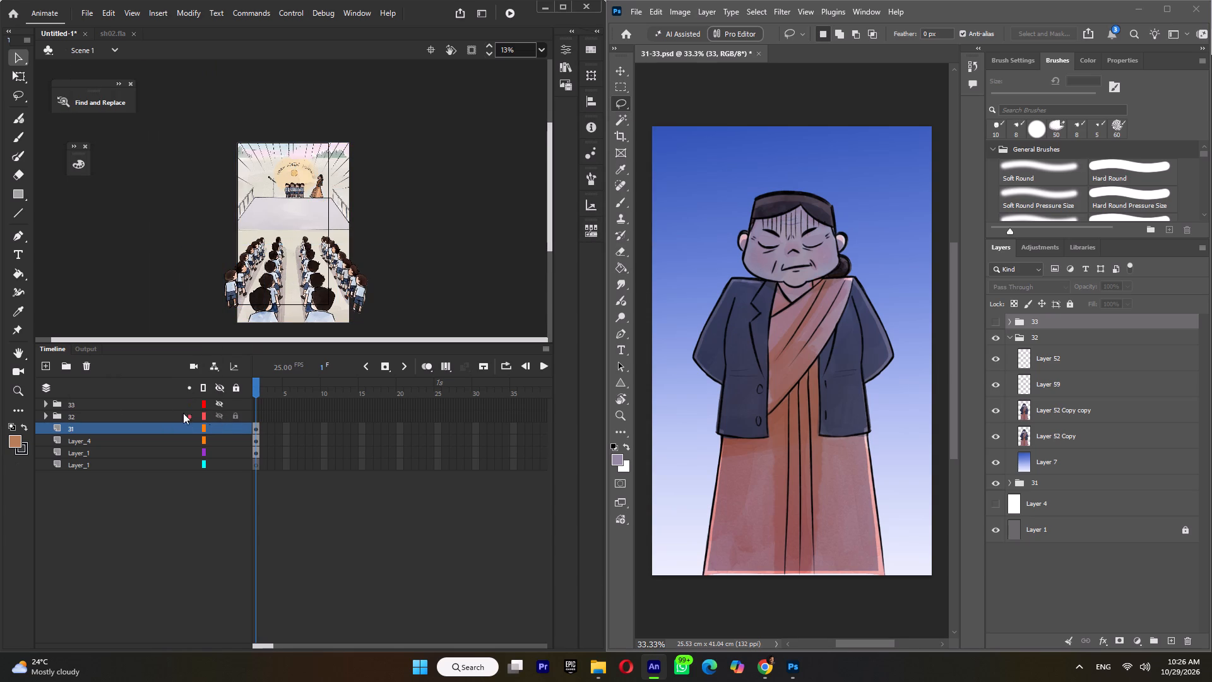
{"action": "left_click", "coordinate": [100, 412]}
{"action": "right_click", "coordinate": [100, 412]}
{"action": "left_click", "coordinate": [182, 220]}
{"action": "type", "text": "32"}
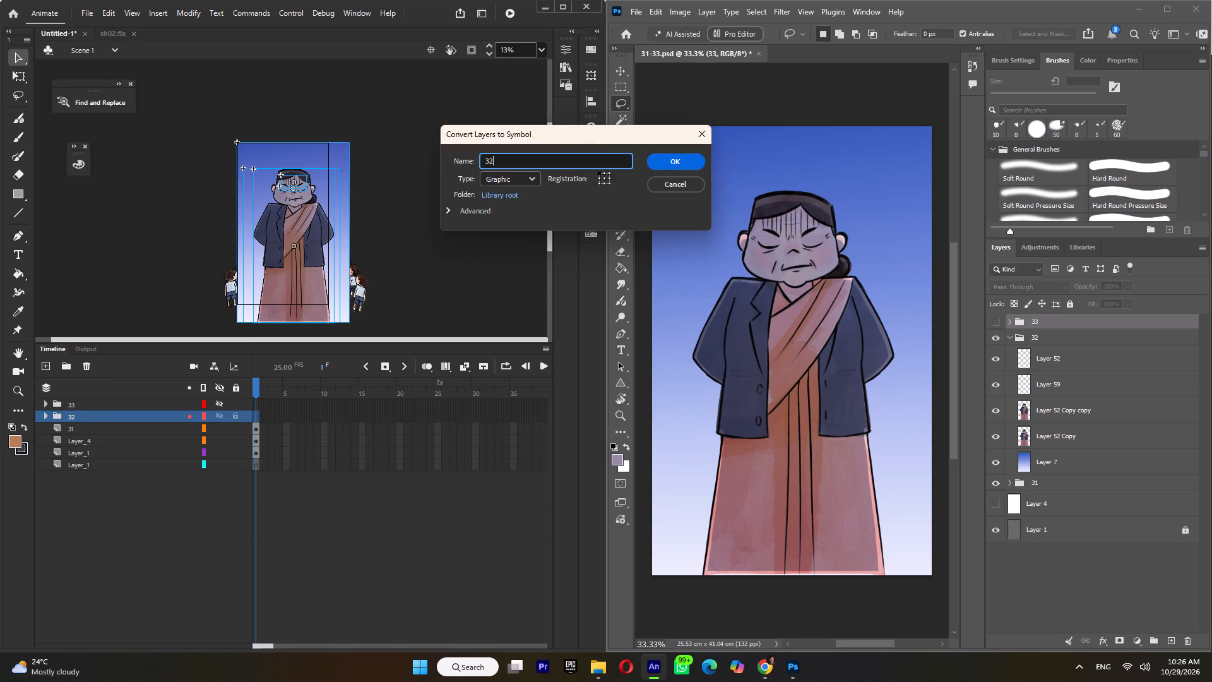
{"action": "key", "text": "Return"}
Unhide layer folder 33 and convert it into a graphic symbol named 33.
{"action": "left_click", "coordinate": [218, 400]}
{"action": "left_click", "coordinate": [138, 400]}
{"action": "right_click", "coordinate": [136, 403]}
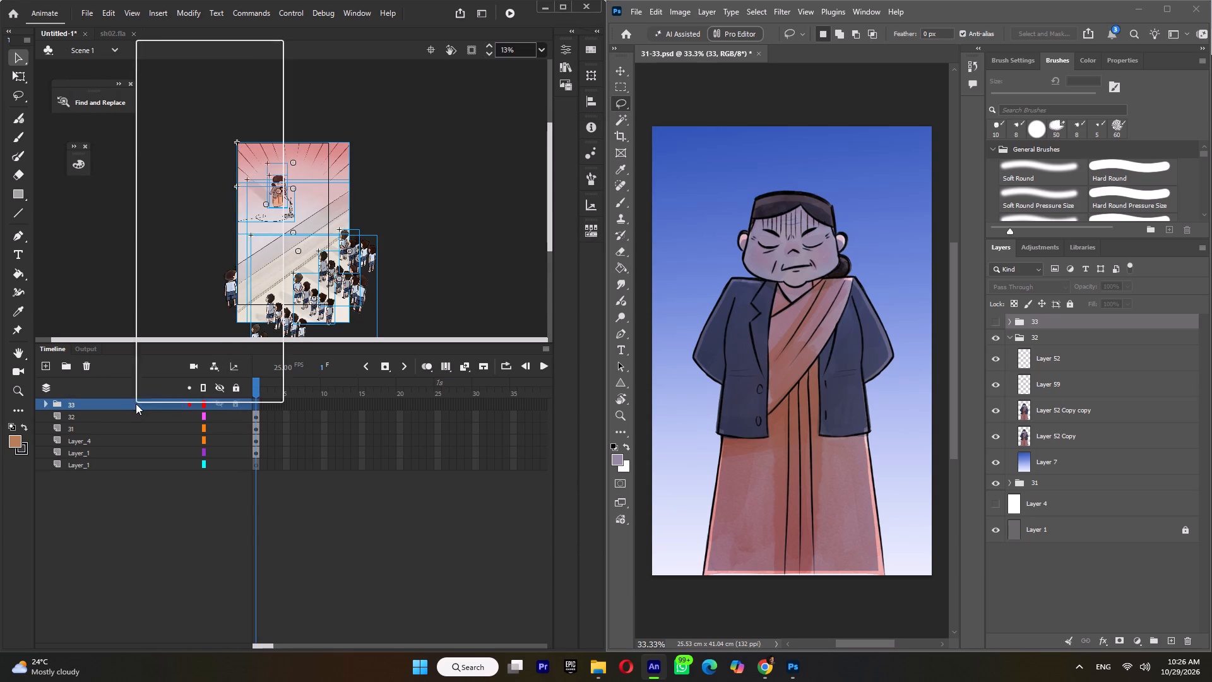
{"action": "left_click", "coordinate": [237, 215]}
{"action": "type", "text": "33"}
{"action": "key", "text": "Return"}
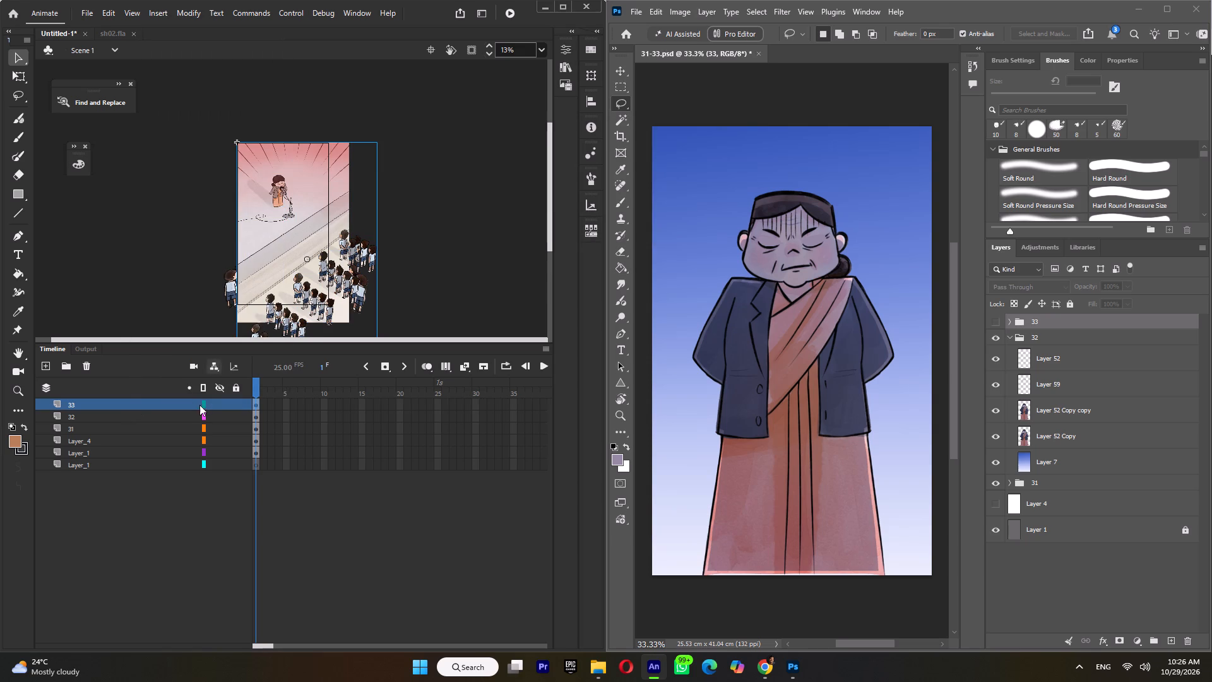
Hide layers 33 and 32 and copy the 31 graphic from the stage.
{"action": "left_click", "coordinate": [218, 404]}
{"action": "left_click", "coordinate": [218, 418]}
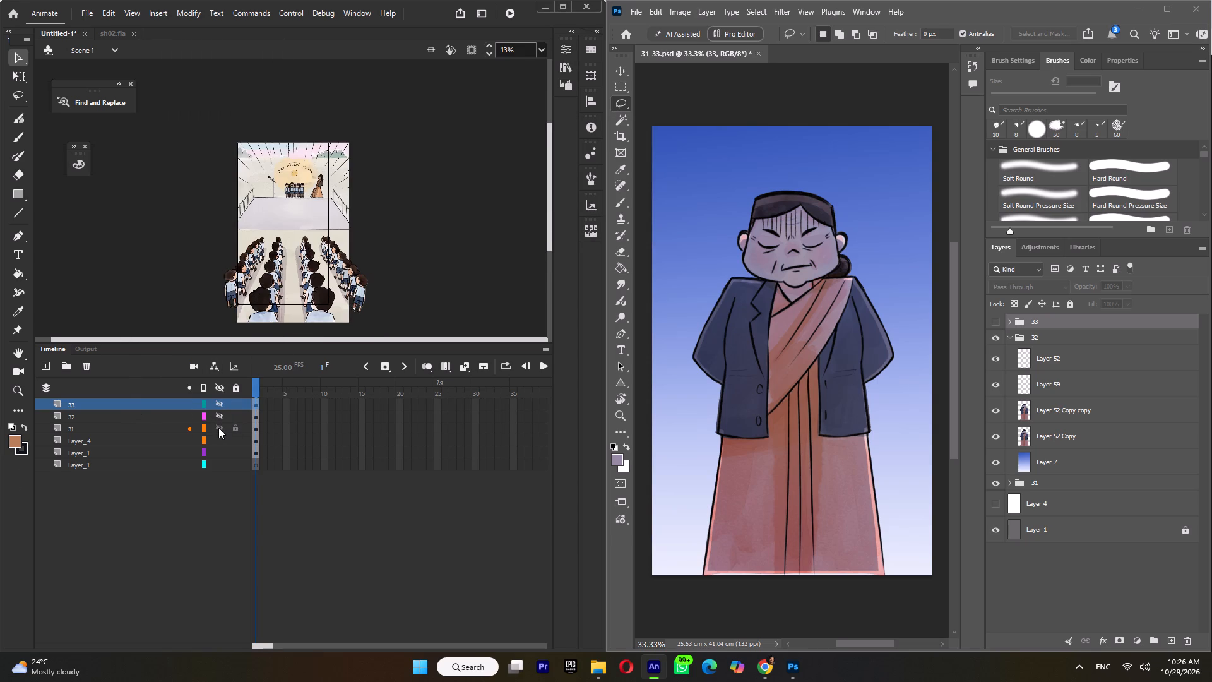
{"action": "left_click", "coordinate": [305, 258]}
{"action": "right_click", "coordinate": [305, 258]}
{"action": "left_click", "coordinate": [337, 191]}
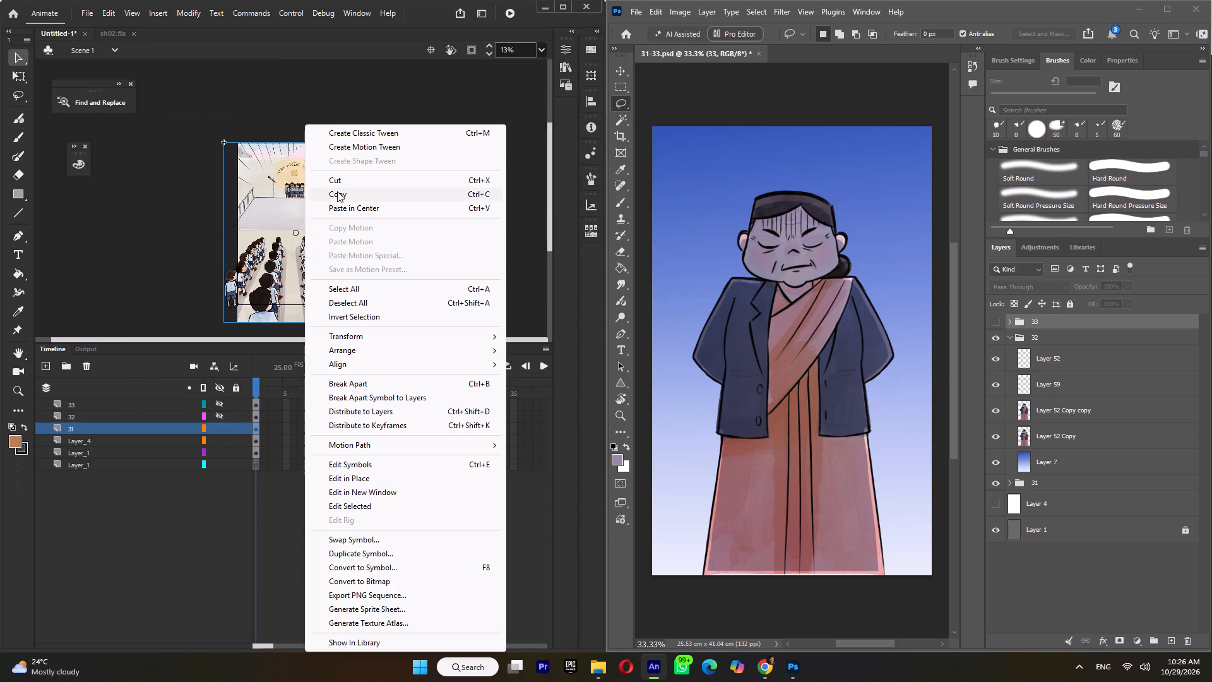
Switch to sh02.fla and scrub through its timeline to review the finished shots beside their storyboard sketches.
{"action": "left_click", "coordinate": [116, 32]}
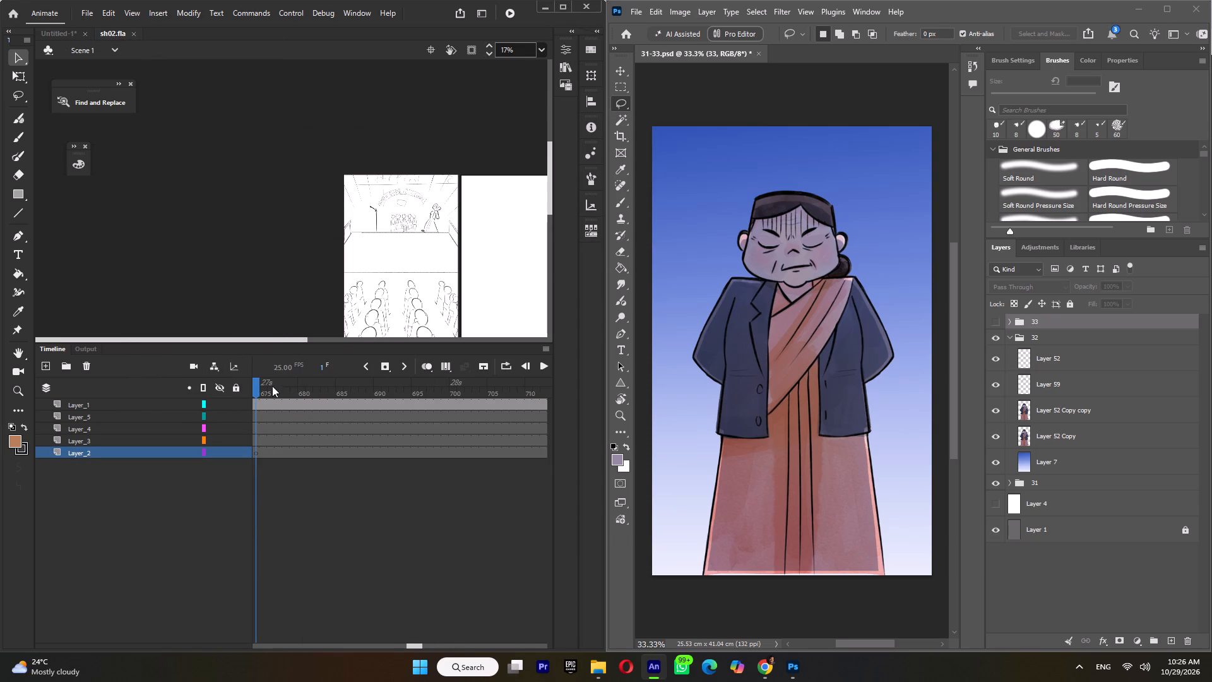
{"action": "key", "text": "space"}
{"action": "key", "text": "space"}
{"action": "key", "text": "space"}
{"action": "key", "text": "space"}
{"action": "key", "text": "space"}
{"action": "key", "text": "space"}
{"action": "key", "text": "space"}
{"action": "key", "text": "space"}
{"action": "key", "text": "space"}
{"action": "key", "text": "space"}
{"action": "key", "text": "space"}
{"action": "key", "text": "space"}
{"action": "key", "text": "space"}
{"action": "key", "text": "space"}
{"action": "key", "text": "space"}
{"action": "key", "text": "space"}
{"action": "key", "text": "space"}
{"action": "key", "text": "space"}
{"action": "key", "text": "space"}
{"action": "left_click_drag", "start_coordinate": [417, 265], "coordinate": [247, 195]}
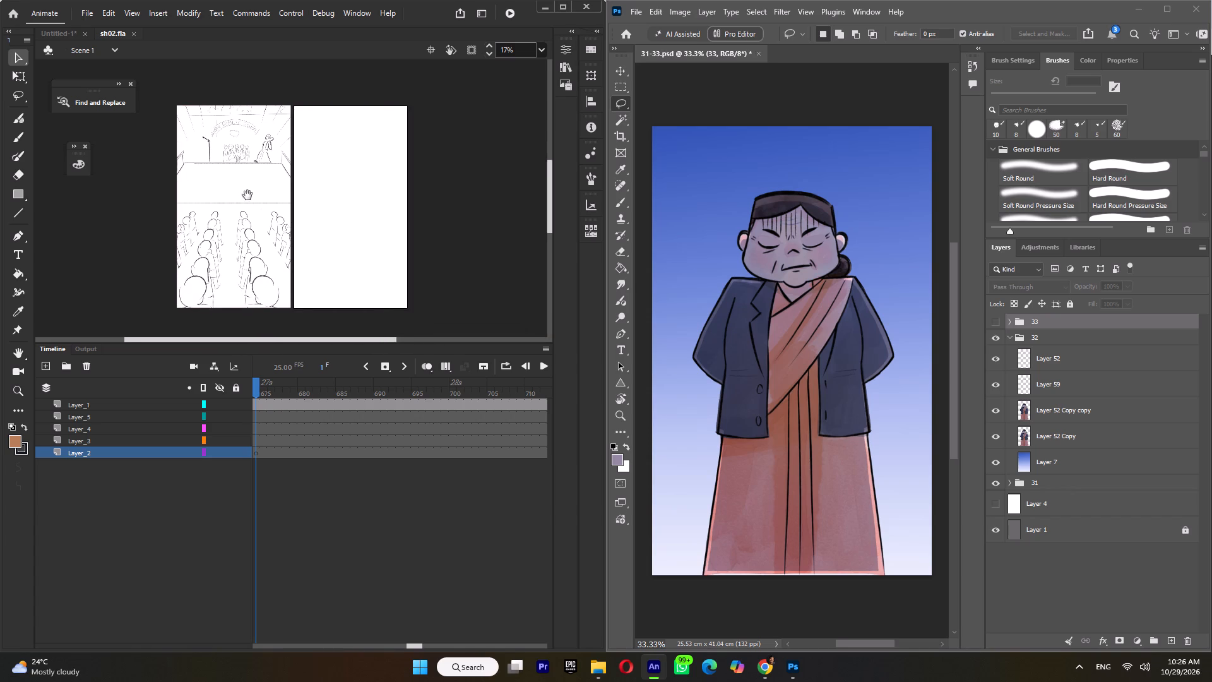
{"action": "left_click_drag", "start_coordinate": [247, 195], "coordinate": [235, 194]}
{"action": "left_click_drag", "start_coordinate": [276, 392], "coordinate": [52, 449]}
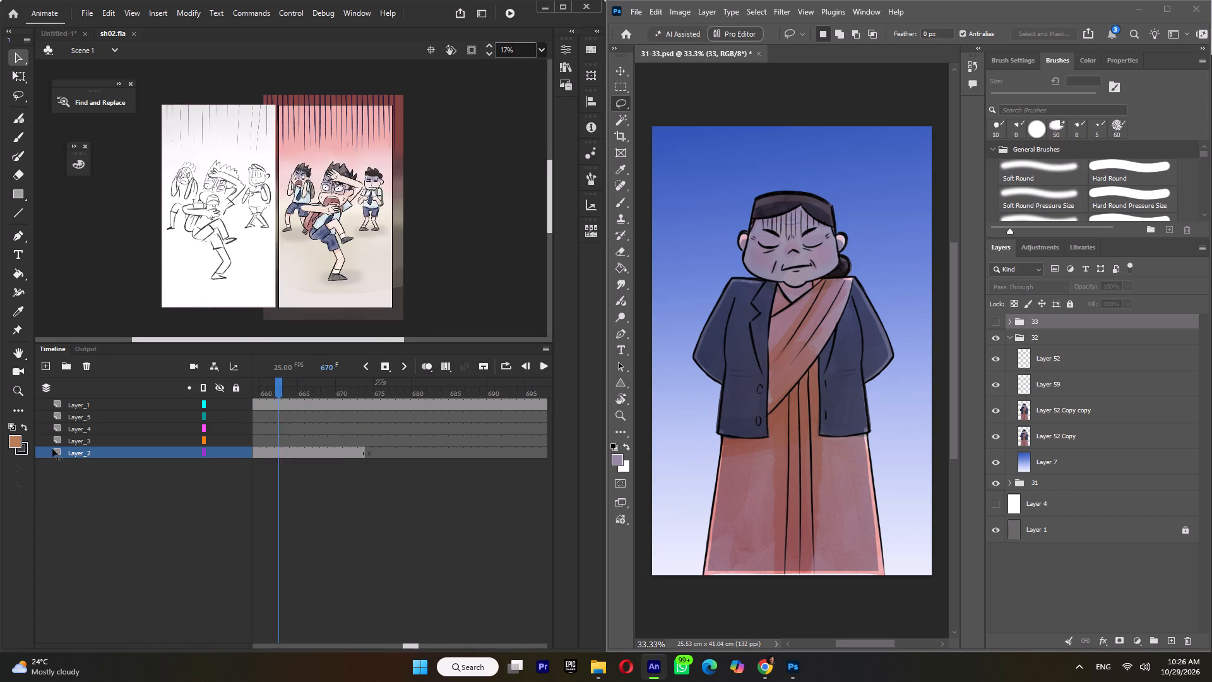
{"action": "left_click_drag", "start_coordinate": [52, 449], "coordinate": [0, 449]}
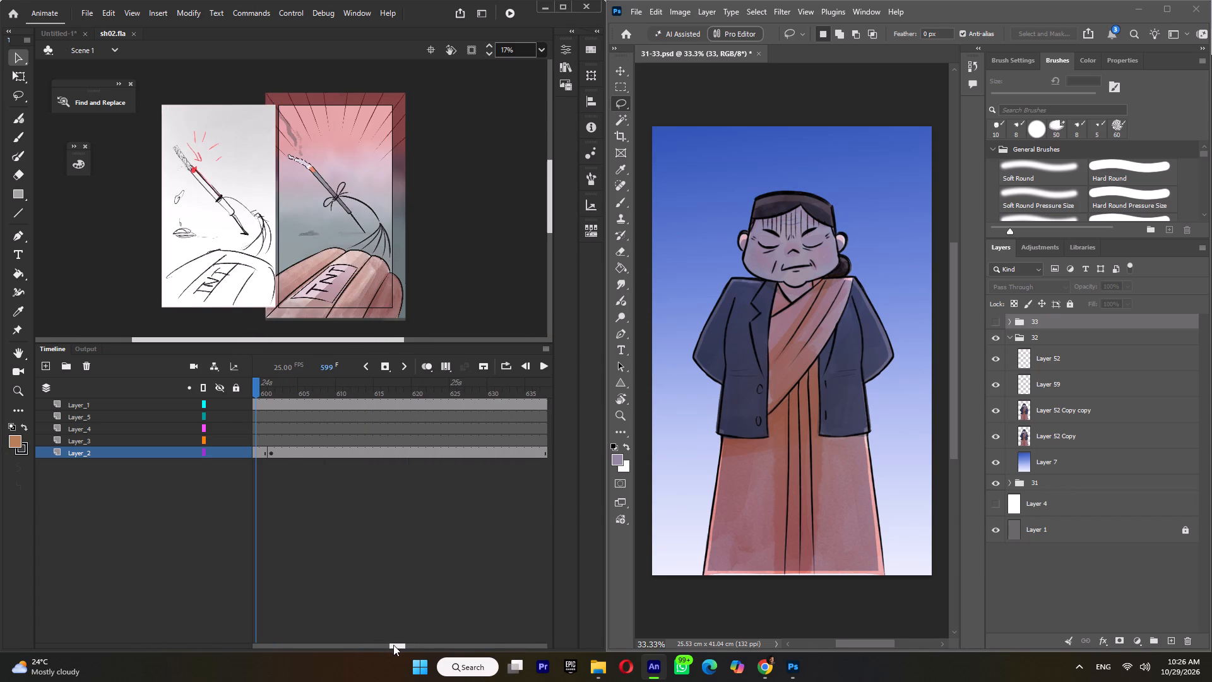
{"action": "left_click_drag", "start_coordinate": [394, 648], "coordinate": [186, 666]}
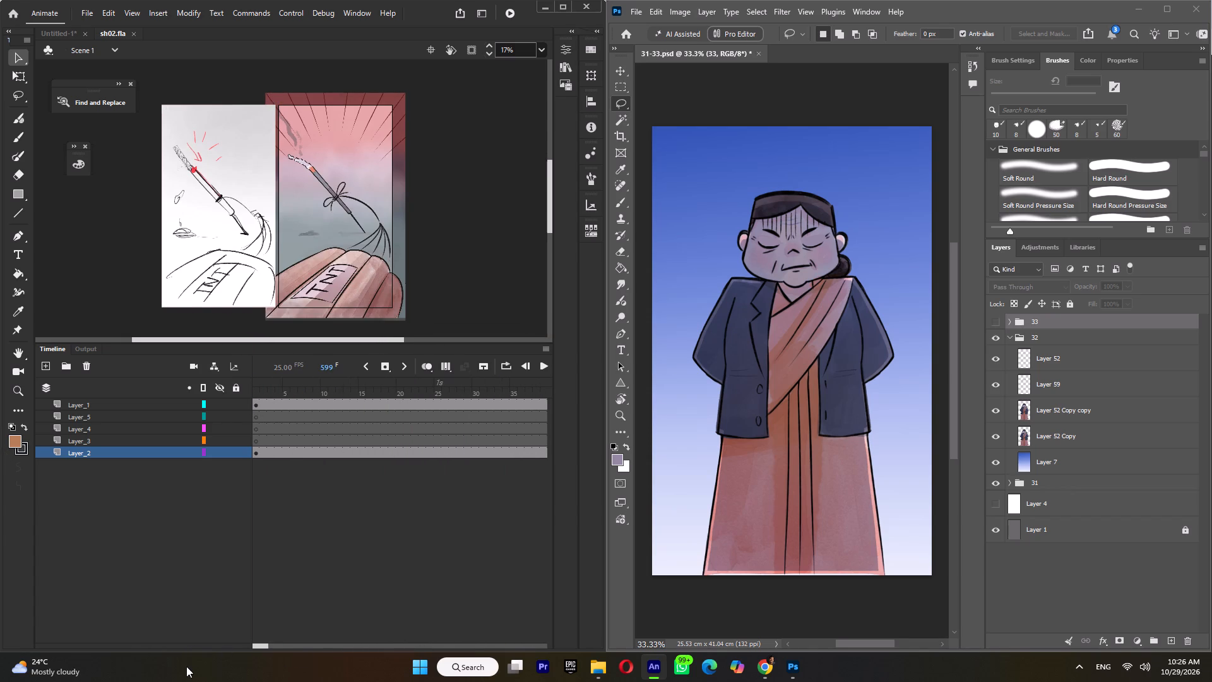
{"action": "left_click_drag", "start_coordinate": [186, 666], "coordinate": [187, 645]}
{"action": "left_click_drag", "start_coordinate": [296, 384], "coordinate": [652, 486]}
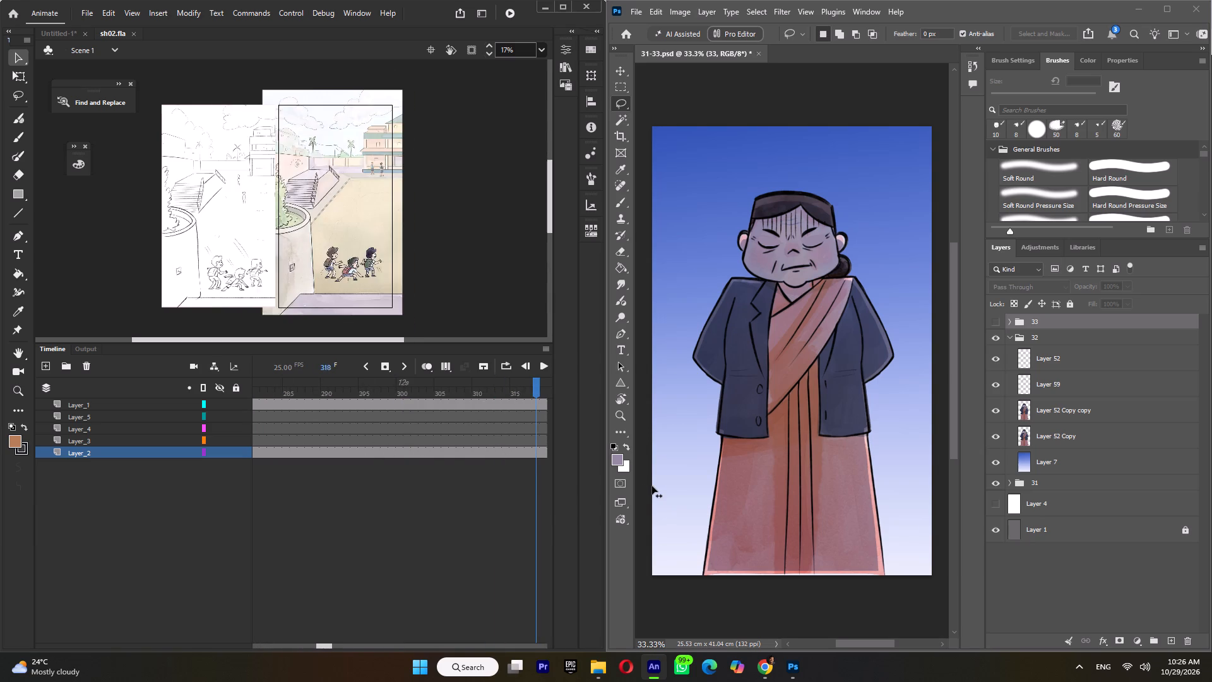
{"action": "left_click_drag", "start_coordinate": [652, 486], "coordinate": [0, 501]}
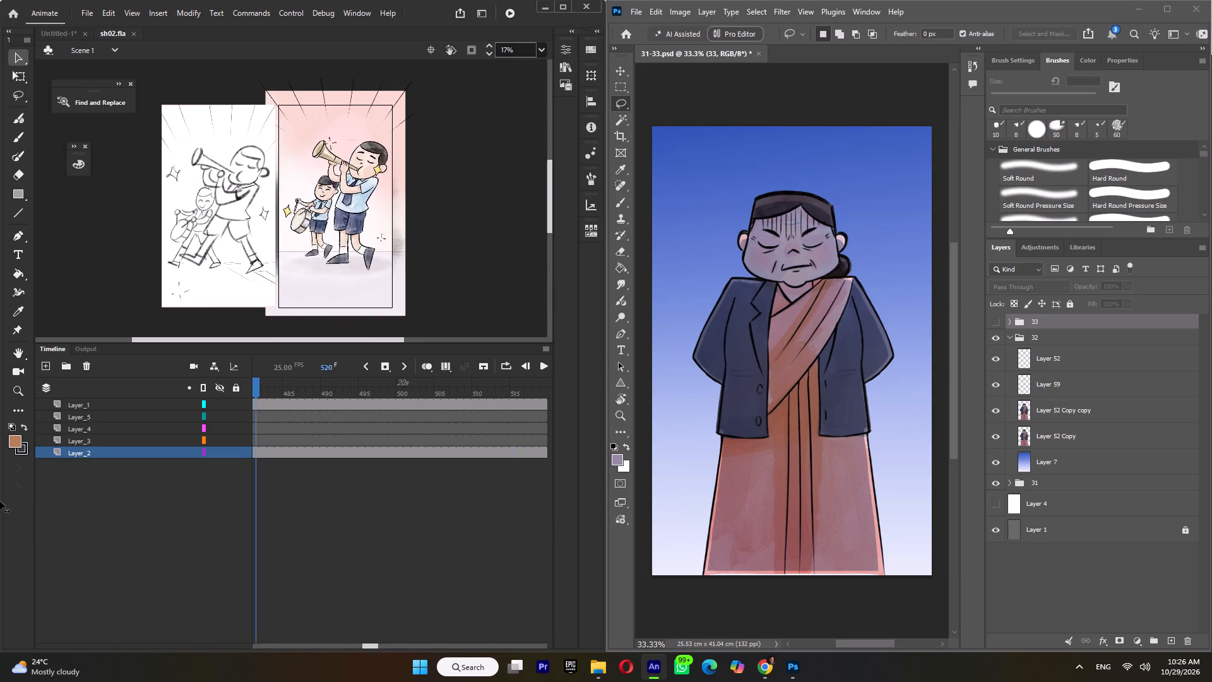
{"action": "left_click_drag", "start_coordinate": [0, 501], "coordinate": [610, 503]}
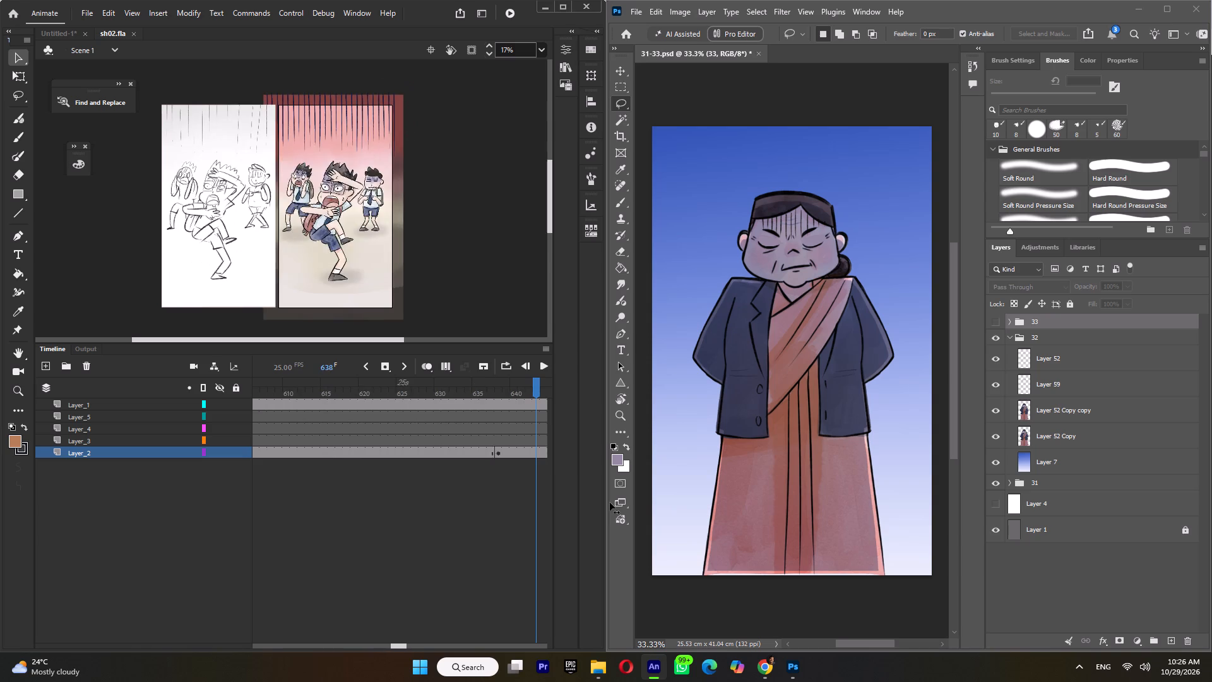
{"action": "left_click_drag", "start_coordinate": [610, 503], "coordinate": [381, 492]}
Paste the 31 graphic on Layer_2 at frame 674 and position it over the blank stage beside the storyboard sketch.
{"action": "left_click", "coordinate": [391, 455]}
{"action": "right_click", "coordinate": [450, 297]}
{"action": "left_click", "coordinate": [480, 341]}
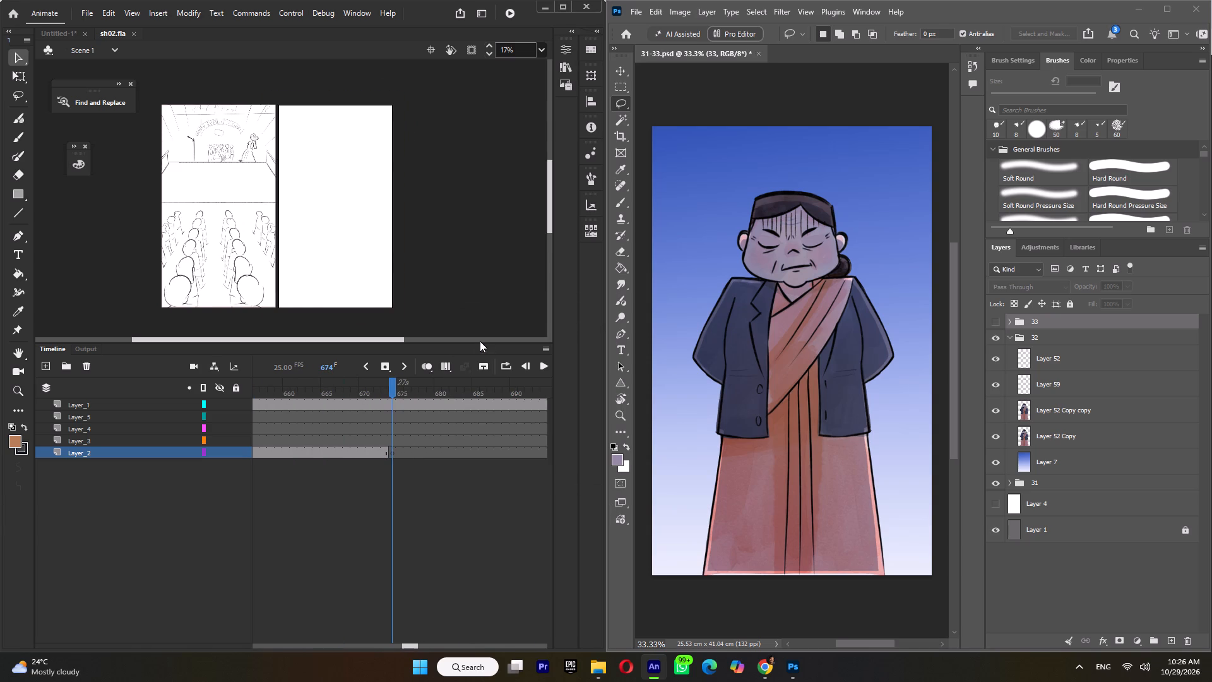
{"action": "left_click_drag", "start_coordinate": [405, 278], "coordinate": [392, 265]}
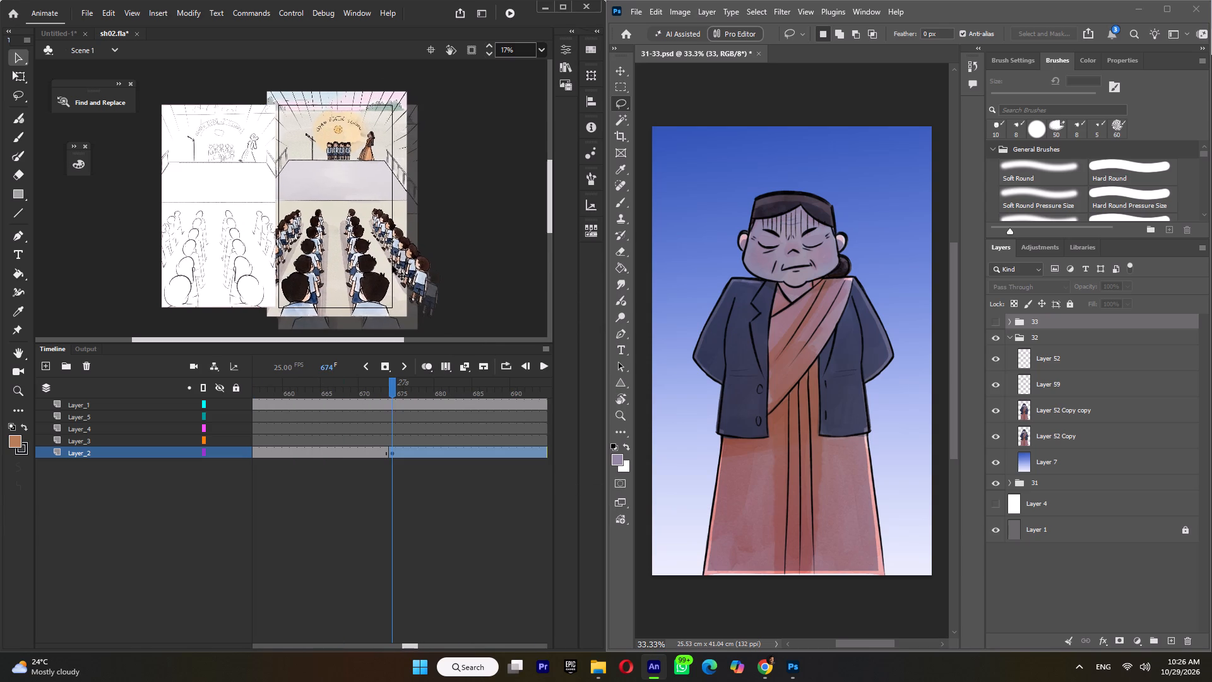
{"action": "left_click_drag", "start_coordinate": [392, 265], "coordinate": [391, 265]}
Inside the 31 graphic, insert frames up to about frame 81, and return to the main scene.
{"action": "double_click", "coordinate": [359, 249]}
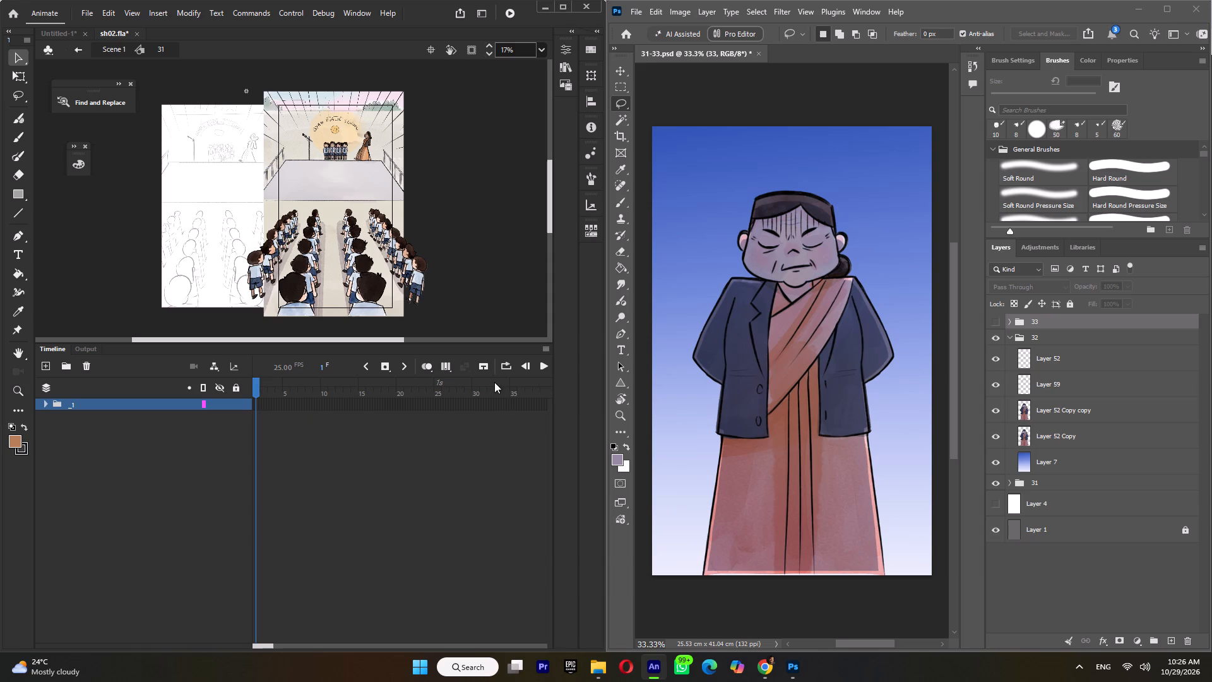
{"action": "left_click_drag", "start_coordinate": [267, 645], "coordinate": [292, 647]}
{"action": "double_click", "coordinate": [514, 387]}
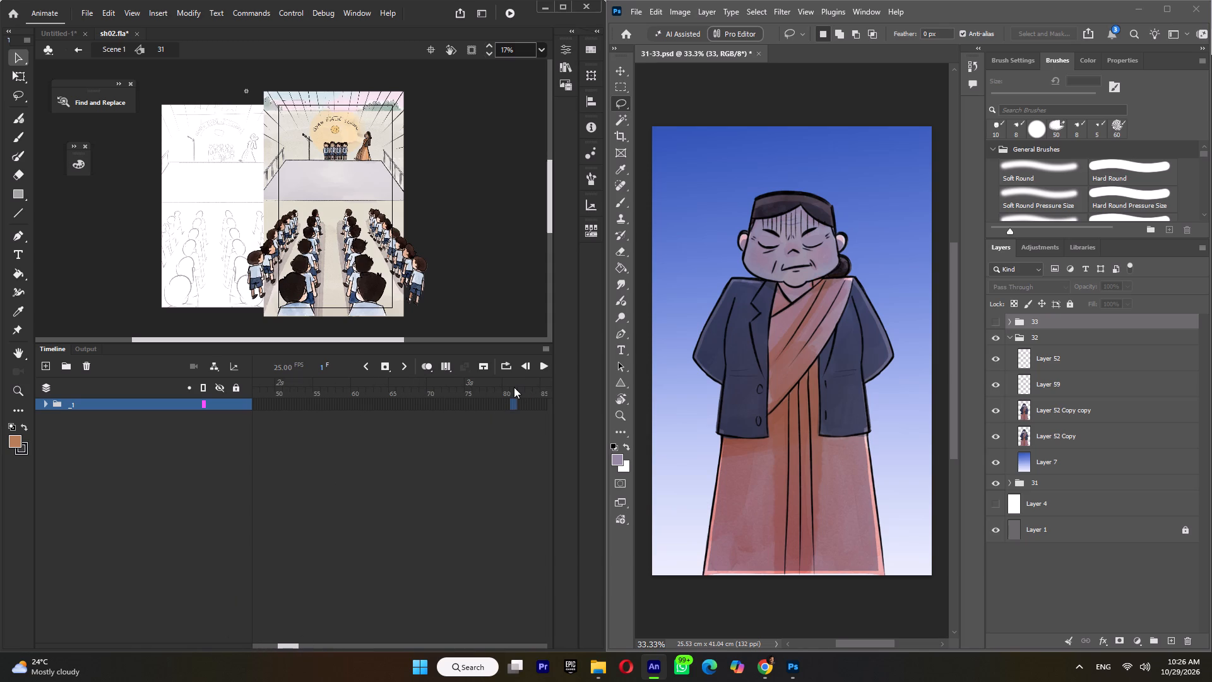
{"action": "key", "text": "F5"}
{"action": "double_click", "coordinate": [477, 254]}
Save and close sh02.fla.
{"action": "key", "text": "ctrl+s"}
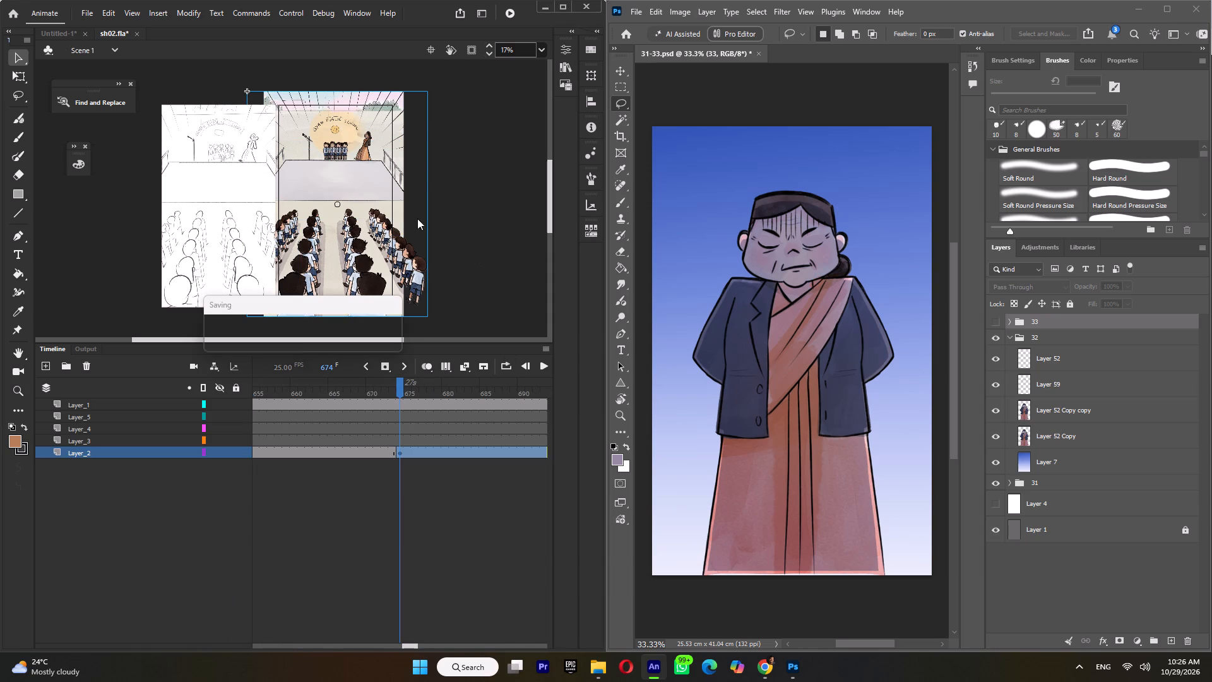
{"action": "left_click", "coordinate": [131, 36]}
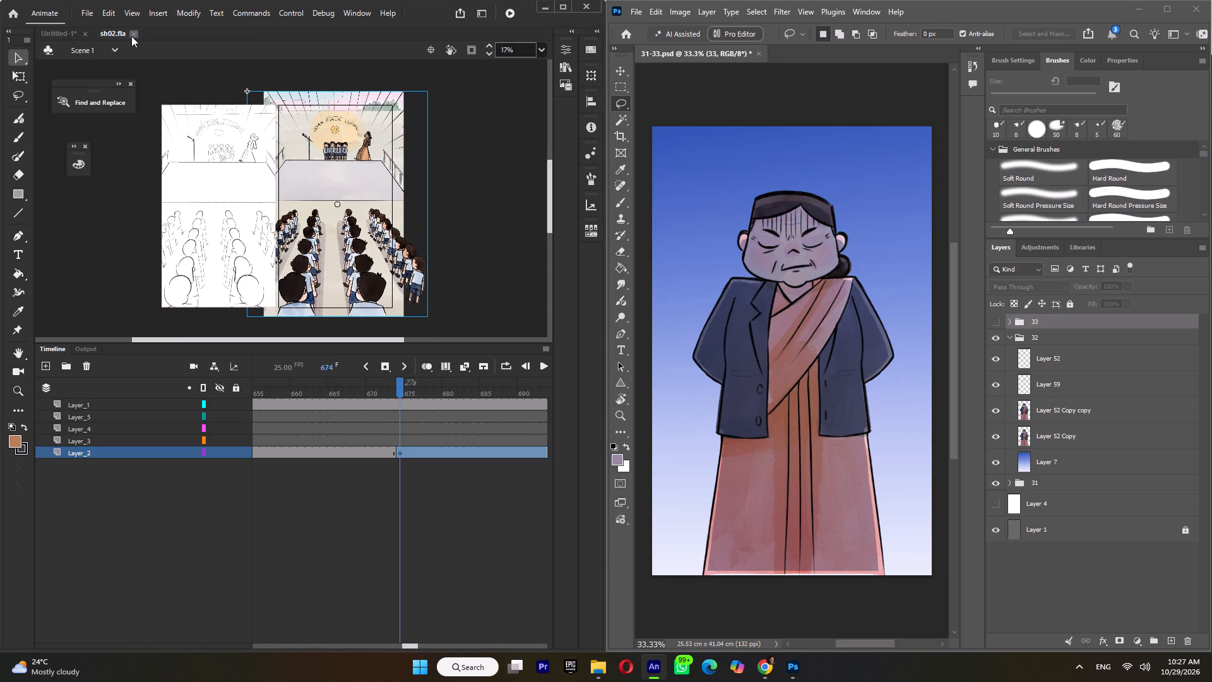
Open sh03.fla from the Diwali km folder and fit its artwork in view.
{"action": "left_click", "coordinate": [602, 666]}
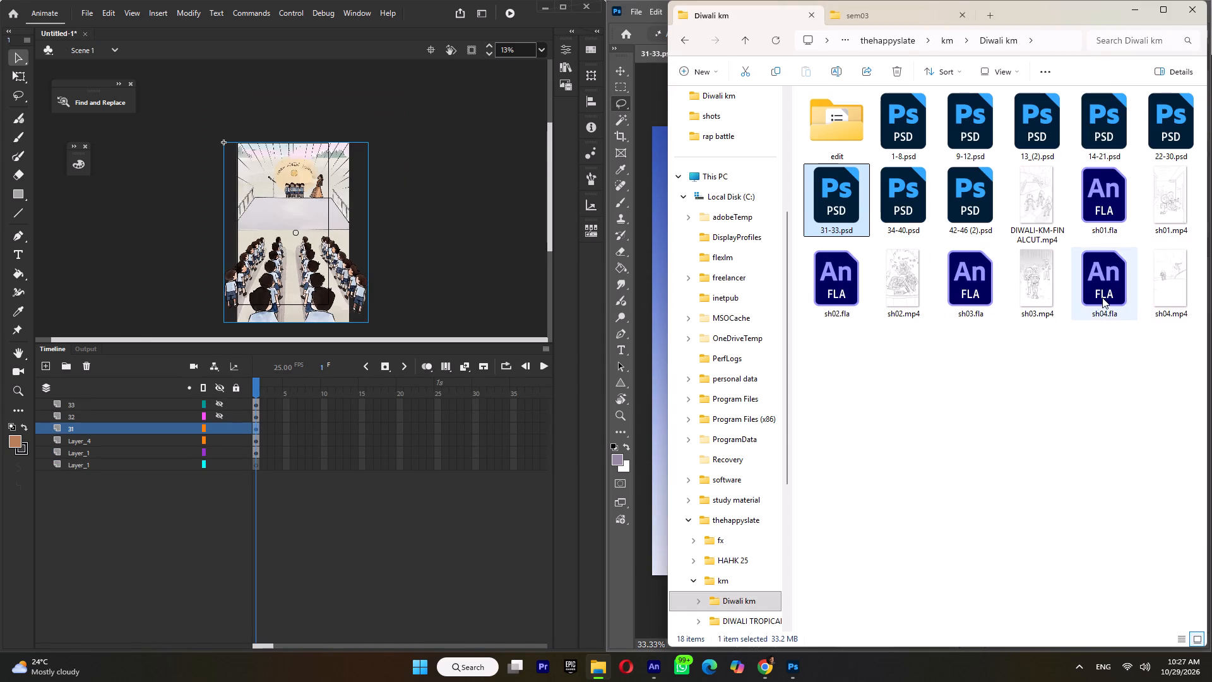
{"action": "double_click", "coordinate": [978, 291]}
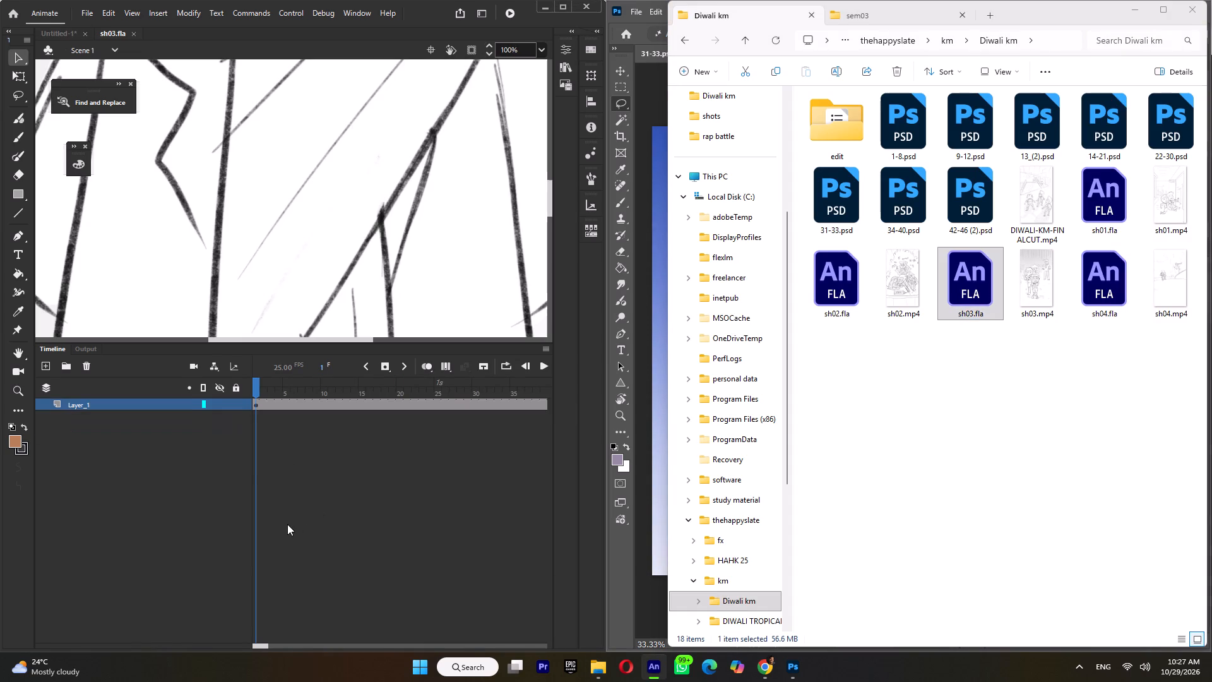
{"action": "scroll", "coordinate": [279, 265], "scroll_direction": "down", "scroll_amount": 6, "text": "ctrl"}
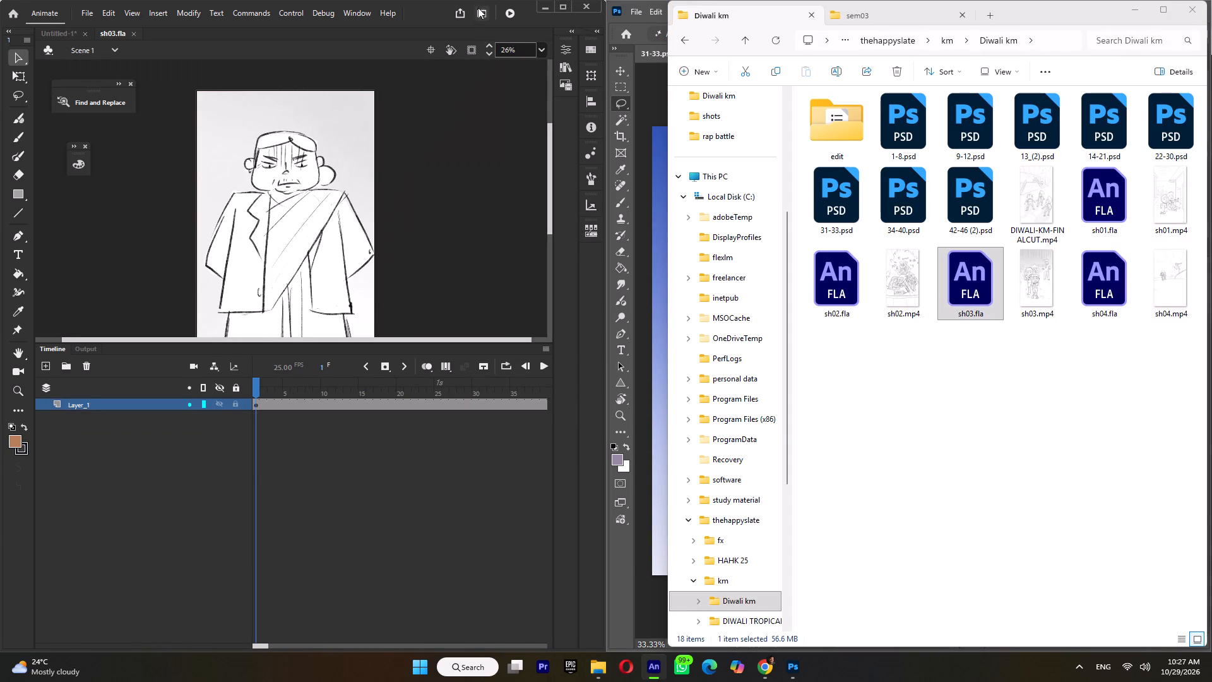
{"action": "left_click", "coordinate": [431, 19]}
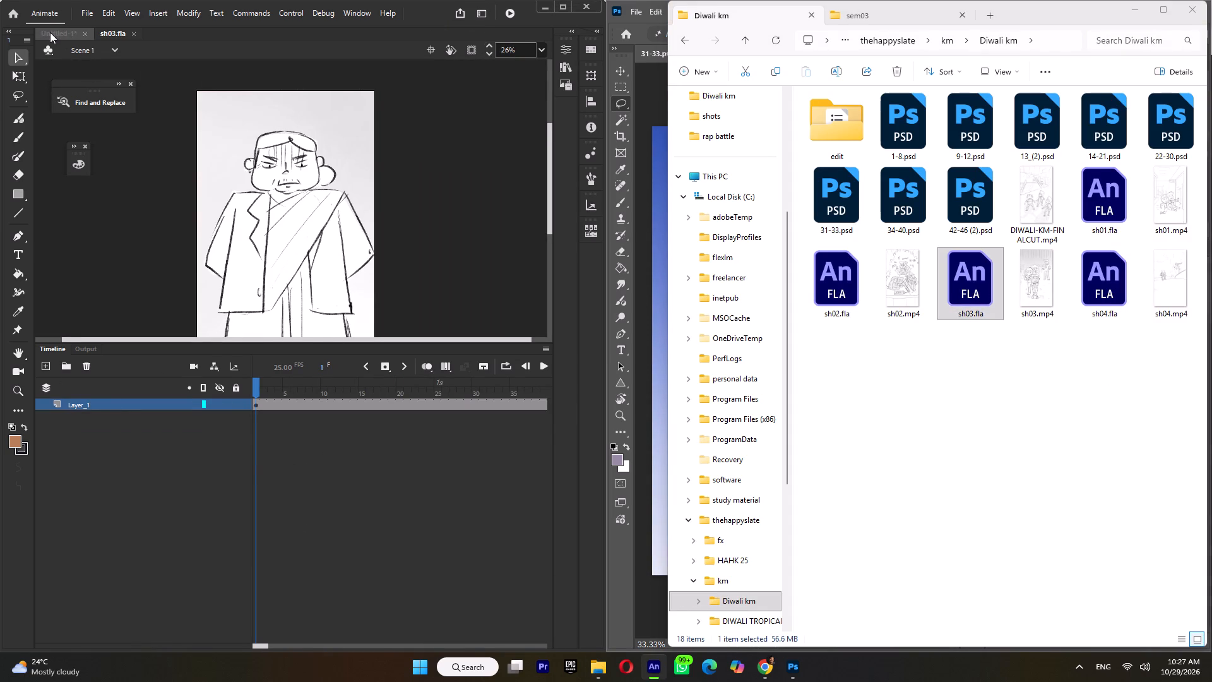
In the untitled document, delete layers 31, Layer_4 and both Layer_1 layers.
{"action": "left_click", "coordinate": [50, 32]}
{"action": "left_click", "coordinate": [78, 442]}
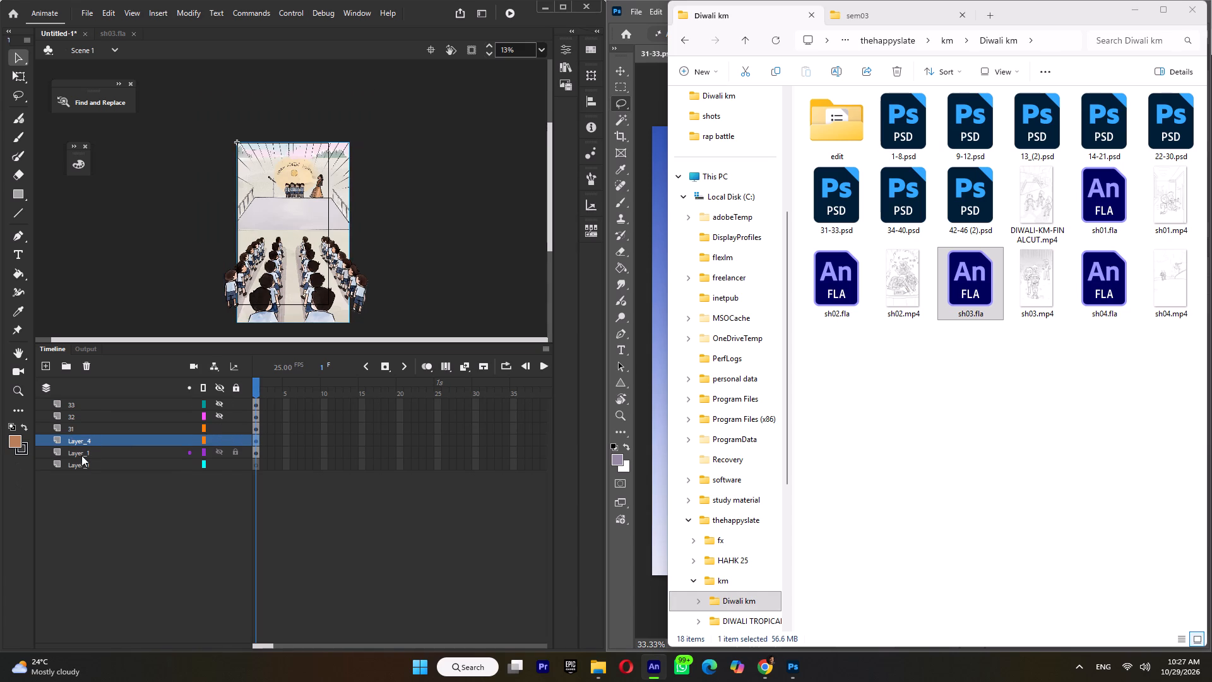
{"action": "left_click", "coordinate": [81, 433]}
{"action": "left_click", "coordinate": [80, 467], "text": "shift"}
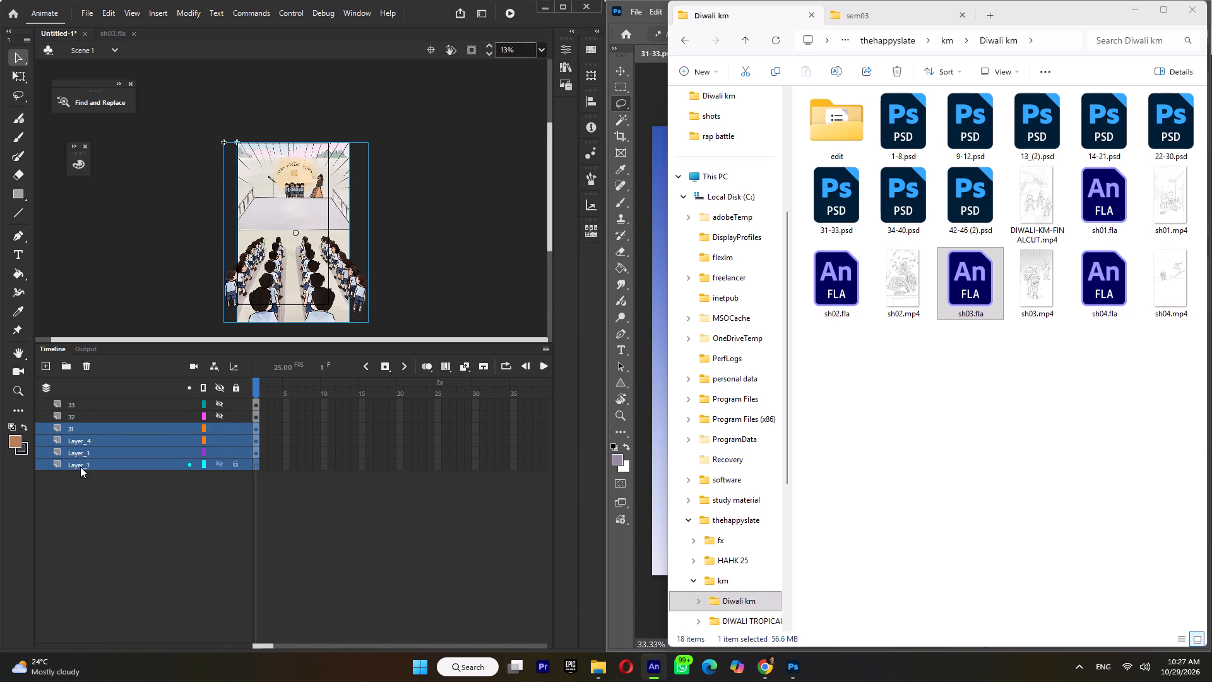
{"action": "left_click", "coordinate": [85, 367]}
Add a new layer above layer 33.
{"action": "left_click", "coordinate": [78, 402]}
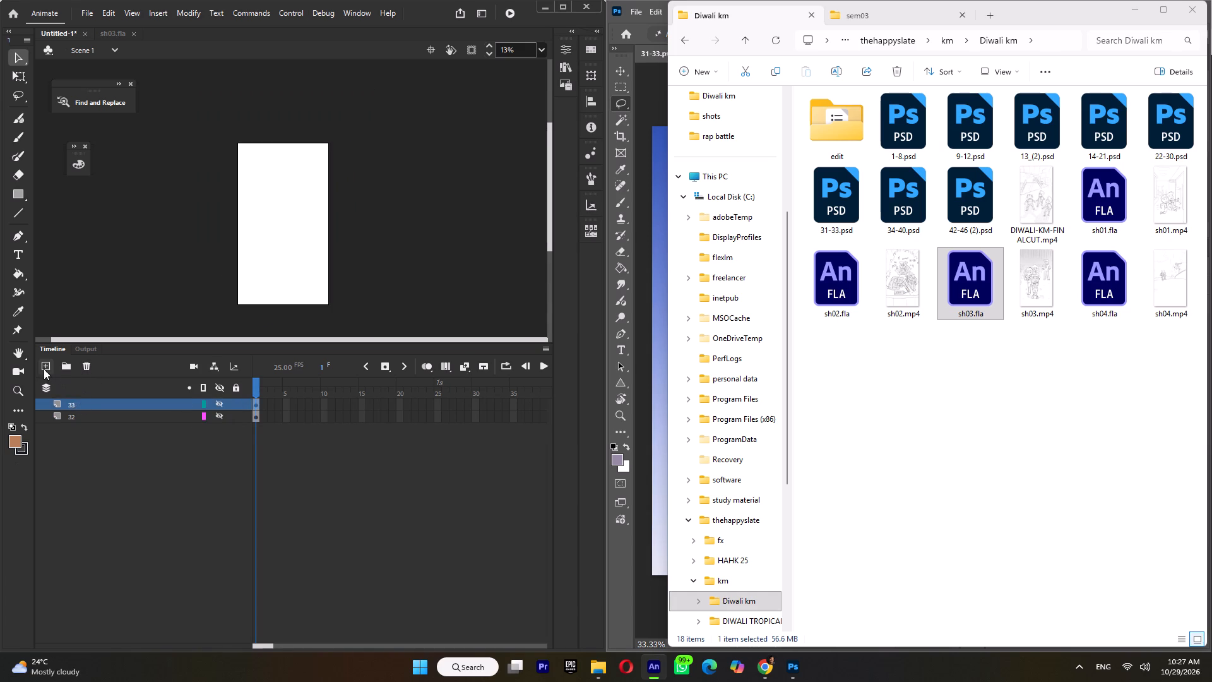
{"action": "left_click", "coordinate": [44, 366]}
{"action": "left_click", "coordinate": [409, 275]}
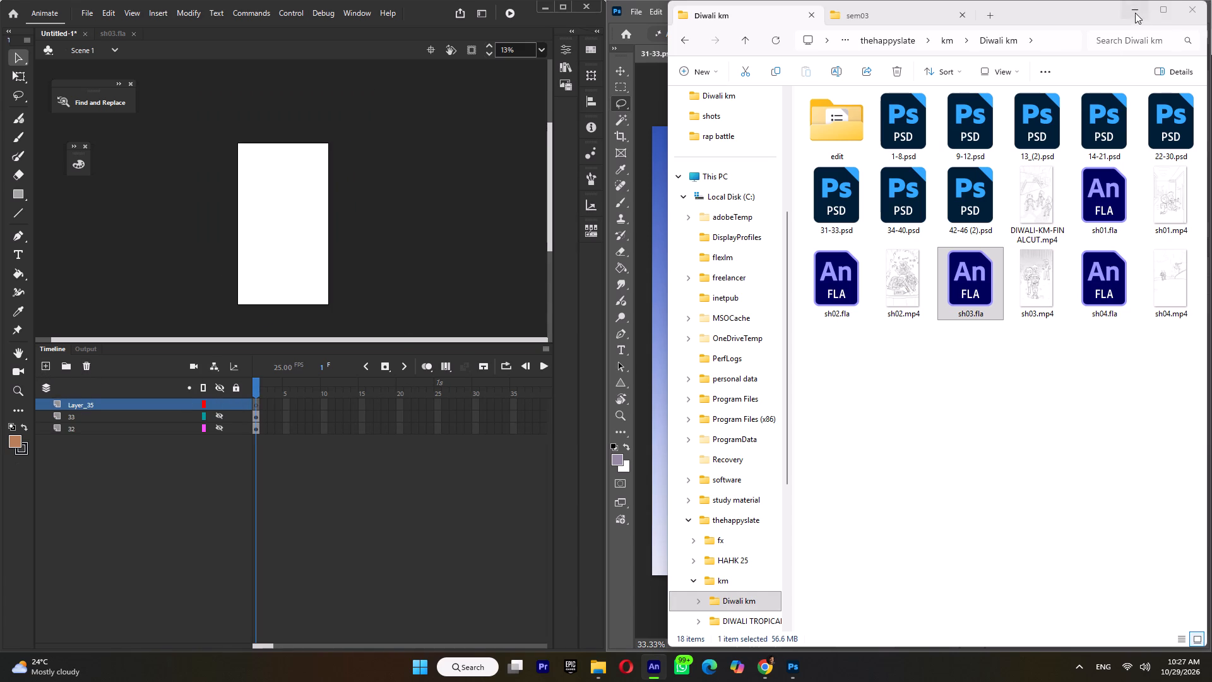
Start importing 34-40.psd from the Diwali km folder onto the untitled document's stage, with all layers included.
{"action": "left_click", "coordinate": [891, 205]}
{"action": "left_click_drag", "start_coordinate": [902, 210], "coordinate": [296, 227]}
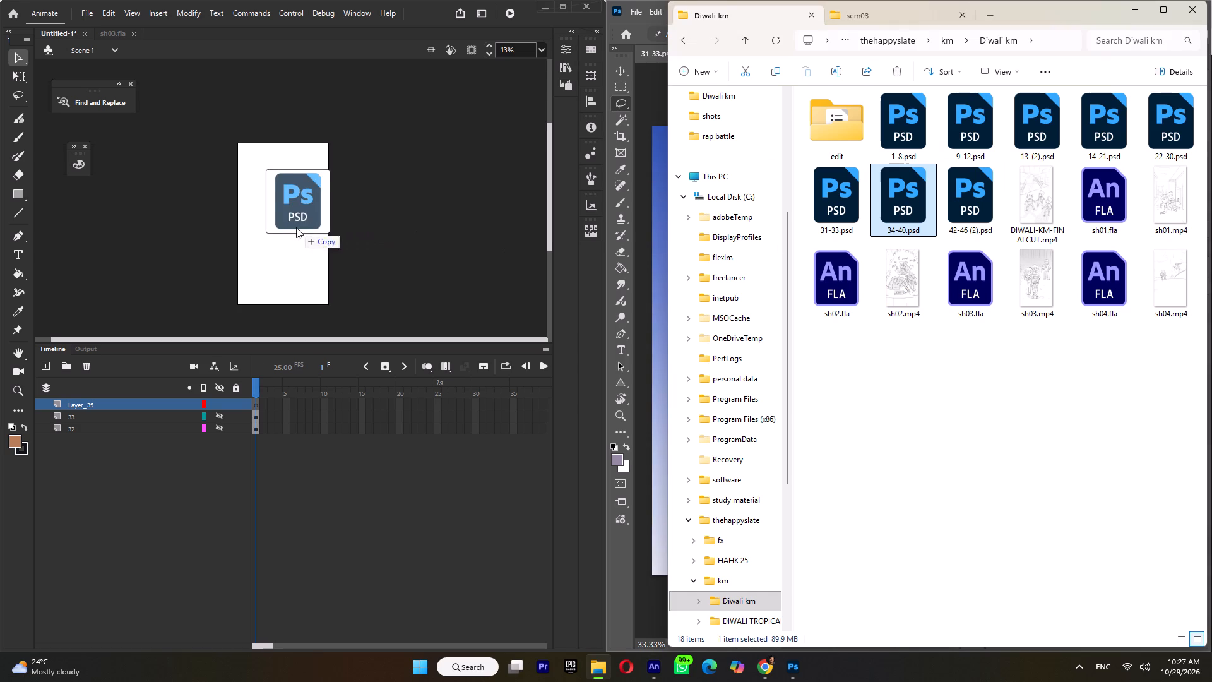
{"action": "left_click_drag", "start_coordinate": [296, 227], "coordinate": [295, 227]}
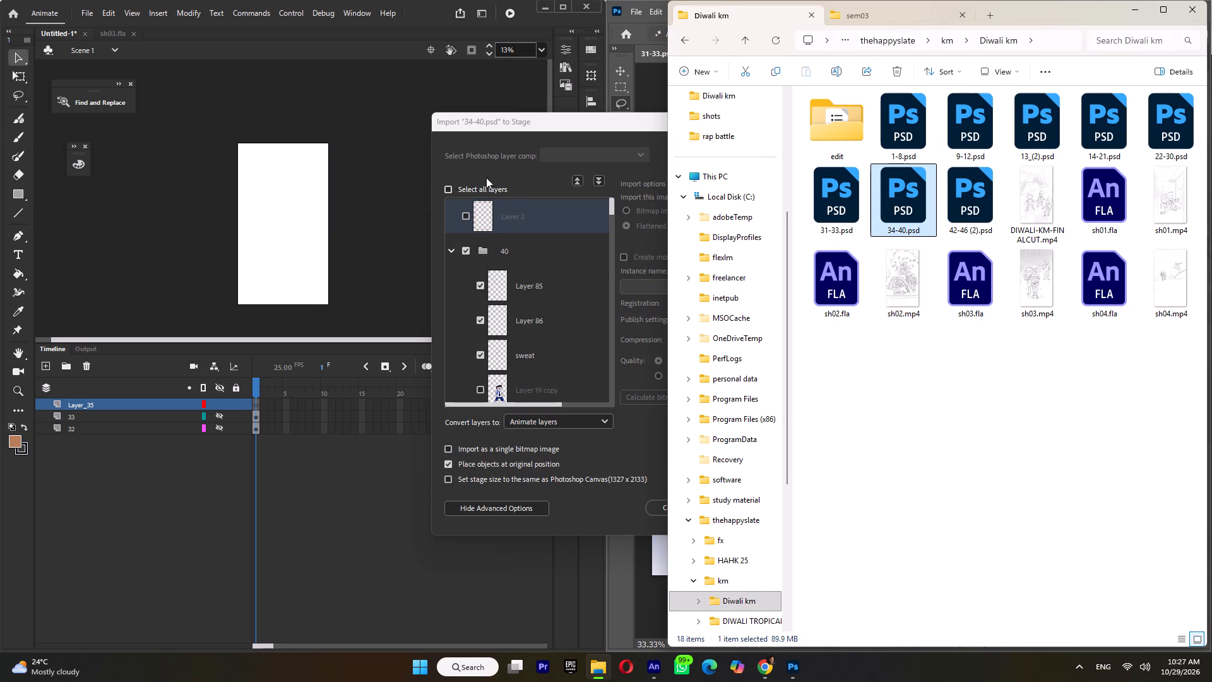
{"action": "left_click", "coordinate": [475, 188]}
Highlight the whole import list from Layer 2 to Layer 1, leaving folders kid 2, glasses, 34 and 36 out of the selection.
{"action": "scroll", "coordinate": [523, 285], "scroll_direction": "down", "scroll_amount": 16}
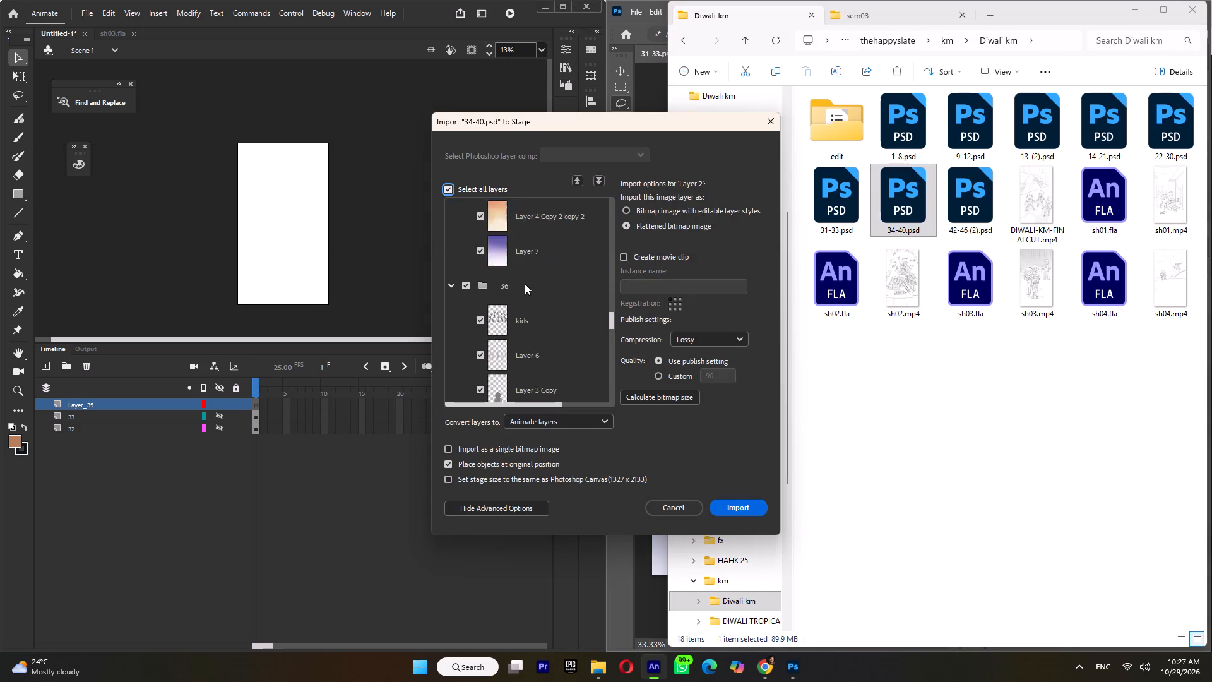
{"action": "scroll", "coordinate": [525, 284], "scroll_direction": "down", "scroll_amount": 15}
{"action": "left_click", "coordinate": [523, 378], "text": "shift"}
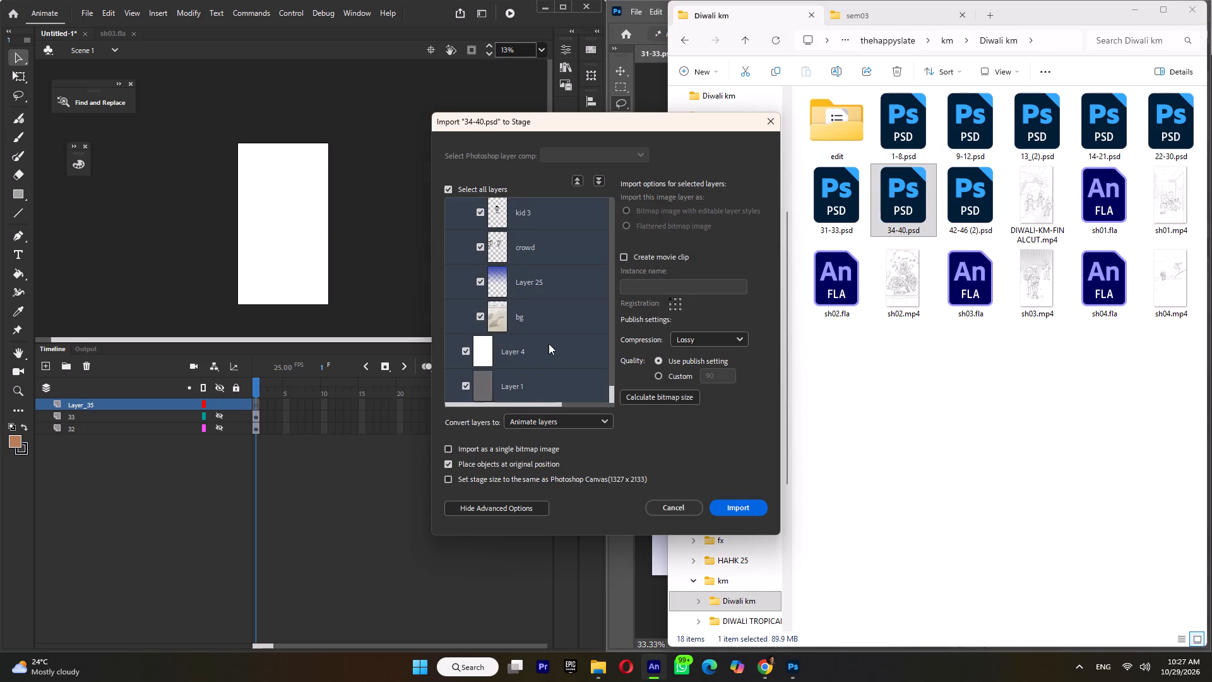
{"action": "scroll", "coordinate": [549, 344], "scroll_direction": "up", "scroll_amount": 3}
{"action": "left_click", "coordinate": [539, 319], "text": "ctrl"}
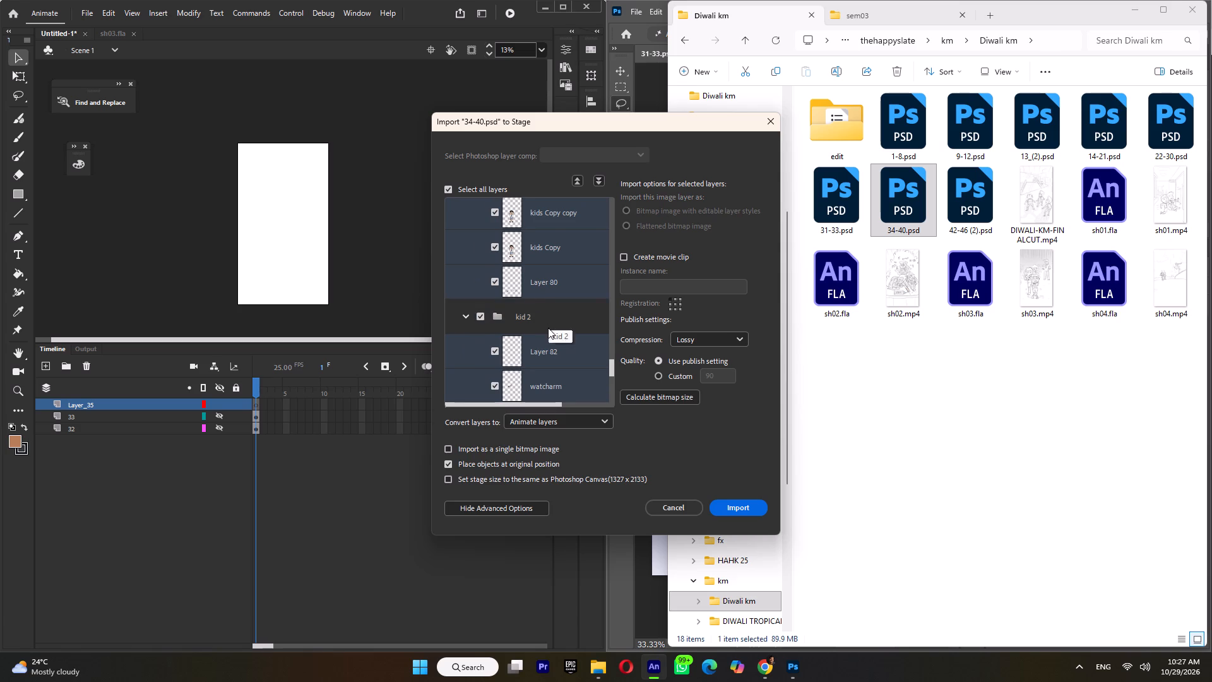
{"action": "scroll", "coordinate": [548, 328], "scroll_direction": "up", "scroll_amount": 2}
{"action": "left_click", "coordinate": [523, 284], "text": "ctrl"}
{"action": "scroll", "coordinate": [534, 290], "scroll_direction": "up", "scroll_amount": 1}
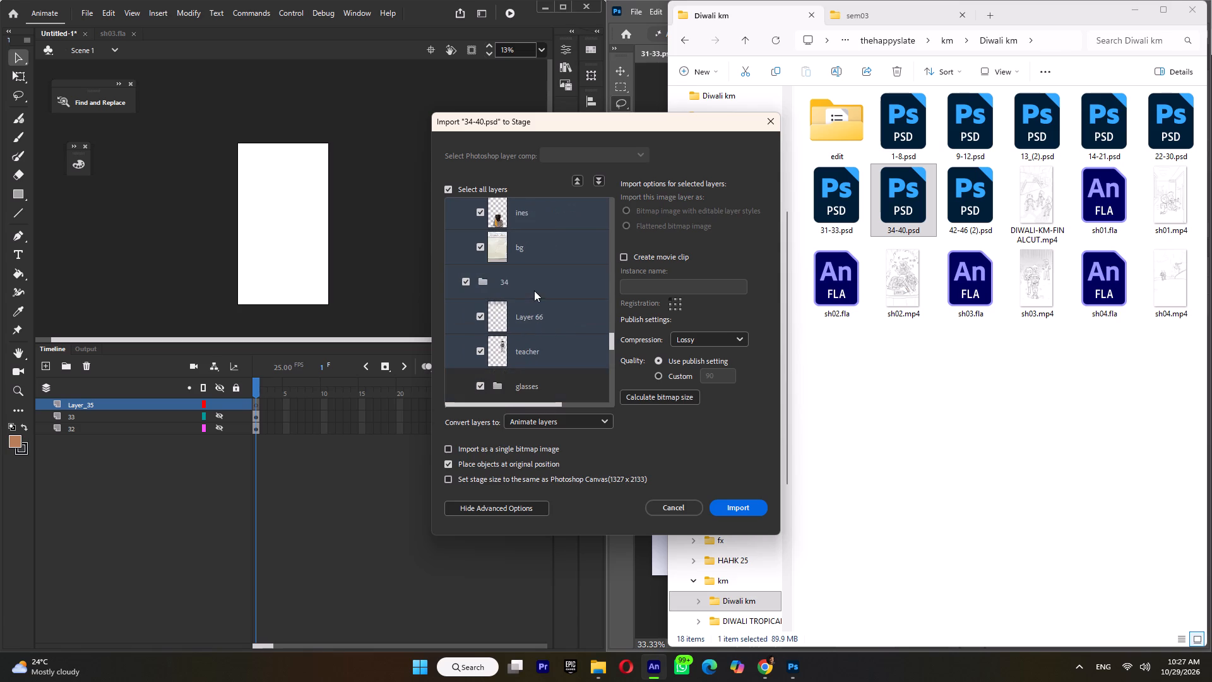
{"action": "left_click", "coordinate": [500, 282], "text": "ctrl"}
{"action": "scroll", "coordinate": [547, 290], "scroll_direction": "up", "scroll_amount": 1}
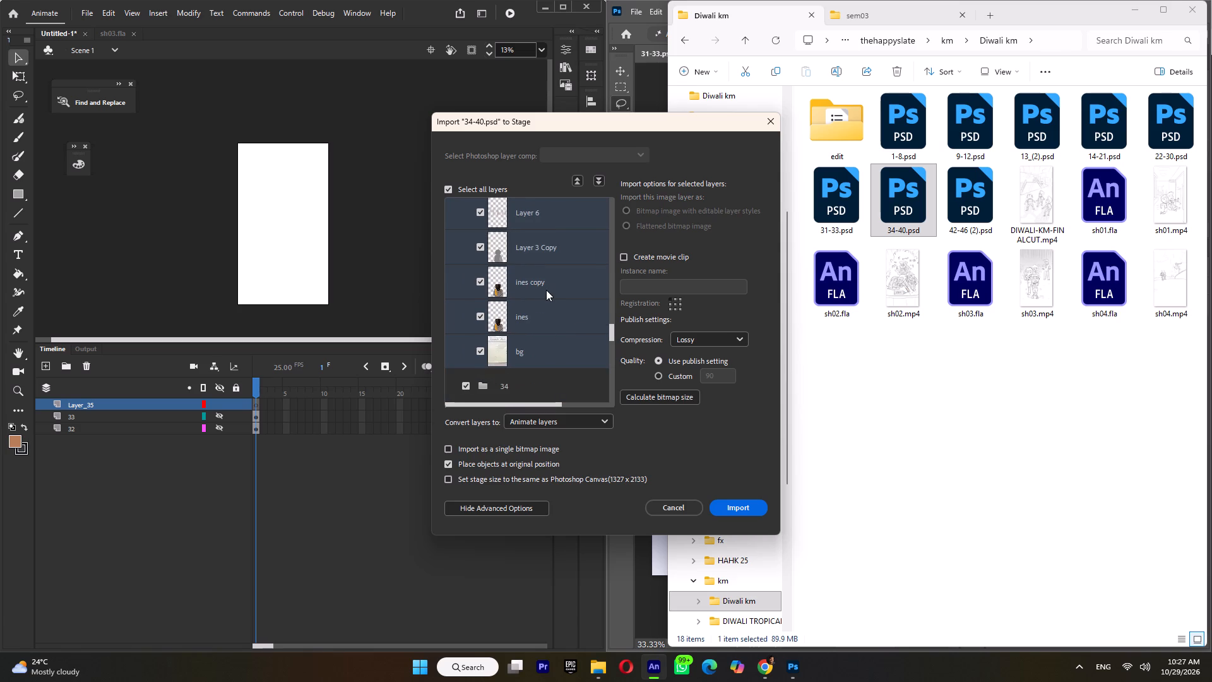
{"action": "scroll", "coordinate": [546, 290], "scroll_direction": "up", "scroll_amount": 1}
{"action": "left_click", "coordinate": [525, 240], "text": "ctrl"}
Leave folders 37, characters, 38, 39 and 40 out of the highlighted layers as well.
{"action": "left_click_drag", "start_coordinate": [610, 321], "coordinate": [612, 316]}
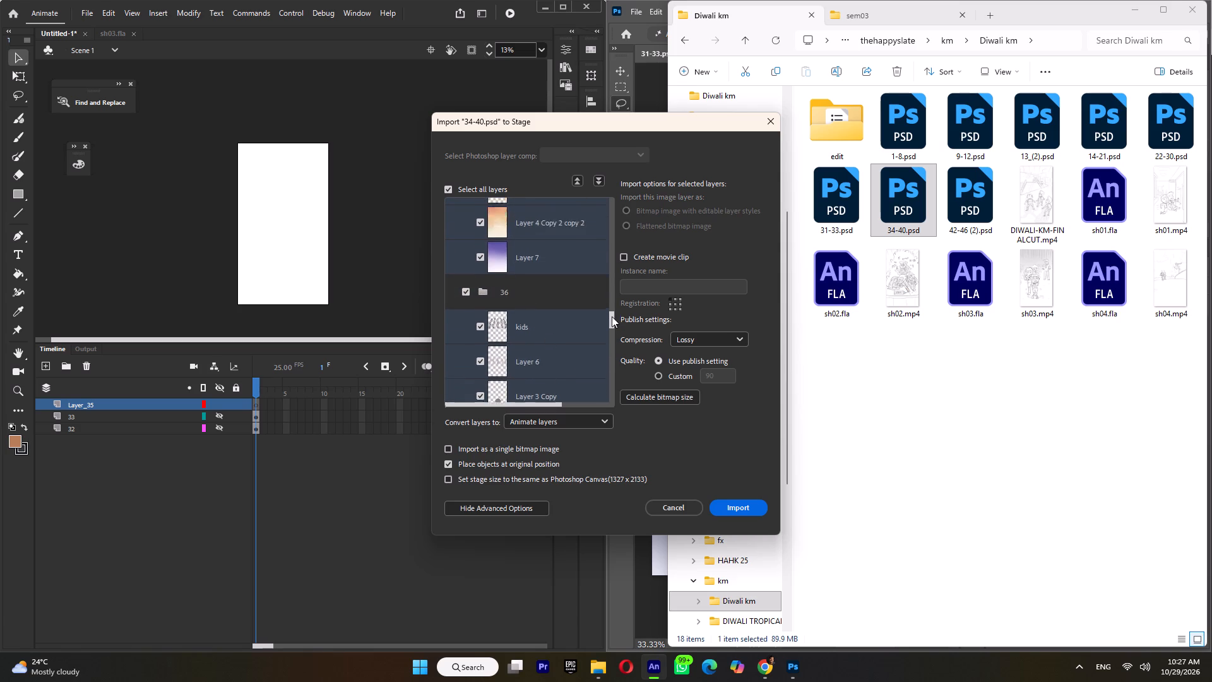
{"action": "left_click_drag", "start_coordinate": [612, 316], "coordinate": [614, 297]}
{"action": "left_click", "coordinate": [527, 287], "text": "ctrl"}
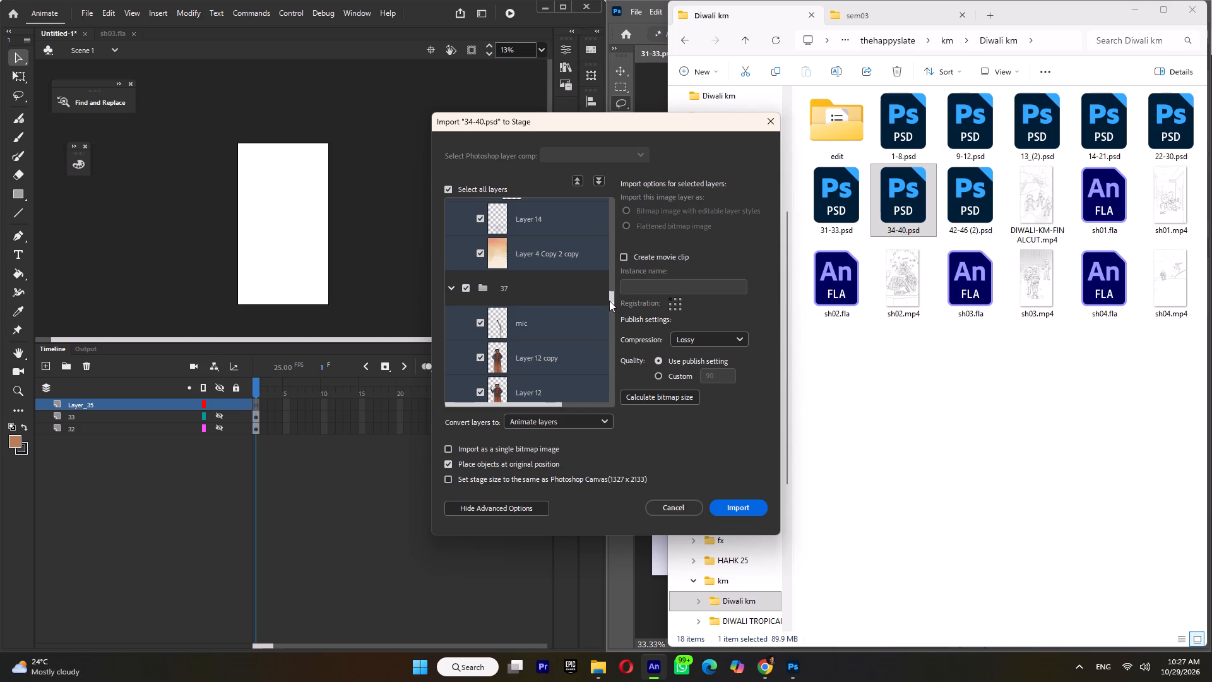
{"action": "left_click_drag", "start_coordinate": [609, 301], "coordinate": [612, 278]}
{"action": "left_click", "coordinate": [552, 306], "text": "ctrl"}
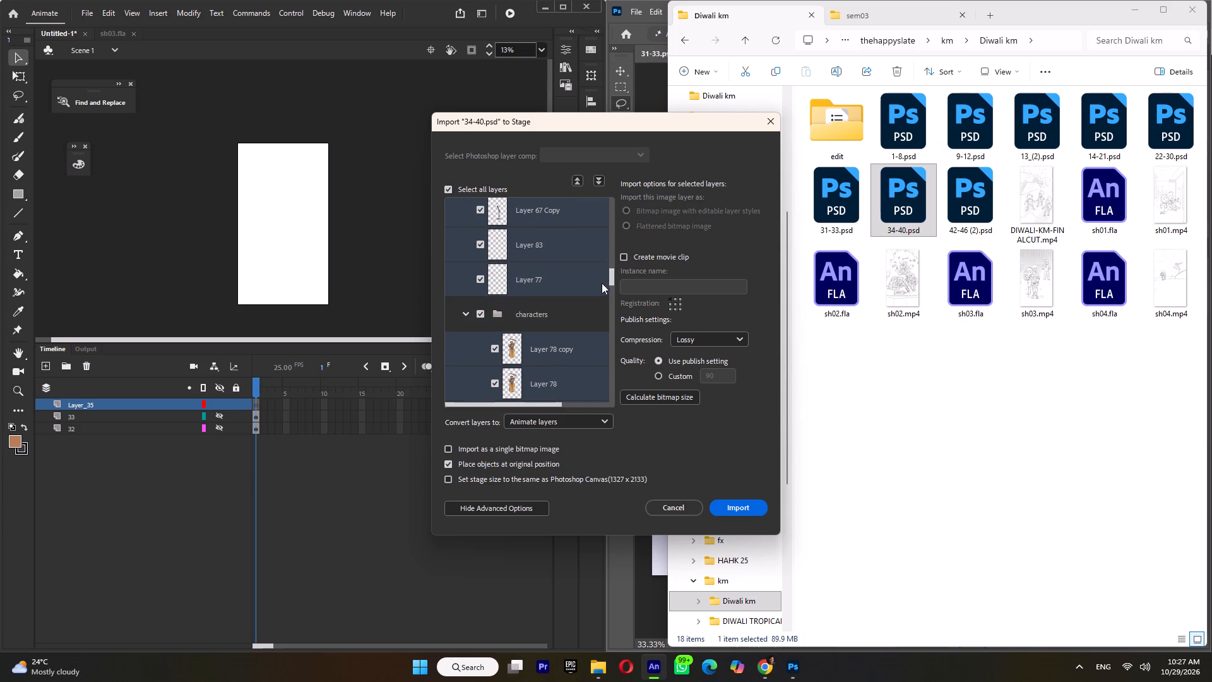
{"action": "left_click_drag", "start_coordinate": [610, 273], "coordinate": [614, 258]}
{"action": "left_click", "coordinate": [527, 332], "text": "ctrl"}
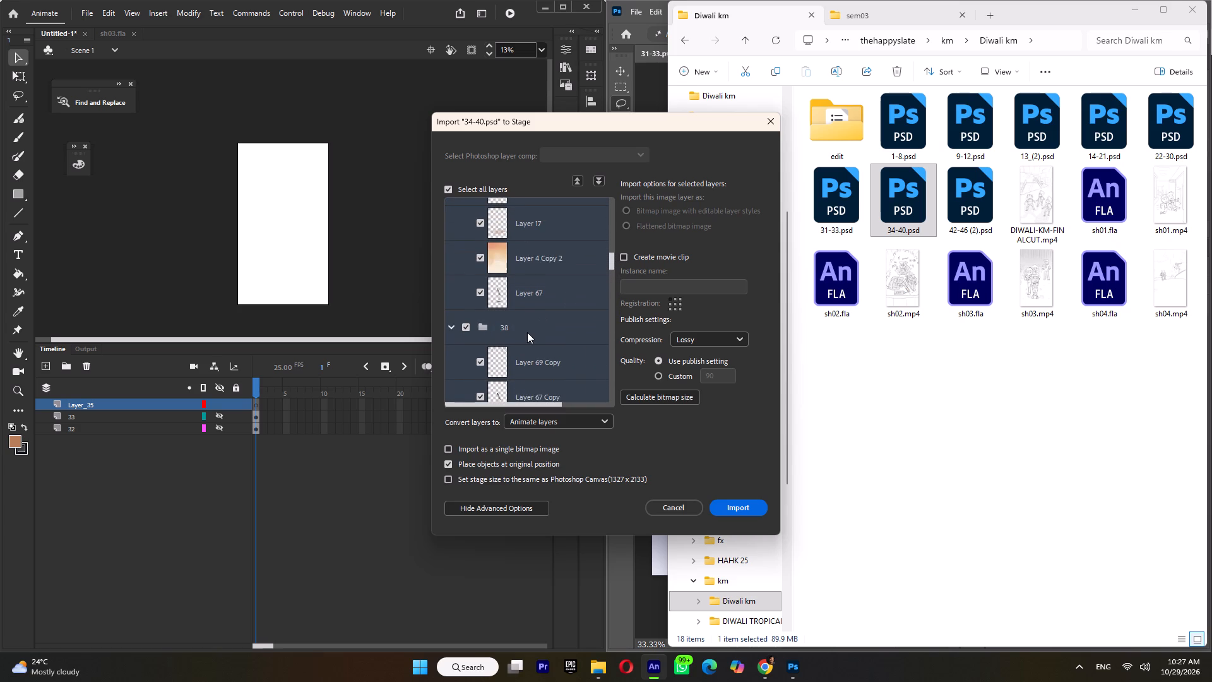
{"action": "left_click_drag", "start_coordinate": [612, 262], "coordinate": [618, 236]}
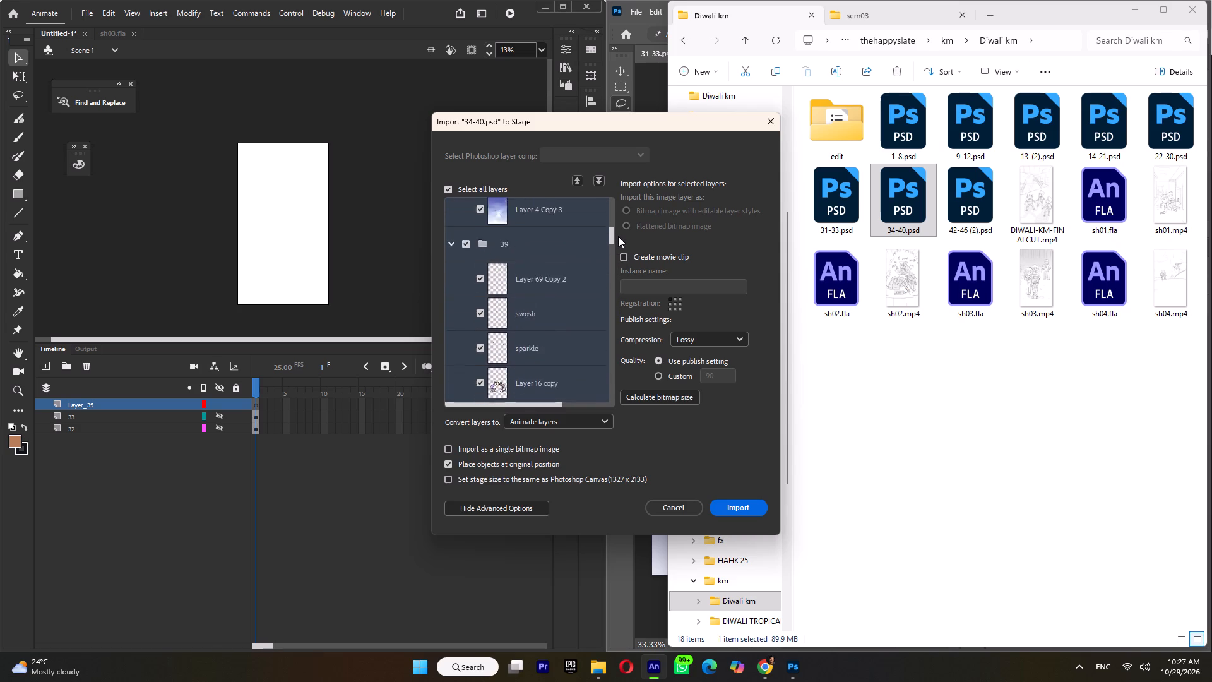
{"action": "left_click_drag", "start_coordinate": [618, 236], "coordinate": [618, 233]}
{"action": "left_click", "coordinate": [532, 286], "text": "ctrl"}
{"action": "scroll", "coordinate": [586, 262], "scroll_direction": "up", "scroll_amount": 1}
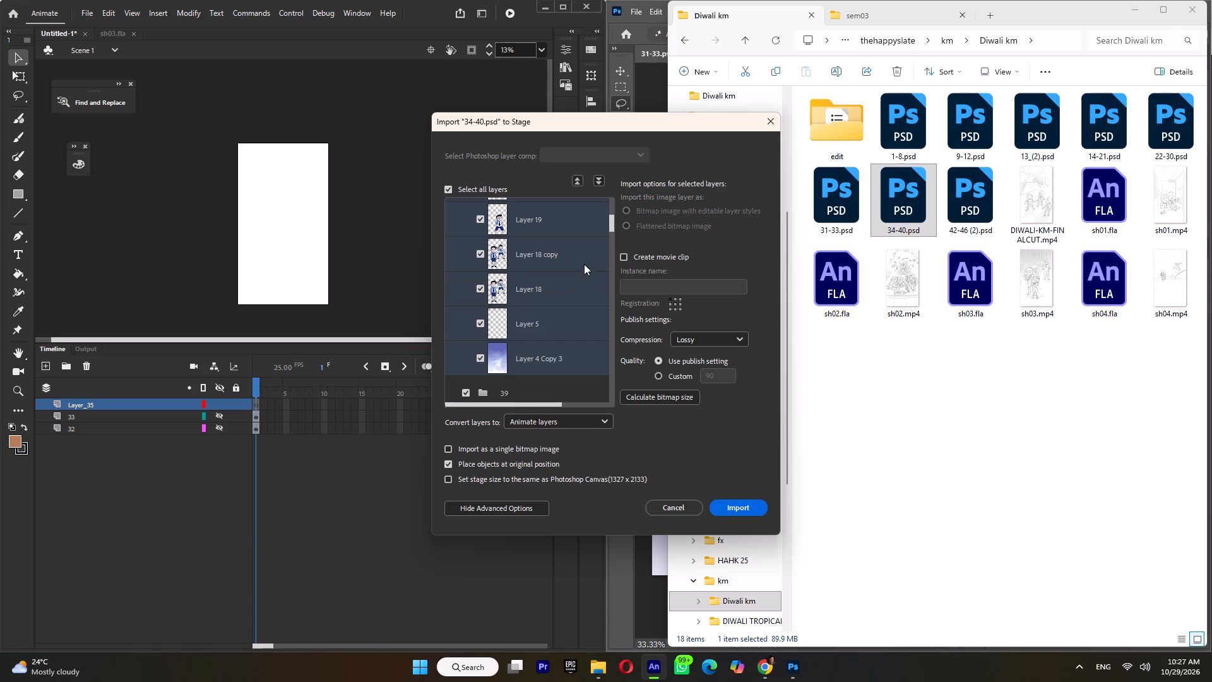
{"action": "scroll", "coordinate": [578, 269], "scroll_direction": "up", "scroll_amount": 2}
{"action": "left_click", "coordinate": [516, 252], "text": "ctrl"}
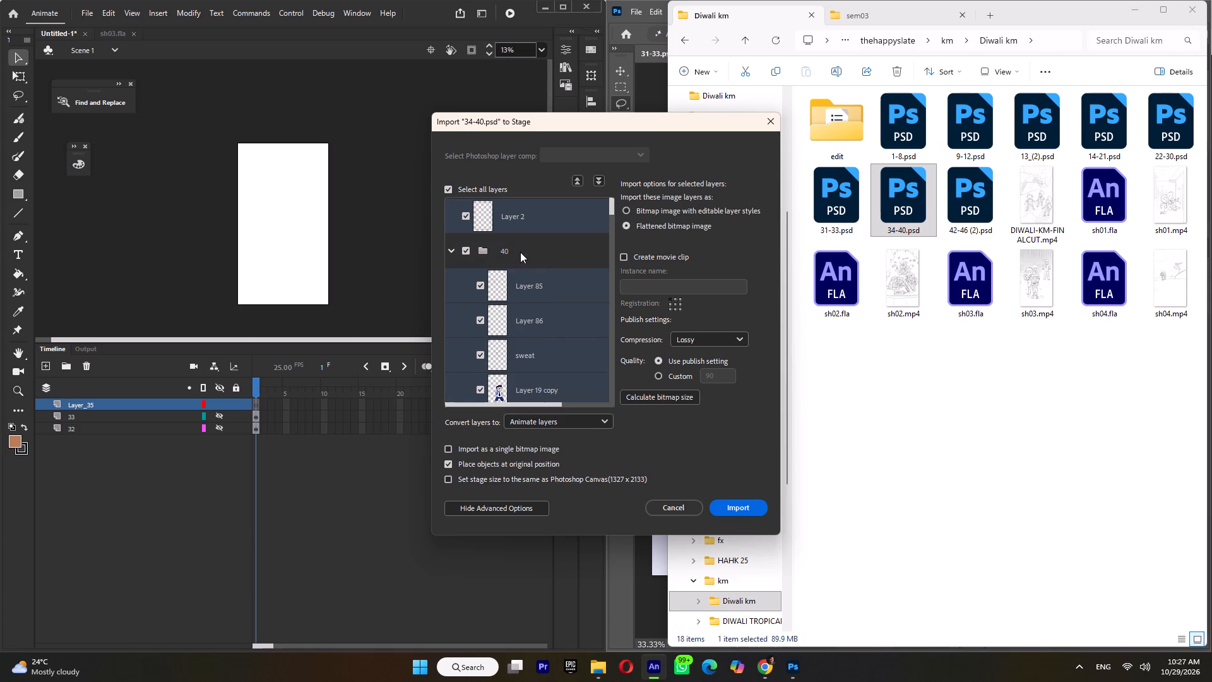
Import the highlighted layers as bitmap images with editable layer styles and Lossless compression, without replacing existing library items.
{"action": "left_click", "coordinate": [651, 210]}
{"action": "left_click", "coordinate": [692, 332]}
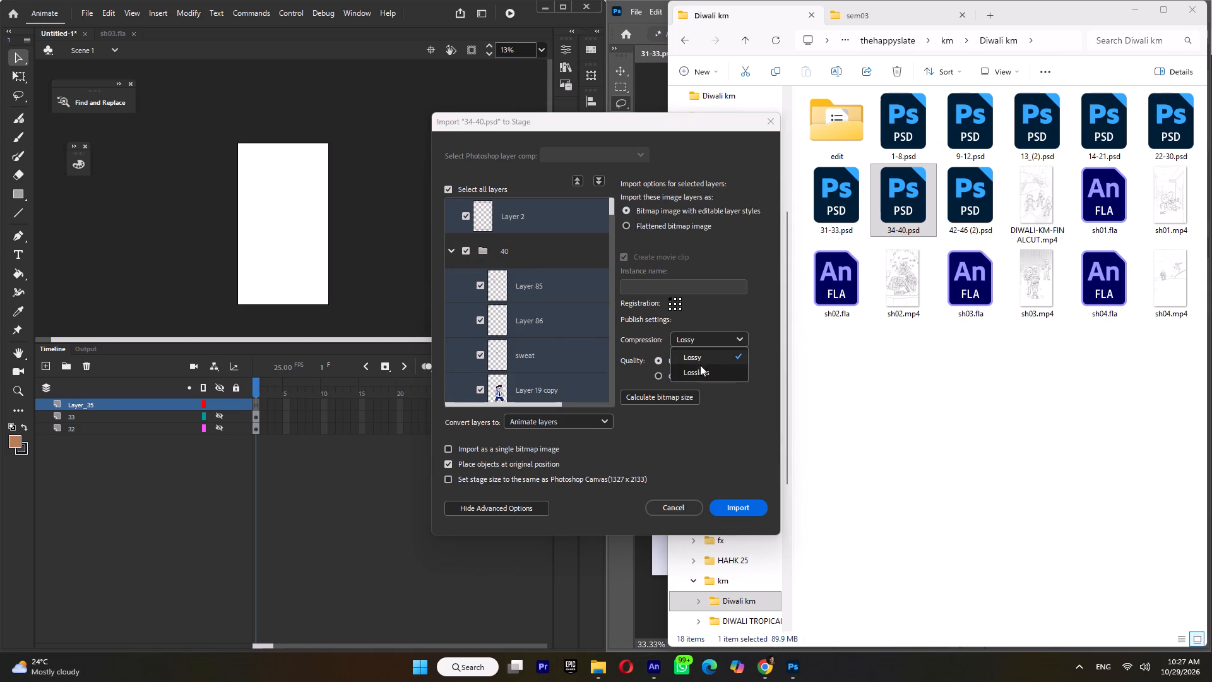
{"action": "left_click", "coordinate": [699, 371]}
{"action": "scroll", "coordinate": [529, 344], "scroll_direction": "down", "scroll_amount": 20}
{"action": "scroll", "coordinate": [529, 344], "scroll_direction": "down", "scroll_amount": 4}
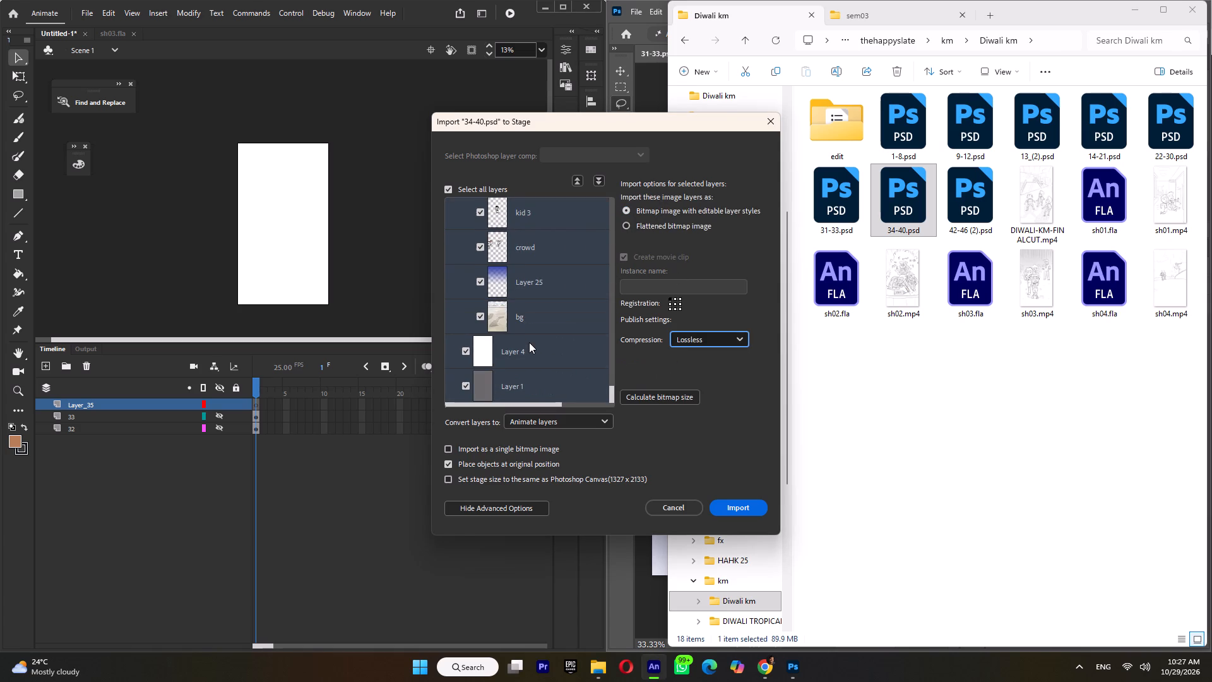
{"action": "scroll", "coordinate": [529, 342], "scroll_direction": "down", "scroll_amount": 8}
{"action": "left_click", "coordinate": [732, 508]}
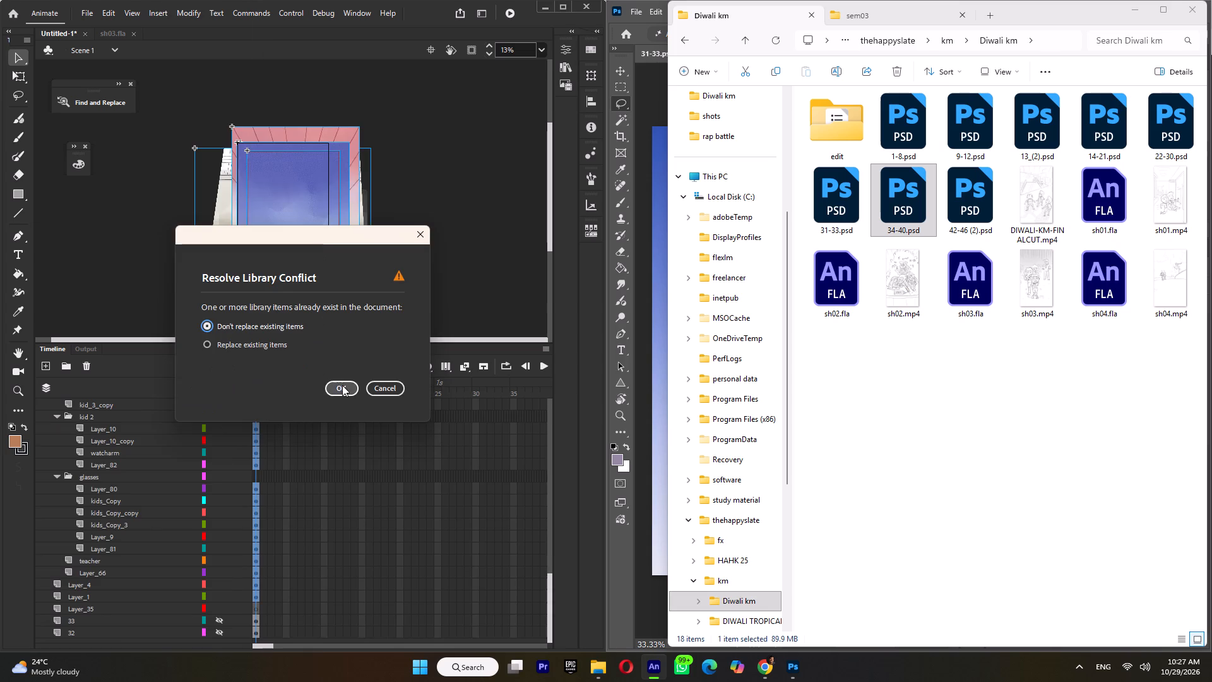
{"action": "left_click", "coordinate": [342, 385]}
Change the imported artwork instances from Movie Clip to Graphic.
{"action": "left_click_drag", "start_coordinate": [425, 109], "coordinate": [88, 517]}
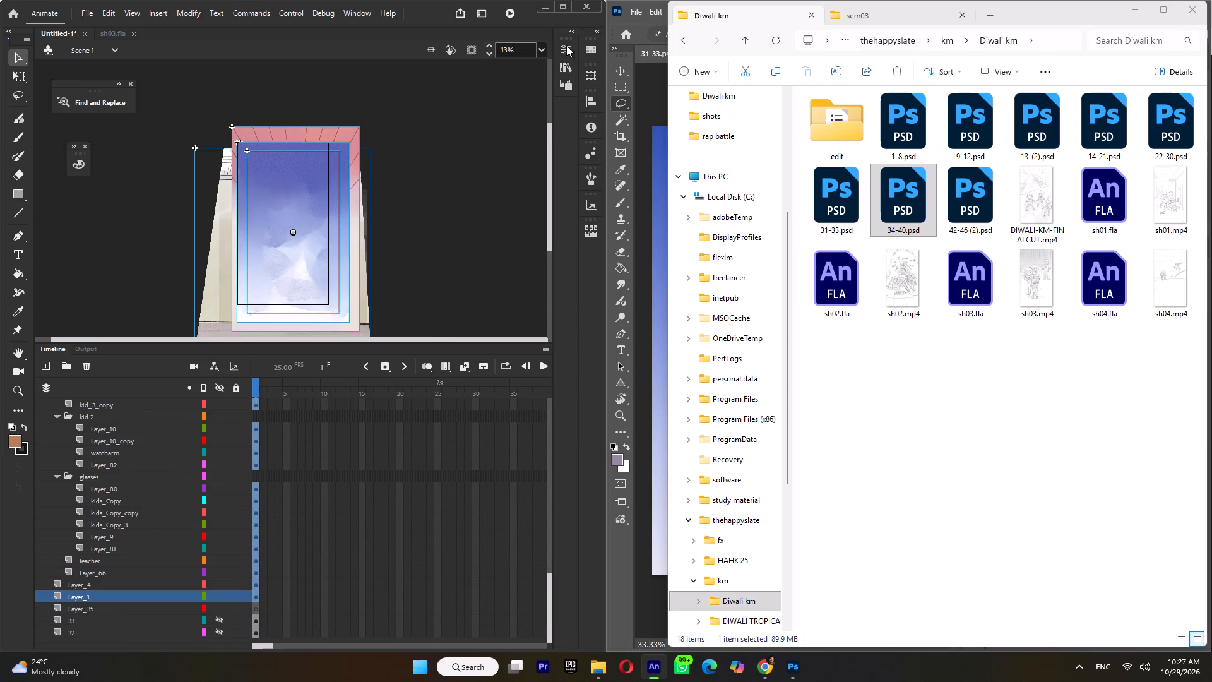
{"action": "left_click", "coordinate": [572, 34]}
{"action": "left_click", "coordinate": [509, 78]}
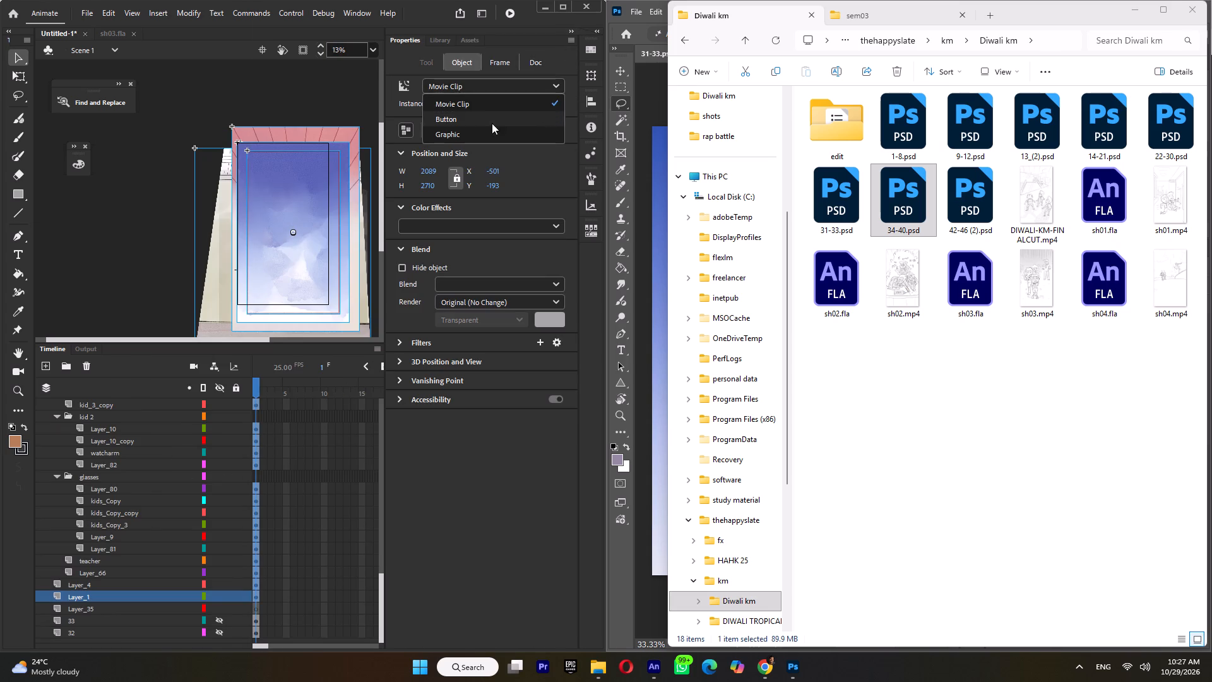
{"action": "left_click", "coordinate": [487, 131]}
{"action": "left_click", "coordinate": [571, 28]}
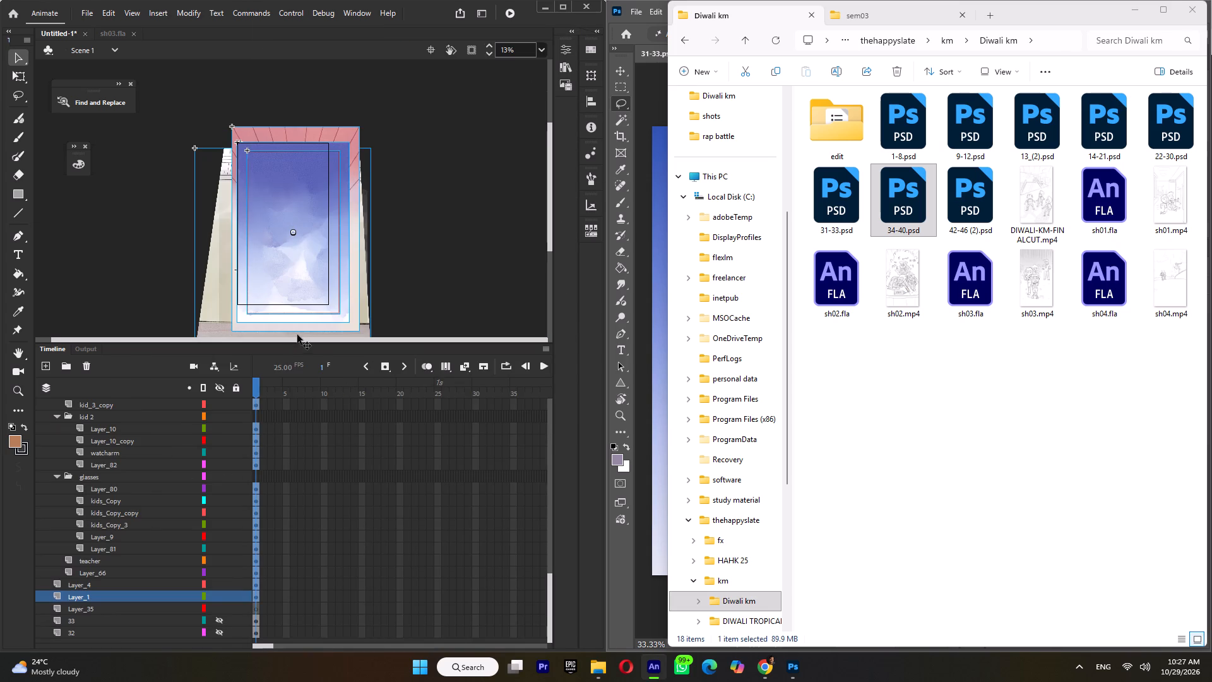
Switch to Photoshop and close 31-33.psd, saving its changes.
{"action": "left_click", "coordinate": [637, 23]}
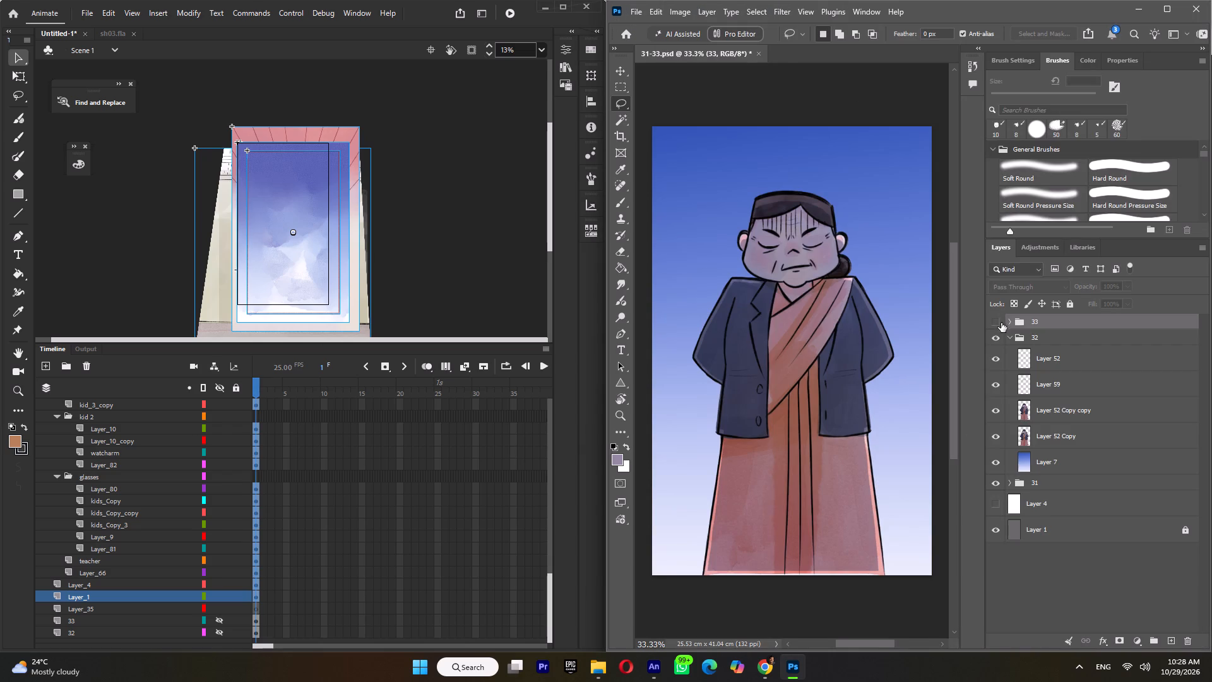
{"action": "left_click", "coordinate": [757, 53]}
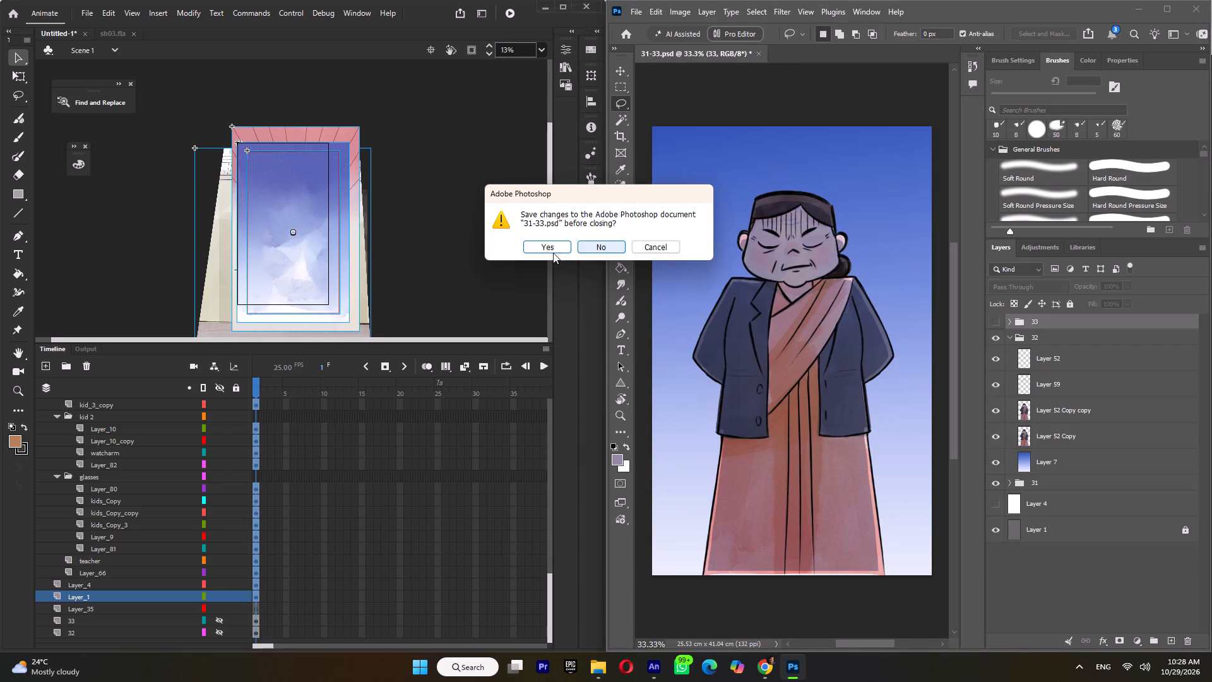
{"action": "left_click", "coordinate": [554, 249]}
Open 34-40.psd from the Diwali km folder in Photoshop as a reference.
{"action": "left_click", "coordinate": [600, 673]}
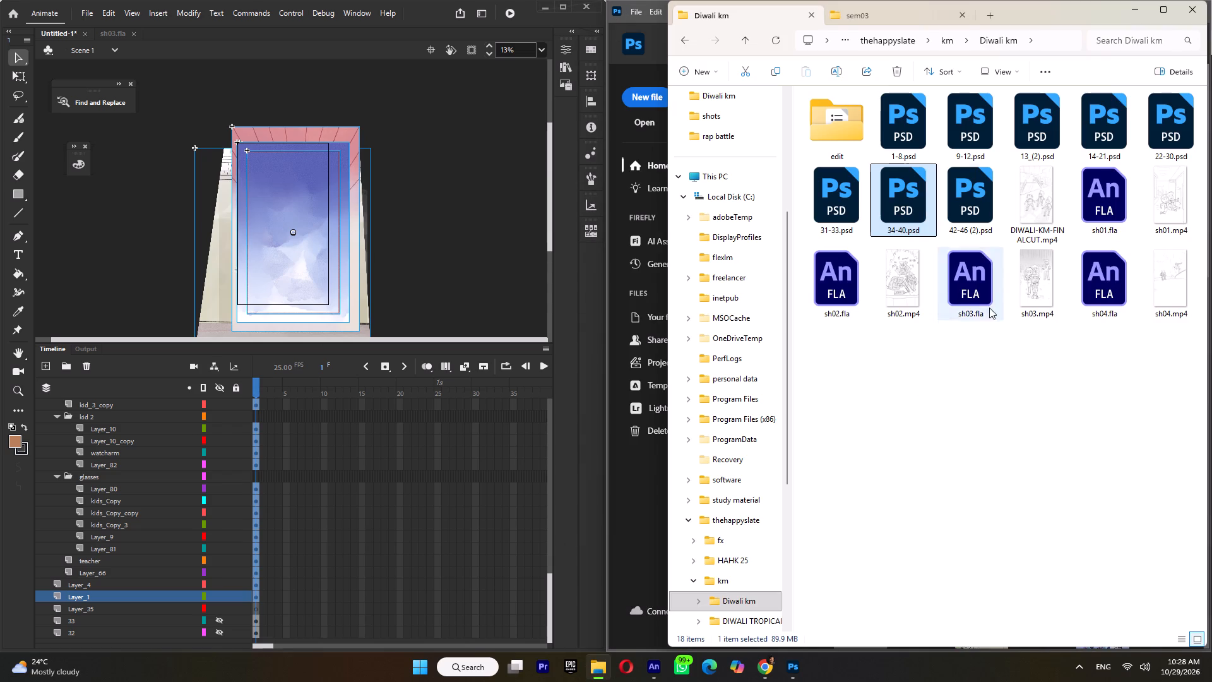
{"action": "double_click", "coordinate": [891, 206]}
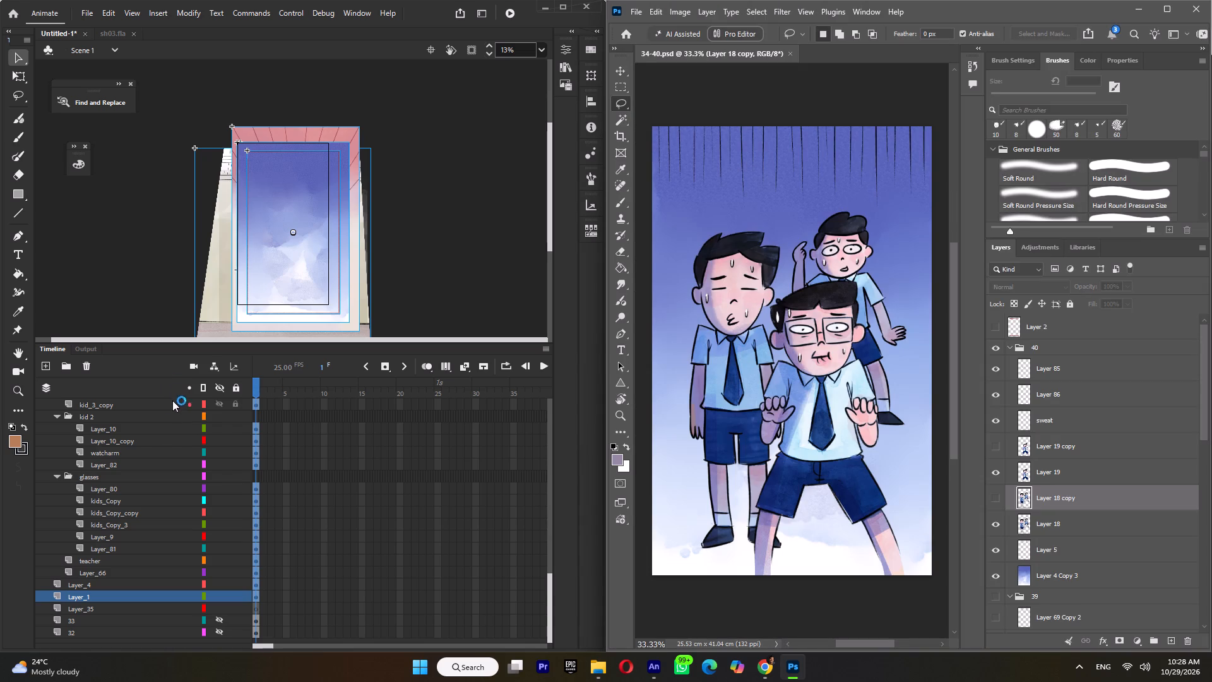
In Animate's timeline, collapse layer folders 40, 39, 38, 37, 36 and 34.
{"action": "scroll", "coordinate": [129, 463], "scroll_direction": "up", "scroll_amount": 6}
{"action": "scroll", "coordinate": [129, 463], "scroll_direction": "up", "scroll_amount": 18}
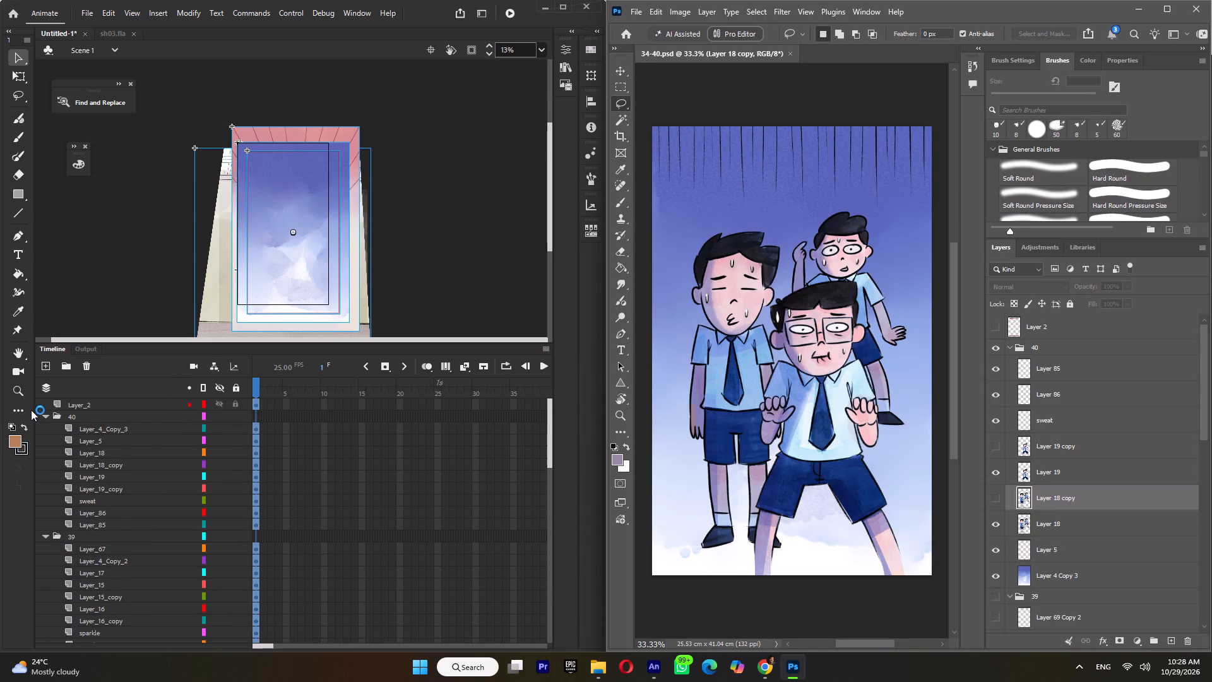
{"action": "left_click", "coordinate": [45, 417]}
{"action": "left_click", "coordinate": [46, 433]}
{"action": "left_click", "coordinate": [46, 428]}
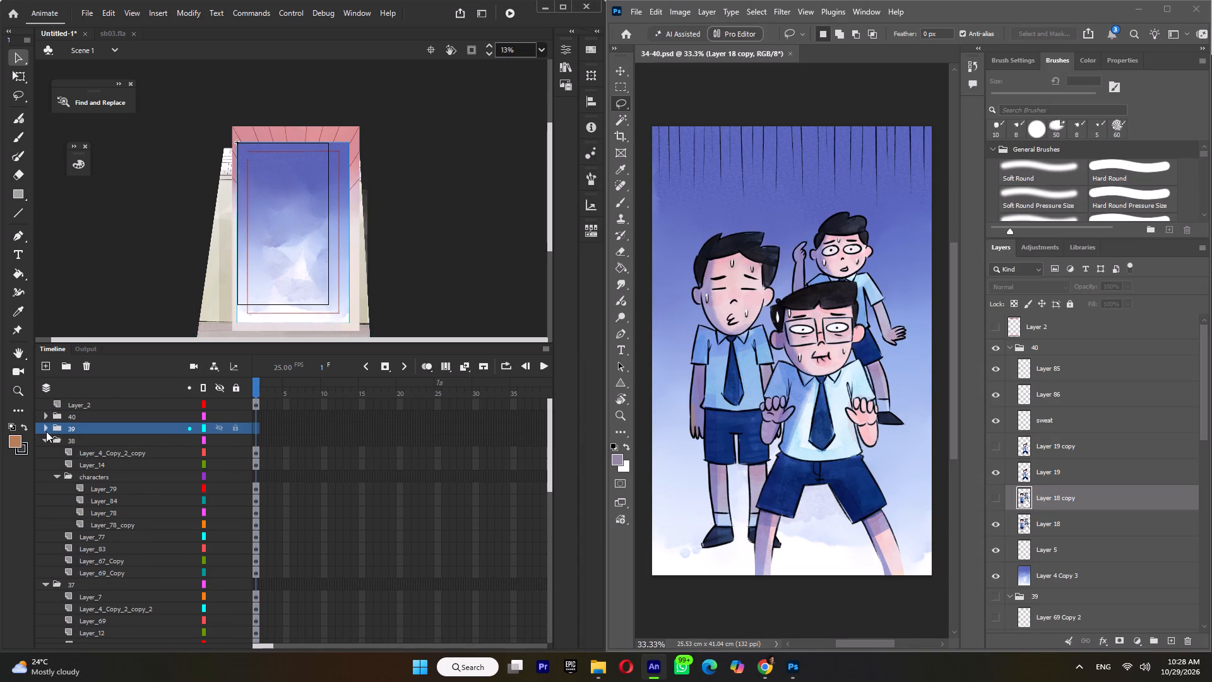
{"action": "left_click", "coordinate": [46, 436]}
{"action": "left_click", "coordinate": [47, 441]}
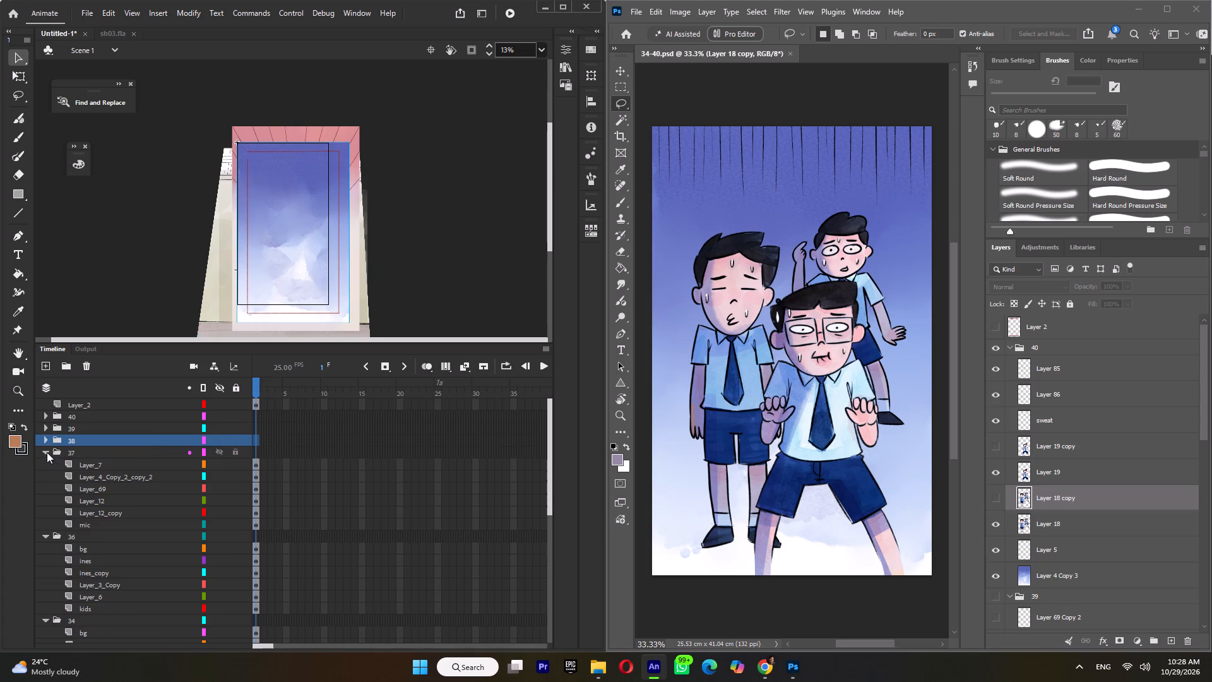
{"action": "left_click", "coordinate": [47, 452]}
{"action": "left_click", "coordinate": [46, 463]}
{"action": "left_click", "coordinate": [44, 473]}
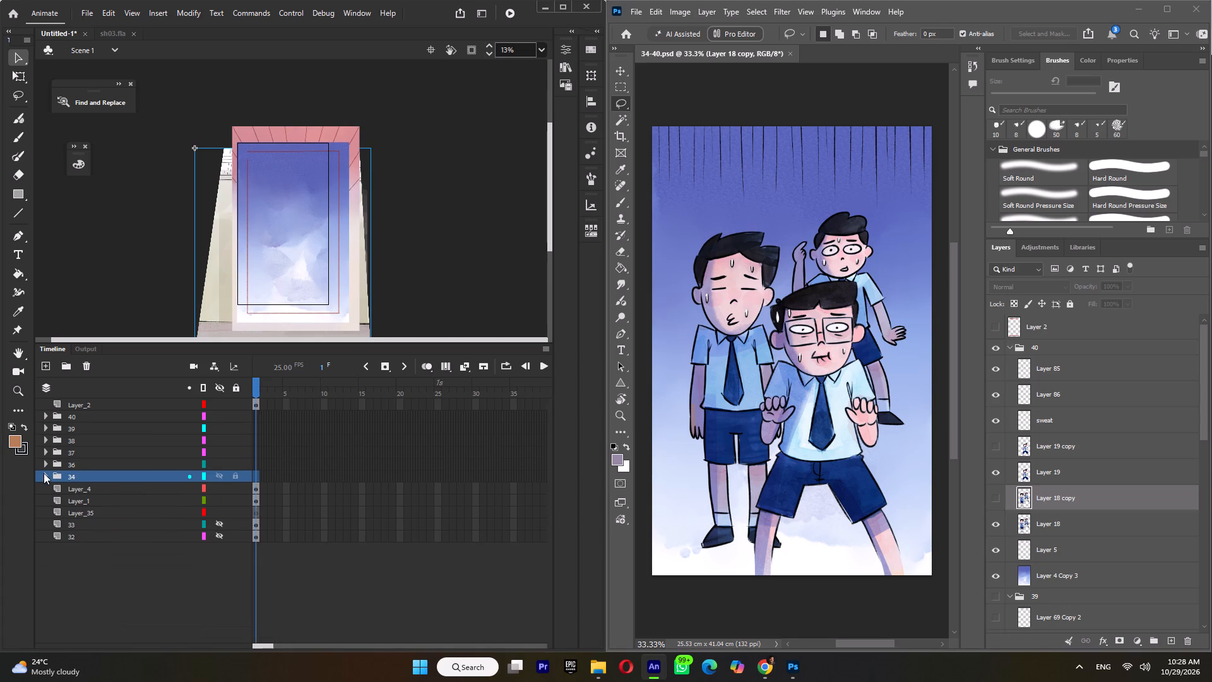
Extend the frames of all layers to about frame 151 and return the playhead to frame 1.
{"action": "left_click_drag", "start_coordinate": [268, 646], "coordinate": [333, 650]}
{"action": "left_click", "coordinate": [477, 417]}
{"action": "left_click", "coordinate": [481, 407]}
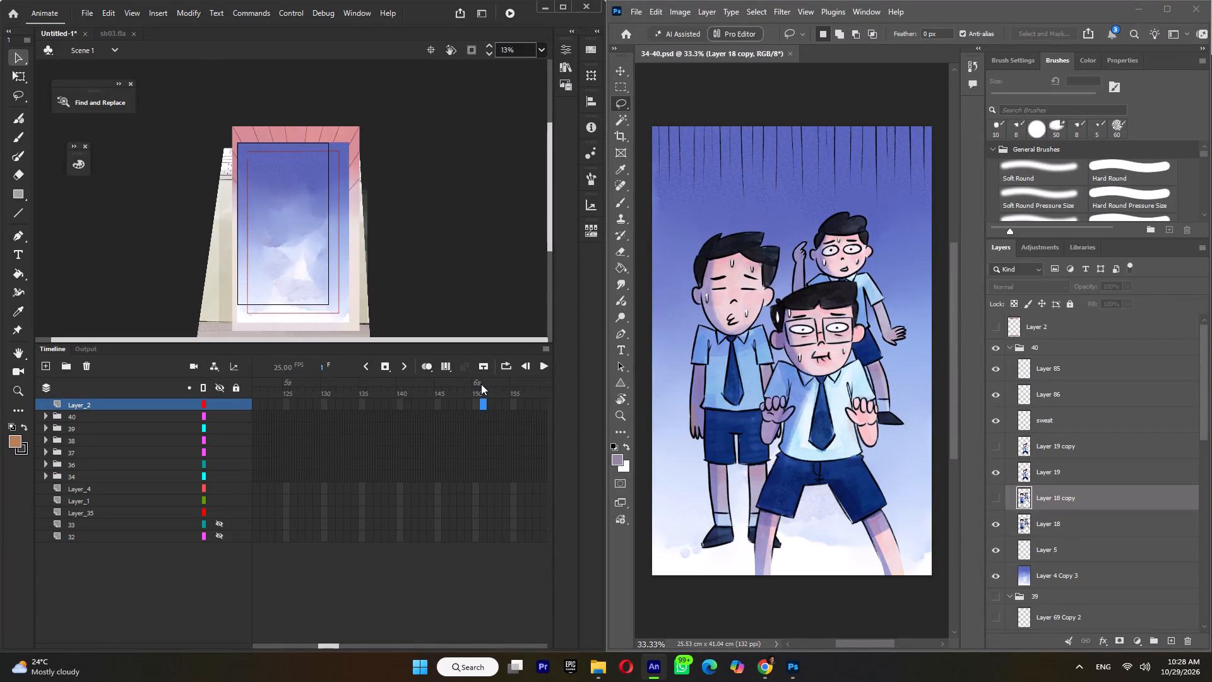
{"action": "double_click", "coordinate": [482, 381]}
{"action": "key", "text": "F5"}
{"action": "left_click_drag", "start_coordinate": [468, 383], "coordinate": [89, 422]}
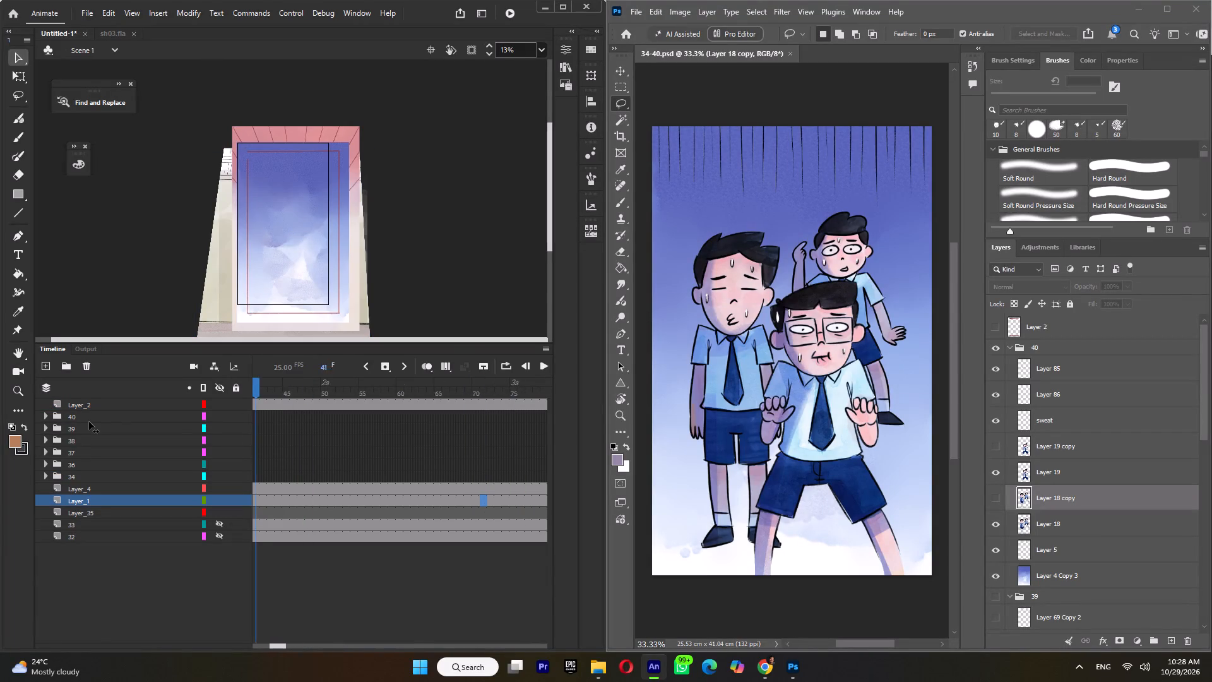
{"action": "left_click_drag", "start_coordinate": [89, 422], "coordinate": [65, 422]}
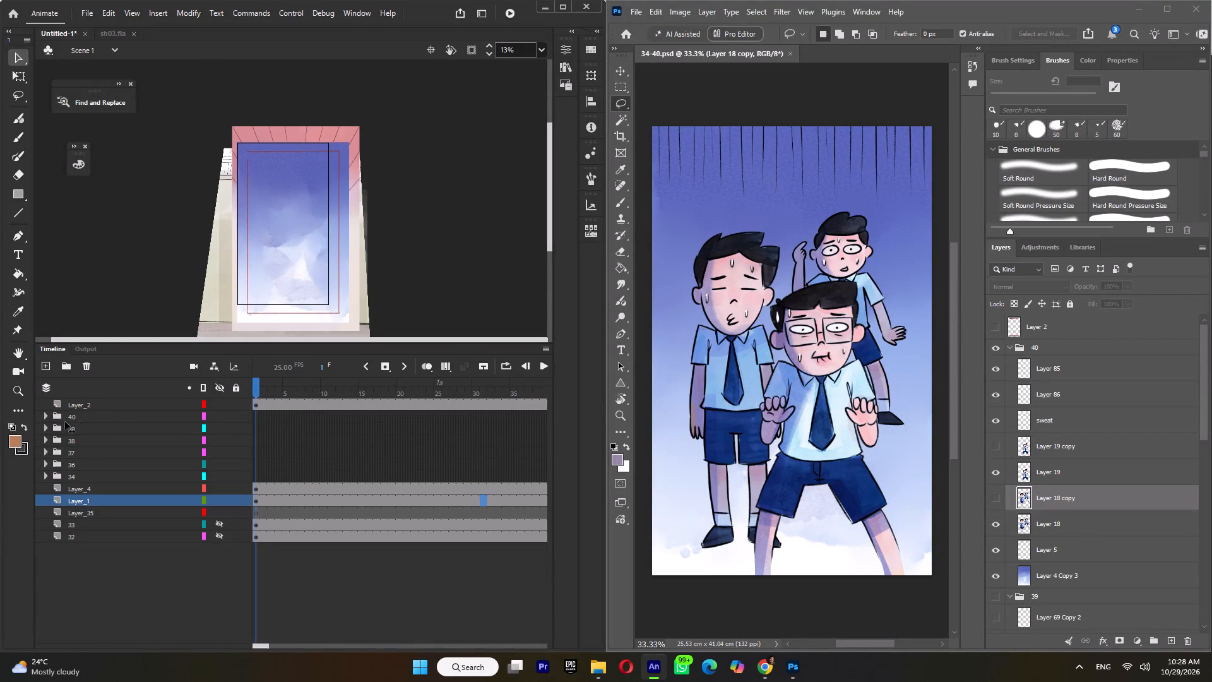
{"action": "left_click_drag", "start_coordinate": [65, 422], "coordinate": [45, 424]}
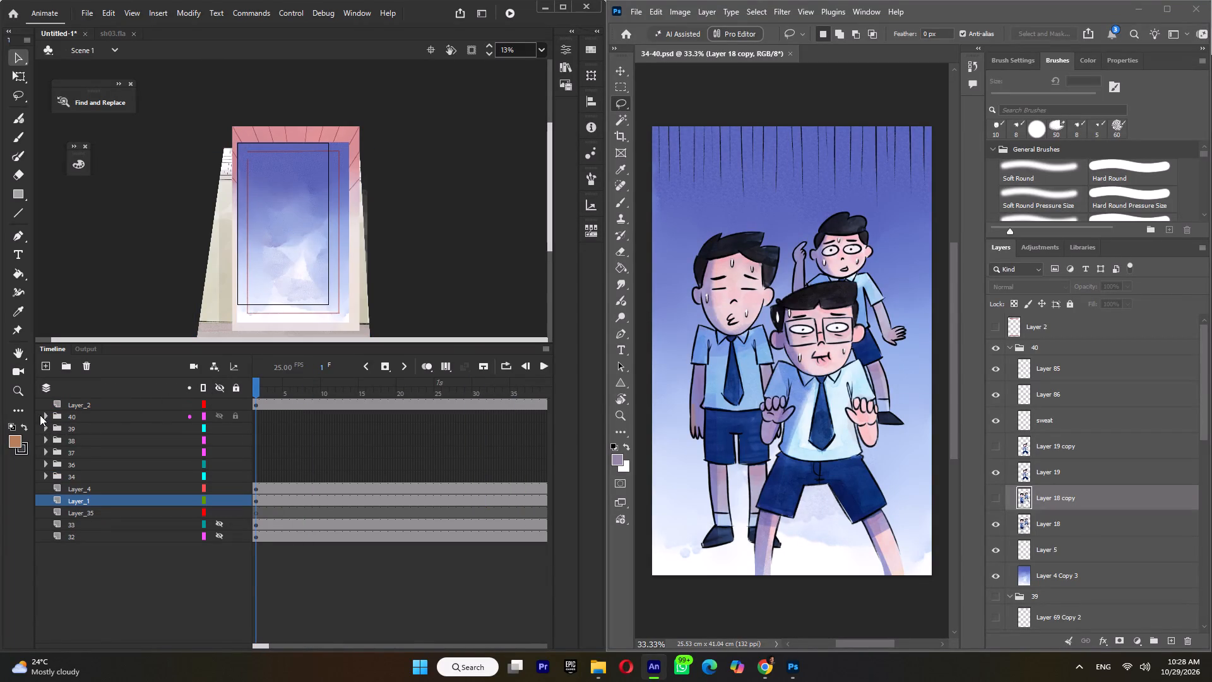
In folder 40, stack Layer_18_copy, Layer_18, Layer_5 and Layer_4_Copy_3 in that top-to-bottom order at the bottom of the folder.
{"action": "left_click", "coordinate": [46, 414]}
{"action": "left_click", "coordinate": [82, 431]}
{"action": "left_click_drag", "start_coordinate": [100, 432], "coordinate": [92, 532]}
{"action": "left_click", "coordinate": [99, 432]}
{"action": "left_click_drag", "start_coordinate": [104, 431], "coordinate": [95, 519]}
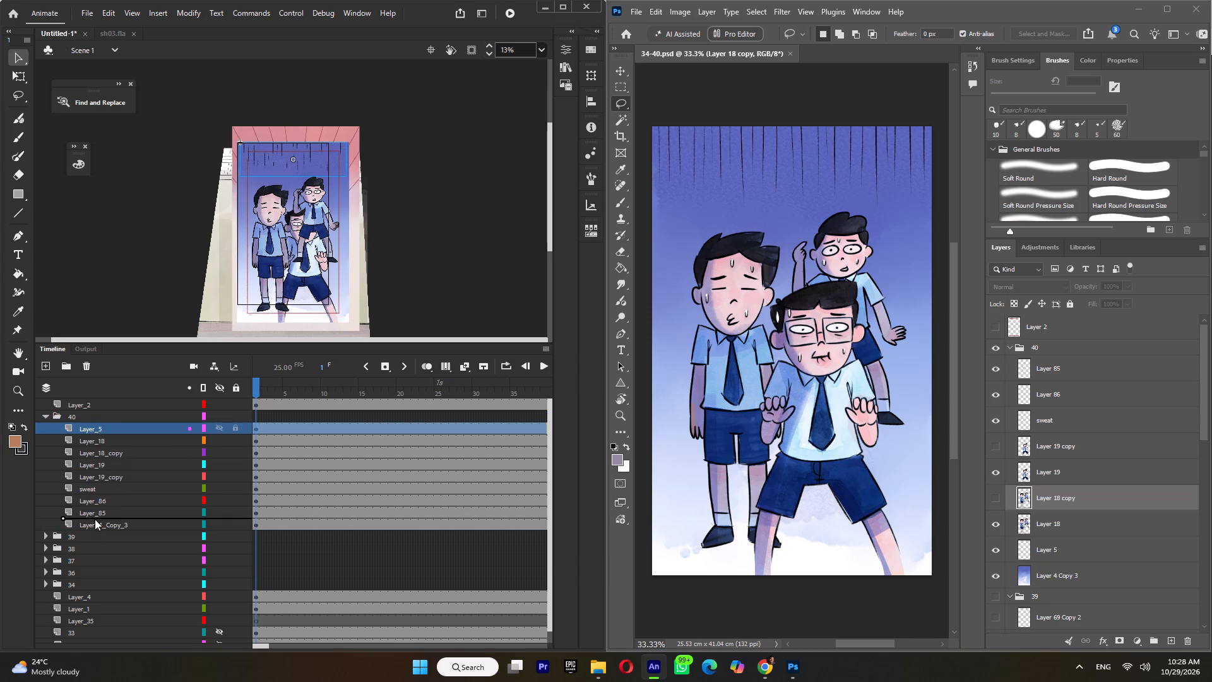
{"action": "left_click_drag", "start_coordinate": [95, 519], "coordinate": [95, 517]}
{"action": "left_click", "coordinate": [108, 434]}
{"action": "left_click", "coordinate": [110, 431]}
{"action": "left_click_drag", "start_coordinate": [107, 429], "coordinate": [105, 496]}
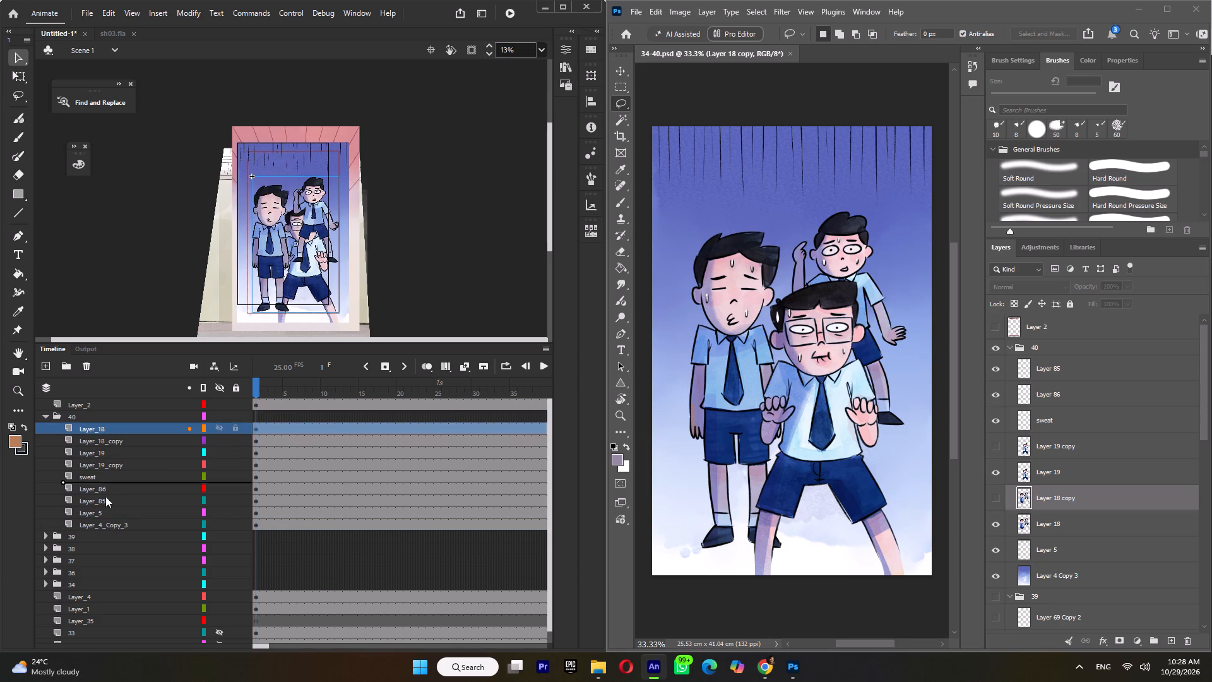
{"action": "left_click_drag", "start_coordinate": [105, 496], "coordinate": [104, 509]}
{"action": "left_click", "coordinate": [104, 429]}
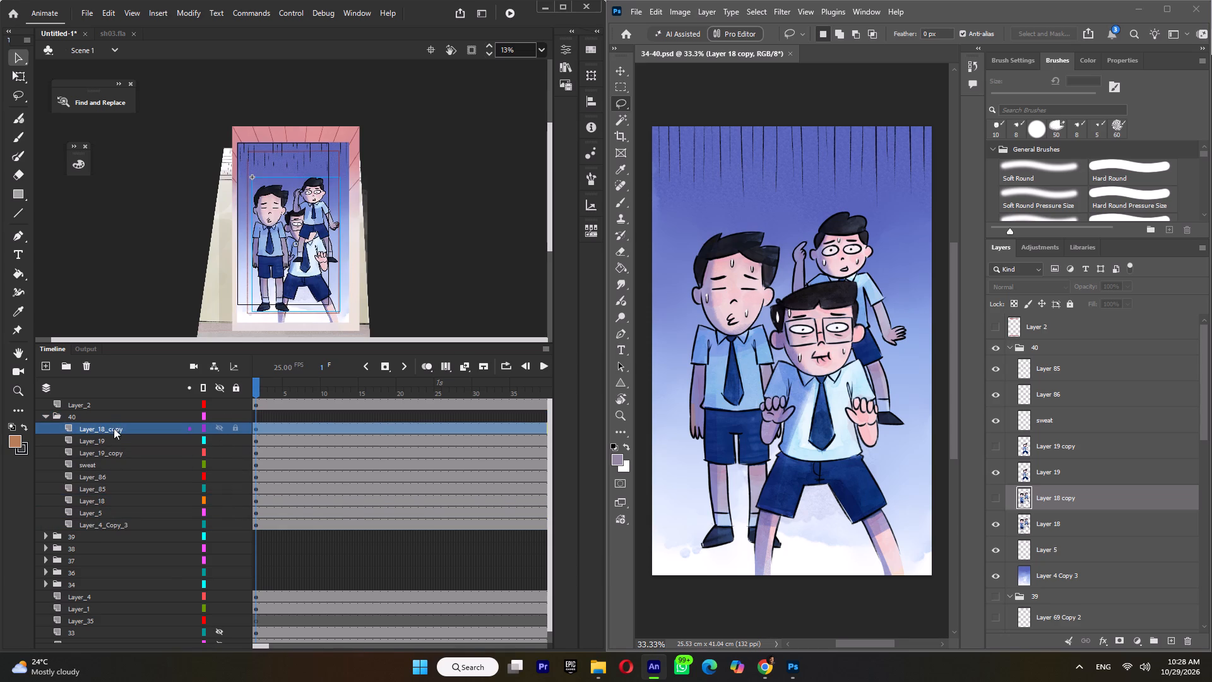
{"action": "left_click_drag", "start_coordinate": [110, 429], "coordinate": [105, 491]}
Reorder the rest of folder 40 above Layer_18_copy as Layer_85, Layer_86, sweat, Layer_19_copy and Layer_19, top to bottom.
{"action": "left_click", "coordinate": [112, 426]}
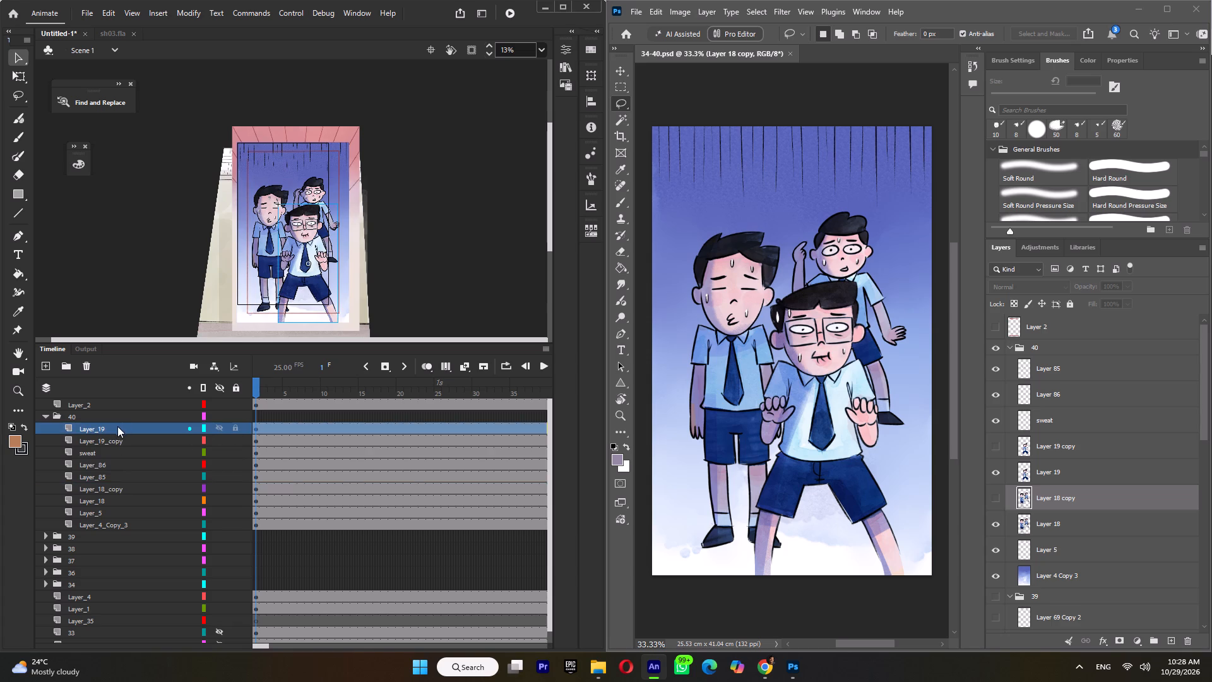
{"action": "left_click_drag", "start_coordinate": [117, 426], "coordinate": [107, 484]}
{"action": "left_click", "coordinate": [113, 429]}
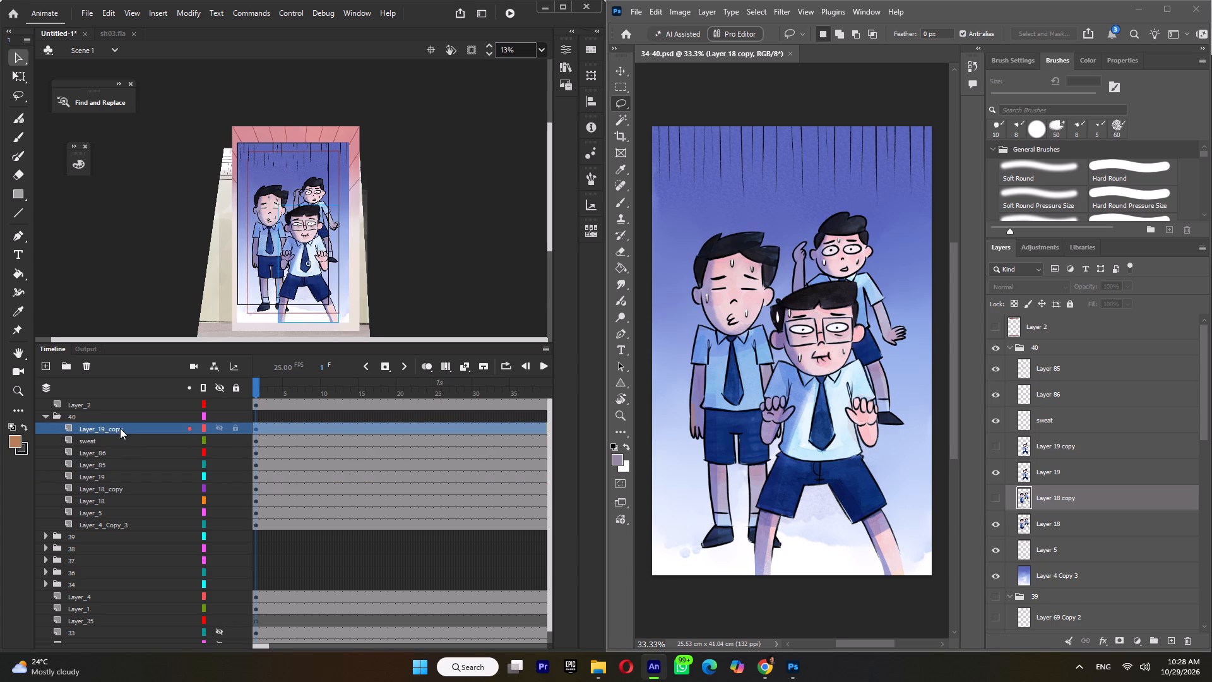
{"action": "left_click_drag", "start_coordinate": [119, 428], "coordinate": [114, 474]}
{"action": "left_click", "coordinate": [116, 428]}
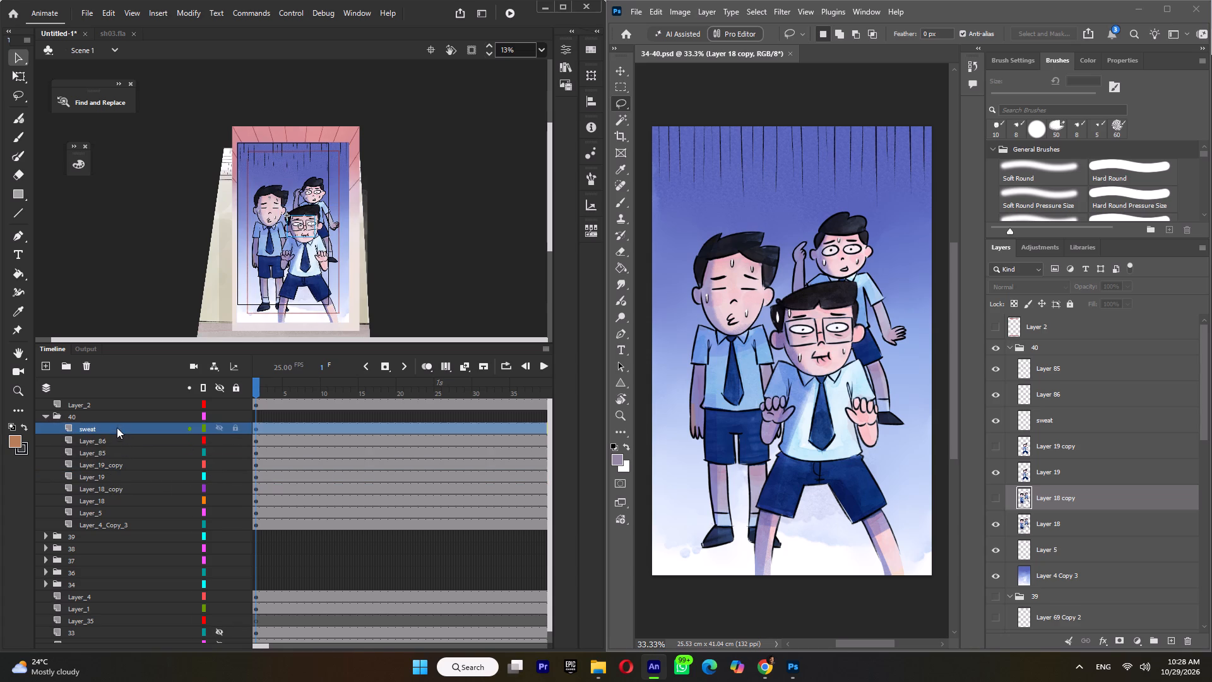
{"action": "left_click_drag", "start_coordinate": [116, 428], "coordinate": [116, 453]}
{"action": "left_click_drag", "start_coordinate": [110, 427], "coordinate": [110, 455]}
{"action": "left_click_drag", "start_coordinate": [110, 455], "coordinate": [110, 459]}
{"action": "left_click", "coordinate": [112, 428]}
{"action": "left_click_drag", "start_coordinate": [109, 429], "coordinate": [109, 437]}
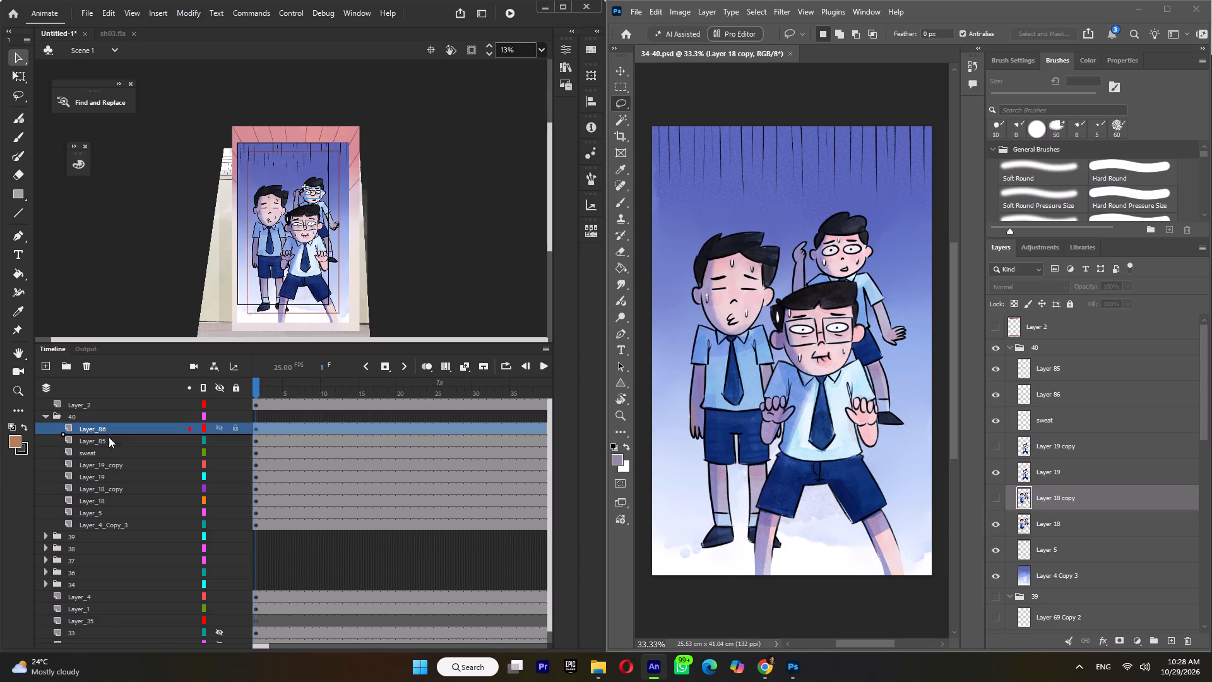
{"action": "left_click_drag", "start_coordinate": [109, 437], "coordinate": [109, 445]}
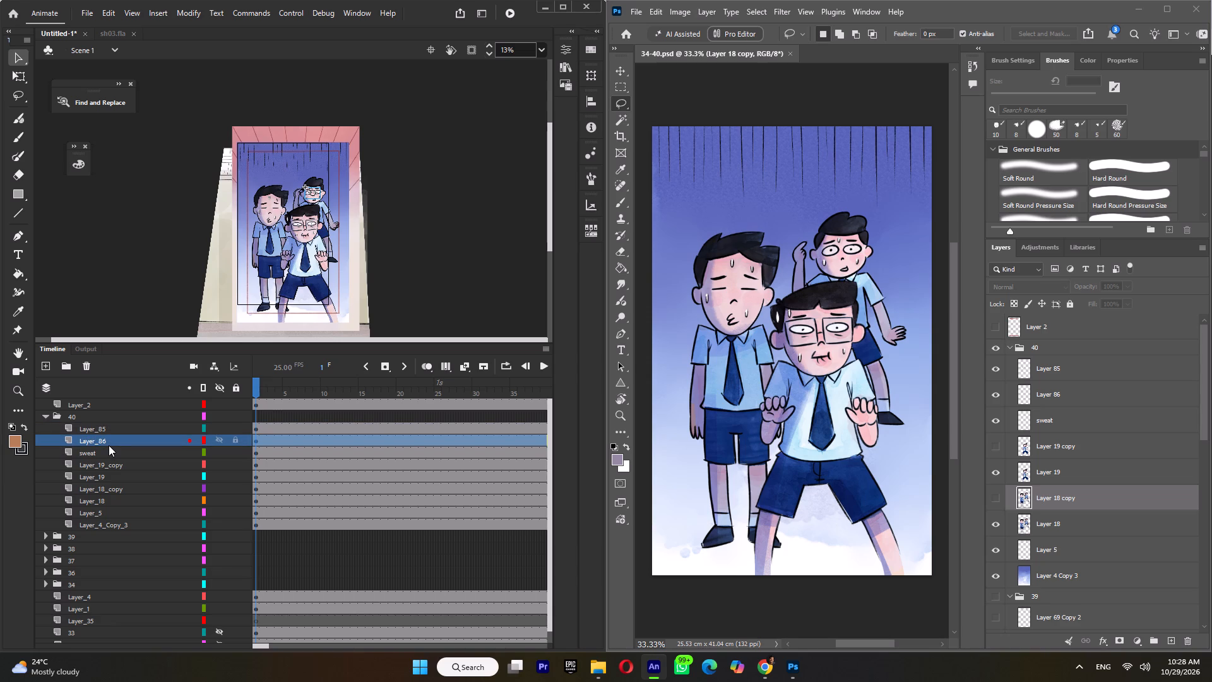
Collapse folder 40, convert it into a symbol named 40, and hide the resulting layer.
{"action": "double_click", "coordinate": [47, 412]}
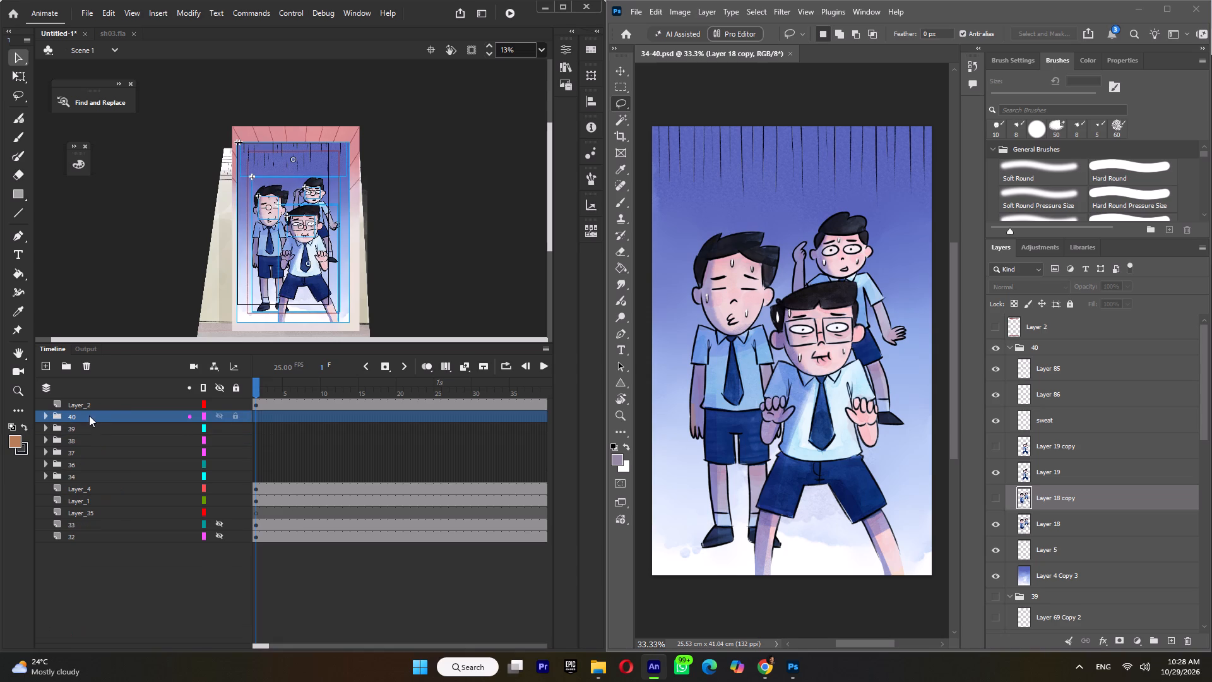
{"action": "right_click", "coordinate": [89, 415]}
{"action": "left_click", "coordinate": [174, 221]}
{"action": "type", "text": "40"}
{"action": "key", "text": "Return"}
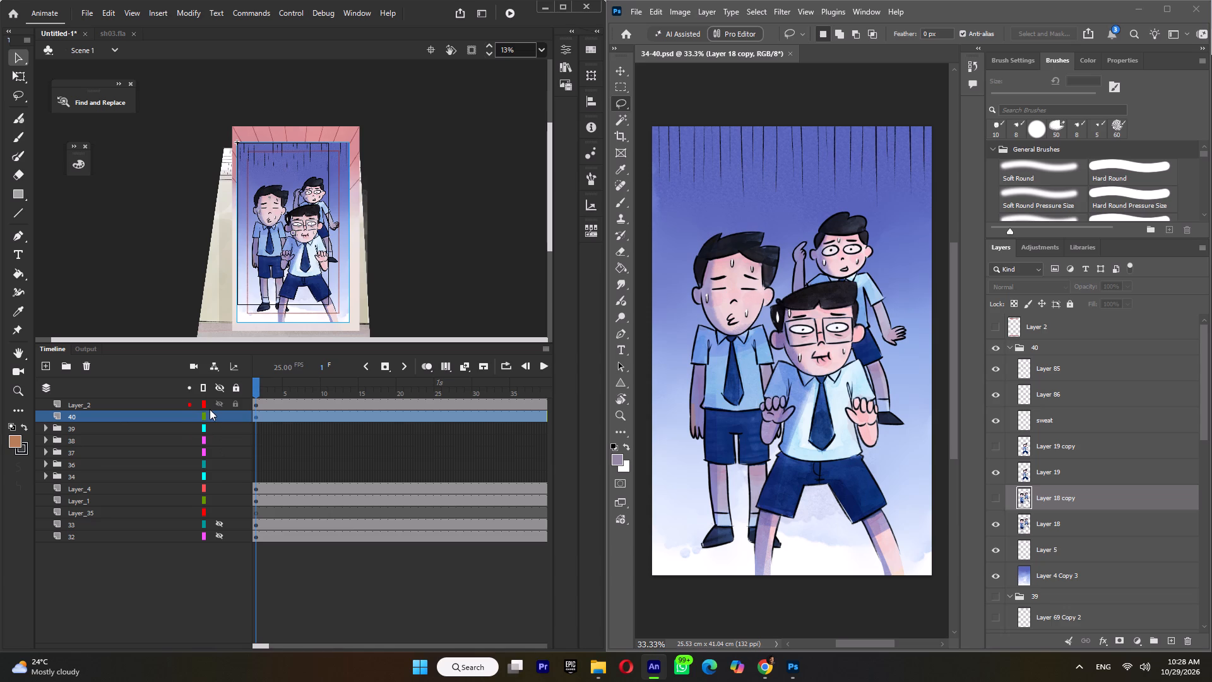
{"action": "left_click", "coordinate": [220, 414]}
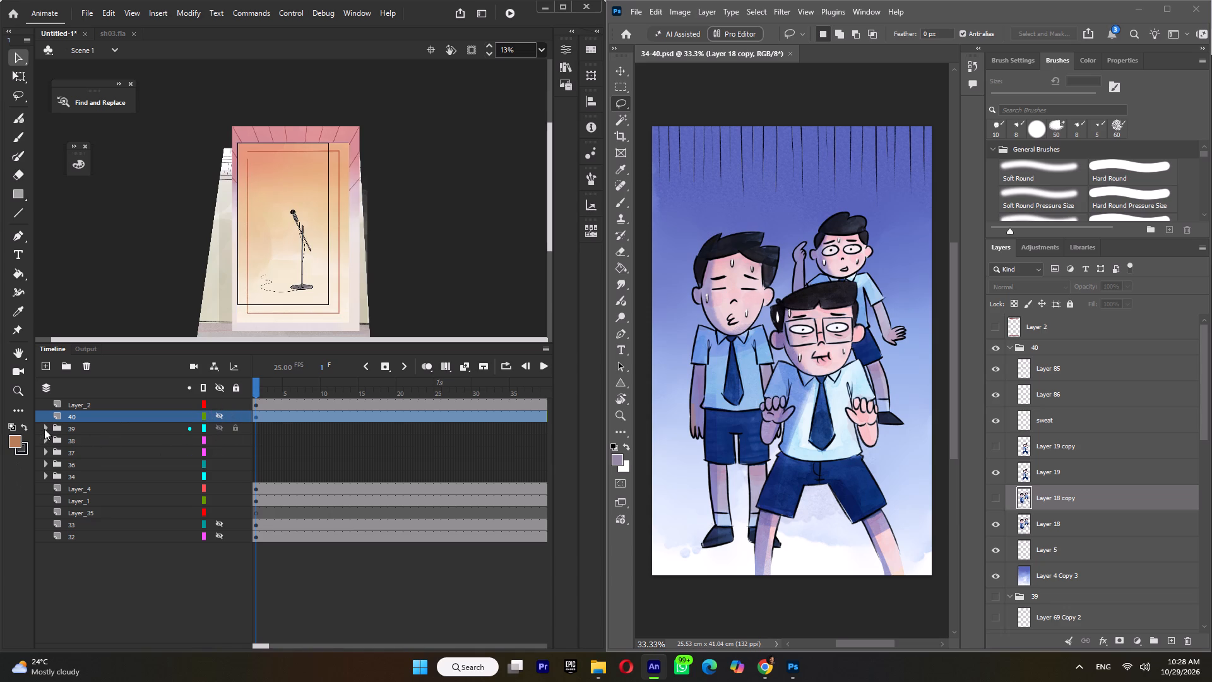
In folder 39, stack Layer_15_copy, Layer_15, Layer_17, Layer_4_Copy_2 and Layer_67 in that top-to-bottom order at the bottom.
{"action": "left_click", "coordinate": [45, 428]}
{"action": "left_click", "coordinate": [102, 441]}
{"action": "left_click_drag", "start_coordinate": [104, 441], "coordinate": [100, 551]}
{"action": "left_click", "coordinate": [110, 439]}
{"action": "left_click_drag", "start_coordinate": [112, 443], "coordinate": [103, 540]}
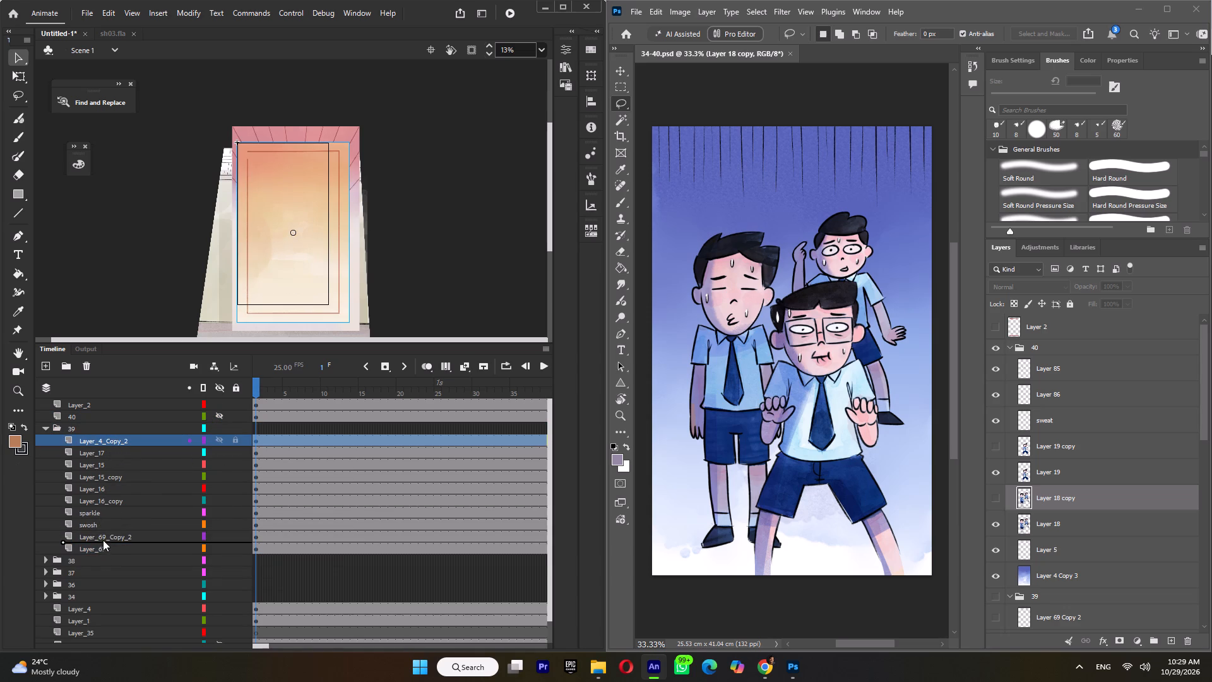
{"action": "left_click_drag", "start_coordinate": [103, 540], "coordinate": [103, 542]}
{"action": "left_click", "coordinate": [108, 439]}
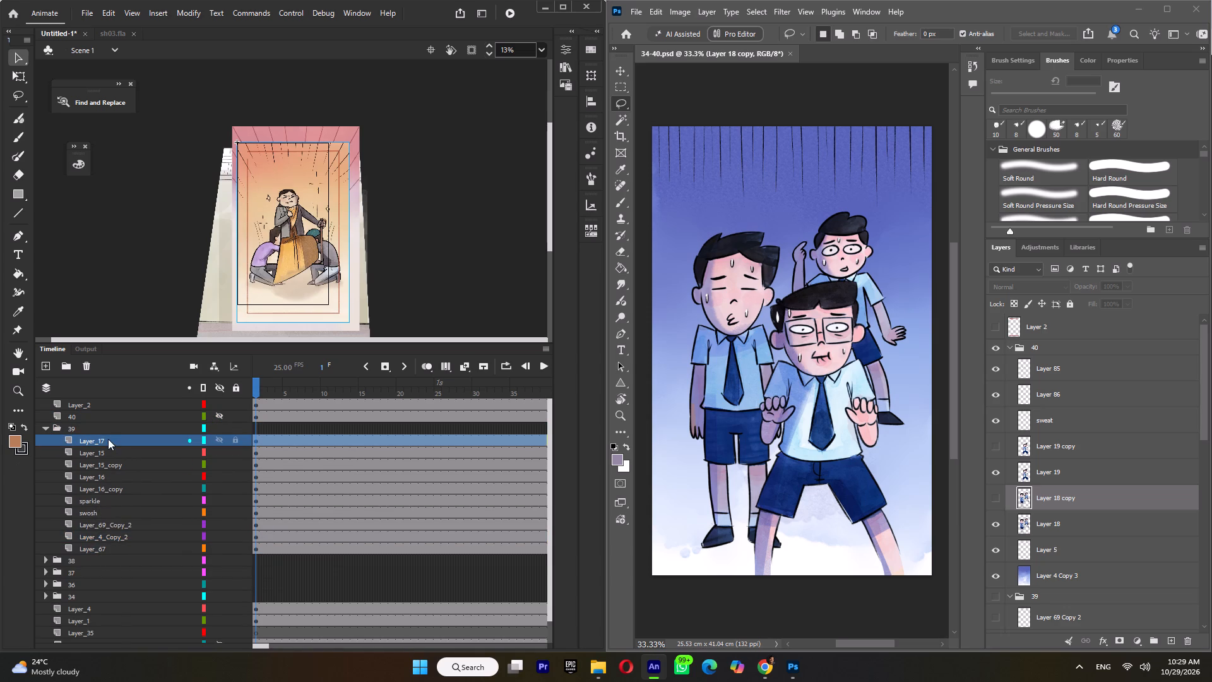
{"action": "left_click_drag", "start_coordinate": [111, 439], "coordinate": [107, 531]}
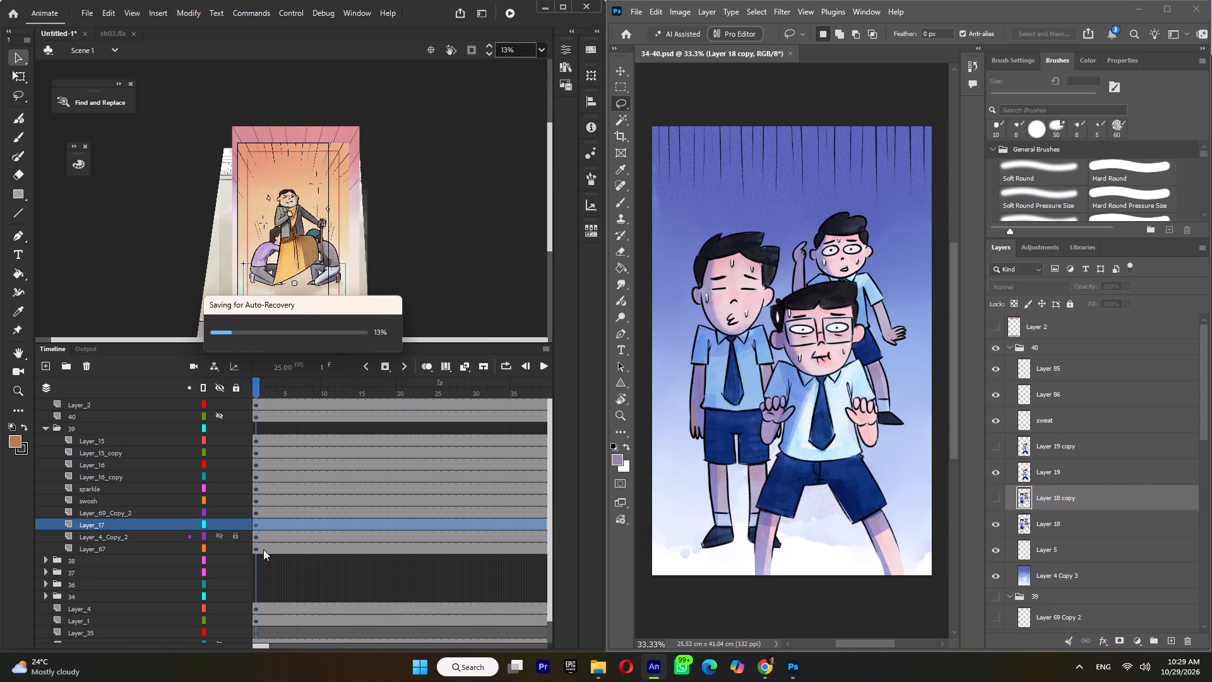
{"action": "left_click", "coordinate": [109, 437]}
{"action": "left_click_drag", "start_coordinate": [111, 438], "coordinate": [108, 521]}
{"action": "left_click", "coordinate": [107, 438]}
{"action": "left_click_drag", "start_coordinate": [110, 440], "coordinate": [107, 504]}
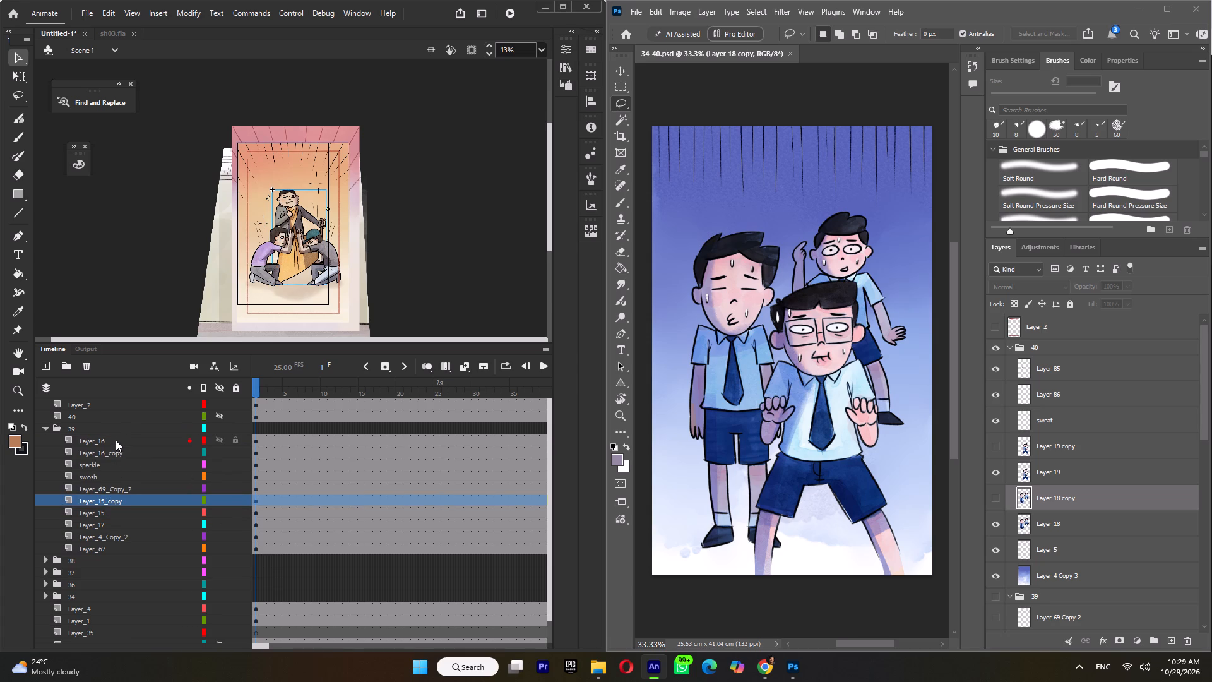
Reorder folder 39's upper layers above Layer_15_copy as Layer_69_Copy_2, swosh, sparkle, Layer_16_copy and Layer_16, top to bottom.
{"action": "left_click", "coordinate": [116, 440]}
{"action": "left_click_drag", "start_coordinate": [114, 440], "coordinate": [116, 490]}
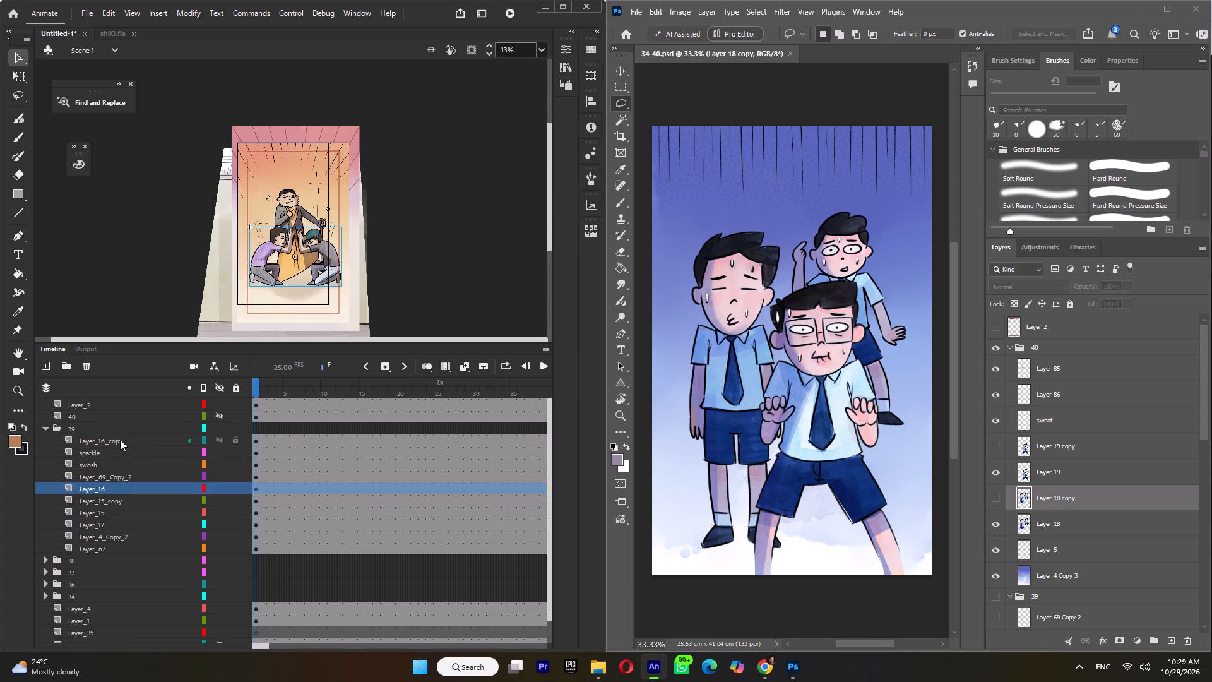
{"action": "left_click", "coordinate": [119, 438]}
{"action": "left_click_drag", "start_coordinate": [119, 439], "coordinate": [117, 482]}
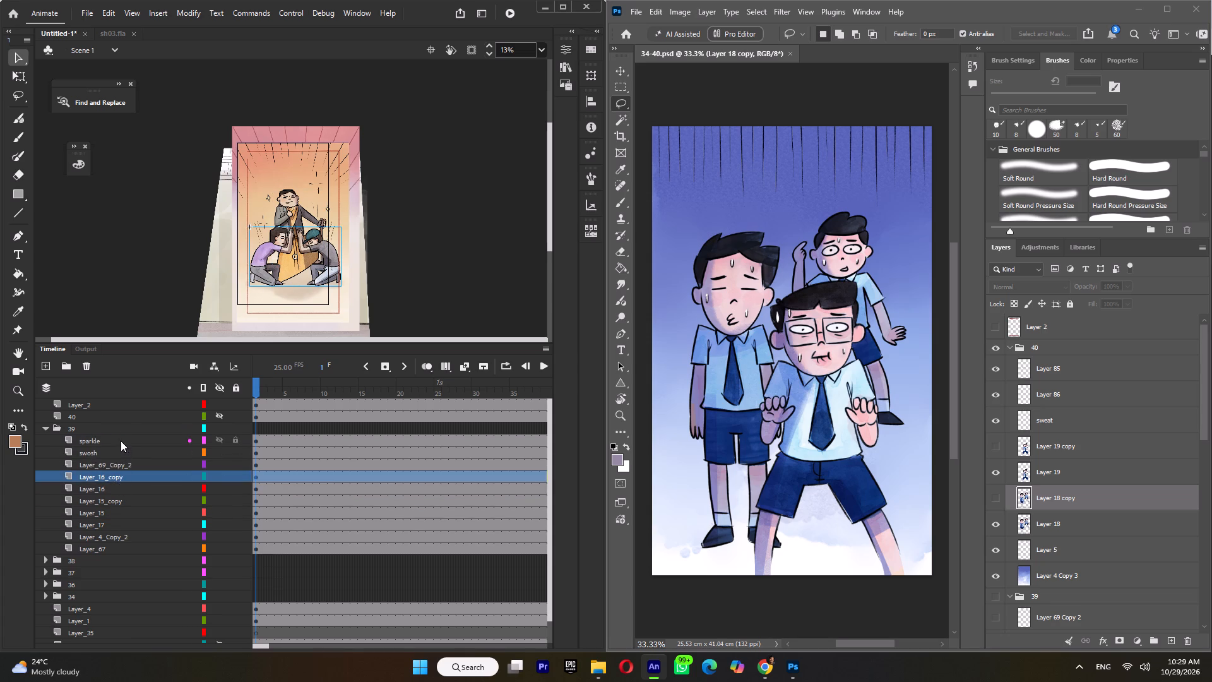
{"action": "left_click", "coordinate": [121, 438]}
{"action": "left_click_drag", "start_coordinate": [117, 439], "coordinate": [117, 476]}
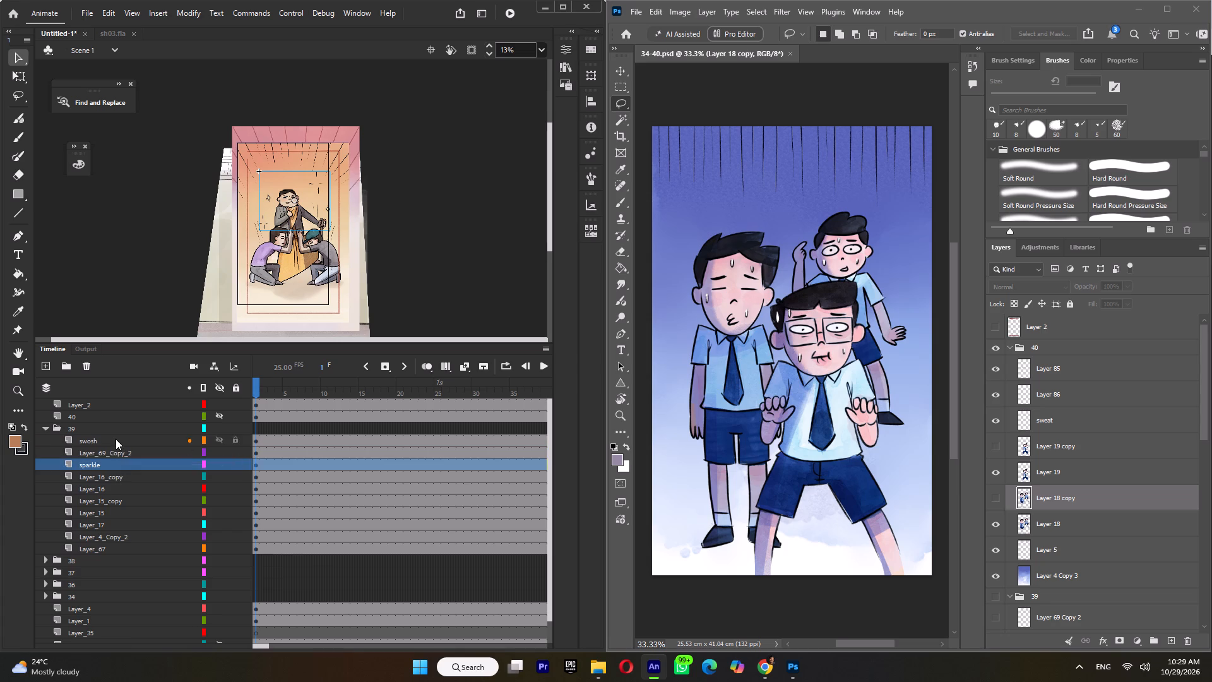
{"action": "left_click", "coordinate": [116, 438]}
{"action": "left_click_drag", "start_coordinate": [115, 439], "coordinate": [115, 463]}
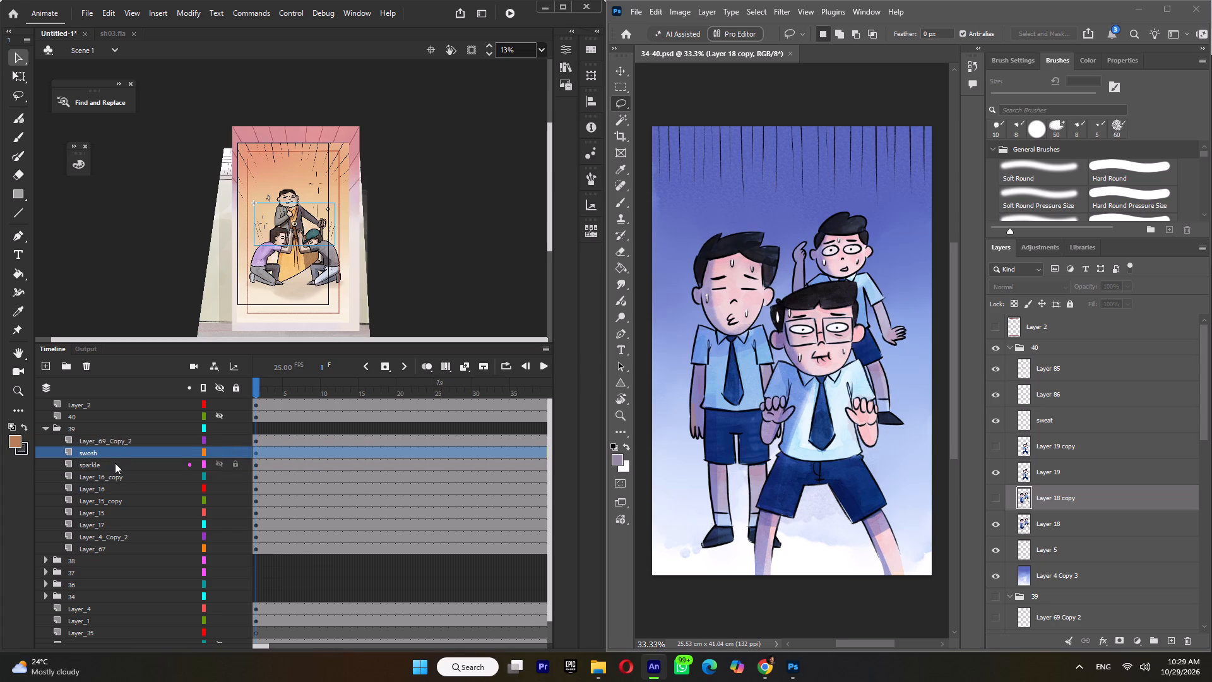
Move Layer_67, the microphone stand, to the top of folder 39.
{"action": "left_click", "coordinate": [107, 546]}
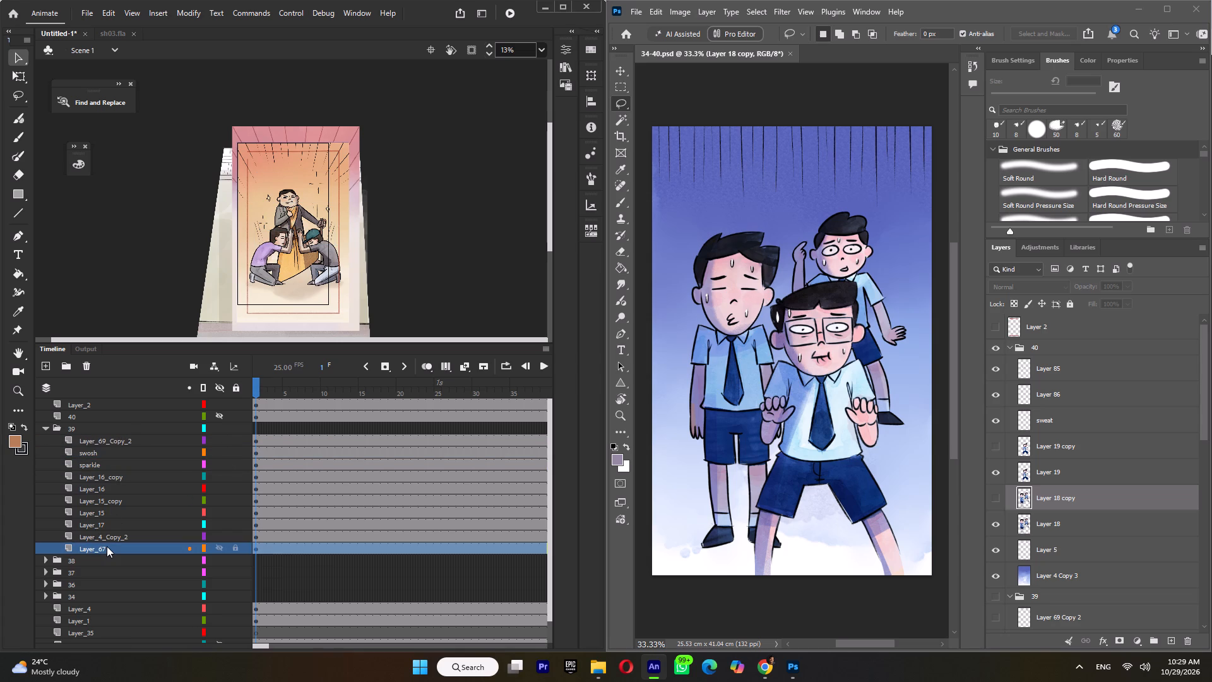
{"action": "left_click_drag", "start_coordinate": [107, 546], "coordinate": [115, 438]}
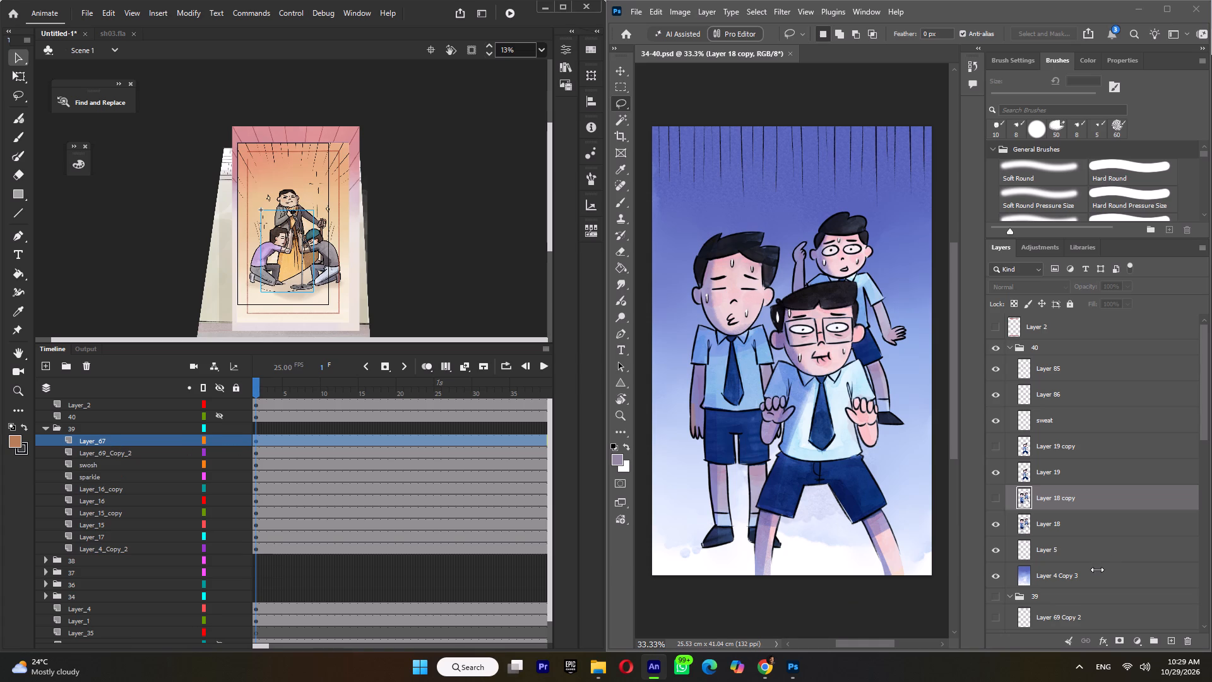
Check folder 39's layer order in the Photoshop reference, then collapse the Animate folder and convert it into a symbol named 39.
{"action": "scroll", "coordinate": [1087, 494], "scroll_direction": "down", "scroll_amount": 8}
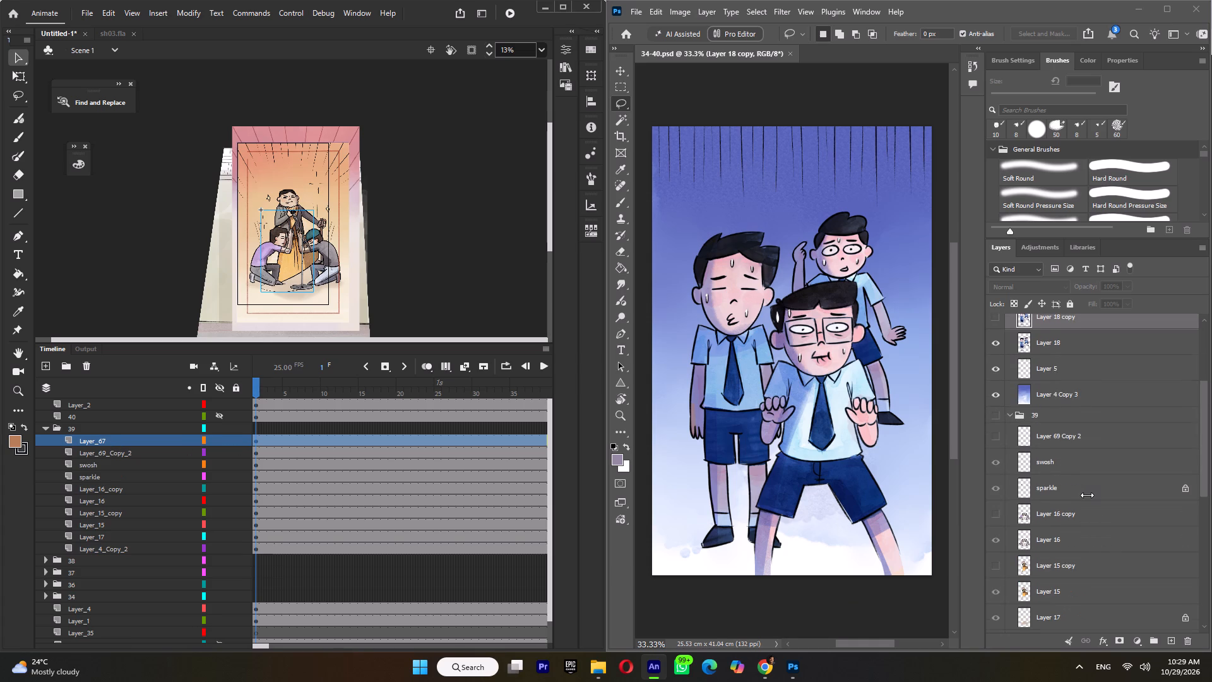
{"action": "scroll", "coordinate": [1087, 495], "scroll_direction": "down", "scroll_amount": 2}
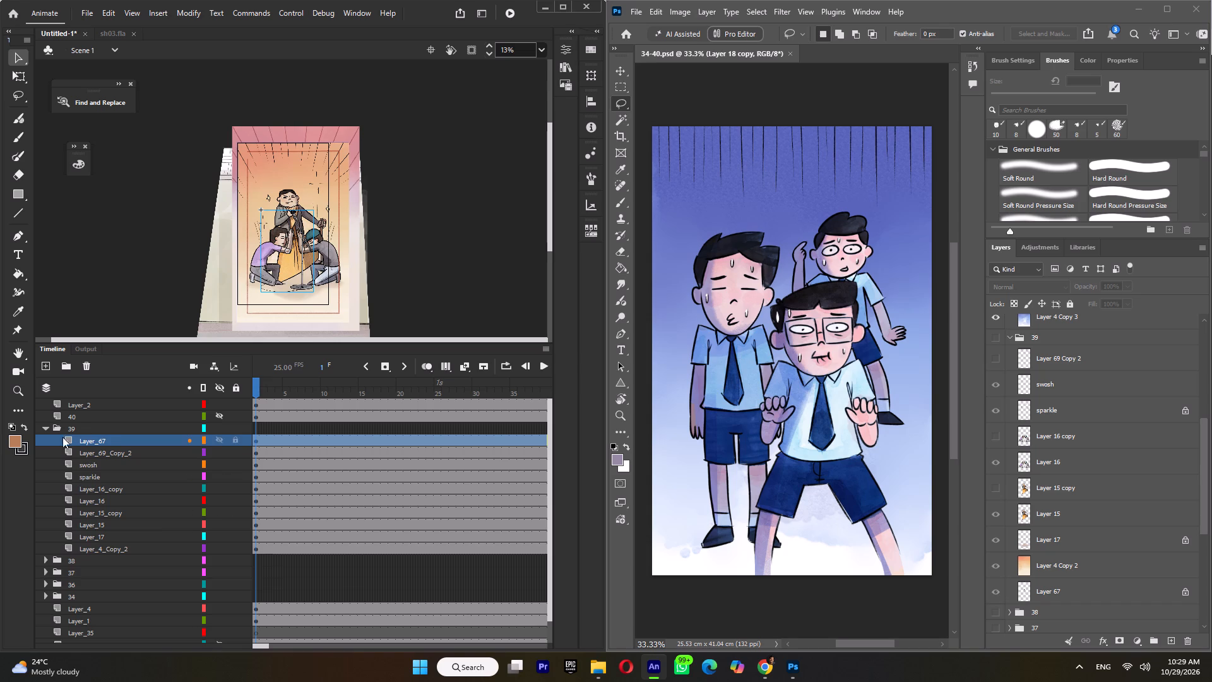
{"action": "left_click", "coordinate": [47, 428]}
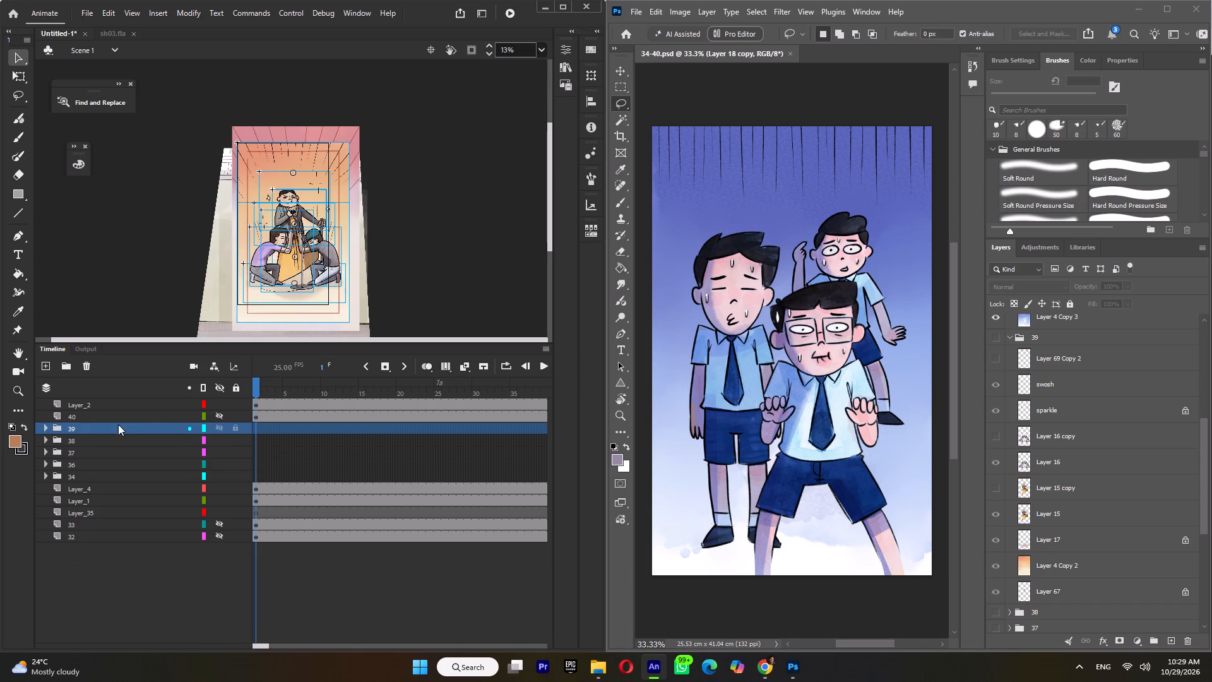
{"action": "right_click", "coordinate": [132, 429]}
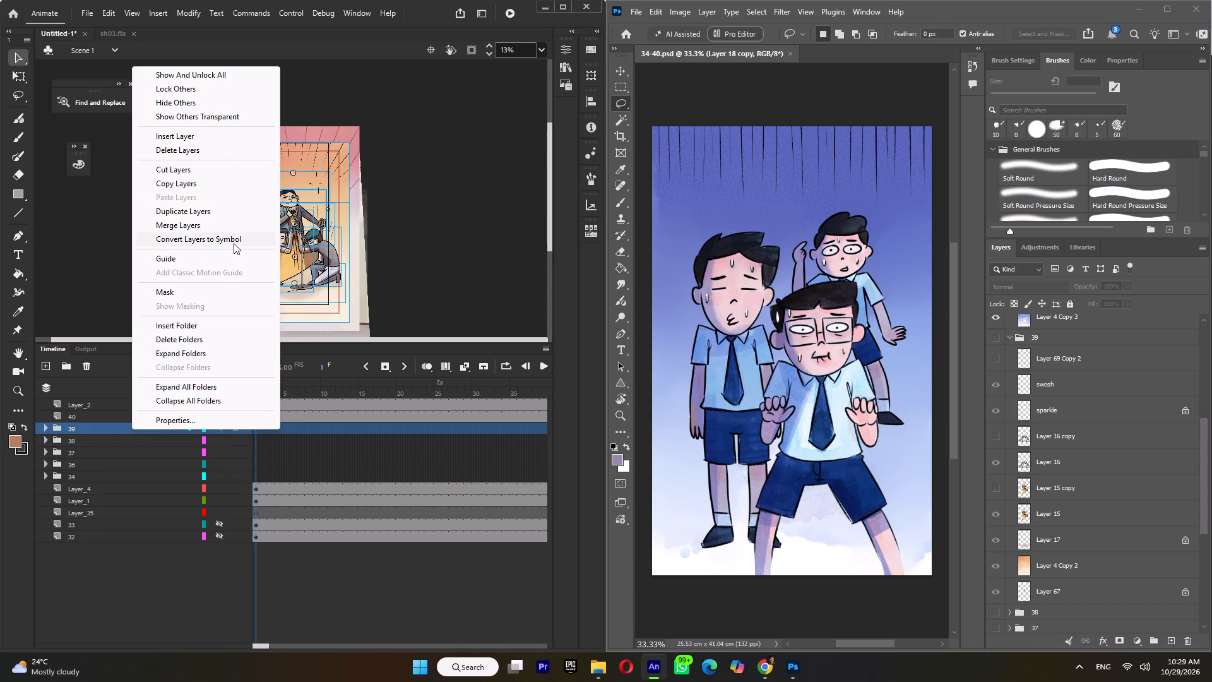
{"action": "left_click", "coordinate": [234, 243]}
{"action": "type", "text": "39"}
{"action": "key", "text": "Return"}
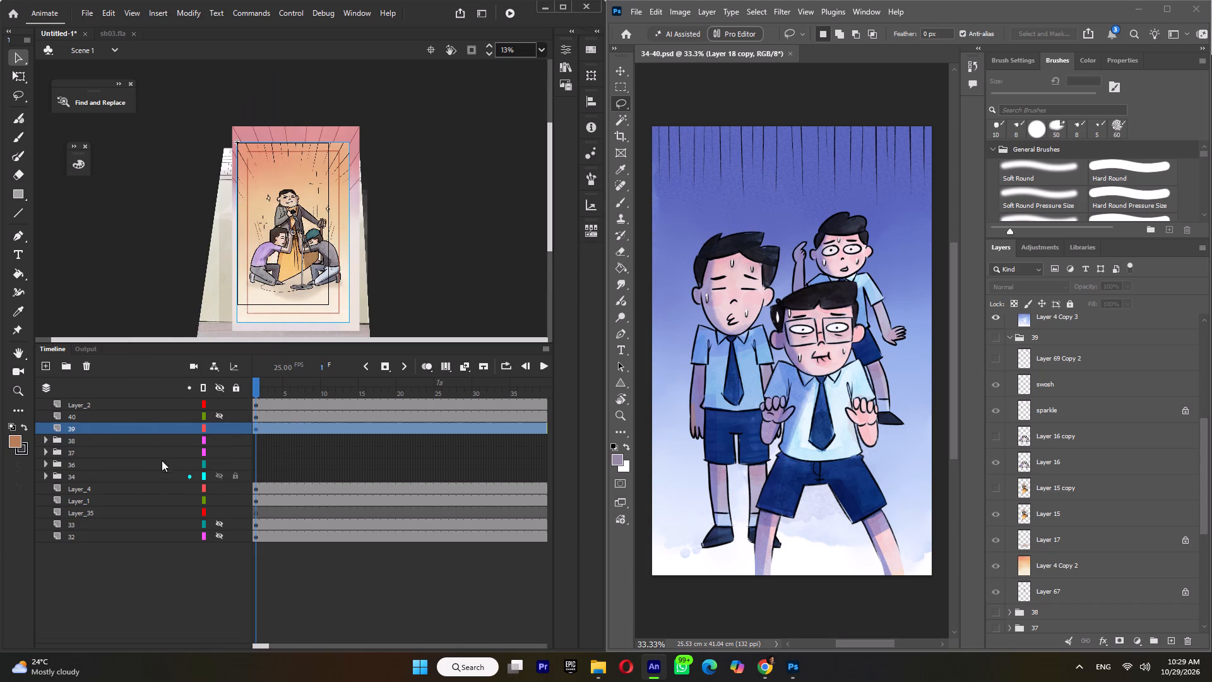
In folder 38, stack the collapsed characters subfolder, Layer_14 and Layer_4_Copy_2_copy in that top-to-bottom order at the bottom.
{"action": "left_click", "coordinate": [44, 441]}
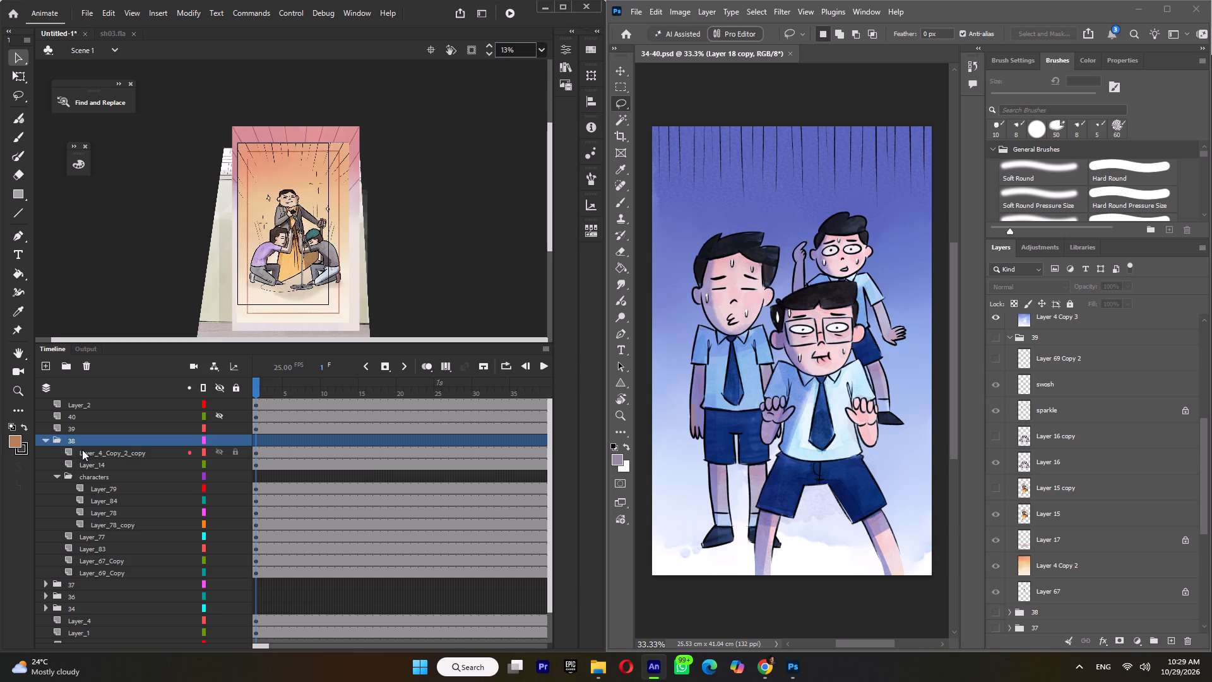
{"action": "left_click", "coordinate": [82, 450]}
{"action": "left_click", "coordinate": [57, 475]}
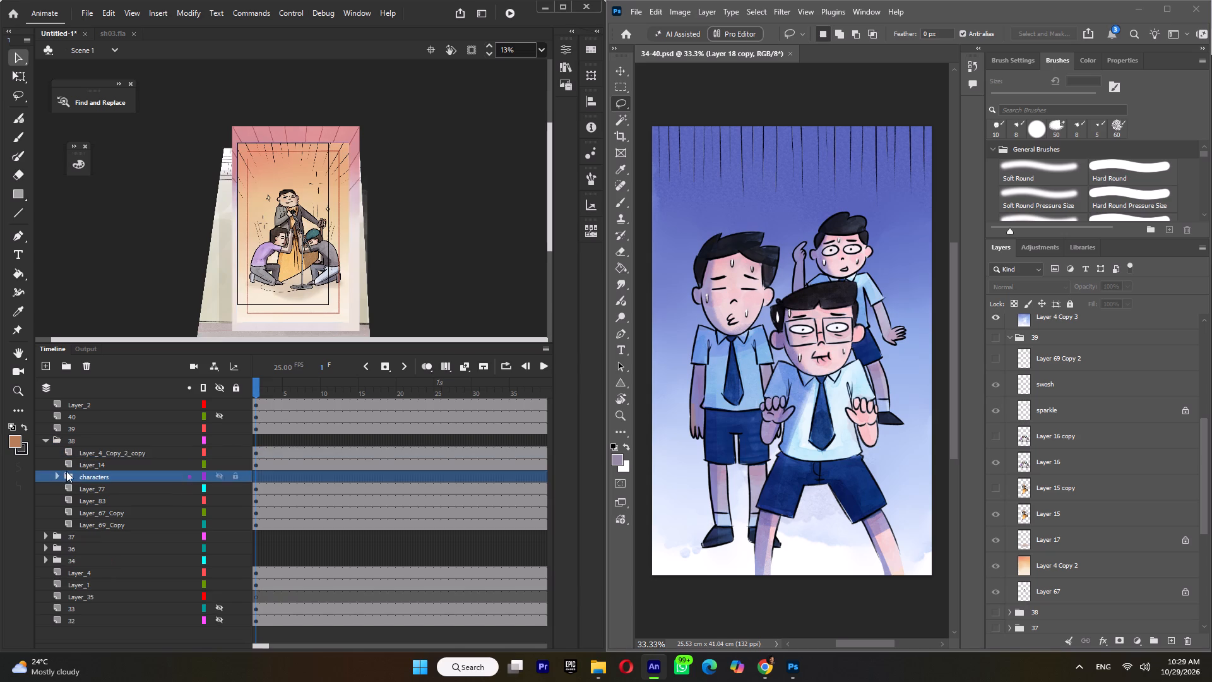
{"action": "left_click", "coordinate": [100, 451]}
{"action": "left_click_drag", "start_coordinate": [102, 453], "coordinate": [92, 526]}
{"action": "left_click", "coordinate": [104, 453]}
{"action": "left_click_drag", "start_coordinate": [109, 455], "coordinate": [109, 520]}
{"action": "left_click", "coordinate": [105, 451]}
{"action": "left_click_drag", "start_coordinate": [108, 453], "coordinate": [104, 485]}
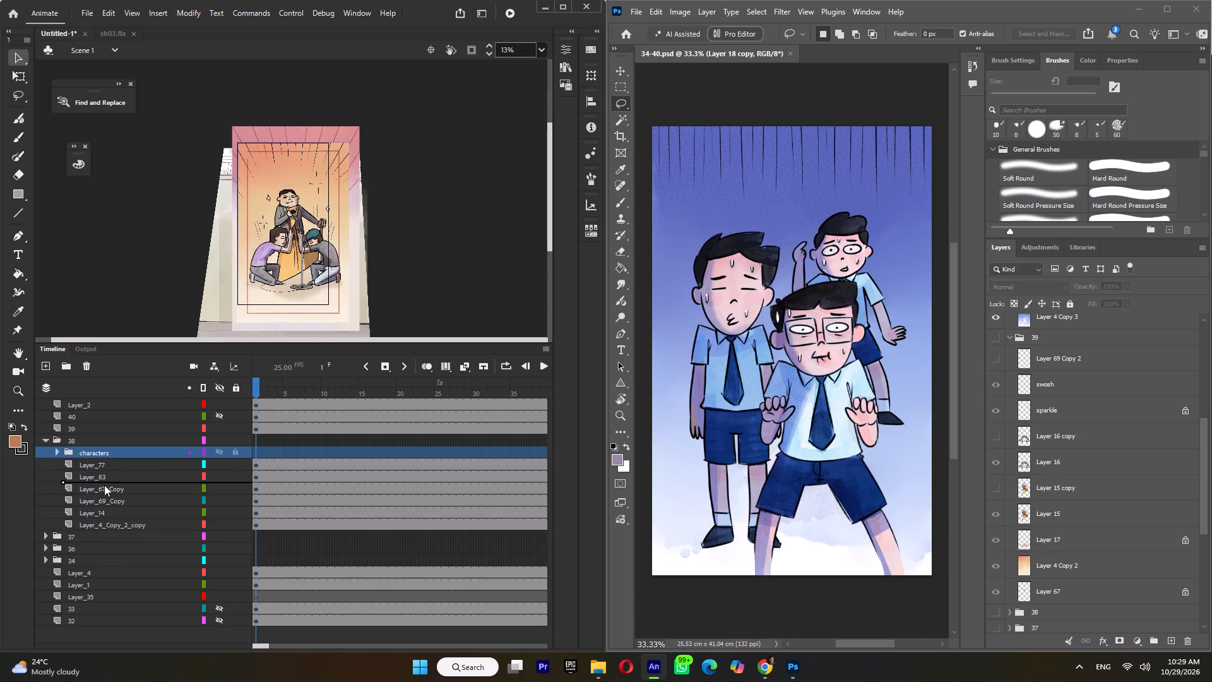
{"action": "left_click_drag", "start_coordinate": [104, 485], "coordinate": [103, 505]}
Reorder folder 38's layers above the characters subfolder as Layer_69_Copy, Layer_67_Copy, Layer_83 and Layer_77, top to bottom.
{"action": "left_click", "coordinate": [109, 451]}
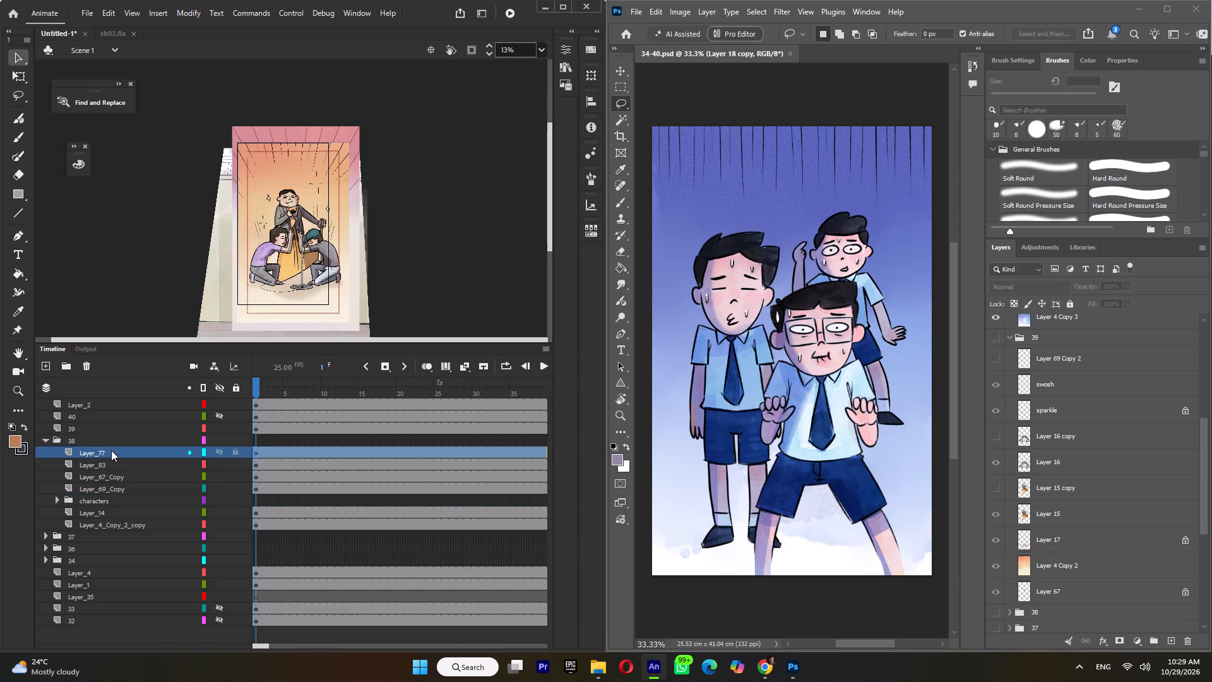
{"action": "left_click_drag", "start_coordinate": [110, 450], "coordinate": [107, 493]}
{"action": "left_click", "coordinate": [107, 447]}
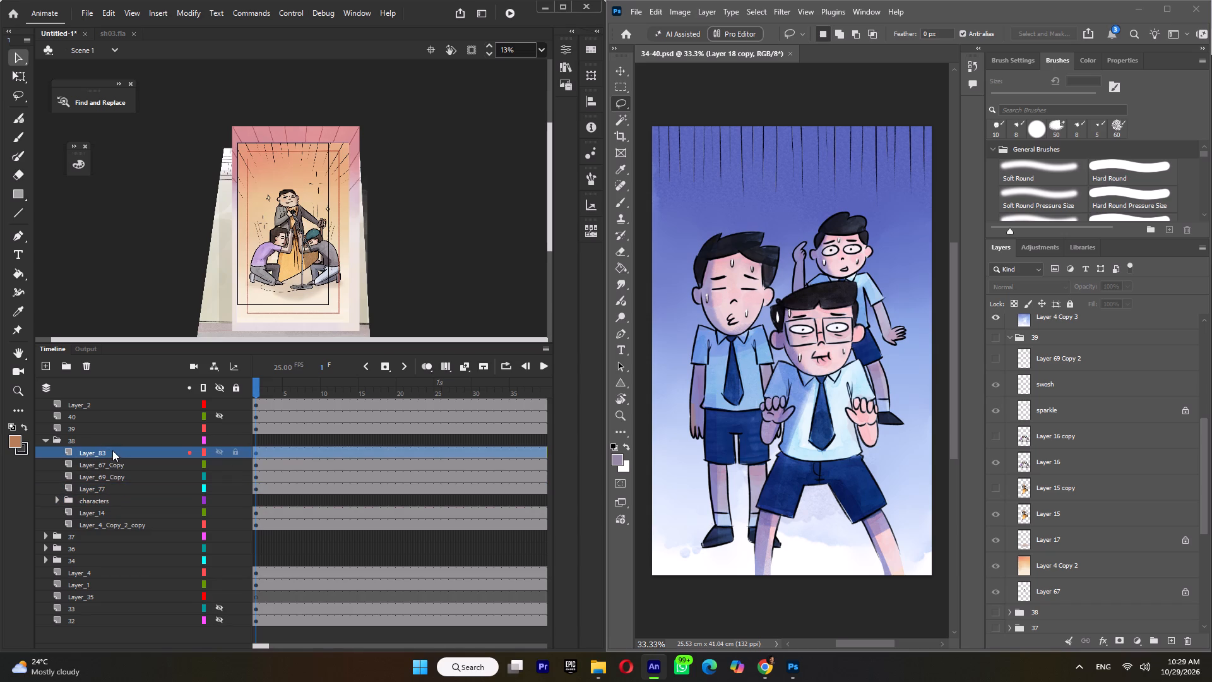
{"action": "left_click_drag", "start_coordinate": [112, 452], "coordinate": [109, 479]}
{"action": "left_click", "coordinate": [110, 453]}
{"action": "left_click_drag", "start_coordinate": [114, 454], "coordinate": [114, 469]}
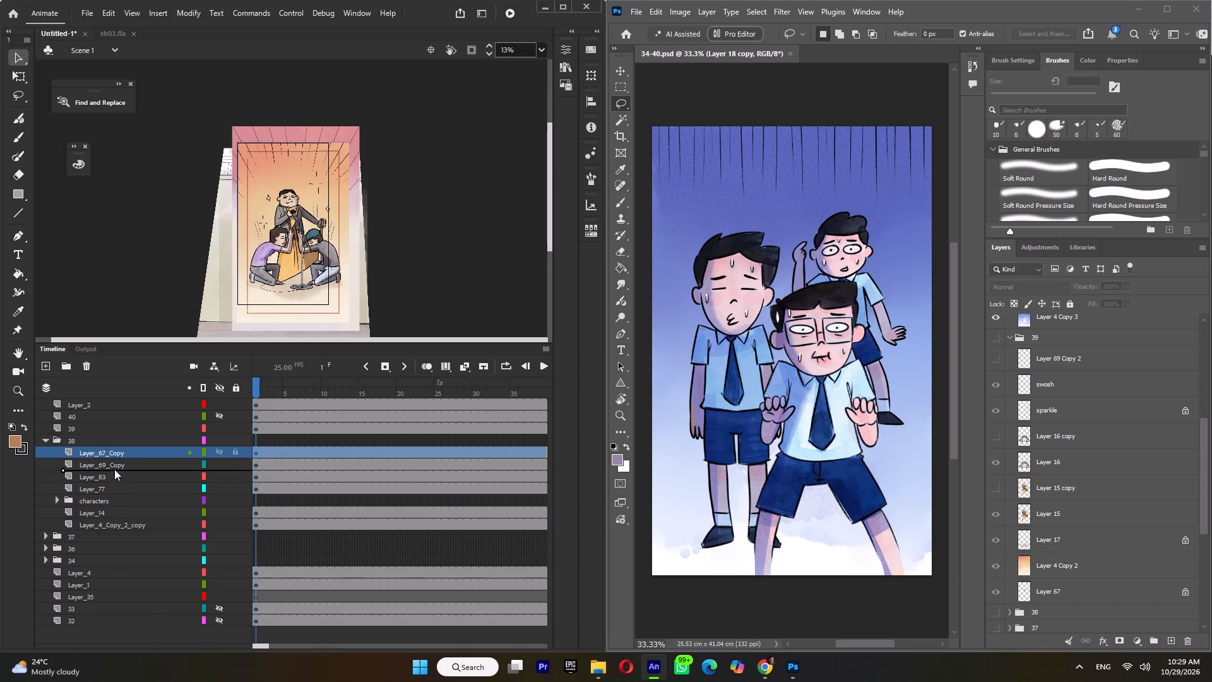
{"action": "left_click_drag", "start_coordinate": [114, 469], "coordinate": [114, 473]}
Reverse the layers in the characters subfolder to Layer_78_copy, Layer_78, Layer_84 and Layer_79, top to bottom.
{"action": "left_click", "coordinate": [58, 502]}
{"action": "left_click", "coordinate": [88, 510]}
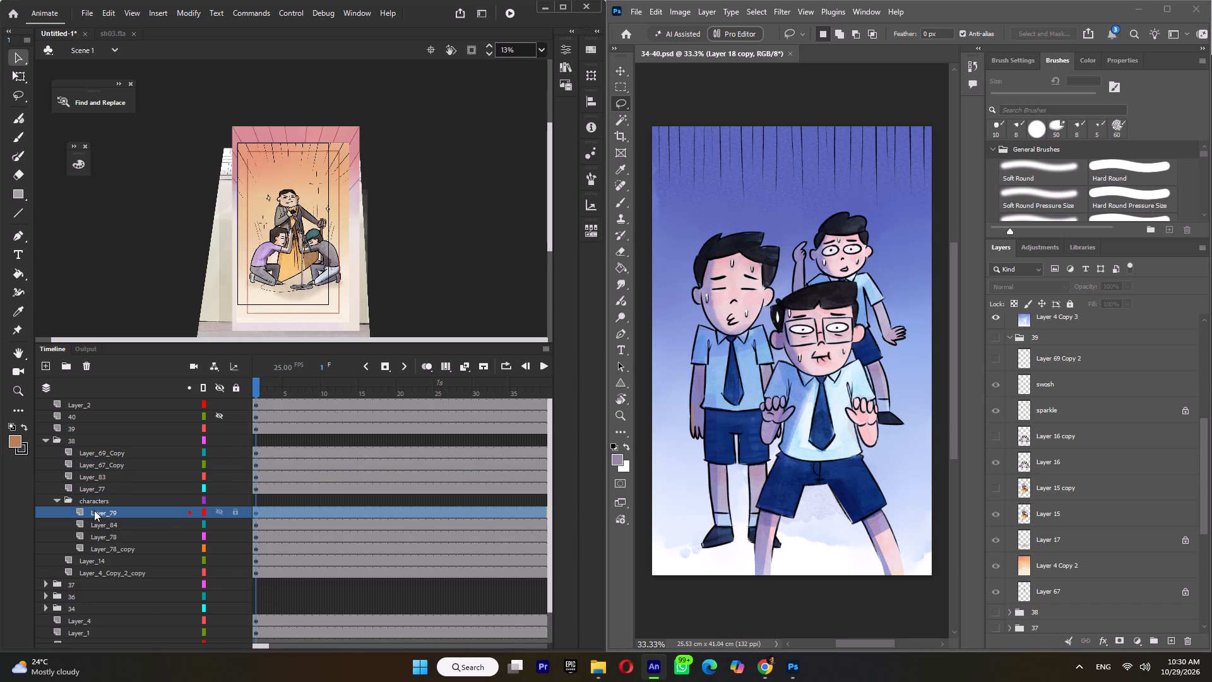
{"action": "left_click_drag", "start_coordinate": [94, 510], "coordinate": [94, 552]}
{"action": "left_click", "coordinate": [97, 513]}
{"action": "left_click_drag", "start_coordinate": [105, 512], "coordinate": [104, 541]}
{"action": "left_click", "coordinate": [105, 512]}
{"action": "left_click_drag", "start_coordinate": [110, 512], "coordinate": [110, 528]}
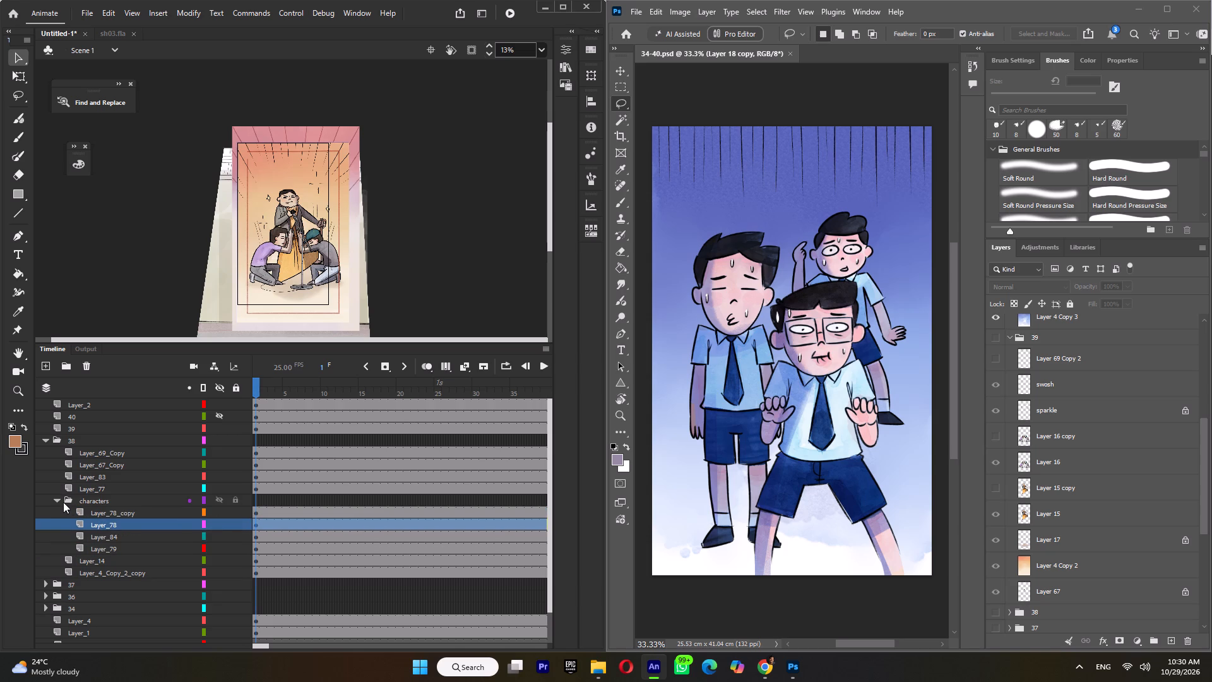
Collapse folder 38 and its characters subfolder, convert the folder into a symbol named 38, and hide layers 38 and 39.
{"action": "left_click", "coordinate": [59, 501]}
{"action": "left_click", "coordinate": [46, 439]}
{"action": "right_click", "coordinate": [70, 441]}
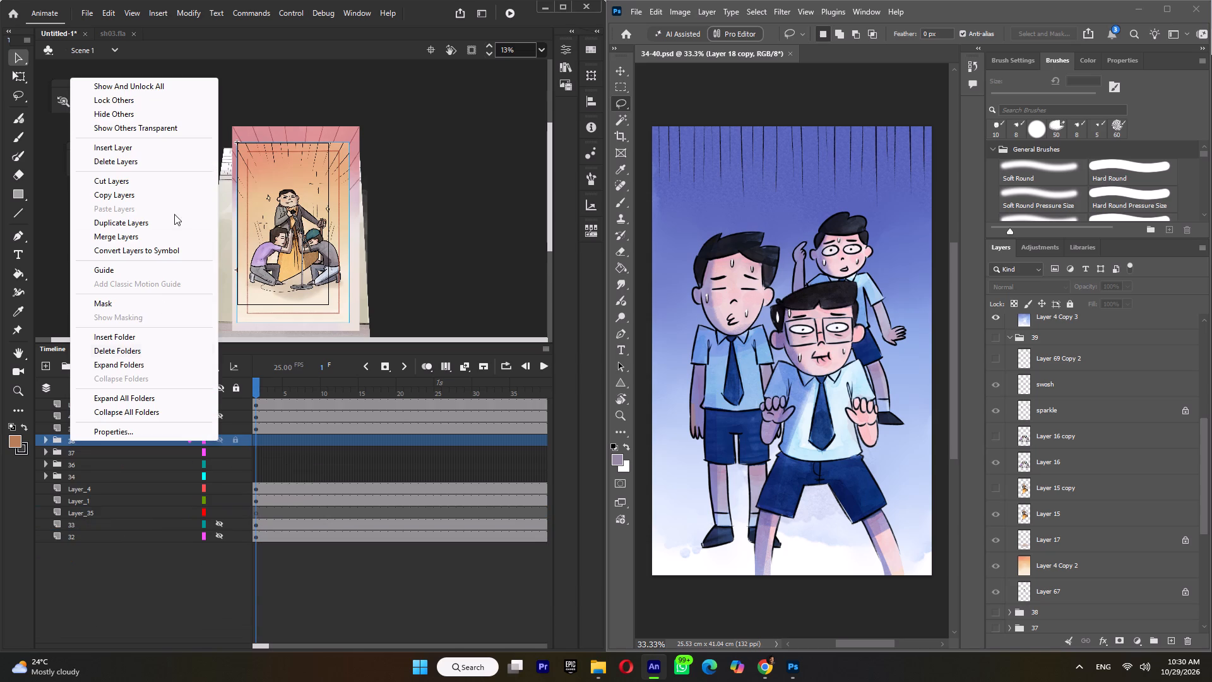
{"action": "left_click", "coordinate": [165, 249]}
{"action": "type", "text": "38"}
{"action": "key", "text": "Return"}
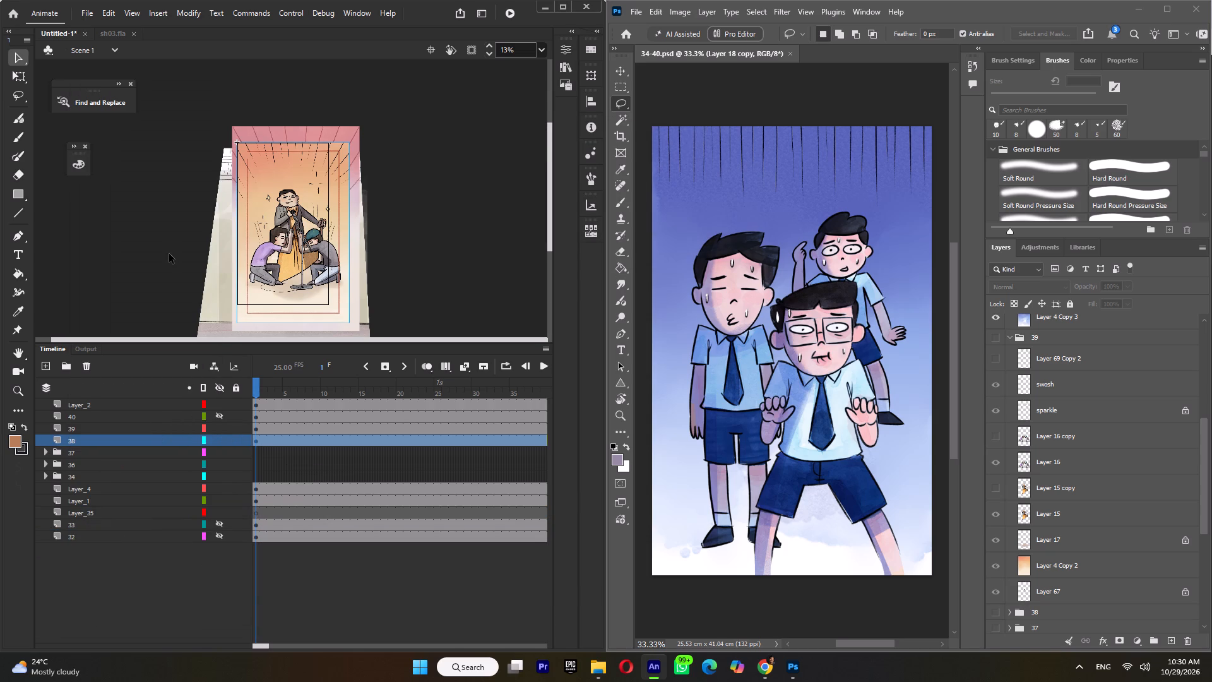
{"action": "left_click", "coordinate": [218, 434]}
{"action": "left_click", "coordinate": [221, 425]}
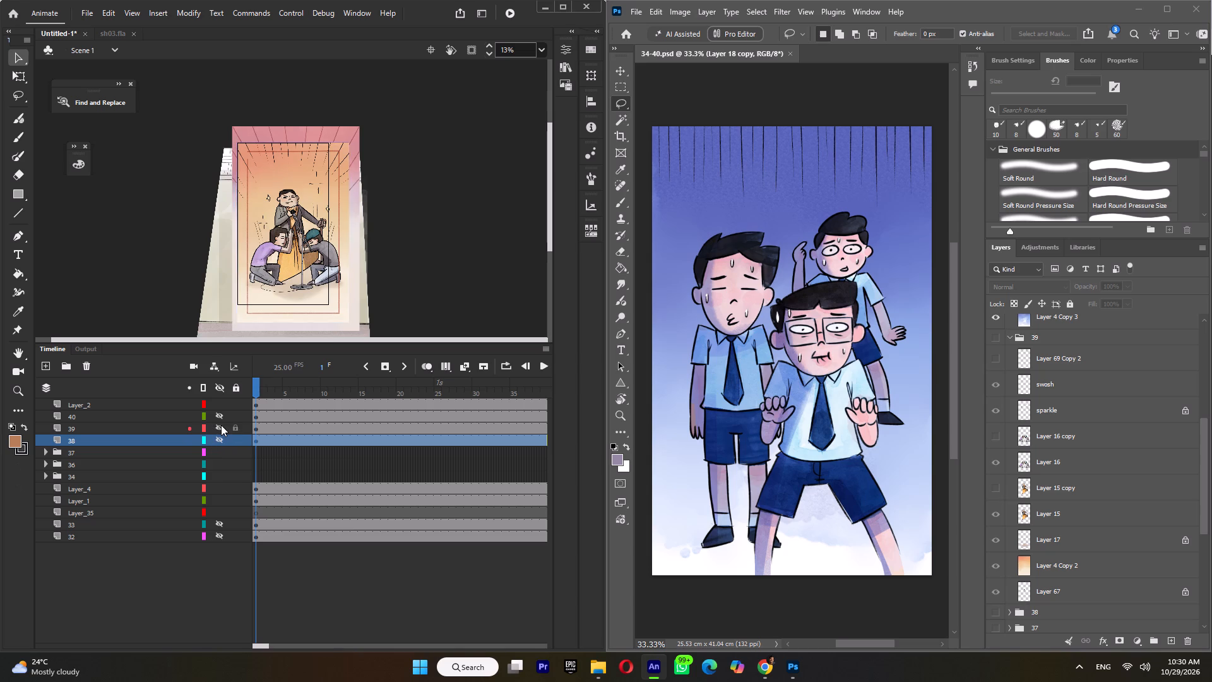
Reverse folder 37's layers to mic, Layer_12_copy, Layer_12, Layer_69, Layer_4_Copy_2_copy_2 and Layer_7, top to bottom.
{"action": "left_click", "coordinate": [47, 452]}
{"action": "left_click", "coordinate": [80, 464]}
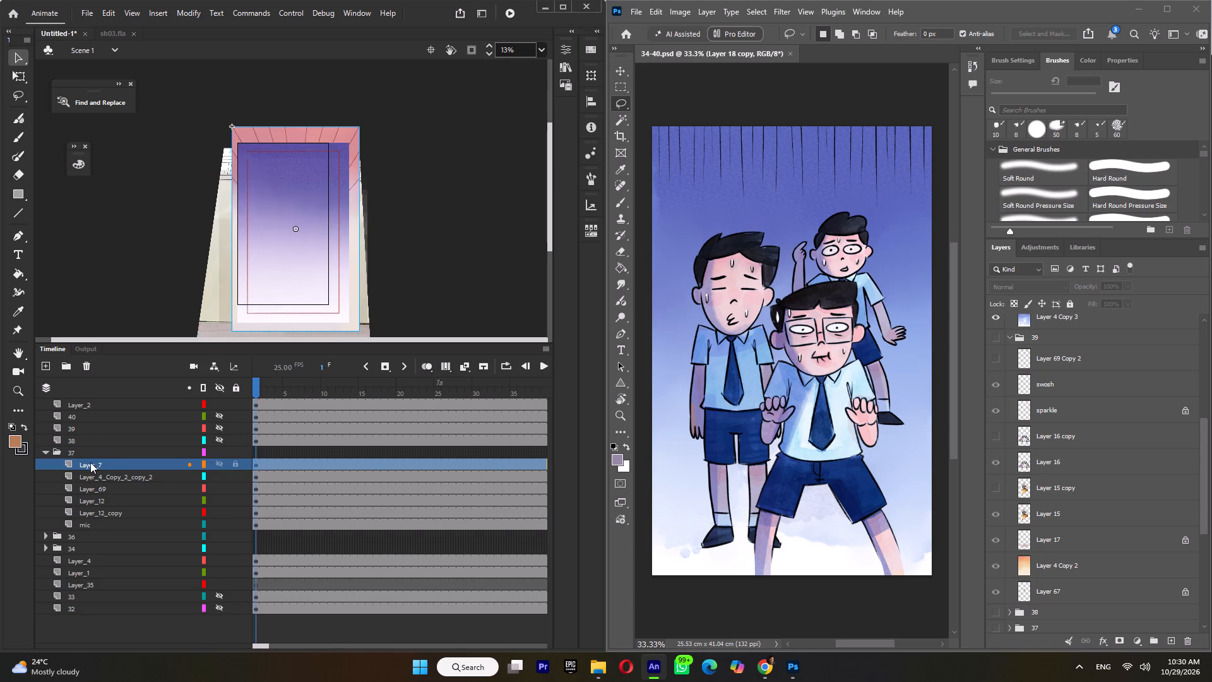
{"action": "left_click_drag", "start_coordinate": [90, 464], "coordinate": [90, 527]}
{"action": "left_click", "coordinate": [100, 458]}
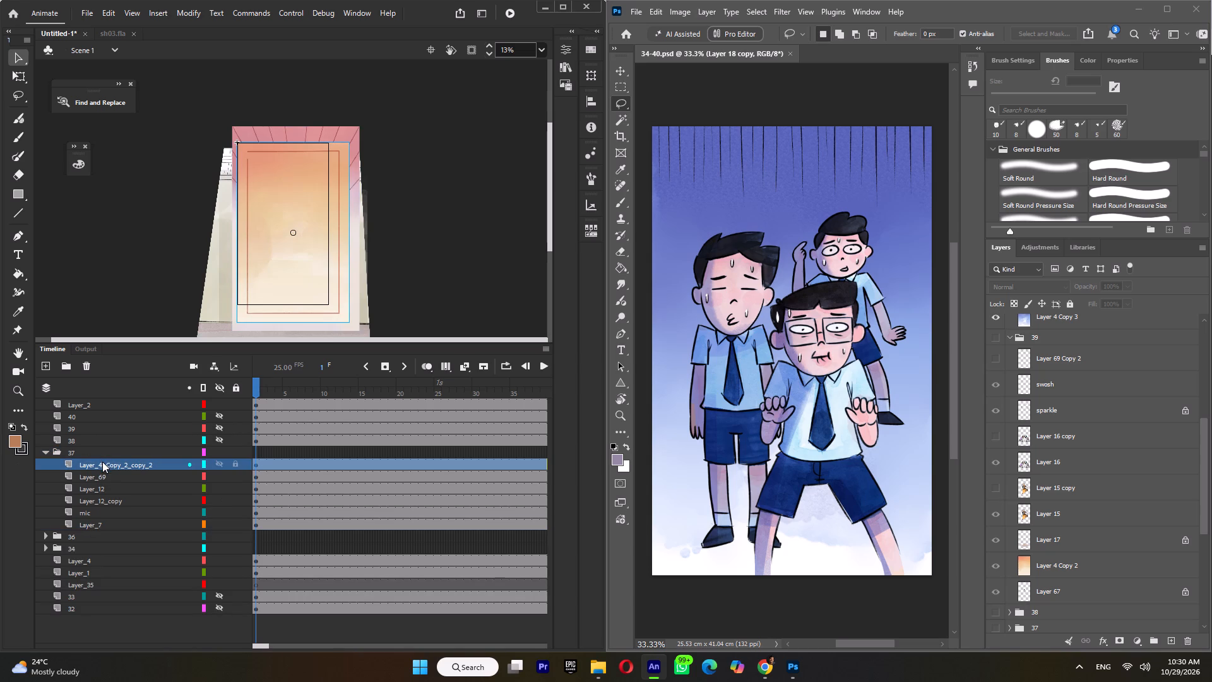
{"action": "left_click_drag", "start_coordinate": [102, 462], "coordinate": [93, 517]}
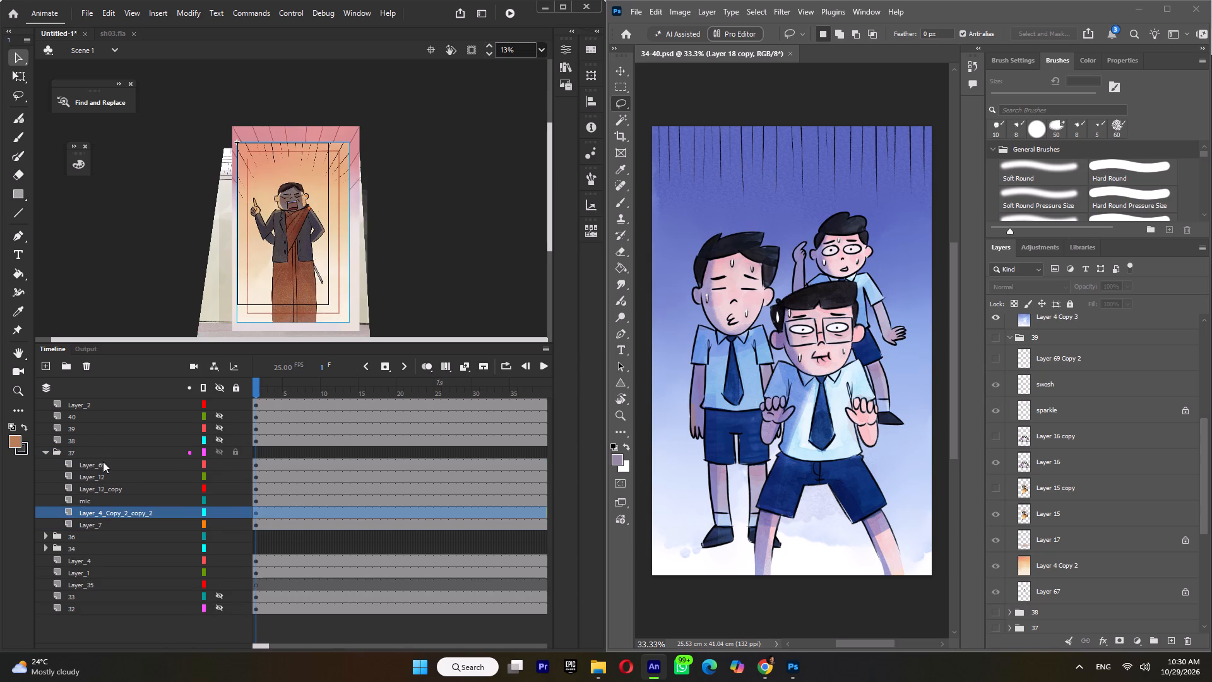
{"action": "left_click", "coordinate": [101, 464]}
{"action": "left_click_drag", "start_coordinate": [102, 464], "coordinate": [99, 503]}
{"action": "left_click", "coordinate": [109, 465]}
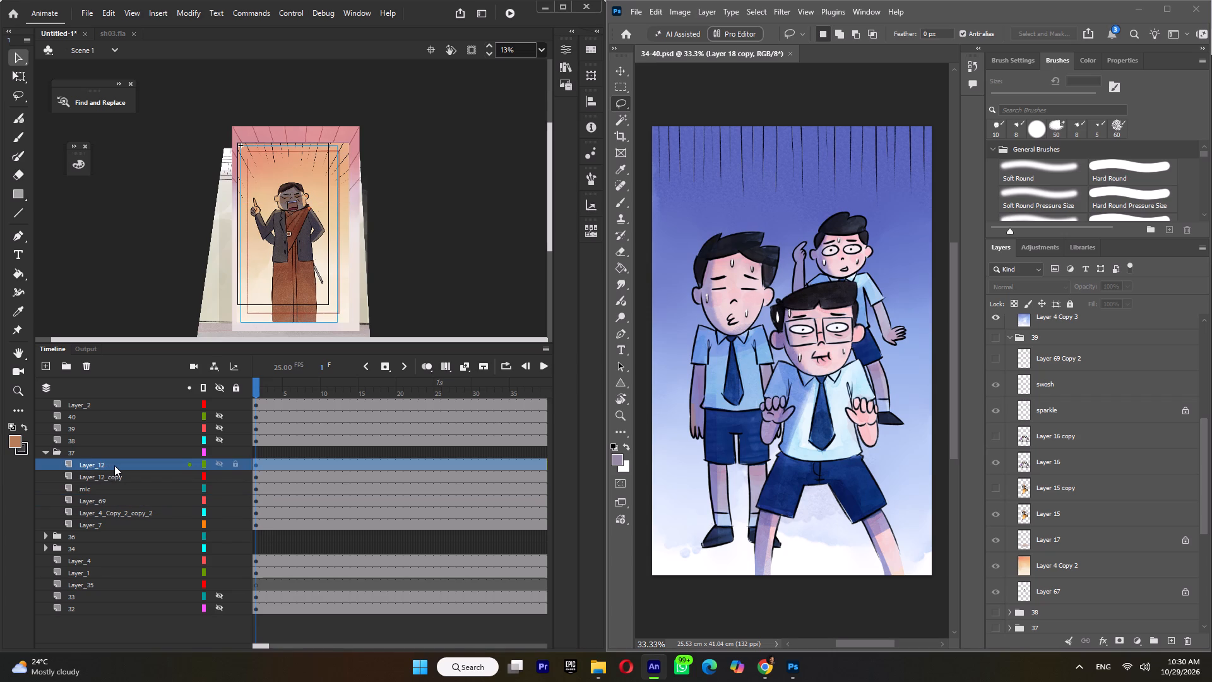
{"action": "left_click_drag", "start_coordinate": [108, 465], "coordinate": [105, 493]}
{"action": "left_click", "coordinate": [112, 467]}
{"action": "left_click_drag", "start_coordinate": [110, 464], "coordinate": [107, 481]}
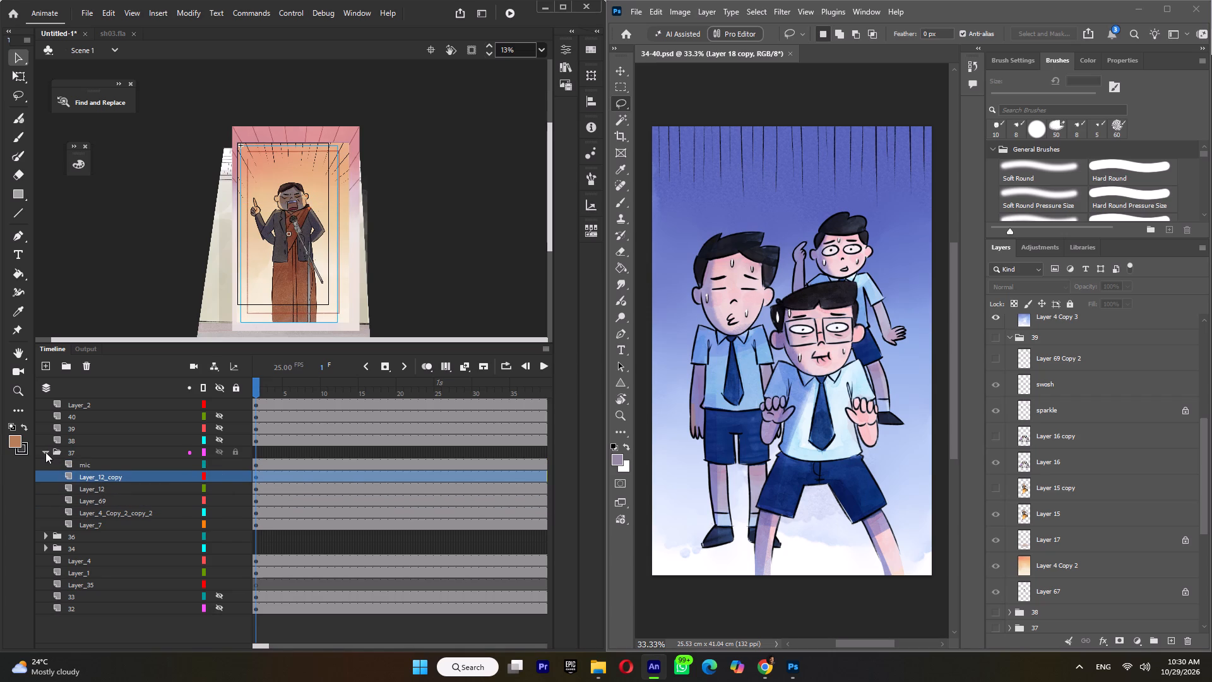
Collapse folder 37 and convert it into a symbol named 37.
{"action": "left_click", "coordinate": [45, 452]}
{"action": "right_click", "coordinate": [67, 452]}
{"action": "left_click", "coordinate": [158, 260]}
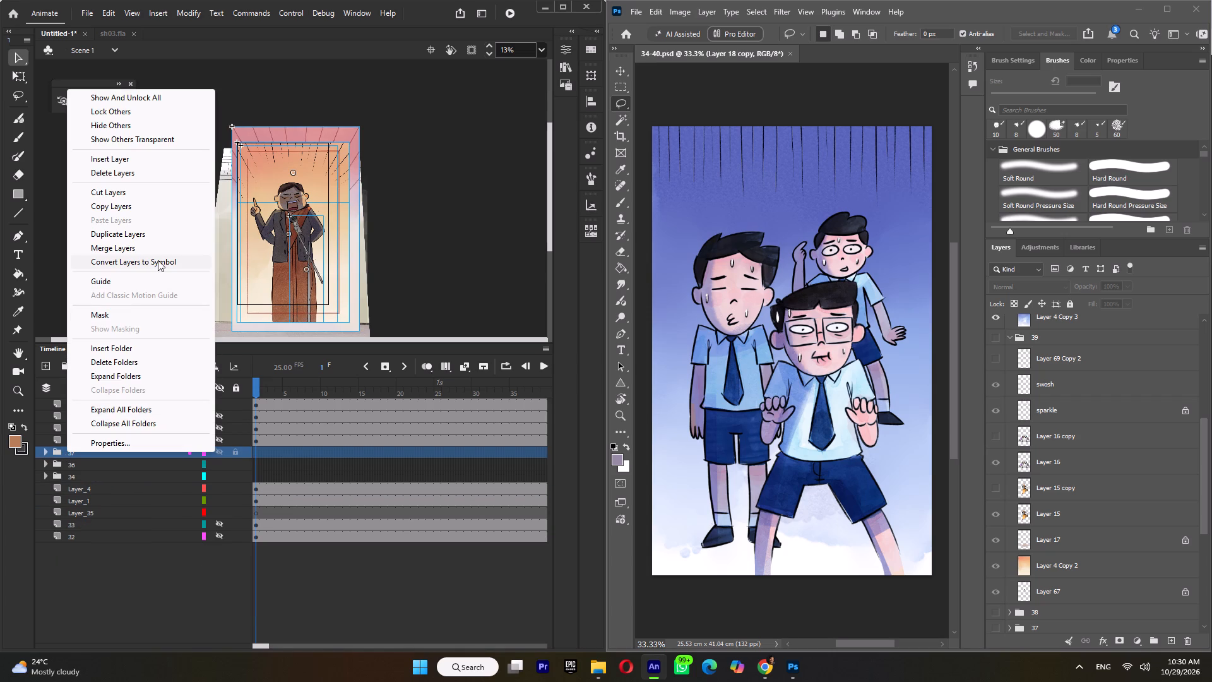
{"action": "type", "text": "37"}
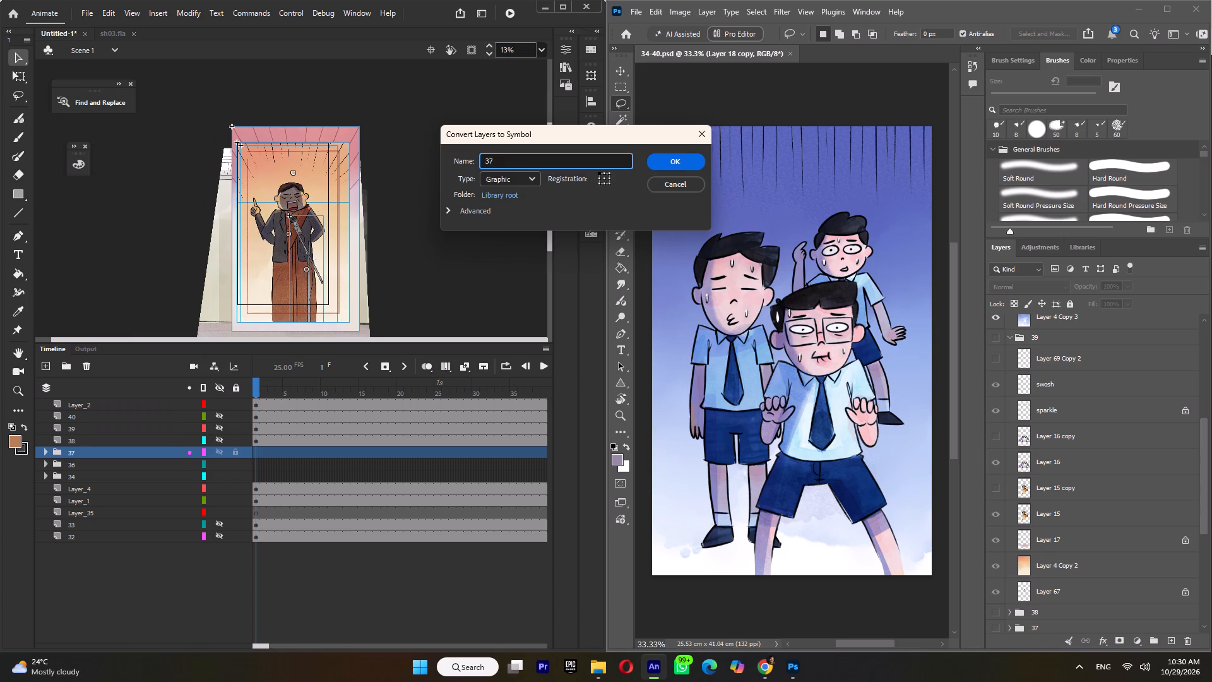
{"action": "key", "text": "Return"}
Reverse folder 36's layers to kids, Layer_6, Layer_3_Copy, ines_copy, ines and bg, top to bottom.
{"action": "left_click", "coordinate": [44, 461]}
{"action": "left_click", "coordinate": [81, 475]}
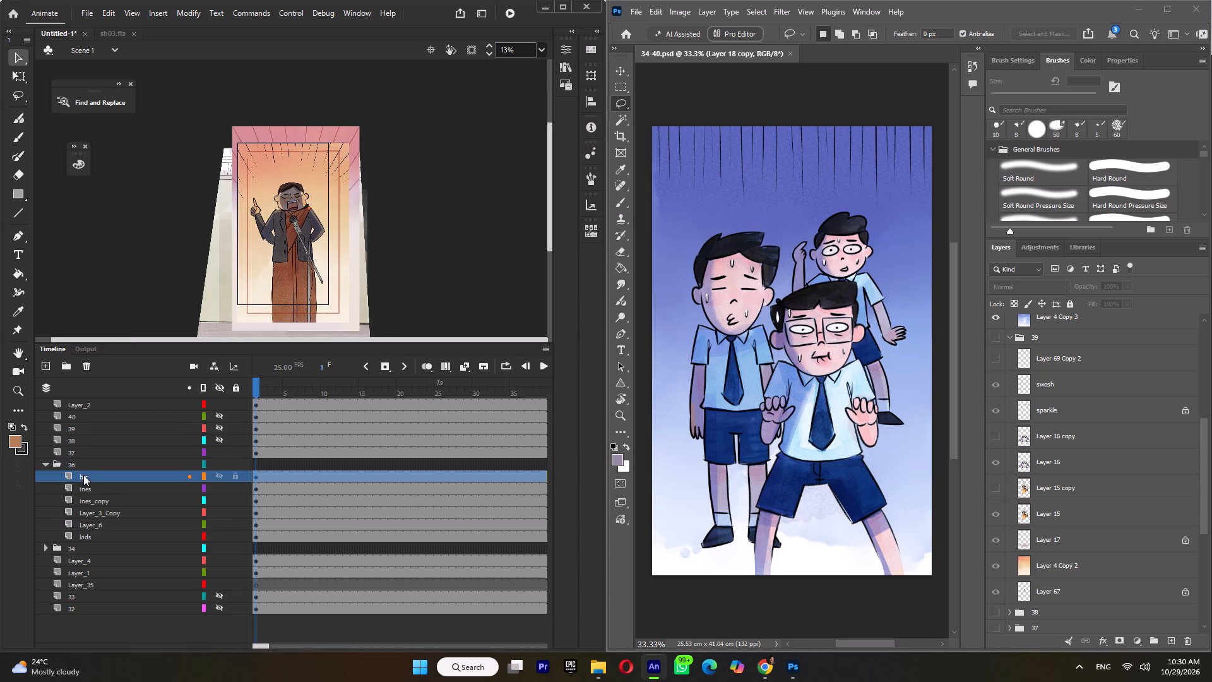
{"action": "left_click_drag", "start_coordinate": [89, 476], "coordinate": [85, 539]}
{"action": "left_click", "coordinate": [93, 479]}
{"action": "left_click_drag", "start_coordinate": [98, 478], "coordinate": [97, 529]}
{"action": "left_click", "coordinate": [102, 476]}
{"action": "left_click_drag", "start_coordinate": [109, 476], "coordinate": [107, 517]}
{"action": "left_click", "coordinate": [107, 472]}
{"action": "left_click_drag", "start_coordinate": [111, 475], "coordinate": [107, 503]}
{"action": "left_click", "coordinate": [110, 480]}
{"action": "left_click_drag", "start_coordinate": [109, 477], "coordinate": [109, 493]}
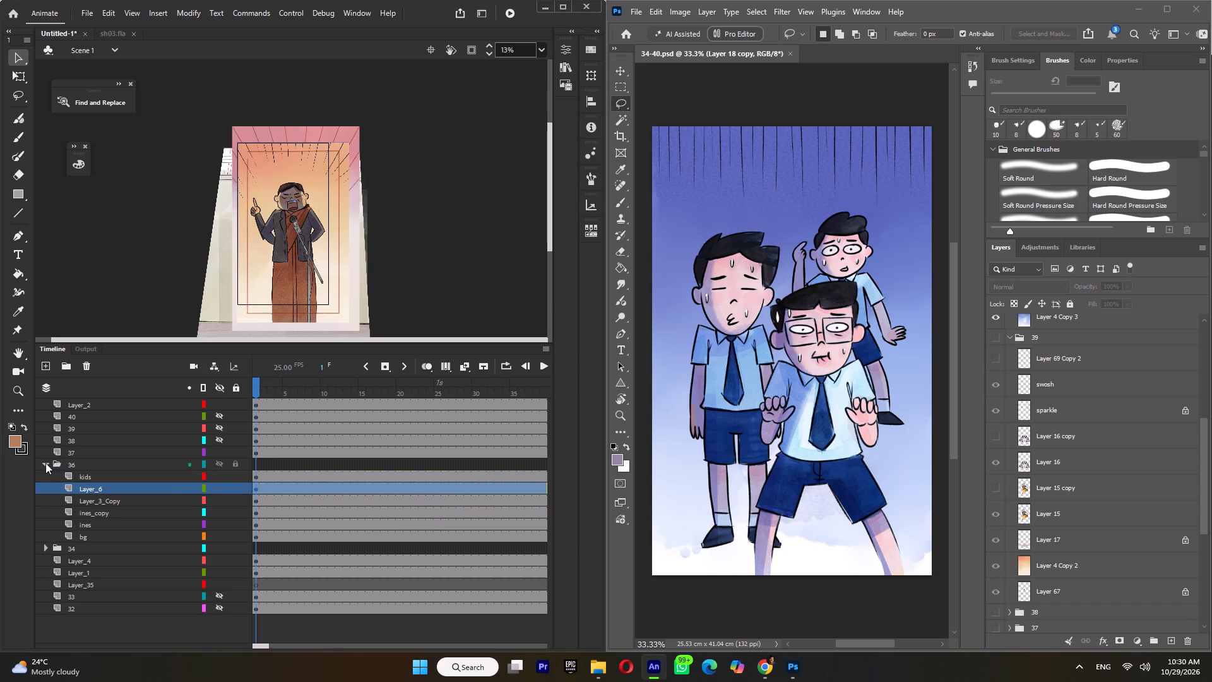
Collapse folder 36, convert it into a symbol named 36, and hide layers 36 and 37.
{"action": "left_click", "coordinate": [45, 464]}
{"action": "right_click", "coordinate": [78, 467]}
{"action": "left_click", "coordinate": [157, 277]}
{"action": "key", "text": "3"}
{"action": "key", "text": "6"}
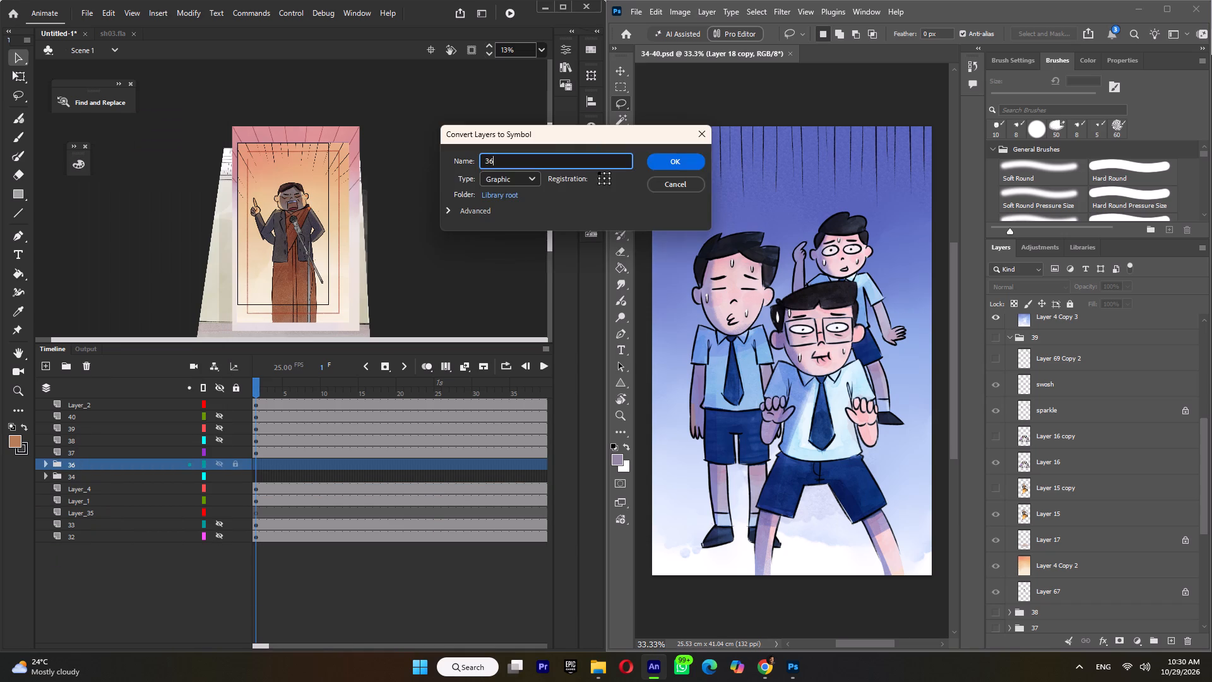
{"action": "key", "text": "Return"}
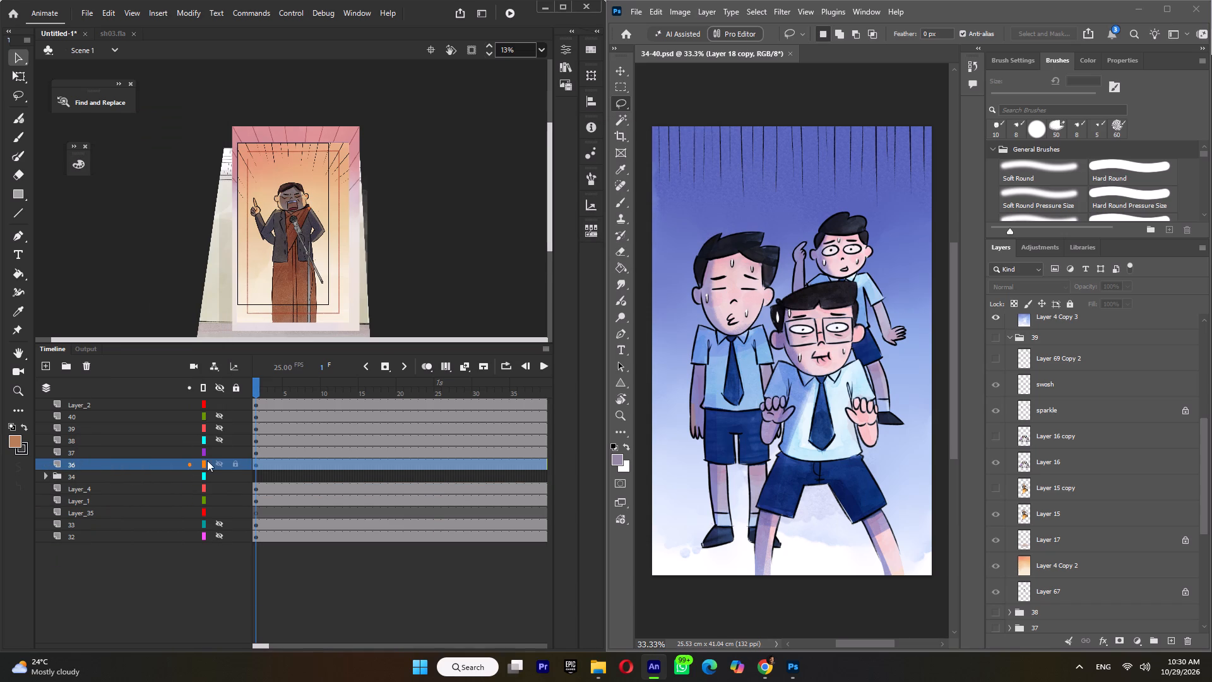
{"action": "left_click", "coordinate": [218, 462]}
{"action": "left_click", "coordinate": [218, 450]}
In folder 34, collapse both subfolders and stack kid_3_copy, kid_3, crowd, Layer_25 and bg in that top-to-bottom order at the bottom.
{"action": "left_click", "coordinate": [49, 475]}
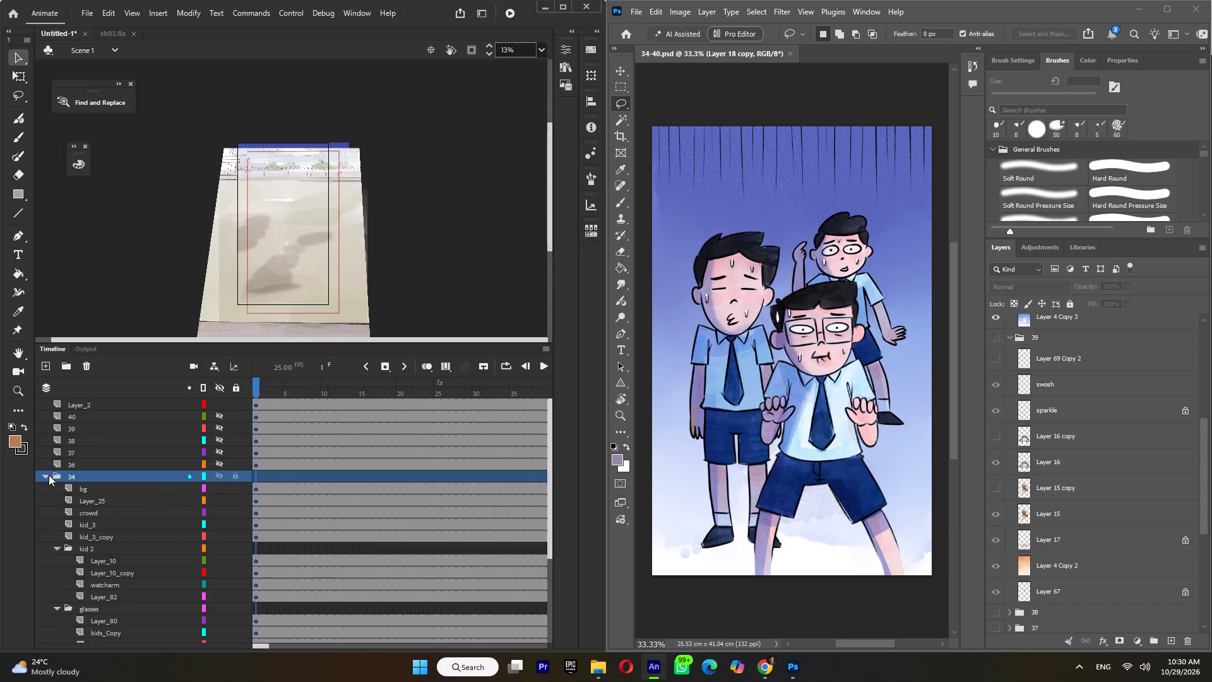
{"action": "left_click", "coordinate": [58, 547]}
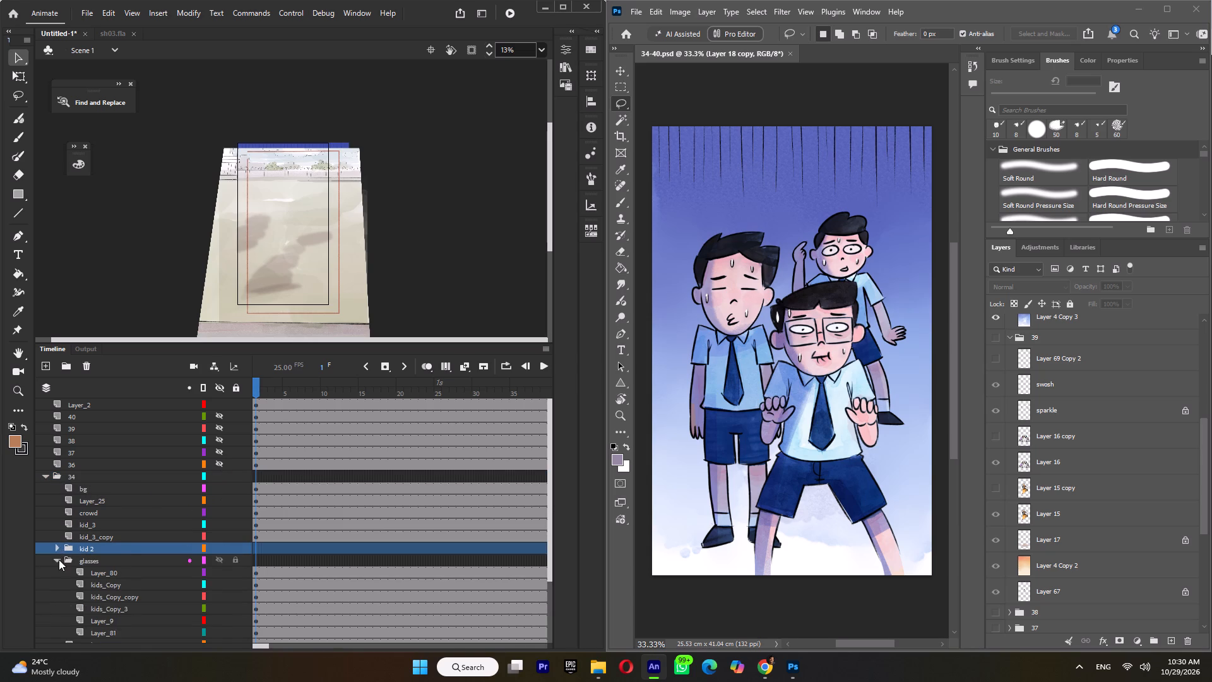
{"action": "left_click", "coordinate": [59, 559]}
{"action": "left_click", "coordinate": [87, 487]}
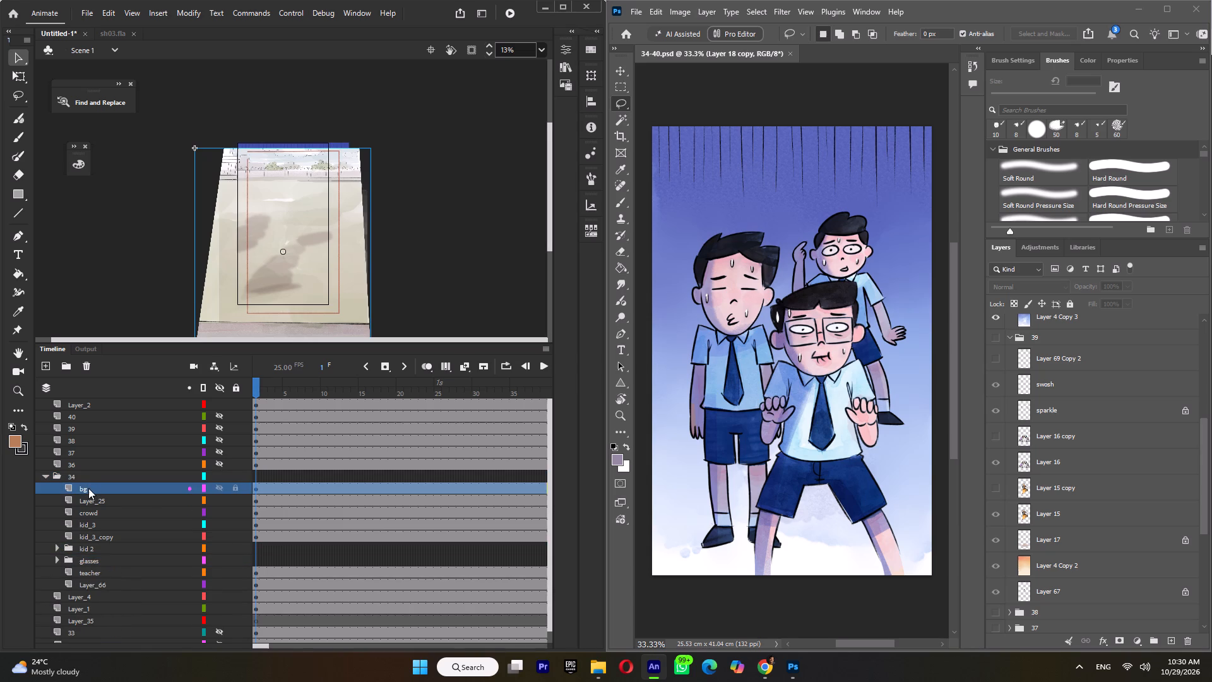
{"action": "left_click_drag", "start_coordinate": [88, 488], "coordinate": [84, 590]}
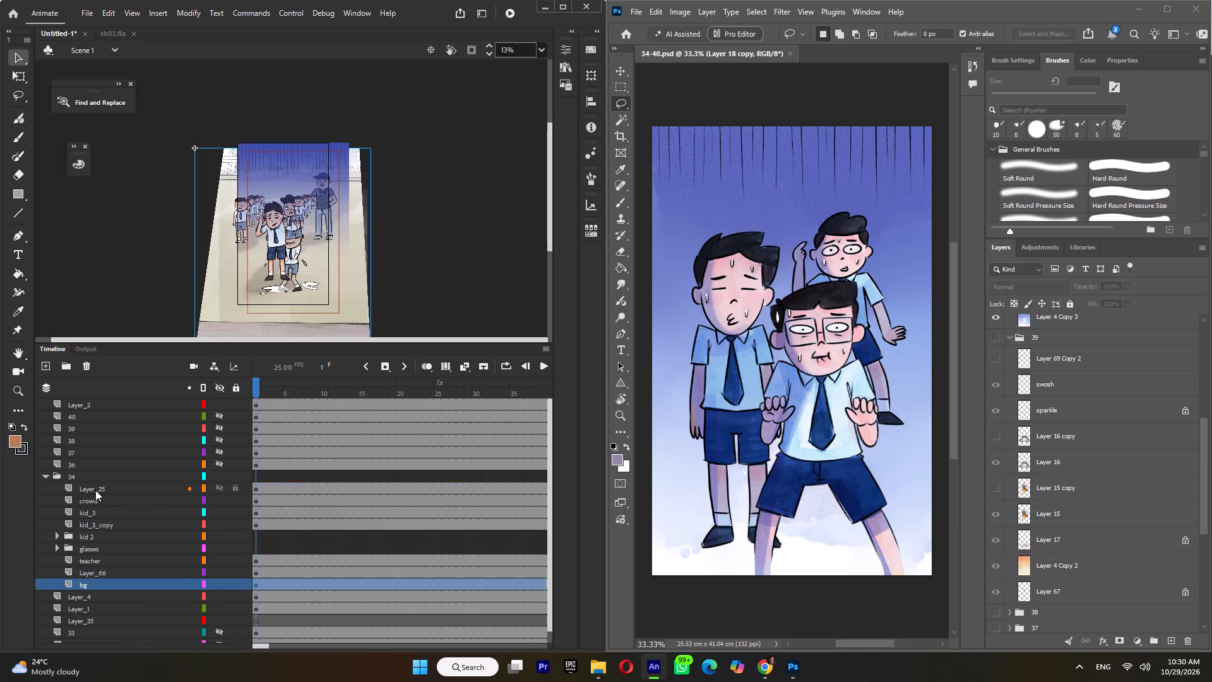
{"action": "left_click", "coordinate": [95, 490]}
{"action": "left_click_drag", "start_coordinate": [100, 488], "coordinate": [95, 577]}
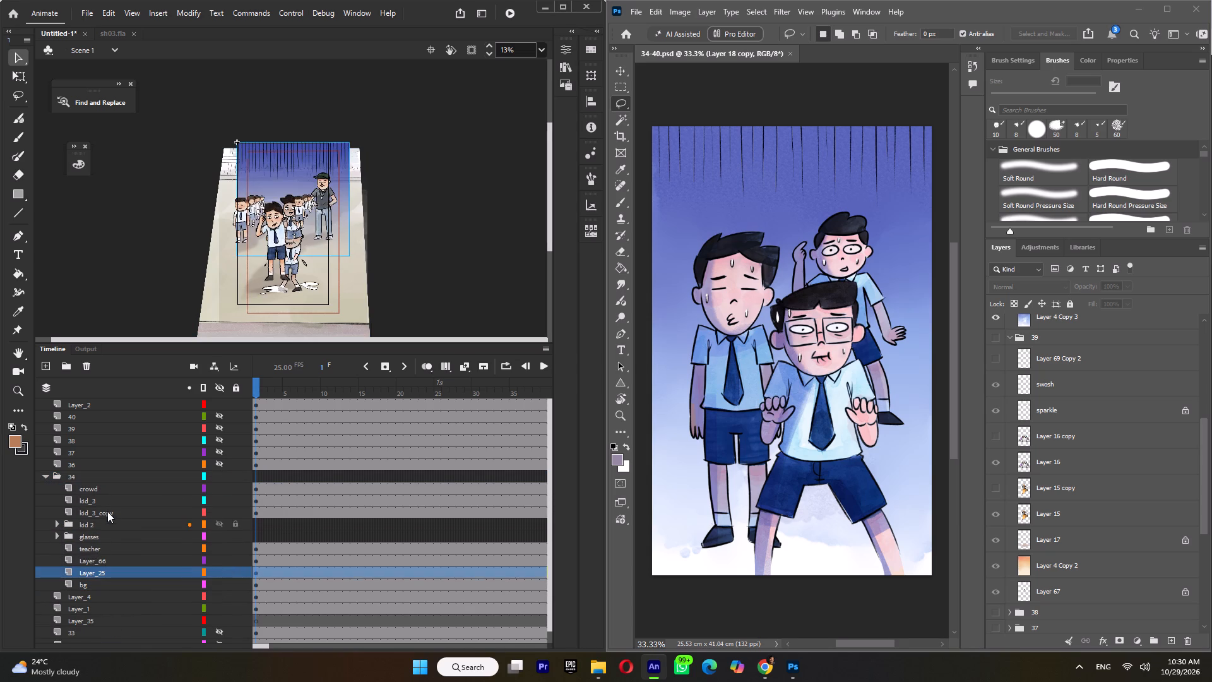
{"action": "left_click", "coordinate": [100, 491]}
{"action": "left_click_drag", "start_coordinate": [102, 489], "coordinate": [99, 569]}
{"action": "left_click", "coordinate": [98, 488]}
{"action": "left_click_drag", "start_coordinate": [101, 488], "coordinate": [95, 546]}
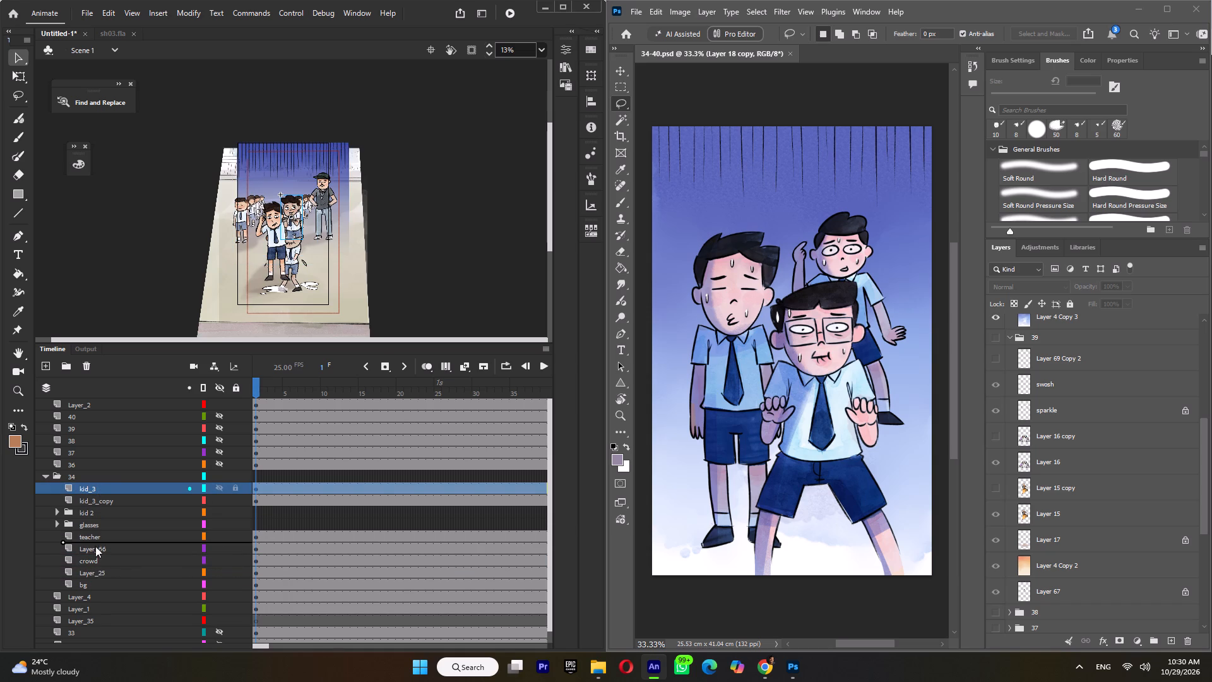
{"action": "left_click_drag", "start_coordinate": [95, 546], "coordinate": [95, 553]}
{"action": "left_click", "coordinate": [99, 485]}
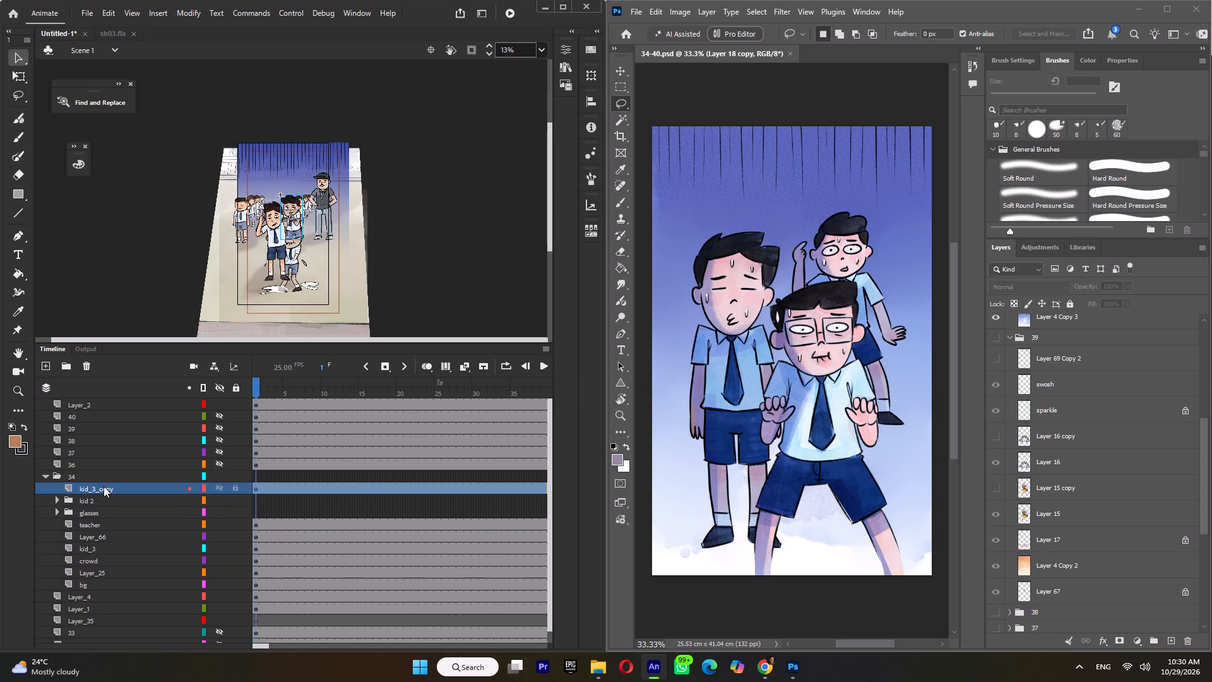
{"action": "left_click_drag", "start_coordinate": [104, 486], "coordinate": [95, 539]}
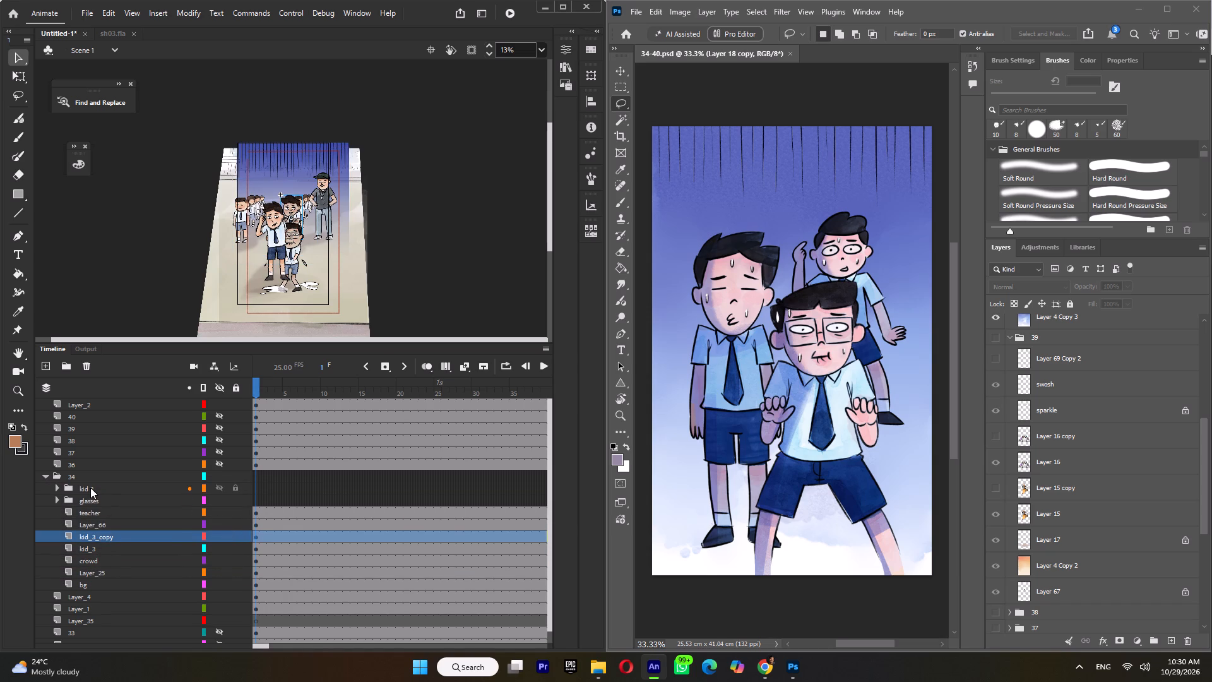
Reorder the rest of folder 34 above kid_3_copy as Layer_66, teacher, glasses and kid 2, top to bottom.
{"action": "left_click", "coordinate": [88, 488]}
{"action": "left_click_drag", "start_coordinate": [88, 488], "coordinate": [79, 528]}
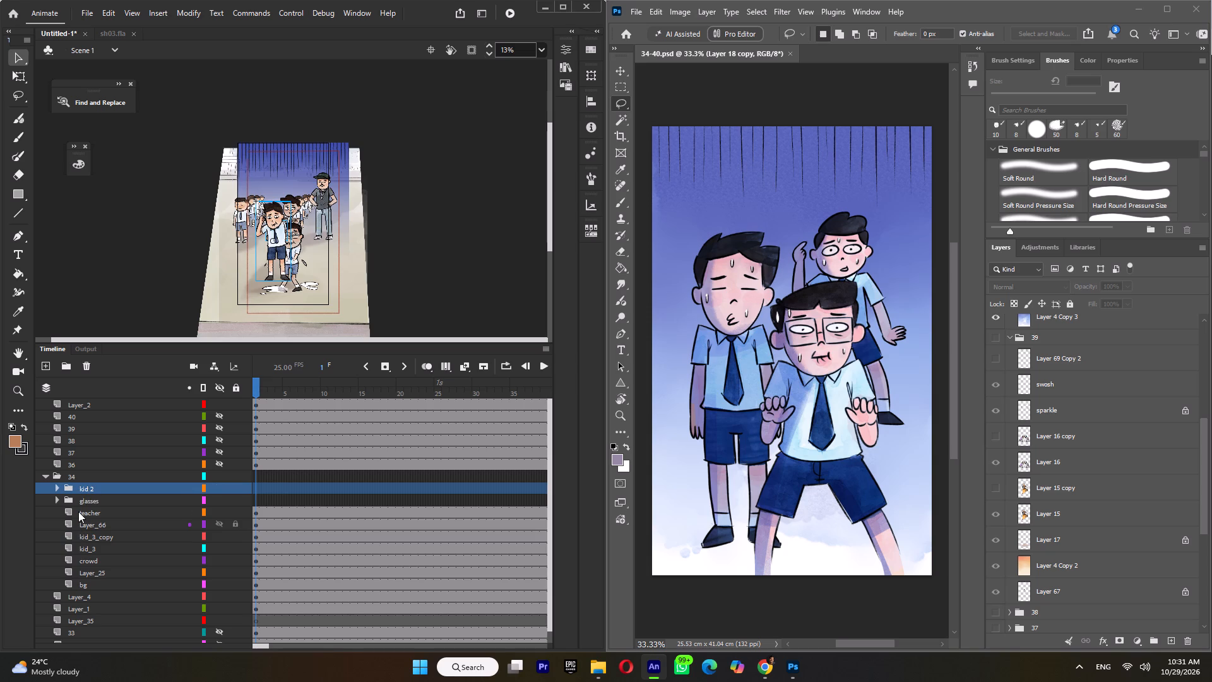
{"action": "left_click_drag", "start_coordinate": [77, 489], "coordinate": [73, 530]}
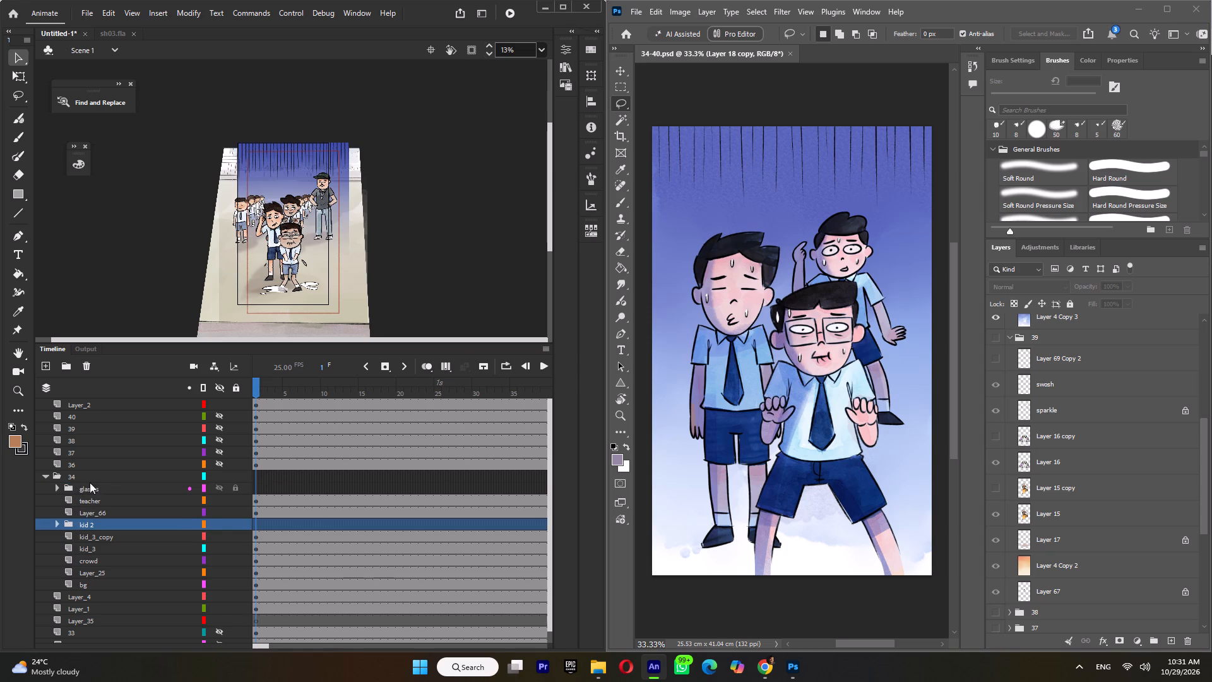
{"action": "left_click", "coordinate": [76, 486]}
{"action": "left_click_drag", "start_coordinate": [80, 487], "coordinate": [72, 518]}
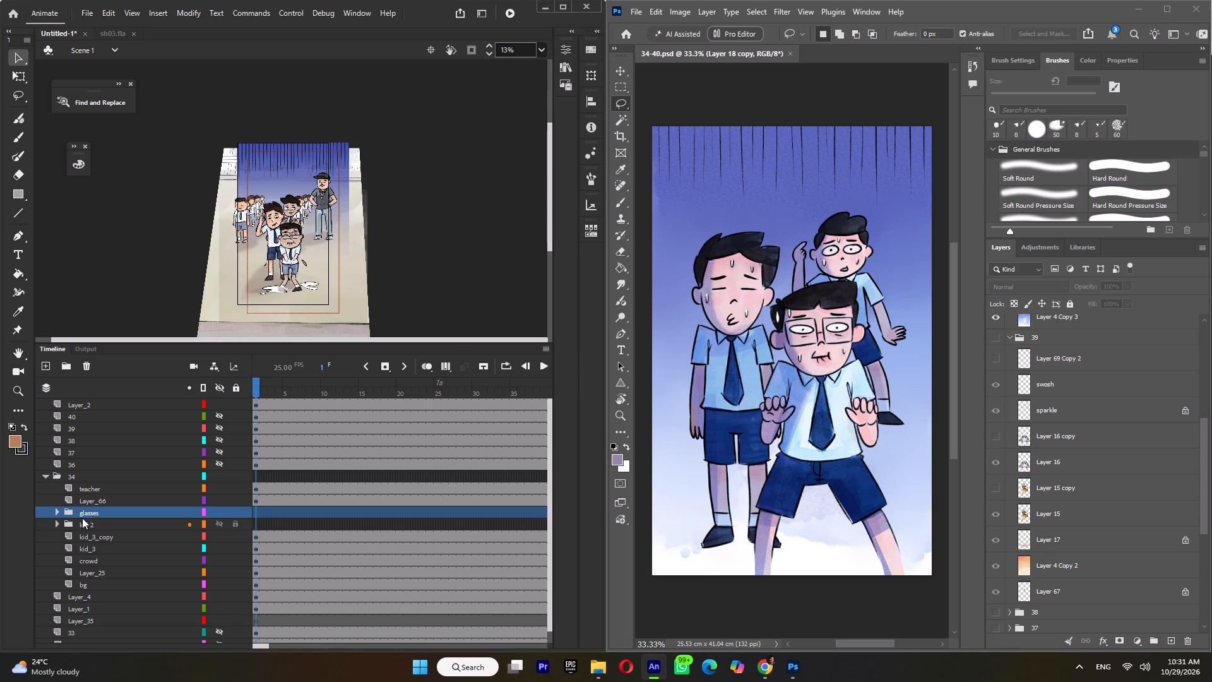
{"action": "left_click", "coordinate": [94, 488]}
{"action": "left_click_drag", "start_coordinate": [91, 488], "coordinate": [88, 508]}
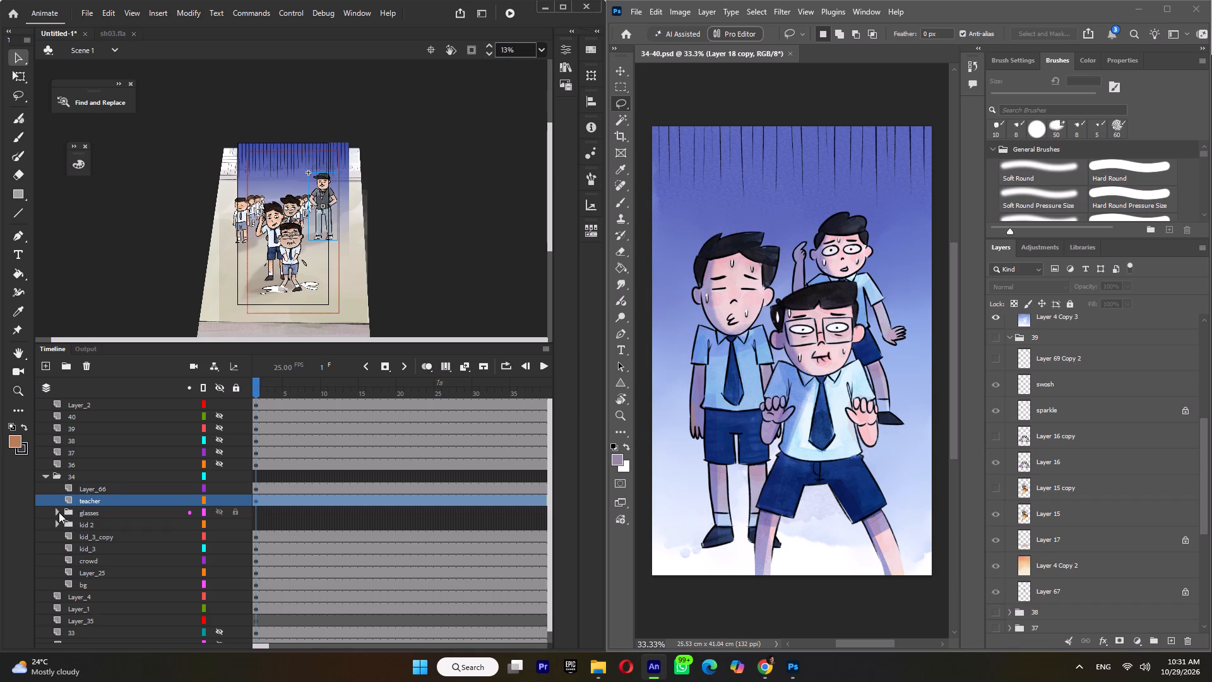
Reverse the glasses subfolder's layers to Layer_81, Layer_9, kids_Copy_3, kids_Copy_copy, kids_Copy and Layer_80, top to bottom, and collapse it.
{"action": "left_click", "coordinate": [56, 512]}
{"action": "left_click", "coordinate": [88, 522]}
{"action": "left_click_drag", "start_coordinate": [102, 523], "coordinate": [98, 588]}
{"action": "left_click", "coordinate": [111, 523]}
{"action": "left_click_drag", "start_coordinate": [113, 525], "coordinate": [109, 578]}
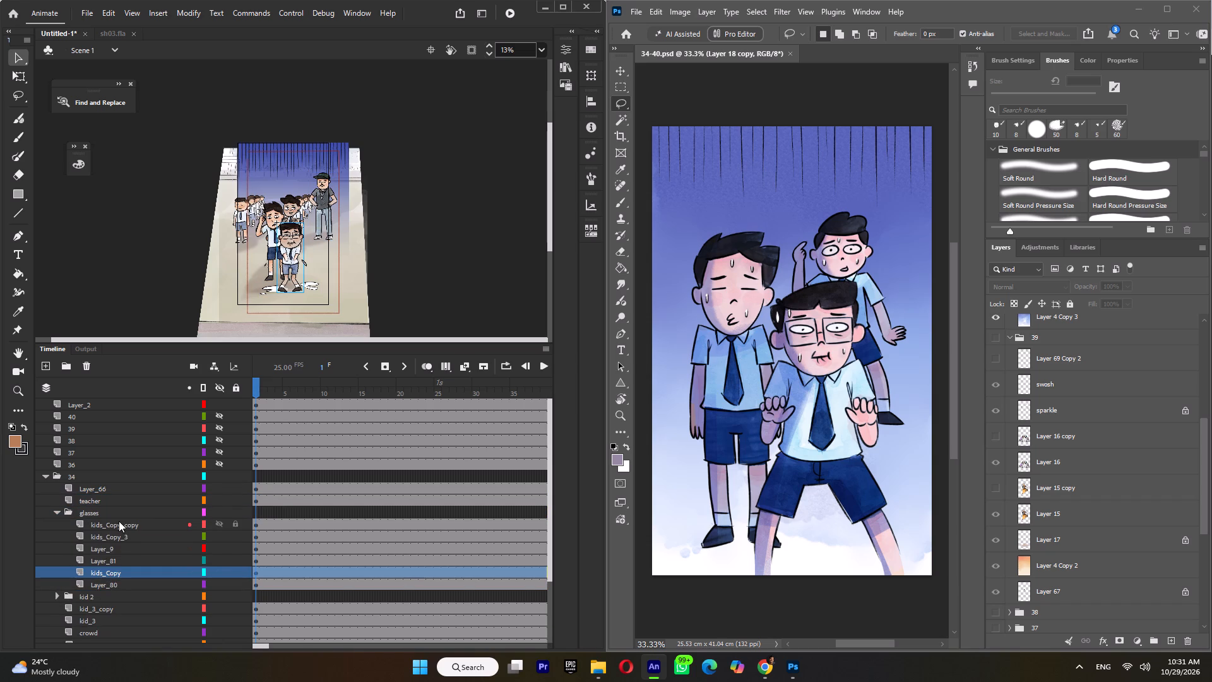
{"action": "left_click", "coordinate": [118, 520]}
{"action": "left_click_drag", "start_coordinate": [119, 523], "coordinate": [118, 562]}
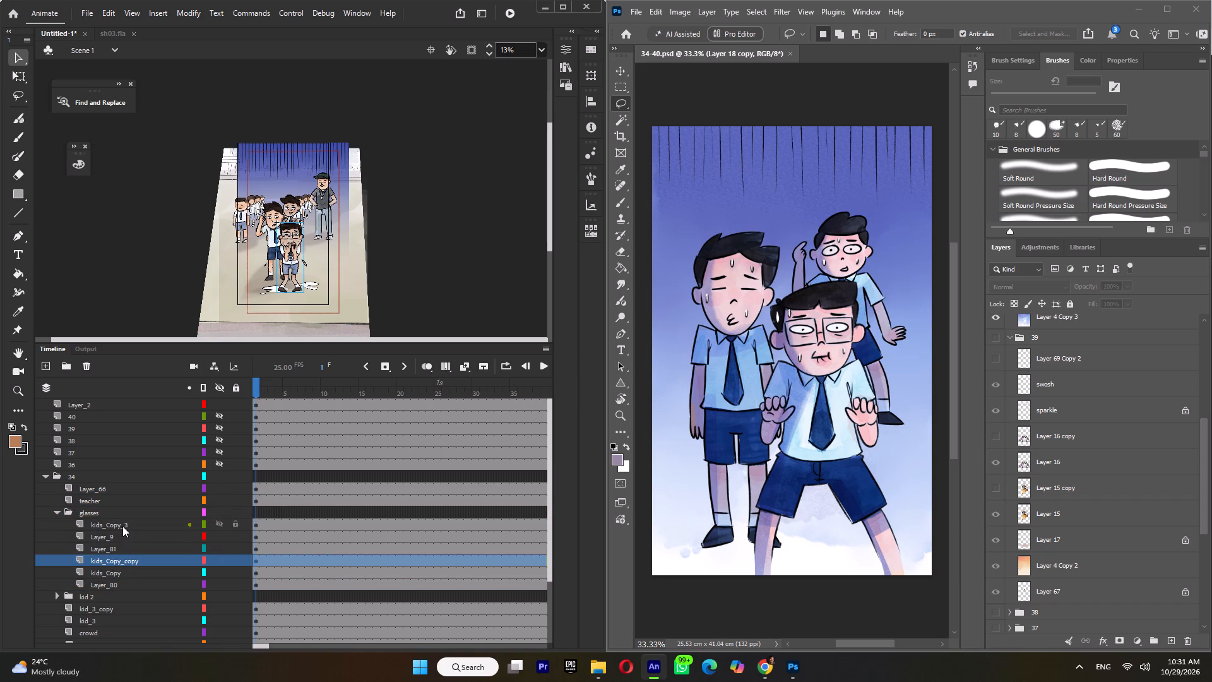
{"action": "left_click", "coordinate": [122, 526]}
{"action": "left_click_drag", "start_coordinate": [123, 525], "coordinate": [121, 551]}
{"action": "left_click", "coordinate": [121, 527]}
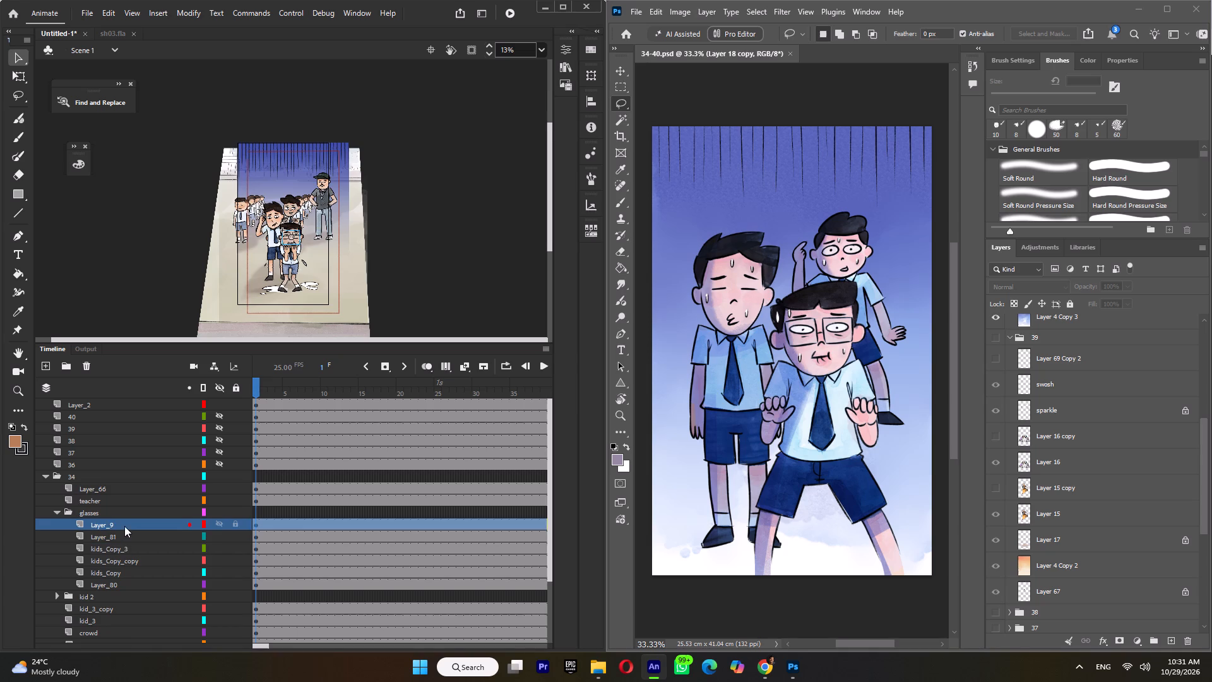
{"action": "left_click_drag", "start_coordinate": [122, 527], "coordinate": [121, 540]}
{"action": "left_click", "coordinate": [57, 513]}
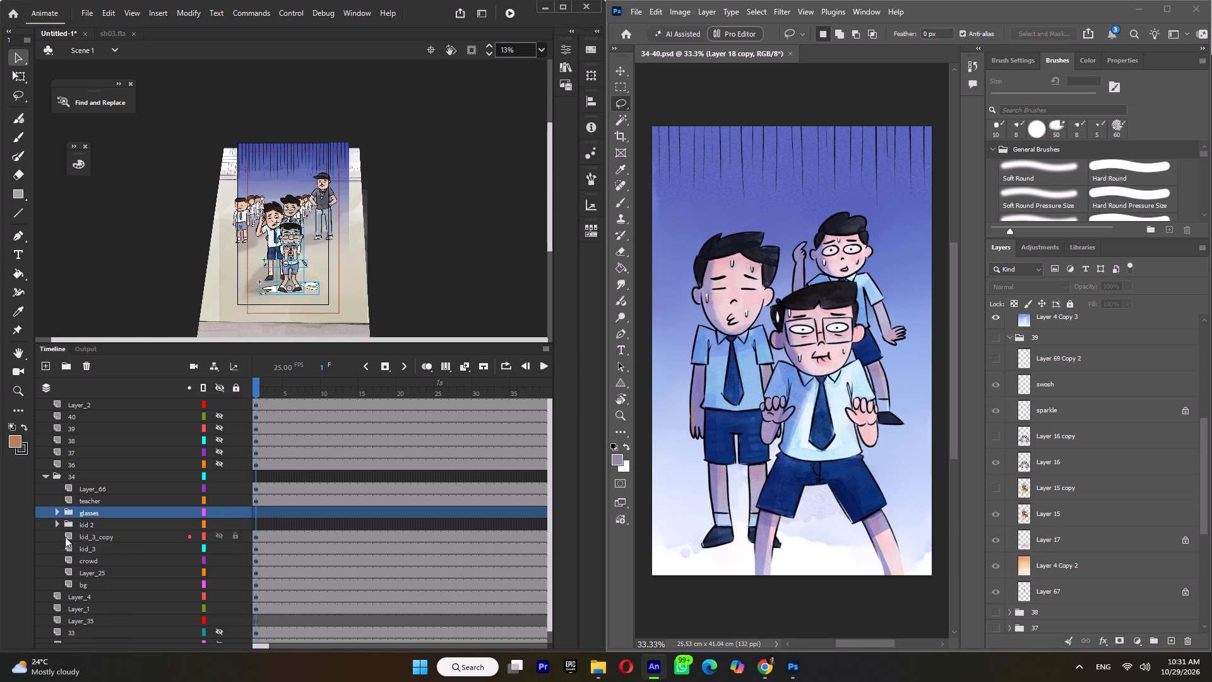
Reverse the kid 2 subfolder's layers to Layer_82, watcharm, Layer_10_copy and Layer_10, top to bottom, and collapse it.
{"action": "left_click", "coordinate": [59, 523]}
{"action": "left_click", "coordinate": [92, 536]}
{"action": "left_click_drag", "start_coordinate": [104, 537], "coordinate": [105, 574]}
{"action": "left_click", "coordinate": [107, 542]}
{"action": "left_click", "coordinate": [110, 538]}
{"action": "left_click_drag", "start_coordinate": [109, 537], "coordinate": [108, 561]}
{"action": "left_click", "coordinate": [109, 536]}
{"action": "left_click_drag", "start_coordinate": [105, 536], "coordinate": [105, 565]}
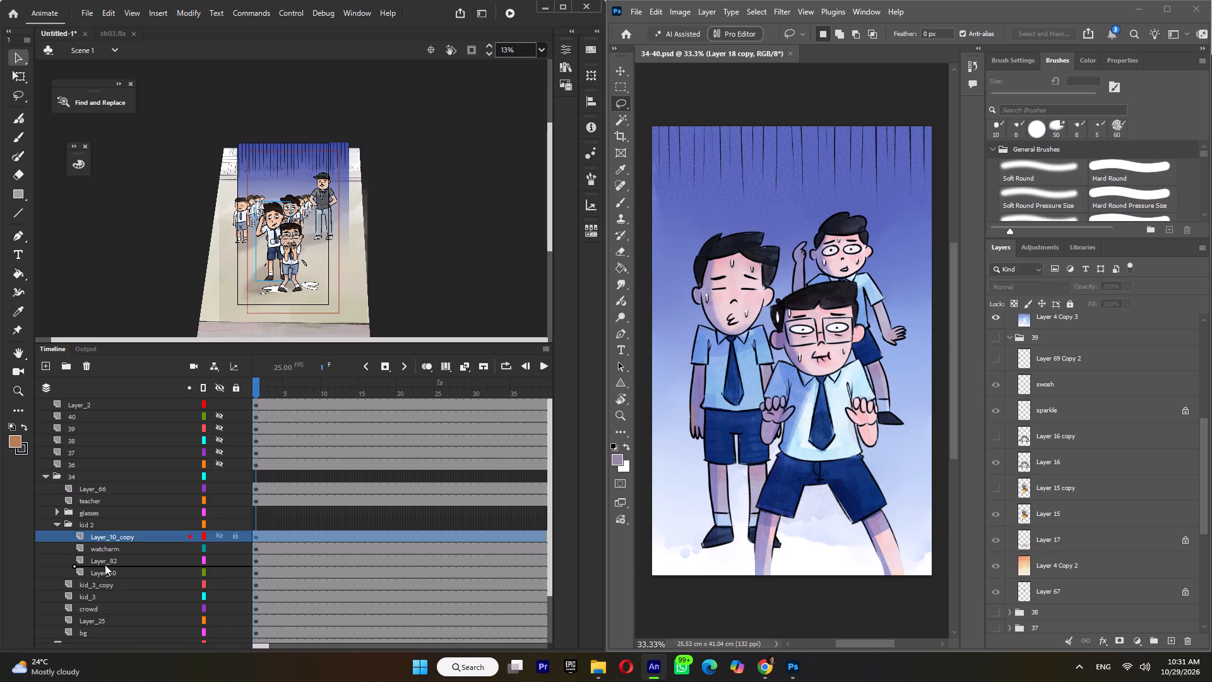
{"action": "left_click_drag", "start_coordinate": [105, 565], "coordinate": [105, 565]}
{"action": "left_click", "coordinate": [110, 539]}
{"action": "left_click_drag", "start_coordinate": [107, 537], "coordinate": [107, 550]}
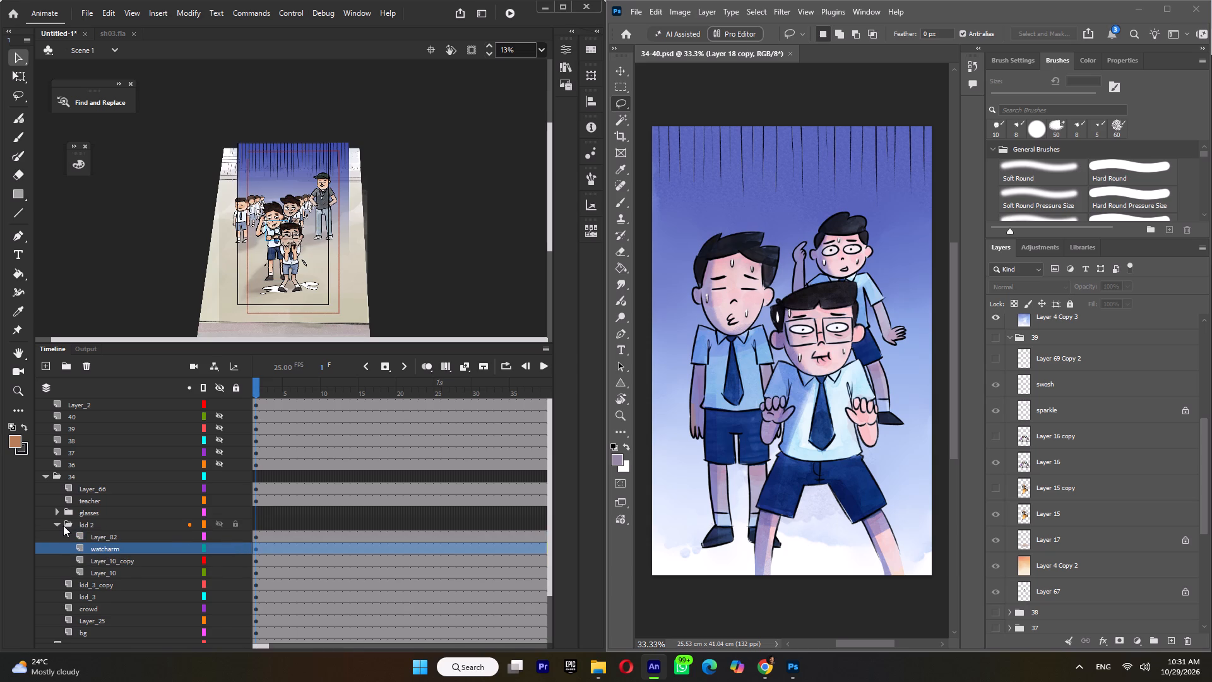
{"action": "left_click", "coordinate": [59, 523]}
Collapse folder 34, convert it into a symbol named 34, and hide its layer.
{"action": "left_click", "coordinate": [45, 476]}
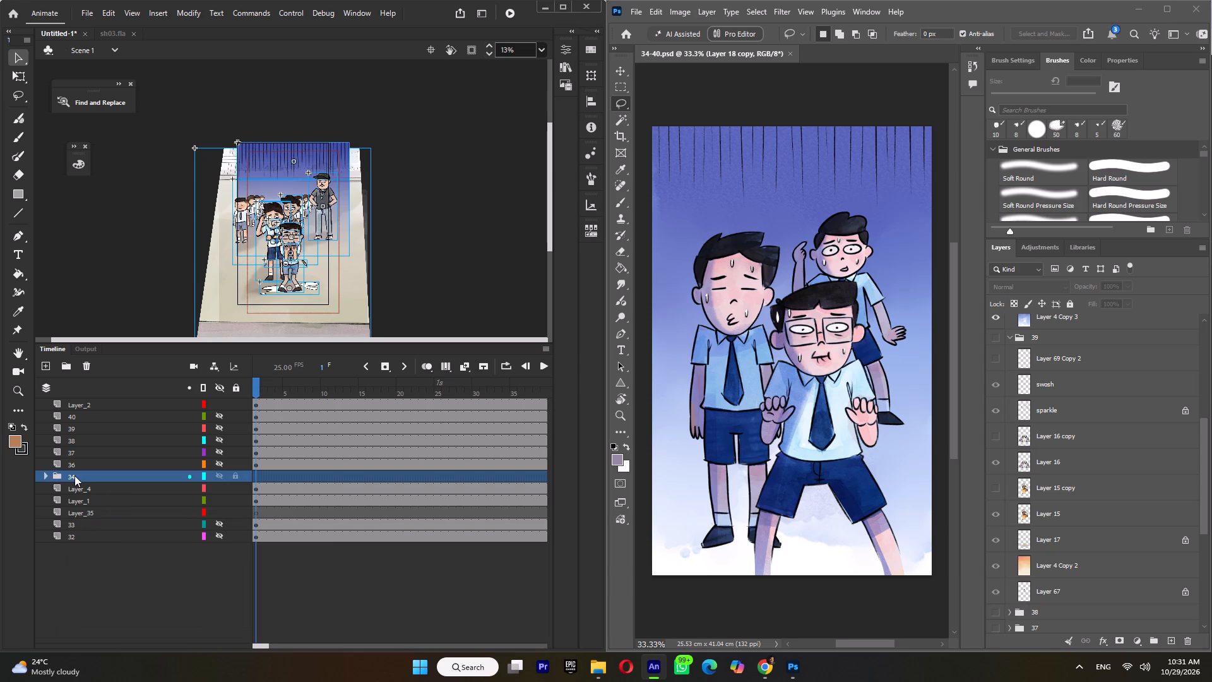
{"action": "left_click", "coordinate": [74, 476]}
{"action": "right_click", "coordinate": [74, 476]}
{"action": "left_click", "coordinate": [150, 282]}
{"action": "type", "text": "34"}
{"action": "key", "text": "Return"}
{"action": "left_click", "coordinate": [218, 473]}
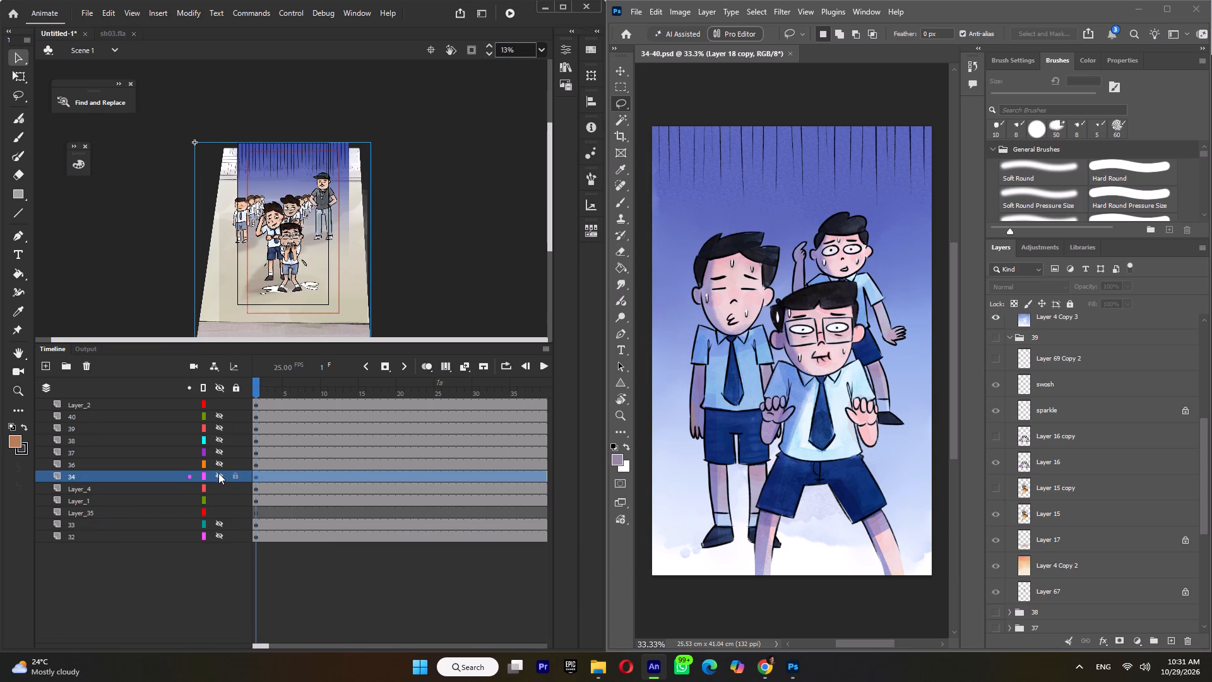
Delete the leftover layers Layer_4, Layer_1, Layer_35 and Layer_2, and add a new empty layer above layer 40.
{"action": "left_click", "coordinate": [115, 489]}
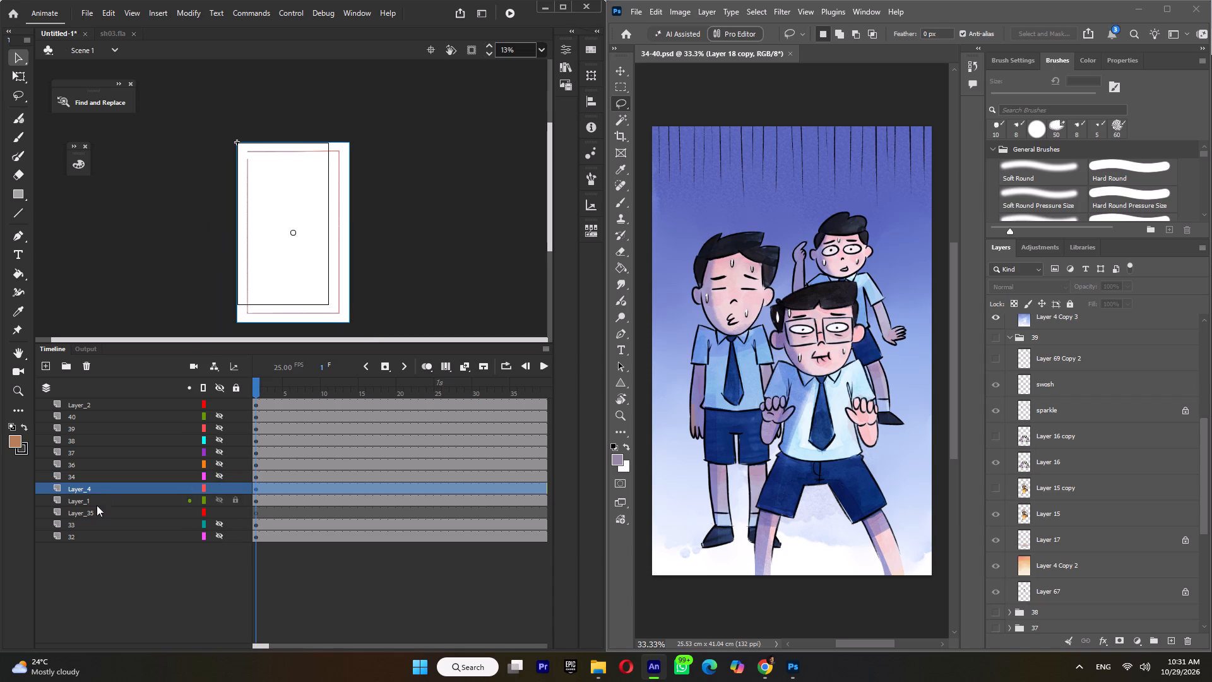
{"action": "left_click", "coordinate": [94, 510], "text": "shift"}
{"action": "left_click", "coordinate": [86, 367]}
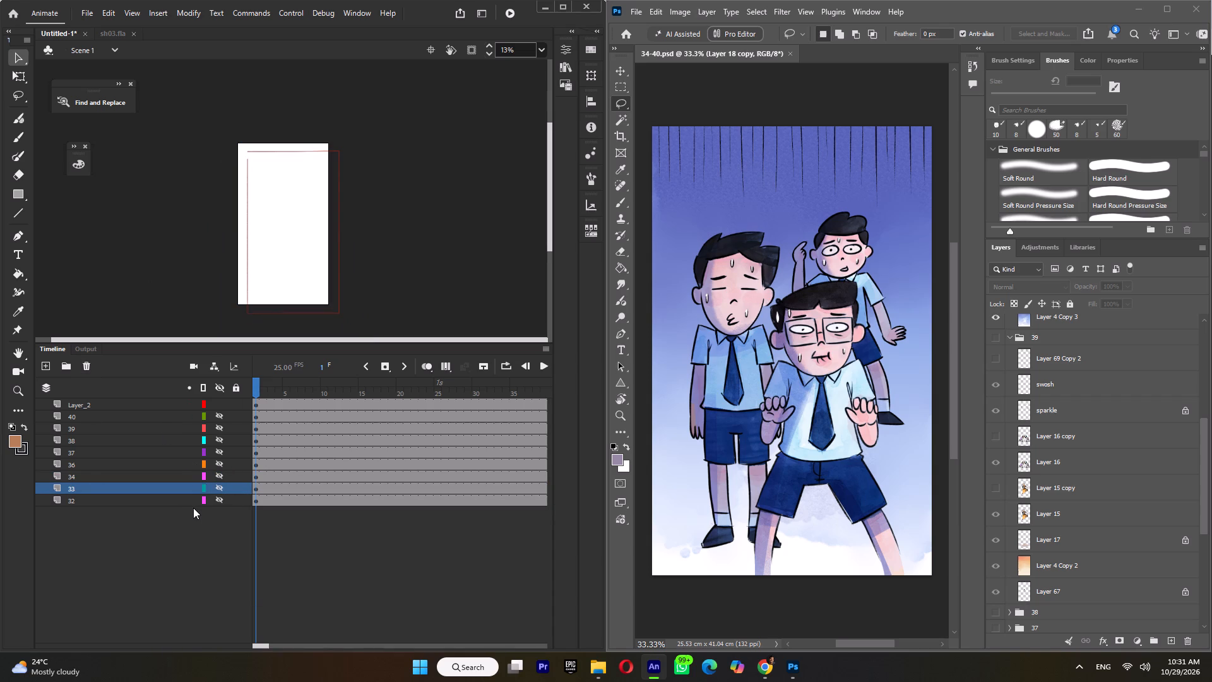
{"action": "left_click", "coordinate": [129, 407]}
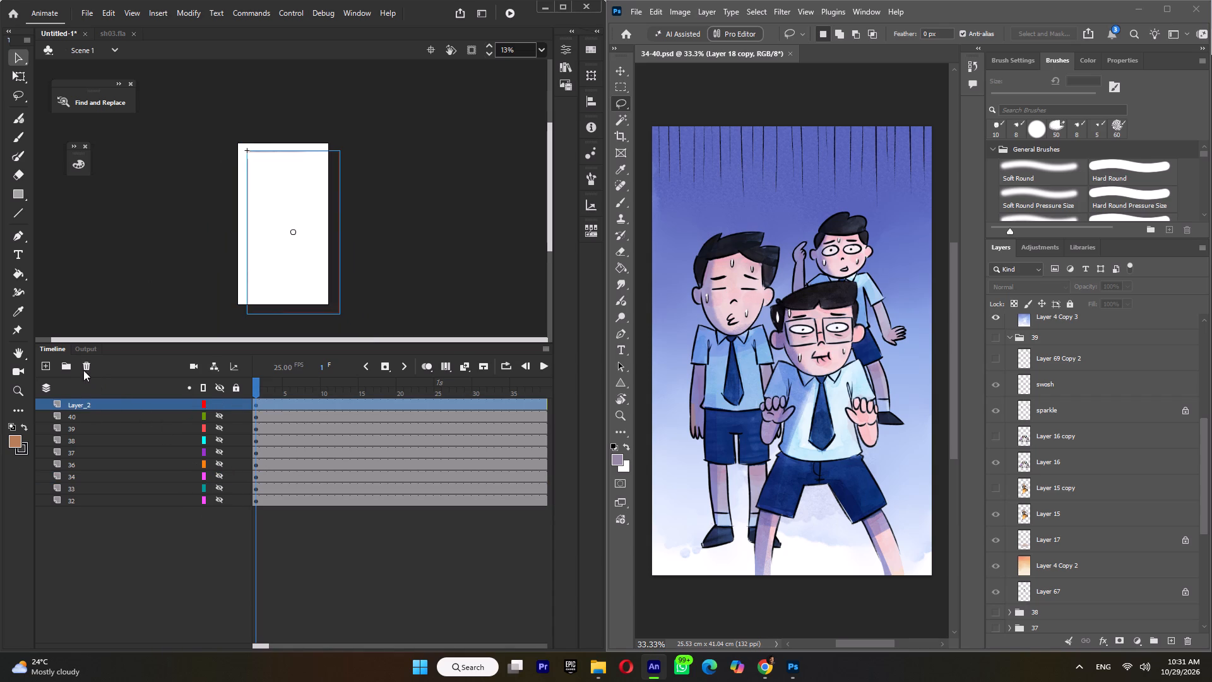
{"action": "left_click", "coordinate": [85, 369]}
{"action": "left_click", "coordinate": [43, 363]}
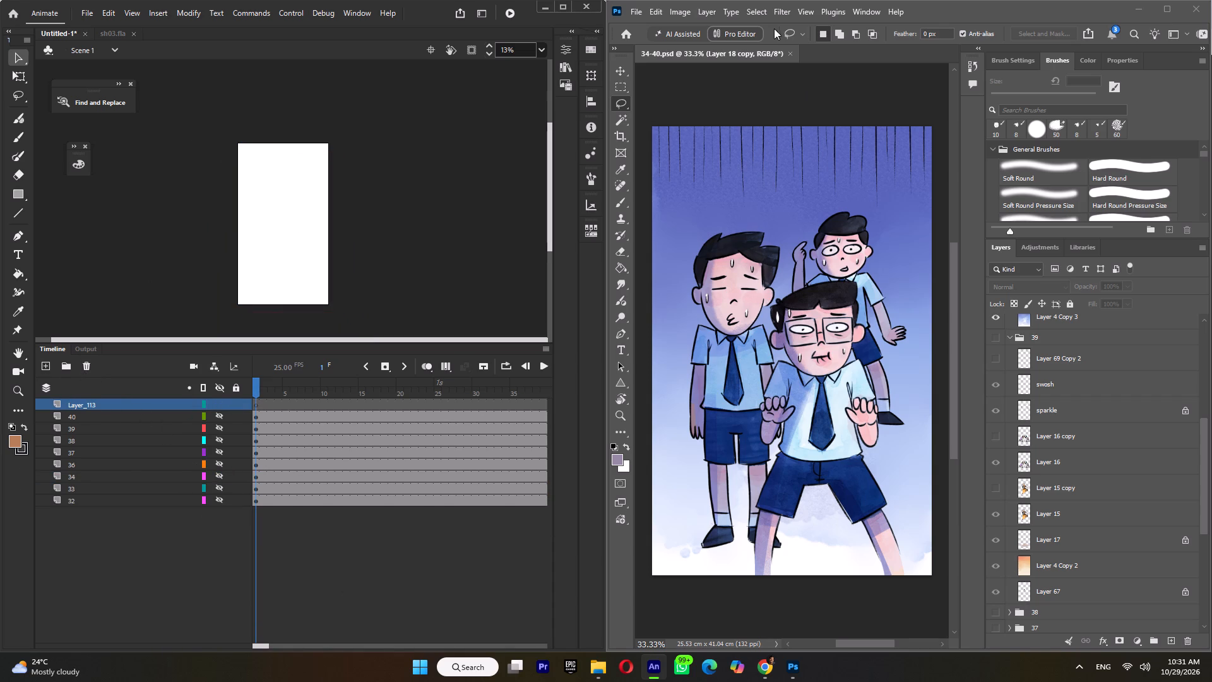
Switch to Photoshop and close the 34-40.psd document.
{"action": "double_click", "coordinate": [788, 46]}
{"action": "left_click", "coordinate": [789, 52]}
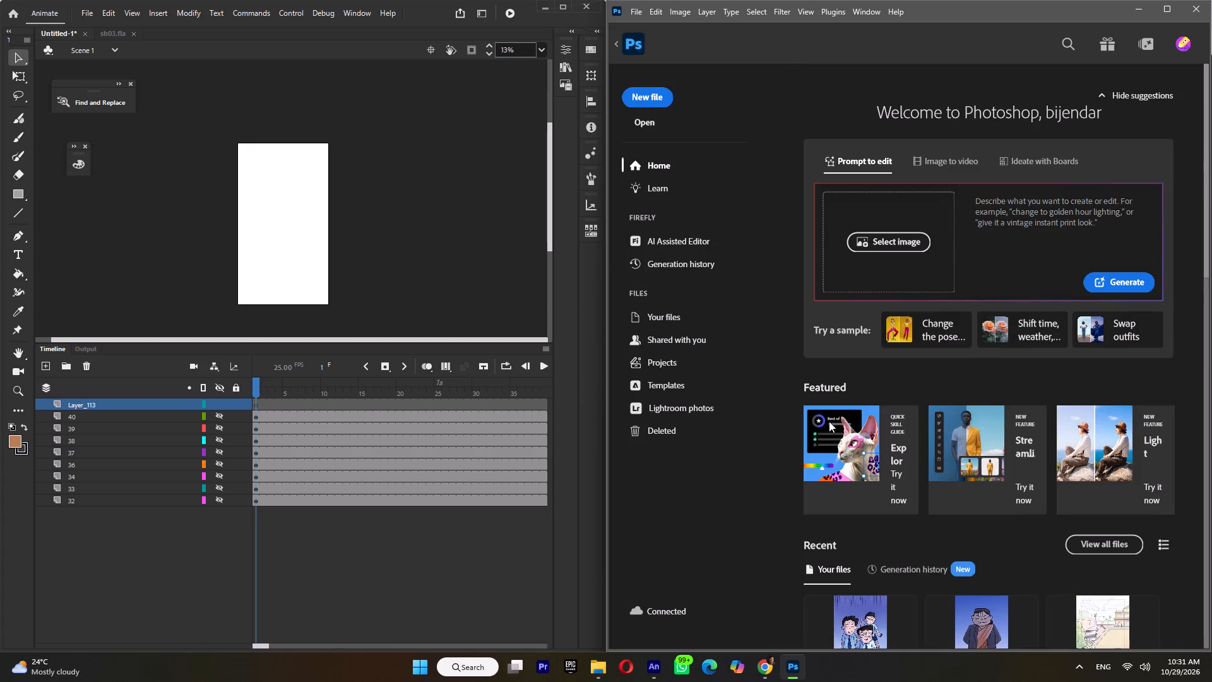
From the Diwali km folder in File Explorer, start importing 42-46 (2).psd onto the Animate stage with all layers included.
{"action": "left_click", "coordinate": [602, 665]}
{"action": "left_click", "coordinate": [968, 202]}
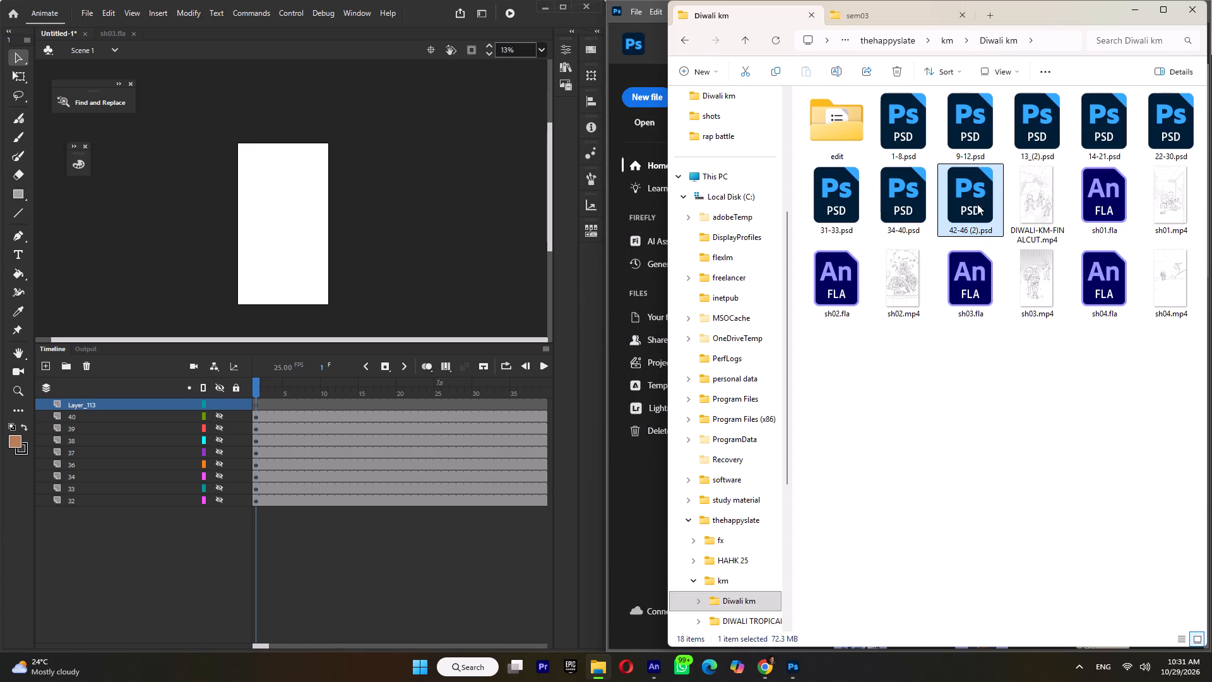
{"action": "left_click_drag", "start_coordinate": [957, 208], "coordinate": [312, 236]}
{"action": "left_click", "coordinate": [463, 186]}
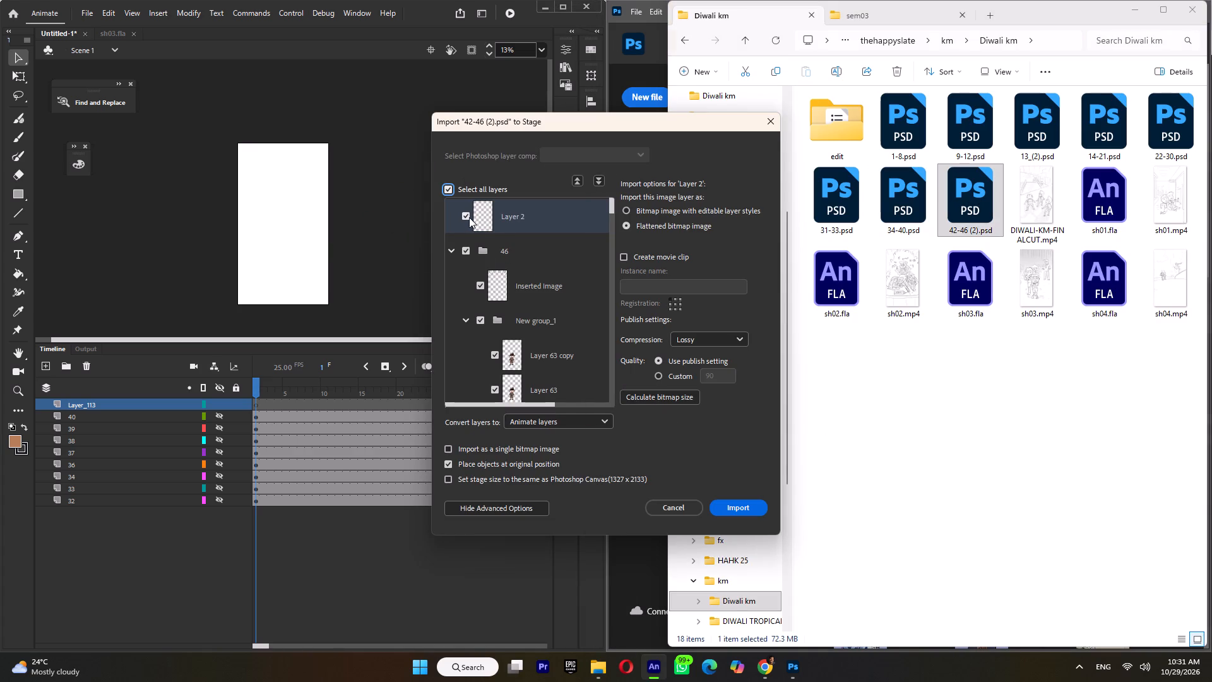
Select the import entries from group 46 through Background, set their compression to Lossless, and exclude Layer 2 and Background from the import.
{"action": "left_click", "coordinate": [465, 217]}
{"action": "left_click", "coordinate": [502, 247]}
{"action": "scroll", "coordinate": [511, 256], "scroll_direction": "down", "scroll_amount": 7}
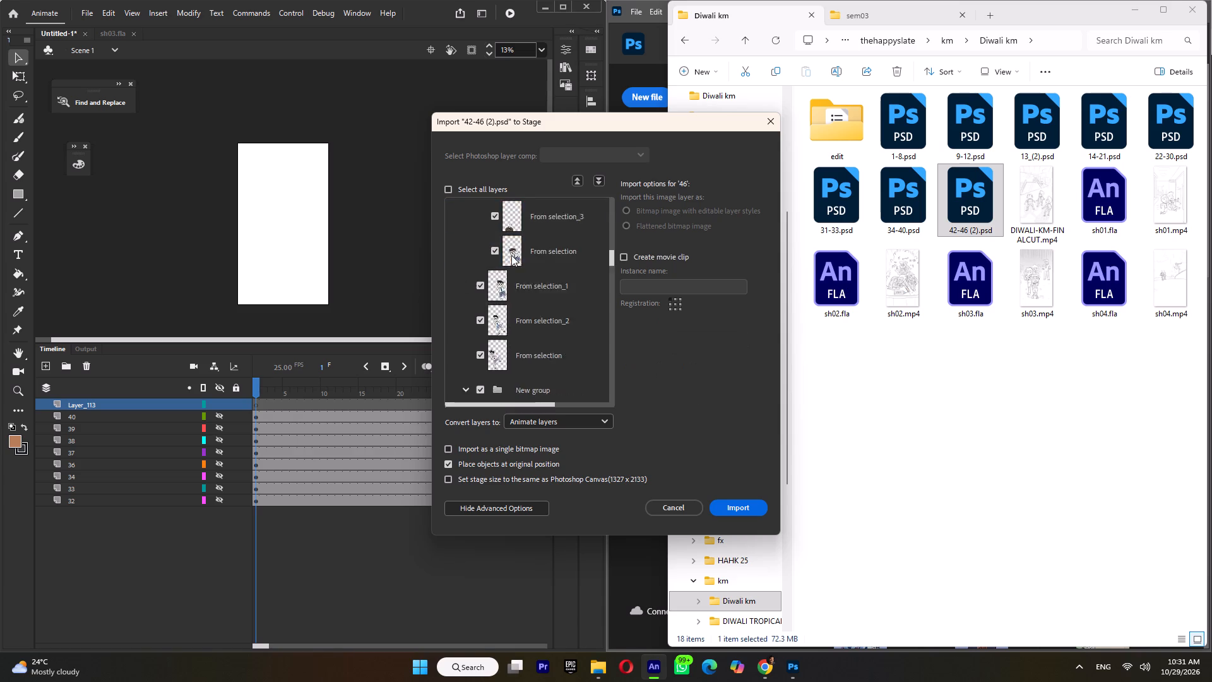
{"action": "scroll", "coordinate": [511, 255], "scroll_direction": "down", "scroll_amount": 20}
{"action": "left_click", "coordinate": [533, 385], "text": "shift"}
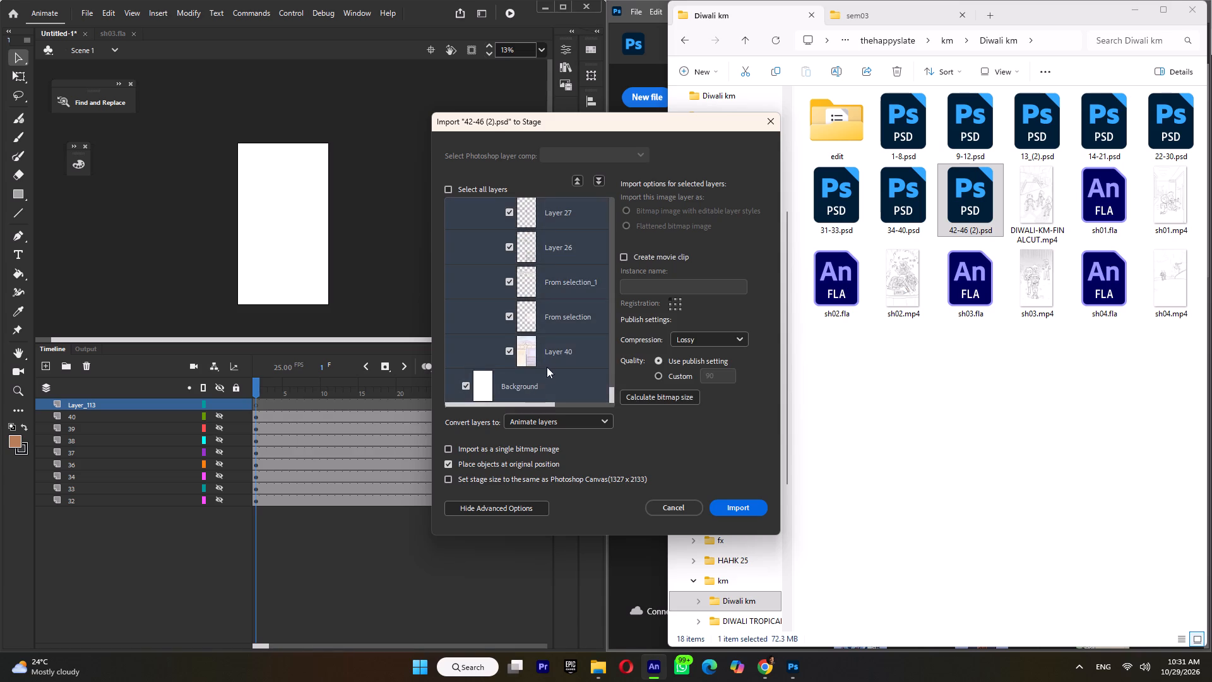
{"action": "left_click", "coordinate": [708, 341]}
{"action": "left_click", "coordinate": [707, 375]}
{"action": "left_click", "coordinate": [465, 384], "text": "ctrl"}
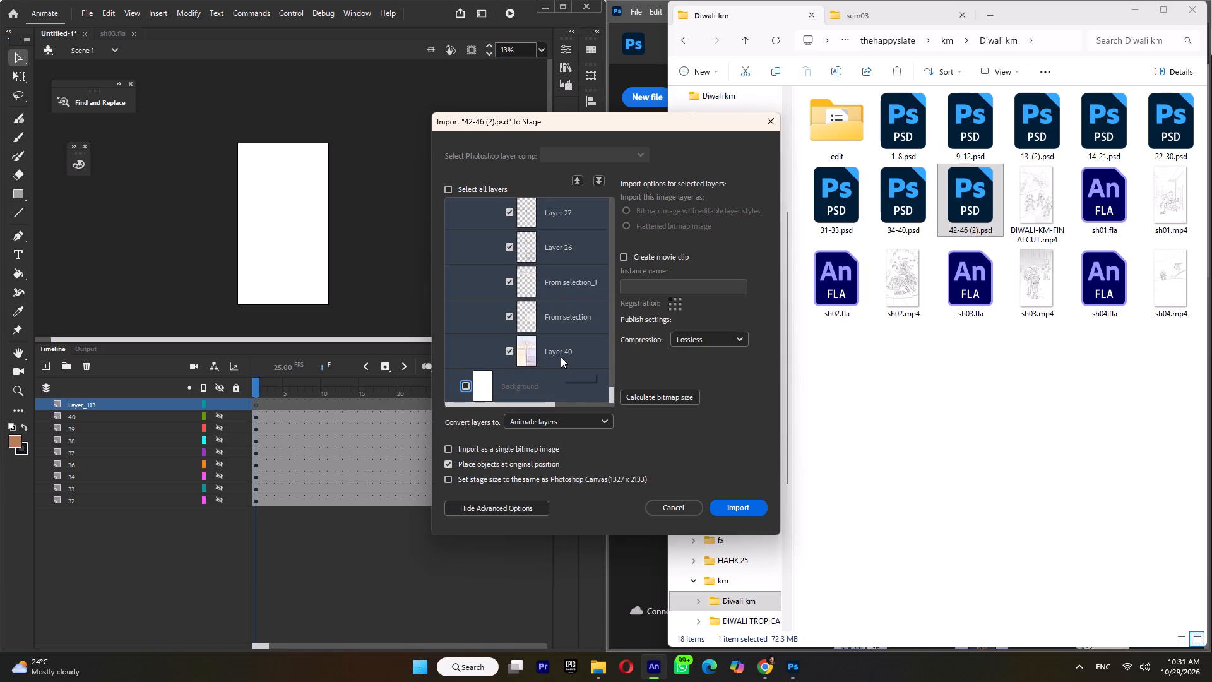
Remove folder 42 and its New group, New group_1, bg and explosiom subfolders from the selection, keeping the image layers selected.
{"action": "scroll", "coordinate": [561, 357], "scroll_direction": "up", "scroll_amount": 3}
{"action": "left_click", "coordinate": [538, 386], "text": "ctrl"}
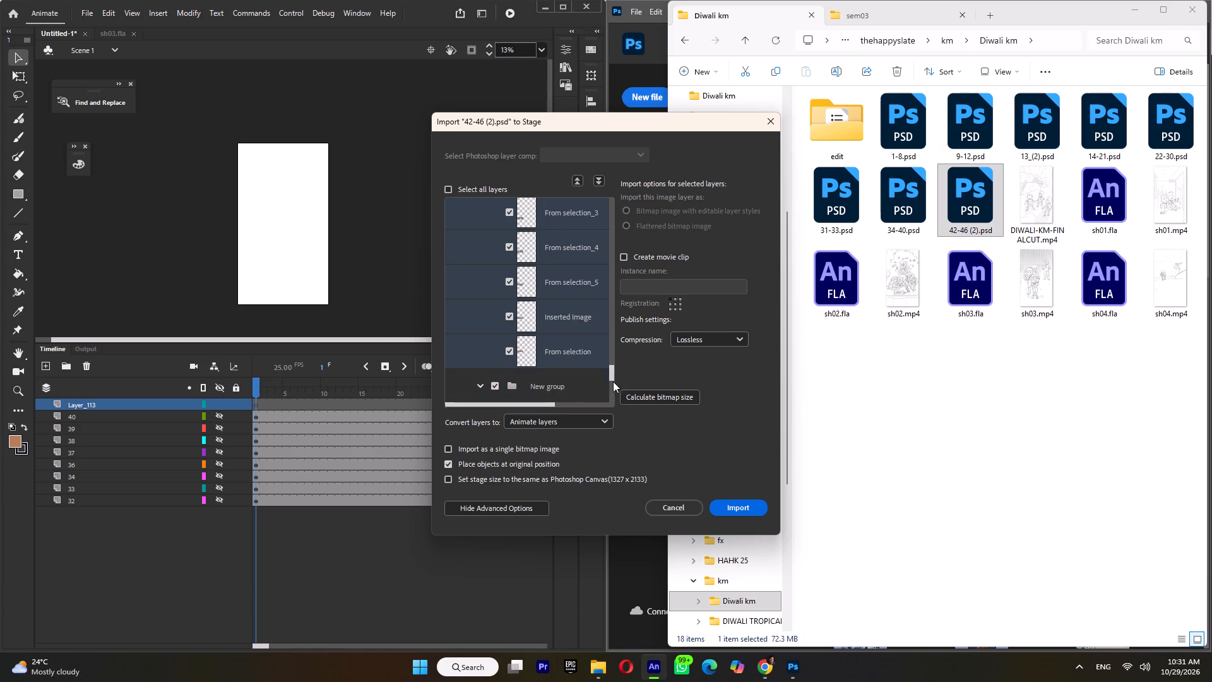
{"action": "left_click_drag", "start_coordinate": [610, 368], "coordinate": [612, 376]}
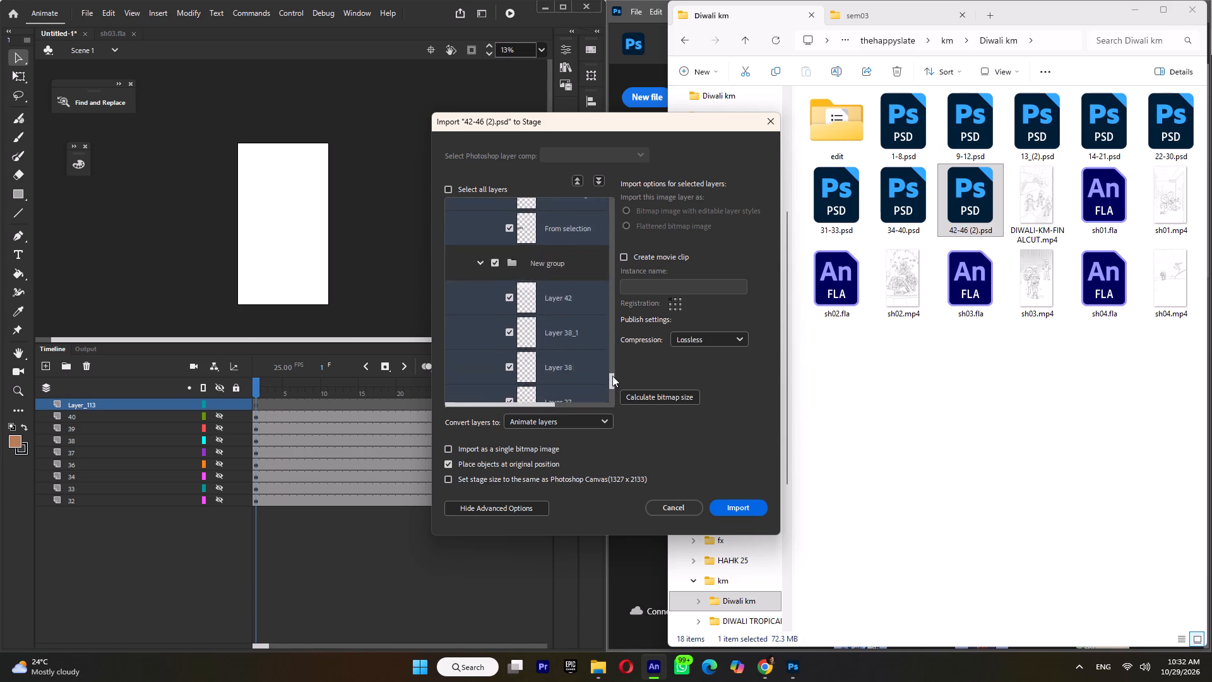
{"action": "left_click_drag", "start_coordinate": [612, 376], "coordinate": [618, 349]}
{"action": "left_click", "coordinate": [544, 332], "text": "ctrl"}
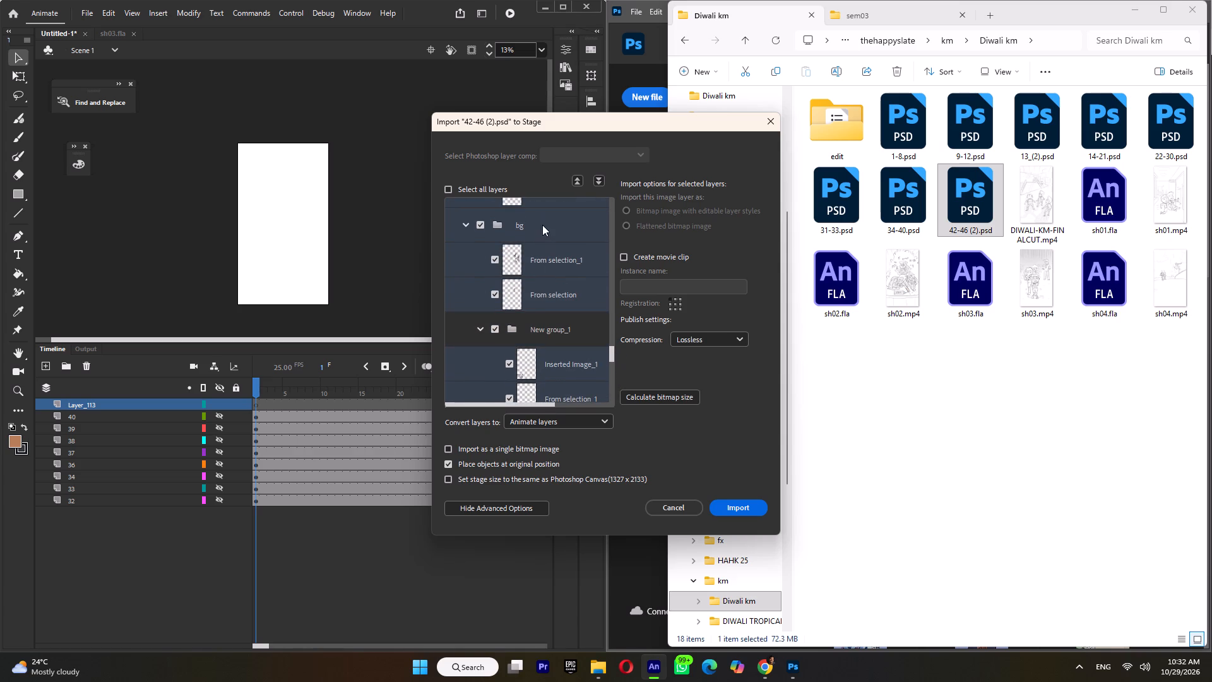
{"action": "left_click", "coordinate": [542, 223], "text": "ctrl"}
{"action": "left_click_drag", "start_coordinate": [612, 352], "coordinate": [614, 334]}
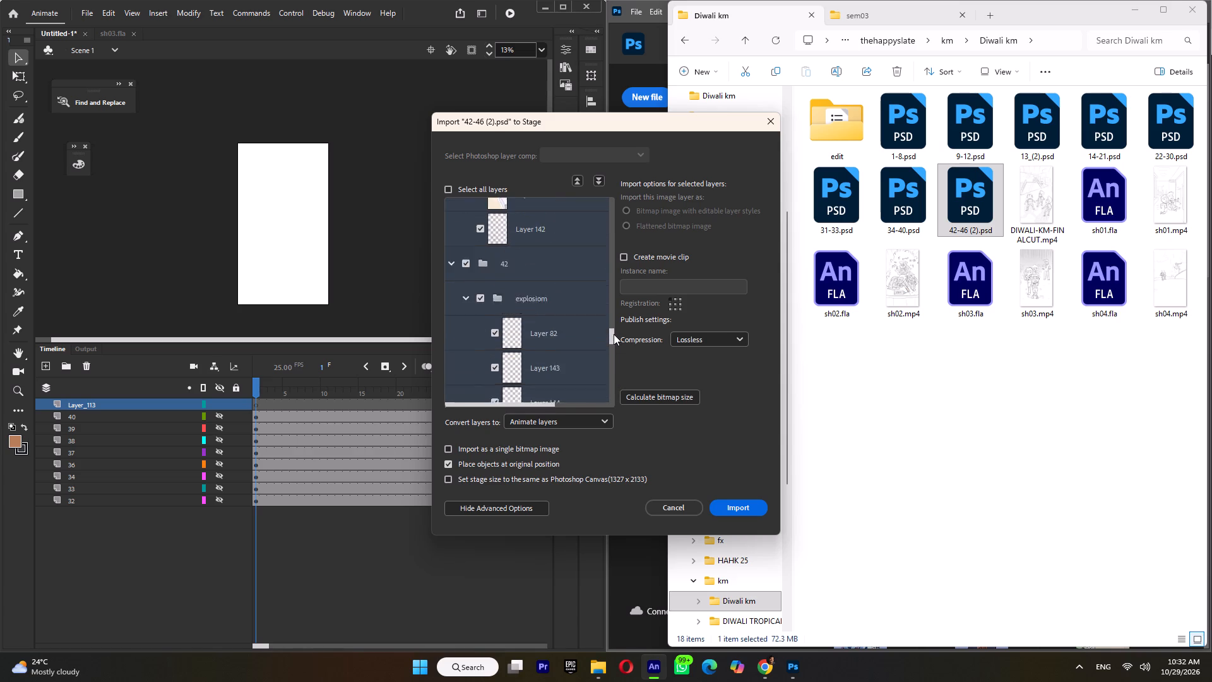
{"action": "left_click_drag", "start_coordinate": [614, 334], "coordinate": [614, 332]}
{"action": "left_click", "coordinate": [519, 335], "text": "ctrl"}
{"action": "left_click", "coordinate": [523, 315], "text": "ctrl"}
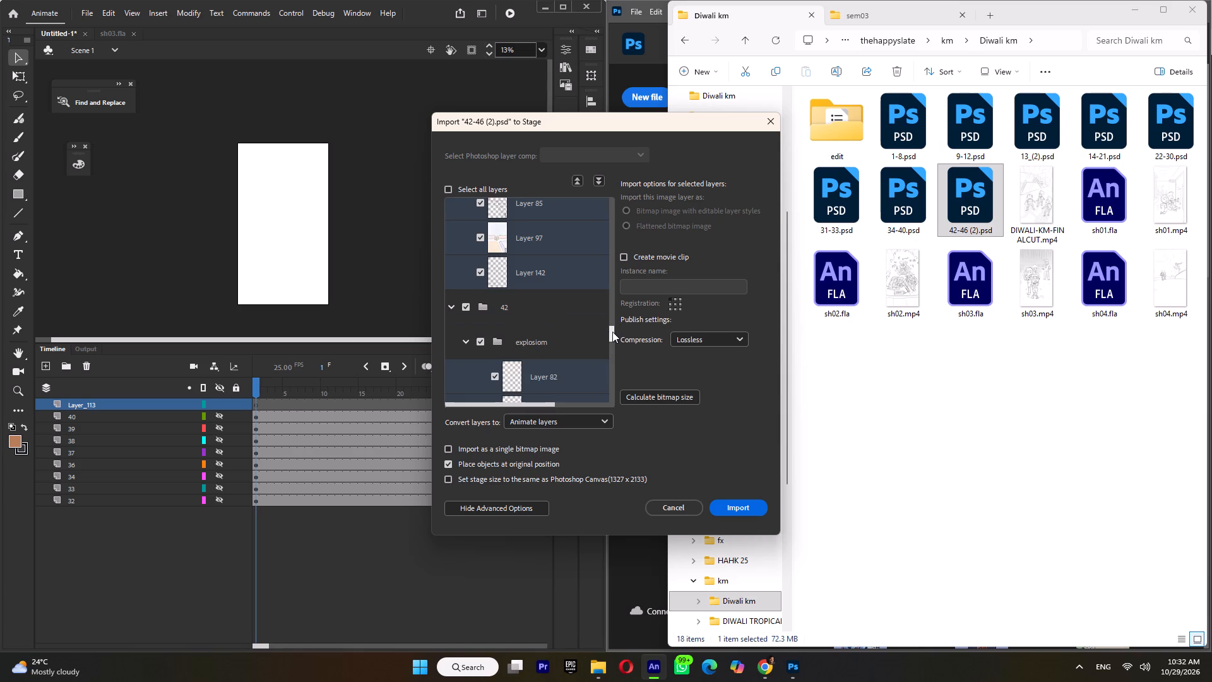
Remove folder 43 and its New group and New group_1 subfolders from the import layer selection.
{"action": "left_click_drag", "start_coordinate": [612, 332], "coordinate": [614, 310]}
{"action": "left_click", "coordinate": [528, 352], "text": "ctrl"}
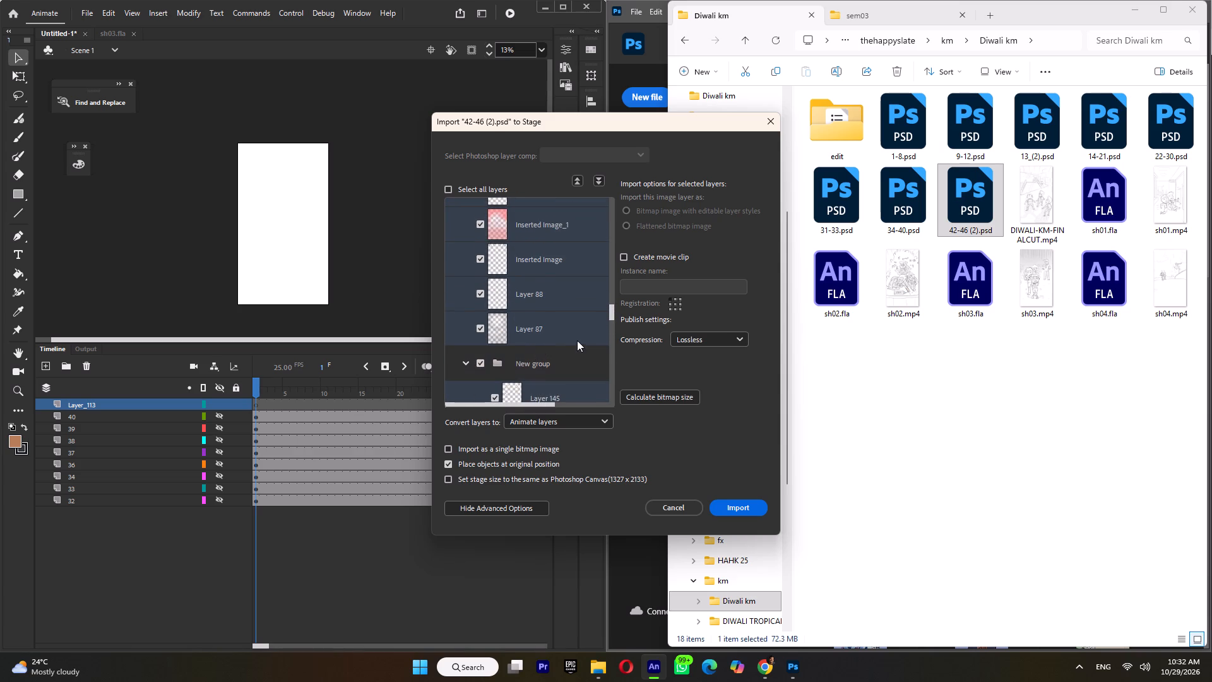
{"action": "left_click_drag", "start_coordinate": [613, 311], "coordinate": [615, 282]}
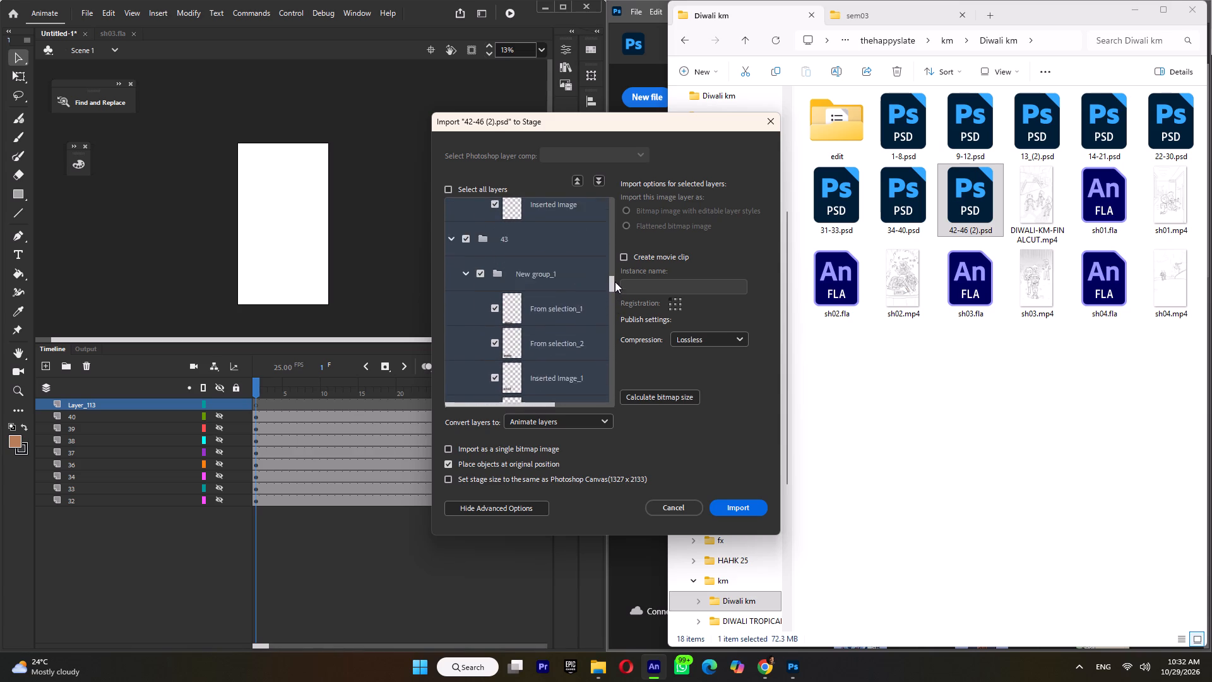
{"action": "left_click_drag", "start_coordinate": [615, 282], "coordinate": [615, 279]}
{"action": "left_click", "coordinate": [549, 326], "text": "ctrl"}
{"action": "left_click", "coordinate": [552, 297], "text": "ctrl"}
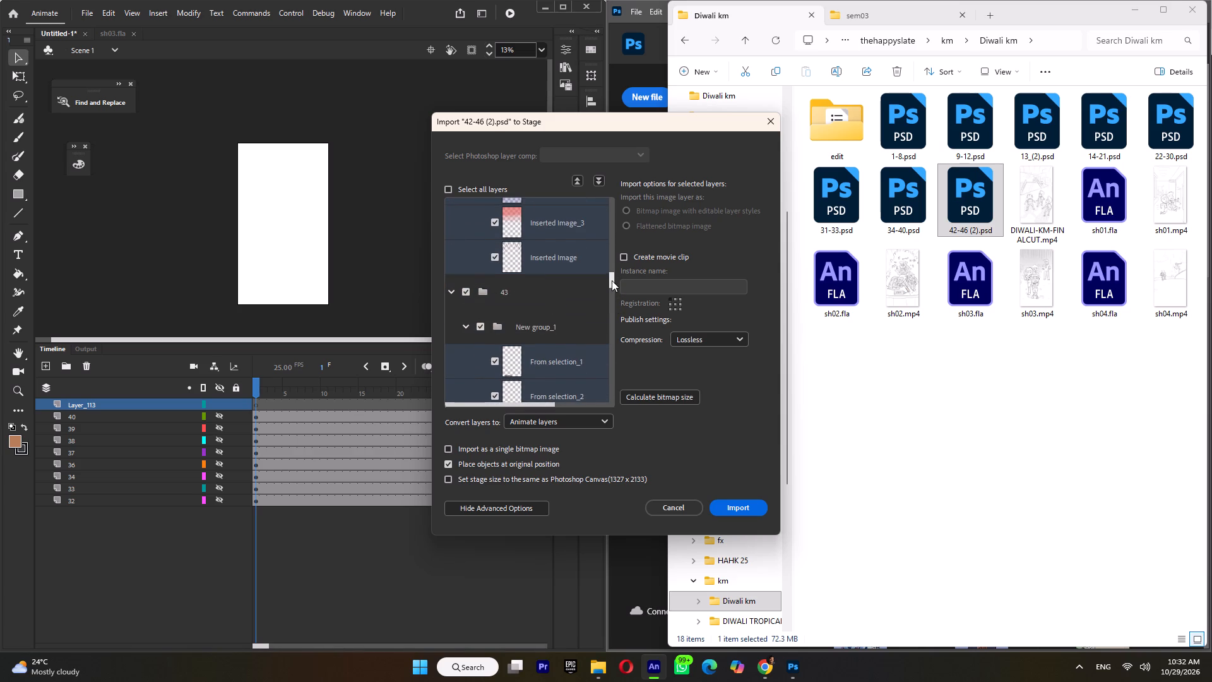
Remove folder 44-45 and its New group and New group_1 subfolders from the import layer selection.
{"action": "left_click_drag", "start_coordinate": [612, 280], "coordinate": [614, 261]}
{"action": "left_click", "coordinate": [540, 356], "text": "ctrl"}
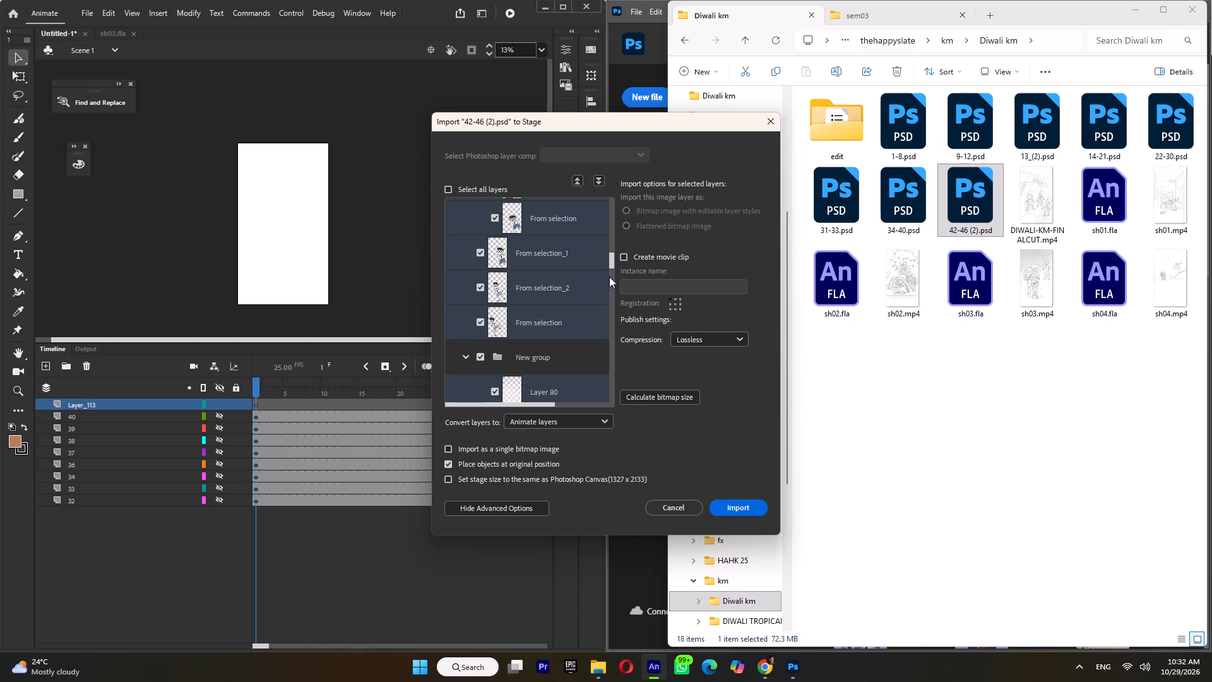
{"action": "left_click_drag", "start_coordinate": [611, 259], "coordinate": [614, 239]}
{"action": "left_click", "coordinate": [533, 351], "text": "ctrl"}
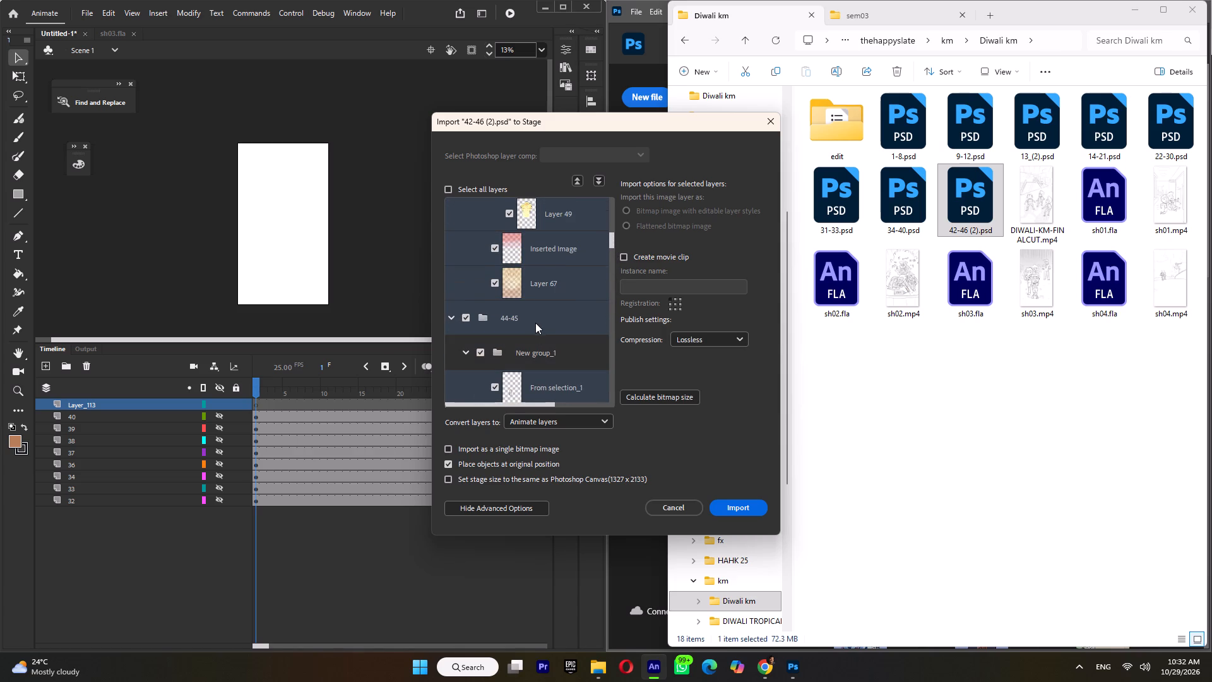
{"action": "left_click", "coordinate": [535, 322], "text": "ctrl"}
Remove folder 46, its New group_1 and both nested New group subfolders from the import layer selection.
{"action": "left_click_drag", "start_coordinate": [613, 240], "coordinate": [614, 227]}
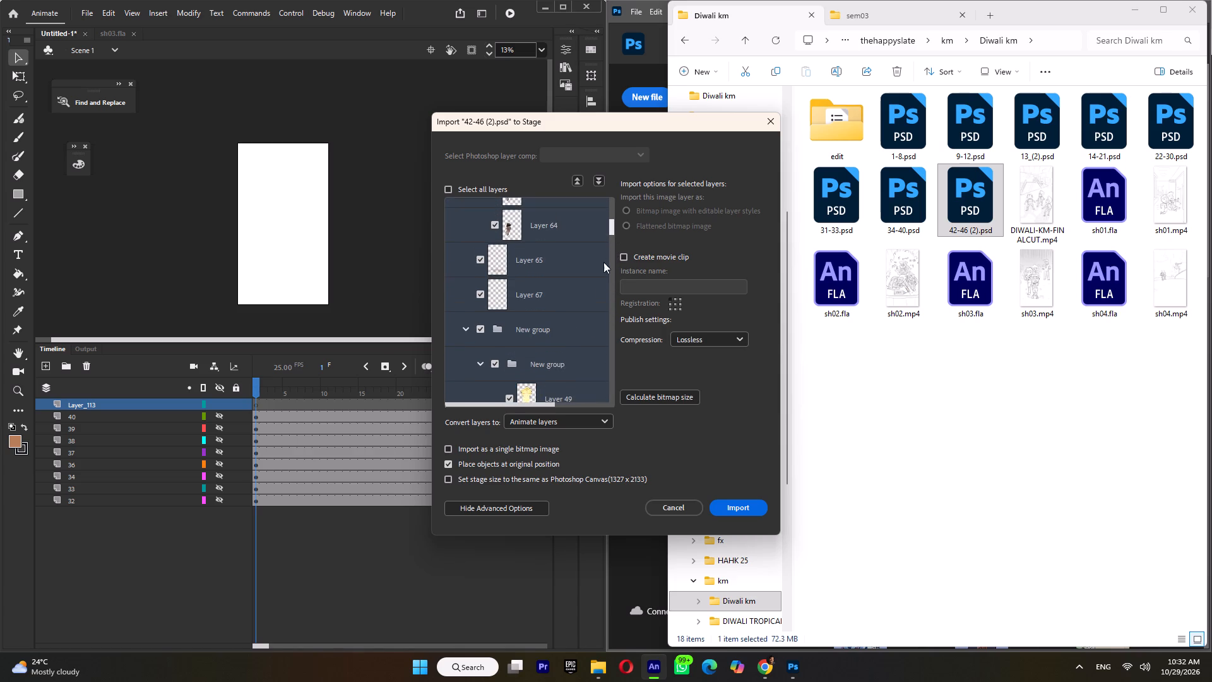
{"action": "left_click", "coordinate": [532, 366], "text": "ctrl"}
{"action": "left_click", "coordinate": [536, 335], "text": "ctrl"}
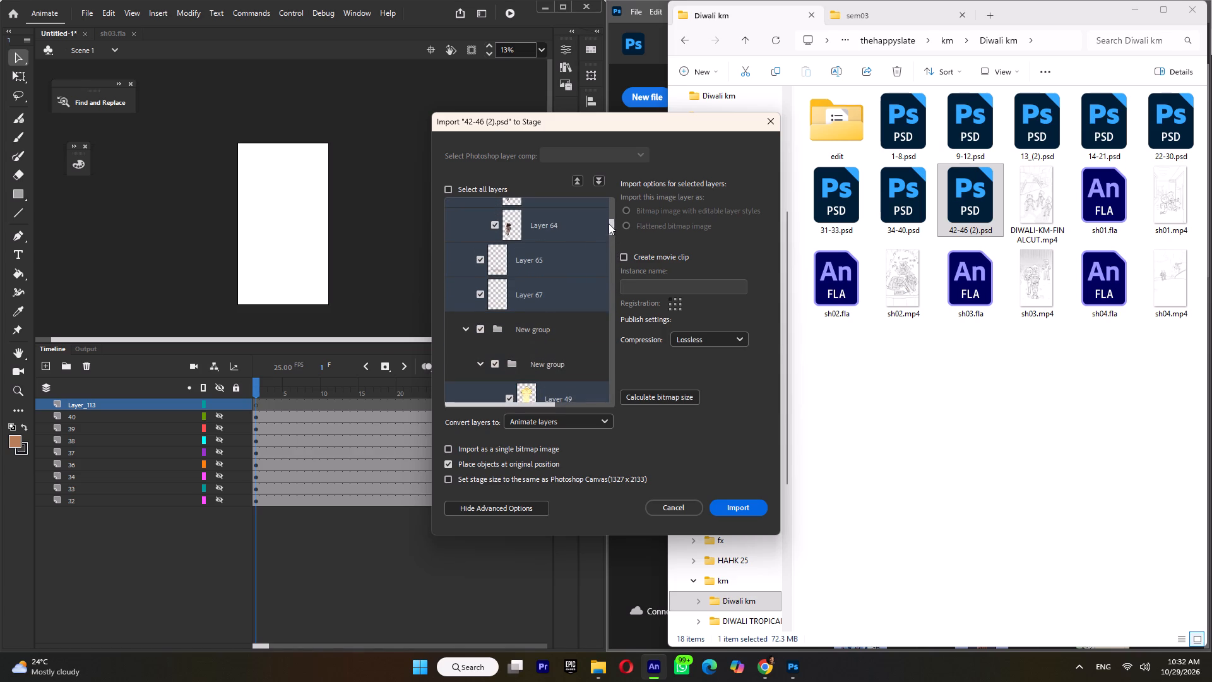
{"action": "left_click_drag", "start_coordinate": [612, 224], "coordinate": [615, 202]}
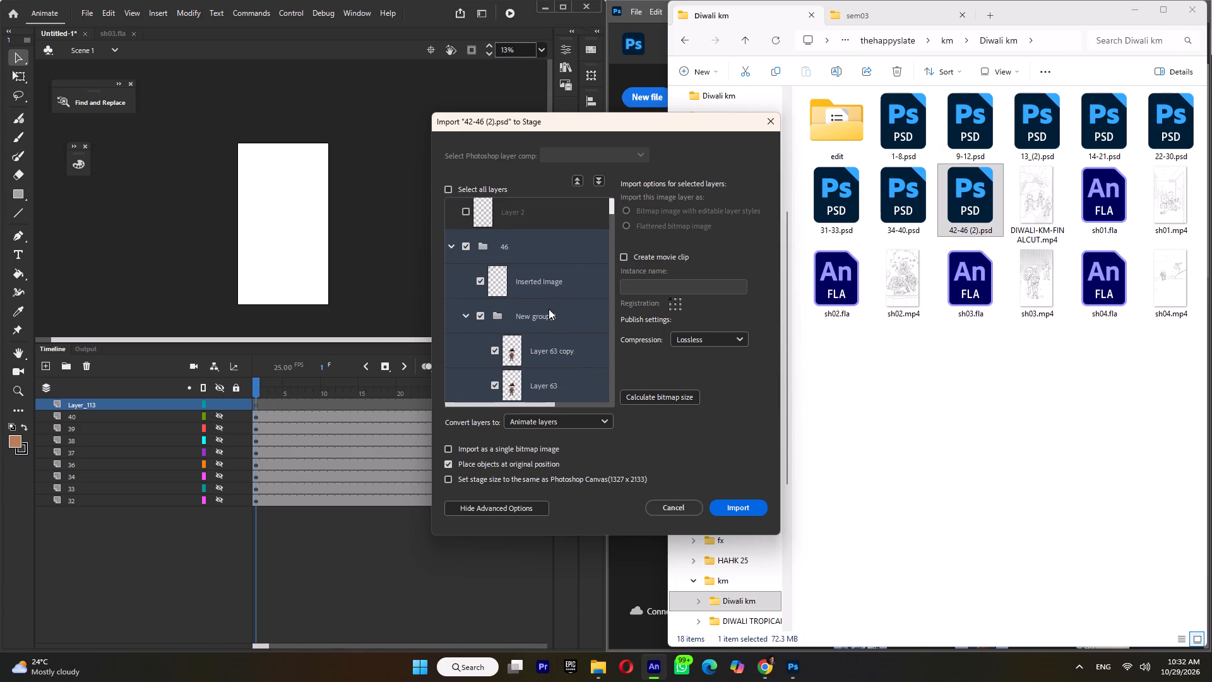
{"action": "left_click", "coordinate": [547, 316], "text": "ctrl"}
{"action": "left_click", "coordinate": [551, 244], "text": "ctrl"}
Import the selected layers as bitmap images with editable layer styles and Lossless compression, without replacing existing library items.
{"action": "left_click", "coordinate": [648, 212]}
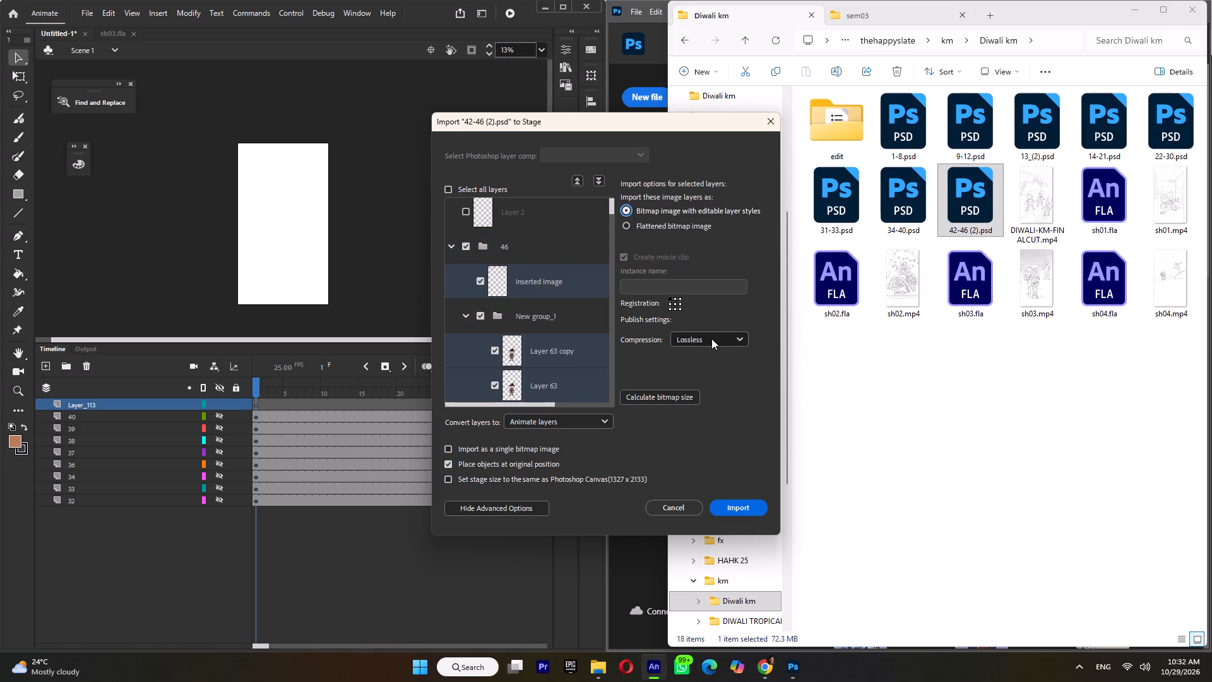
{"action": "left_click", "coordinate": [714, 334]}
{"action": "left_click", "coordinate": [711, 339]}
{"action": "left_click", "coordinate": [730, 505]}
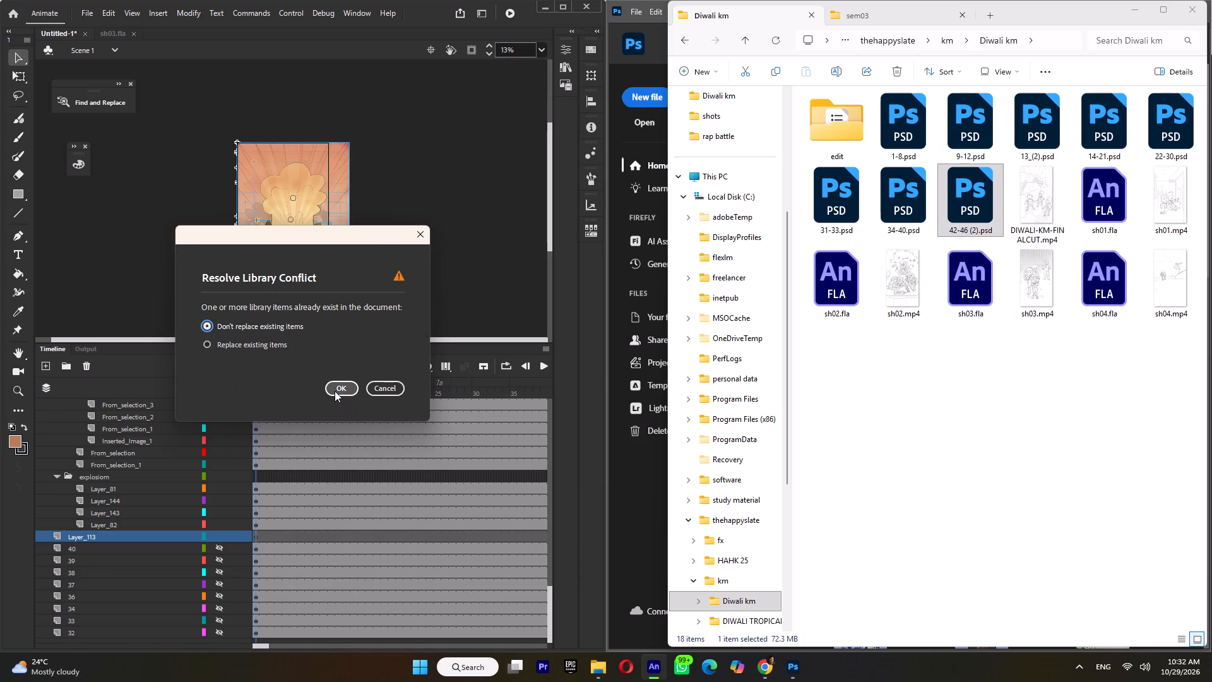
{"action": "left_click", "coordinate": [335, 390]}
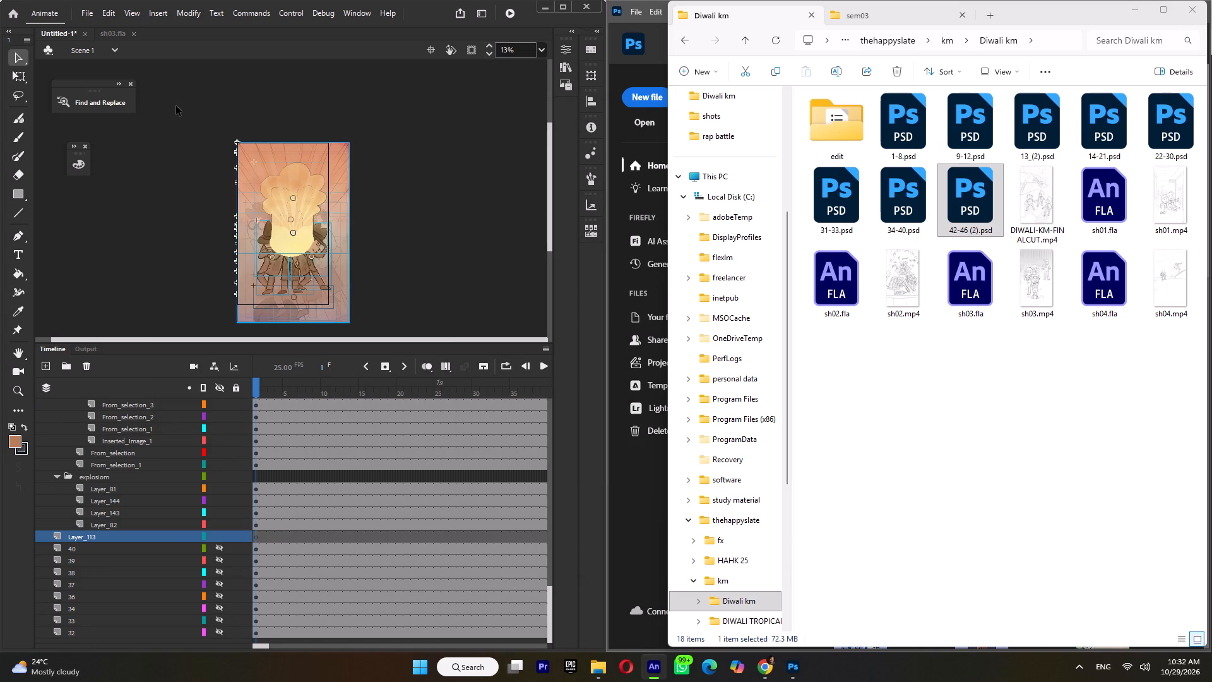
Select all the imported artwork on the stage and change its instance type from Movie Clip to Graphic.
{"action": "left_click_drag", "start_coordinate": [176, 106], "coordinate": [480, 427]}
{"action": "left_click", "coordinate": [570, 32]}
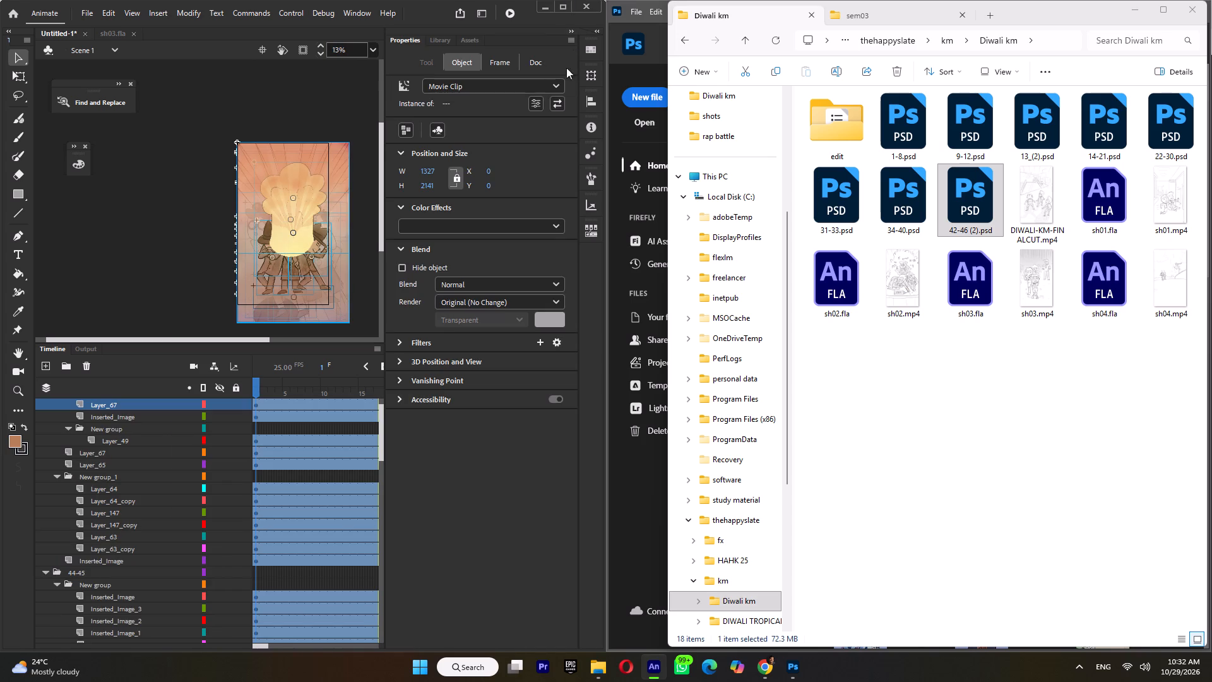
{"action": "left_click", "coordinate": [513, 88]}
{"action": "left_click", "coordinate": [487, 135]}
{"action": "left_click", "coordinate": [572, 31]}
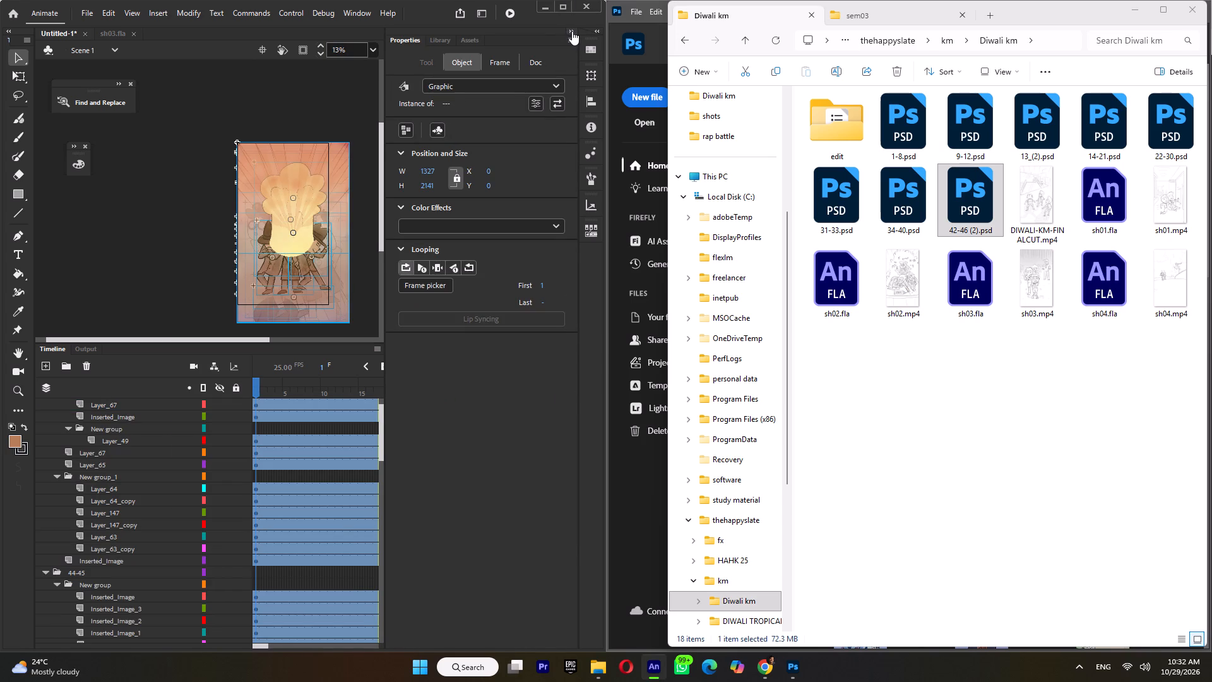
Collapse the imported layer folders 46, 44-45, 43 and 42 in the timeline.
{"action": "scroll", "coordinate": [59, 513], "scroll_direction": "up", "scroll_amount": 4}
{"action": "scroll", "coordinate": [167, 455], "scroll_direction": "up", "scroll_amount": 5}
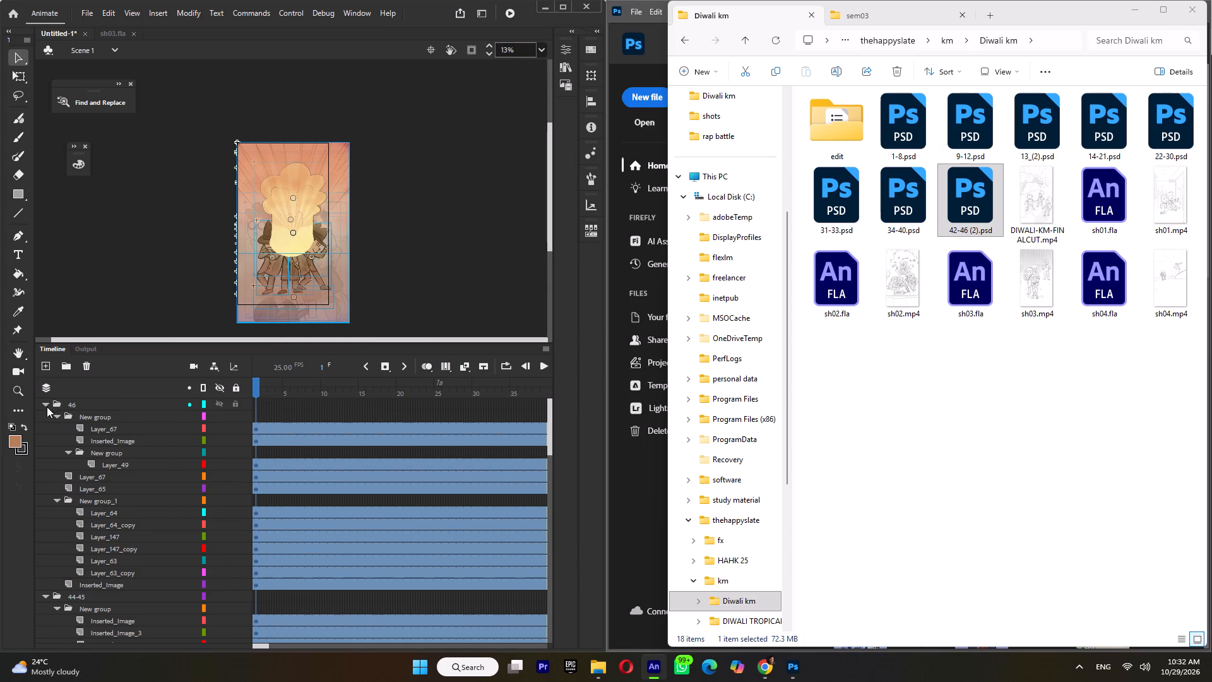
{"action": "left_click", "coordinate": [45, 404]}
{"action": "left_click", "coordinate": [45, 415]}
{"action": "left_click", "coordinate": [45, 427]}
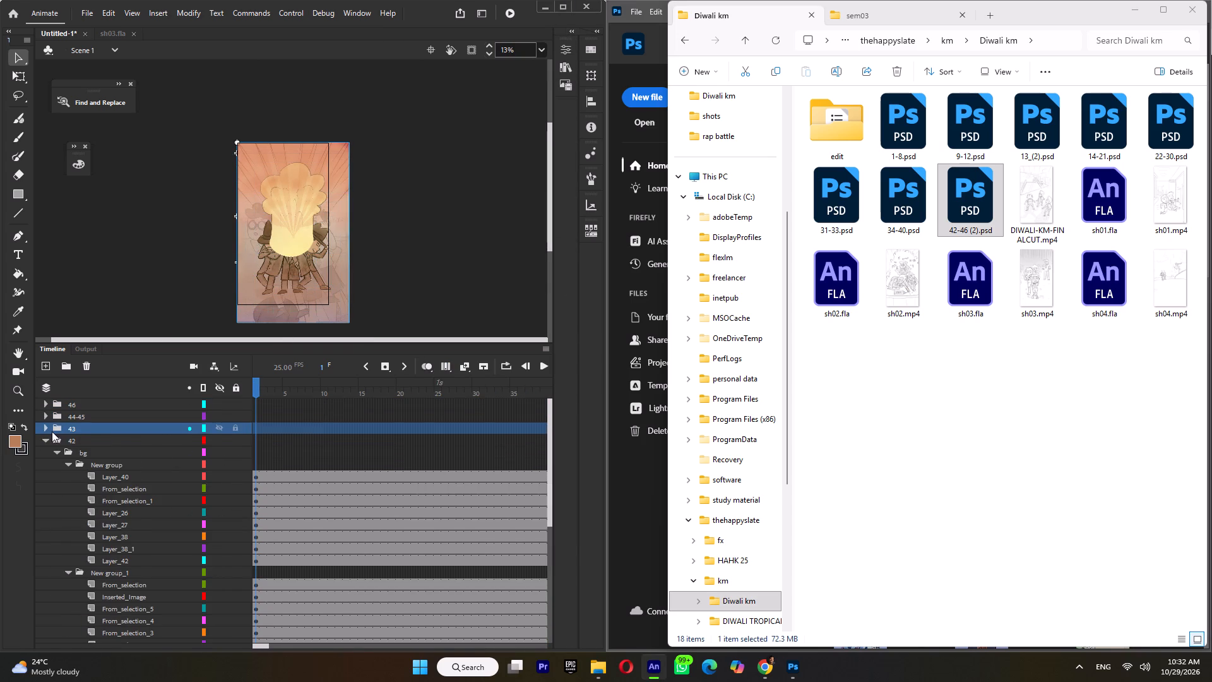
{"action": "left_click", "coordinate": [43, 442]}
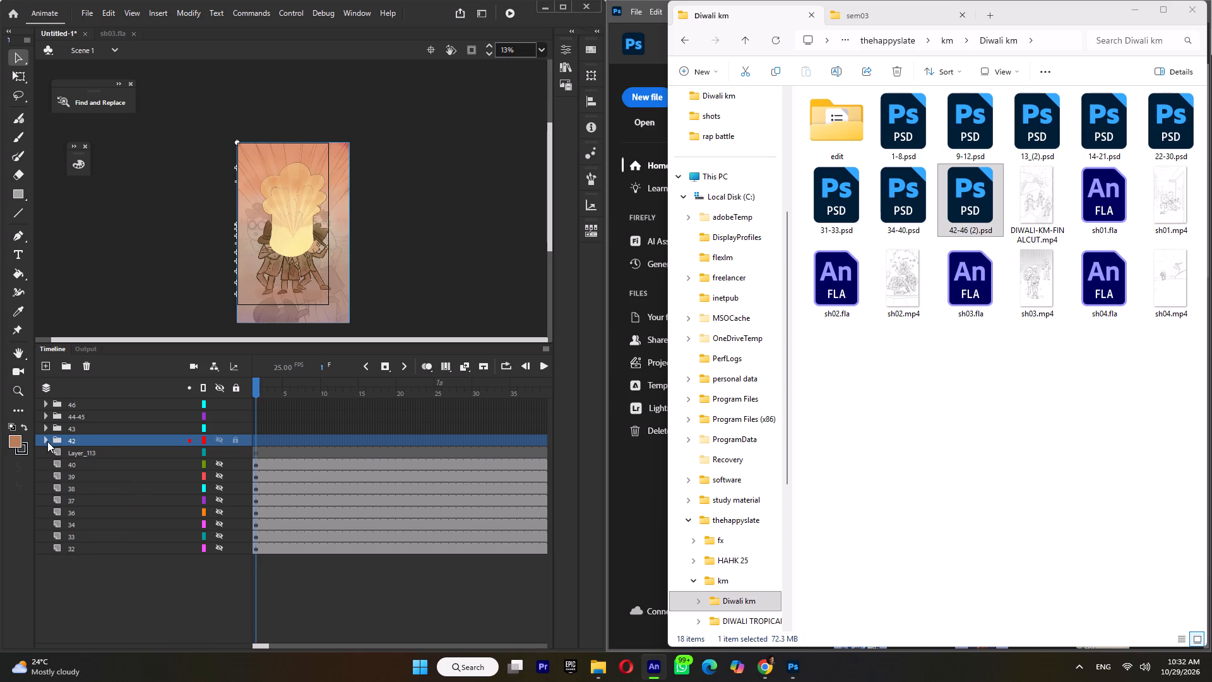
Inside folder 42, move the bg subfolder below the explosion subfolder.
{"action": "left_click", "coordinate": [47, 441]}
{"action": "left_click", "coordinate": [56, 452]}
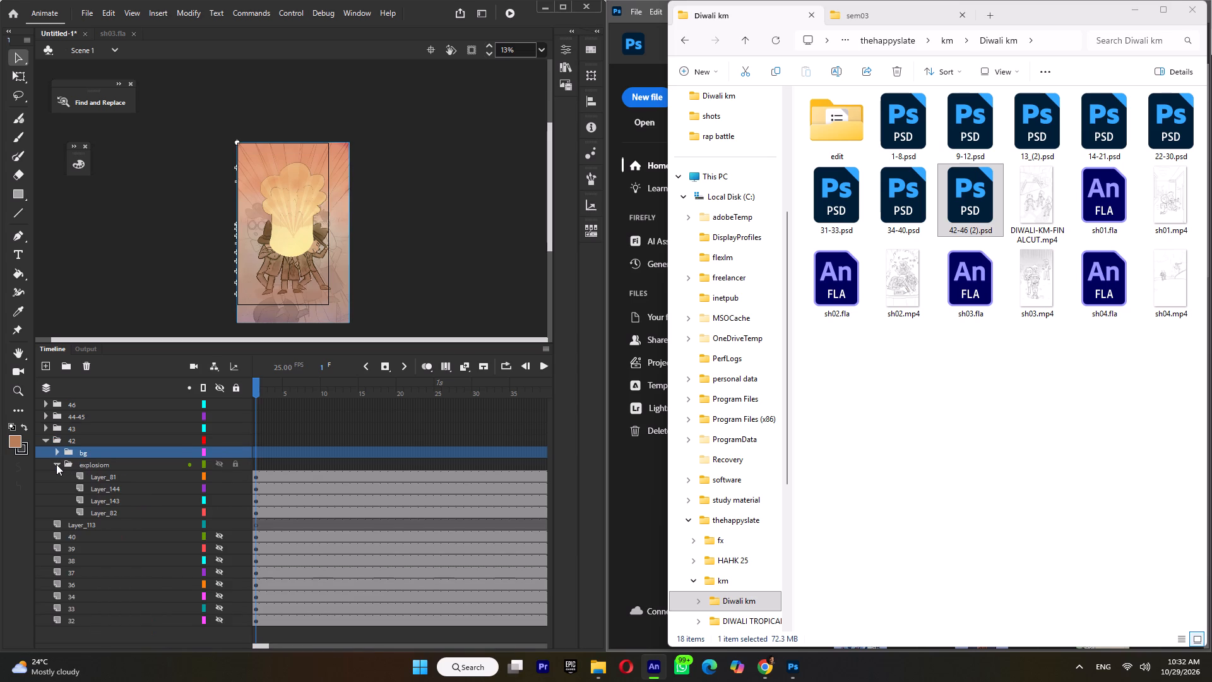
{"action": "left_click", "coordinate": [57, 464]}
{"action": "left_click", "coordinate": [86, 451]}
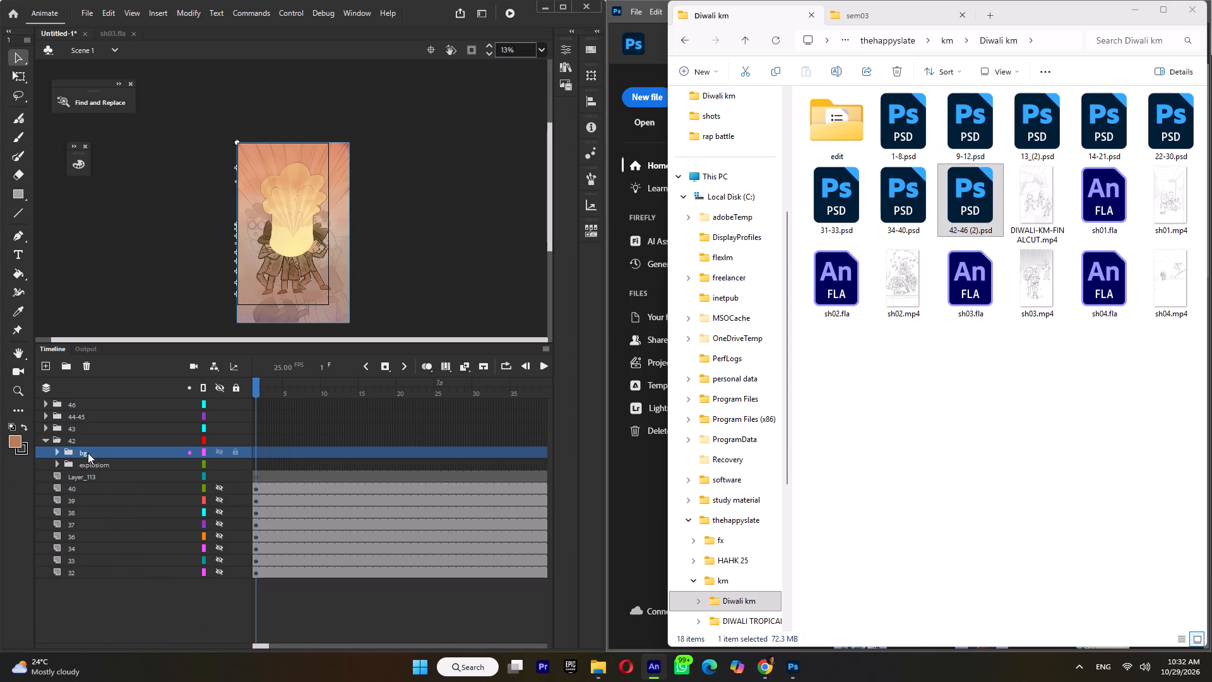
{"action": "left_click_drag", "start_coordinate": [88, 453], "coordinate": [86, 469]}
{"action": "left_click_drag", "start_coordinate": [86, 469], "coordinate": [73, 470]}
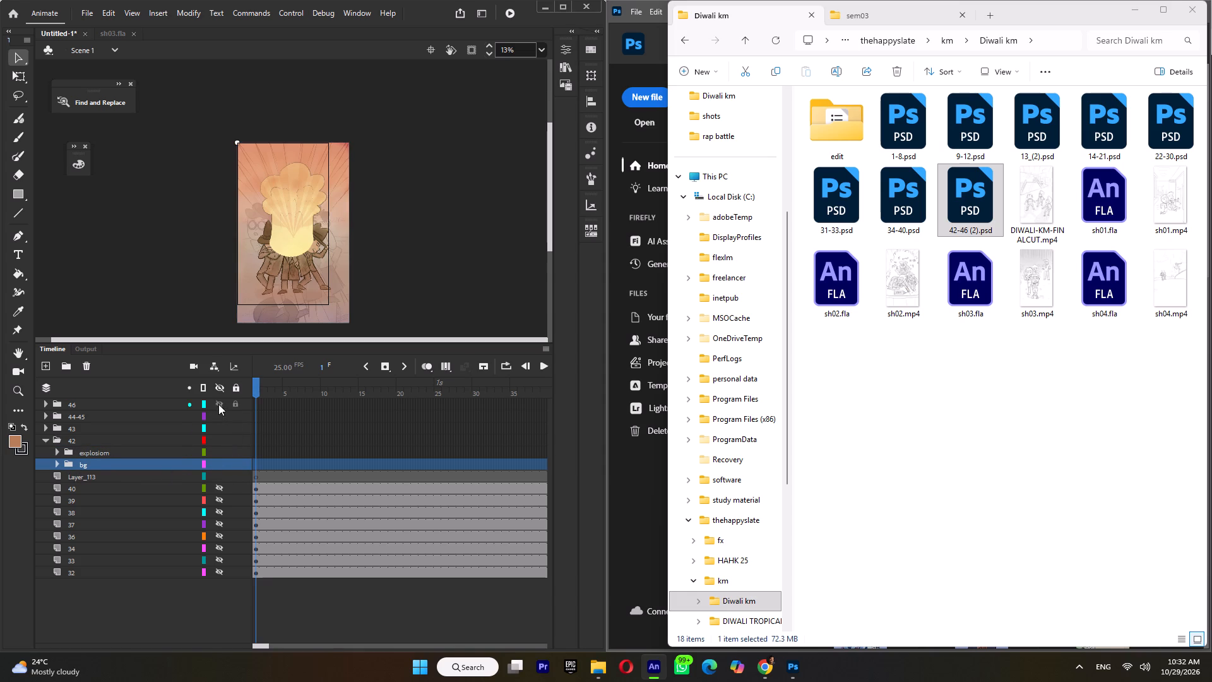
Hide layer folders 46, 44-45 and 43.
{"action": "left_click", "coordinate": [218, 404]}
{"action": "left_click", "coordinate": [218, 413]}
{"action": "left_click", "coordinate": [217, 426]}
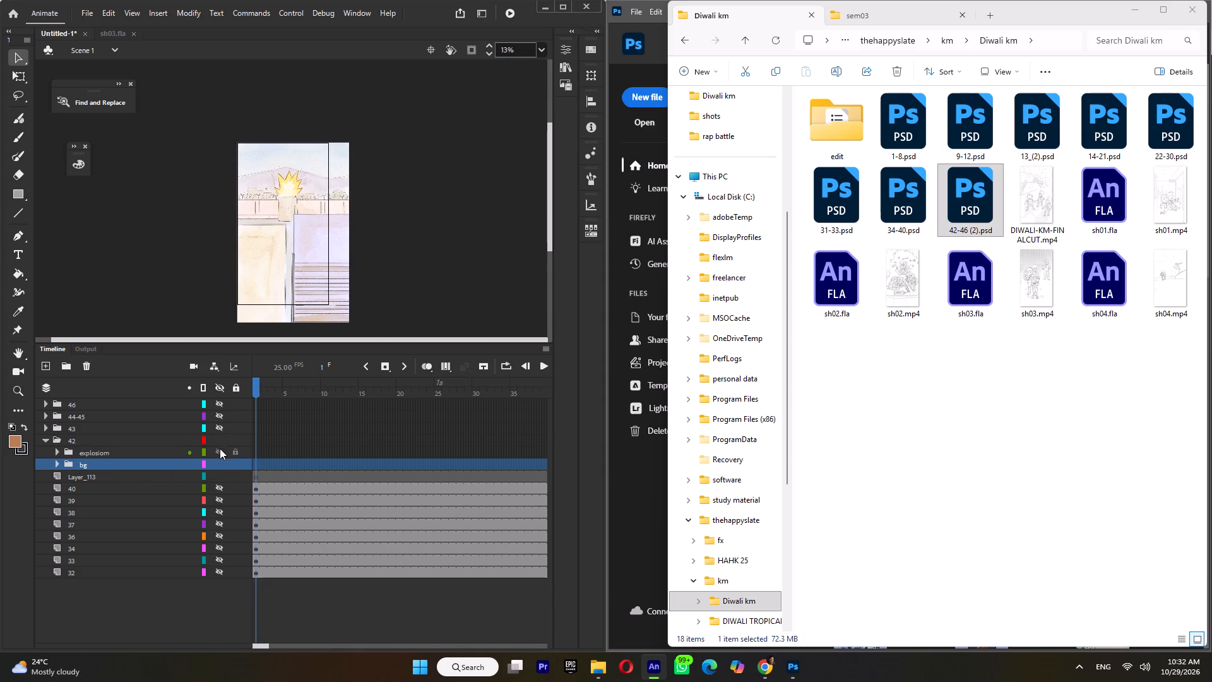
Reverse the layer order in the explosion folder to Layer_82, Layer_143, Layer_144, Layer_81 from top to bottom, then collapse it.
{"action": "left_click", "coordinate": [57, 452]}
{"action": "left_click", "coordinate": [112, 466]}
{"action": "left_click_drag", "start_coordinate": [106, 467], "coordinate": [103, 510]}
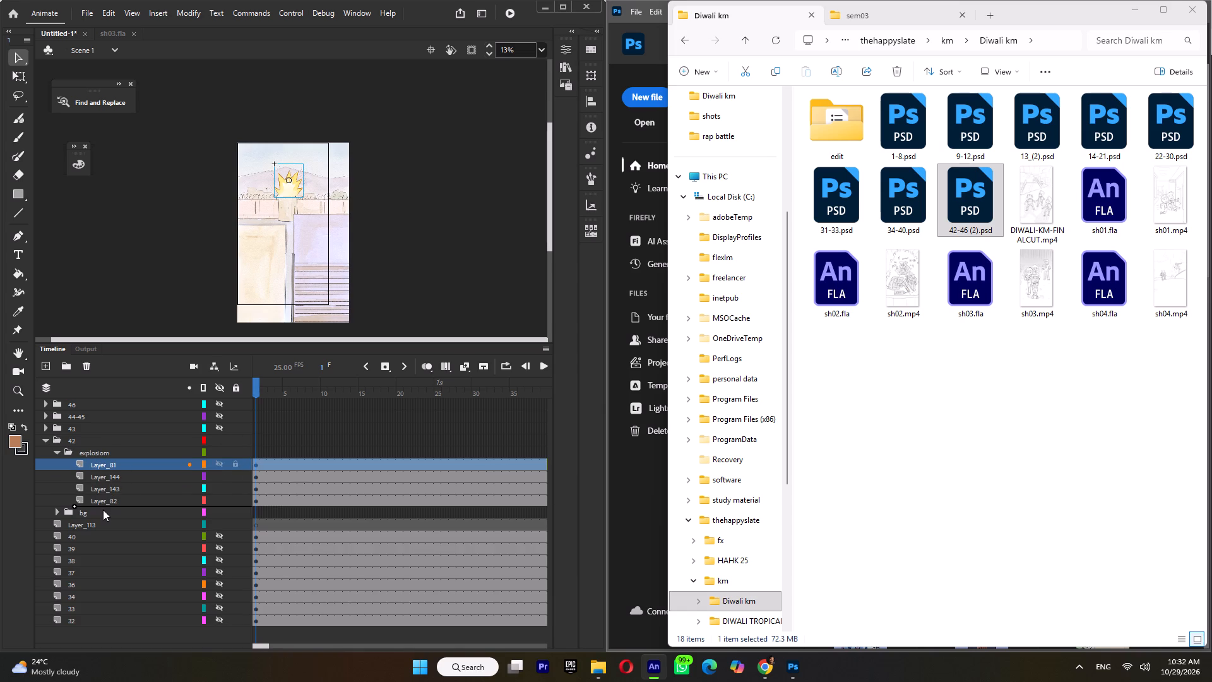
{"action": "left_click_drag", "start_coordinate": [103, 510], "coordinate": [103, 503]}
{"action": "left_click", "coordinate": [118, 462]}
{"action": "left_click_drag", "start_coordinate": [122, 462], "coordinate": [122, 491]}
{"action": "left_click", "coordinate": [122, 464]}
{"action": "left_click_drag", "start_coordinate": [119, 464], "coordinate": [118, 478]}
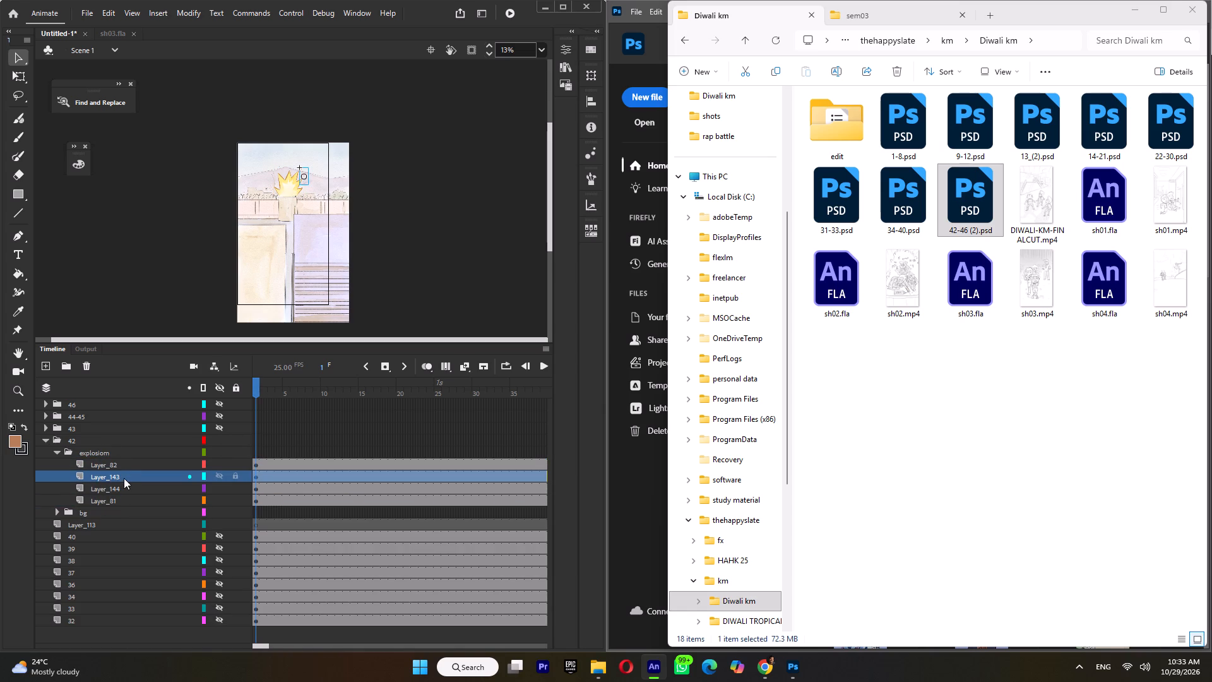
{"action": "left_click", "coordinate": [123, 464]}
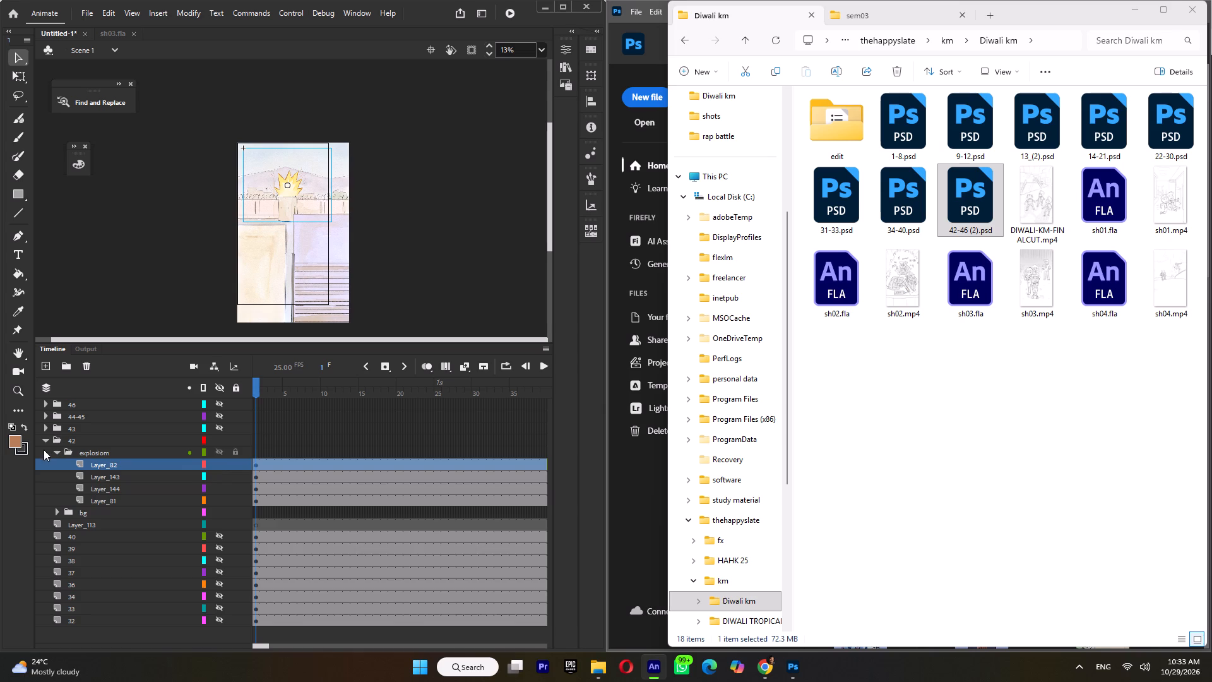
{"action": "left_click", "coordinate": [56, 452]}
Reverse the bg folder's contents to From_selection_1, From_selection, New group_1, New group from top to bottom.
{"action": "left_click", "coordinate": [56, 462]}
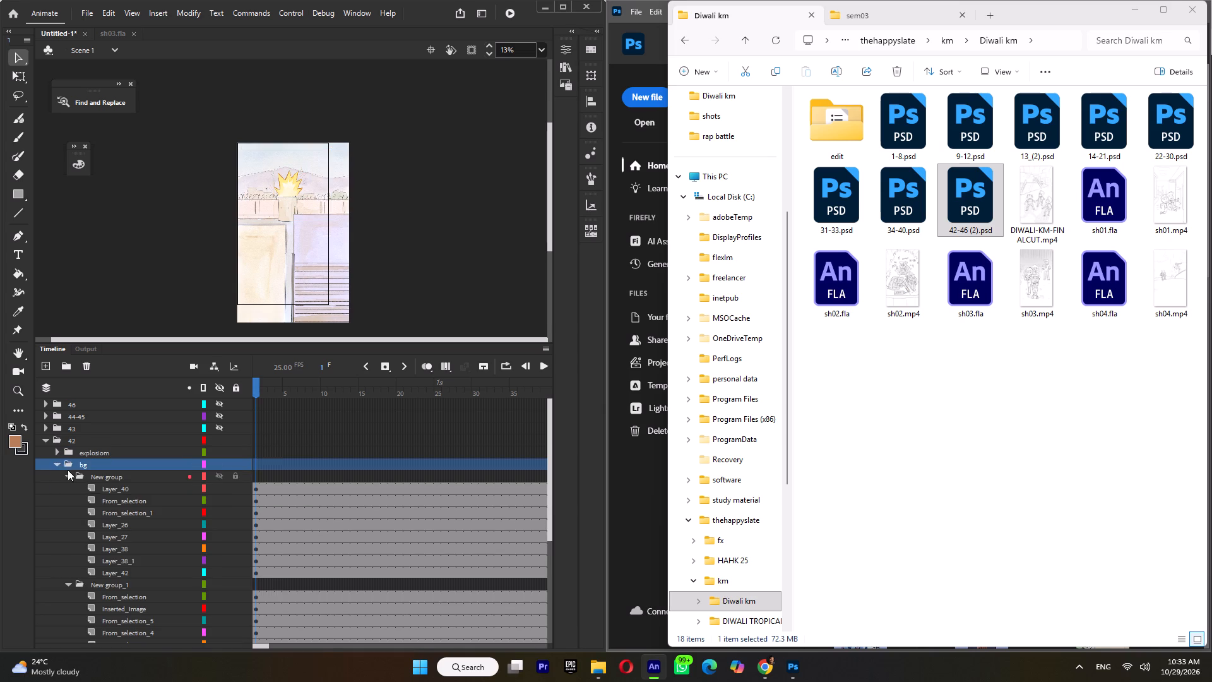
{"action": "left_click", "coordinate": [68, 476]}
{"action": "left_click", "coordinate": [68, 487]}
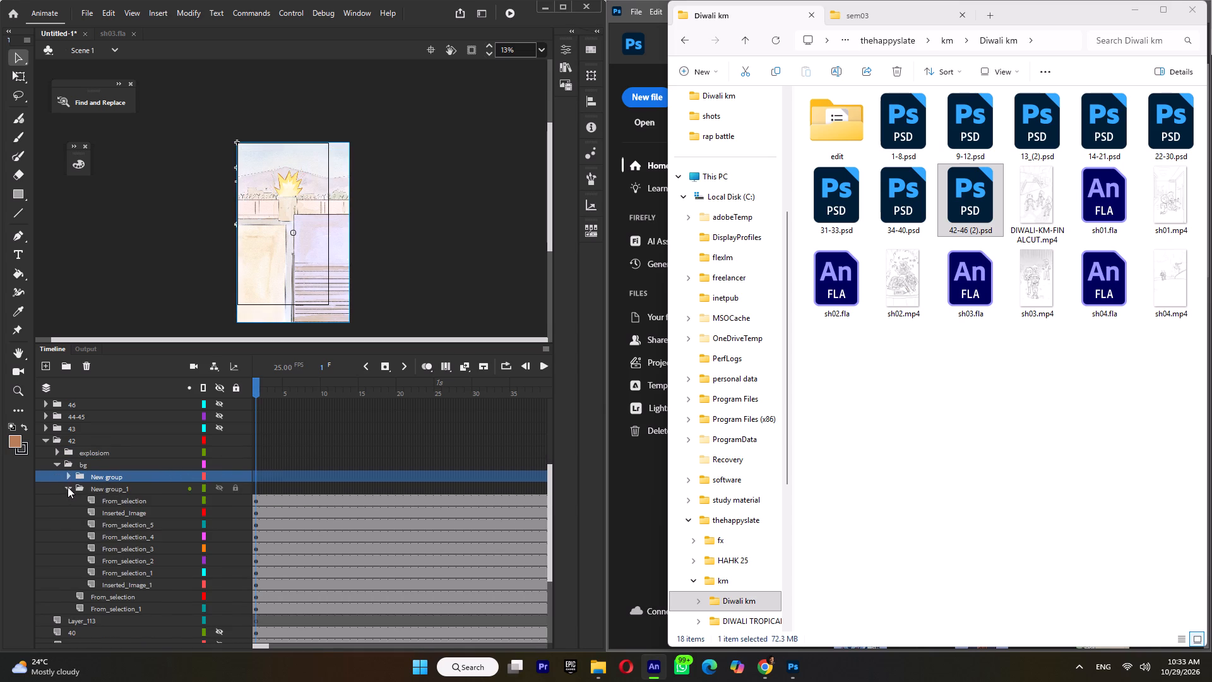
{"action": "left_click", "coordinate": [101, 476]}
{"action": "left_click_drag", "start_coordinate": [104, 477], "coordinate": [97, 513]}
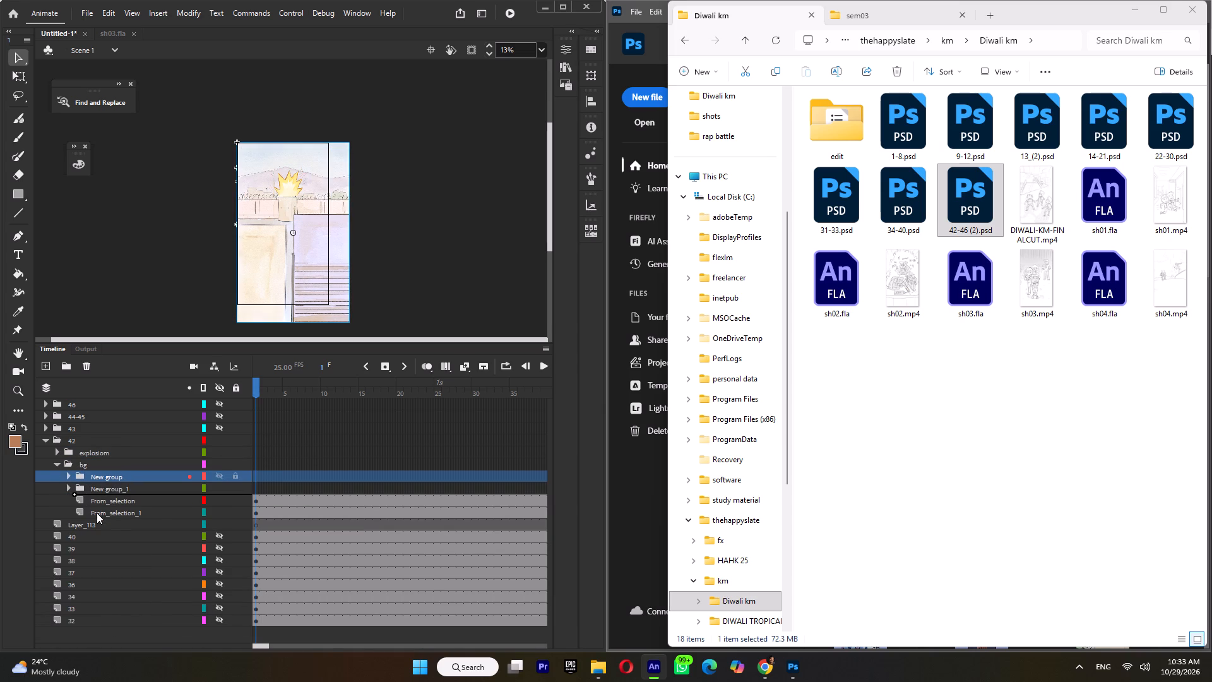
{"action": "left_click_drag", "start_coordinate": [97, 513], "coordinate": [93, 516]}
{"action": "left_click", "coordinate": [104, 474]}
{"action": "left_click_drag", "start_coordinate": [102, 476], "coordinate": [94, 495]}
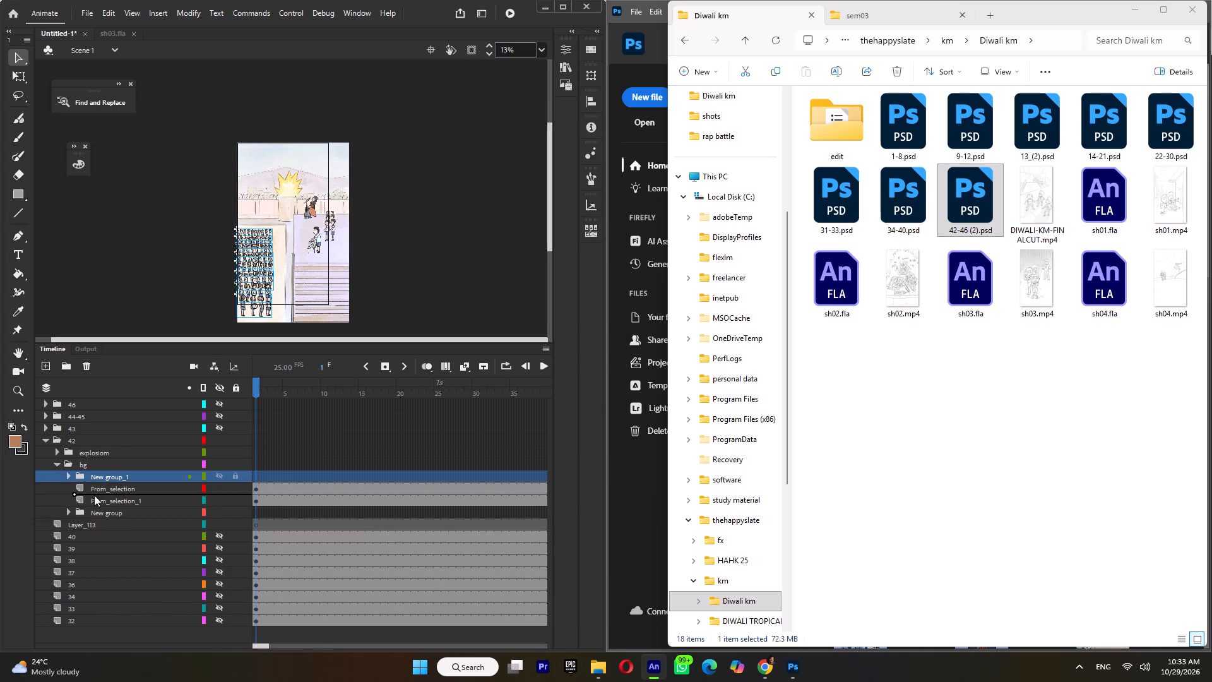
{"action": "left_click_drag", "start_coordinate": [94, 495], "coordinate": [90, 503]}
{"action": "left_click", "coordinate": [112, 476]}
{"action": "left_click_drag", "start_coordinate": [109, 476], "coordinate": [106, 493]}
Reverse the layer order inside bg's New group_1 so Inserted_Image_1 is on top and From_selection at the bottom, and collapse it.
{"action": "left_click", "coordinate": [69, 500]}
{"action": "left_click", "coordinate": [122, 513]}
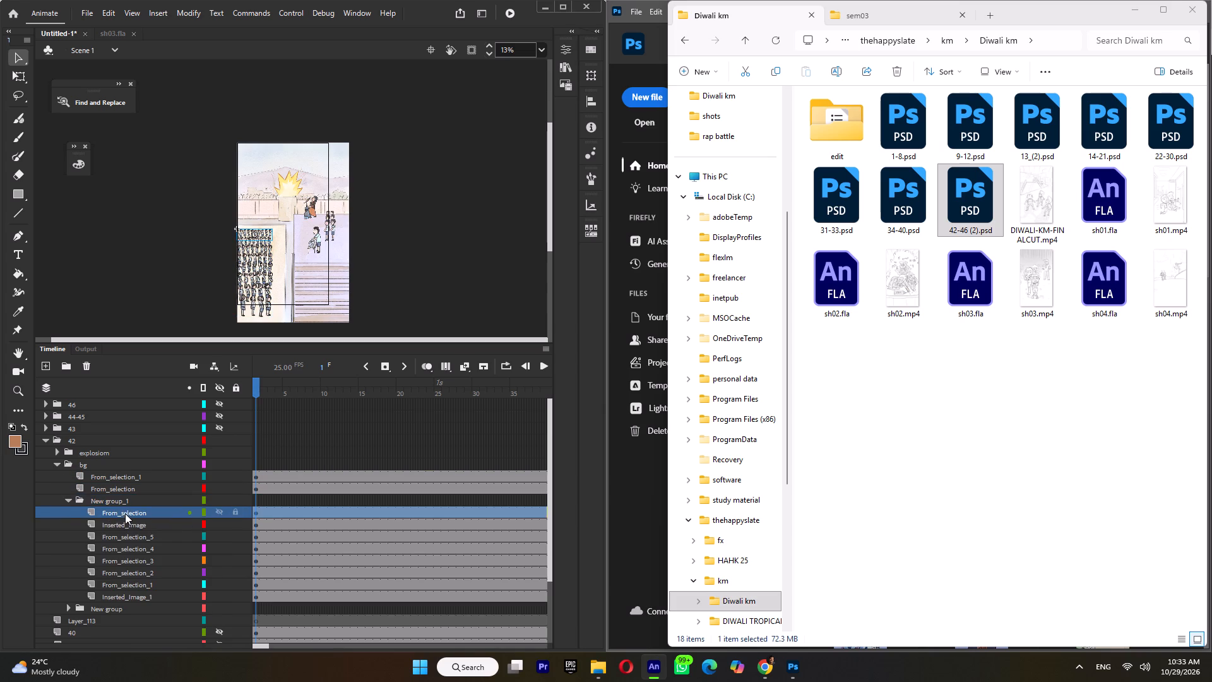
{"action": "left_click_drag", "start_coordinate": [122, 513], "coordinate": [125, 600]}
{"action": "left_click", "coordinate": [131, 513]}
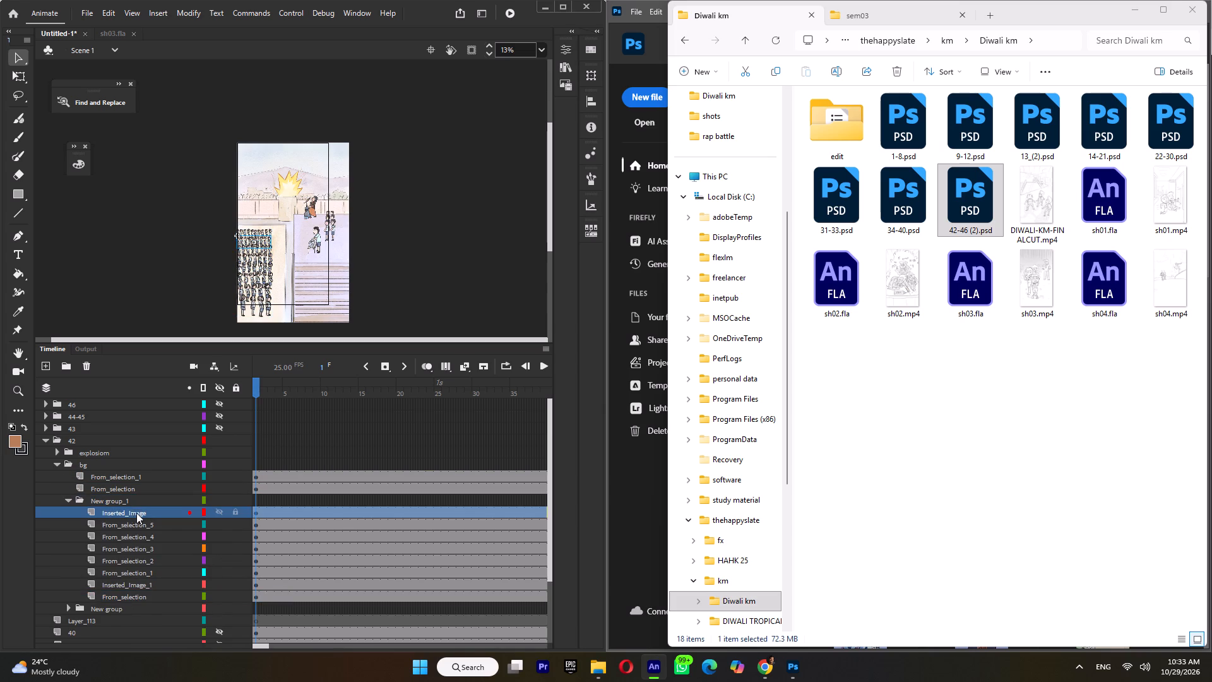
{"action": "left_click_drag", "start_coordinate": [134, 513], "coordinate": [133, 588]}
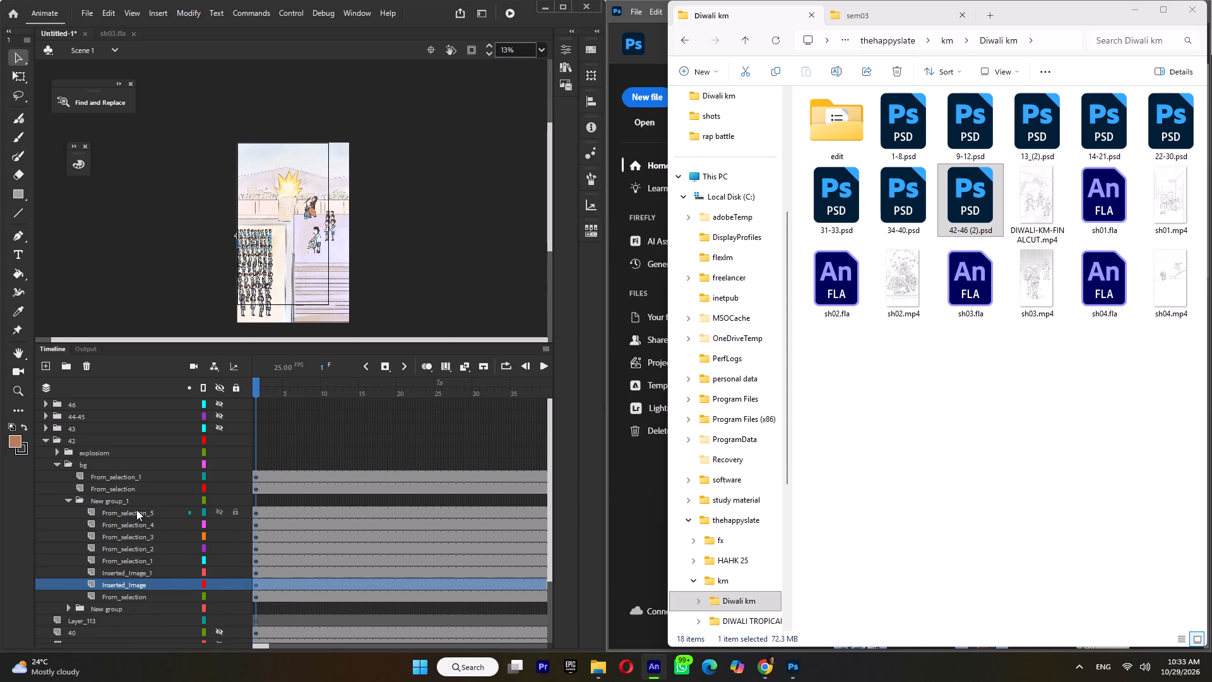
{"action": "left_click", "coordinate": [136, 511]}
{"action": "left_click_drag", "start_coordinate": [139, 512], "coordinate": [136, 578]}
{"action": "left_click", "coordinate": [134, 513]}
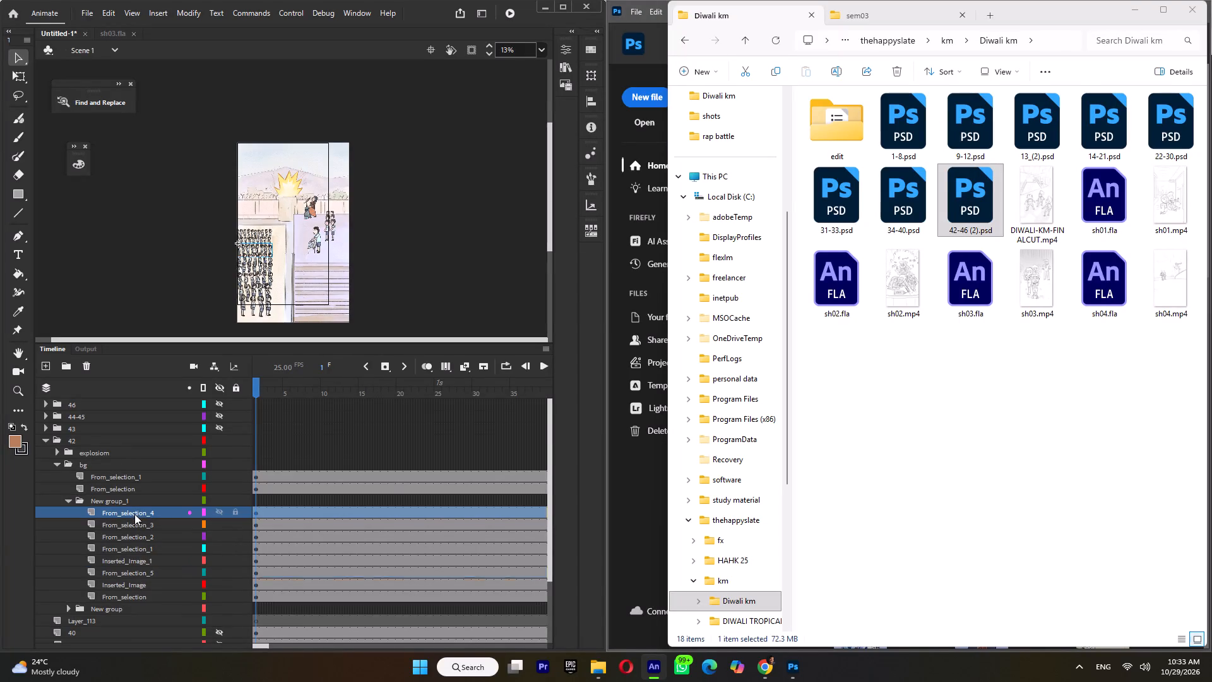
{"action": "left_click_drag", "start_coordinate": [139, 515], "coordinate": [136, 568]}
{"action": "left_click", "coordinate": [142, 508]}
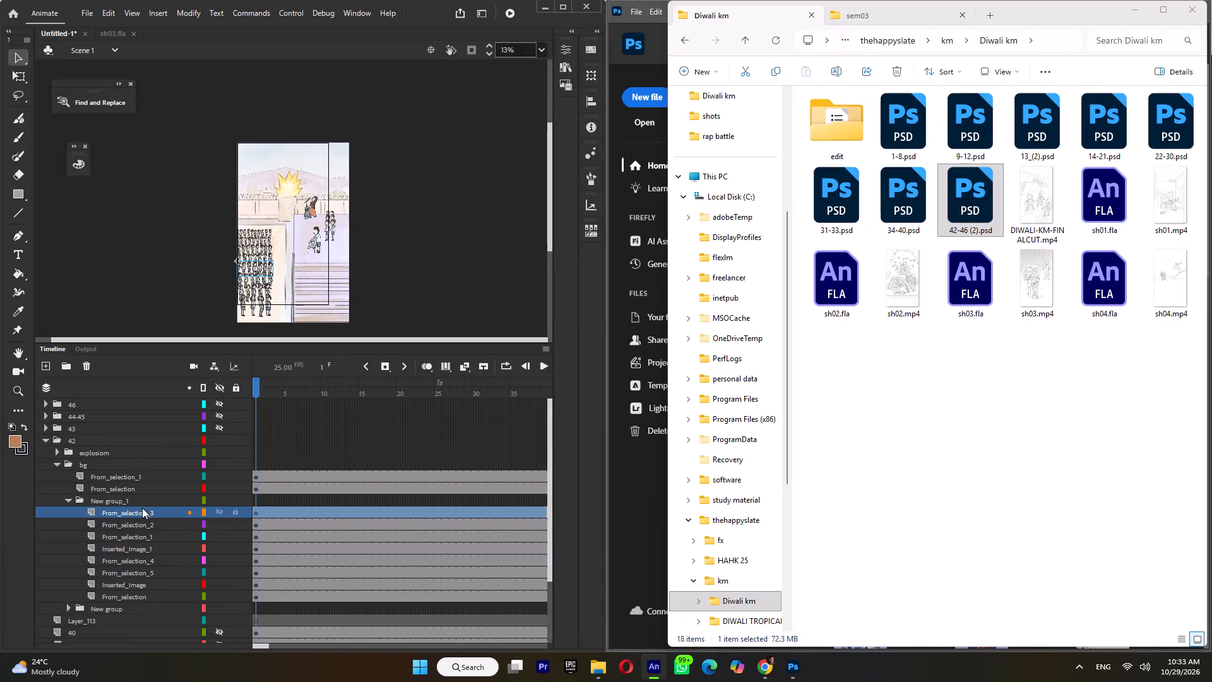
{"action": "left_click_drag", "start_coordinate": [142, 512], "coordinate": [135, 554]}
{"action": "left_click", "coordinate": [141, 513]}
{"action": "left_click_drag", "start_coordinate": [140, 513], "coordinate": [139, 528]}
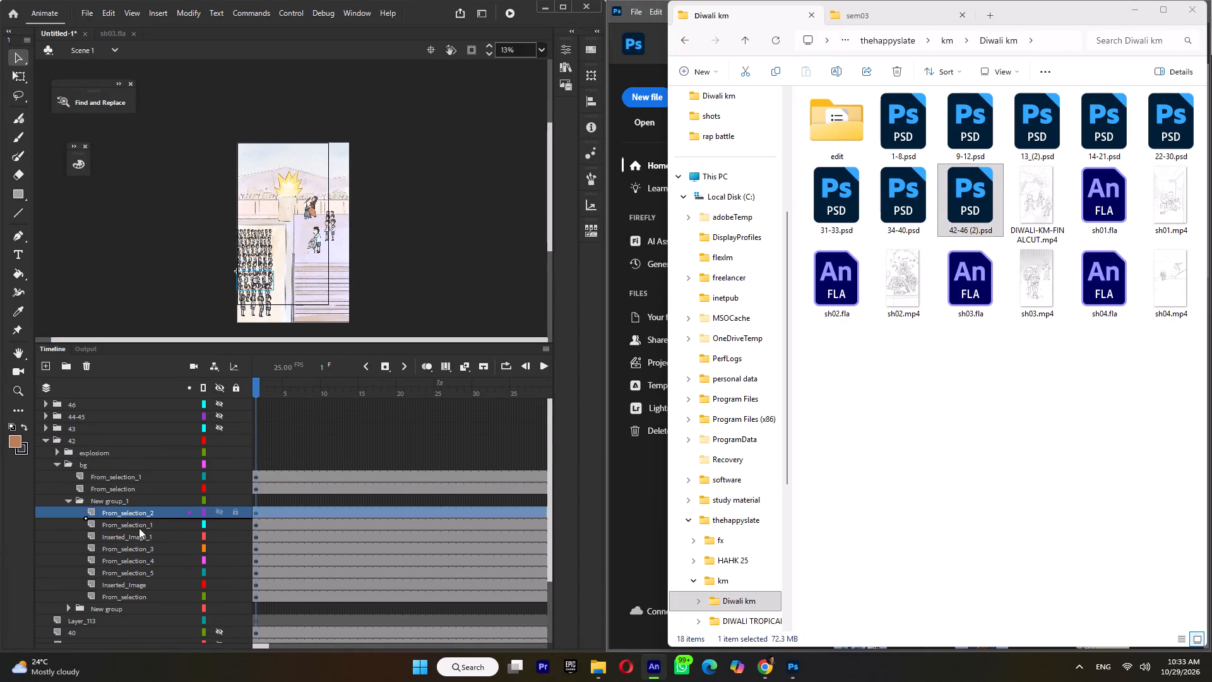
{"action": "left_click_drag", "start_coordinate": [139, 528], "coordinate": [139, 541]}
{"action": "left_click", "coordinate": [142, 512]}
{"action": "left_click_drag", "start_coordinate": [138, 513], "coordinate": [138, 529]}
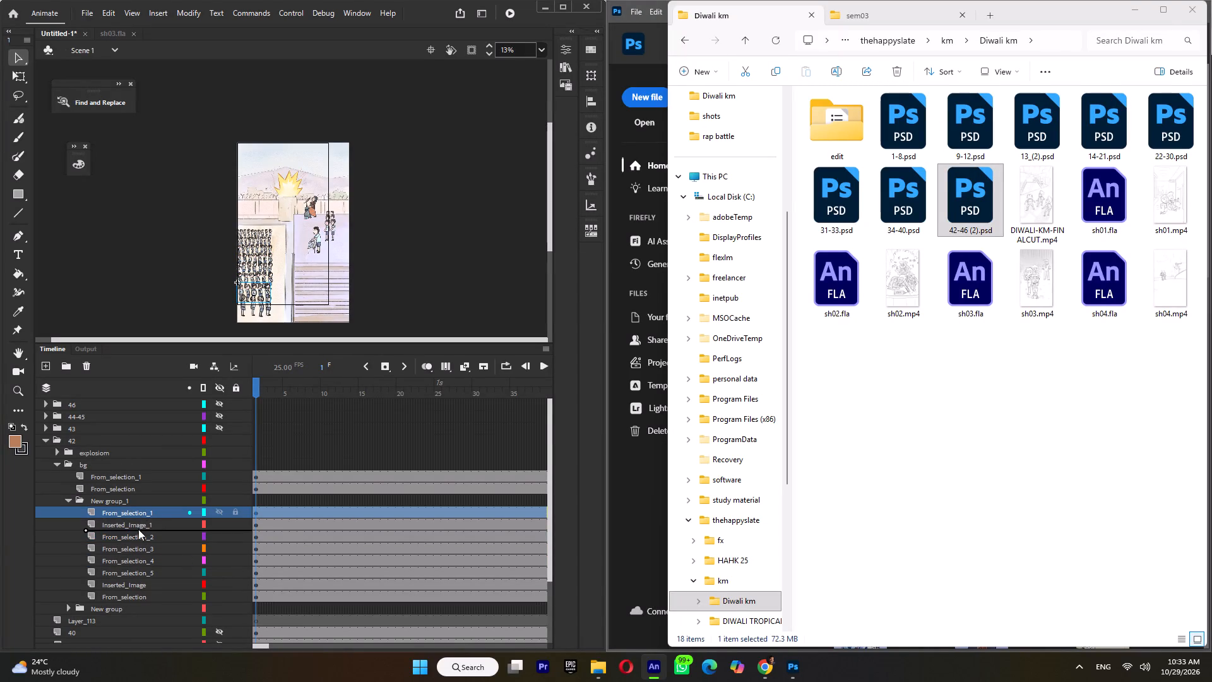
{"action": "left_click_drag", "start_coordinate": [138, 529], "coordinate": [138, 529]}
{"action": "left_click", "coordinate": [69, 499]}
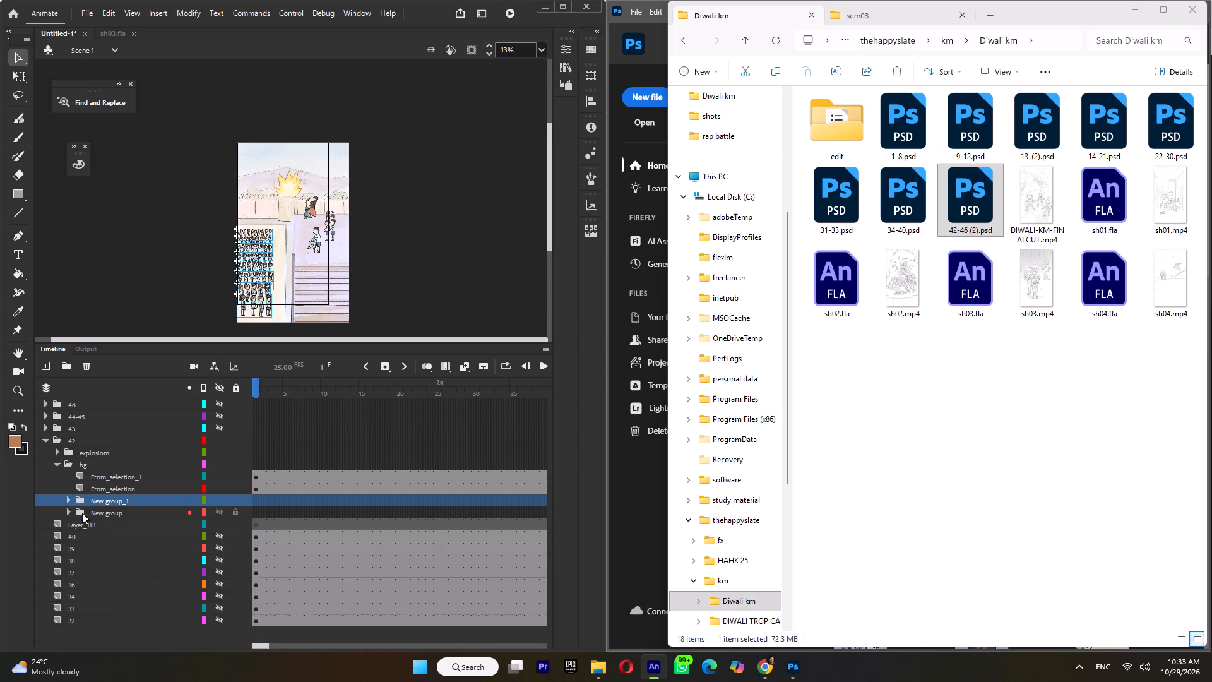
Reverse the layer order inside bg's New group so Layer_42 is on top and Layer_40 at the bottom, and collapse it.
{"action": "left_click", "coordinate": [68, 513]}
{"action": "left_click", "coordinate": [113, 529]}
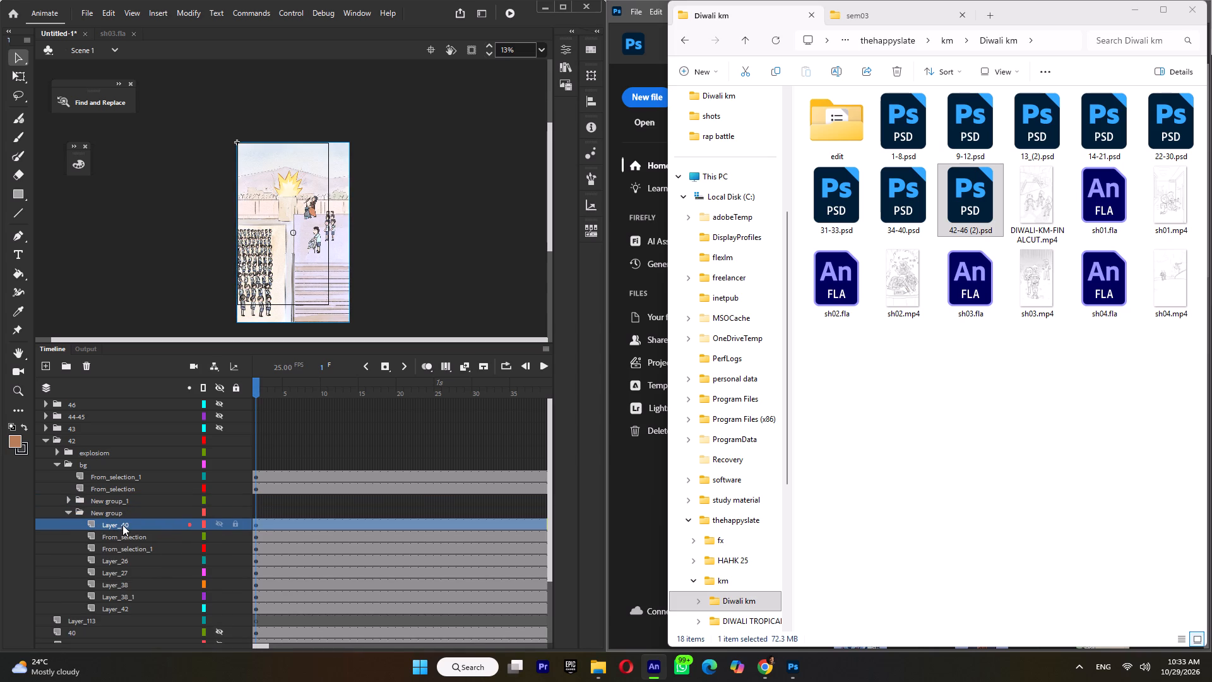
{"action": "left_click_drag", "start_coordinate": [122, 525], "coordinate": [114, 613]}
{"action": "left_click", "coordinate": [119, 522]}
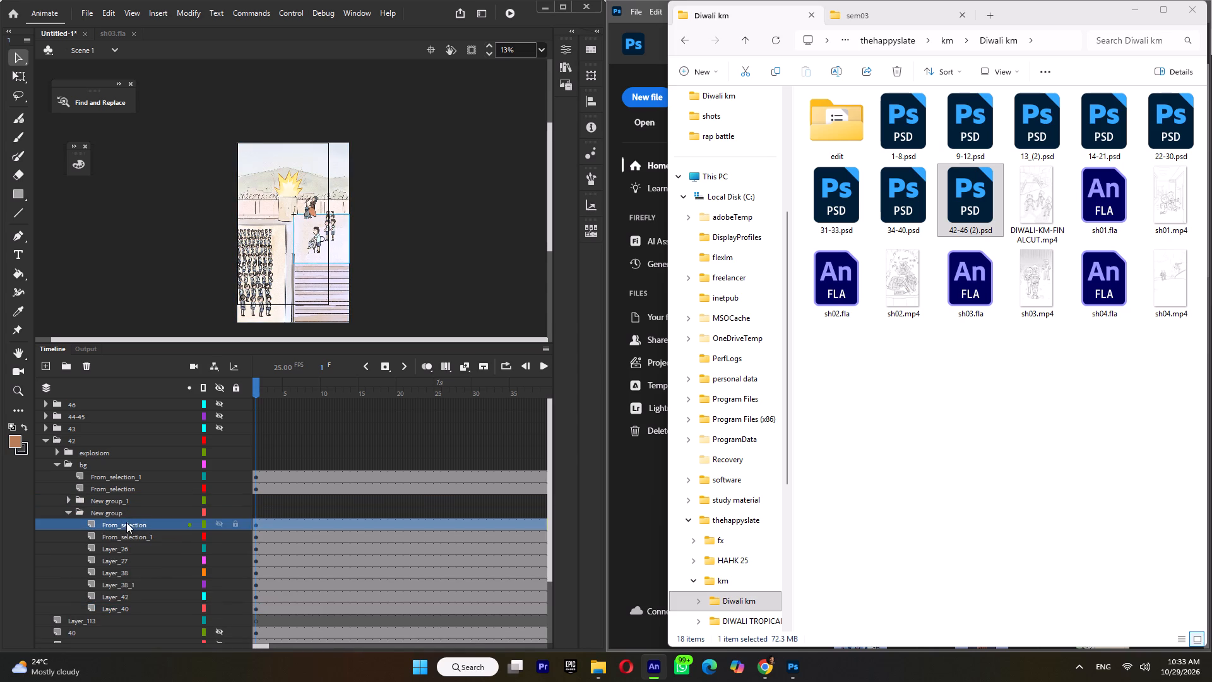
{"action": "left_click_drag", "start_coordinate": [123, 523], "coordinate": [116, 601]}
{"action": "left_click", "coordinate": [131, 523]}
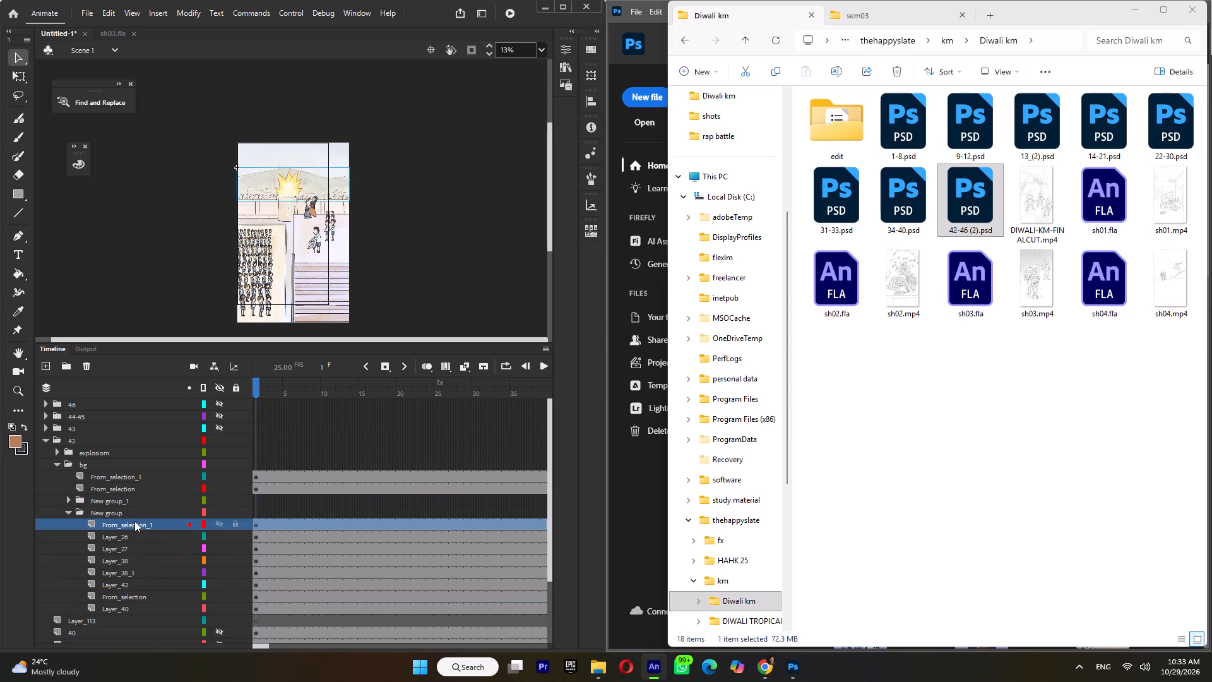
{"action": "left_click_drag", "start_coordinate": [134, 521], "coordinate": [129, 590]}
{"action": "left_click", "coordinate": [133, 525]}
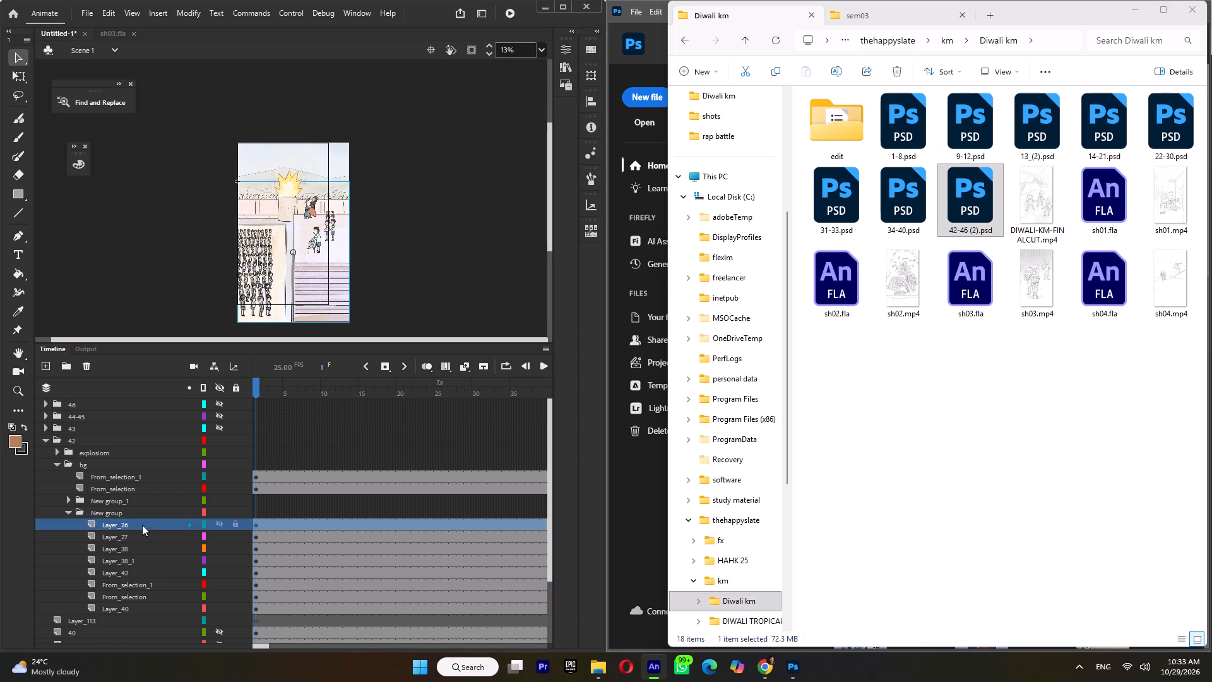
{"action": "left_click_drag", "start_coordinate": [130, 525], "coordinate": [126, 578]}
{"action": "left_click", "coordinate": [140, 519]}
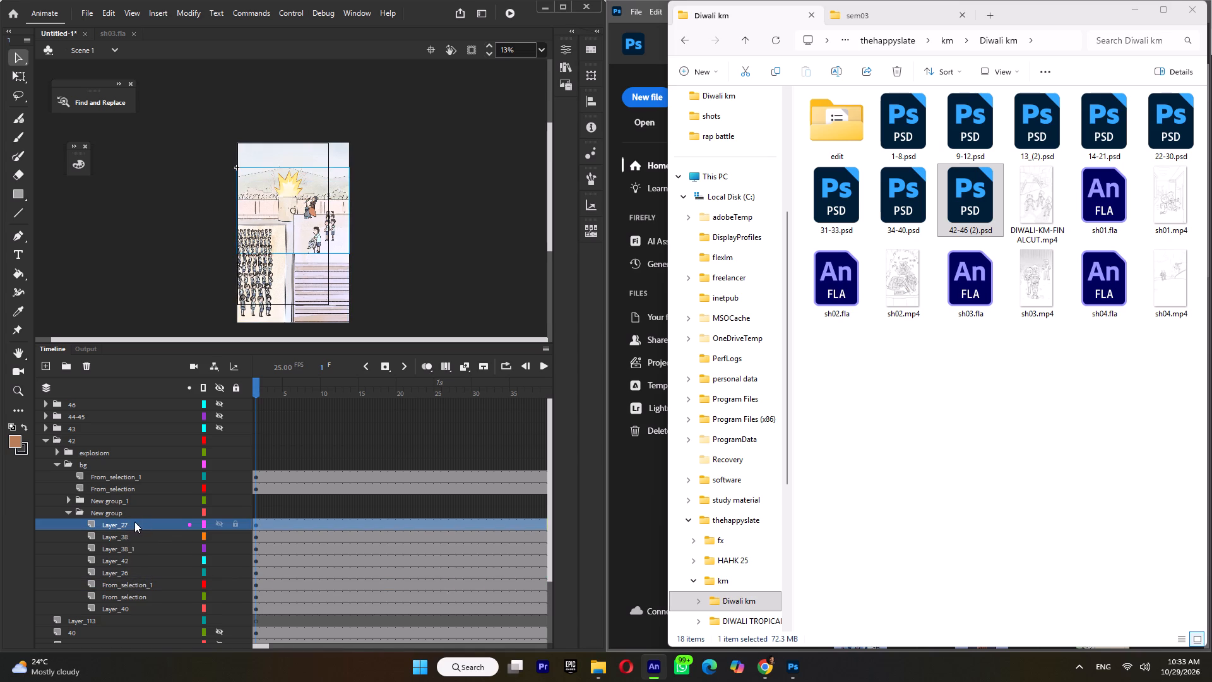
{"action": "left_click_drag", "start_coordinate": [134, 522], "coordinate": [131, 561]}
{"action": "left_click", "coordinate": [136, 521]}
{"action": "left_click_drag", "start_coordinate": [133, 522], "coordinate": [133, 541]}
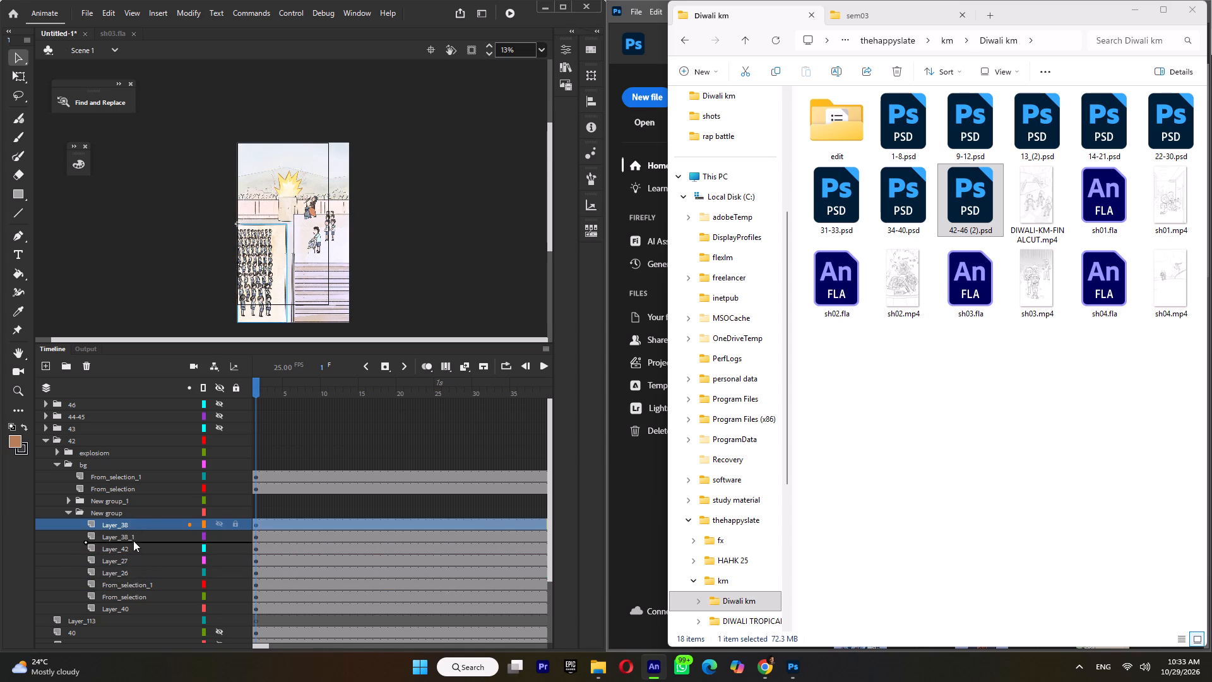
{"action": "left_click_drag", "start_coordinate": [133, 541], "coordinate": [133, 558]}
{"action": "left_click", "coordinate": [135, 530]}
{"action": "left_click", "coordinate": [136, 522]}
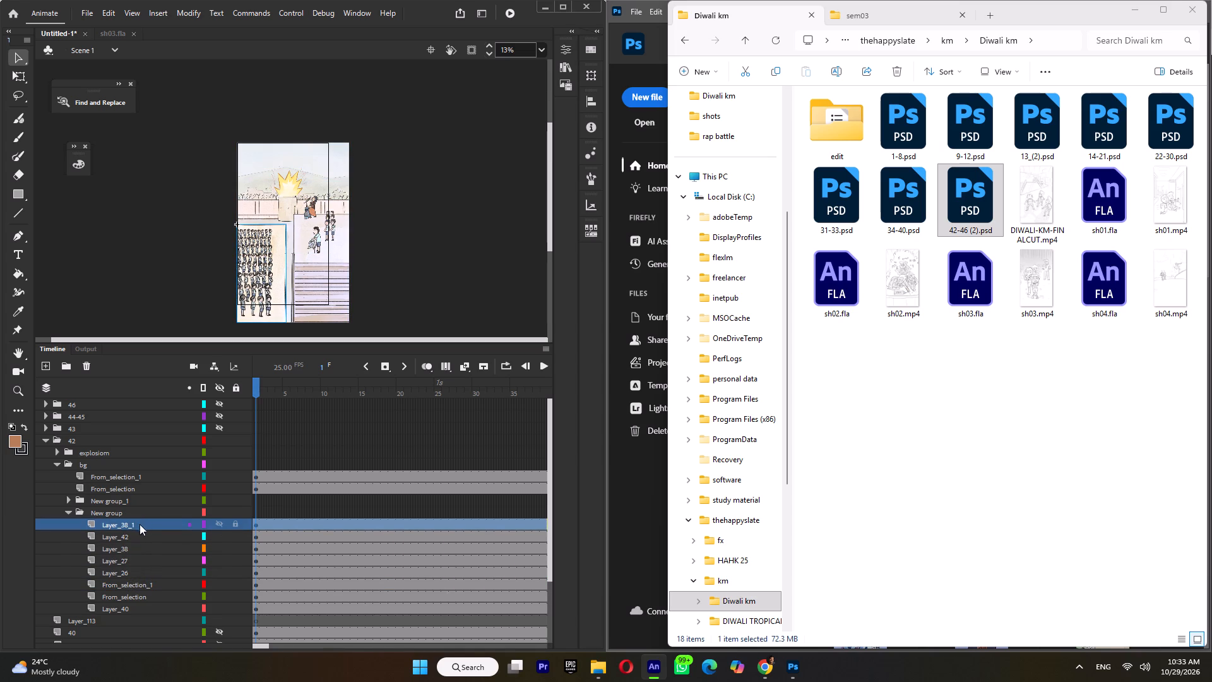
{"action": "left_click_drag", "start_coordinate": [134, 524], "coordinate": [131, 544]}
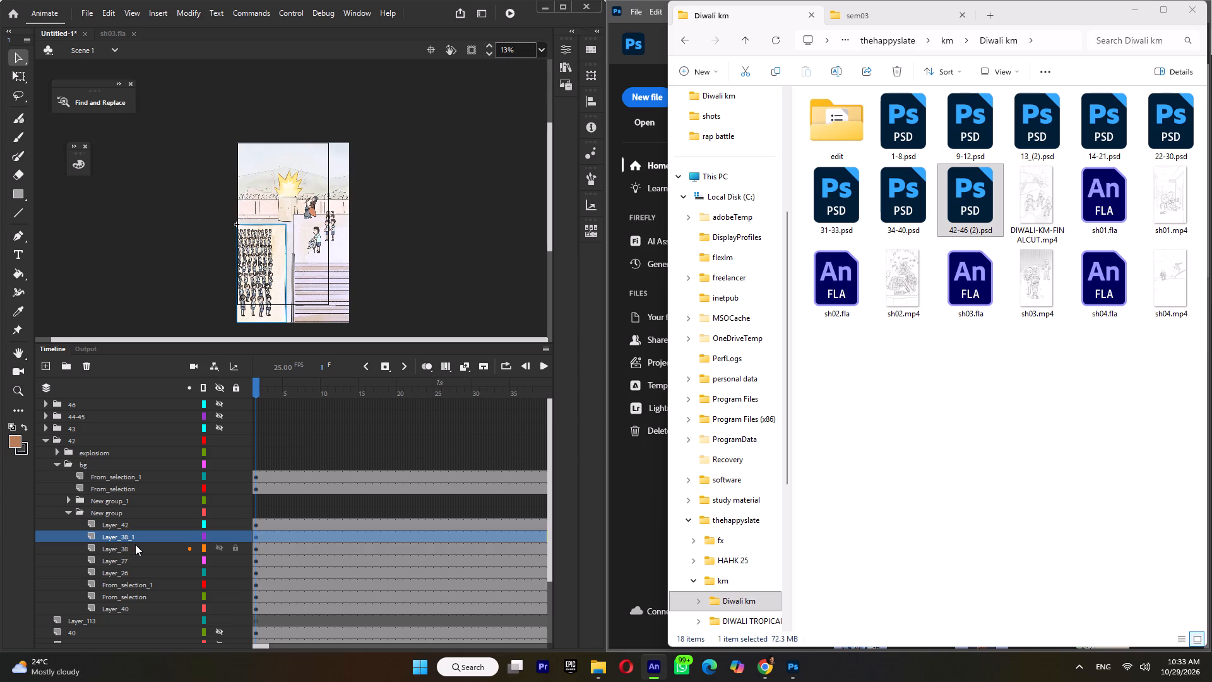
{"action": "left_click", "coordinate": [66, 510]}
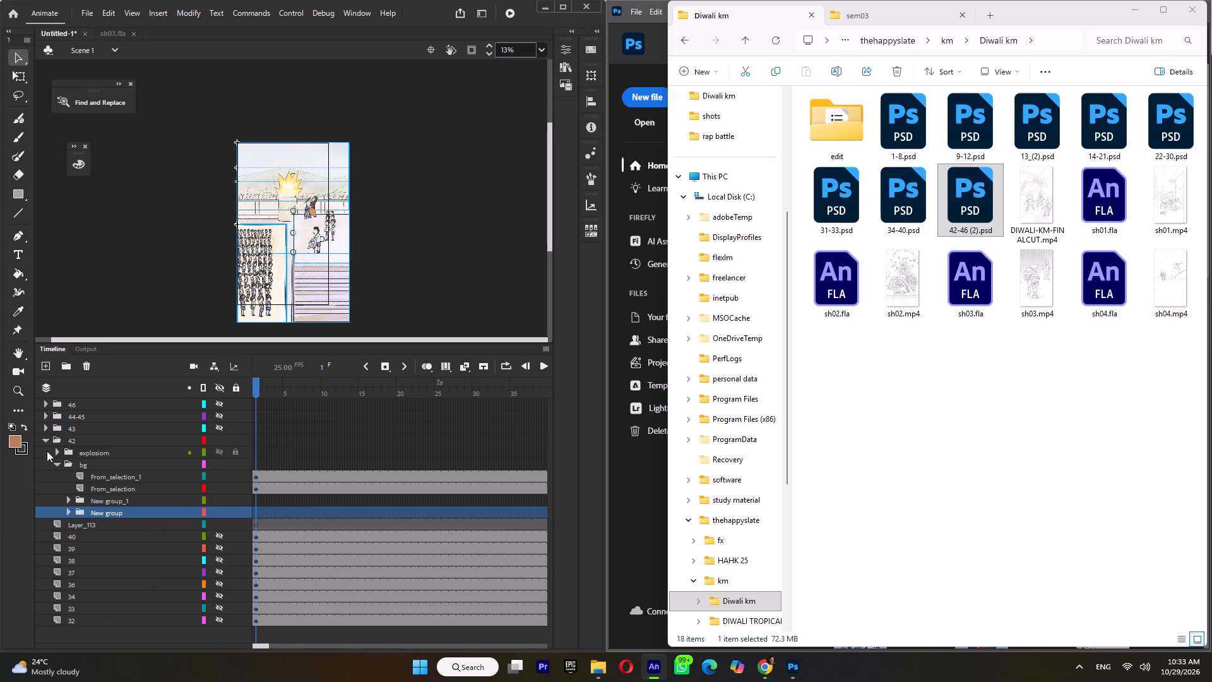
Collapse folder 42 and convert its layers to a Graphic symbol named 42.
{"action": "left_click", "coordinate": [47, 441]}
{"action": "right_click", "coordinate": [66, 440]}
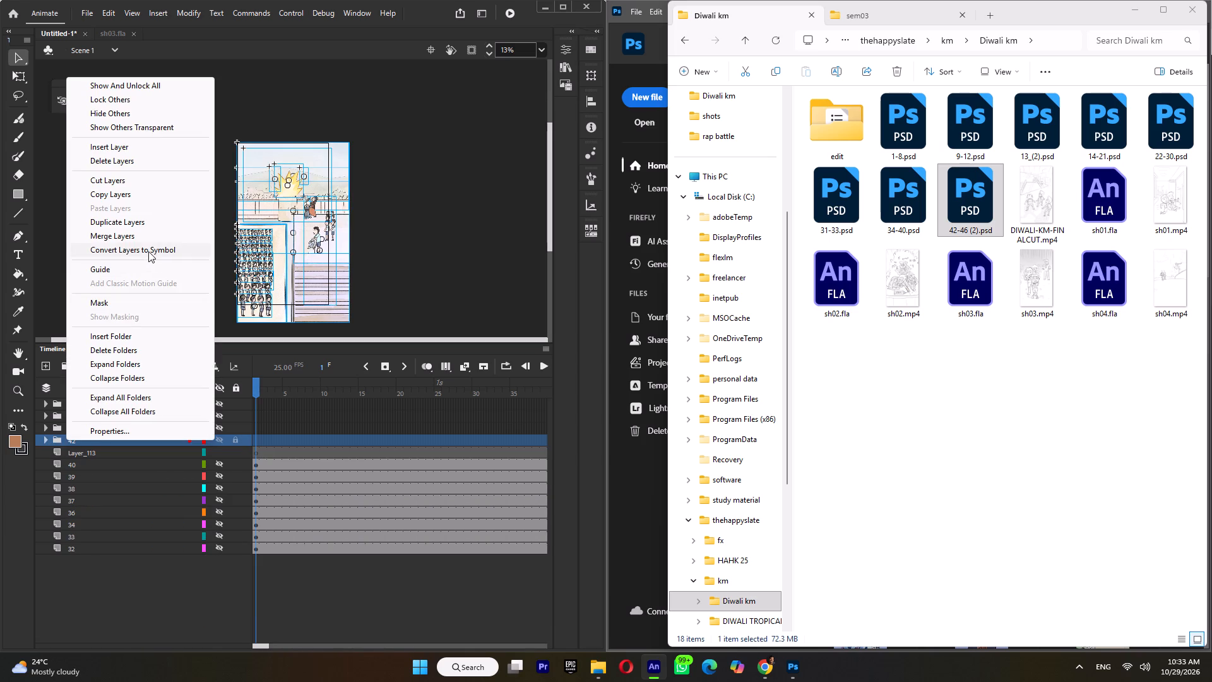
{"action": "left_click", "coordinate": [149, 250]}
{"action": "type", "text": "42"}
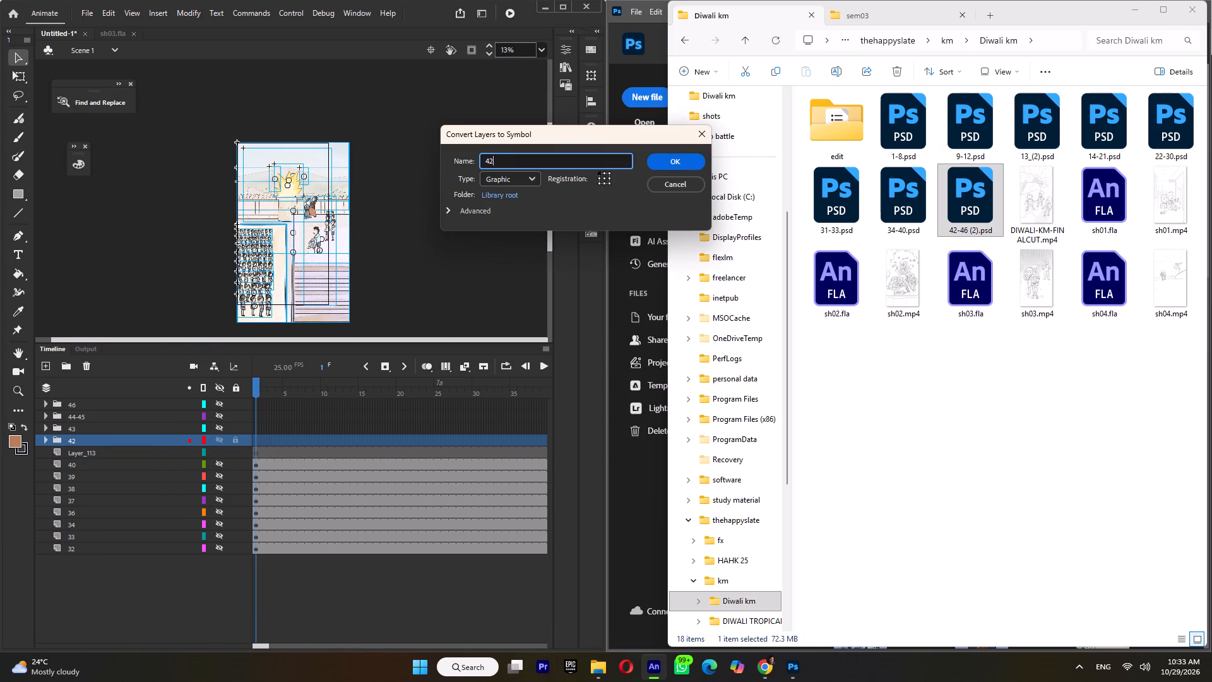
{"action": "key", "text": "Return"}
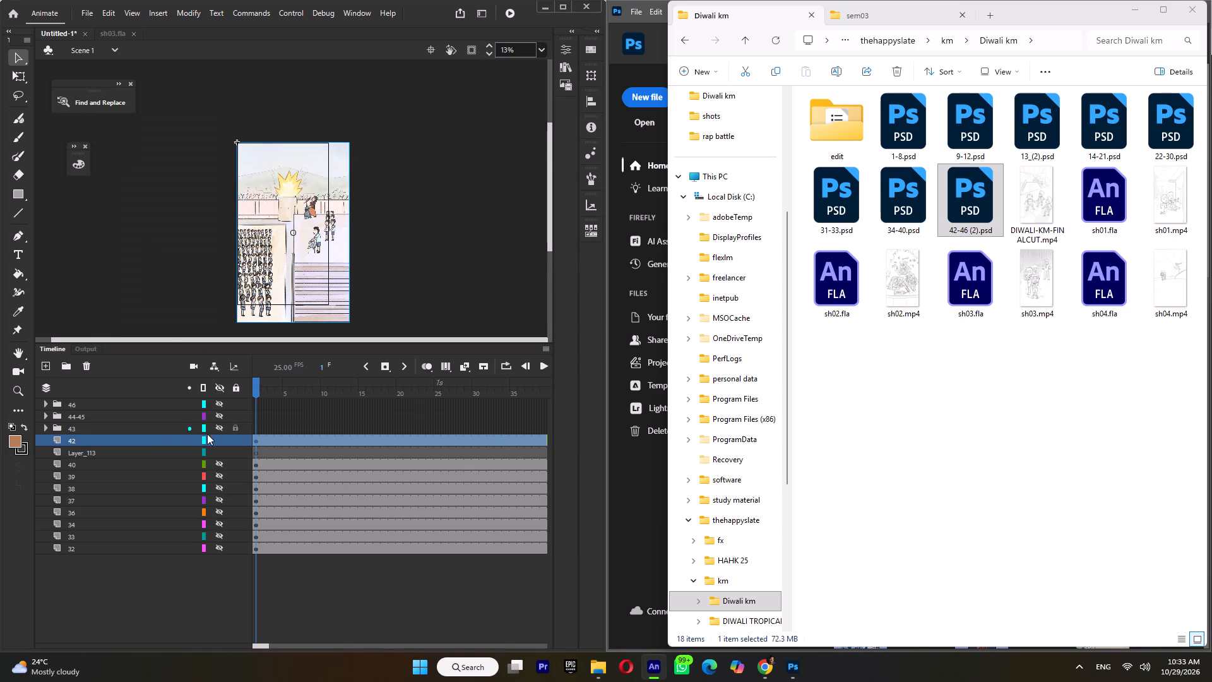
Hide layer 42 and show folder 43.
{"action": "left_click", "coordinate": [220, 435]}
{"action": "left_click", "coordinate": [220, 424]}
Expand folder 43, collapse its New group and New group_1 subfolders, and move Layer_142 to the bottom of the folder.
{"action": "left_click", "coordinate": [47, 426]}
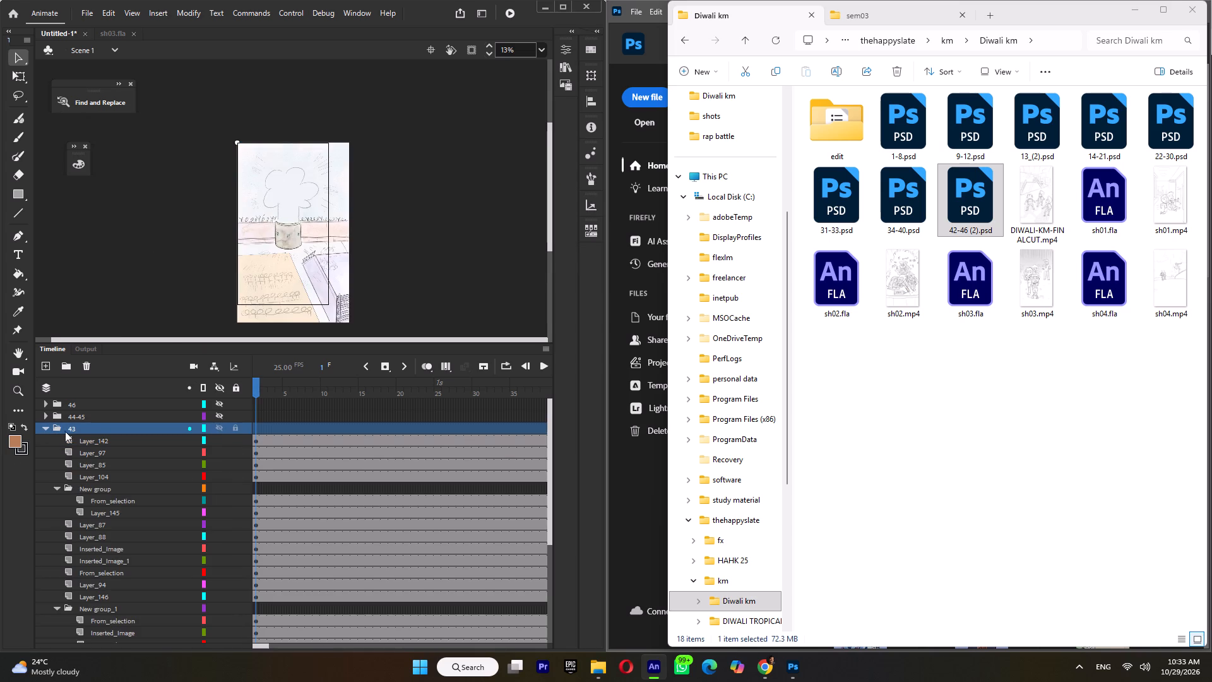
{"action": "left_click", "coordinate": [58, 488]}
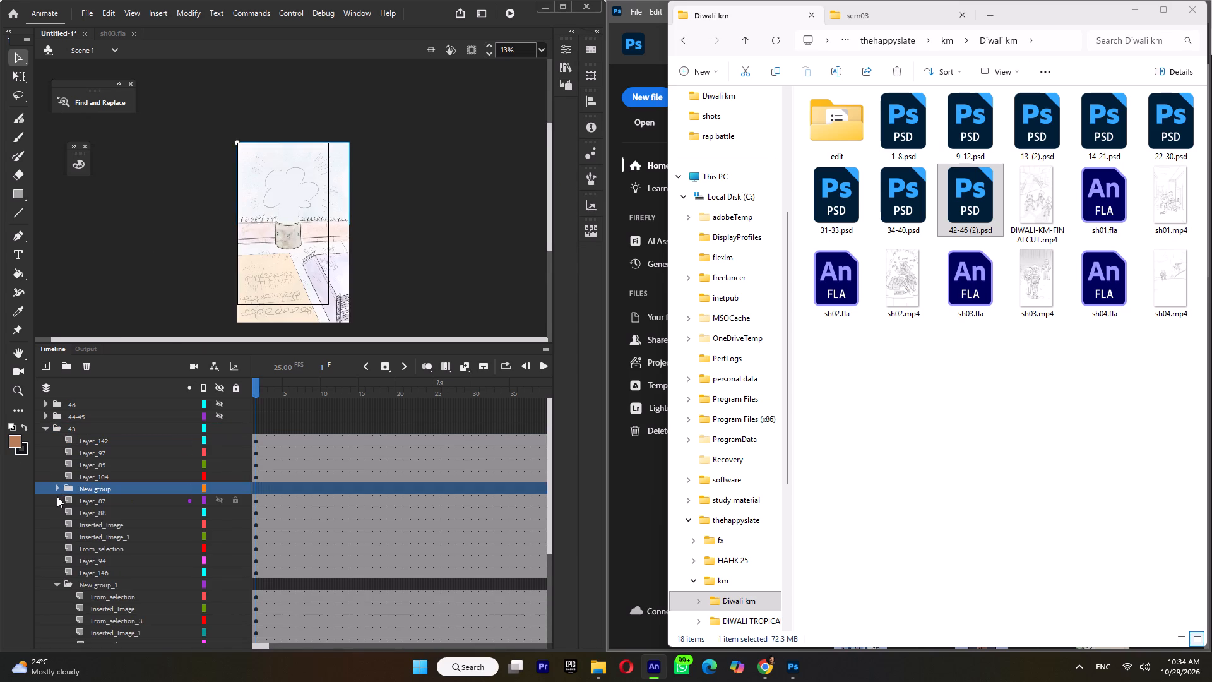
{"action": "left_click", "coordinate": [55, 582]}
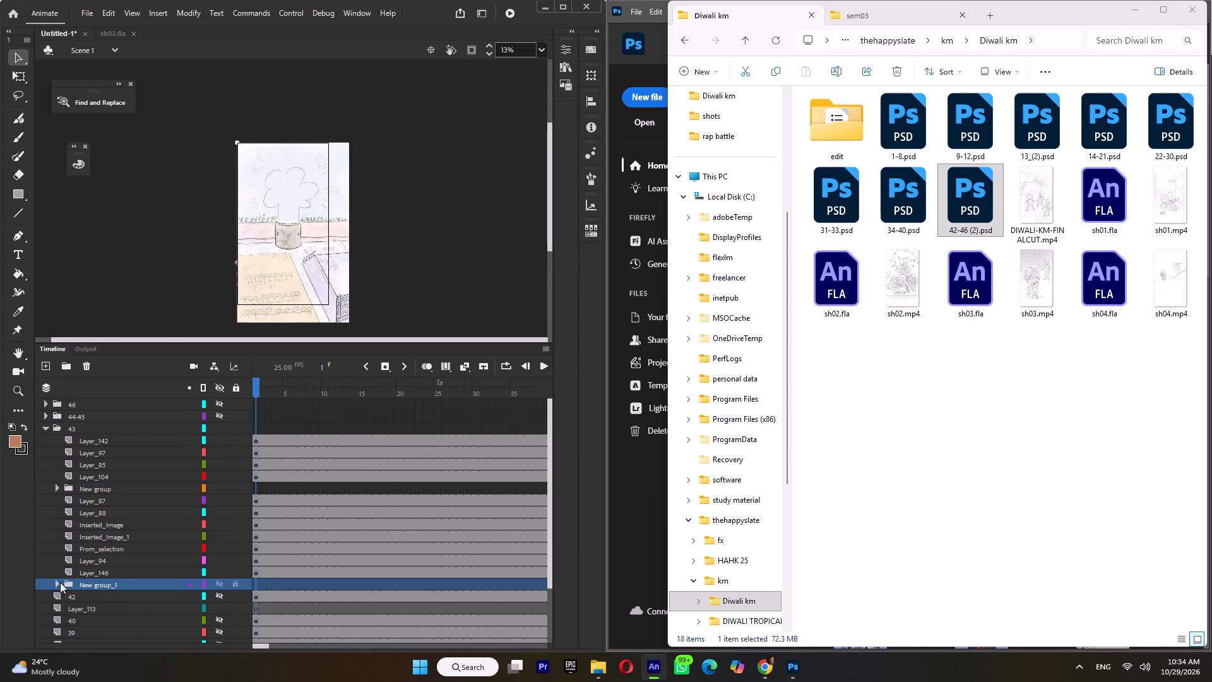
{"action": "left_click", "coordinate": [102, 443]}
{"action": "left_click_drag", "start_coordinate": [104, 441], "coordinate": [45, 573]}
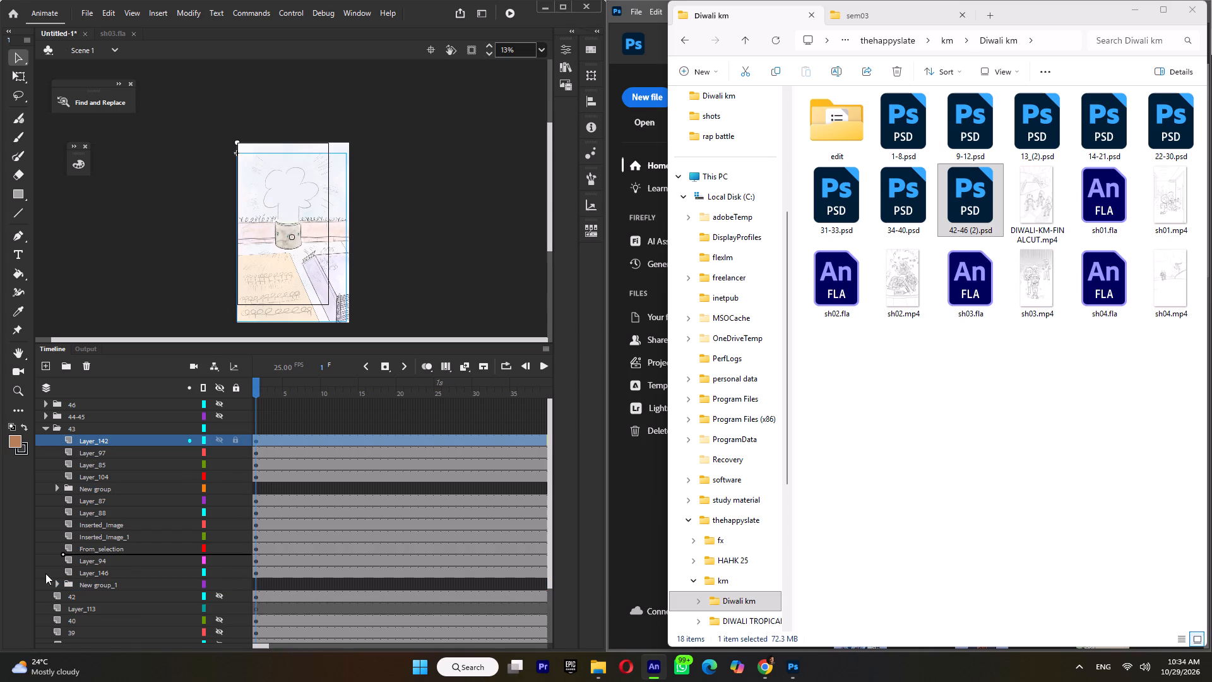
{"action": "left_click_drag", "start_coordinate": [45, 573], "coordinate": [61, 592]}
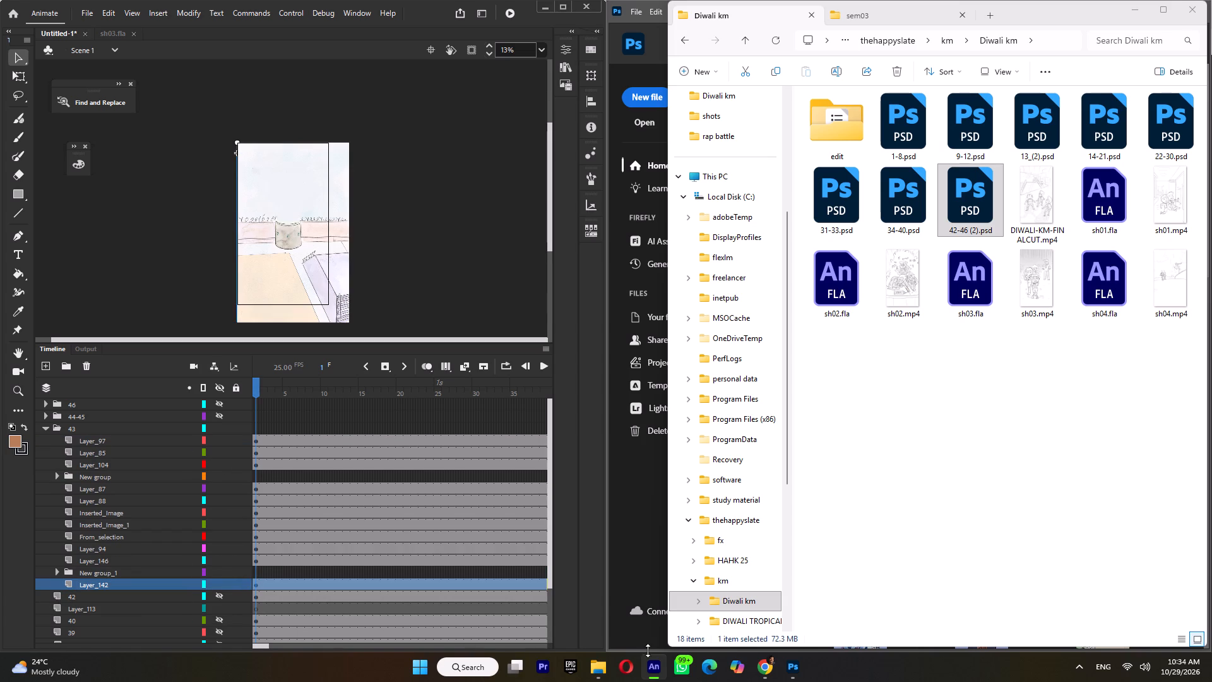
Switch to WhatsApp.
{"action": "left_click", "coordinate": [677, 671]}
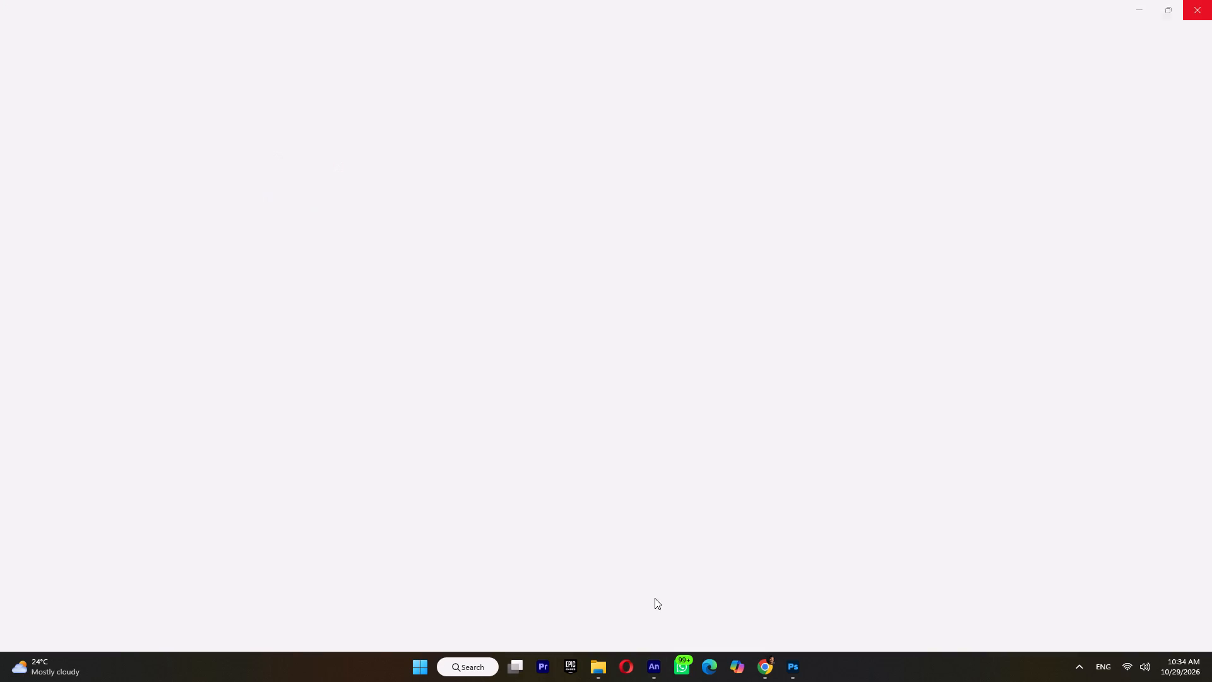
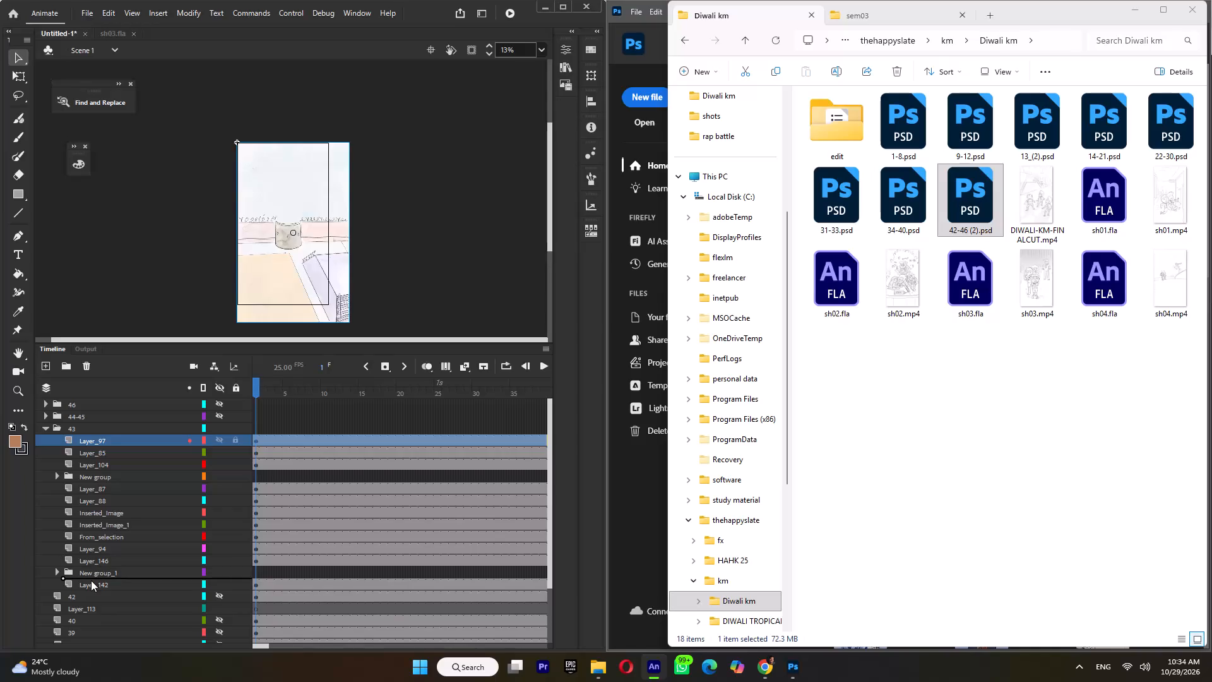
In folder 43, move Layer_85, Layer_104, the New group subfolder, Layer_87 and Layer_88 in turn to directly beneath New group_1.
{"action": "left_click", "coordinate": [103, 441]}
{"action": "left_click_drag", "start_coordinate": [105, 440], "coordinate": [88, 571]}
{"action": "left_click", "coordinate": [98, 442]}
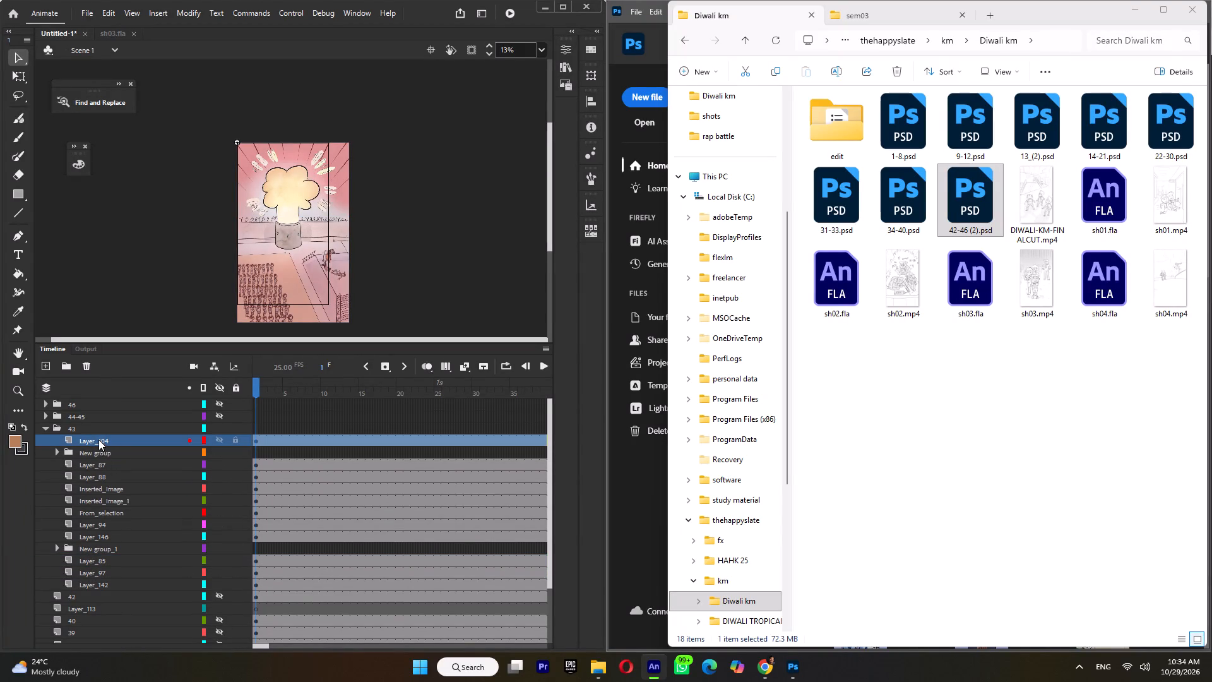
{"action": "left_click_drag", "start_coordinate": [98, 440], "coordinate": [57, 554]}
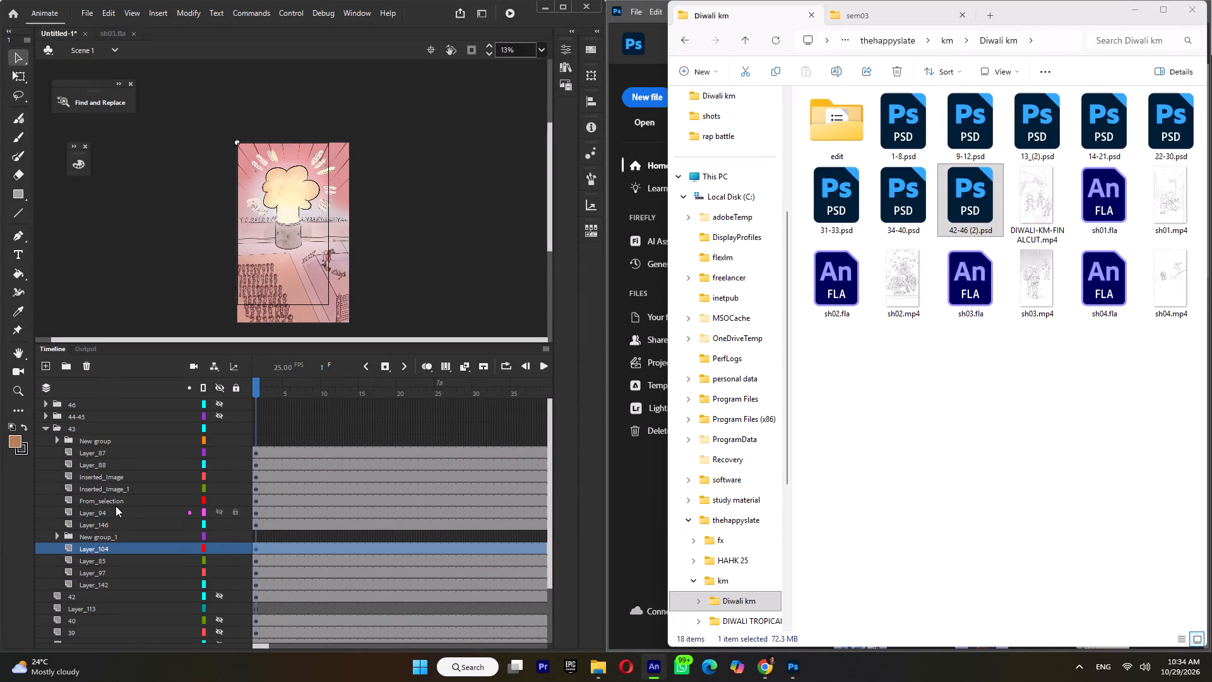
{"action": "left_click", "coordinate": [86, 443]}
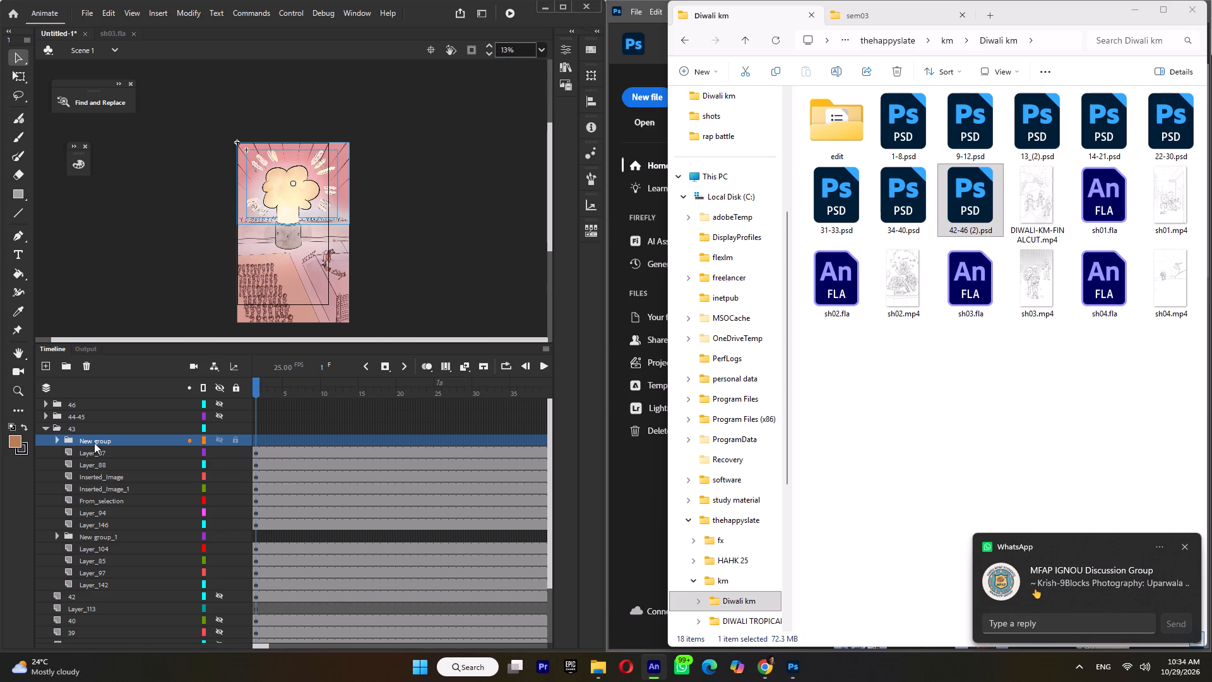
{"action": "left_click_drag", "start_coordinate": [94, 443], "coordinate": [65, 544]}
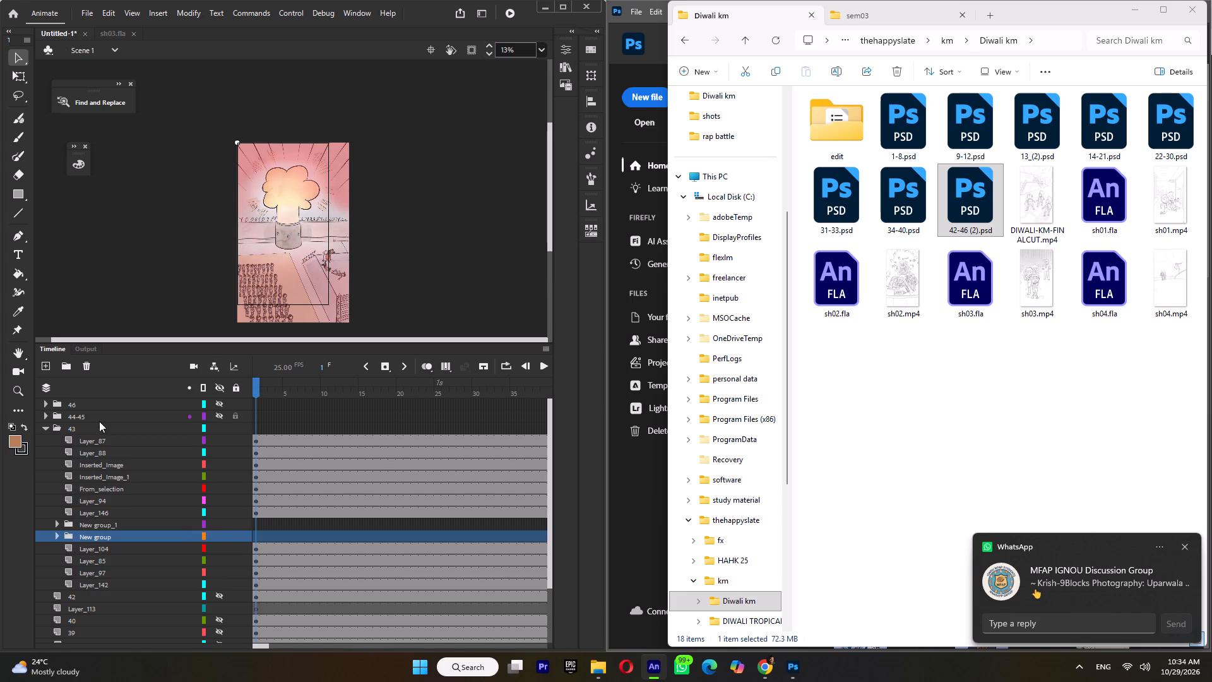
{"action": "left_click", "coordinate": [92, 440]}
{"action": "left_click_drag", "start_coordinate": [94, 440], "coordinate": [73, 527]}
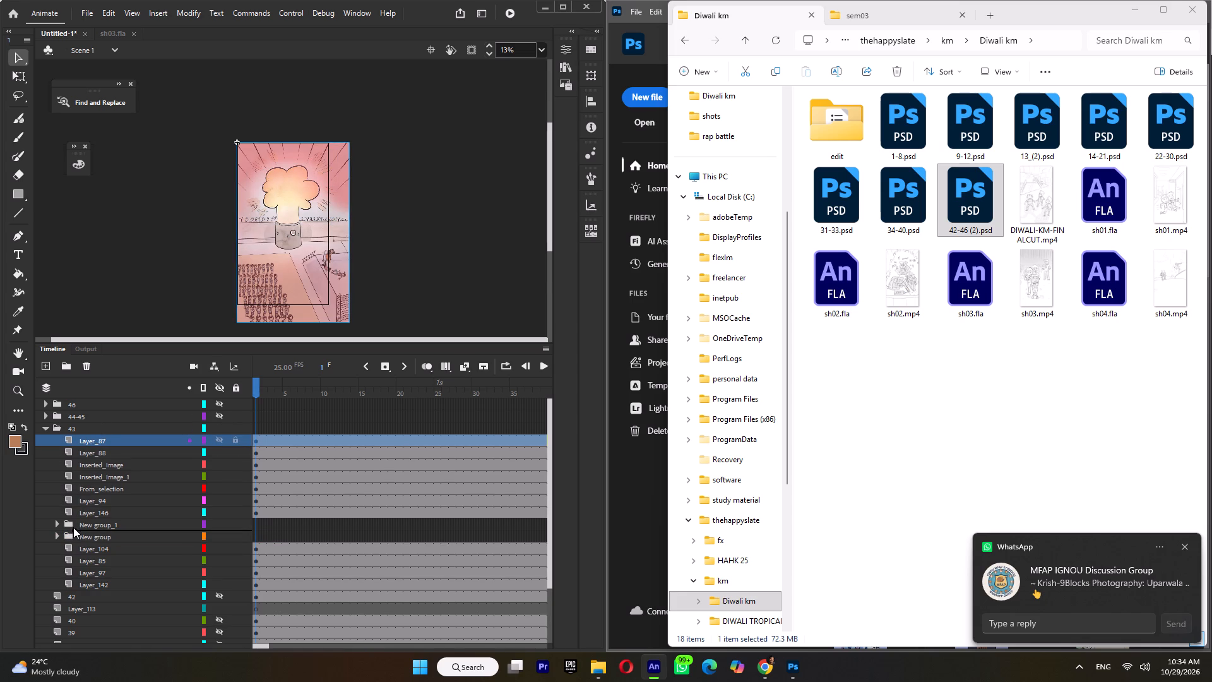
{"action": "left_click_drag", "start_coordinate": [73, 527], "coordinate": [64, 529]}
{"action": "left_click", "coordinate": [96, 439]}
{"action": "left_click_drag", "start_coordinate": [98, 440], "coordinate": [71, 522]}
Move Inserted_Image, Inserted_Image_1, From_selection, Layer_94 and Layer_146 in turn to directly beneath New group_1 in folder 43.
{"action": "left_click", "coordinate": [87, 440]}
{"action": "left_click_drag", "start_coordinate": [90, 439], "coordinate": [69, 504]}
{"action": "left_click", "coordinate": [88, 435]}
{"action": "left_click_drag", "start_coordinate": [90, 438], "coordinate": [74, 491]}
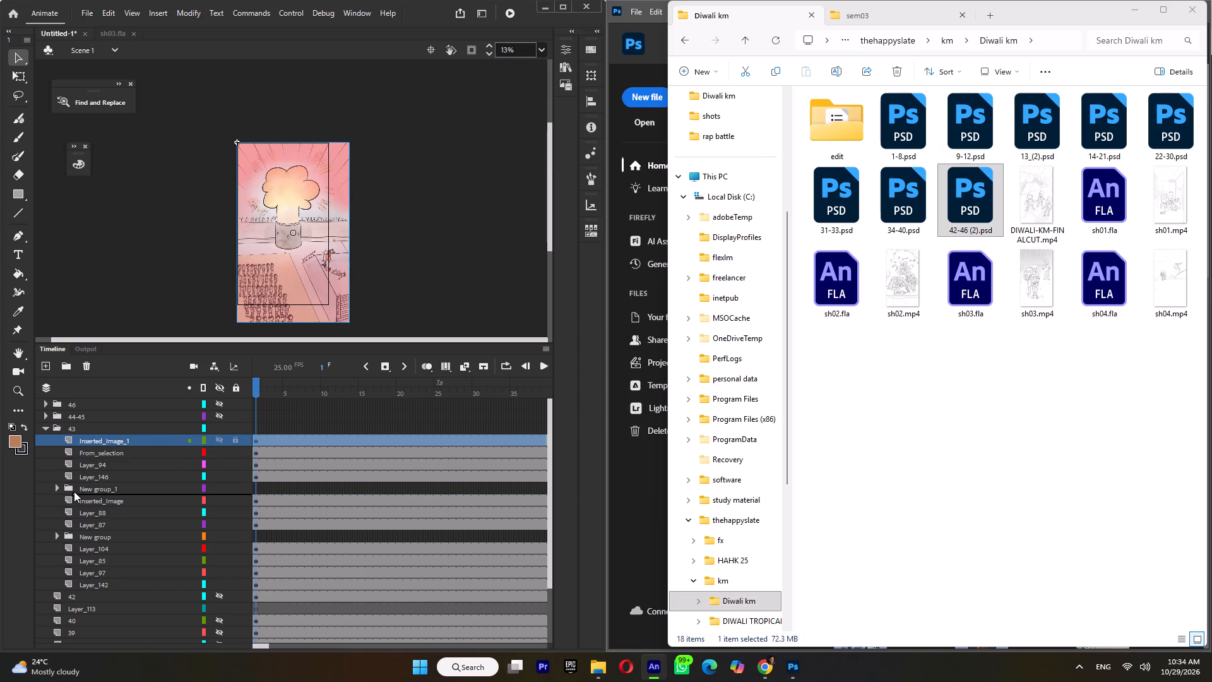
{"action": "left_click_drag", "start_coordinate": [74, 491], "coordinate": [67, 496]}
{"action": "left_click", "coordinate": [92, 438]}
{"action": "left_click_drag", "start_coordinate": [94, 437], "coordinate": [74, 482]}
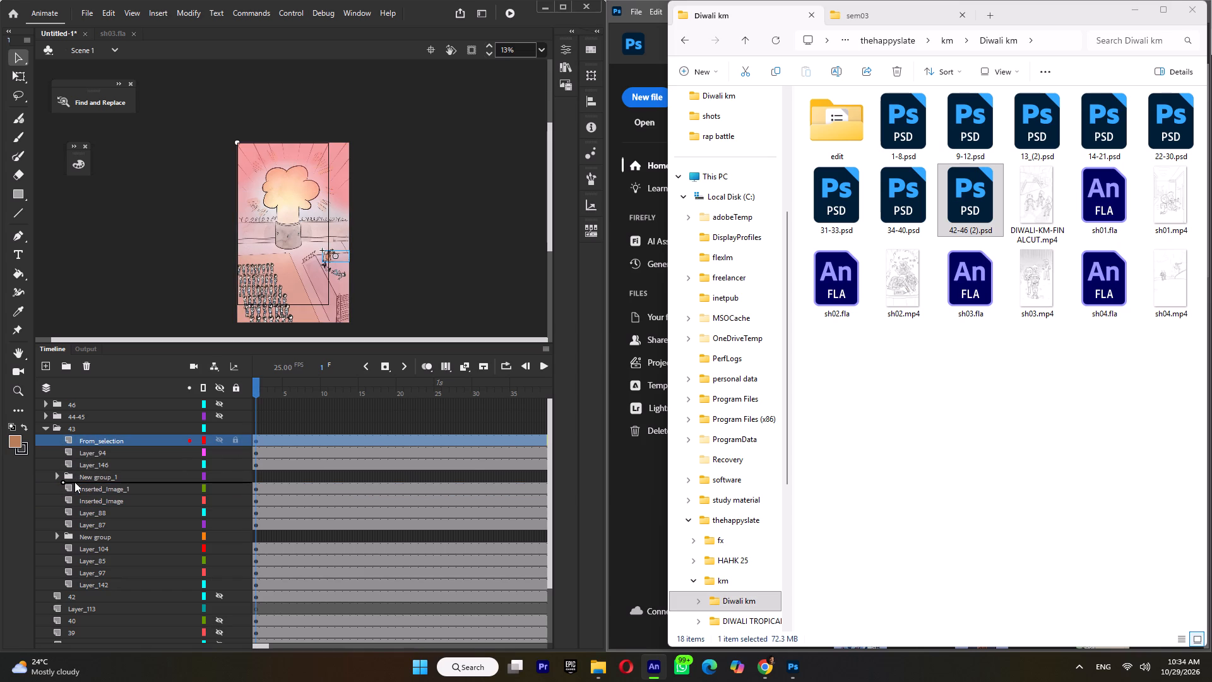
{"action": "left_click_drag", "start_coordinate": [74, 482], "coordinate": [74, 482]}
{"action": "left_click", "coordinate": [93, 440]}
{"action": "left_click_drag", "start_coordinate": [95, 438], "coordinate": [76, 469]}
{"action": "left_click", "coordinate": [87, 441]}
{"action": "left_click_drag", "start_coordinate": [91, 438], "coordinate": [70, 457]}
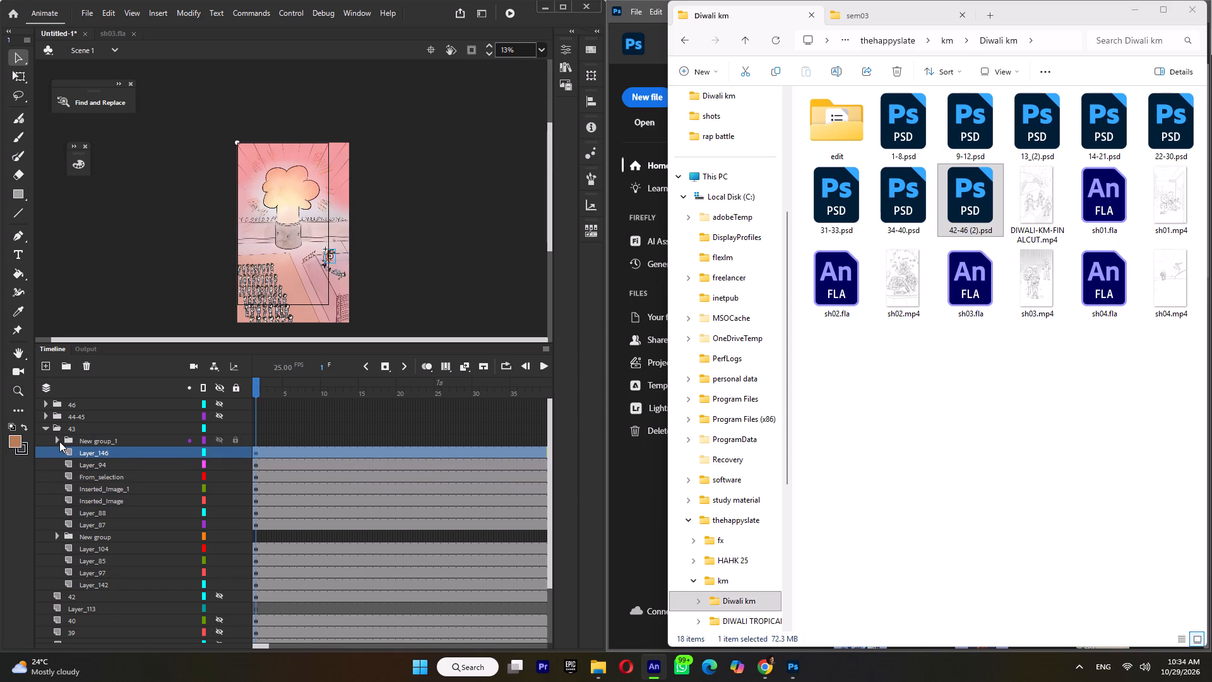
Reorder New group_1 as From_selection_1, From_selection_2, Inserted_Image_1, From_selection_3, Inserted_Image, From_selection, and collapse it.
{"action": "left_click", "coordinate": [59, 441]}
{"action": "left_click", "coordinate": [88, 451]}
{"action": "left_click_drag", "start_coordinate": [102, 451], "coordinate": [94, 518]}
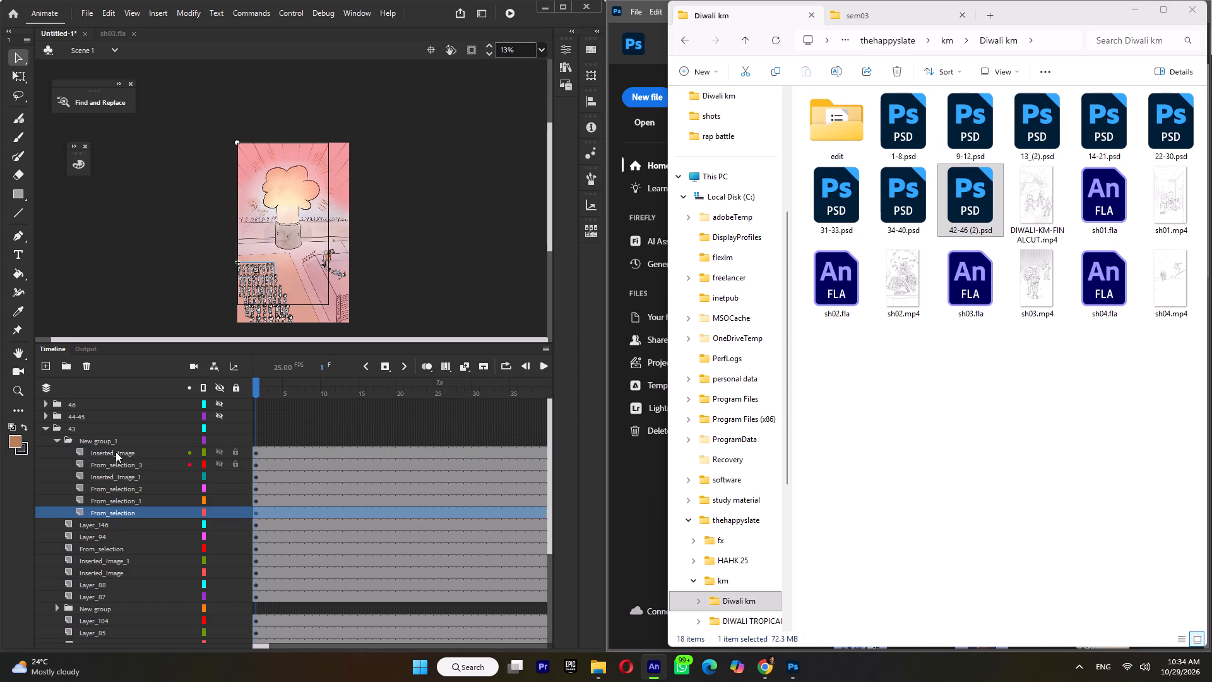
{"action": "left_click", "coordinate": [115, 450]}
{"action": "left_click_drag", "start_coordinate": [116, 450], "coordinate": [111, 508]}
{"action": "left_click", "coordinate": [125, 457]}
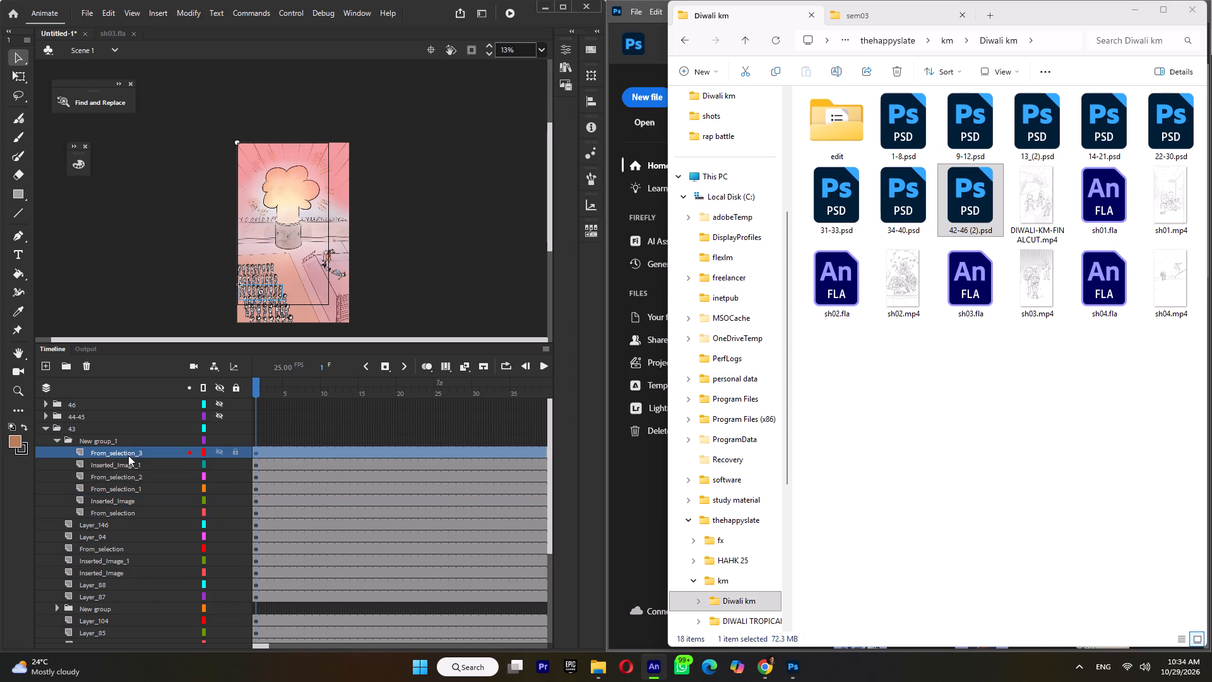
{"action": "left_click_drag", "start_coordinate": [127, 453], "coordinate": [122, 494]}
{"action": "left_click", "coordinate": [131, 453]}
{"action": "left_click_drag", "start_coordinate": [131, 451], "coordinate": [130, 461]}
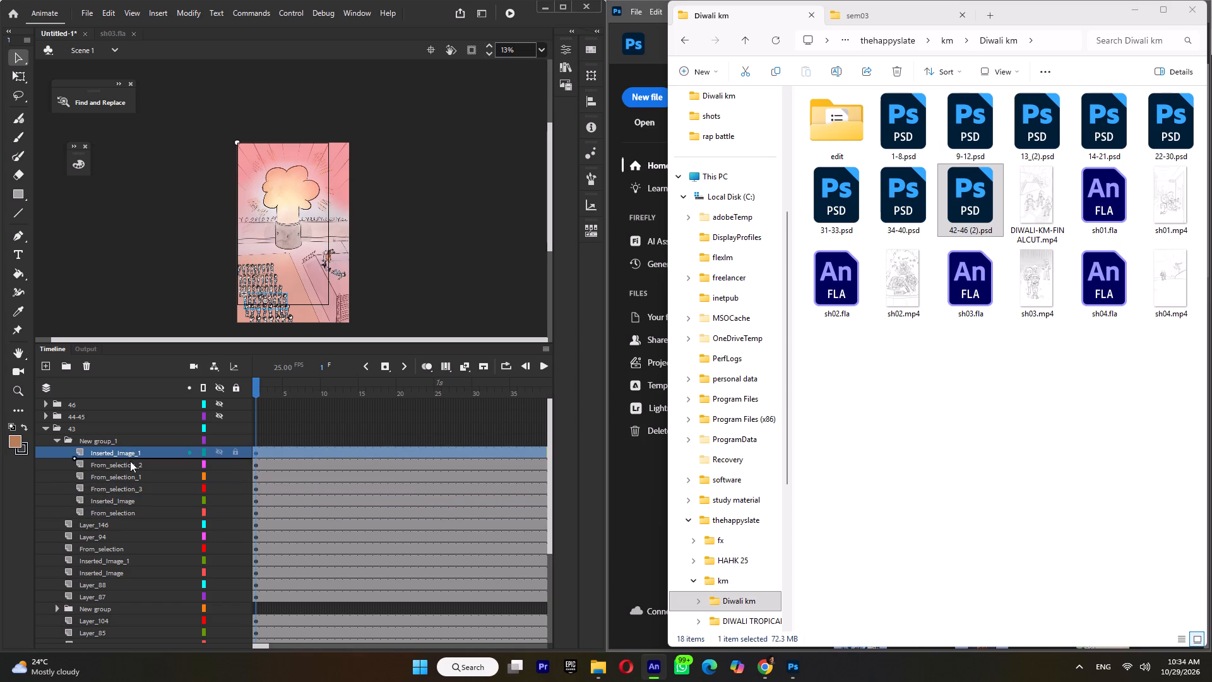
{"action": "left_click_drag", "start_coordinate": [130, 461], "coordinate": [126, 484]}
{"action": "left_click", "coordinate": [130, 455]}
{"action": "left_click_drag", "start_coordinate": [129, 450], "coordinate": [127, 467]}
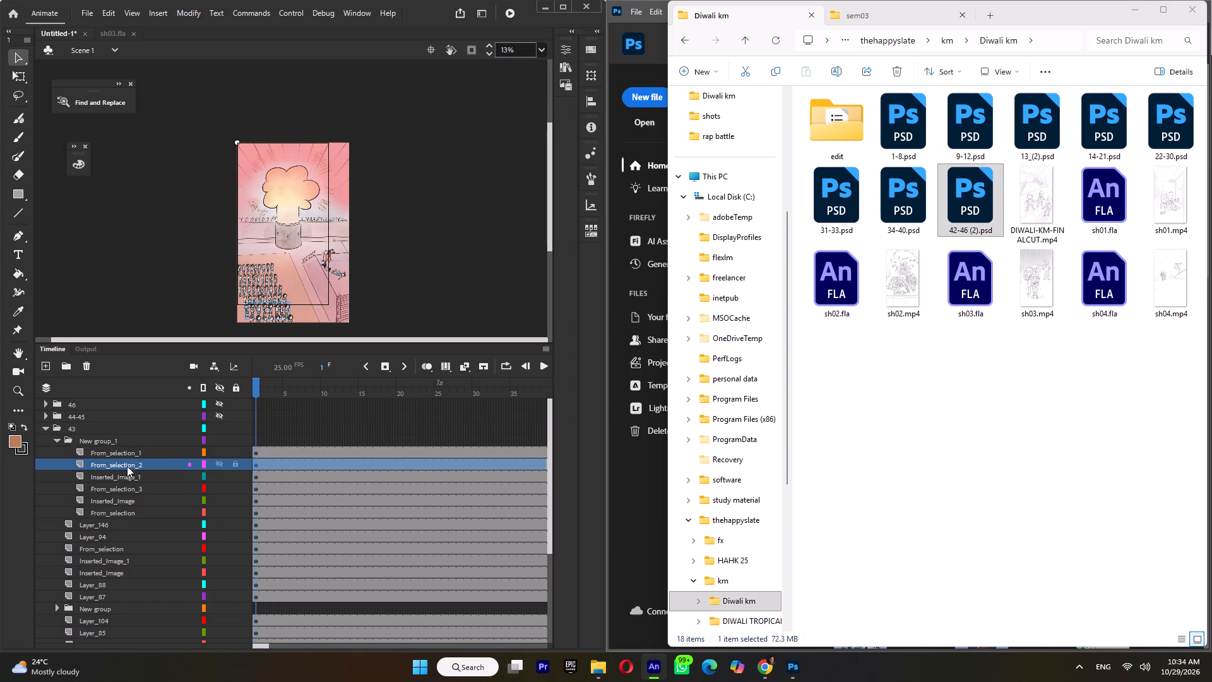
{"action": "left_click", "coordinate": [59, 438]}
Move From_selection below Layer_145 in the New group subfolder, and collapse the subfolder and folder 43.
{"action": "left_click", "coordinate": [56, 540]}
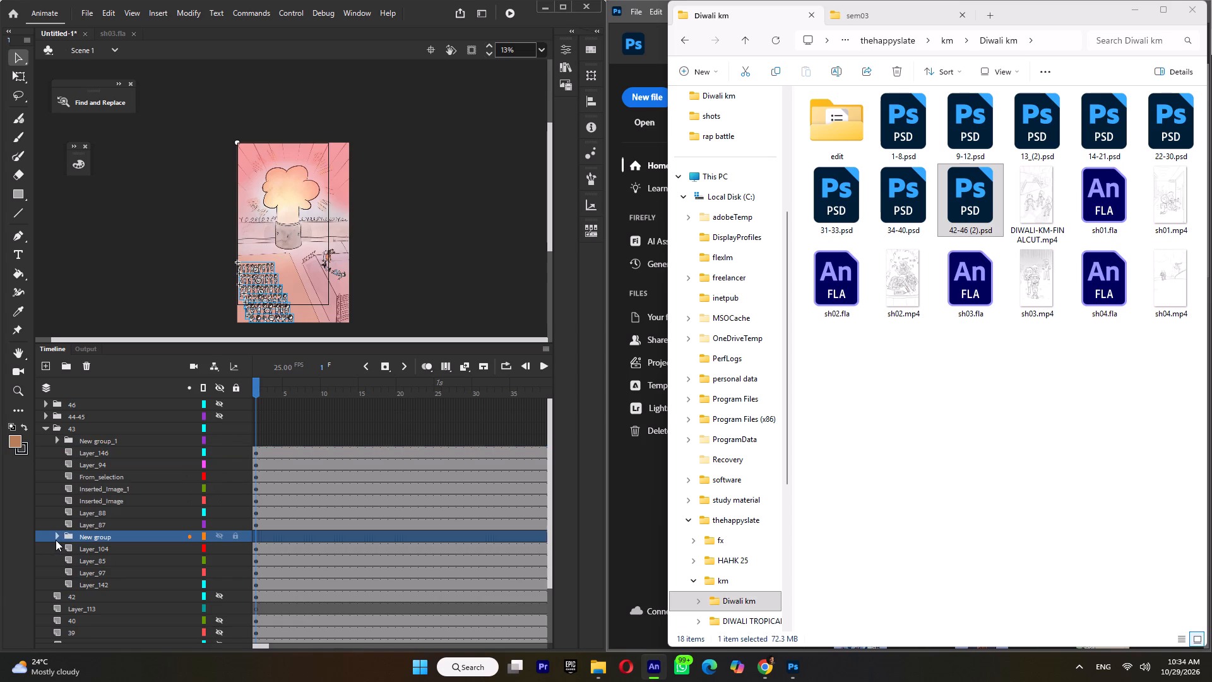
{"action": "left_click", "coordinate": [56, 536]}
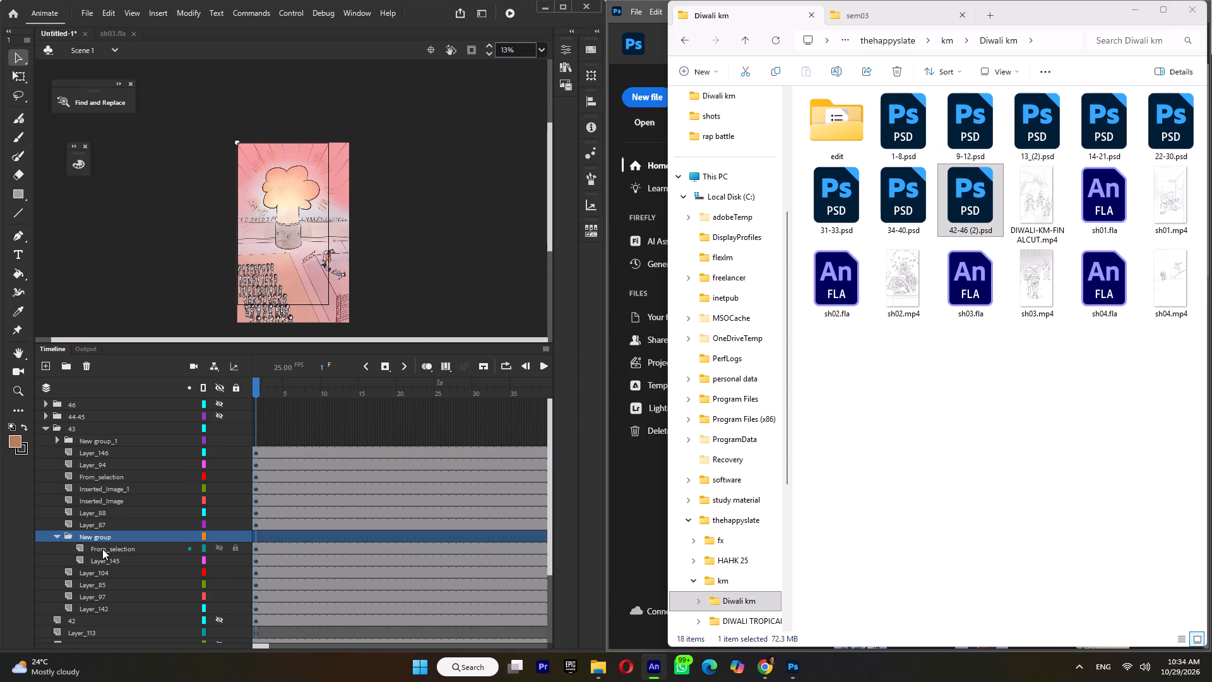
{"action": "left_click", "coordinate": [54, 535]}
{"action": "left_click", "coordinate": [54, 536]}
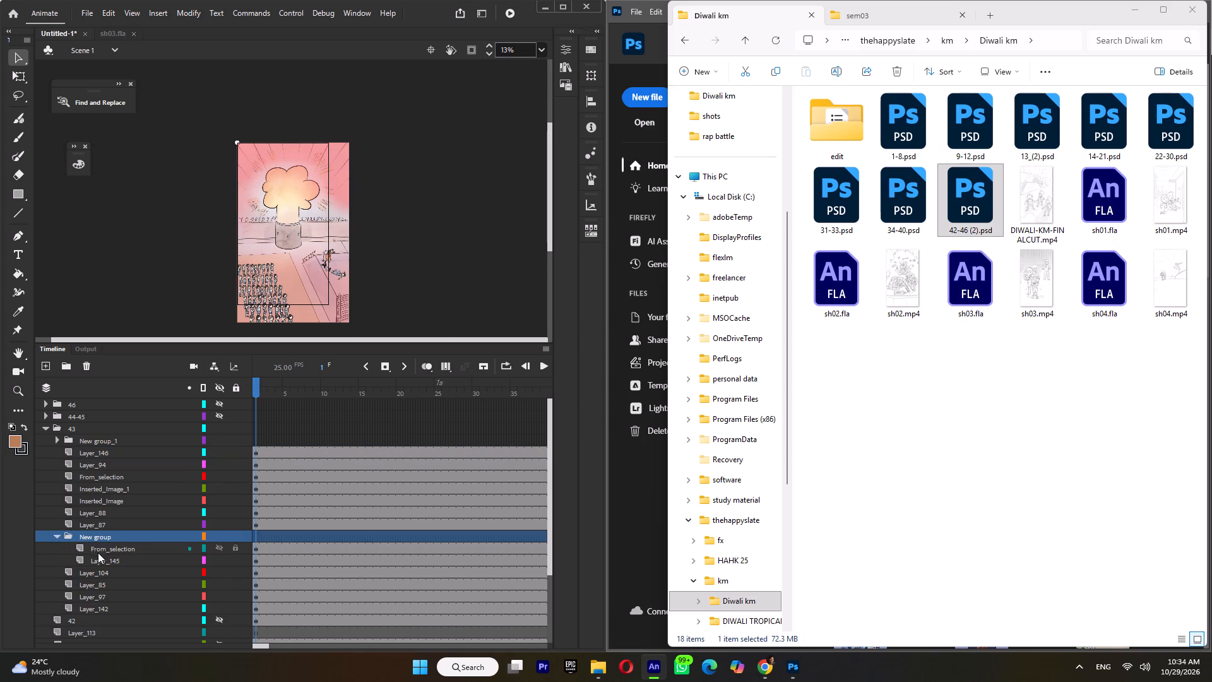
{"action": "left_click", "coordinate": [98, 553]}
{"action": "left_click_drag", "start_coordinate": [107, 549], "coordinate": [107, 566]}
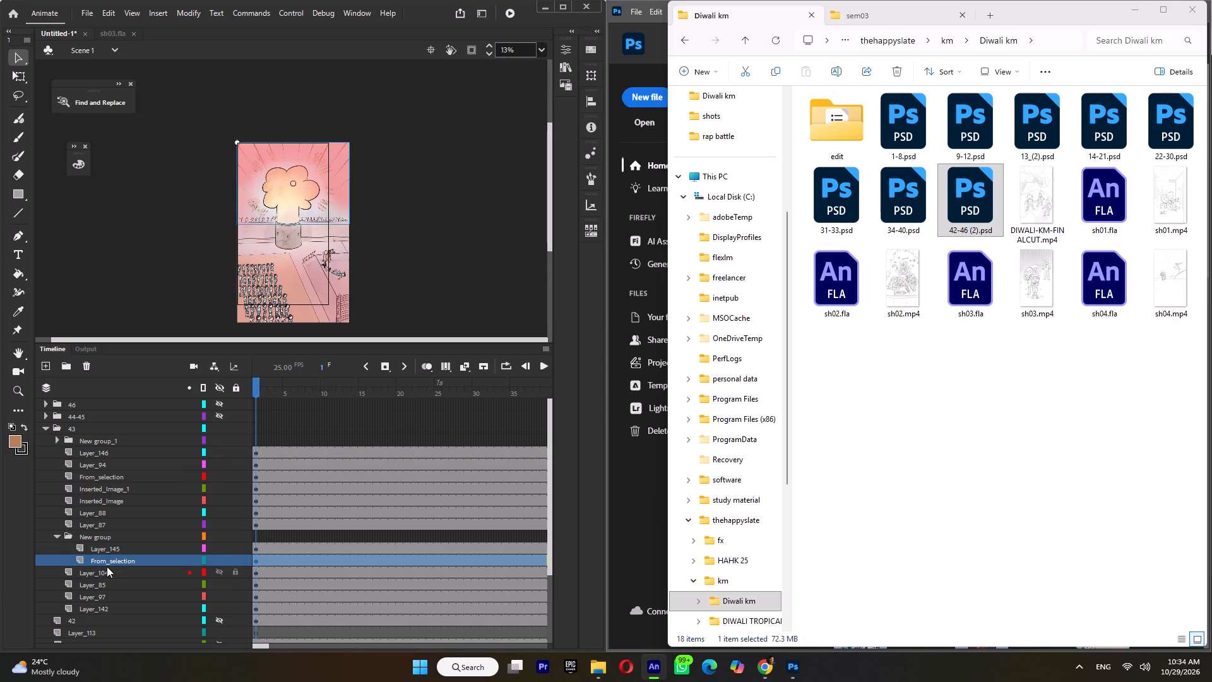
{"action": "left_click", "coordinate": [57, 534]}
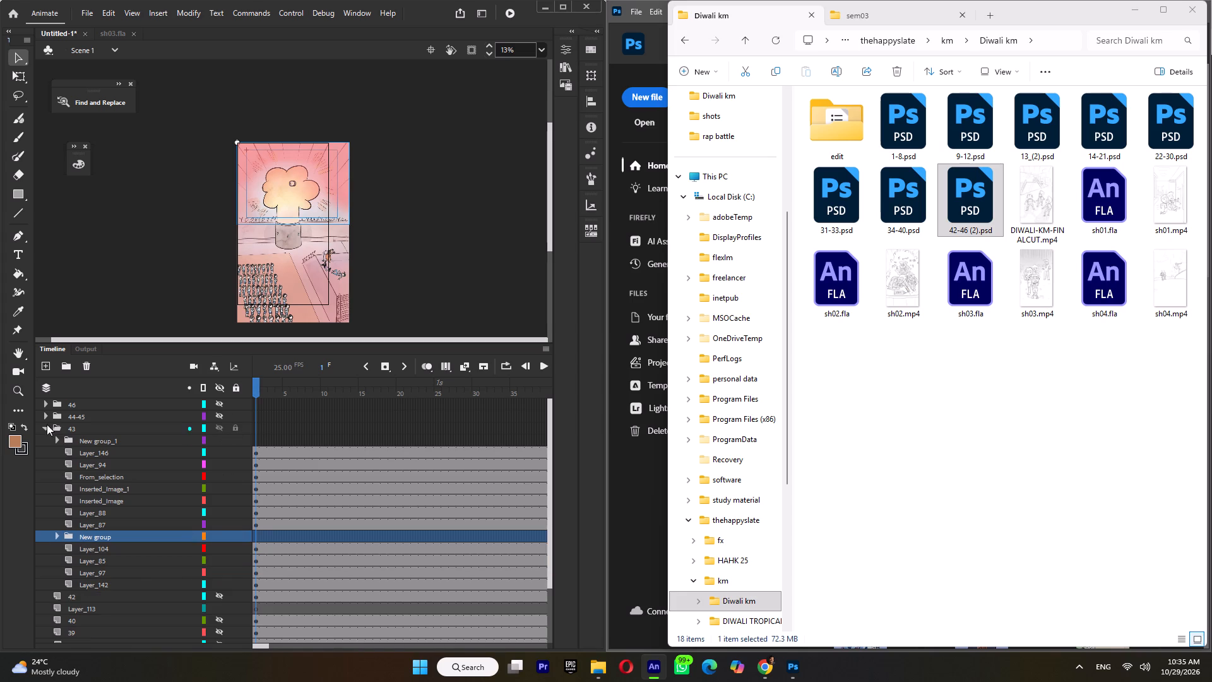
{"action": "left_click", "coordinate": [45, 426]}
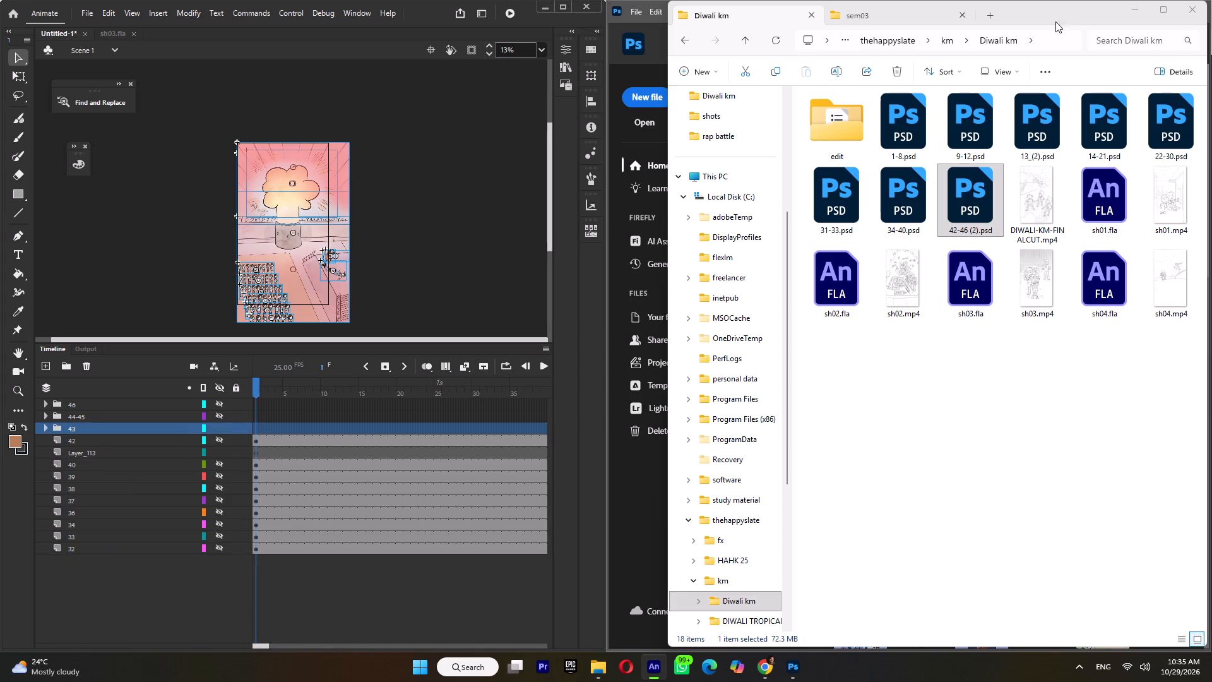
Open 42-46 (2).psd in Photoshop and isolate group 43 by hiding groups 46 and 44-45, with group 43 shown and expanded.
{"action": "double_click", "coordinate": [971, 213]}
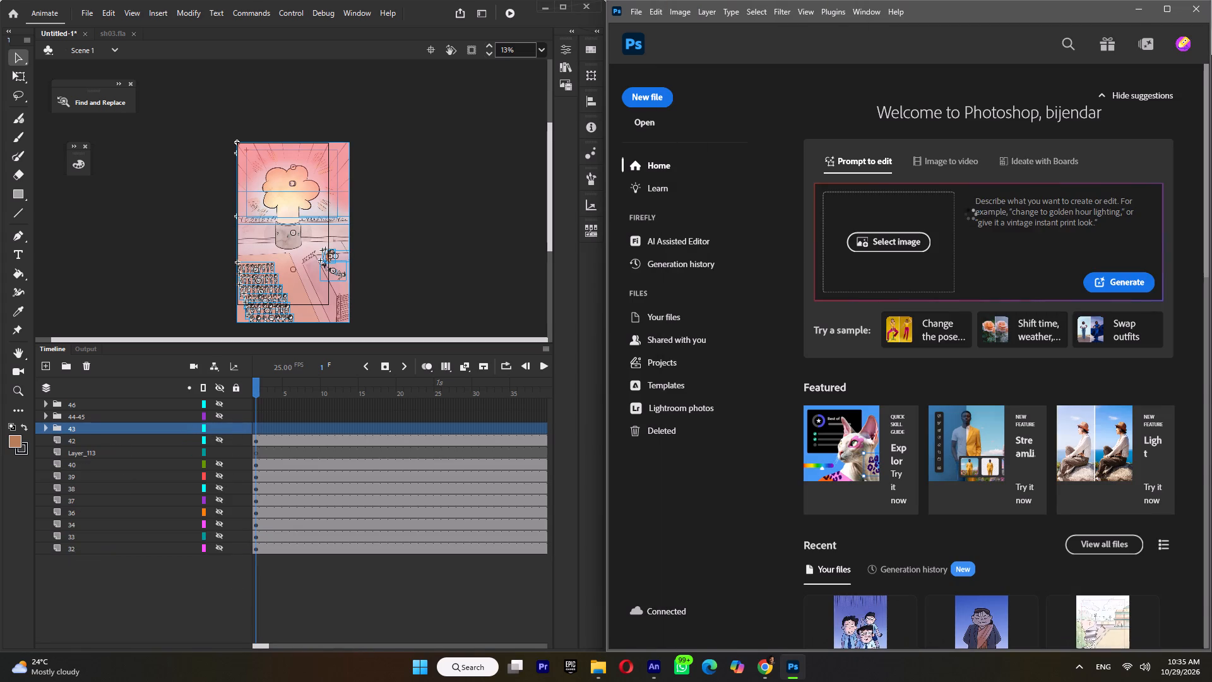
{"action": "left_click", "coordinate": [997, 350]}
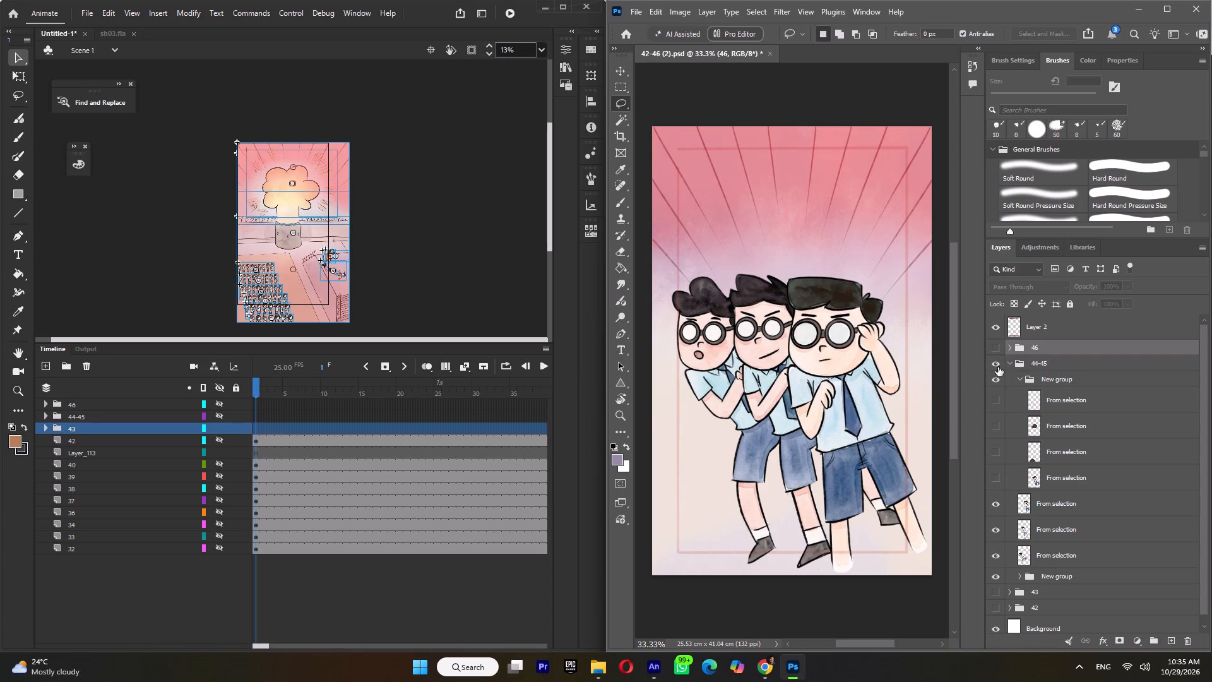
{"action": "left_click", "coordinate": [1009, 362]}
{"action": "left_click", "coordinate": [1000, 365]}
{"action": "left_click", "coordinate": [996, 375]}
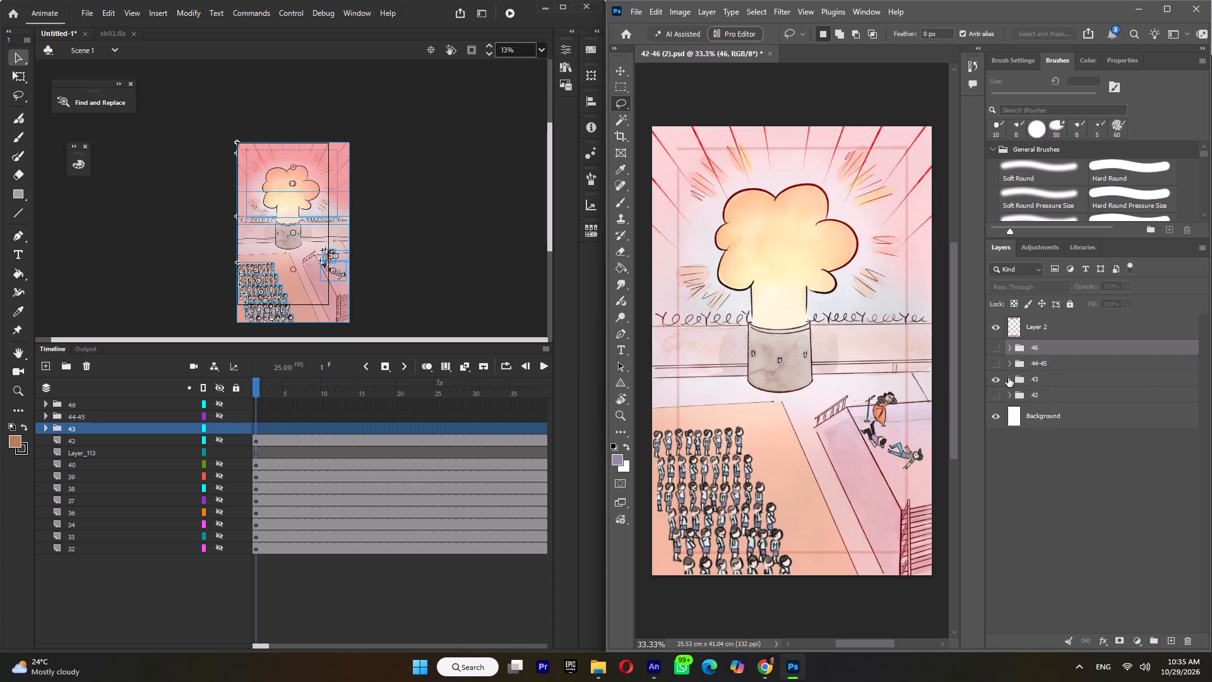
{"action": "left_click", "coordinate": [1010, 378]}
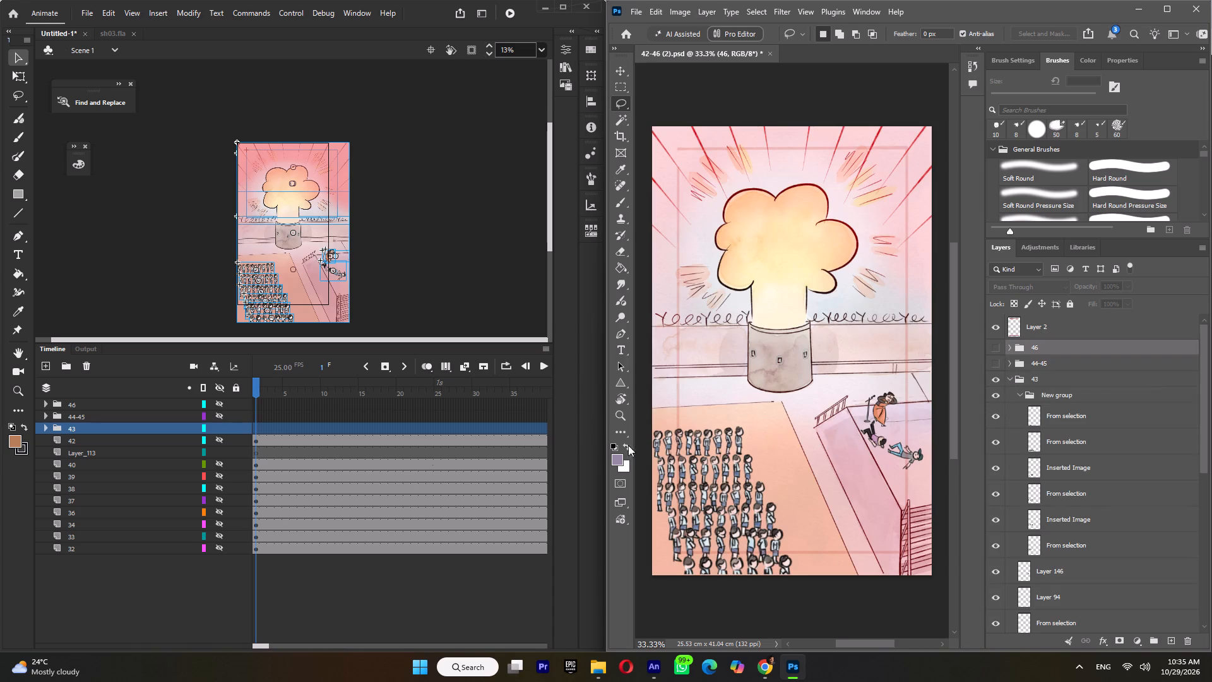
Compare the layer order of folder 43 and its subfolders in Animate with group 43 in the PSD.
{"action": "left_click", "coordinate": [46, 429]}
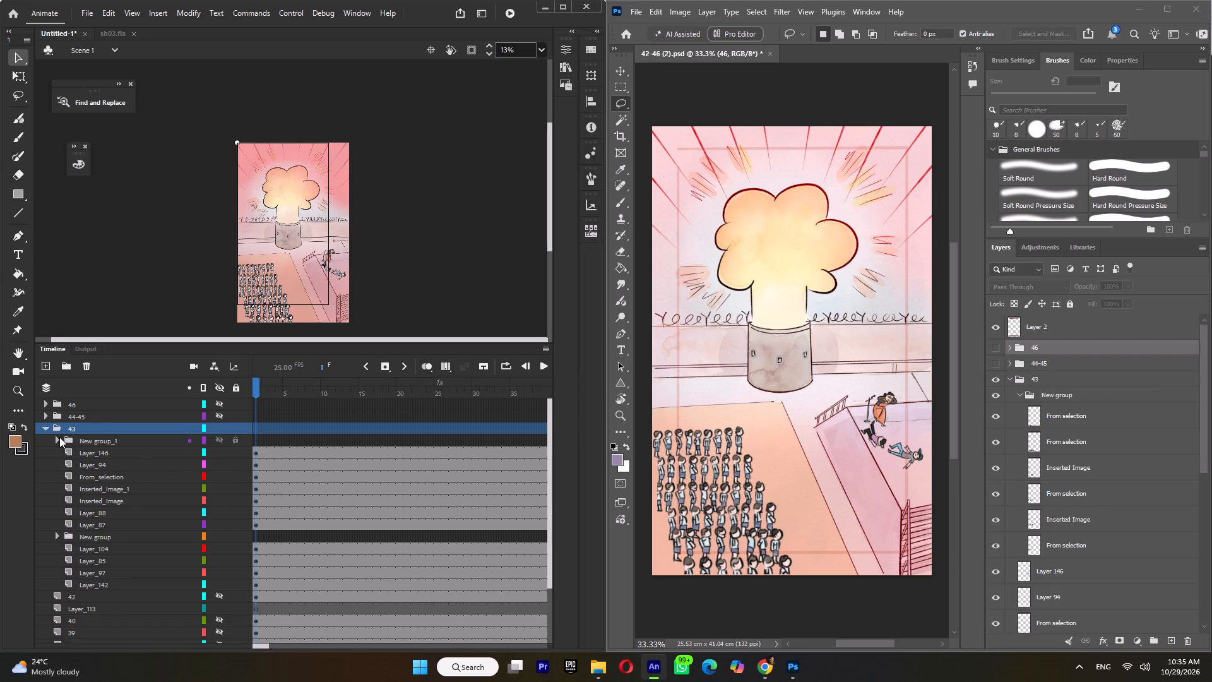
{"action": "left_click", "coordinate": [59, 437]}
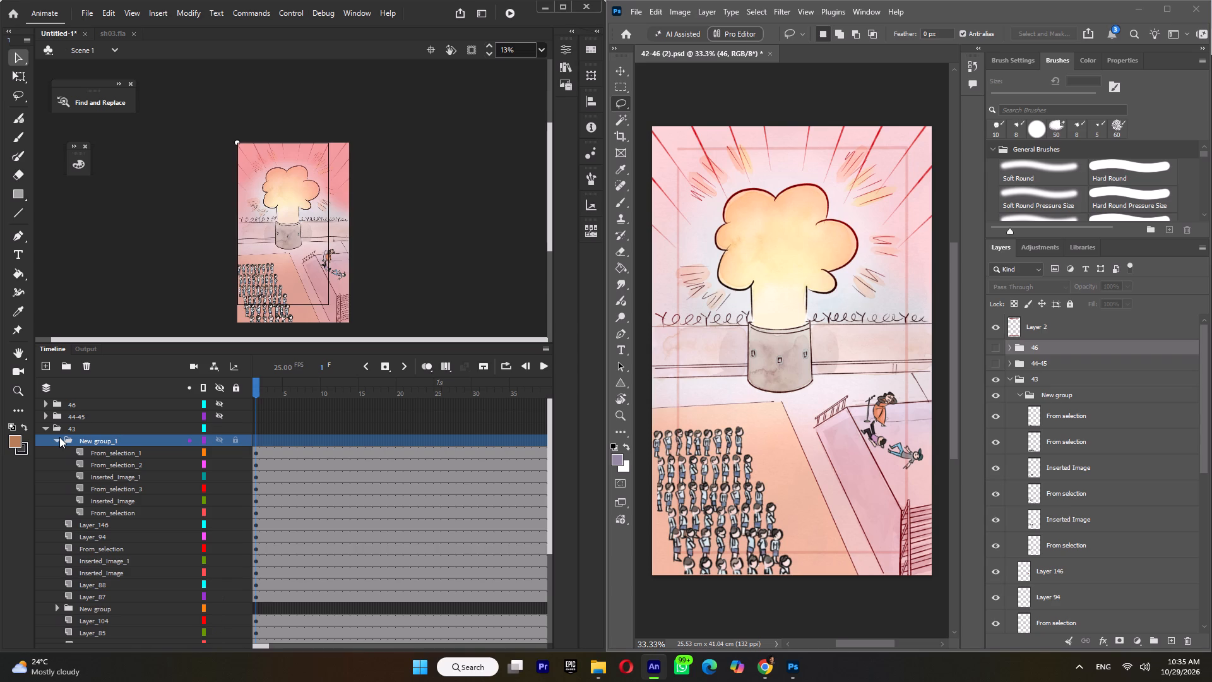
{"action": "left_click", "coordinate": [59, 437]}
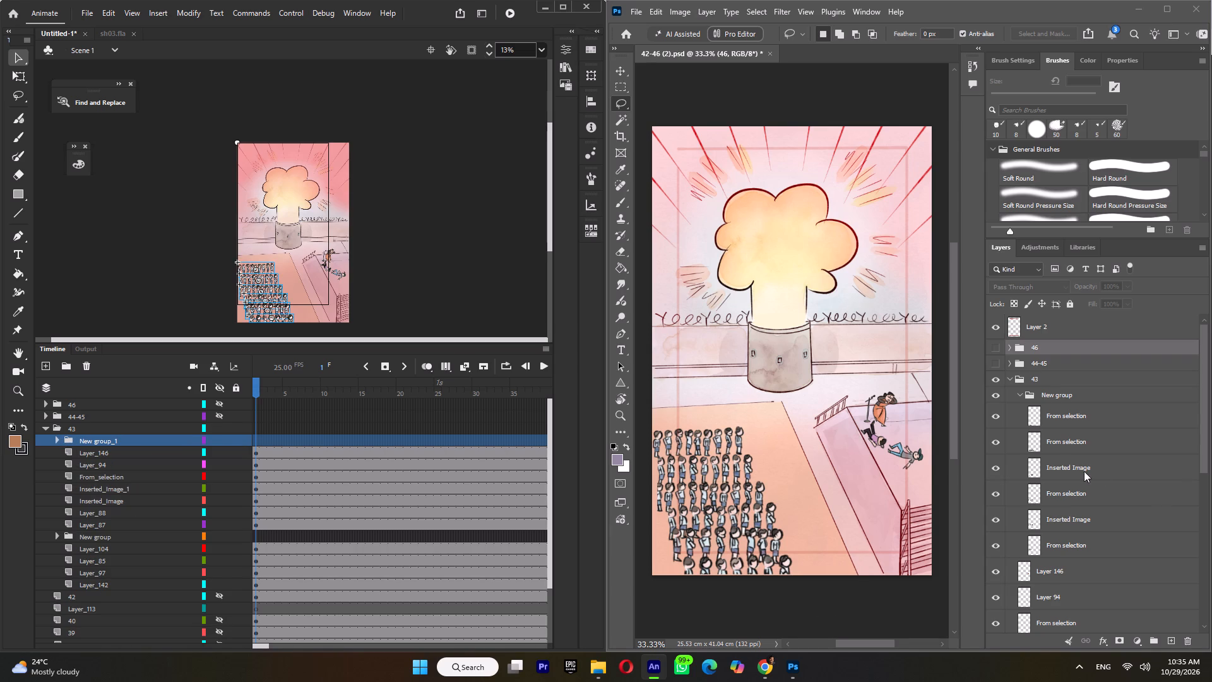
{"action": "scroll", "coordinate": [1086, 498], "scroll_direction": "down", "scroll_amount": 6}
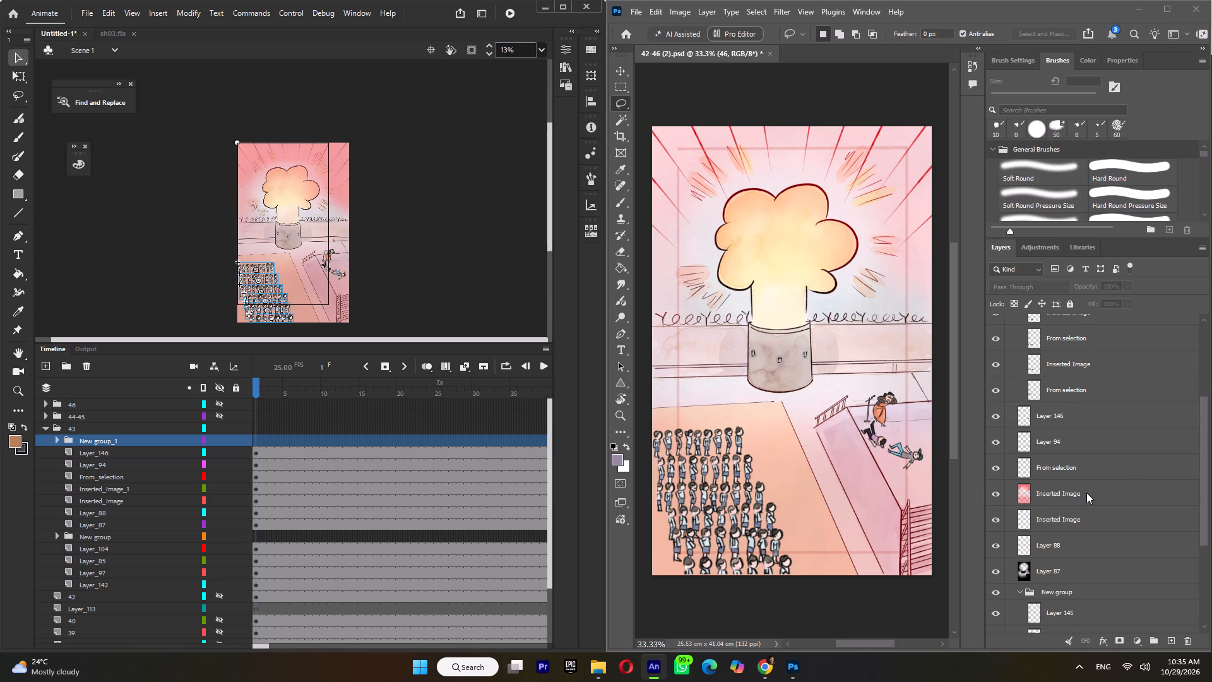
{"action": "scroll", "coordinate": [1086, 493], "scroll_direction": "down", "scroll_amount": 4}
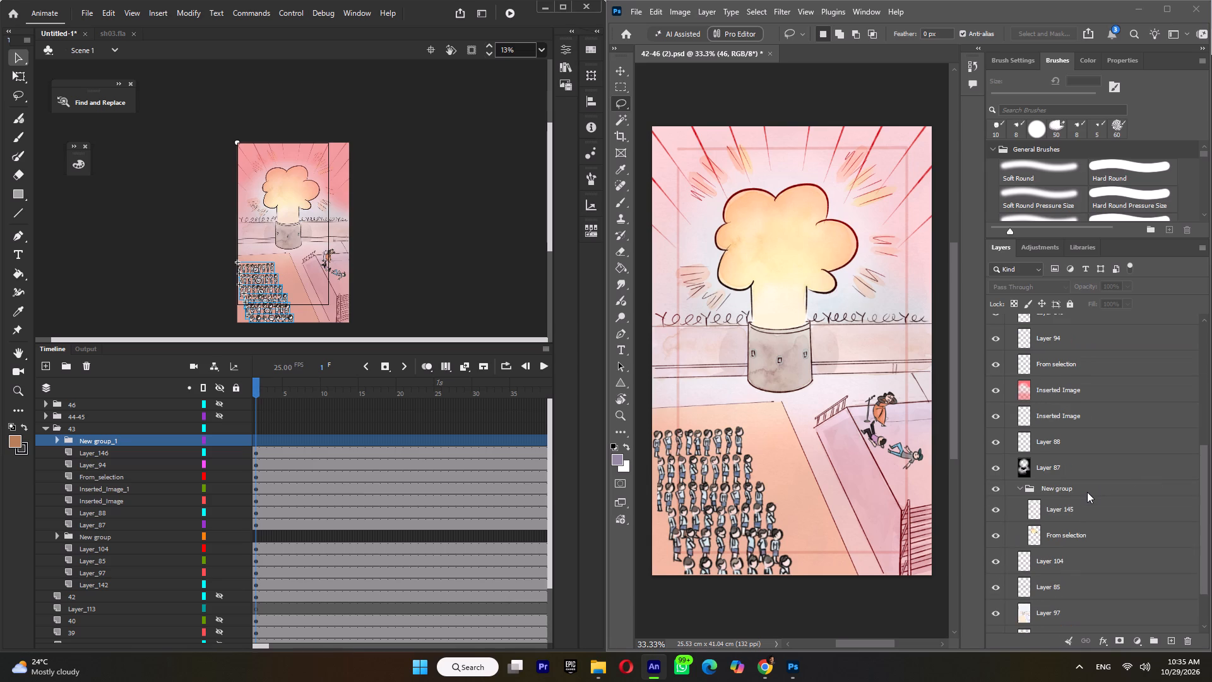
{"action": "left_click", "coordinate": [59, 537]}
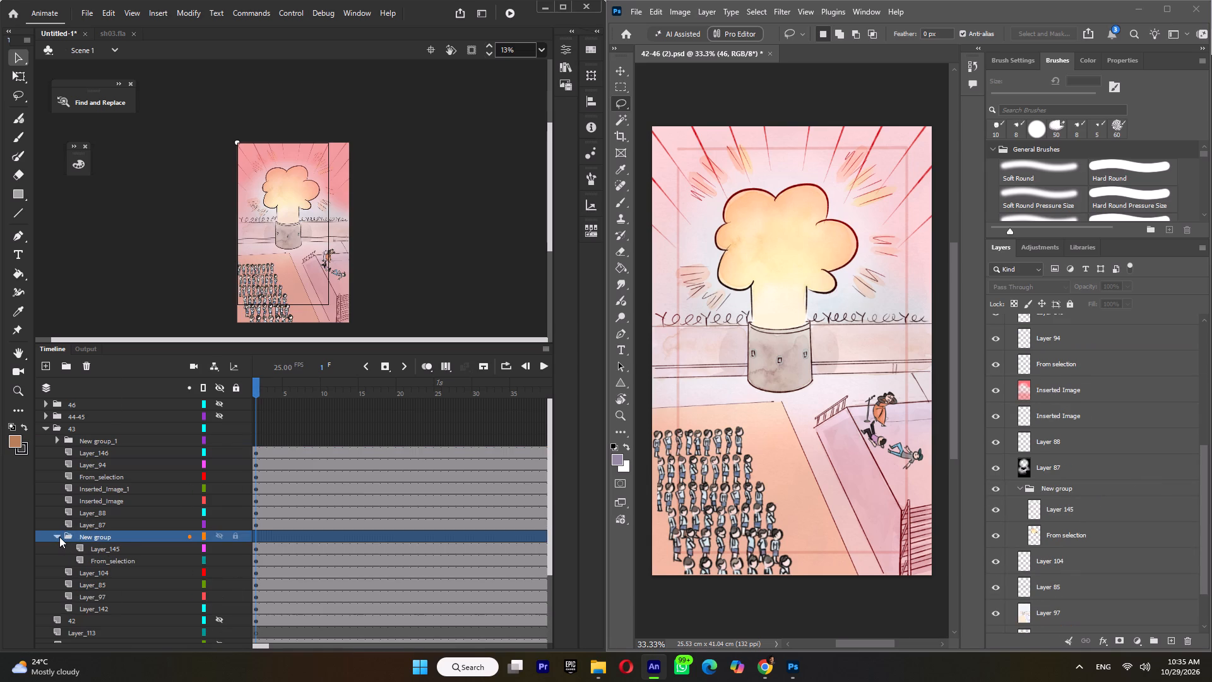
{"action": "left_click", "coordinate": [59, 537]}
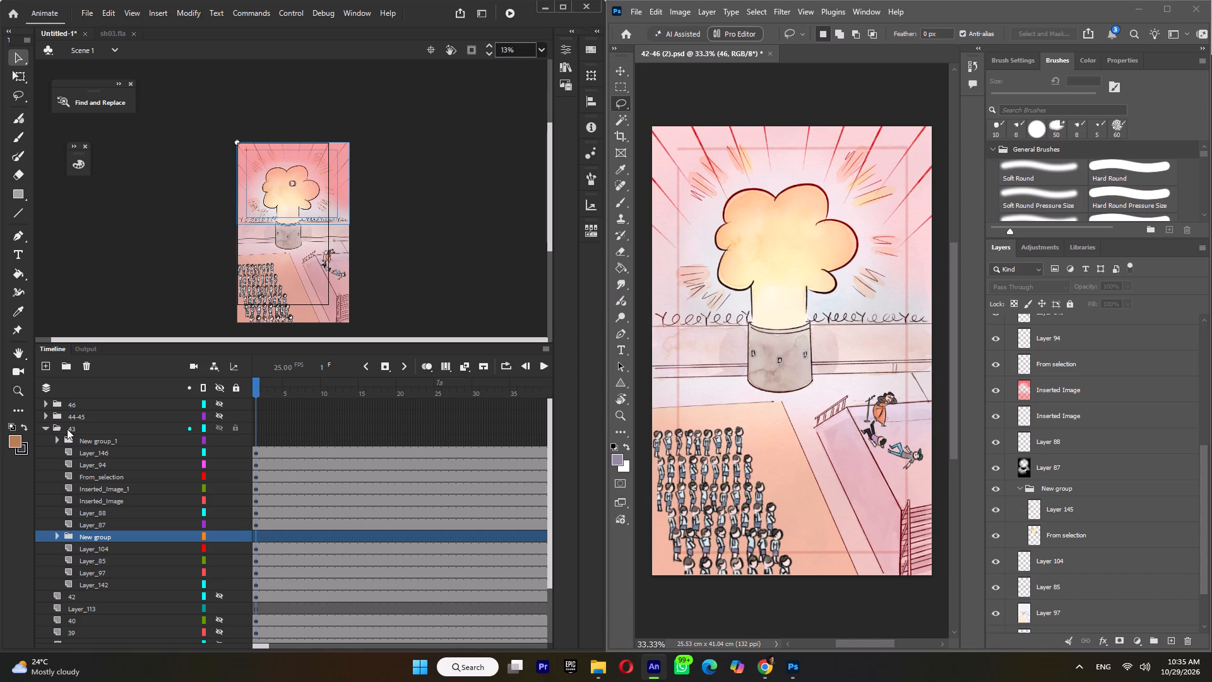
Select the pink-red Inserted Image layer in Photoshop's group 43 and examine its blend mode and opacity.
{"action": "left_click", "coordinate": [1062, 391]}
{"action": "left_click", "coordinate": [1072, 390]}
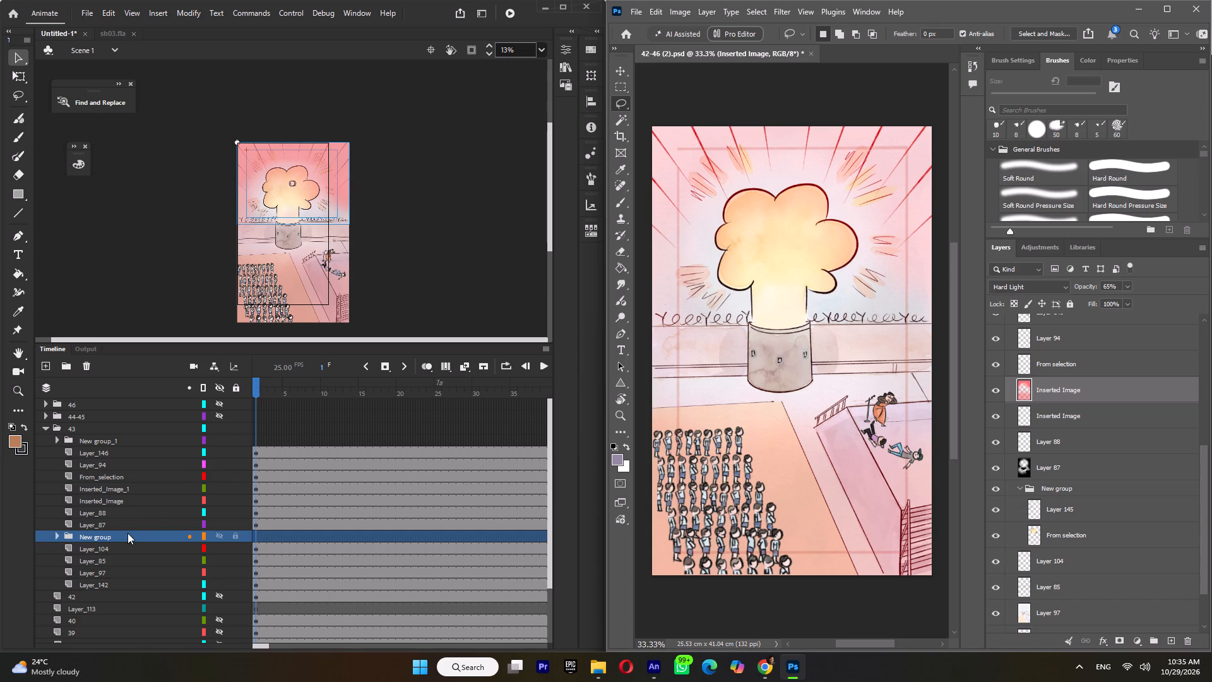
{"action": "scroll", "coordinate": [1083, 438], "scroll_direction": "up", "scroll_amount": 3}
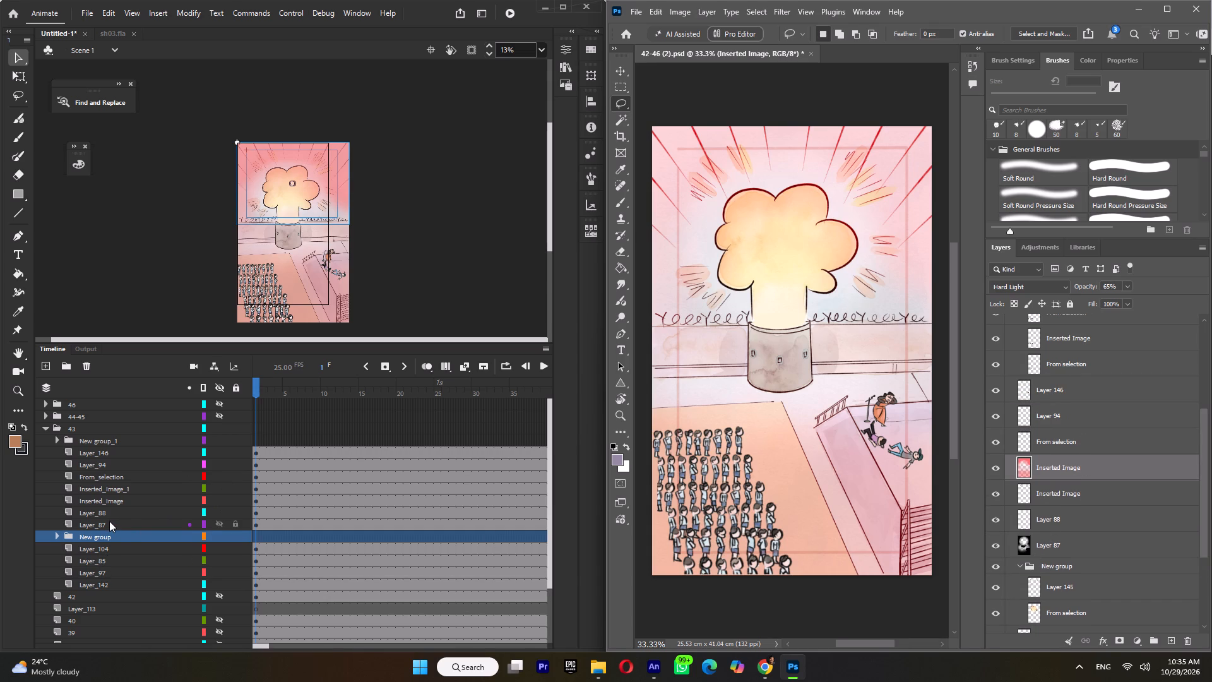
Toggle the visibility of Inserted_Image and Inserted_Image_1 in Animate to identify which one matches the Photoshop overlay layer.
{"action": "left_click", "coordinate": [112, 499]}
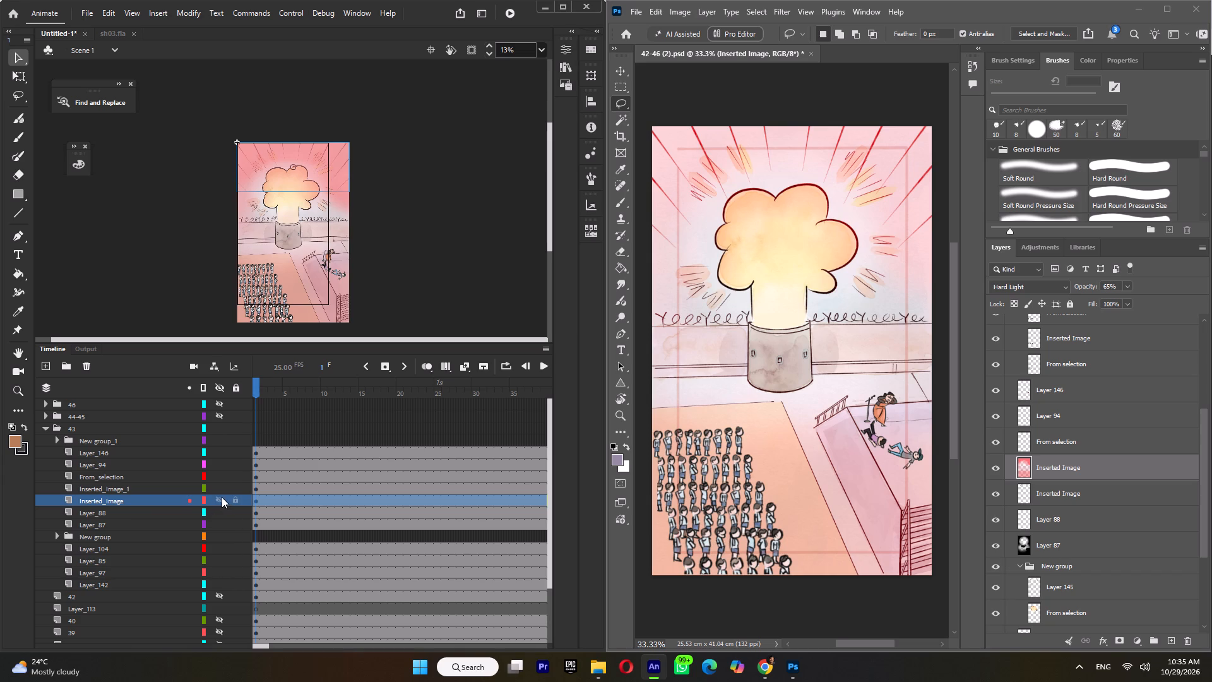
{"action": "left_click", "coordinate": [220, 498]}
{"action": "left_click", "coordinate": [220, 498]}
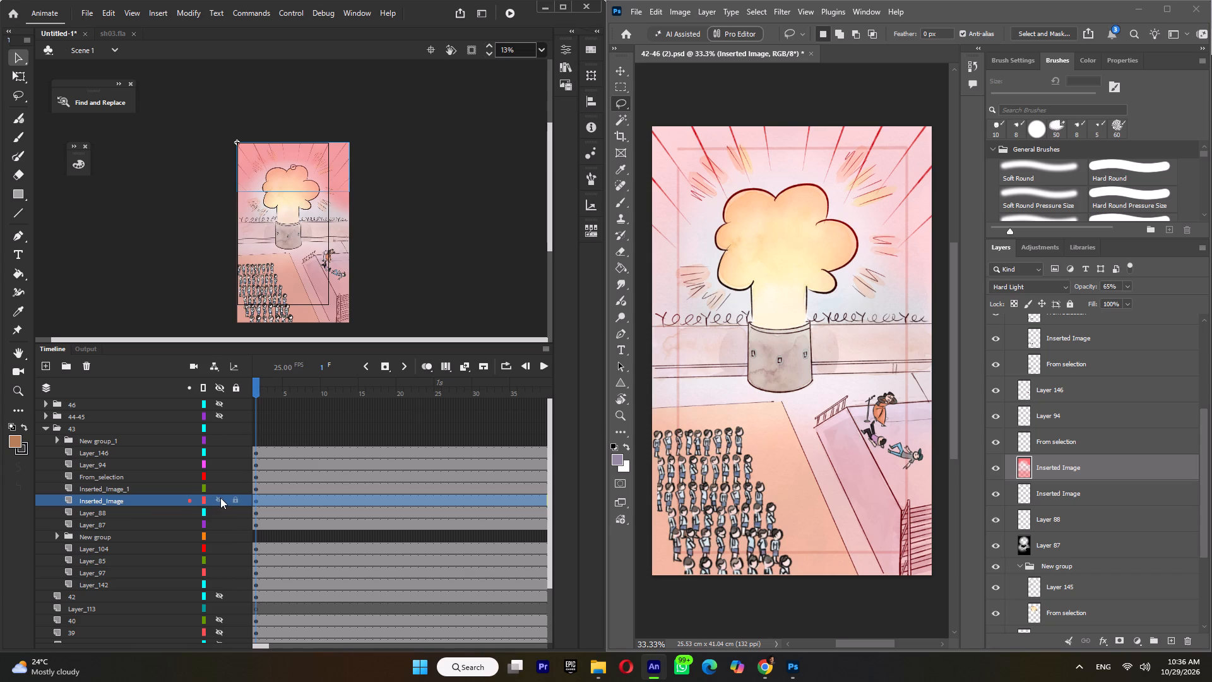
{"action": "left_click", "coordinate": [220, 489]}
{"action": "left_click", "coordinate": [220, 489]}
Set the blend mode of layer Inserted_Image_1 in folder 43 to Hard Light.
{"action": "left_click", "coordinate": [156, 487]}
{"action": "left_click", "coordinate": [572, 27]}
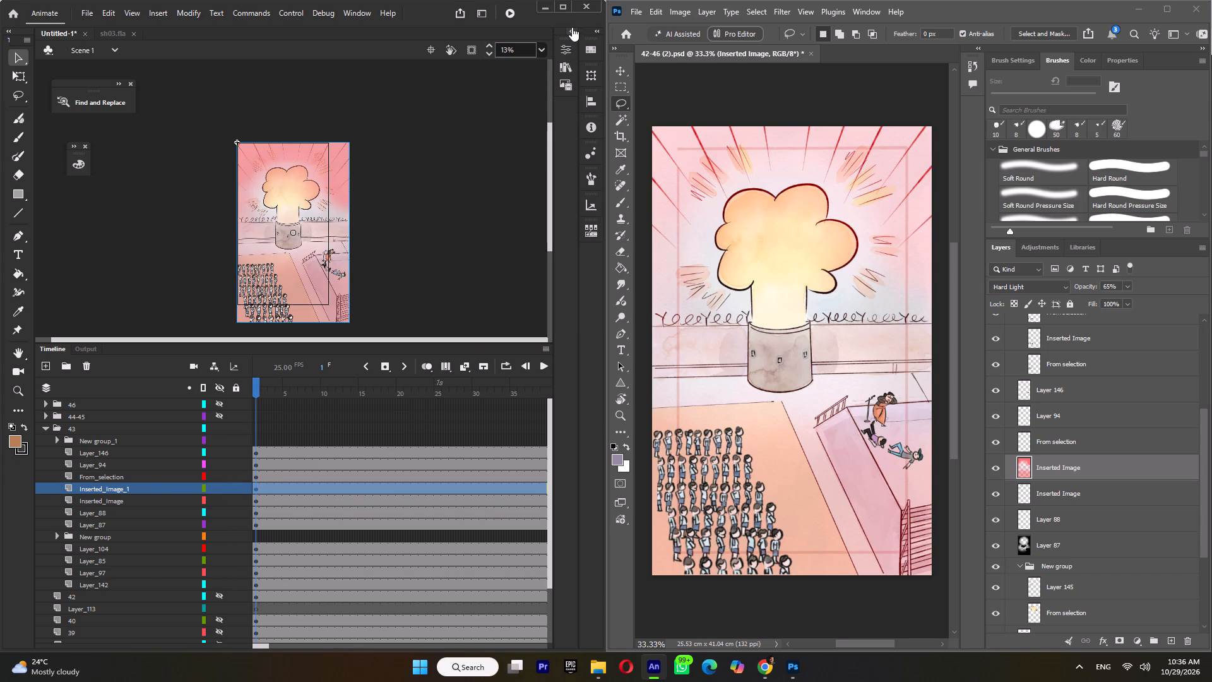
{"action": "left_click", "coordinate": [480, 377]}
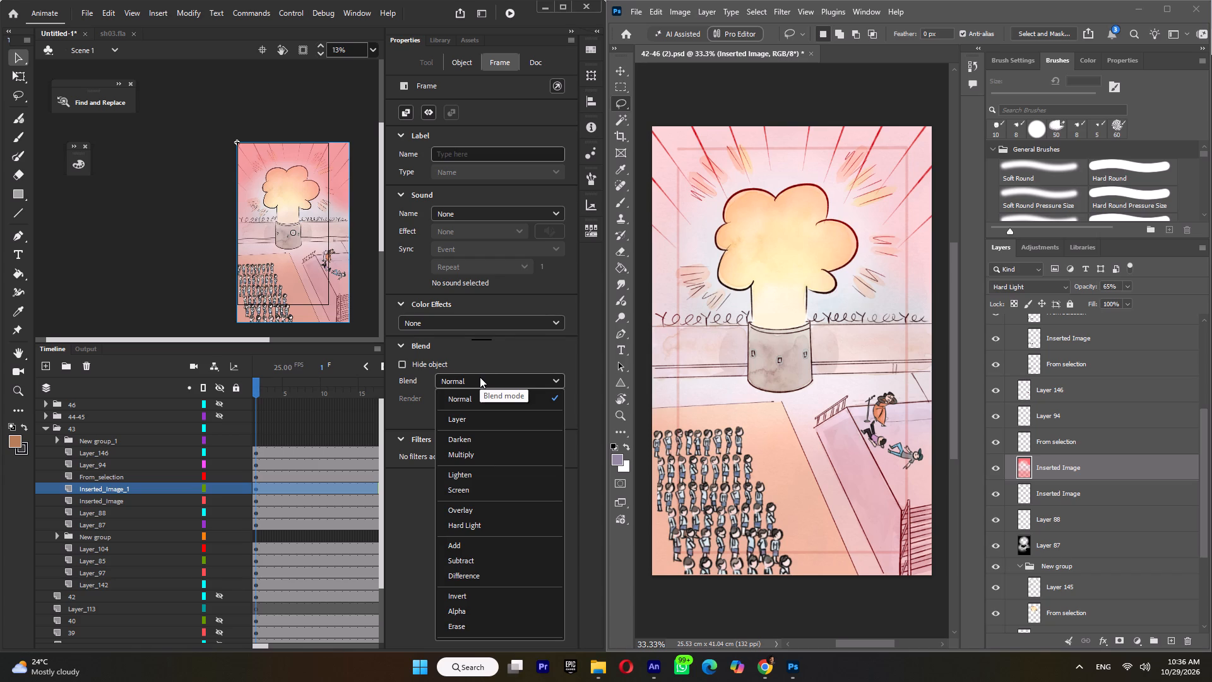
{"action": "left_click", "coordinate": [476, 526]}
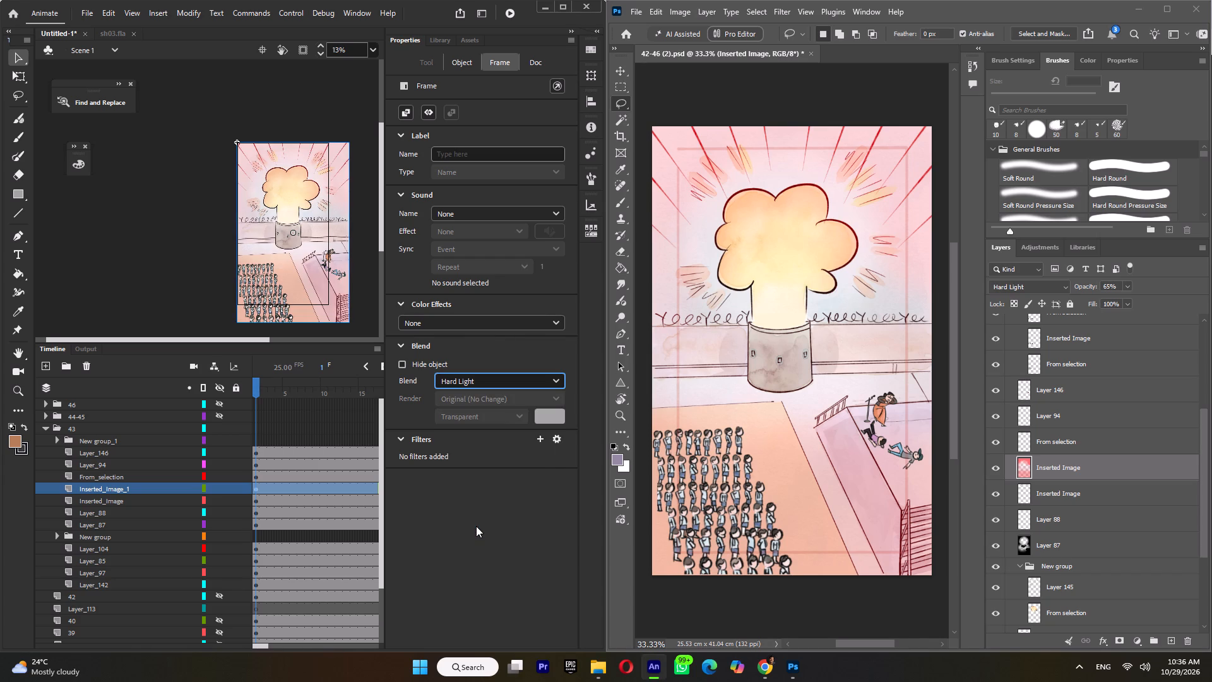
Collapse folder 43 and convert it, with its layers visible, to a symbol named 43.
{"action": "left_click", "coordinate": [45, 430]}
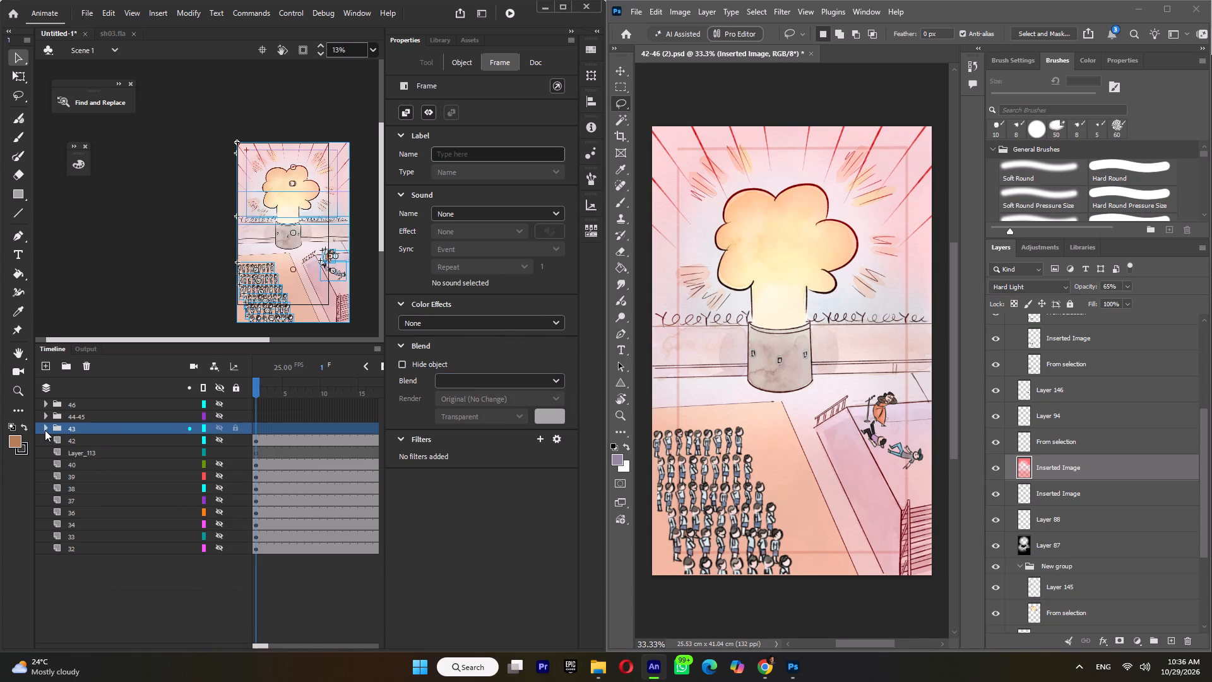
{"action": "left_click", "coordinate": [220, 429]}
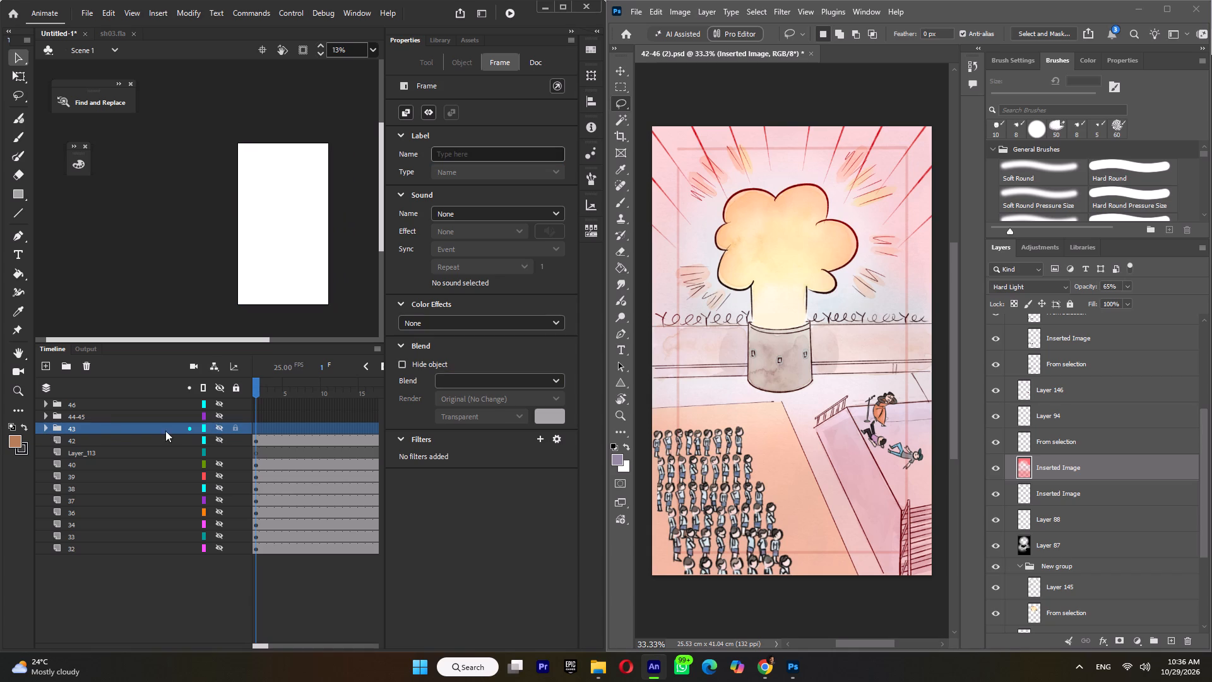
{"action": "left_click", "coordinate": [220, 428]}
{"action": "left_click", "coordinate": [158, 431]}
{"action": "right_click", "coordinate": [158, 431]}
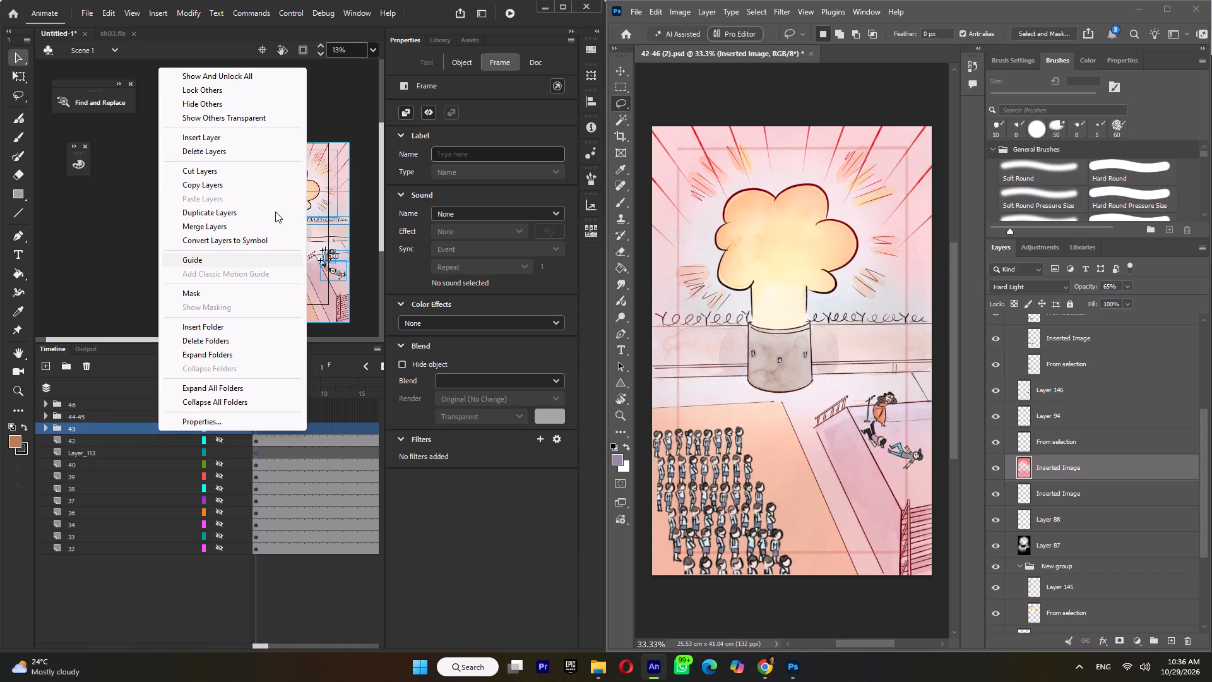
{"action": "left_click", "coordinate": [265, 237]}
{"action": "type", "text": "43"}
{"action": "key", "text": "Return"}
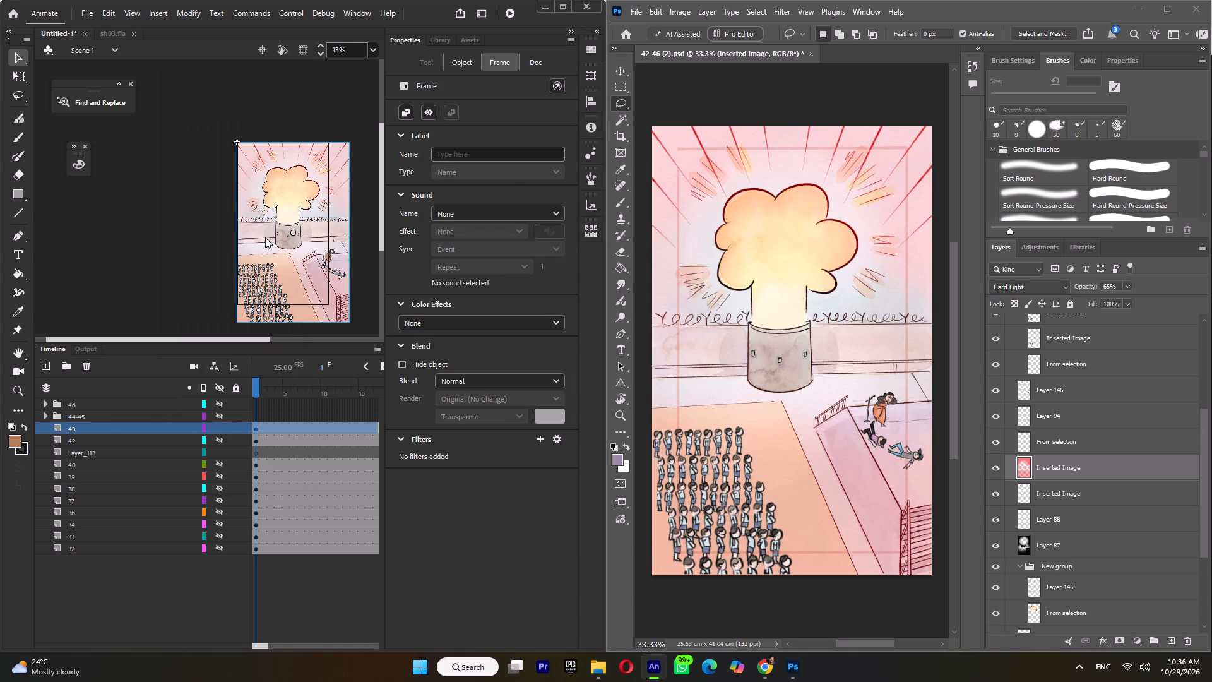
Show folder 44-45 instead of 43 and reverse its top-level order to New group_1, From_selection_1, From_selection_2, From_selection, New group.
{"action": "left_click", "coordinate": [217, 426]}
{"action": "left_click", "coordinate": [218, 414]}
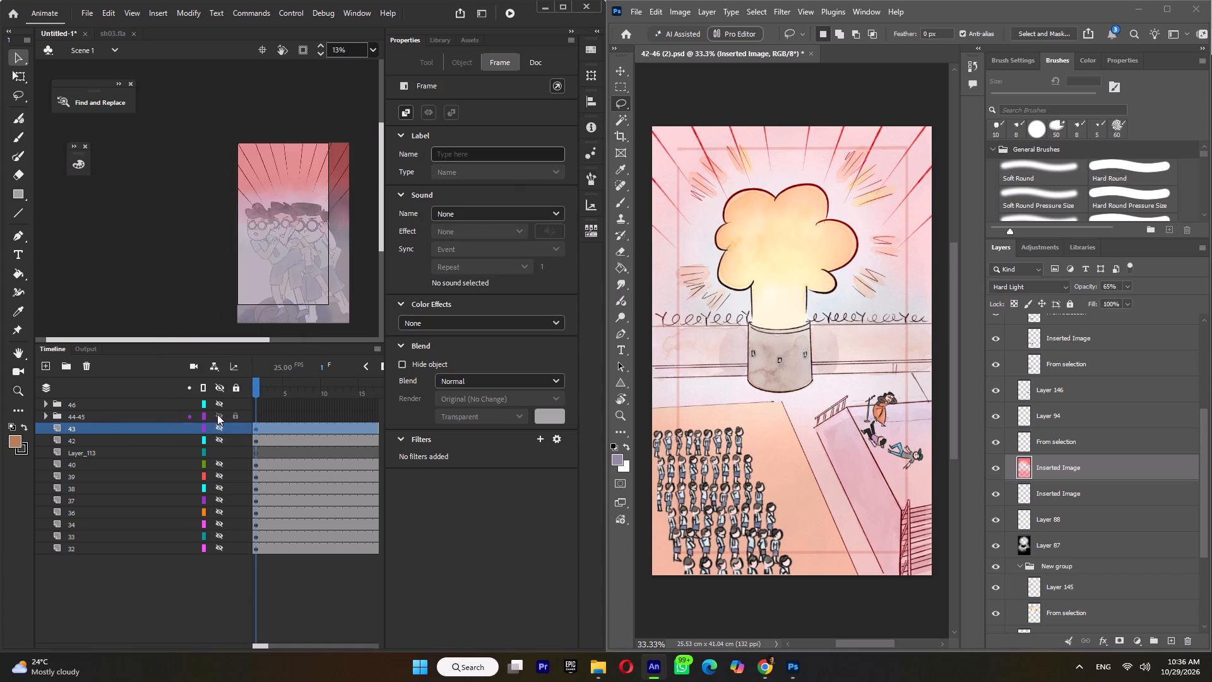
{"action": "left_click", "coordinate": [45, 414]}
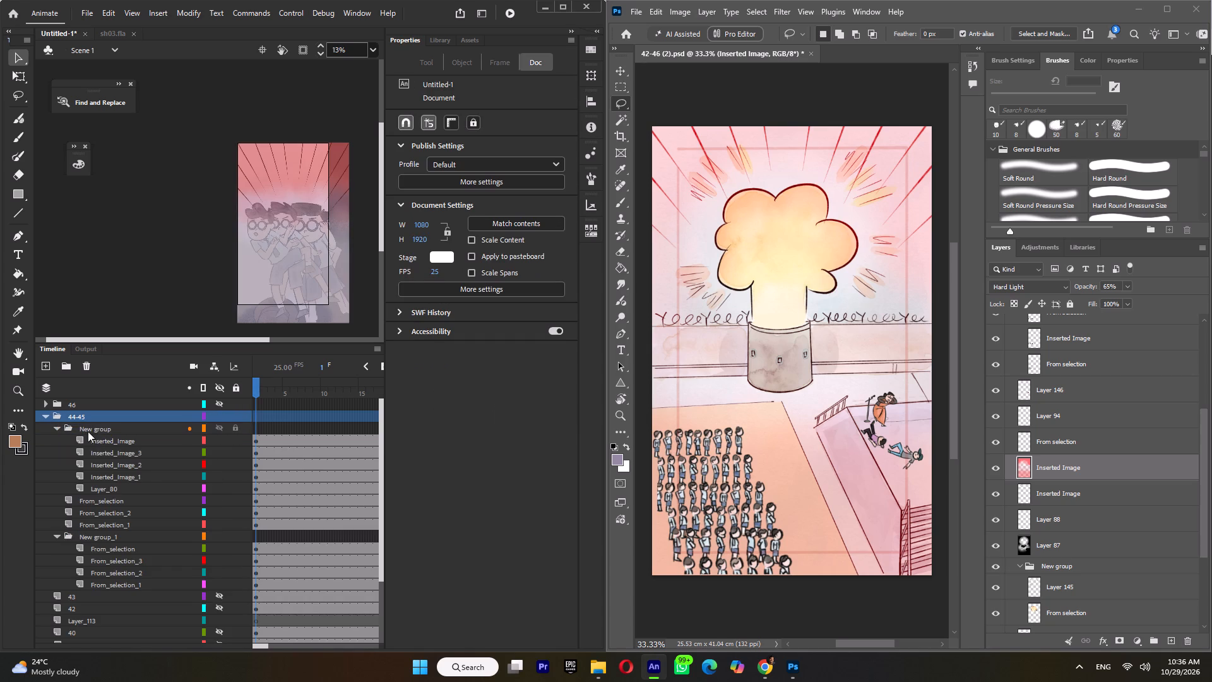
{"action": "left_click", "coordinate": [57, 426]}
{"action": "left_click", "coordinate": [56, 475]}
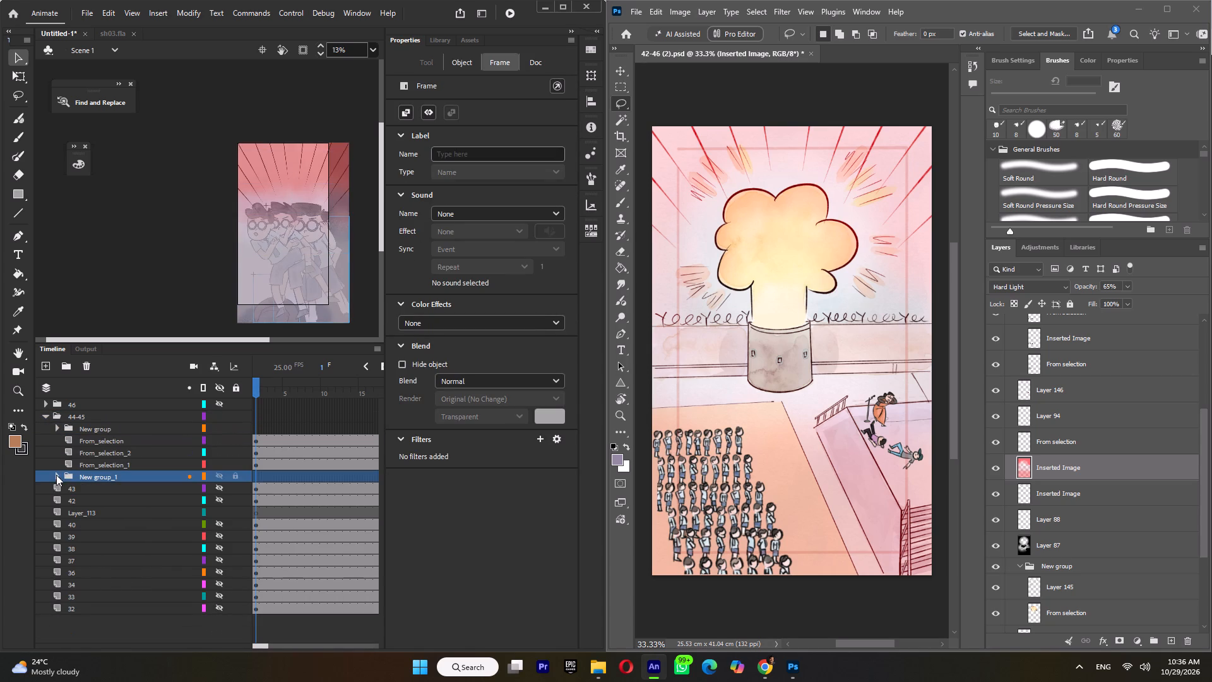
{"action": "left_click", "coordinate": [97, 426]}
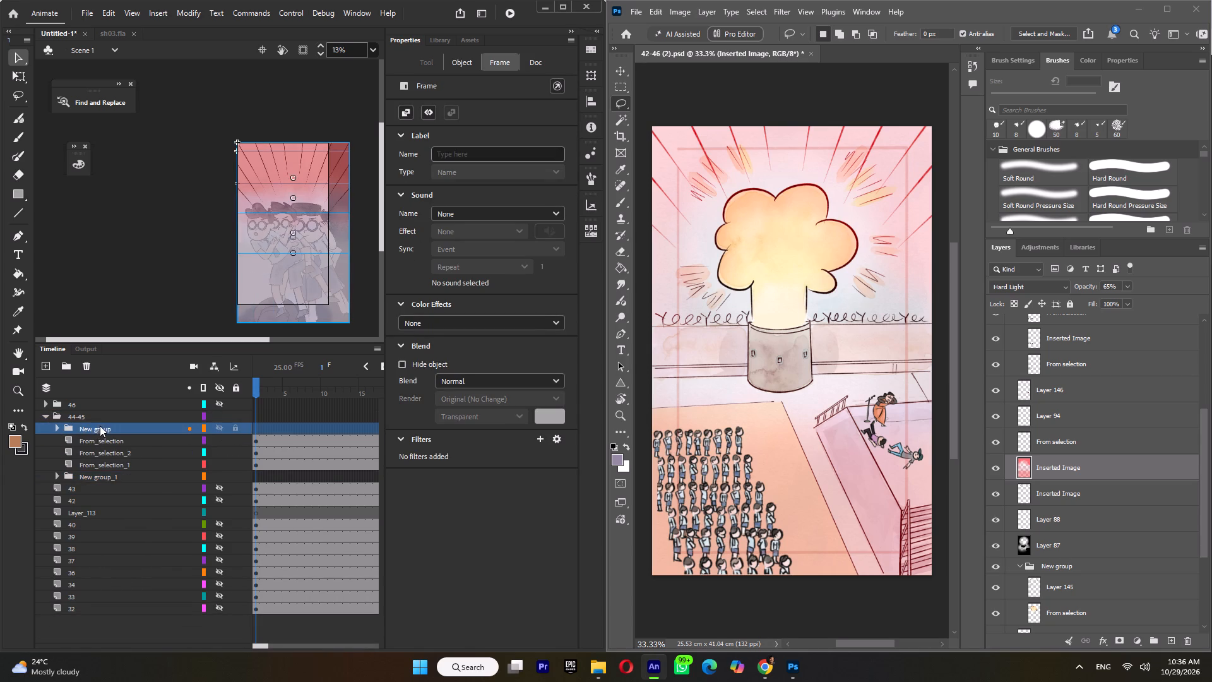
{"action": "left_click_drag", "start_coordinate": [92, 428], "coordinate": [65, 483]}
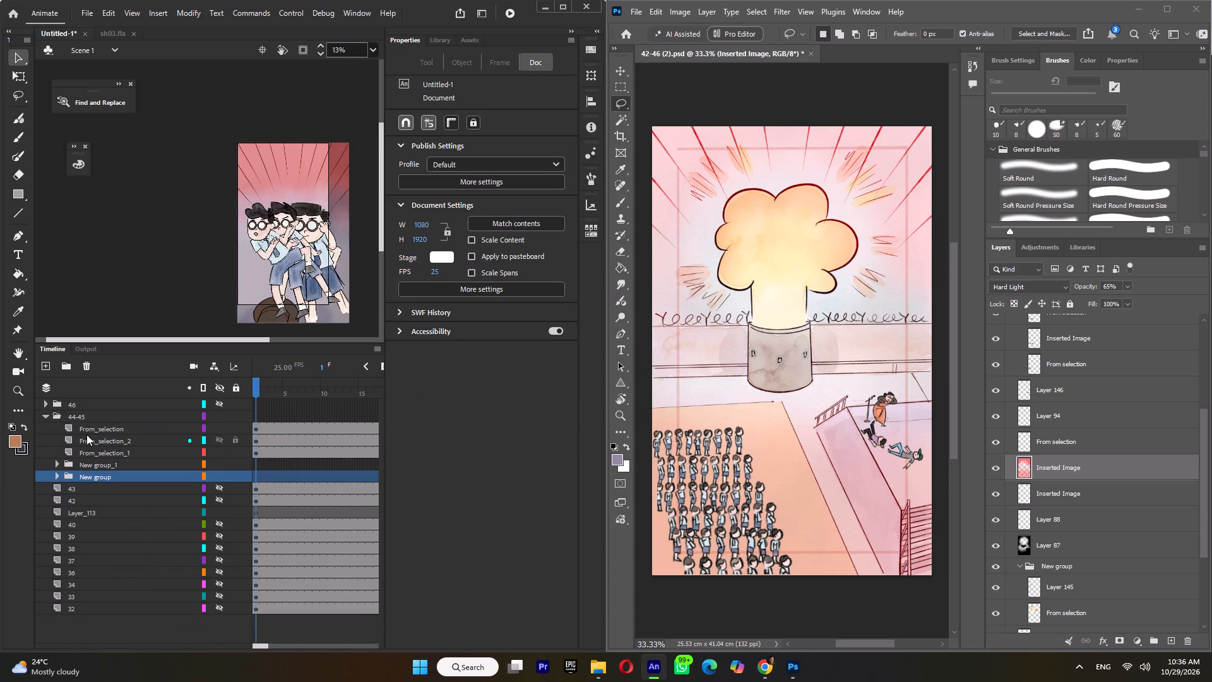
{"action": "left_click", "coordinate": [96, 431]}
{"action": "left_click_drag", "start_coordinate": [97, 429], "coordinate": [76, 470]}
{"action": "left_click", "coordinate": [103, 428]}
{"action": "left_click_drag", "start_coordinate": [103, 428], "coordinate": [78, 455]}
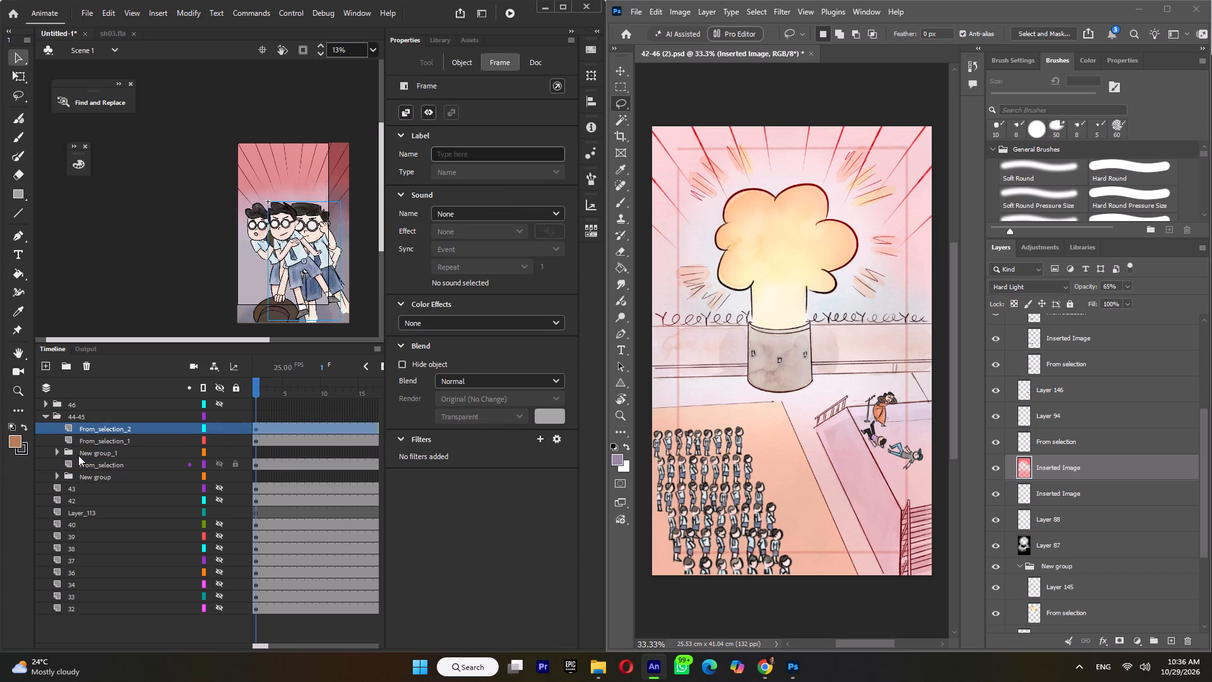
{"action": "left_click_drag", "start_coordinate": [78, 455], "coordinate": [78, 457]}
{"action": "left_click_drag", "start_coordinate": [92, 429], "coordinate": [68, 457]}
{"action": "left_click", "coordinate": [87, 429]}
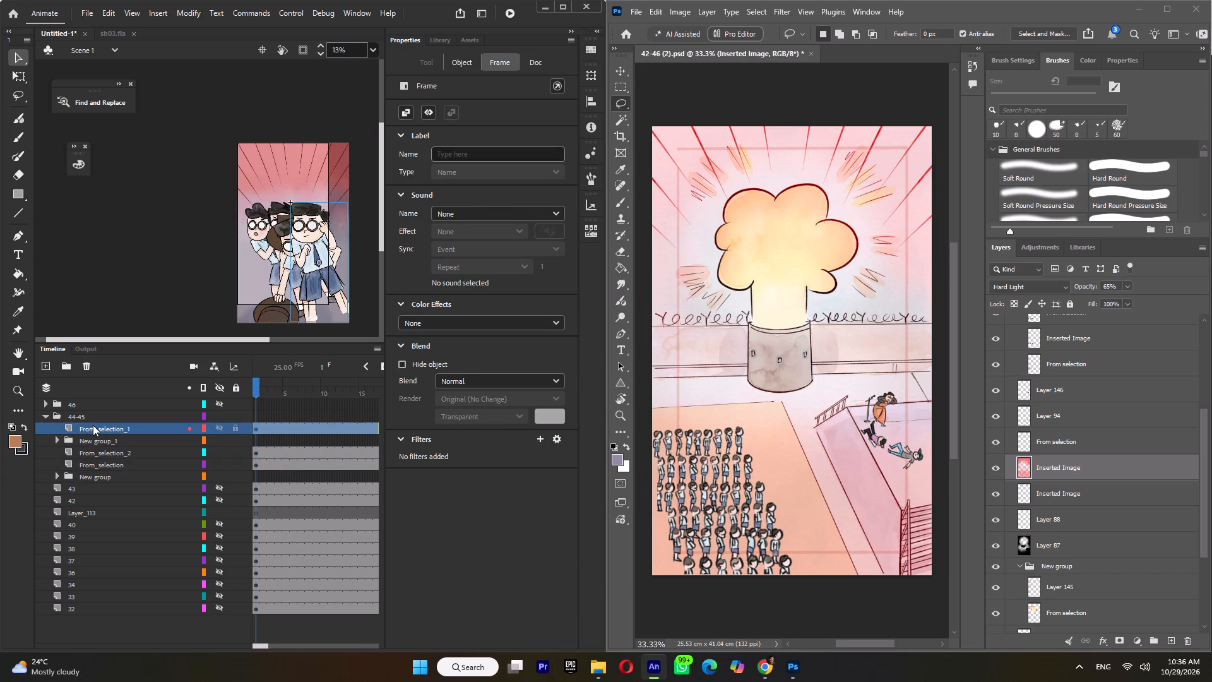
{"action": "left_click_drag", "start_coordinate": [84, 428], "coordinate": [61, 444]}
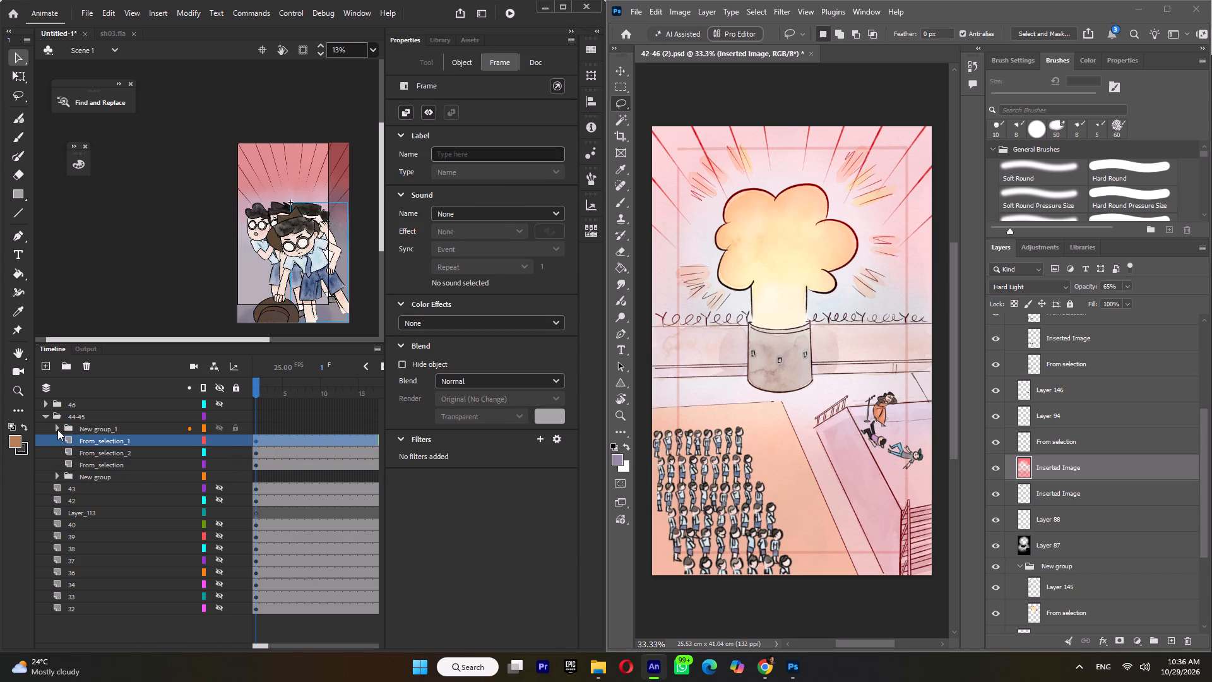
Reverse the layers inside New group_1 of folder 44-45 to From_selection_1, From_selection_2, From_selection_3, From_selection.
{"action": "left_click", "coordinate": [57, 429]}
{"action": "left_click", "coordinate": [92, 440]}
{"action": "left_click_drag", "start_coordinate": [100, 442], "coordinate": [97, 479]}
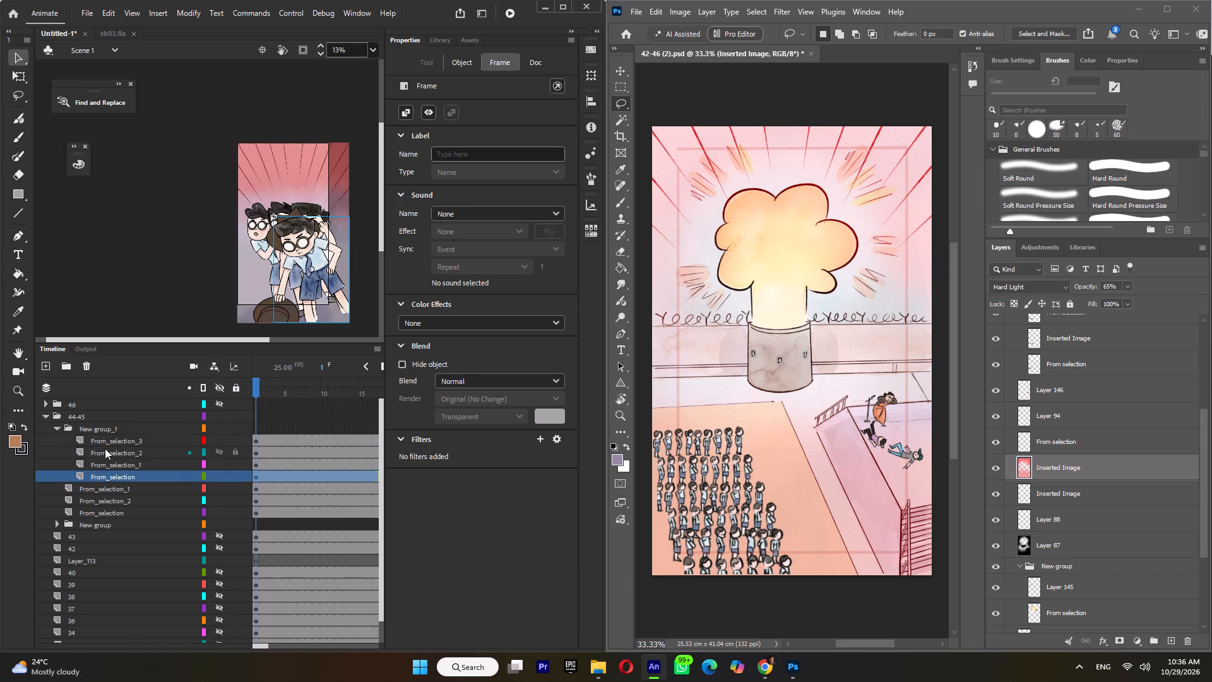
{"action": "left_click", "coordinate": [107, 437]}
{"action": "left_click_drag", "start_coordinate": [110, 441], "coordinate": [107, 467]}
{"action": "left_click", "coordinate": [114, 441]}
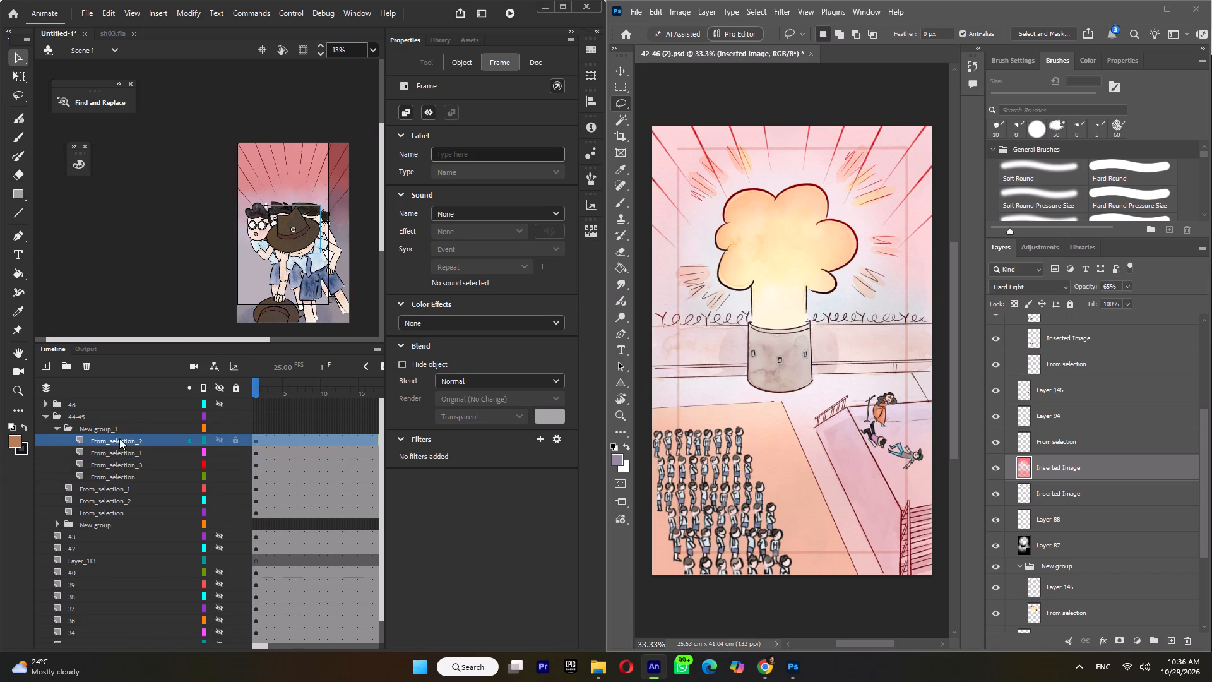
{"action": "left_click_drag", "start_coordinate": [119, 438], "coordinate": [117, 454]}
{"action": "left_click", "coordinate": [54, 426]}
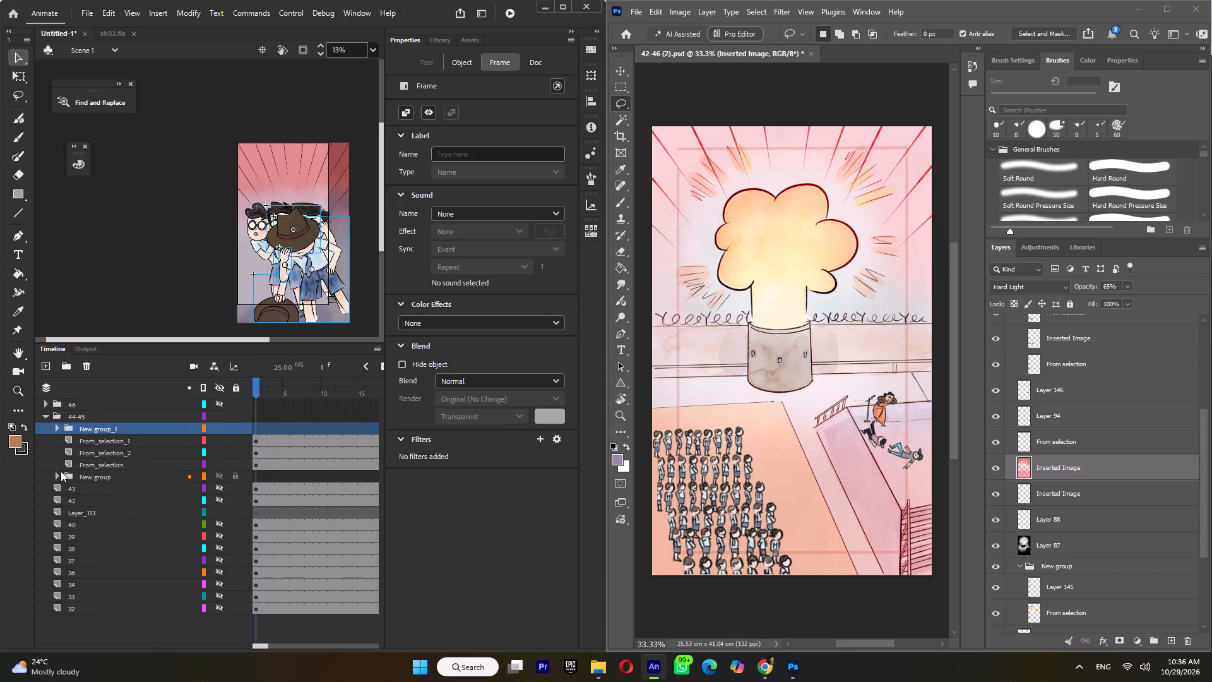
Reverse the layers inside New group of folder 44-45 to Layer_80, Inserted_Image_1, Inserted_Image_2, Inserted_Image_3, Inserted_Image.
{"action": "left_click", "coordinate": [57, 474]}
{"action": "left_click", "coordinate": [86, 488]}
{"action": "left_click_drag", "start_coordinate": [105, 486], "coordinate": [104, 537]}
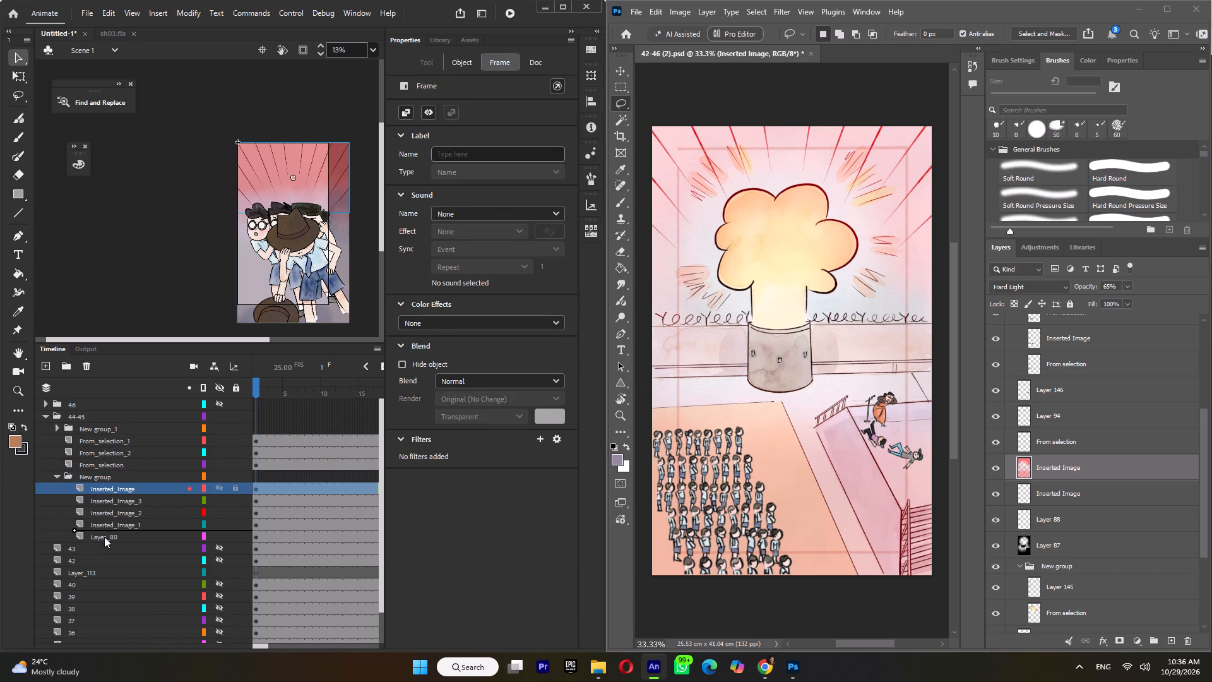
{"action": "left_click_drag", "start_coordinate": [104, 537], "coordinate": [104, 539]}
{"action": "left_click", "coordinate": [117, 491]}
{"action": "left_click_drag", "start_coordinate": [119, 490], "coordinate": [116, 525]}
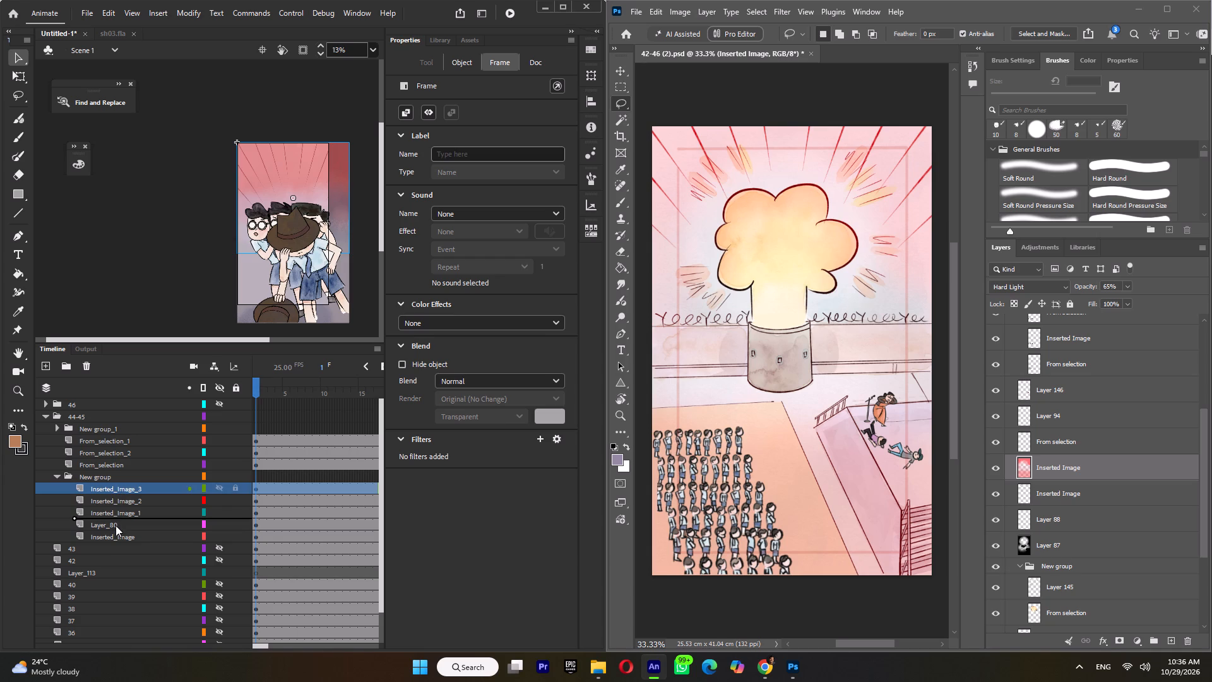
{"action": "left_click_drag", "start_coordinate": [116, 525], "coordinate": [116, 529]}
{"action": "left_click", "coordinate": [124, 486]}
{"action": "left_click_drag", "start_coordinate": [126, 486], "coordinate": [122, 517]}
{"action": "left_click", "coordinate": [128, 483]}
{"action": "left_click_drag", "start_coordinate": [128, 486], "coordinate": [124, 501]}
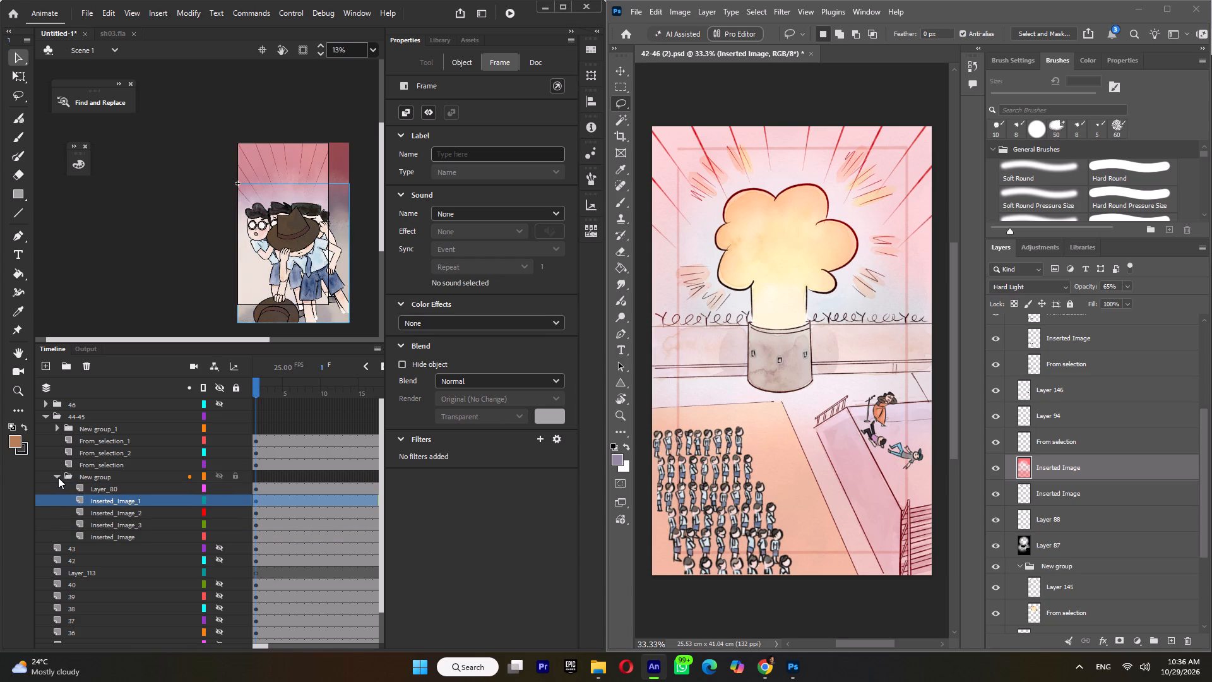
{"action": "left_click", "coordinate": [56, 477]}
Collapse folder 44-45 and convert it to a graphic symbol named 44-45.
{"action": "left_click", "coordinate": [43, 417]}
{"action": "right_click", "coordinate": [69, 417]}
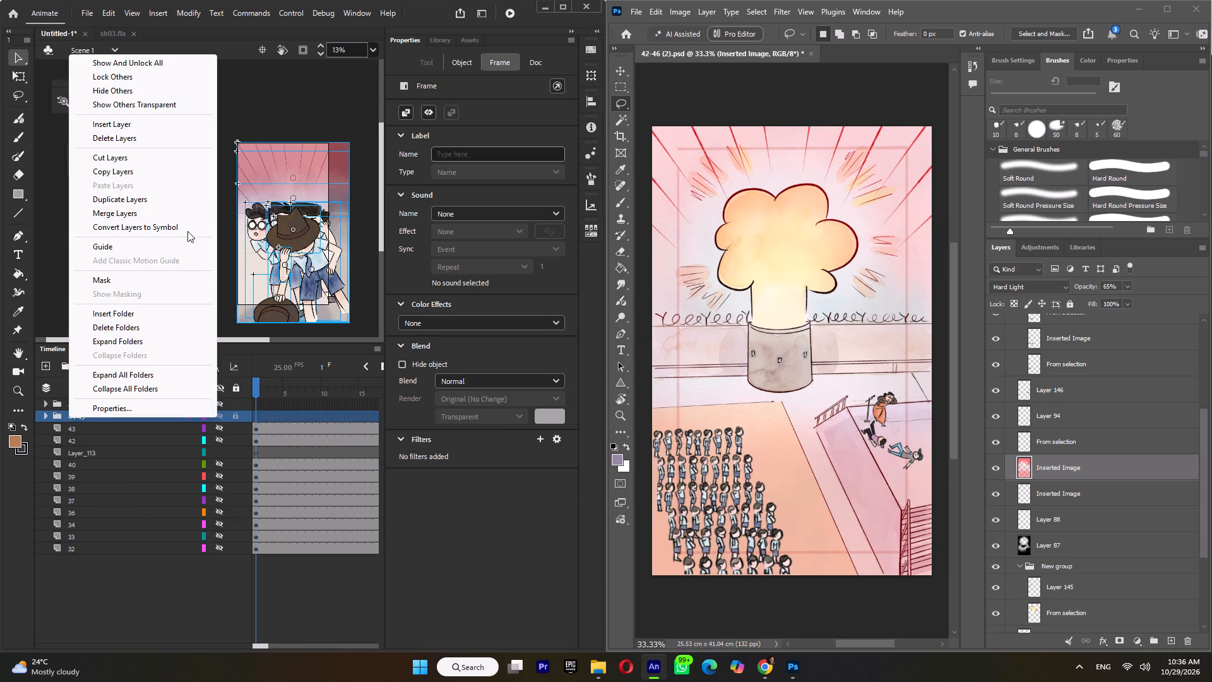
{"action": "left_click", "coordinate": [167, 225]}
{"action": "type", "text": "44"}
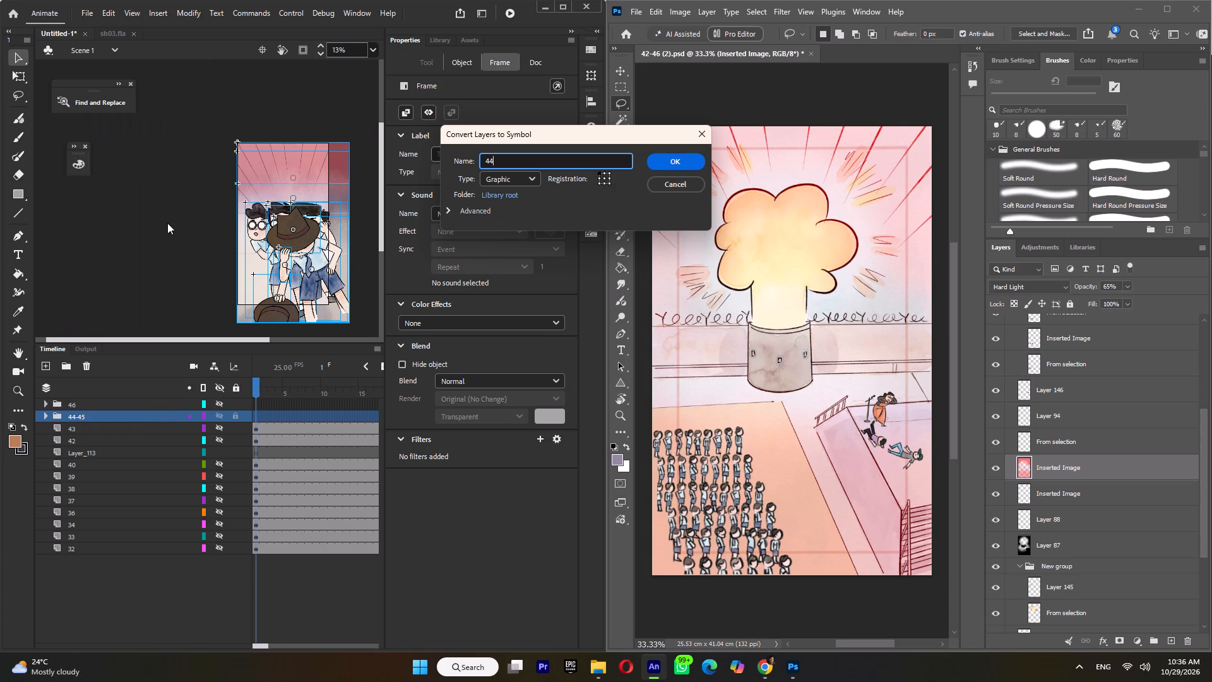
{"action": "type", "text": "-45"}
{"action": "key", "text": "Return"}
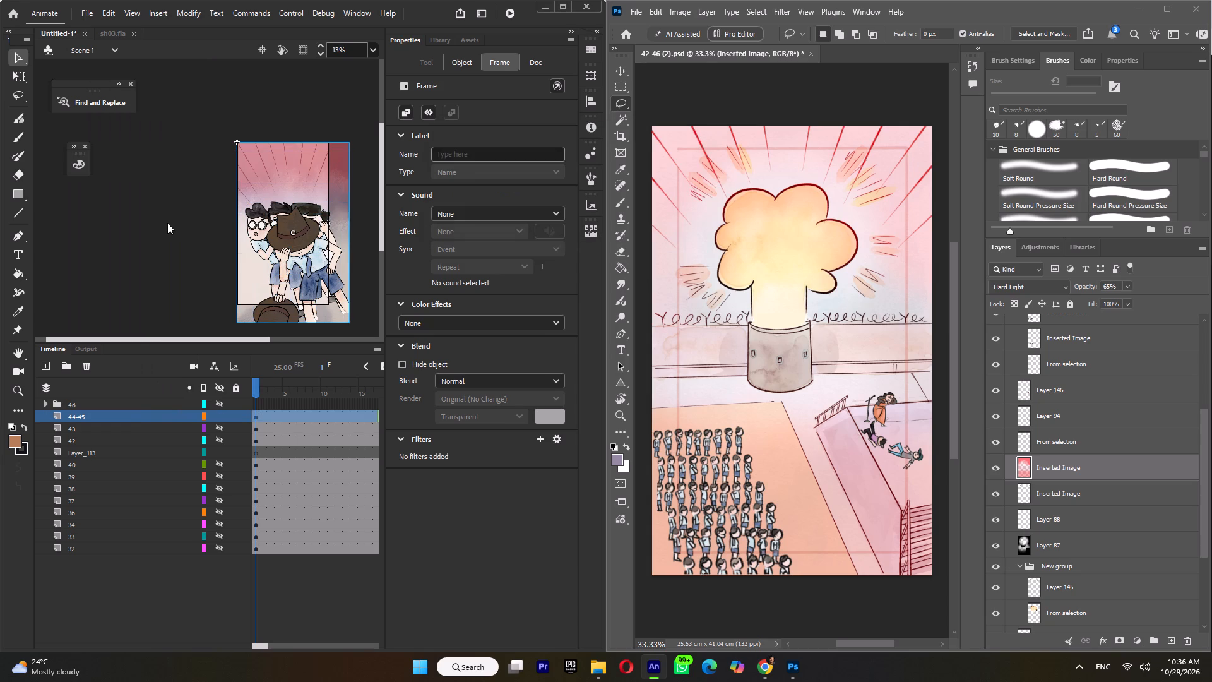
Show folder 46 instead of 44-45 and reverse its top-level order to Inserted_Image, New group_1, Layer_65, Layer_67, New group.
{"action": "left_click", "coordinate": [219, 417]}
{"action": "left_click", "coordinate": [219, 402]}
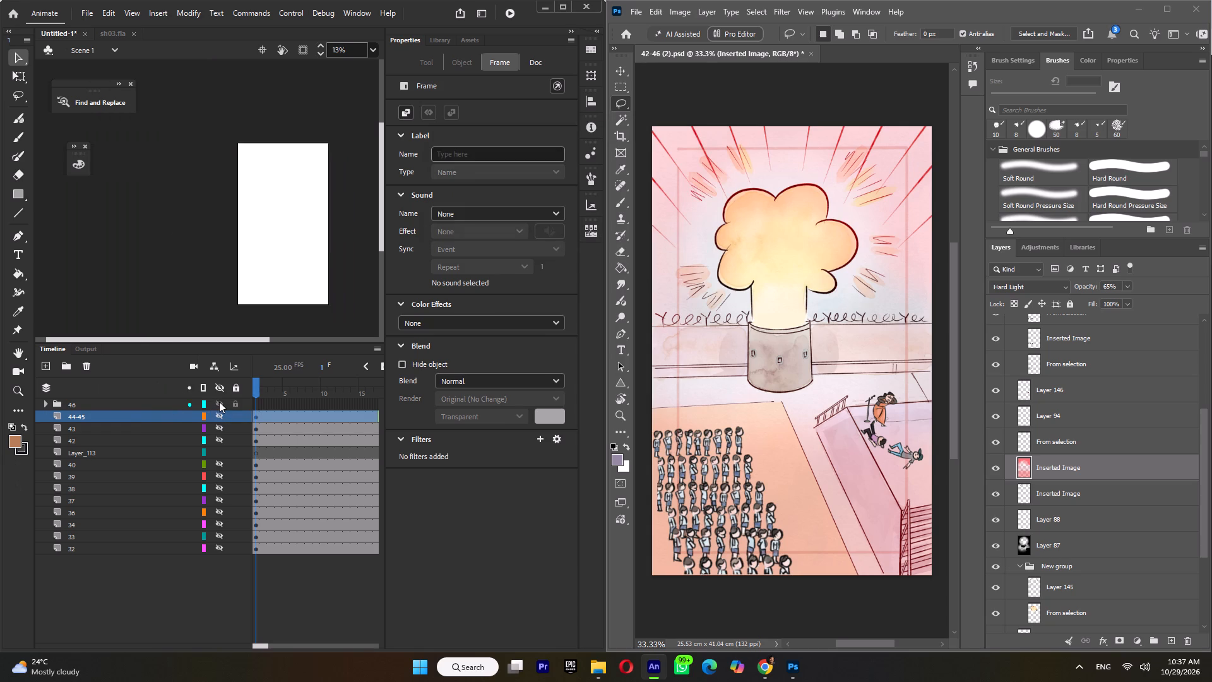
{"action": "left_click", "coordinate": [45, 403]}
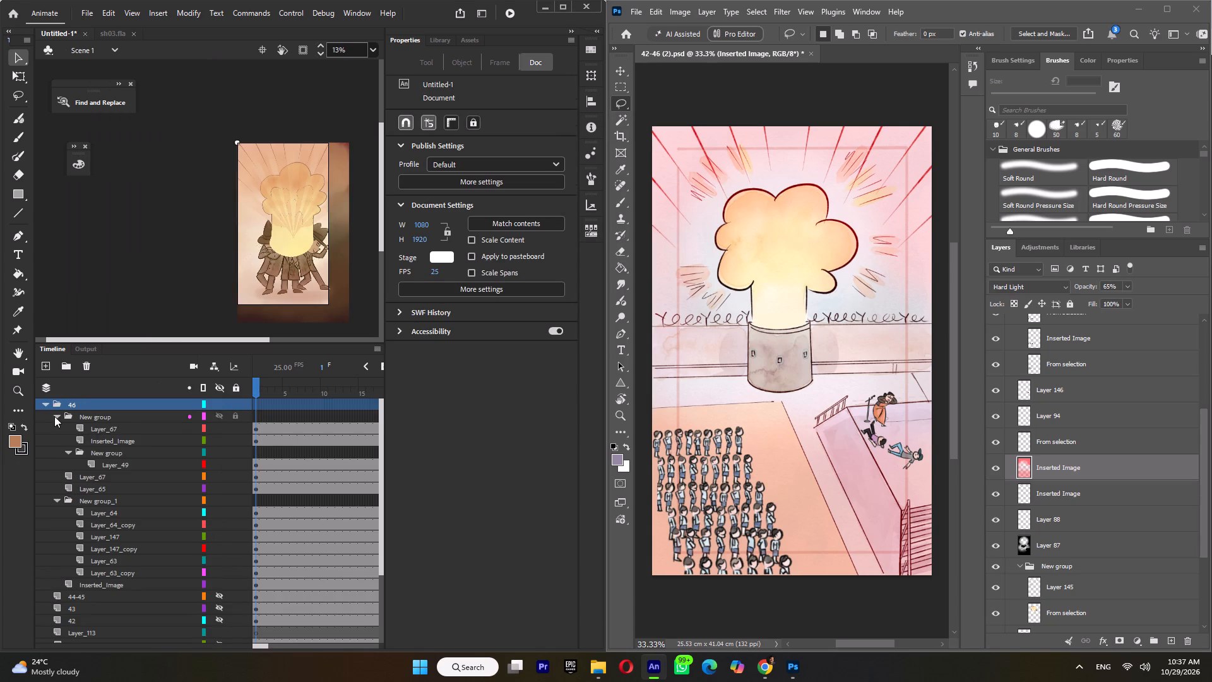
{"action": "left_click", "coordinate": [54, 416]}
{"action": "left_click", "coordinate": [57, 452]}
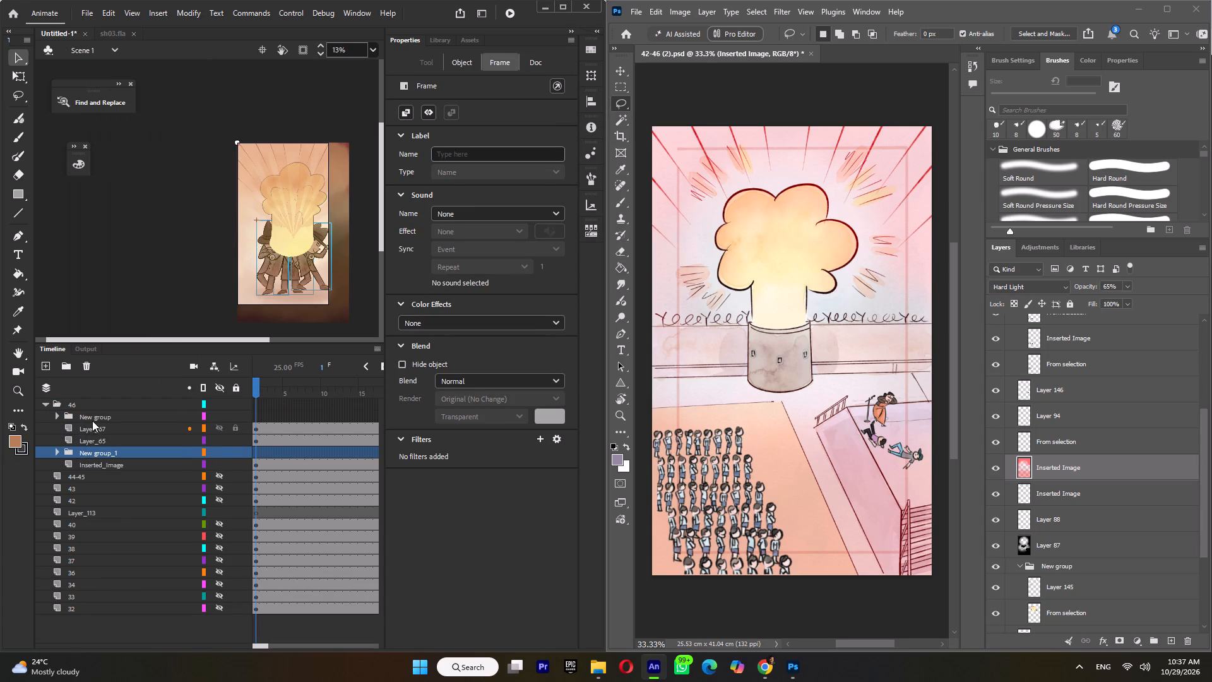
{"action": "left_click", "coordinate": [92, 412]}
{"action": "left_click_drag", "start_coordinate": [78, 416], "coordinate": [77, 452]}
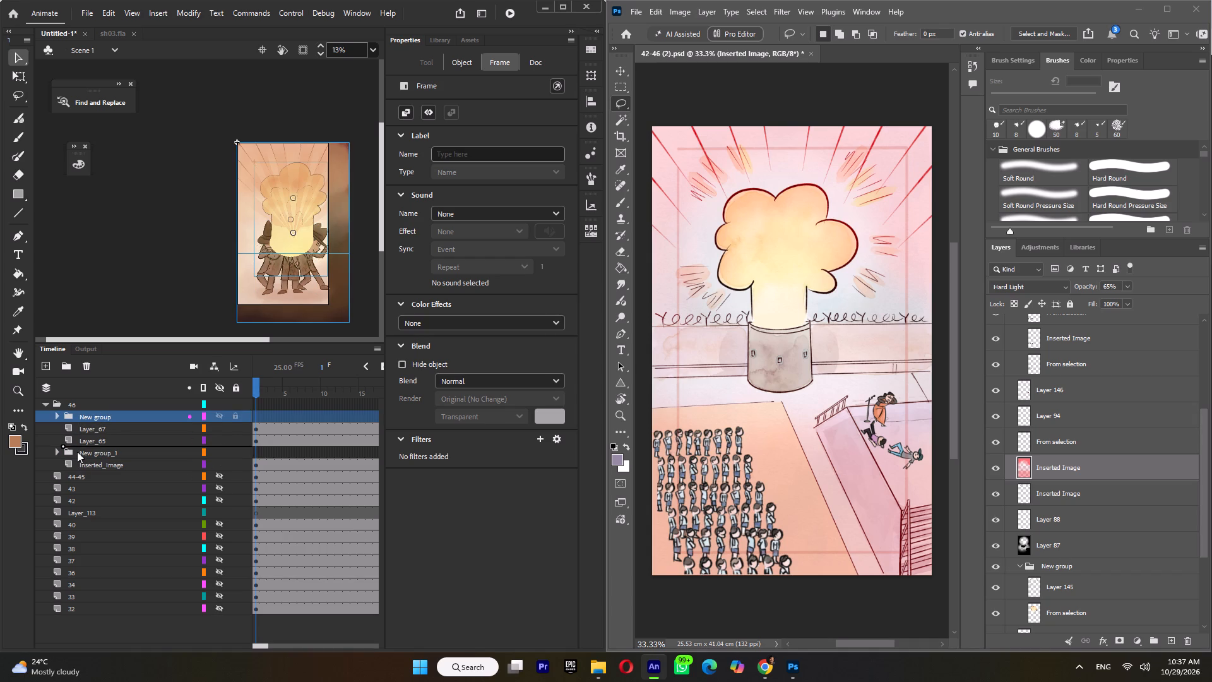
{"action": "left_click_drag", "start_coordinate": [77, 452], "coordinate": [64, 472]}
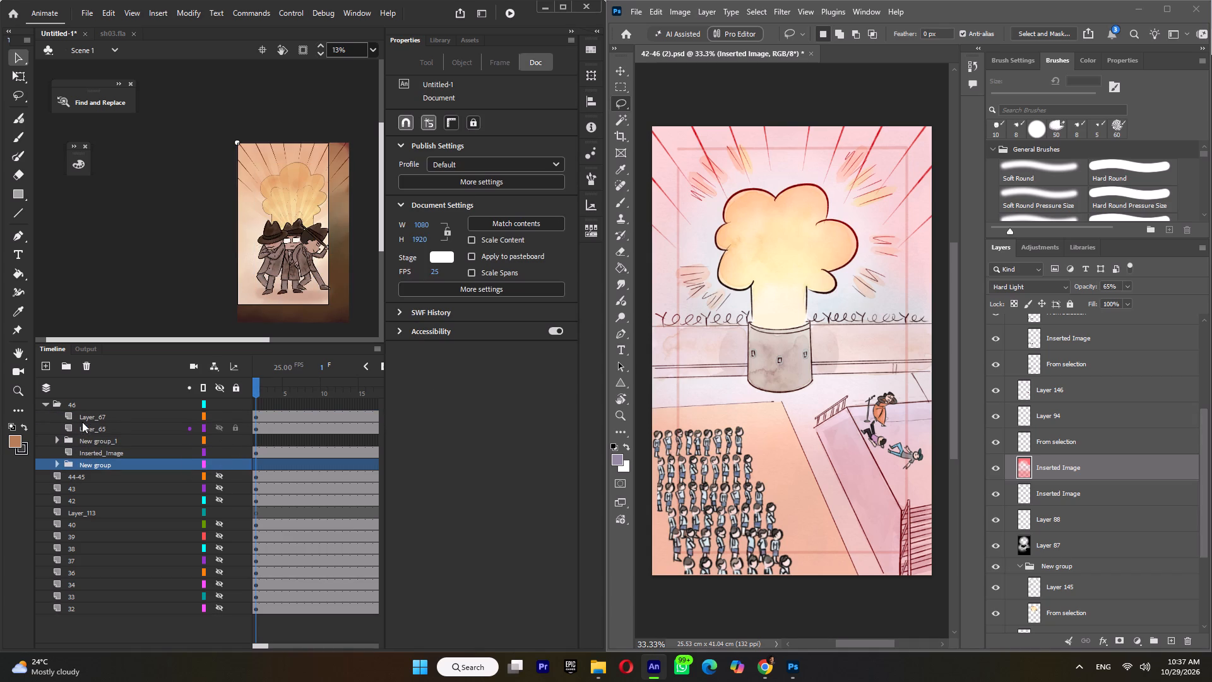
{"action": "left_click", "coordinate": [83, 419]}
{"action": "left_click_drag", "start_coordinate": [90, 416], "coordinate": [77, 457]}
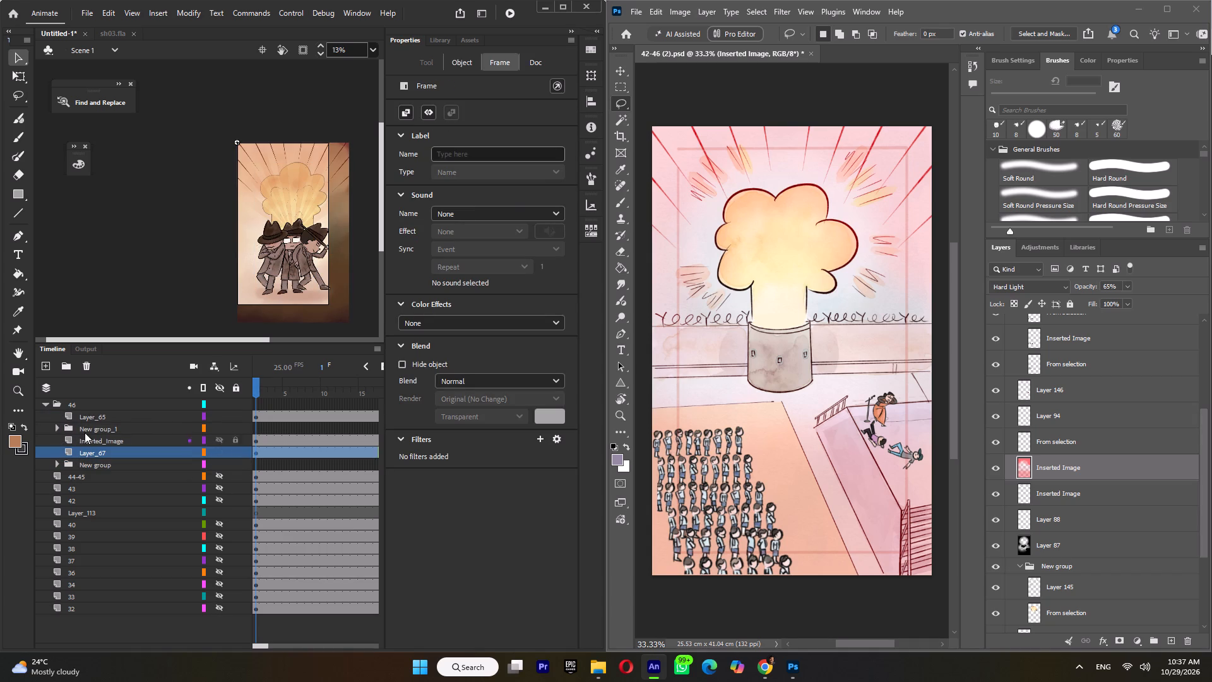
{"action": "left_click", "coordinate": [96, 416]}
{"action": "left_click_drag", "start_coordinate": [97, 414], "coordinate": [88, 443]}
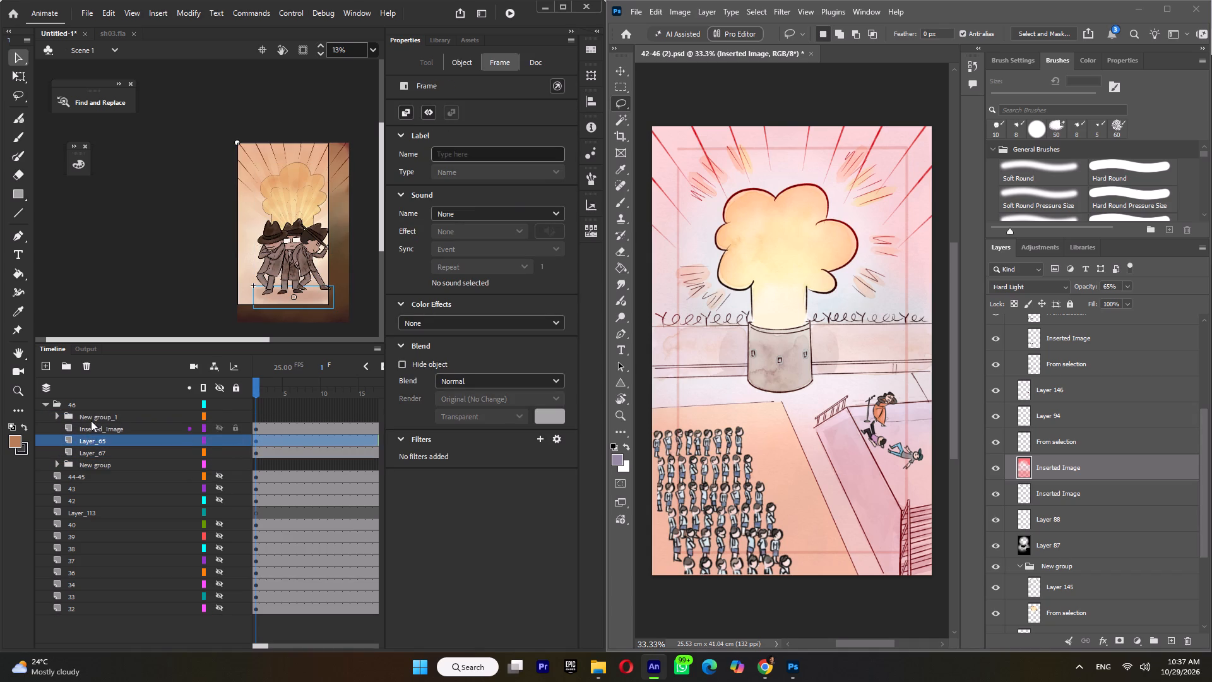
{"action": "left_click", "coordinate": [92, 417]}
{"action": "left_click_drag", "start_coordinate": [93, 416], "coordinate": [85, 434]}
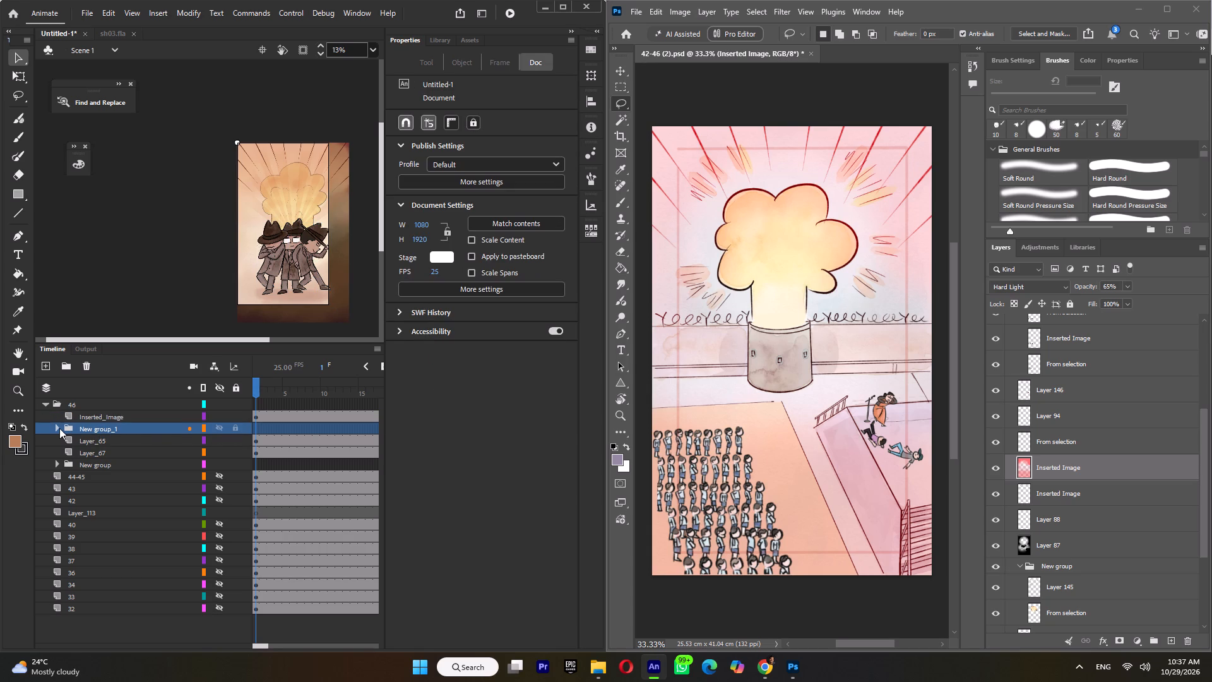
Reverse the layers inside New group_1 of folder 46 to Layer_63_copy, Layer_63, Layer_147_copy, Layer_147, Layer_64_copy, Layer_64.
{"action": "left_click", "coordinate": [59, 428]}
{"action": "left_click", "coordinate": [90, 440]}
{"action": "left_click_drag", "start_coordinate": [108, 442], "coordinate": [100, 501]}
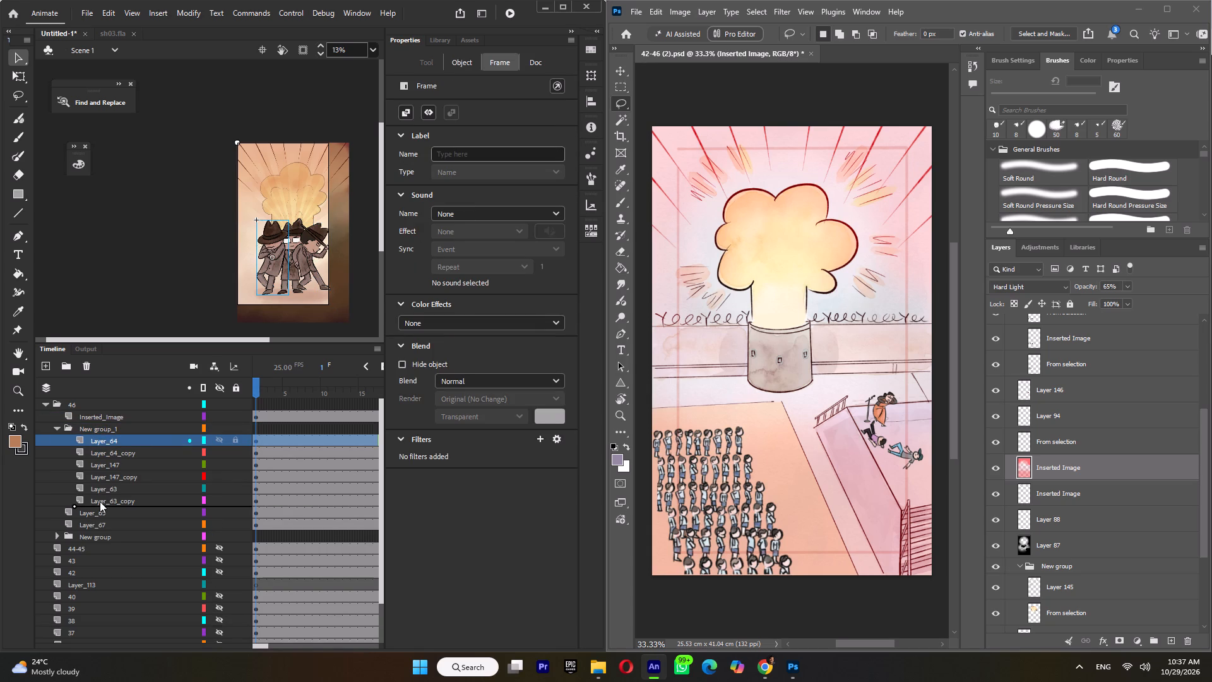
{"action": "left_click_drag", "start_coordinate": [100, 501], "coordinate": [100, 503]}
{"action": "left_click", "coordinate": [103, 442]}
{"action": "left_click_drag", "start_coordinate": [111, 440], "coordinate": [104, 491]}
{"action": "left_click", "coordinate": [112, 438]}
{"action": "left_click_drag", "start_coordinate": [116, 438], "coordinate": [111, 479]}
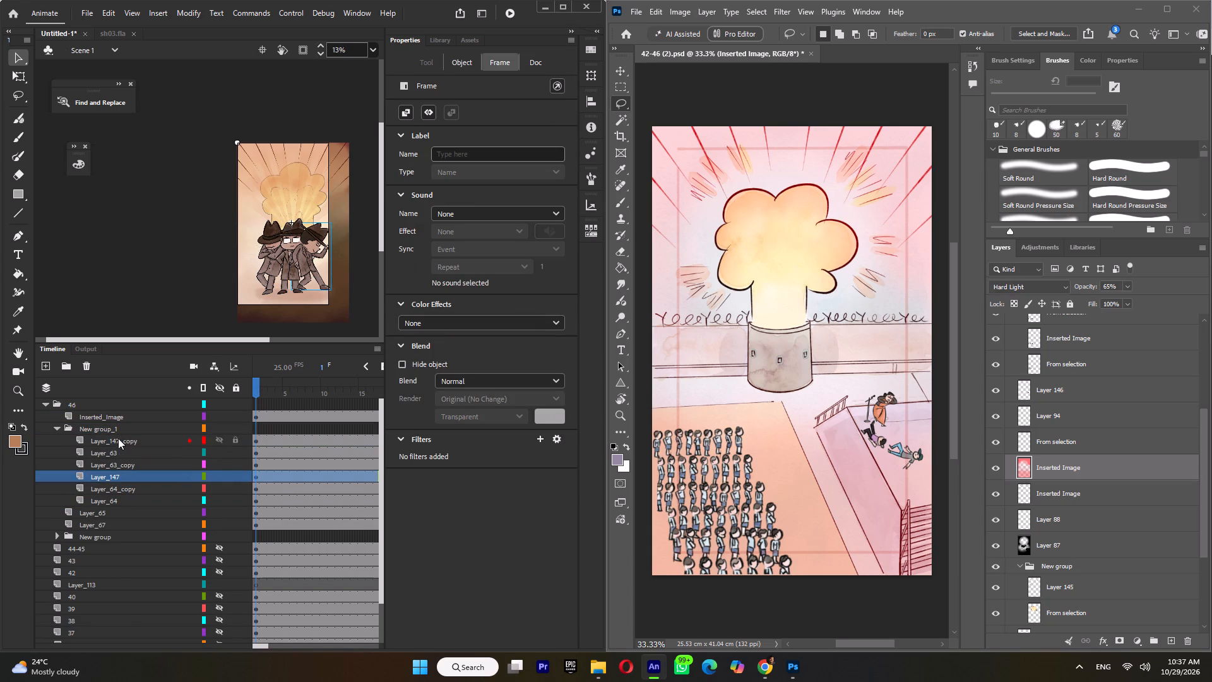
{"action": "left_click", "coordinate": [118, 438]}
{"action": "left_click_drag", "start_coordinate": [119, 438], "coordinate": [117, 467]}
{"action": "left_click", "coordinate": [112, 436]}
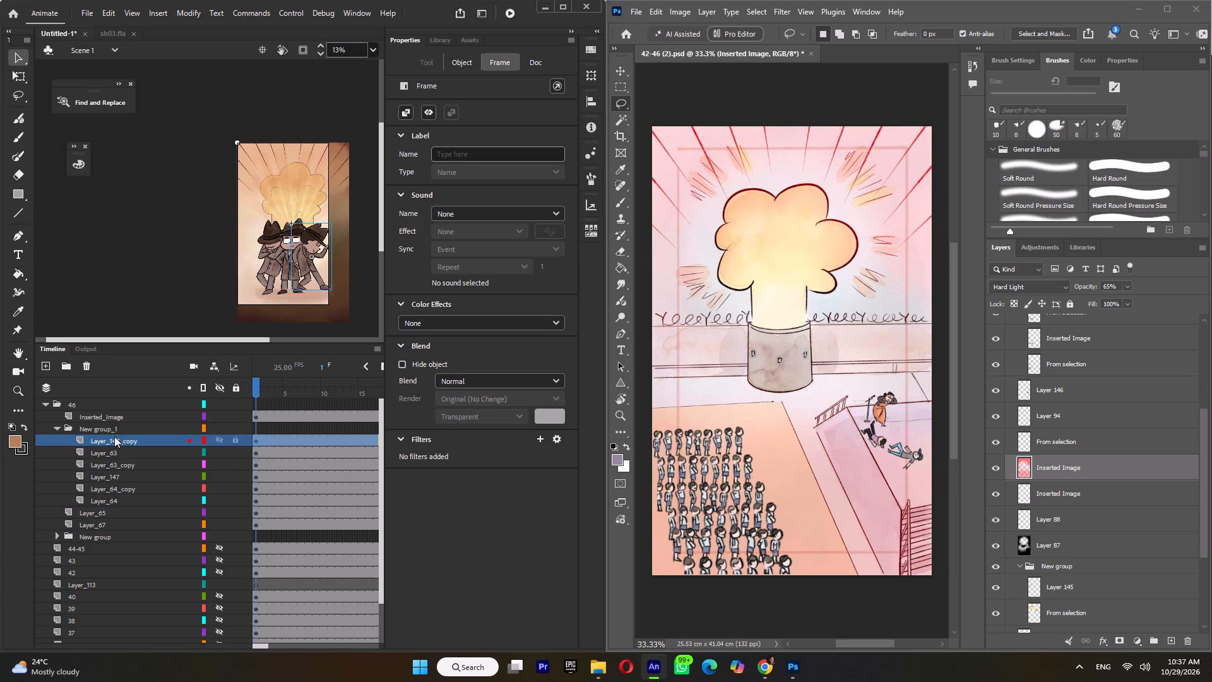
{"action": "left_click_drag", "start_coordinate": [107, 438], "coordinate": [100, 467]}
{"action": "left_click", "coordinate": [112, 441]}
{"action": "left_click_drag", "start_coordinate": [105, 438], "coordinate": [104, 453]}
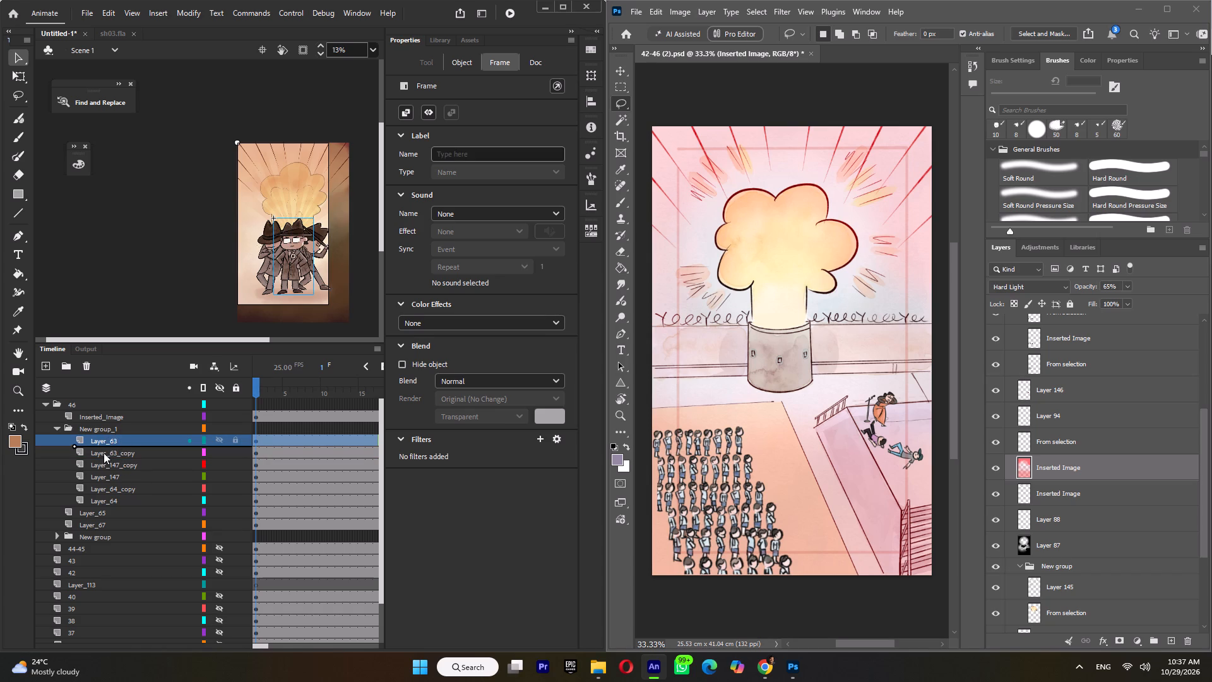
{"action": "left_click_drag", "start_coordinate": [104, 453], "coordinate": [104, 454]}
{"action": "left_click", "coordinate": [57, 429]}
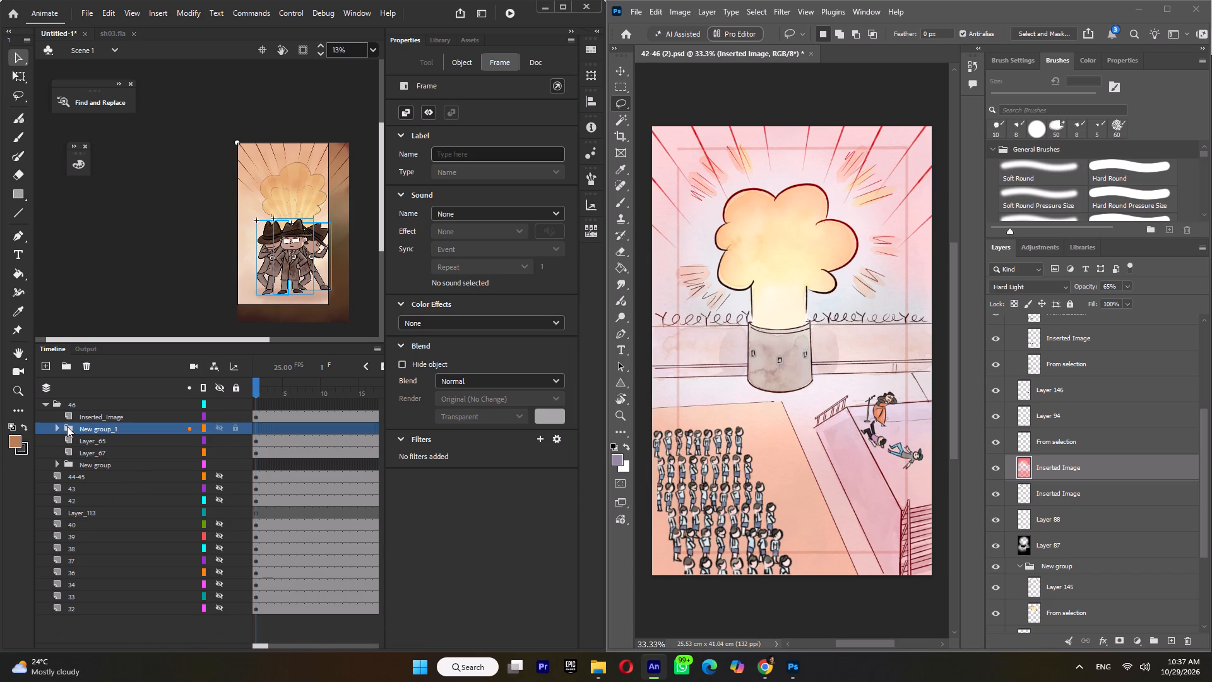
Reverse the contents of the lower New group in folder 46 to nested New group, Inserted_Image, Layer_67.
{"action": "left_click", "coordinate": [58, 464]}
{"action": "left_click", "coordinate": [90, 476]}
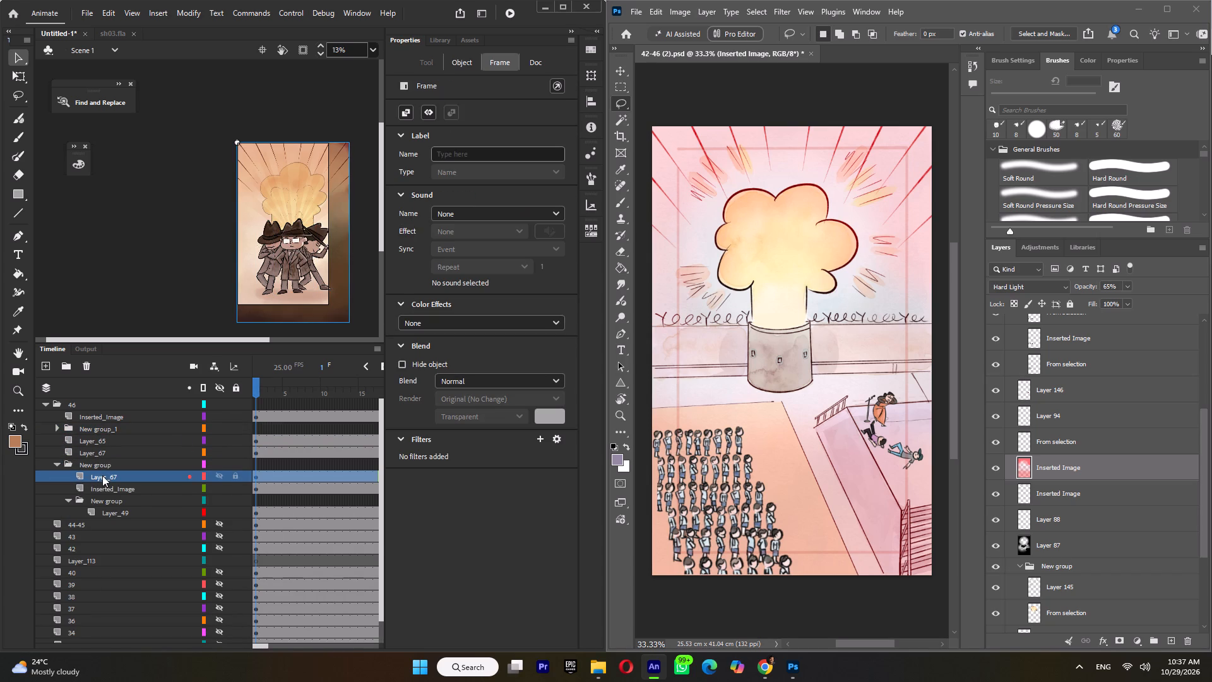
{"action": "left_click", "coordinate": [66, 498]}
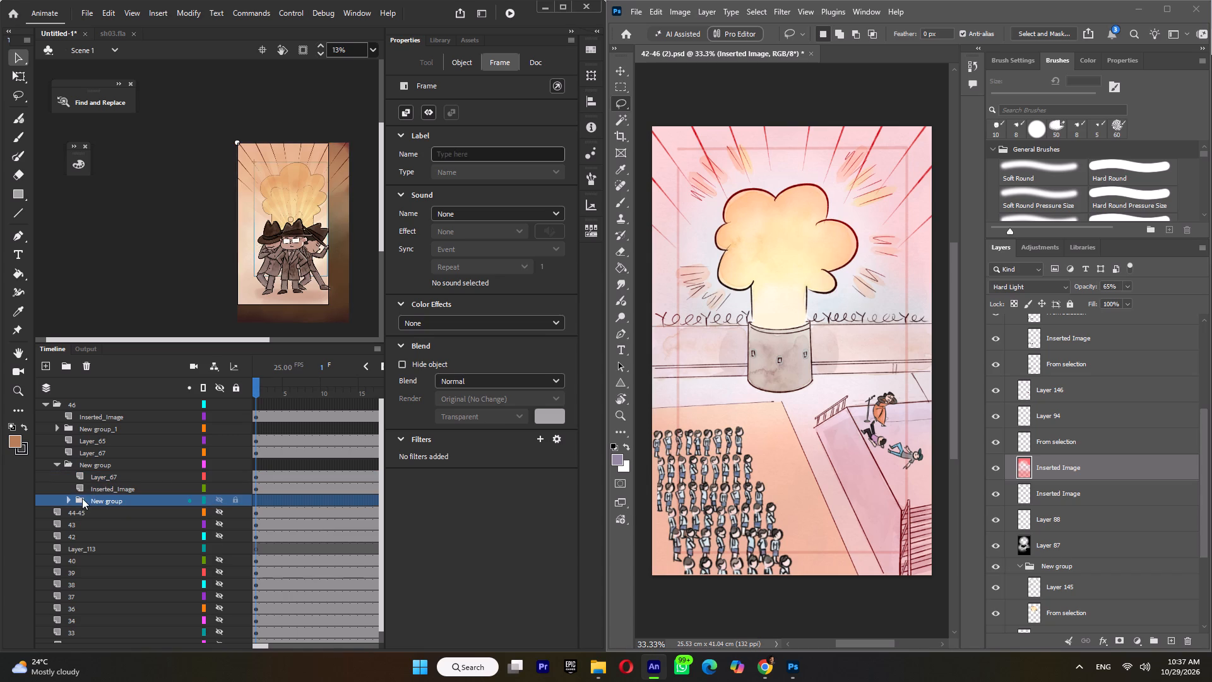
{"action": "left_click", "coordinate": [109, 475]}
{"action": "left_click_drag", "start_coordinate": [88, 475], "coordinate": [76, 504]}
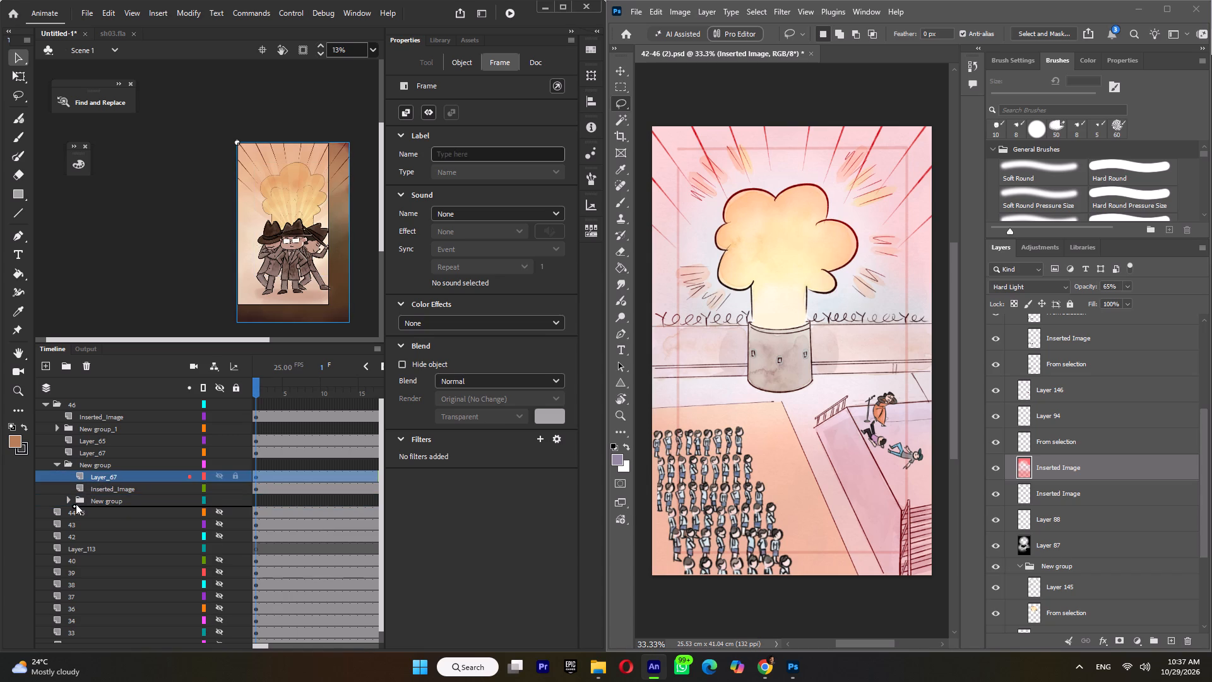
{"action": "left_click_drag", "start_coordinate": [76, 504], "coordinate": [76, 505]}
{"action": "left_click", "coordinate": [102, 474]}
{"action": "left_click_drag", "start_coordinate": [96, 474], "coordinate": [78, 491]}
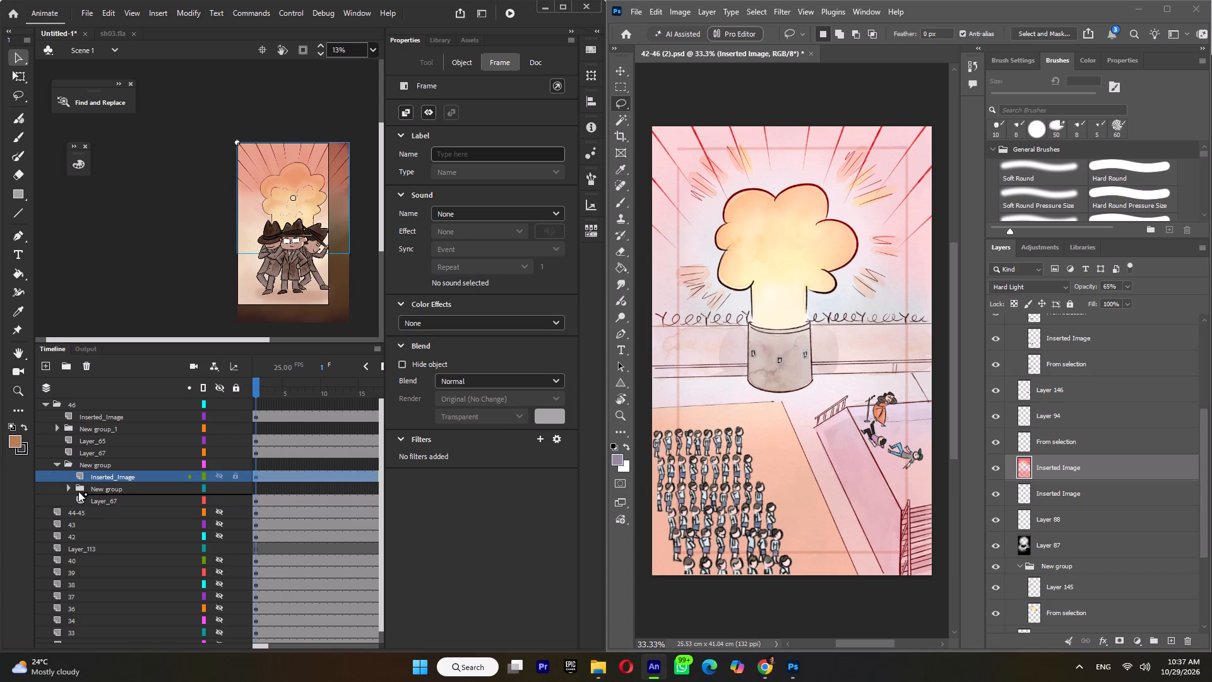
{"action": "left_click_drag", "start_coordinate": [78, 491], "coordinate": [74, 493]}
{"action": "left_click", "coordinate": [68, 473]}
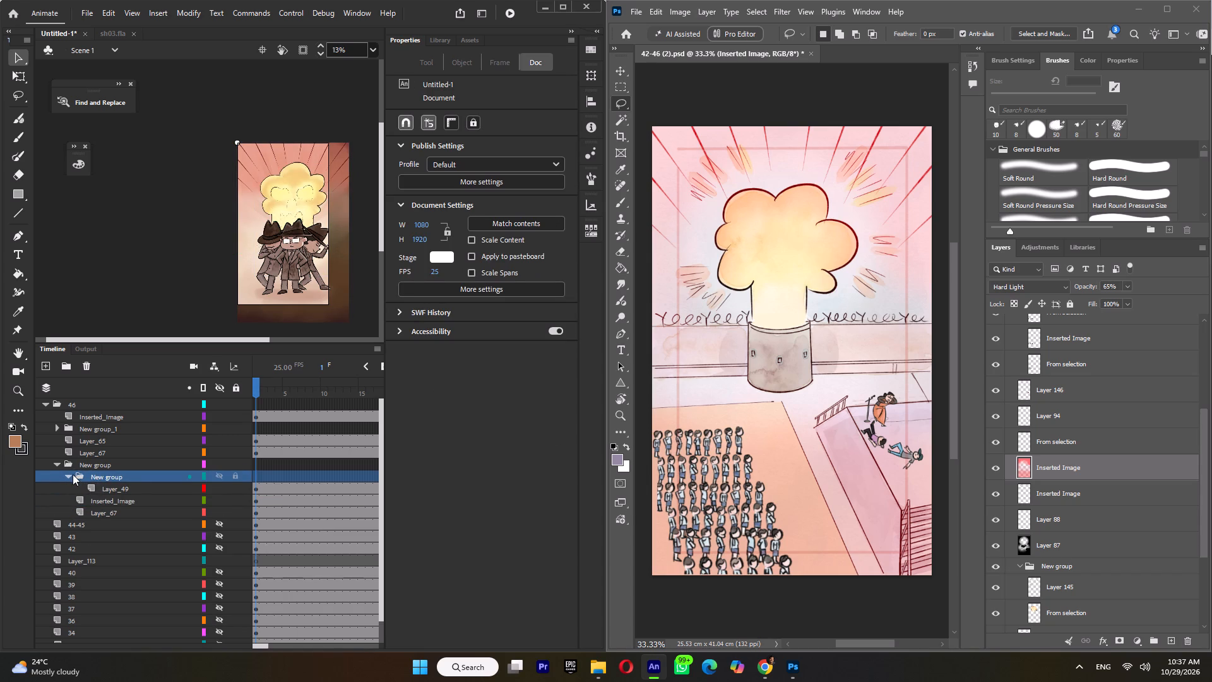
{"action": "left_click", "coordinate": [71, 476]}
Collapse folder 46 and convert it to a graphic symbol named 46.
{"action": "scroll", "coordinate": [71, 458], "scroll_direction": "up", "scroll_amount": 4}
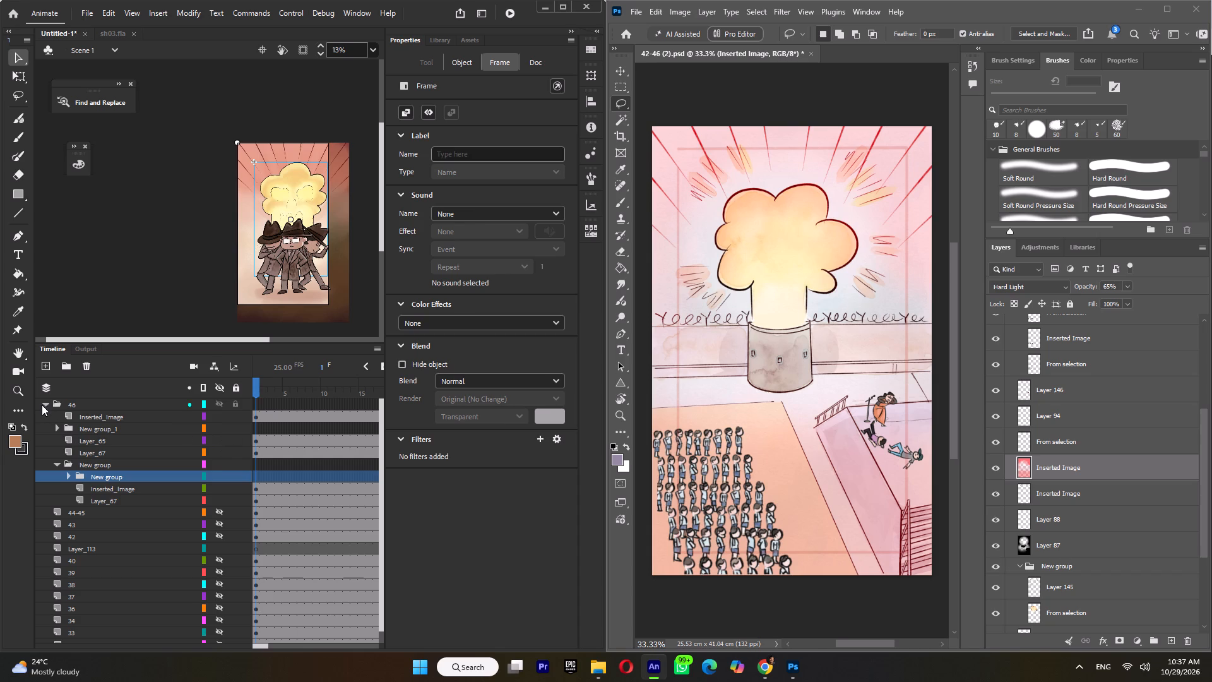
{"action": "left_click", "coordinate": [42, 405]}
{"action": "left_click", "coordinate": [50, 405]}
{"action": "left_click", "coordinate": [45, 405]}
{"action": "right_click", "coordinate": [79, 406]}
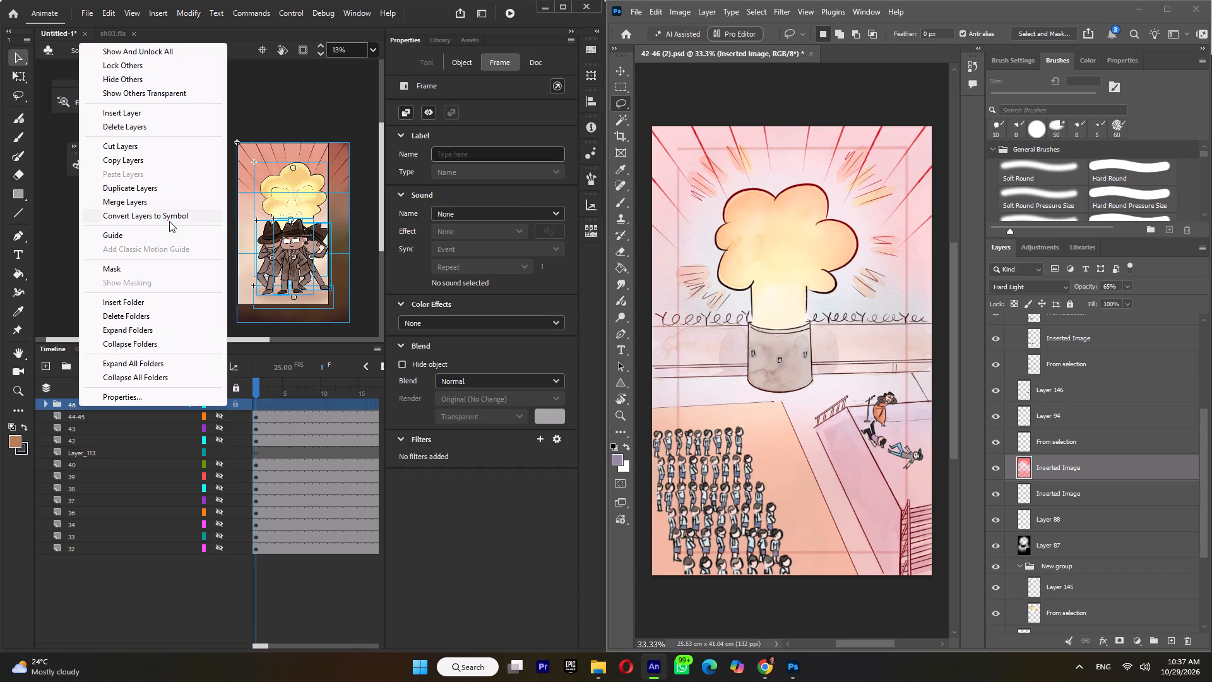
{"action": "left_click", "coordinate": [169, 217]}
{"action": "type", "text": "46"}
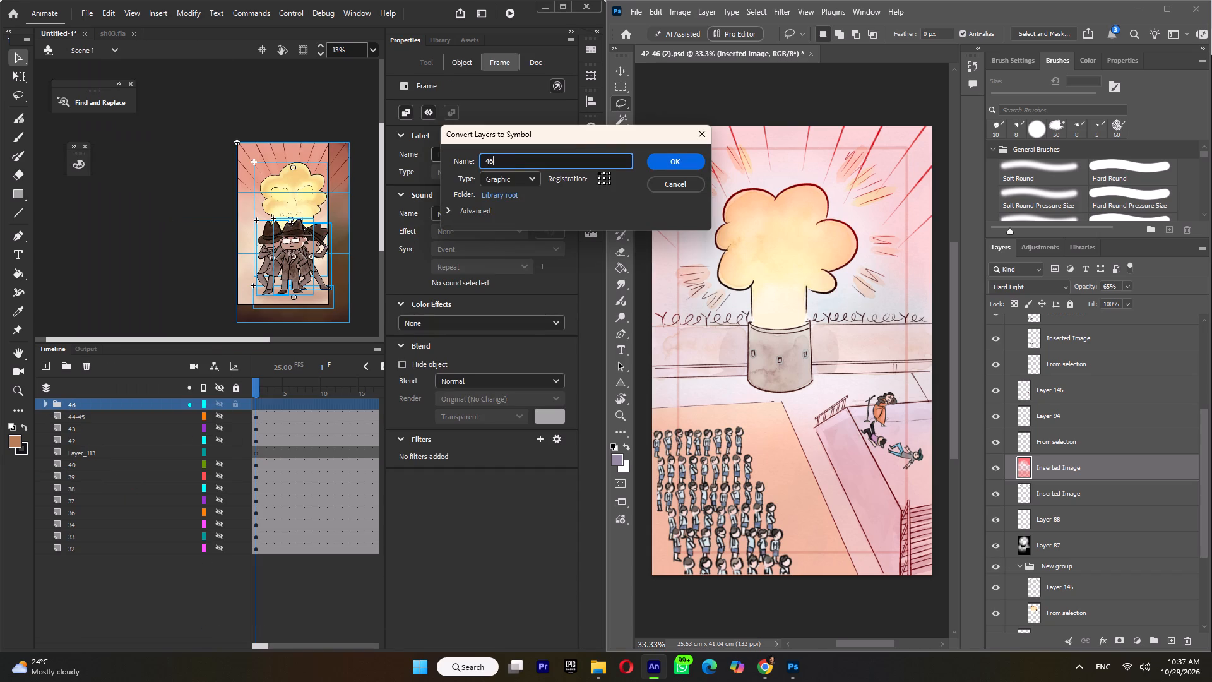
{"action": "key", "text": "Return"}
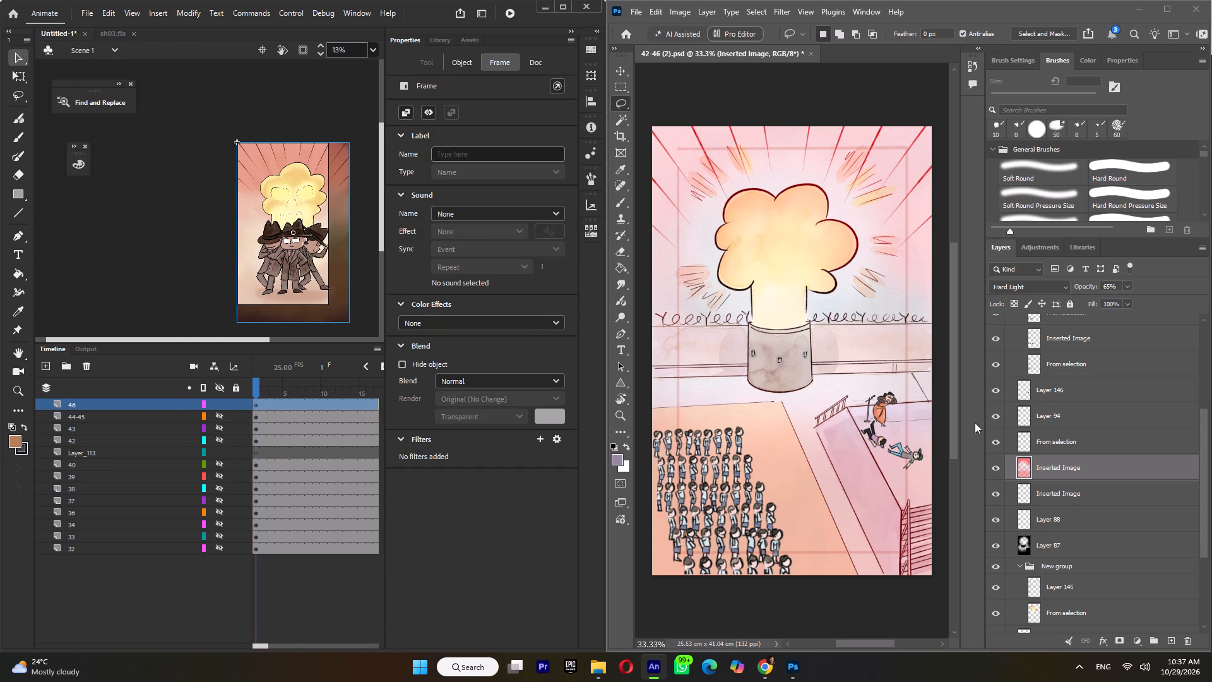
Show shot 44-45 instead of 43 in Photoshop and instead of 46 in Animate to compare the artwork.
{"action": "scroll", "coordinate": [1168, 424], "scroll_direction": "up", "scroll_amount": 11}
{"action": "left_click", "coordinate": [1007, 380]}
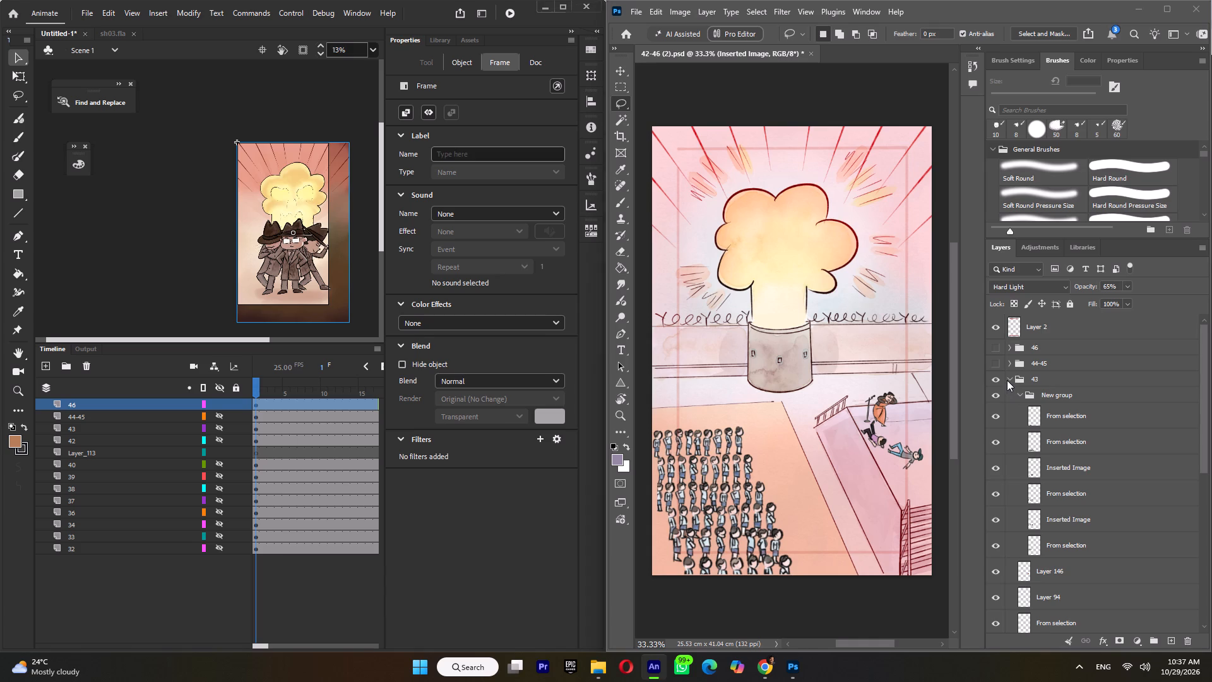
{"action": "left_click", "coordinate": [1009, 380]}
{"action": "left_click", "coordinate": [1001, 382]}
{"action": "left_click", "coordinate": [999, 367]}
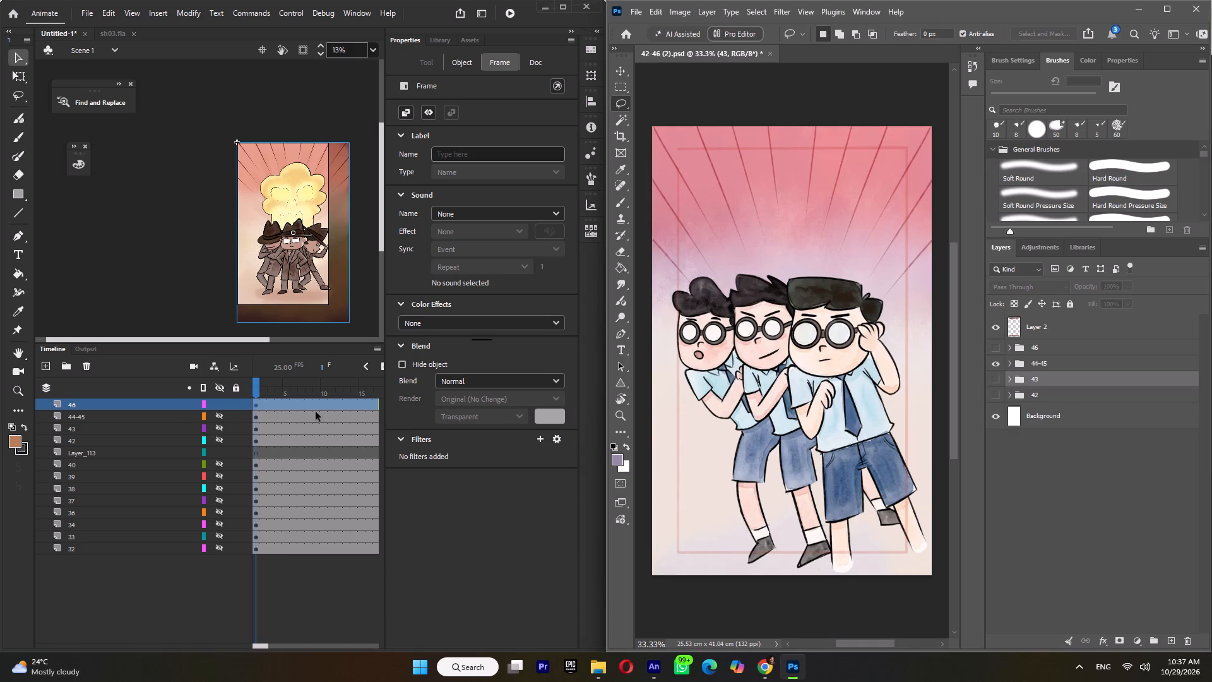
{"action": "left_click", "coordinate": [219, 402]}
{"action": "left_click", "coordinate": [220, 418]}
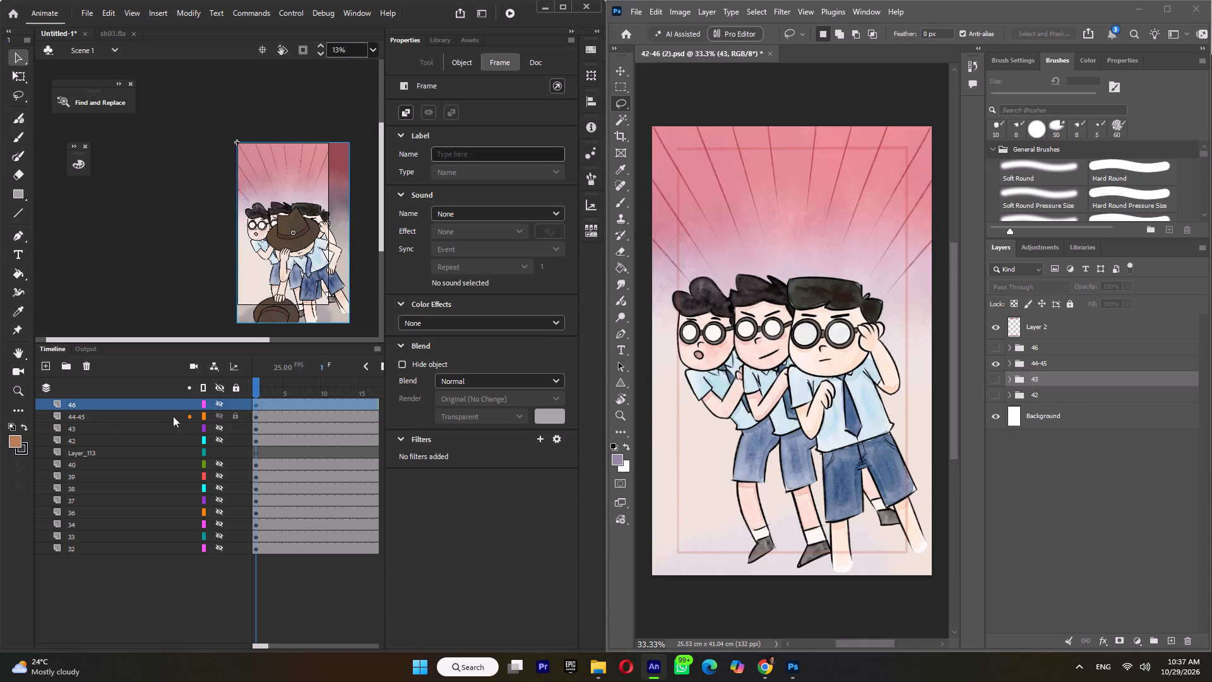
Open the 44-45 symbol, expand its lower New group, and examine Layer_80 and Inserted_Image_1.
{"action": "left_click", "coordinate": [119, 417]}
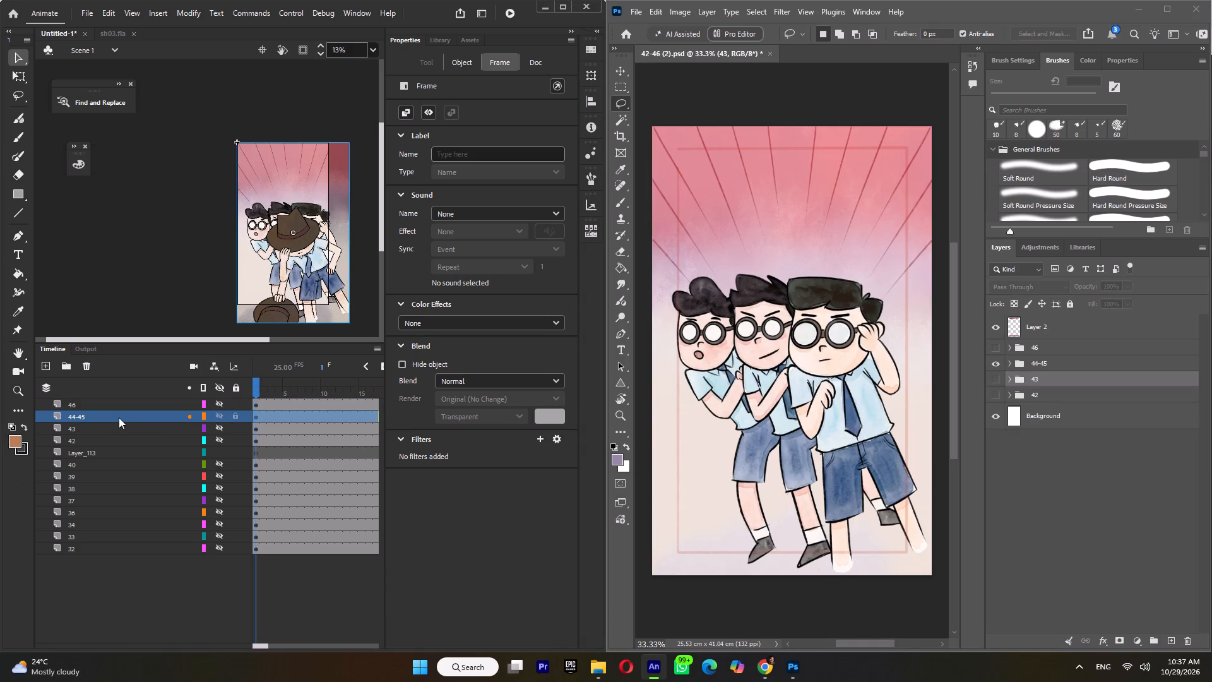
{"action": "double_click", "coordinate": [292, 179]}
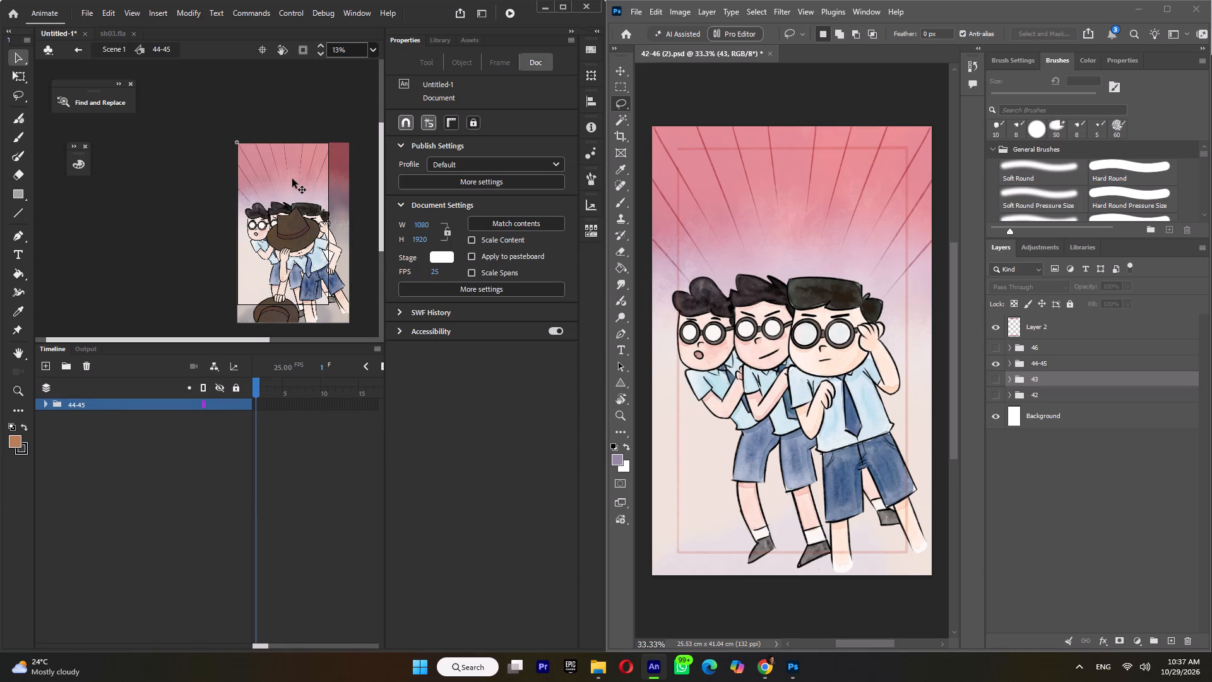
{"action": "left_click", "coordinate": [45, 403]}
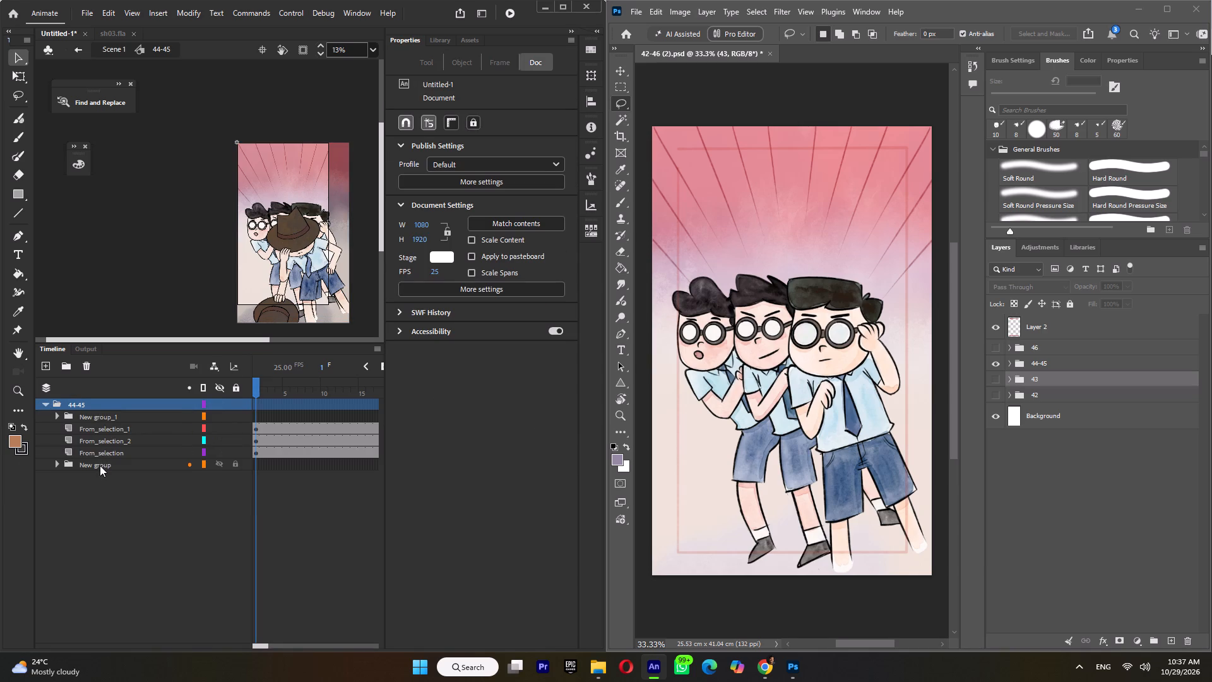
{"action": "left_click", "coordinate": [100, 465]}
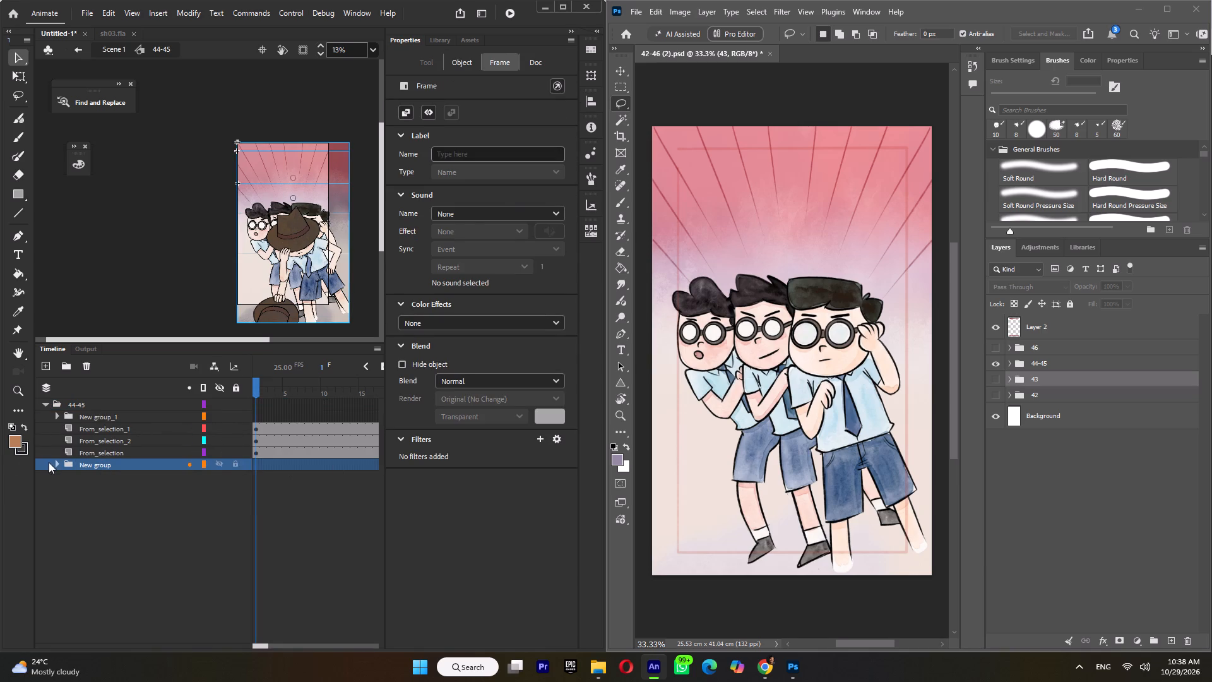
{"action": "left_click", "coordinate": [57, 464]}
{"action": "left_click", "coordinate": [116, 472]}
{"action": "left_click", "coordinate": [114, 481]}
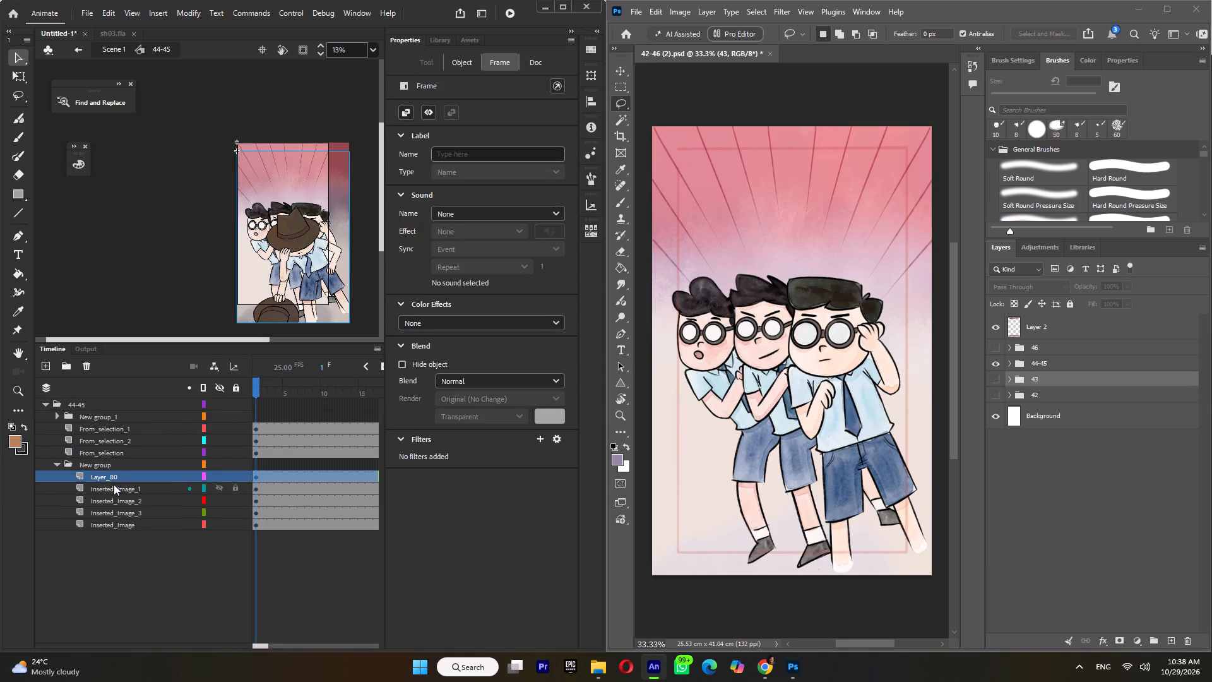
{"action": "left_click", "coordinate": [108, 490]}
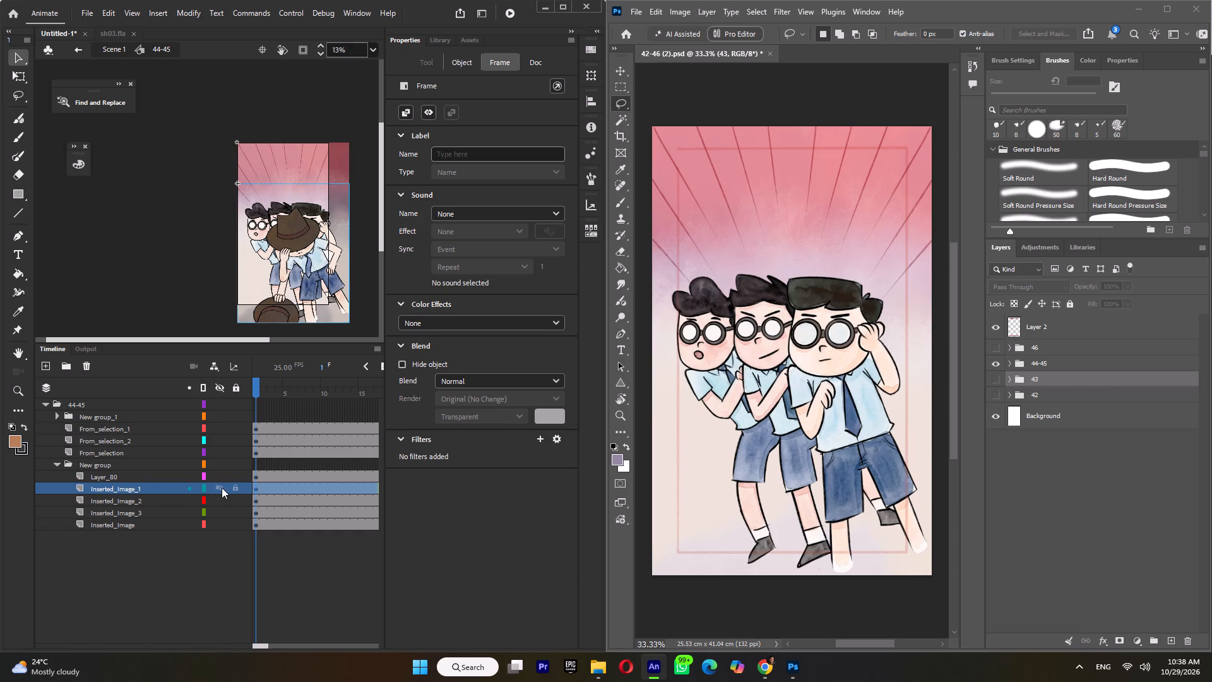
{"action": "left_click", "coordinate": [222, 488]}
{"action": "left_click", "coordinate": [222, 488]}
In Photoshop, examine the blend and opacity settings of group 44-45's background layers, and return to Scene 1 in Animate.
{"action": "left_click", "coordinate": [1009, 362]}
{"action": "left_click", "coordinate": [1011, 362]}
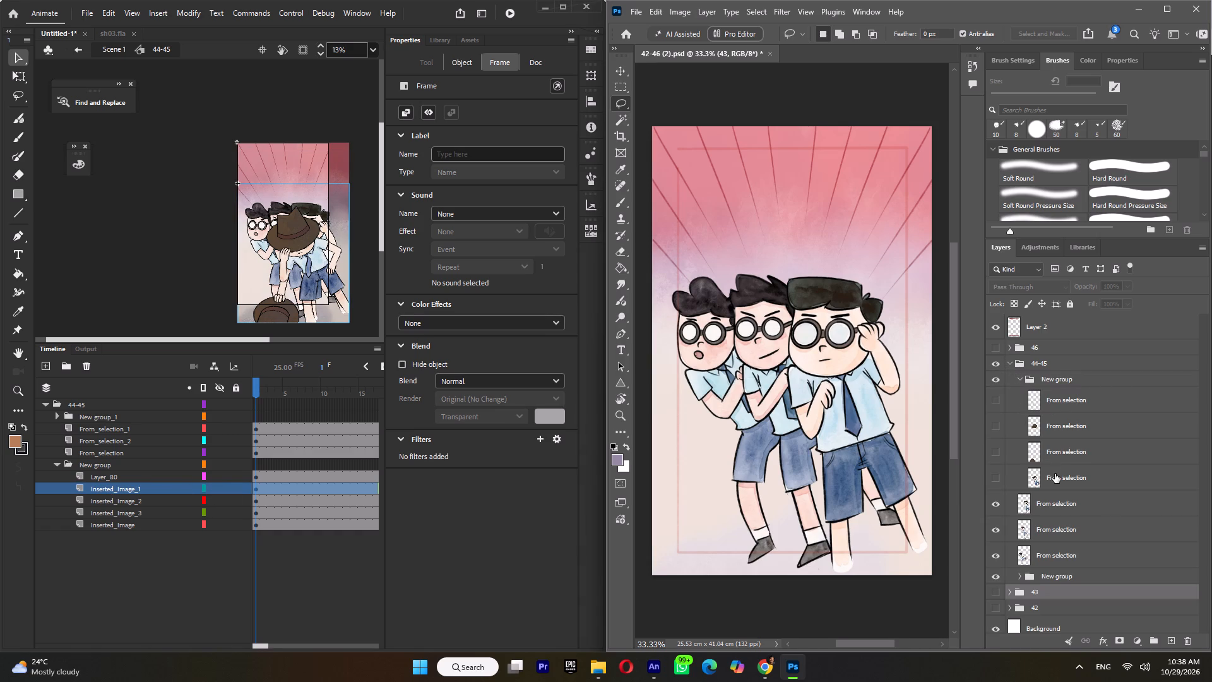
{"action": "scroll", "coordinate": [1057, 495], "scroll_direction": "down", "scroll_amount": 4}
{"action": "scroll", "coordinate": [1087, 586], "scroll_direction": "down", "scroll_amount": 3}
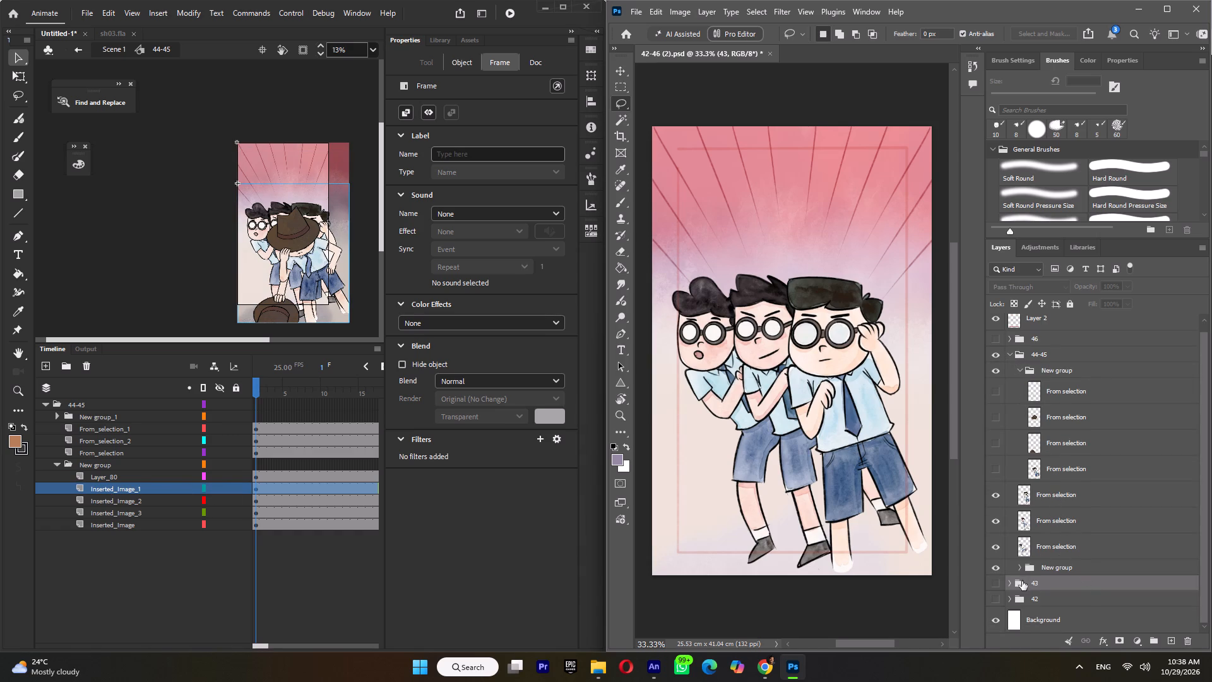
{"action": "left_click", "coordinate": [1019, 568]}
{"action": "left_click", "coordinate": [998, 585]}
{"action": "left_click", "coordinate": [996, 589]}
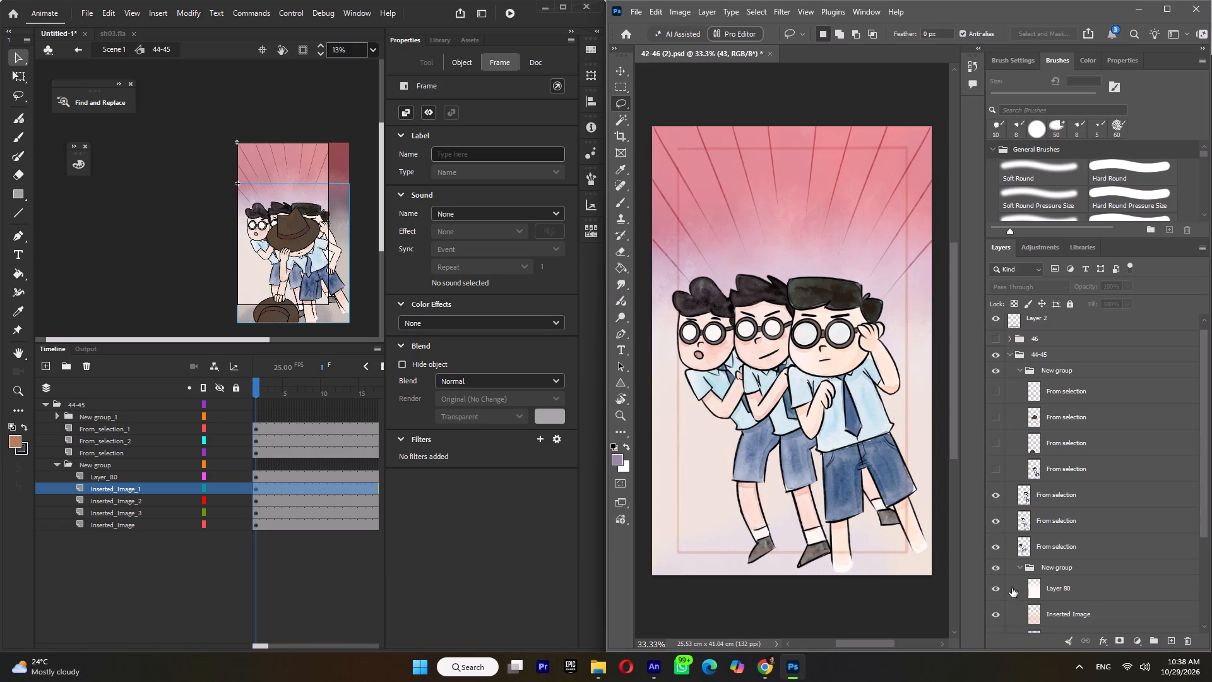
{"action": "left_click", "coordinate": [1082, 589]}
{"action": "scroll", "coordinate": [1082, 589], "scroll_direction": "down", "scroll_amount": 3}
{"action": "left_click", "coordinate": [1067, 589]}
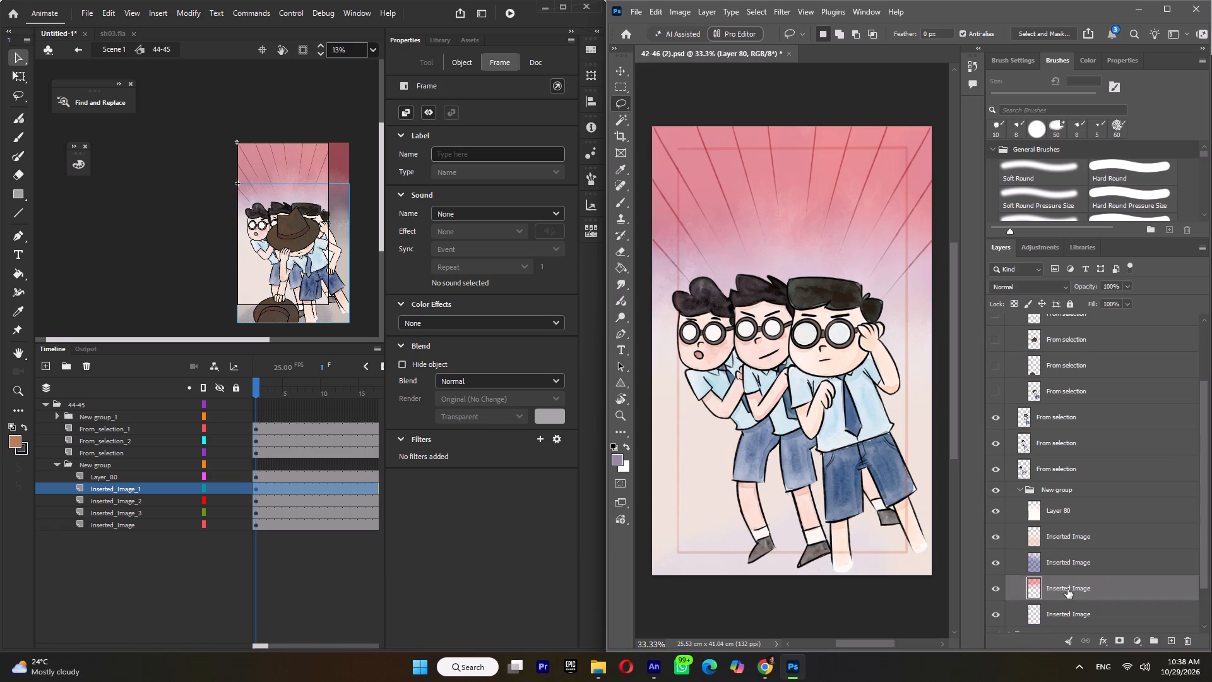
{"action": "left_click", "coordinate": [1059, 616]}
{"action": "left_click", "coordinate": [1065, 578]}
{"action": "left_click", "coordinate": [1067, 556]}
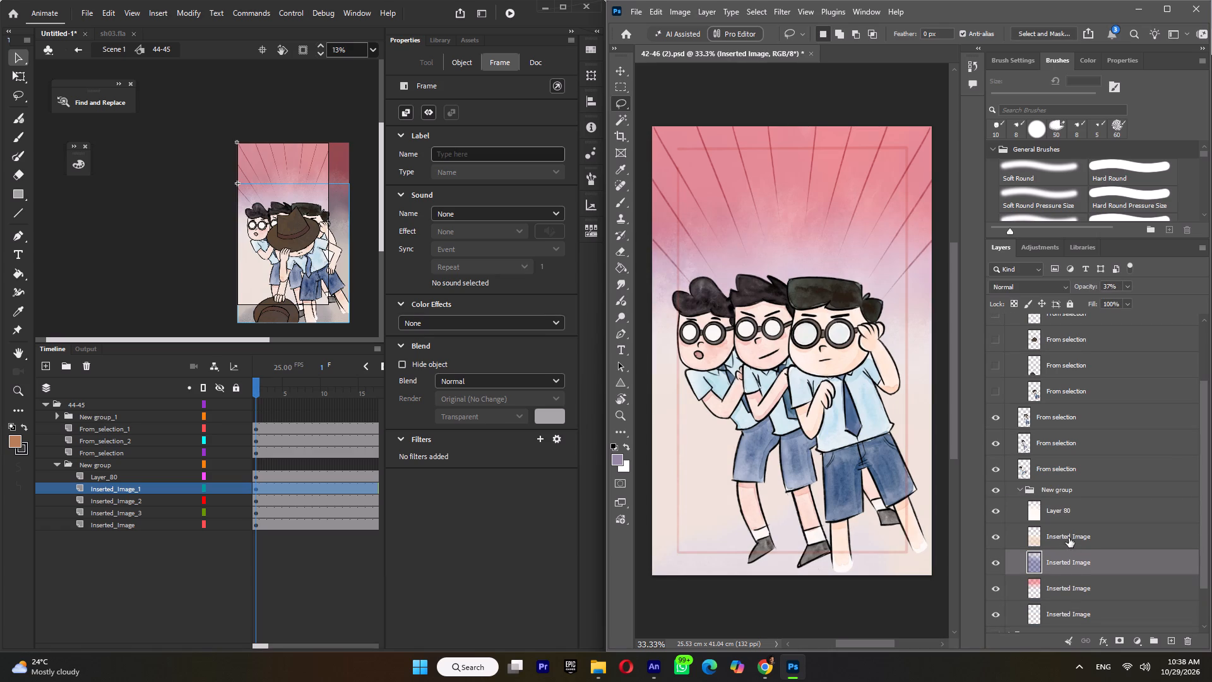
{"action": "left_click", "coordinate": [1069, 538]}
{"action": "left_click", "coordinate": [1071, 529]}
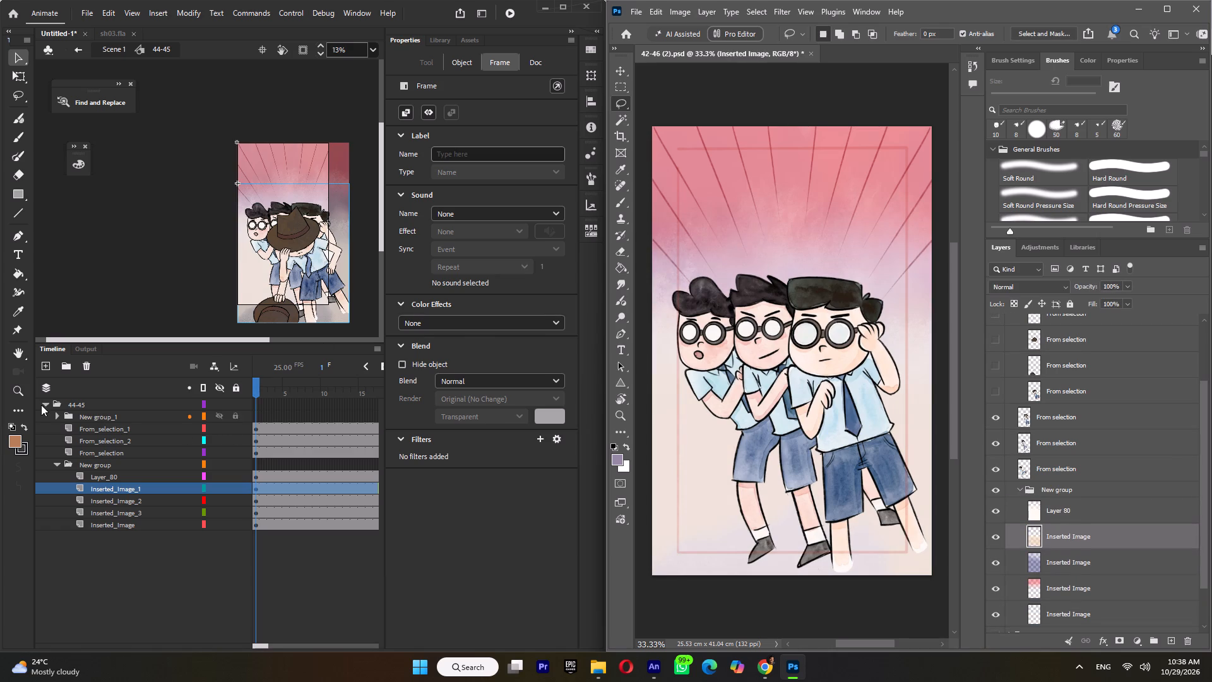
{"action": "double_click", "coordinate": [100, 287]}
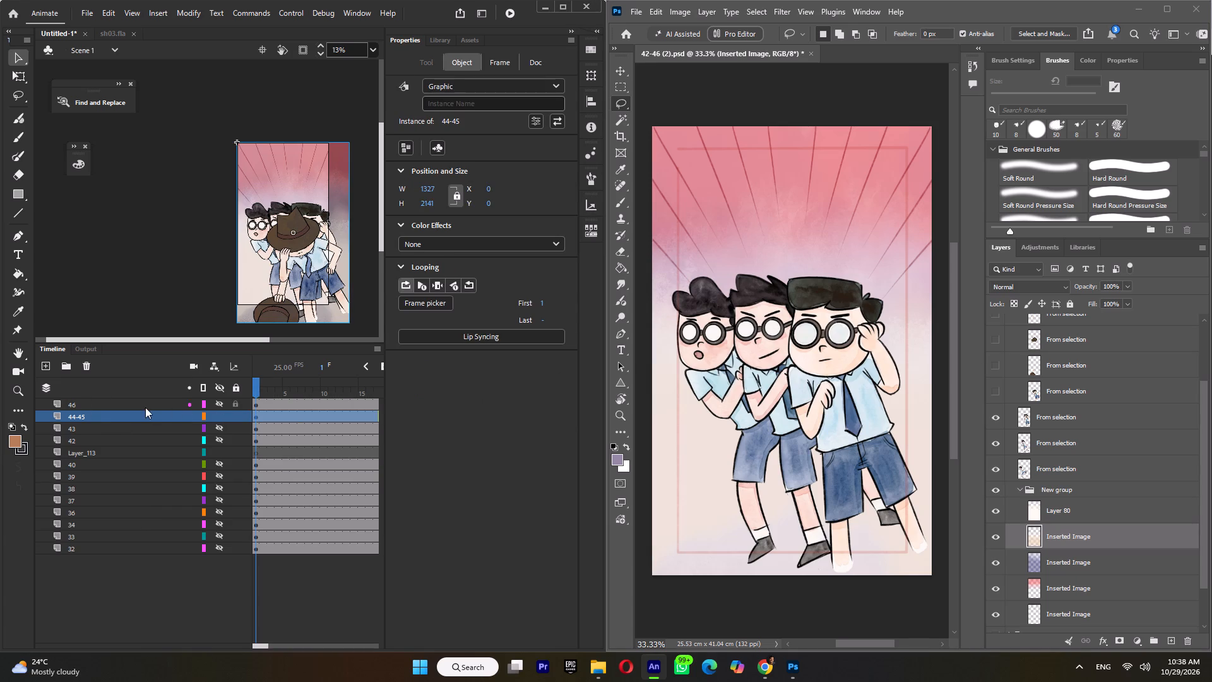
Close the 42-46 (2).psd document and exit Photoshop.
{"action": "left_click", "coordinate": [812, 54]}
{"action": "left_click", "coordinate": [602, 245]}
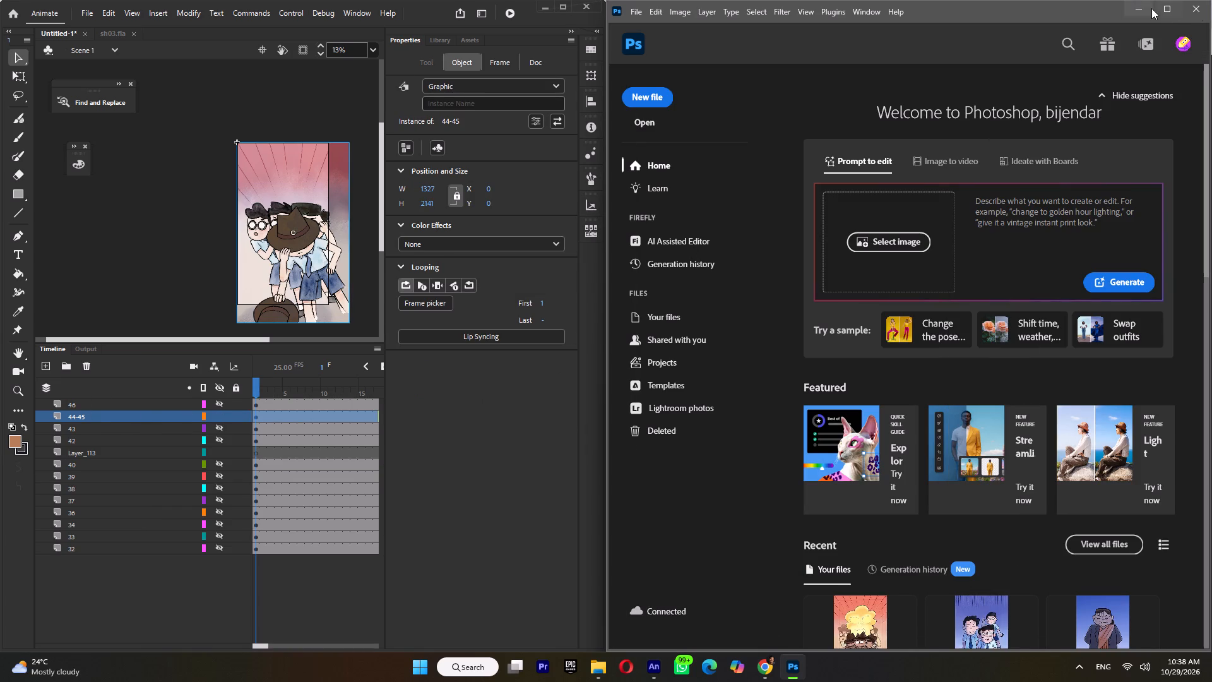
{"action": "left_click", "coordinate": [1196, 10]}
Maximize the Animate window and hide layer 44-45.
{"action": "left_click", "coordinate": [567, 8]}
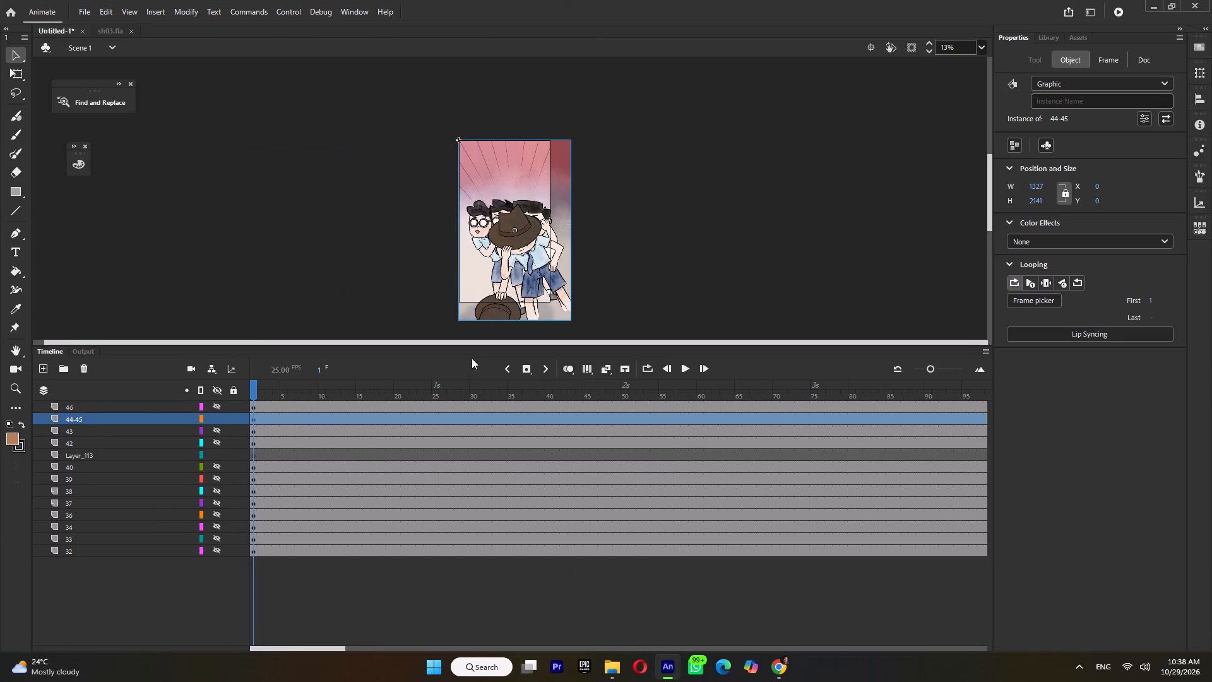
{"action": "left_click", "coordinate": [217, 417]}
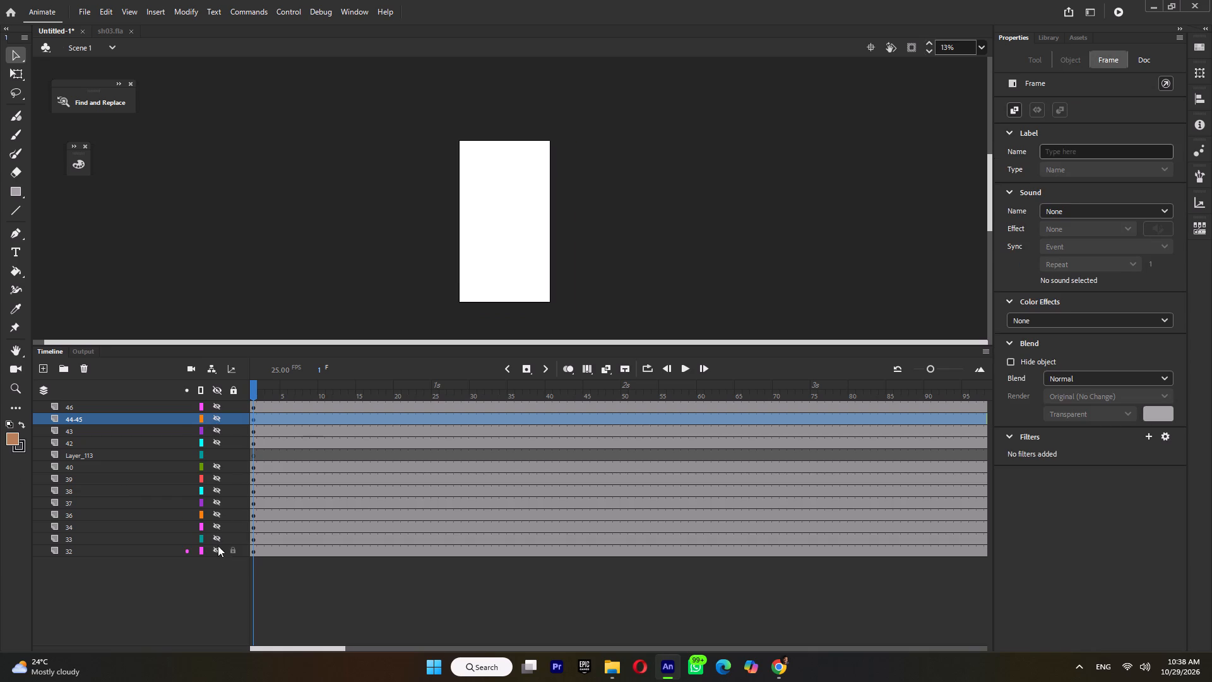
Show layer 32 in Untitled-1, and add five new layers above Layer_1 in sh03.fla.
{"action": "left_click", "coordinate": [218, 553]}
{"action": "left_click", "coordinate": [107, 31]}
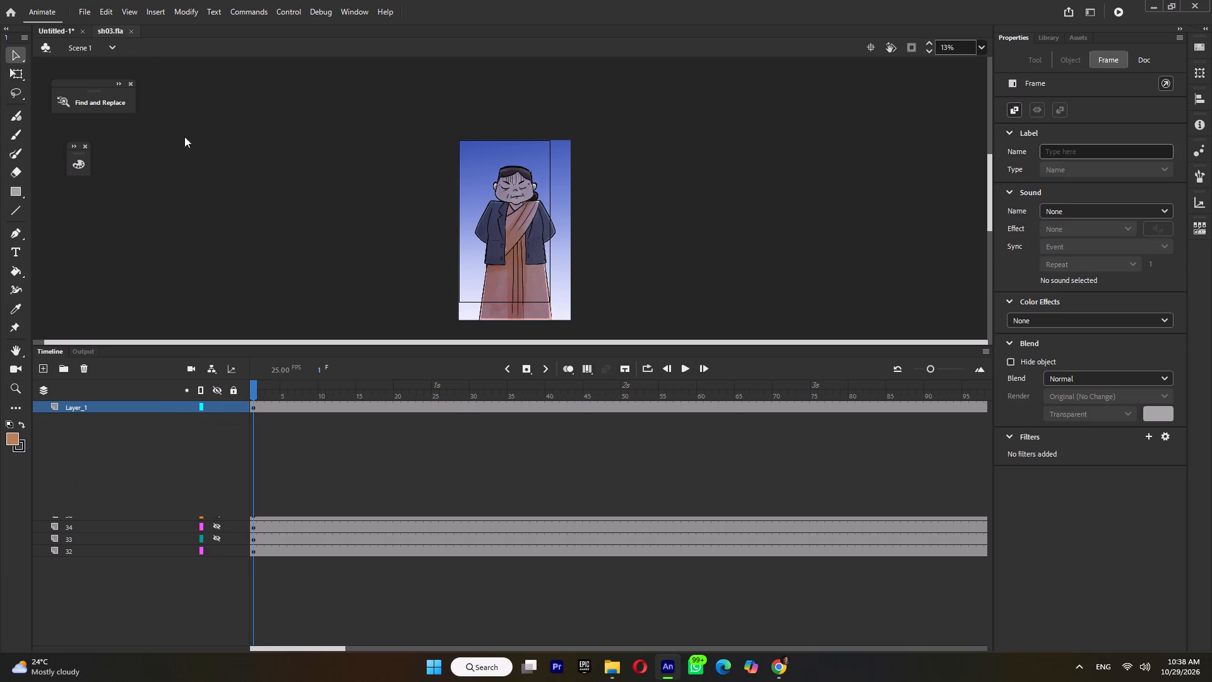
{"action": "triple_click", "coordinate": [44, 364]}
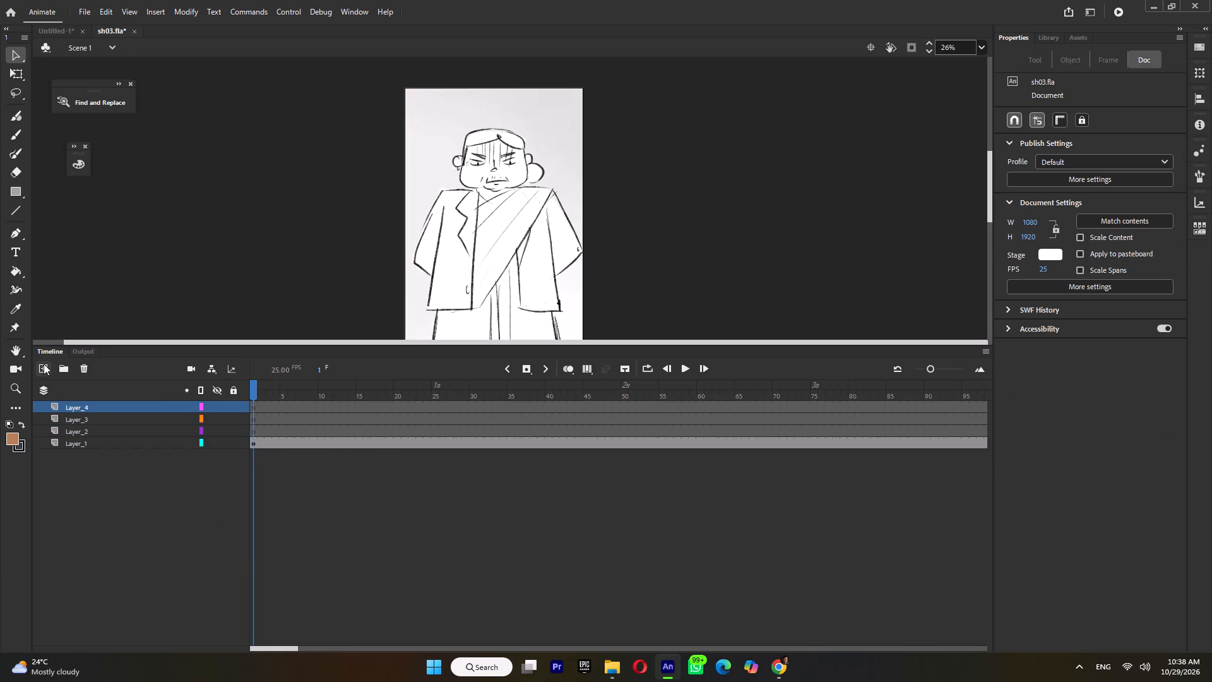
{"action": "double_click", "coordinate": [44, 364]}
{"action": "left_click_drag", "start_coordinate": [272, 388], "coordinate": [215, 398]}
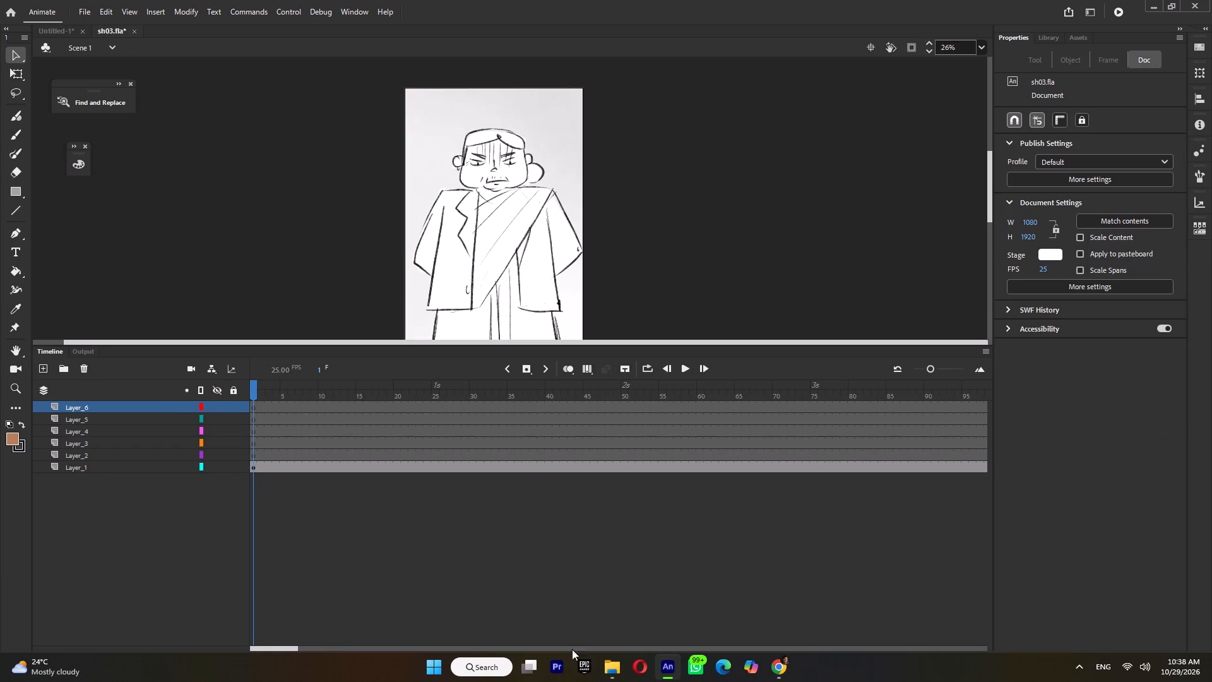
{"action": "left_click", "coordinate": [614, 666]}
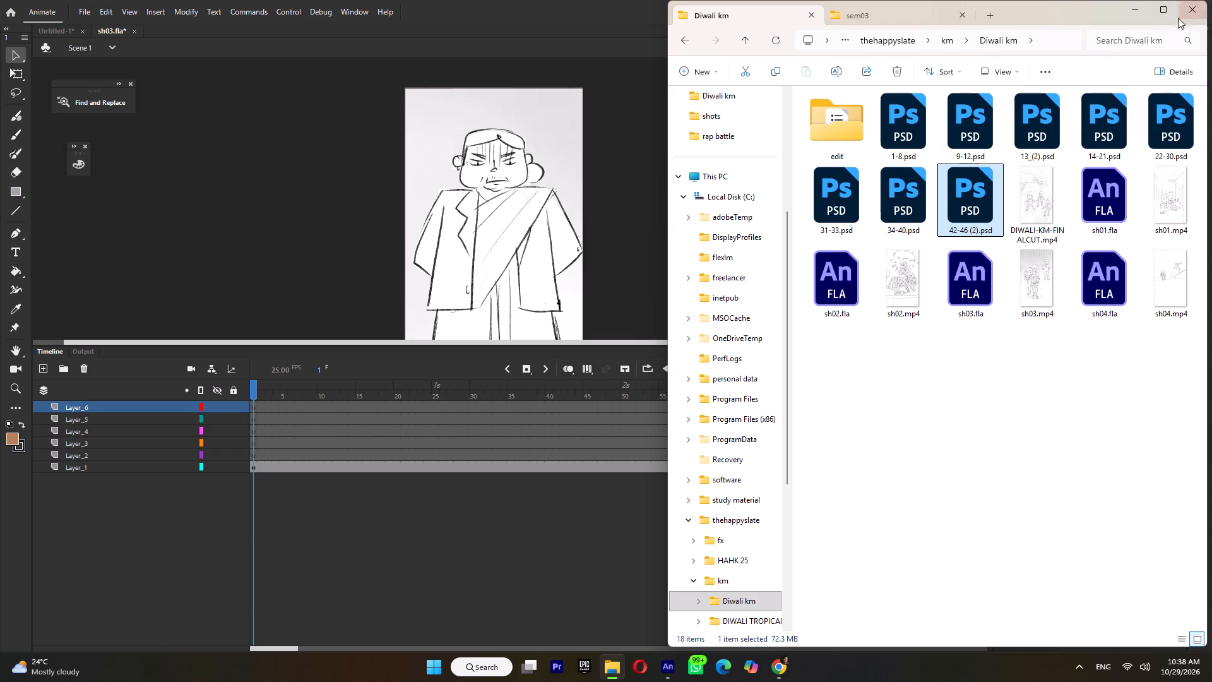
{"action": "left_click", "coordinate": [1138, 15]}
Copy the shot 32 symbol from Untitled-1 and paste it in place on Layer_2 of sh03.fla.
{"action": "left_click", "coordinate": [66, 35]}
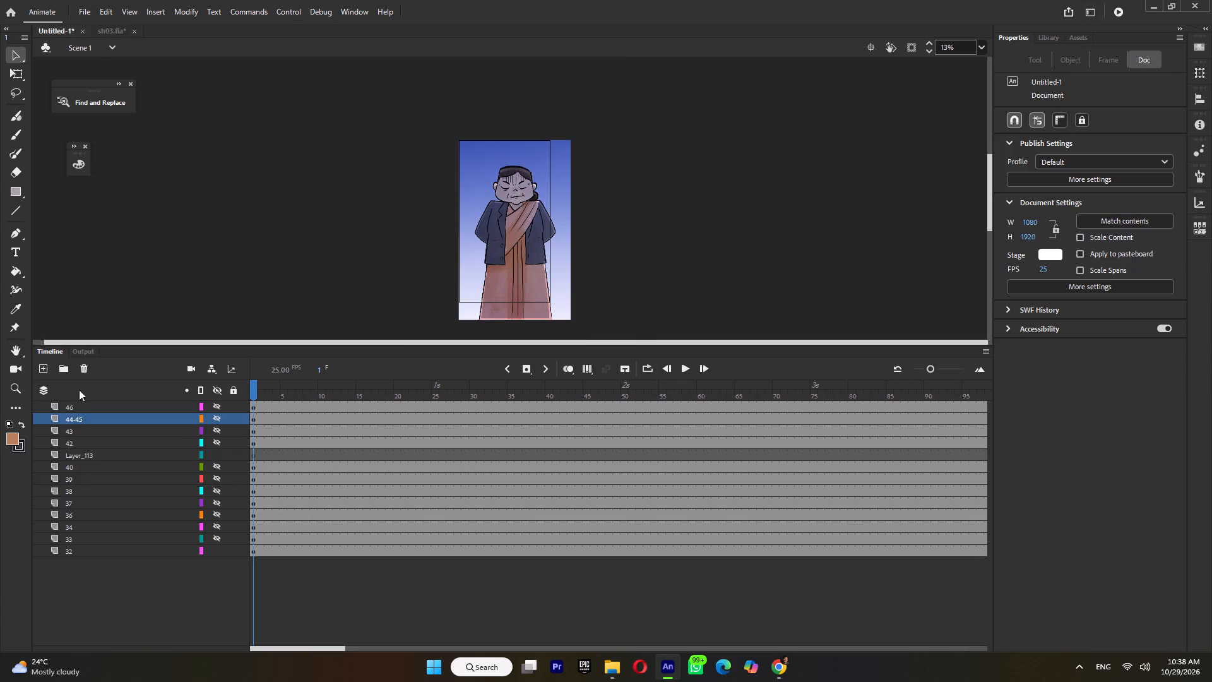
{"action": "left_click", "coordinate": [110, 549]}
{"action": "right_click", "coordinate": [535, 243]}
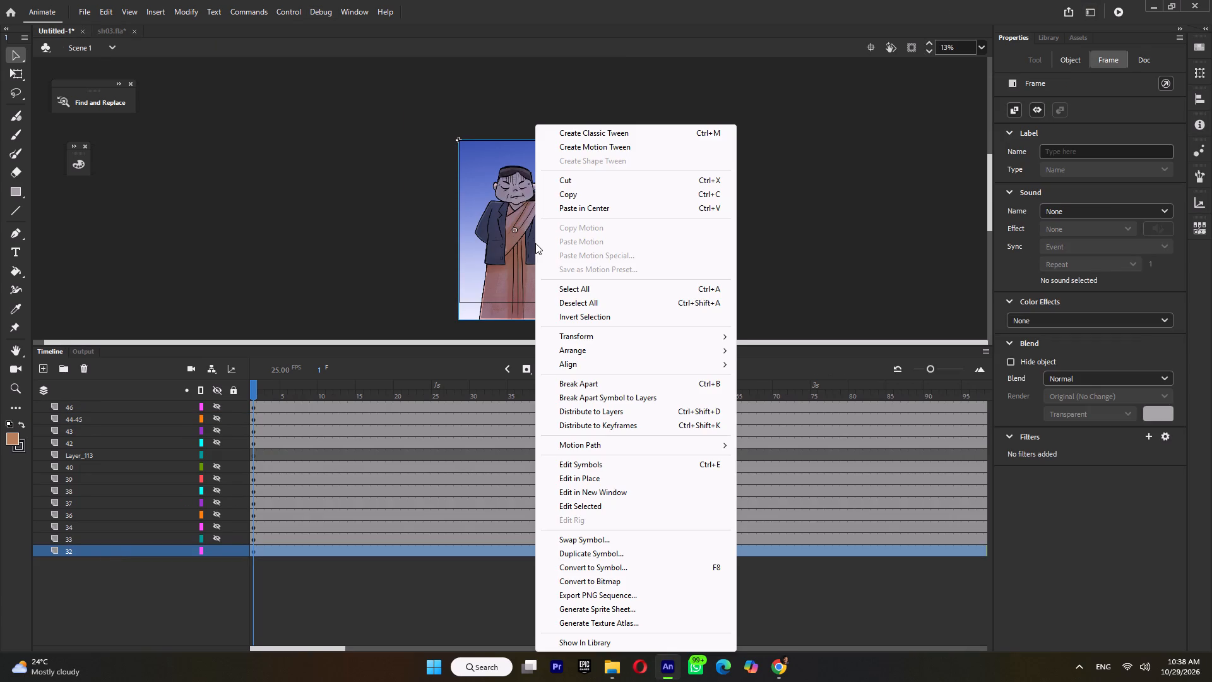
{"action": "left_click", "coordinate": [564, 188]}
{"action": "left_click", "coordinate": [217, 549]}
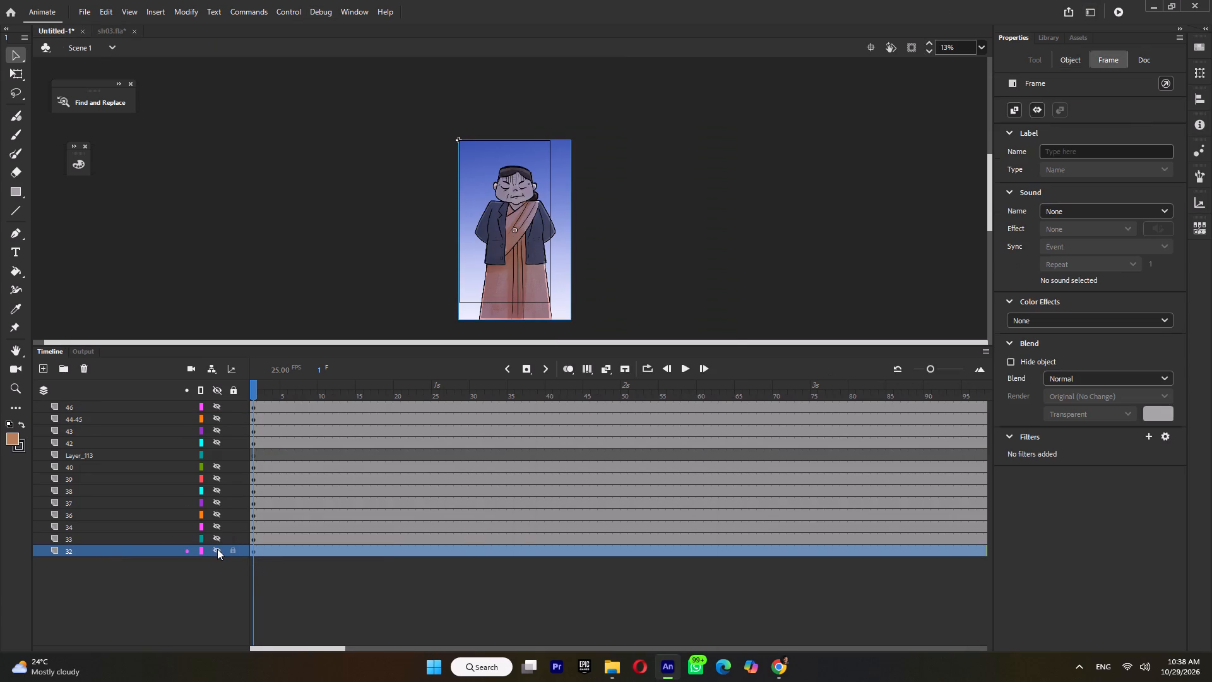
{"action": "left_click", "coordinate": [217, 551]}
{"action": "left_click", "coordinate": [113, 29]}
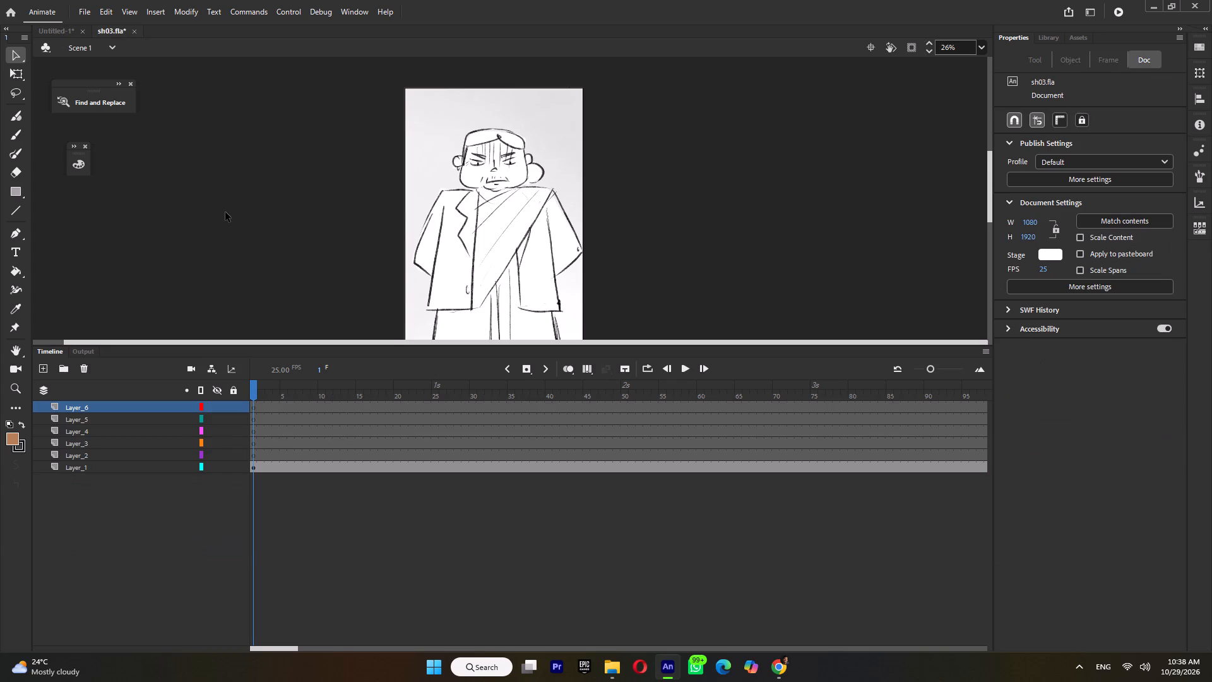
{"action": "right_click", "coordinate": [225, 212]}
{"action": "left_click", "coordinate": [106, 451]}
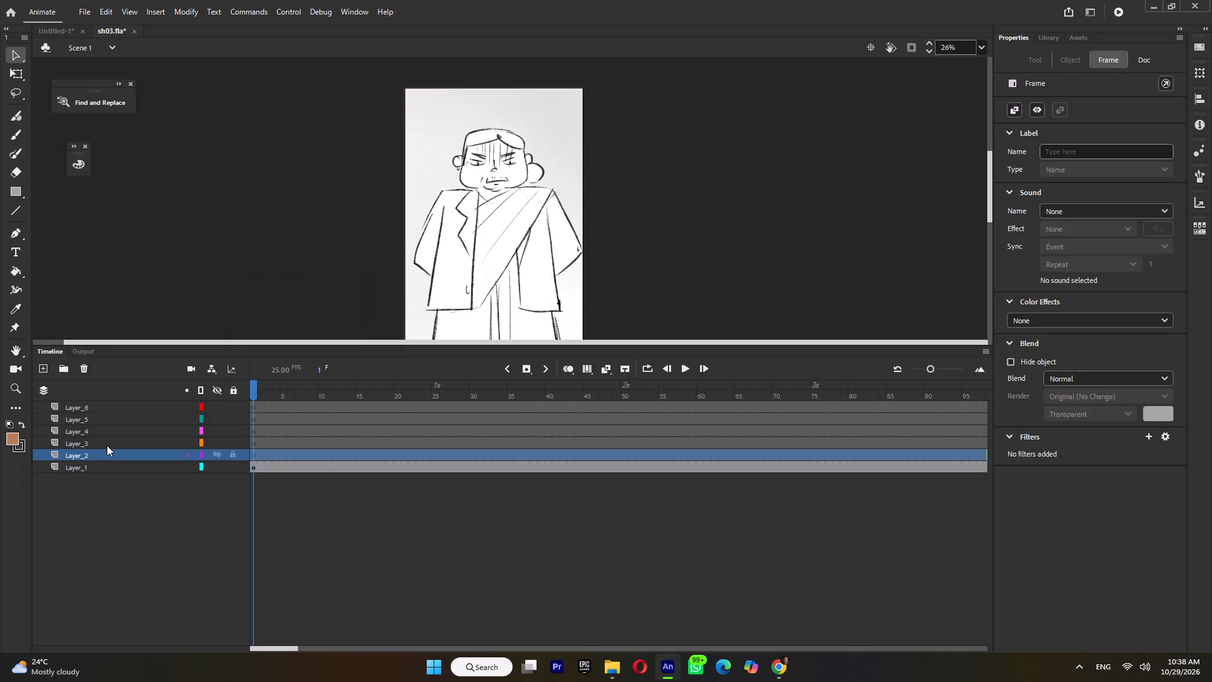
{"action": "right_click", "coordinate": [194, 236]}
{"action": "left_click", "coordinate": [230, 290]}
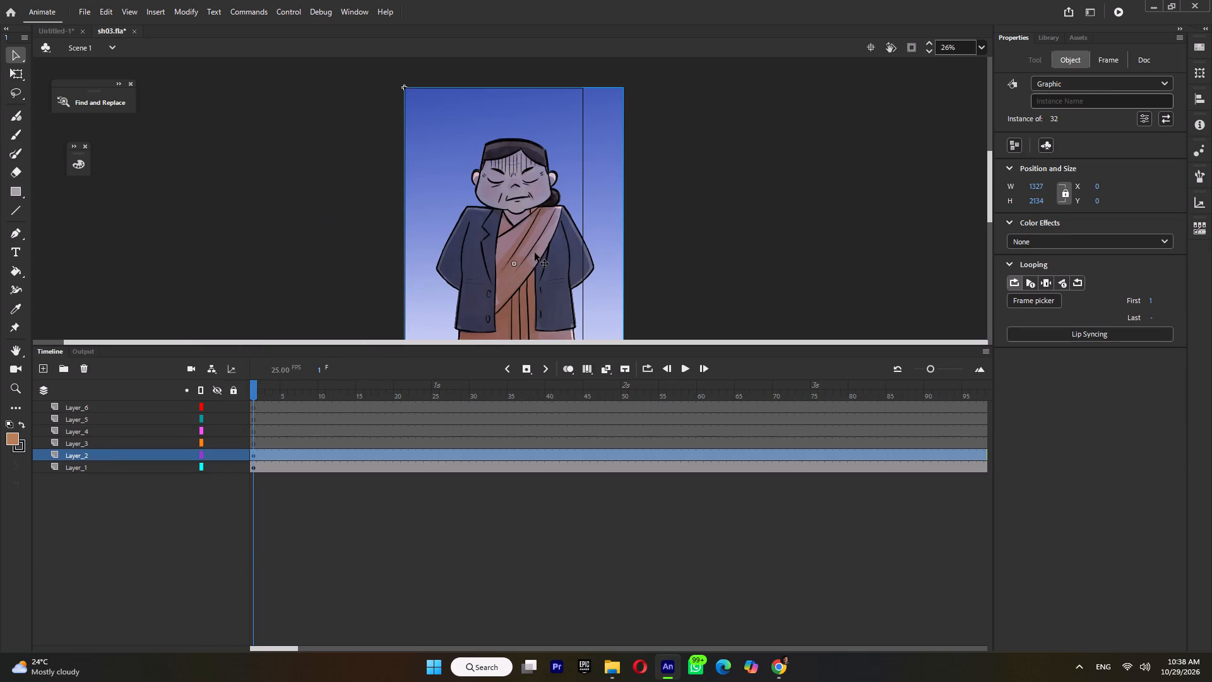
Move the shot 32 symbol to about X -103, Y -52.5, and compare it with the storyboard sketch underneath.
{"action": "left_click_drag", "start_coordinate": [535, 253], "coordinate": [519, 252]}
{"action": "scroll", "coordinate": [529, 237], "scroll_direction": "down", "scroll_amount": 3, "text": "ctrl"}
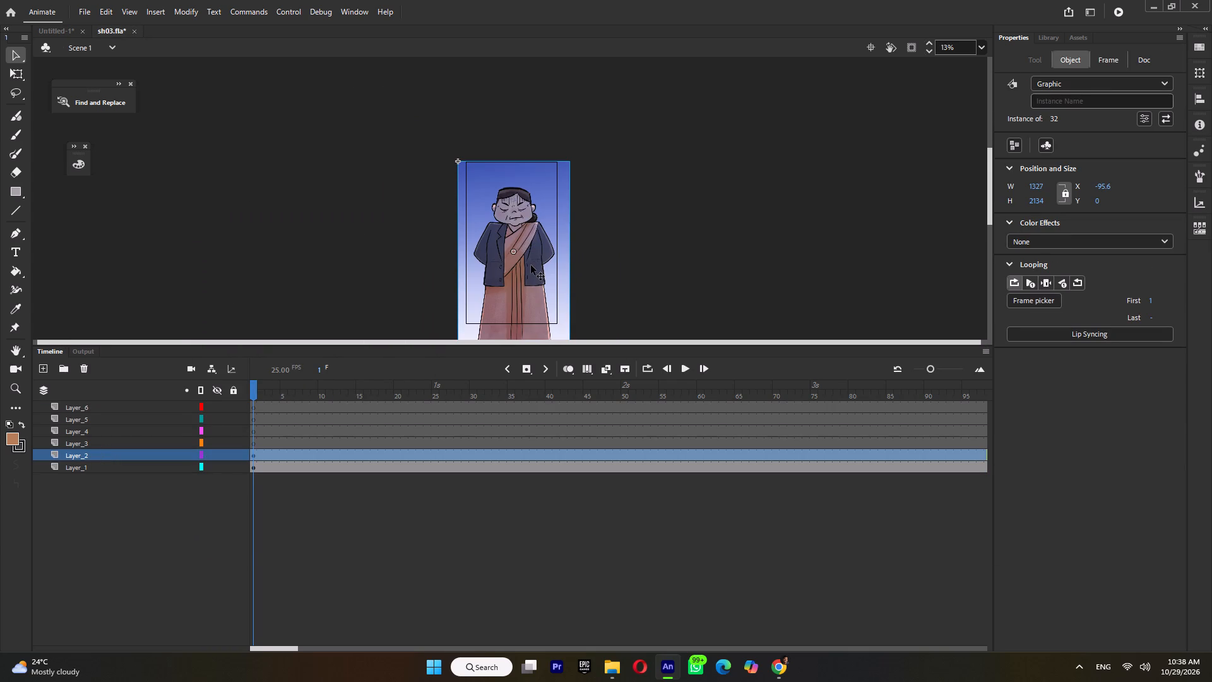
{"action": "key", "text": "Up"}
{"action": "key", "text": "Up"}
{"action": "key", "text": "Up"}
{"action": "key", "text": "Up"}
{"action": "key", "text": "Up"}
{"action": "key", "text": "Up"}
{"action": "key", "text": "Up"}
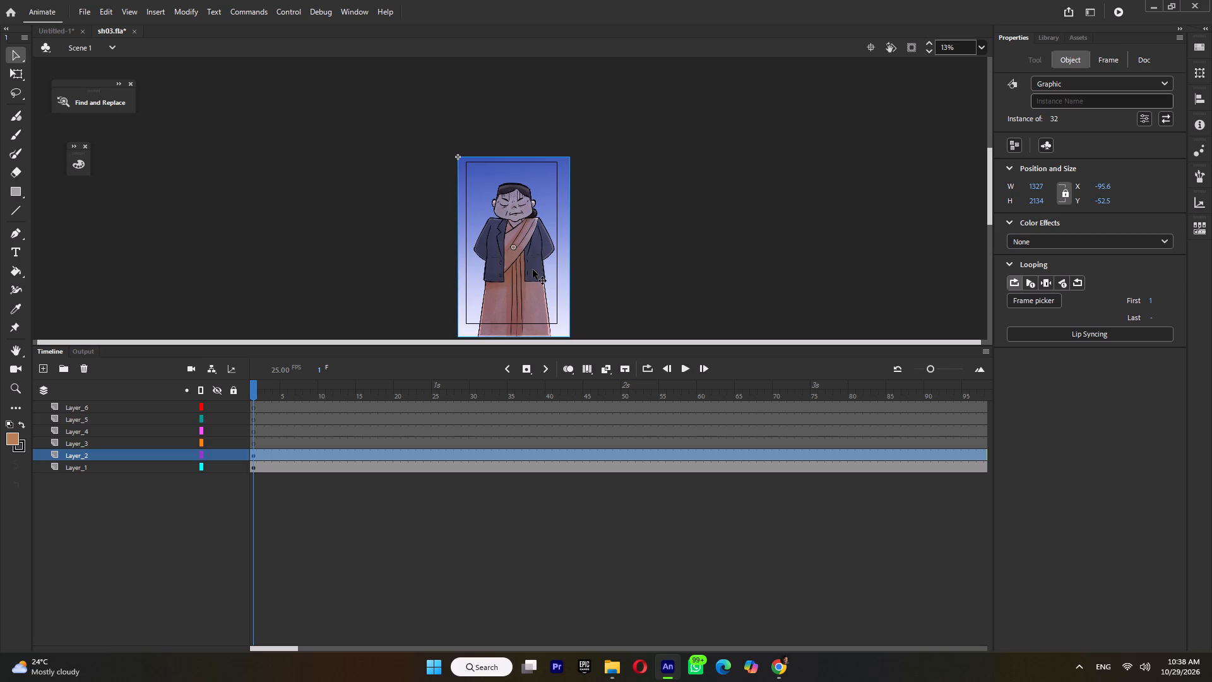
{"action": "key", "text": "Left"}
{"action": "left_click", "coordinate": [217, 452]}
{"action": "left_click", "coordinate": [217, 452]}
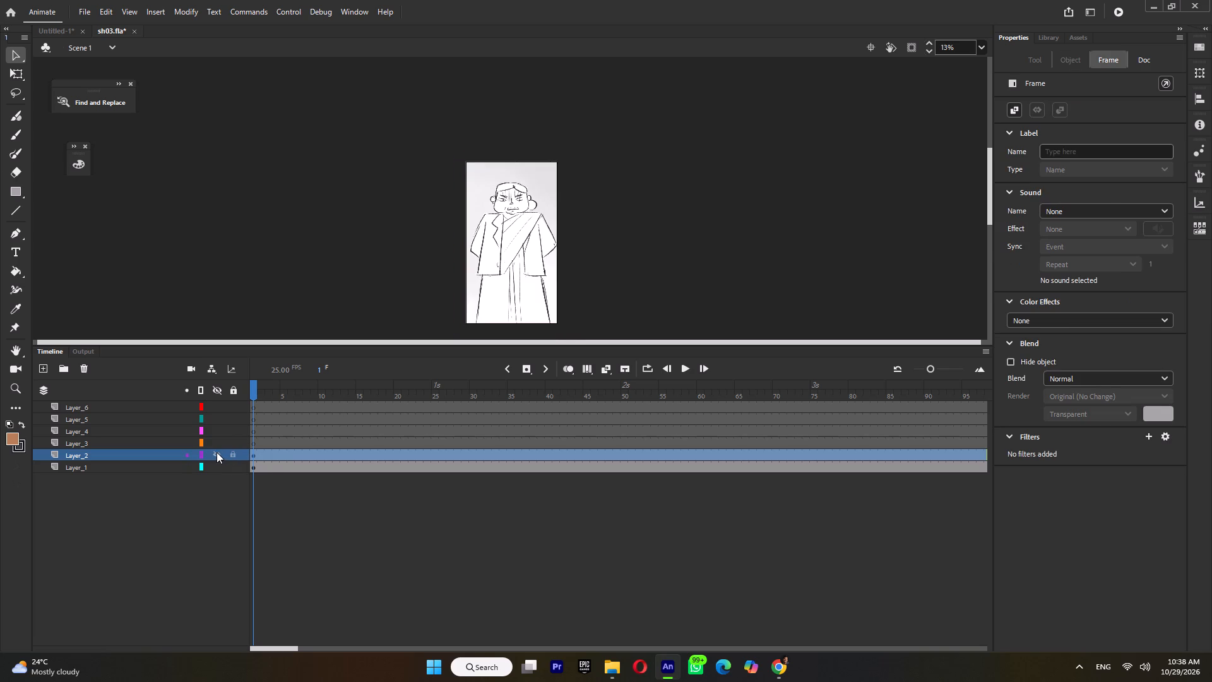
{"action": "left_click", "coordinate": [217, 452]}
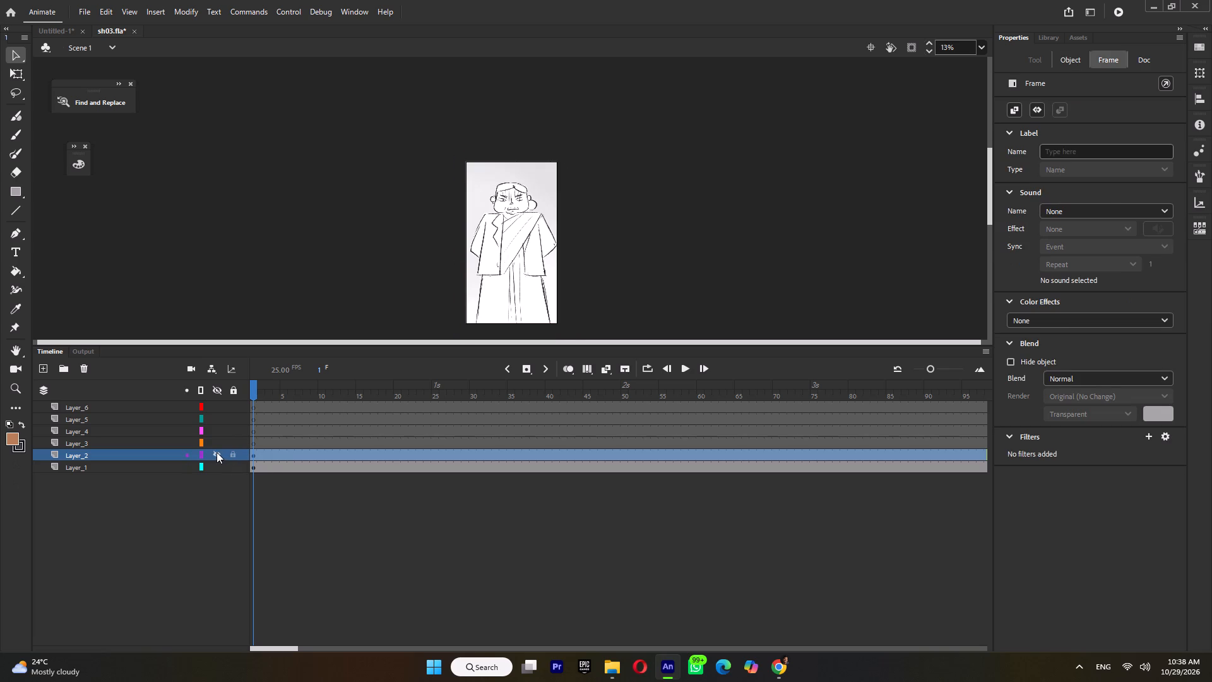
{"action": "left_click", "coordinate": [217, 452]}
Raise the shot 32 symbol to about Y -105 and scale it proportionally about its centre to about 1243 × 1999.
{"action": "left_click", "coordinate": [523, 186]}
{"action": "scroll", "coordinate": [528, 189], "scroll_direction": "down", "scroll_amount": 1}
{"action": "left_click", "coordinate": [523, 196]}
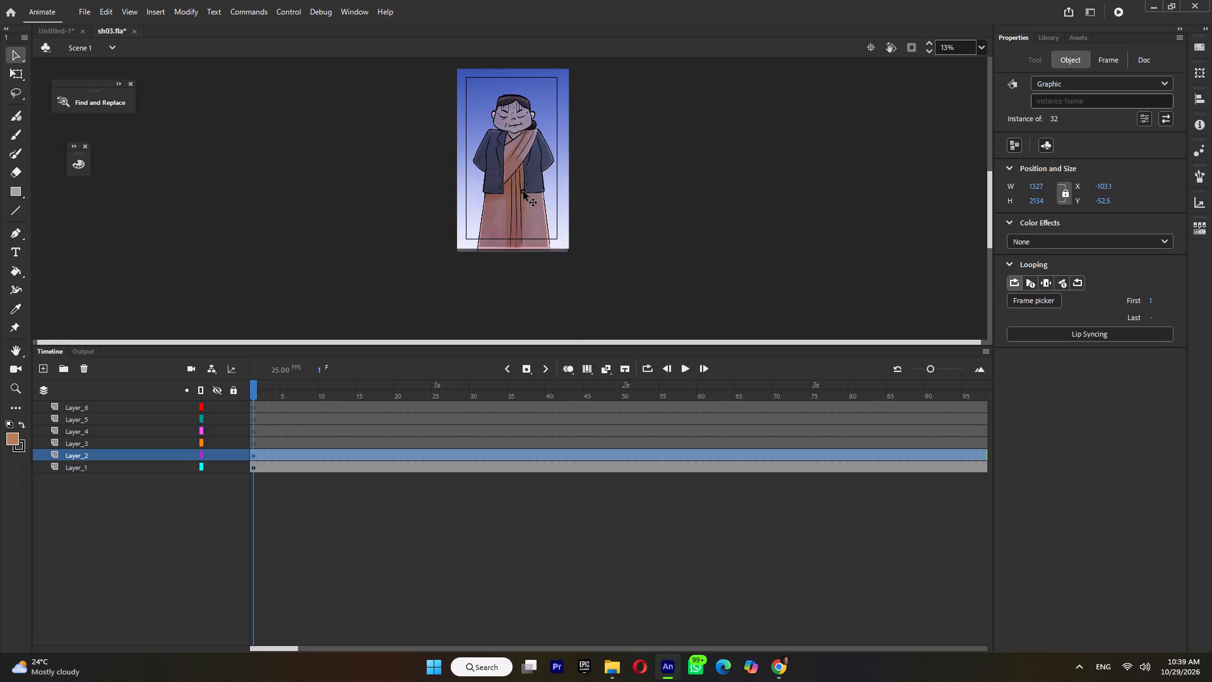
{"action": "left_click", "coordinate": [13, 69]}
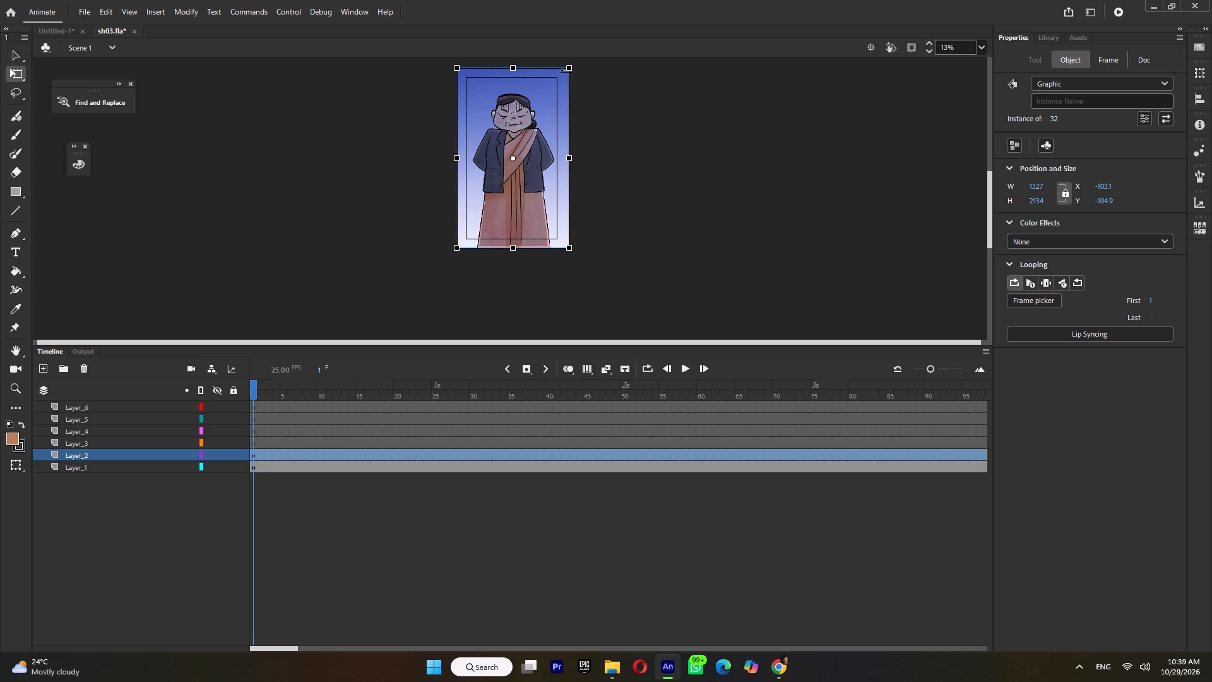
{"action": "left_click_drag", "start_coordinate": [570, 67], "coordinate": [569, 73], "text": "shift"}
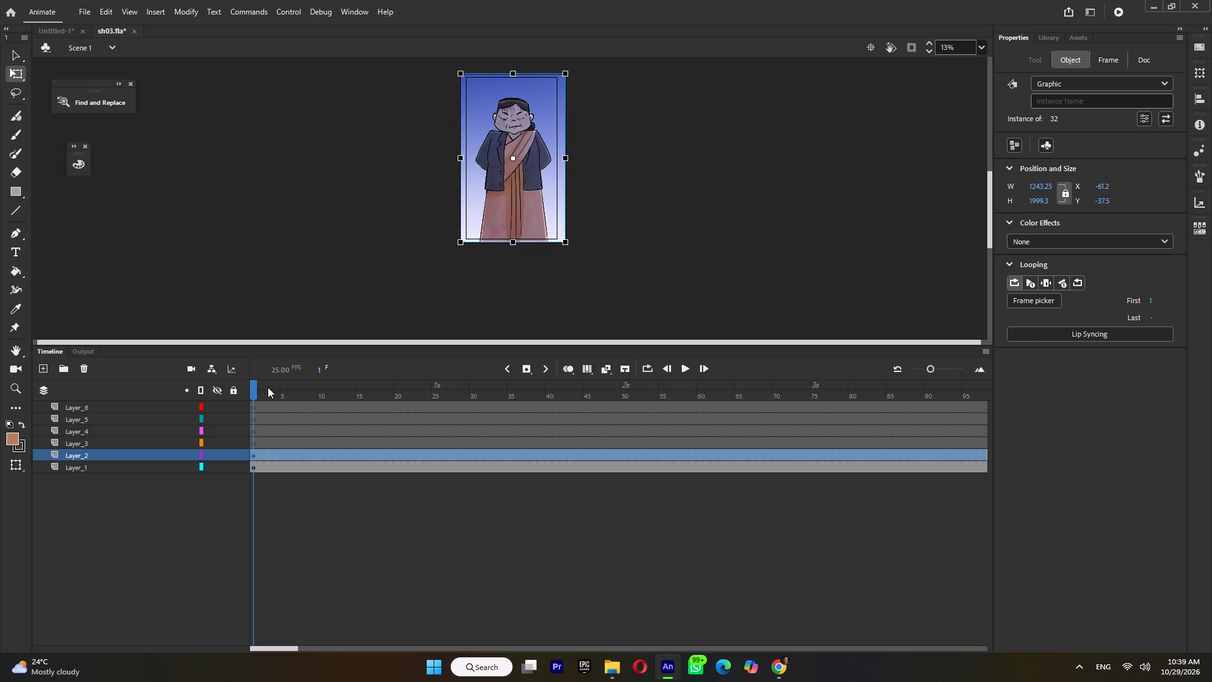
Move Layer_1 to the top of the layer stack and shift its storyboard video beside the stage, to about X -1227, keeping Layer_2 shown.
{"action": "left_click_drag", "start_coordinate": [266, 388], "coordinate": [581, 415]}
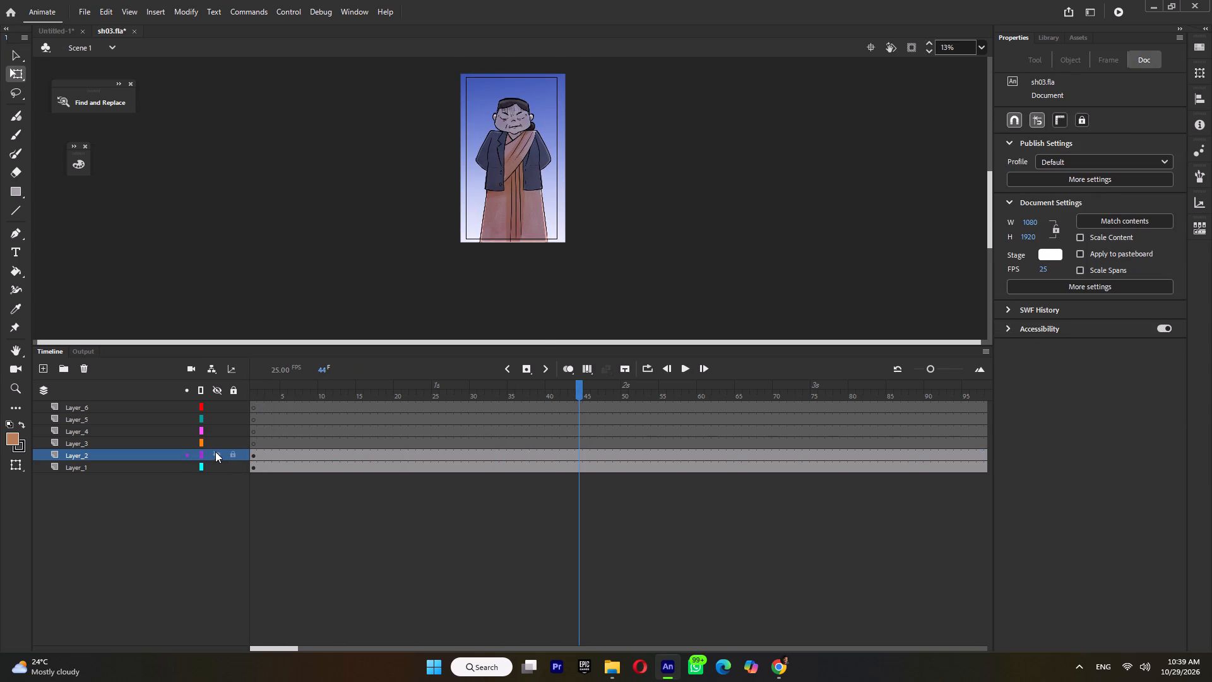
{"action": "left_click", "coordinate": [215, 452]}
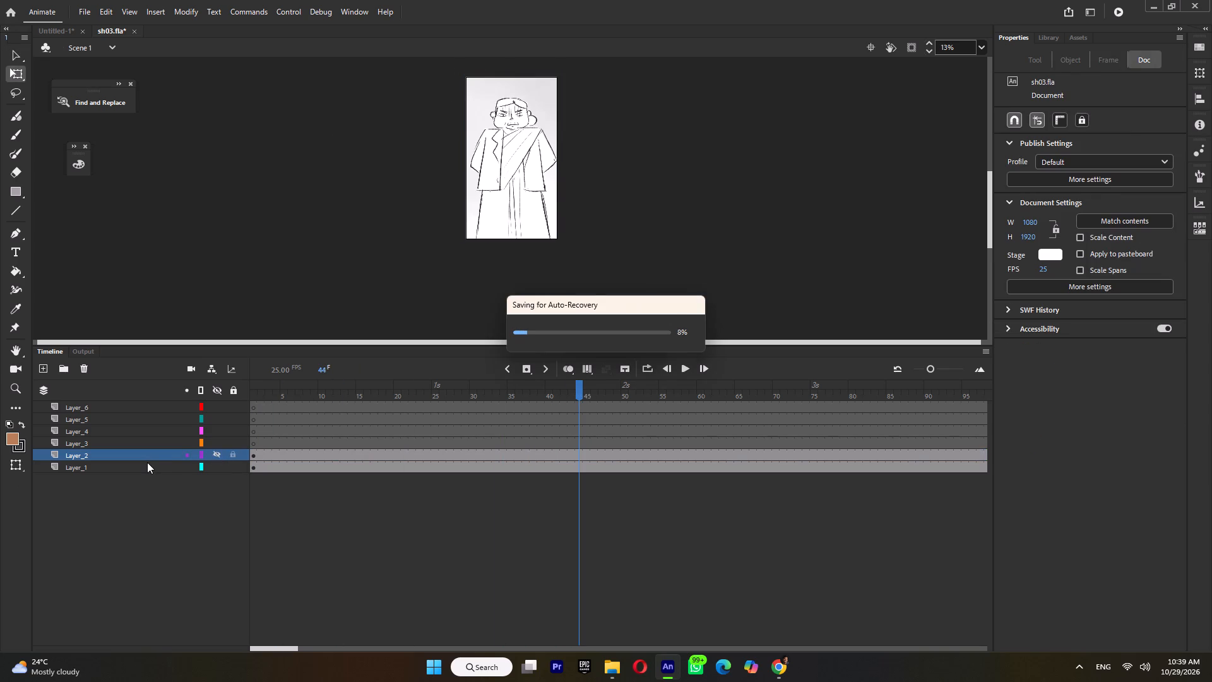
{"action": "left_click", "coordinate": [147, 462]}
{"action": "left_click", "coordinate": [124, 468]}
{"action": "left_click_drag", "start_coordinate": [118, 465], "coordinate": [109, 400]}
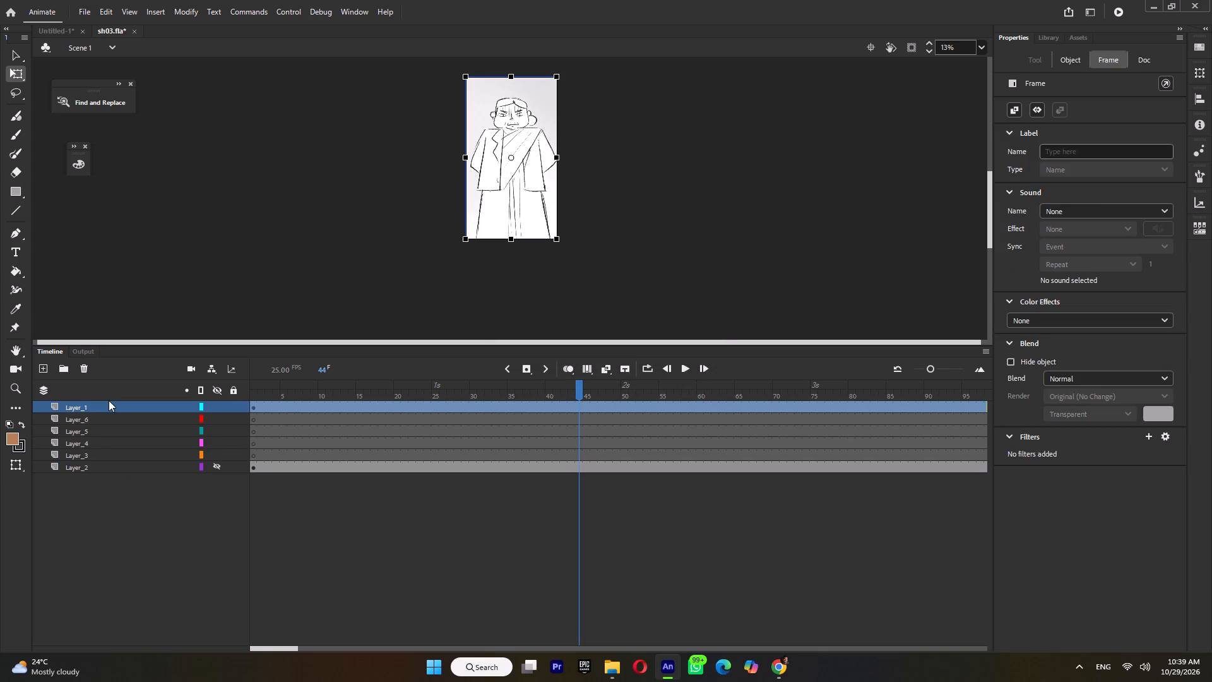
{"action": "left_click_drag", "start_coordinate": [534, 189], "coordinate": [431, 185]}
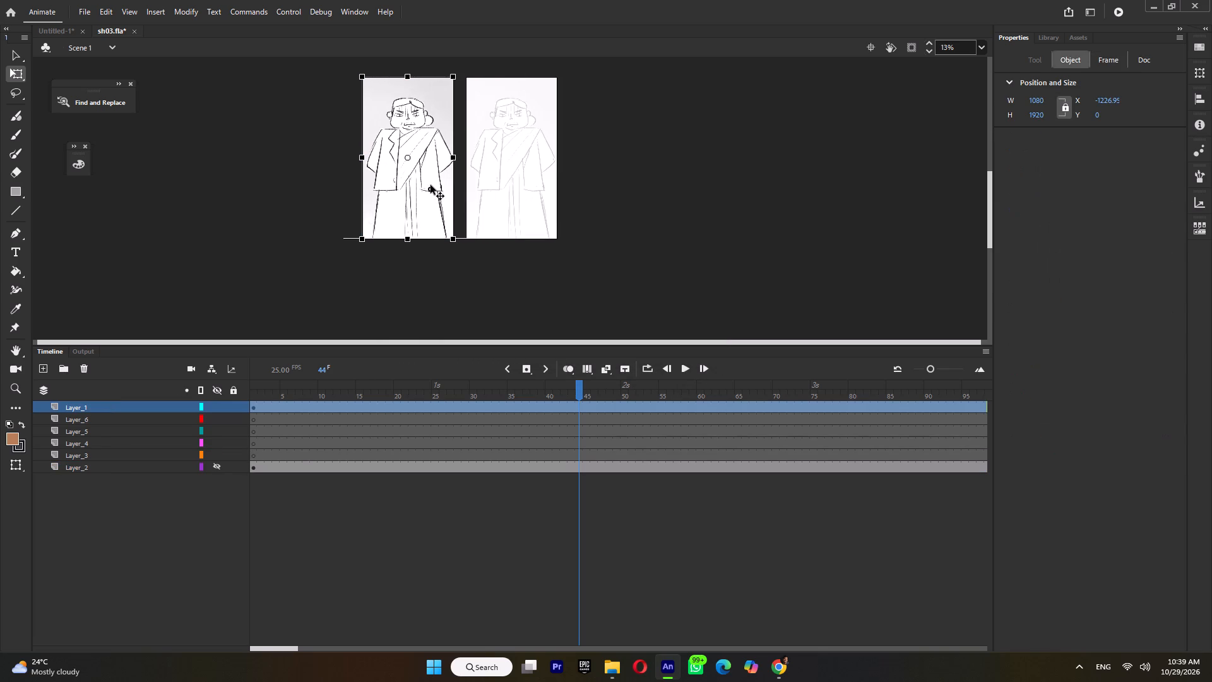
{"action": "left_click_drag", "start_coordinate": [271, 390], "coordinate": [223, 407]}
{"action": "left_click", "coordinate": [215, 466]}
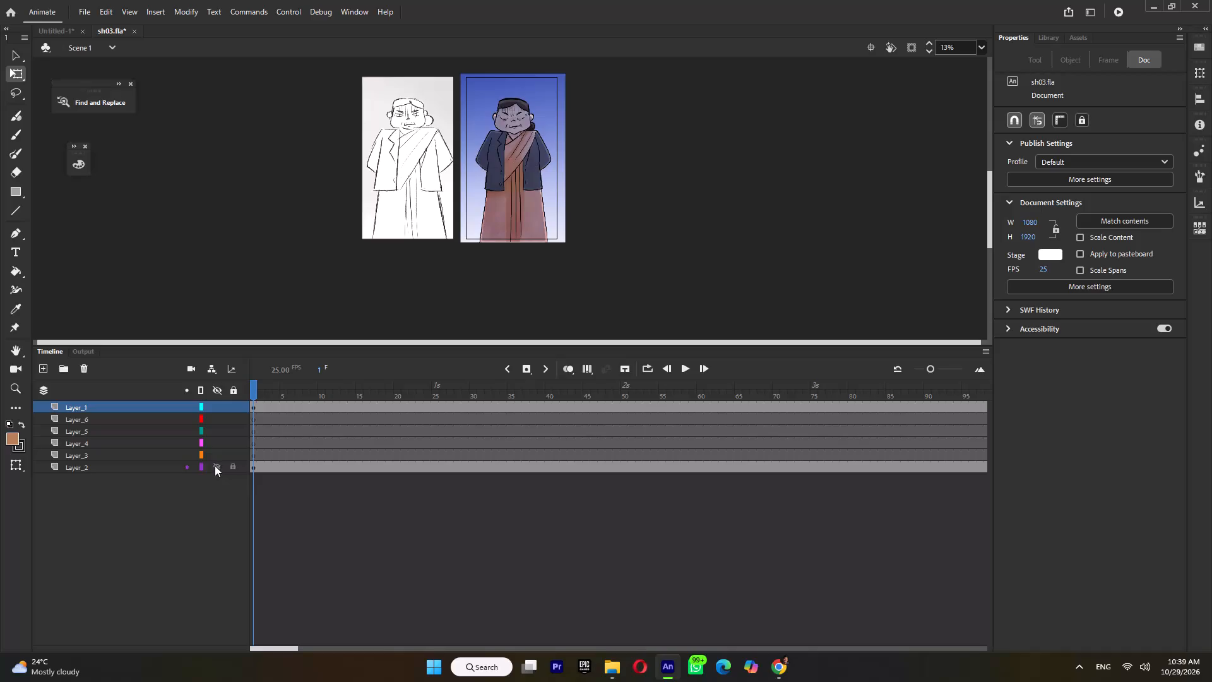
Find where the storyboard cuts to the crowd shot and insert a blank keyframe on Layer_2 at frame 51.
{"action": "left_click_drag", "start_coordinate": [268, 388], "coordinate": [620, 429]}
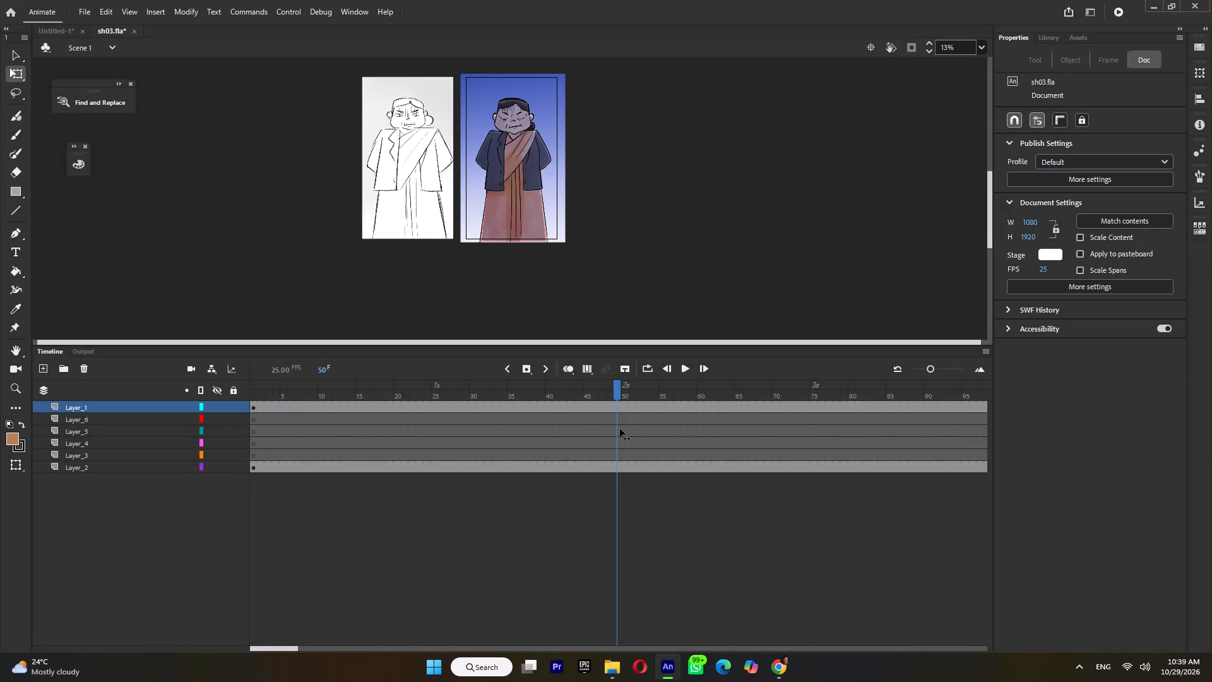
{"action": "left_click_drag", "start_coordinate": [620, 429], "coordinate": [631, 429]}
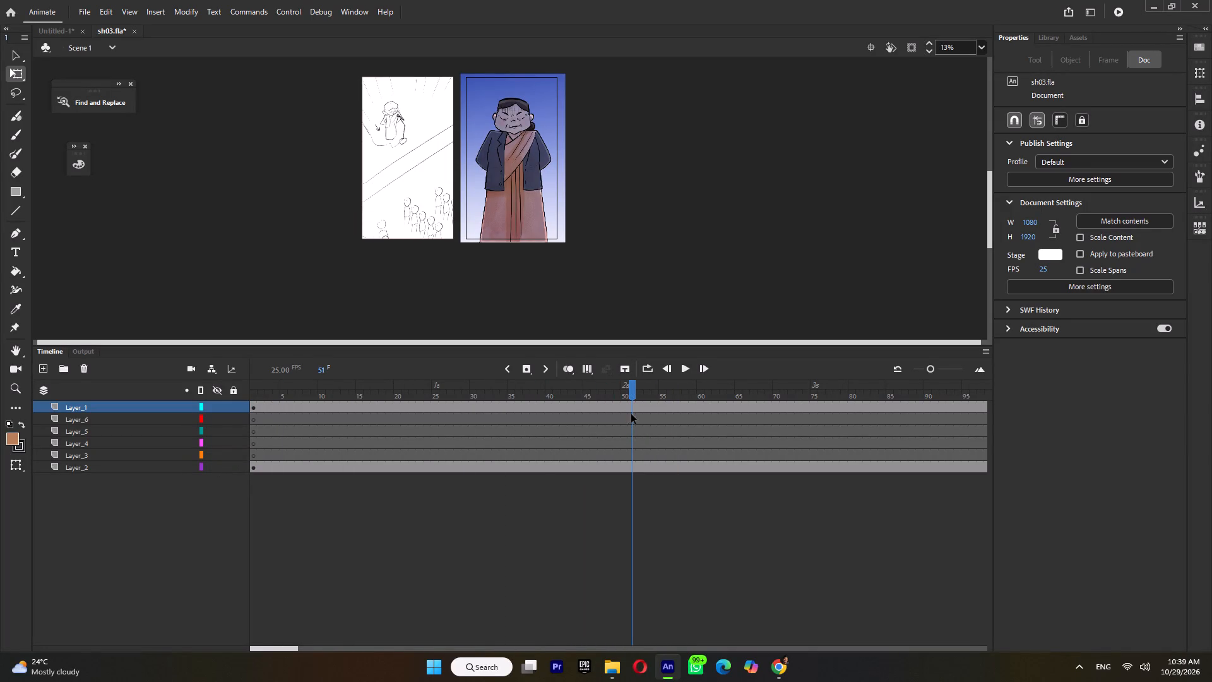
{"action": "left_click", "coordinate": [635, 404]}
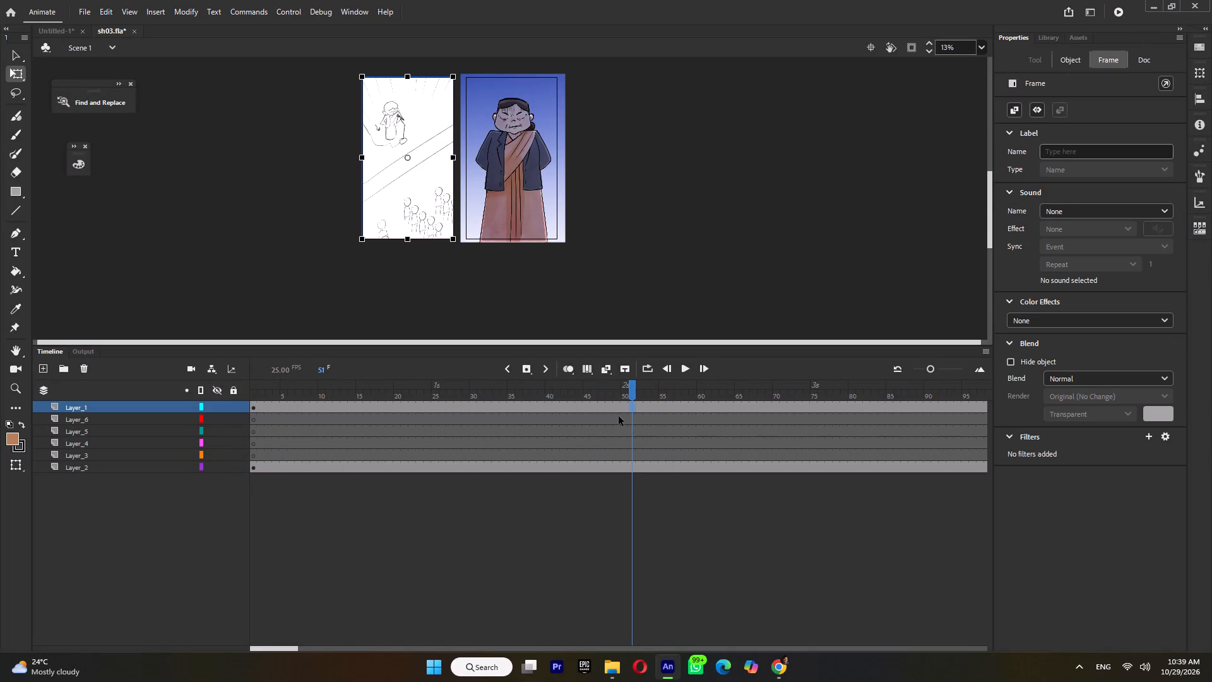
{"action": "left_click", "coordinate": [632, 464]}
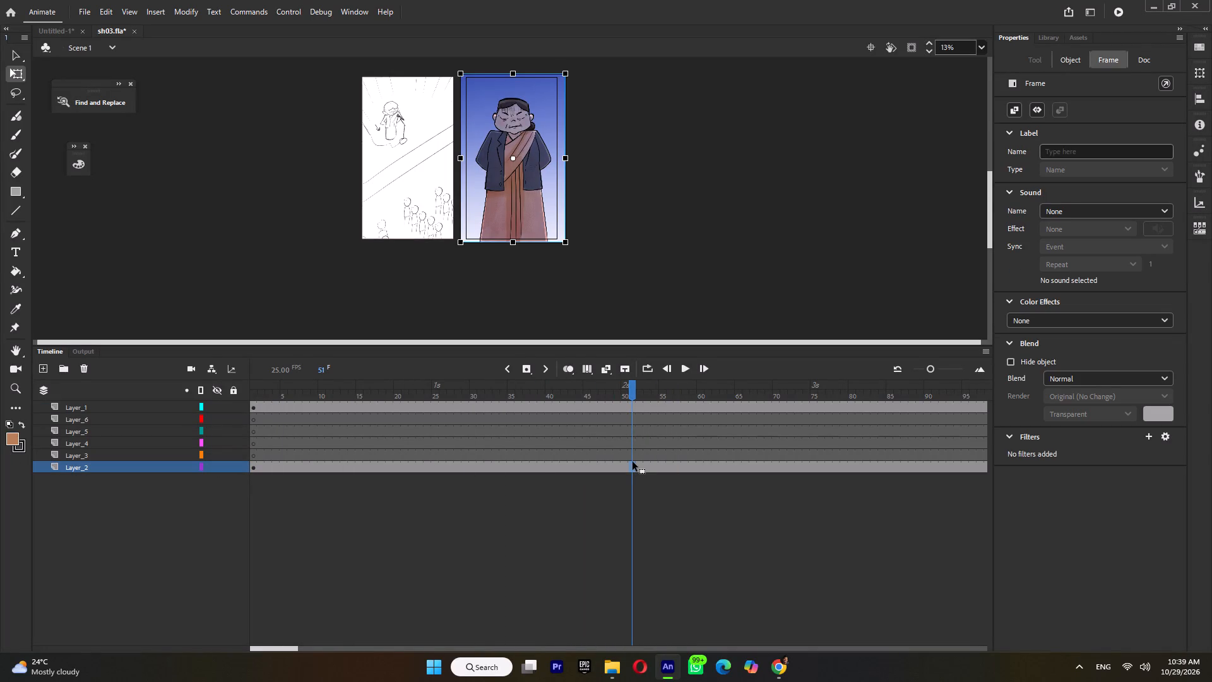
{"action": "key", "text": "F7"}
In Untitled-1, hide layer 32, show layer 33, and copy its symbol in place into Layer_2 at frame 51 of sh03.fla.
{"action": "left_click", "coordinate": [53, 34]}
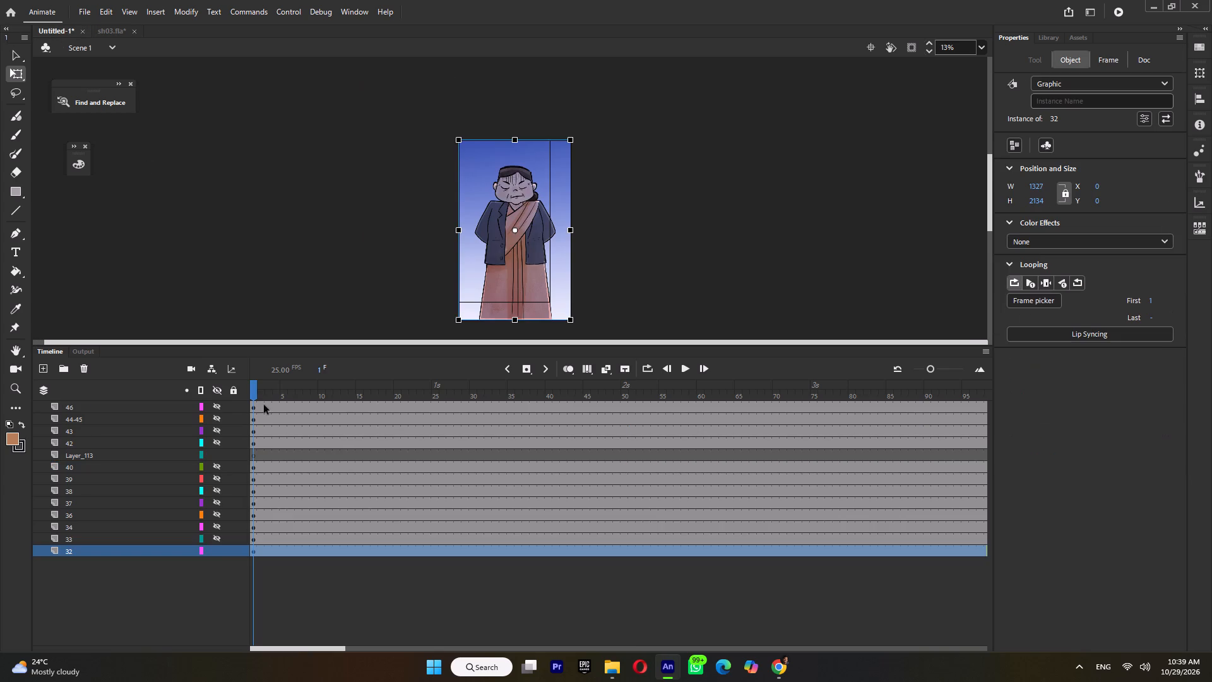
{"action": "left_click", "coordinate": [217, 551]}
{"action": "left_click", "coordinate": [217, 539]}
{"action": "left_click", "coordinate": [157, 539]}
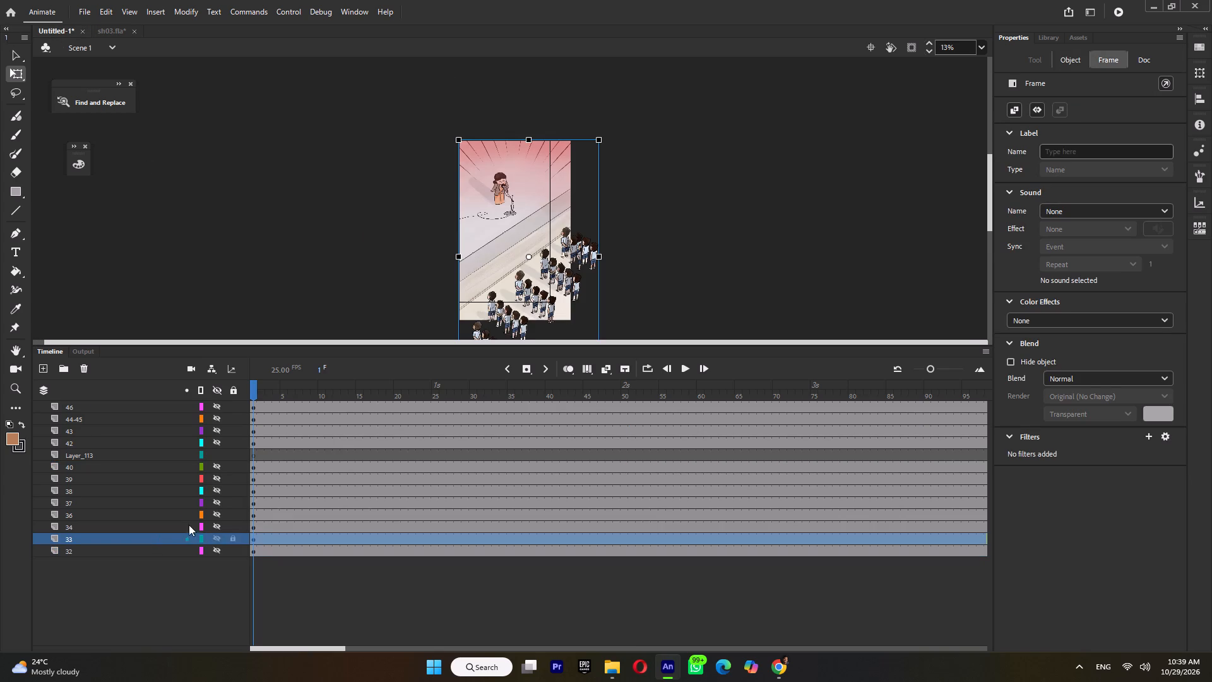
{"action": "right_click", "coordinate": [518, 249]}
{"action": "left_click", "coordinate": [552, 191]}
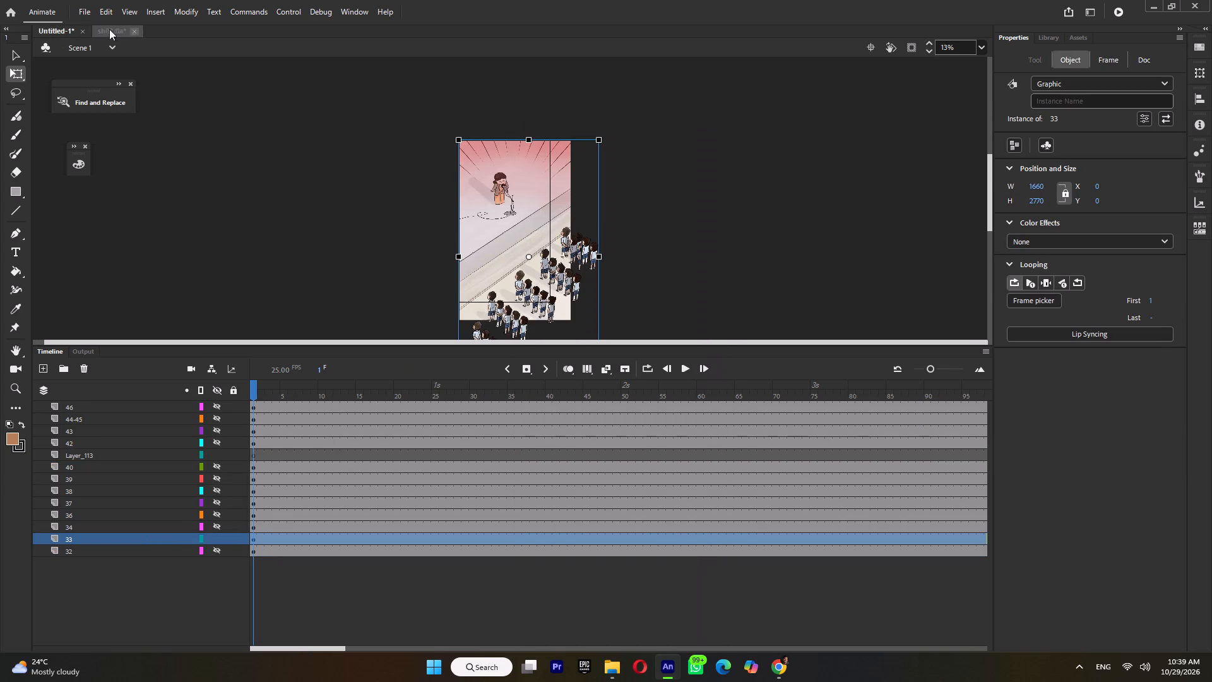
{"action": "left_click", "coordinate": [109, 29]}
{"action": "right_click", "coordinate": [273, 233]}
{"action": "left_click", "coordinate": [300, 286]}
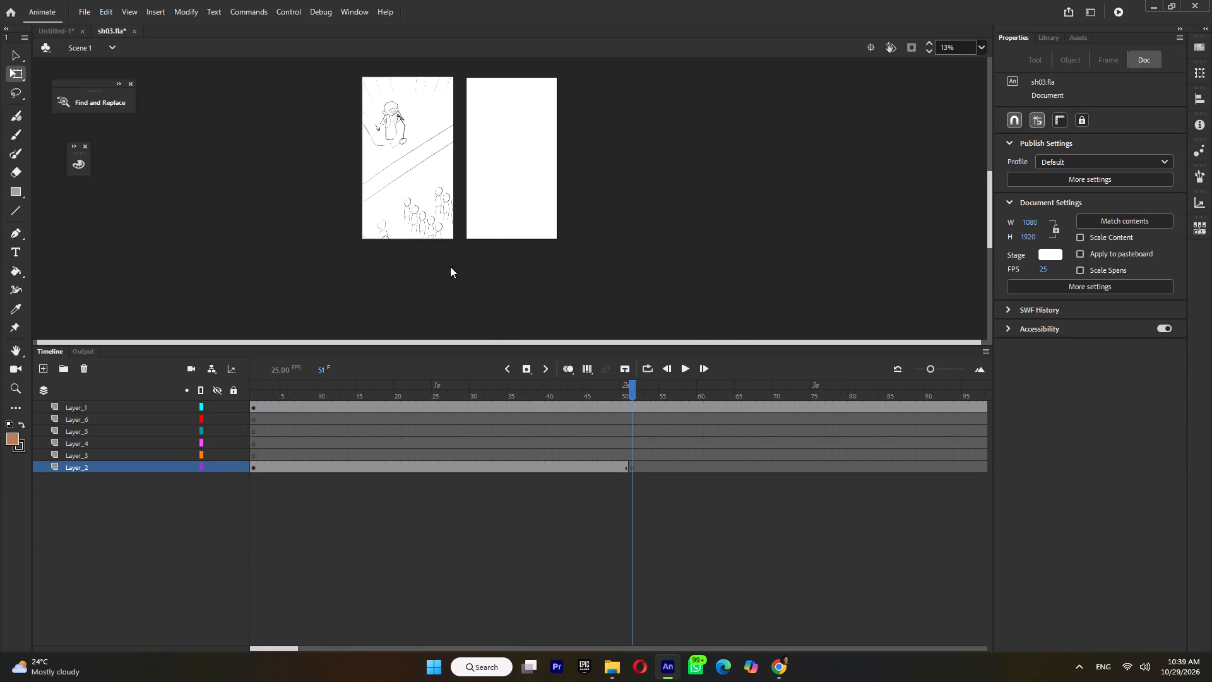
Shift the shot 33 symbol horizontally over the stage to about X -105.
{"action": "left_click_drag", "start_coordinate": [539, 205], "coordinate": [534, 206]}
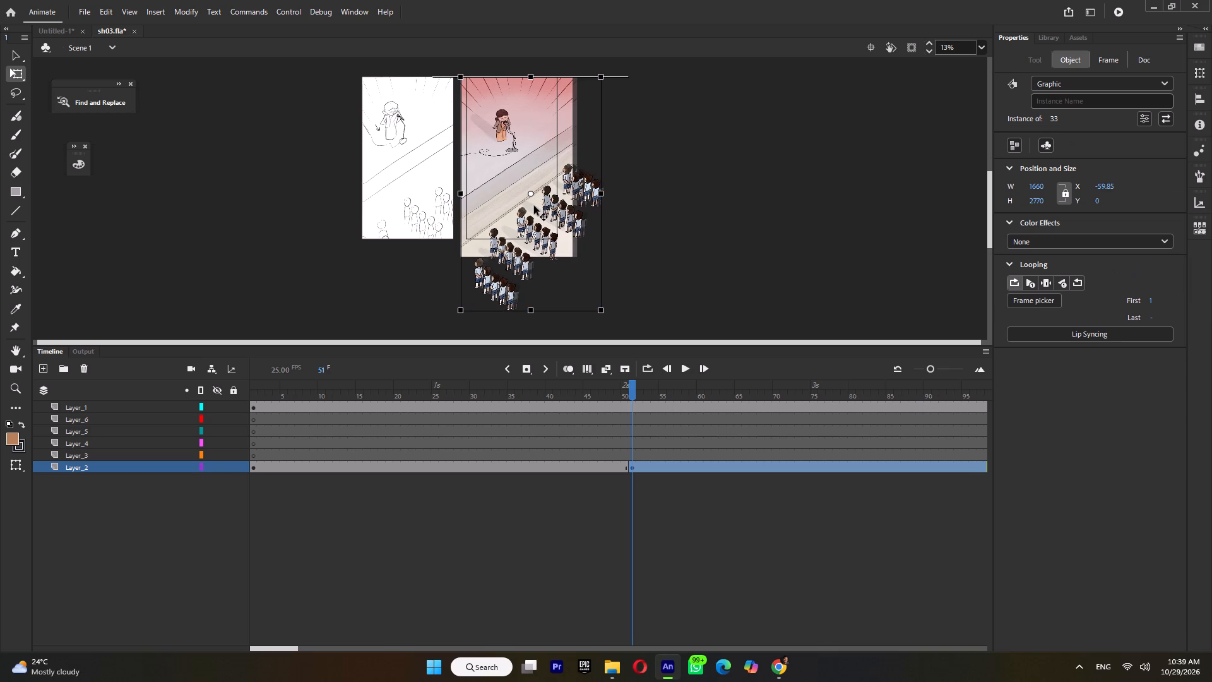
{"action": "left_click_drag", "start_coordinate": [534, 206], "coordinate": [533, 206]}
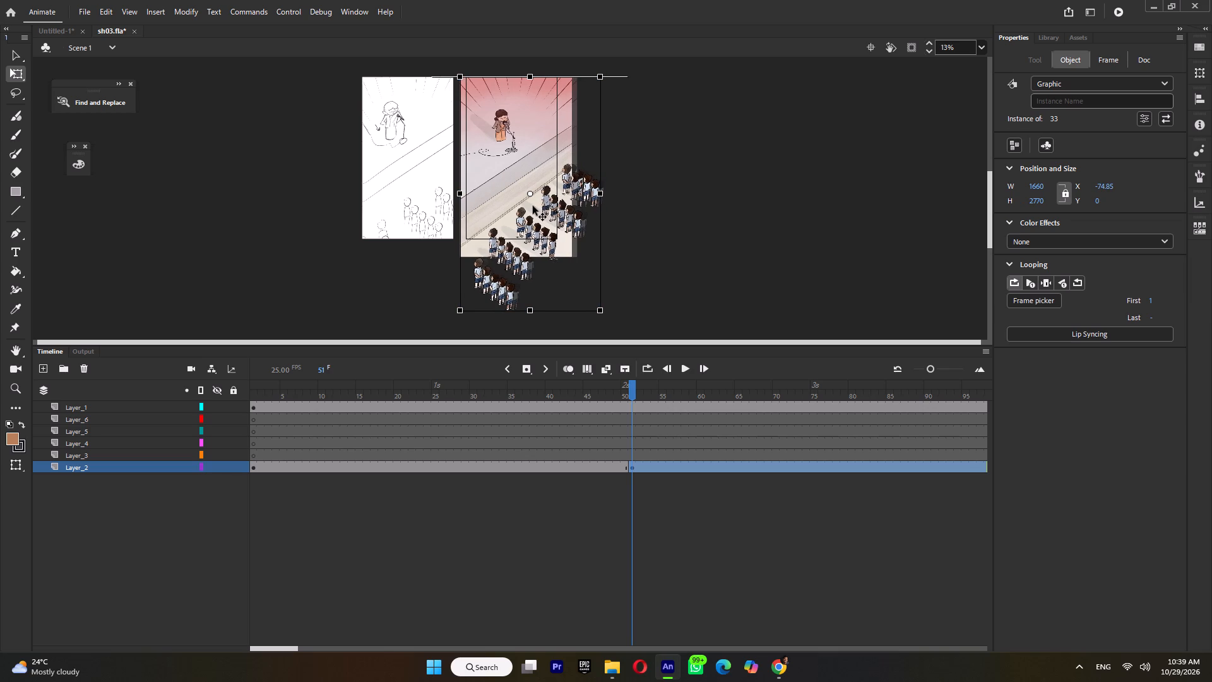
{"action": "left_click_drag", "start_coordinate": [533, 206], "coordinate": [530, 206]}
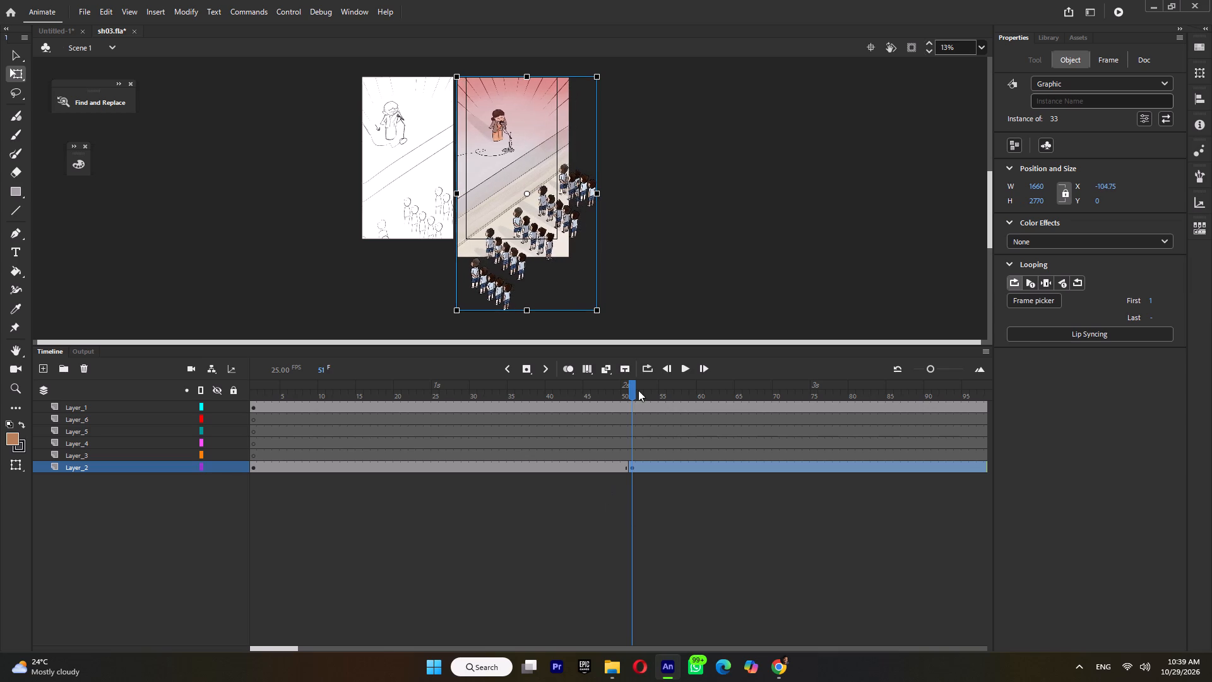
Find where the storyboard cuts to the rainy group shot and insert a blank keyframe on Layer_2 at frame 102.
{"action": "left_click_drag", "start_coordinate": [639, 390], "coordinate": [794, 437]}
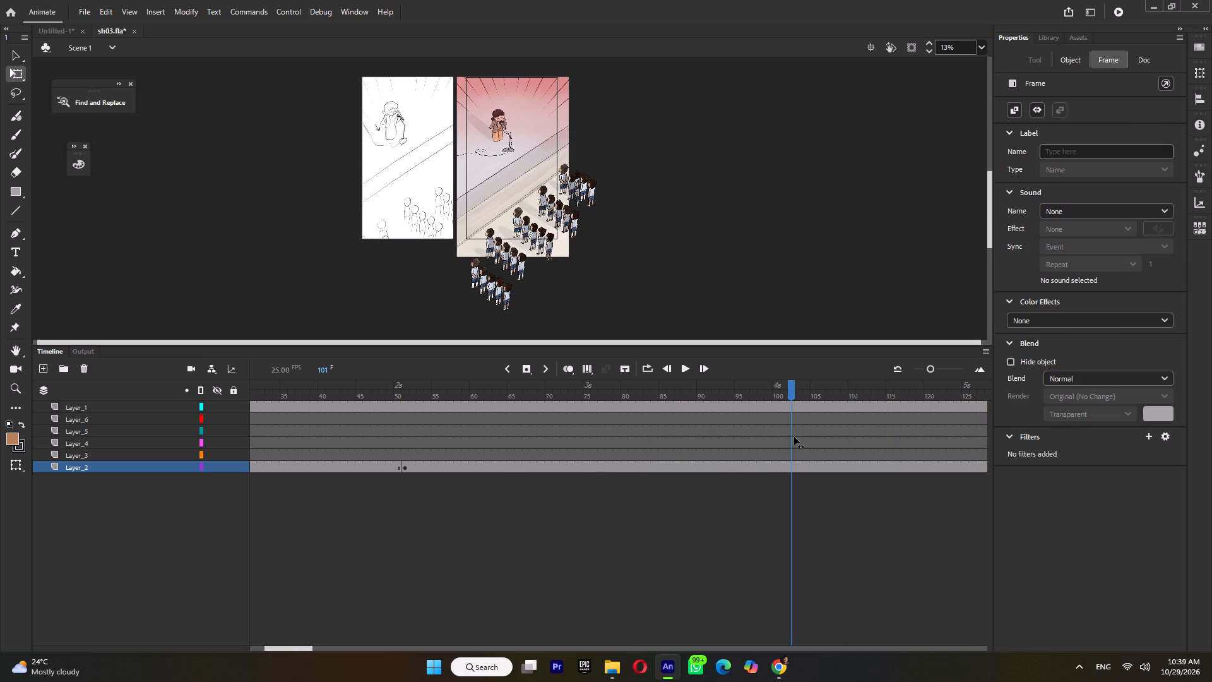
{"action": "left_click_drag", "start_coordinate": [794, 437], "coordinate": [790, 441]}
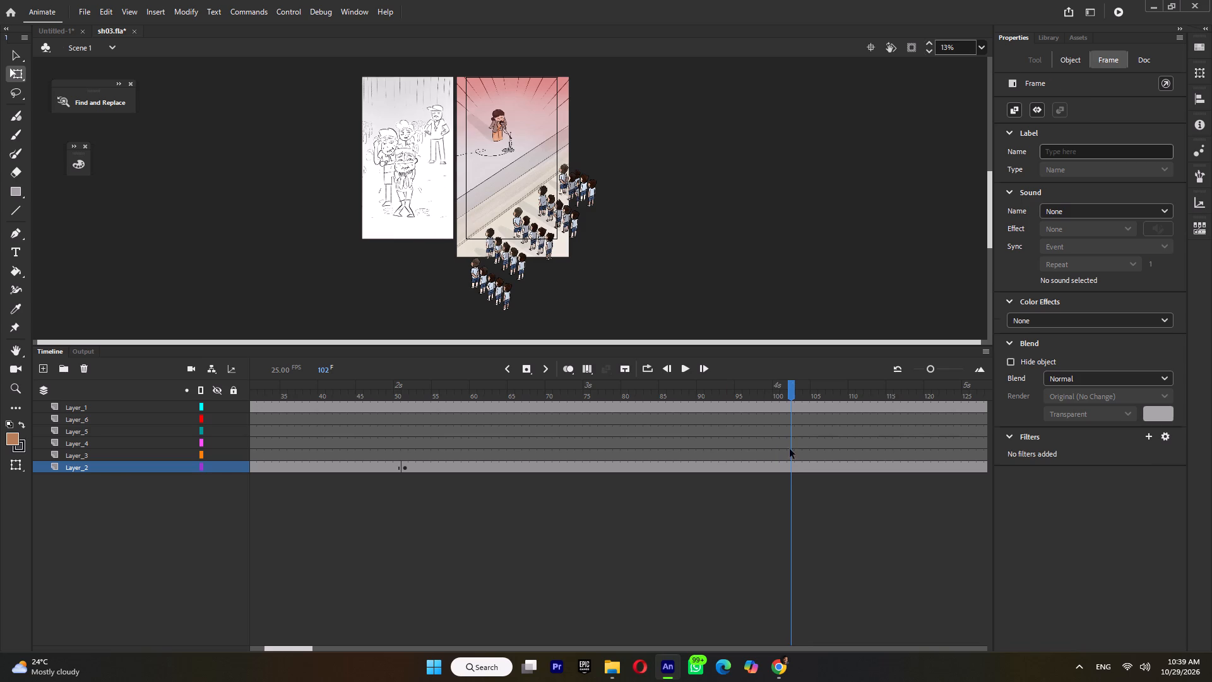
{"action": "left_click", "coordinate": [790, 465]}
{"action": "key", "text": "F7"}
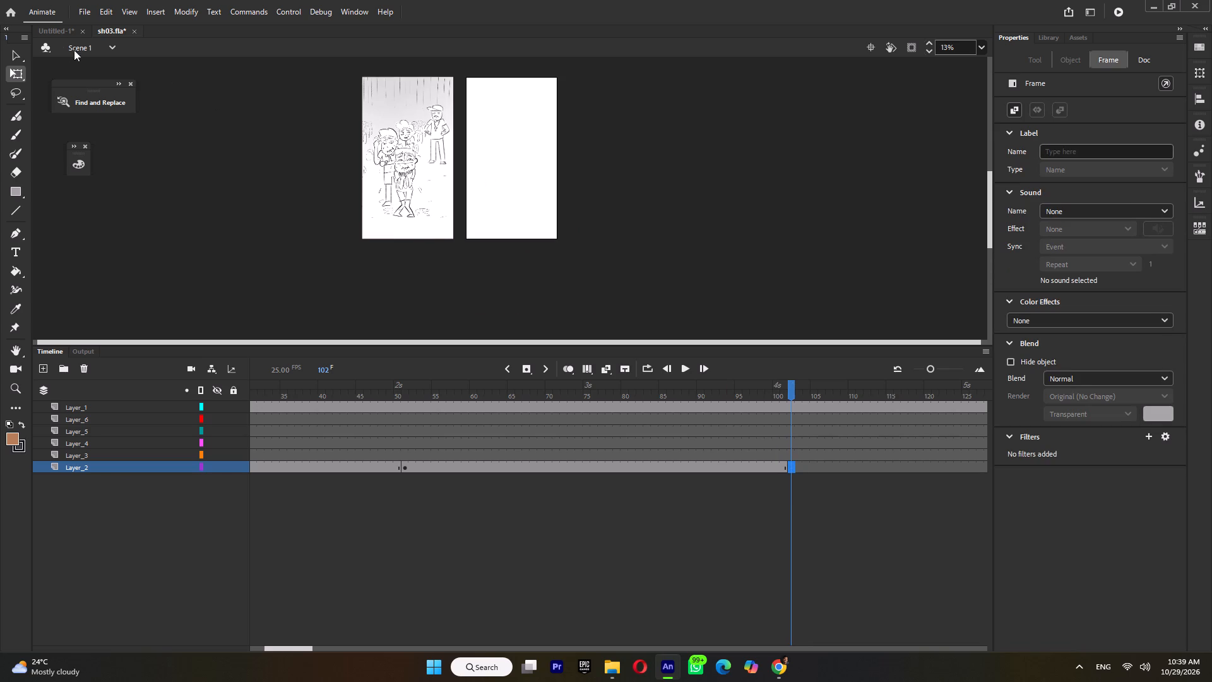
In Untitled-1, hide layer 33, show layer 34, and copy its symbol in place into Layer_2 at frame 102 of sh03.fla.
{"action": "left_click", "coordinate": [63, 29]}
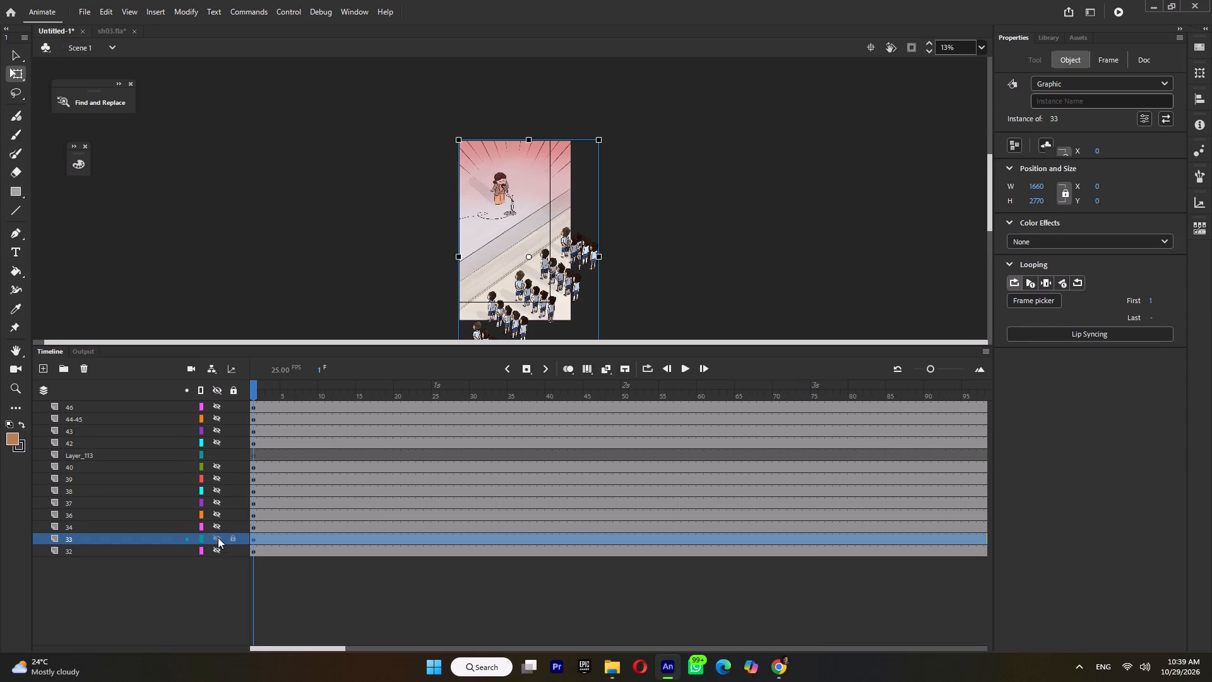
{"action": "left_click", "coordinate": [218, 537]}
{"action": "left_click", "coordinate": [217, 523]}
{"action": "left_click", "coordinate": [98, 524]}
{"action": "left_click", "coordinate": [551, 266]}
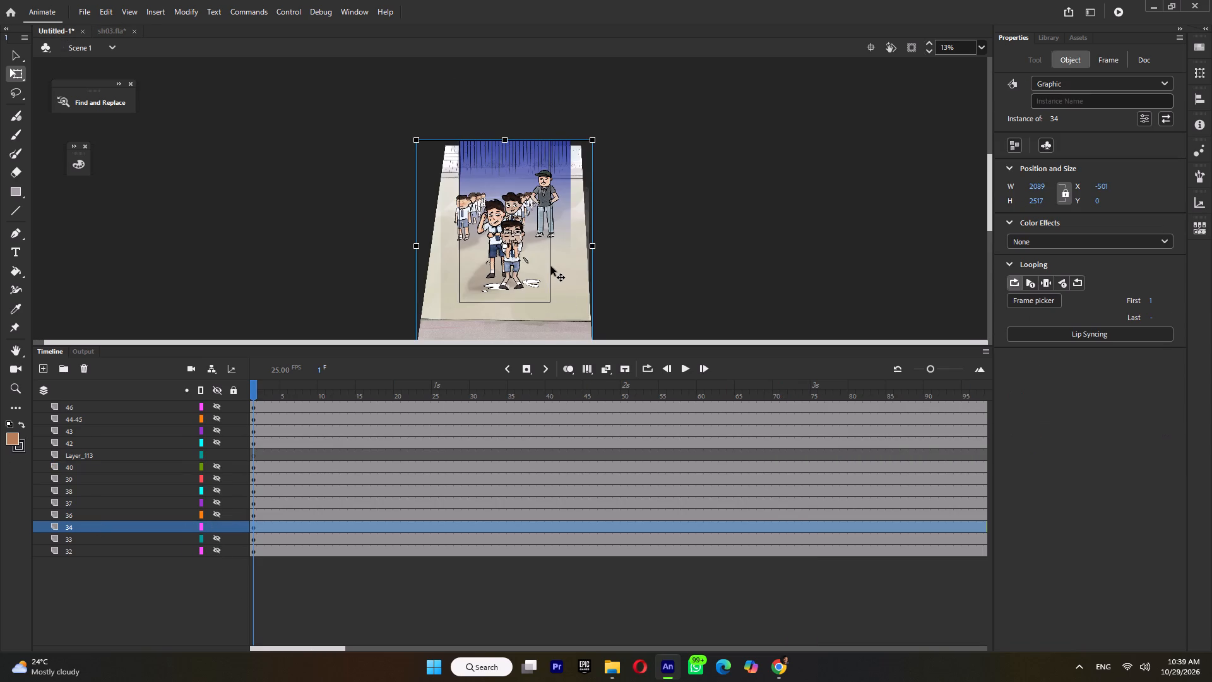
{"action": "key", "text": "ctrl+c"}
{"action": "left_click", "coordinate": [106, 28]}
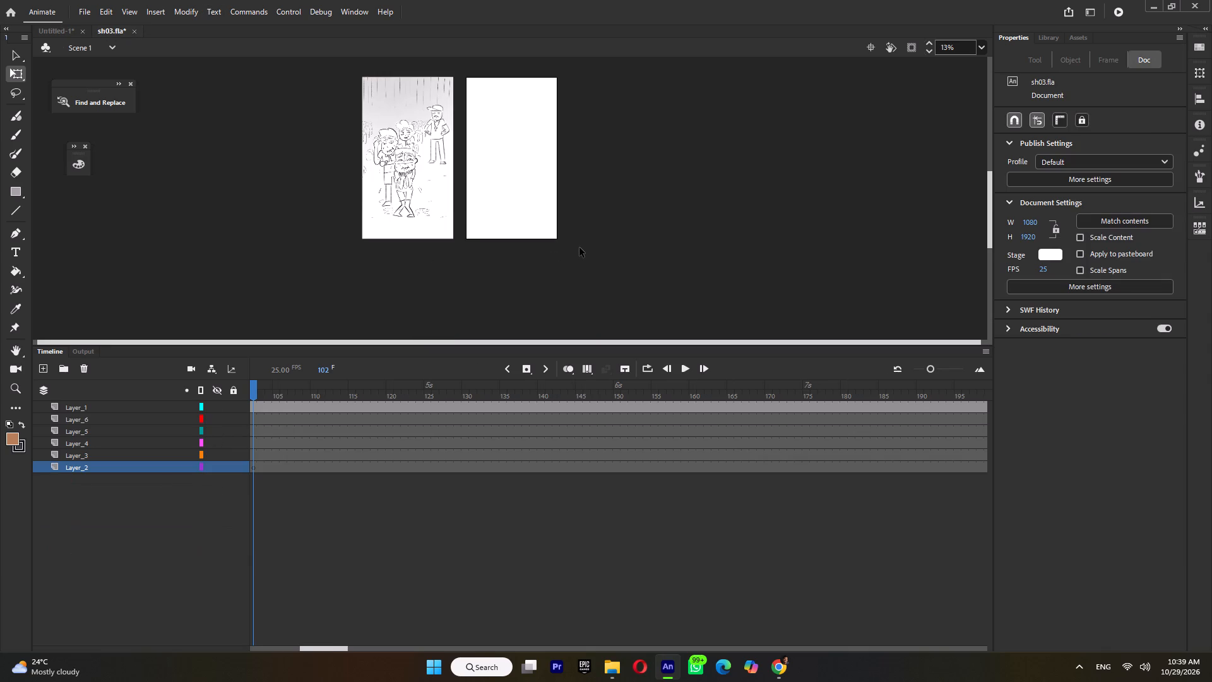
{"action": "key", "text": "ctrl+shift+v"}
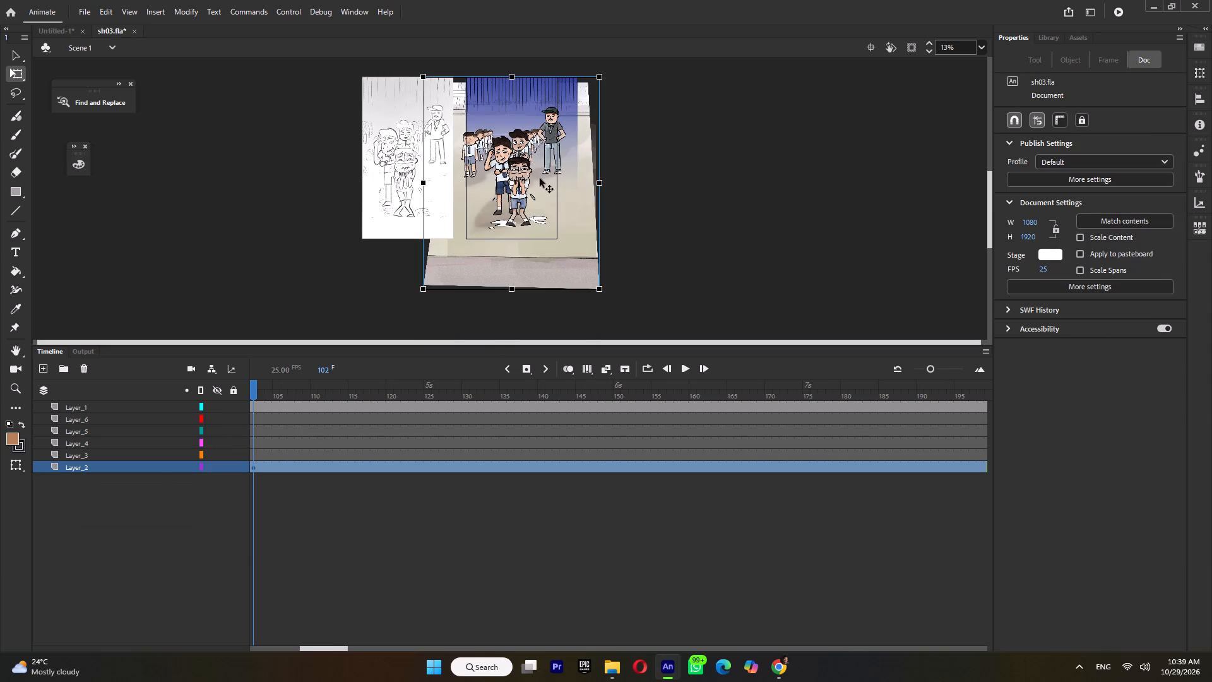
Find where the storyboard leaves the rainy group shot and insert a blank keyframe on Layer_2 at frame 156.
{"action": "left_click_drag", "start_coordinate": [257, 388], "coordinate": [715, 414]}
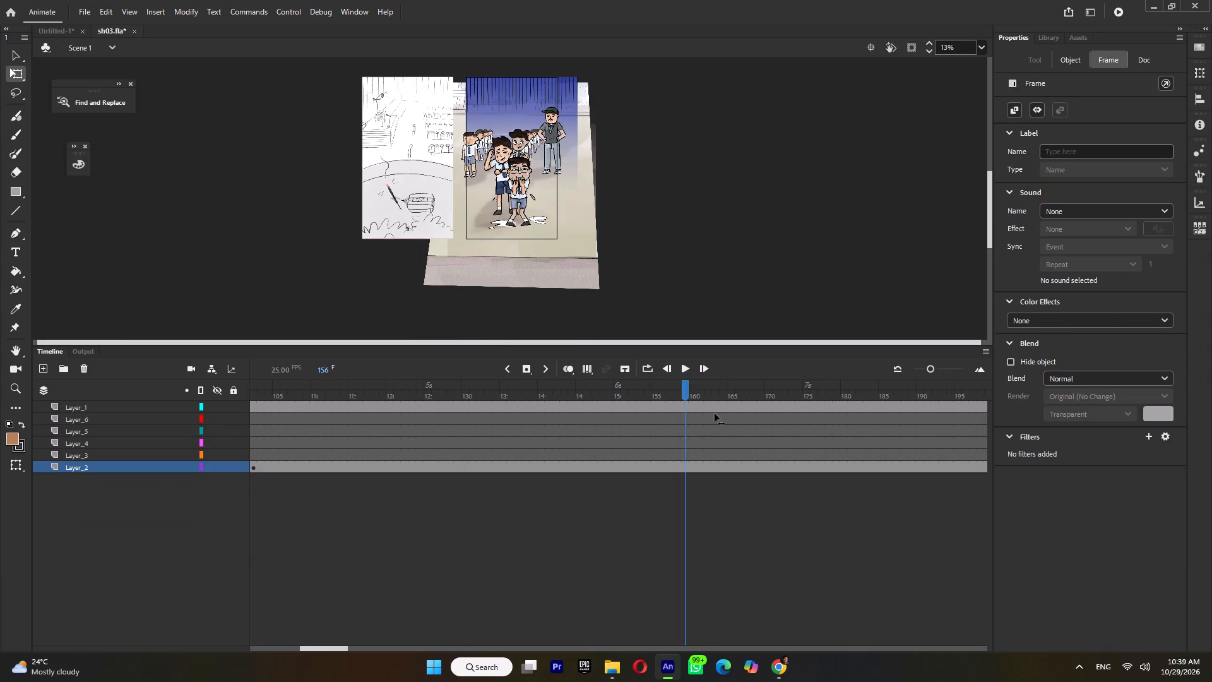
{"action": "left_click_drag", "start_coordinate": [715, 414], "coordinate": [665, 438]}
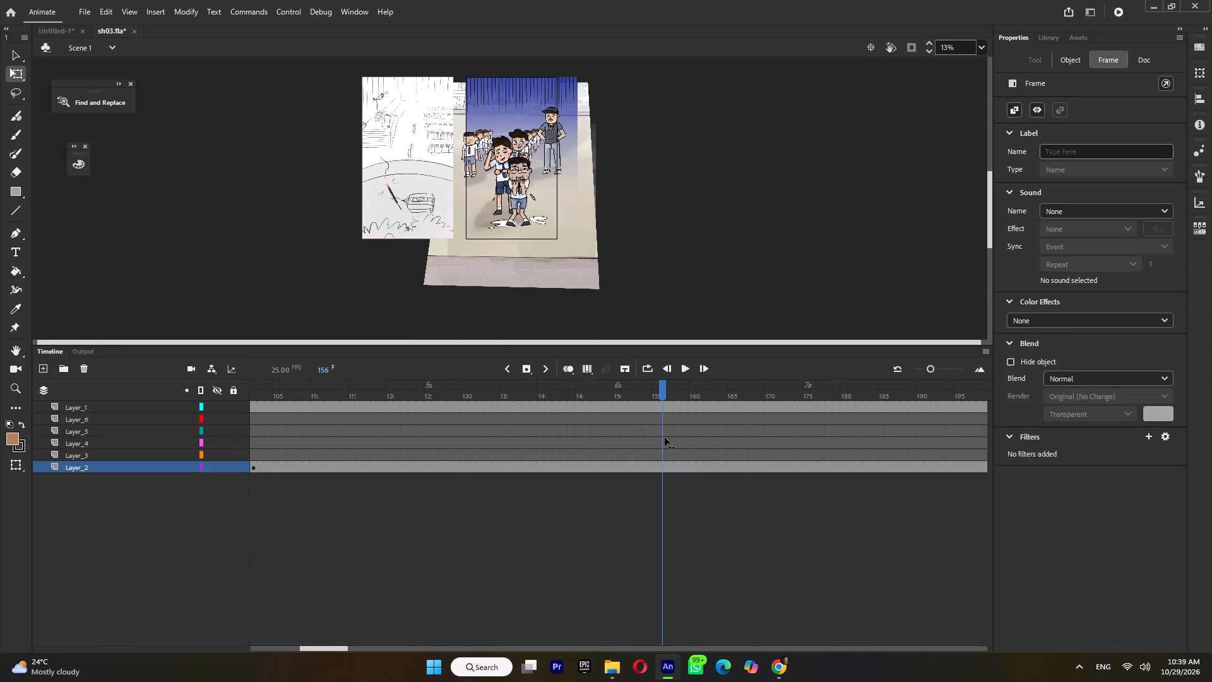
{"action": "left_click_drag", "start_coordinate": [665, 438], "coordinate": [662, 440]}
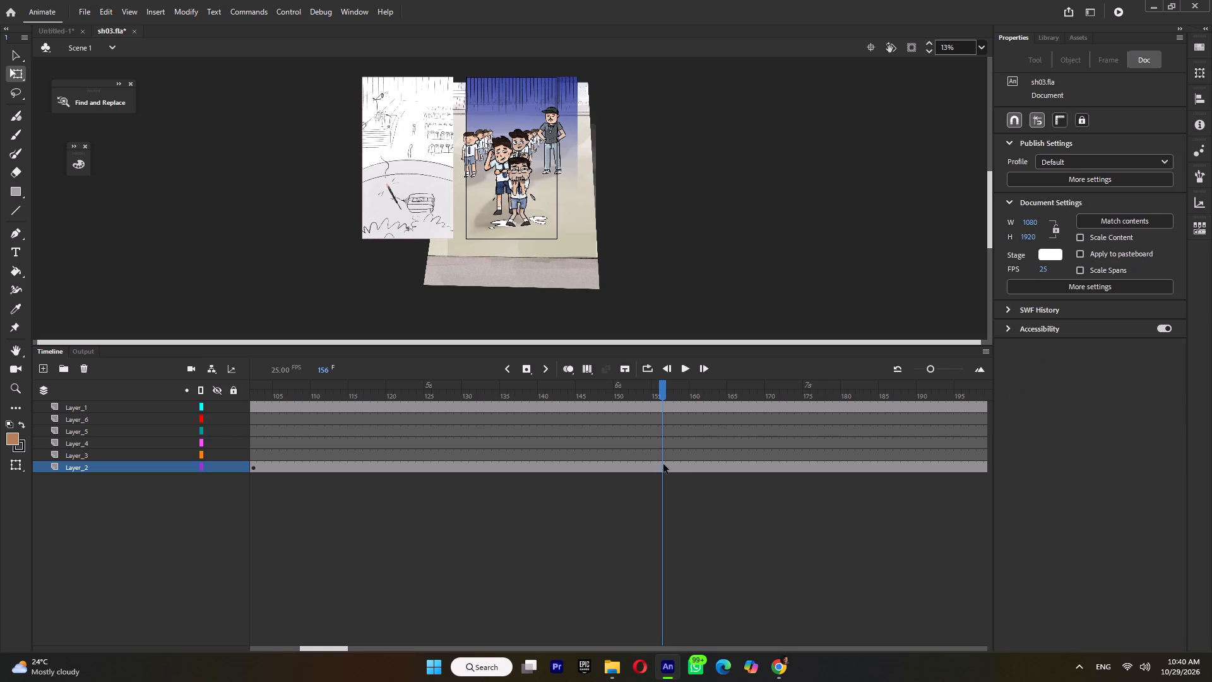
{"action": "left_click", "coordinate": [664, 467]}
{"action": "key", "text": "F7"}
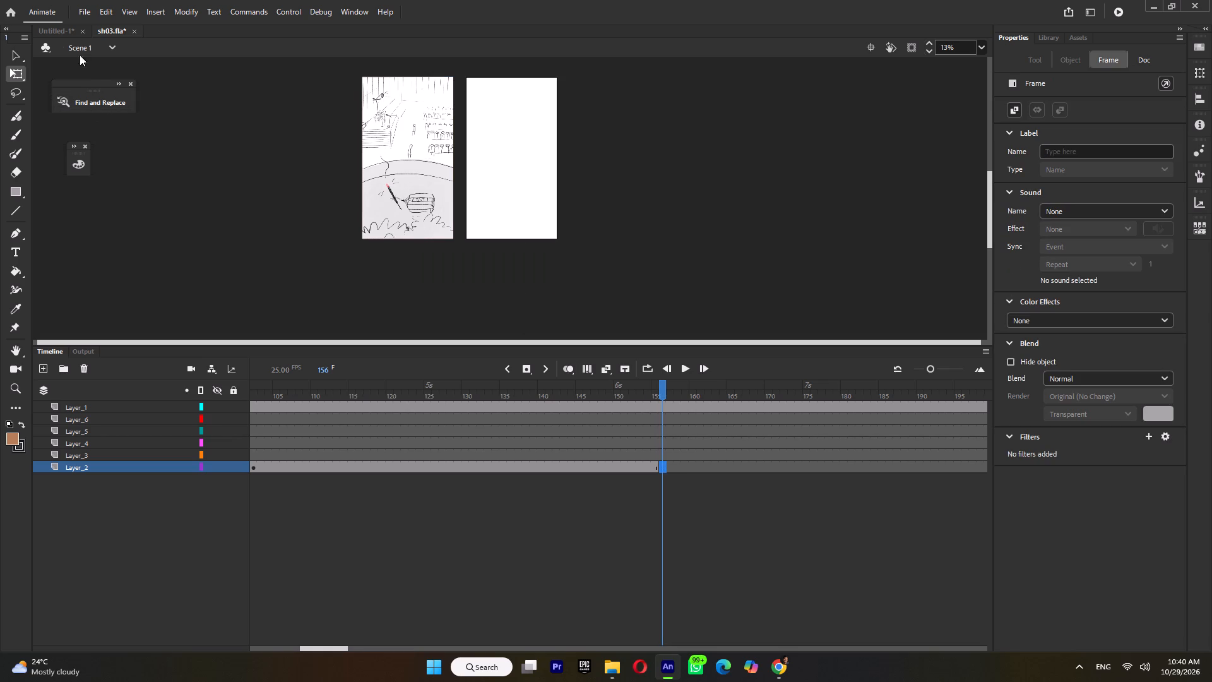
In Untitled-1, hide layer 34, show layer 36, copy its symbol, and return to sh03.fla.
{"action": "left_click", "coordinate": [50, 30]}
{"action": "left_click", "coordinate": [215, 523]}
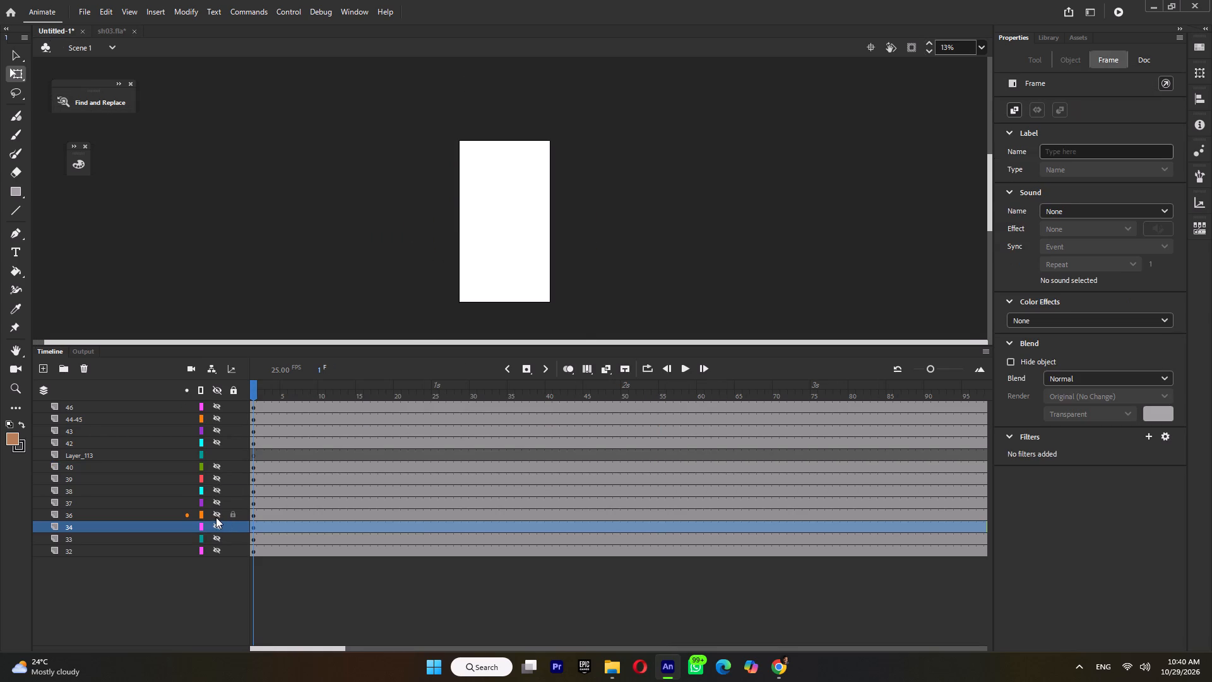
{"action": "left_click", "coordinate": [216, 517]}
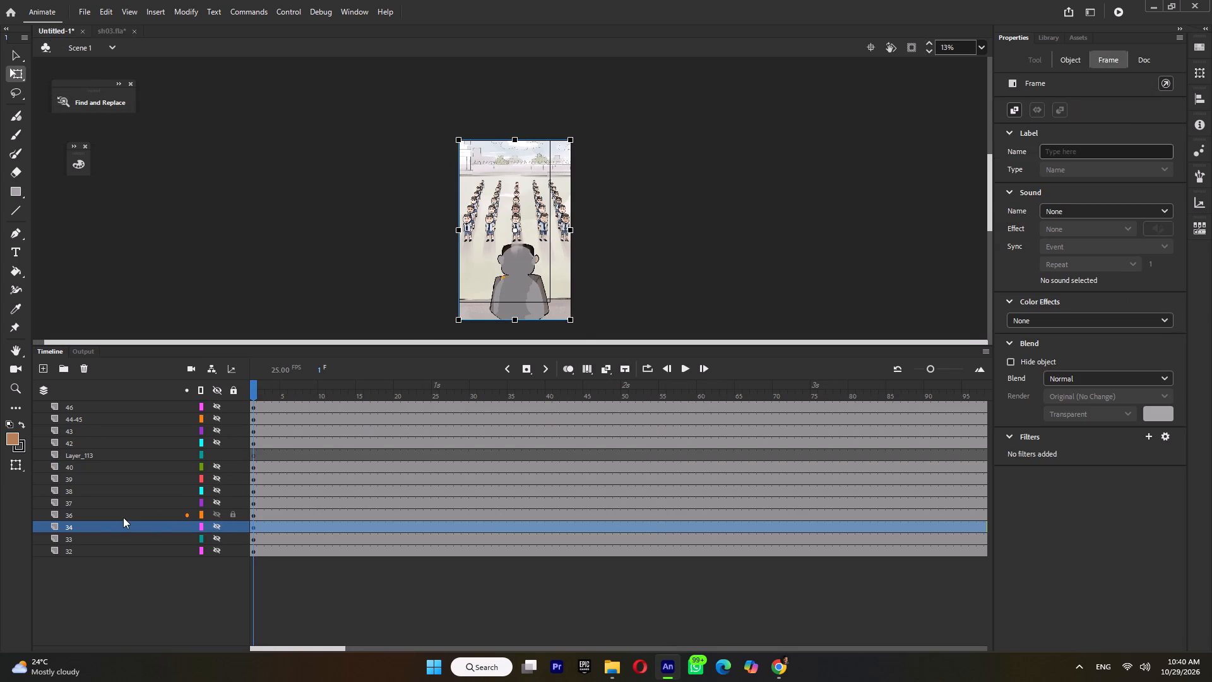
{"action": "left_click", "coordinate": [109, 517]}
{"action": "left_click", "coordinate": [109, 515]}
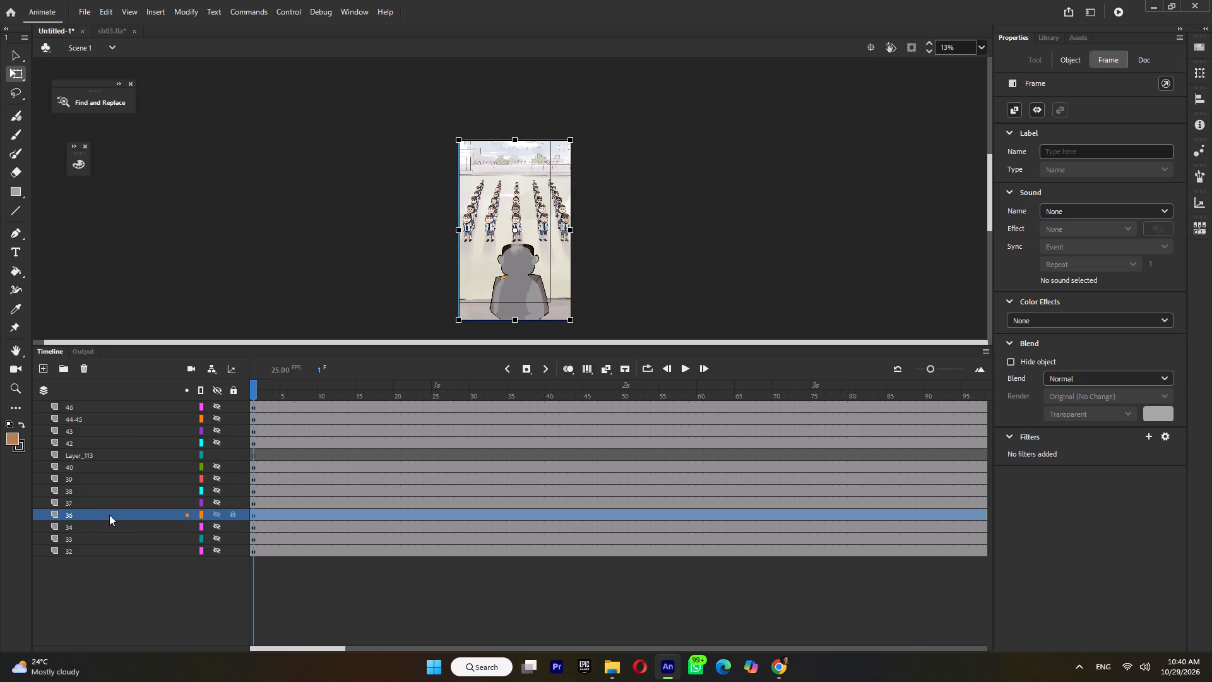
{"action": "left_click", "coordinate": [511, 198]}
{"action": "key", "text": "ctrl+c"}
{"action": "left_click", "coordinate": [105, 30]}
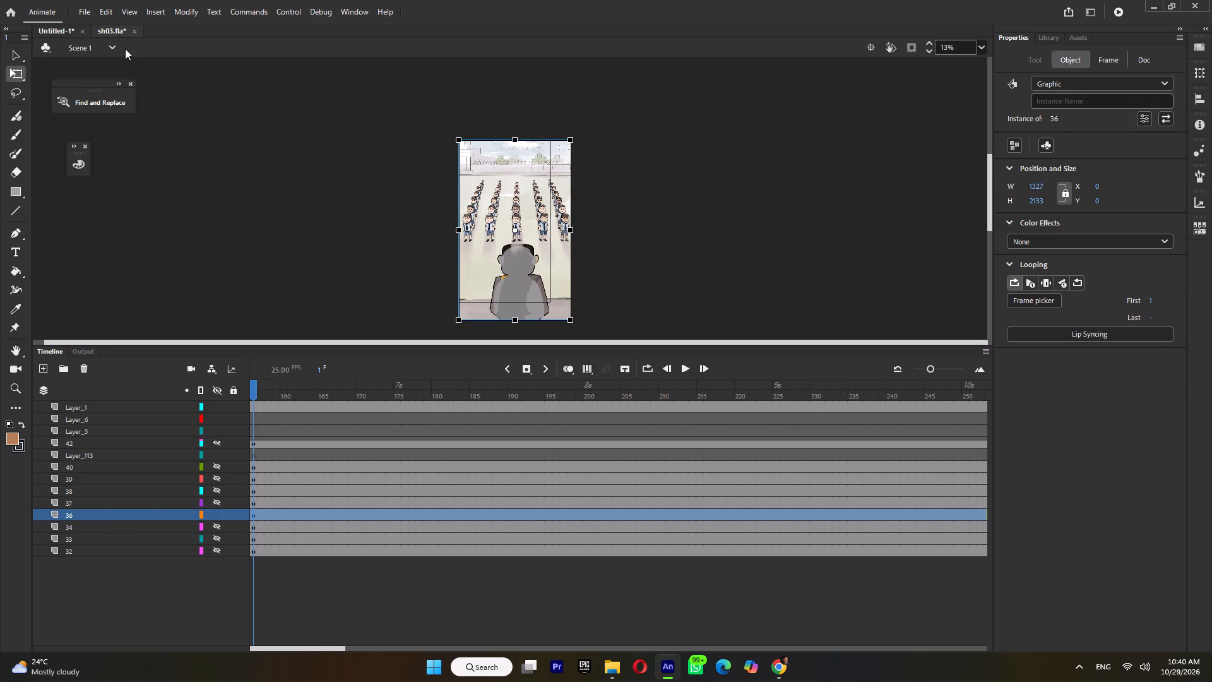
Locate the start of the storyboard's dissolve into the assembly shot, and paste symbol 36 in place on a new Layer_3 keyframe at frame 213.
{"action": "left_click_drag", "start_coordinate": [259, 384], "coordinate": [582, 441]}
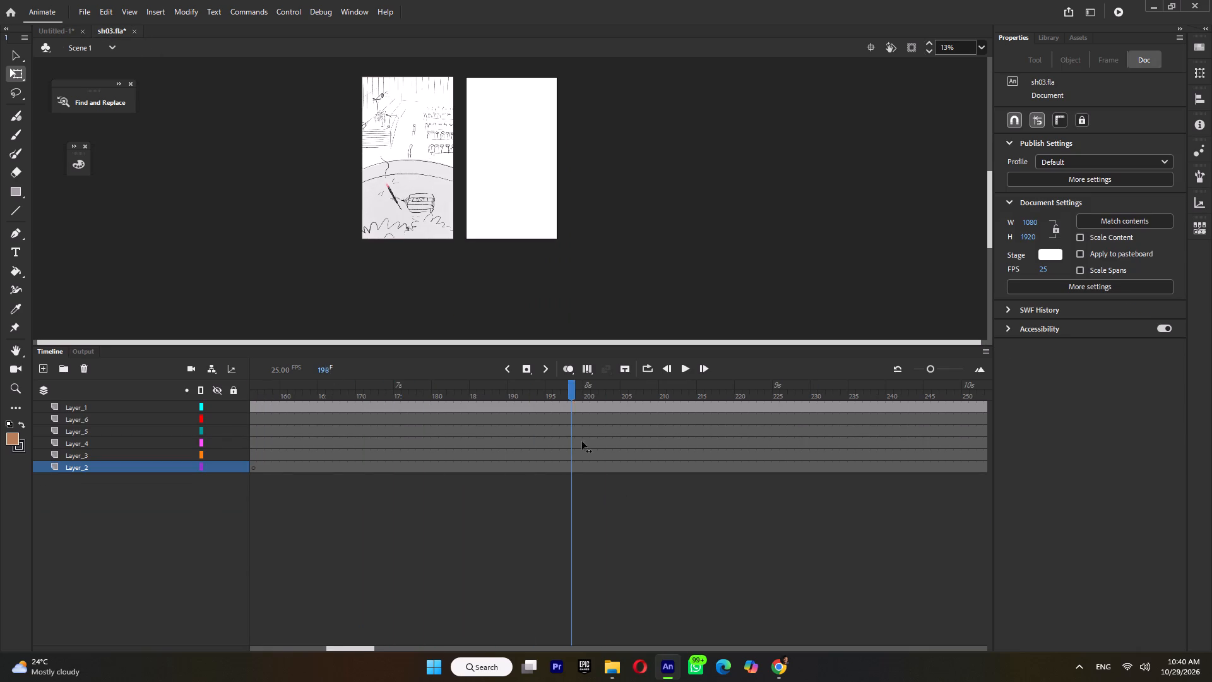
{"action": "left_click_drag", "start_coordinate": [582, 441], "coordinate": [784, 445]}
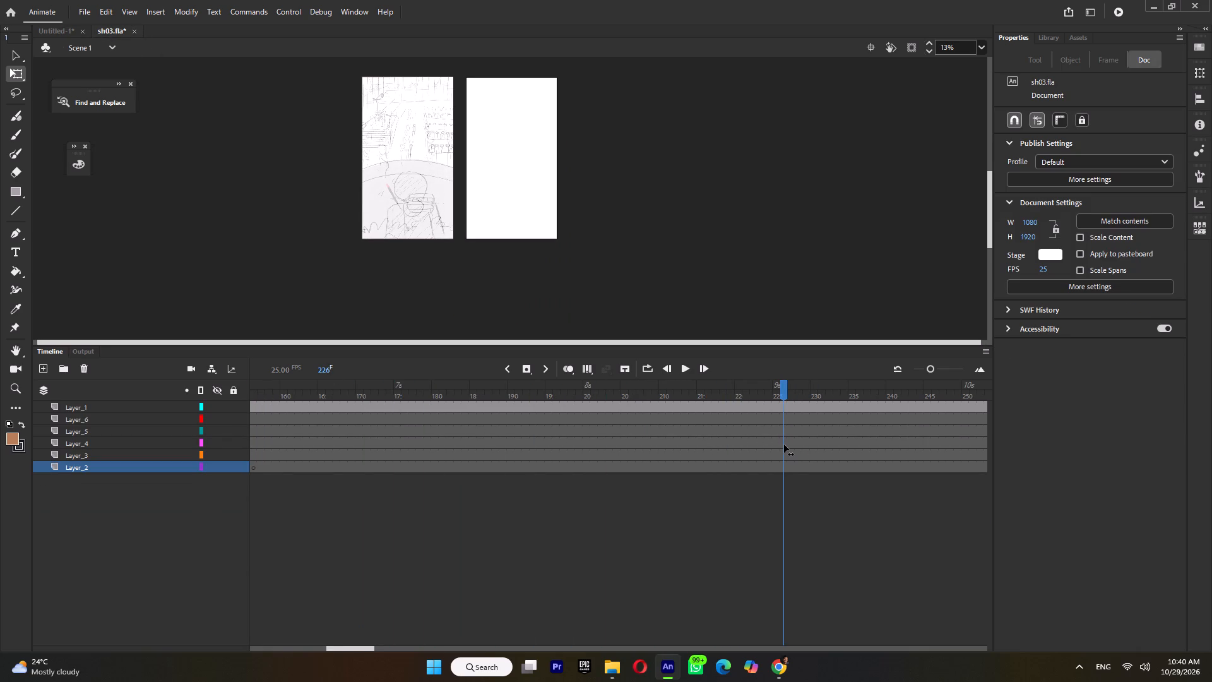
{"action": "left_click_drag", "start_coordinate": [784, 445], "coordinate": [683, 457]}
{"action": "left_click", "coordinate": [684, 453]}
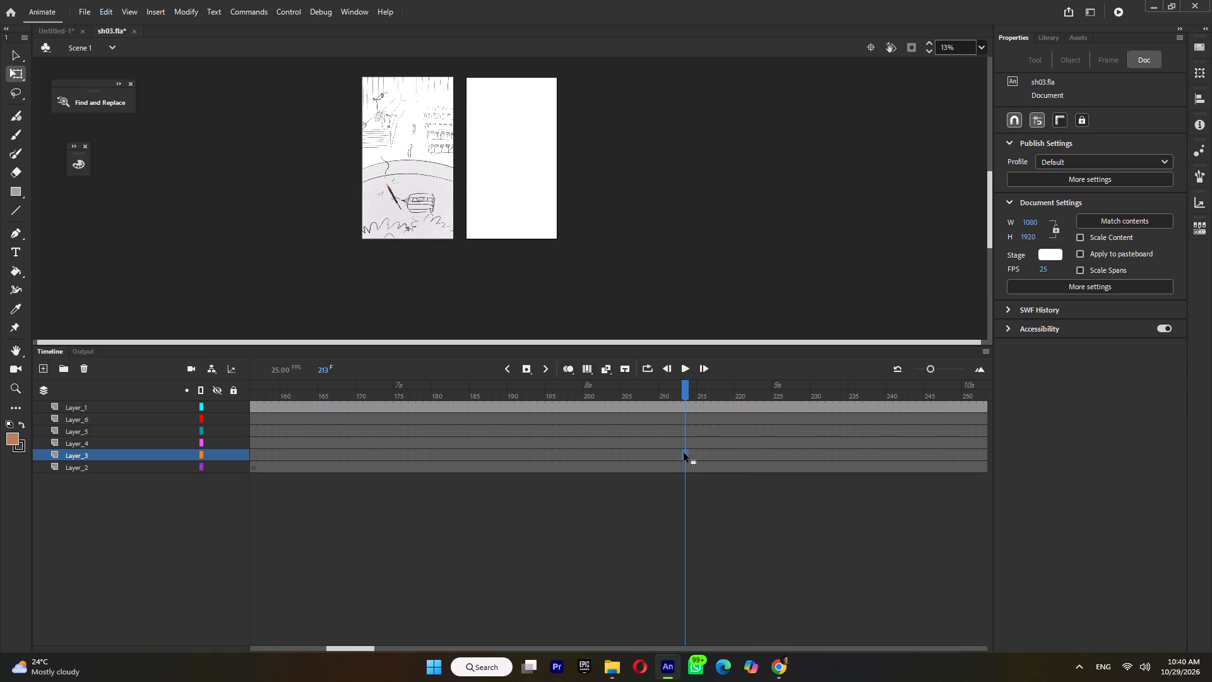
{"action": "key", "text": "F6"}
{"action": "key", "text": "ctrl+shift+v"}
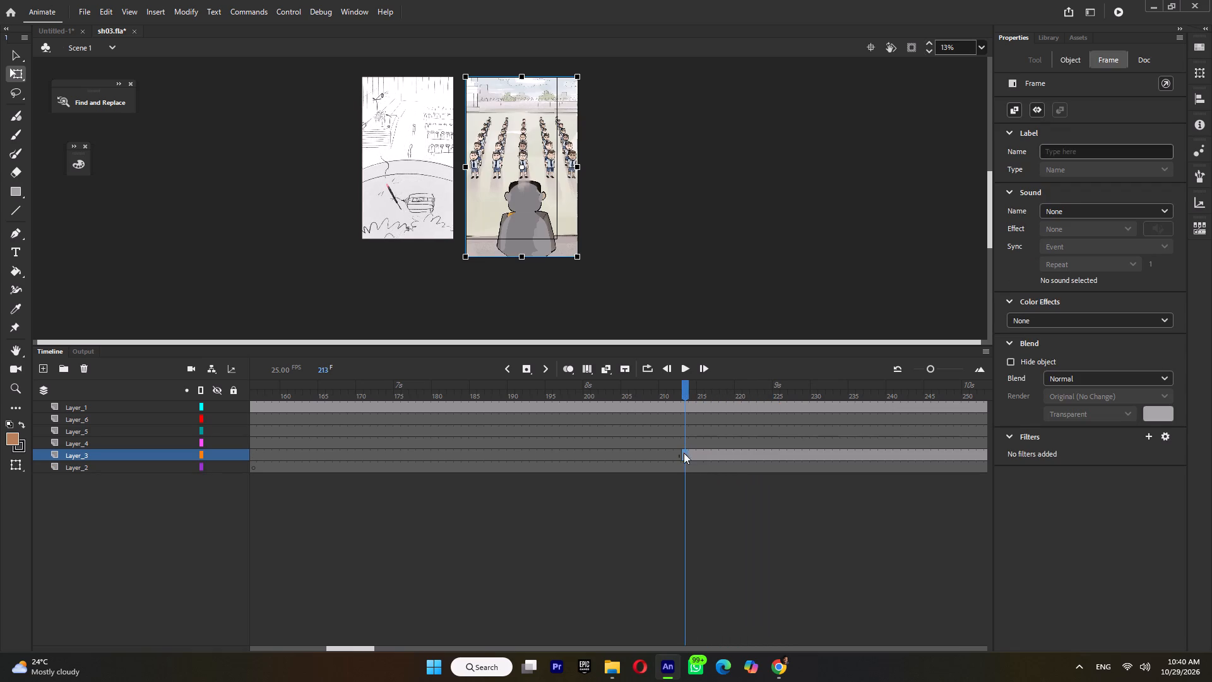
Find where the storyboard cuts from the assembly to the speaker and insert a blank keyframe on Layer_3 at frame 394.
{"action": "left_click_drag", "start_coordinate": [689, 387], "coordinate": [726, 395]}
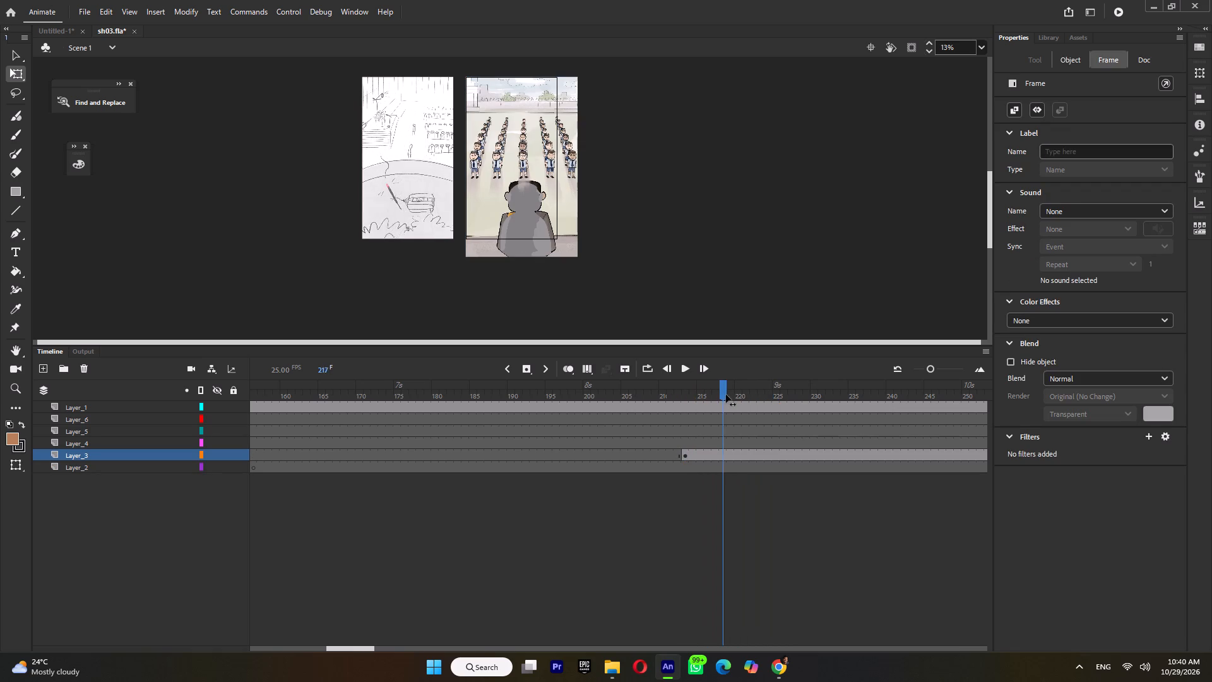
{"action": "left_click_drag", "start_coordinate": [726, 395], "coordinate": [865, 419]}
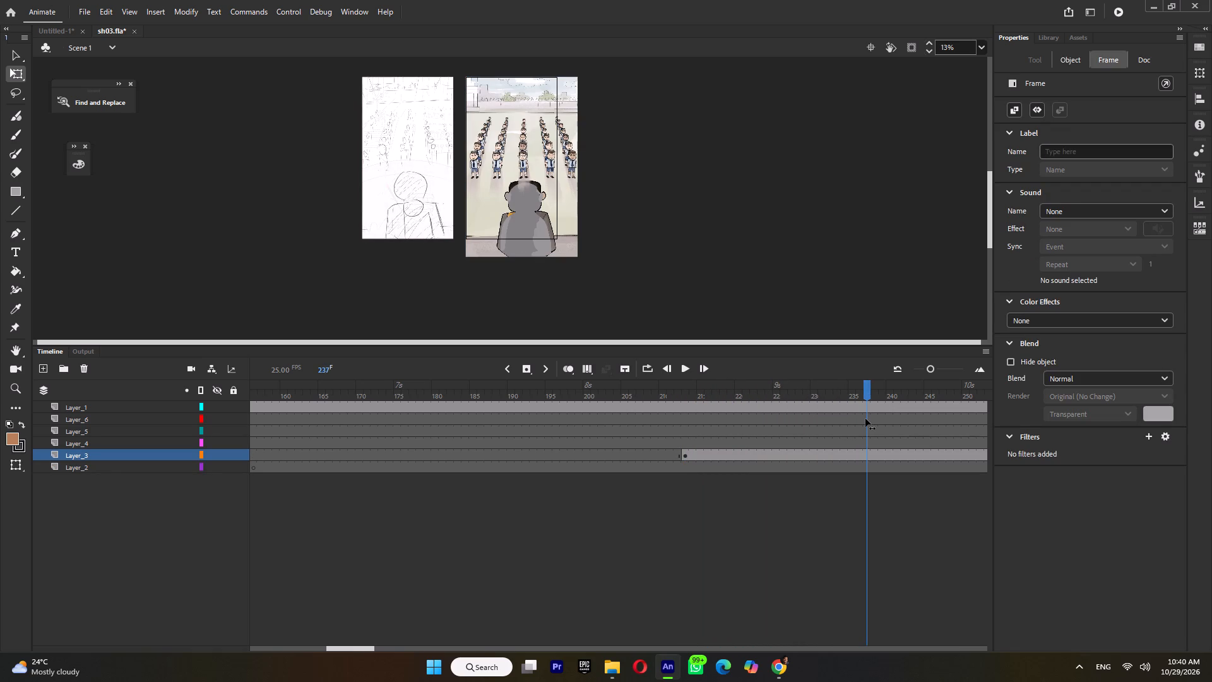
{"action": "left_click_drag", "start_coordinate": [865, 419], "coordinate": [533, 461]}
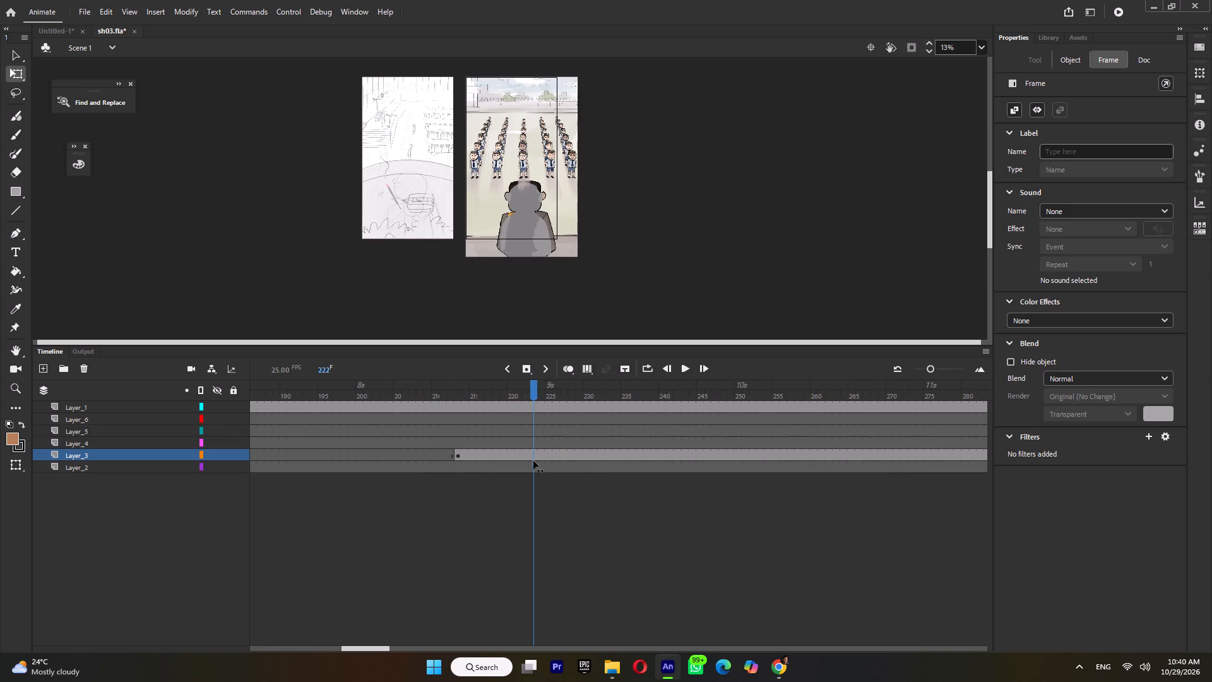
{"action": "left_click_drag", "start_coordinate": [533, 461], "coordinate": [684, 462]}
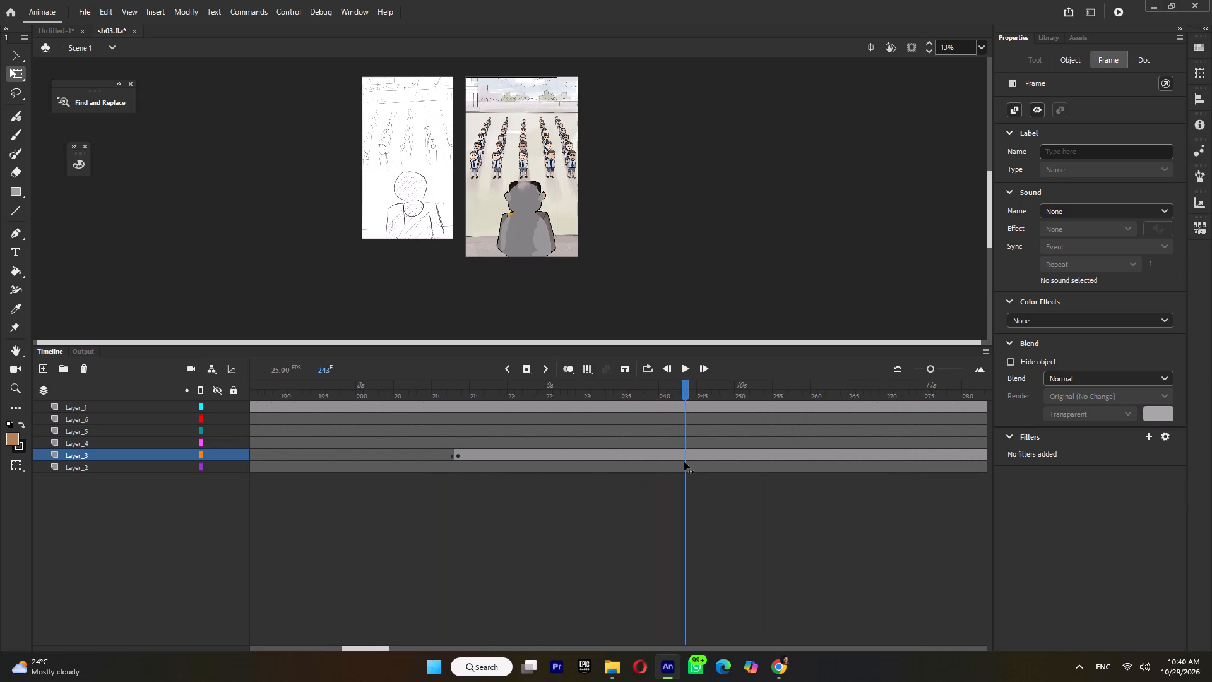
{"action": "left_click_drag", "start_coordinate": [684, 462], "coordinate": [737, 469]}
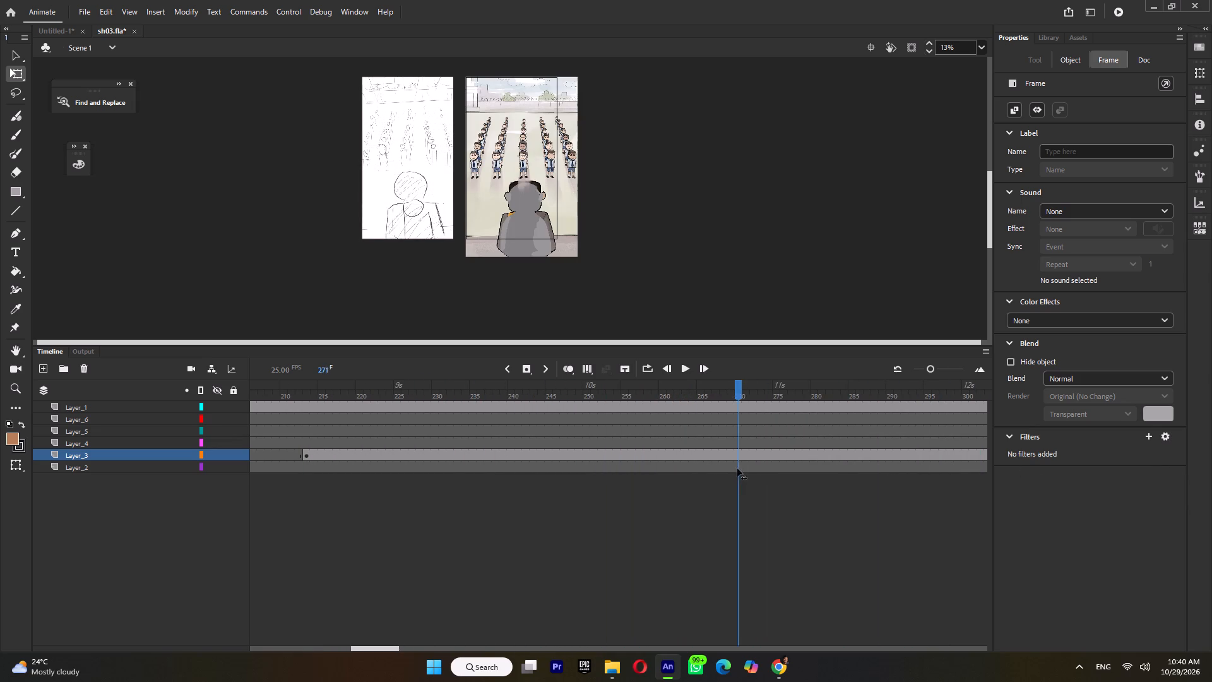
{"action": "left_click_drag", "start_coordinate": [737, 469], "coordinate": [609, 455]}
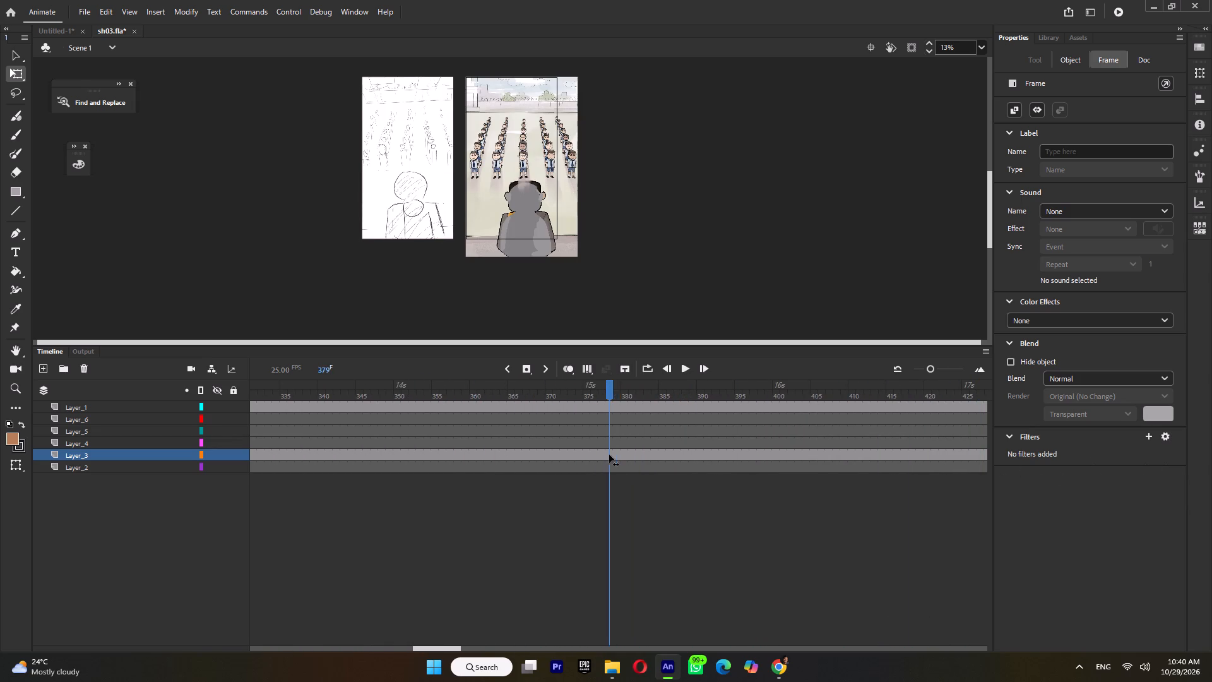
{"action": "left_click_drag", "start_coordinate": [609, 455], "coordinate": [732, 460]}
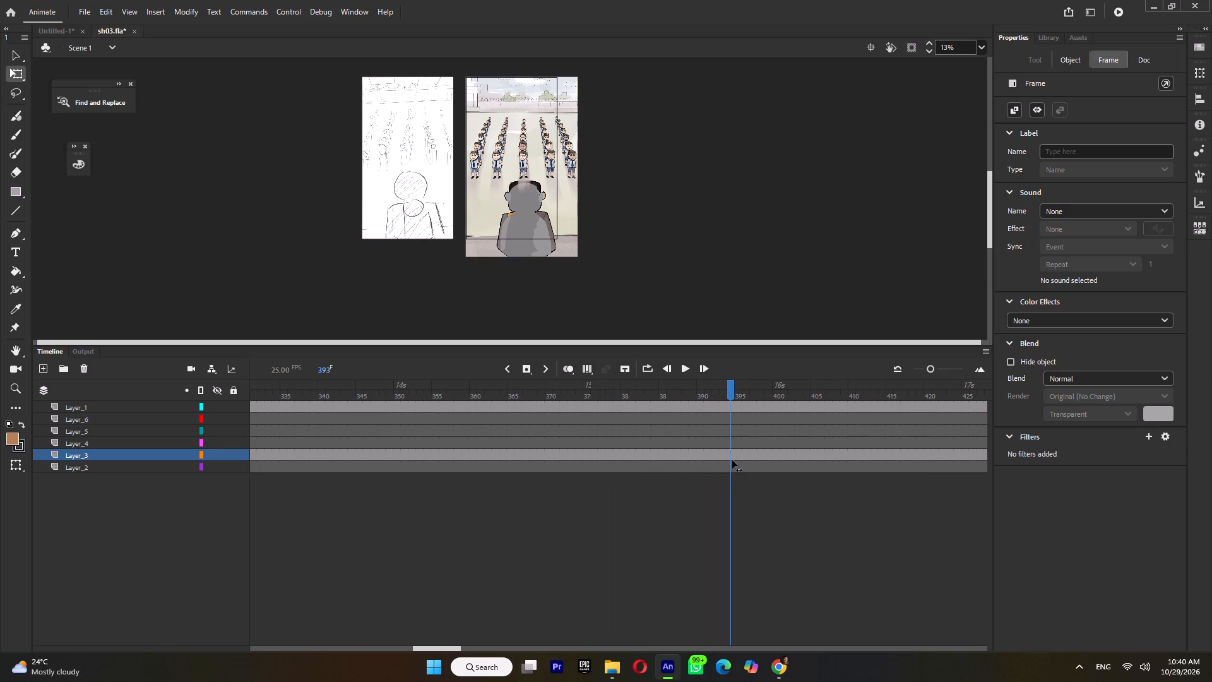
{"action": "left_click_drag", "start_coordinate": [732, 460], "coordinate": [728, 463]}
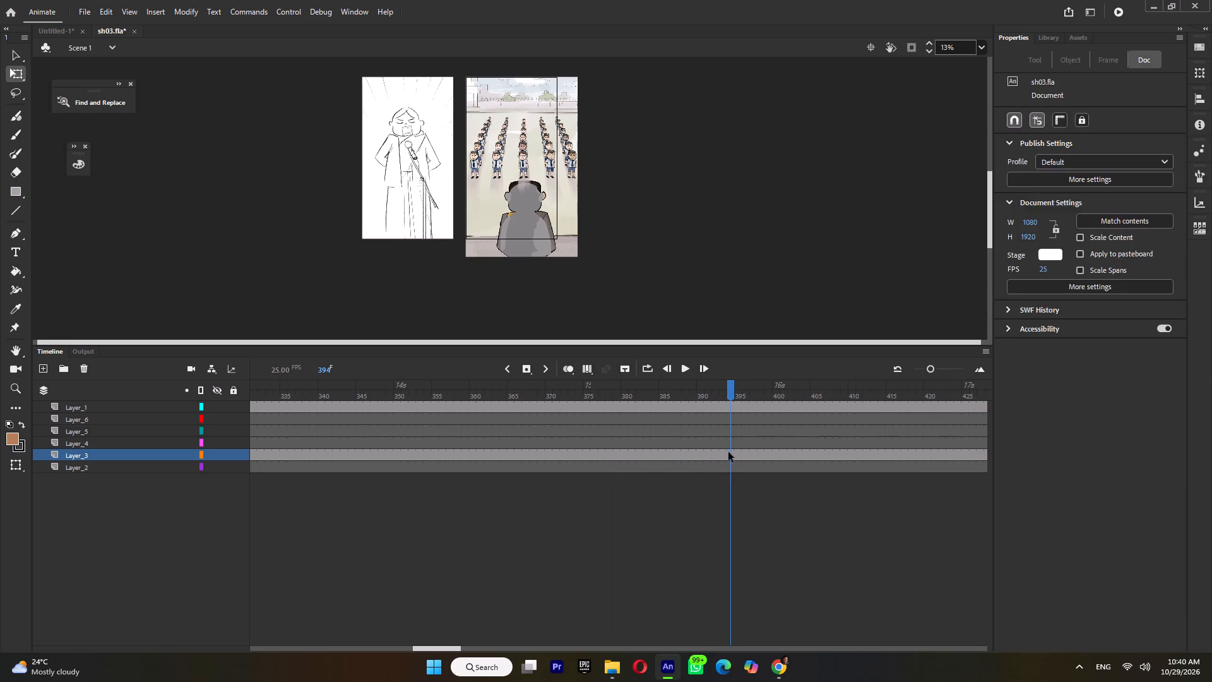
{"action": "left_click", "coordinate": [728, 452]}
{"action": "key", "text": "F7"}
Insert a blank keyframe on Layer_2 at frame 394, clearing the misplaced one at frame 395.
{"action": "left_click", "coordinate": [735, 468]}
{"action": "key", "text": "F7"}
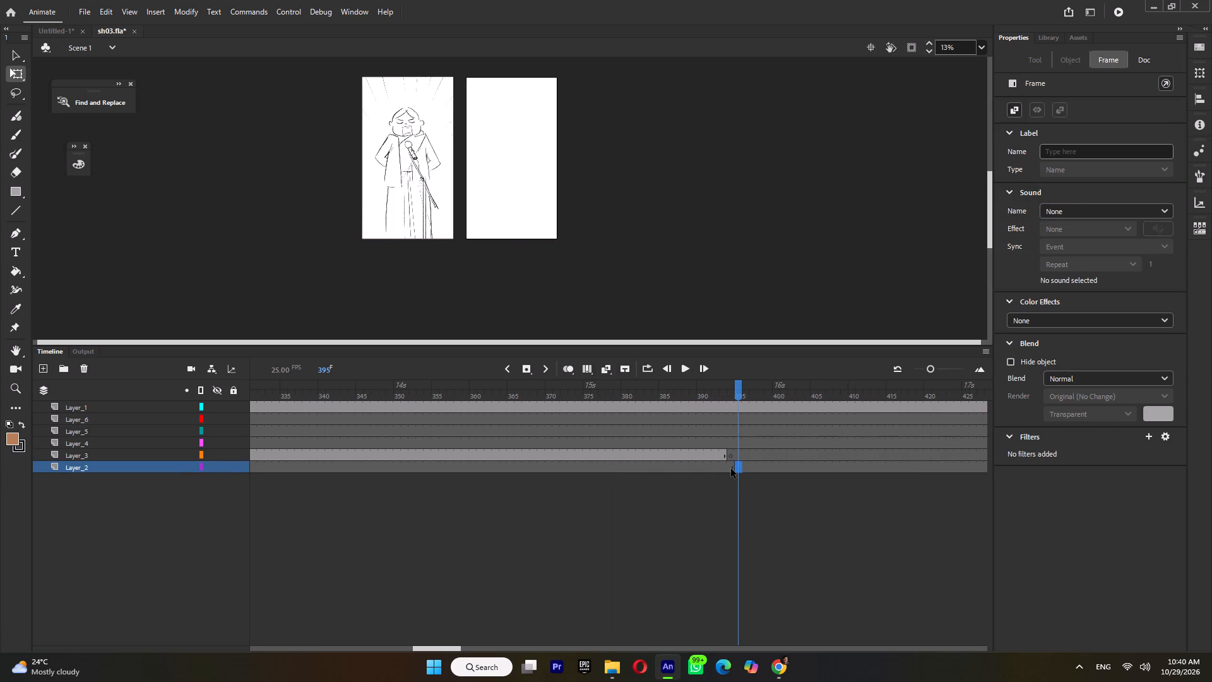
{"action": "left_click", "coordinate": [731, 469]}
{"action": "key", "text": "F7"}
{"action": "left_click", "coordinate": [739, 469]}
{"action": "key", "text": "shift+F6"}
{"action": "left_click", "coordinate": [732, 469]}
Save sh03.fla.
{"action": "key", "text": "ctrl+s"}
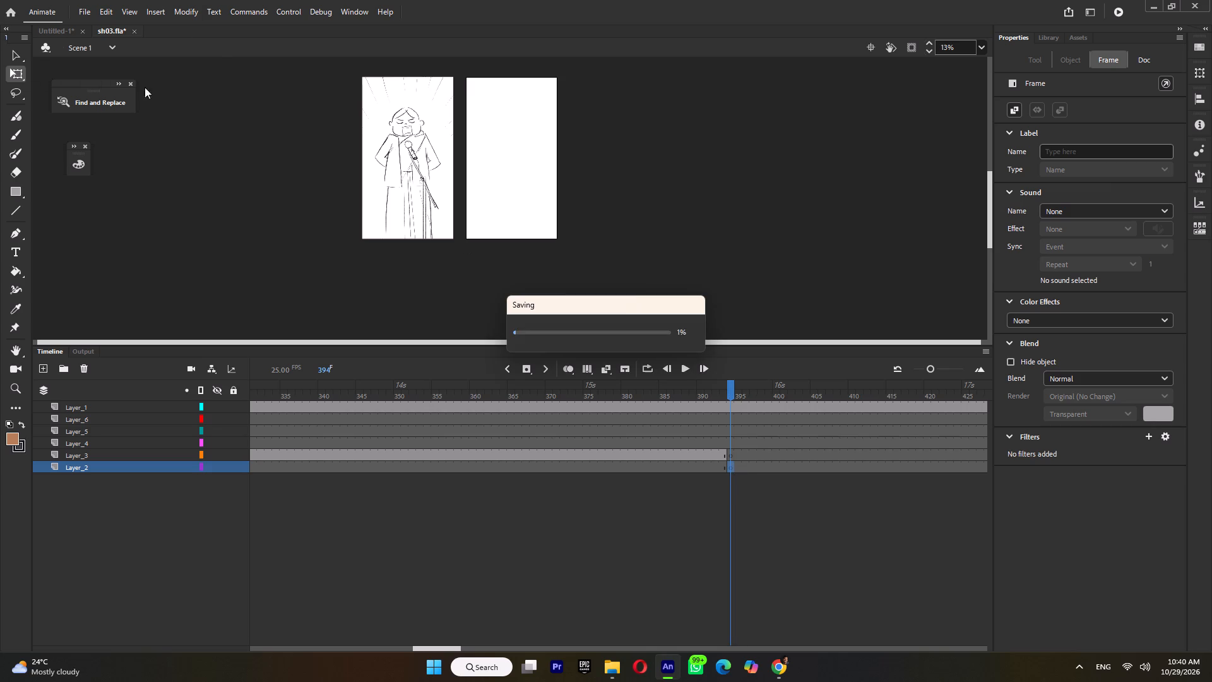
In Untitled-1, hide layer 36, show layer 37, and copy its symbol in place into Layer_2 at frame 394 of sh03.fla.
{"action": "left_click", "coordinate": [46, 28]}
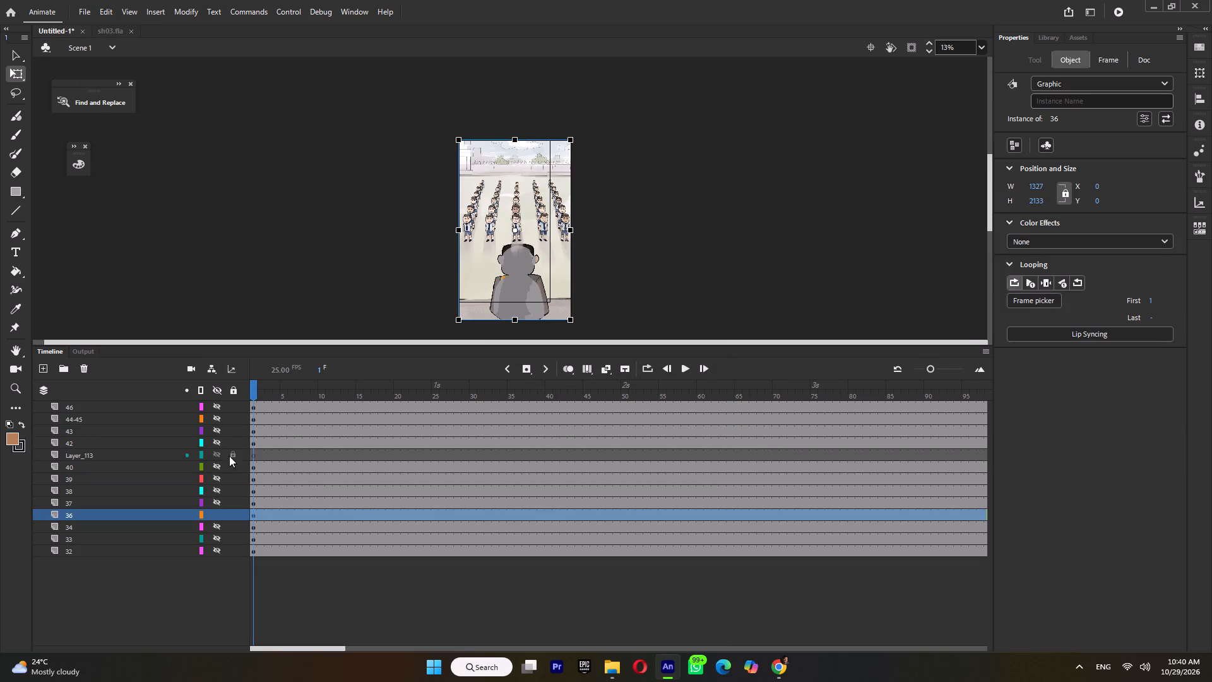
{"action": "left_click", "coordinate": [217, 514]}
{"action": "left_click", "coordinate": [217, 504]}
{"action": "left_click", "coordinate": [109, 500]}
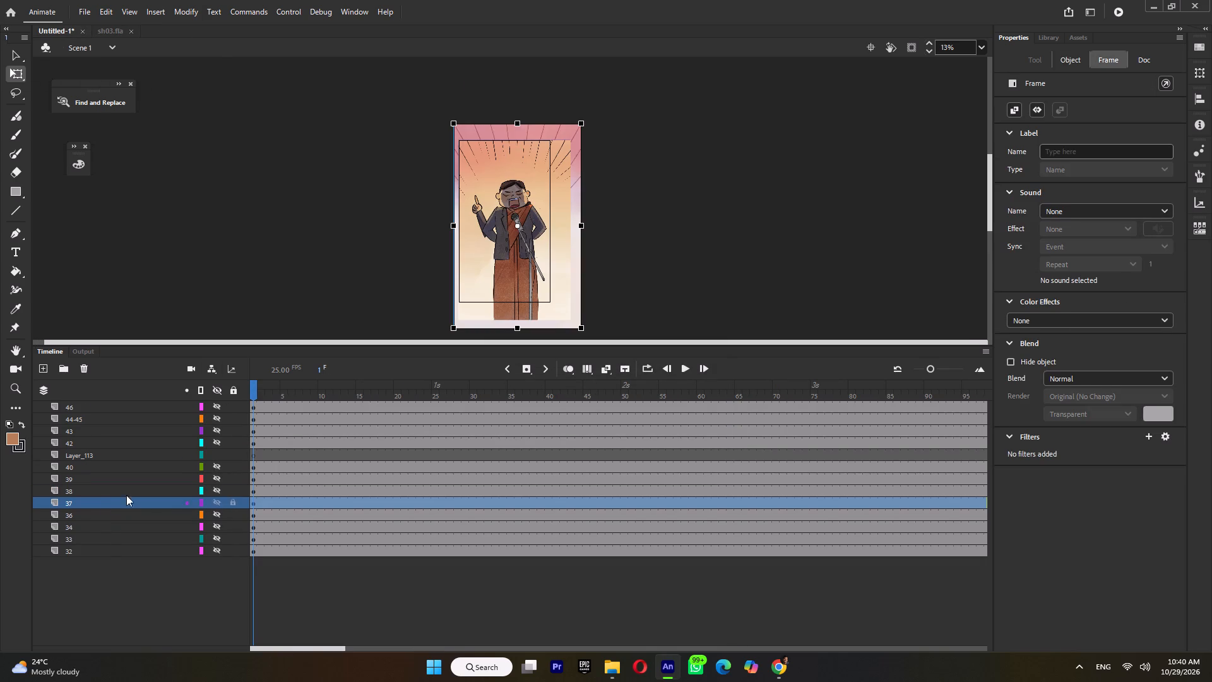
{"action": "left_click", "coordinate": [514, 272]}
{"action": "key", "text": "ctrl+c"}
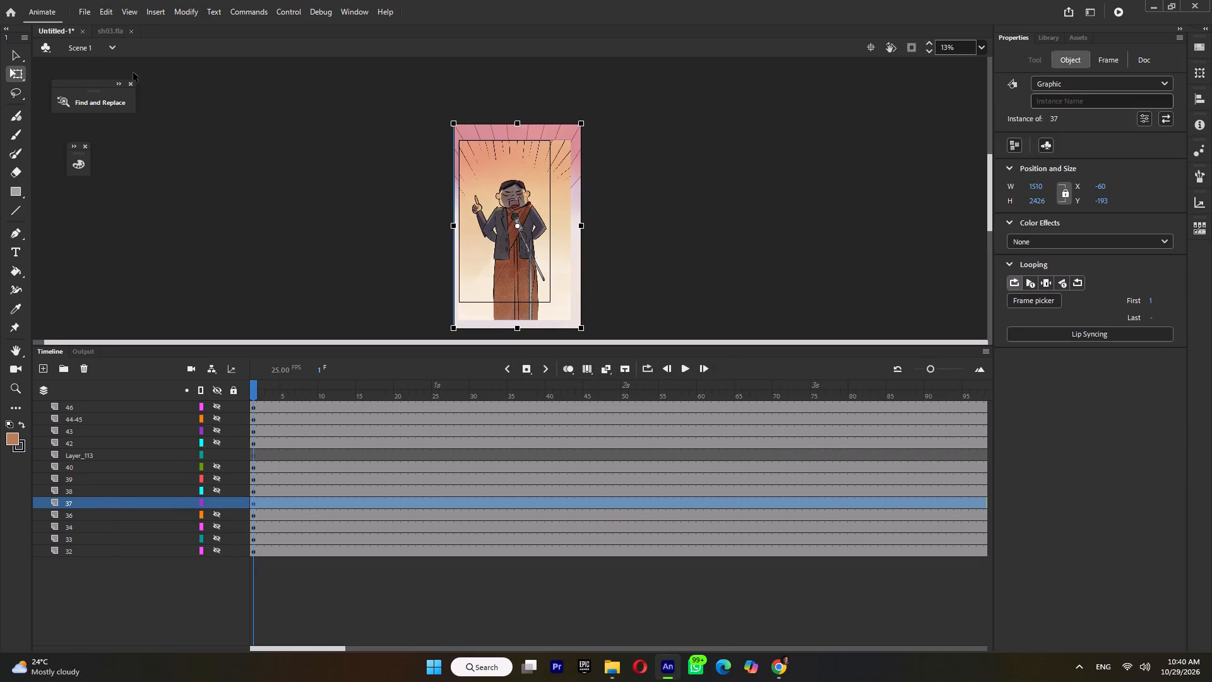
{"action": "left_click", "coordinate": [110, 32]}
{"action": "key", "text": "ctrl+shift+v"}
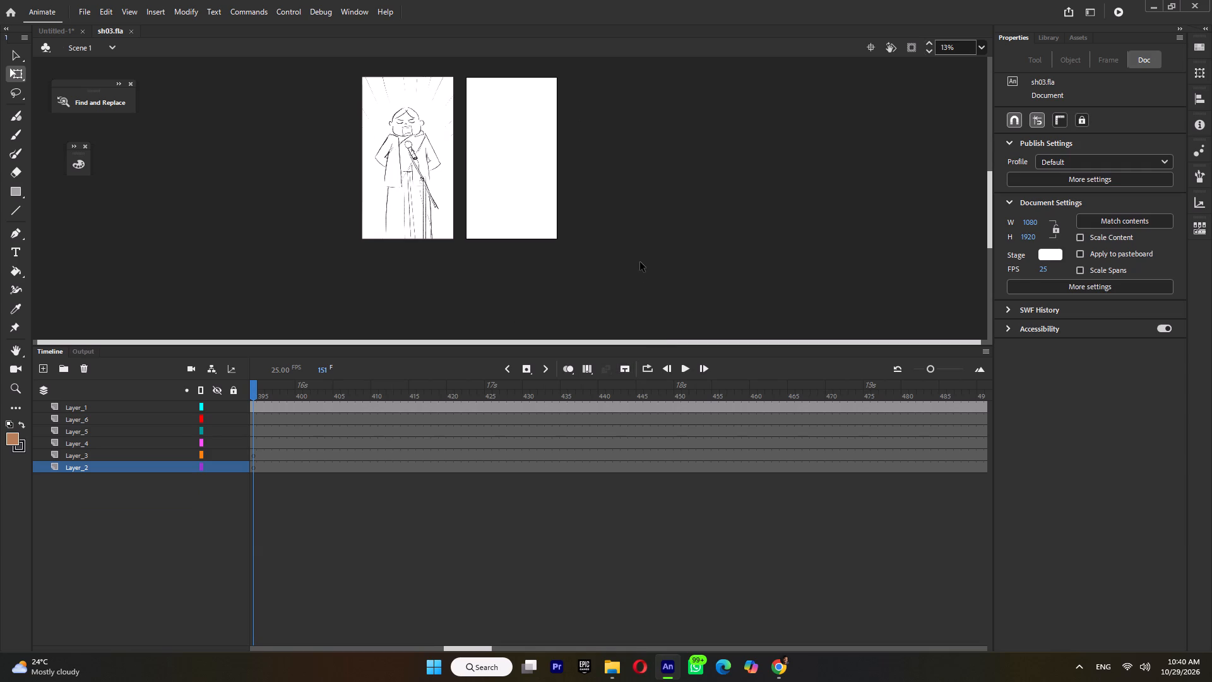
Shift the shot 37 speaker symbol over the stage to about X -147, Y -283.
{"action": "left_click_drag", "start_coordinate": [542, 203], "coordinate": [536, 200]}
{"action": "key", "text": "Up"}
{"action": "key", "text": "Up"}
{"action": "key", "text": "Up"}
{"action": "key", "text": "Up"}
{"action": "key", "text": "Up"}
{"action": "key", "text": "Up"}
{"action": "key", "text": "Up"}
{"action": "key", "text": "Up"}
{"action": "key", "text": "Up"}
{"action": "key", "text": "Up"}
{"action": "key", "text": "Up"}
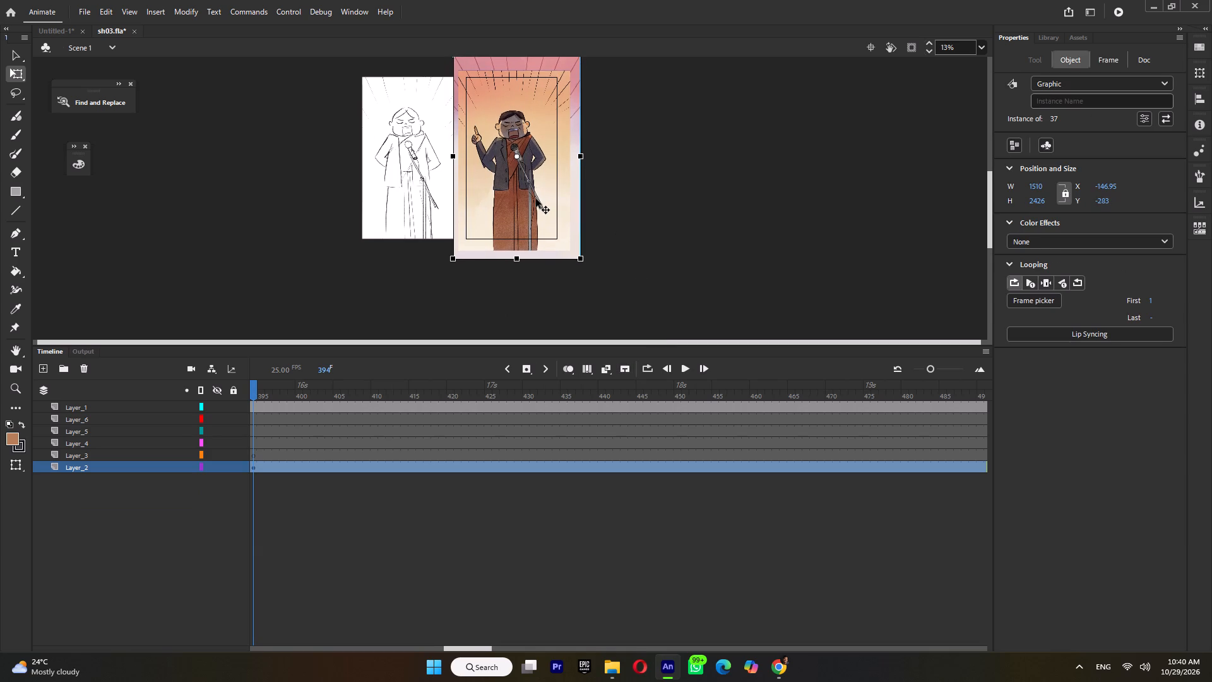
Nudge the shot 37 speaker symbol slightly up to Y -290.5.
{"action": "key", "text": "Up"}
{"action": "key", "text": "Up"}
{"action": "key", "text": "Up"}
{"action": "key", "text": "Down"}
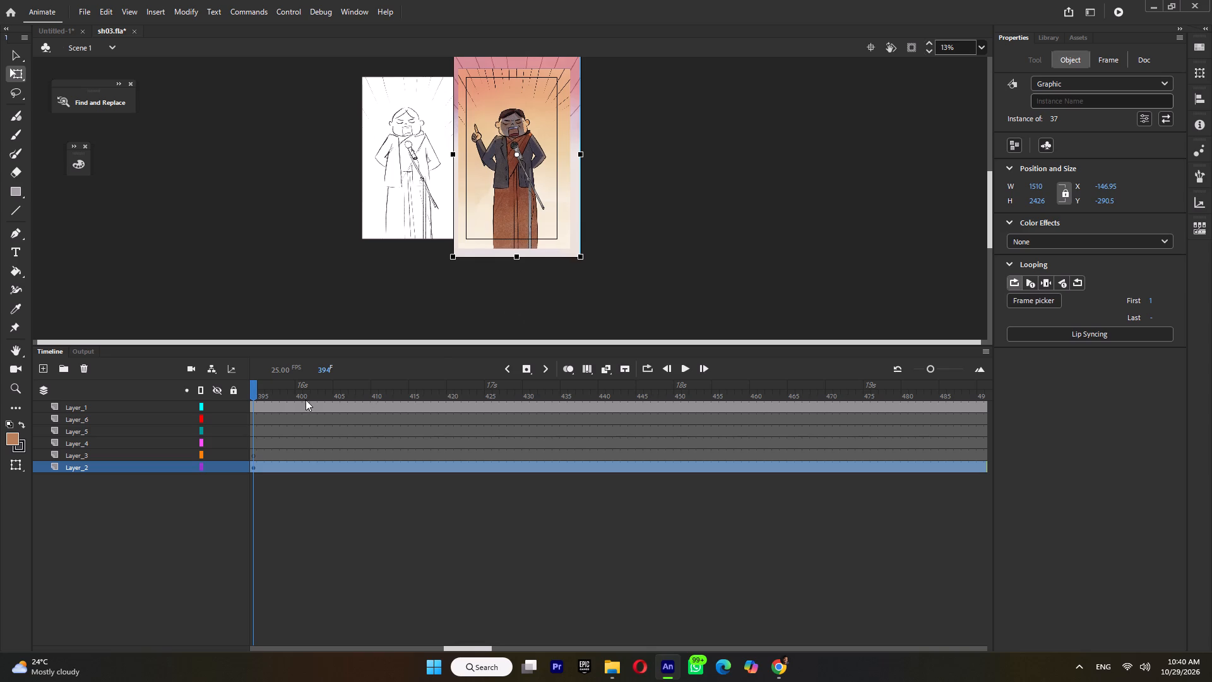
Insert a blank keyframe on Layer_2 at frame 561, where the storyboard cuts to the three-man shot, and save sh03.fla.
{"action": "left_click_drag", "start_coordinate": [261, 391], "coordinate": [979, 419]}
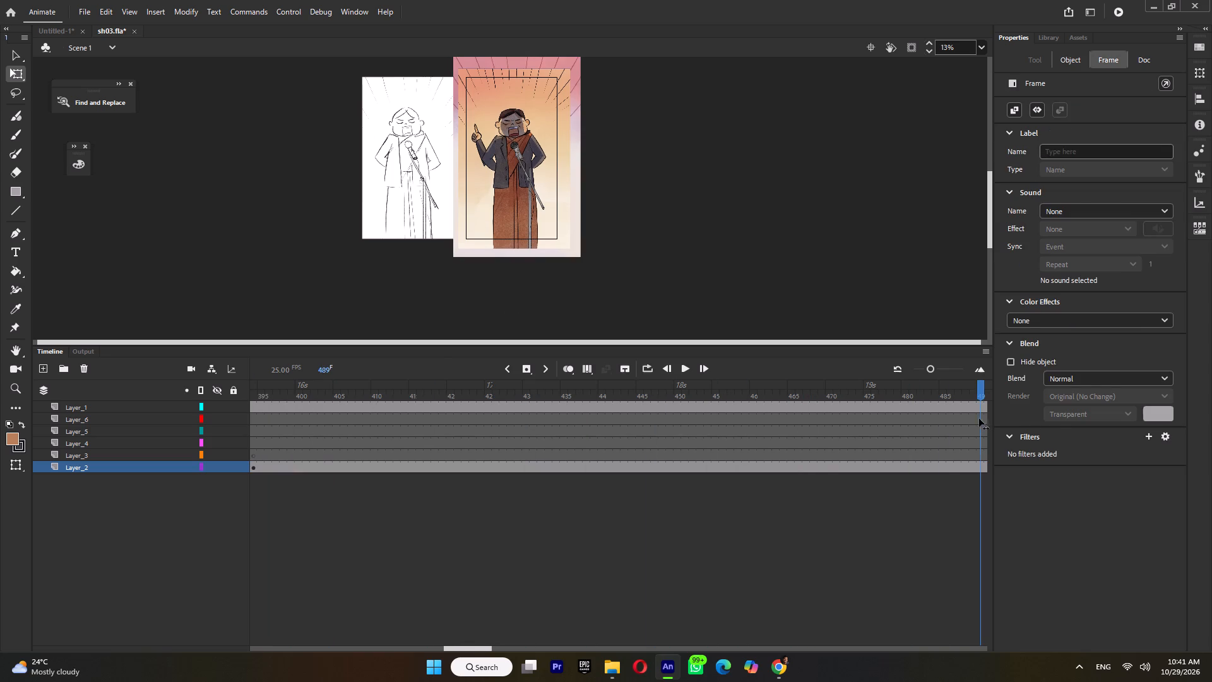
{"action": "left_click_drag", "start_coordinate": [979, 419], "coordinate": [709, 420]}
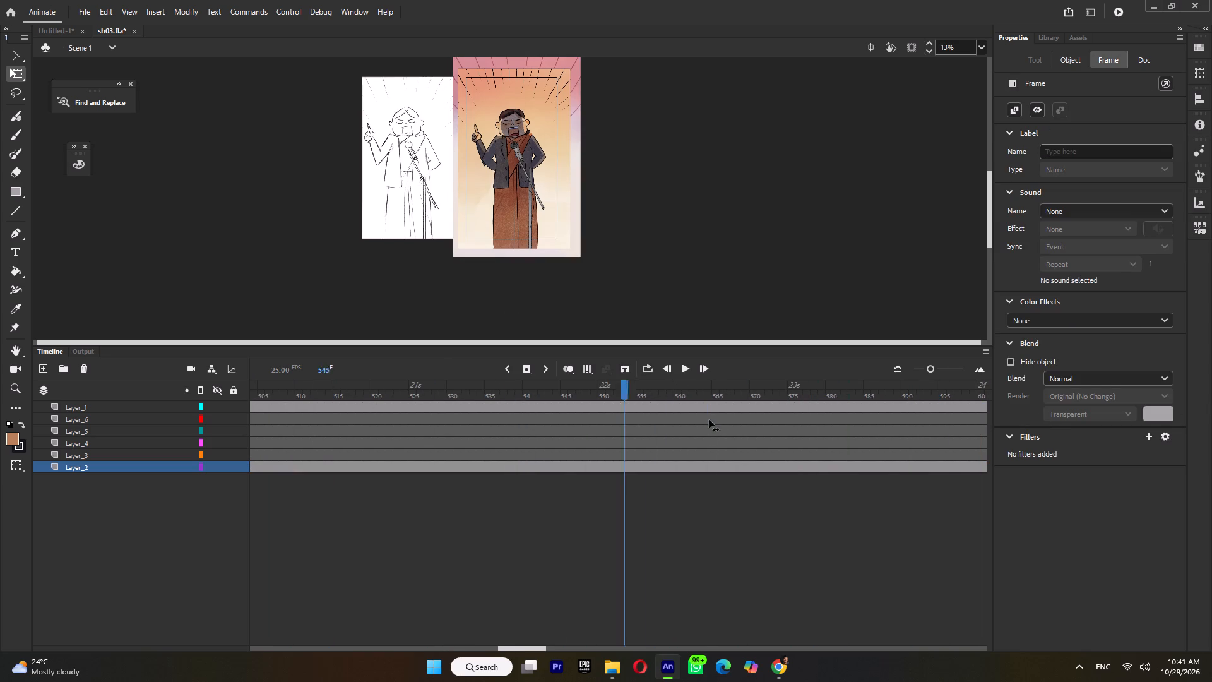
{"action": "left_click_drag", "start_coordinate": [709, 420], "coordinate": [675, 428]}
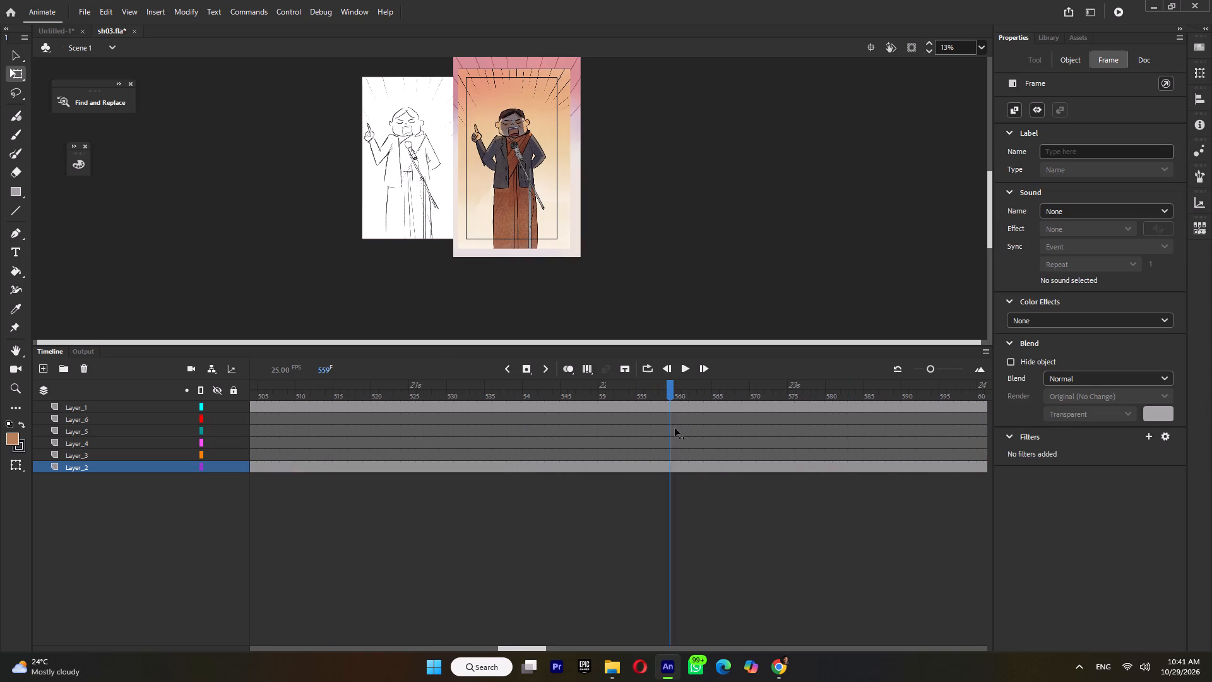
{"action": "left_click_drag", "start_coordinate": [675, 428], "coordinate": [684, 430]}
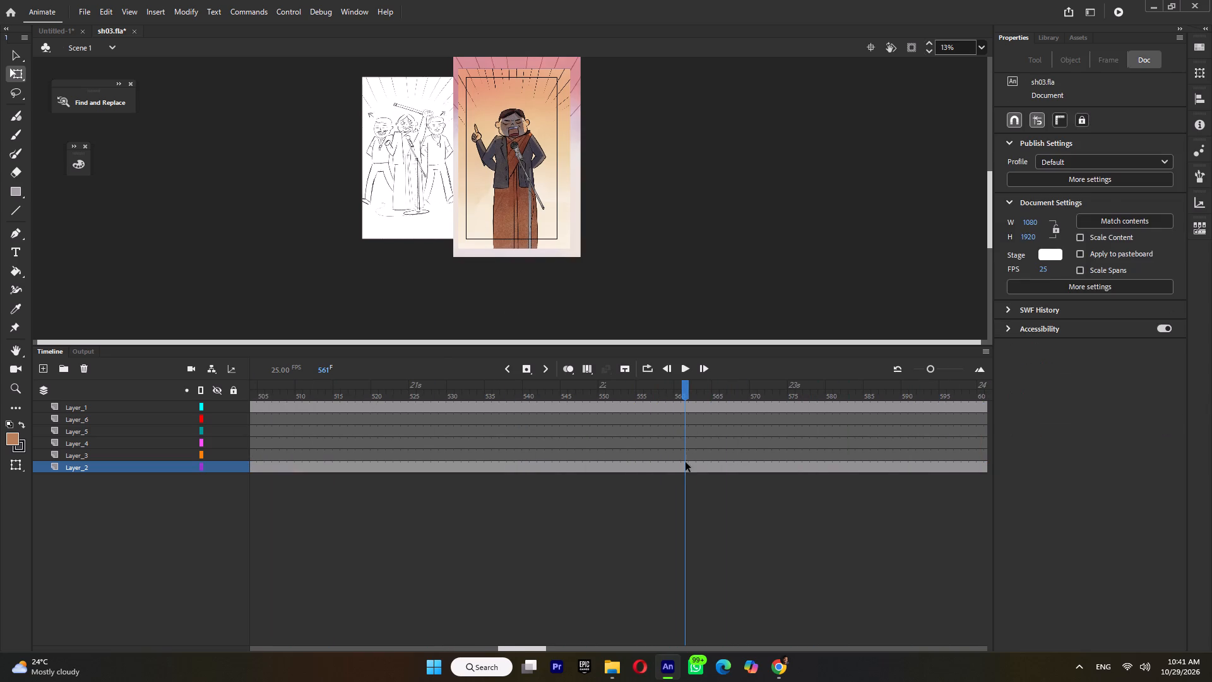
{"action": "left_click", "coordinate": [686, 465]}
{"action": "key", "text": "F7"}
{"action": "key", "text": "ctrl+s"}
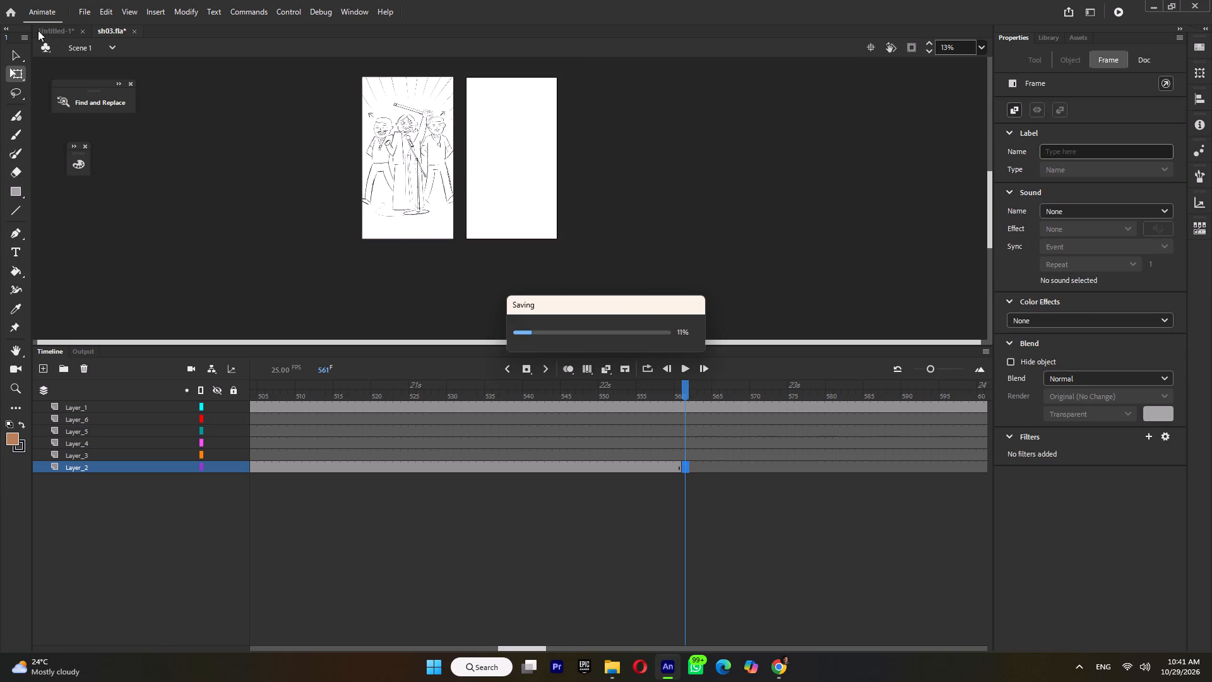
In Untitled-1, hide layer 37, show layer 38, and copy its symbol in place into Layer_2 at frame 561 of sh03.fla.
{"action": "left_click", "coordinate": [46, 28]}
{"action": "left_click", "coordinate": [220, 500]}
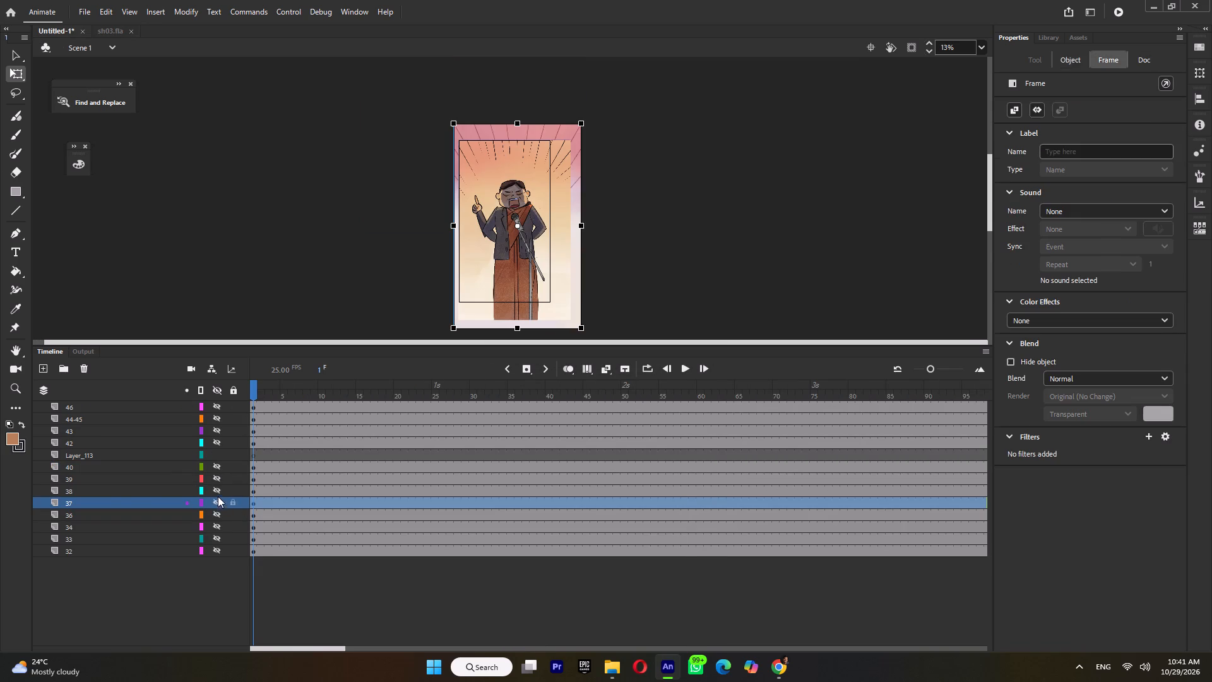
{"action": "left_click", "coordinate": [215, 489]}
{"action": "left_click", "coordinate": [113, 490]}
{"action": "left_click", "coordinate": [528, 253]}
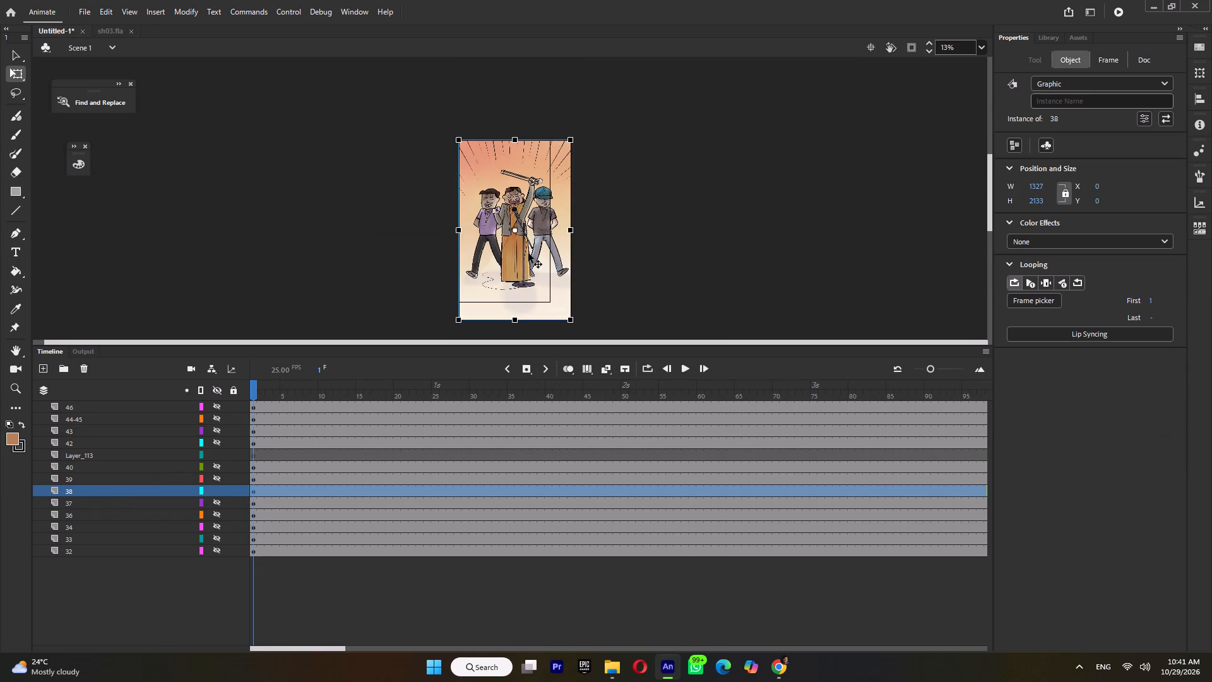
{"action": "key", "text": "ctrl+c"}
{"action": "left_click", "coordinate": [102, 30]}
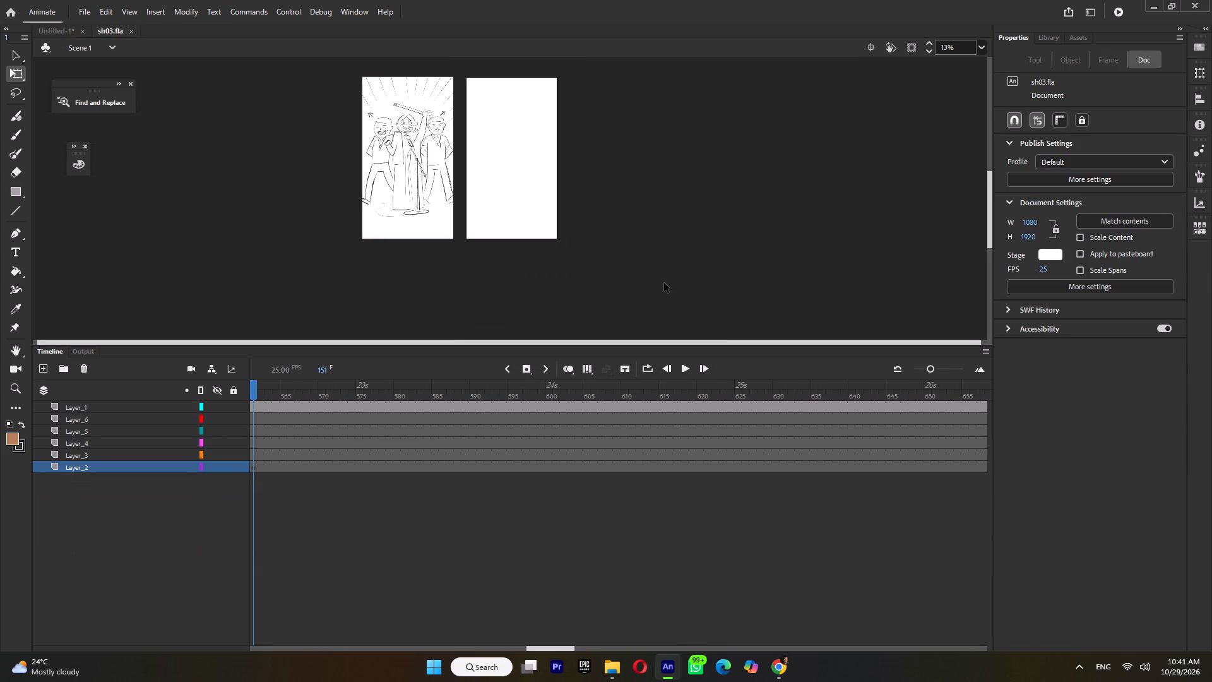
{"action": "key", "text": "ctrl+shift+v"}
Shift the shot 38 three-man symbol over the stage to about X -147, Y -90.
{"action": "left_click_drag", "start_coordinate": [536, 196], "coordinate": [524, 190]}
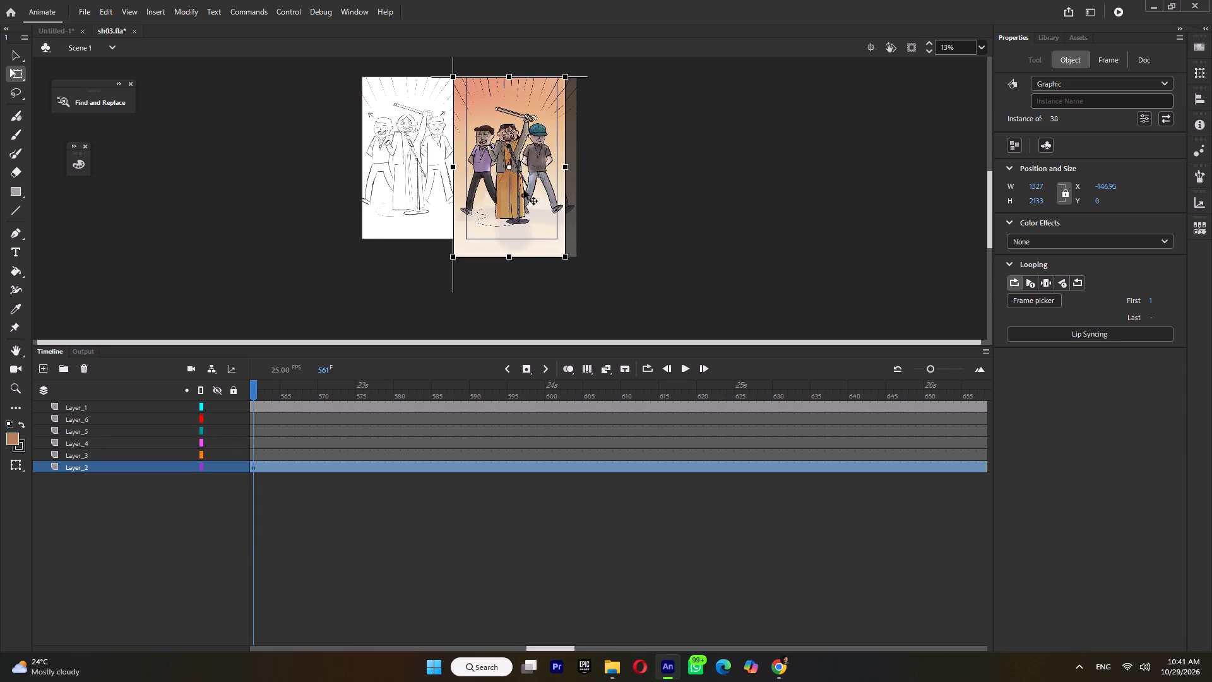
{"action": "left_click_drag", "start_coordinate": [524, 190], "coordinate": [523, 188]}
Insert a blank keyframe on Layer_2 at frame 626, where the storyboard cuts to the kneeling figures.
{"action": "left_click_drag", "start_coordinate": [259, 385], "coordinate": [438, 412]}
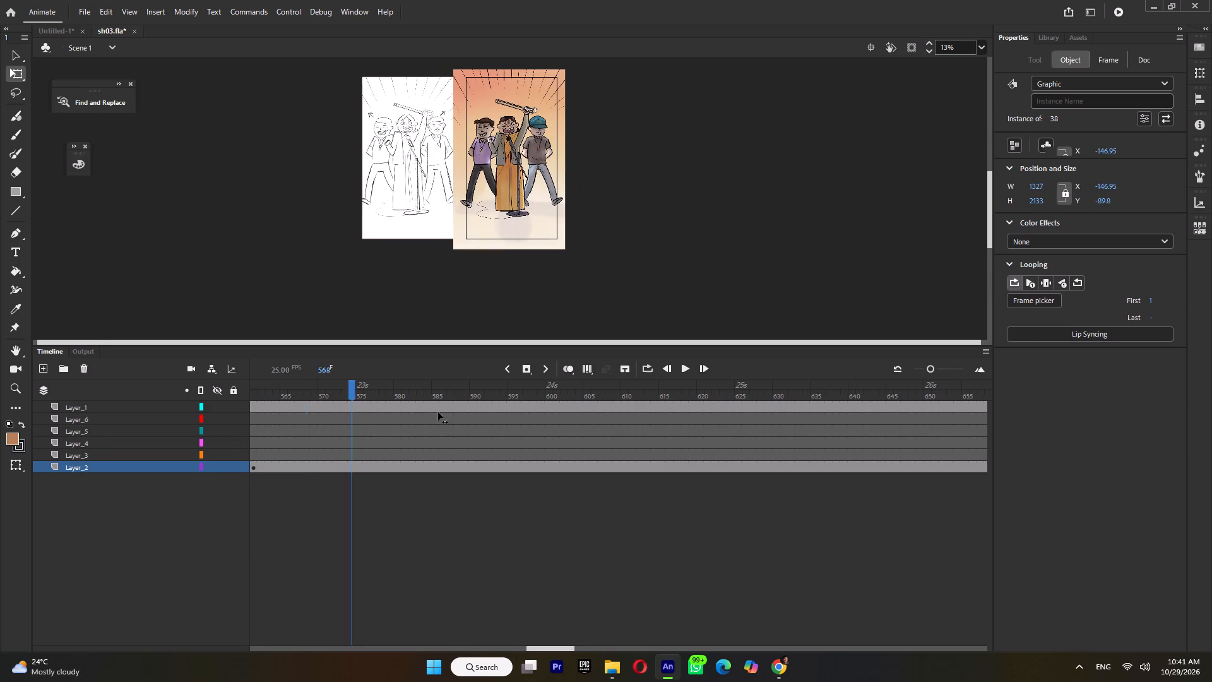
{"action": "left_click_drag", "start_coordinate": [438, 412], "coordinate": [741, 436]}
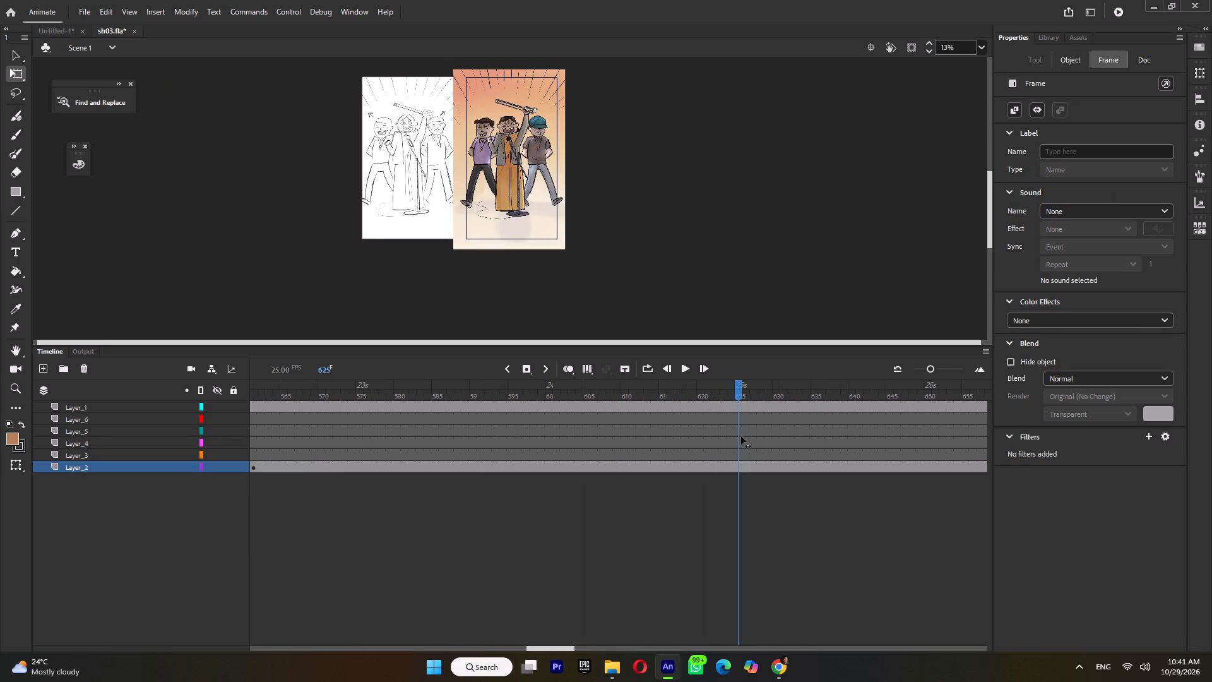
{"action": "left_click_drag", "start_coordinate": [741, 436], "coordinate": [742, 443]}
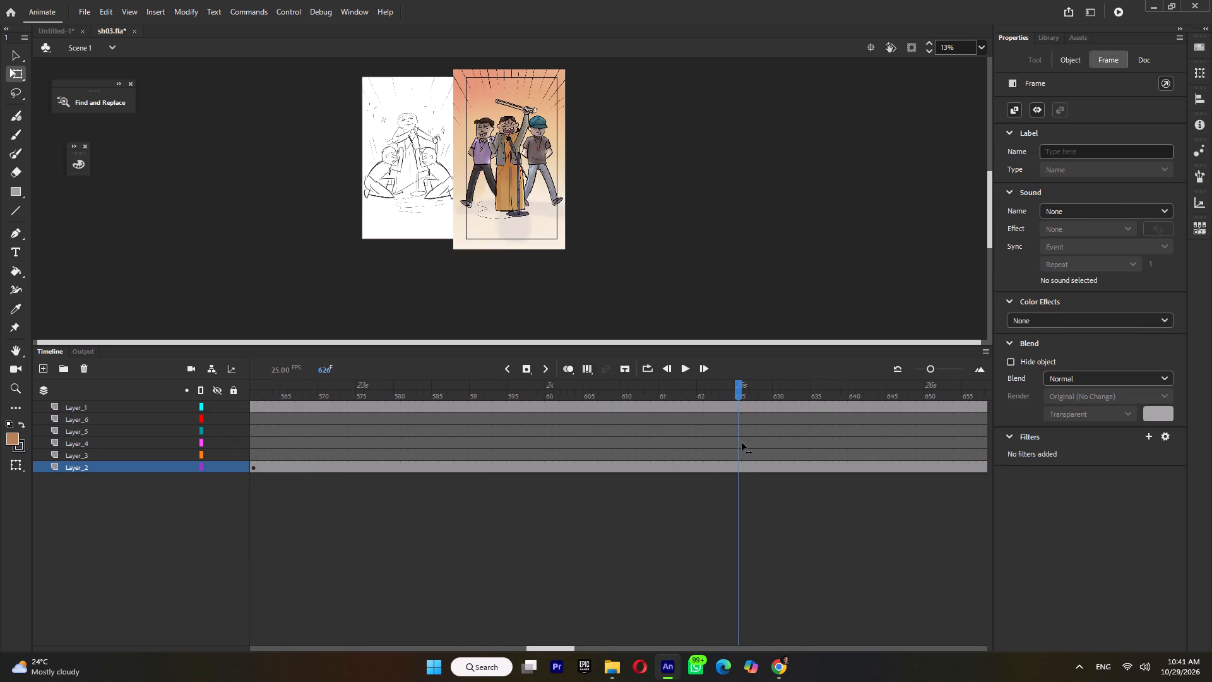
{"action": "left_click_drag", "start_coordinate": [742, 443], "coordinate": [744, 443]}
{"action": "left_click", "coordinate": [748, 469]}
{"action": "key", "text": "F7"}
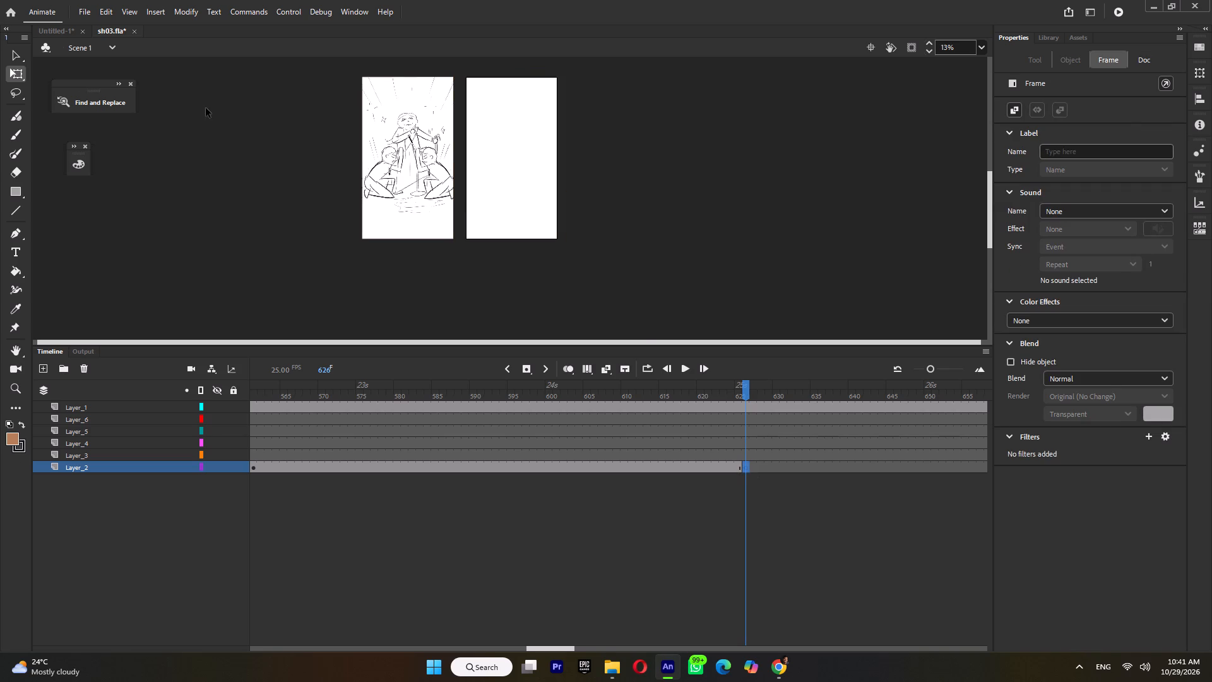
In Untitled-1, hide layer 38, show layer 39, and copy its symbol in place into Layer_2 at frame 626 of sh03.fla.
{"action": "left_click", "coordinate": [52, 33]}
{"action": "left_click", "coordinate": [216, 489]}
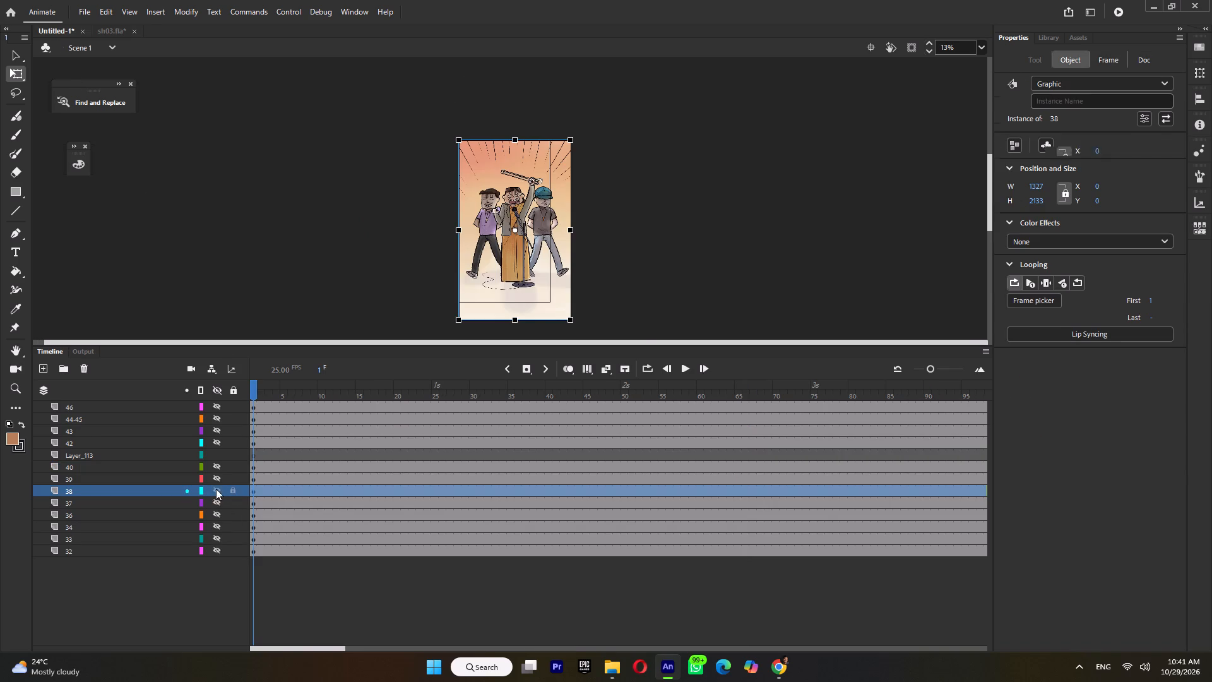
{"action": "left_click", "coordinate": [217, 477]}
{"action": "left_click", "coordinate": [138, 479]}
{"action": "left_click", "coordinate": [504, 265]}
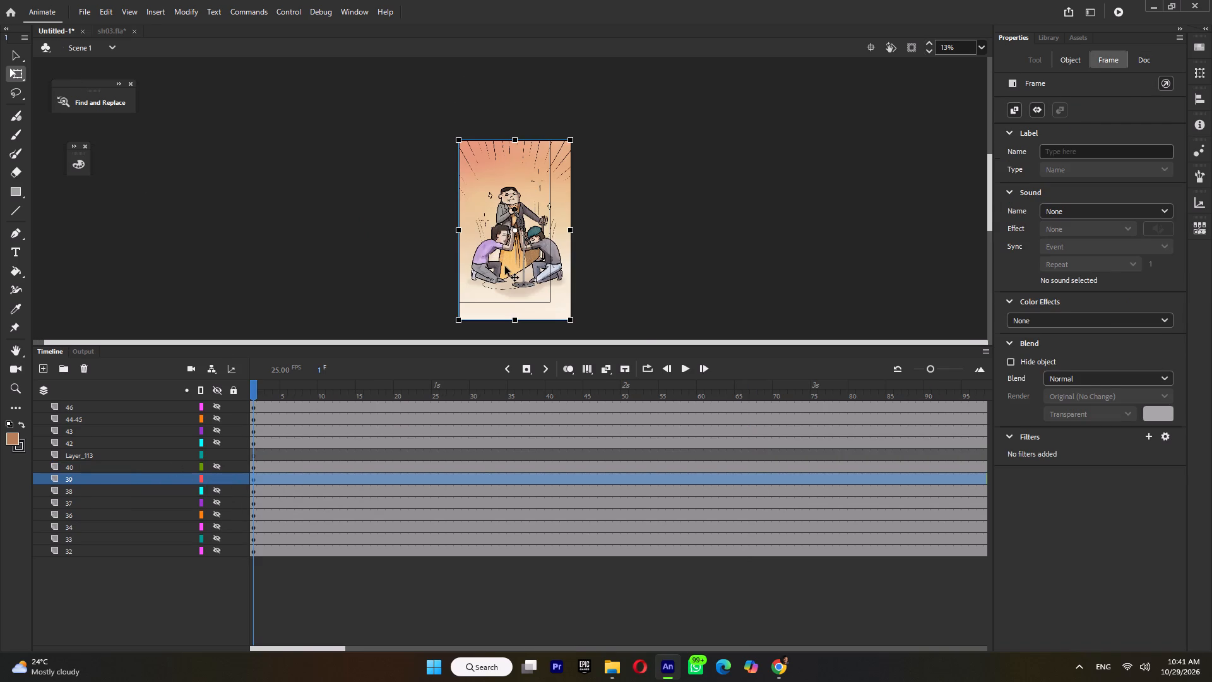
{"action": "key", "text": "ctrl+c"}
{"action": "left_click", "coordinate": [106, 33]}
{"action": "left_click", "coordinate": [714, 178]}
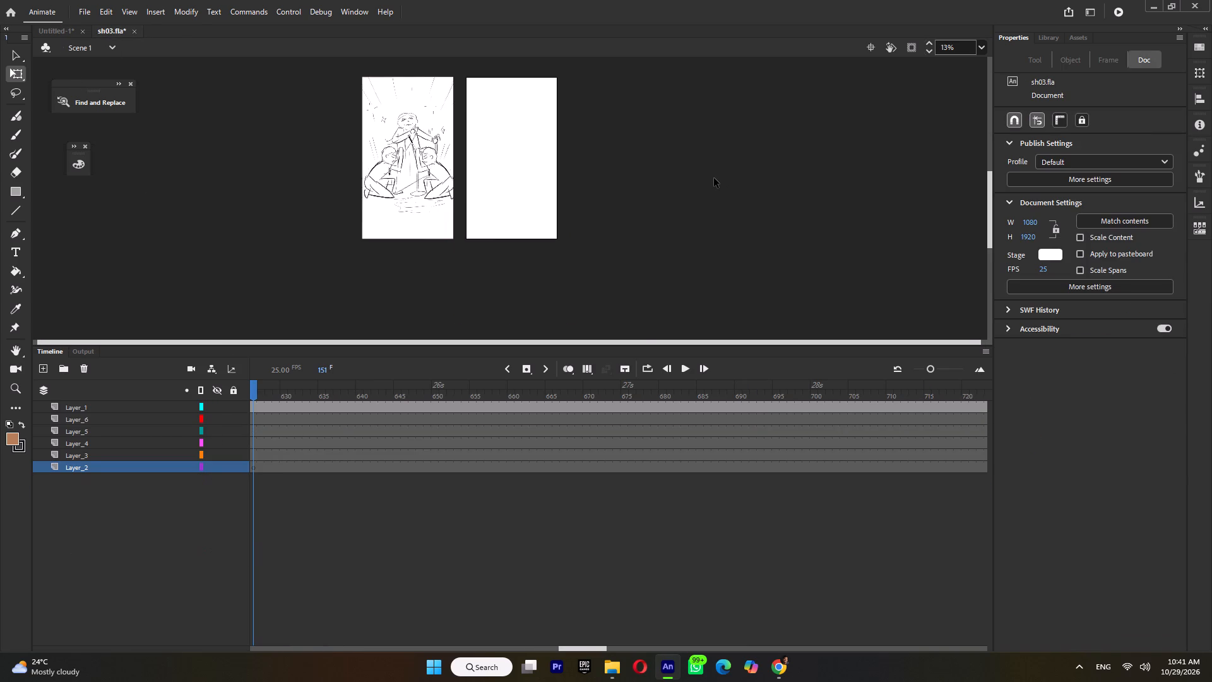
{"action": "key", "text": "ctrl+shift+v"}
Shift the shot 39 symbol over the stage so its left edge meets the storyboard and the three figures sit inside the frame.
{"action": "left_click_drag", "start_coordinate": [539, 203], "coordinate": [532, 192]}
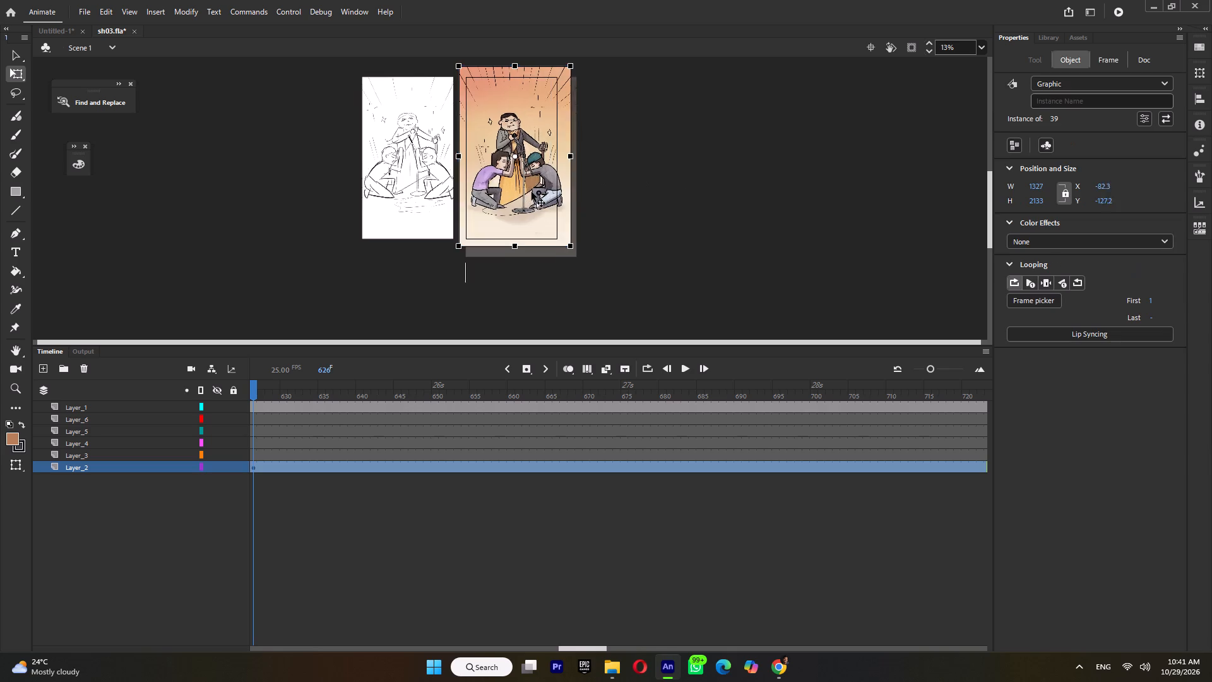
{"action": "left_click_drag", "start_coordinate": [532, 192], "coordinate": [527, 194]}
Insert a blank keyframe on Layer_2 at frame 725, where the storyboard cuts to the three schoolboys.
{"action": "left_click_drag", "start_coordinate": [266, 387], "coordinate": [413, 409]}
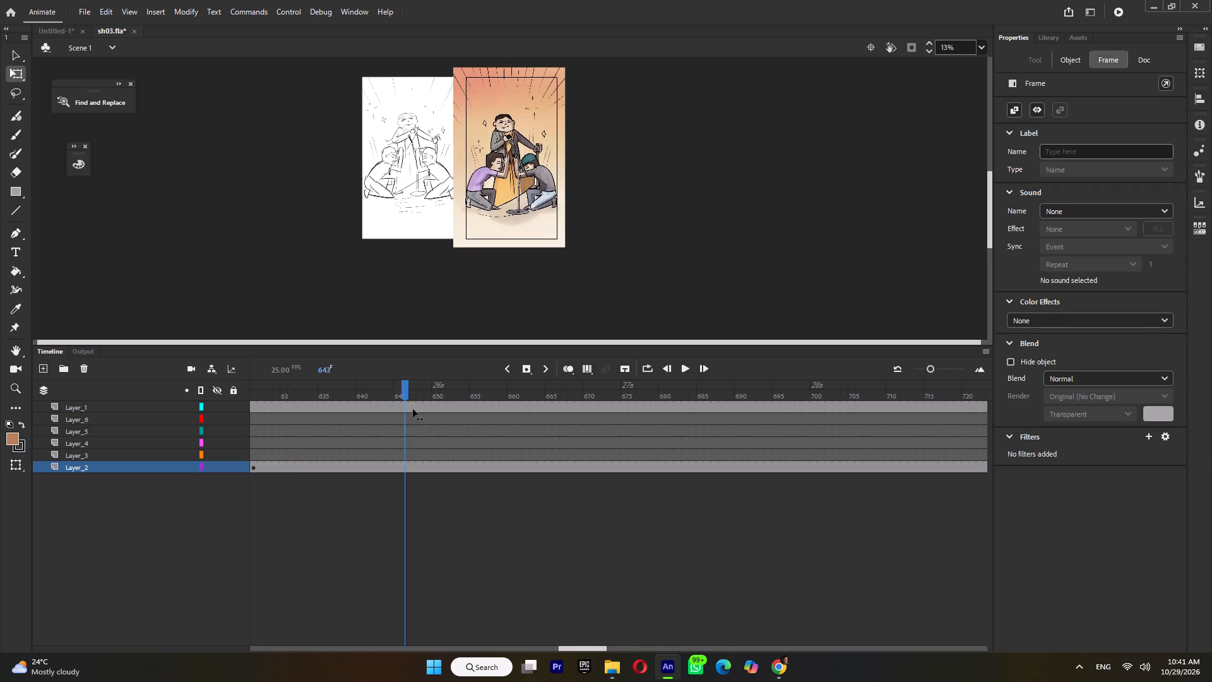
{"action": "left_click_drag", "start_coordinate": [413, 409], "coordinate": [599, 433]}
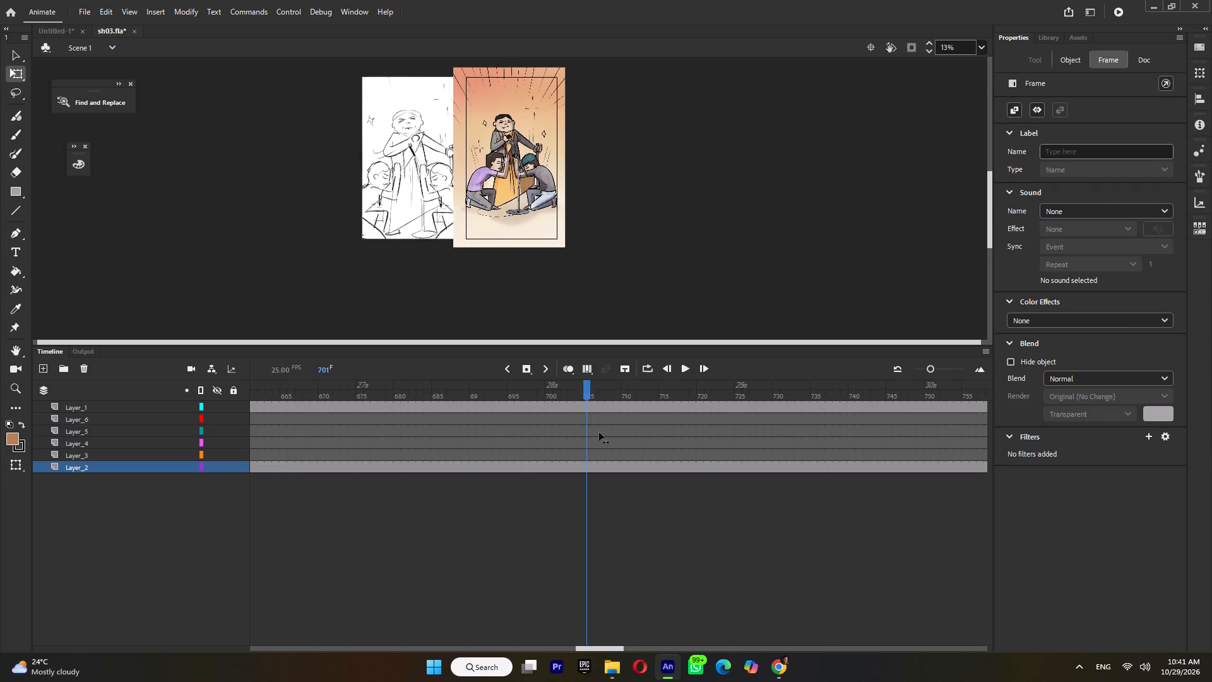
{"action": "left_click_drag", "start_coordinate": [599, 433], "coordinate": [733, 433]}
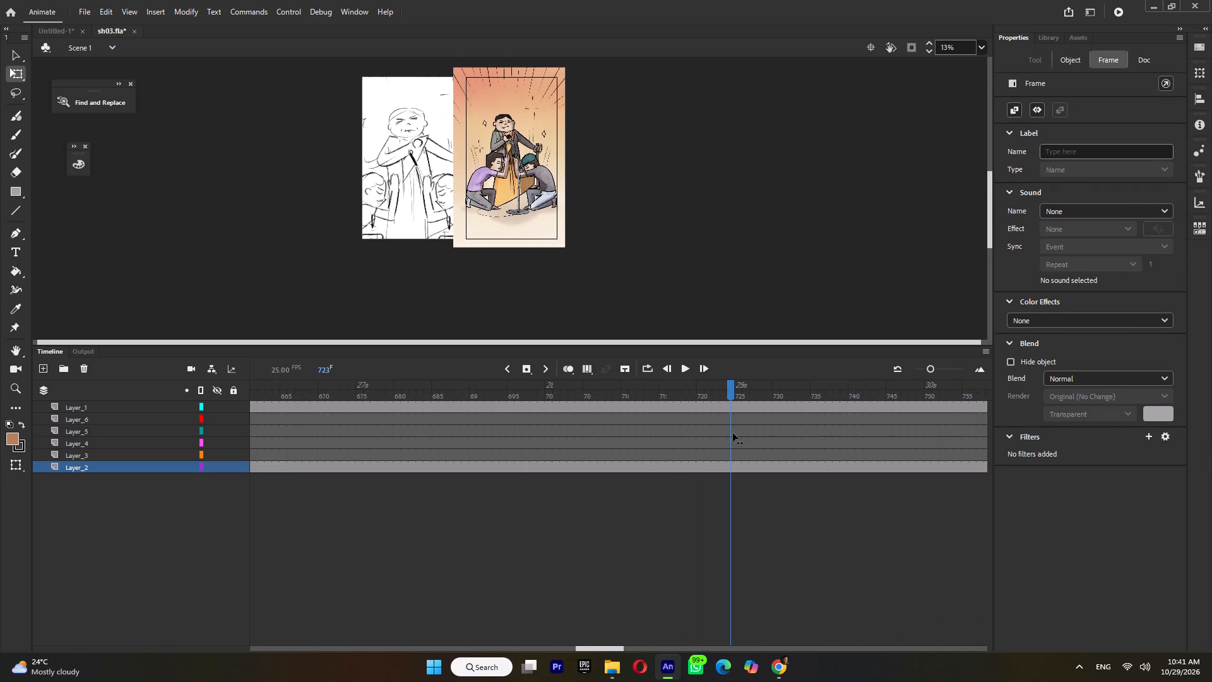
{"action": "left_click_drag", "start_coordinate": [733, 433], "coordinate": [735, 436]}
{"action": "left_click", "coordinate": [736, 469]}
{"action": "key", "text": "F7"}
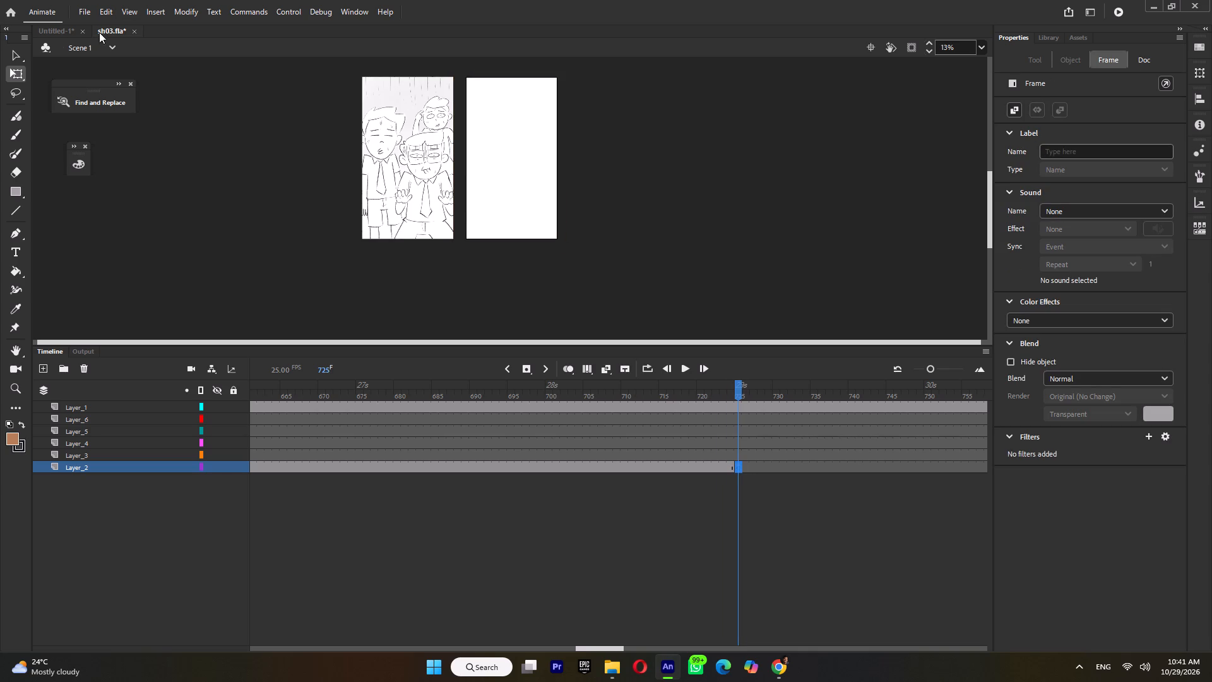
In Untitled-1, hide layer 39, show layer 40, and copy its symbol in place into Layer_2 at frame 725 of sh03.fla.
{"action": "left_click", "coordinate": [49, 31]}
{"action": "left_click", "coordinate": [215, 474]}
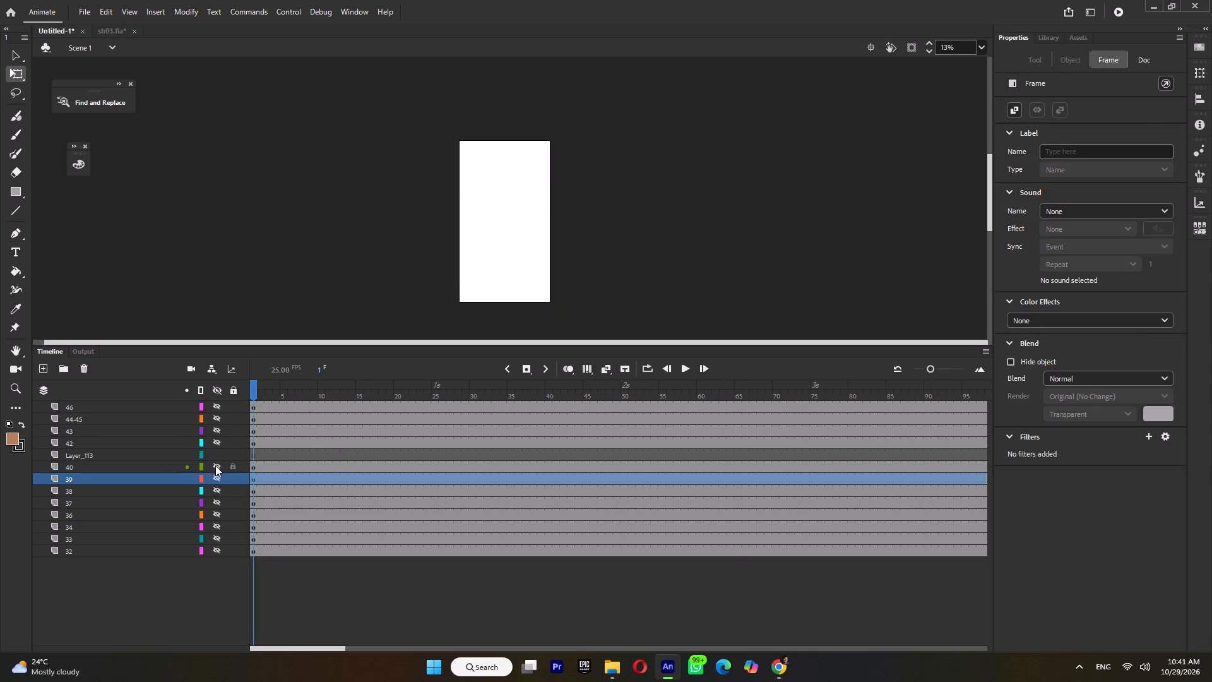
{"action": "left_click", "coordinate": [215, 464]}
{"action": "left_click", "coordinate": [151, 466]}
{"action": "left_click", "coordinate": [534, 285]}
{"action": "key", "text": "ctrl+c"}
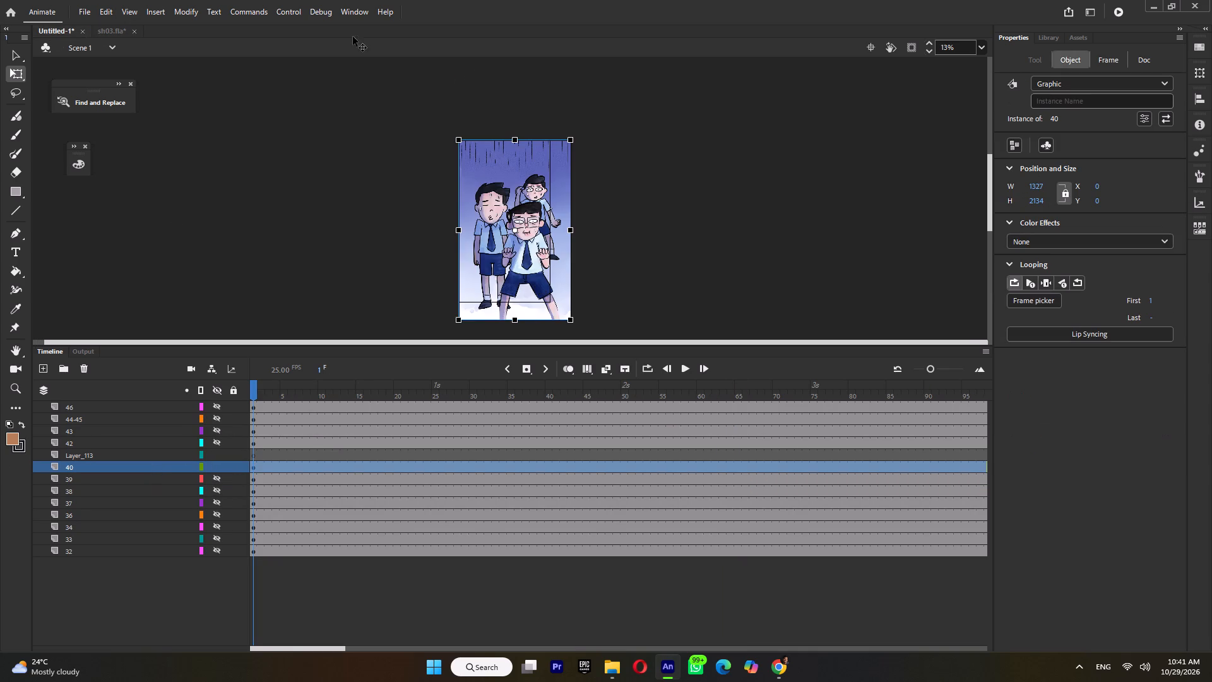
{"action": "left_click", "coordinate": [108, 30]}
{"action": "key", "text": "ctrl+shift+v"}
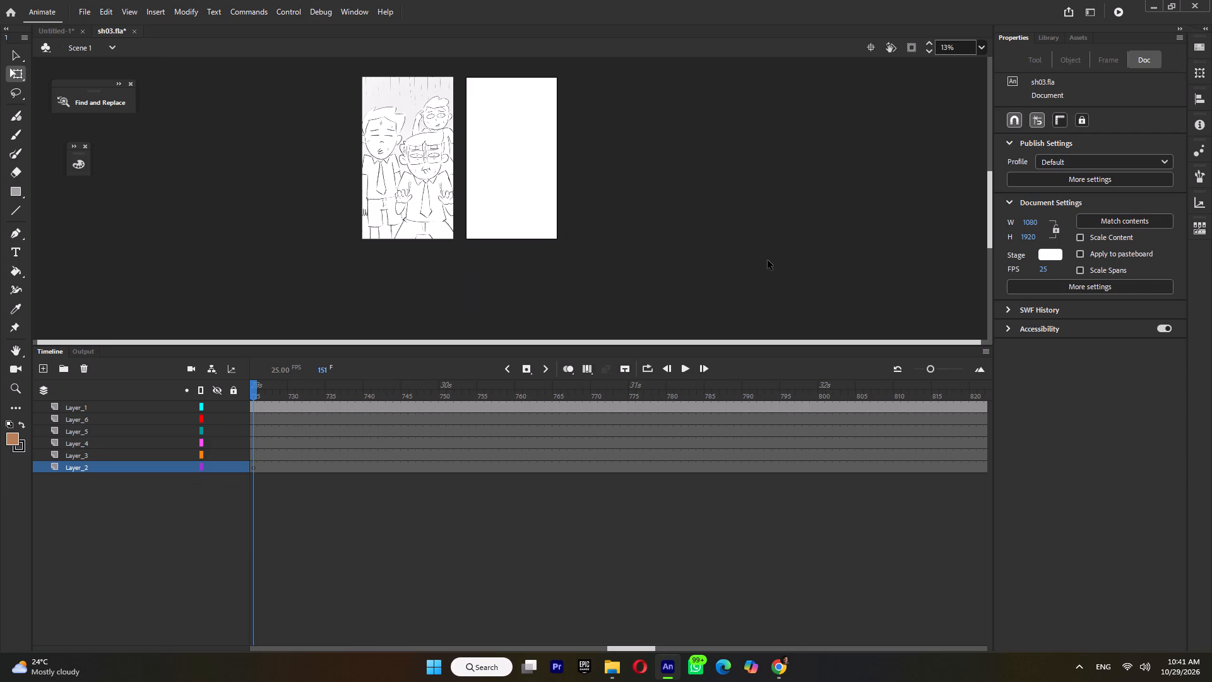
Shift the shot 40 schoolboys symbol over the stage to about X -147, Y -60.
{"action": "left_click_drag", "start_coordinate": [547, 189], "coordinate": [540, 189]}
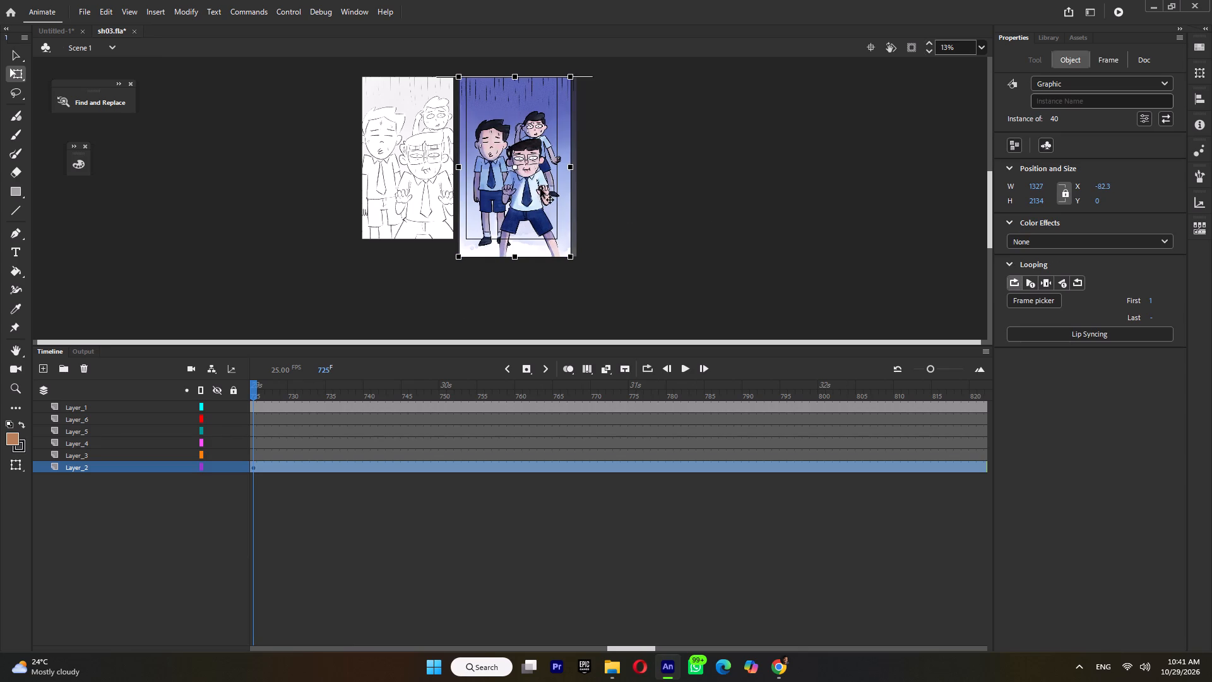
{"action": "left_click_drag", "start_coordinate": [540, 189], "coordinate": [533, 189]}
{"action": "left_click", "coordinate": [534, 198]}
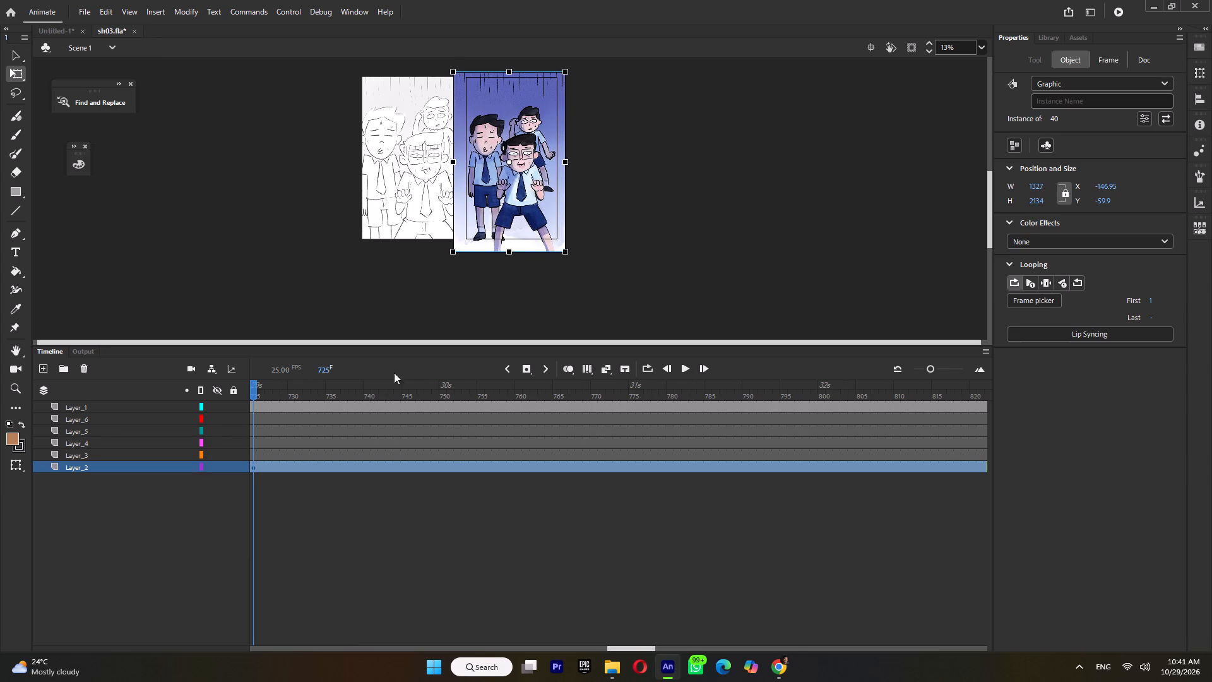
Scrub the storyboard from frame 725 through the split-panel shot to the last frame, 897, to check the remaining shots.
{"action": "left_click_drag", "start_coordinate": [264, 390], "coordinate": [755, 409]}
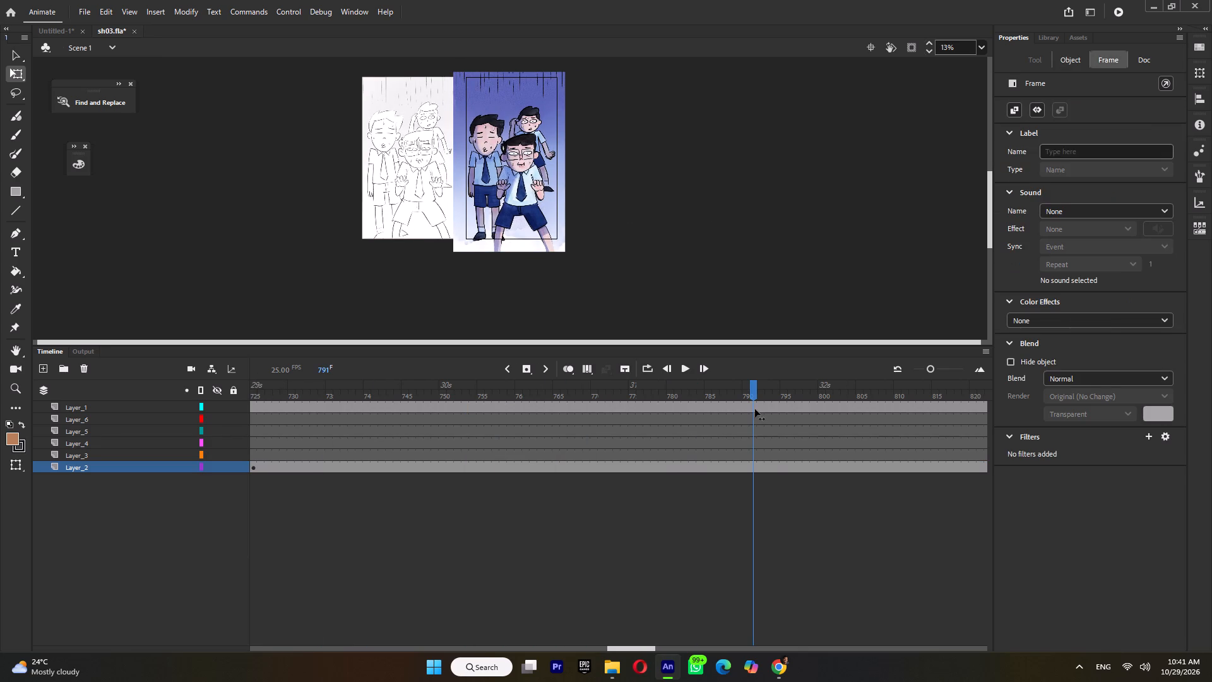
{"action": "left_click_drag", "start_coordinate": [755, 409], "coordinate": [621, 453]}
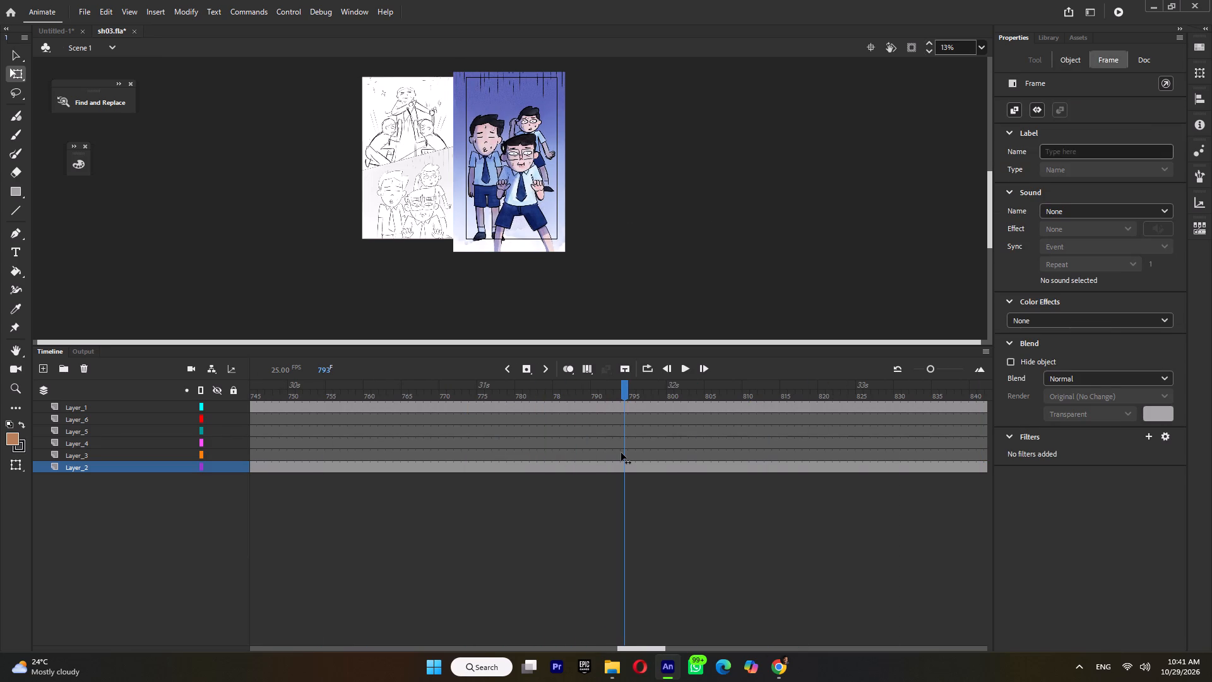
{"action": "left_click_drag", "start_coordinate": [621, 453], "coordinate": [1130, 425]}
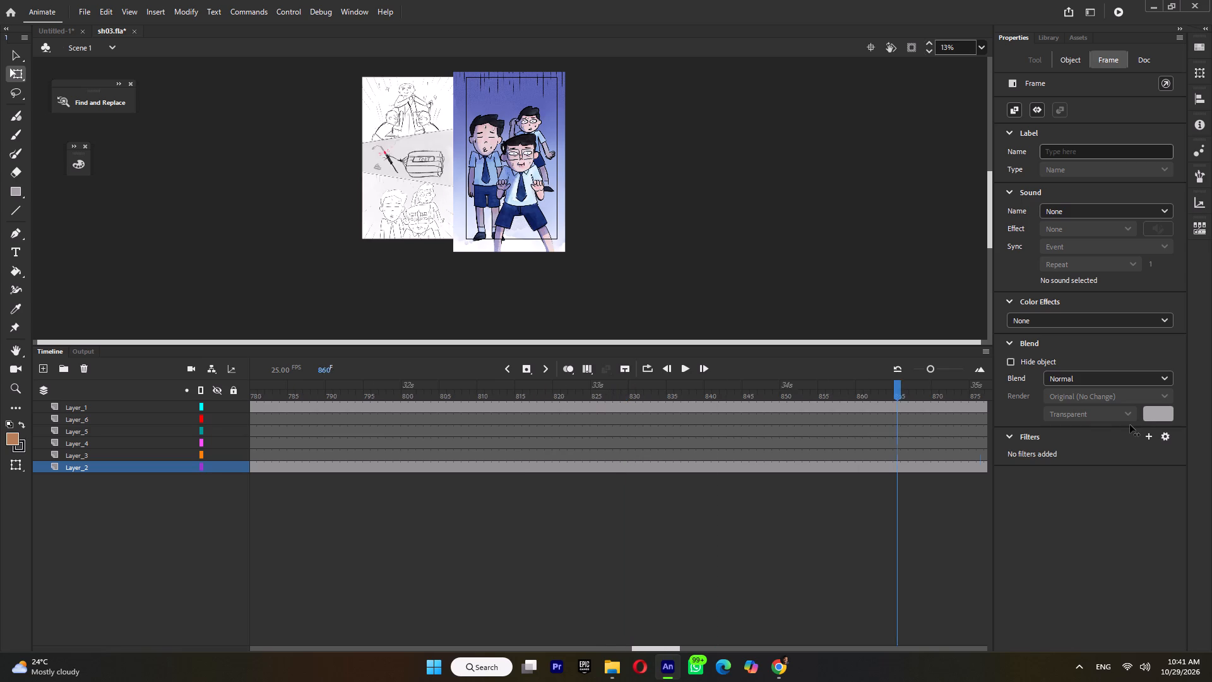
{"action": "left_click_drag", "start_coordinate": [1130, 425], "coordinate": [737, 472]}
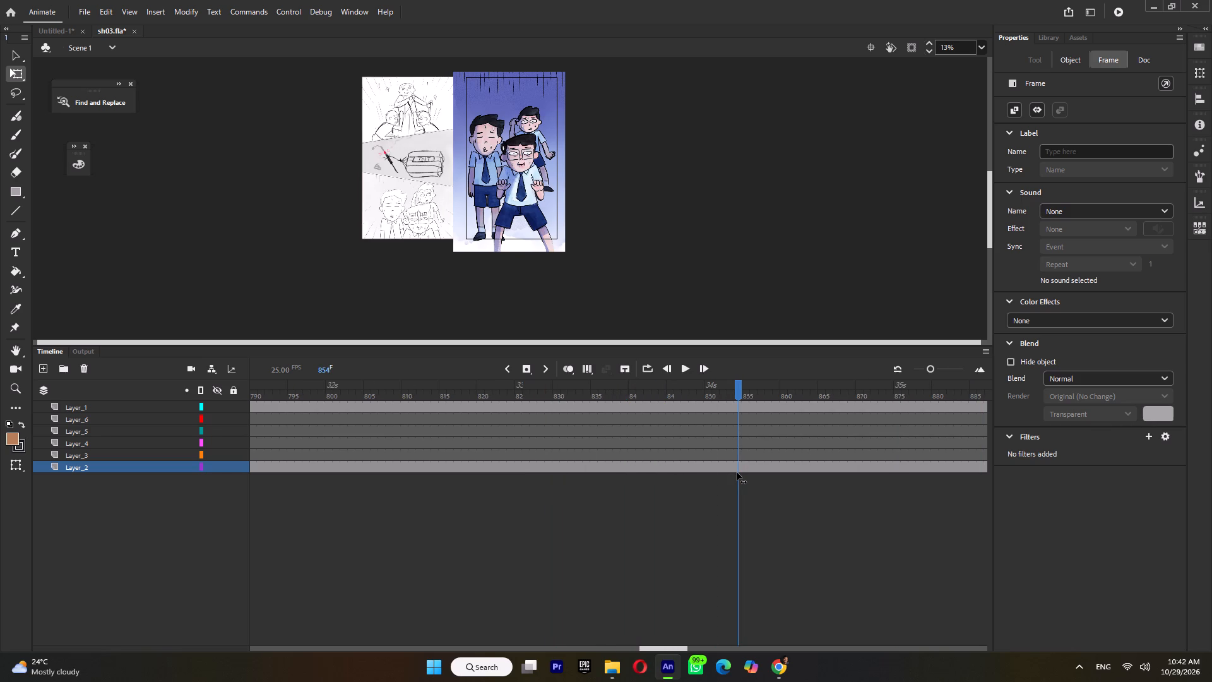
{"action": "left_click_drag", "start_coordinate": [737, 472], "coordinate": [735, 471]}
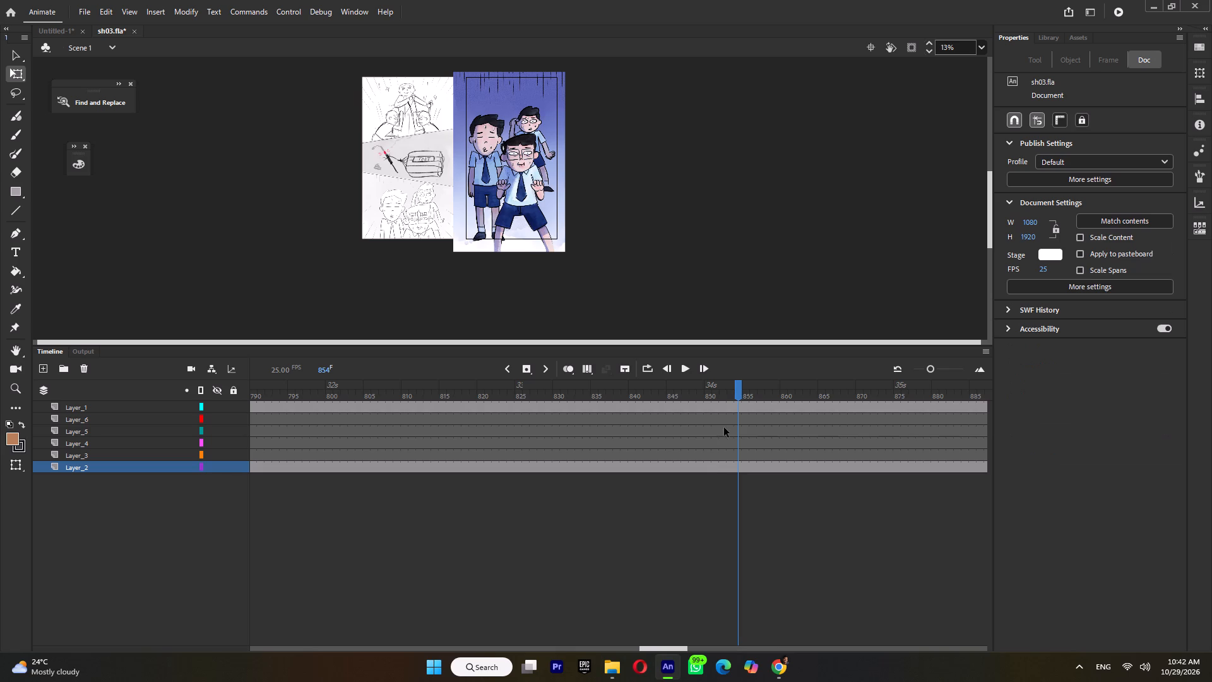
{"action": "left_click_drag", "start_coordinate": [737, 389], "coordinate": [953, 466]}
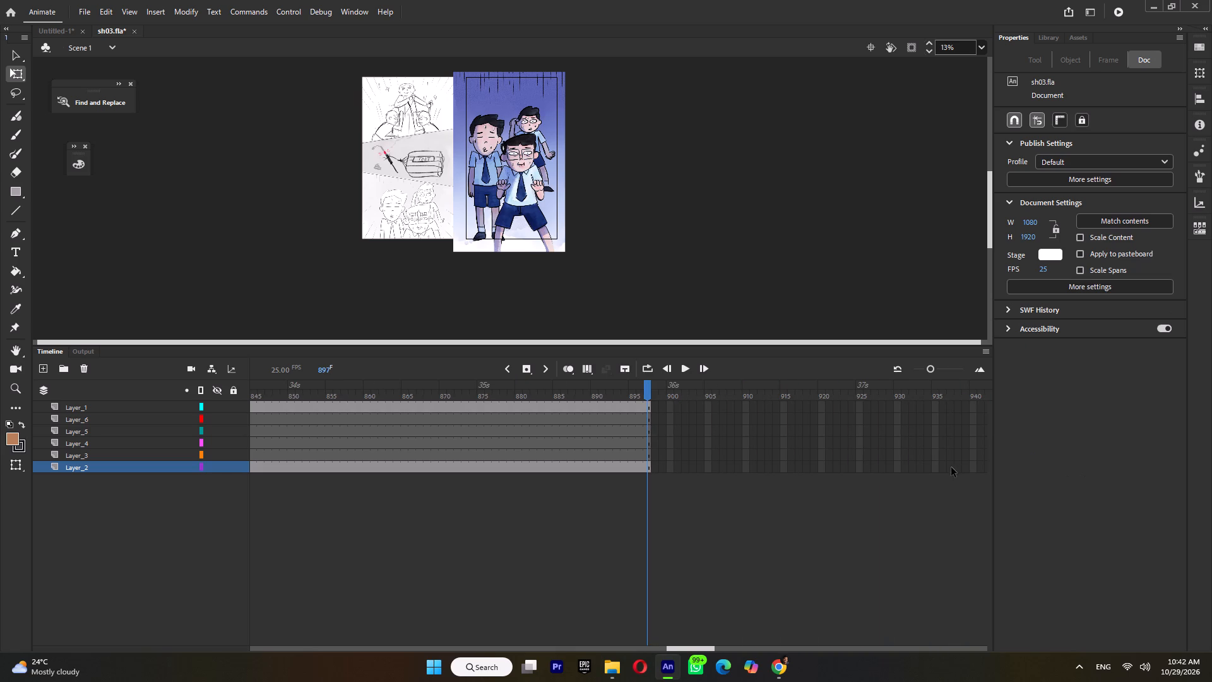
Save sh03.fla and close it.
{"action": "key", "text": "ctrl+s"}
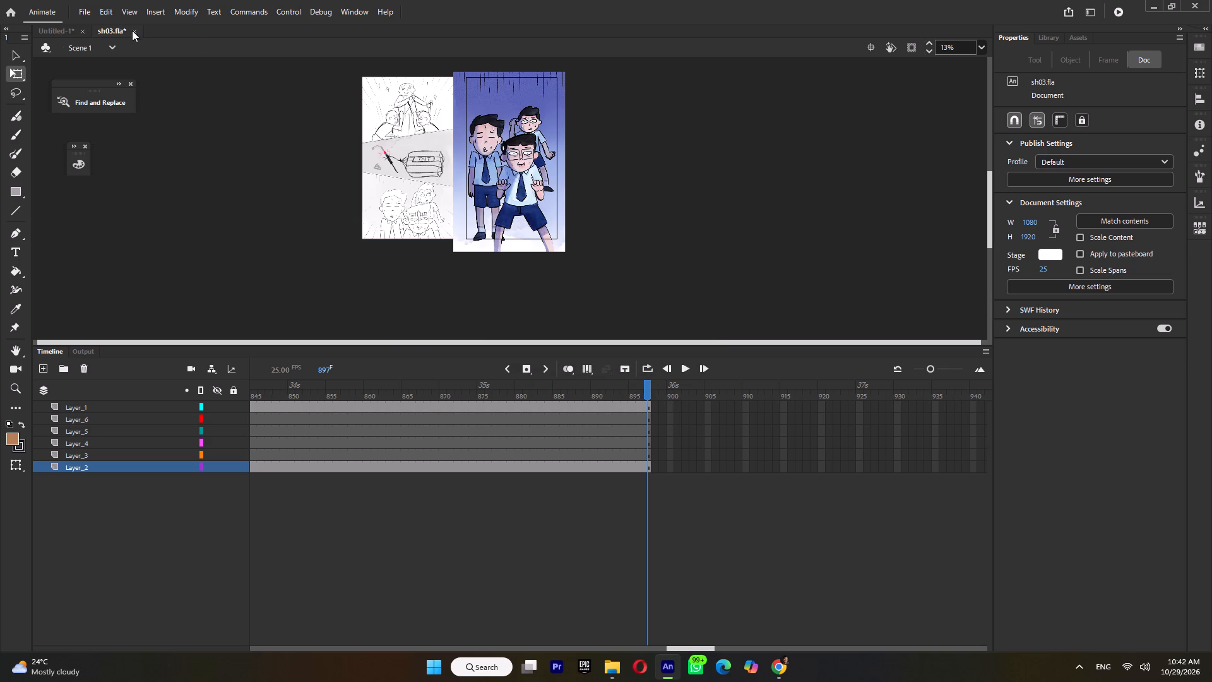
{"action": "left_click", "coordinate": [132, 30]}
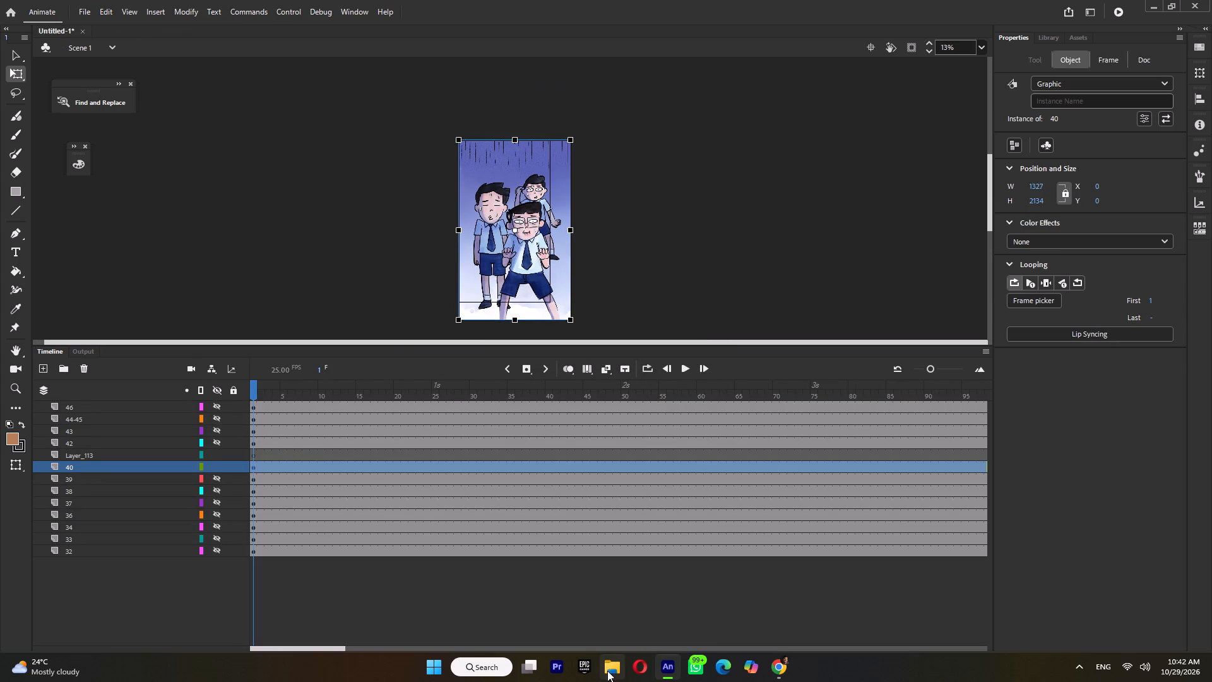
Open sh04.fla from File Explorer and add two new layers above the storyboard layer.
{"action": "left_click", "coordinate": [607, 671]}
{"action": "double_click", "coordinate": [1127, 302]}
{"action": "scroll", "coordinate": [446, 240], "scroll_direction": "down", "scroll_amount": 5, "text": "ctrl"}
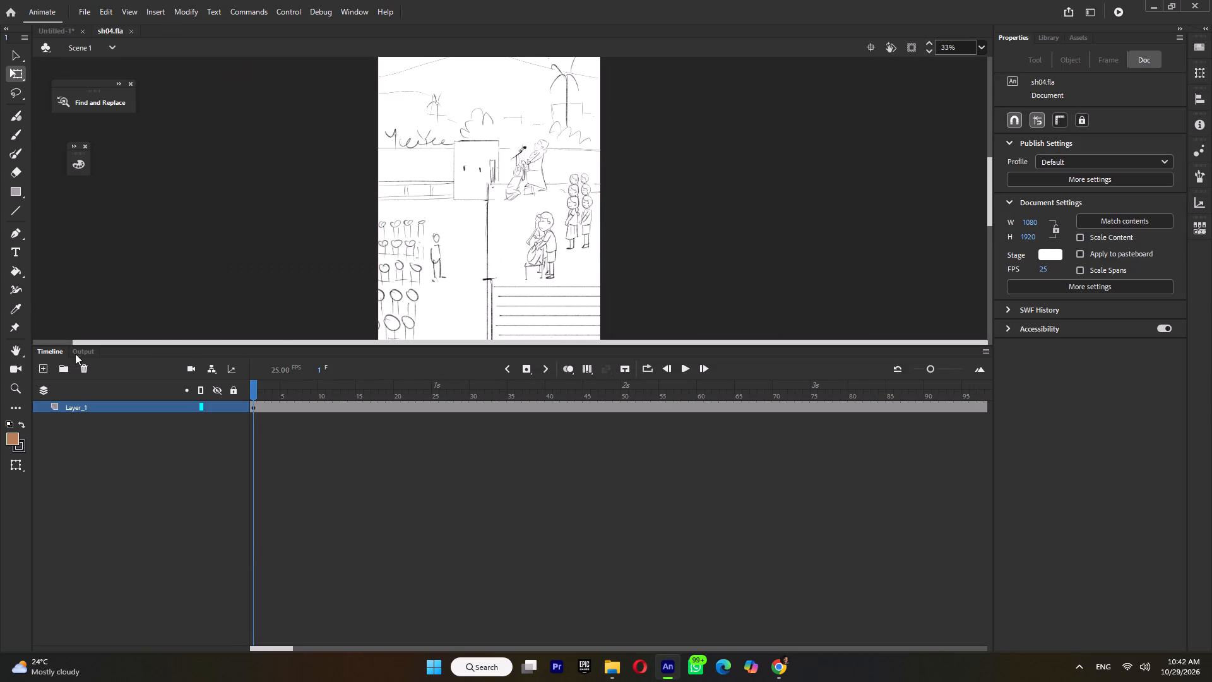
{"action": "left_click", "coordinate": [42, 369]}
{"action": "left_click", "coordinate": [42, 369]}
Move the storyboard off the stage so it sits just beside the stage's left edge.
{"action": "left_click", "coordinate": [502, 256]}
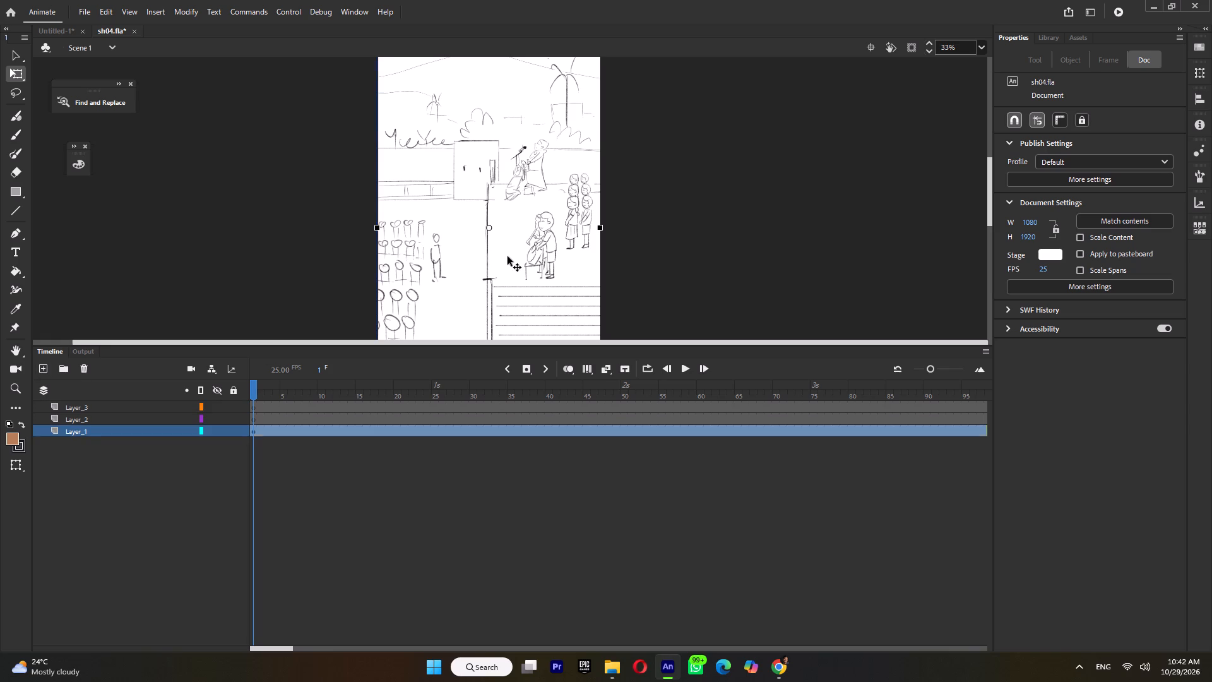
{"action": "left_click_drag", "start_coordinate": [525, 259], "coordinate": [288, 256]}
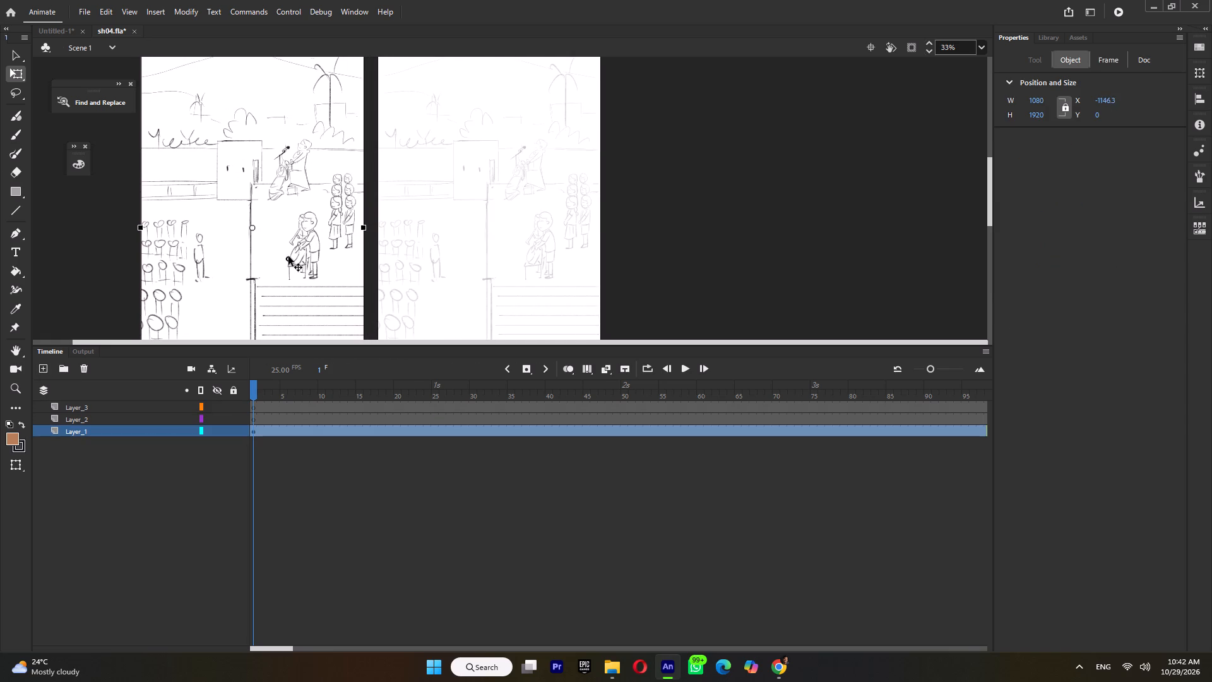
{"action": "left_click_drag", "start_coordinate": [288, 256], "coordinate": [295, 258]}
Reorder the layers so the storyboard's Layer_1 is above Layer_3 and Layer_2.
{"action": "left_click_drag", "start_coordinate": [102, 432], "coordinate": [102, 405]}
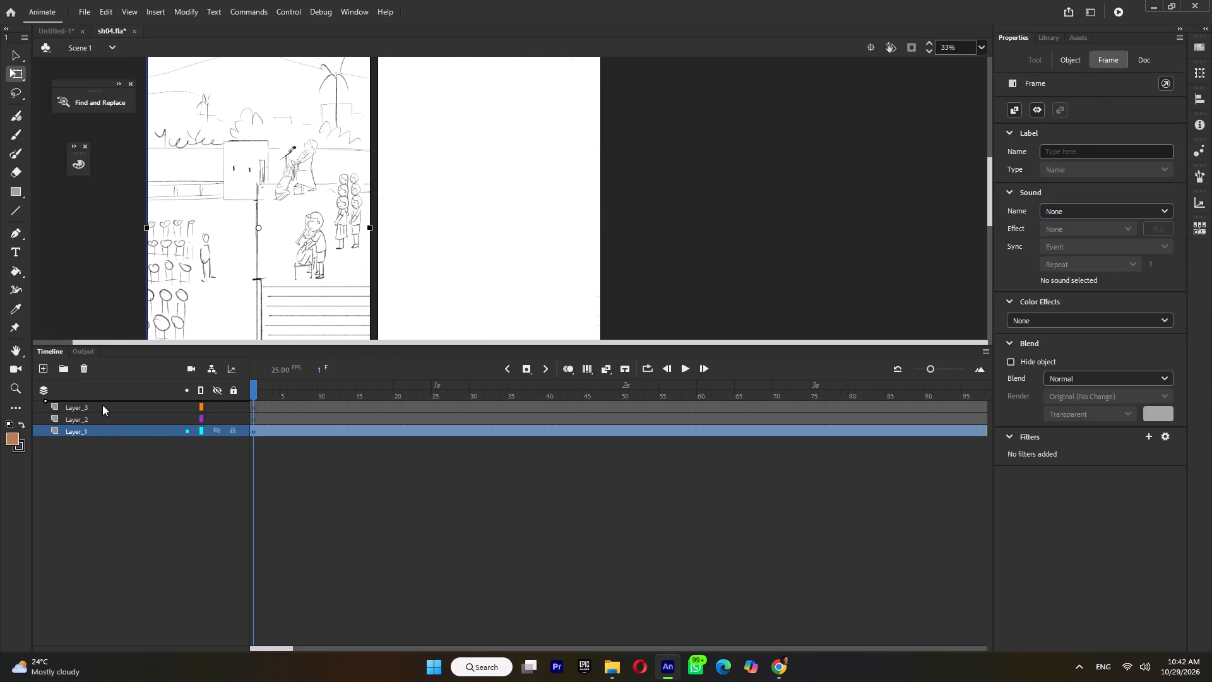
{"action": "left_click_drag", "start_coordinate": [102, 405], "coordinate": [102, 404]}
In Untitled-1, hide layer 40, show layer 42, and copy its symbol in place into Layer_2 at frame 1 of sh04.fla.
{"action": "left_click", "coordinate": [254, 432]}
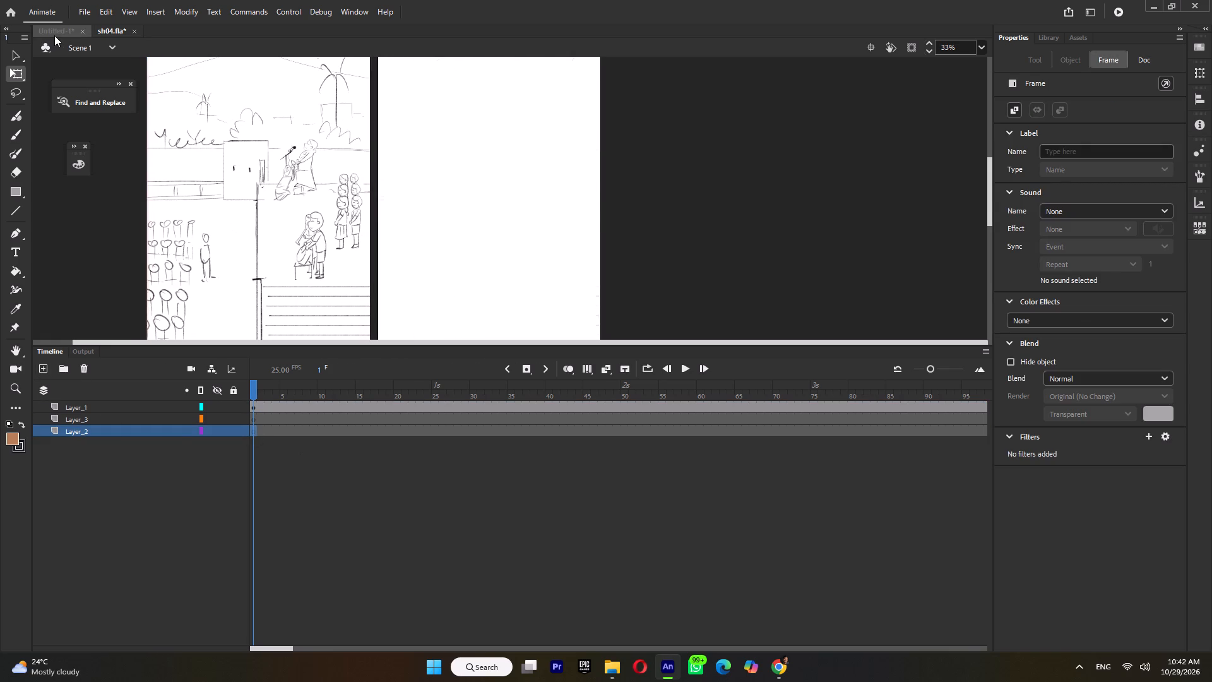
{"action": "left_click", "coordinate": [54, 35]}
{"action": "left_click", "coordinate": [216, 465]}
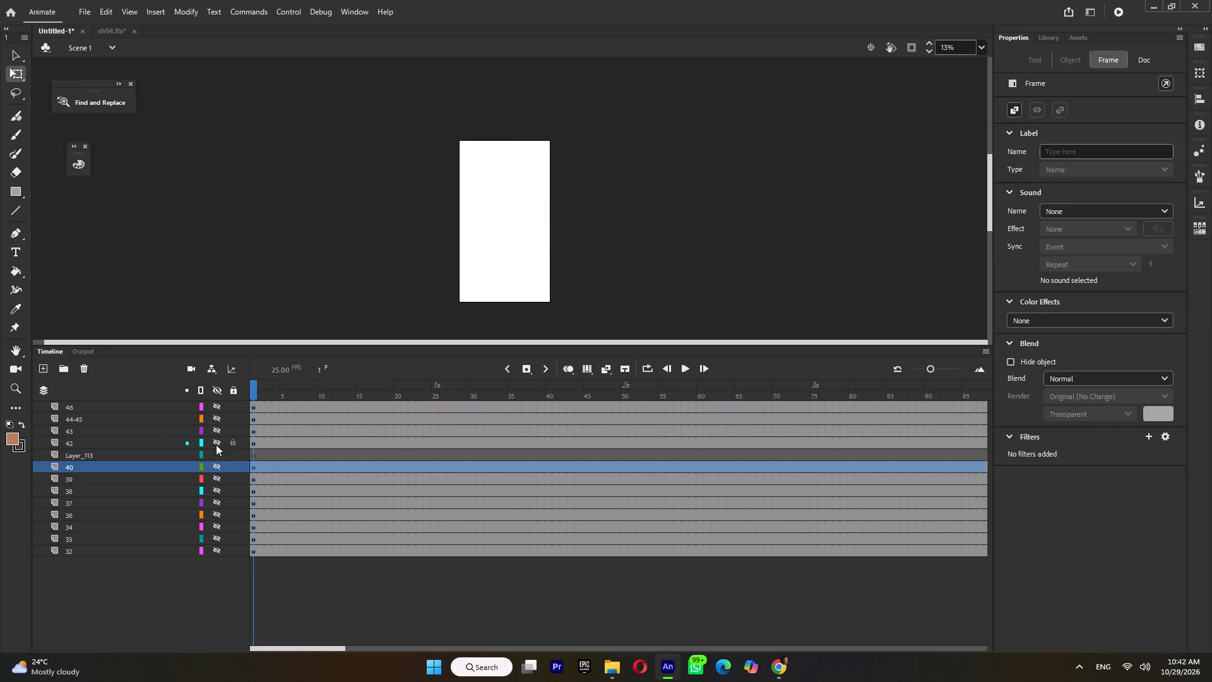
{"action": "left_click", "coordinate": [216, 445]}
{"action": "left_click", "coordinate": [117, 439]}
{"action": "left_click", "coordinate": [496, 274]}
{"action": "key", "text": "ctrl+c"}
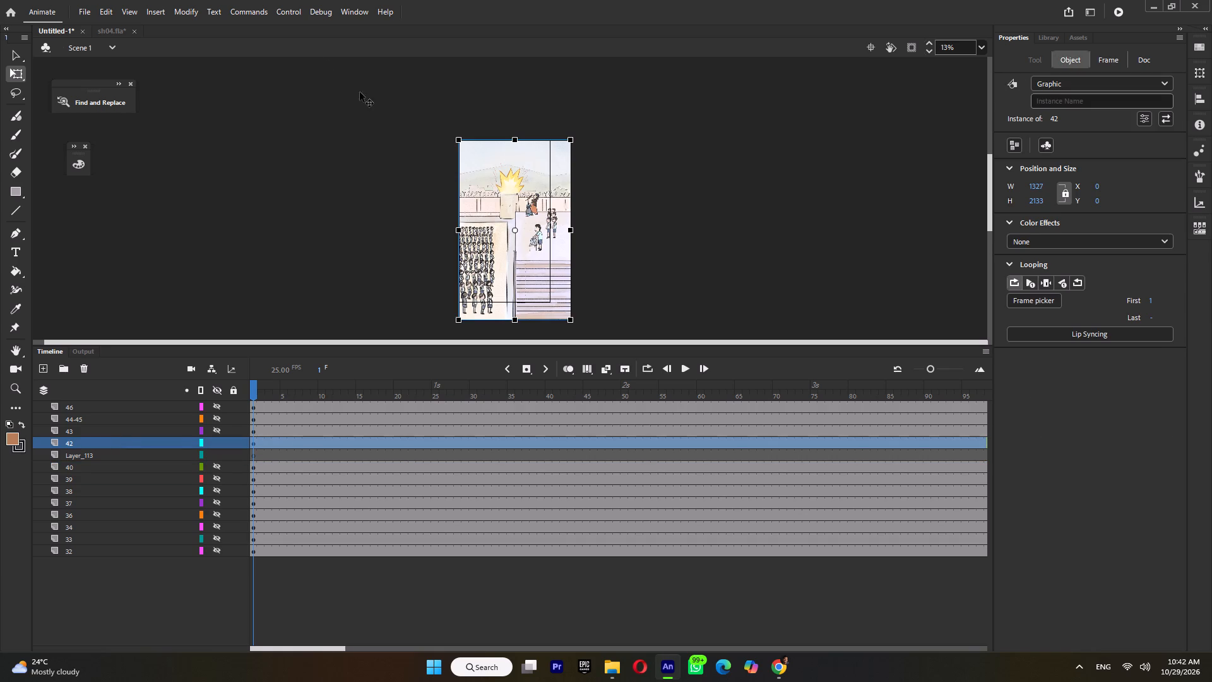
{"action": "left_click", "coordinate": [116, 30]}
{"action": "key", "text": "ctrl+shift+v"}
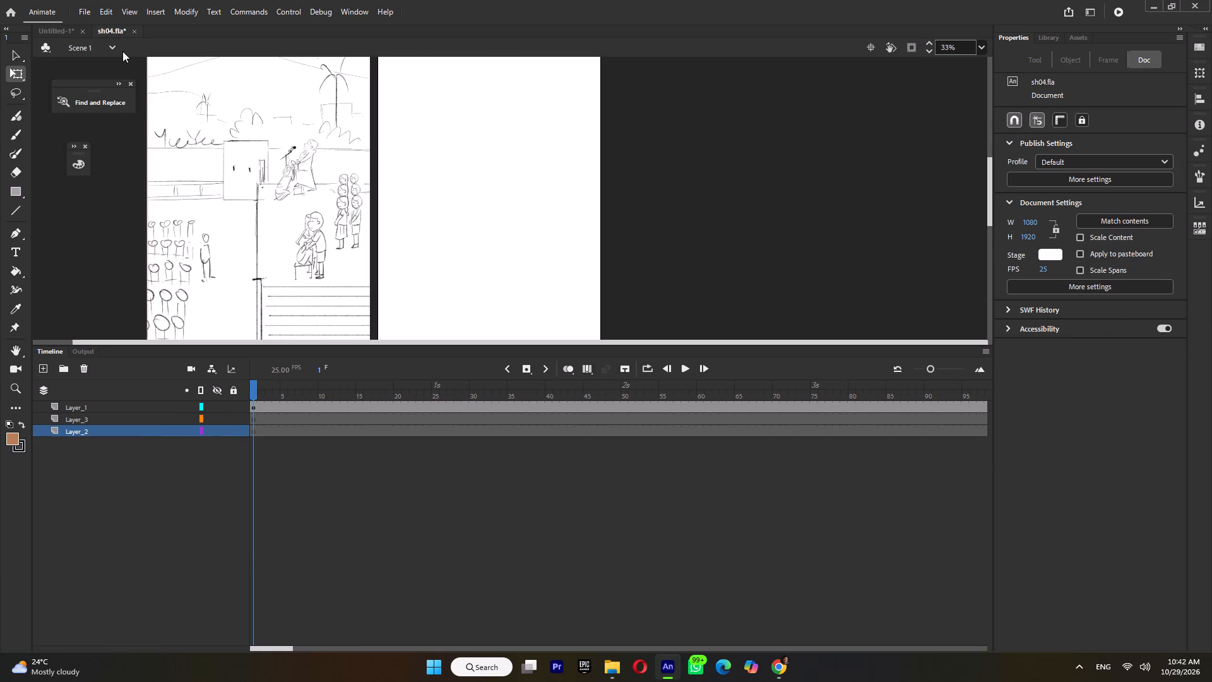
Shift the shot 42 schoolyard symbol over the stage to about X -180, Y -120.
{"action": "scroll", "coordinate": [564, 179], "scroll_direction": "down", "scroll_amount": 4, "text": "ctrl"}
{"action": "left_click_drag", "start_coordinate": [552, 196], "coordinate": [552, 195]}
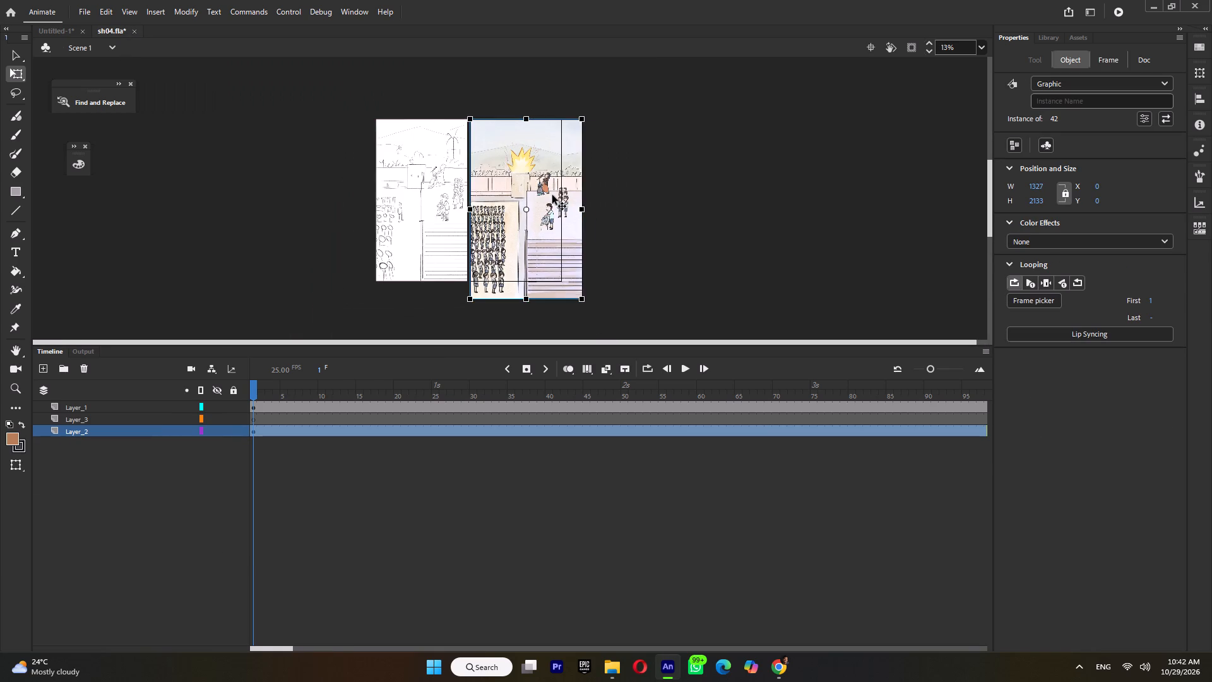
{"action": "left_click_drag", "start_coordinate": [552, 195], "coordinate": [537, 186]}
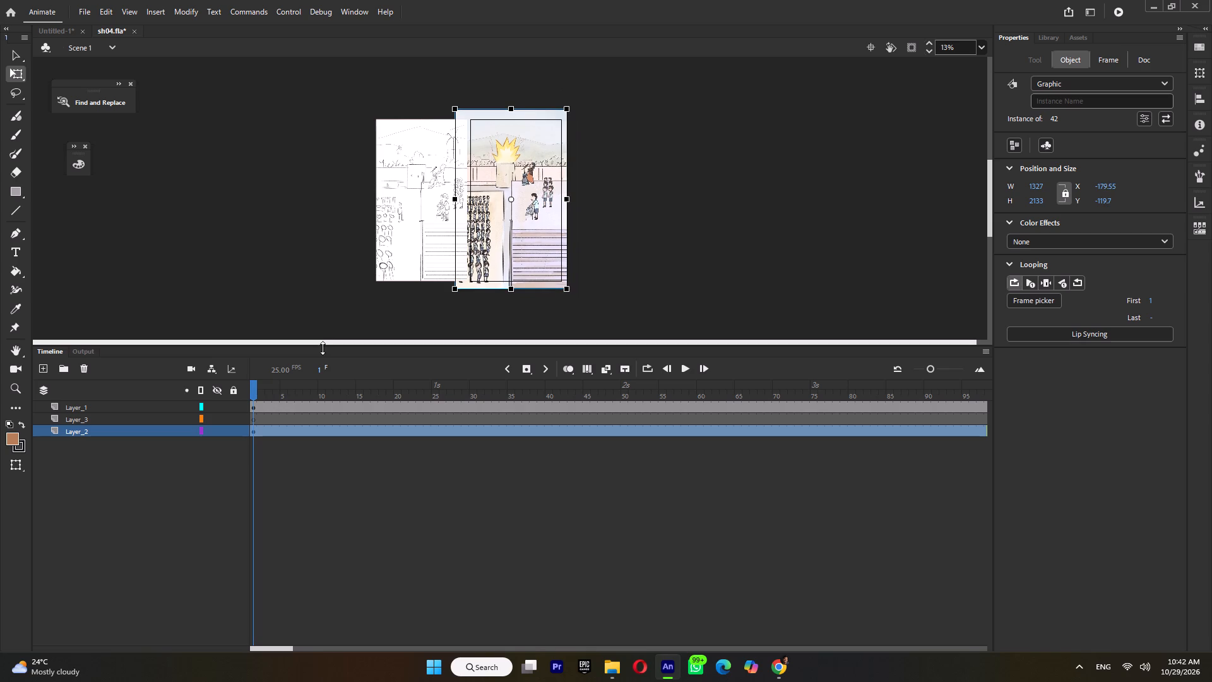
Find where the storyboard cuts to the large explosion cloud and insert a blank keyframe on Layer_2 at frame 102.
{"action": "left_click_drag", "start_coordinate": [260, 389], "coordinate": [783, 418]}
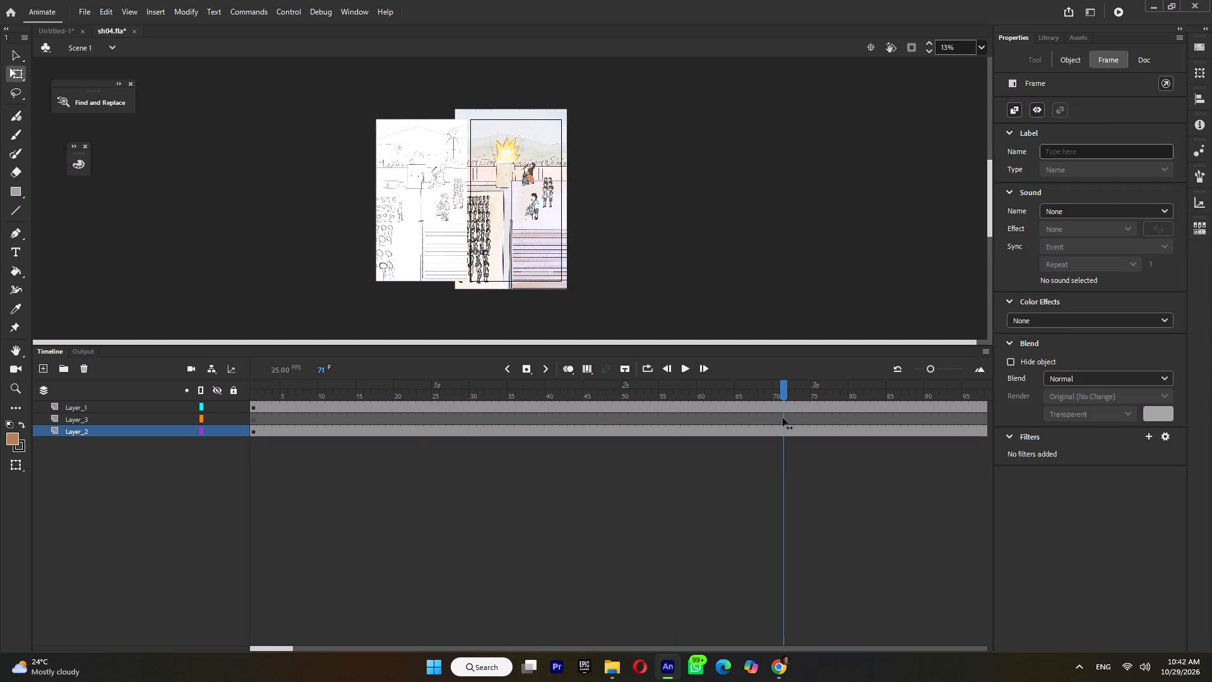
{"action": "left_click_drag", "start_coordinate": [783, 418], "coordinate": [787, 439]}
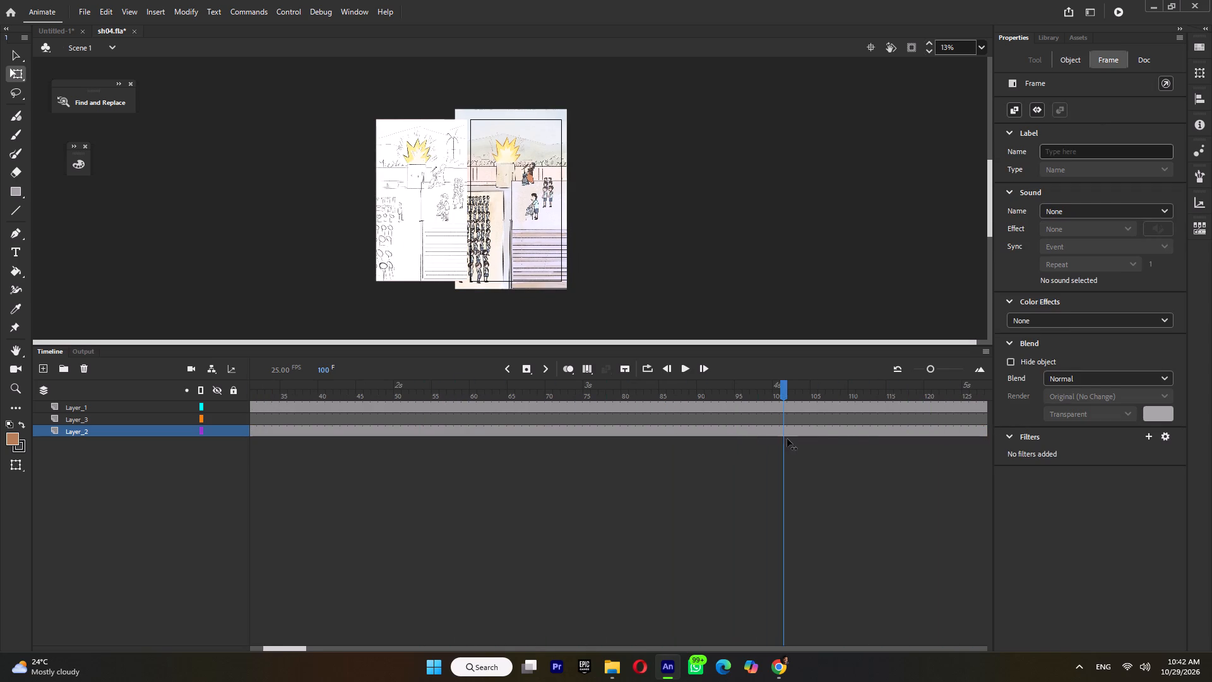
{"action": "left_click_drag", "start_coordinate": [787, 439], "coordinate": [783, 459]}
{"action": "left_click_drag", "start_coordinate": [783, 459], "coordinate": [785, 460]}
{"action": "left_click_drag", "start_coordinate": [785, 460], "coordinate": [789, 461]}
{"action": "left_click", "coordinate": [789, 428]}
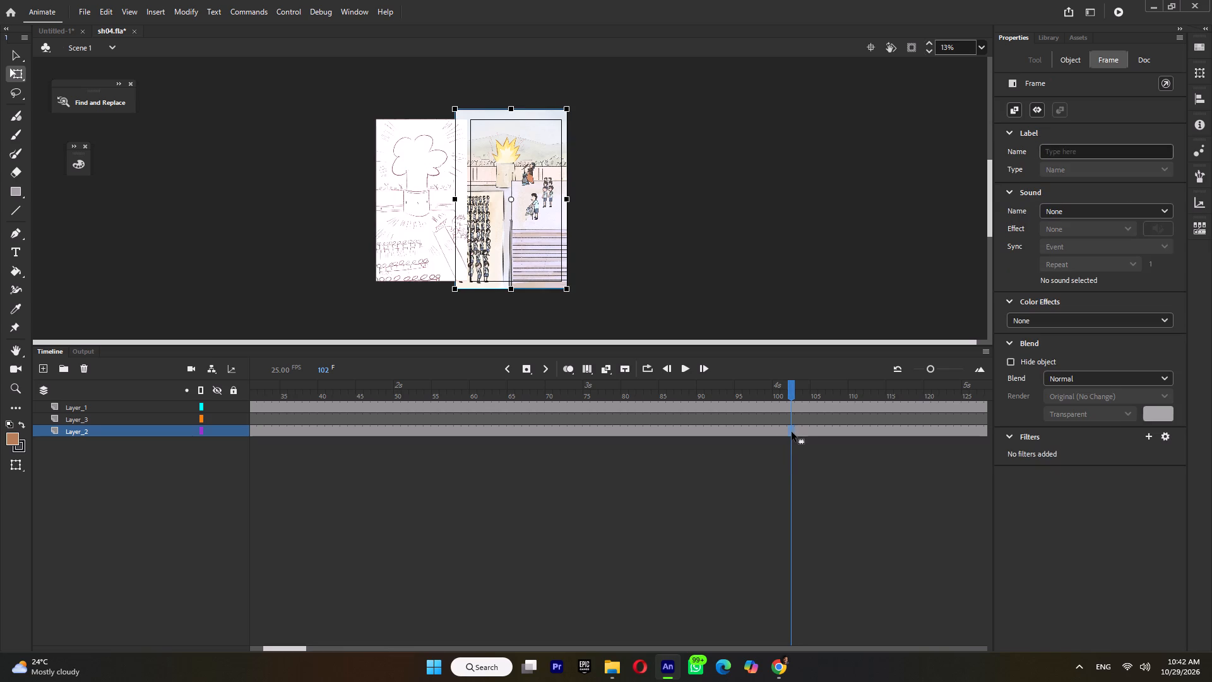
{"action": "key", "text": "F7"}
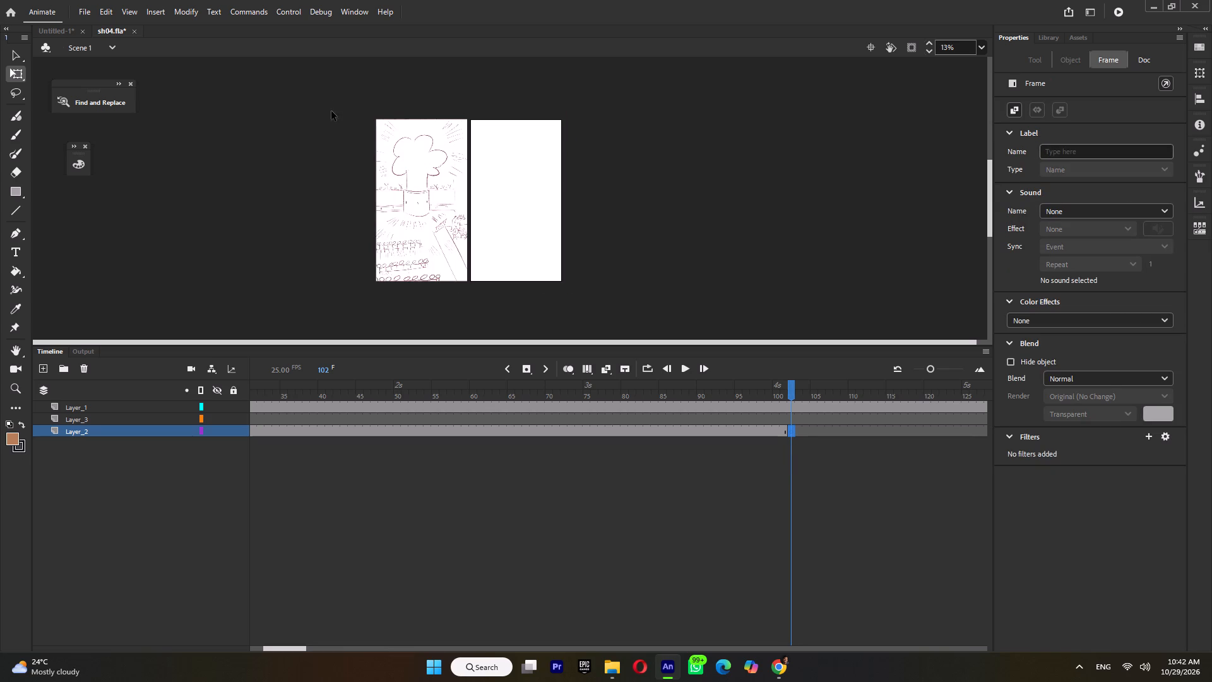
{"action": "key", "text": "ctrl+z"}
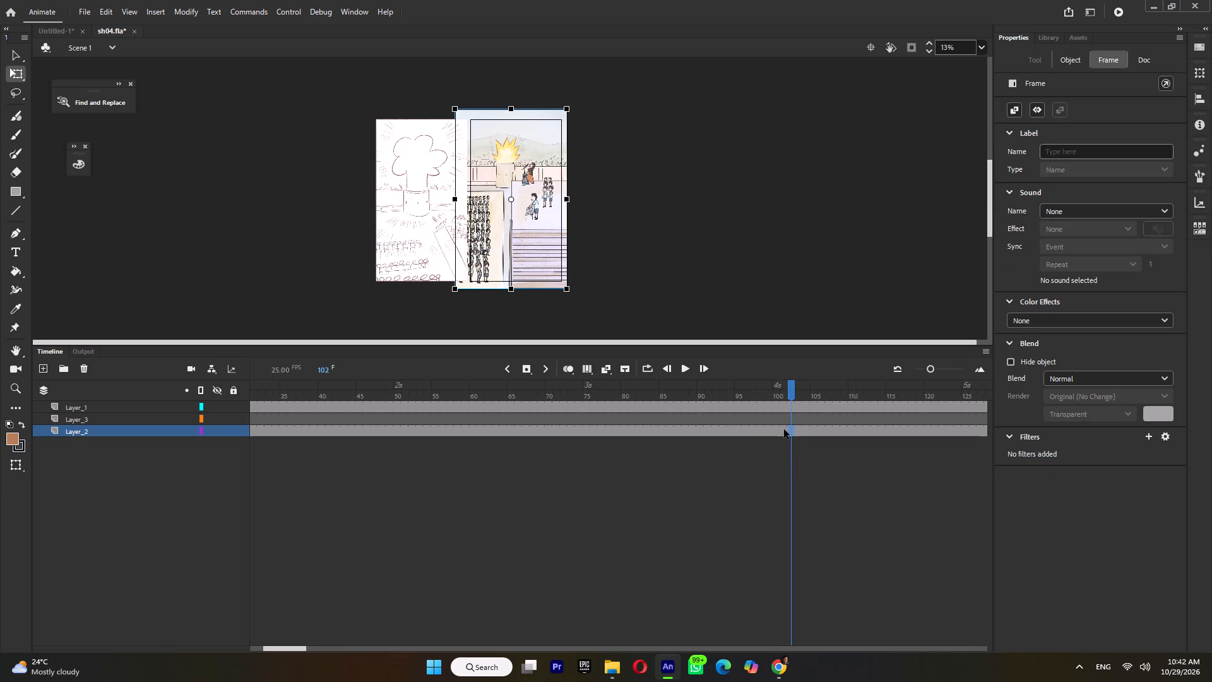
{"action": "left_click", "coordinate": [784, 429]}
{"action": "left_click", "coordinate": [790, 429]}
{"action": "key", "text": "F7"}
In Untitled-1, hide layer 42, show layer 43, and copy its explosion symbol.
{"action": "left_click", "coordinate": [60, 33]}
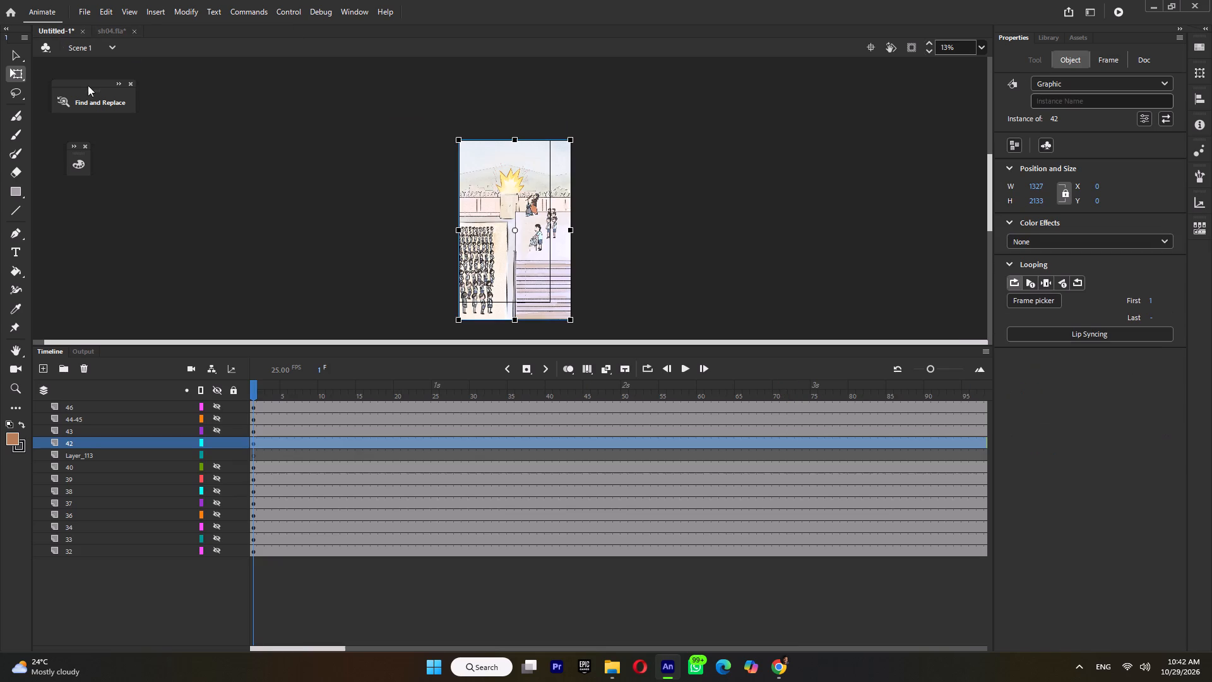
{"action": "left_click", "coordinate": [215, 439]}
{"action": "left_click", "coordinate": [215, 433]}
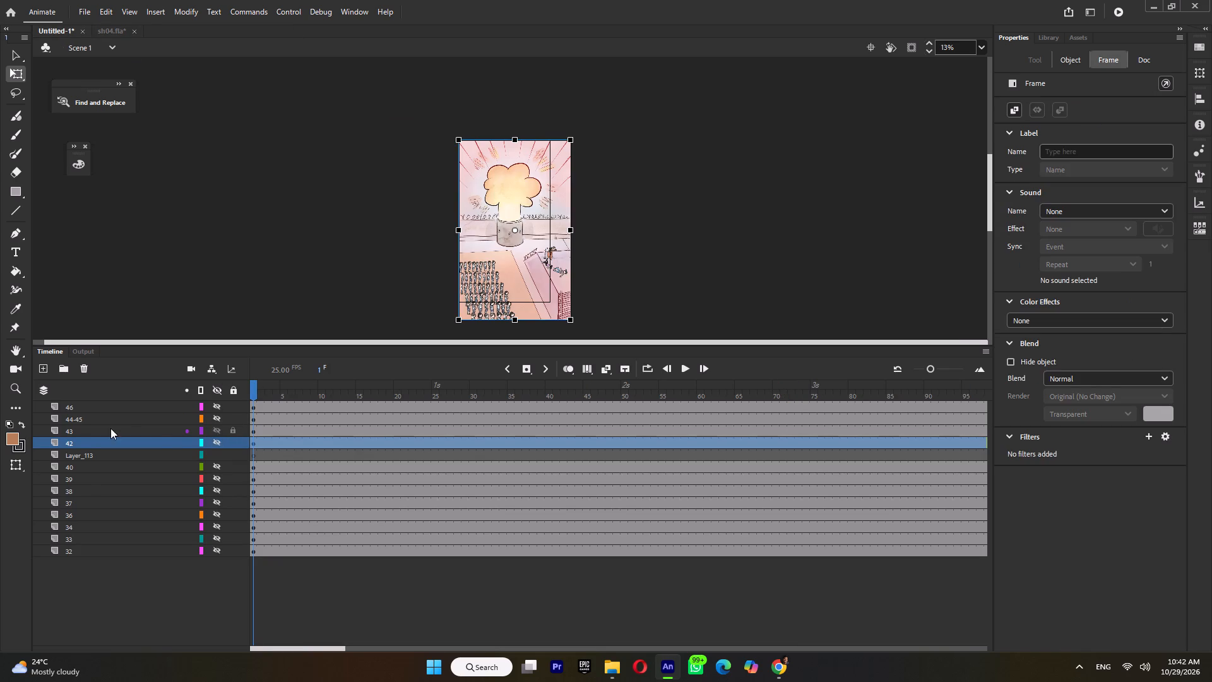
{"action": "left_click", "coordinate": [110, 428]}
{"action": "left_click", "coordinate": [513, 290]}
{"action": "key", "text": "ctrl+c"}
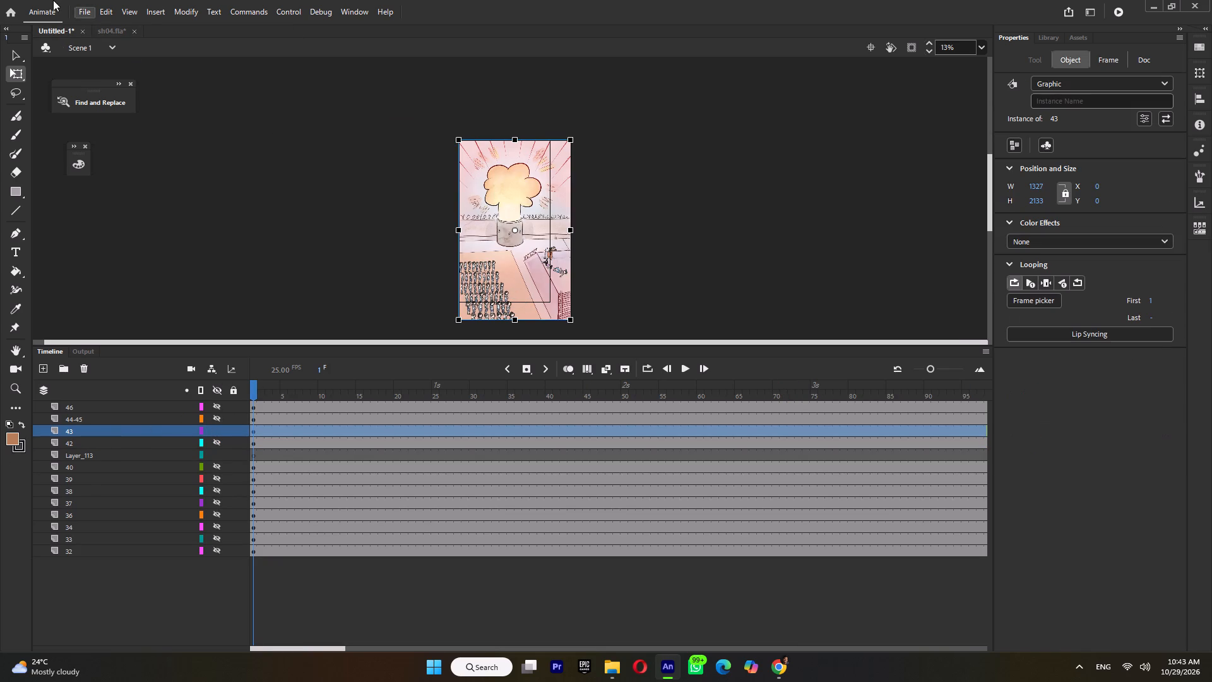
Paste the shot 43 explosion symbol in place at frame 102 of Layer_2 in sh04.fla and scale it over the stage to about 1234 × 1983.
{"action": "left_click", "coordinate": [110, 30]}
{"action": "key", "text": "ctrl+shift+v"}
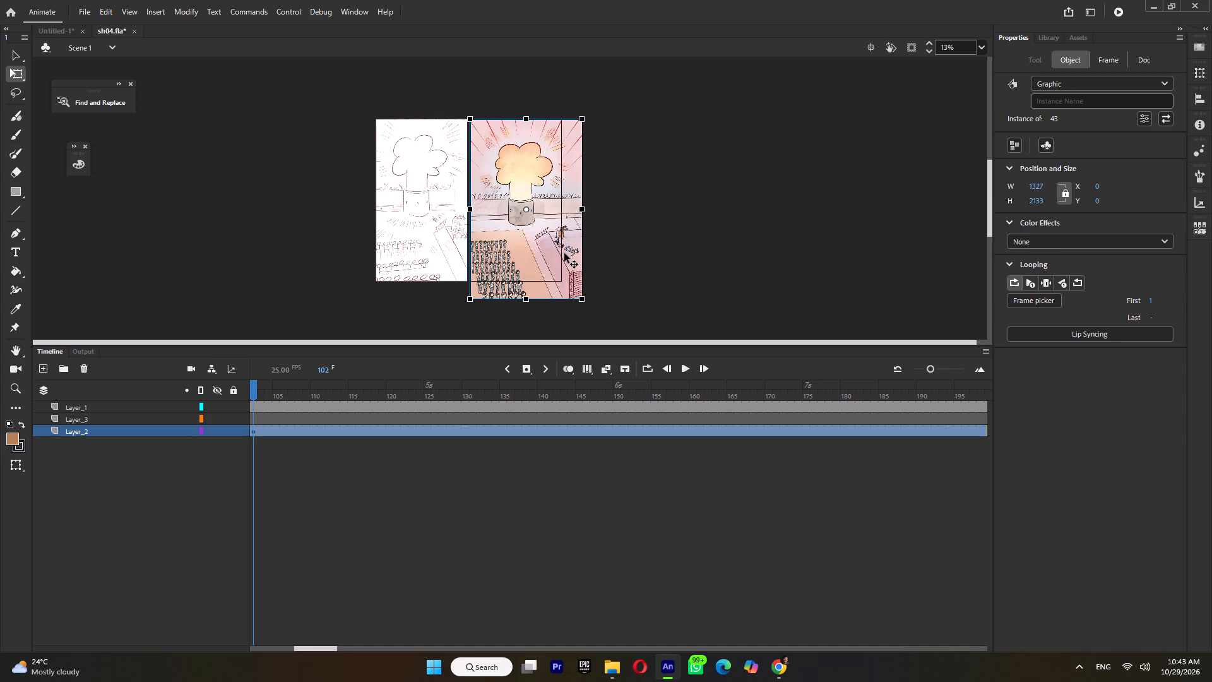
{"action": "left_click_drag", "start_coordinate": [564, 253], "coordinate": [552, 243]}
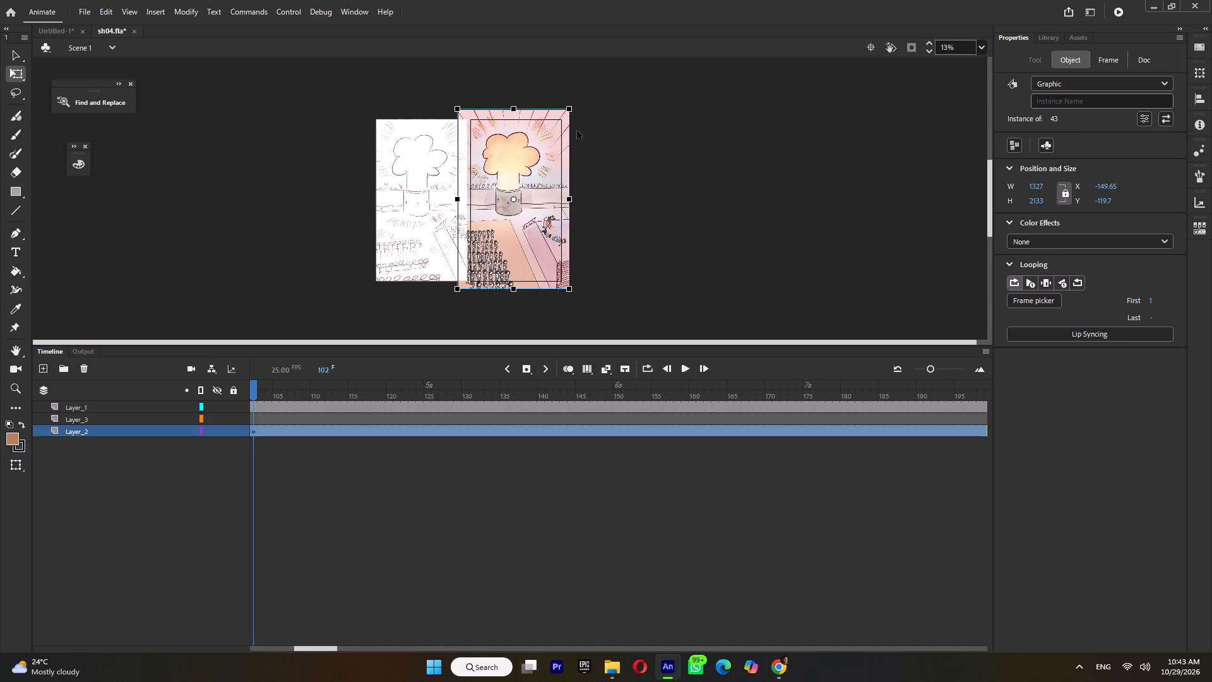
{"action": "left_click_drag", "start_coordinate": [571, 109], "coordinate": [569, 115], "text": "shift"}
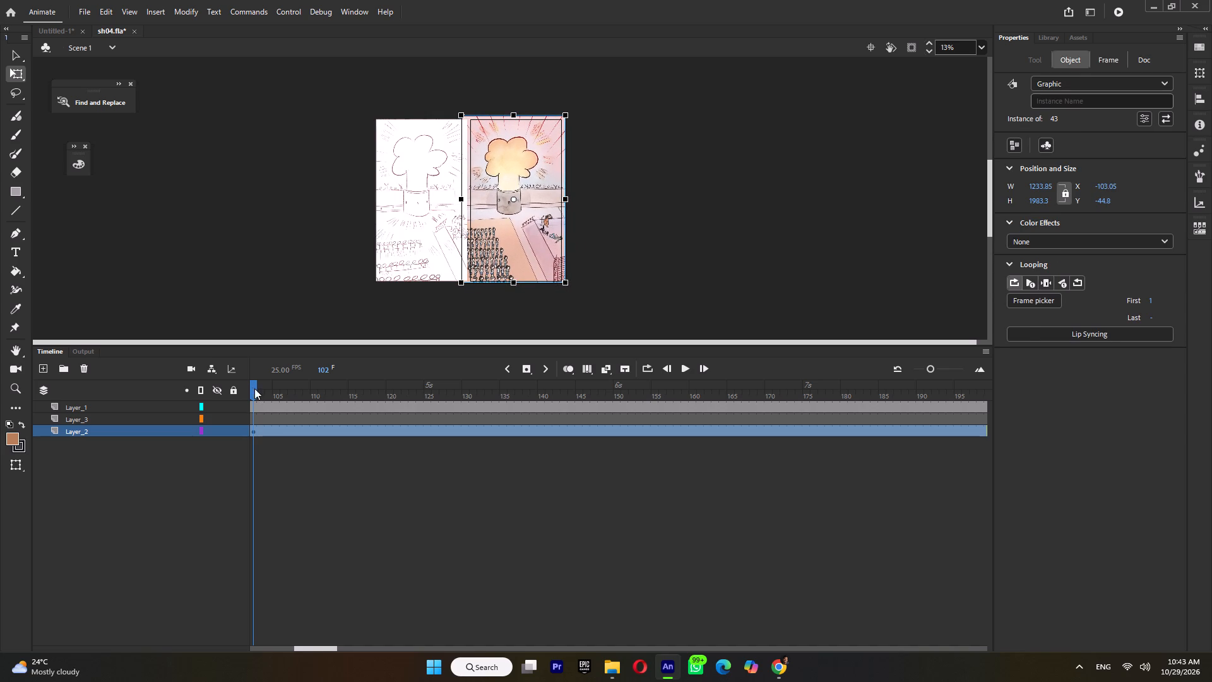
Scrub through the shot 42 to 43 cut and the explosion shot, and insert a keyframe on Layer_3 at frame 141.
{"action": "left_click_drag", "start_coordinate": [259, 388], "coordinate": [345, 426]}
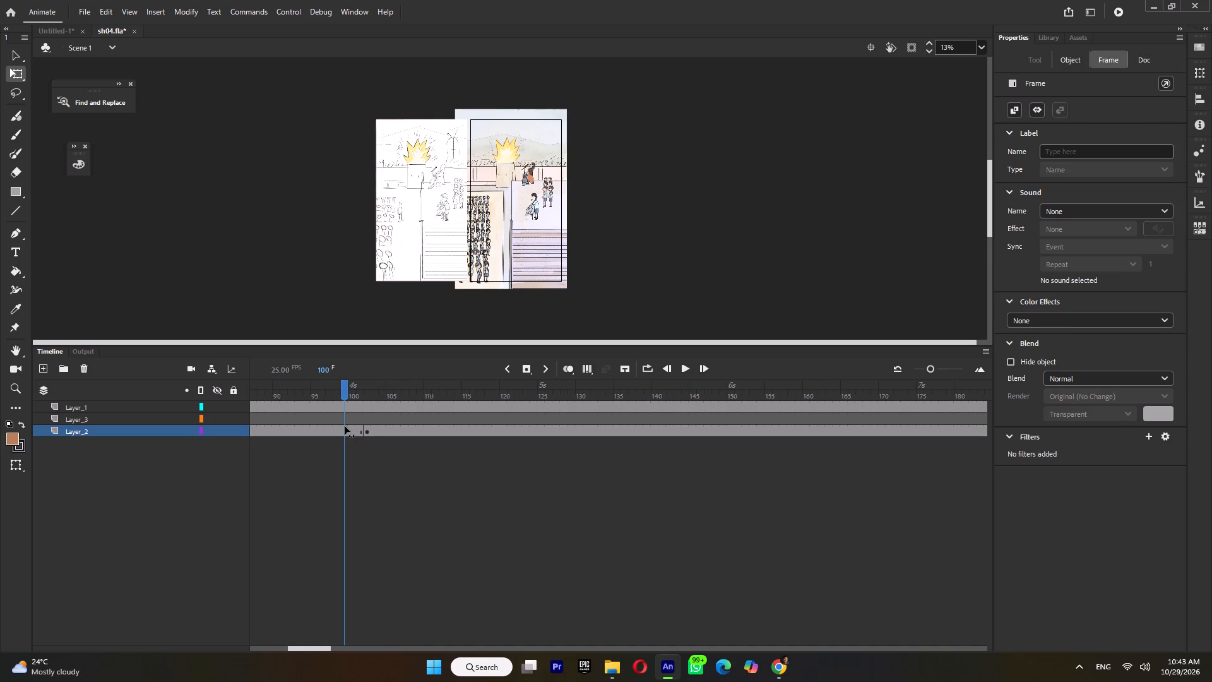
{"action": "left_click_drag", "start_coordinate": [345, 426], "coordinate": [368, 426]}
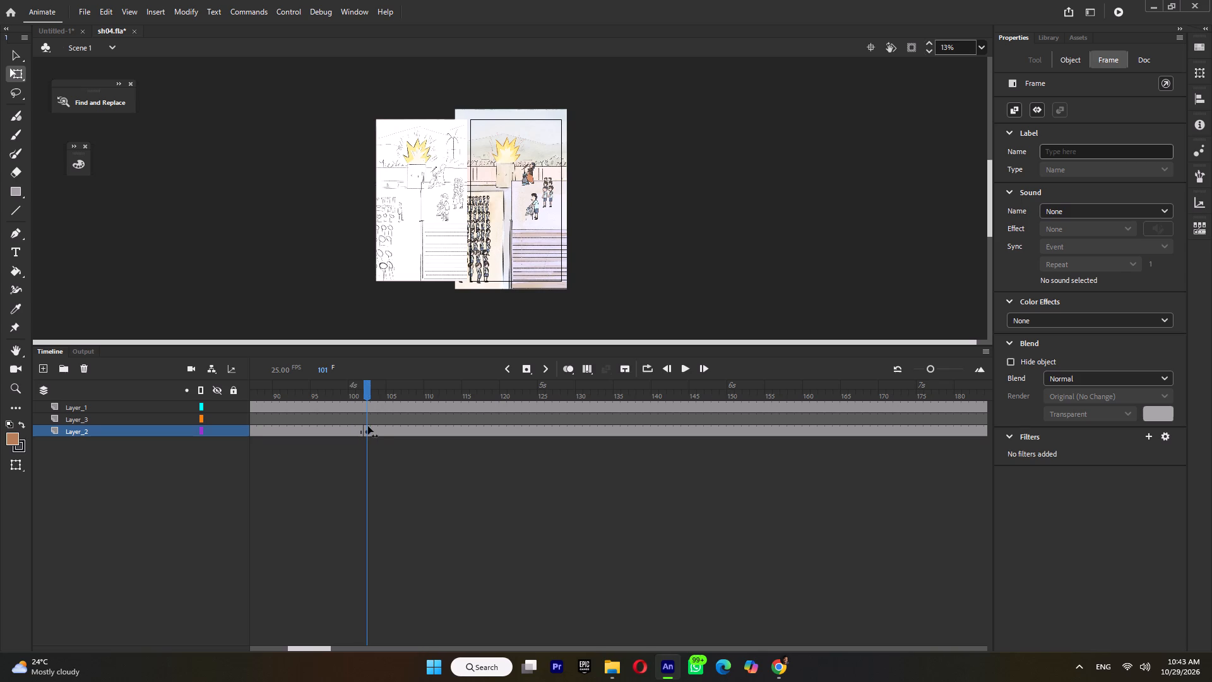
{"action": "left_click_drag", "start_coordinate": [368, 426], "coordinate": [355, 430]}
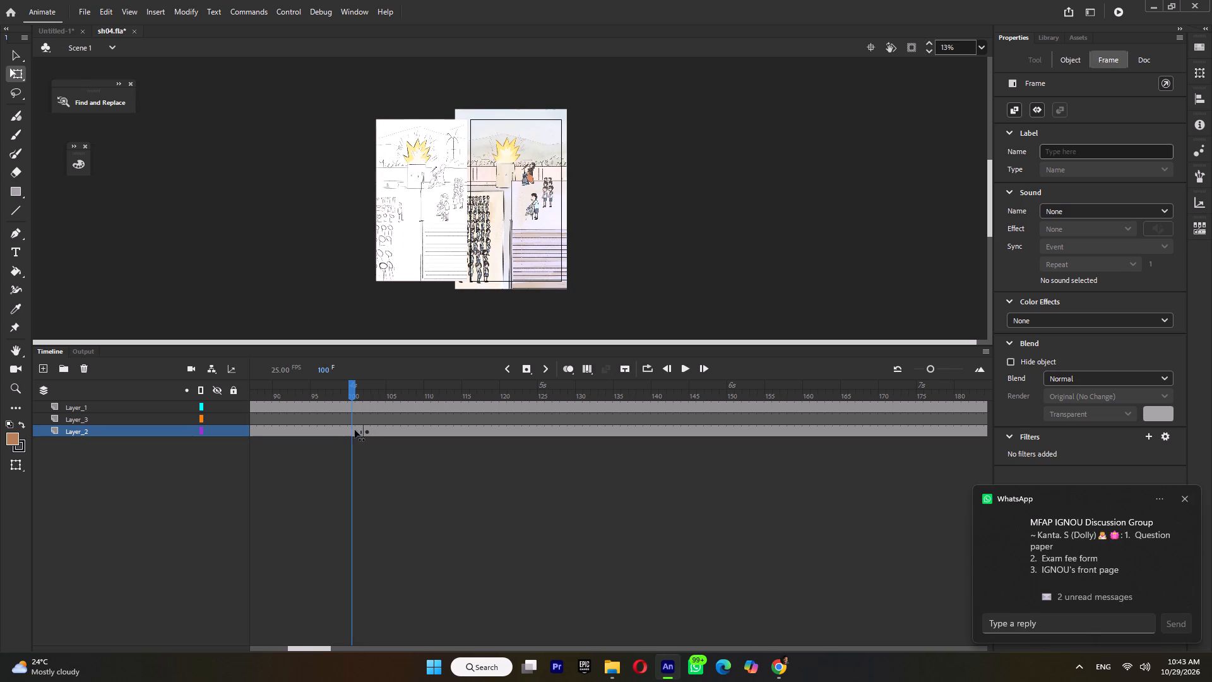
{"action": "left_click_drag", "start_coordinate": [355, 430], "coordinate": [362, 431]}
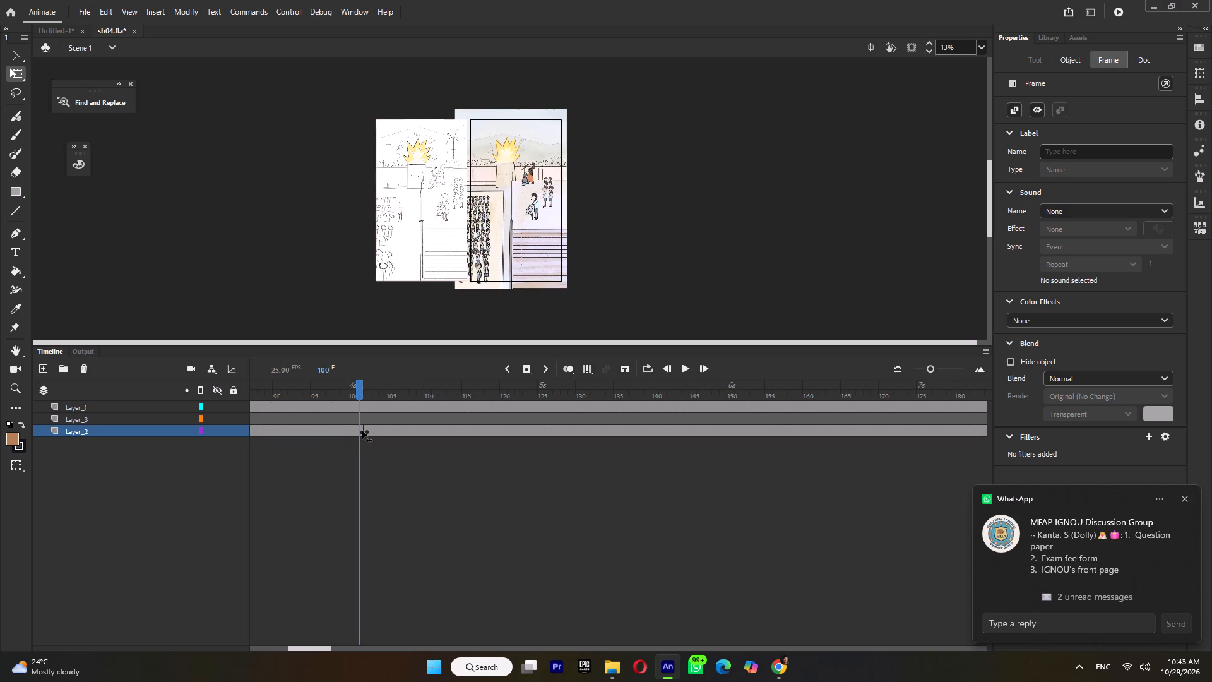
{"action": "left_click_drag", "start_coordinate": [362, 431], "coordinate": [653, 459]}
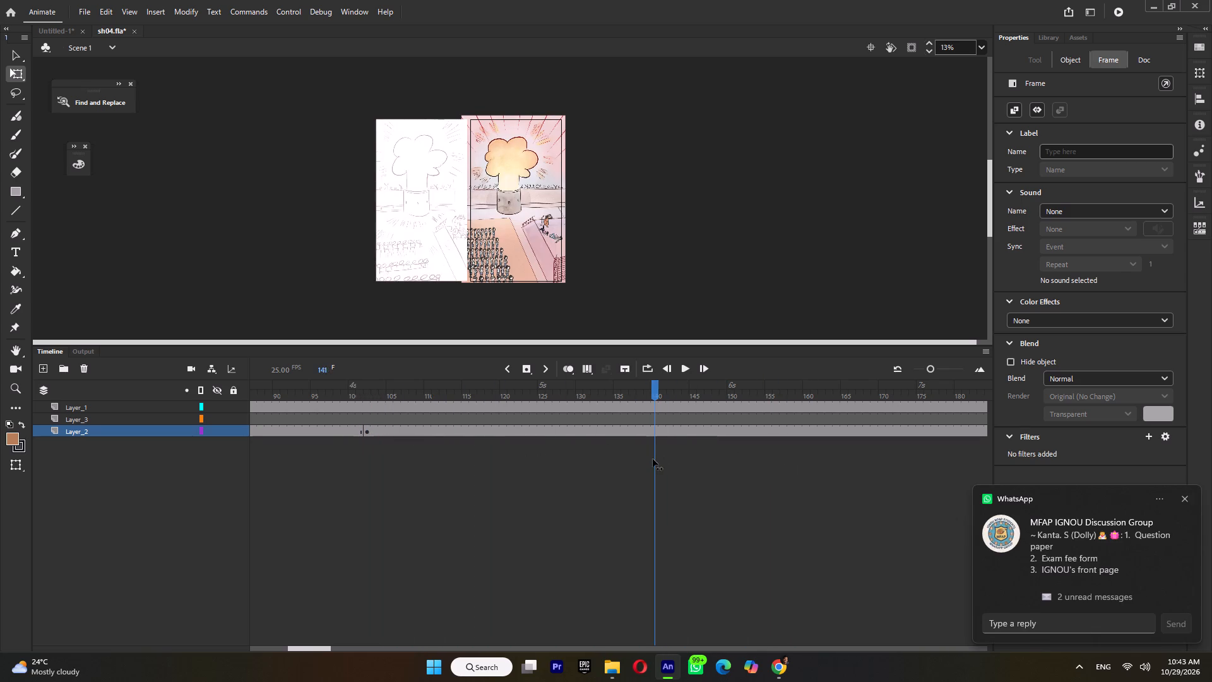
{"action": "left_click_drag", "start_coordinate": [653, 459], "coordinate": [666, 464]}
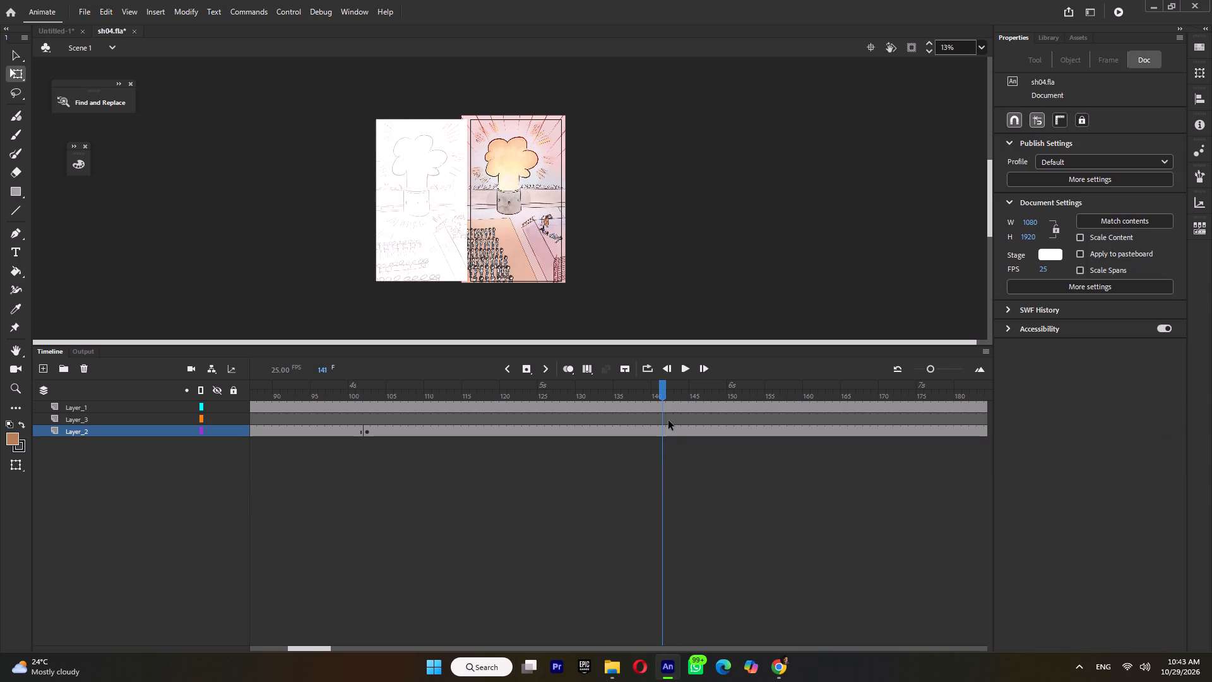
{"action": "left_click", "coordinate": [664, 421]}
{"action": "key", "text": "F6"}
In Untitled-1, hide layer 43, show only layer 44-45 of the shot layers, and select its symbol of the crouching boys with the brown hat.
{"action": "left_click", "coordinate": [59, 25]}
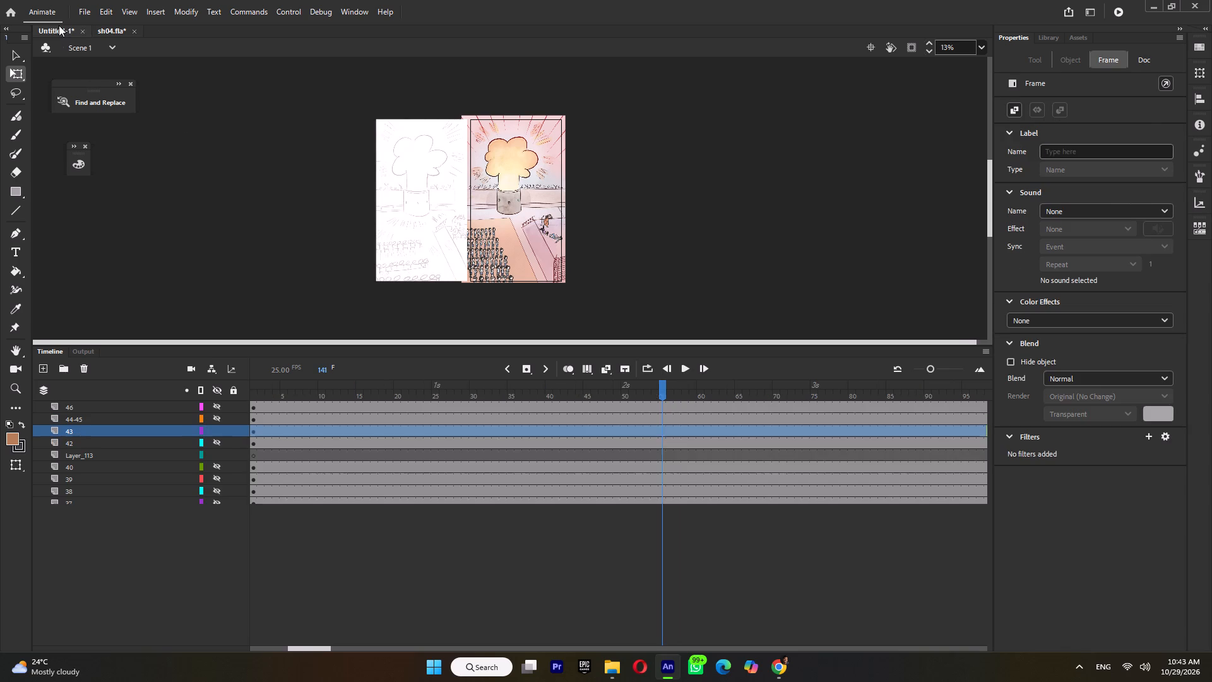
{"action": "left_click", "coordinate": [217, 426]}
{"action": "left_click", "coordinate": [216, 411]}
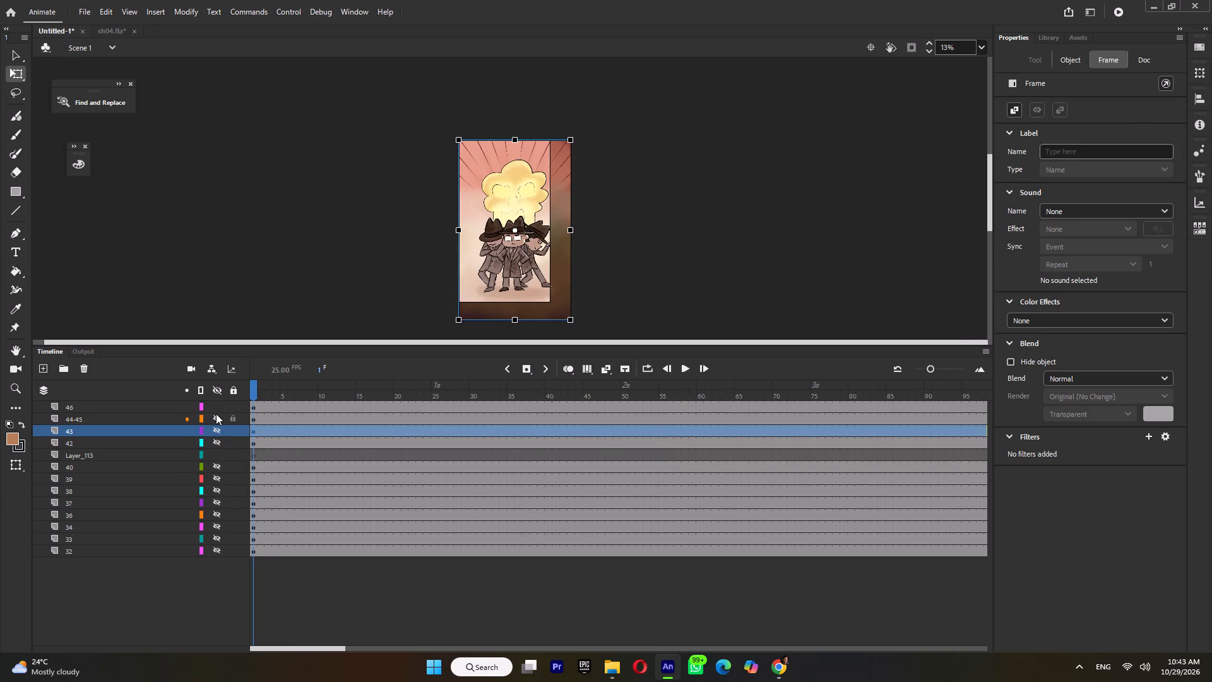
{"action": "left_click", "coordinate": [216, 410]}
{"action": "left_click", "coordinate": [216, 419]}
{"action": "left_click", "coordinate": [141, 419]}
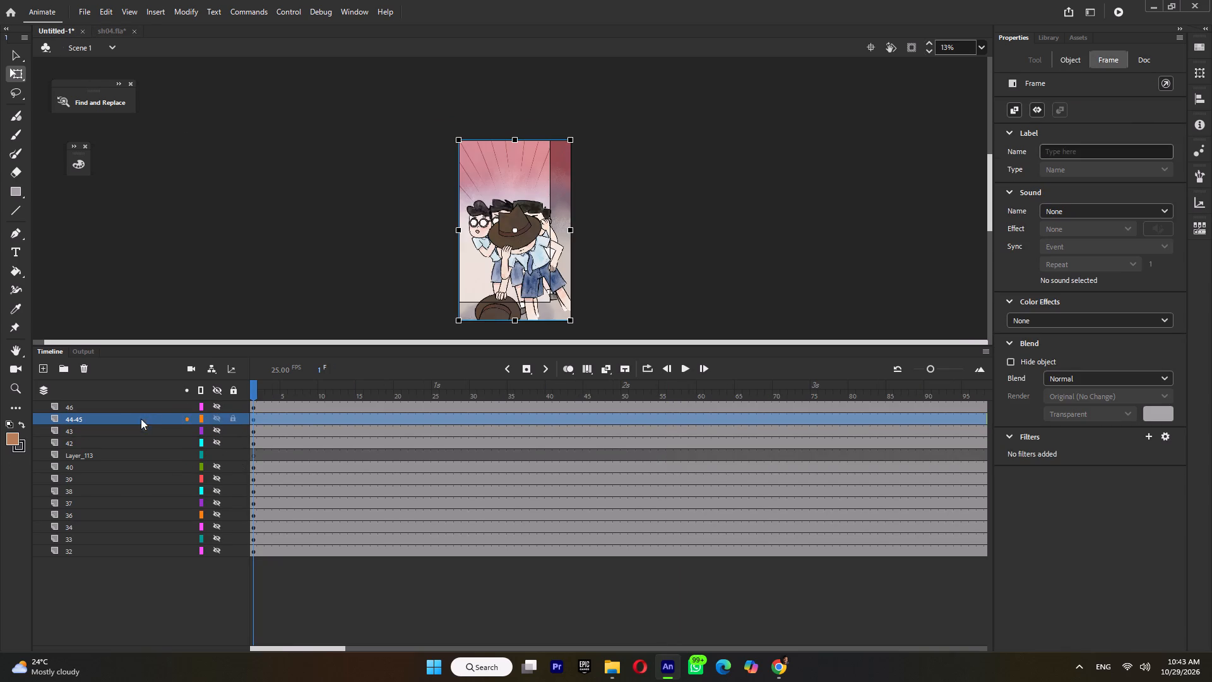
{"action": "left_click", "coordinate": [519, 273]}
{"action": "left_click", "coordinate": [215, 429]}
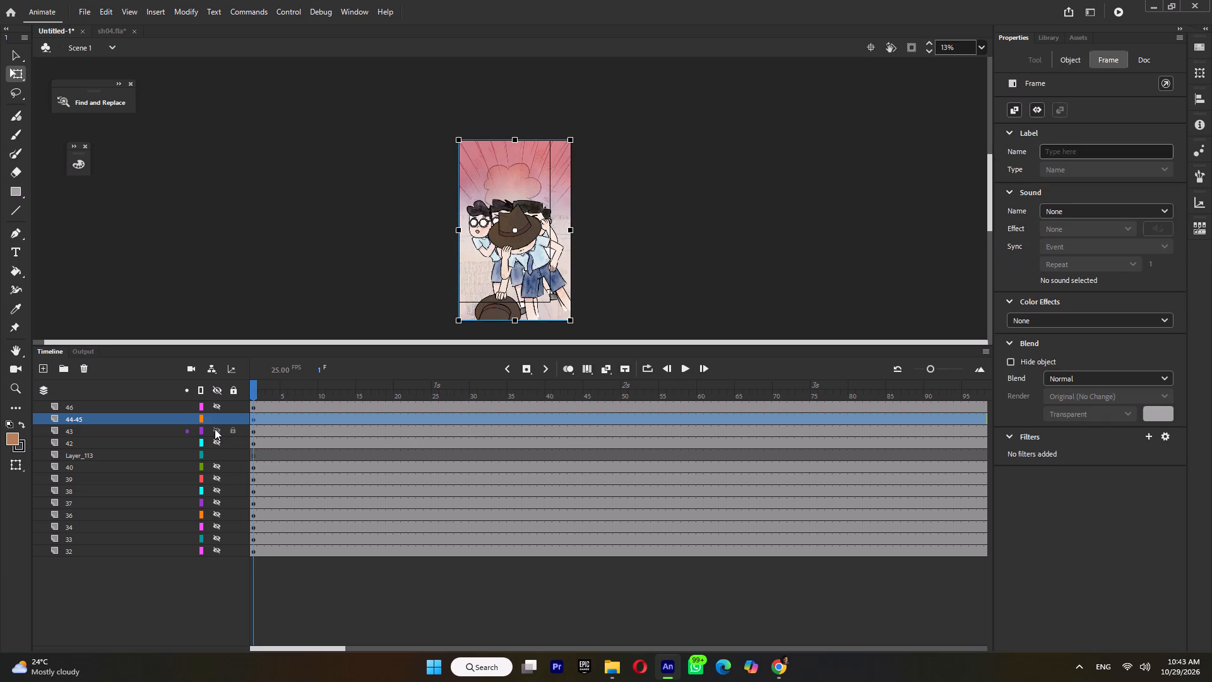
{"action": "left_click", "coordinate": [219, 415]}
{"action": "left_click", "coordinate": [218, 419]}
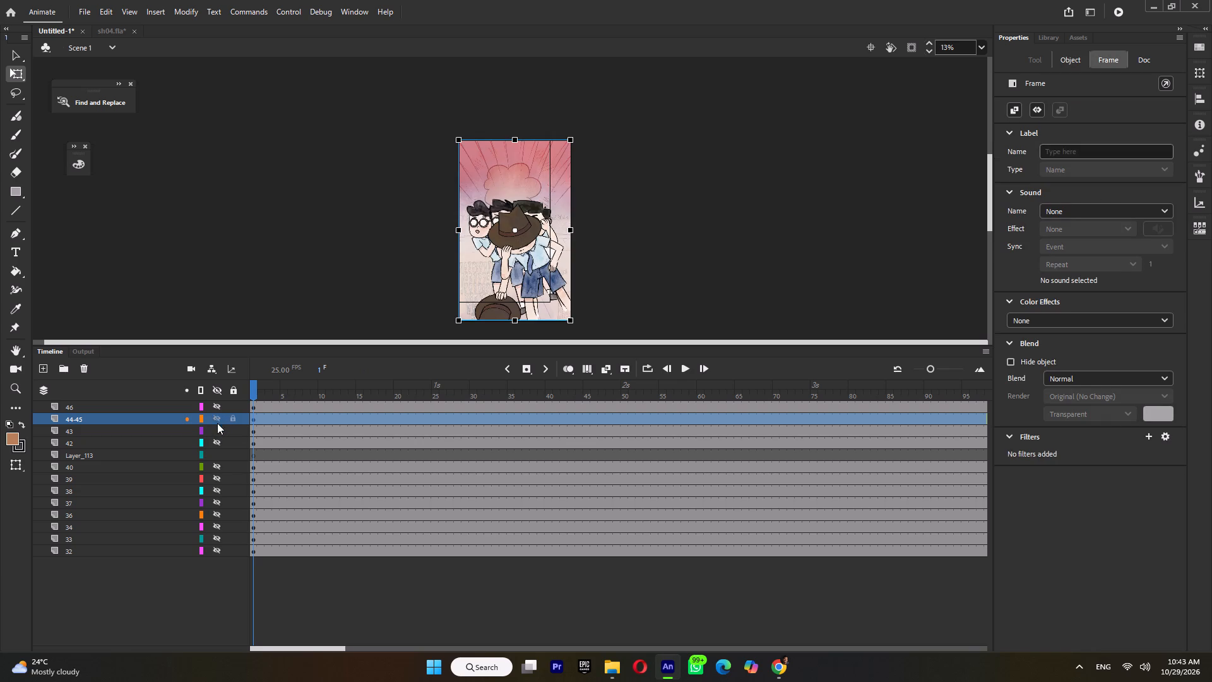
{"action": "left_click", "coordinate": [217, 428]}
{"action": "left_click", "coordinate": [153, 414]}
{"action": "left_click", "coordinate": [508, 291]}
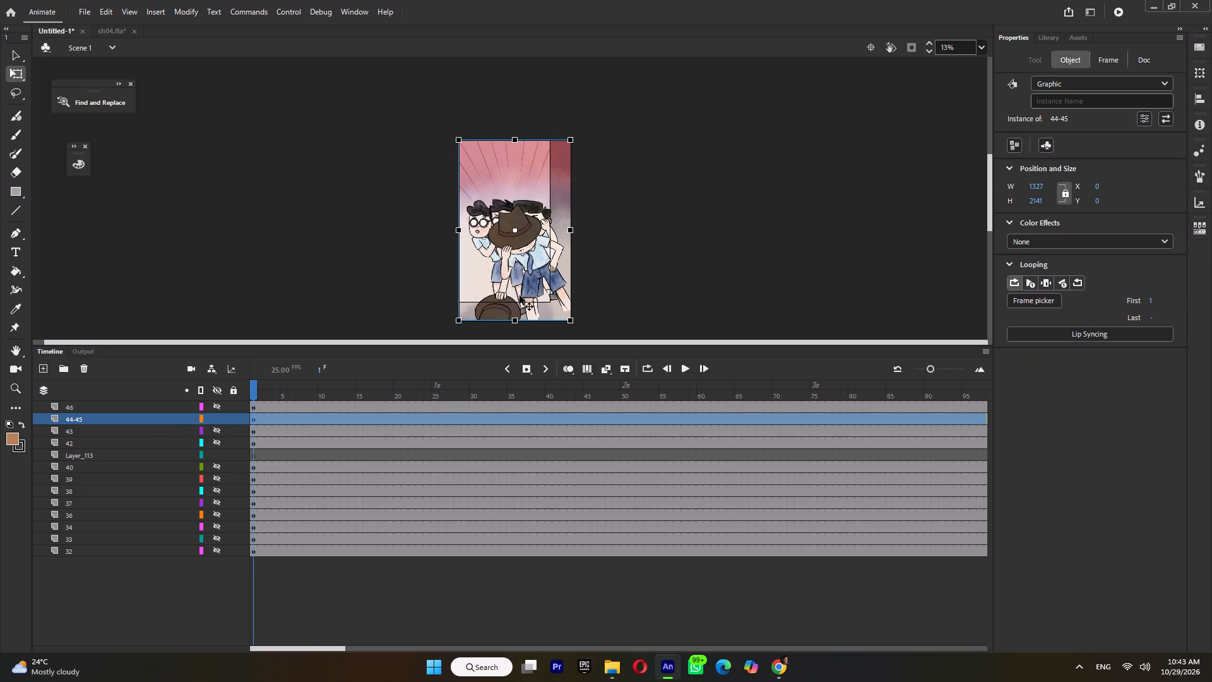
Copy the 44-45 symbol from Untitled-1 in place into Layer_3 at frame 141 of sh04.fla.
{"action": "key", "text": "ctrl+c"}
{"action": "left_click", "coordinate": [110, 31]}
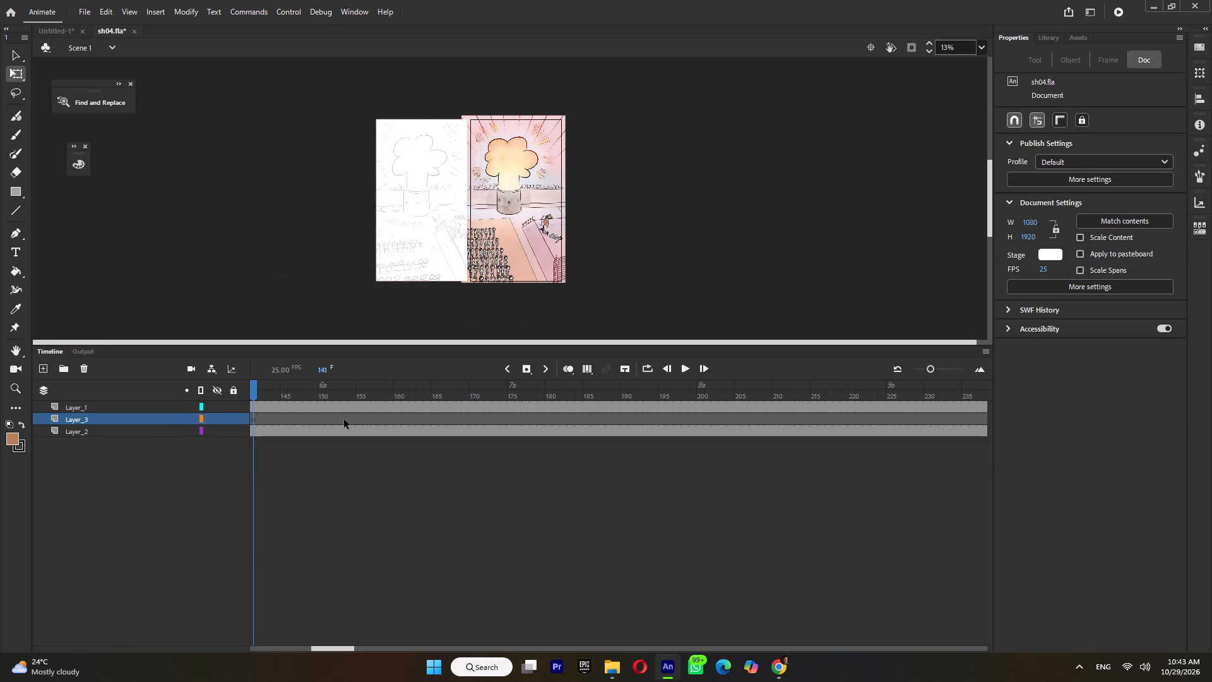
{"action": "left_click", "coordinate": [256, 418]}
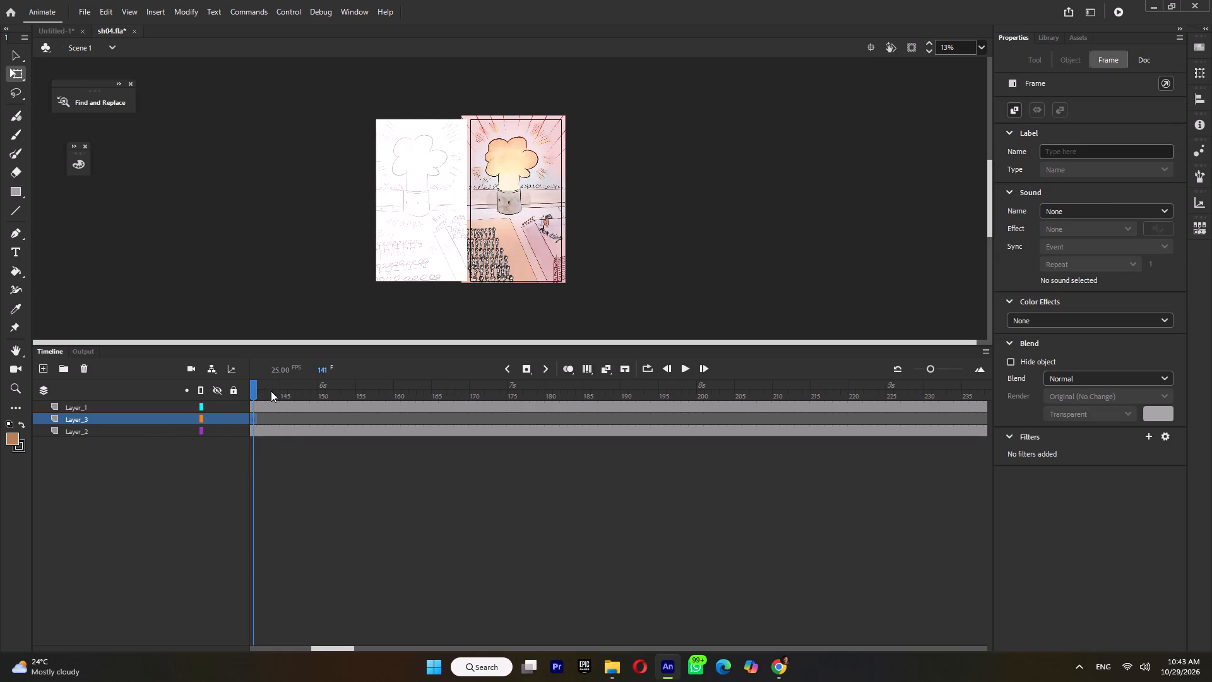
{"action": "left_click_drag", "start_coordinate": [271, 391], "coordinate": [254, 414]}
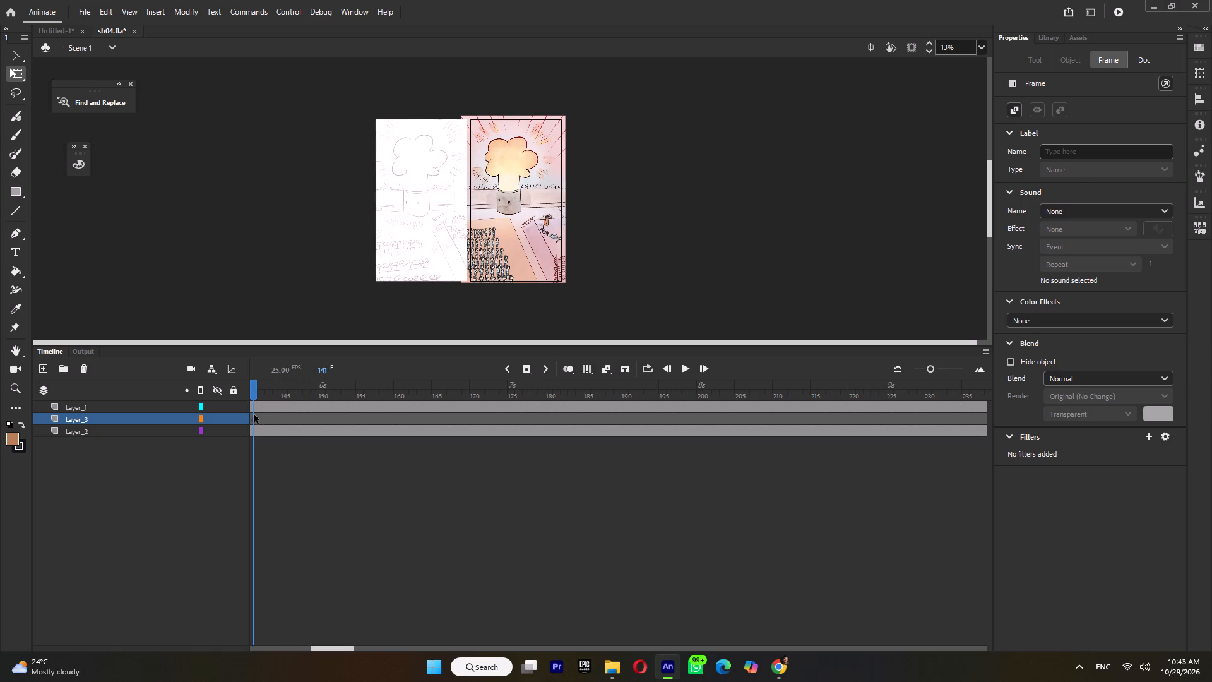
{"action": "left_click", "coordinate": [254, 415]}
{"action": "key", "text": "ctrl+shift+v"}
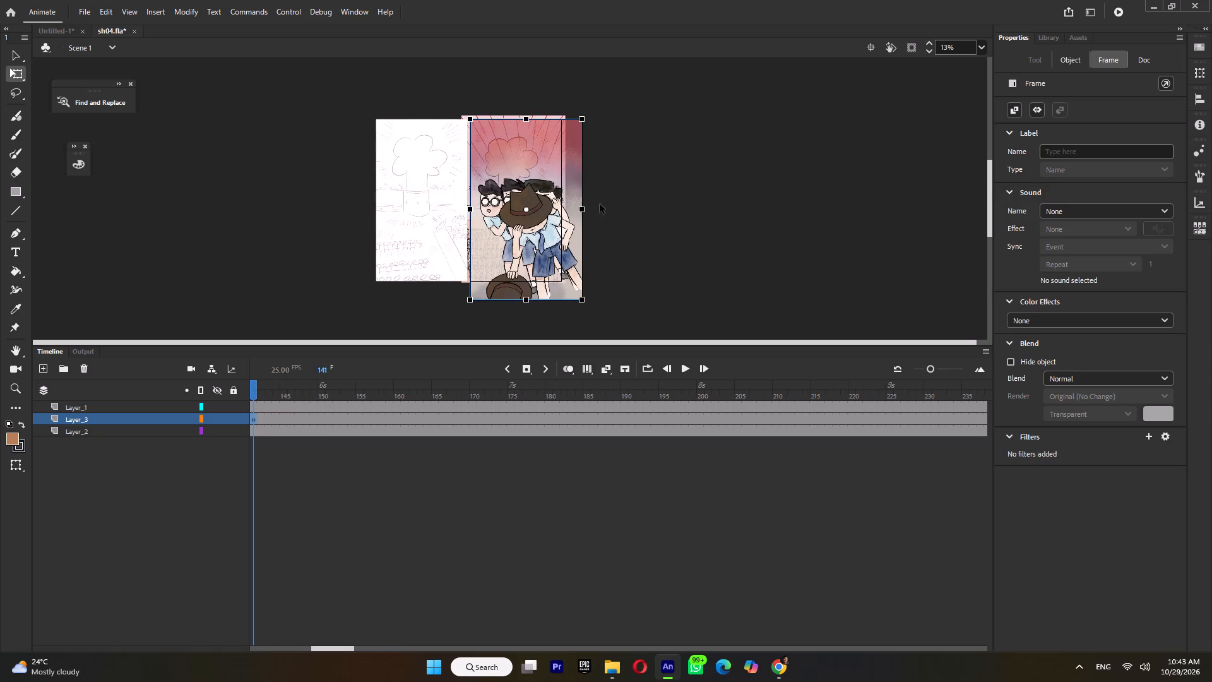
Shift the shot 44-45 schoolboys symbol over the stage to about X -150, Y -203.
{"action": "left_click_drag", "start_coordinate": [532, 228], "coordinate": [532, 214]}
{"action": "left_click_drag", "start_coordinate": [540, 215], "coordinate": [530, 215]}
{"action": "left_click", "coordinate": [530, 215]}
{"action": "left_click", "coordinate": [530, 220]}
Find where the storyboard cuts to the face close-up and insert a blank keyframe on Layer_3 at frame 260.
{"action": "left_click_drag", "start_coordinate": [267, 390], "coordinate": [268, 390]}
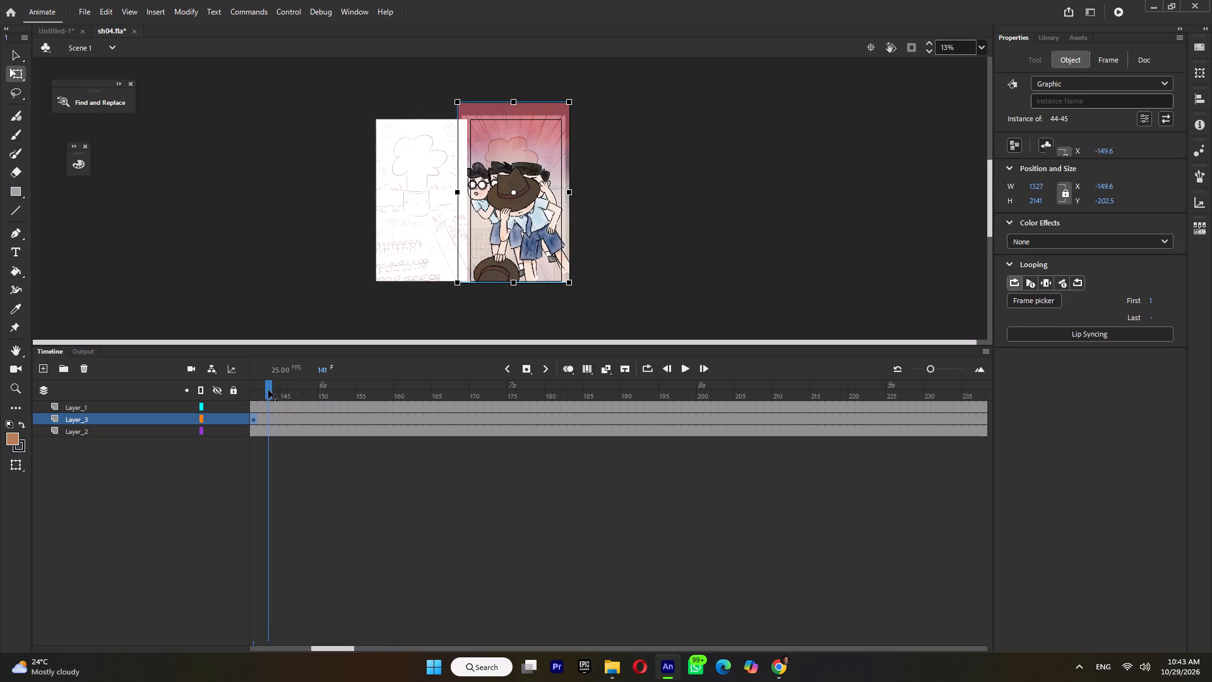
{"action": "left_click_drag", "start_coordinate": [268, 390], "coordinate": [1009, 452]}
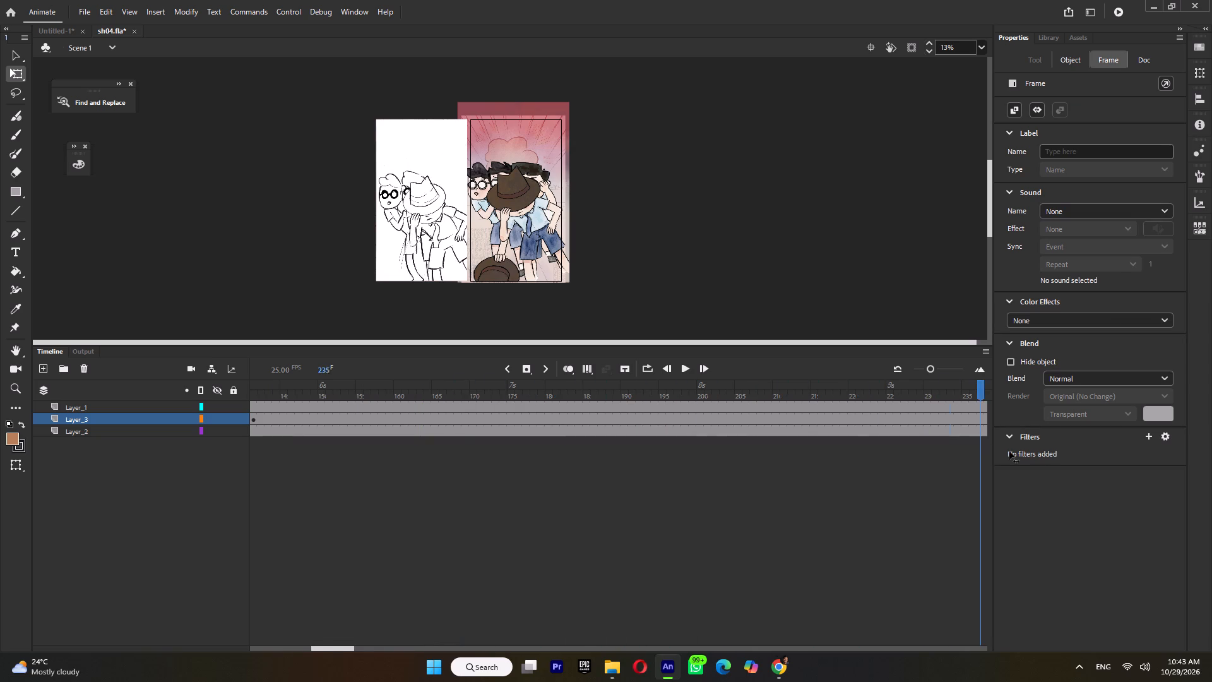
{"action": "left_click_drag", "start_coordinate": [1009, 452], "coordinate": [918, 464]}
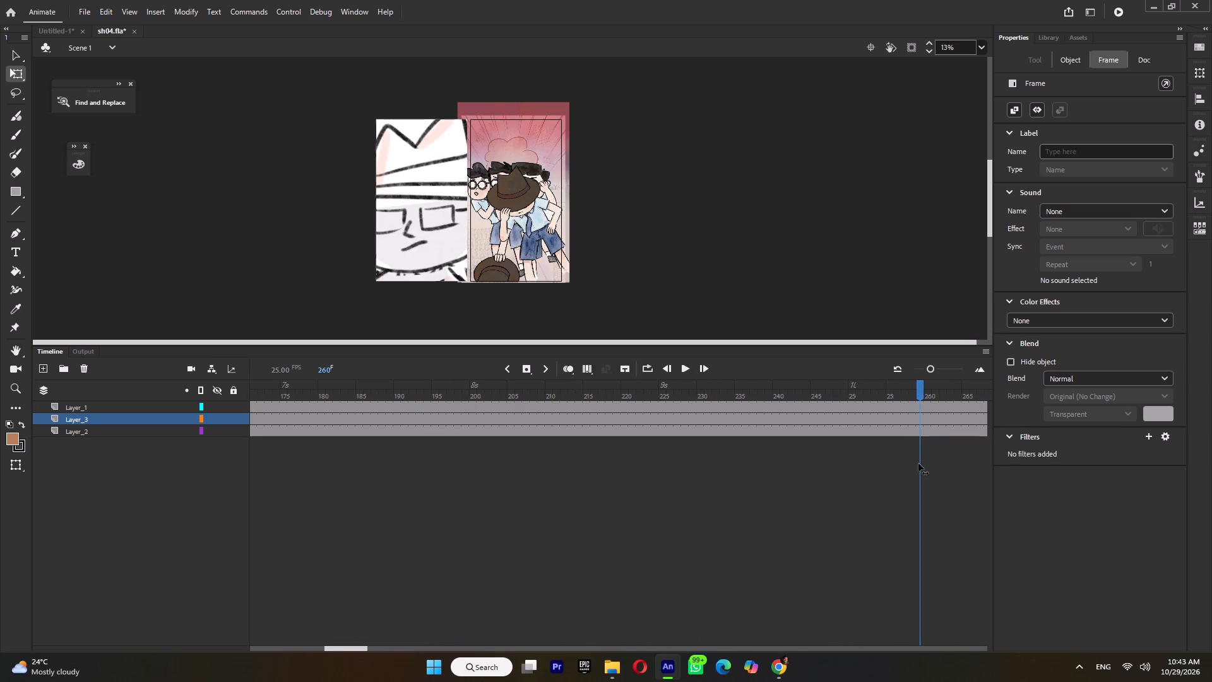
{"action": "left_click_drag", "start_coordinate": [918, 464], "coordinate": [925, 466]}
{"action": "left_click", "coordinate": [929, 420]}
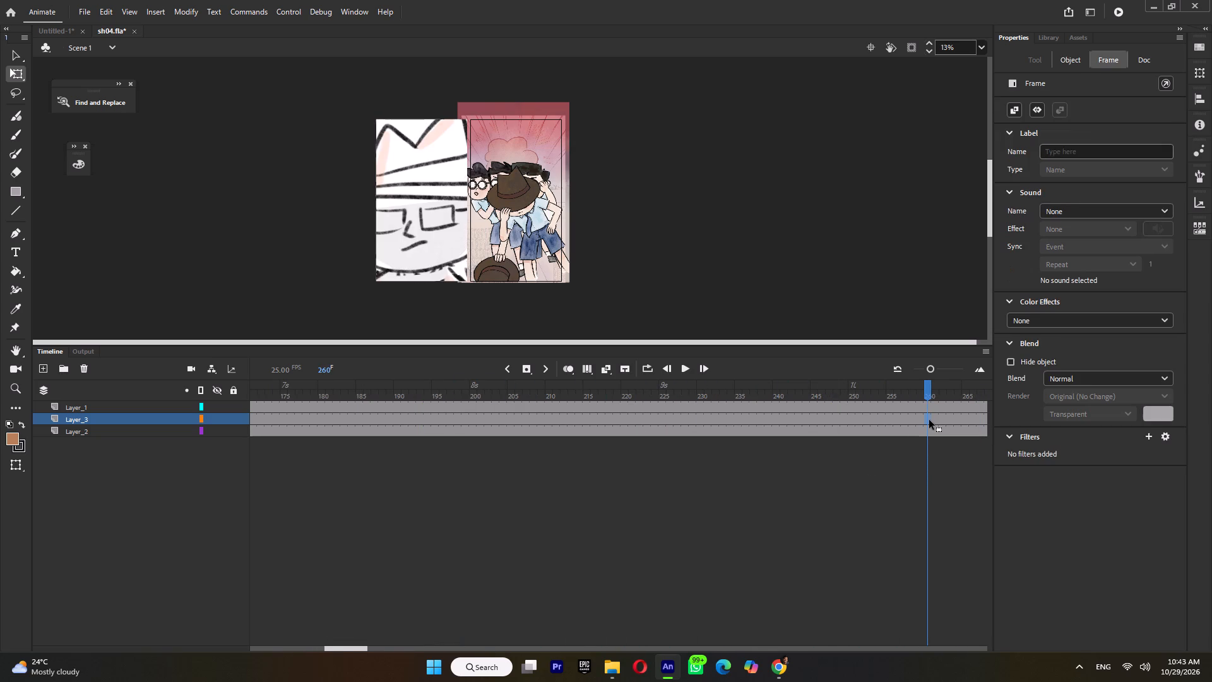
{"action": "key", "text": "F7"}
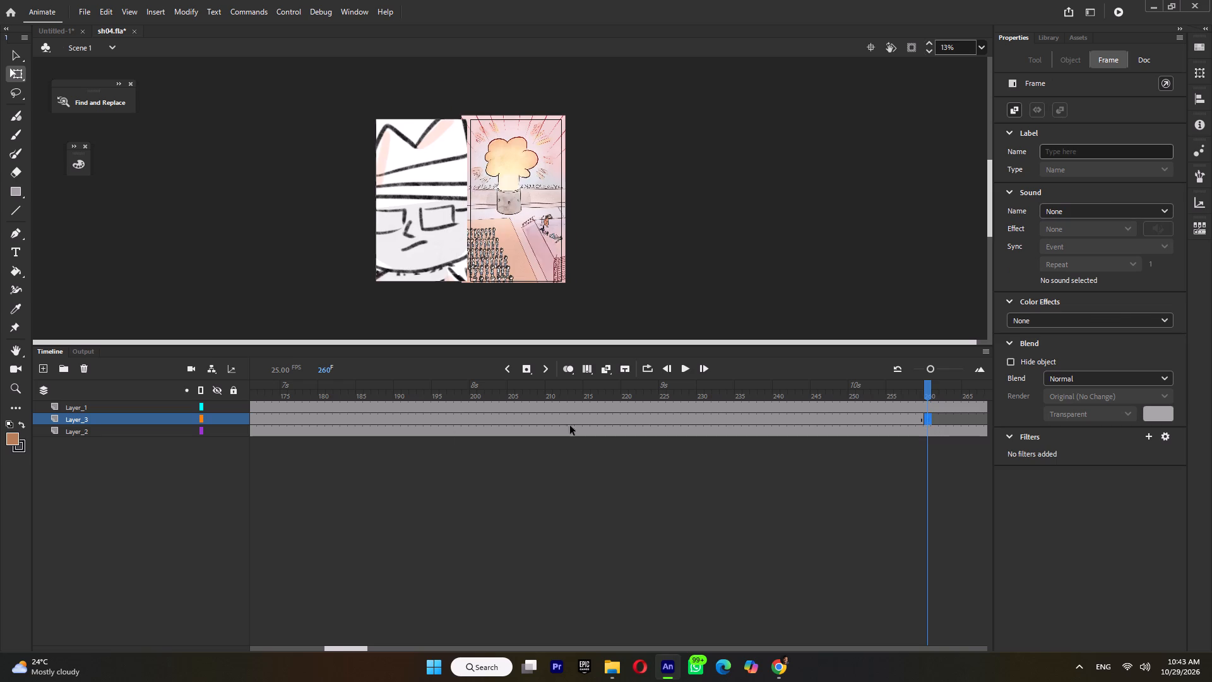
Scrub back through the schoolboys' entrance and end the explosion background on Layer_2 with a blank keyframe at about frame 154.
{"action": "left_click_drag", "start_coordinate": [266, 380], "coordinate": [242, 392]}
{"action": "left_click_drag", "start_coordinate": [267, 394], "coordinate": [333, 427]}
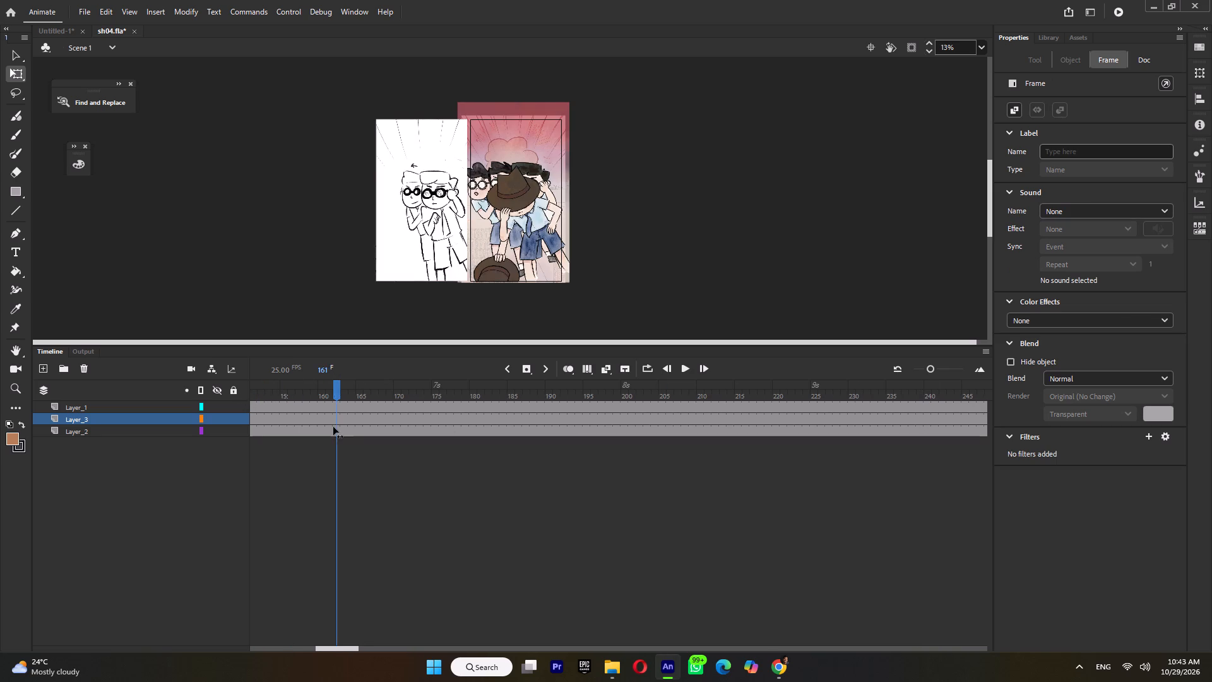
{"action": "left_click_drag", "start_coordinate": [333, 427], "coordinate": [423, 452]}
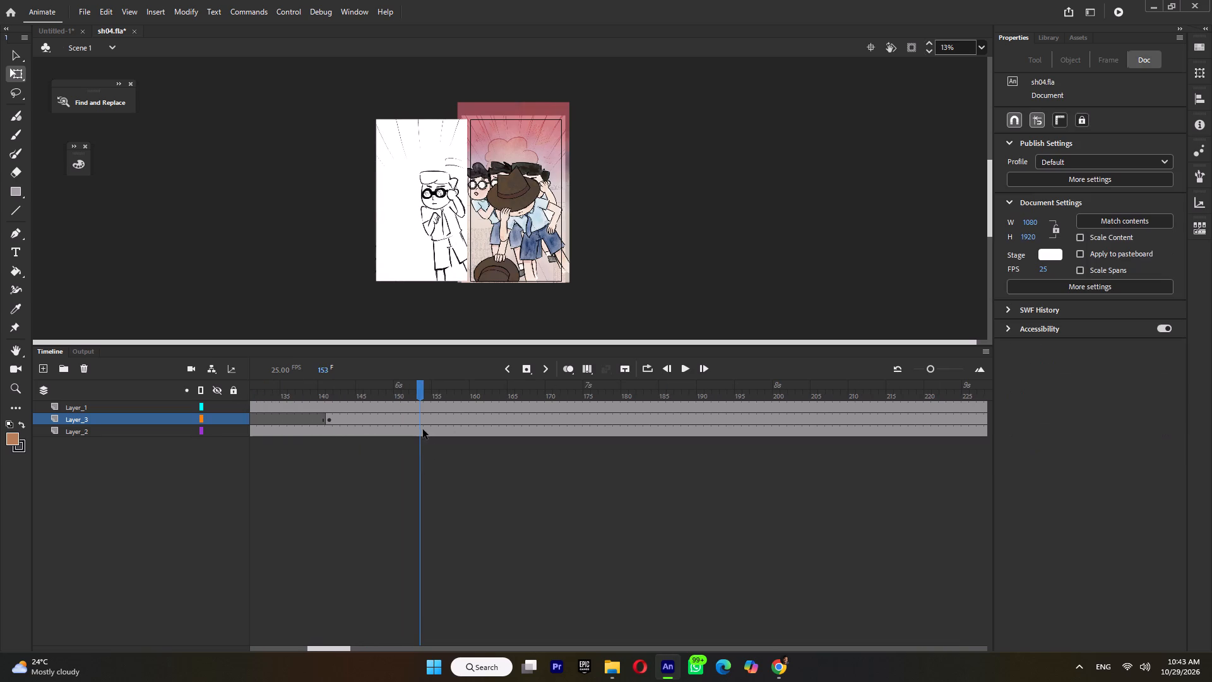
{"action": "left_click", "coordinate": [430, 429]}
{"action": "key", "text": "F7"}
Insert a blank keyframe on Layer_2 at frame 260, where the face close-up begins.
{"action": "left_click_drag", "start_coordinate": [454, 386], "coordinate": [799, 437]}
{"action": "left_click", "coordinate": [812, 428]}
{"action": "key", "text": "F7"}
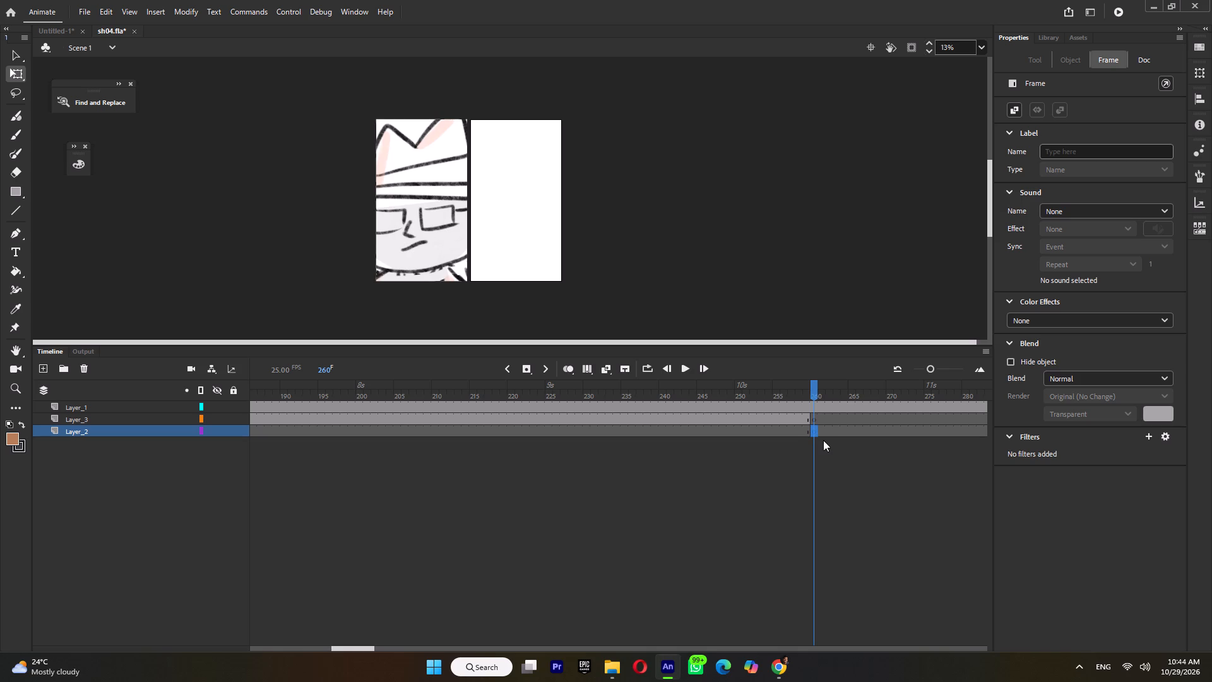
Save sh04.fla.
{"action": "key", "text": "ctrl+s"}
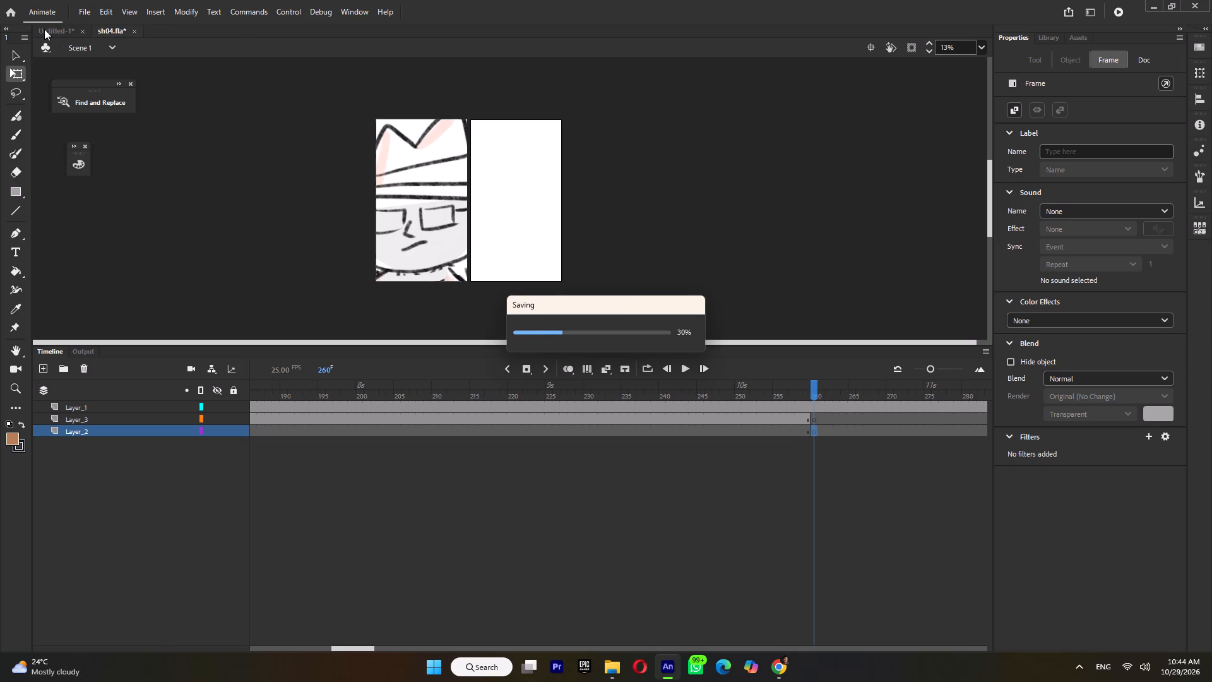
Show only shot 46 in Untitled-1 by hiding 44-45, and paste its symbol in place on sh04.fla's Layer_2 at frame 260.
{"action": "left_click", "coordinate": [44, 29]}
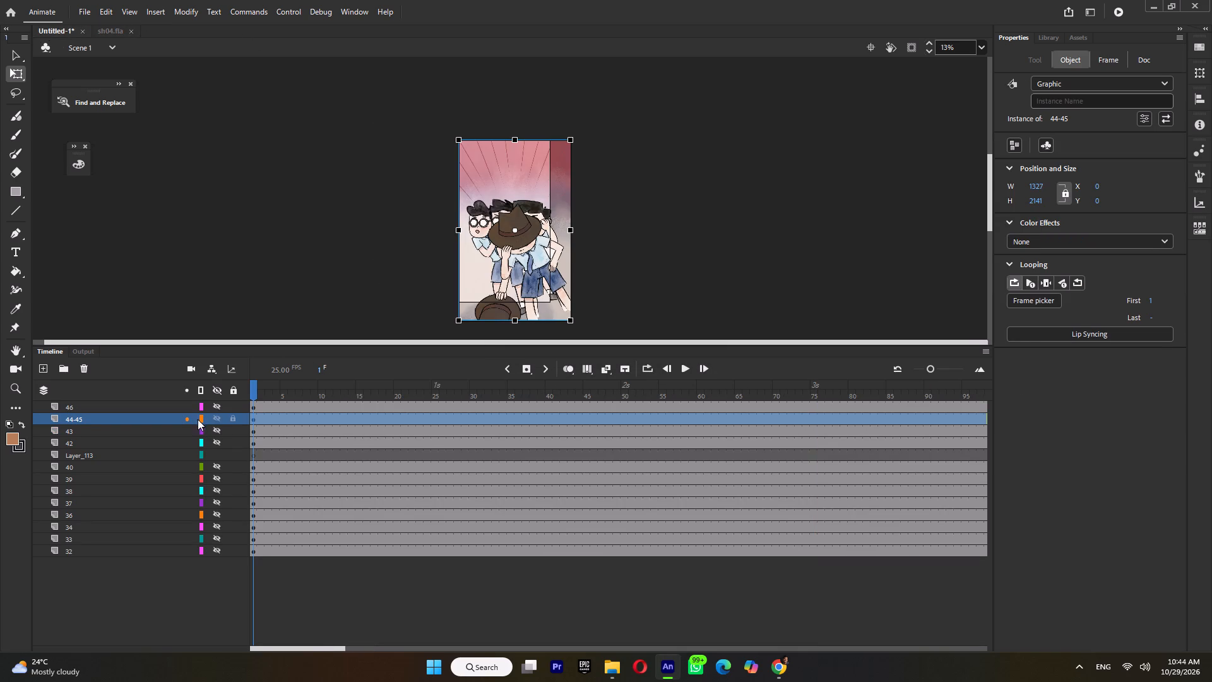
{"action": "left_click", "coordinate": [217, 416]}
{"action": "left_click", "coordinate": [217, 401]}
{"action": "left_click", "coordinate": [135, 407]}
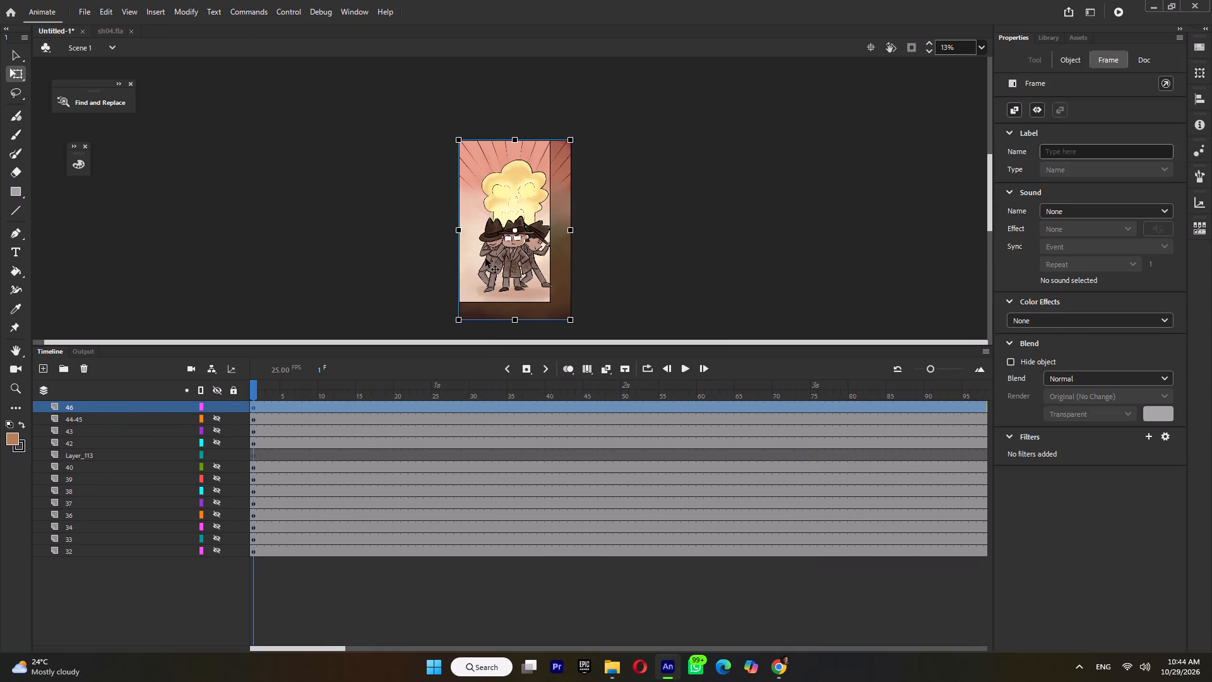
{"action": "left_click", "coordinate": [485, 258]}
{"action": "key", "text": "ctrl+c"}
{"action": "left_click", "coordinate": [103, 31]}
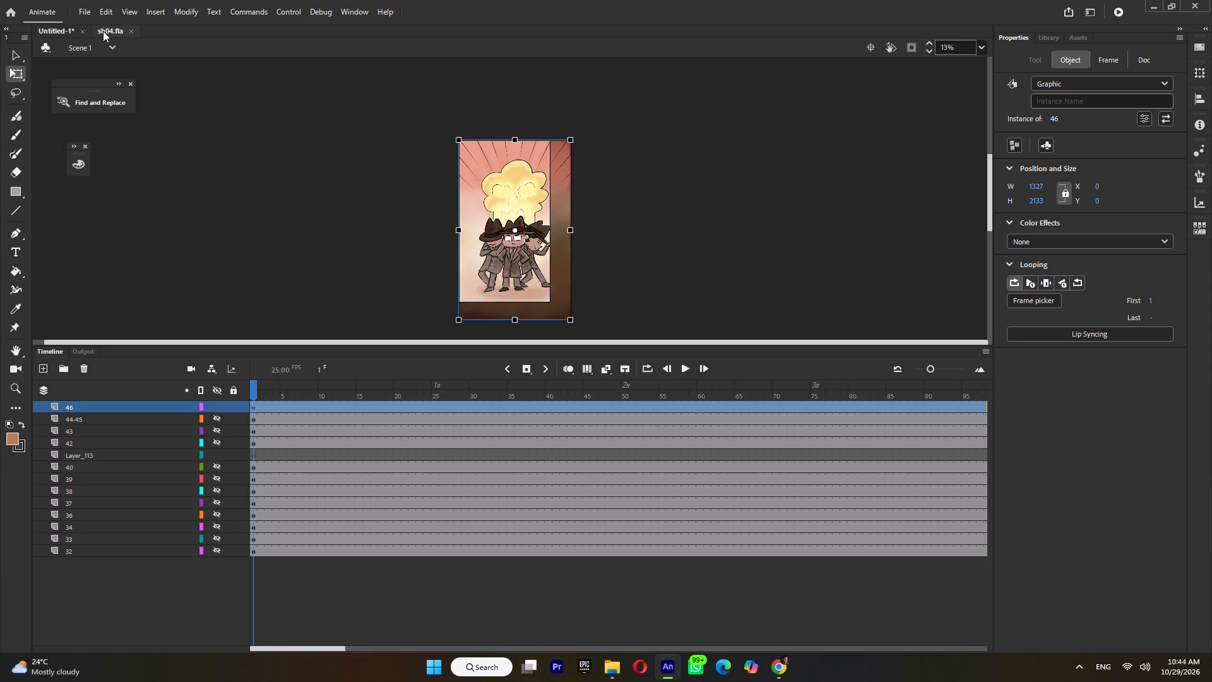
{"action": "key", "text": "ctrl+shift+v"}
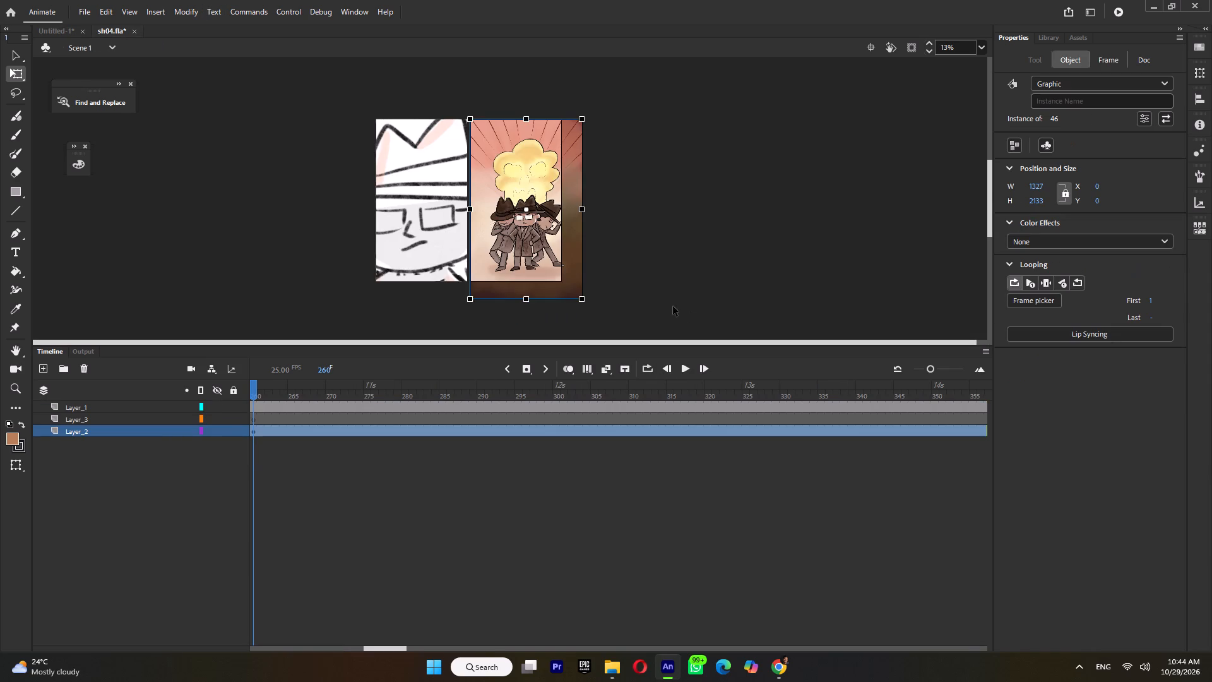
Move the shot 46 symbol diagonally to about X -134.65, Y -134.65 so the three trench-coat figures are framed on the stage.
{"action": "left_click_drag", "start_coordinate": [535, 242], "coordinate": [523, 230]}
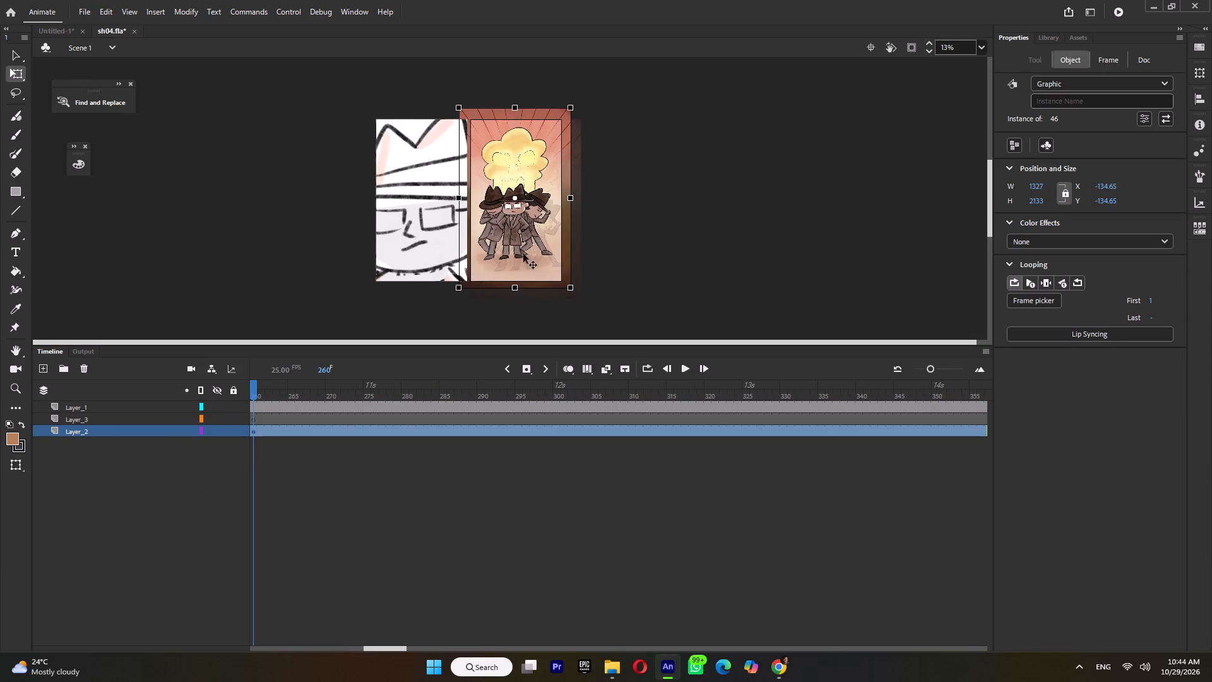
Scrub forward to frame 369, where the storyboard cuts away from the three posing figures to the next shot.
{"action": "left_click_drag", "start_coordinate": [278, 390], "coordinate": [912, 422]}
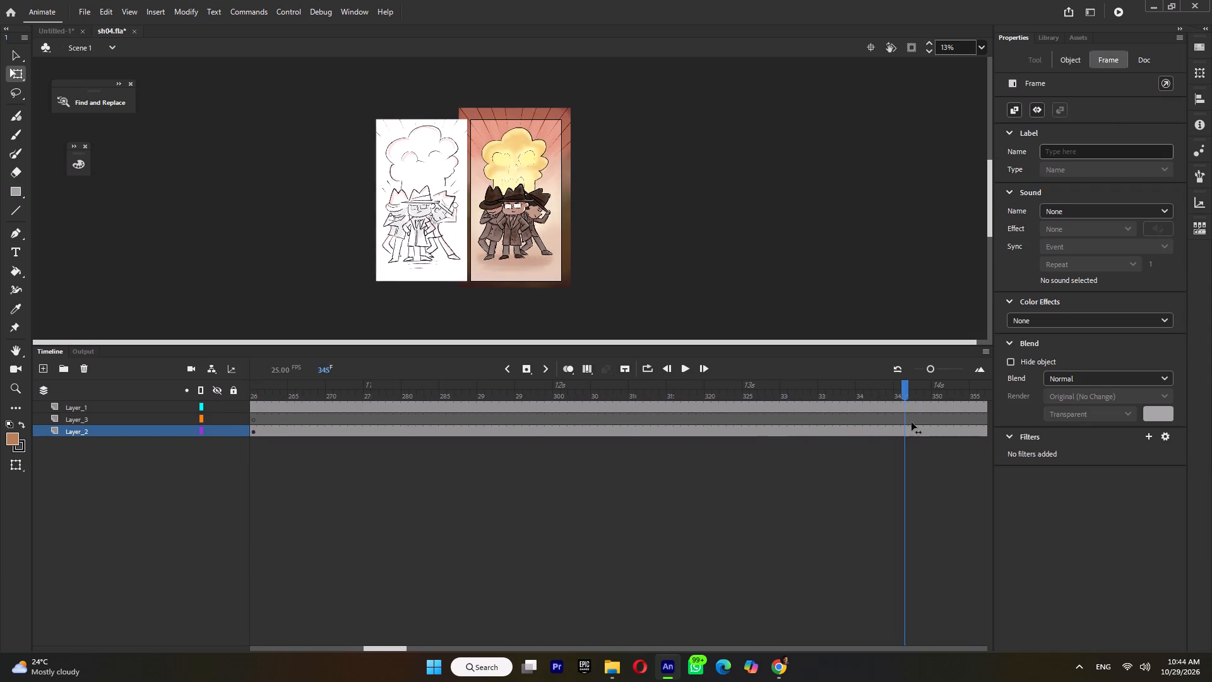
{"action": "left_click_drag", "start_coordinate": [912, 422], "coordinate": [676, 449]}
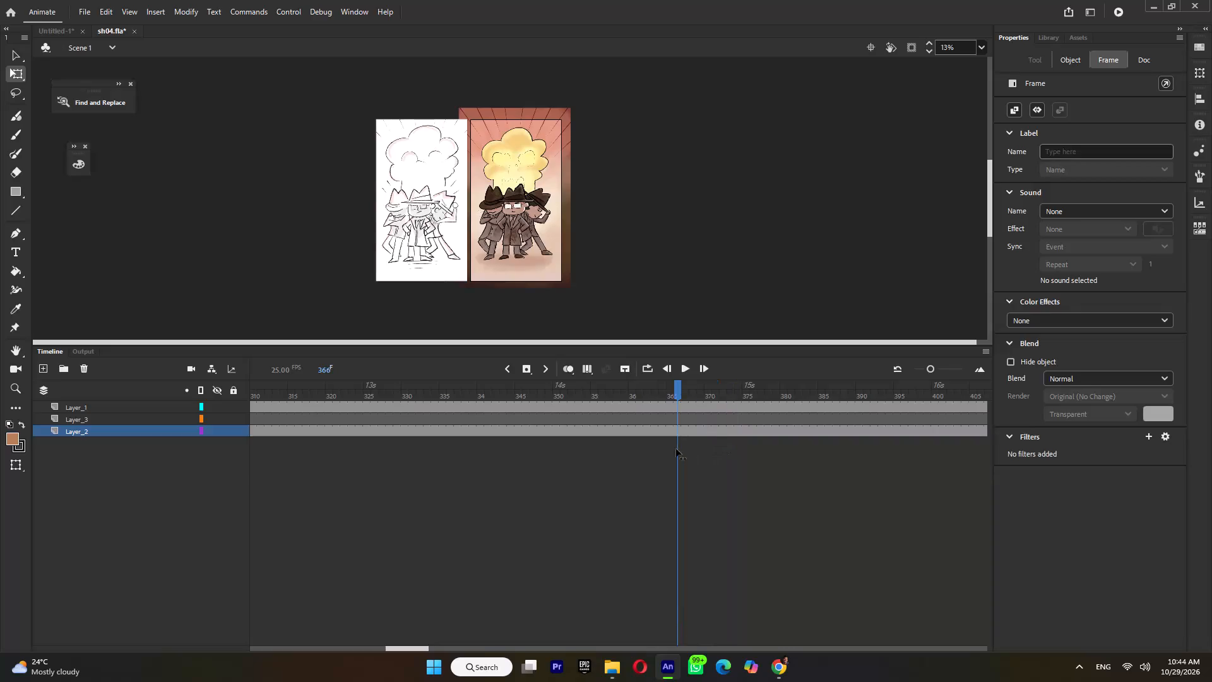
{"action": "left_click_drag", "start_coordinate": [676, 449], "coordinate": [696, 452]}
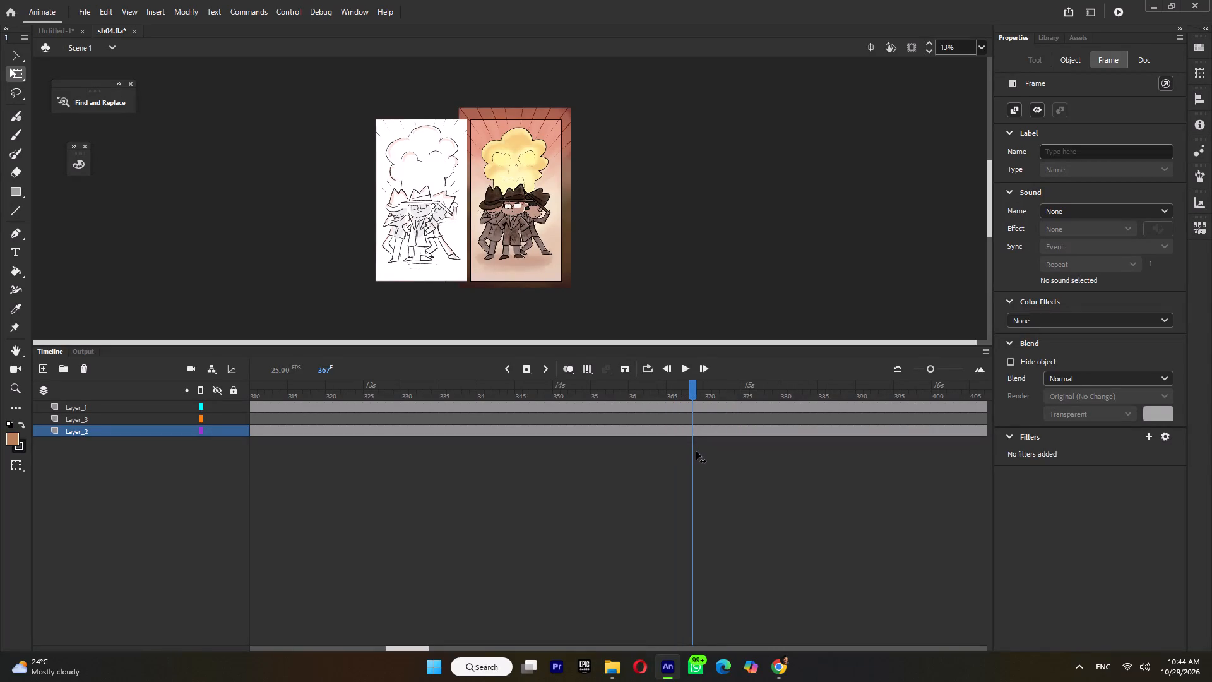
{"action": "left_click_drag", "start_coordinate": [696, 452], "coordinate": [698, 450]}
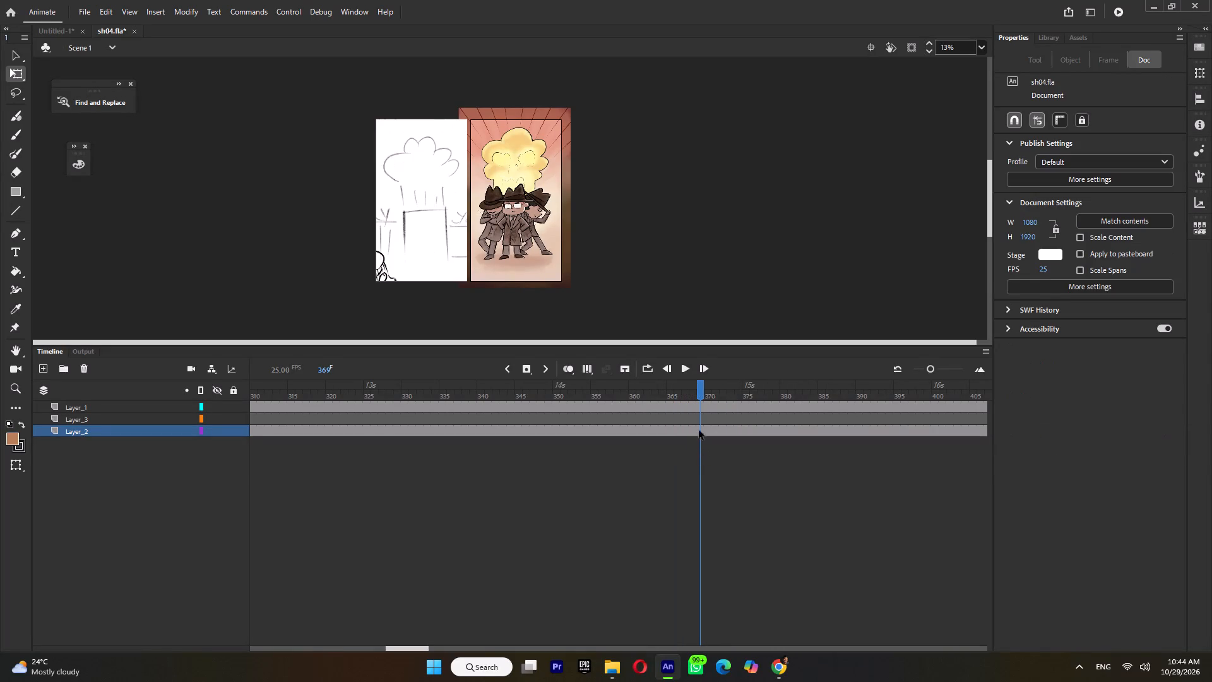
End shot 46 with a blank keyframe at frame 369 on Layer_2, scrub to the timeline's end at frame 1080, and save sh04.fla.
{"action": "left_click", "coordinate": [699, 430]}
{"action": "key", "text": "F7"}
{"action": "left_click_drag", "start_coordinate": [710, 386], "coordinate": [1211, 445]}
{"action": "key", "text": "ctrl+s"}
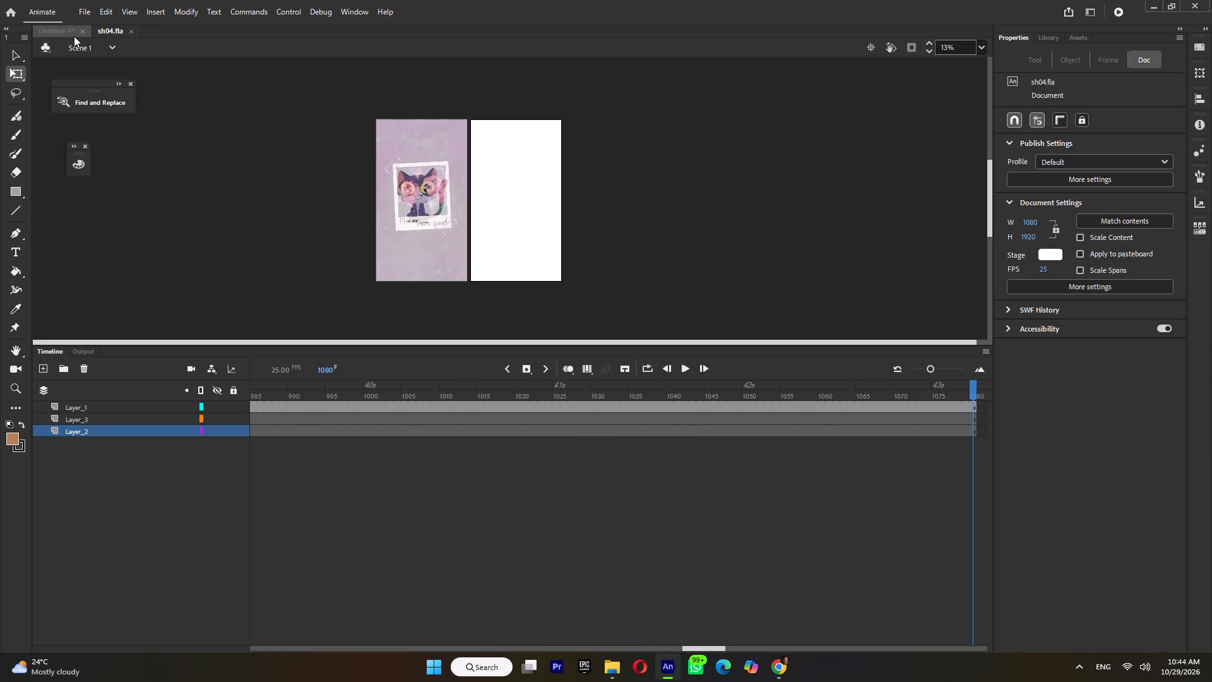
Close Untitled-1 without saving its changes, and close sh04.fla as well.
{"action": "left_click", "coordinate": [74, 36]}
{"action": "left_click", "coordinate": [84, 31]}
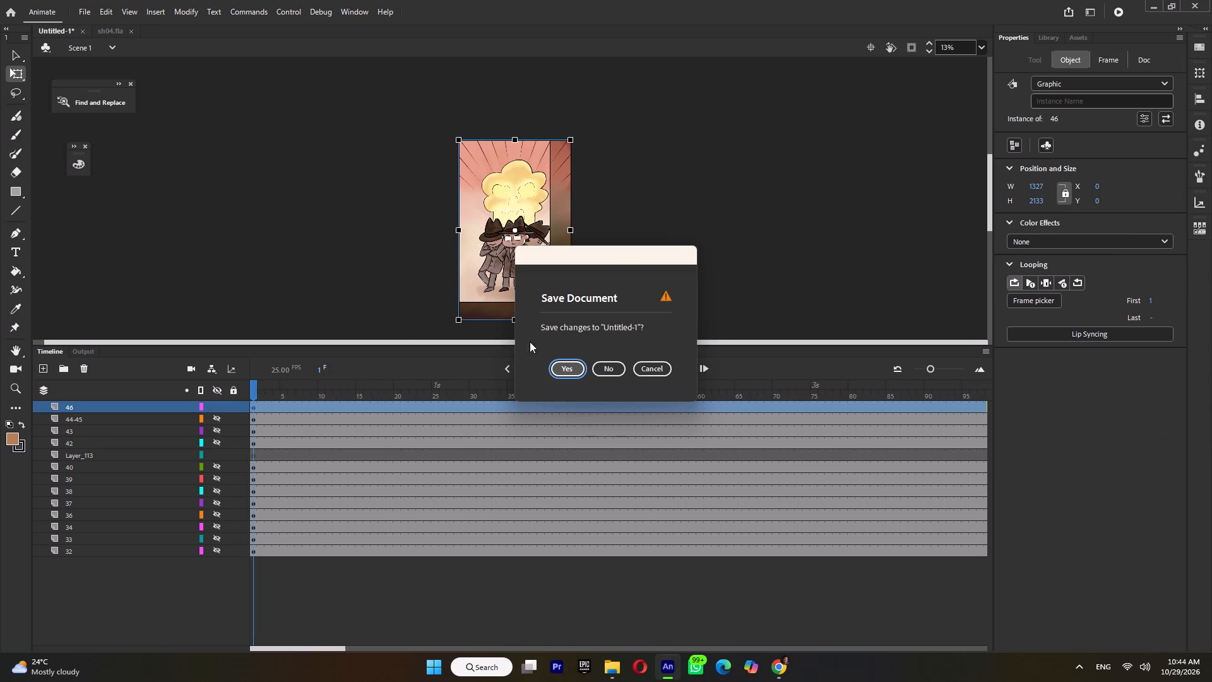
{"action": "left_click", "coordinate": [598, 371]}
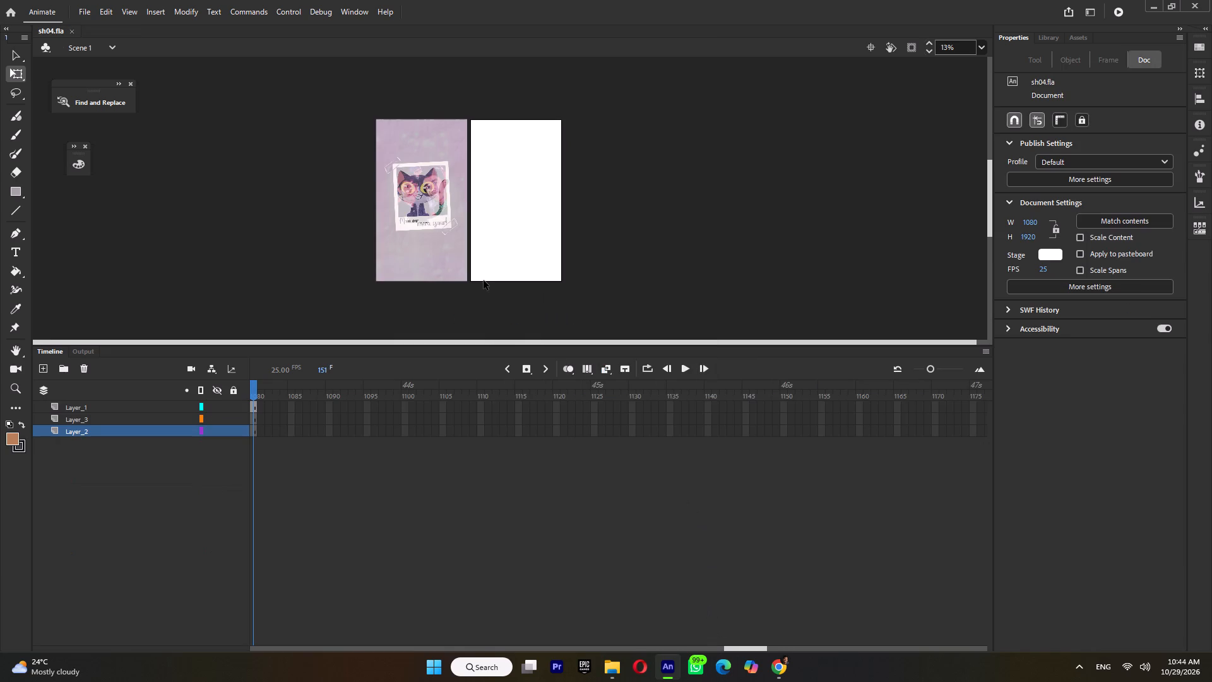
{"action": "left_click", "coordinate": [70, 28]}
Switch to Chrome and close the Google Drive page for 34-40.psd.
{"action": "left_click", "coordinate": [775, 672]}
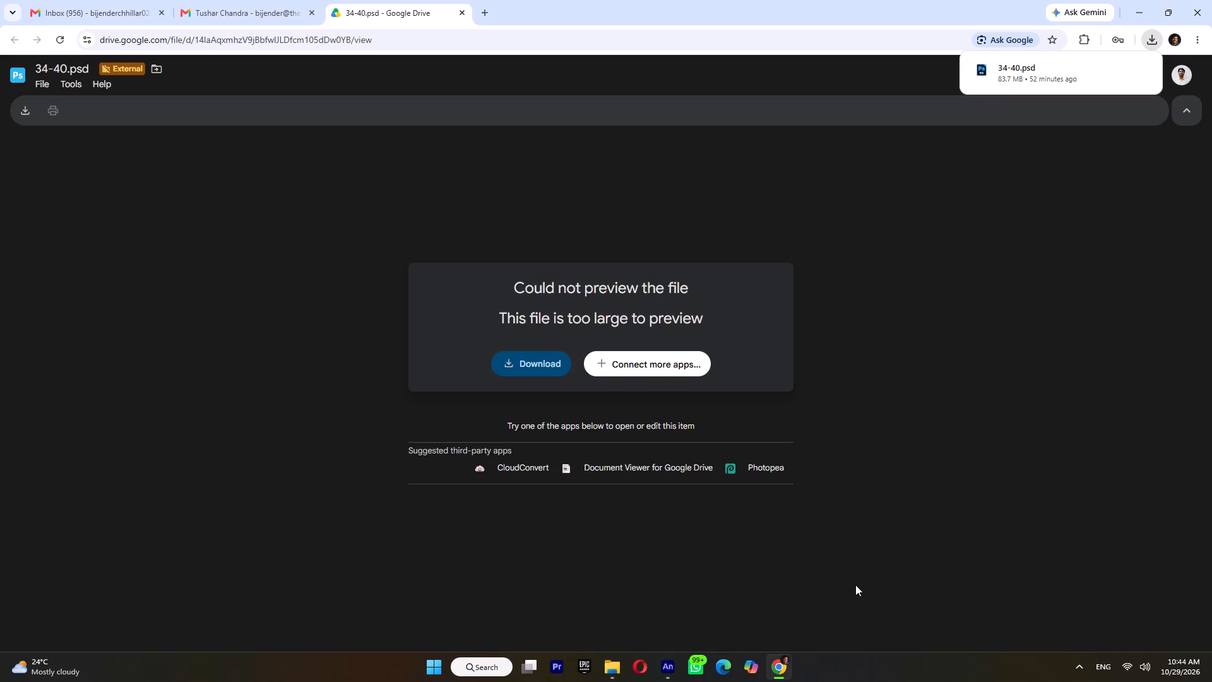
{"action": "left_click", "coordinate": [460, 13]}
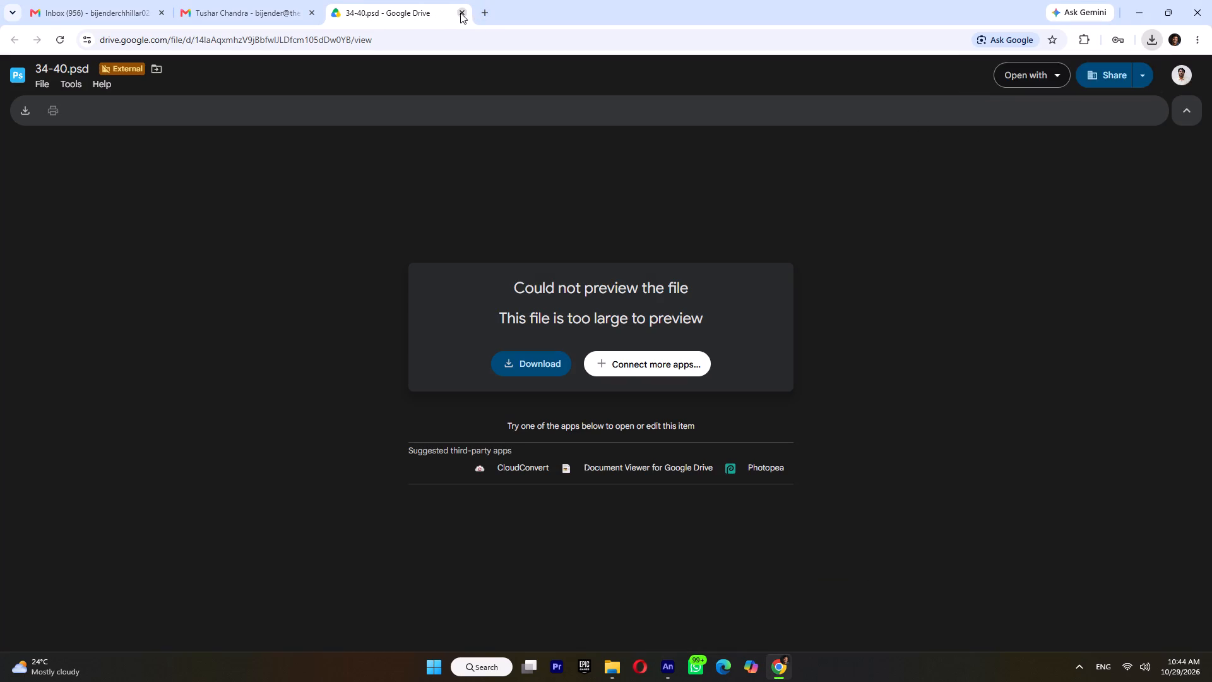
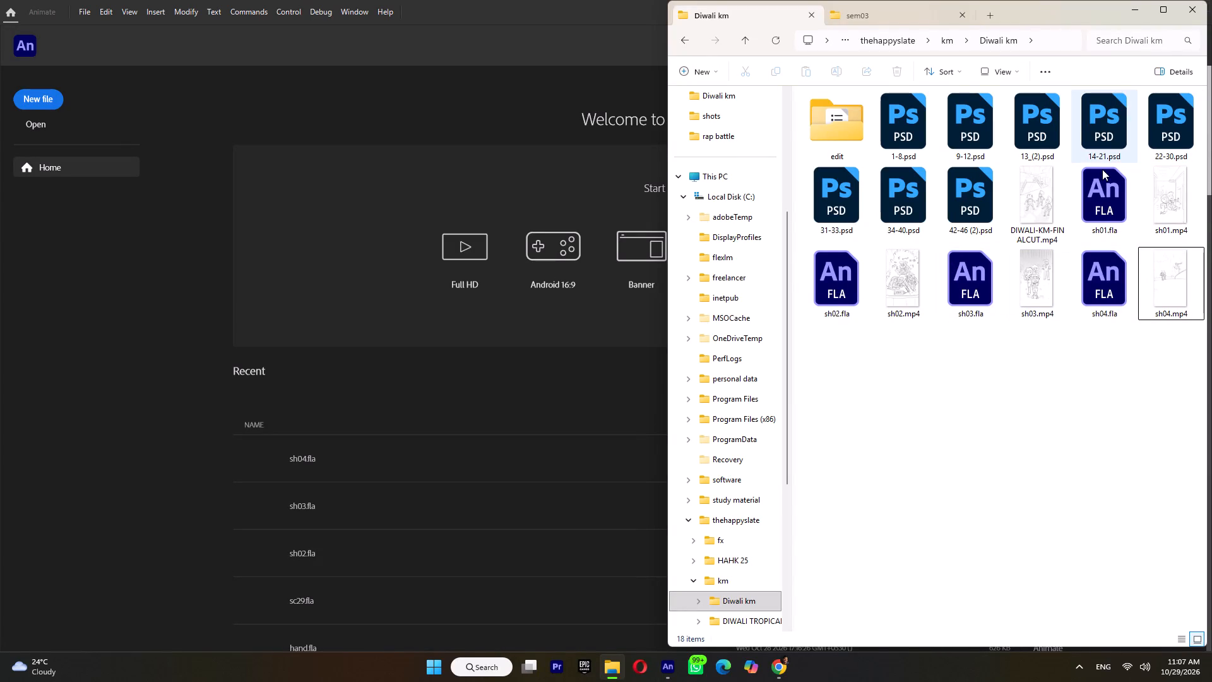
Open sh03.fla from the Diwali km folder.
{"action": "left_click", "coordinate": [492, 0]}
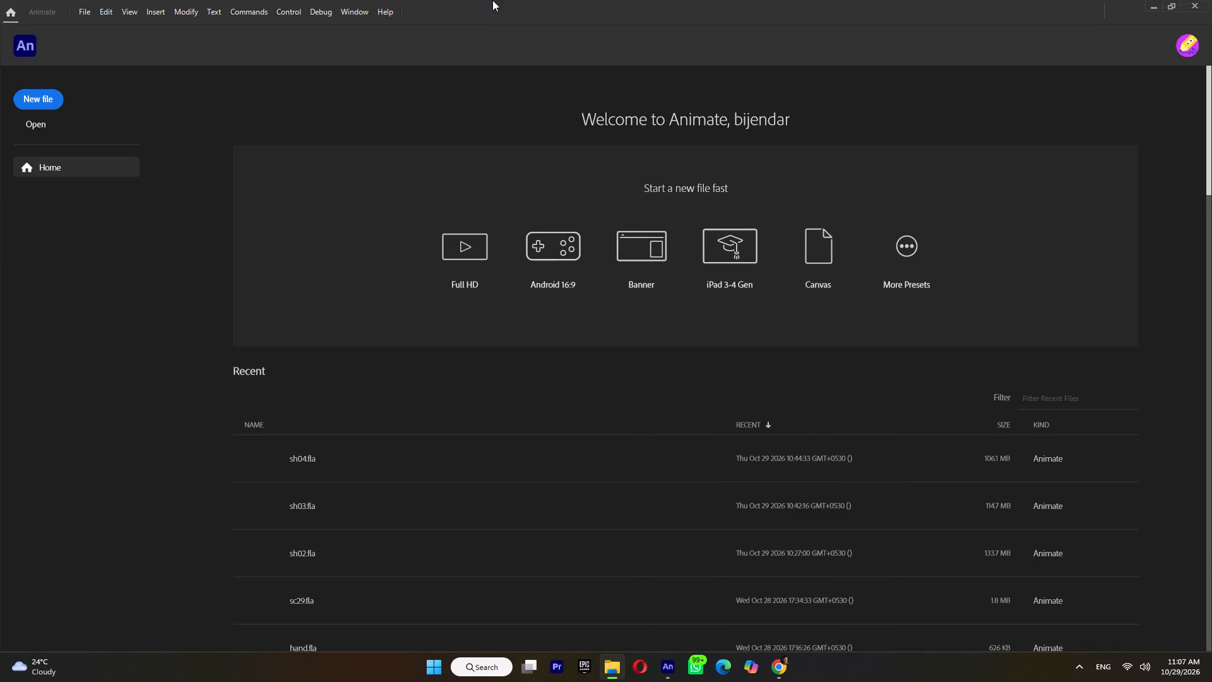
{"action": "left_click", "coordinate": [611, 676]}
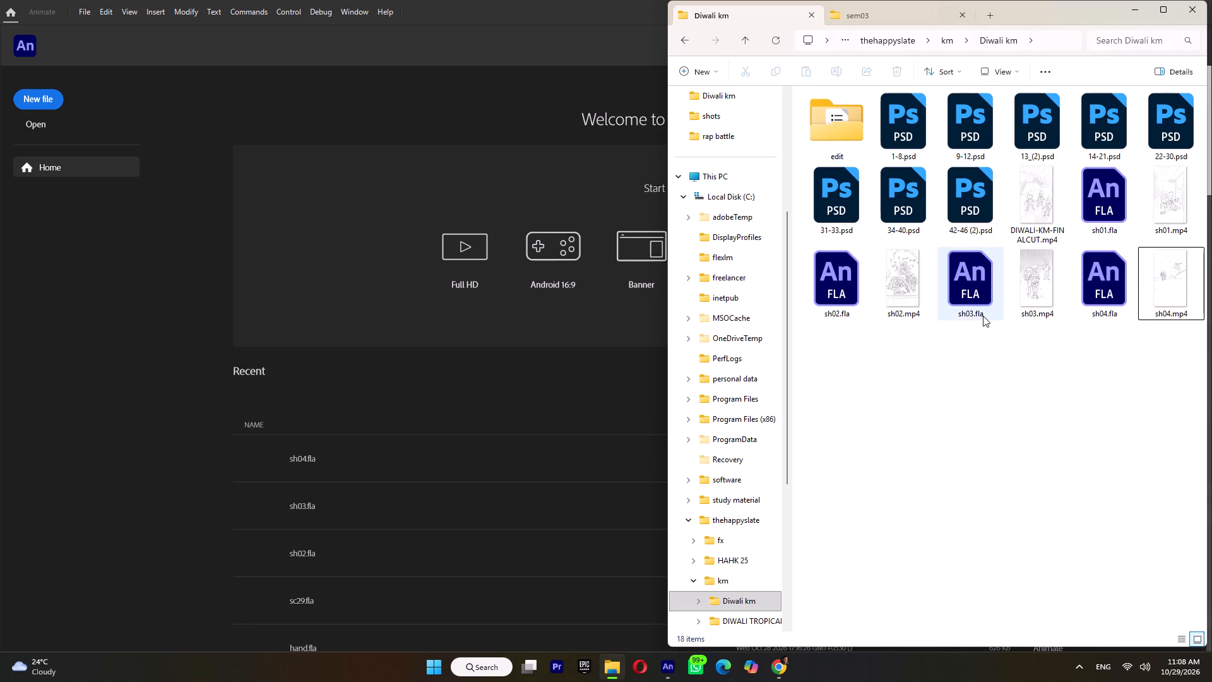
{"action": "double_click", "coordinate": [978, 316]}
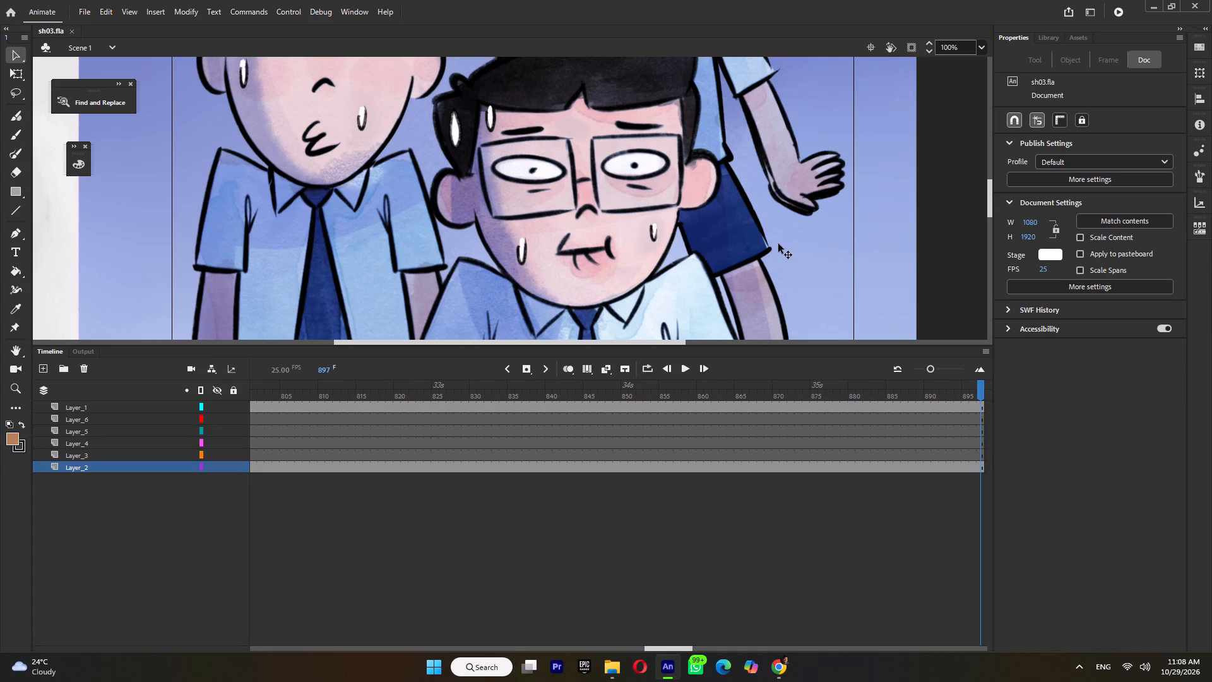
Return to the first frame and play the opening shot of the stern woman in the sari and jacket.
{"action": "scroll", "coordinate": [774, 256], "scroll_direction": "down", "scroll_amount": 8, "text": "ctrl"}
{"action": "left_click_drag", "start_coordinate": [264, 389], "coordinate": [255, 393]}
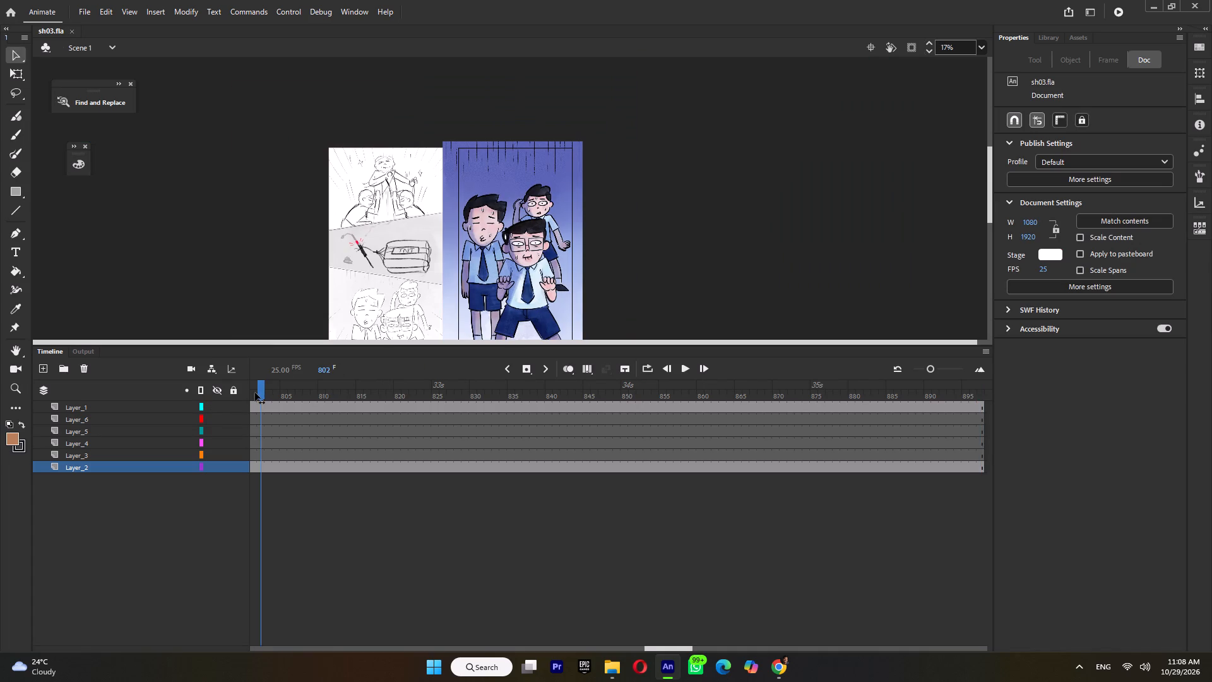
{"action": "left_click_drag", "start_coordinate": [255, 393], "coordinate": [179, 405]}
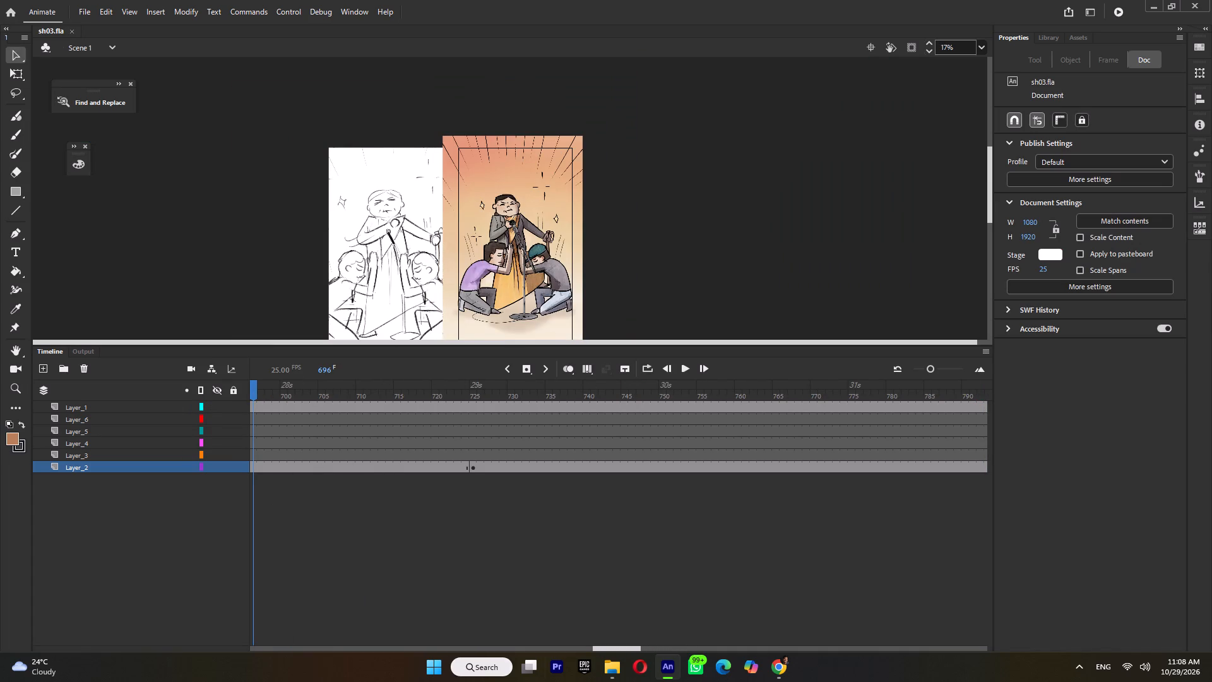
{"action": "left_click_drag", "start_coordinate": [598, 649], "coordinate": [123, 637]}
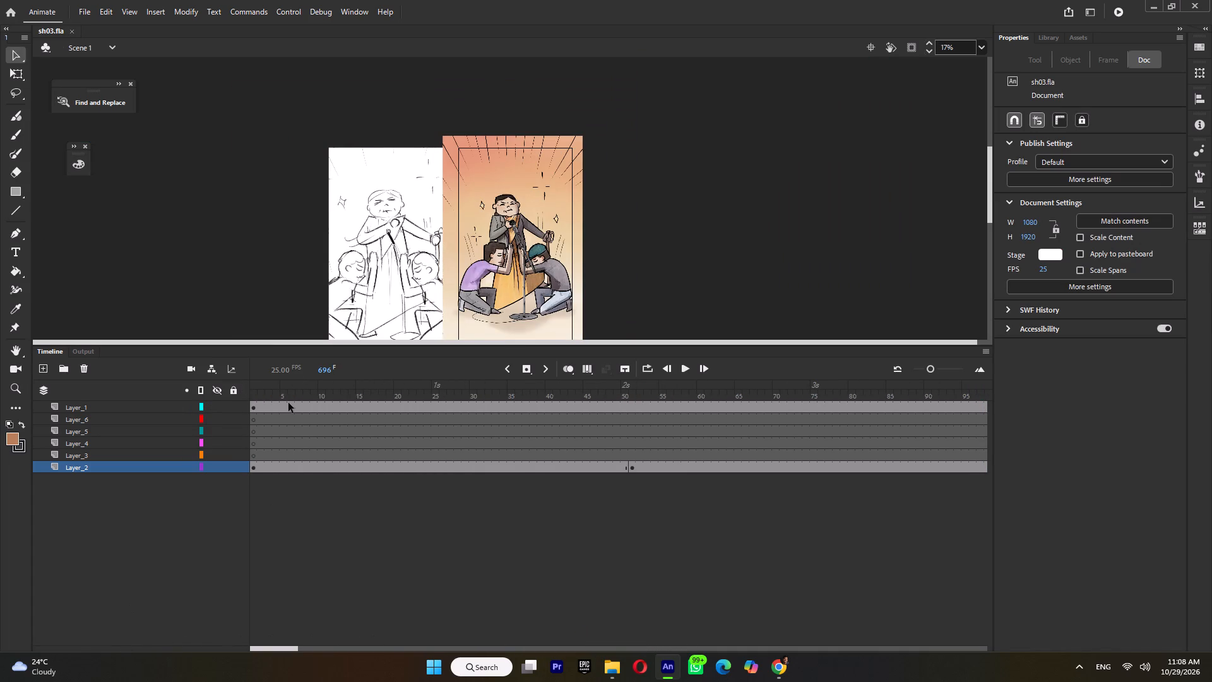
{"action": "left_click_drag", "start_coordinate": [283, 387], "coordinate": [138, 414]}
{"action": "key", "text": "Return"}
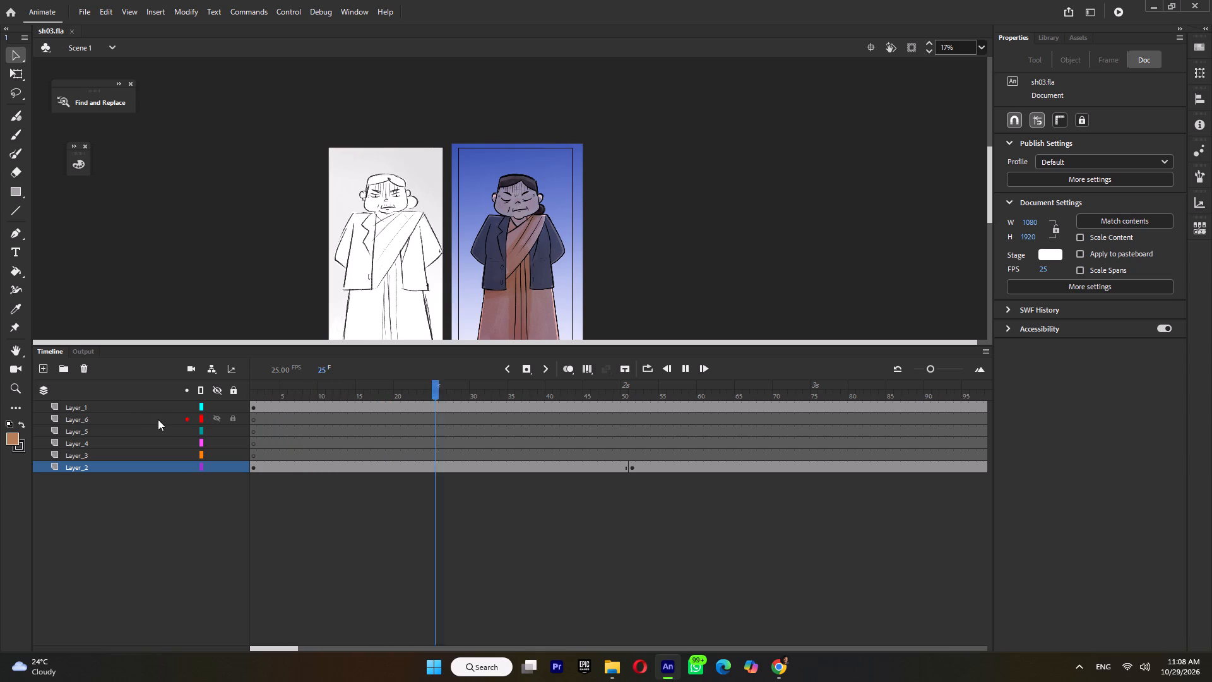
{"action": "key", "text": "Return"}
{"action": "left_click", "coordinate": [296, 381]}
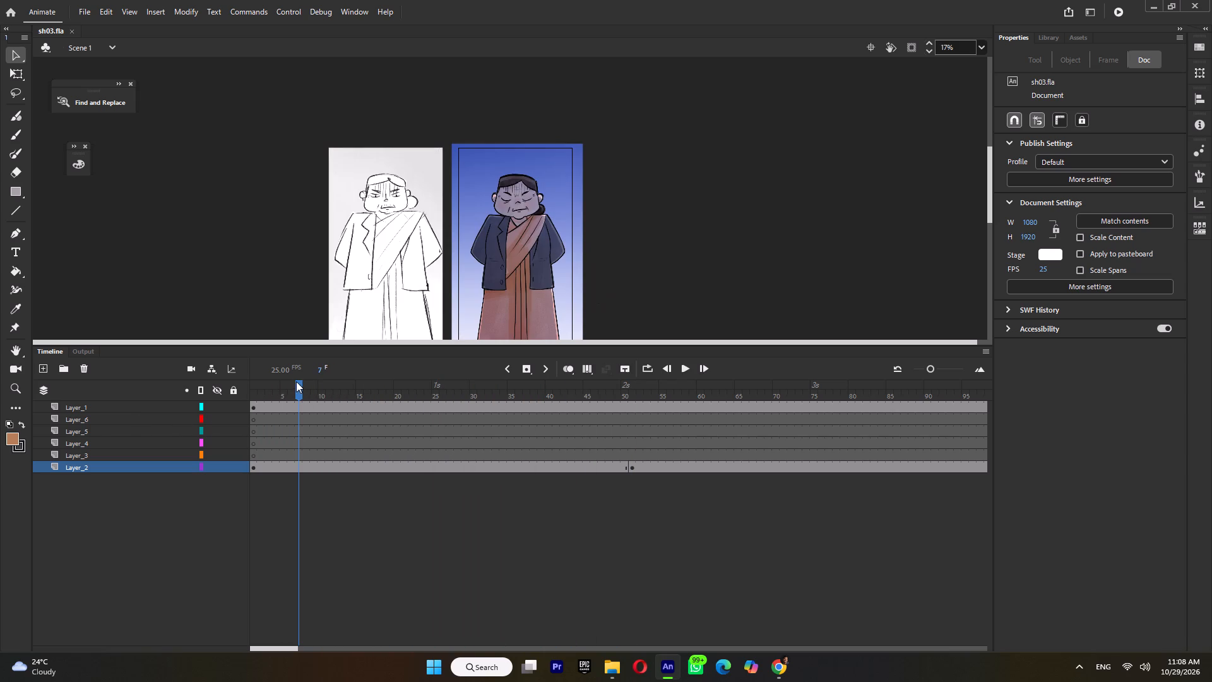
Inside symbol 32's Layer 52, extend the forehead lines to 12 frames, add a keyframe at frame 7 and nudge the lines there.
{"action": "double_click", "coordinate": [526, 224]}
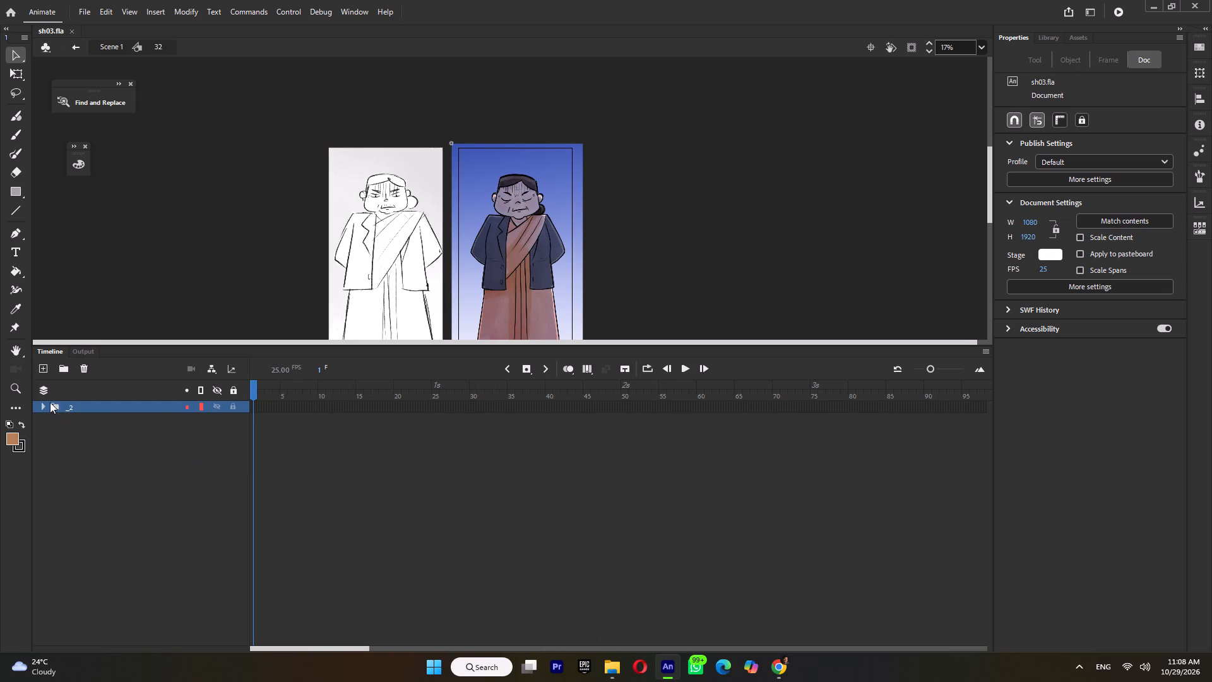
{"action": "left_click", "coordinate": [43, 404]}
{"action": "left_click", "coordinate": [104, 419]}
{"action": "scroll", "coordinate": [501, 186], "scroll_direction": "up", "scroll_amount": 2, "text": "ctrl"}
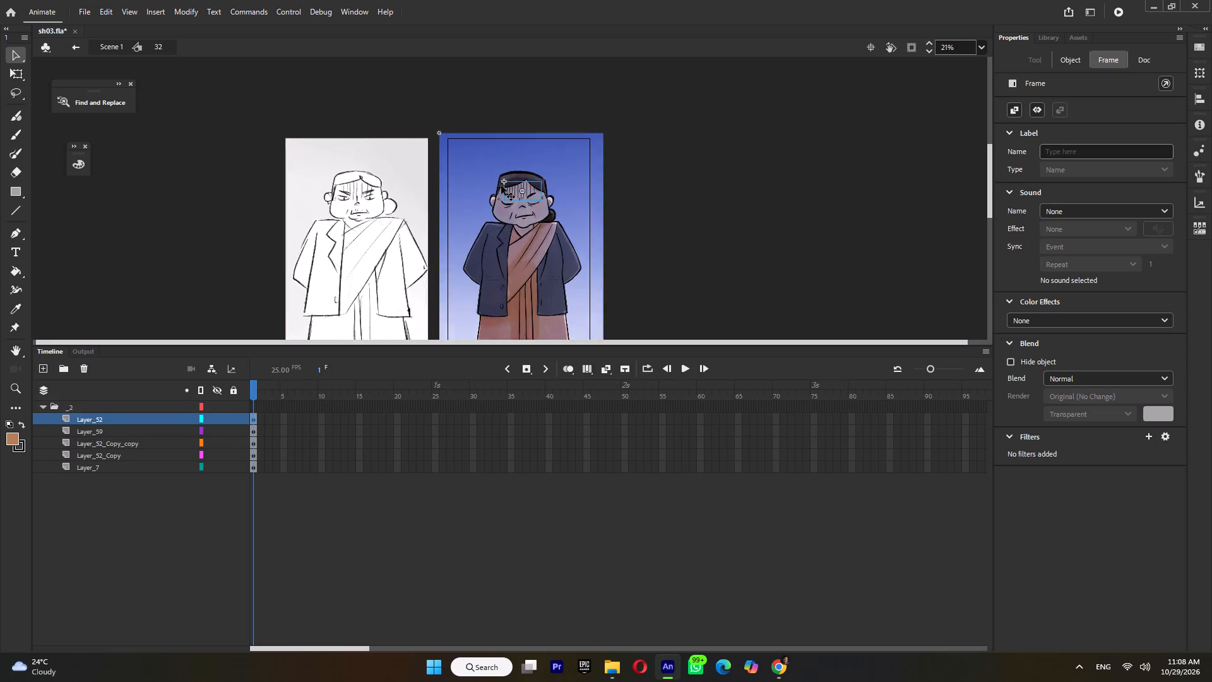
{"action": "scroll", "coordinate": [501, 186], "scroll_direction": "up", "scroll_amount": 4, "text": "ctrl"}
{"action": "double_click", "coordinate": [542, 206]}
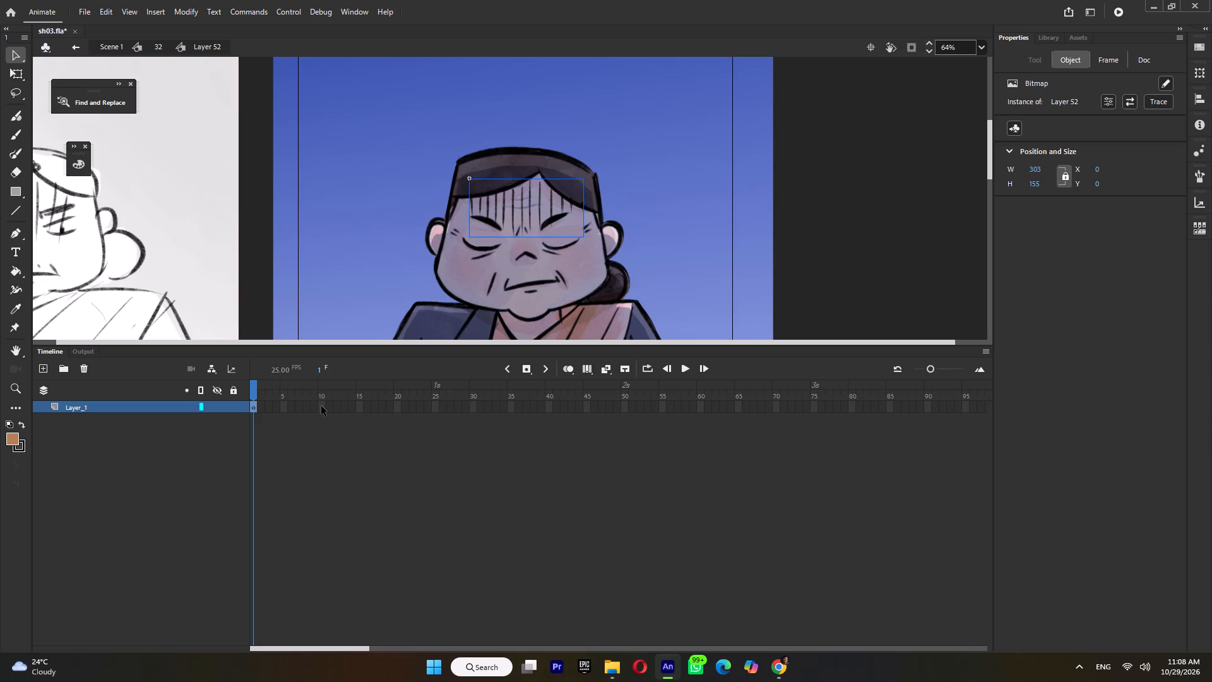
{"action": "left_click", "coordinate": [326, 407]}
{"action": "key", "text": "F5"}
{"action": "key", "text": "F5"}
{"action": "left_click", "coordinate": [302, 405]}
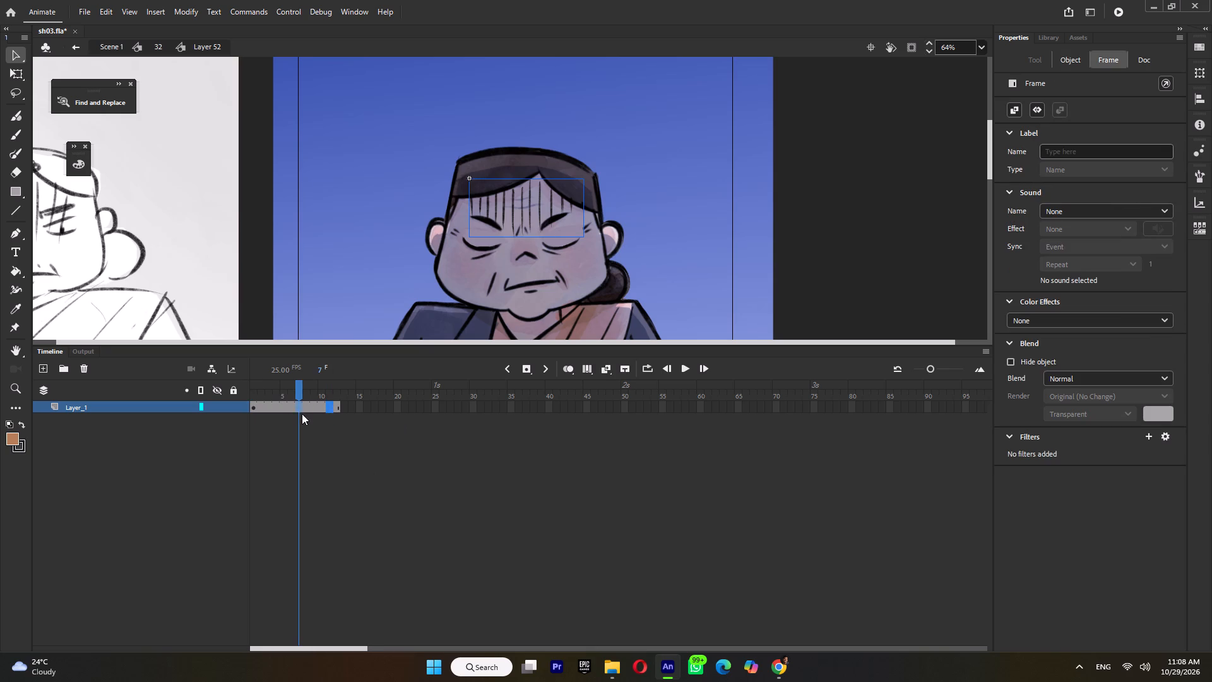
{"action": "key", "text": "F6"}
{"action": "key", "text": "shift+Up"}
{"action": "key", "text": "shift+Down"}
{"action": "key", "text": "shift+Down"}
{"action": "key", "text": "shift+Down"}
{"action": "double_click", "coordinate": [879, 215]}
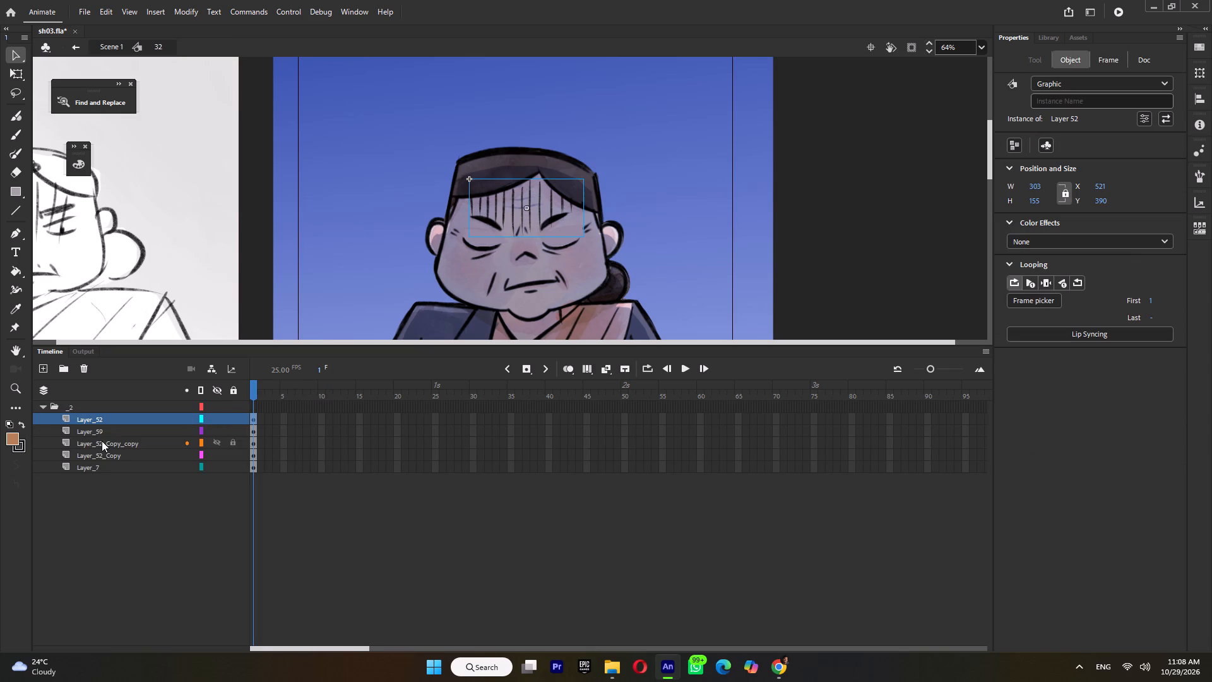
Convert the contents of Layer_52_Copy_copy and Layer_52_Copy into one graphic symbol.
{"action": "left_click", "coordinate": [104, 445]}
{"action": "left_click", "coordinate": [104, 452], "text": "shift"}
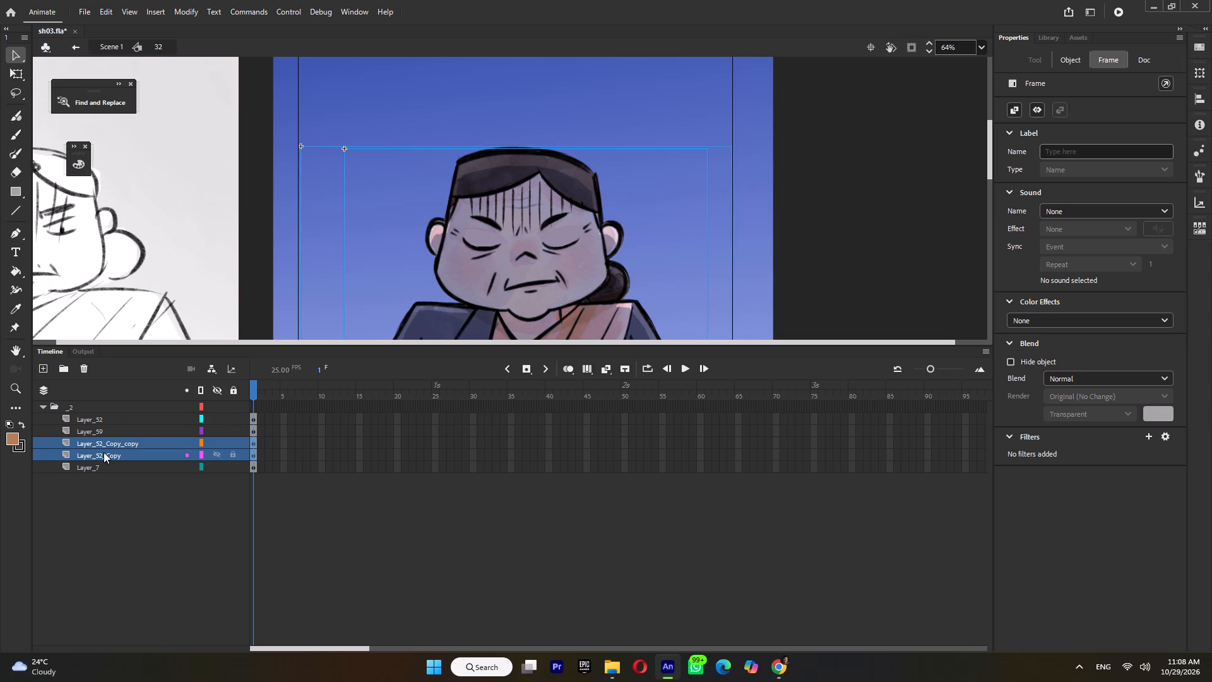
{"action": "key", "text": "F8"}
{"action": "left_click", "coordinate": [662, 164]}
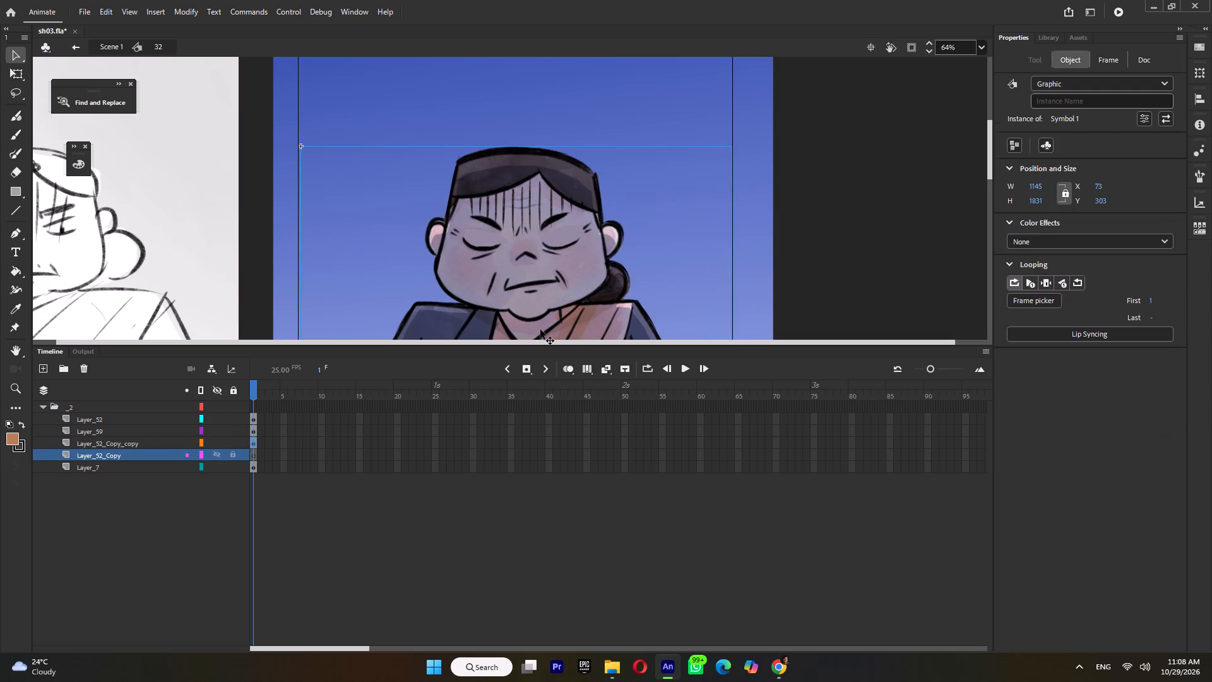
Inside the new graphic symbol, distribute the woman's two overlapping drawings to separate keyframes.
{"action": "double_click", "coordinate": [538, 314]}
{"action": "scroll", "coordinate": [551, 289], "scroll_direction": "down", "scroll_amount": 6, "text": "ctrl"}
{"action": "left_click_drag", "start_coordinate": [650, 252], "coordinate": [428, 403]}
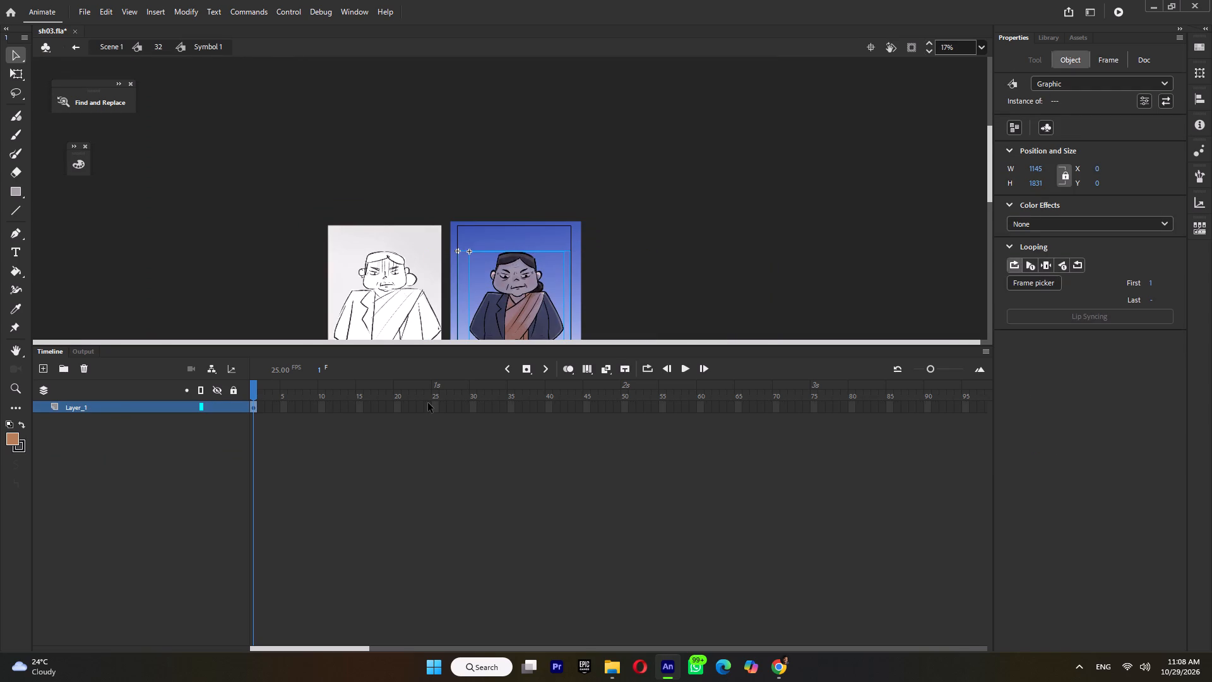
{"action": "key", "text": "ctrl+shift+k"}
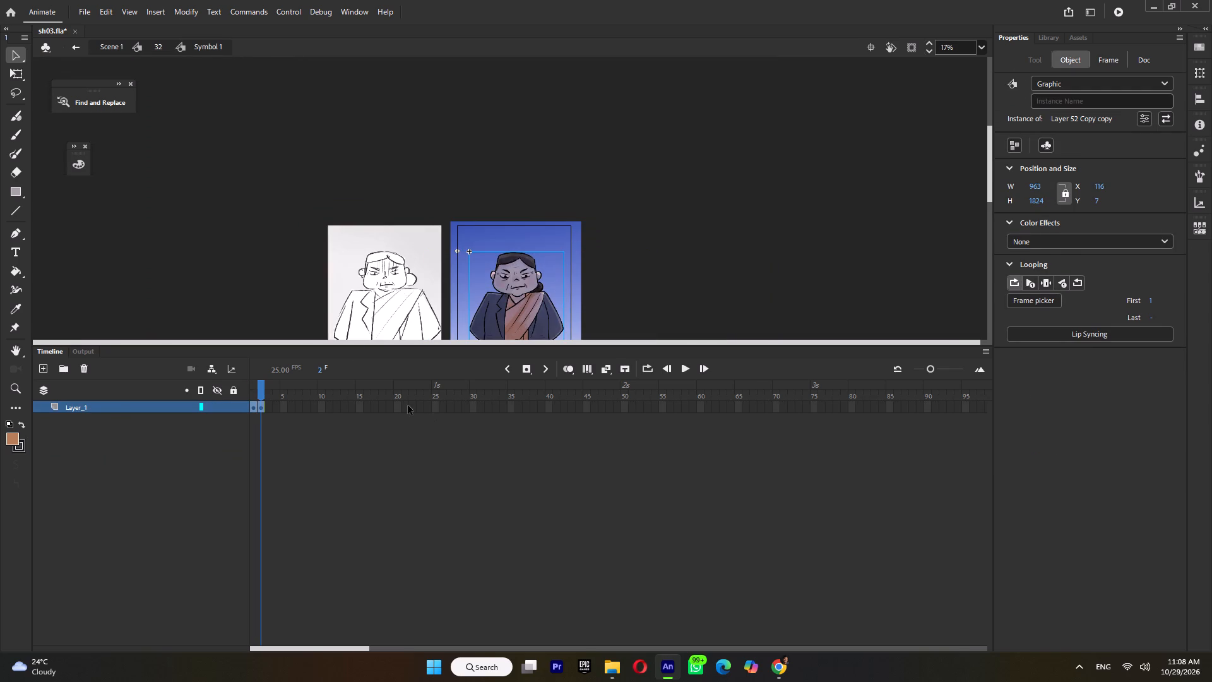
Hold the woman's first drawing on frames 1-9 and the second on frames 10-19.
{"action": "left_click", "coordinate": [252, 404]}
{"action": "key", "text": "F5"}
{"action": "key", "text": "F5"}
{"action": "key", "text": "F5"}
{"action": "key", "text": "F5"}
{"action": "key", "text": "F5"}
{"action": "key", "text": "F5"}
{"action": "key", "text": "F5"}
{"action": "key", "text": "F5"}
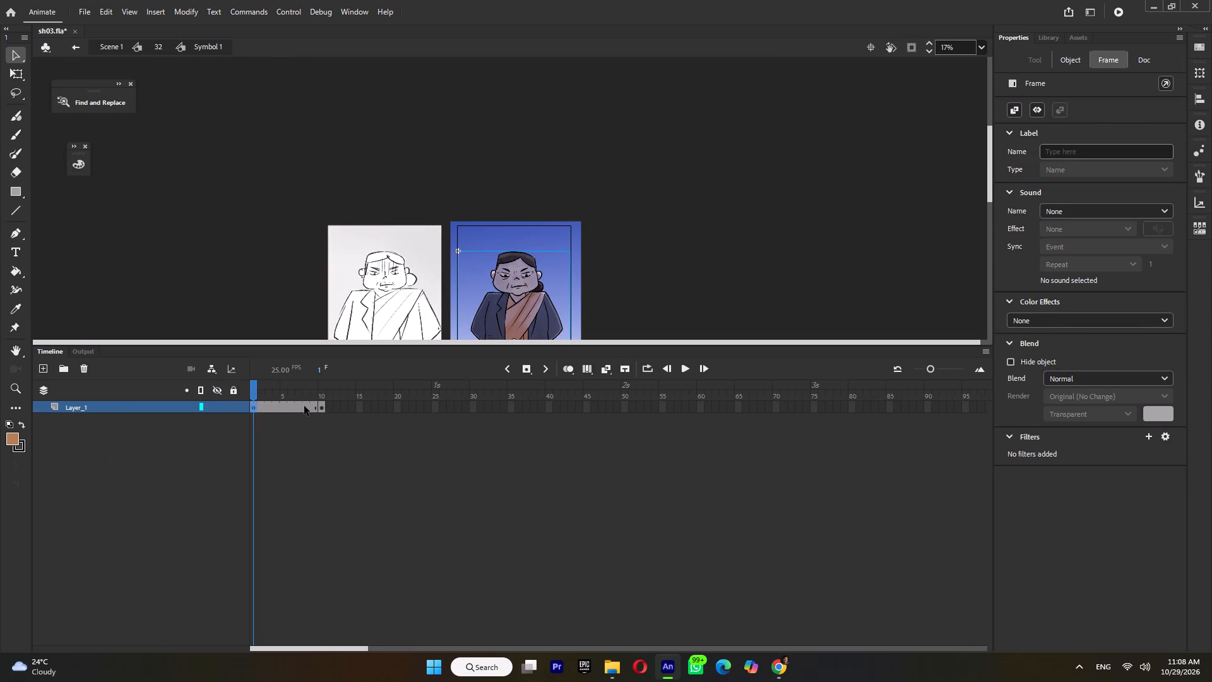
{"action": "left_click", "coordinate": [325, 406]}
{"action": "key", "text": "F5"}
{"action": "key", "text": "F5"}
{"action": "key", "text": "F5"}
{"action": "key", "text": "F5"}
{"action": "key", "text": "F5"}
{"action": "key", "text": "F5"}
{"action": "key", "text": "F5"}
{"action": "key", "text": "F5"}
{"action": "key", "text": "F5"}
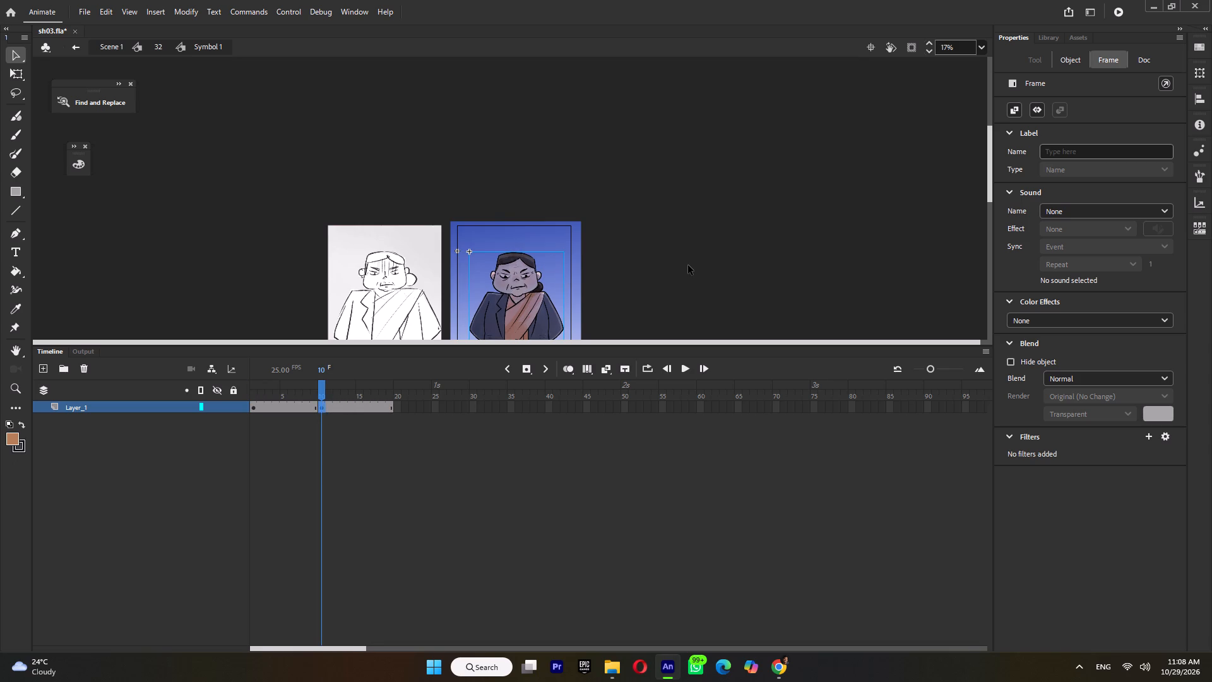
{"action": "double_click", "coordinate": [688, 265]}
Extend all layers of symbol 32 to frame 85.
{"action": "double_click", "coordinate": [886, 385]}
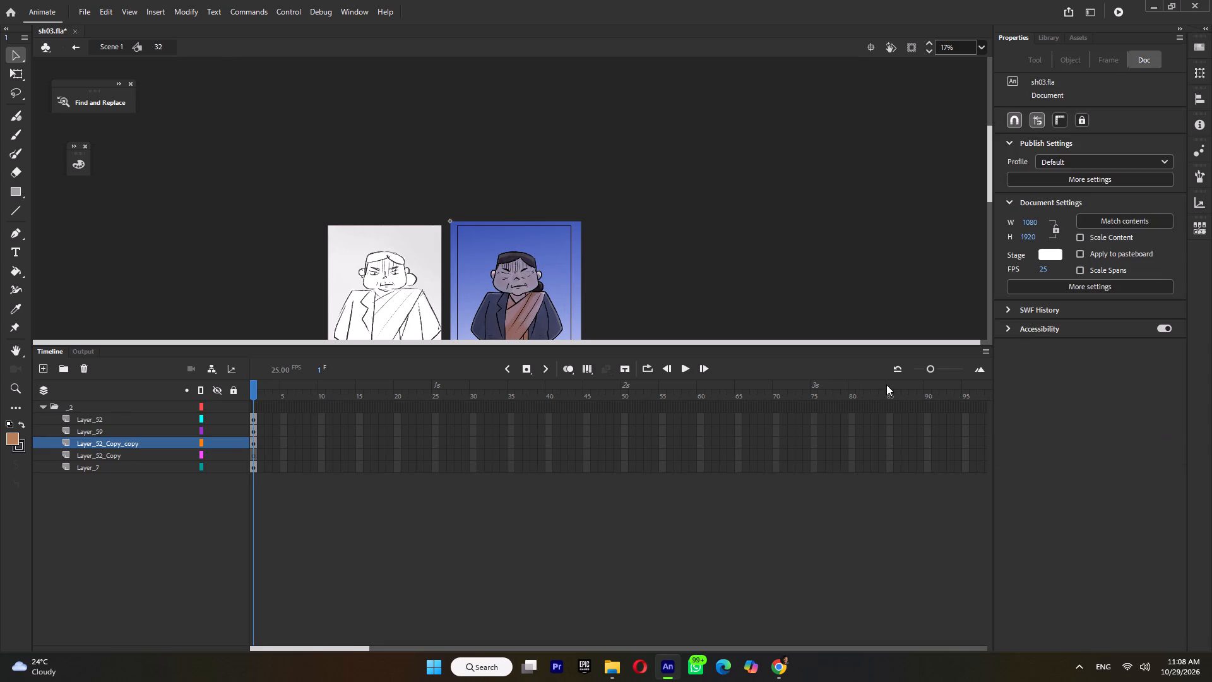
{"action": "key", "text": "F5"}
Add keyframes for the closed eyelids on Layer_59 at frames 29 and 36.
{"action": "left_click_drag", "start_coordinate": [852, 385], "coordinate": [445, 434]}
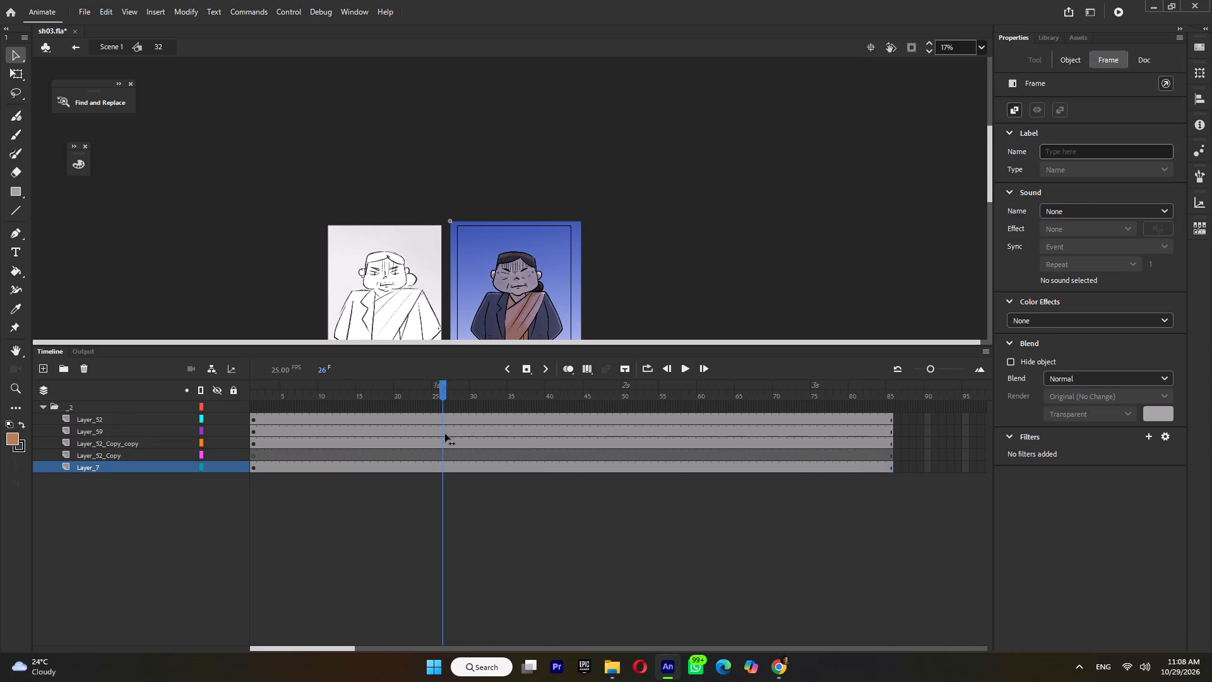
{"action": "left_click_drag", "start_coordinate": [445, 434], "coordinate": [459, 436]}
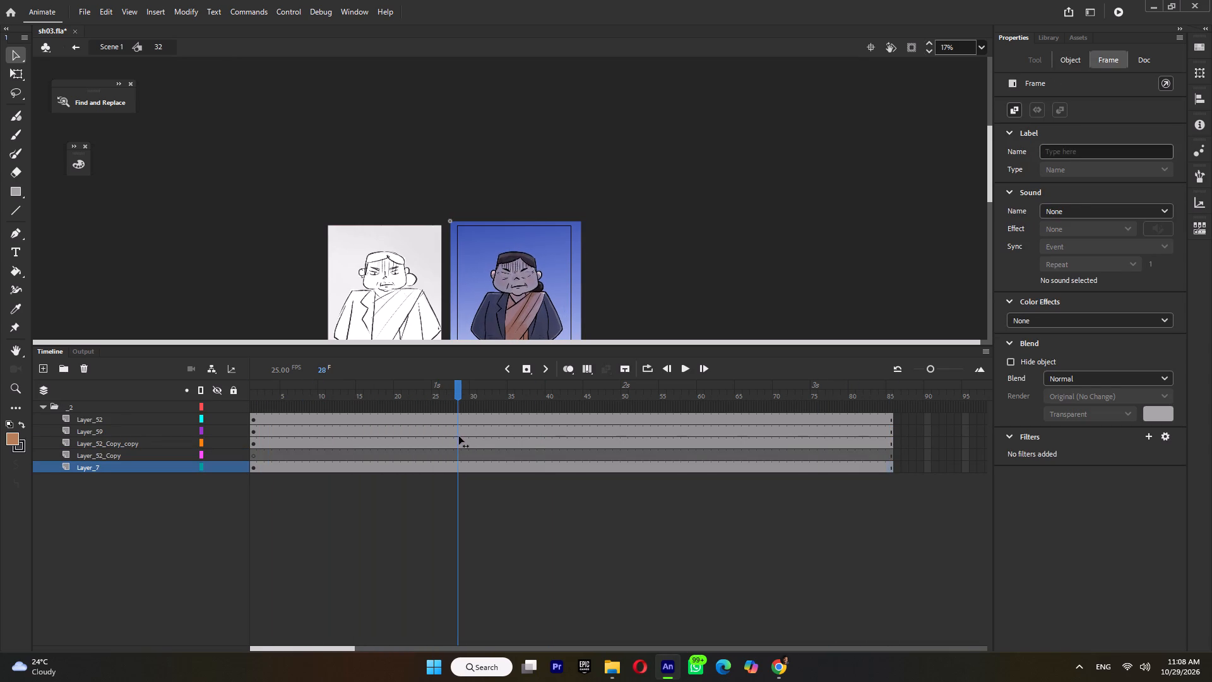
{"action": "left_click_drag", "start_coordinate": [459, 436], "coordinate": [462, 437]}
{"action": "scroll", "coordinate": [523, 302], "scroll_direction": "up", "scroll_amount": 4, "text": "ctrl"}
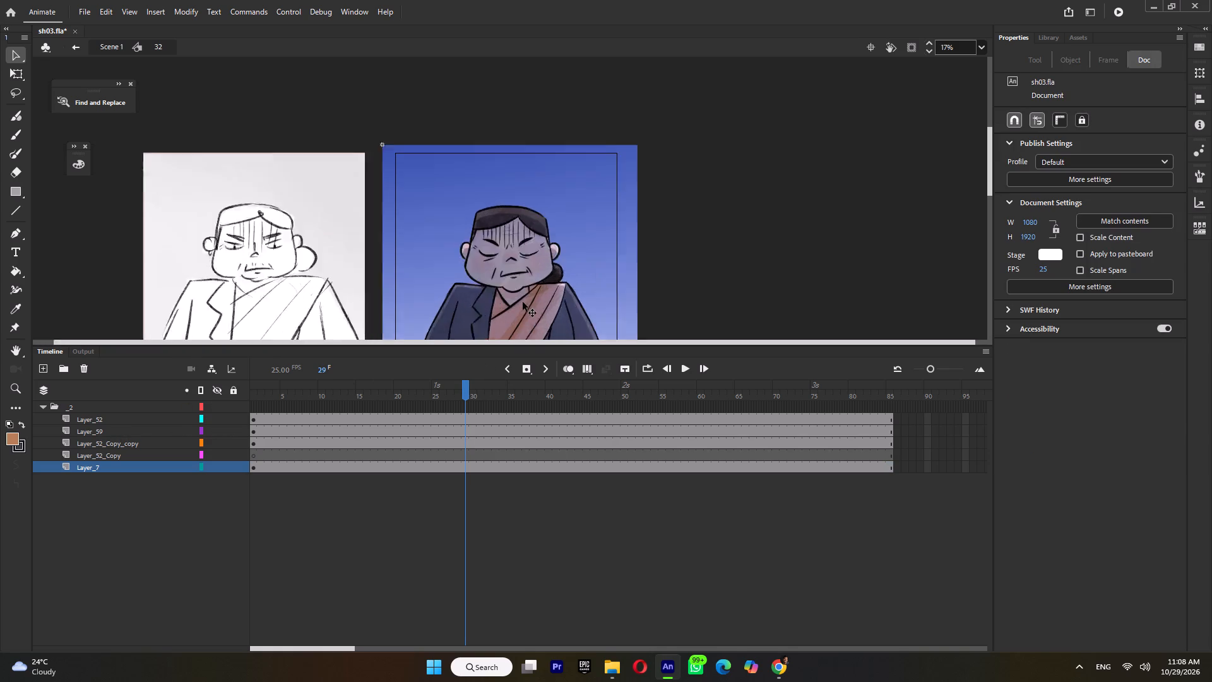
{"action": "scroll", "coordinate": [523, 302], "scroll_direction": "up", "scroll_amount": 1, "text": "ctrl"}
{"action": "left_click", "coordinate": [461, 226]}
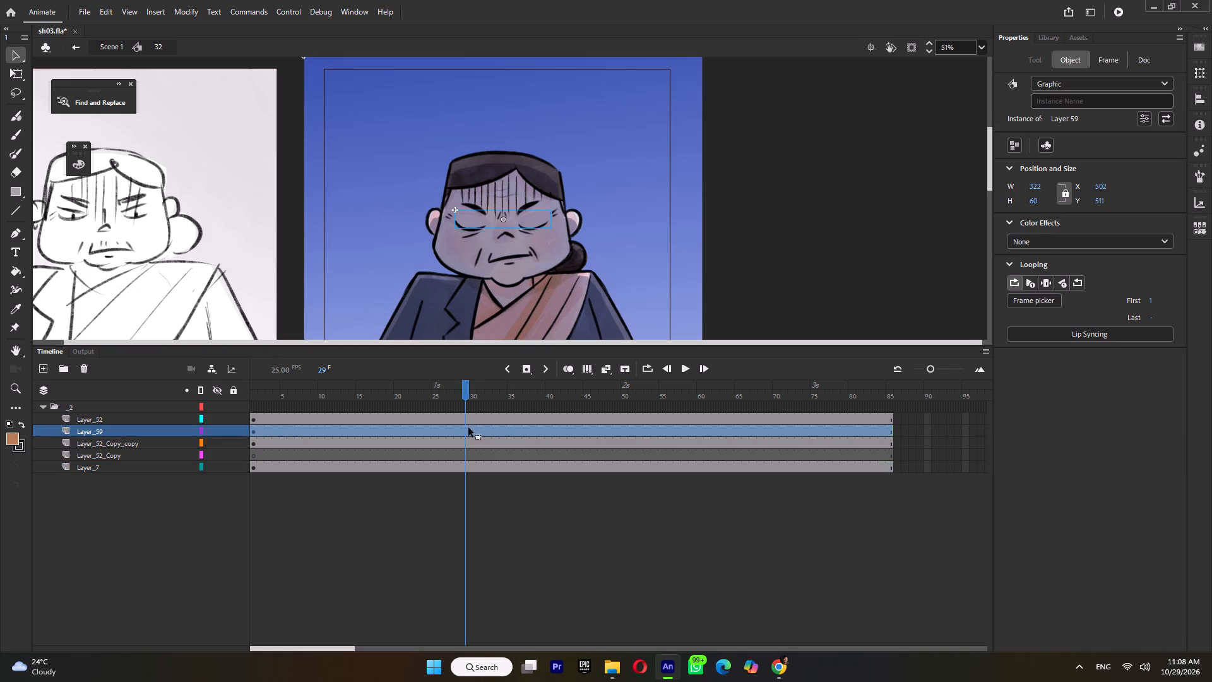
{"action": "left_click", "coordinate": [466, 431]}
{"action": "key", "text": "F6"}
{"action": "left_click_drag", "start_coordinate": [470, 390], "coordinate": [502, 396]}
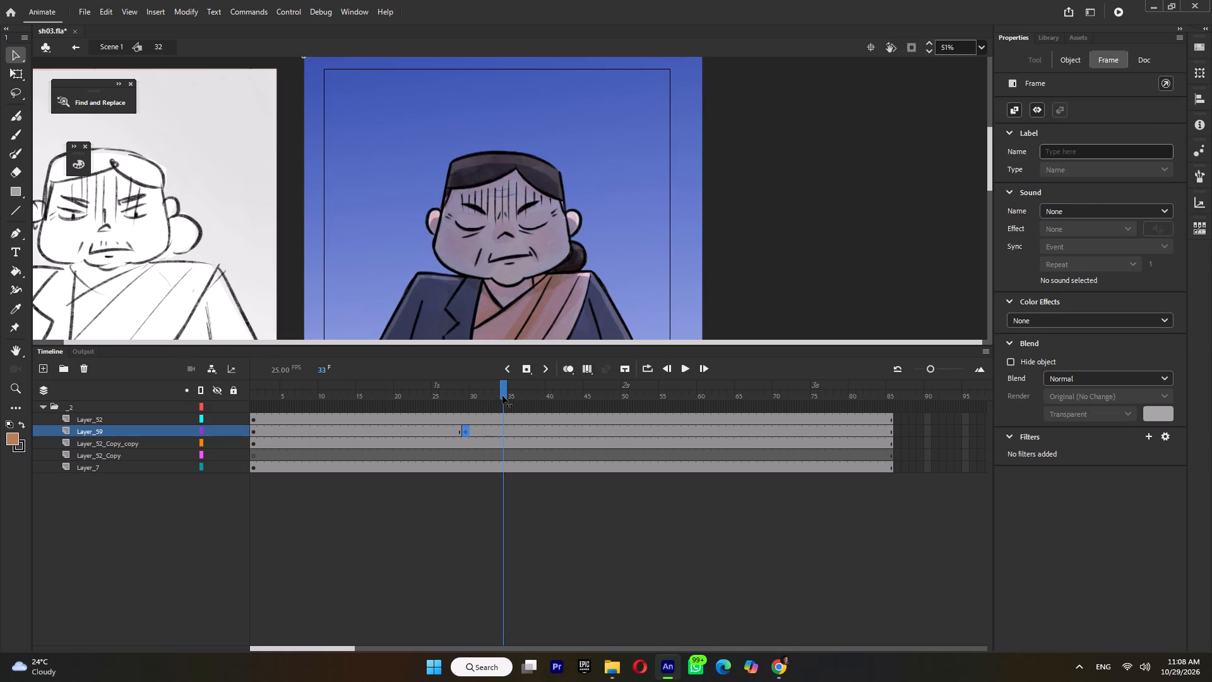
{"action": "left_click_drag", "start_coordinate": [502, 396], "coordinate": [523, 409]}
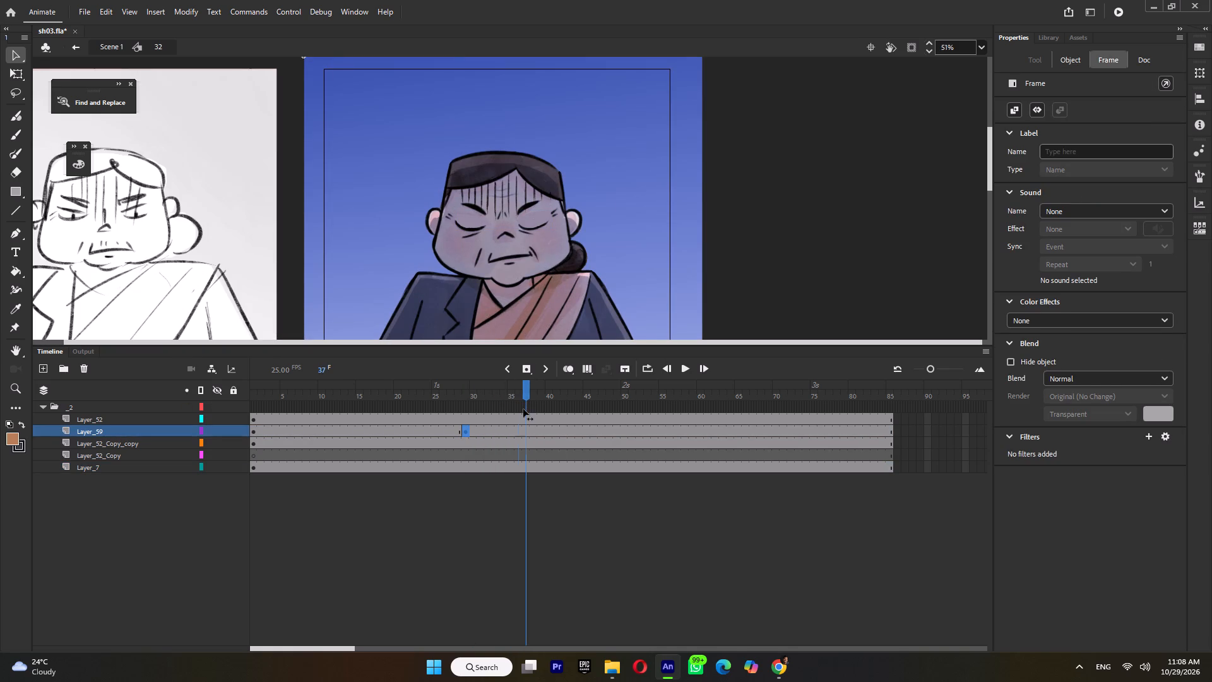
{"action": "left_click_drag", "start_coordinate": [523, 409], "coordinate": [526, 415]}
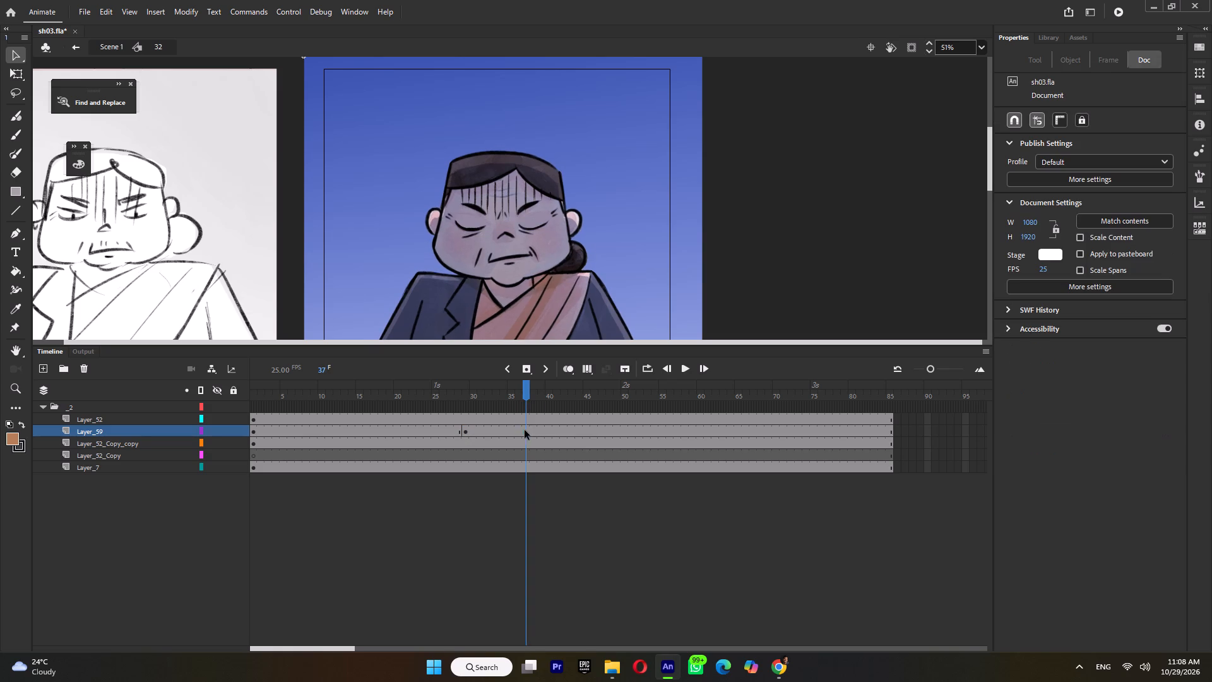
{"action": "left_click", "coordinate": [514, 429]}
{"action": "left_click", "coordinate": [518, 432]}
{"action": "key", "text": "F6"}
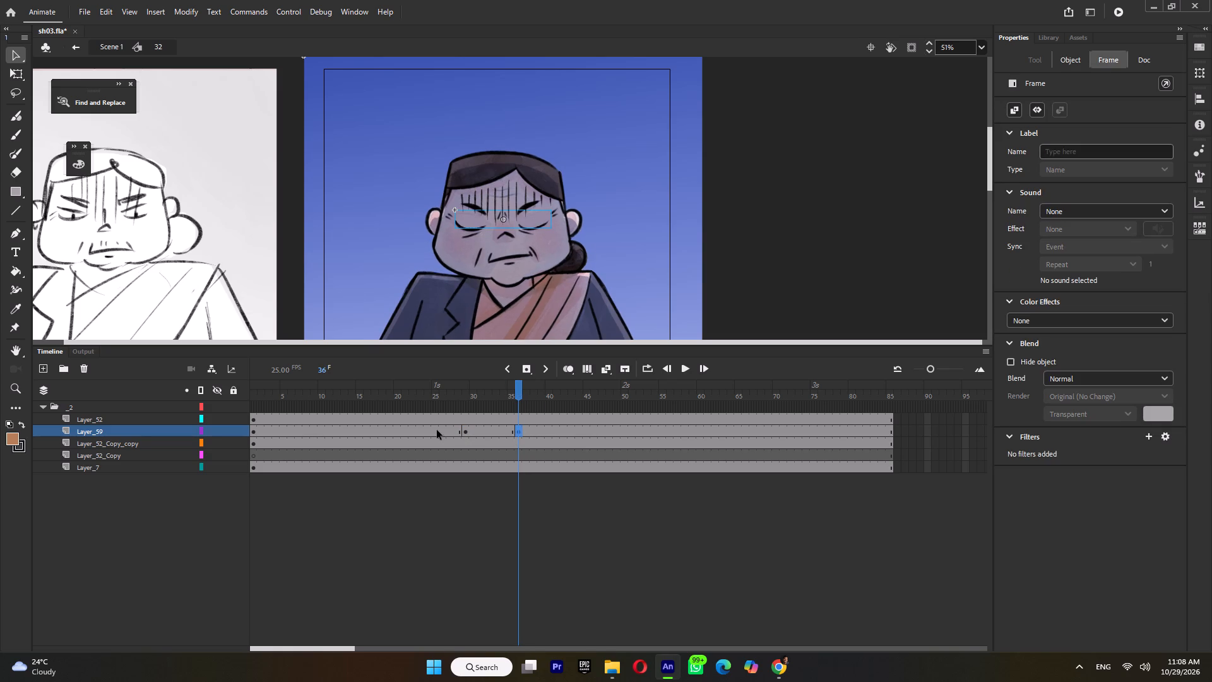
Delete the eyelids before frame 29 and from frame 36 onward to form a blink, preview it, and return to Scene 1.
{"action": "left_click", "coordinate": [437, 430]}
{"action": "key", "text": "Delete"}
{"action": "left_click", "coordinate": [529, 432]}
{"action": "key", "text": "Delete"}
{"action": "left_click", "coordinate": [425, 391]}
{"action": "key", "text": "Return"}
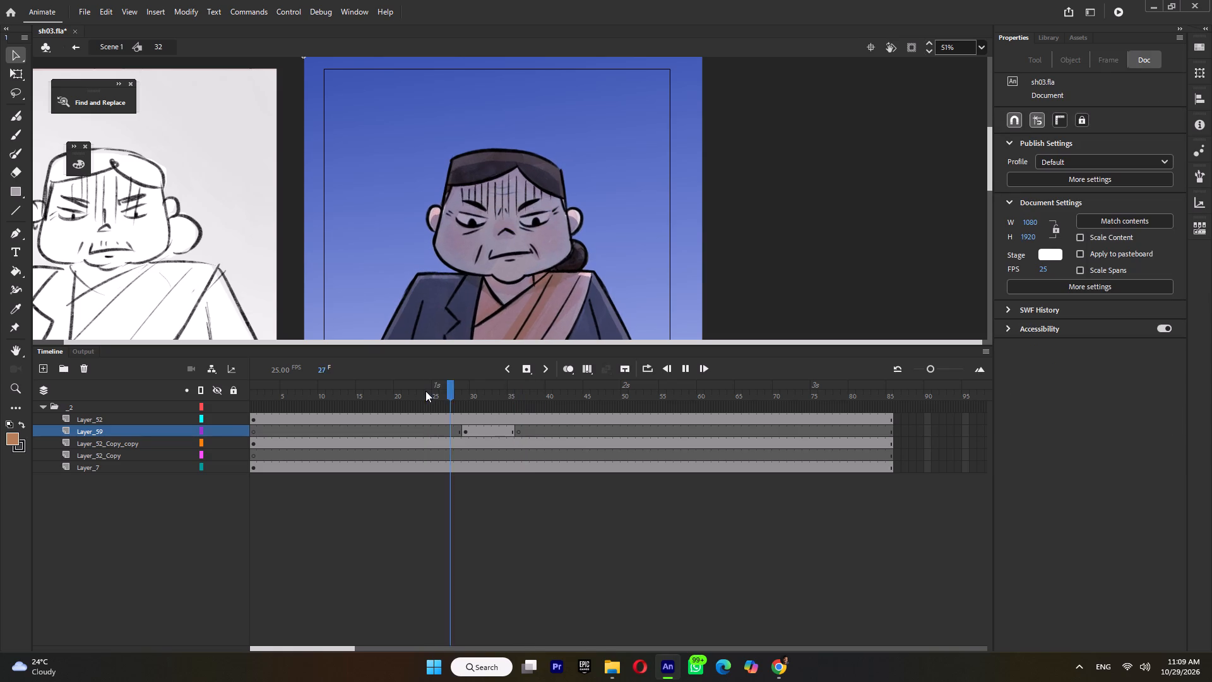
{"action": "key", "text": "Return"}
{"action": "left_click", "coordinate": [790, 248]}
{"action": "left_click", "coordinate": [790, 248]}
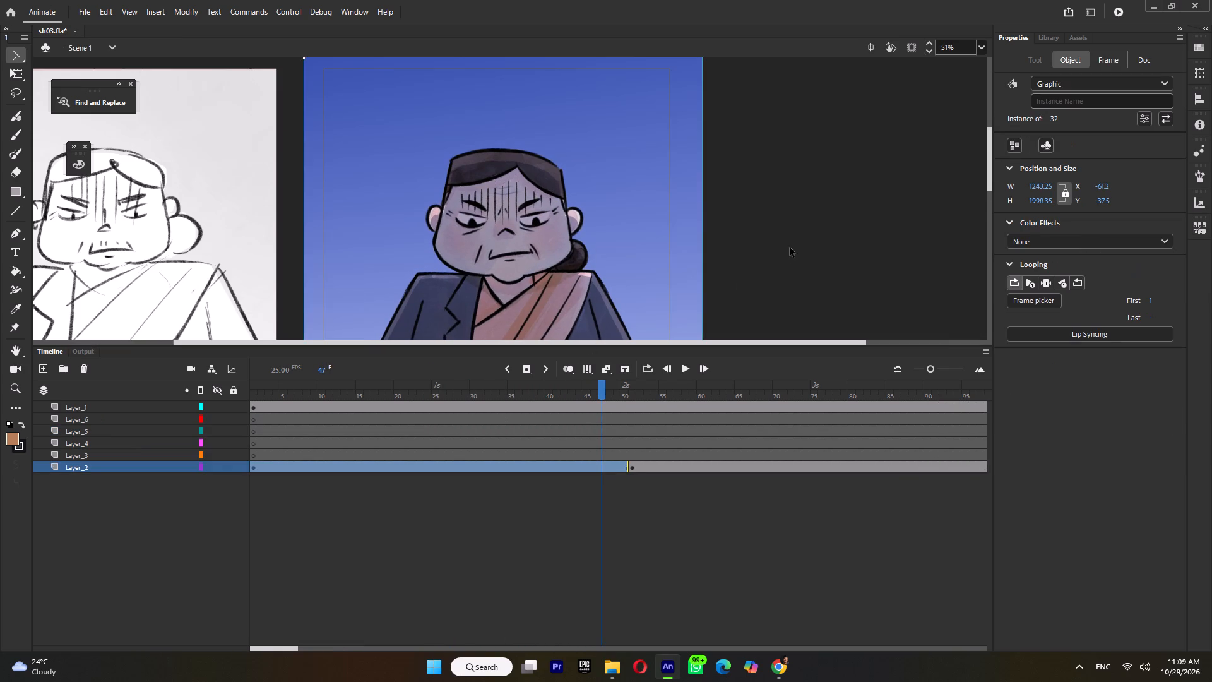
Play the opening shot from the first frame and stop at the next shot's start, frame 51.
{"action": "scroll", "coordinate": [790, 248], "scroll_direction": "down", "scroll_amount": 6, "text": "ctrl"}
{"action": "left_click_drag", "start_coordinate": [281, 388], "coordinate": [177, 405]}
{"action": "key", "text": "Return"}
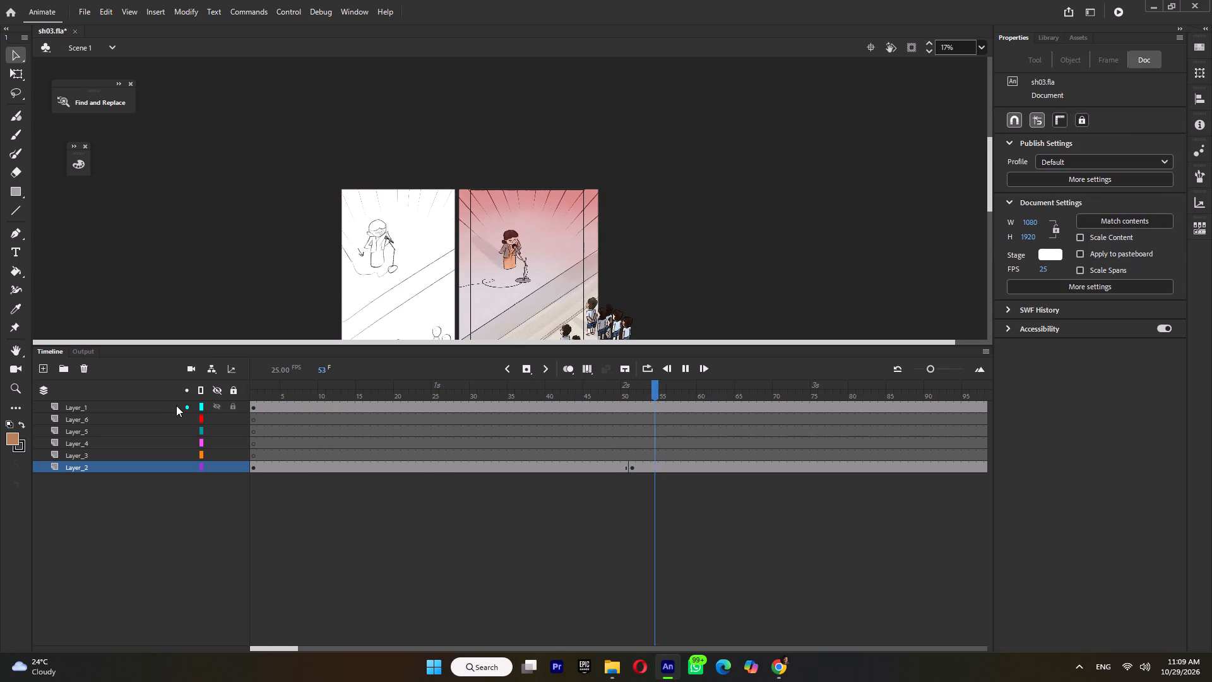
{"action": "key", "text": "Return"}
{"action": "left_click", "coordinate": [631, 400]}
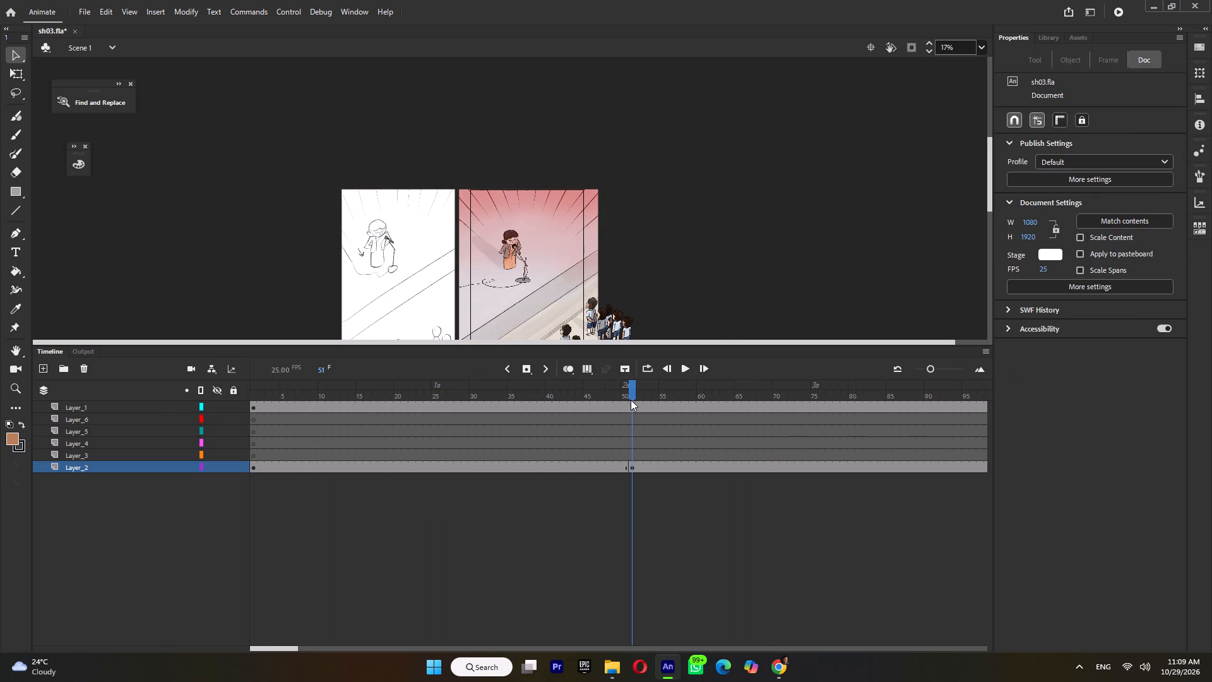
Save sh03.fla.
{"action": "key", "text": "ctrl+s"}
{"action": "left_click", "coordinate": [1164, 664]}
Set the system's sound output device to Speakers (Realtek(R) Audio).
{"action": "left_click", "coordinate": [1081, 664]}
{"action": "left_click", "coordinate": [1081, 664]}
{"action": "left_click", "coordinate": [1141, 667]}
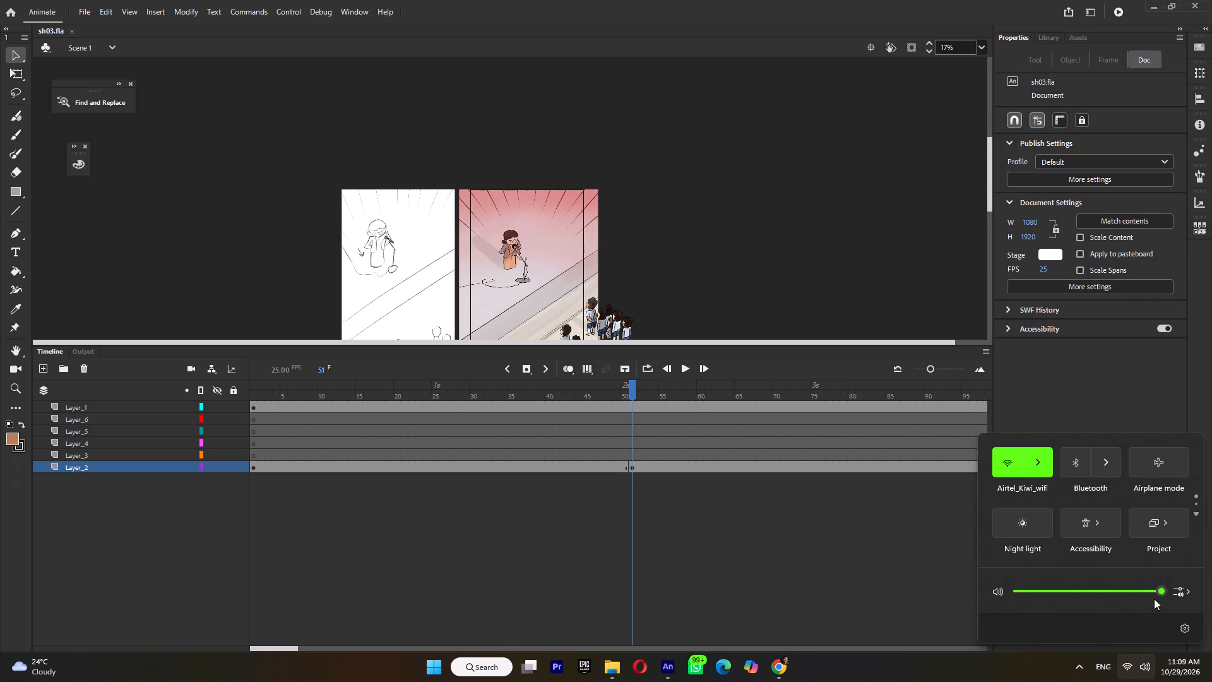
{"action": "left_click", "coordinate": [1179, 587]}
{"action": "left_click", "coordinate": [1030, 459]}
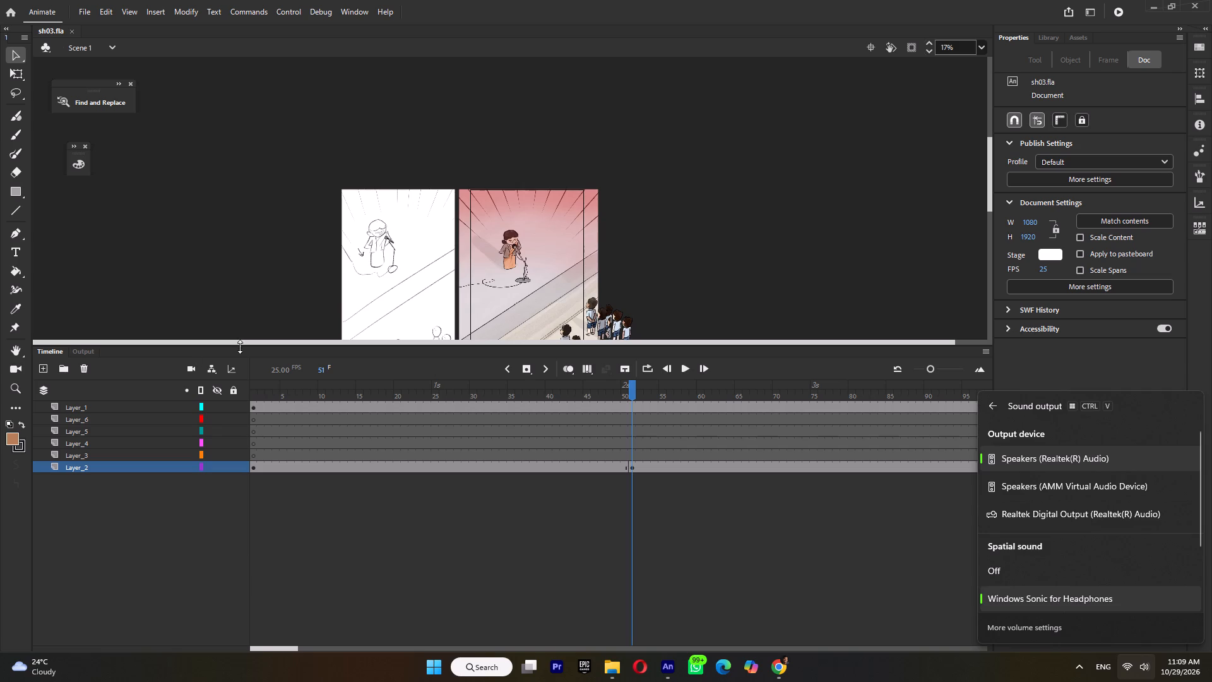
Test the scene's playback from frame 1 and lower the system volume to about a quarter.
{"action": "left_click_drag", "start_coordinate": [264, 390], "coordinate": [193, 398]}
{"action": "key", "text": "Return"}
{"action": "key", "text": "Return"}
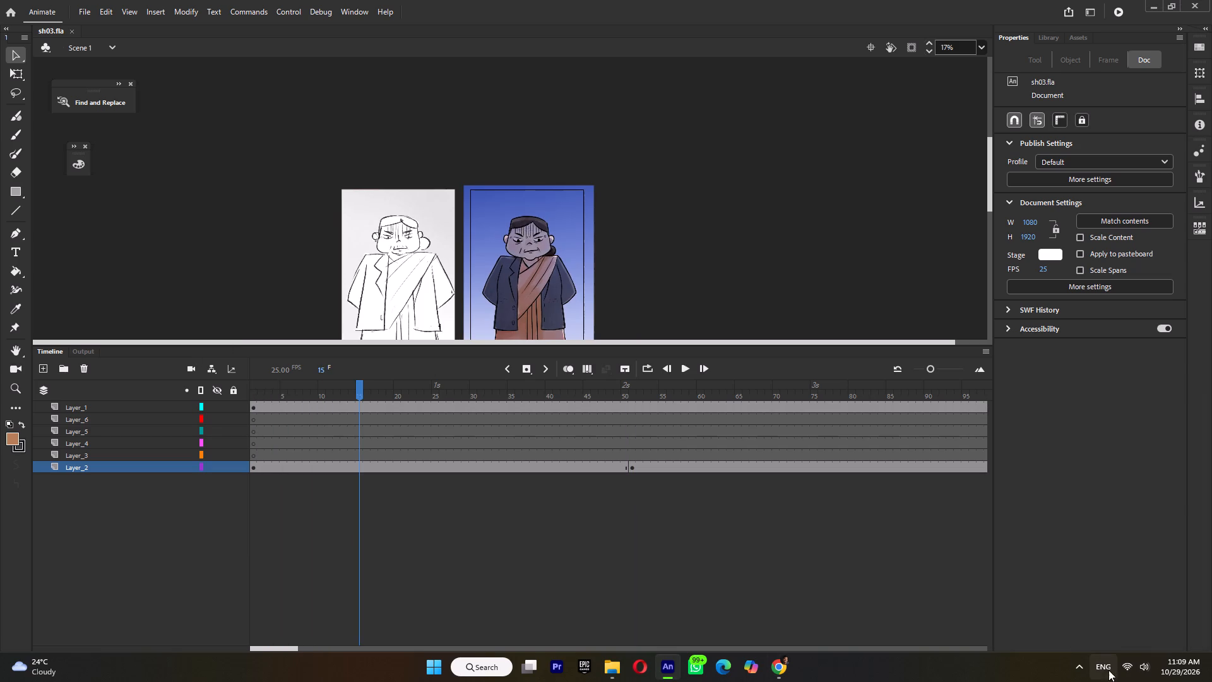
{"action": "left_click", "coordinate": [1131, 665]}
{"action": "left_click", "coordinate": [1054, 589]}
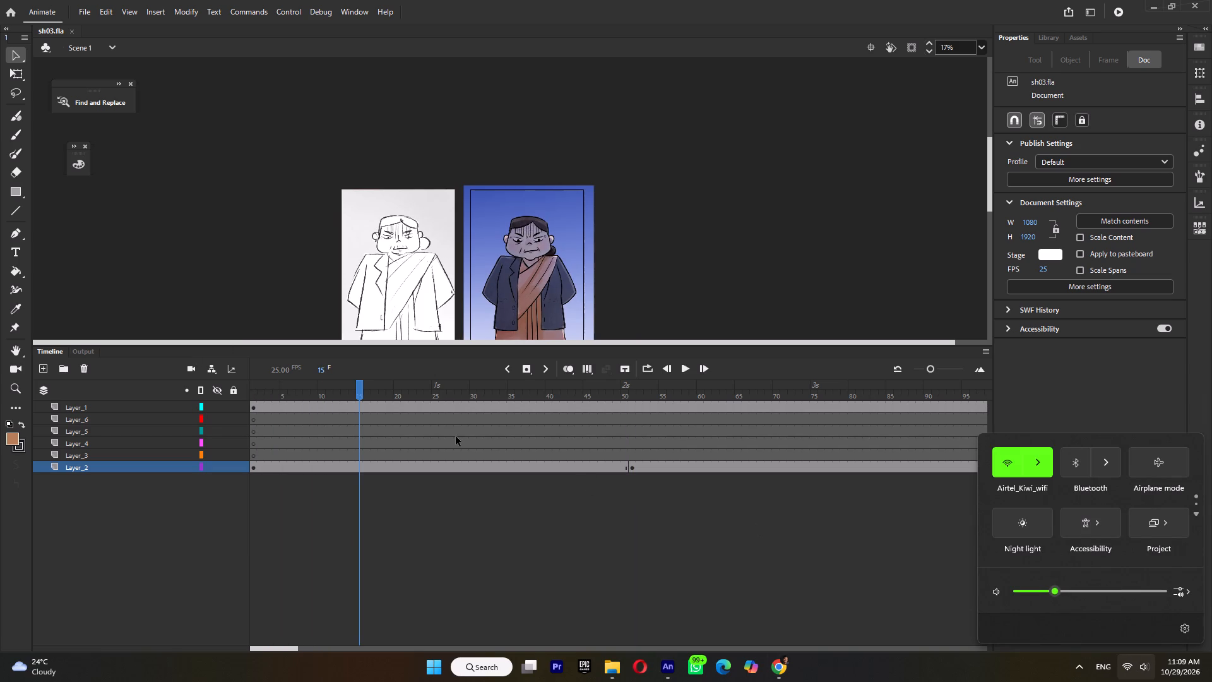
Play the scene from frame 1 and scrub through the first three shots to check their motion, ending back at frame 1.
{"action": "left_click_drag", "start_coordinate": [309, 388], "coordinate": [184, 391]}
{"action": "key", "text": "Return"}
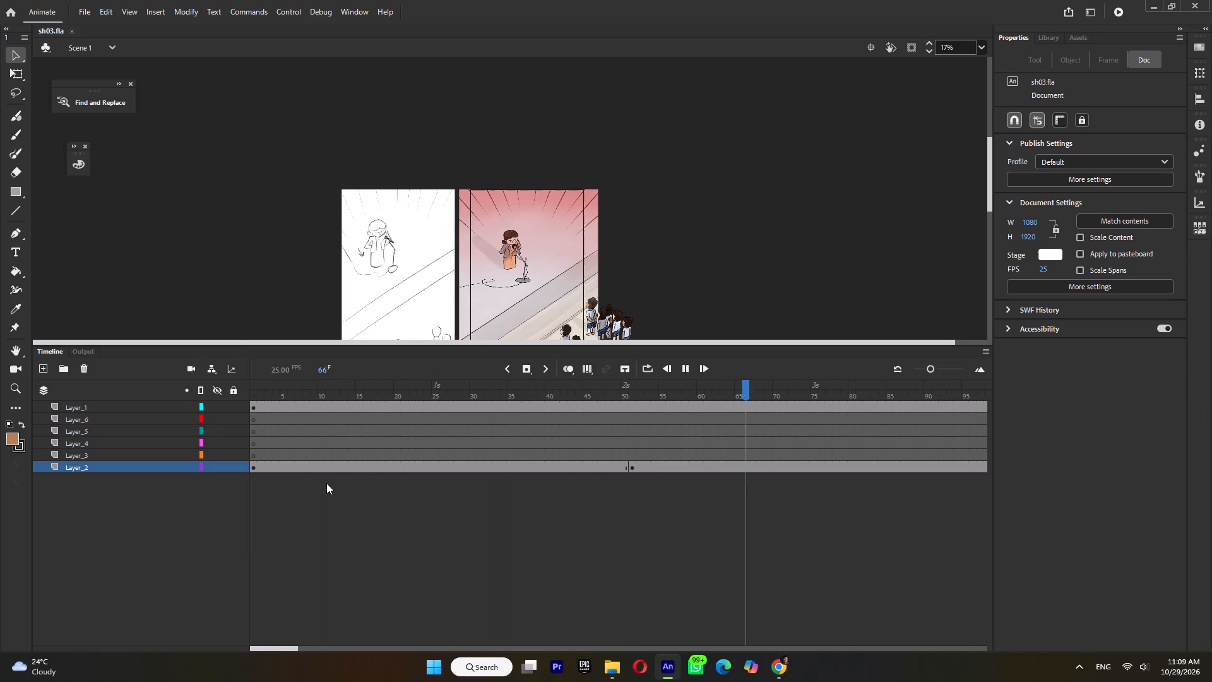
{"action": "key", "text": "Return"}
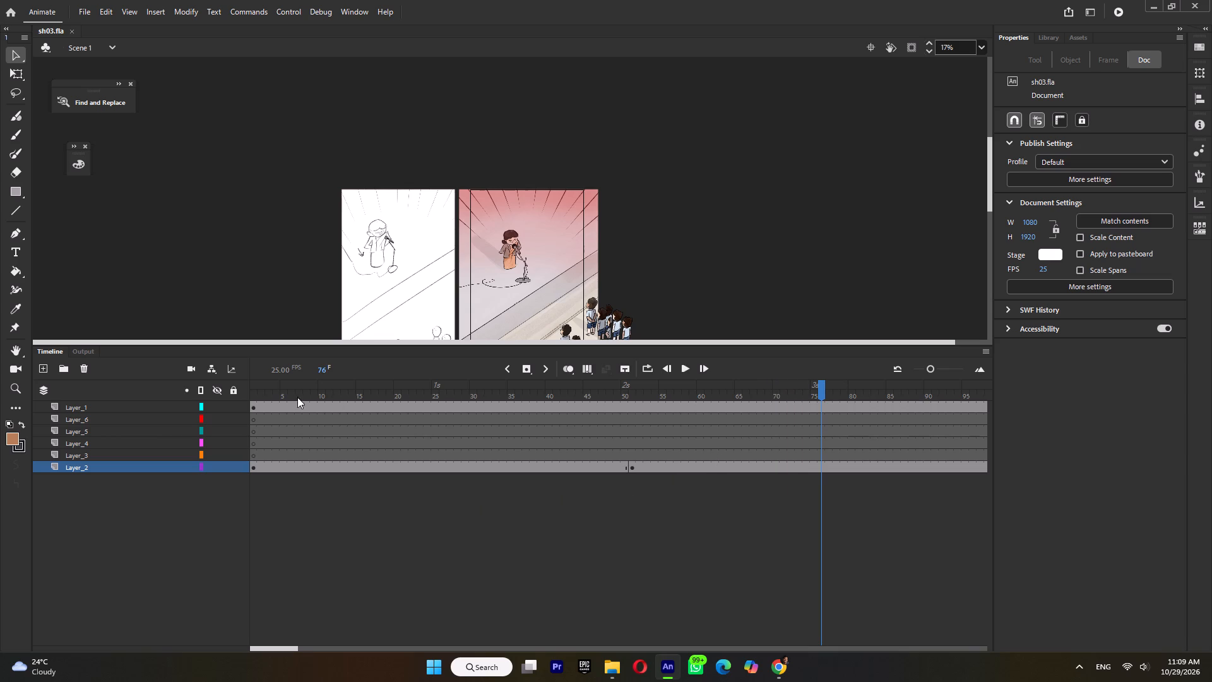
{"action": "left_click_drag", "start_coordinate": [293, 392], "coordinate": [203, 421]}
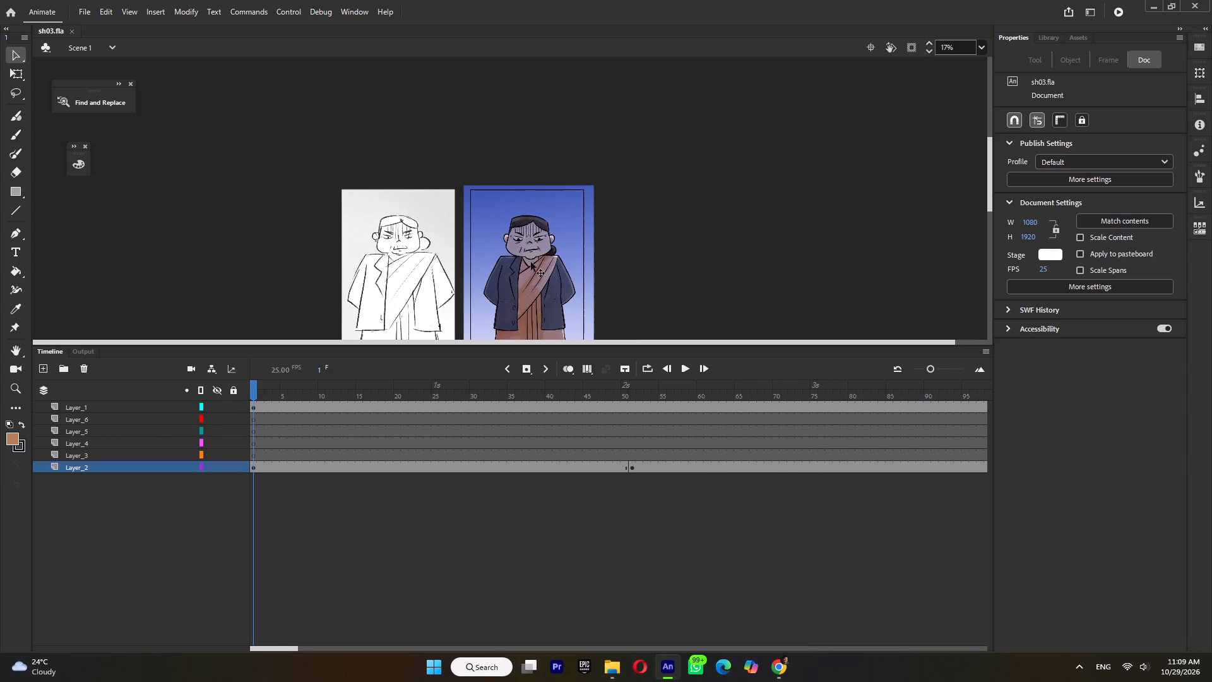
{"action": "scroll", "coordinate": [614, 186], "scroll_direction": "down", "scroll_amount": 5, "text": "ctrl"}
{"action": "scroll", "coordinate": [541, 222], "scroll_direction": "up", "scroll_amount": 3, "text": "ctrl"}
{"action": "key", "text": "Return"}
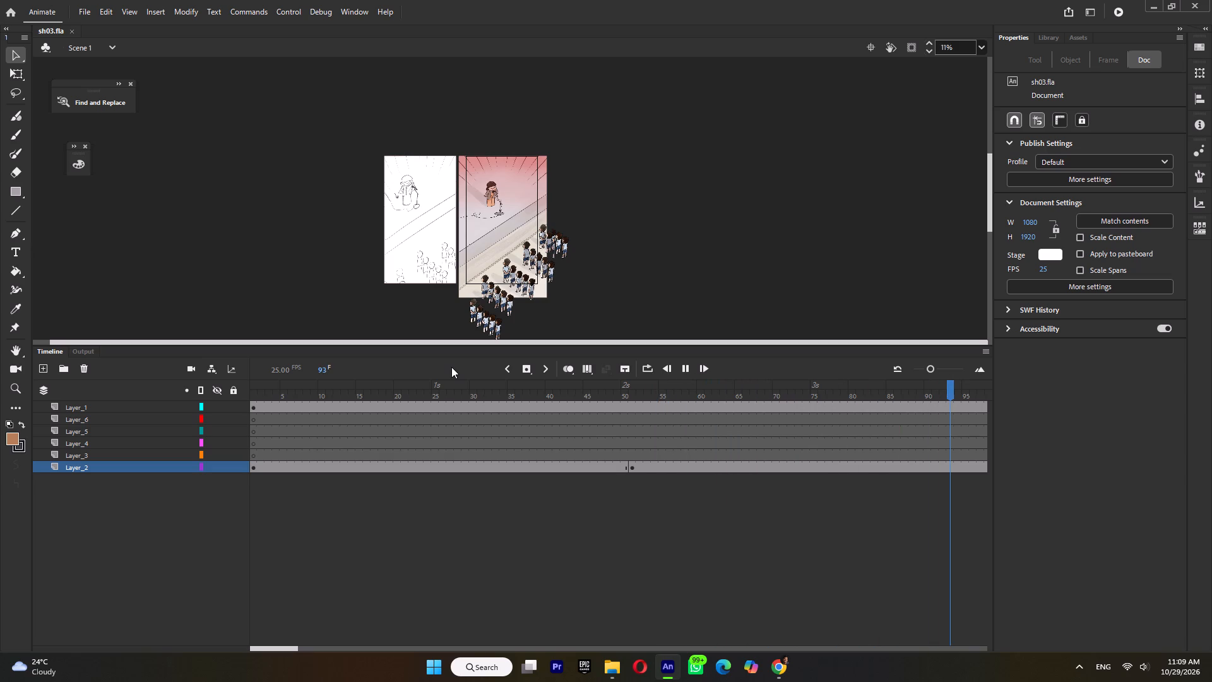
{"action": "key", "text": "Return"}
{"action": "key", "text": "Return"}
{"action": "key", "text": "Return"}
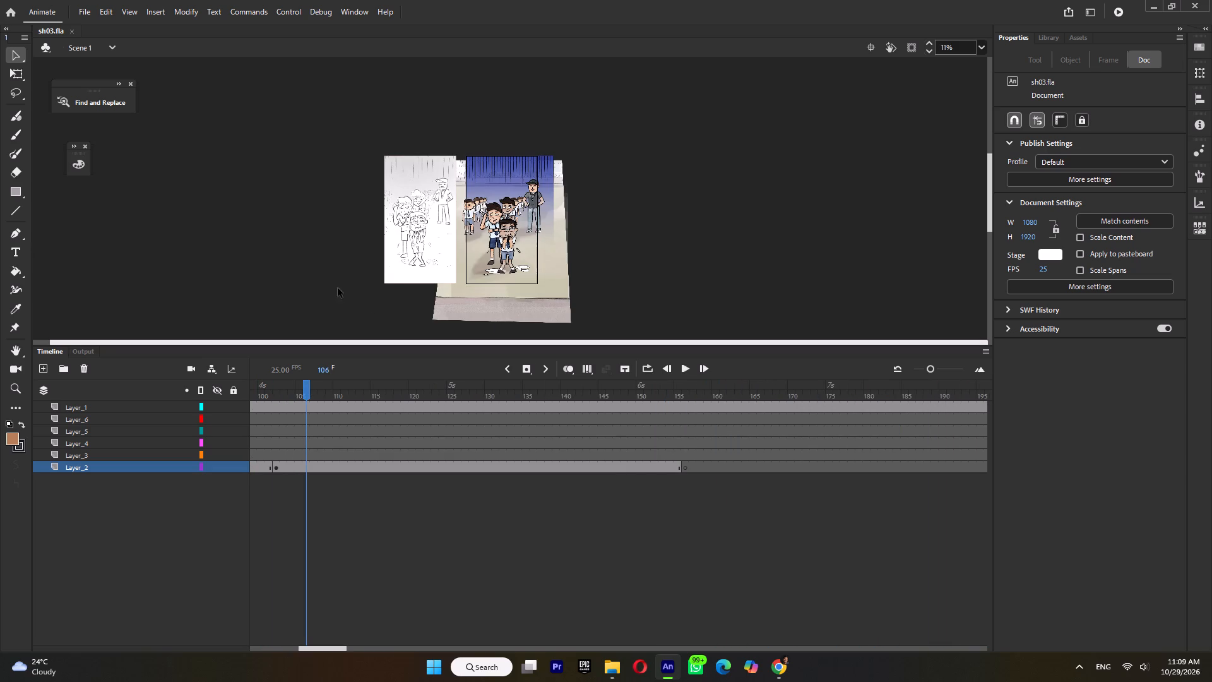
{"action": "left_click_drag", "start_coordinate": [285, 390], "coordinate": [561, 436]}
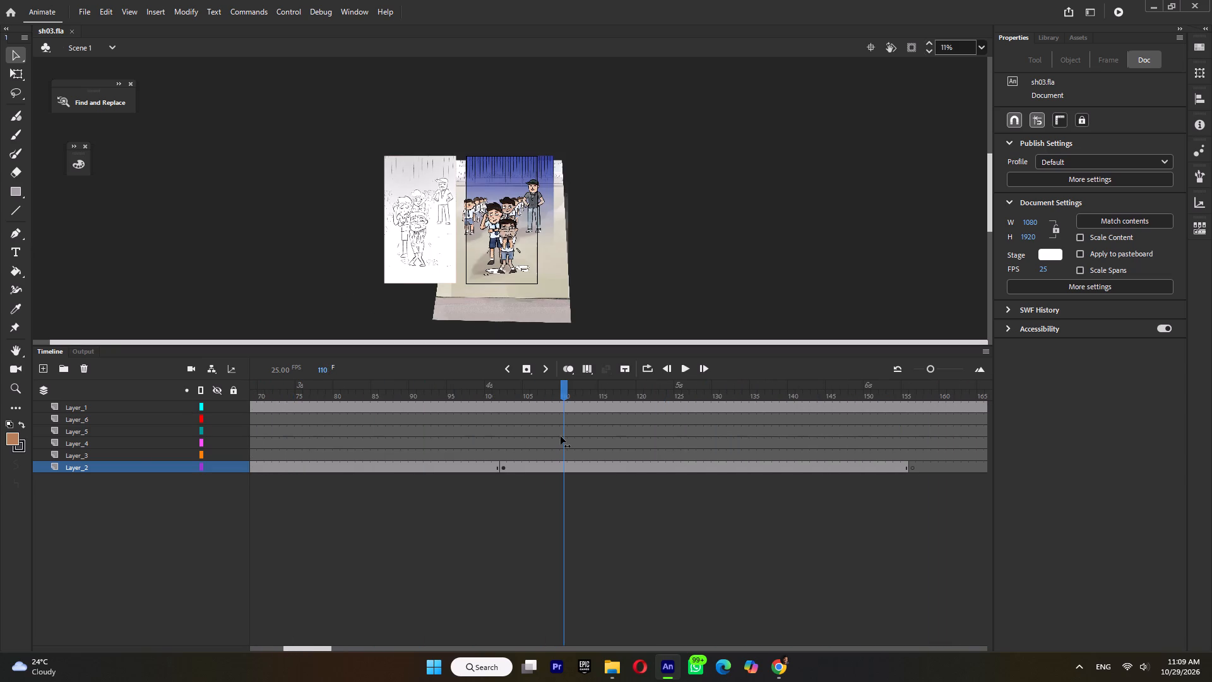
{"action": "left_click_drag", "start_coordinate": [561, 436], "coordinate": [164, 450]}
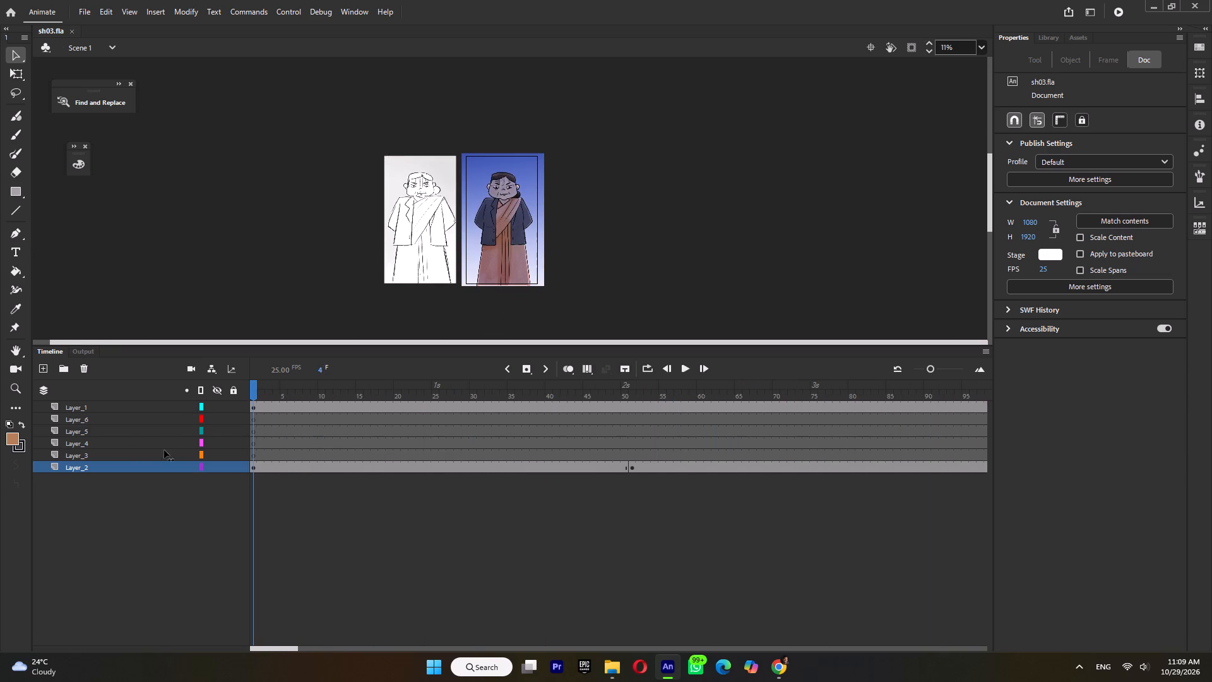
{"action": "left_click_drag", "start_coordinate": [164, 450], "coordinate": [617, 465]}
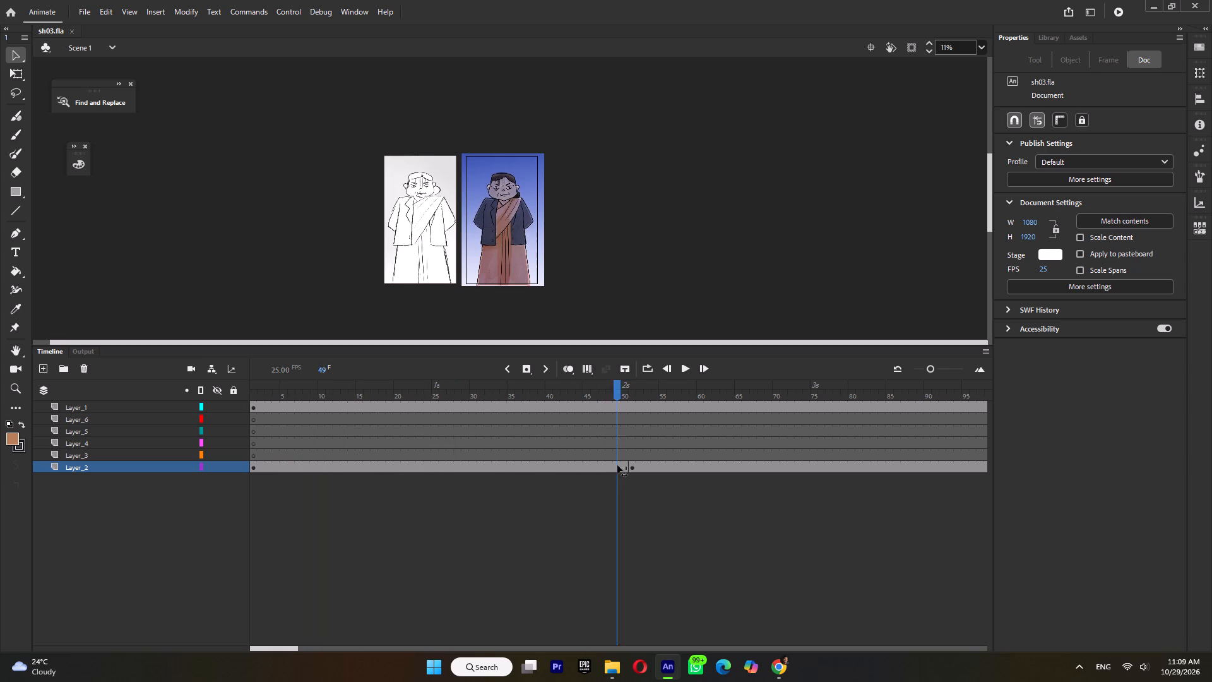
{"action": "left_click_drag", "start_coordinate": [617, 465], "coordinate": [83, 450]}
Inside the opening shot's Symbol 1, nudge the woman's body slightly down at frame 10 and preview the motion in symbol 32.
{"action": "double_click", "coordinate": [503, 253]}
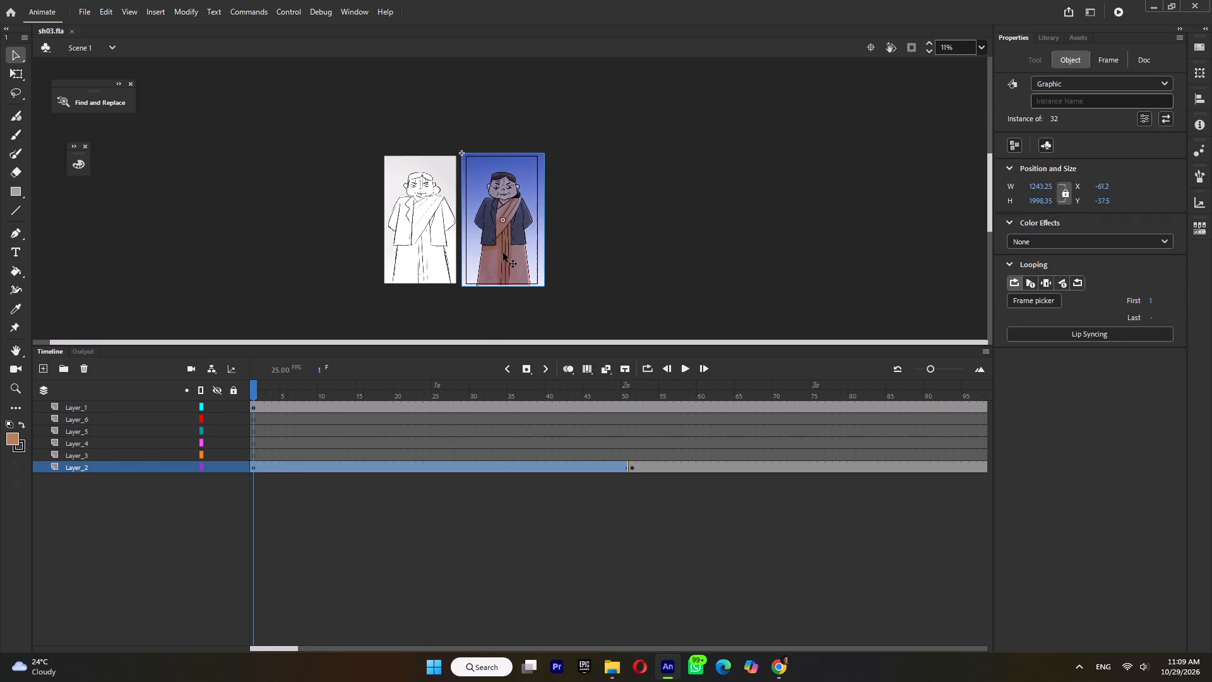
{"action": "left_click", "coordinate": [520, 269]}
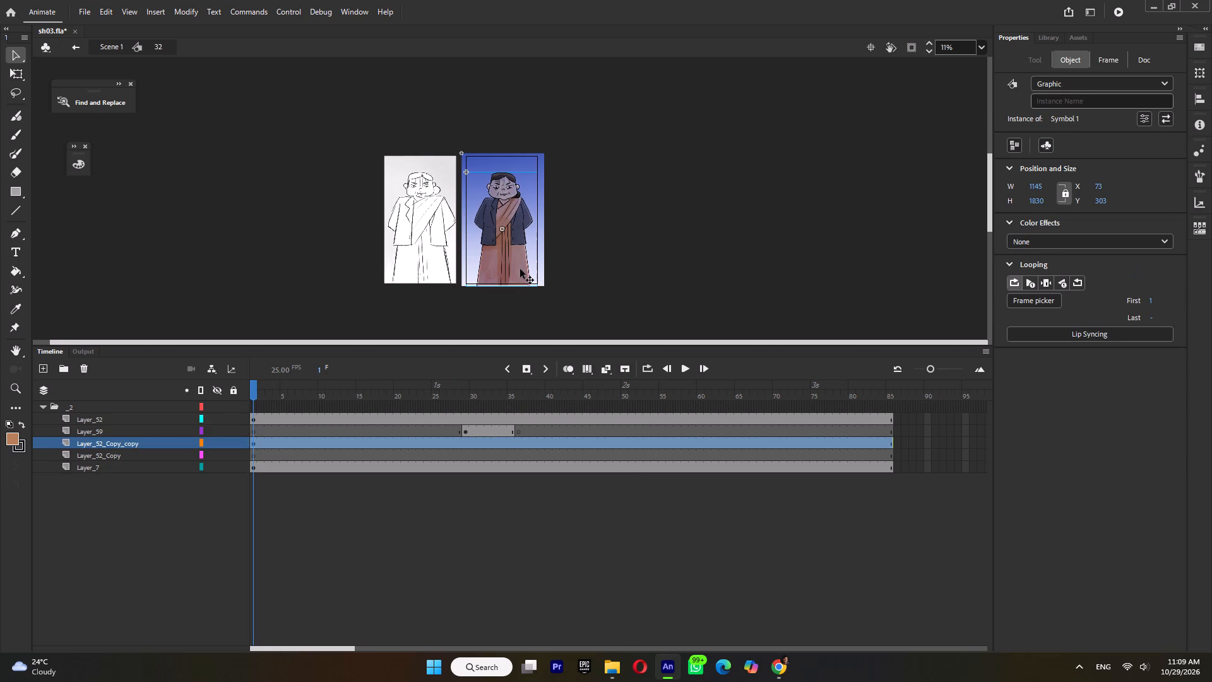
{"action": "double_click", "coordinate": [520, 269]}
{"action": "left_click", "coordinate": [323, 404]}
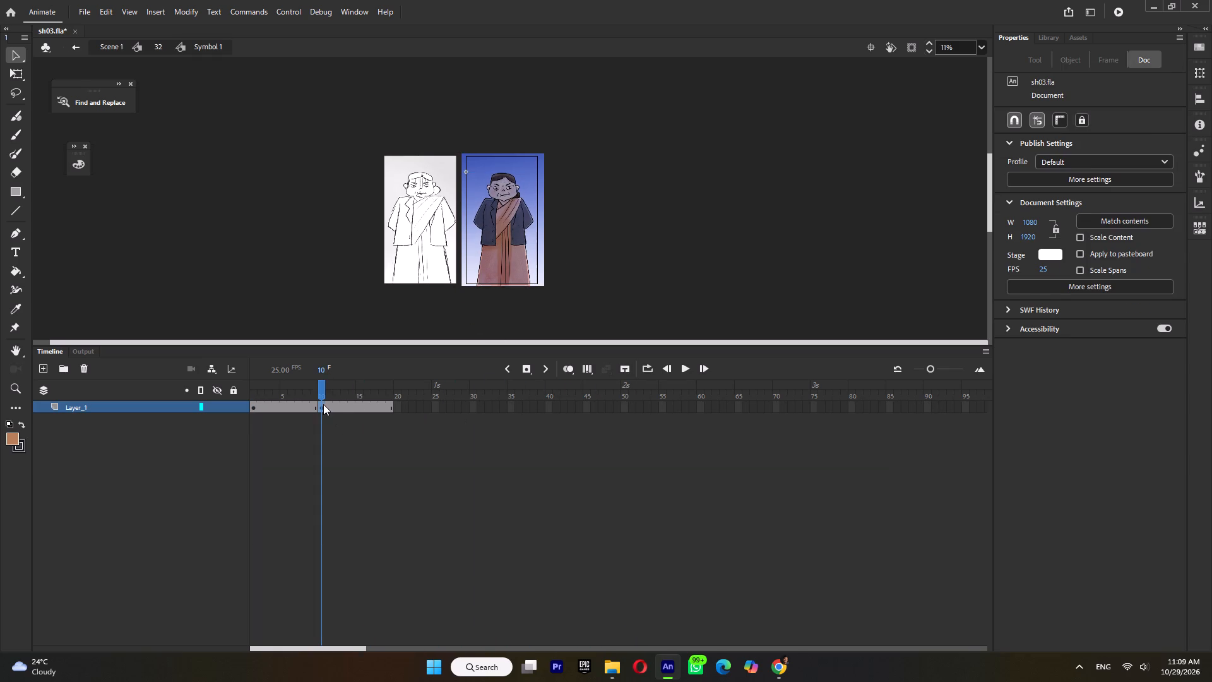
{"action": "left_click", "coordinate": [576, 265]}
{"action": "left_click", "coordinate": [510, 275]}
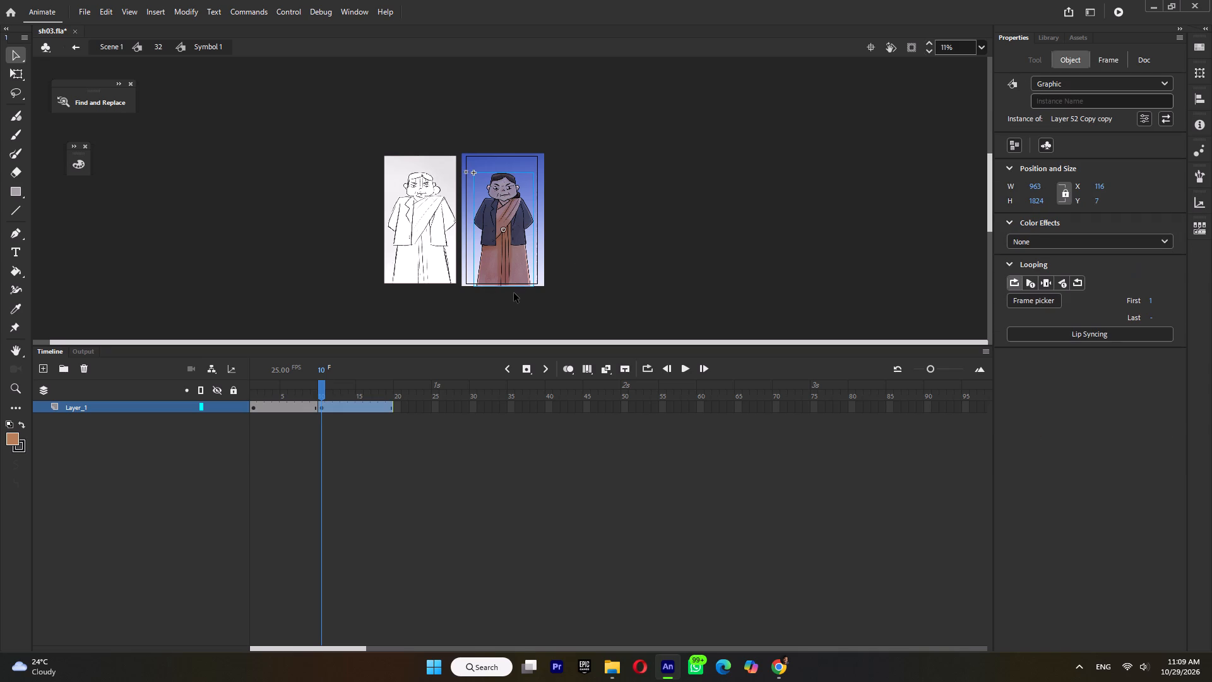
{"action": "key", "text": "Down"}
{"action": "key", "text": "Down"}
{"action": "key", "text": "Down"}
{"action": "key", "text": "Down"}
{"action": "key", "text": "Up"}
{"action": "double_click", "coordinate": [614, 276]}
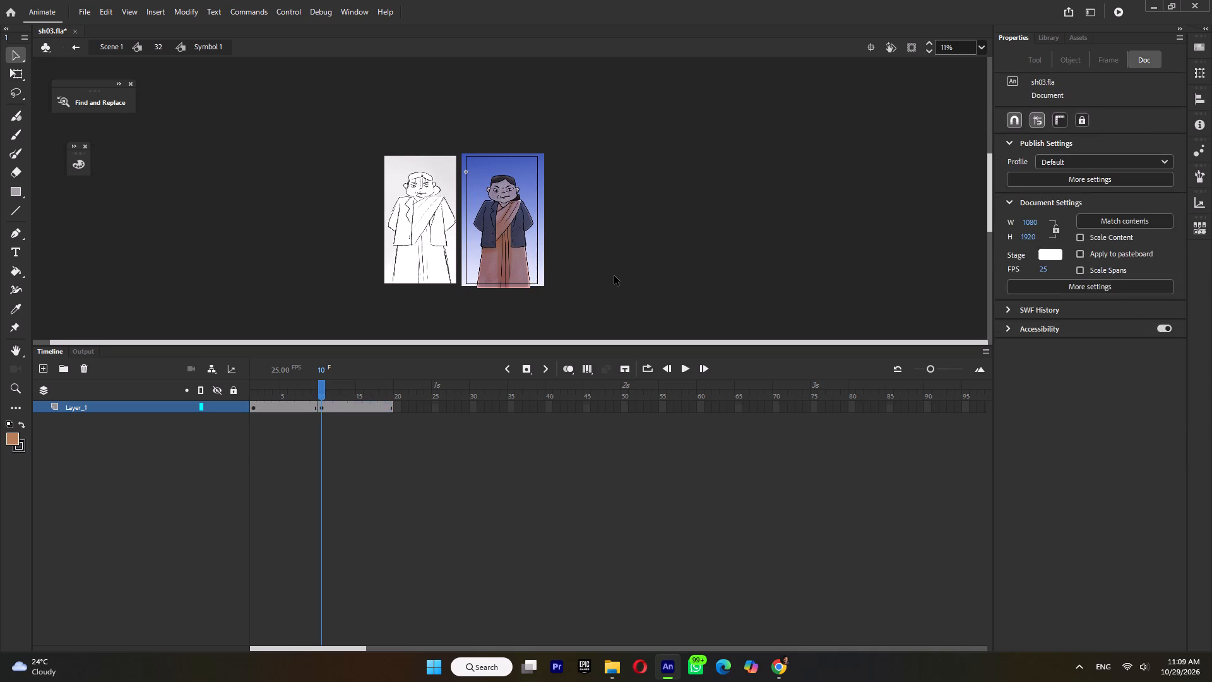
{"action": "key", "text": "Return"}
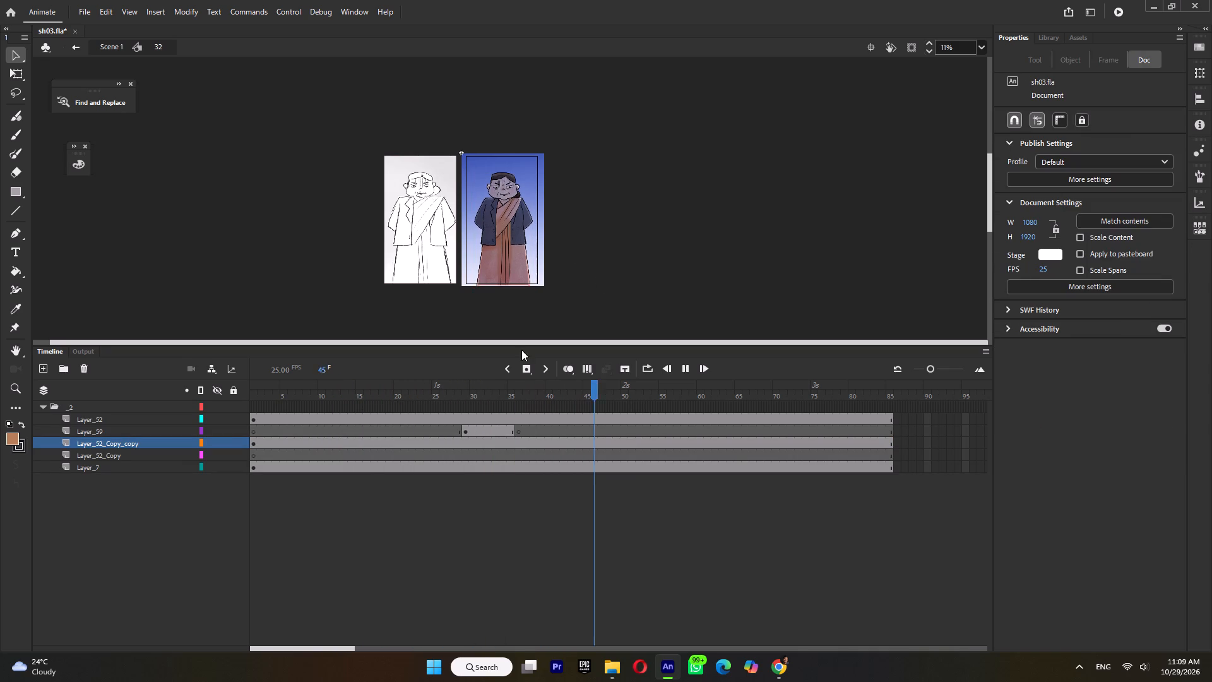
{"action": "key", "text": "Return"}
{"action": "left_click_drag", "start_coordinate": [297, 404], "coordinate": [206, 413]}
{"action": "key", "text": "Return"}
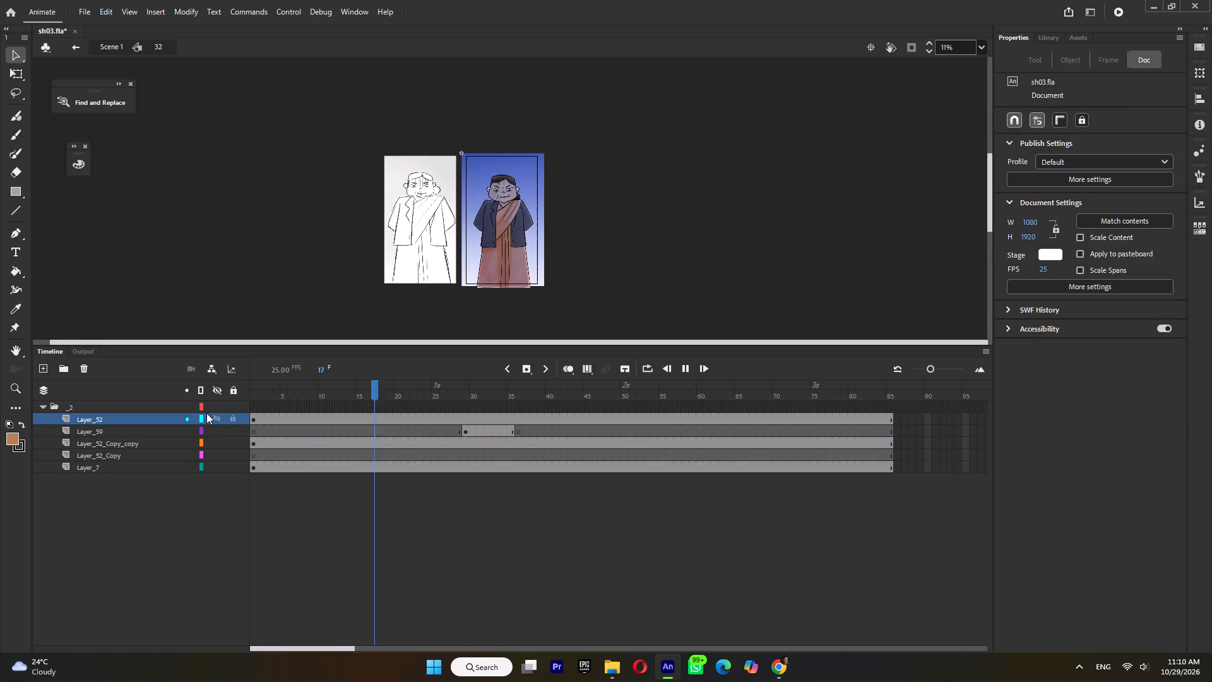
{"action": "key", "text": "Return"}
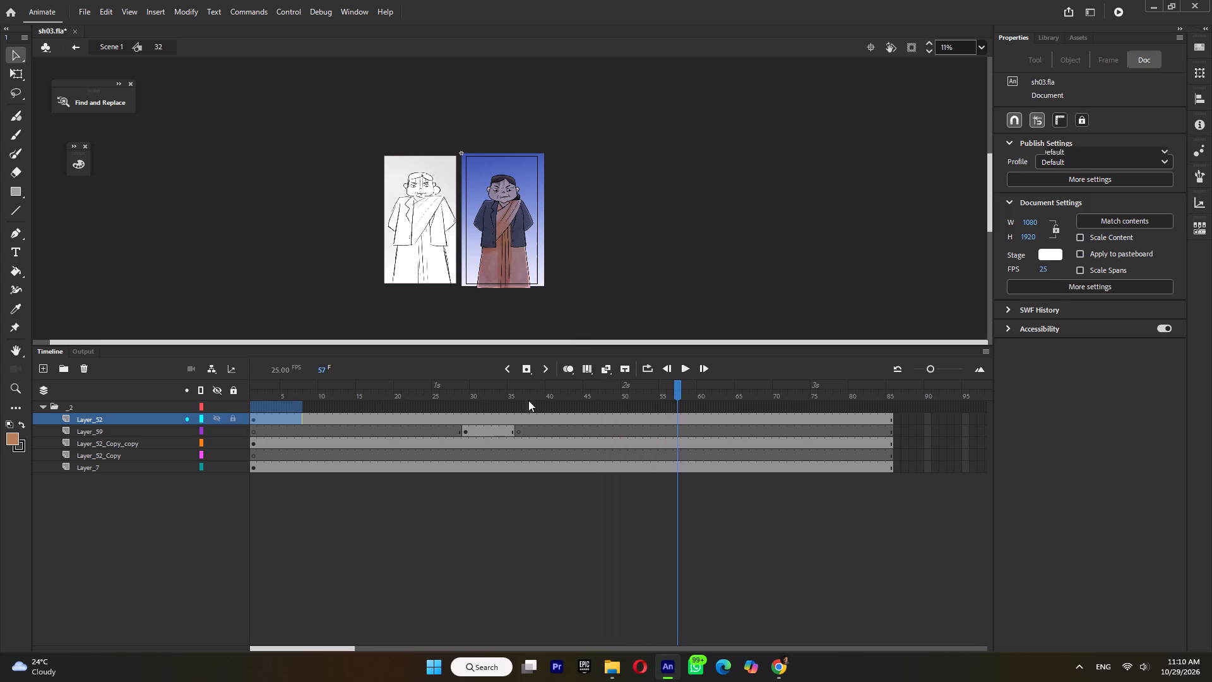
Shift the closed eyelids on Layer_59 at frame 29 down to cover the woman's eyes, and preview the blink in Scene 1.
{"action": "left_click_drag", "start_coordinate": [446, 401], "coordinate": [448, 419]}
{"action": "left_click", "coordinate": [465, 433]}
{"action": "scroll", "coordinate": [515, 194], "scroll_direction": "up", "scroll_amount": 6, "text": "ctrl"}
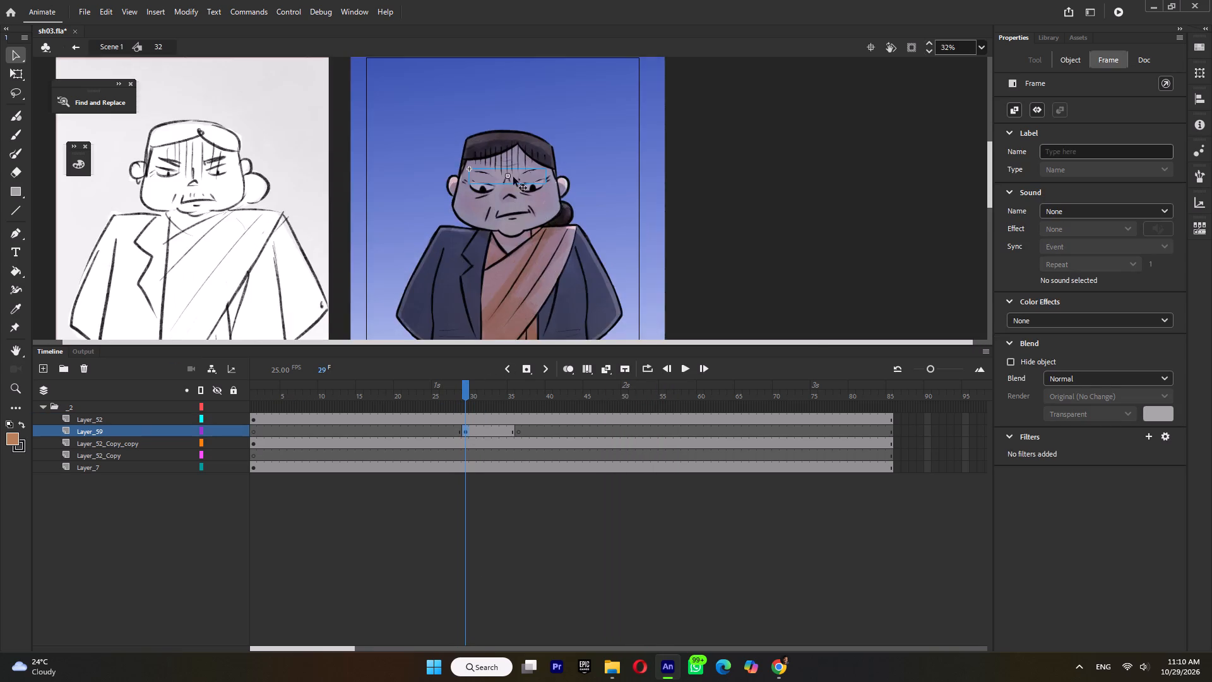
{"action": "scroll", "coordinate": [513, 170], "scroll_direction": "up", "scroll_amount": 4, "text": "ctrl"}
{"action": "left_click_drag", "start_coordinate": [553, 191], "coordinate": [552, 218]}
{"action": "key", "text": "ctrl+z"}
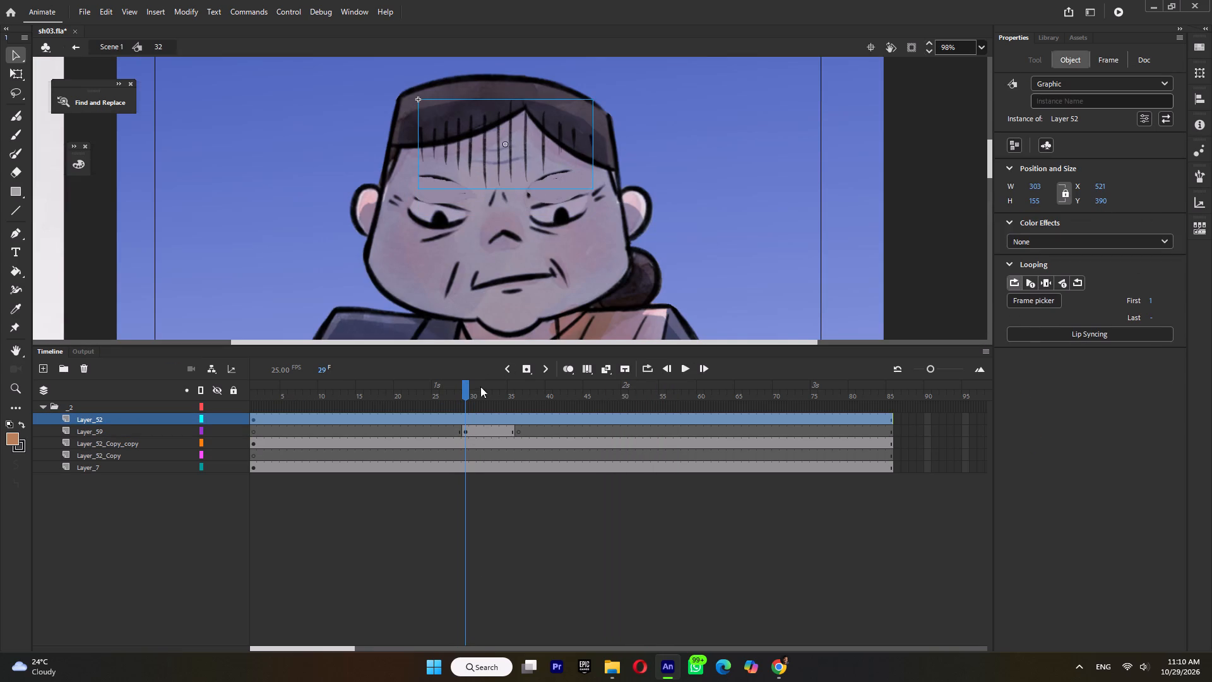
{"action": "left_click", "coordinate": [468, 429]}
{"action": "key", "text": "Down"}
{"action": "key", "text": "Down"}
{"action": "key", "text": "Down"}
{"action": "key", "text": "Down"}
{"action": "key", "text": "Down"}
{"action": "key", "text": "Down"}
{"action": "key", "text": "Down"}
{"action": "key", "text": "Down"}
{"action": "key", "text": "Down"}
{"action": "key", "text": "Down"}
{"action": "key", "text": "Down"}
{"action": "key", "text": "Down"}
{"action": "key", "text": "Down"}
{"action": "key", "text": "Down"}
{"action": "key", "text": "Down"}
{"action": "key", "text": "Down"}
{"action": "key", "text": "Down"}
{"action": "key", "text": "Down"}
{"action": "key", "text": "Down"}
{"action": "key", "text": "Down"}
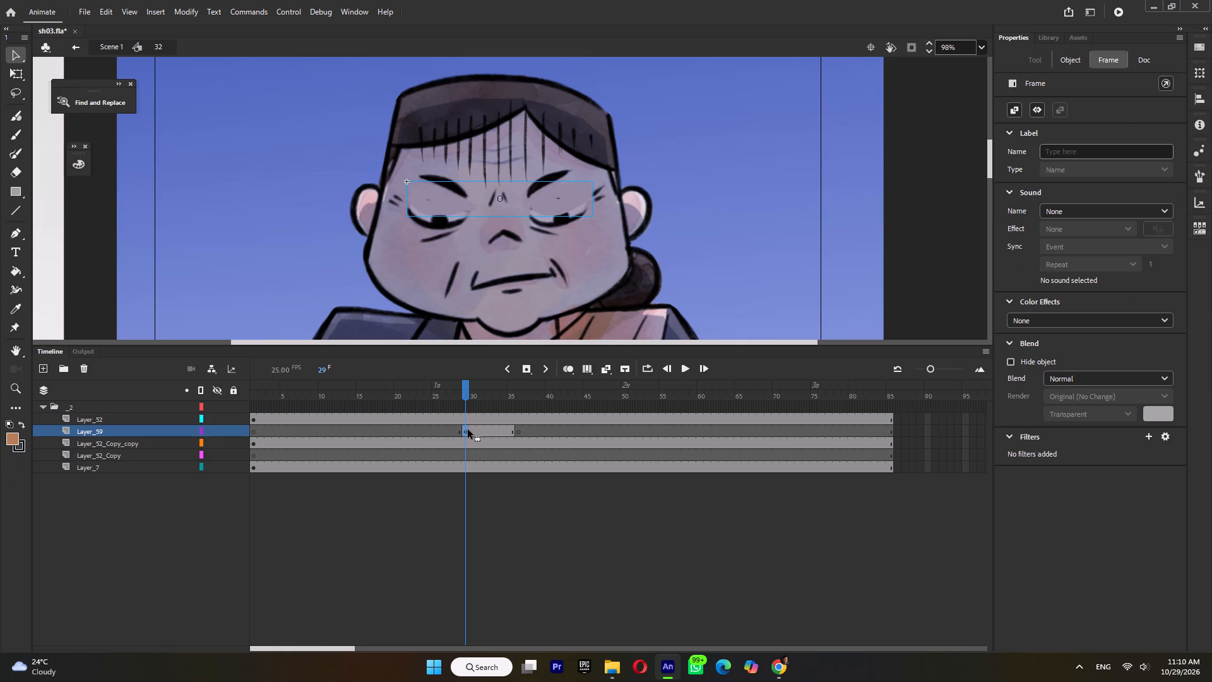
{"action": "key", "text": "Up"}
{"action": "key", "text": "Up"}
{"action": "key", "text": "Up"}
{"action": "key", "text": "Up"}
{"action": "key", "text": "Up"}
{"action": "key", "text": "Up"}
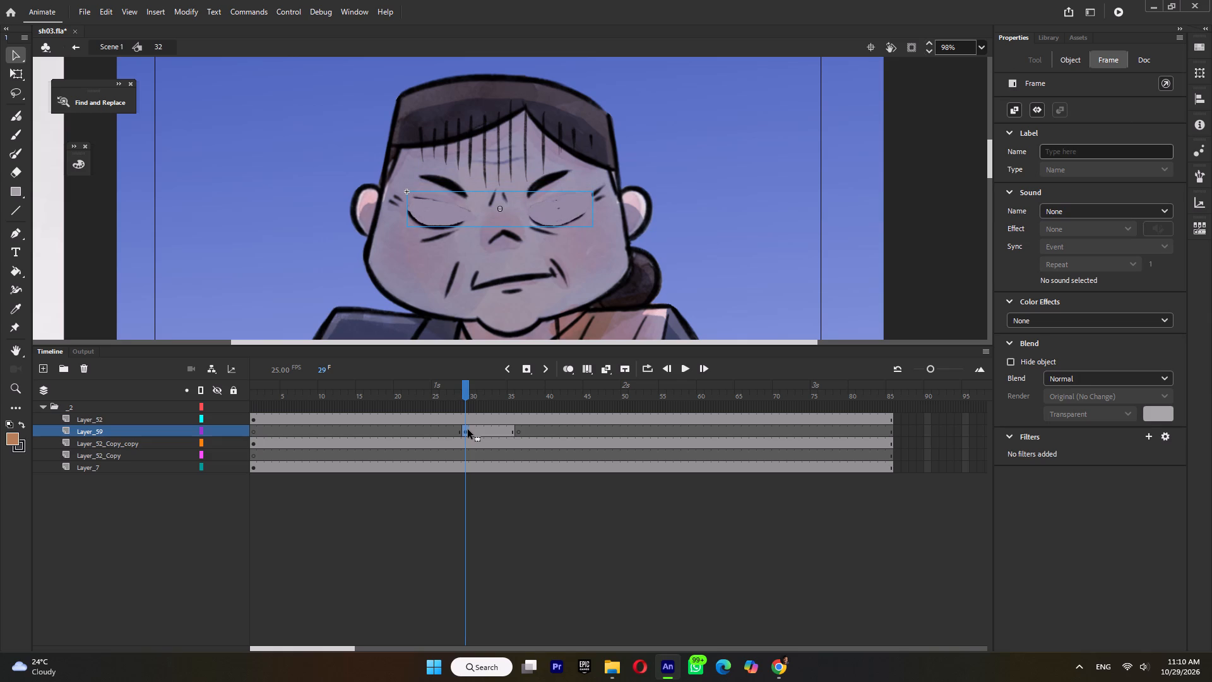
{"action": "key", "text": "Down"}
{"action": "key", "text": "Up"}
{"action": "key", "text": "Up"}
{"action": "key", "text": "Up"}
{"action": "key", "text": "Up"}
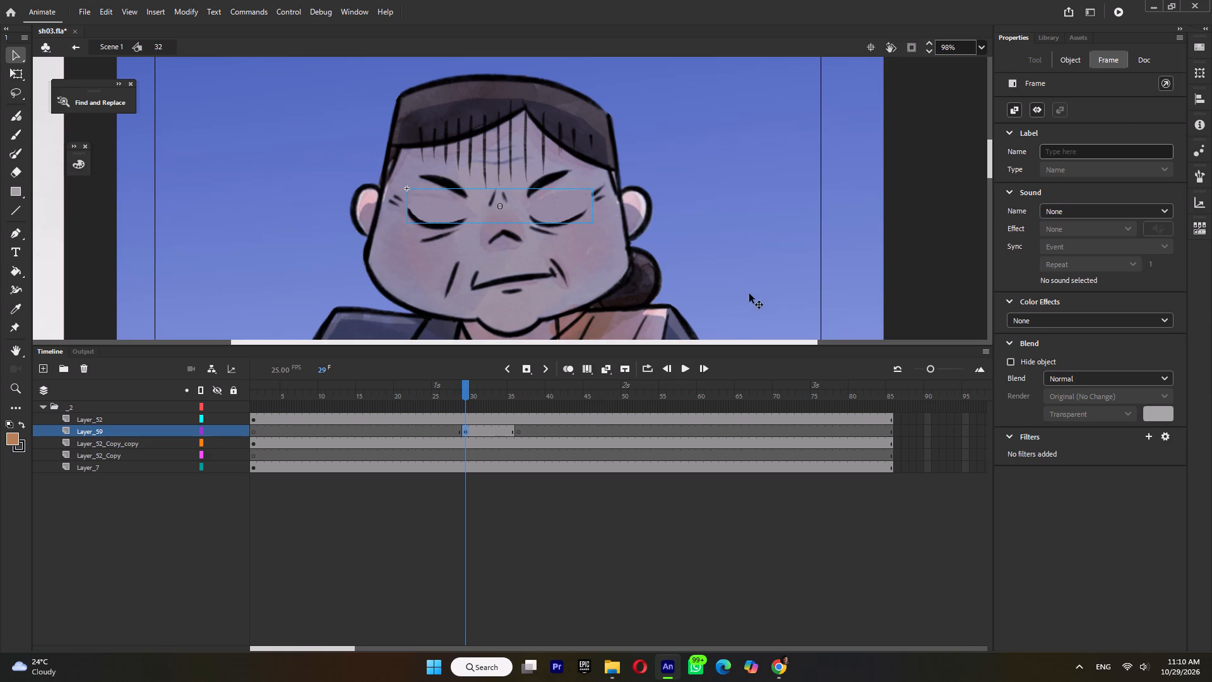
{"action": "double_click", "coordinate": [875, 222]}
{"action": "double_click", "coordinate": [943, 228]}
{"action": "scroll", "coordinate": [943, 228], "scroll_direction": "down", "scroll_amount": 2, "text": "ctrl"}
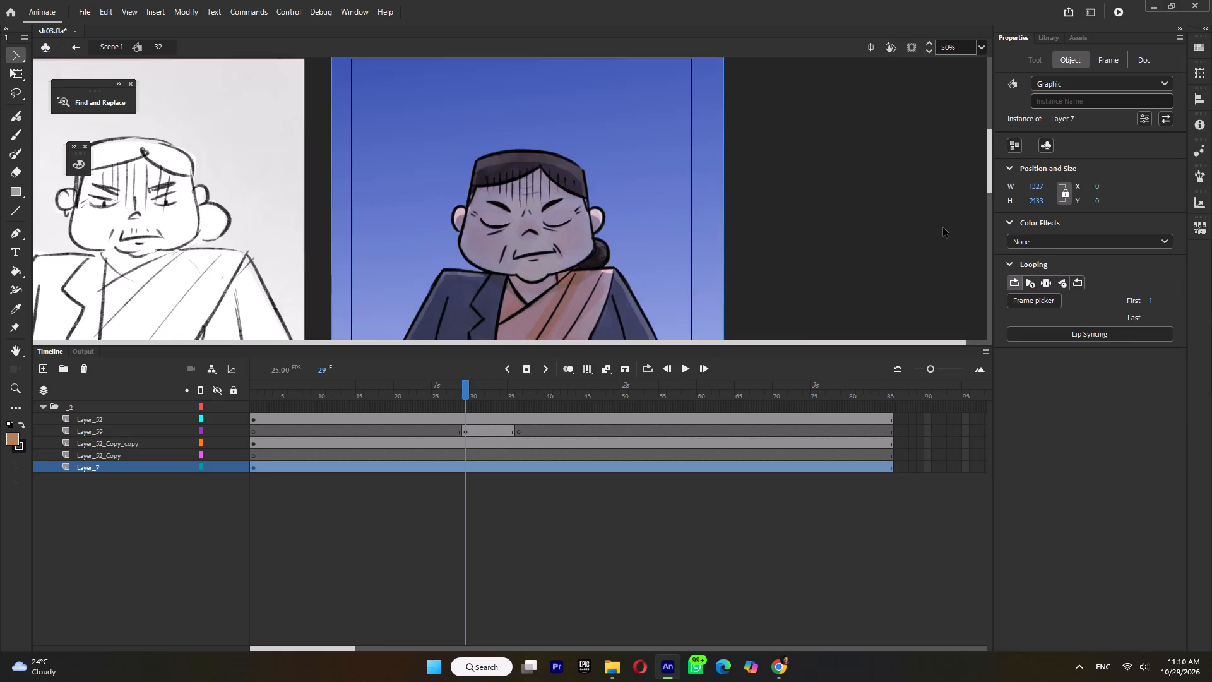
{"action": "scroll", "coordinate": [943, 228], "scroll_direction": "down", "scroll_amount": 7, "text": "ctrl"}
{"action": "double_click", "coordinate": [696, 270]}
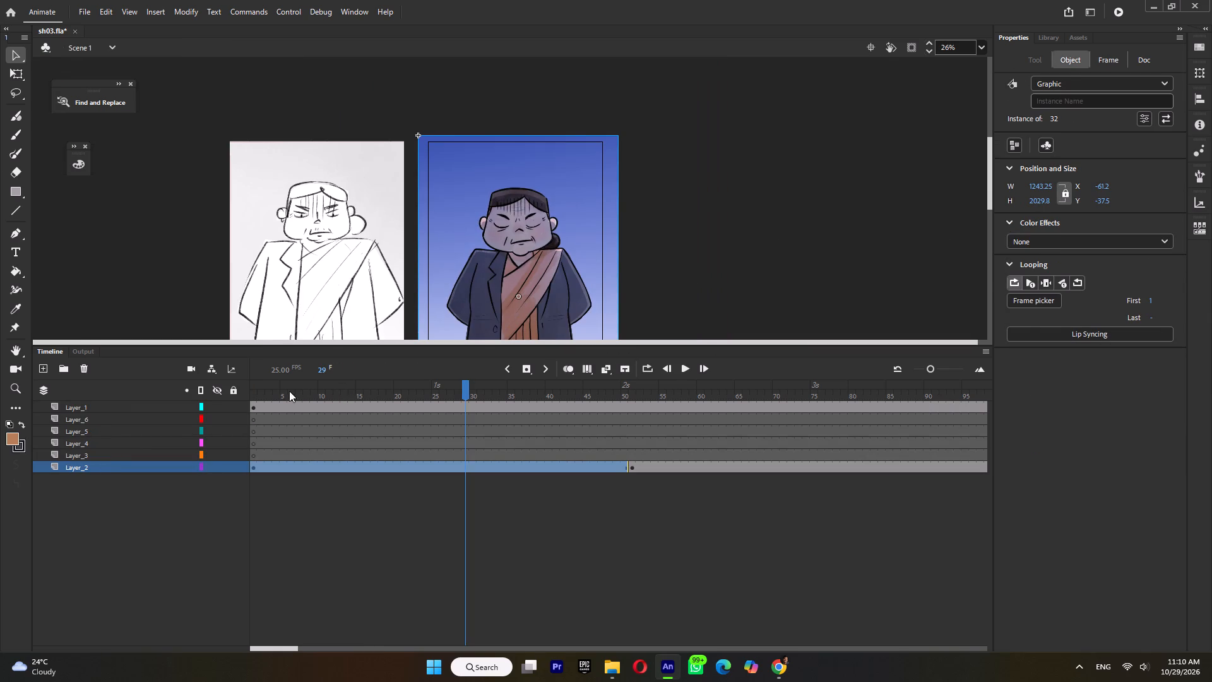
{"action": "left_click_drag", "start_coordinate": [289, 391], "coordinate": [193, 402]}
{"action": "key", "text": "Return"}
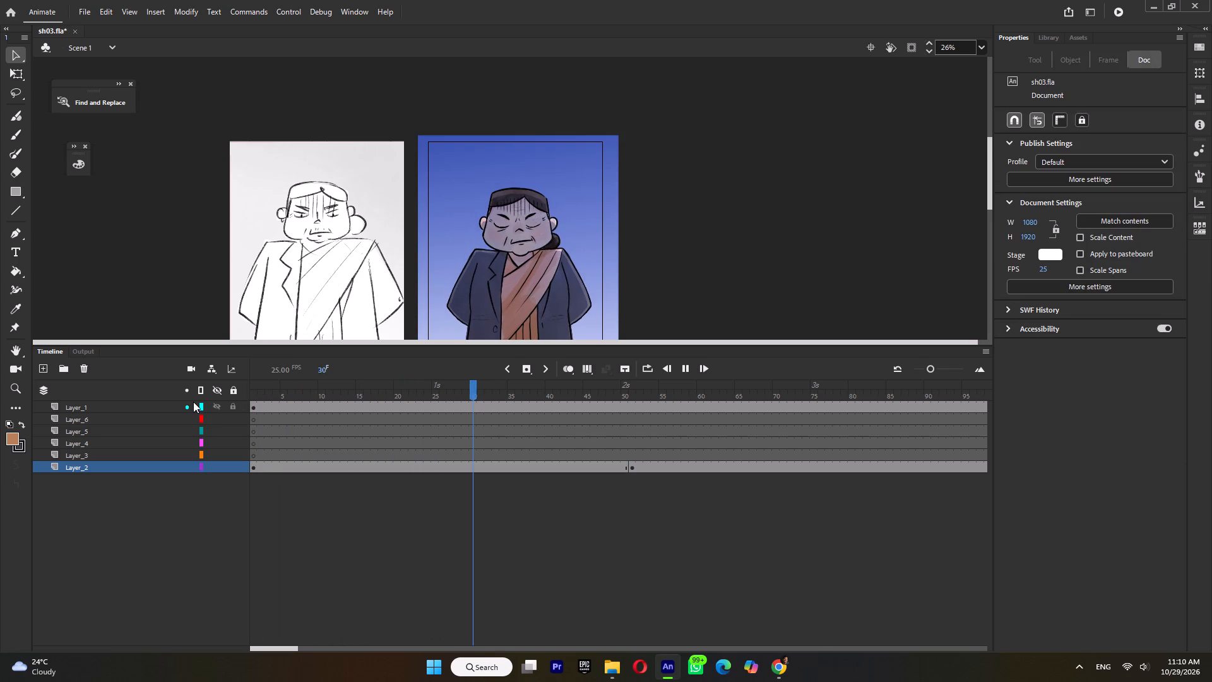
{"action": "key", "text": "Return"}
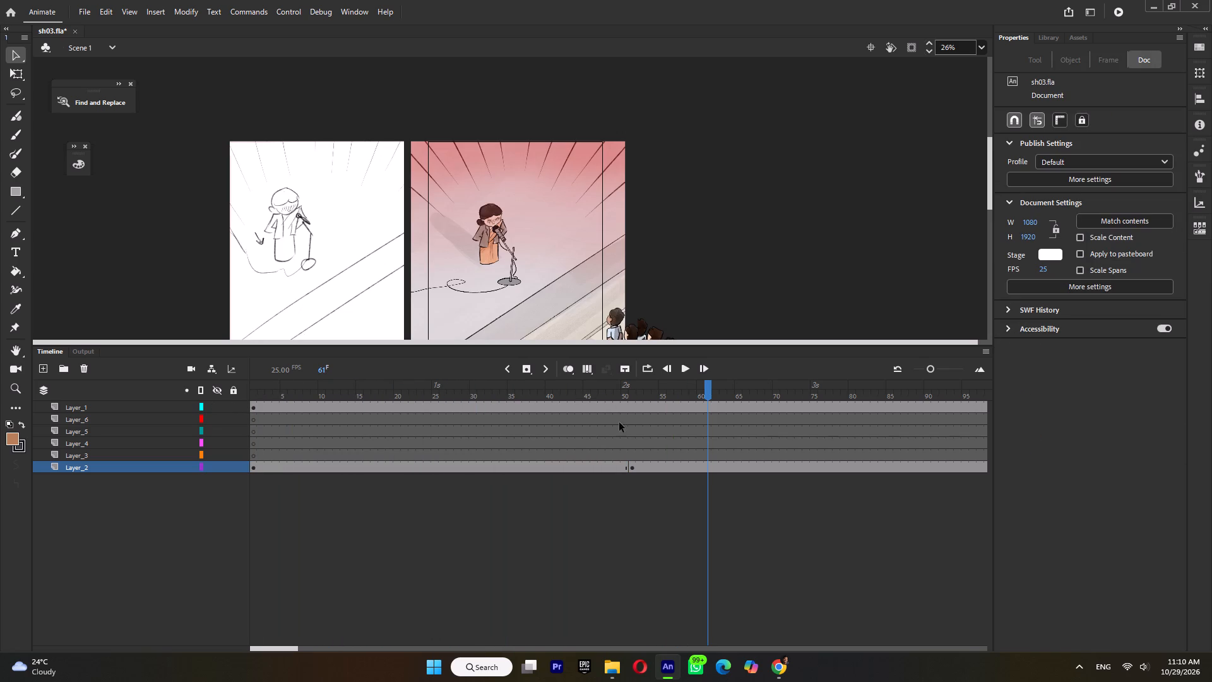
In the shot starting at frame 51, open symbol 33's Layer 55 rays, extend them to frame 13 and add a keyframe at frame 8.
{"action": "left_click", "coordinate": [629, 395]}
{"action": "double_click", "coordinate": [484, 244]}
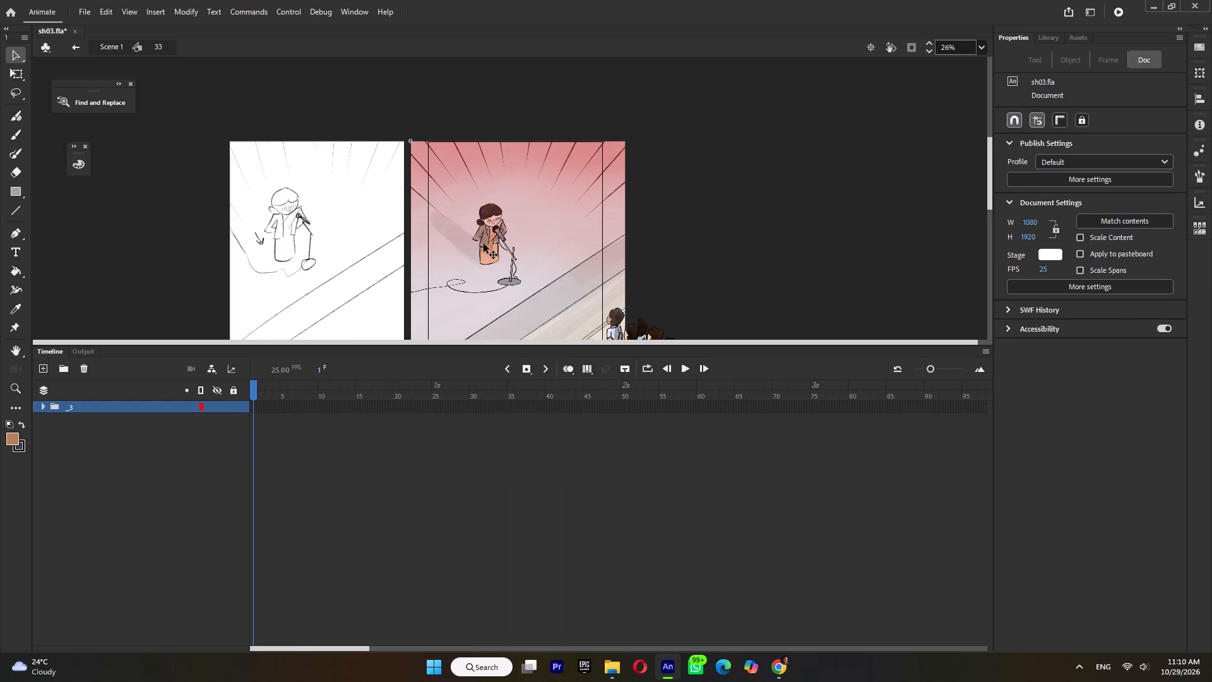
{"action": "double_click", "coordinate": [484, 157]}
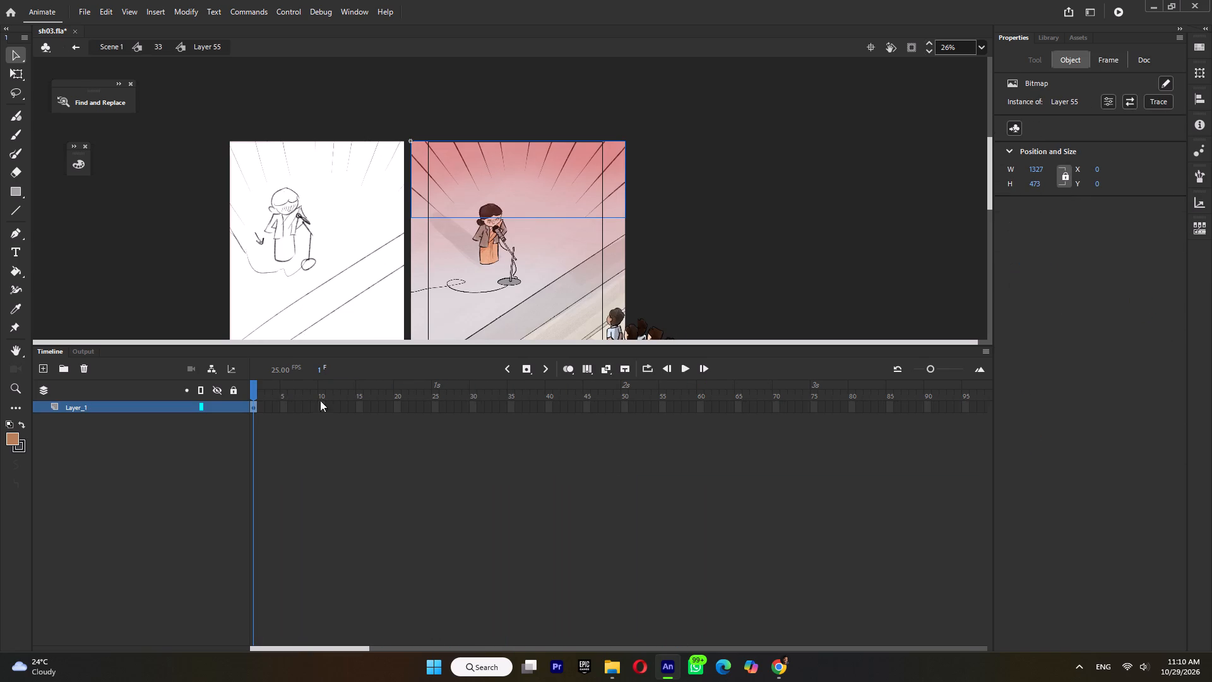
{"action": "left_click", "coordinate": [343, 405]}
{"action": "key", "text": "F5"}
{"action": "left_click", "coordinate": [303, 409]}
{"action": "key", "text": "F6"}
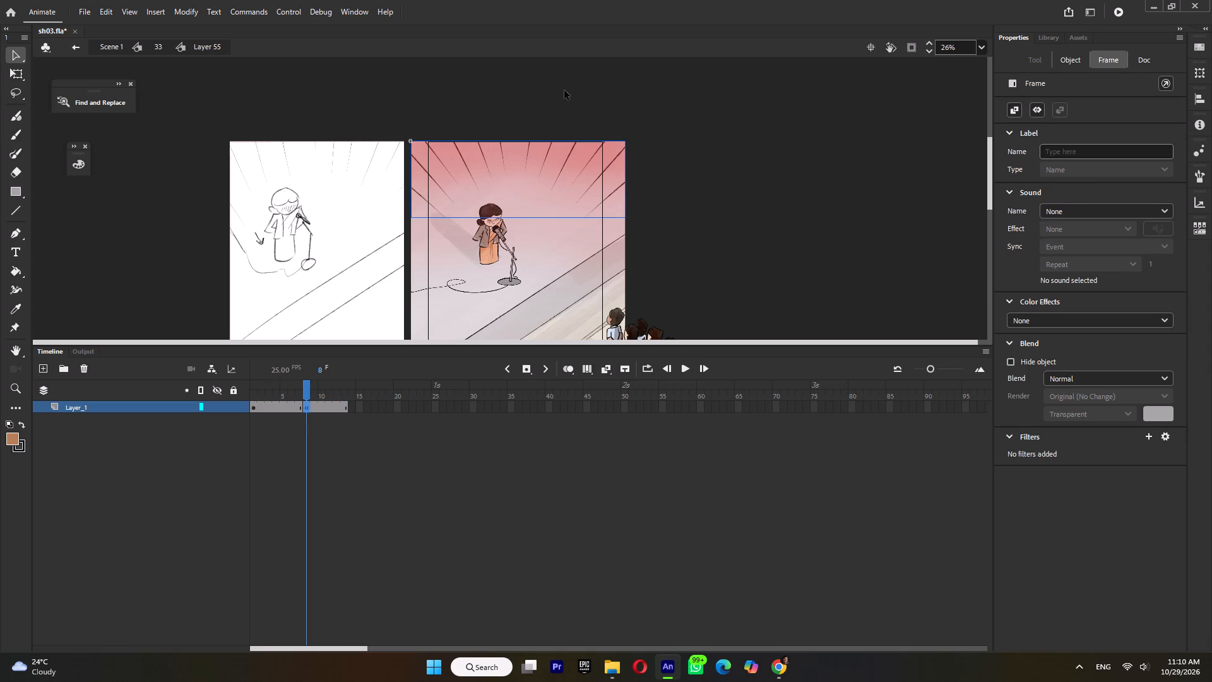
Enlarge the rays slightly and shift them up a little at frame 8, and return to symbol 33.
{"action": "left_click", "coordinate": [11, 76]}
{"action": "left_click_drag", "start_coordinate": [625, 140], "coordinate": [632, 131], "text": "shift"}
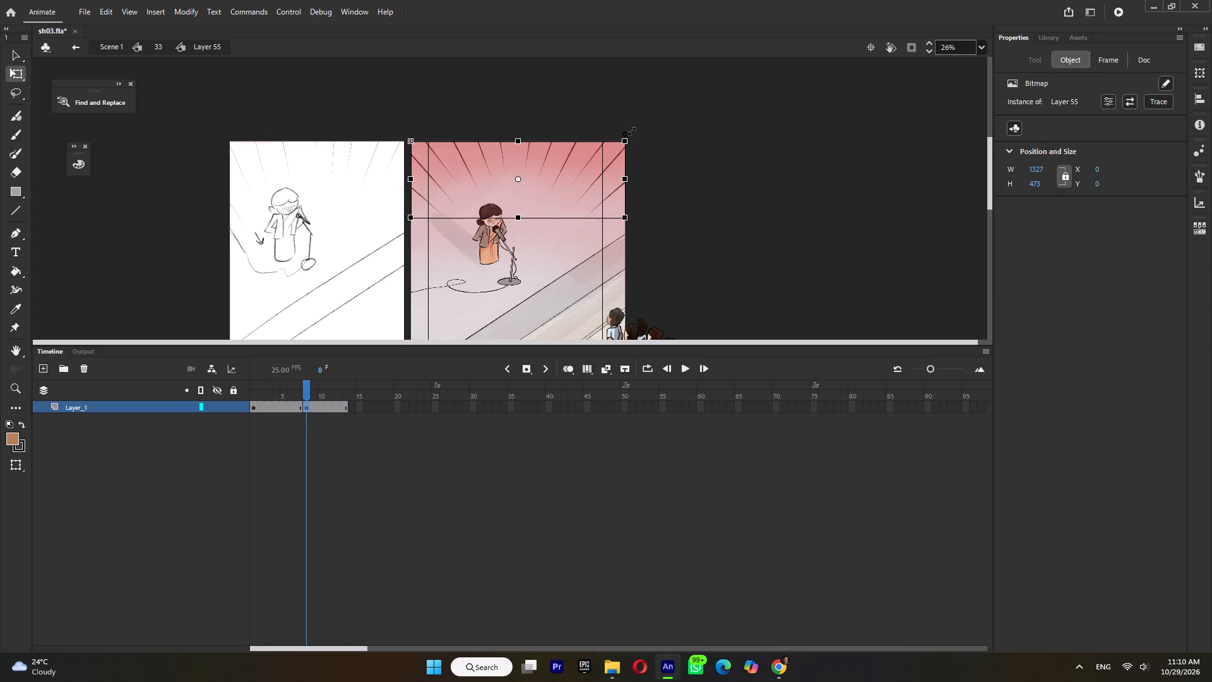
{"action": "left_click_drag", "start_coordinate": [632, 131], "coordinate": [636, 129], "text": "shift"}
{"action": "left_click_drag", "start_coordinate": [589, 164], "coordinate": [590, 150]}
{"action": "double_click", "coordinate": [750, 186]}
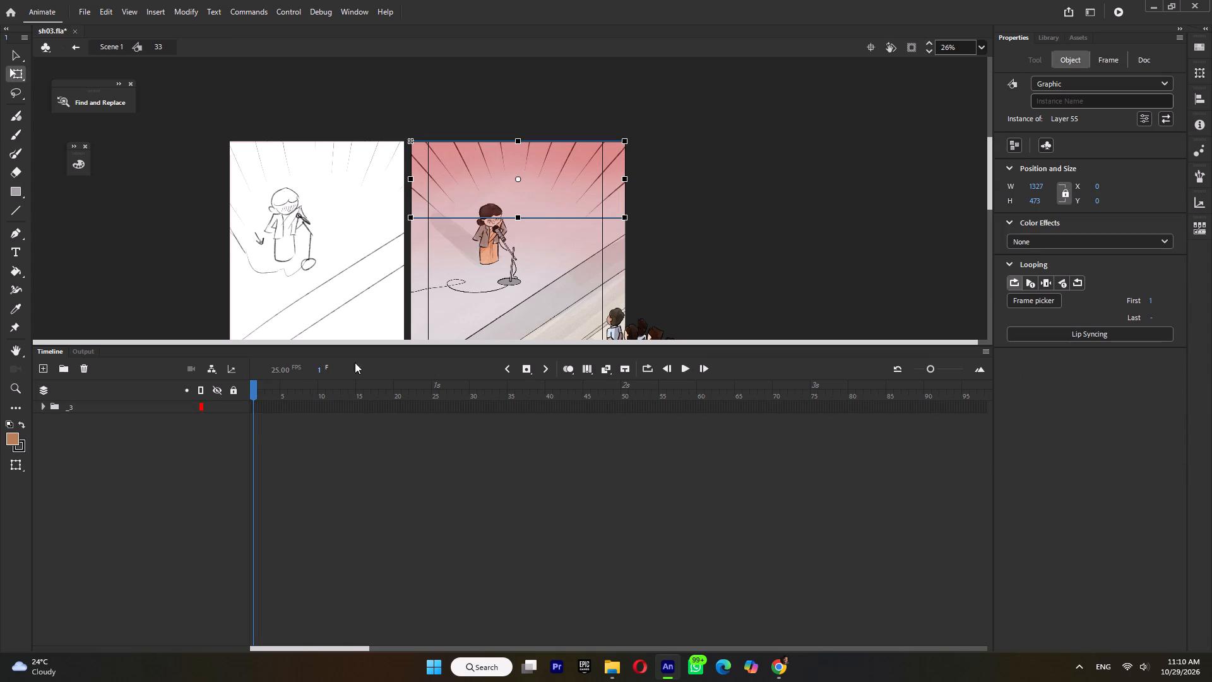
Expand the _3 folder in symbol 33 and hide Layer_55, Layer_54, mic, Layer_56, Layer_57, Layer_58 and kids.
{"action": "left_click", "coordinate": [43, 406]}
{"action": "left_click", "coordinate": [125, 419]}
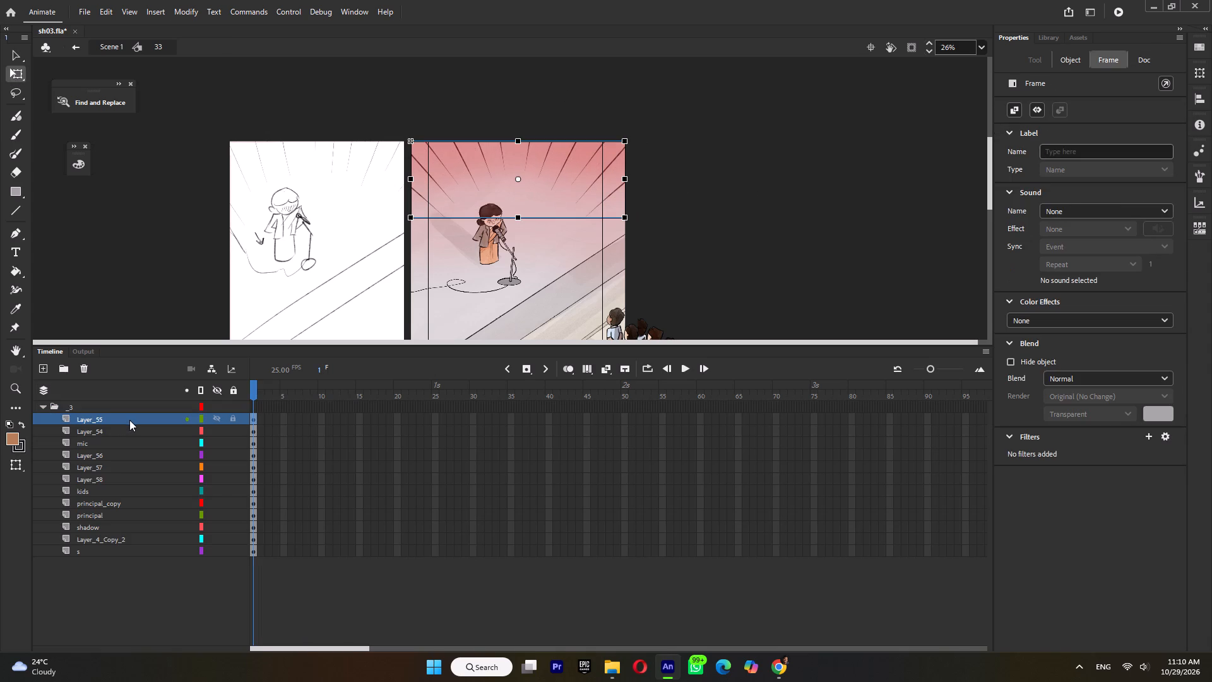
{"action": "left_click", "coordinate": [217, 416]}
{"action": "left_click", "coordinate": [217, 430]}
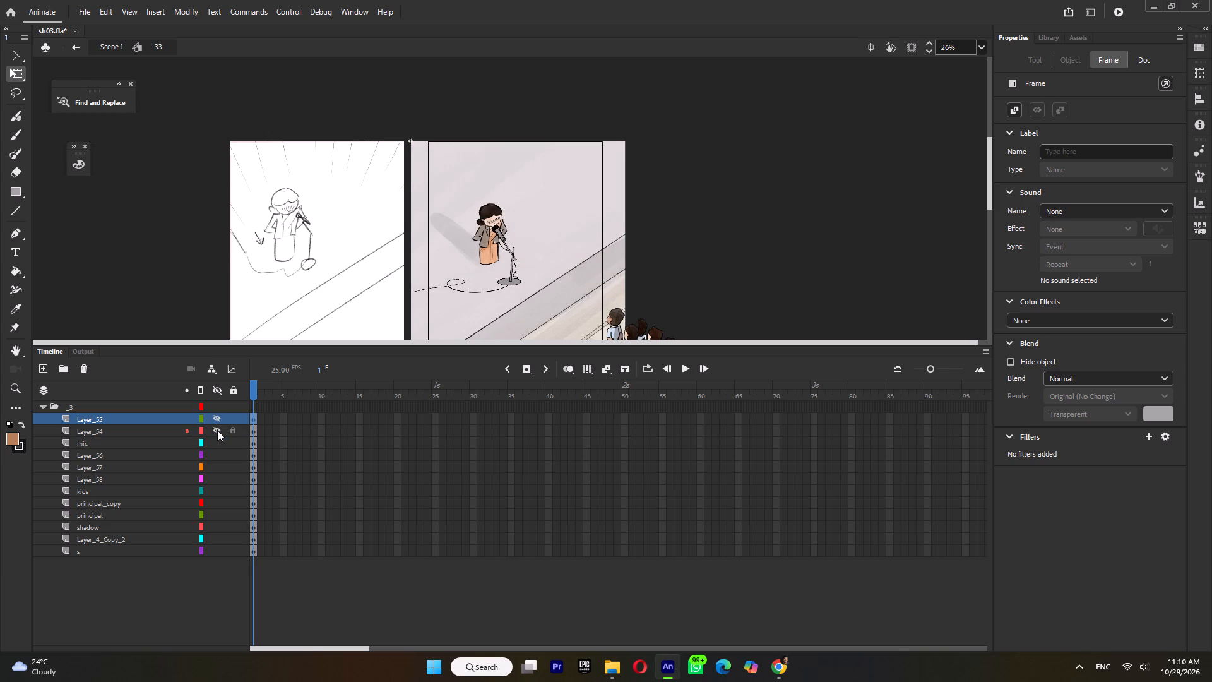
{"action": "left_click", "coordinate": [217, 445]}
{"action": "left_click", "coordinate": [217, 443]}
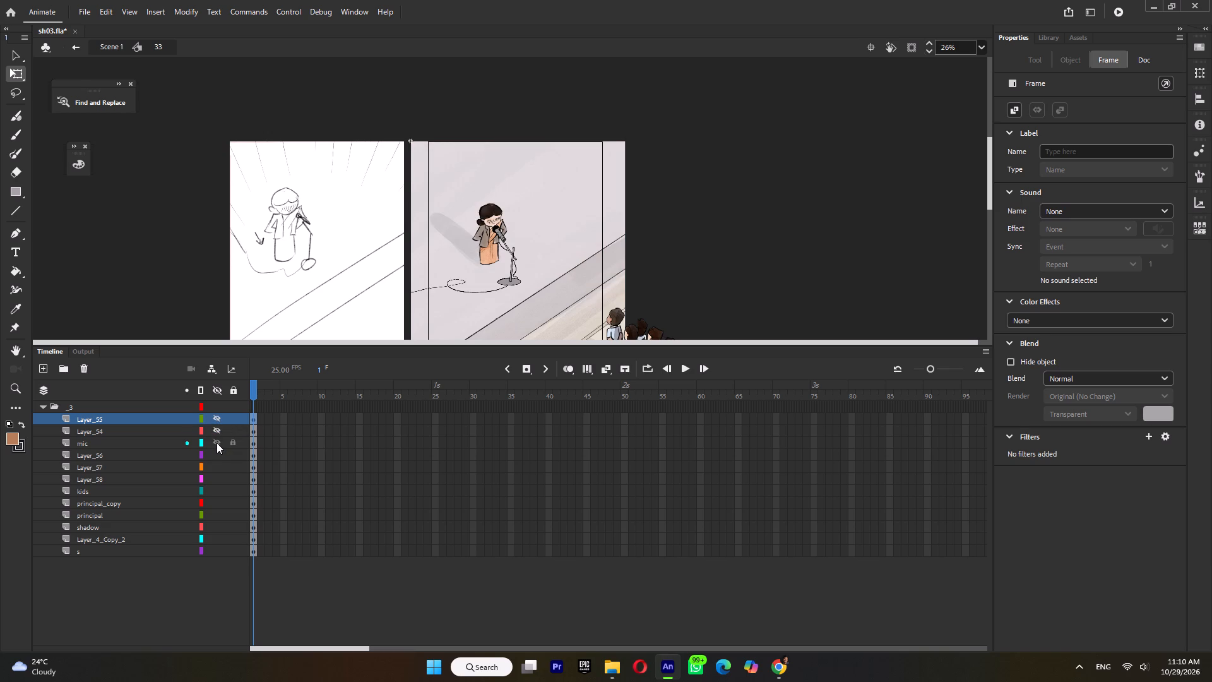
{"action": "left_click", "coordinate": [217, 445]}
{"action": "left_click", "coordinate": [217, 452]}
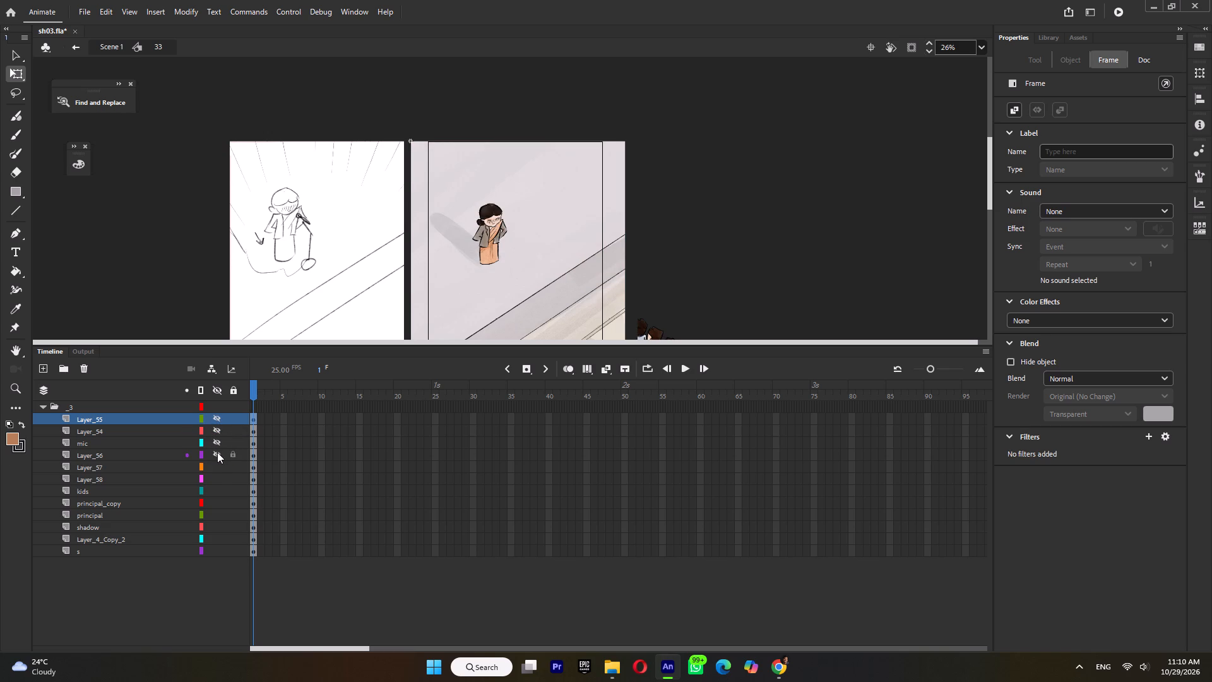
{"action": "left_click", "coordinate": [217, 464]}
{"action": "left_click", "coordinate": [217, 472]}
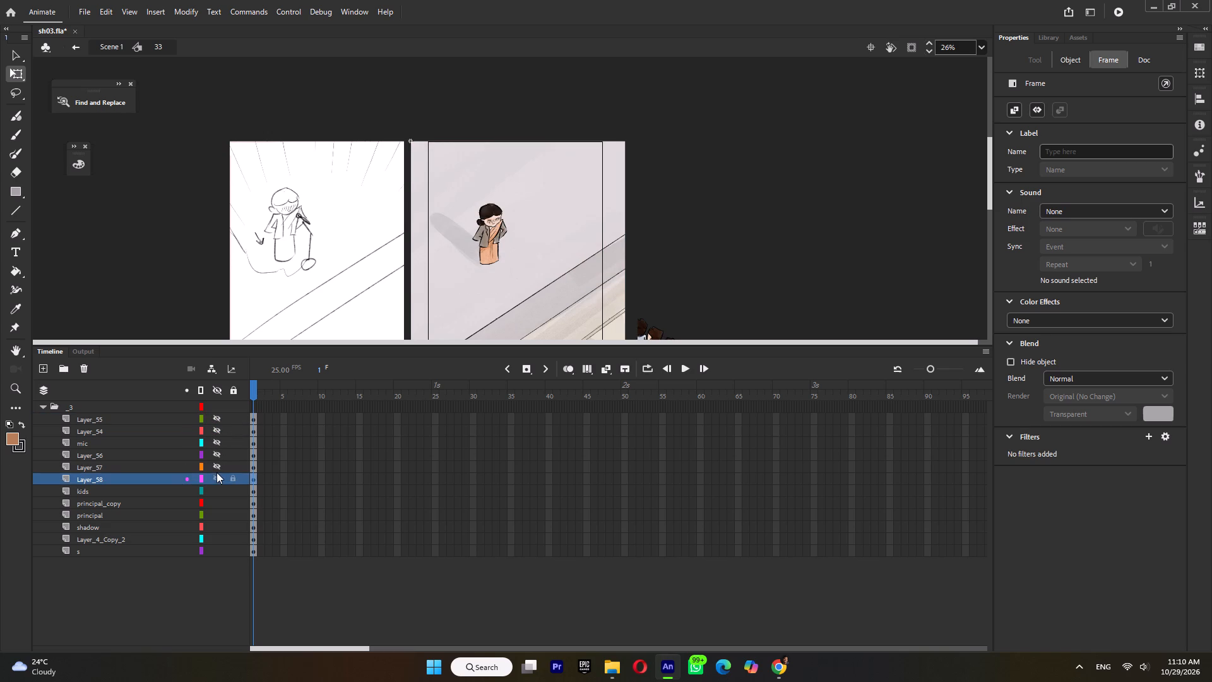
{"action": "left_click", "coordinate": [217, 481]}
{"action": "left_click", "coordinate": [218, 491]}
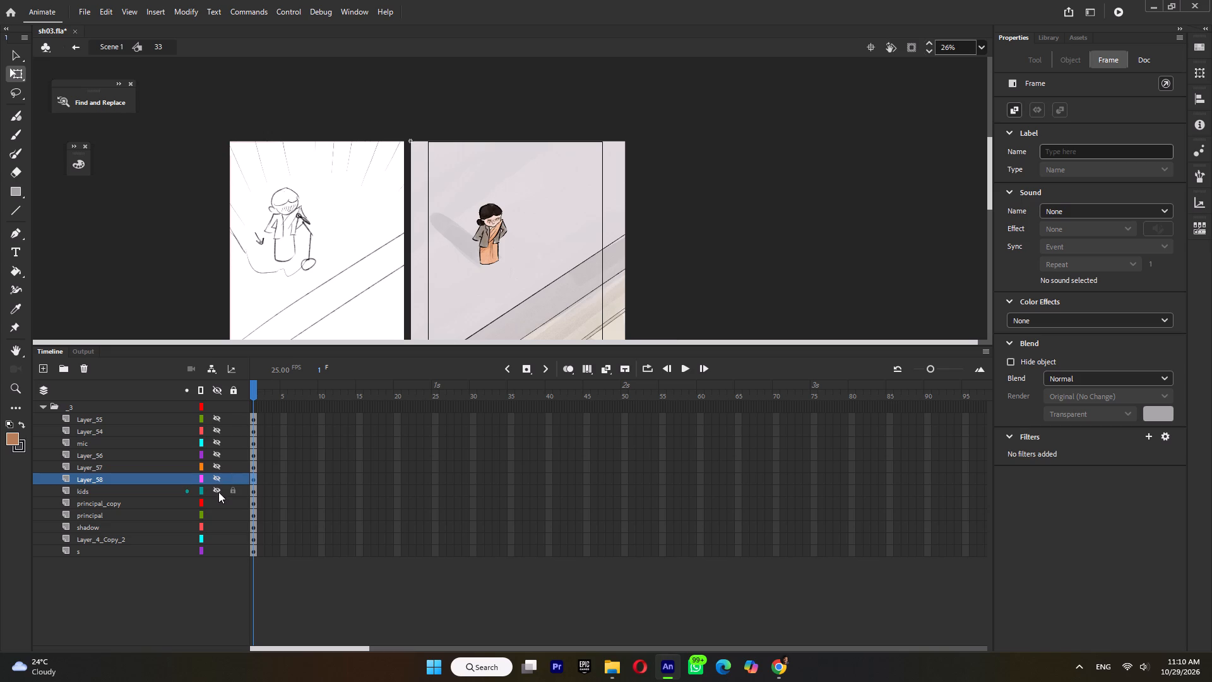
Convert the principal_copy and principal artwork into one graphic symbol, and distribute its two poses to keyframes inside it.
{"action": "left_click", "coordinate": [112, 502]}
{"action": "left_click", "coordinate": [111, 508], "text": "shift"}
{"action": "key", "text": "F8"}
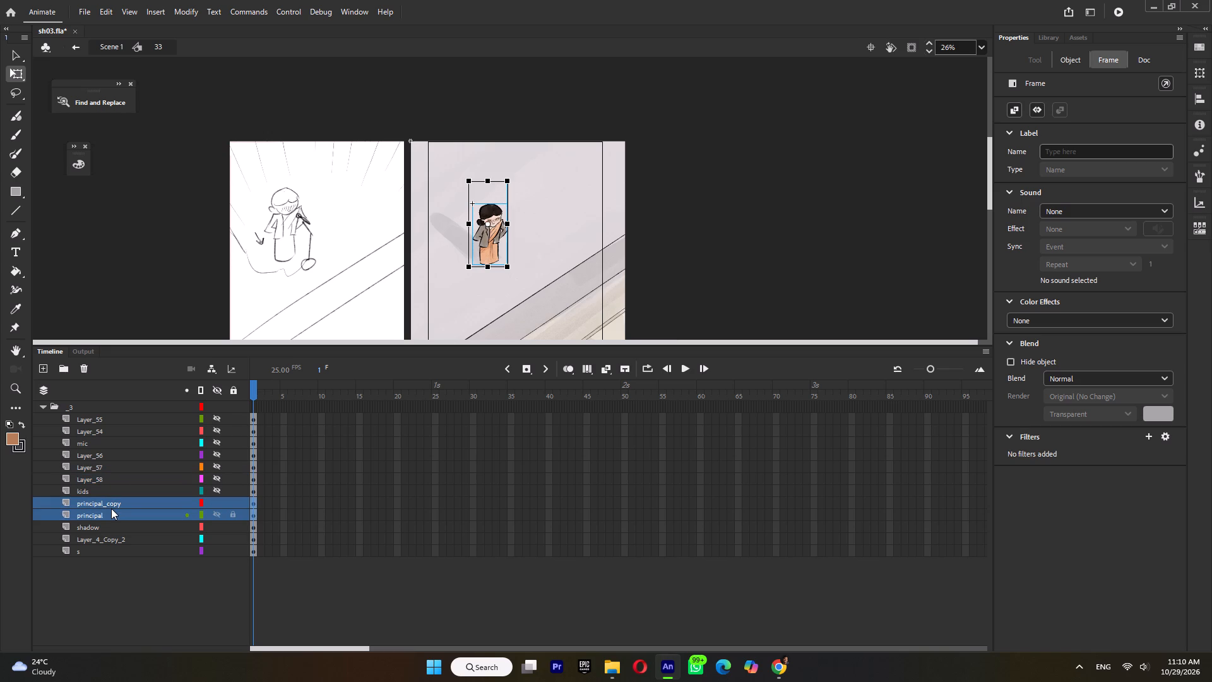
{"action": "left_click", "coordinate": [665, 160]}
{"action": "double_click", "coordinate": [485, 252]}
{"action": "left_click_drag", "start_coordinate": [567, 161], "coordinate": [461, 277]}
{"action": "key", "text": "ctrl+shift+k"}
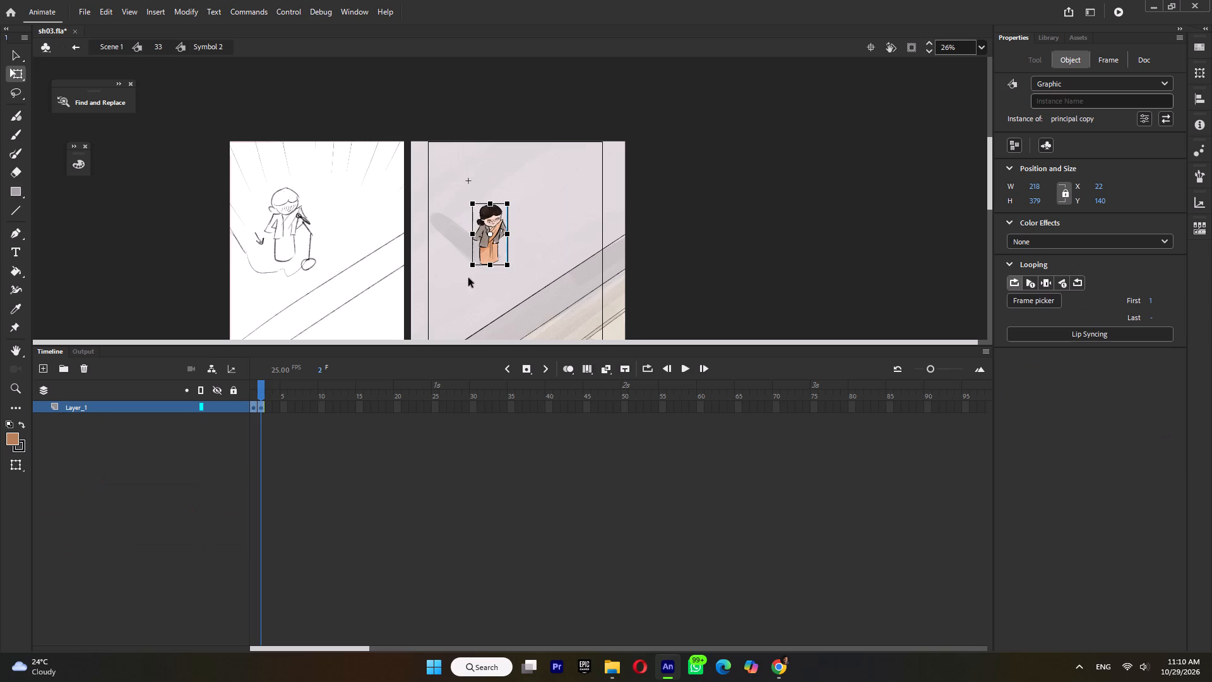
Extend the first pose so the second keyframe falls at frame 9, lengthen the second pose, and return to symbol 33.
{"action": "left_click", "coordinate": [250, 405]}
{"action": "key", "text": "F5"}
{"action": "key", "text": "F5"}
{"action": "key", "text": "F5"}
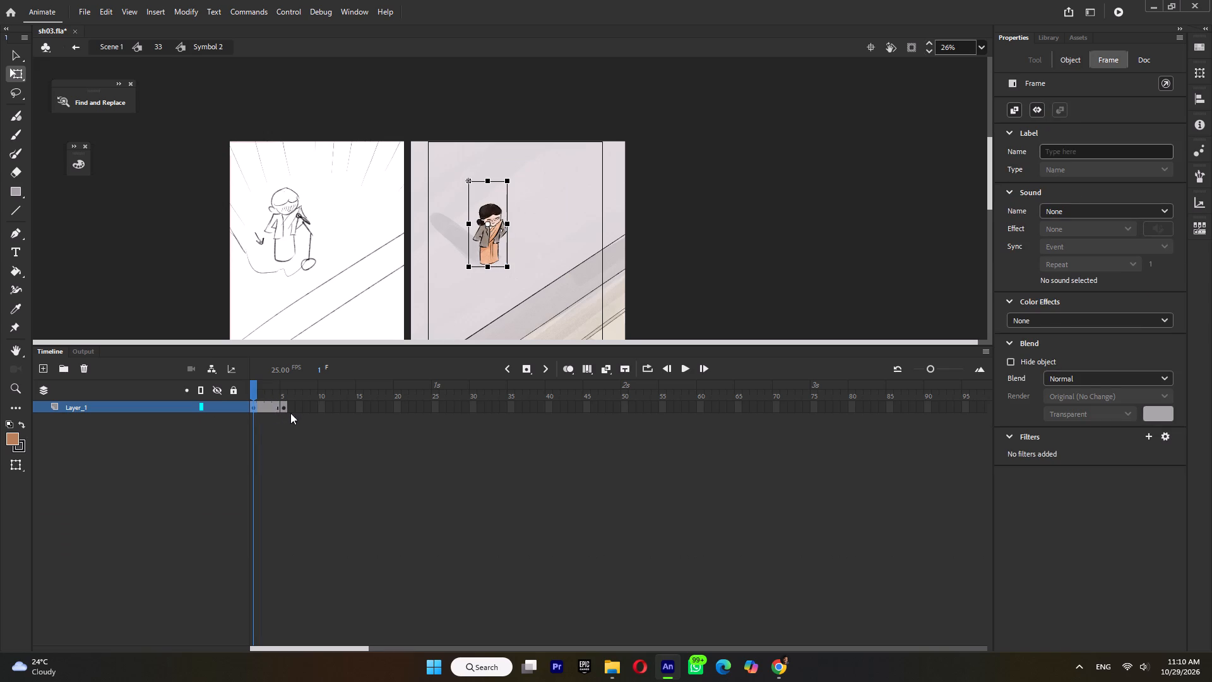
{"action": "key", "text": "F5"}
{"action": "key", "text": "F5"}
{"action": "key", "text": "F5"}
{"action": "key", "text": "F5"}
{"action": "left_click", "coordinate": [319, 408]}
{"action": "key", "text": "F5"}
{"action": "key", "text": "F5"}
{"action": "key", "text": "F5"}
{"action": "key", "text": "F5"}
{"action": "key", "text": "F5"}
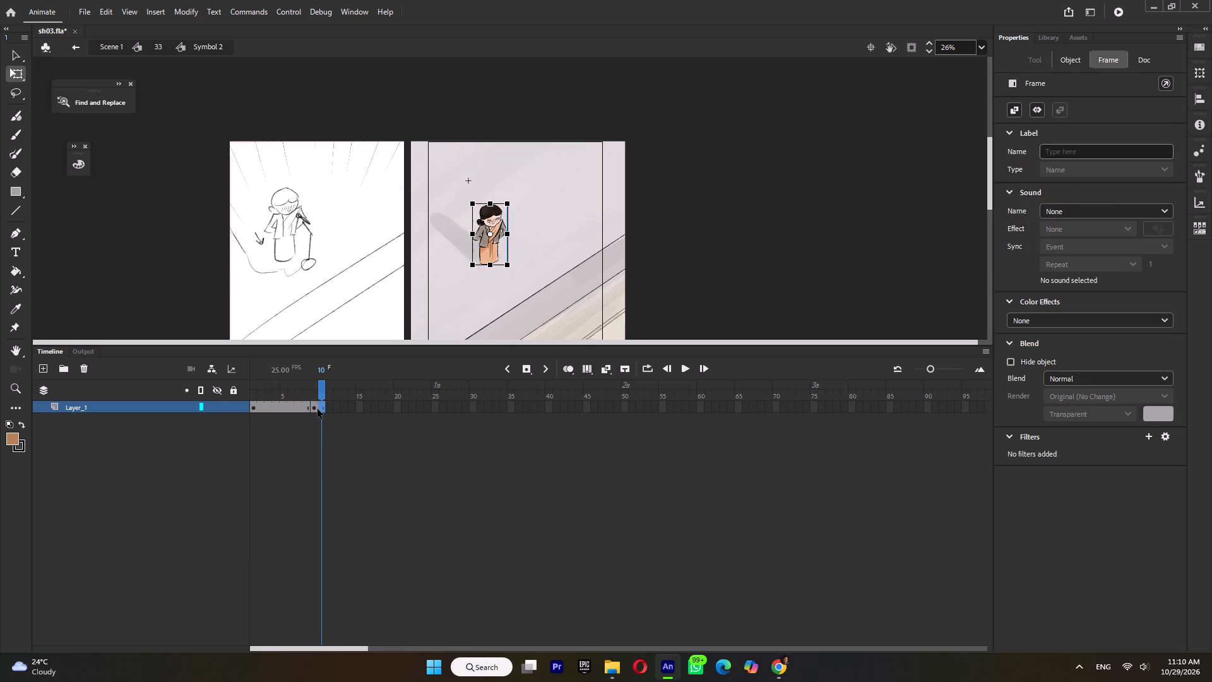
{"action": "key", "text": "F5"}
{"action": "key", "text": "F5"}
{"action": "double_click", "coordinate": [743, 245]}
Extend all layers of symbol 33 to frame 95 and preview the principal's motion.
{"action": "key", "text": "Return"}
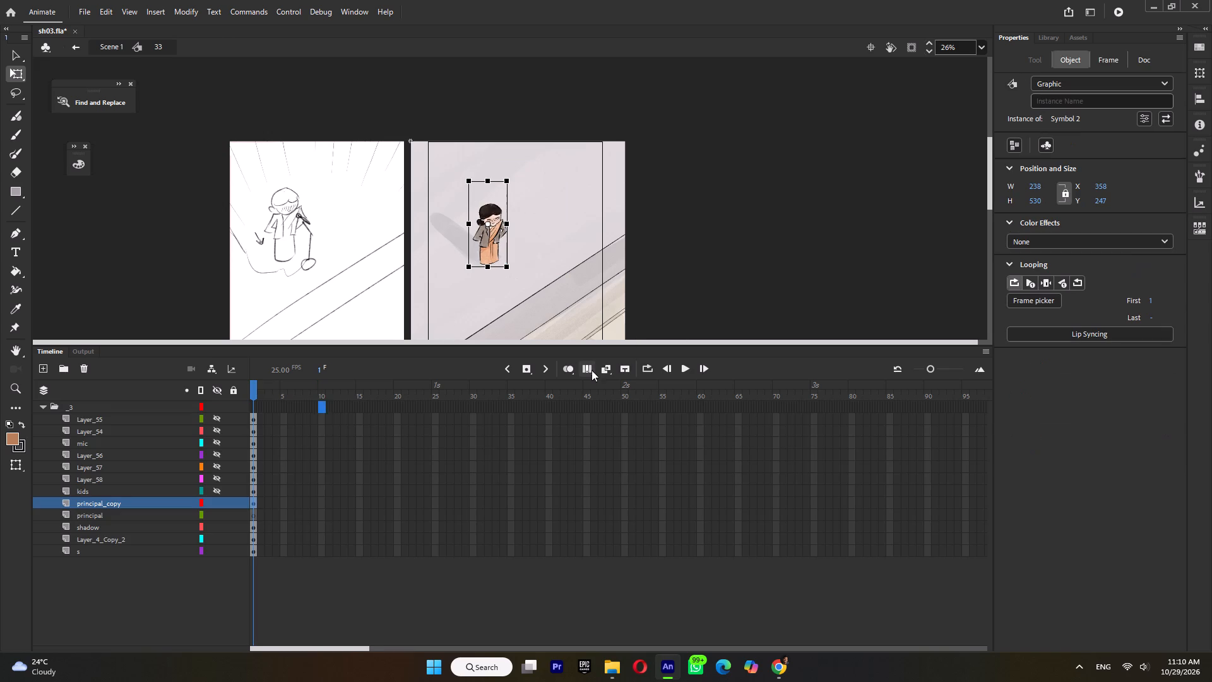
{"action": "double_click", "coordinate": [962, 390]}
{"action": "key", "text": "F5"}
{"action": "left_click_drag", "start_coordinate": [927, 386], "coordinate": [218, 398]}
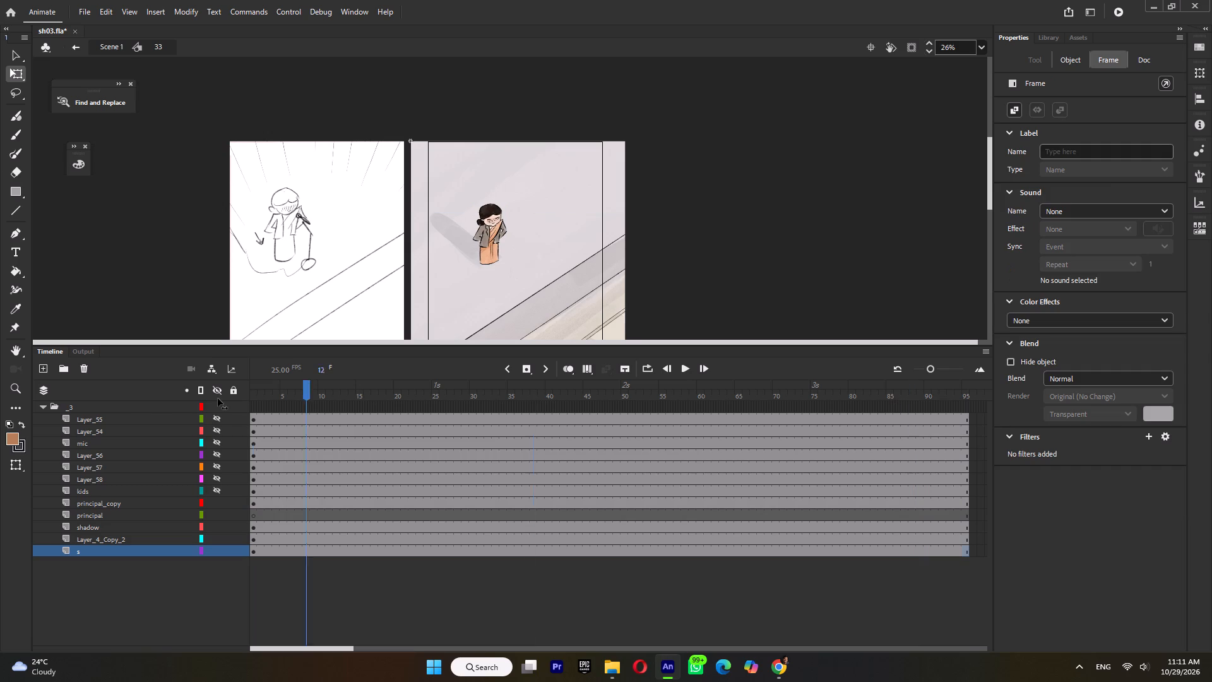
{"action": "left_click_drag", "start_coordinate": [218, 398], "coordinate": [117, 405]}
{"action": "key", "text": "Return"}
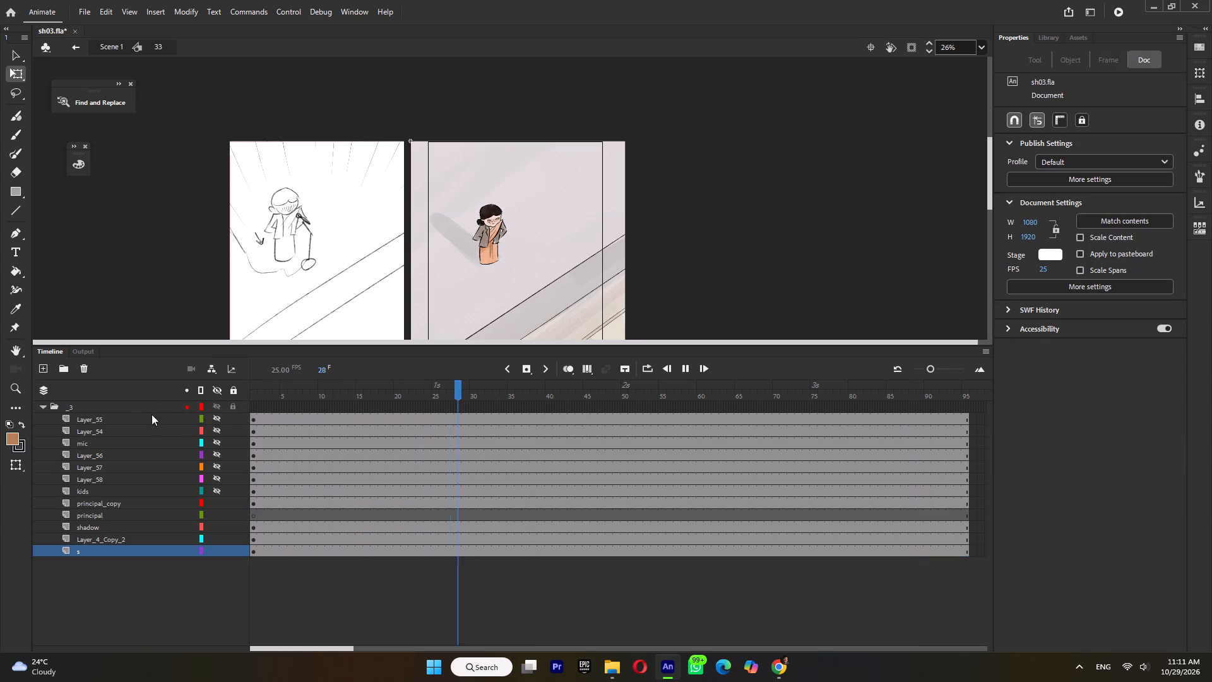
{"action": "key", "text": "Return"}
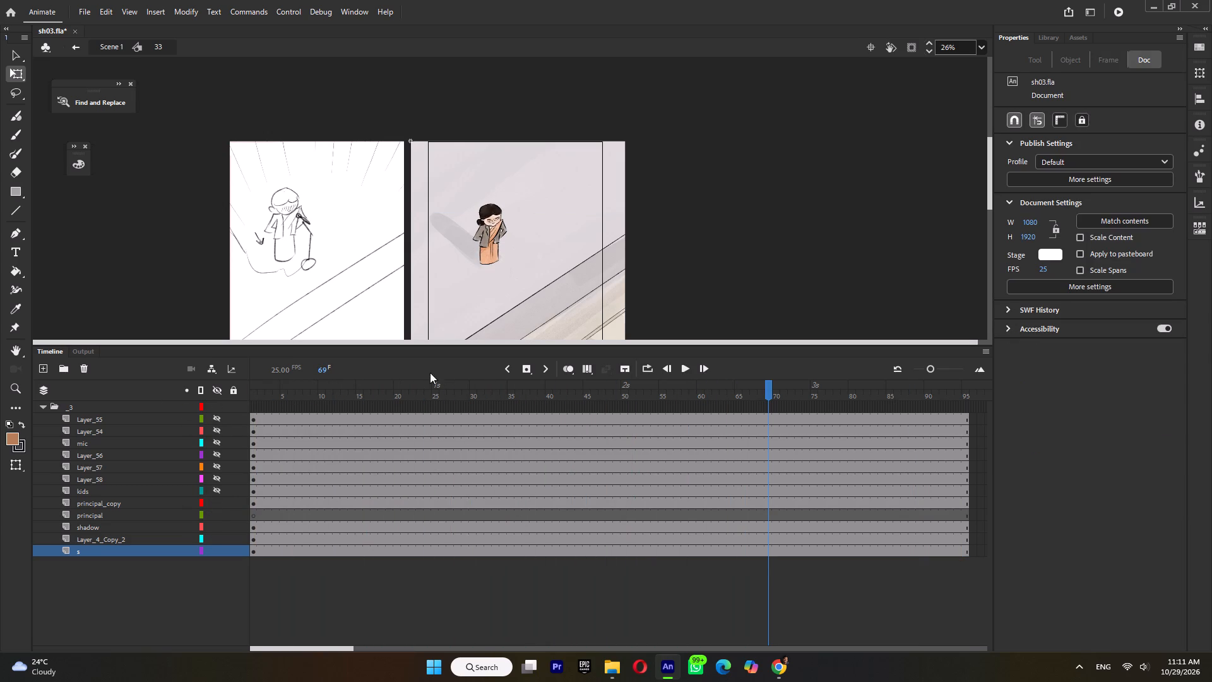
Review the woman-at-the-microphone shot in Scene 1, playing and scrubbing from its start at frame 51 to its end.
{"action": "double_click", "coordinate": [803, 238]}
{"action": "key", "text": "Return"}
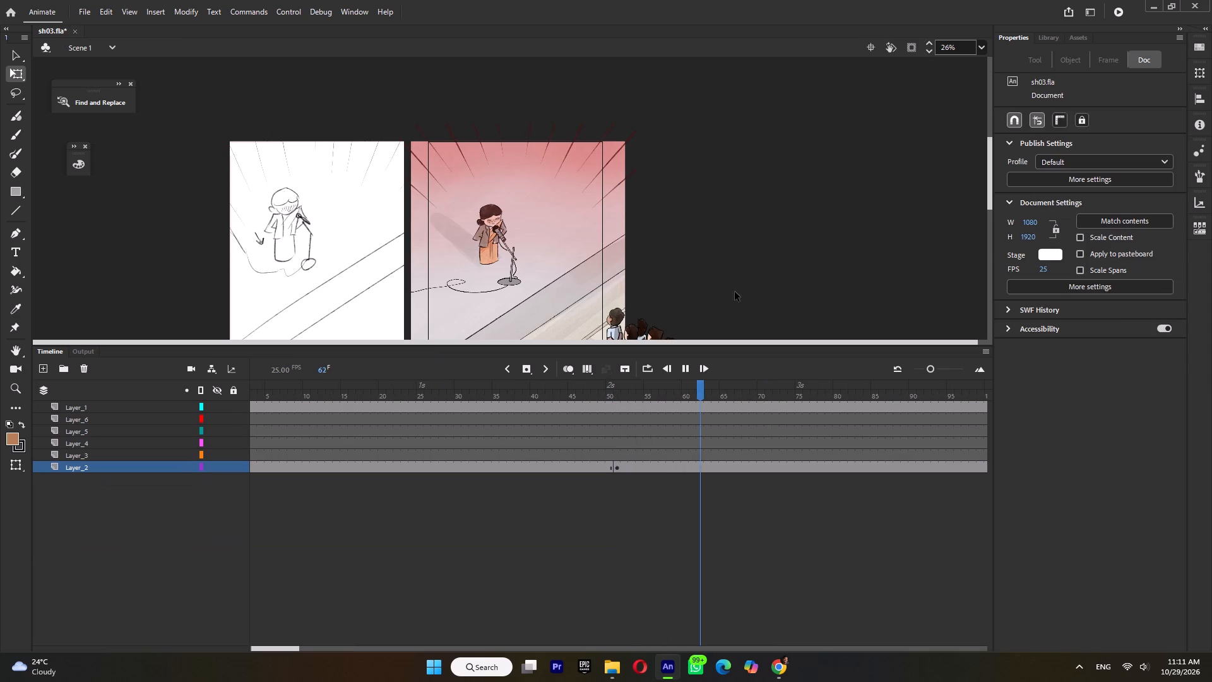
{"action": "key", "text": "Return"}
{"action": "key", "text": "Return"}
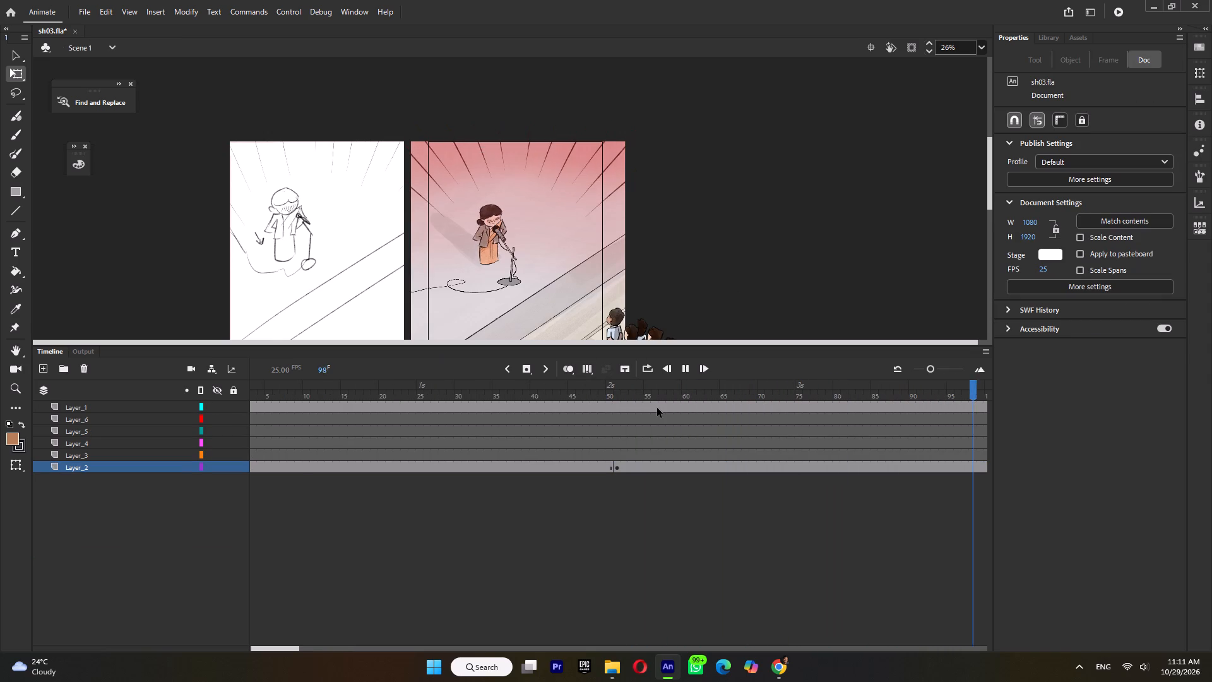
{"action": "key", "text": "Return"}
{"action": "left_click_drag", "start_coordinate": [318, 390], "coordinate": [312, 392]}
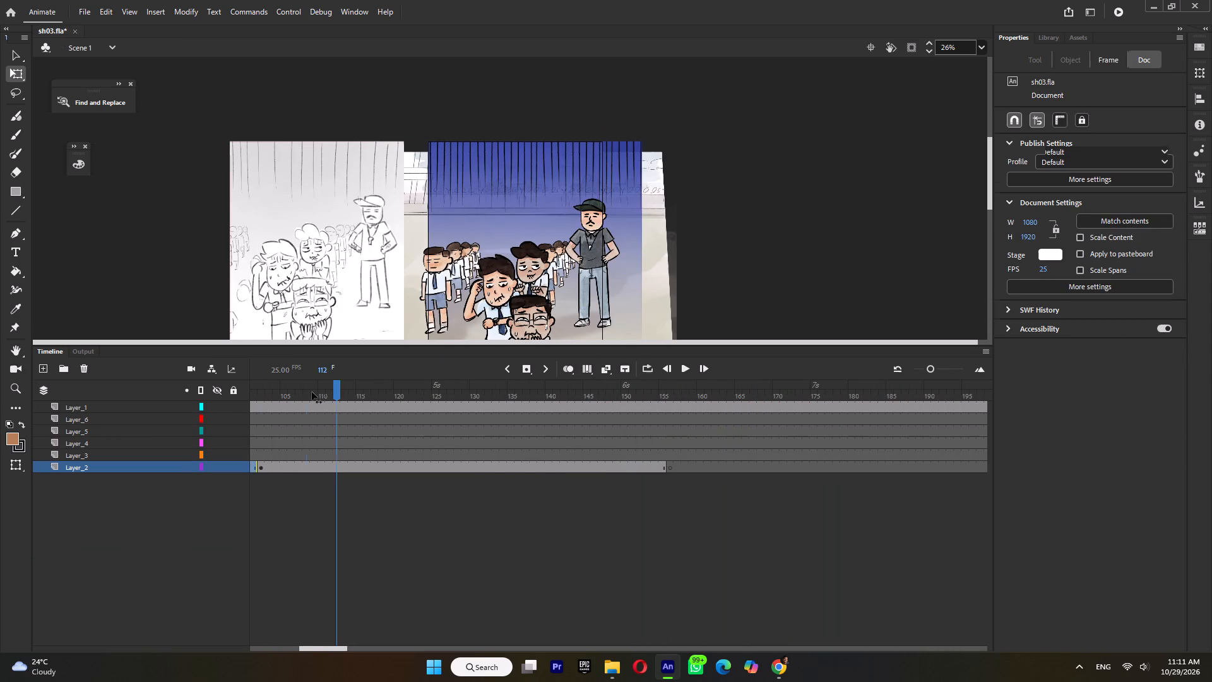
{"action": "left_click_drag", "start_coordinate": [312, 392], "coordinate": [561, 481]}
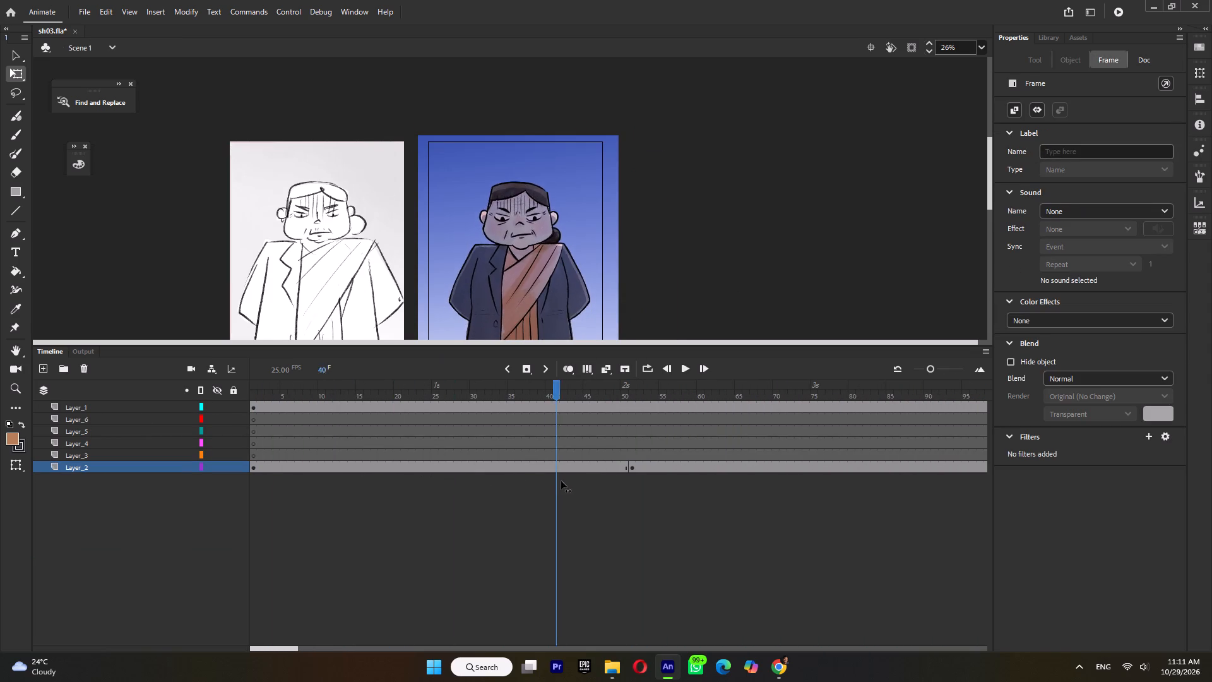
{"action": "left_click_drag", "start_coordinate": [561, 481], "coordinate": [646, 484]}
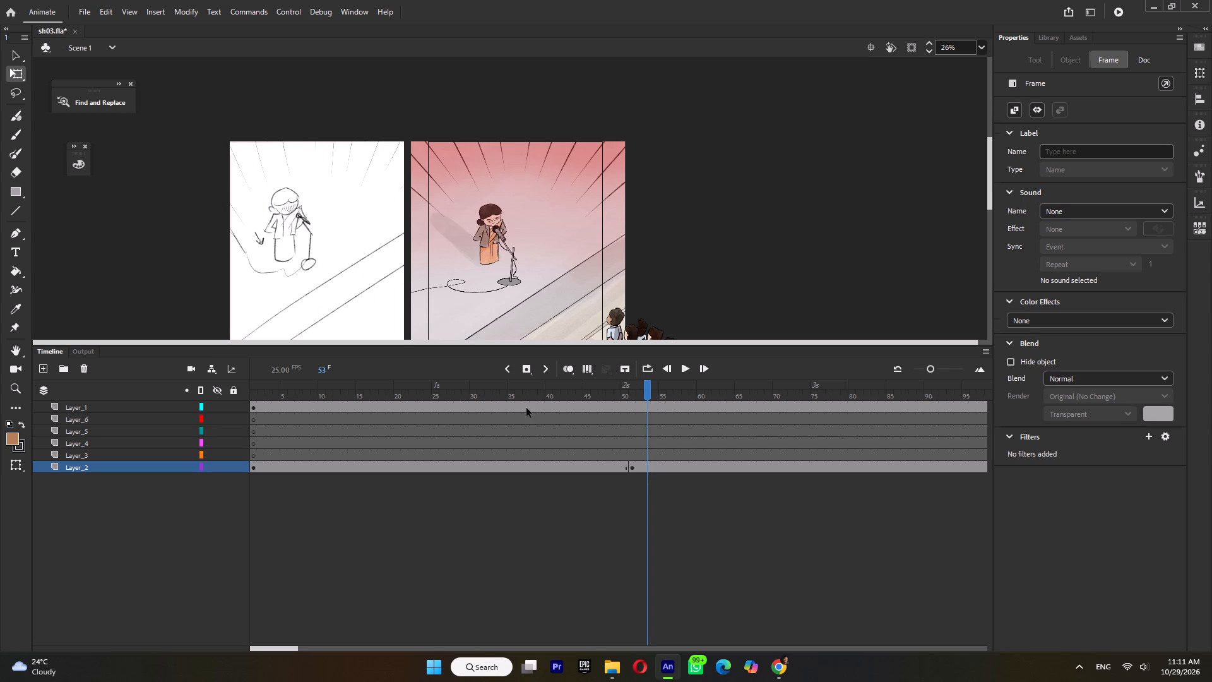
{"action": "double_click", "coordinate": [485, 249]}
{"action": "left_click", "coordinate": [485, 249]}
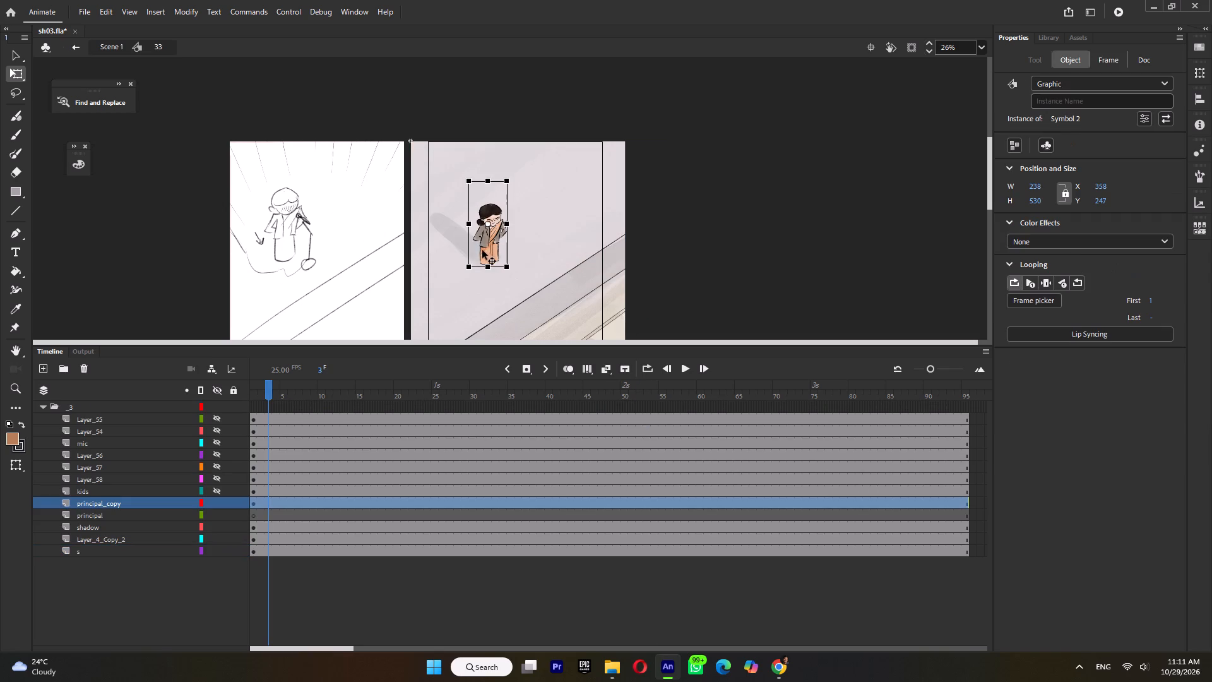
{"action": "double_click", "coordinate": [780, 230]}
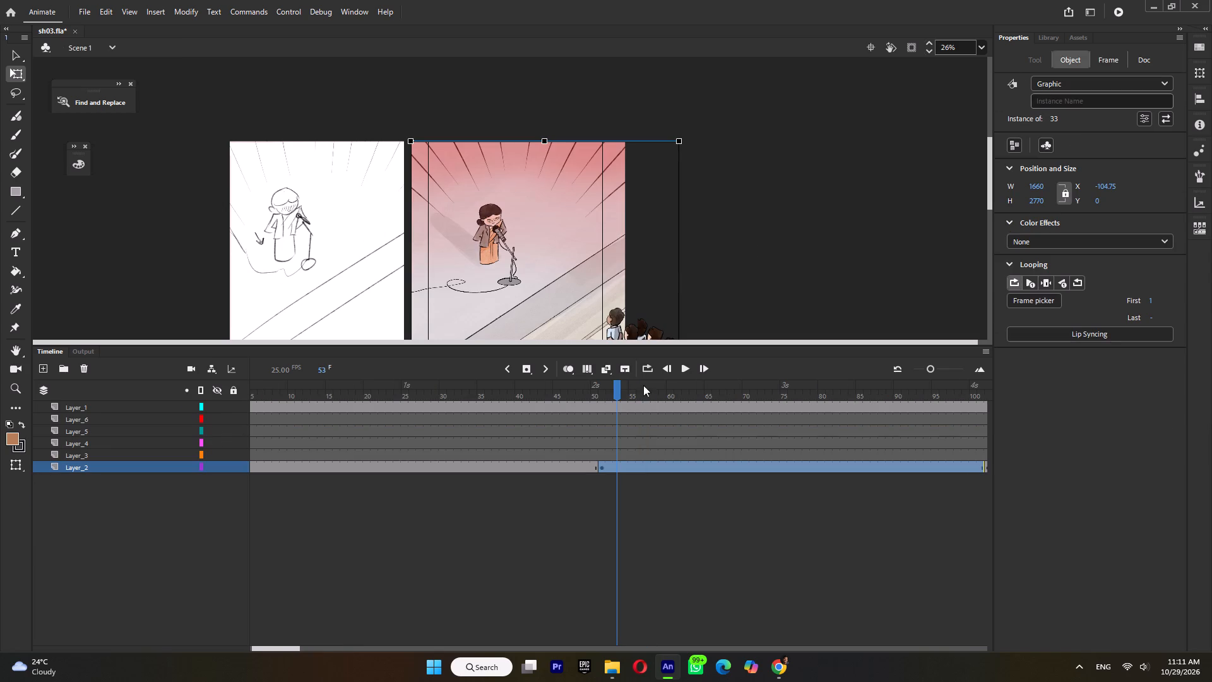
{"action": "left_click_drag", "start_coordinate": [643, 380], "coordinate": [1202, 444]}
{"action": "left_click_drag", "start_coordinate": [853, 390], "coordinate": [876, 392]}
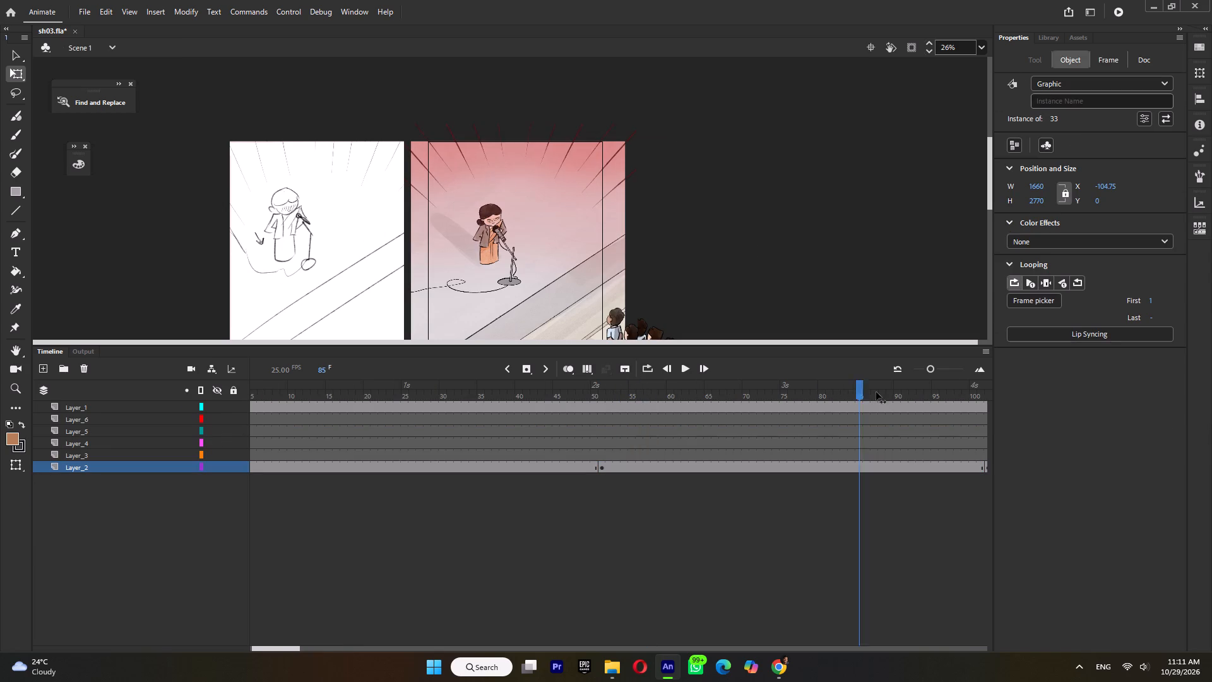
{"action": "left_click_drag", "start_coordinate": [876, 392], "coordinate": [770, 436]}
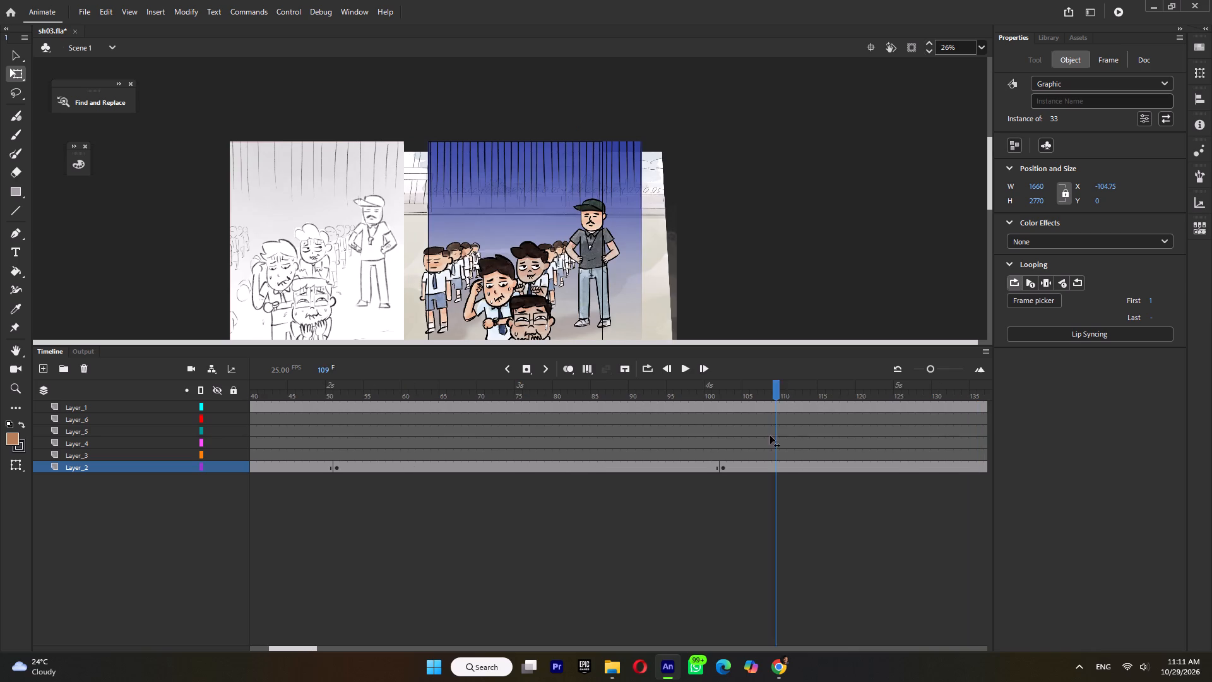
{"action": "left_click_drag", "start_coordinate": [770, 436], "coordinate": [714, 453]}
In symbol 33, add keyframes at frame 51 across the layers.
{"action": "double_click", "coordinate": [475, 239]}
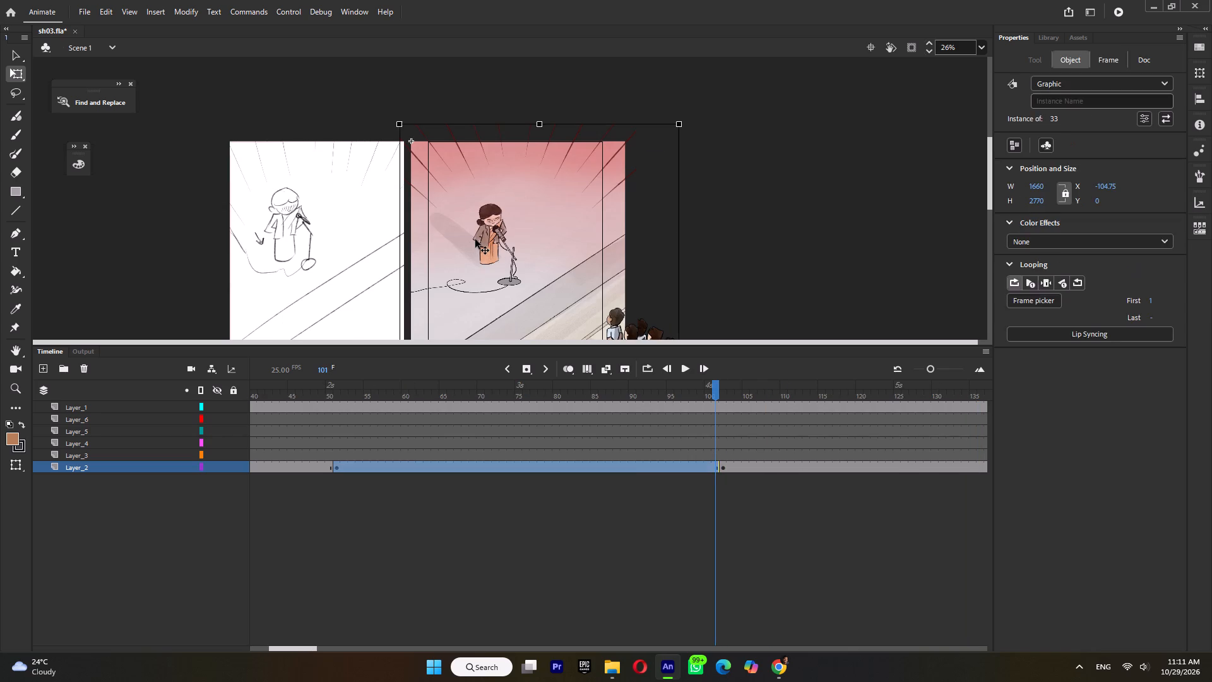
{"action": "double_click", "coordinate": [617, 393]}
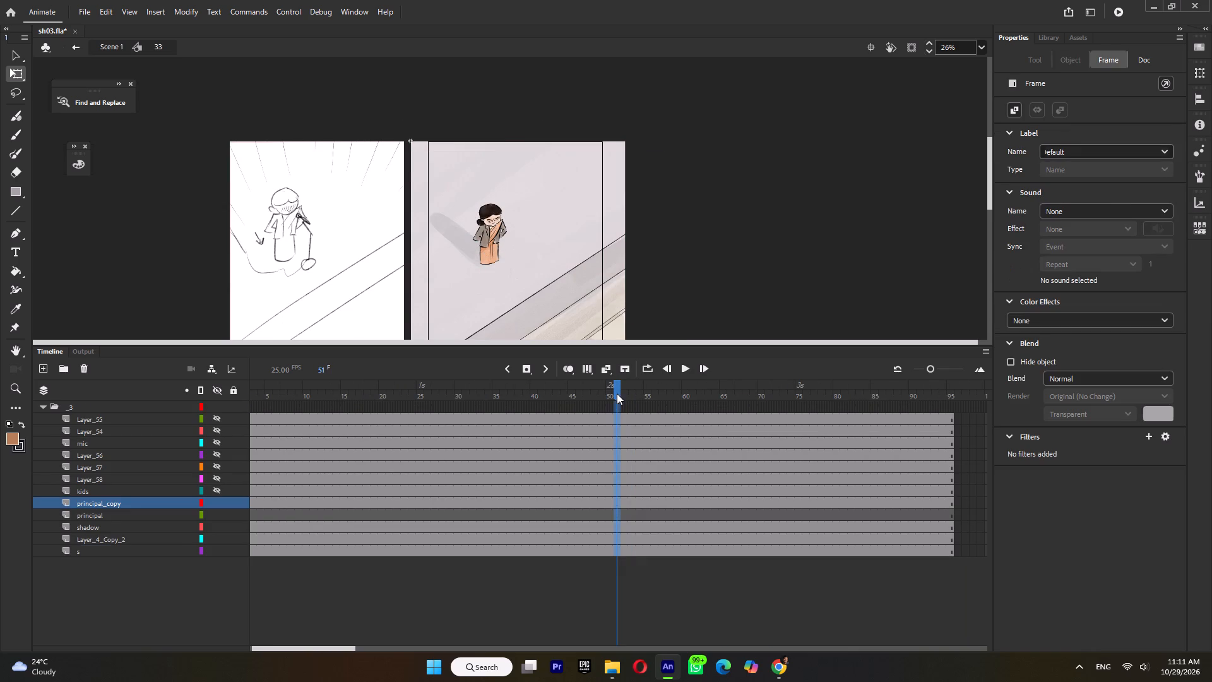
{"action": "key", "text": "F6"}
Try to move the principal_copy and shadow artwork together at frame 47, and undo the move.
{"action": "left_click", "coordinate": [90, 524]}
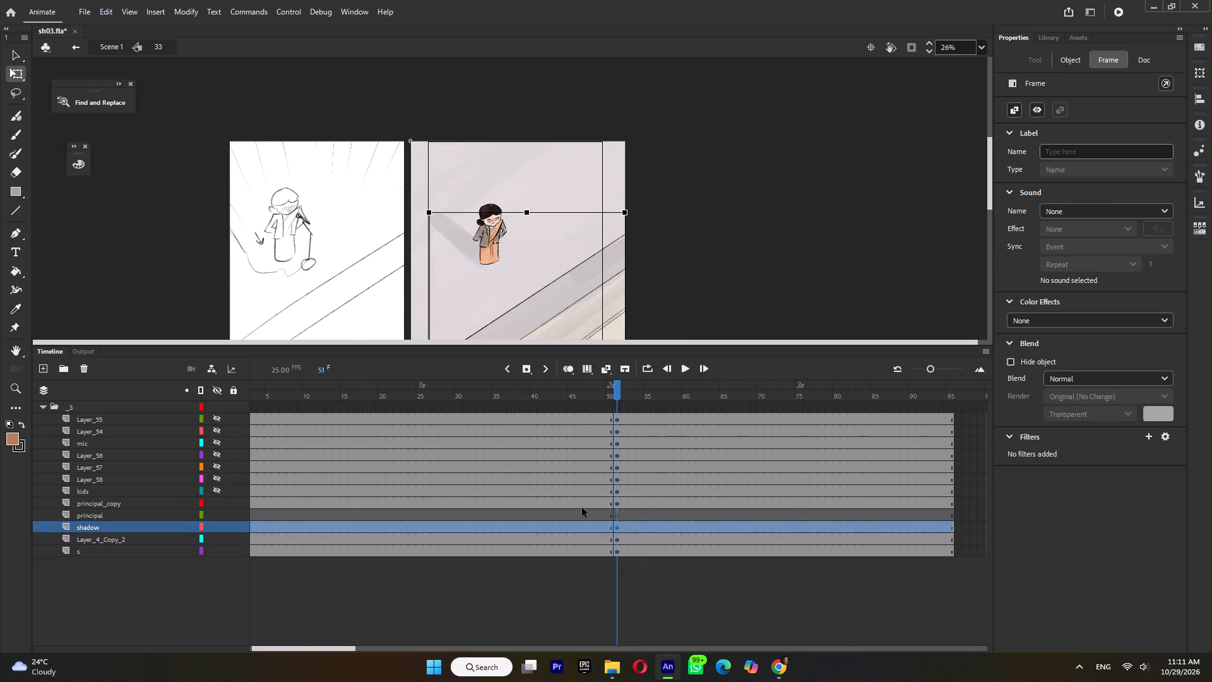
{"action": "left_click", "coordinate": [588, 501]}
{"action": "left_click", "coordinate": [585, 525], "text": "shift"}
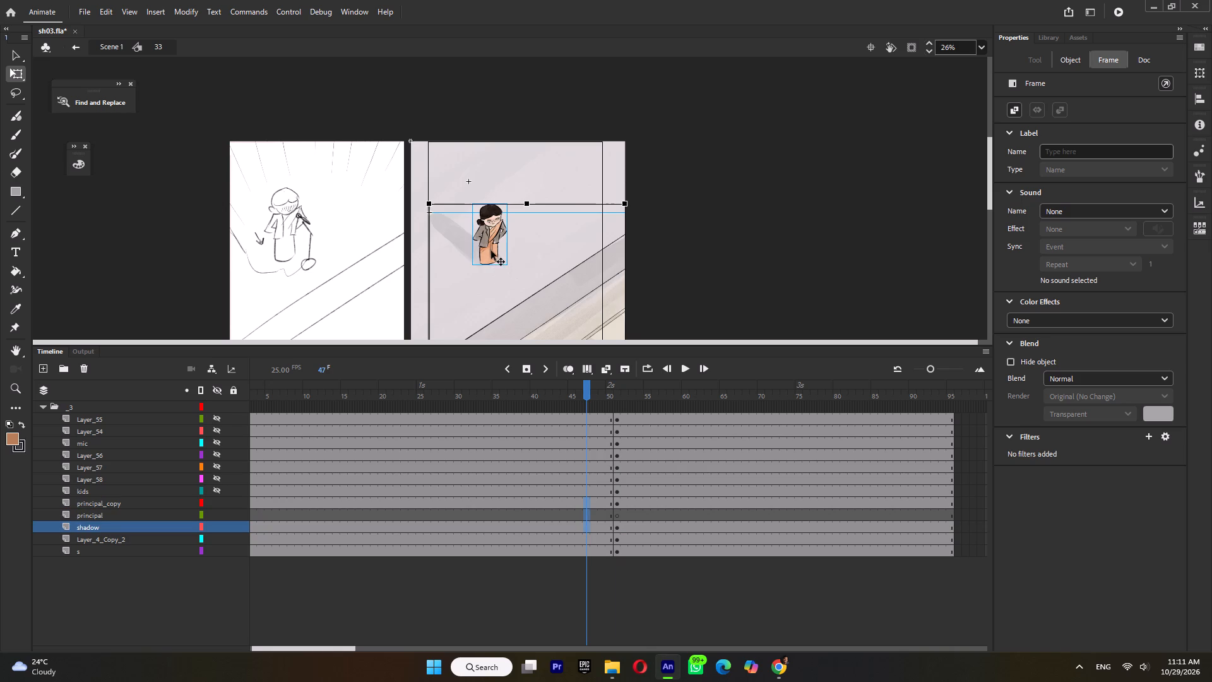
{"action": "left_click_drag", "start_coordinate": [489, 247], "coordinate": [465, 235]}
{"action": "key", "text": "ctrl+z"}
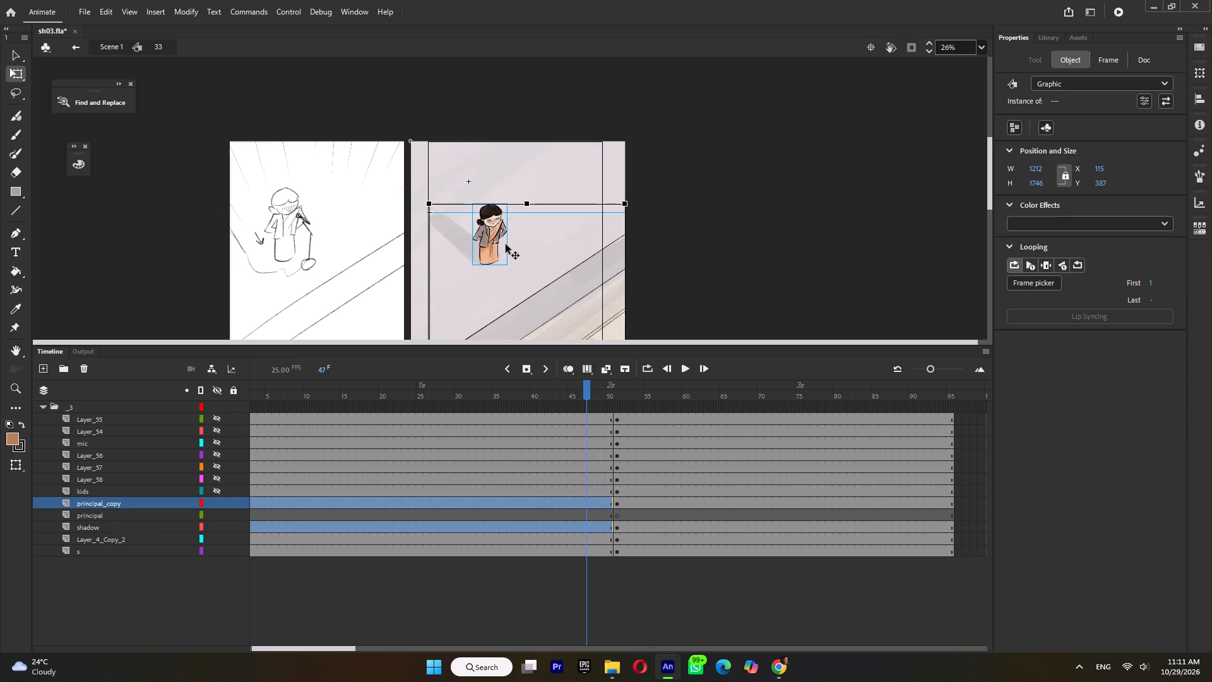
Inside the shadow symbol, break the bitmap apart, then lasso the crowd's shadows below the stage edge and group them.
{"action": "scroll", "coordinate": [758, 248], "scroll_direction": "down", "scroll_amount": 2, "text": "ctrl"}
{"action": "left_click", "coordinate": [645, 289]}
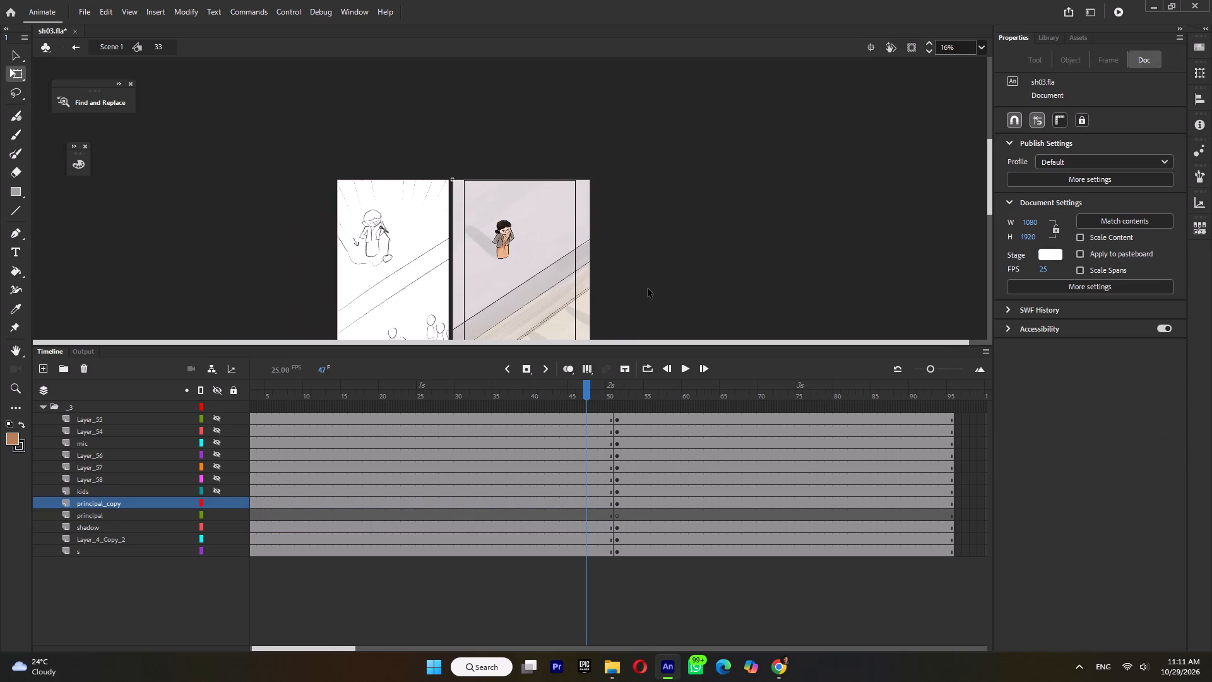
{"action": "double_click", "coordinate": [576, 312]}
{"action": "scroll", "coordinate": [631, 215], "scroll_direction": "down", "scroll_amount": 1}
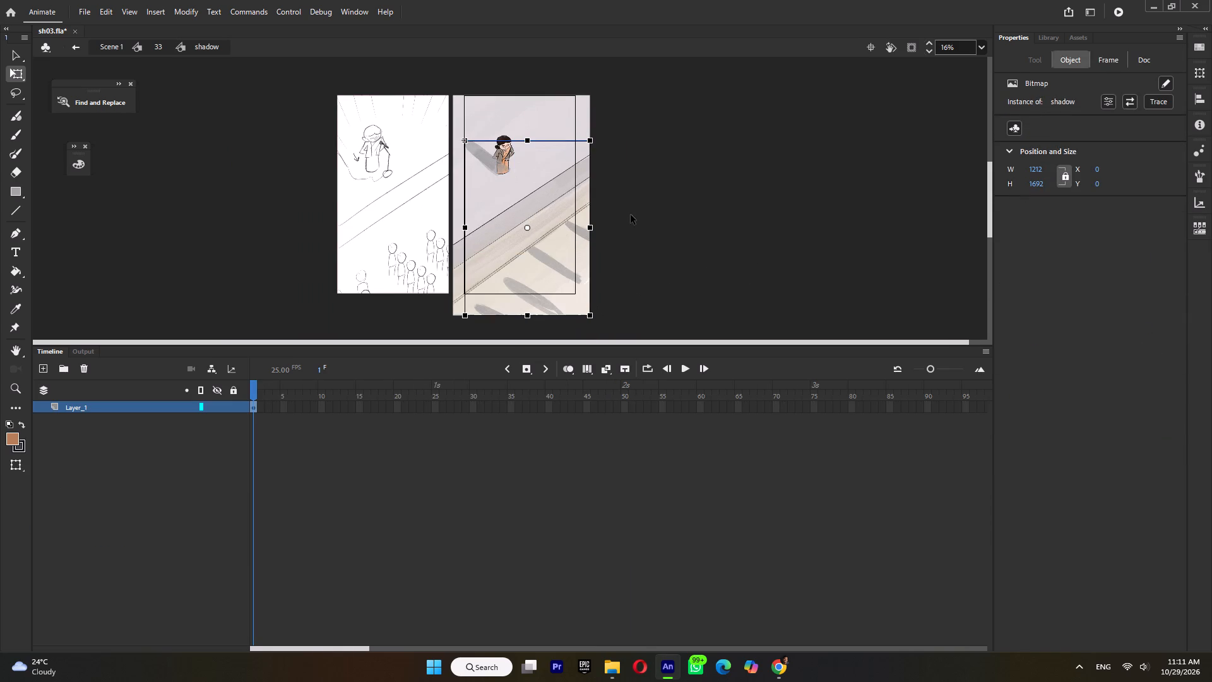
{"action": "left_click", "coordinate": [12, 91]}
{"action": "double_click", "coordinate": [653, 233]}
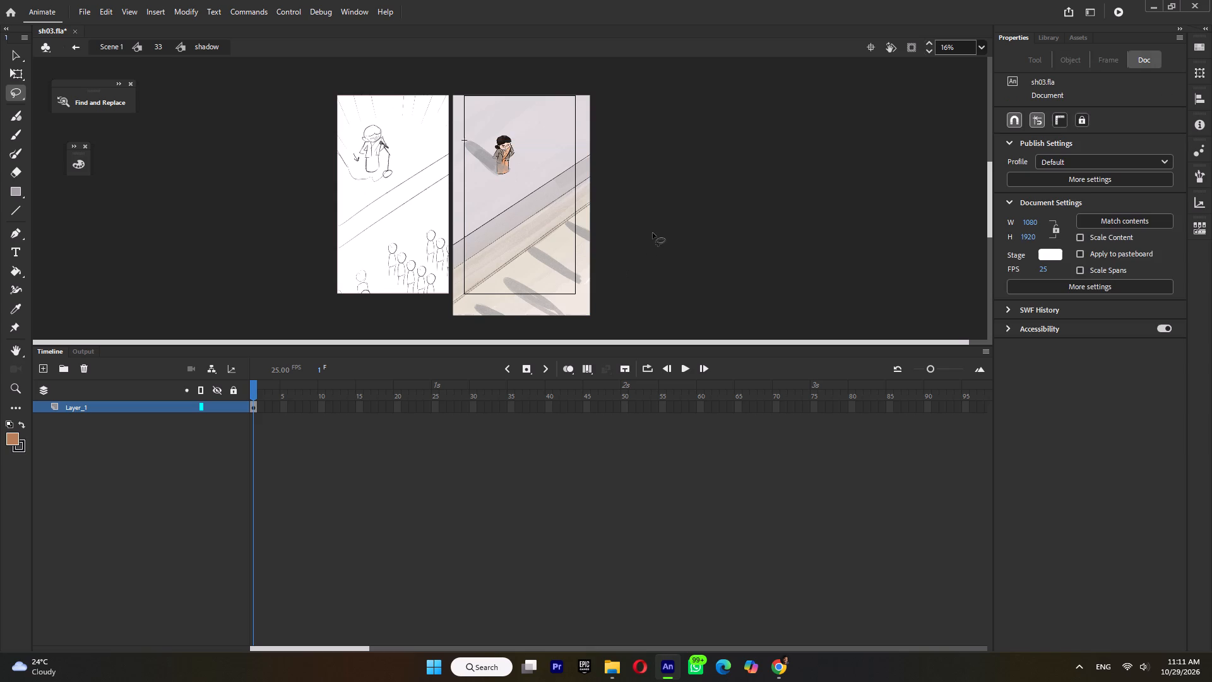
{"action": "left_click_drag", "start_coordinate": [612, 209], "coordinate": [611, 199]}
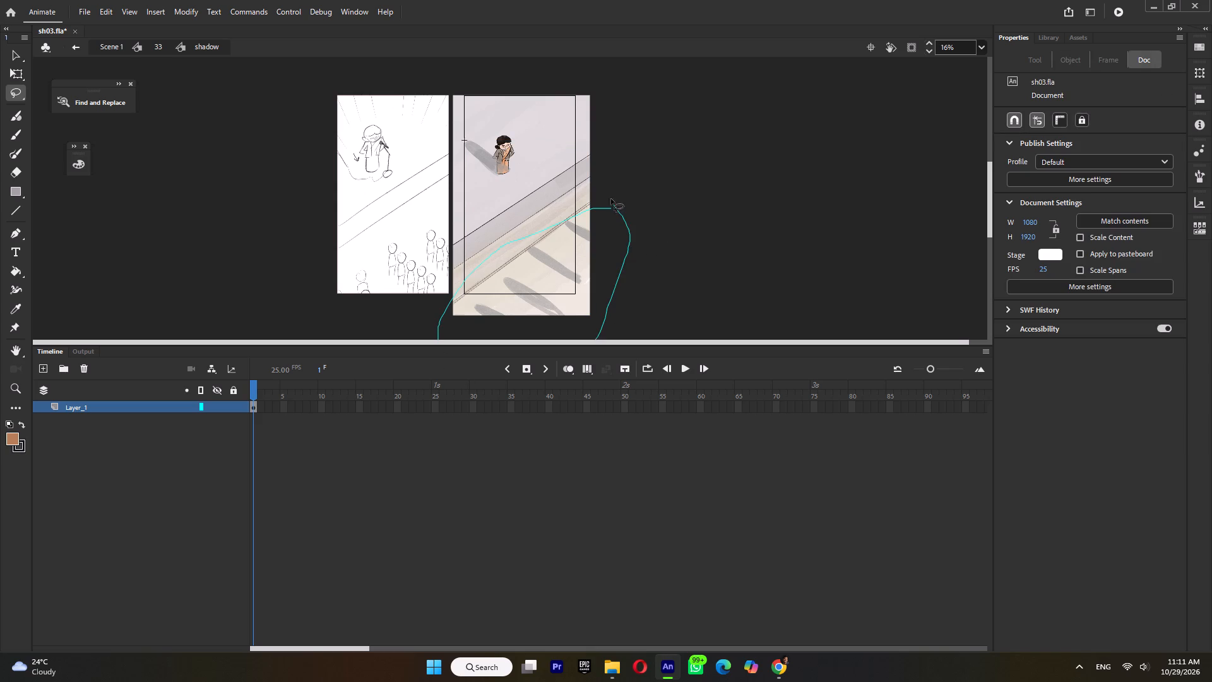
{"action": "left_click_drag", "start_coordinate": [611, 199], "coordinate": [608, 193]}
{"action": "key", "text": "ctrl+b"}
{"action": "left_click_drag", "start_coordinate": [616, 189], "coordinate": [439, 328]}
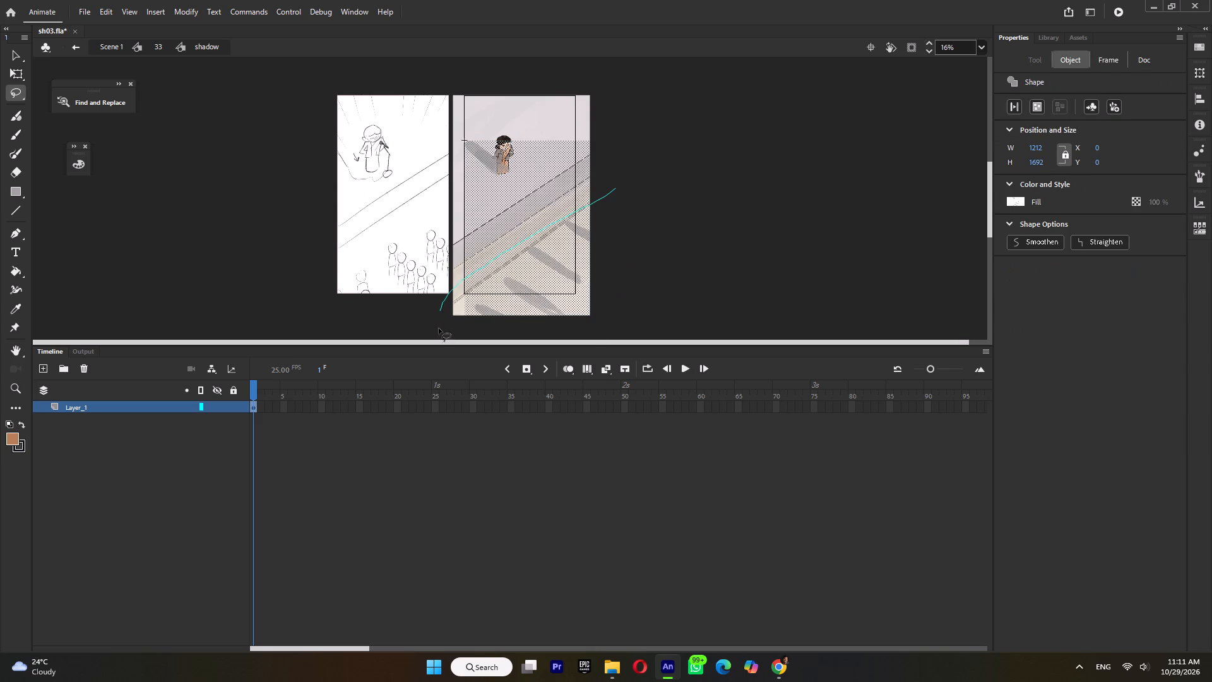
{"action": "left_click_drag", "start_coordinate": [439, 328], "coordinate": [590, 190]}
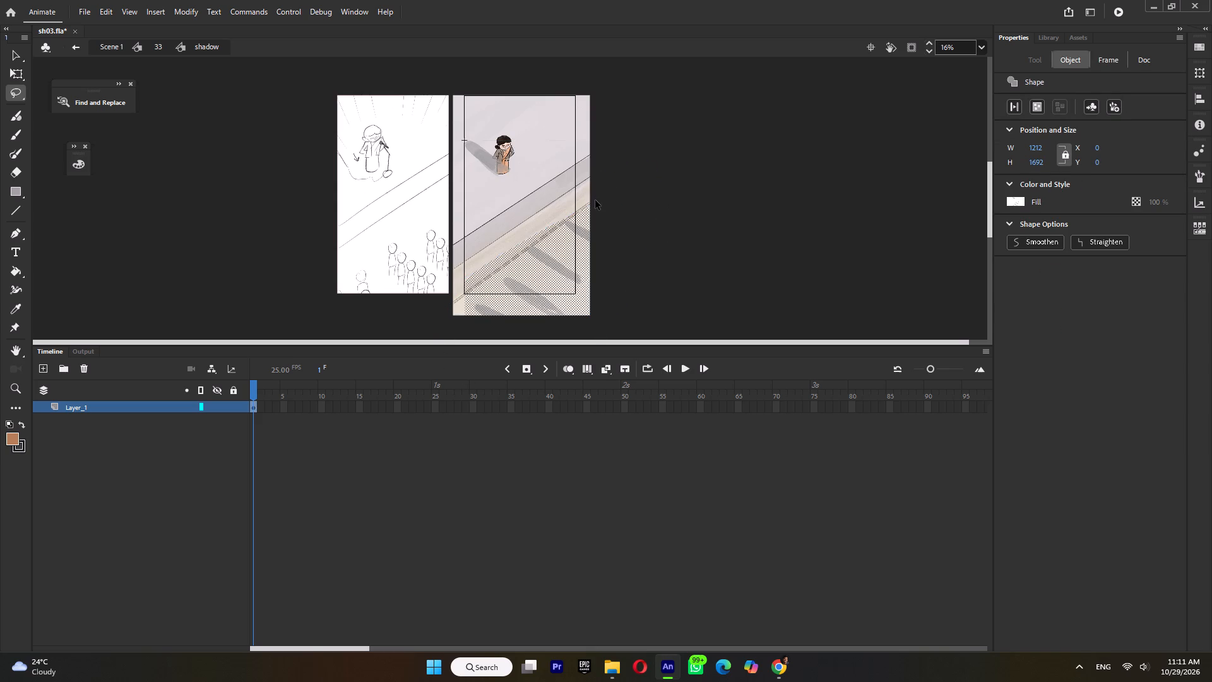
{"action": "key", "text": "ctrl+g"}
Lasso the principal together with her shadow on the stage and group that area of the shadow artwork.
{"action": "left_click_drag", "start_coordinate": [439, 124], "coordinate": [454, 128]}
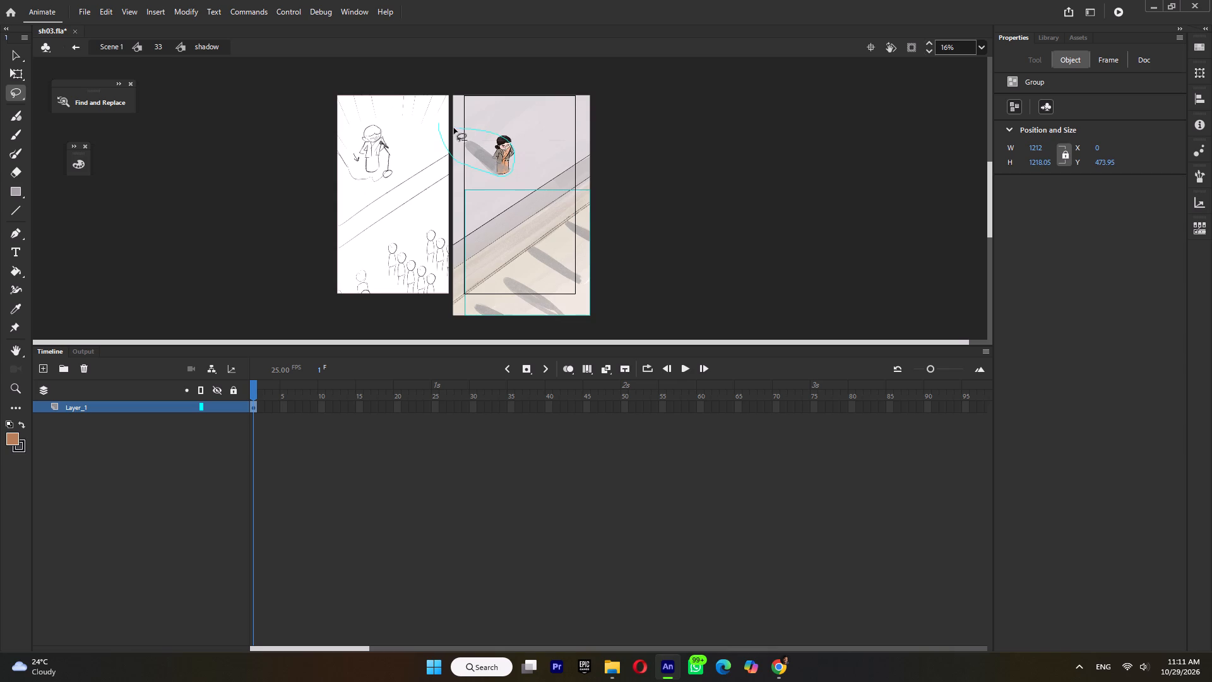
{"action": "left_click_drag", "start_coordinate": [454, 128], "coordinate": [435, 142]}
{"action": "key", "text": "ctrl+g"}
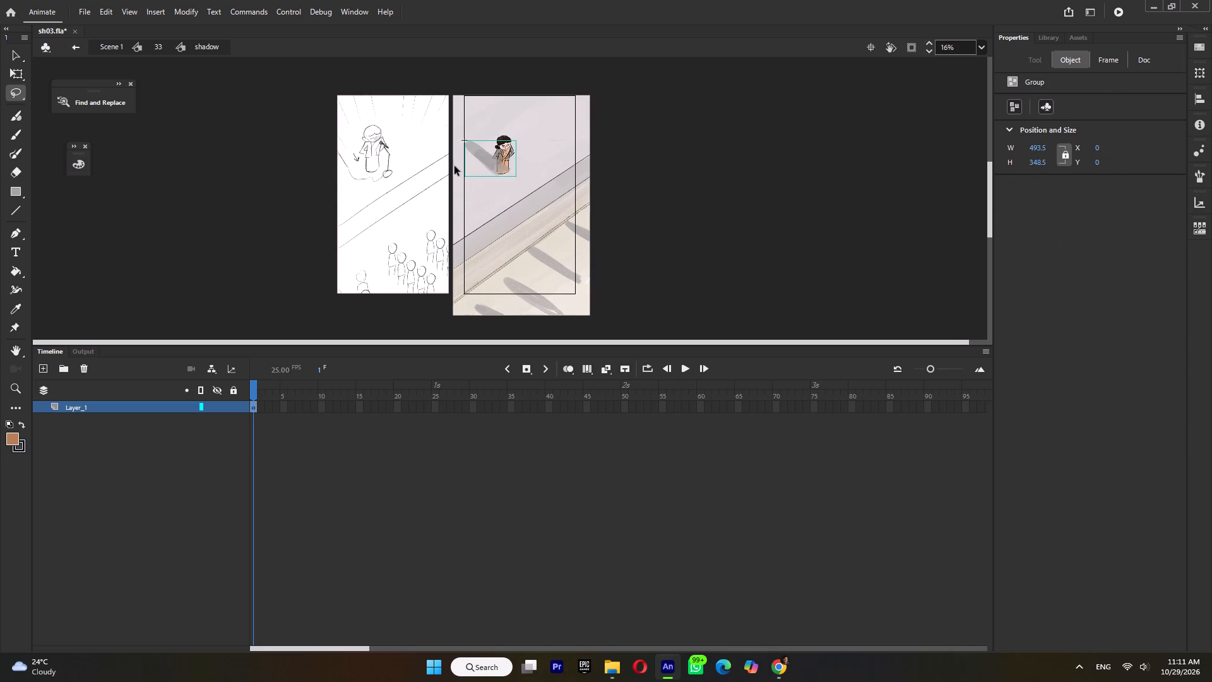
Delete the leftover ungrouped part of the shadow artwork and return to symbol 33.
{"action": "left_click", "coordinate": [502, 209]}
{"action": "left_click", "coordinate": [16, 66]}
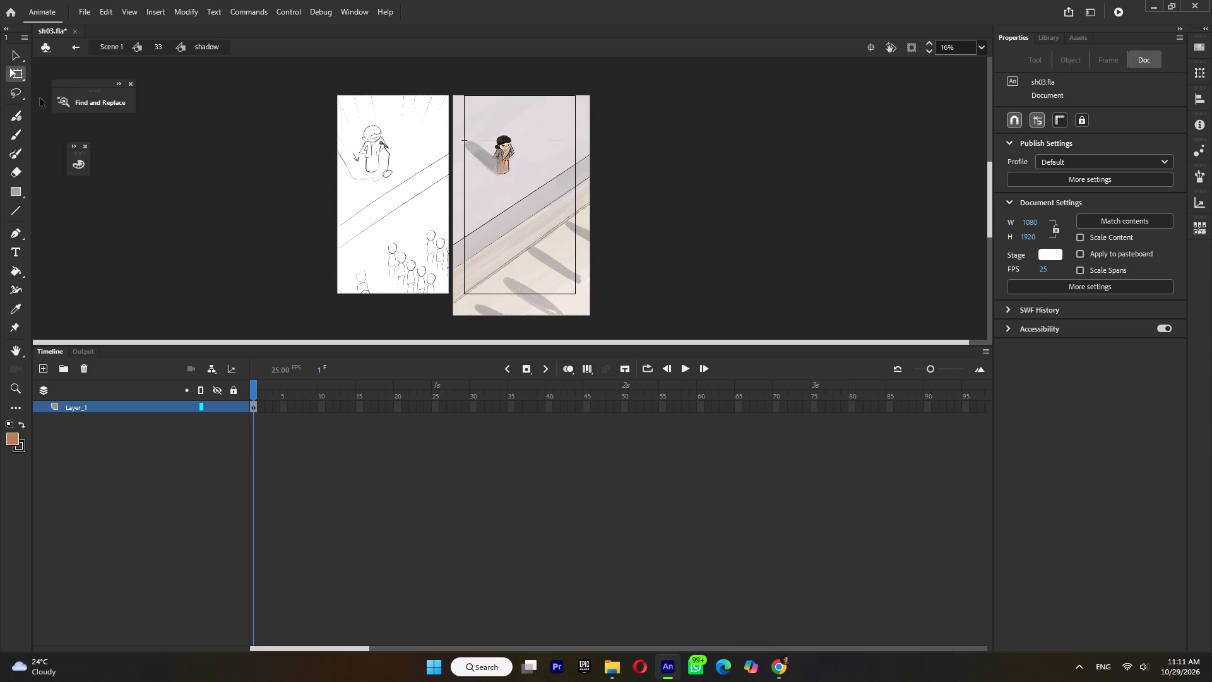
{"action": "left_click", "coordinate": [485, 213]}
{"action": "key", "text": "Delete"}
{"action": "double_click", "coordinate": [648, 232]}
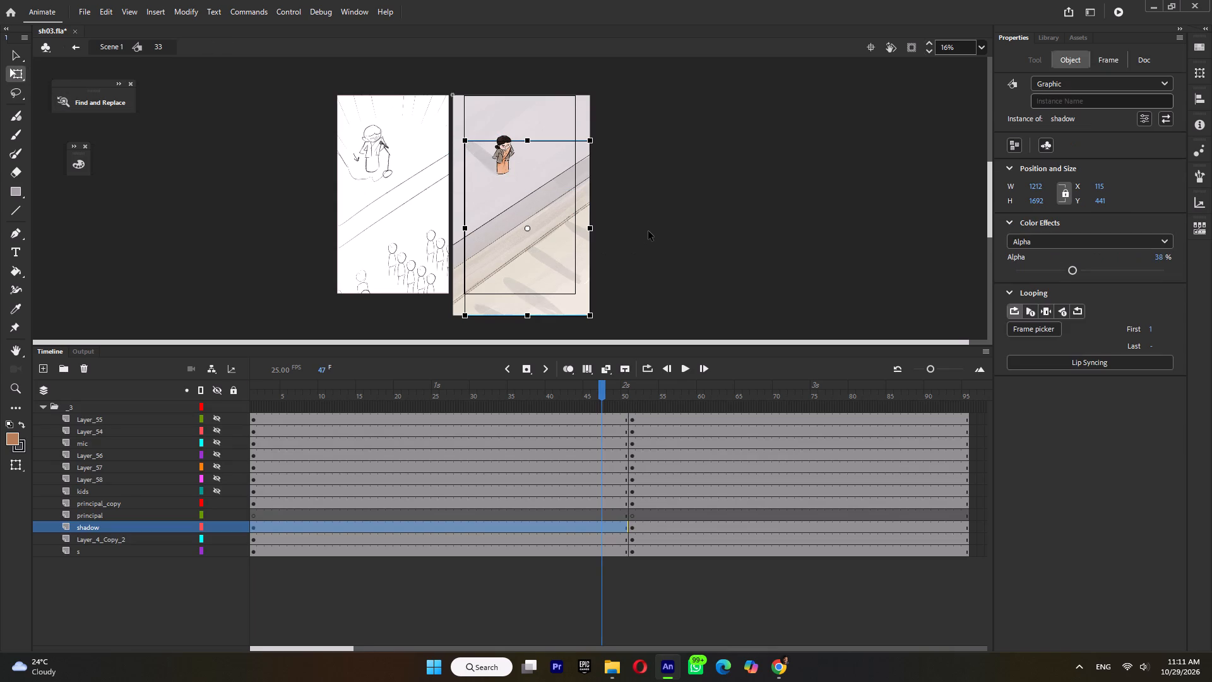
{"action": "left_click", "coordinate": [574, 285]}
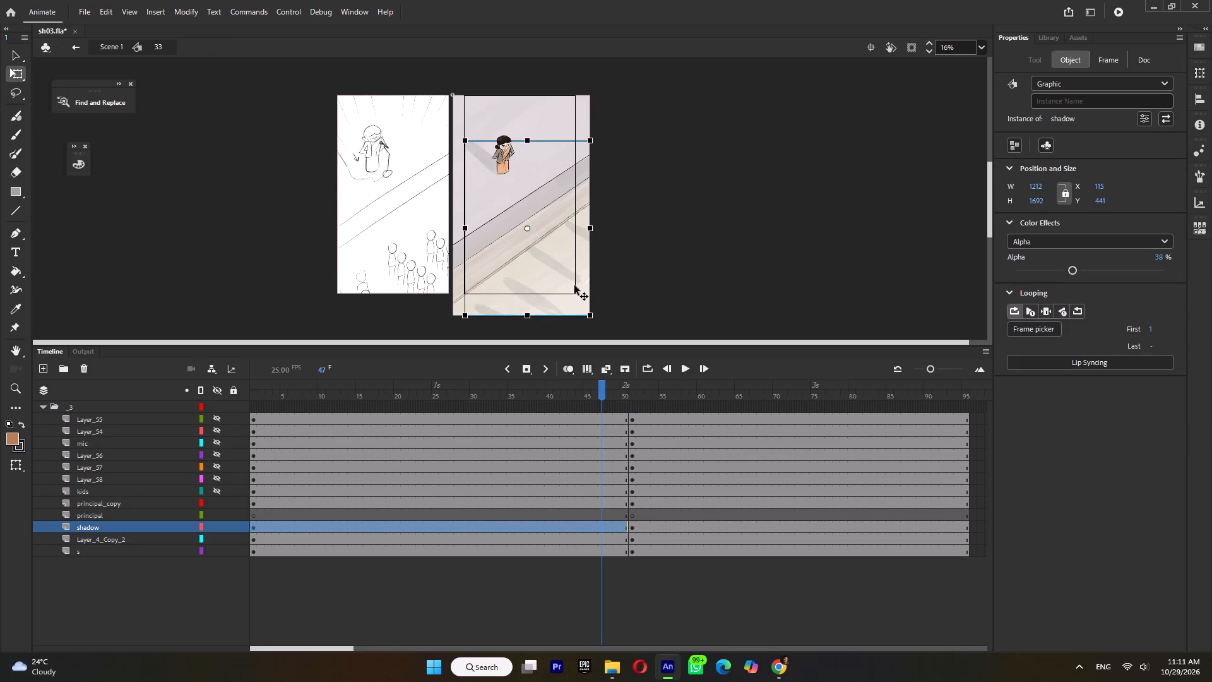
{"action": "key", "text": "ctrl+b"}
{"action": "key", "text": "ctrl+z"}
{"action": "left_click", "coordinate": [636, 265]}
Break apart the shadow symbol instance and distribute its two groups to separate layers.
{"action": "left_click", "coordinate": [574, 279]}
{"action": "key", "text": "ctrl+b"}
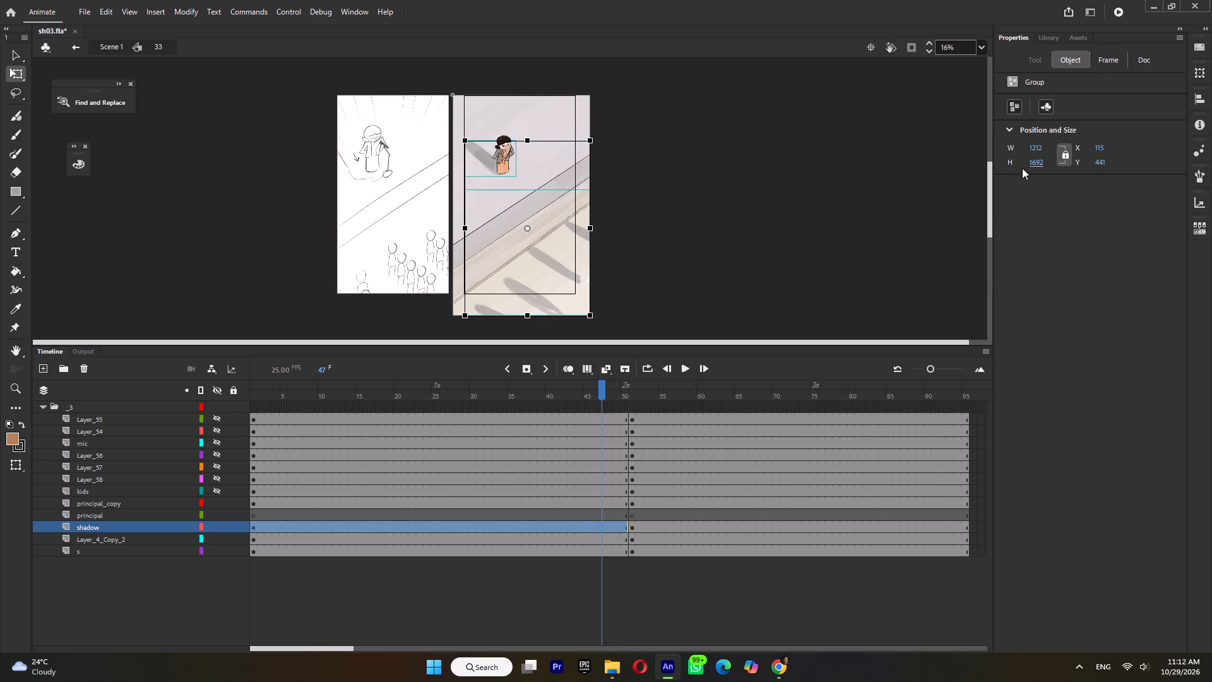
{"action": "key", "text": "ctrl+shift+d"}
Clear the keyframe at frame 51 on the shadow layer.
{"action": "left_click", "coordinate": [634, 525]}
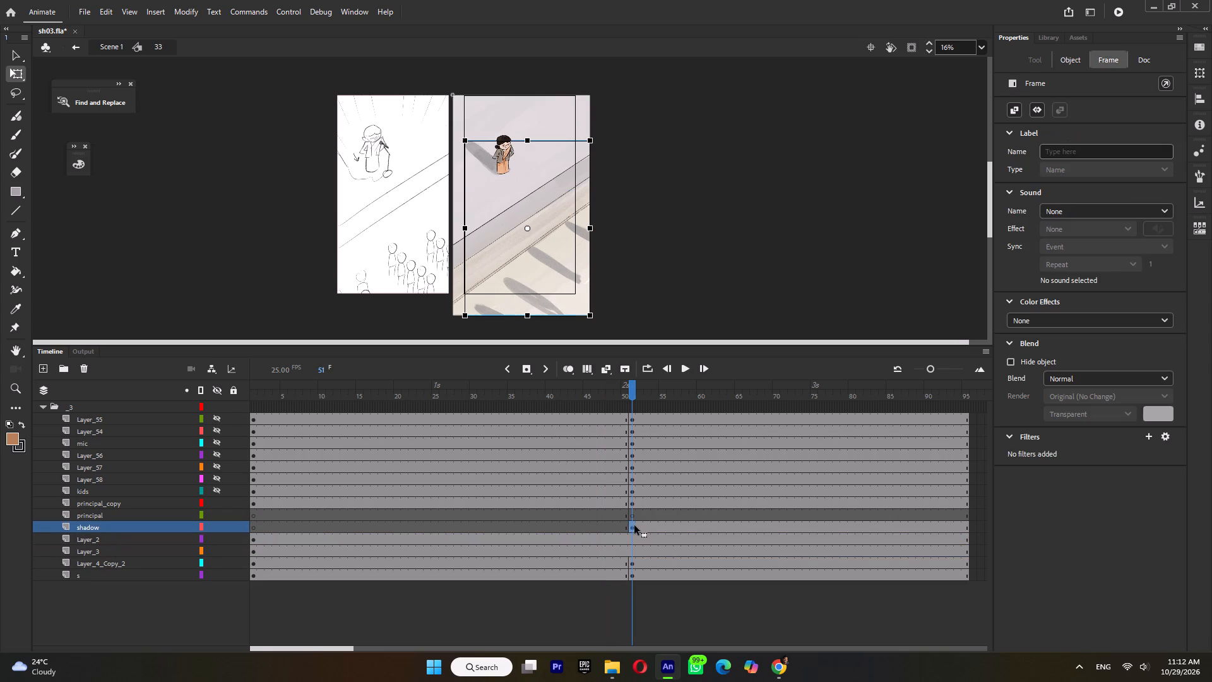
{"action": "key", "text": "shift+F6"}
Set an alpha color effect of 38% on the frames of Layer_2 and Layer_3.
{"action": "left_click_drag", "start_coordinate": [343, 537], "coordinate": [343, 541]}
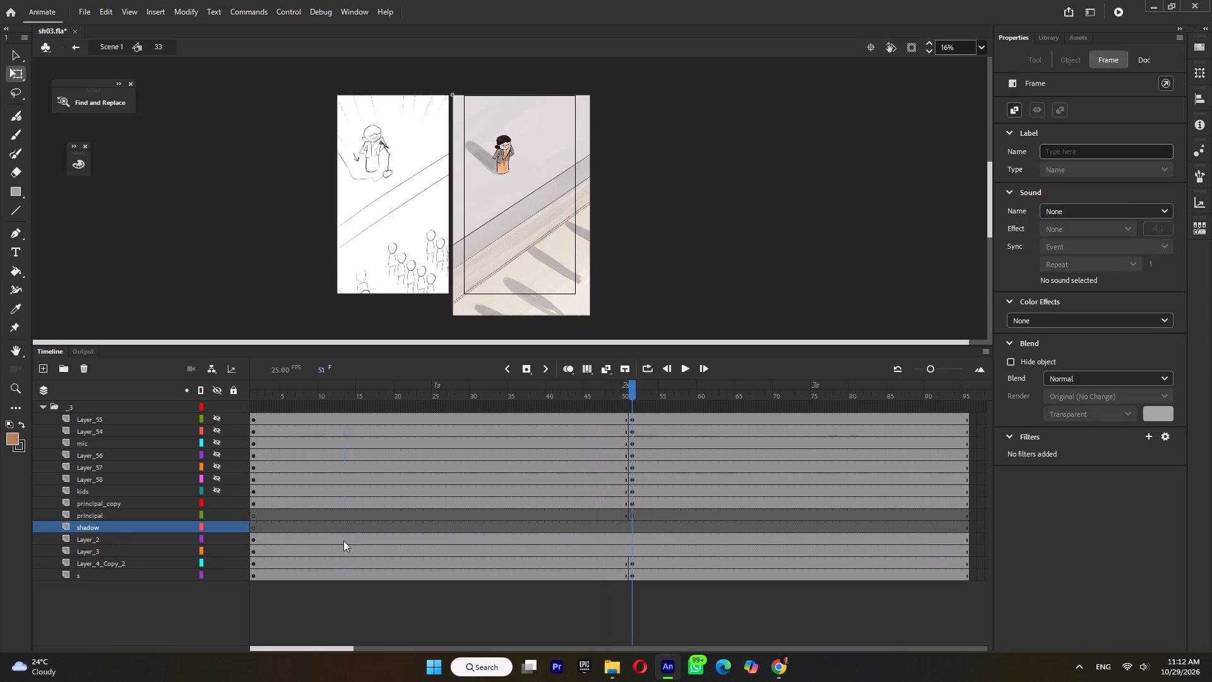
{"action": "left_click_drag", "start_coordinate": [343, 541], "coordinate": [343, 551]}
{"action": "left_click", "coordinate": [1069, 316]}
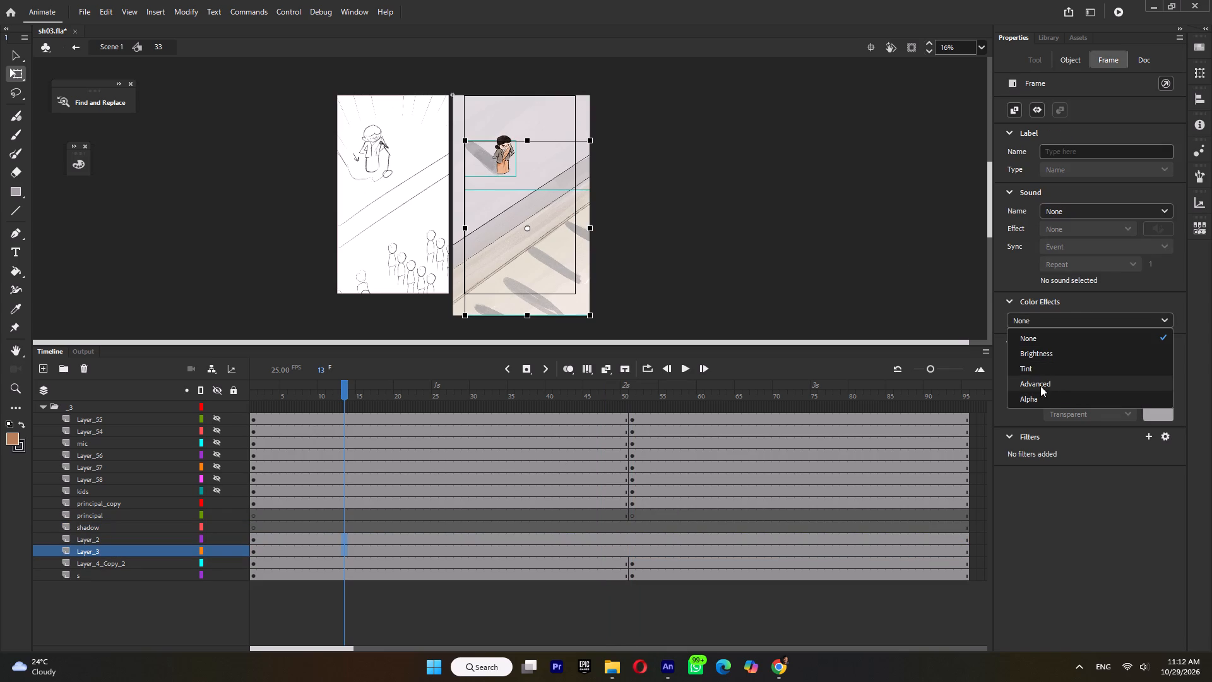
{"action": "left_click", "coordinate": [1038, 397]}
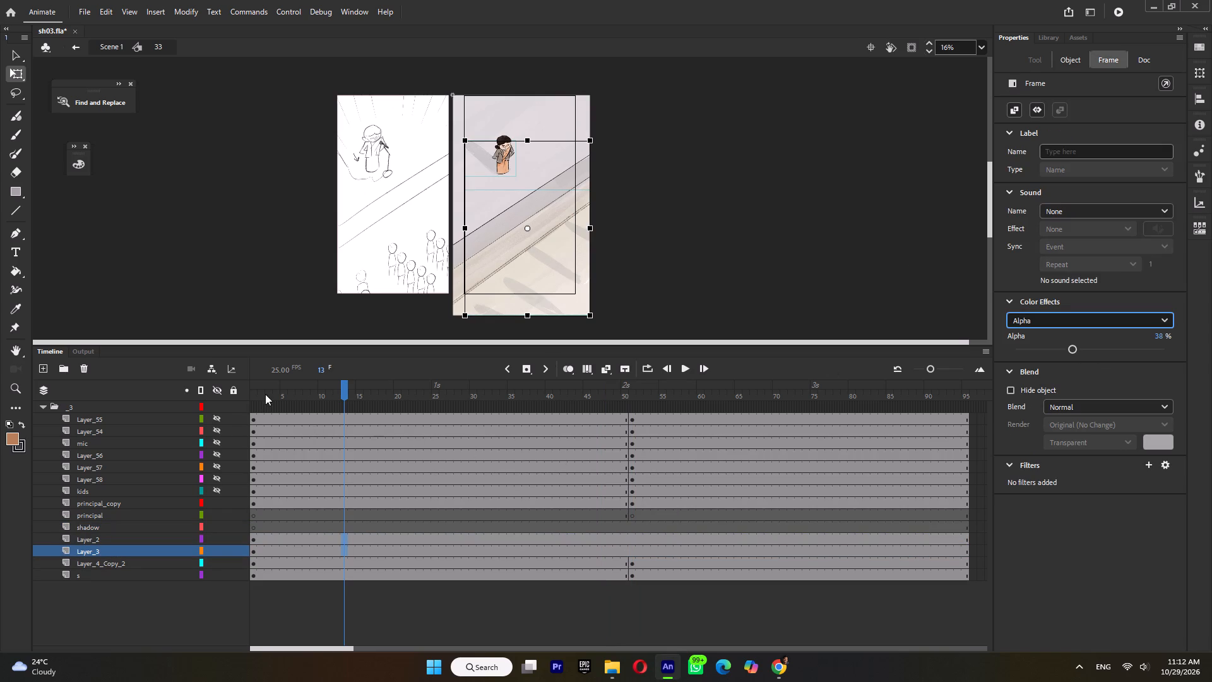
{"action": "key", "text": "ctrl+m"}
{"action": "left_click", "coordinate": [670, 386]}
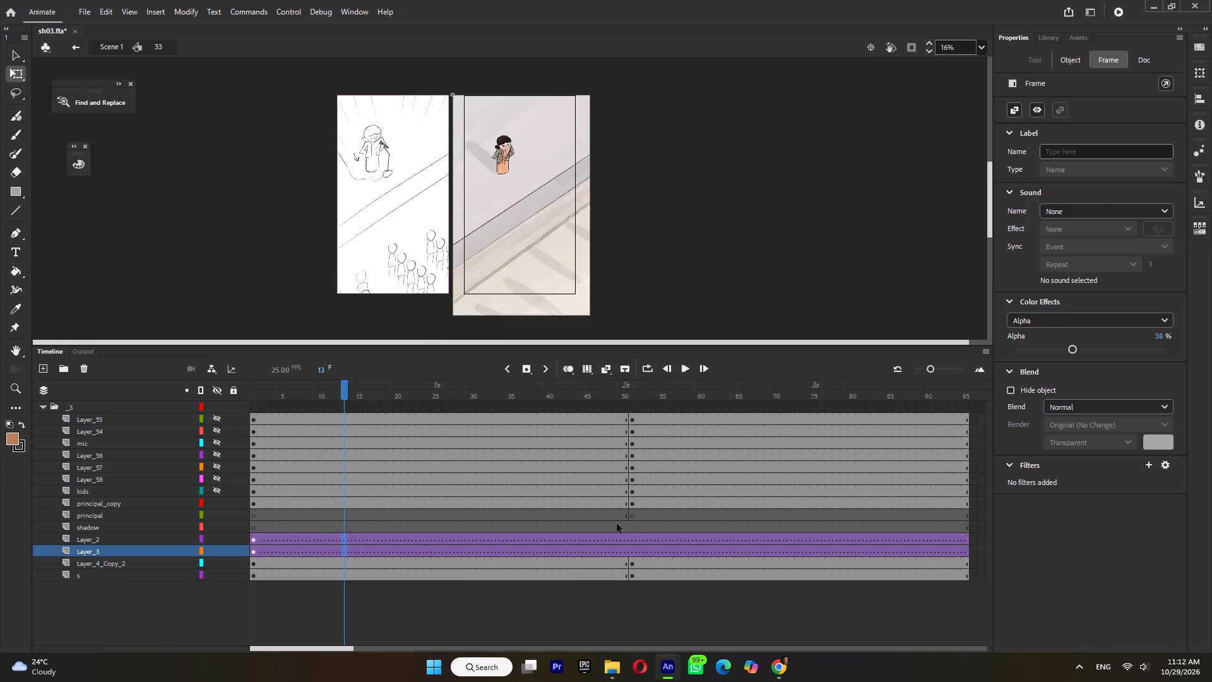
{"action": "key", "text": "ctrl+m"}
Insert keyframes at frame 51 on Layer_2 and Layer_3.
{"action": "left_click", "coordinate": [628, 539]}
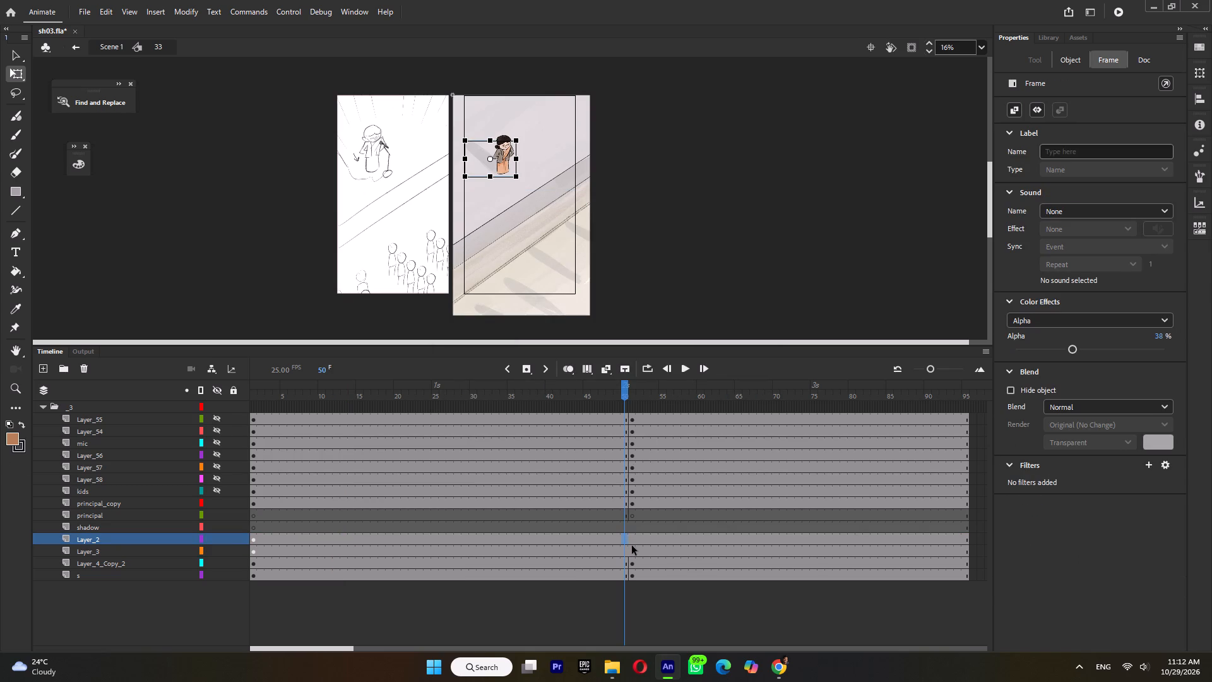
{"action": "left_click_drag", "start_coordinate": [633, 540], "coordinate": [633, 549]}
{"action": "key", "text": "F6"}
In the span before frame 51, move the principal and her shadow together up and left, away from the microphone.
{"action": "left_click", "coordinate": [609, 541]}
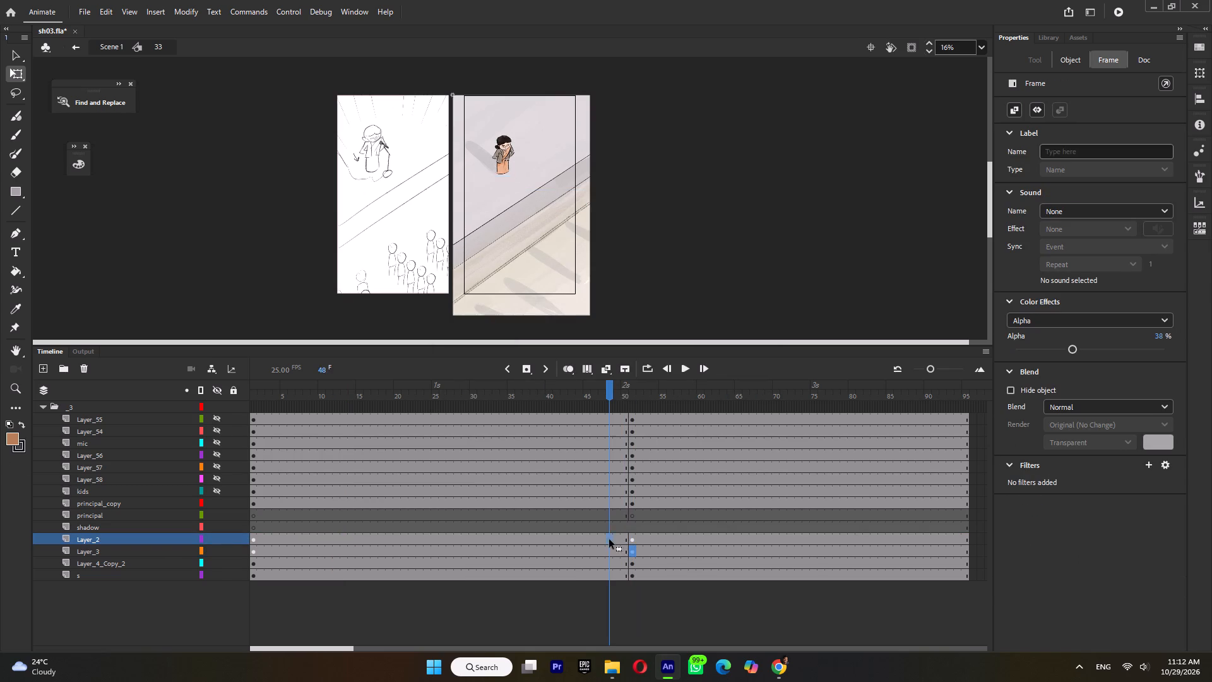
{"action": "left_click", "coordinate": [603, 502], "text": "shift"}
{"action": "scroll", "coordinate": [503, 148], "scroll_direction": "up", "scroll_amount": 4, "text": "ctrl"}
{"action": "left_click_drag", "start_coordinate": [485, 191], "coordinate": [436, 162]}
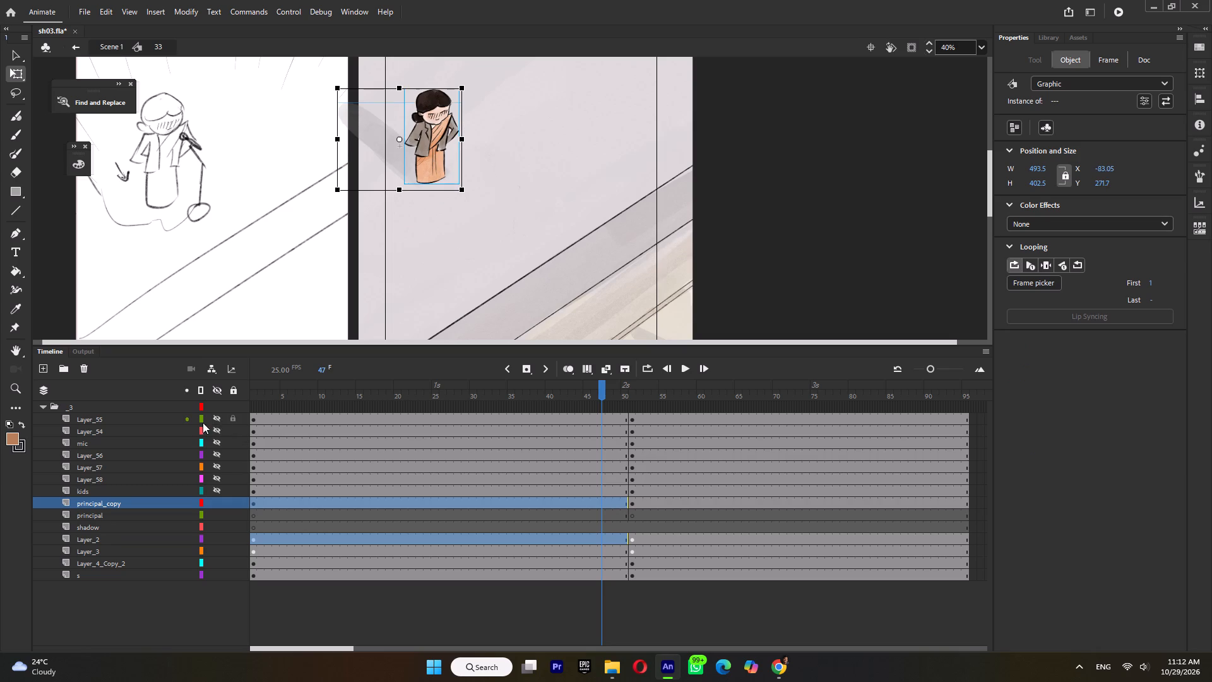
Show the hidden layers from Layer_55 to kids, and create classic tweens on principal_copy and Layer_2 leading to frame 51.
{"action": "left_click_drag", "start_coordinate": [216, 417], "coordinate": [217, 485]}
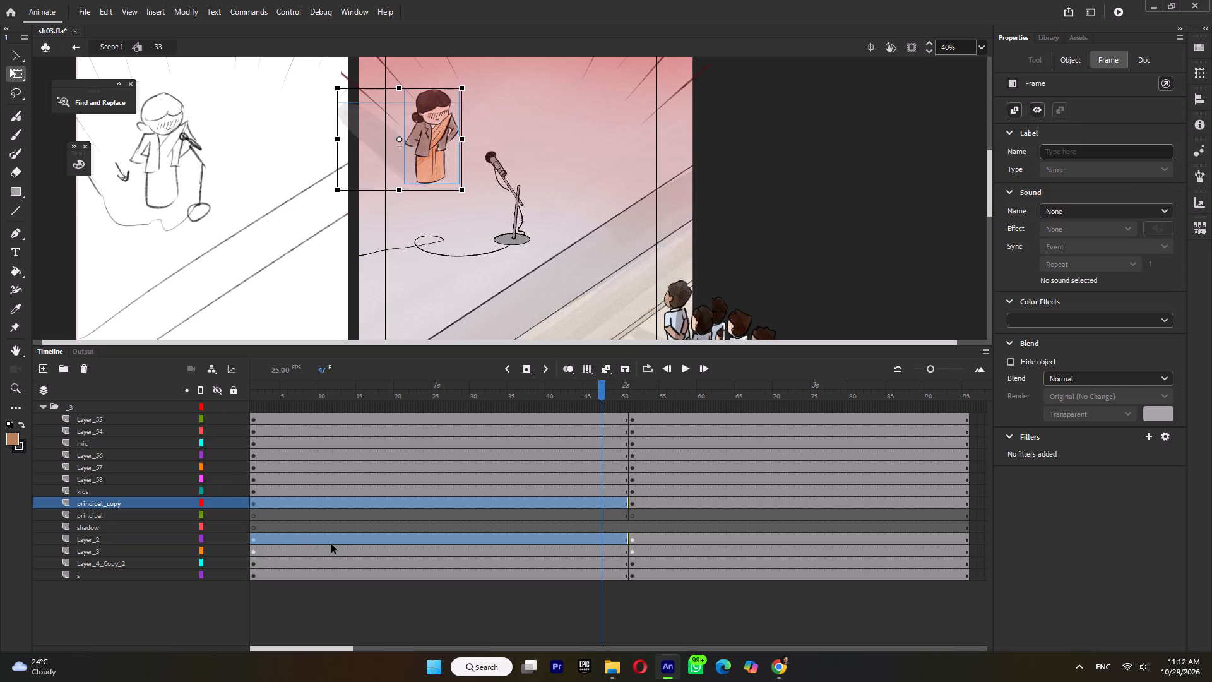
{"action": "key", "text": "ctrl+m"}
Play and scrub the principal's move to the microphone from the first frame past frame 51.
{"action": "scroll", "coordinate": [565, 318], "scroll_direction": "down", "scroll_amount": 4, "text": "ctrl"}
{"action": "left_click_drag", "start_coordinate": [276, 396], "coordinate": [207, 408]}
{"action": "key", "text": "Return"}
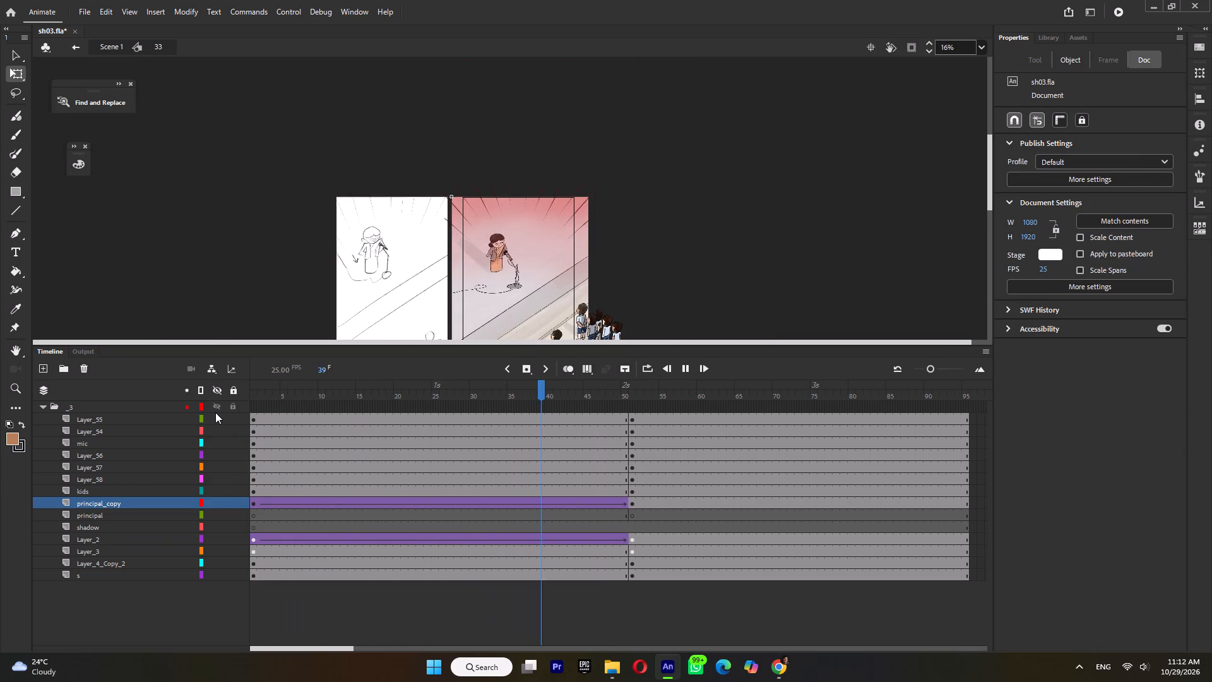
{"action": "key", "text": "Return"}
{"action": "key", "text": "Return"}
{"action": "key", "text": "Return"}
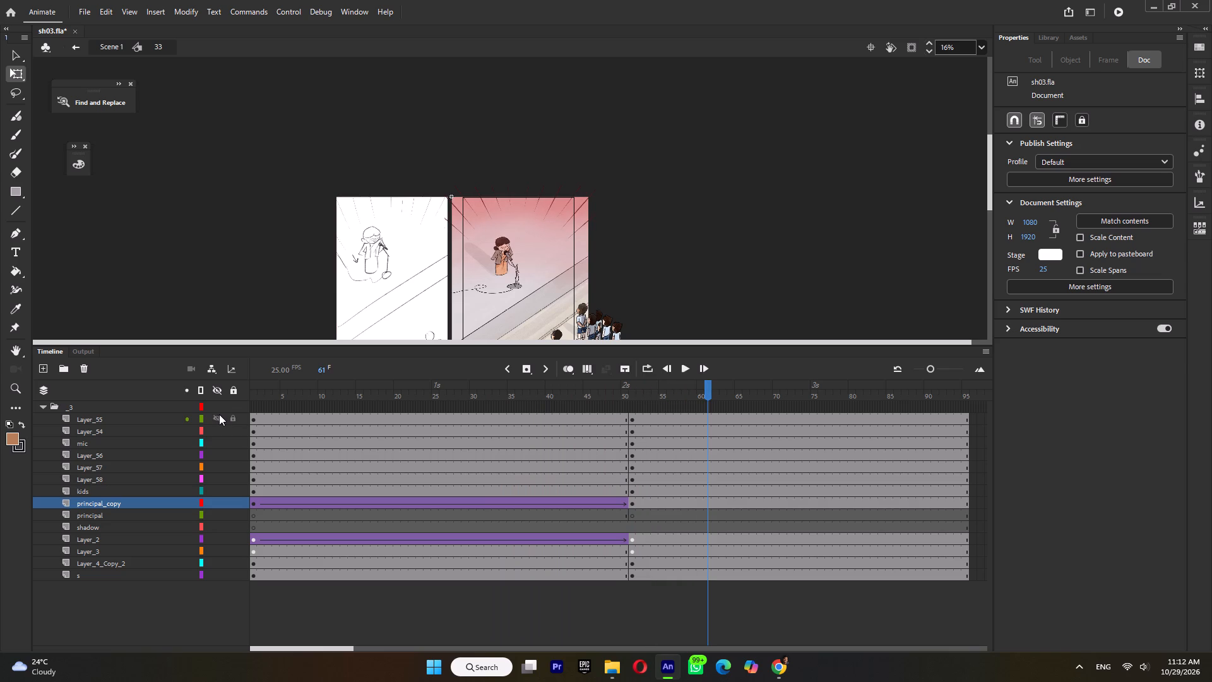
{"action": "left_click_drag", "start_coordinate": [280, 397], "coordinate": [589, 452]}
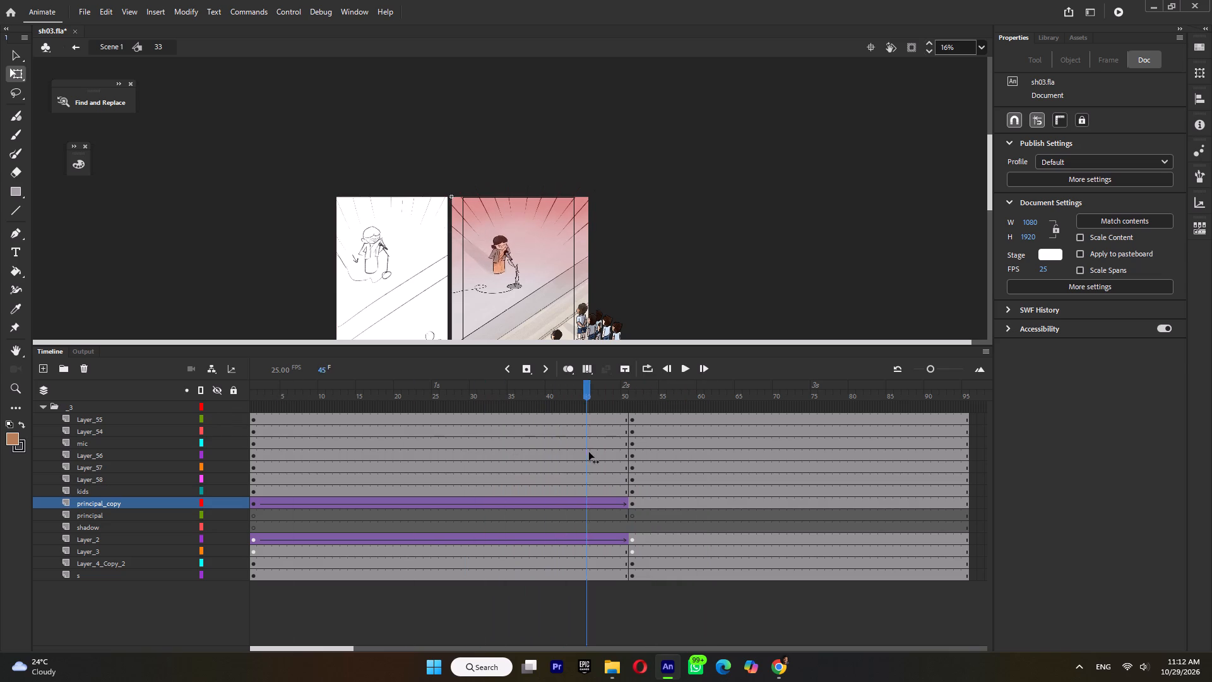
{"action": "left_click_drag", "start_coordinate": [589, 452], "coordinate": [639, 455]}
At frame 51, nudge the principal and her shadow slightly up and left, and replay the move from the start.
{"action": "left_click", "coordinate": [630, 498]}
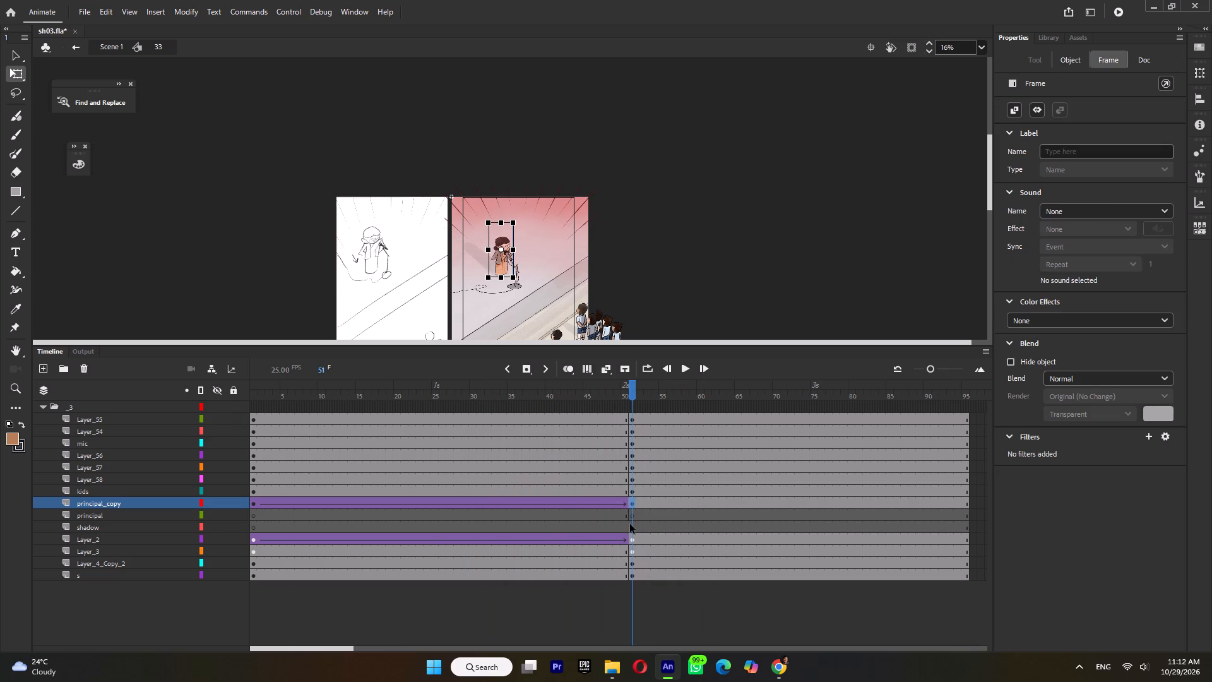
{"action": "left_click", "coordinate": [631, 537], "text": "shift"}
{"action": "key", "text": "Left"}
{"action": "key", "text": "Left"}
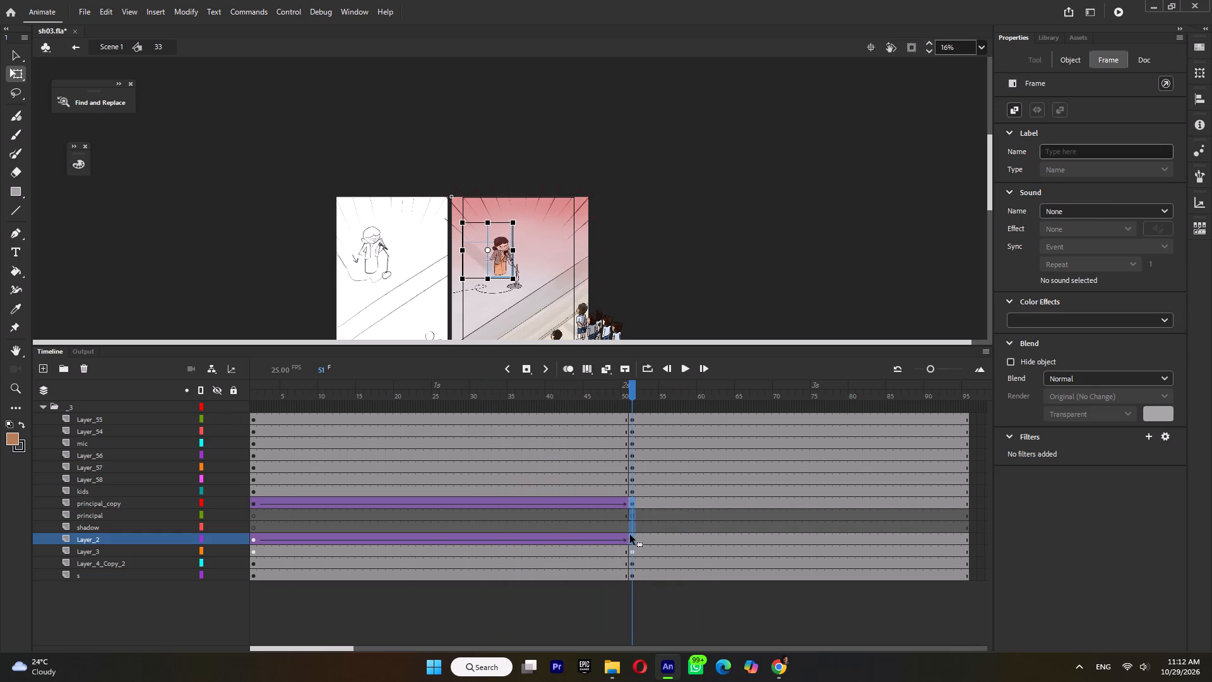
{"action": "key", "text": "Up"}
{"action": "key", "text": "Left"}
{"action": "key", "text": "Up"}
{"action": "key", "text": "Left"}
{"action": "key", "text": "Up"}
{"action": "key", "text": "Left"}
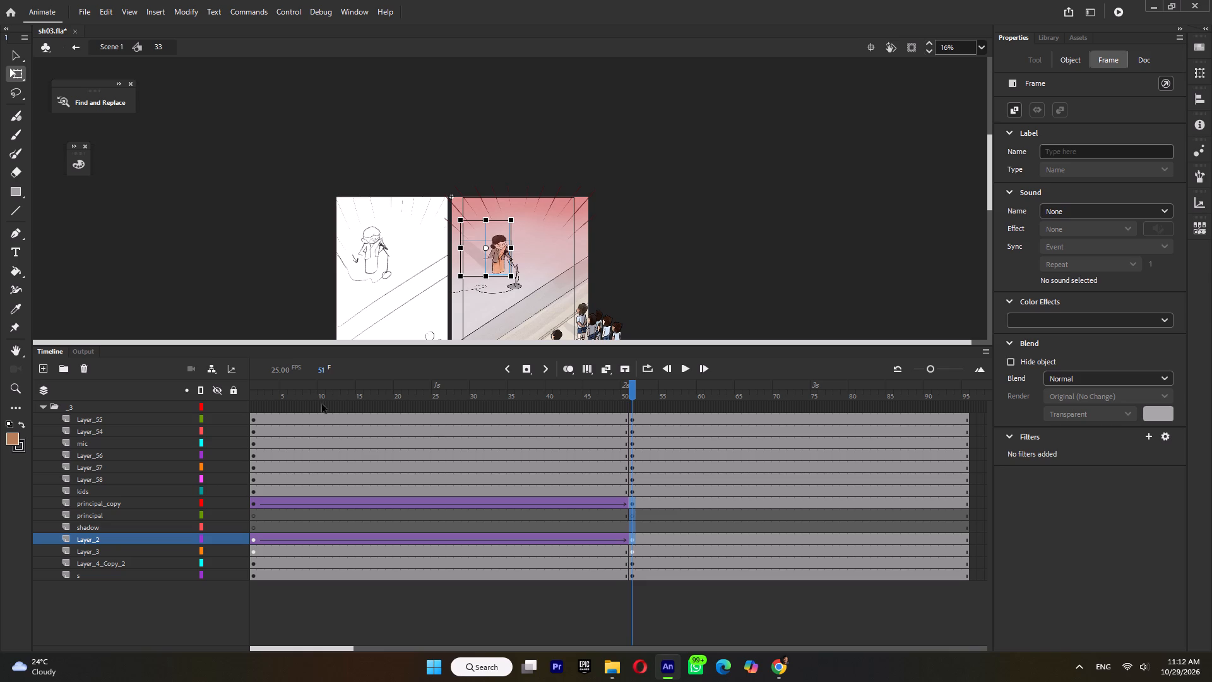
{"action": "left_click_drag", "start_coordinate": [312, 384], "coordinate": [85, 387]}
{"action": "key", "text": "Return"}
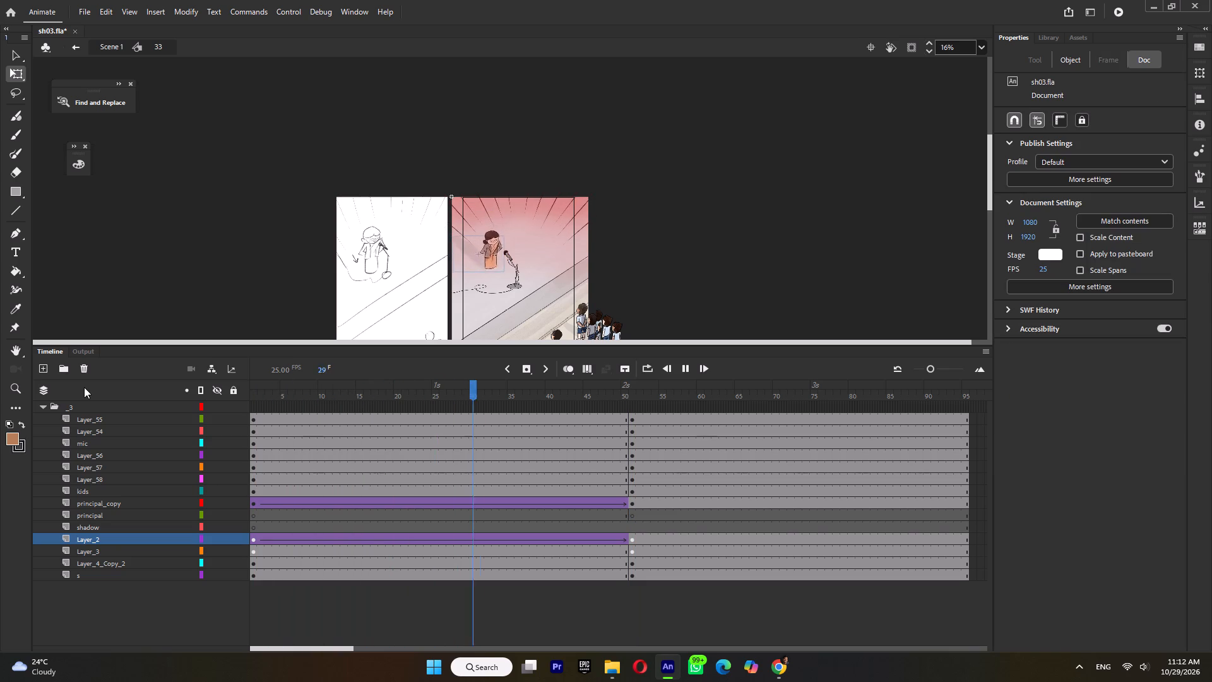
{"action": "key", "text": "Return"}
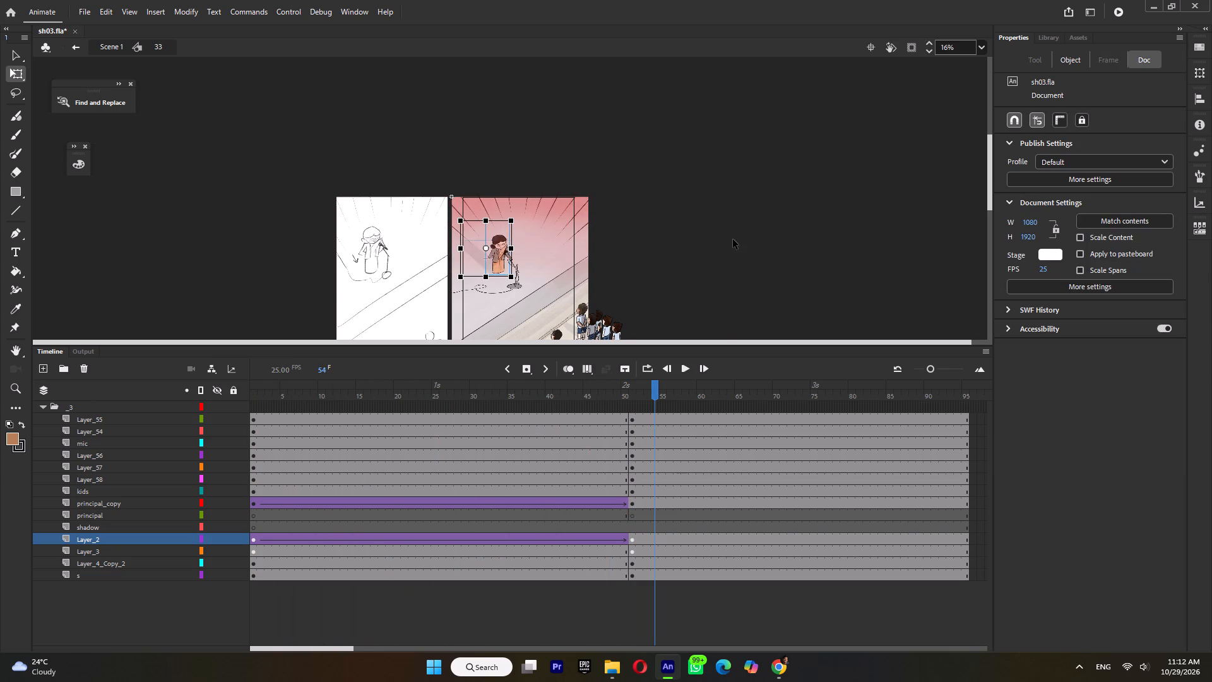
Return to Scene 1 and save sh03.fla.
{"action": "double_click", "coordinate": [733, 239]}
{"action": "key", "text": "ctrl+s"}
Go to frame 102 in Scene 1 and open the vertical-lines symbol Layer 66 inside symbol 34.
{"action": "key", "text": "Return"}
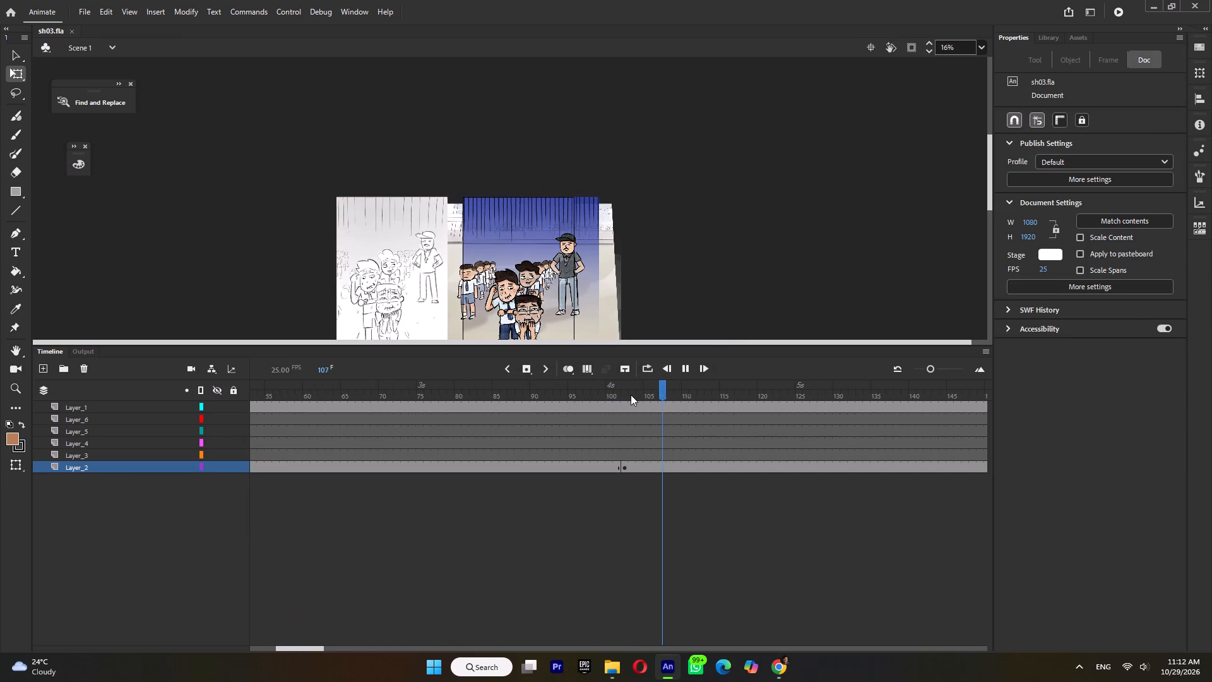
{"action": "key", "text": "Return"}
{"action": "left_click", "coordinate": [627, 397]}
{"action": "scroll", "coordinate": [591, 194], "scroll_direction": "down", "scroll_amount": 4, "text": "ctrl"}
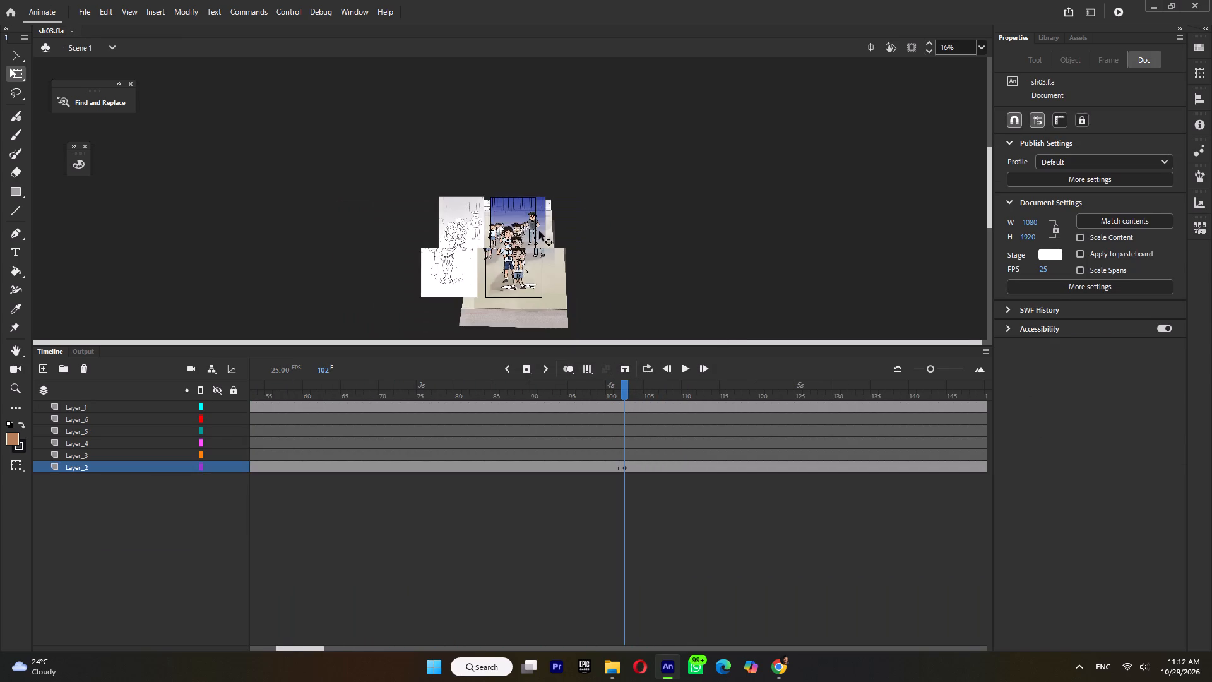
{"action": "scroll", "coordinate": [521, 237], "scroll_direction": "up", "scroll_amount": 4, "text": "ctrl"}
{"action": "triple_click", "coordinate": [520, 148]}
{"action": "left_click", "coordinate": [520, 148]}
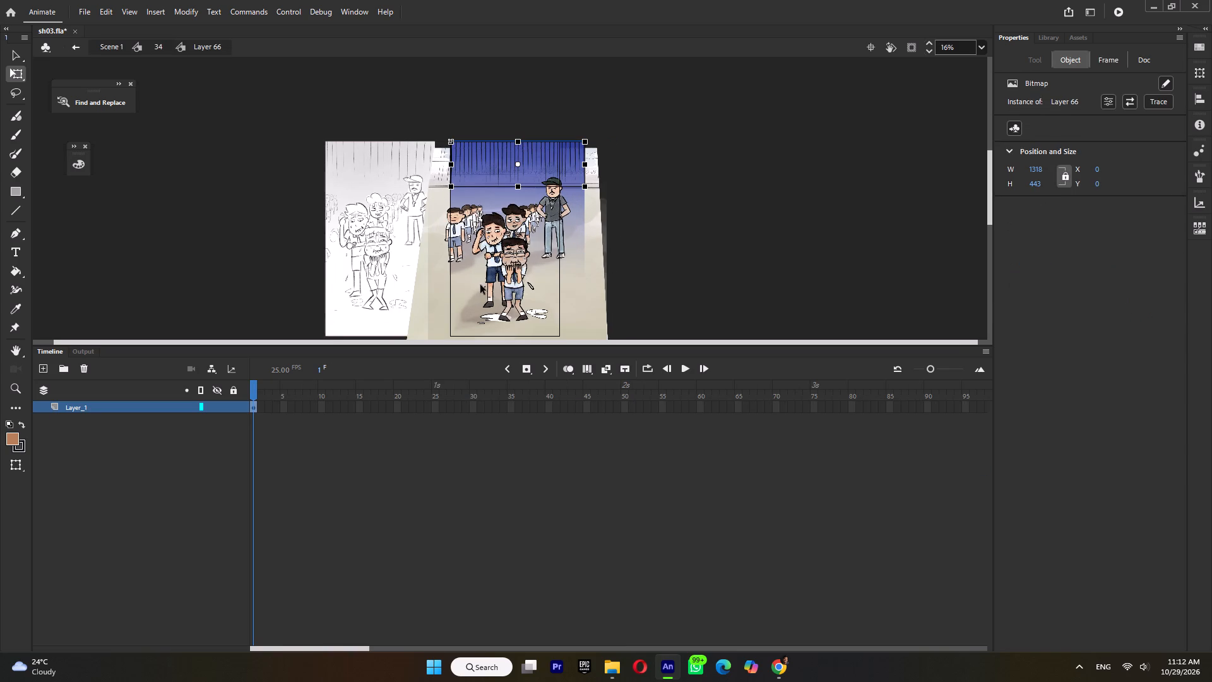
Extend the lines artwork to frame 14, shift it slightly upward on a new keyframe at frame 8, and return to symbol 34.
{"action": "left_click", "coordinate": [345, 407]}
{"action": "key", "text": "F5"}
{"action": "key", "text": "F5"}
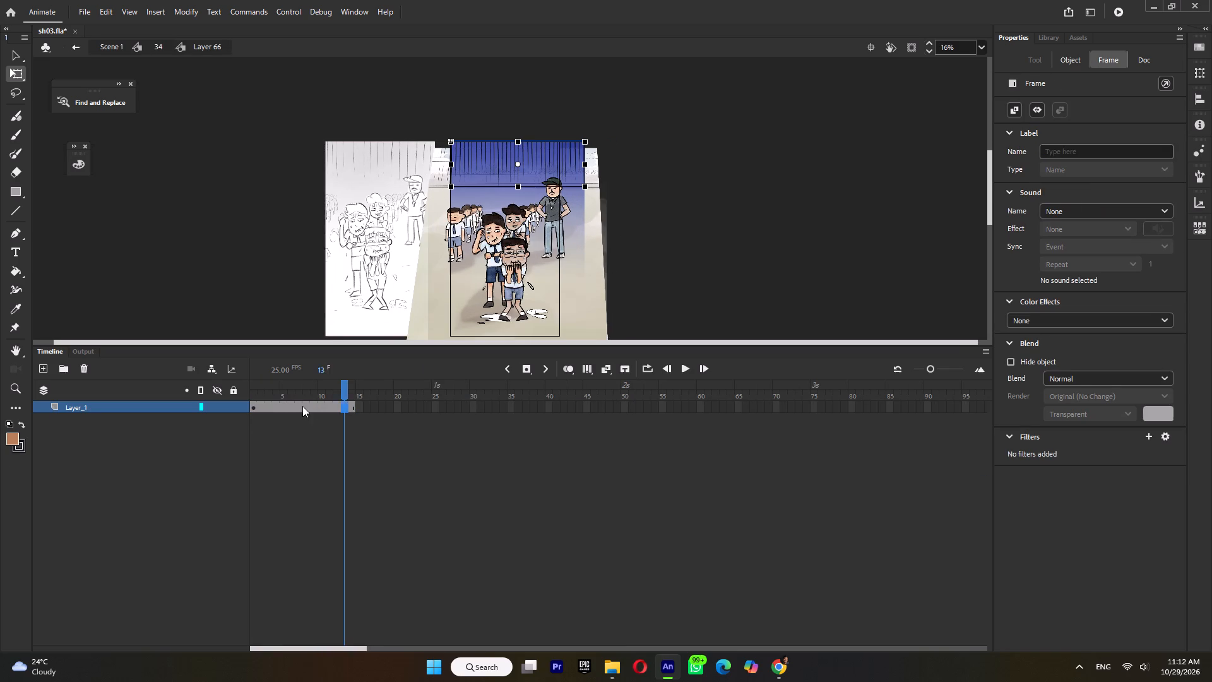
{"action": "left_click", "coordinate": [302, 406]}
{"action": "left_click", "coordinate": [306, 405]}
{"action": "key", "text": "F6"}
{"action": "key", "text": "shift+Up"}
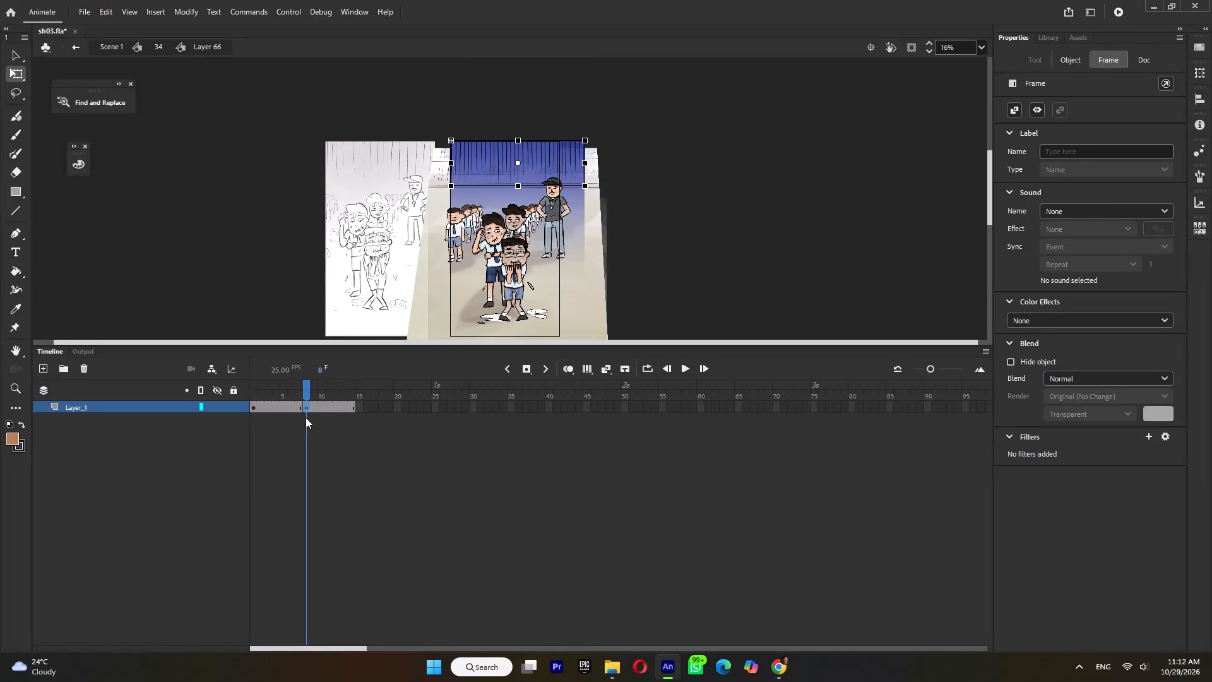
{"action": "key", "text": "shift+Up"}
{"action": "key", "text": "shift+Up"}
{"action": "key", "text": "shift+Up"}
{"action": "double_click", "coordinate": [699, 262]}
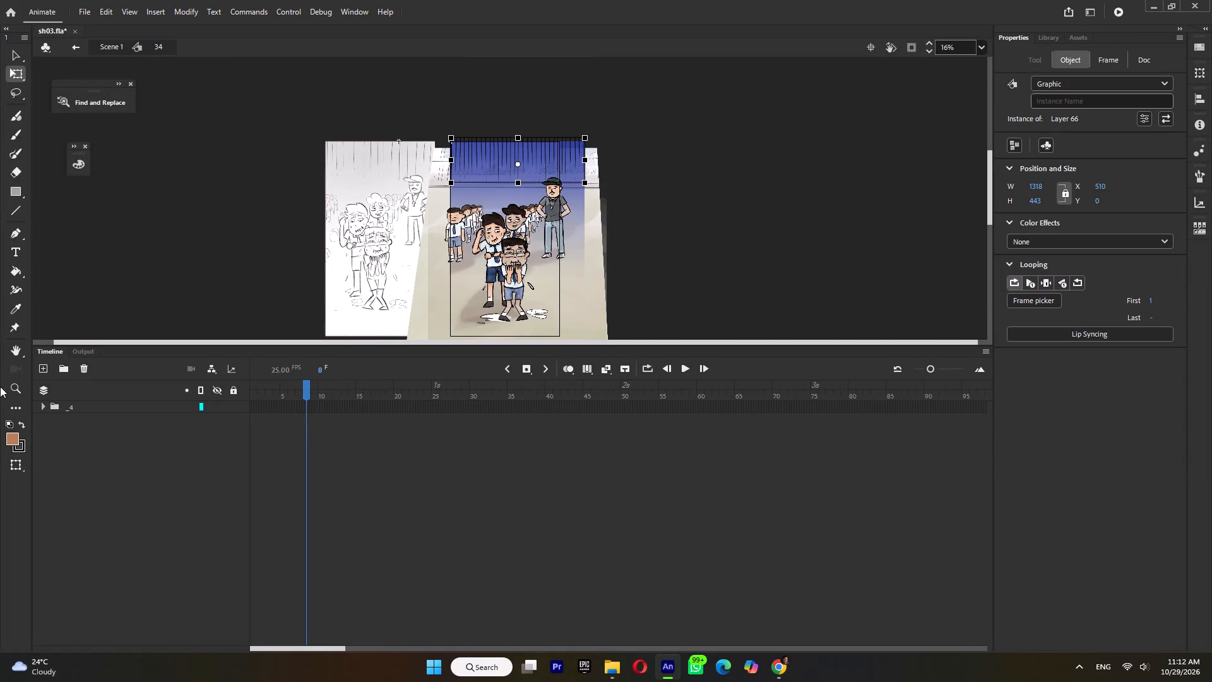
Expand layer folder _4 in symbol 34 and hide Layer_66.
{"action": "left_click", "coordinate": [40, 404]}
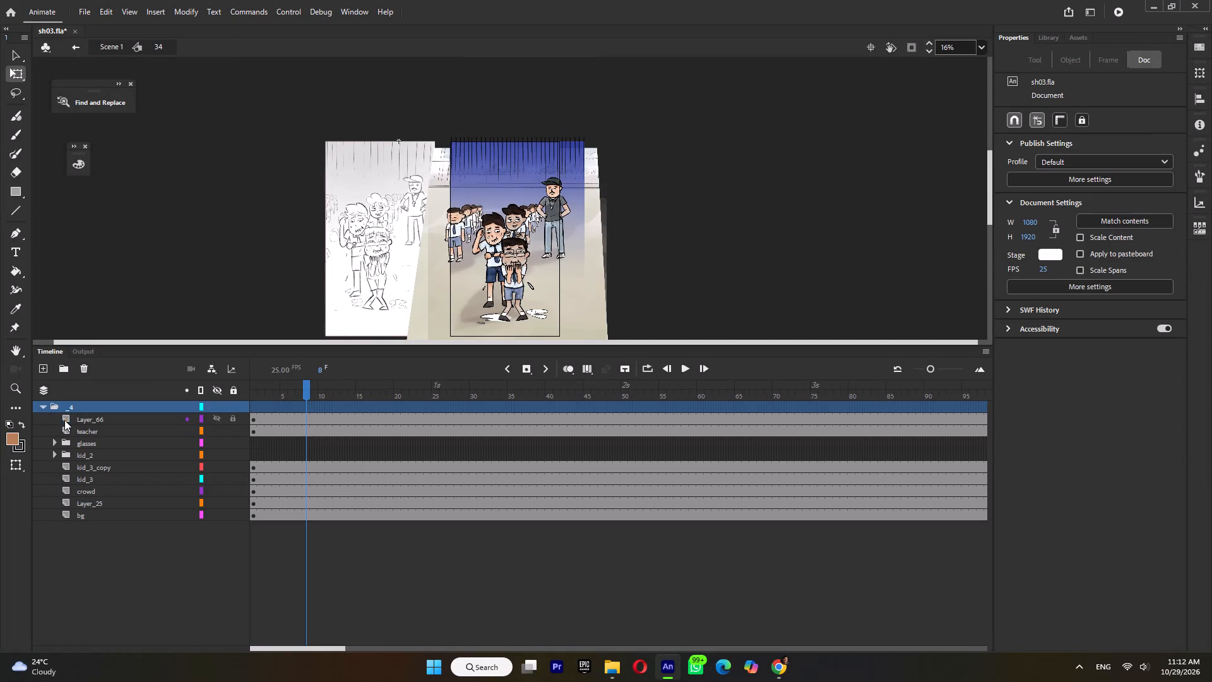
{"action": "left_click", "coordinate": [64, 420]}
{"action": "left_click", "coordinate": [216, 418]}
{"action": "left_click", "coordinate": [117, 428]}
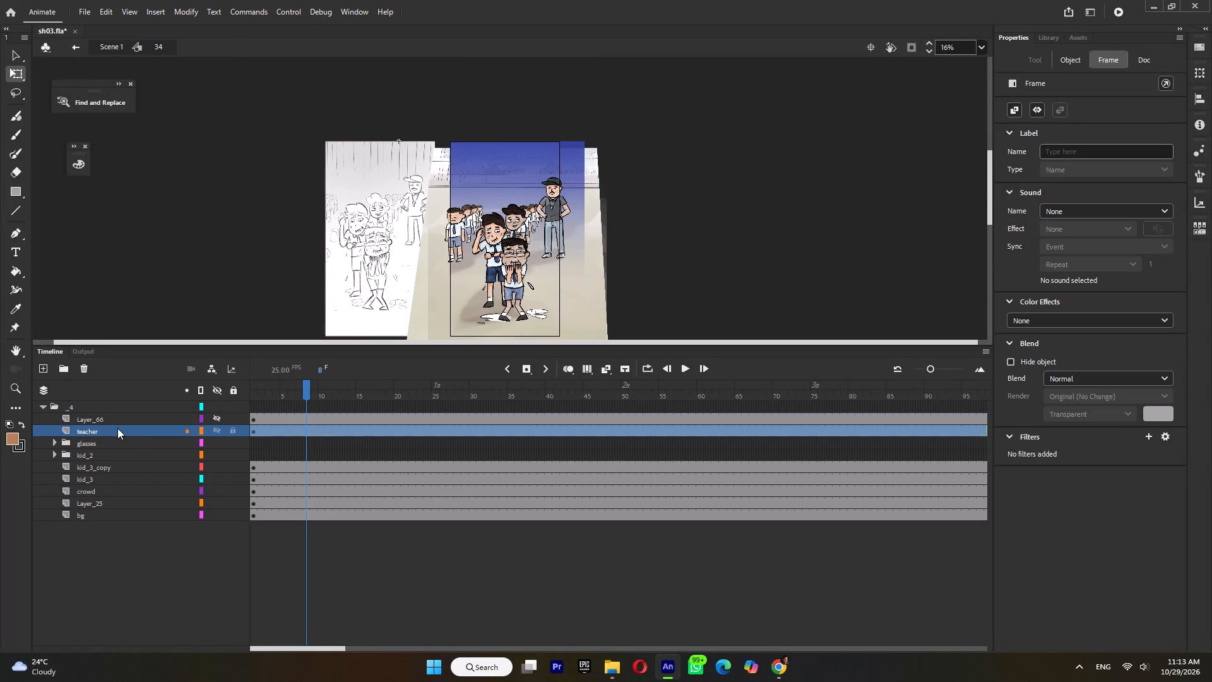
Convert the glasses layer folder in symbol 34 into a graphic symbol and open it for editing.
{"action": "left_click", "coordinate": [86, 443]}
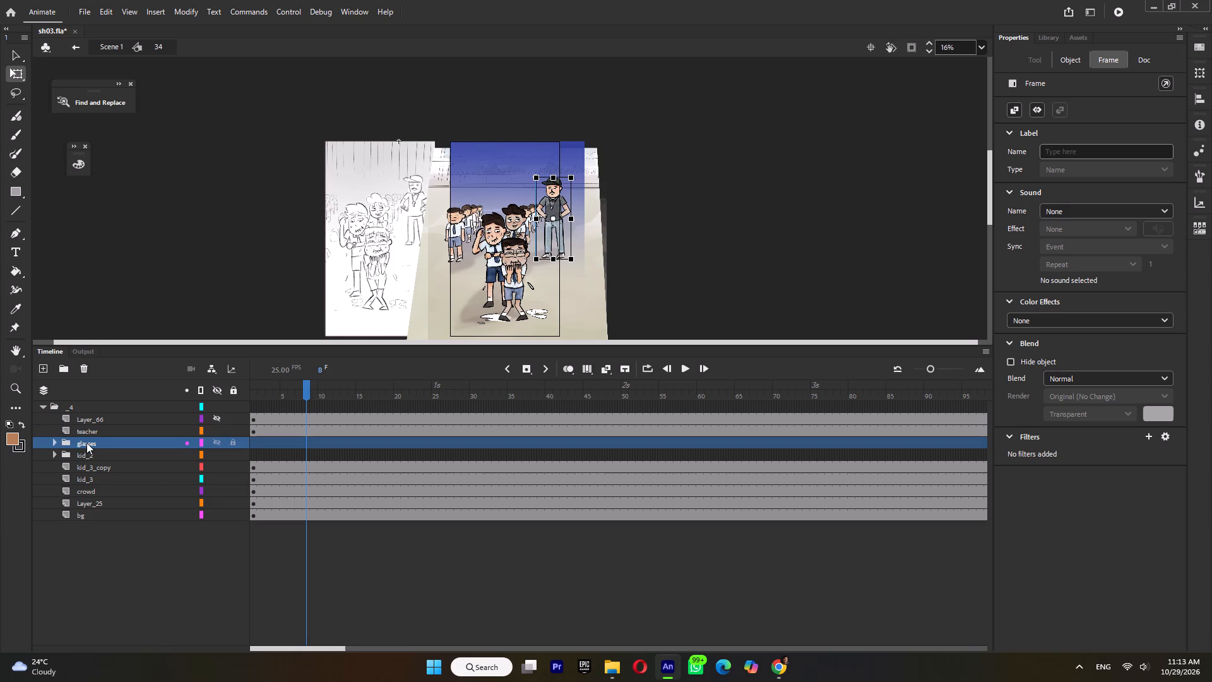
{"action": "right_click", "coordinate": [86, 443]}
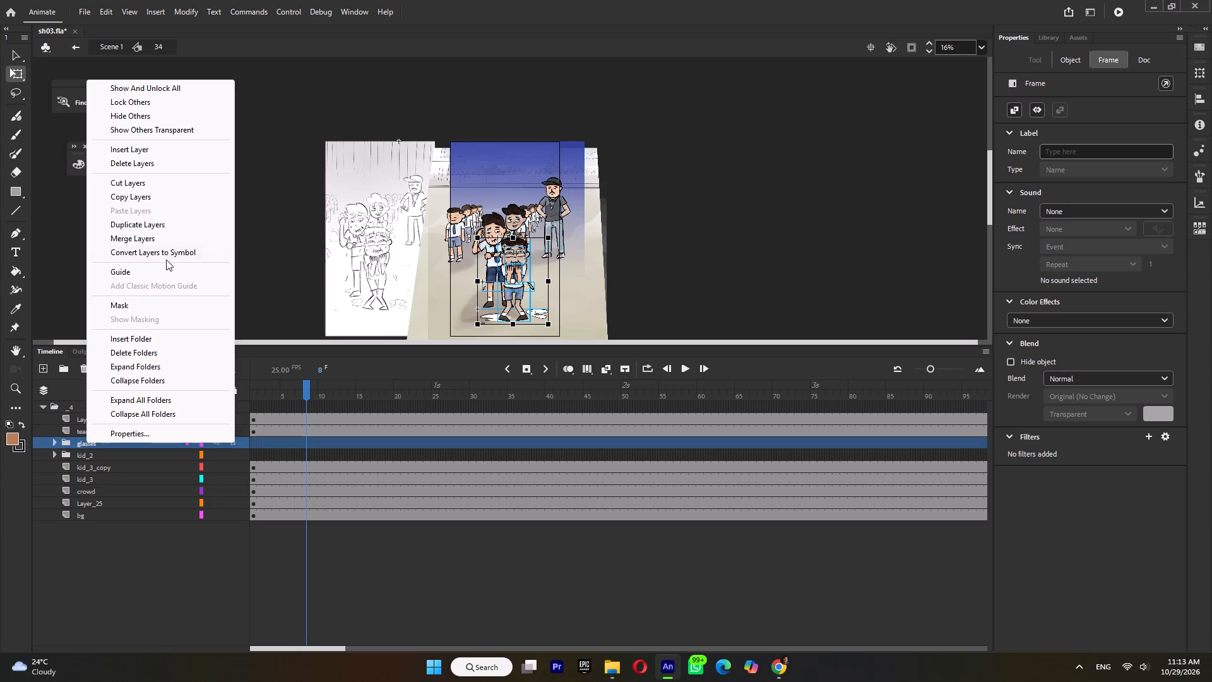
{"action": "left_click", "coordinate": [171, 253]}
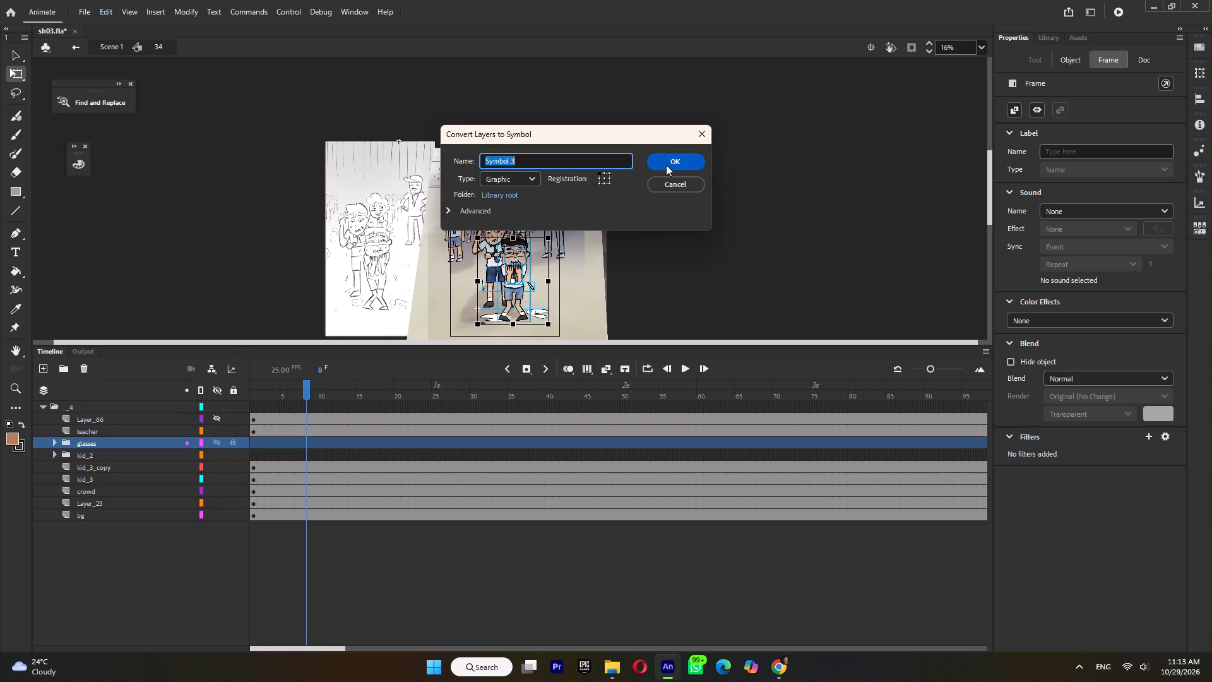
{"action": "left_click", "coordinate": [666, 165]}
{"action": "double_click", "coordinate": [515, 292]}
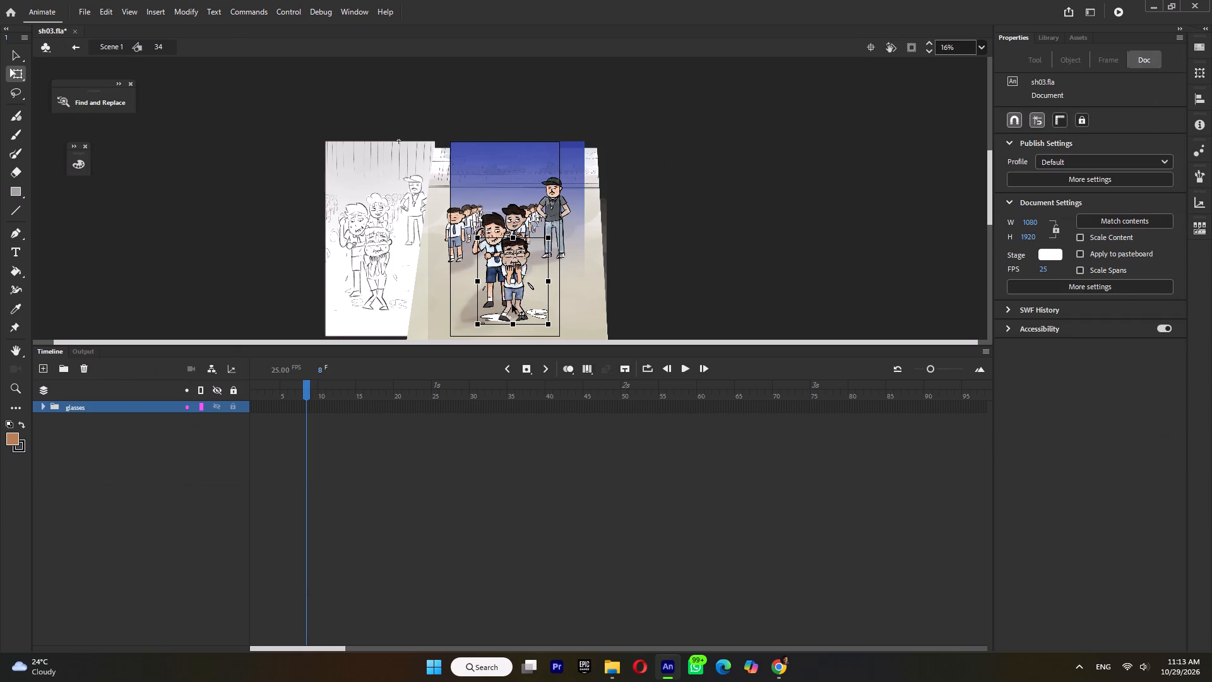
Expand the glasses folder and combine the kids_Copy_3, kids_Copy_copy and kids_Copy artwork into one graphic symbol.
{"action": "scroll", "coordinate": [512, 304], "scroll_direction": "up", "scroll_amount": 5, "text": "ctrl"}
{"action": "left_click", "coordinate": [520, 233]}
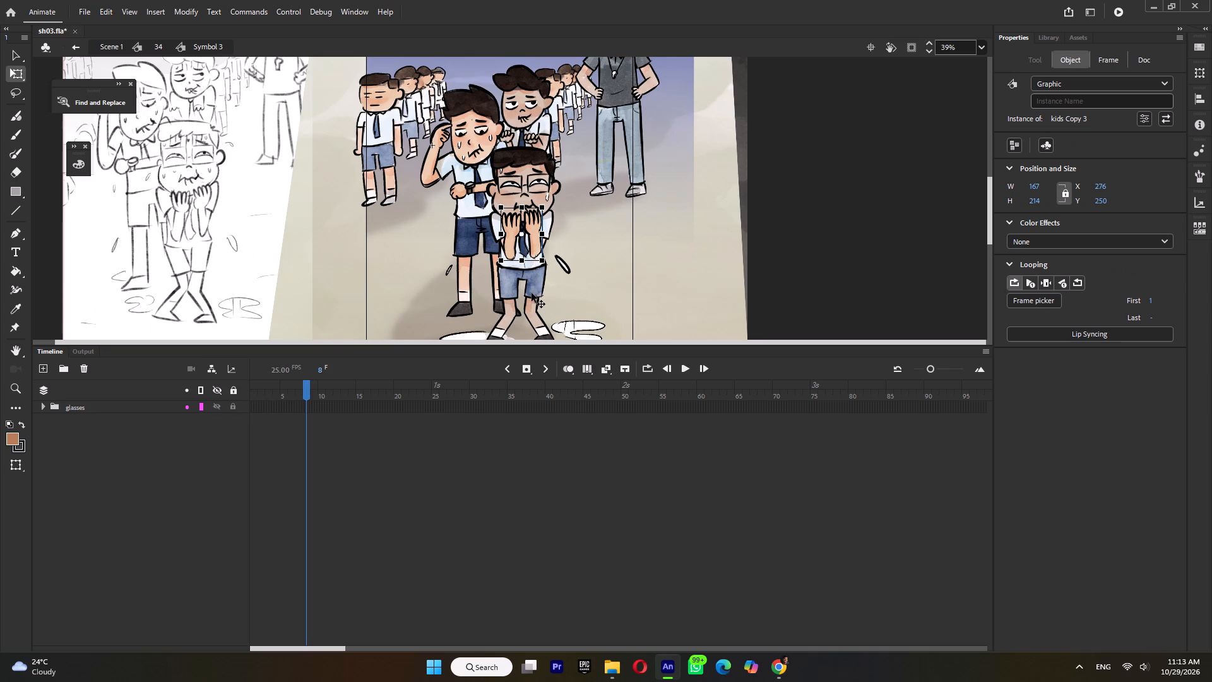
{"action": "left_click", "coordinate": [44, 407]}
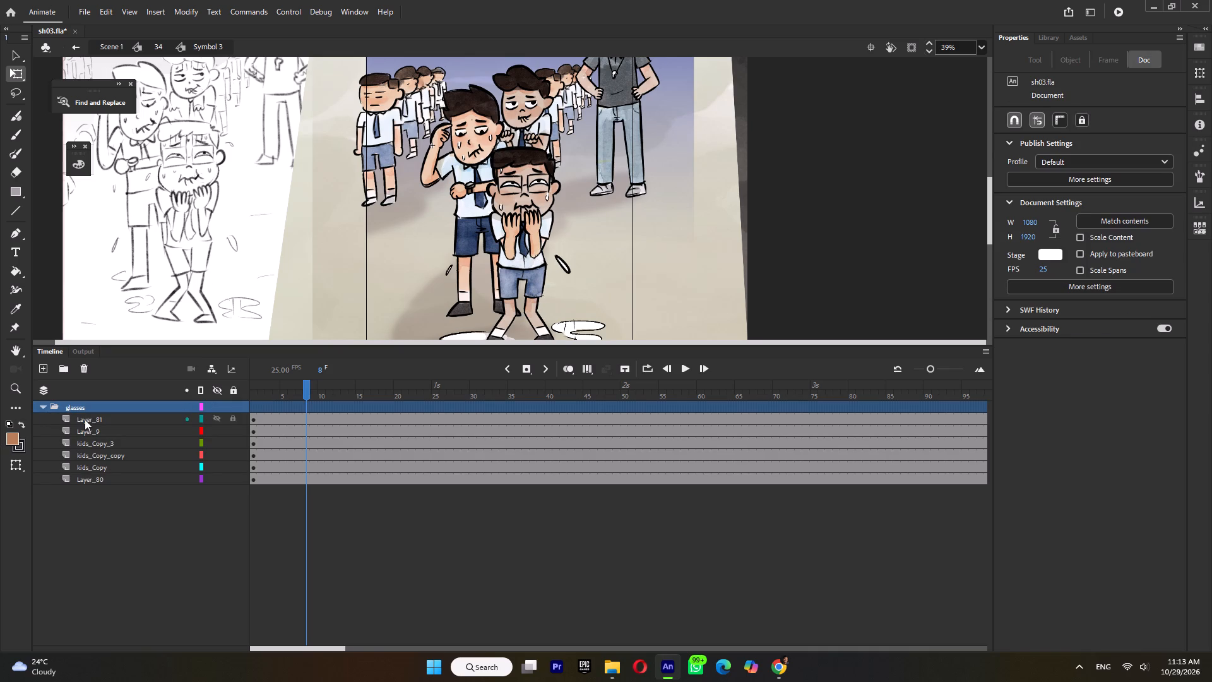
{"action": "left_click", "coordinate": [100, 434]}
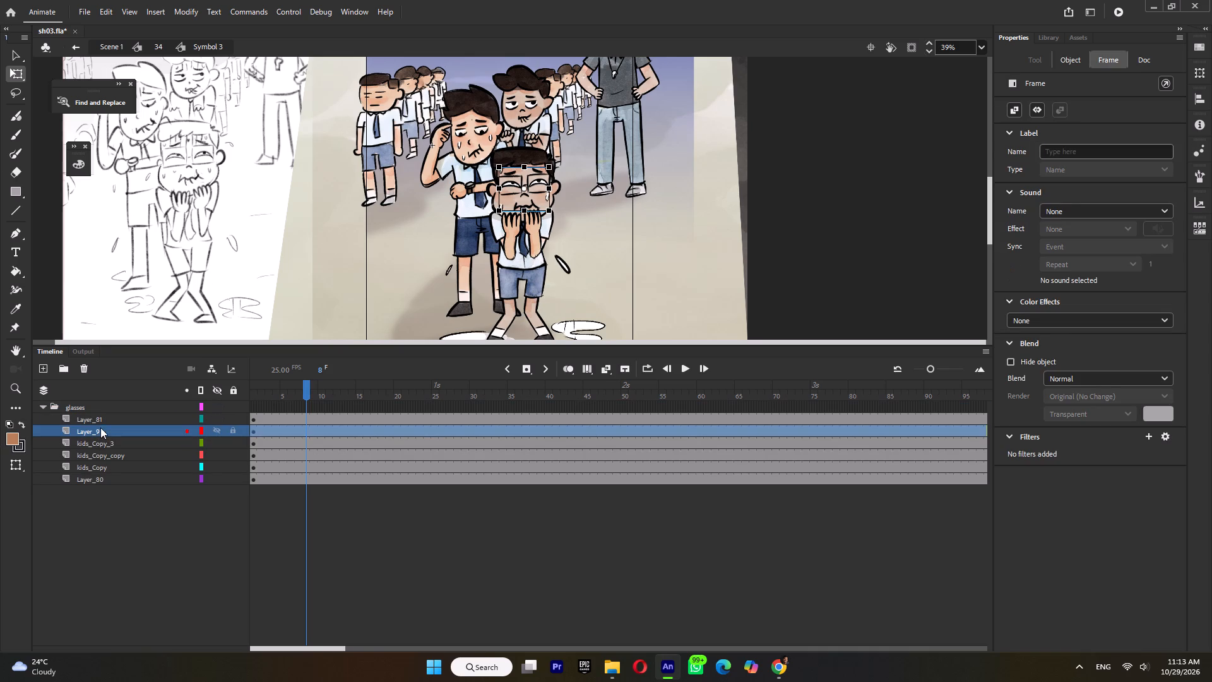
{"action": "left_click", "coordinate": [215, 429]}
{"action": "left_click", "coordinate": [215, 429]}
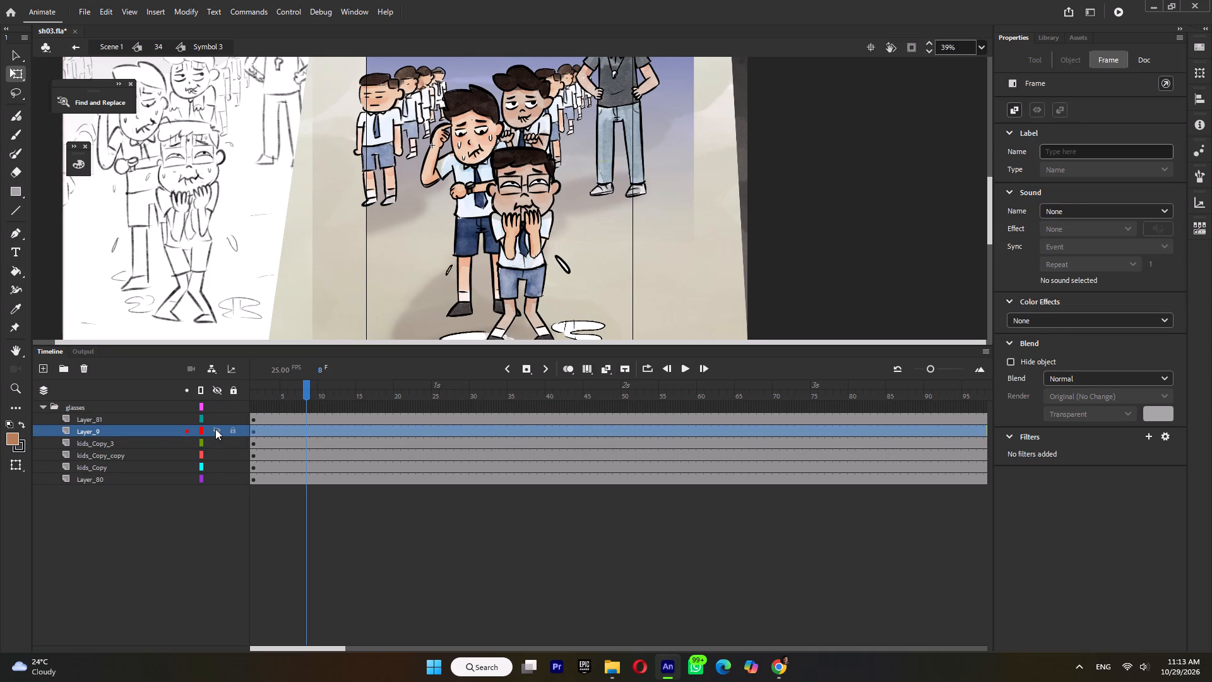
{"action": "left_click", "coordinate": [116, 441]}
{"action": "left_click", "coordinate": [112, 465], "text": "shift"}
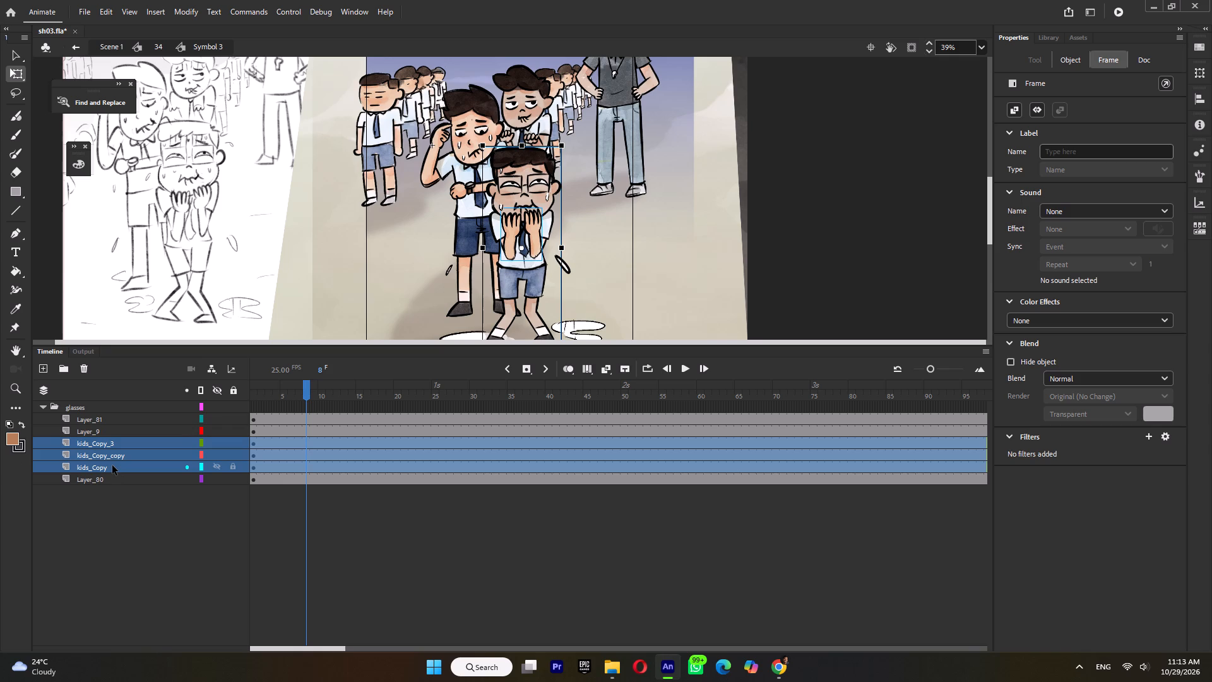
{"action": "key", "text": "F8"}
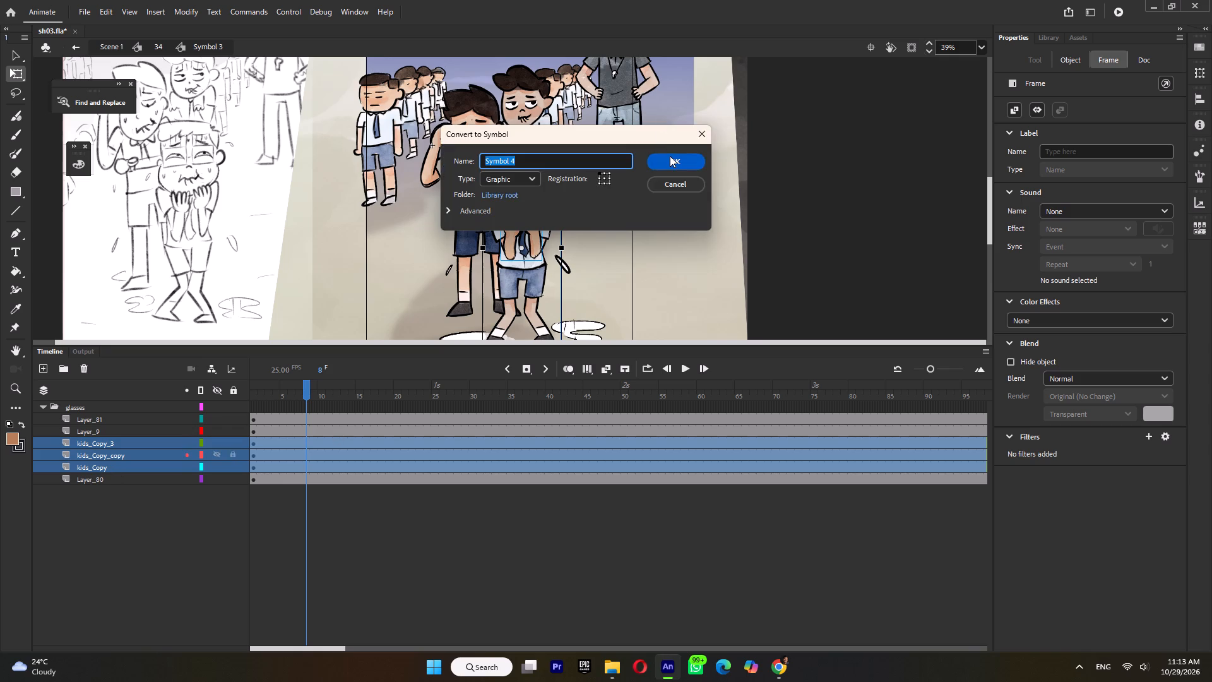
{"action": "left_click", "coordinate": [670, 156]}
Open the new symbol of the boy with glasses and distribute its parts to separate layers.
{"action": "double_click", "coordinate": [537, 278]}
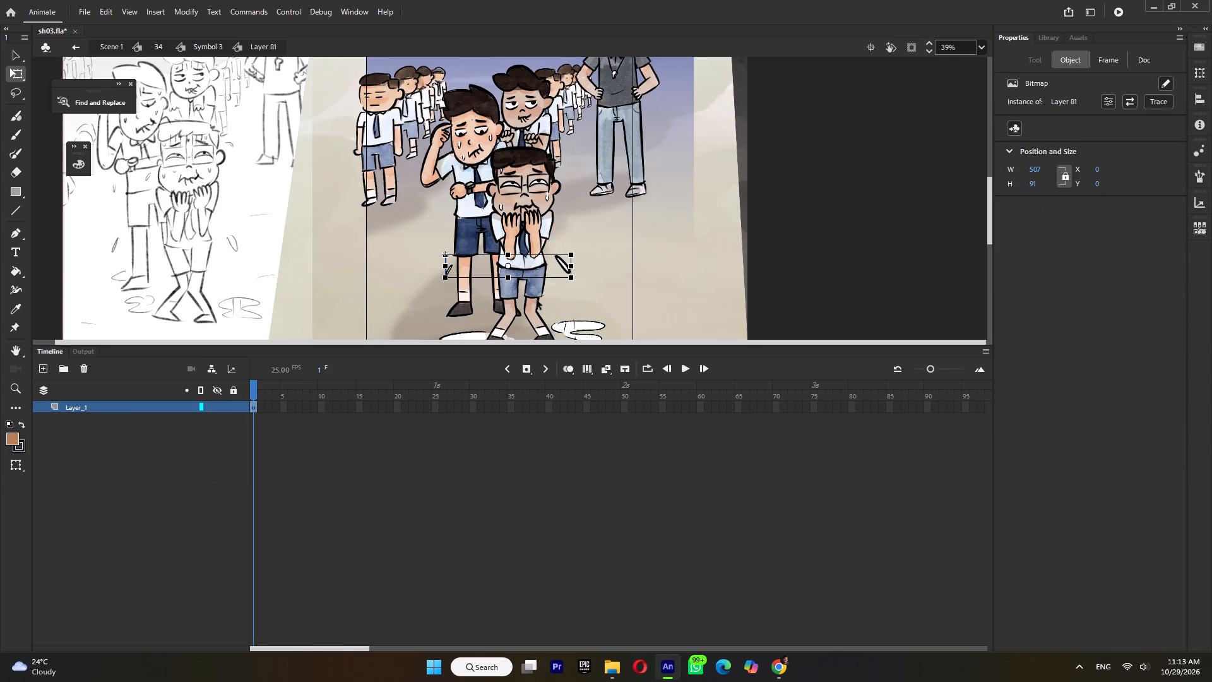
{"action": "double_click", "coordinate": [528, 310]}
{"action": "double_click", "coordinate": [530, 311]}
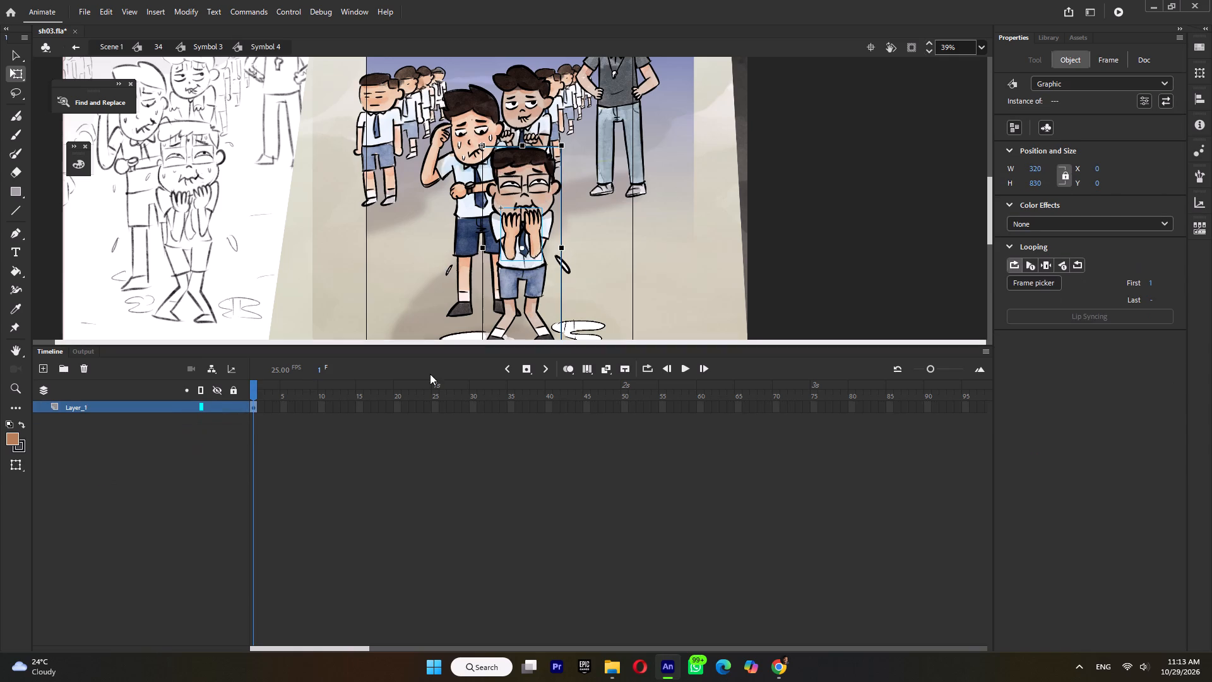
{"action": "key", "text": "ctrl+shift+d"}
Extend the boy's first pose through frame 8, with the second kids_Copy_copy keyframe landing at frame 9.
{"action": "left_click", "coordinate": [254, 428]}
{"action": "left_click_drag", "start_coordinate": [254, 429], "coordinate": [257, 421]}
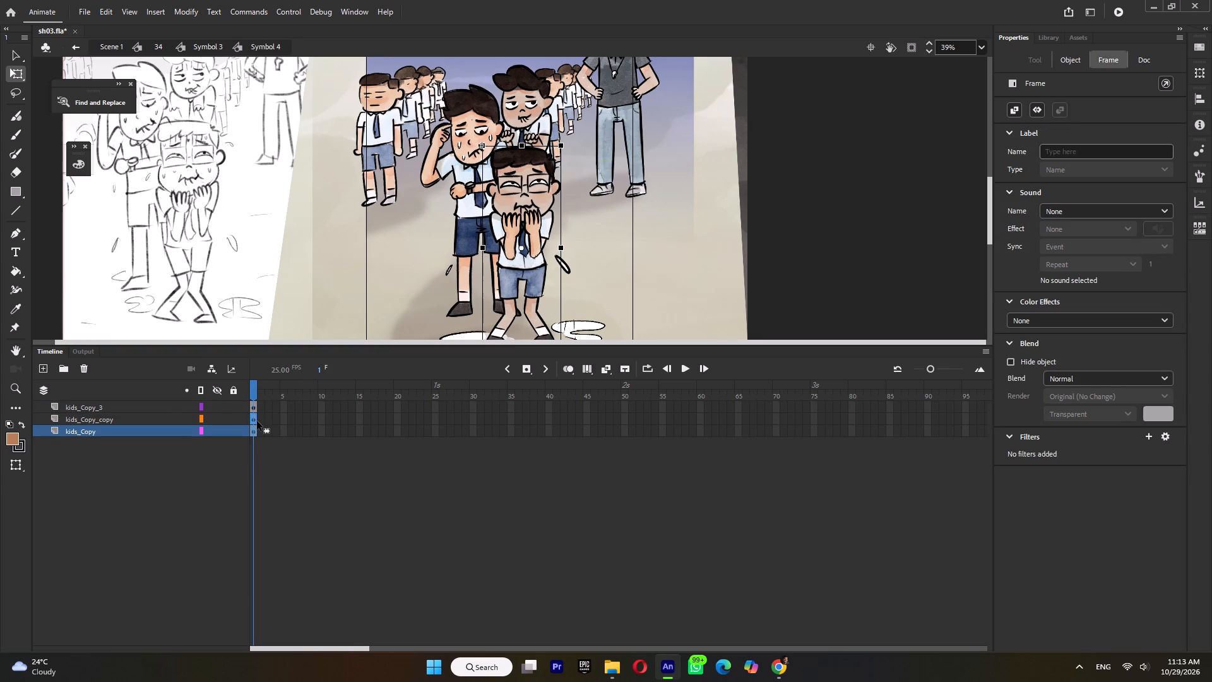
{"action": "left_click_drag", "start_coordinate": [257, 421], "coordinate": [258, 419]}
{"action": "left_click", "coordinate": [254, 408]}
{"action": "key", "text": "F5"}
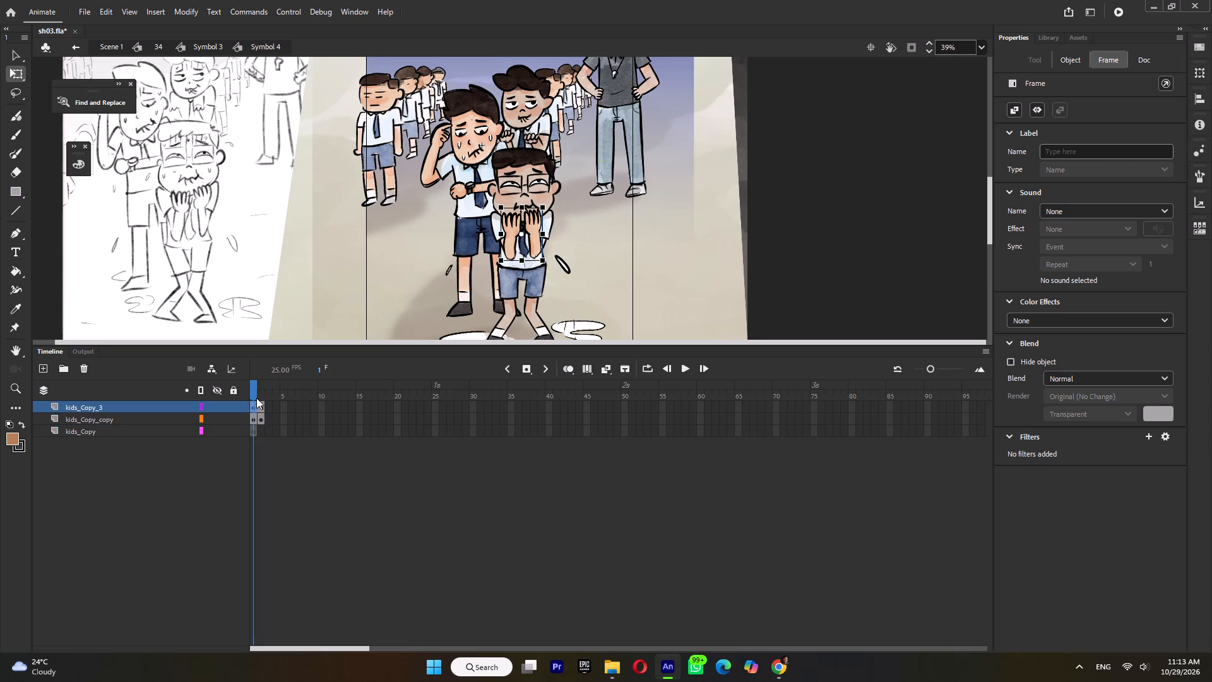
{"action": "double_click", "coordinate": [256, 393]}
{"action": "key", "text": "F6"}
{"action": "key", "text": "F6"}
{"action": "key", "text": "F5"}
{"action": "key", "text": "F5"}
{"action": "key", "text": "F5"}
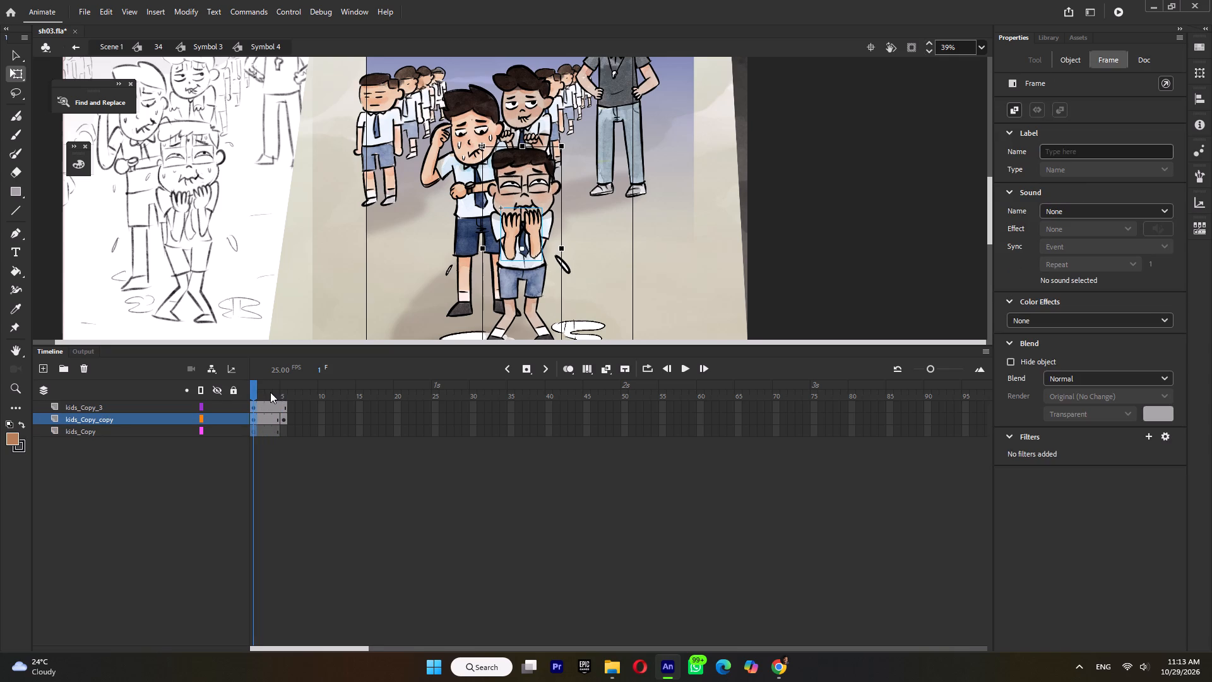
{"action": "key", "text": "F5"}
{"action": "key", "text": "F5"}
{"action": "key", "text": "F5"}
{"action": "key", "text": "F5"}
Extend the pose starting at frame 9 so kids_Copy_3 and kids_Copy_copy run to frame 17.
{"action": "left_click", "coordinate": [307, 389]}
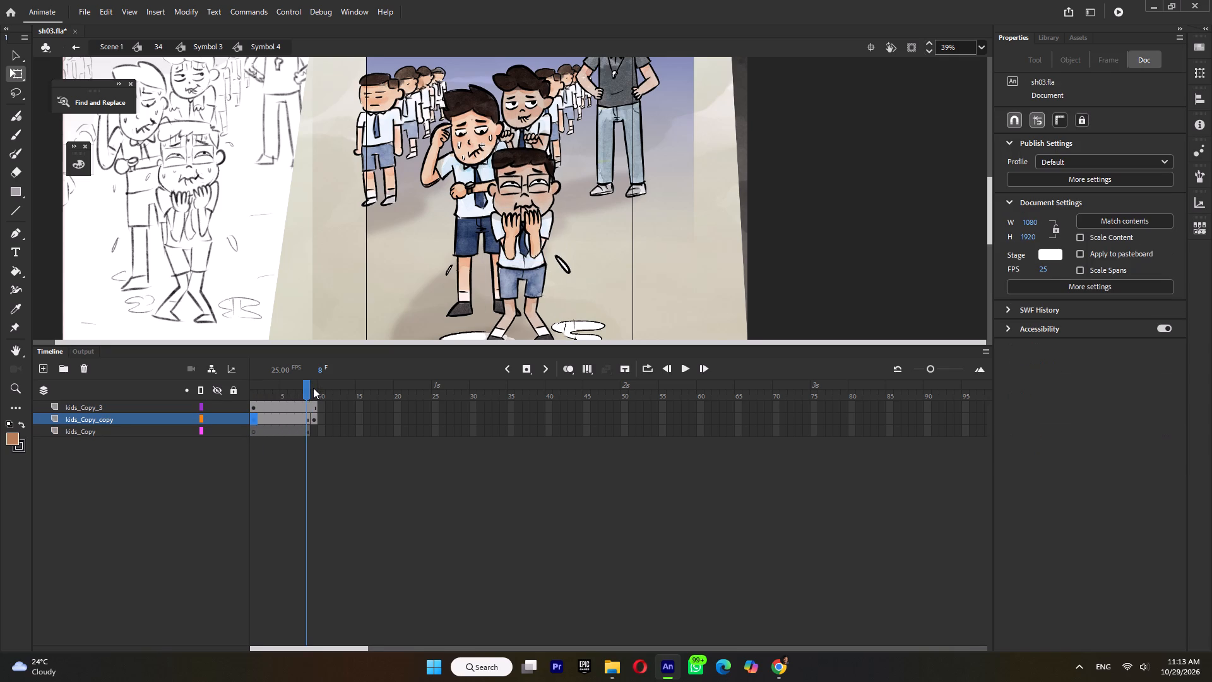
{"action": "double_click", "coordinate": [314, 388]}
{"action": "key", "text": "F5"}
{"action": "key", "text": "F5"}
{"action": "key", "text": "F5"}
{"action": "key", "text": "F5"}
{"action": "key", "text": "F5"}
{"action": "key", "text": "F5"}
{"action": "key", "text": "F5"}
{"action": "key", "text": "F5"}
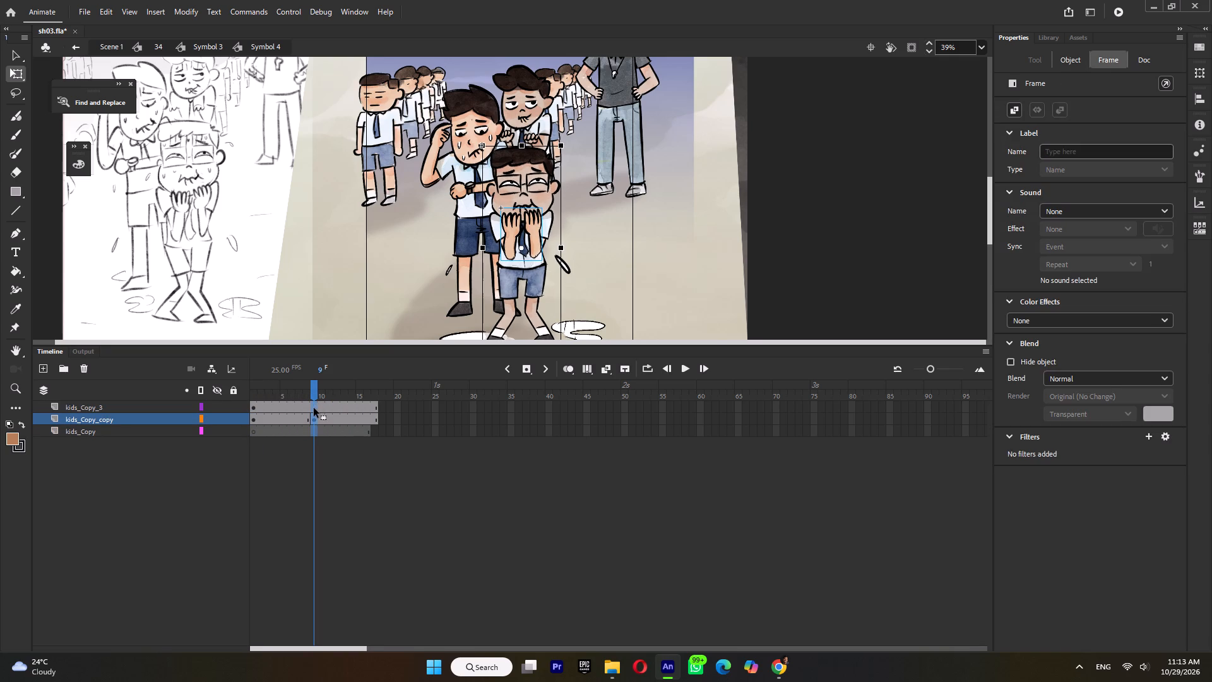
Add a keyframe at frame 9 on kids_Copy_3 and move the hands' transformation point there to their bottom edge.
{"action": "left_click", "coordinate": [314, 407]}
{"action": "key", "text": "F6"}
{"action": "left_click", "coordinate": [305, 407]}
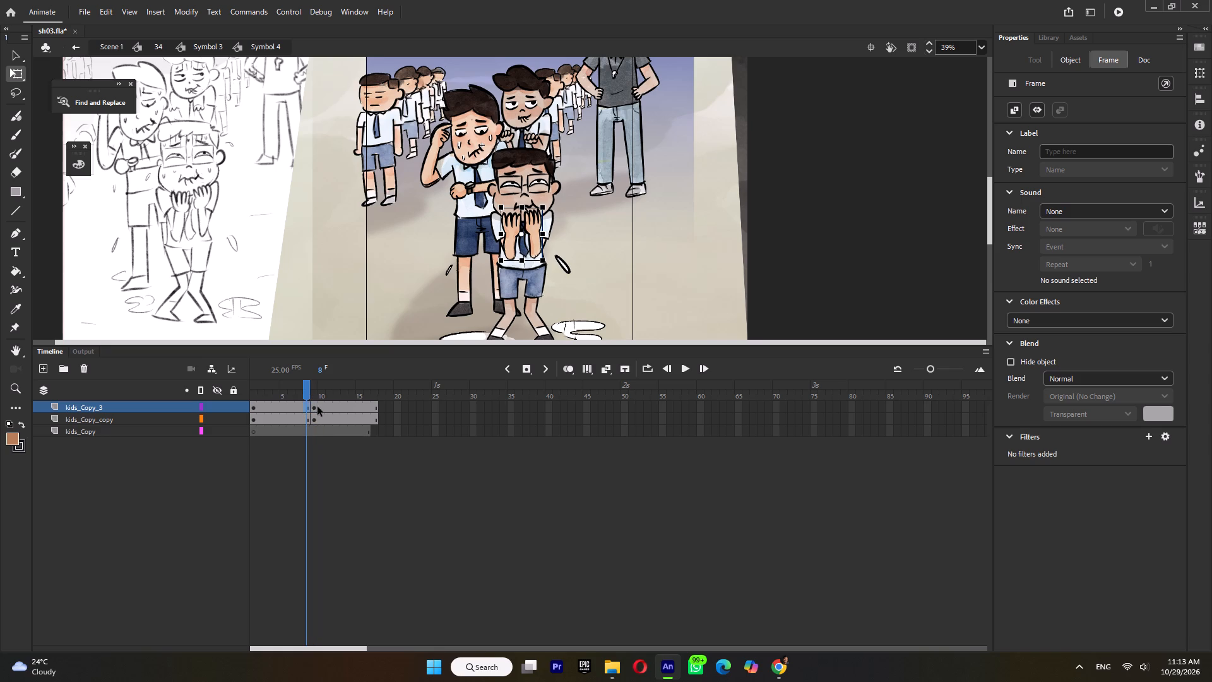
{"action": "left_click", "coordinate": [319, 405]}
{"action": "scroll", "coordinate": [538, 229], "scroll_direction": "up", "scroll_amount": 2, "text": "ctrl"}
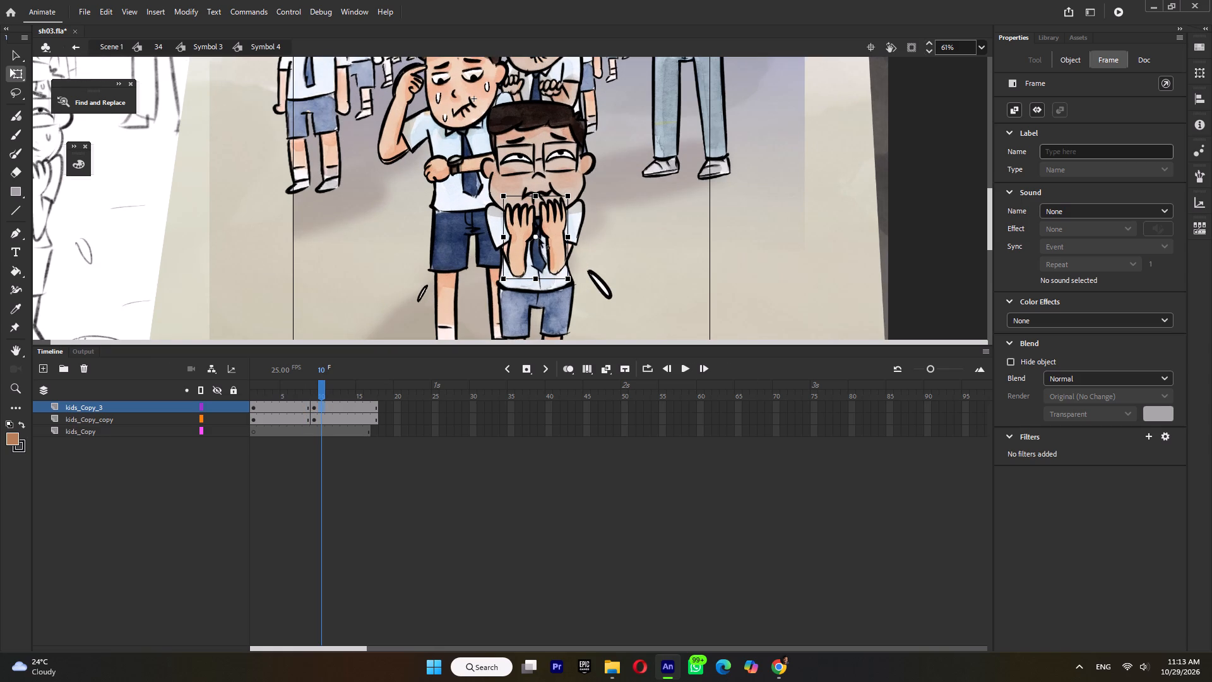
{"action": "left_click_drag", "start_coordinate": [536, 236], "coordinate": [537, 273]}
Compare the two poses and narrow the boy's hands in the first pose to a width of 159.5.
{"action": "left_click", "coordinate": [281, 393]}
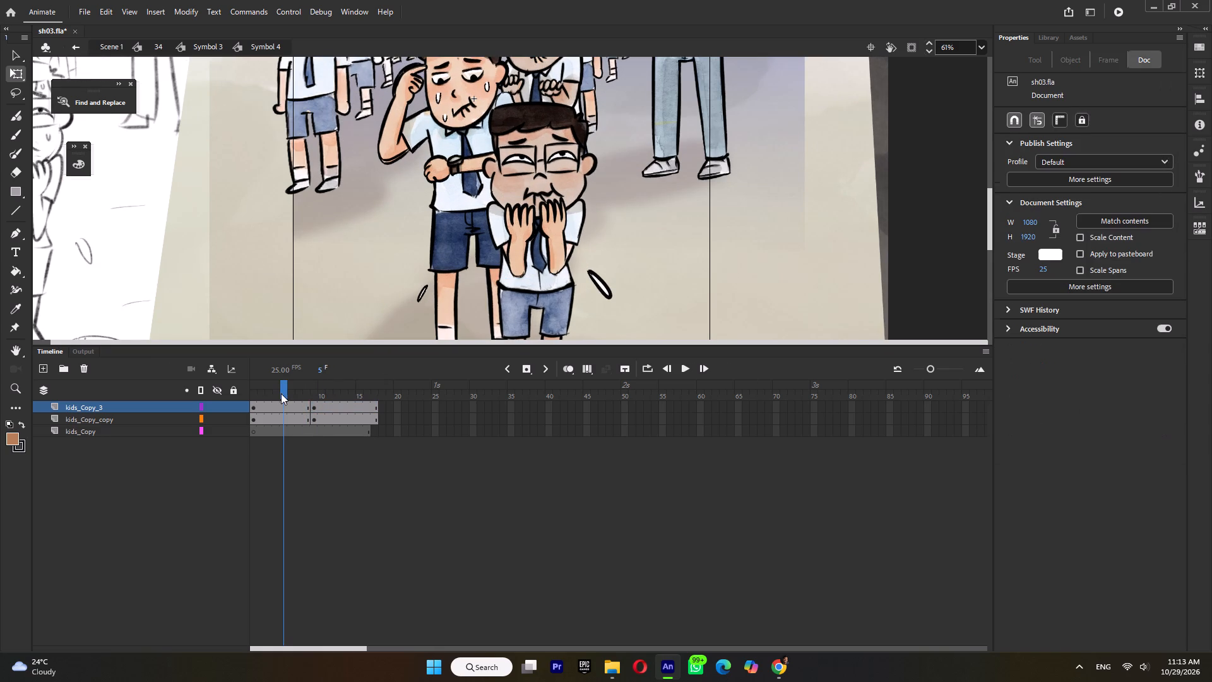
{"action": "left_click", "coordinate": [326, 393]}
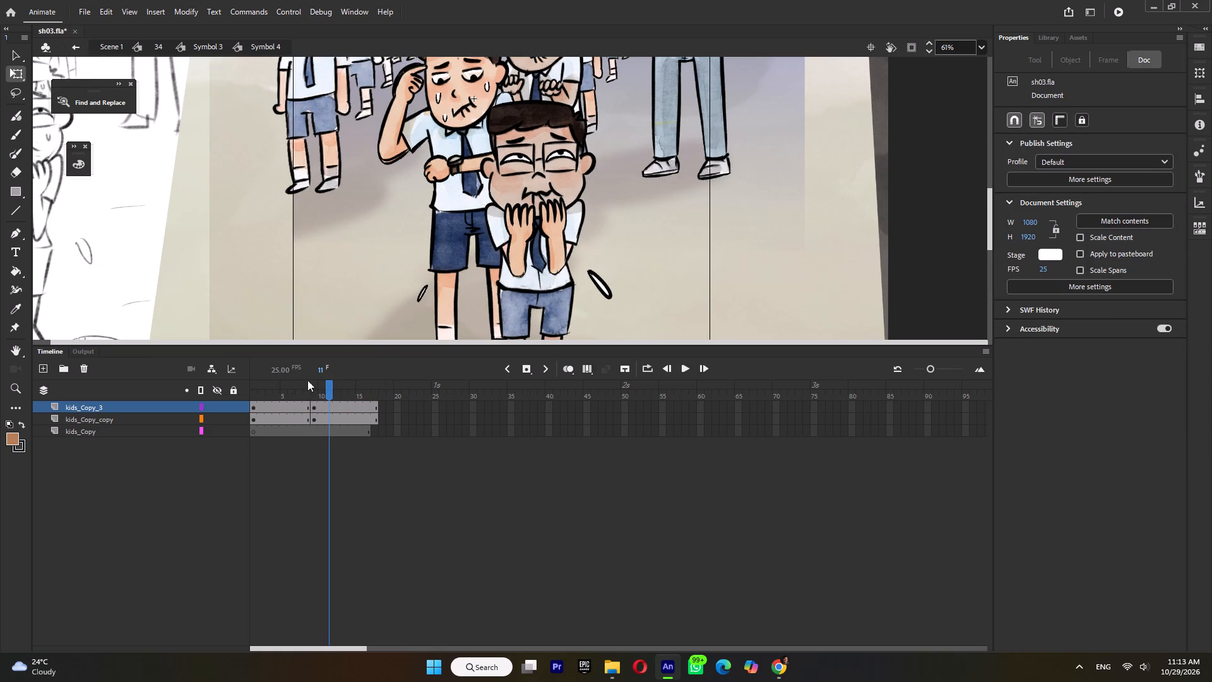
{"action": "scroll", "coordinate": [604, 216], "scroll_direction": "down", "scroll_amount": 4, "text": "ctrl"}
{"action": "left_click", "coordinate": [299, 395]}
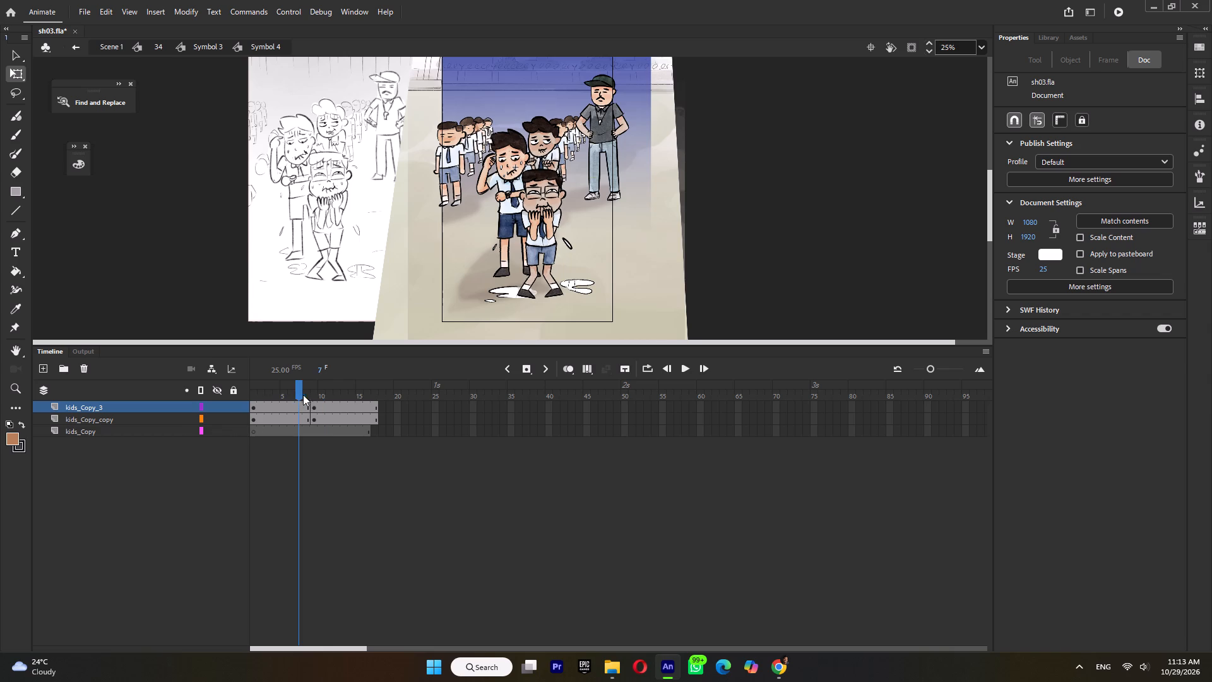
{"action": "left_click", "coordinate": [328, 395]}
{"action": "left_click", "coordinate": [301, 394]}
{"action": "left_click", "coordinate": [533, 226]}
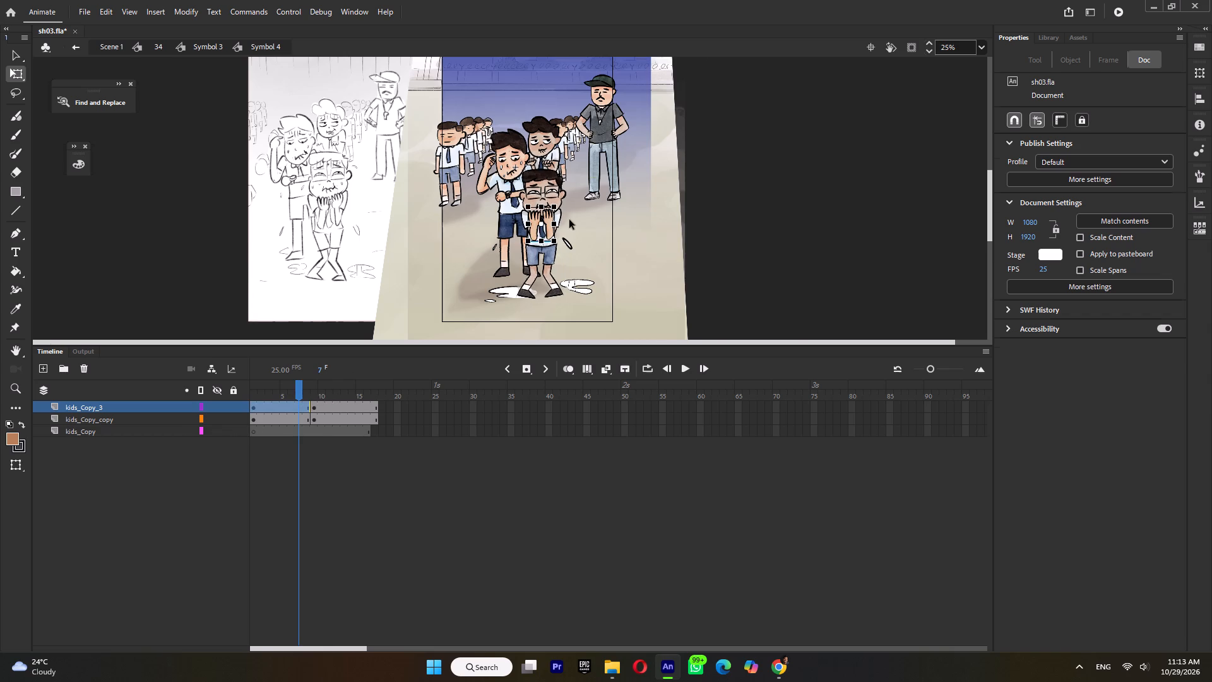
{"action": "scroll", "coordinate": [567, 221], "scroll_direction": "up", "scroll_amount": 9, "text": "ctrl"}
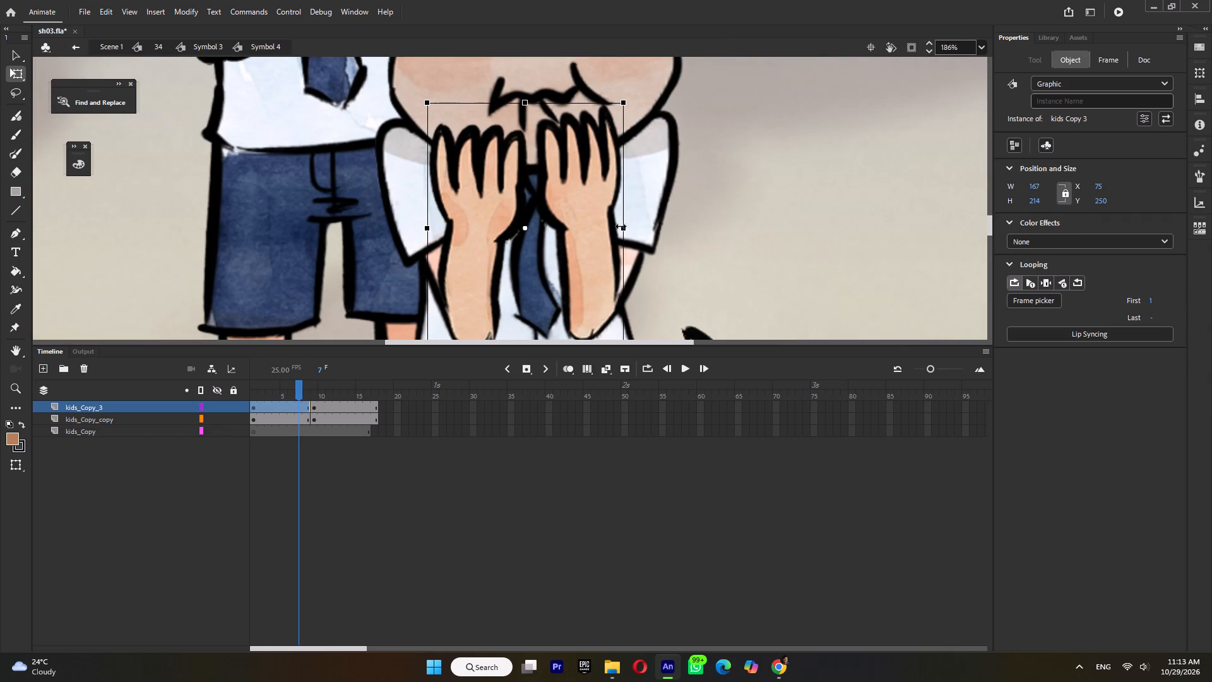
{"action": "left_click", "coordinate": [621, 226]}
Move the first pose's hands pivot to their bottom edge and reduce the hands' height to 211.
{"action": "scroll", "coordinate": [616, 227], "scroll_direction": "down", "scroll_amount": 8, "text": "ctrl"}
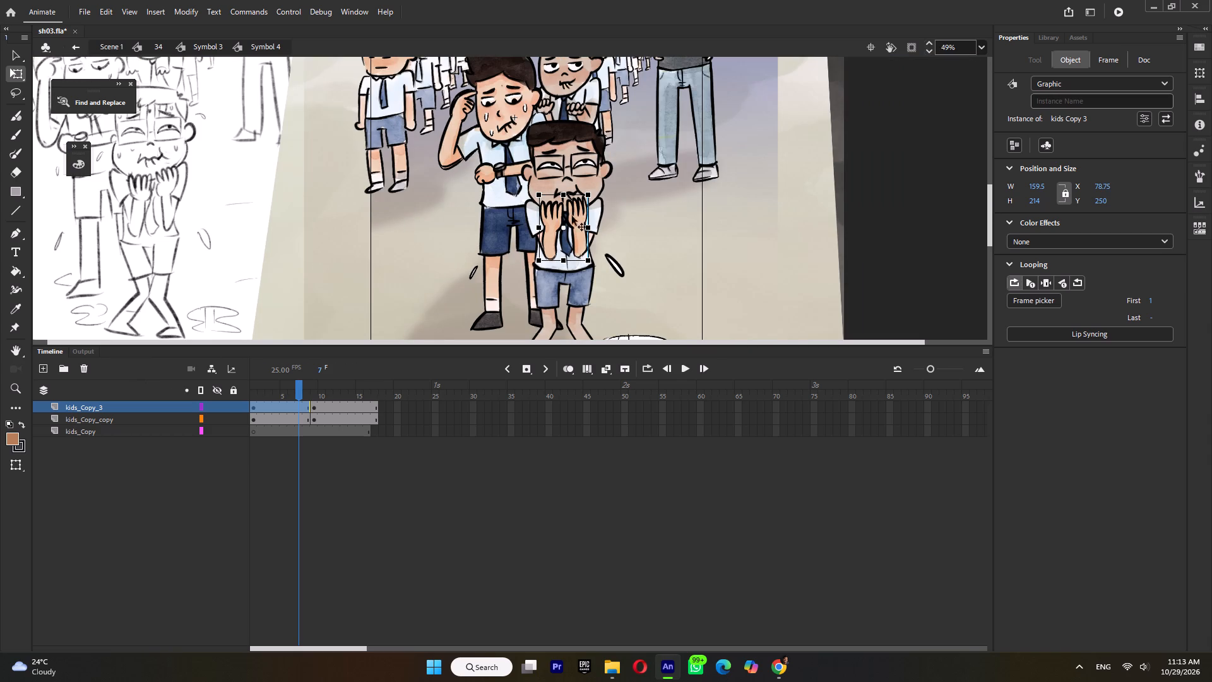
{"action": "left_click_drag", "start_coordinate": [564, 228], "coordinate": [564, 262]}
{"action": "scroll", "coordinate": [571, 193], "scroll_direction": "up", "scroll_amount": 3, "text": "ctrl"}
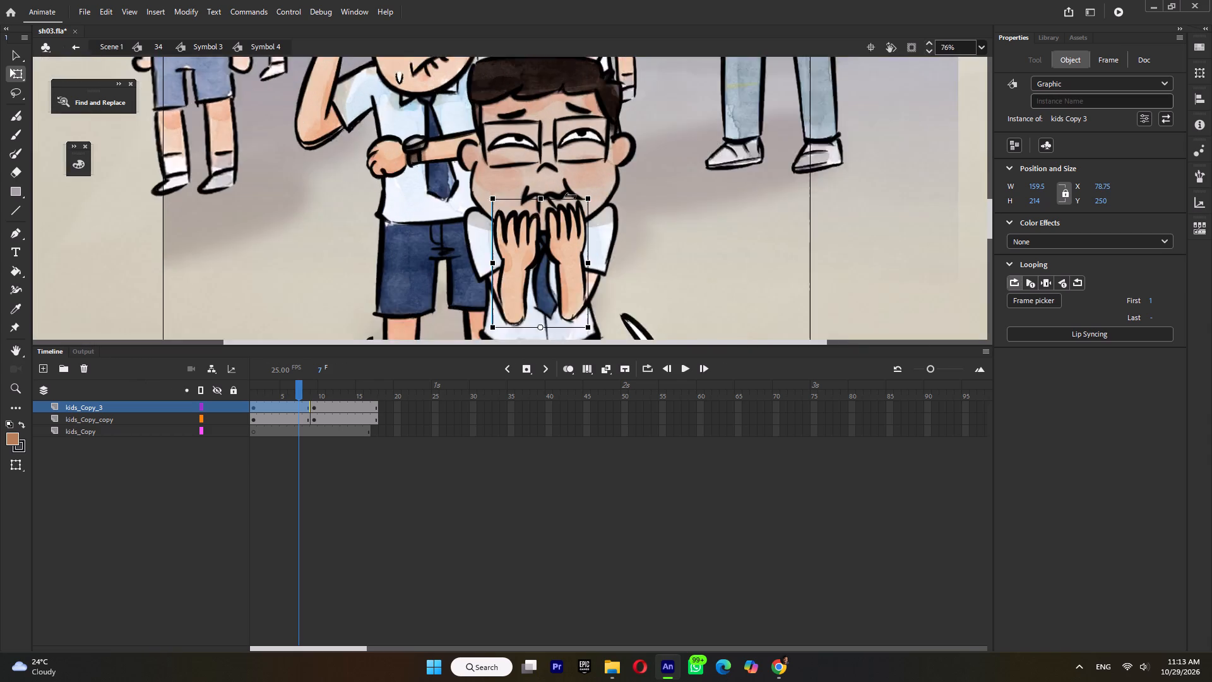
{"action": "scroll", "coordinate": [570, 196], "scroll_direction": "up", "scroll_amount": 4, "text": "ctrl"}
{"action": "left_click", "coordinate": [515, 203]}
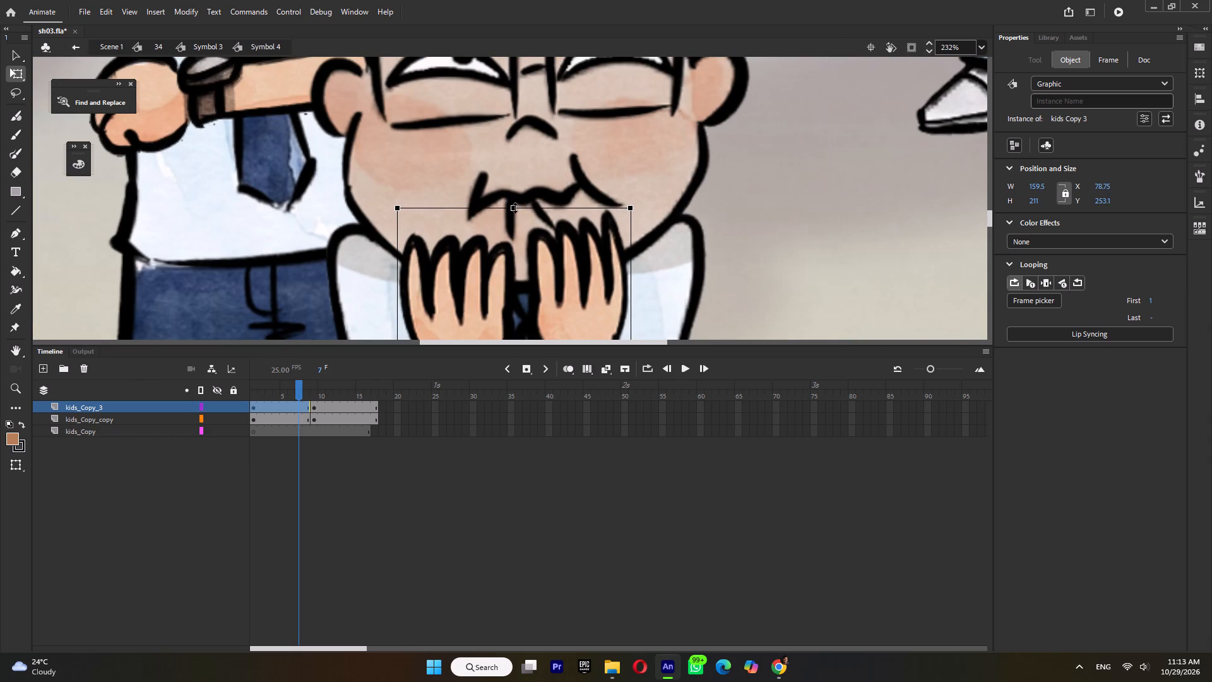
{"action": "scroll", "coordinate": [515, 214], "scroll_direction": "down", "scroll_amount": 10, "text": "ctrl"}
Return to the glasses symbol, go to frame 1, and open the sweat-drop symbol Layer 9.
{"action": "double_click", "coordinate": [612, 215]}
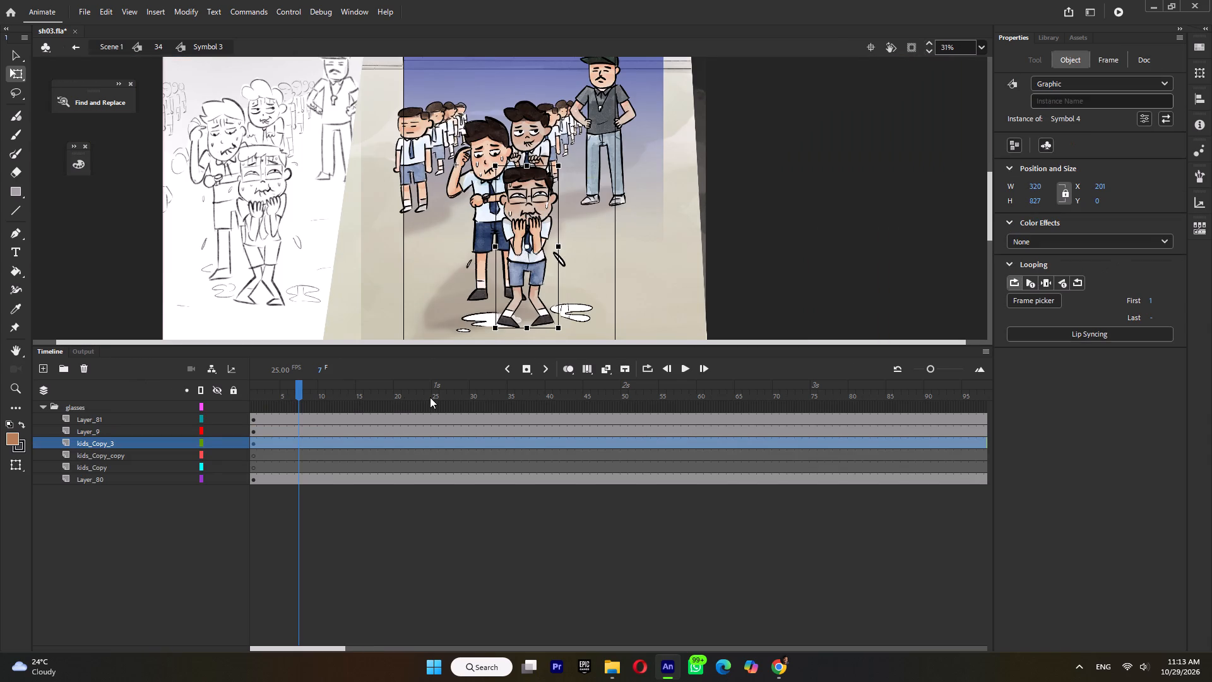
{"action": "left_click_drag", "start_coordinate": [274, 388], "coordinate": [186, 405]}
{"action": "scroll", "coordinate": [544, 201], "scroll_direction": "up", "scroll_amount": 4, "text": "ctrl"}
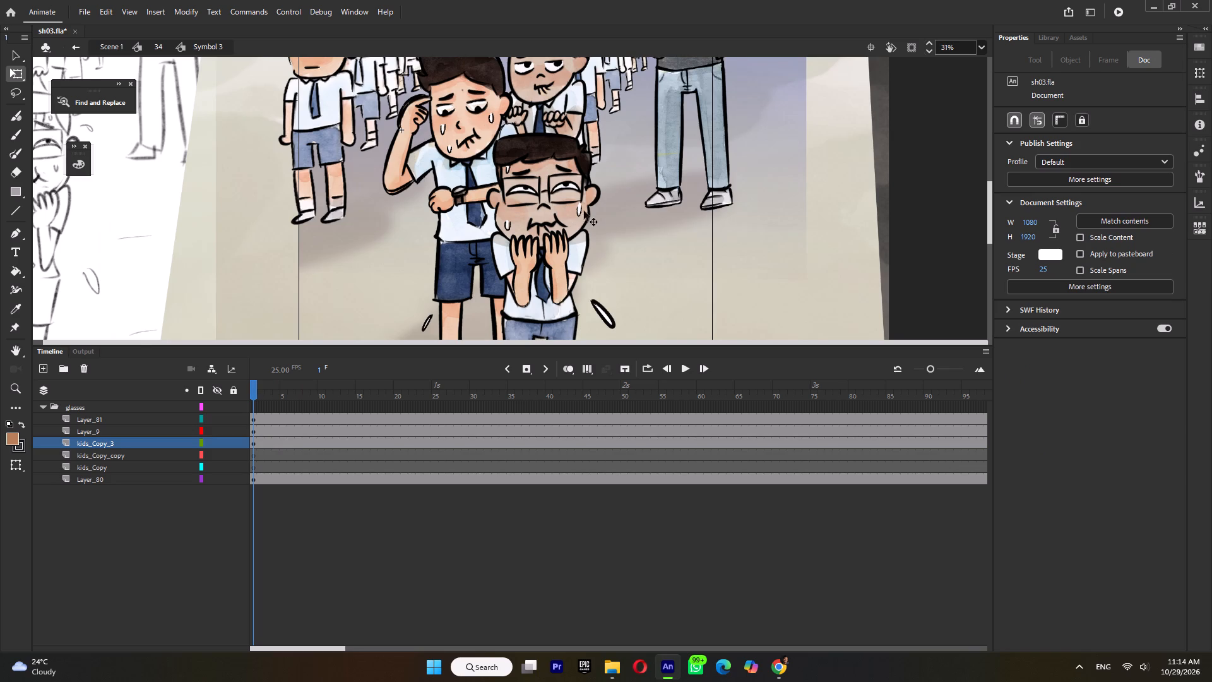
{"action": "double_click", "coordinate": [585, 210]}
Extend the sweat drops to frame 12 and shift them slightly downward on a new keyframe at frame 7.
{"action": "left_click", "coordinate": [338, 406]}
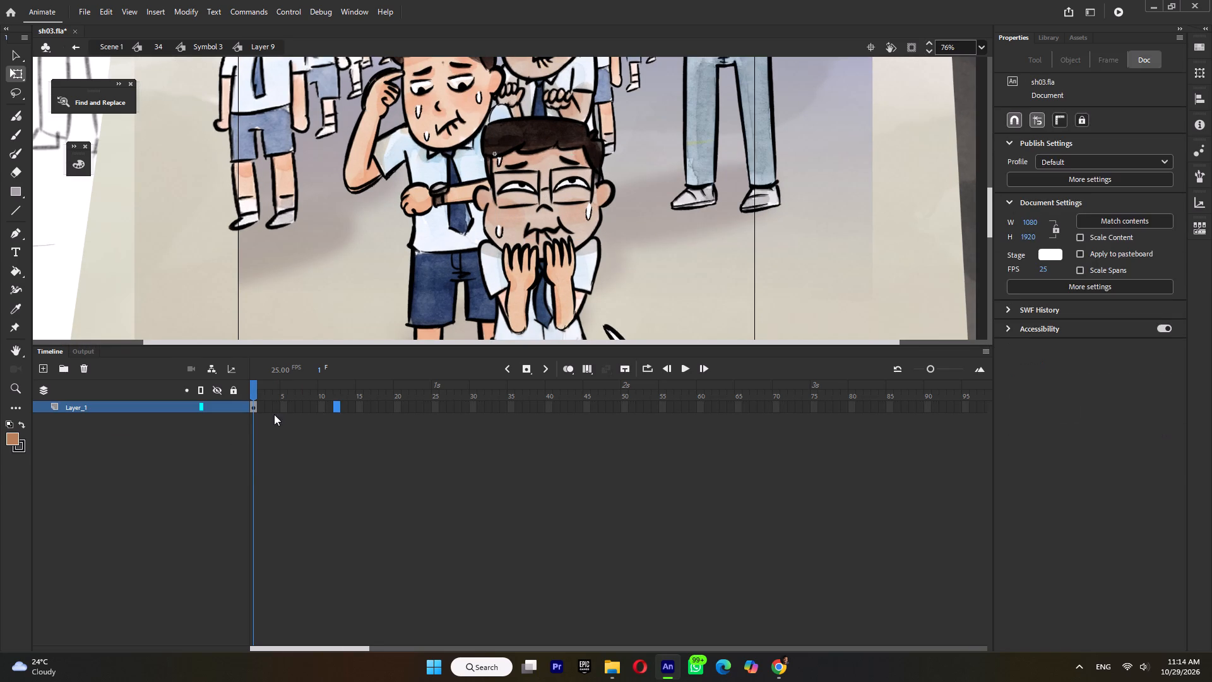
{"action": "key", "text": "F5"}
{"action": "left_click", "coordinate": [297, 404]}
{"action": "key", "text": "F6"}
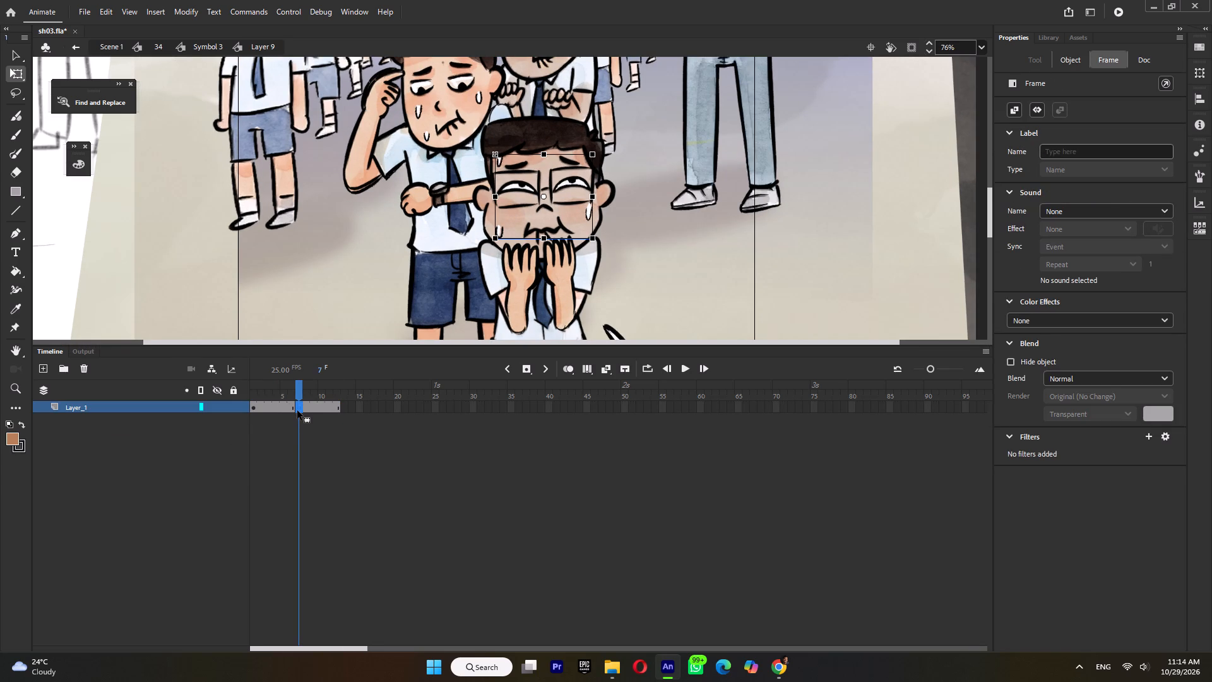
{"action": "key", "text": "shift+Left"}
{"action": "key", "text": "ctrl+z"}
{"action": "key", "text": "shift+Down"}
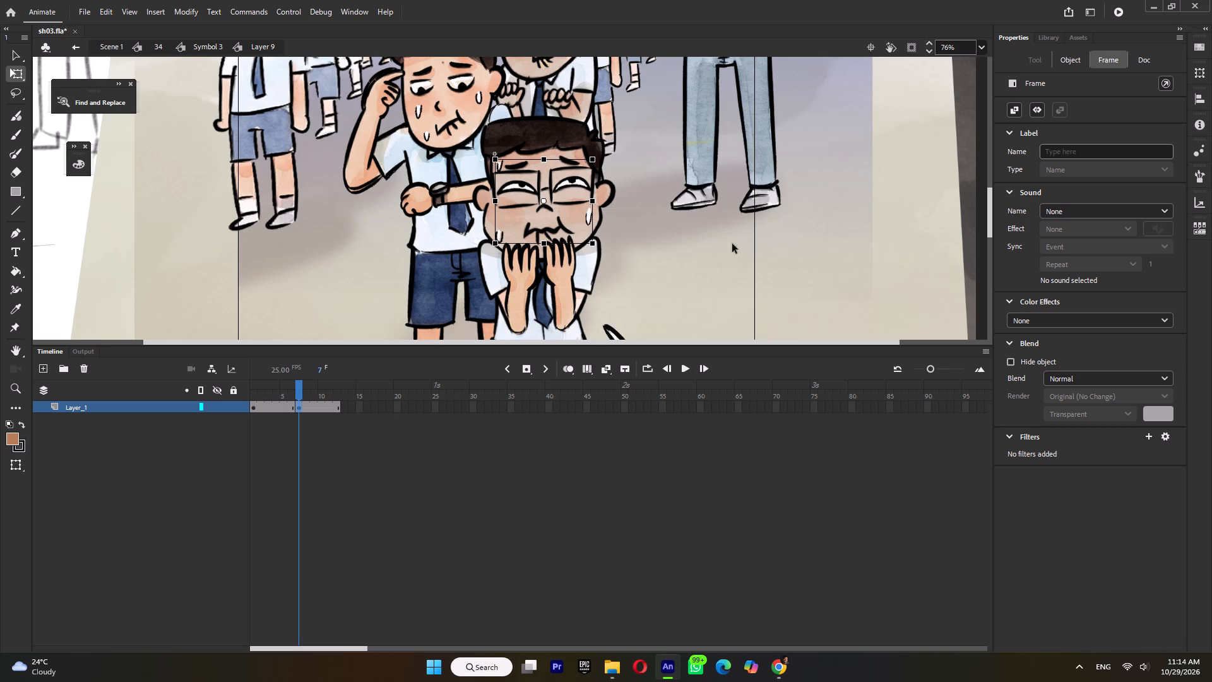
Lengthen both sweat-drop poses by one frame, putting the second keyframe at frame 8 and the end at frame 14.
{"action": "left_click", "coordinate": [281, 407]}
{"action": "key", "text": "F5"}
{"action": "left_click", "coordinate": [320, 405]}
{"action": "key", "text": "F5"}
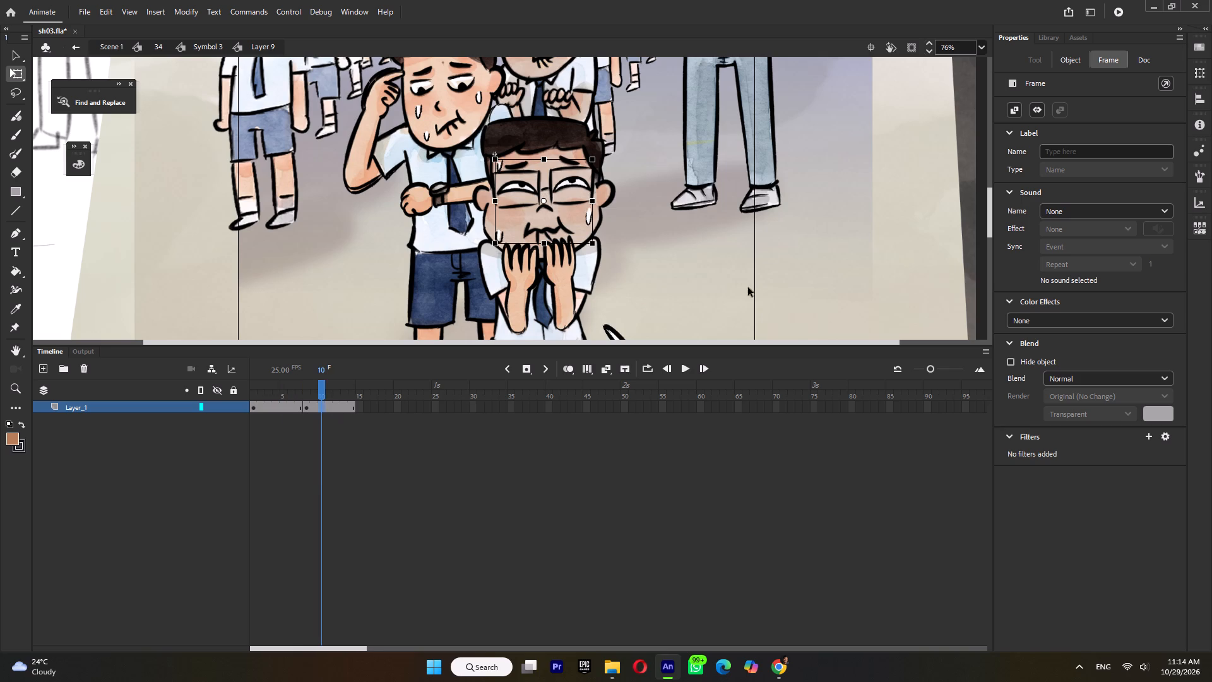
Return to the glasses symbol and open the Layer 81 symbol containing the motion marks beside the boy.
{"action": "double_click", "coordinate": [796, 261]}
{"action": "left_click", "coordinate": [110, 440]}
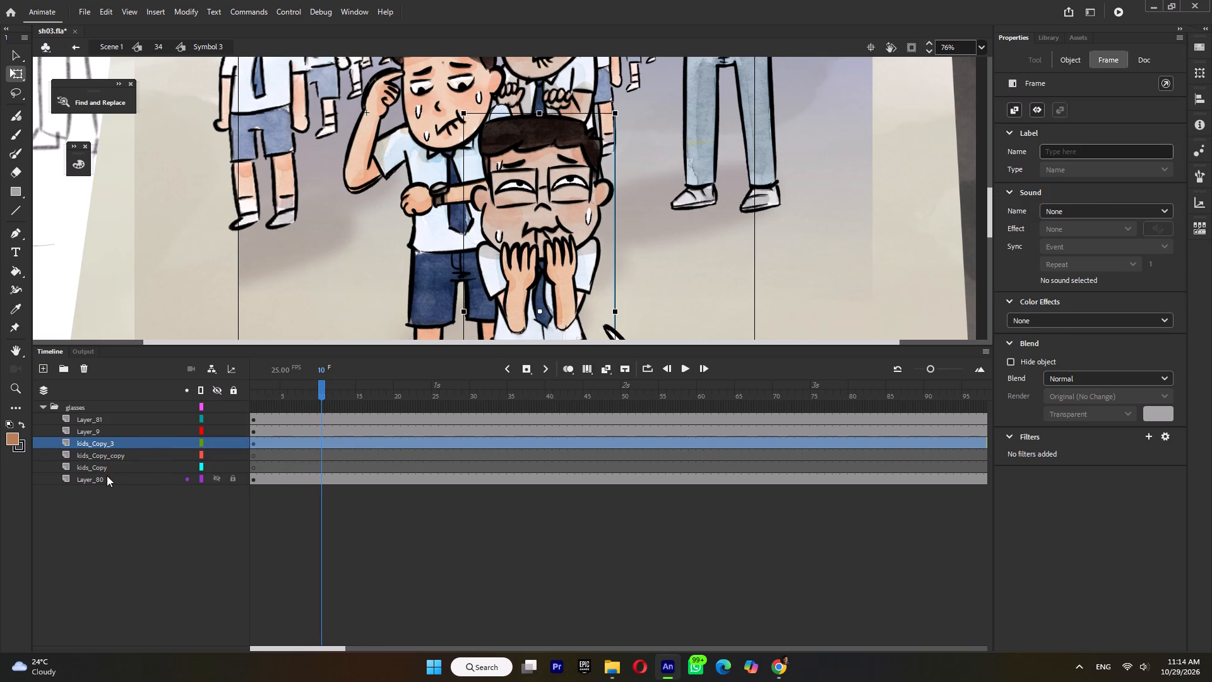
{"action": "left_click", "coordinate": [102, 481]}
{"action": "scroll", "coordinate": [497, 259], "scroll_direction": "down", "scroll_amount": 5, "text": "ctrl"}
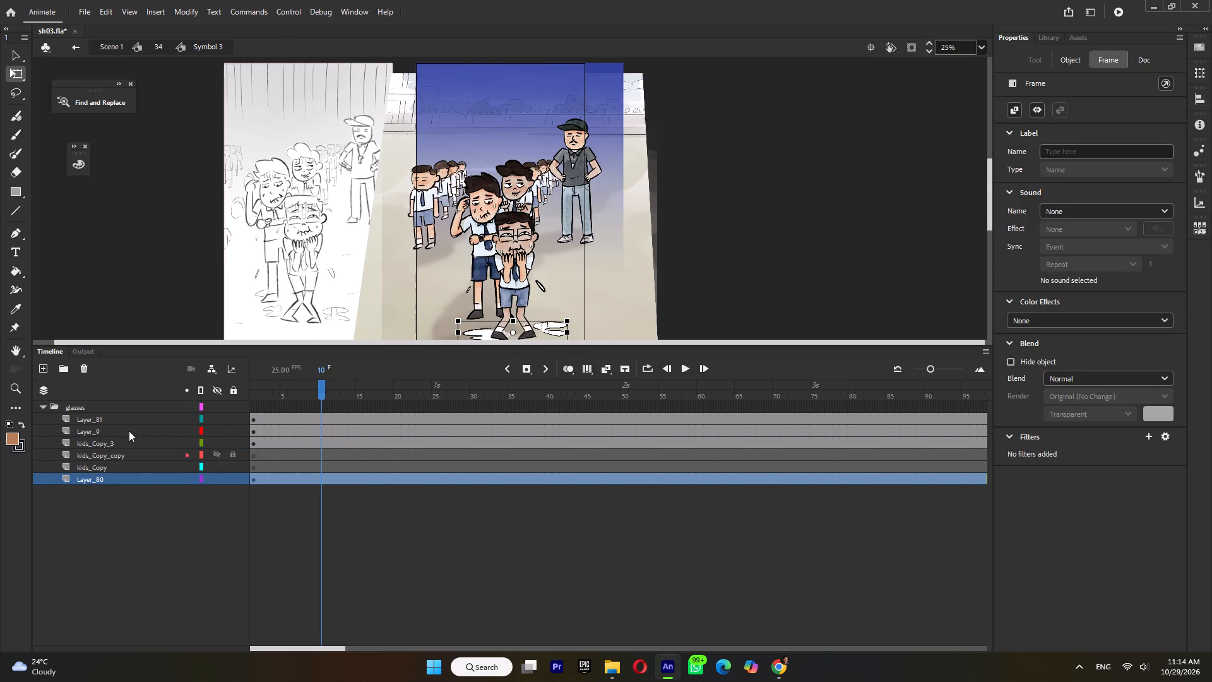
{"action": "left_click", "coordinate": [97, 417]}
{"action": "scroll", "coordinate": [550, 287], "scroll_direction": "up", "scroll_amount": 6, "text": "ctrl"}
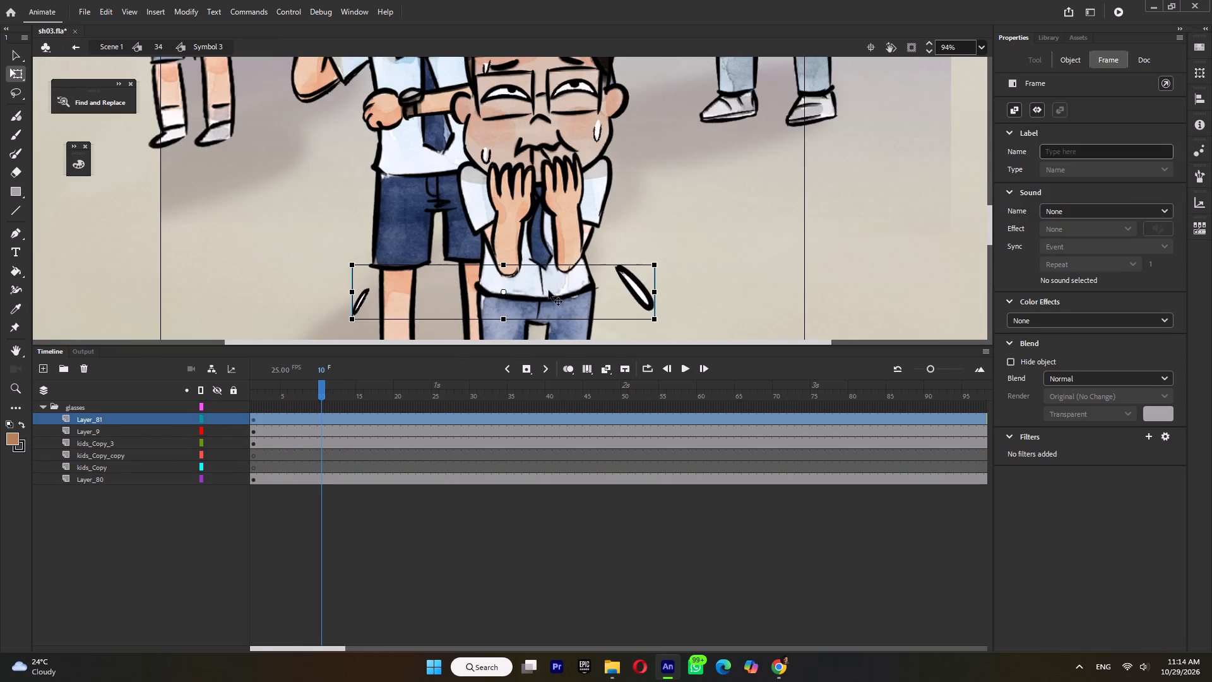
{"action": "double_click", "coordinate": [641, 284]}
Extend the motion marks to frame 14 and add a second keyframe at frame 8.
{"action": "left_click", "coordinate": [350, 408]}
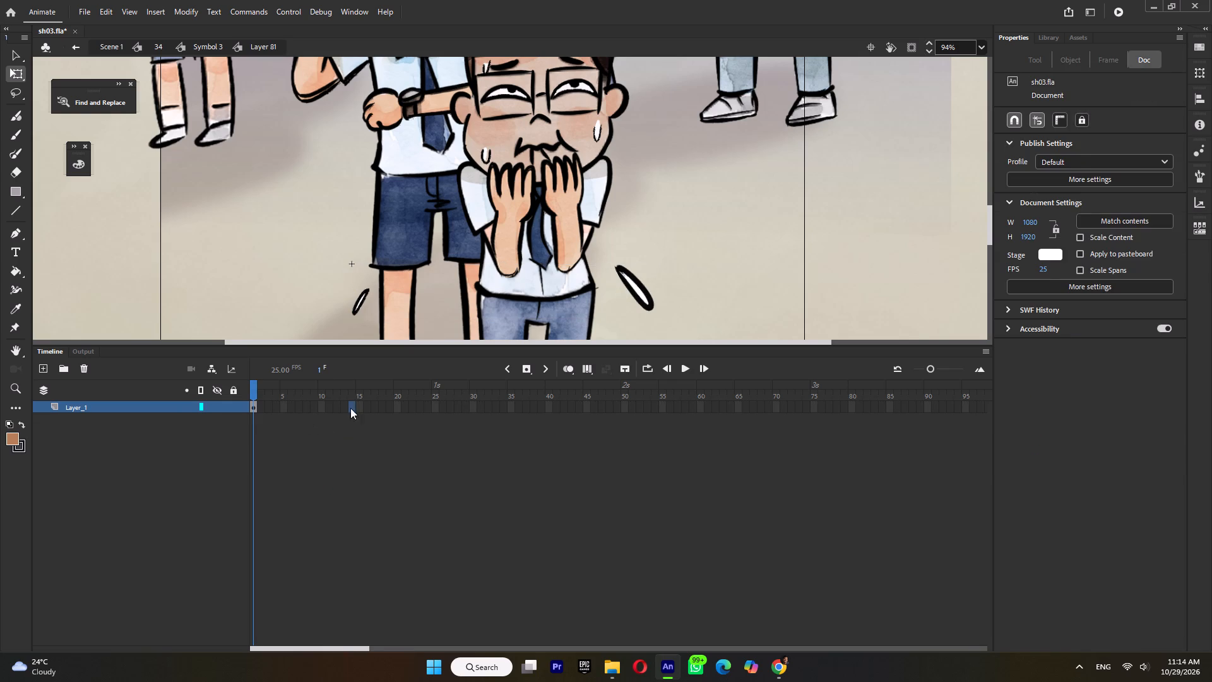
{"action": "key", "text": "F5"}
{"action": "left_click", "coordinate": [302, 409]}
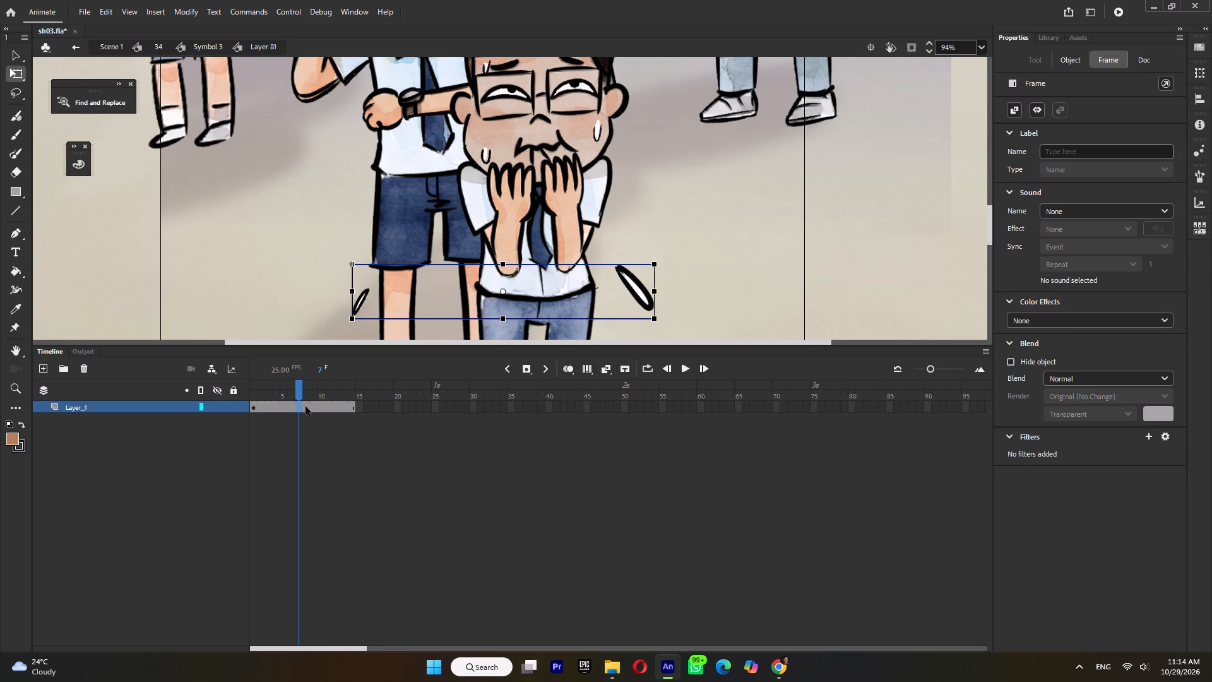
{"action": "left_click", "coordinate": [306, 407]}
{"action": "key", "text": "F6"}
Flip the frame 8 motion marks horizontally, shrink them to about 377 wide, and move them up beside the boy's waist.
{"action": "right_click", "coordinate": [638, 292]}
{"action": "left_click", "coordinate": [686, 419]}
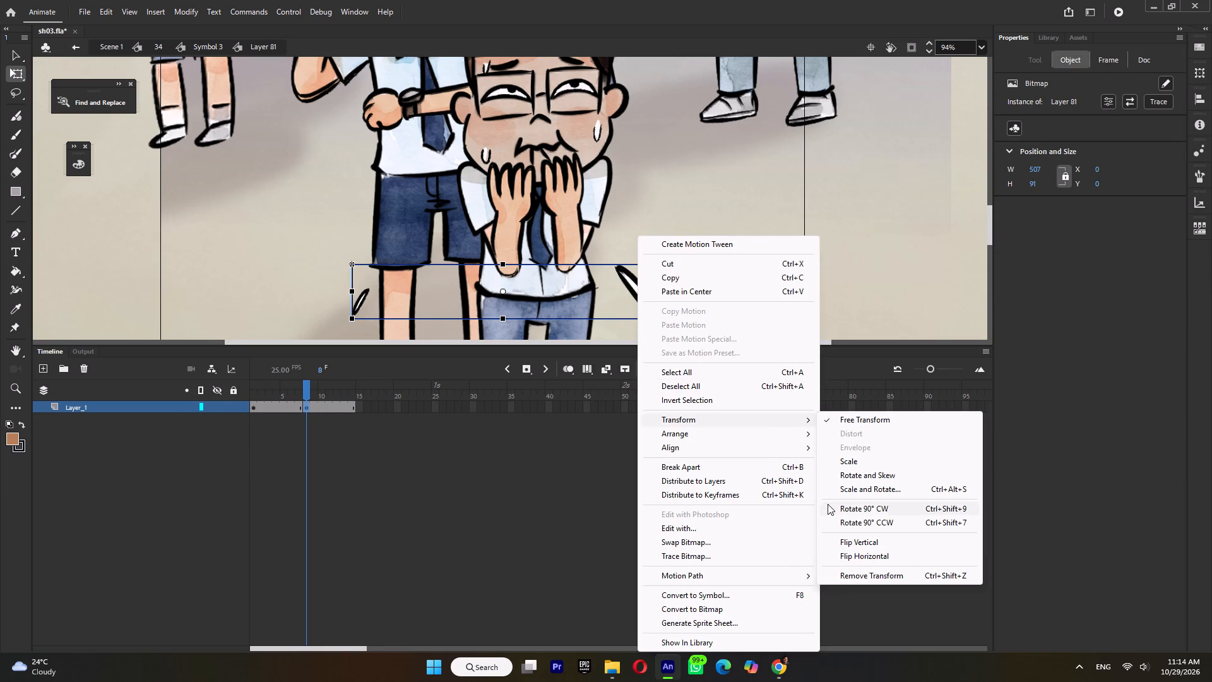
{"action": "left_click", "coordinate": [846, 551]}
{"action": "left_click_drag", "start_coordinate": [645, 300], "coordinate": [643, 260]}
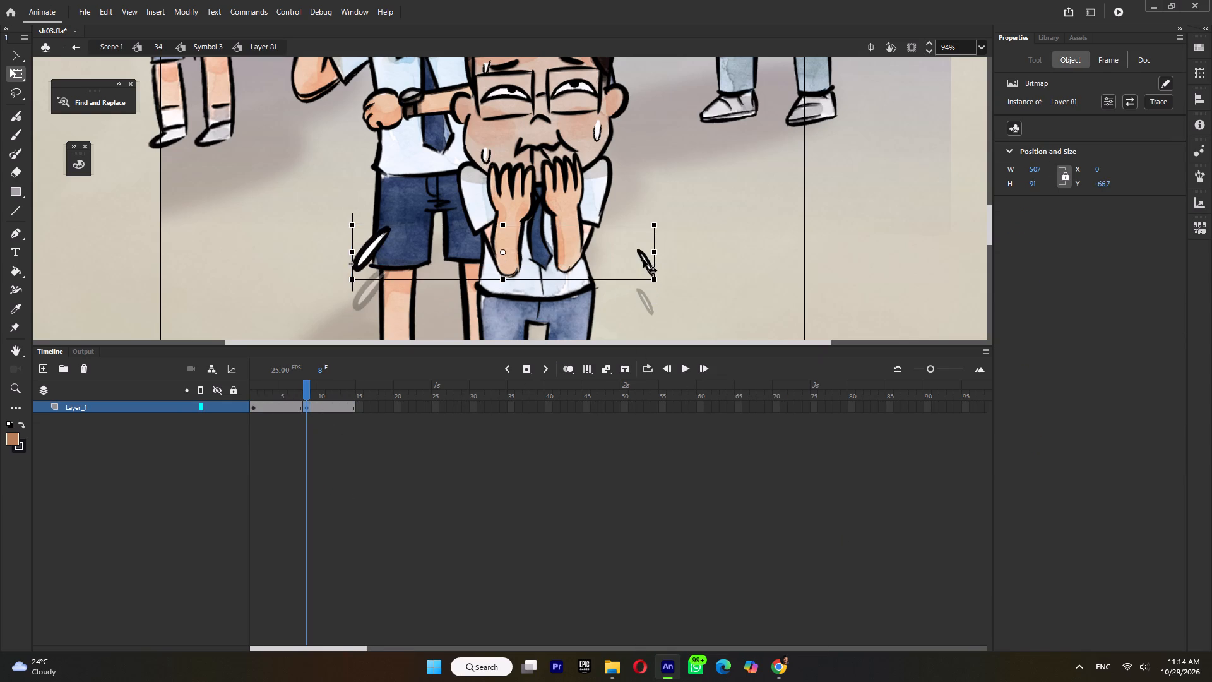
{"action": "left_click_drag", "start_coordinate": [643, 260], "coordinate": [643, 250]}
{"action": "left_click_drag", "start_coordinate": [654, 265], "coordinate": [648, 258], "text": "shift"}
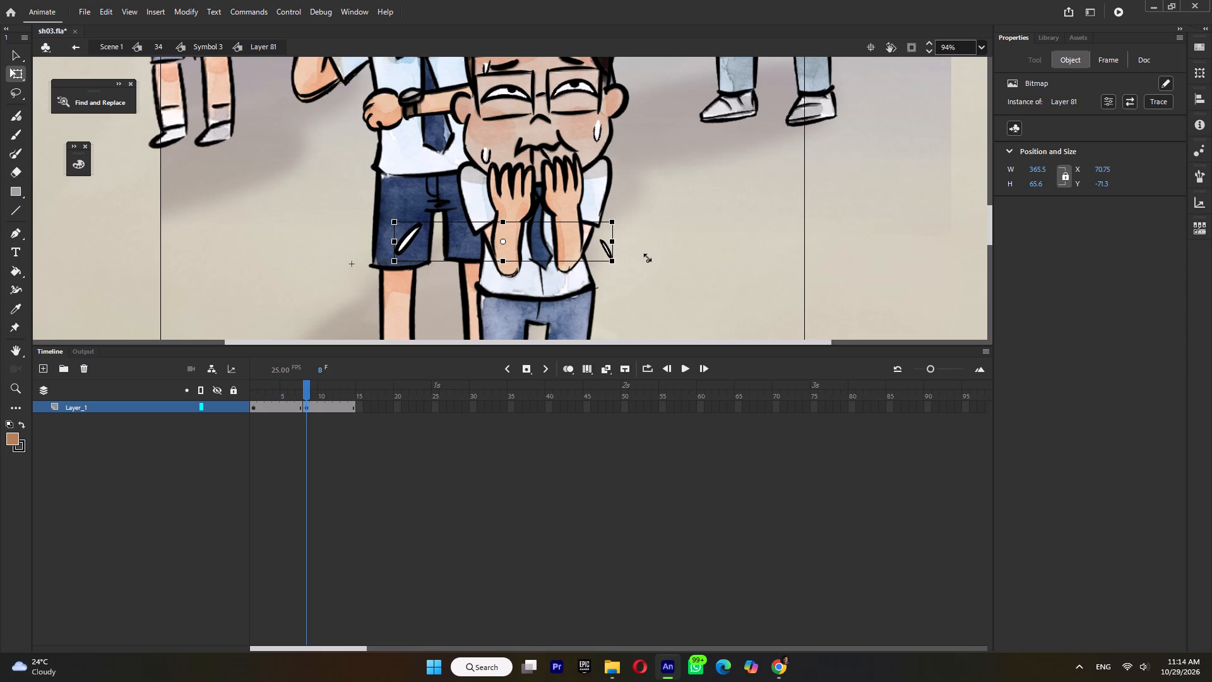
{"action": "left_click_drag", "start_coordinate": [648, 258], "coordinate": [648, 258], "text": "shift"}
{"action": "left_click_drag", "start_coordinate": [609, 248], "coordinate": [627, 237]}
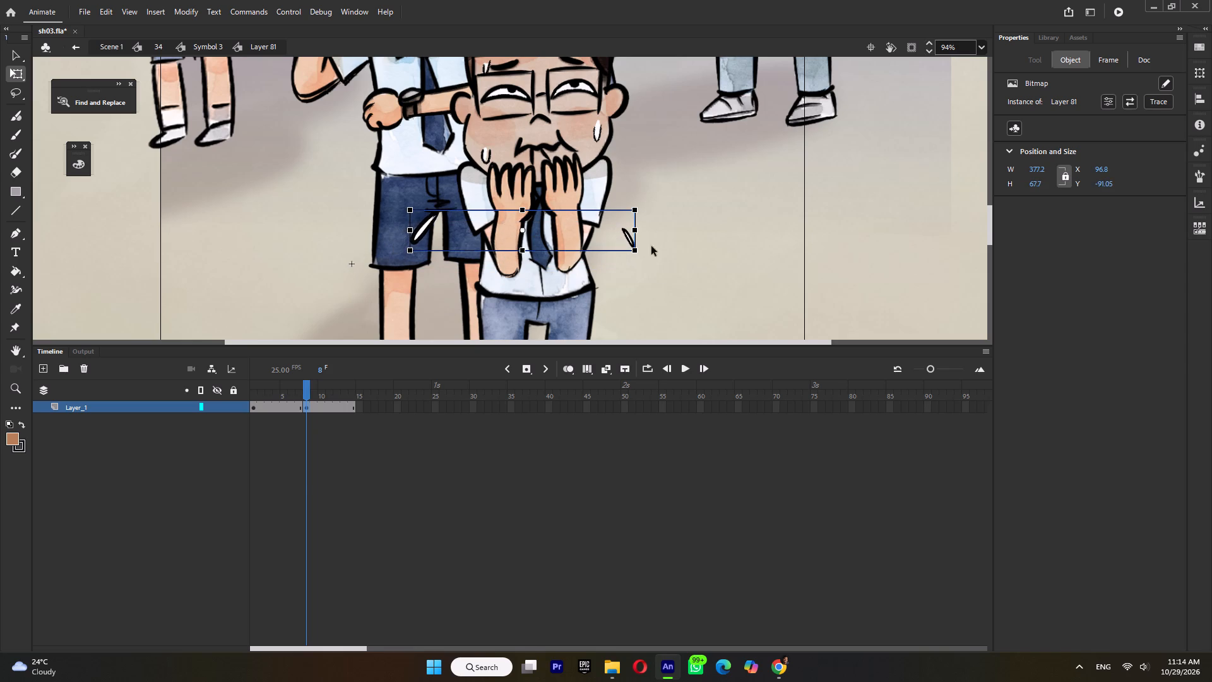
Return to the glasses symbol and play the timeline to check the motion marks.
{"action": "double_click", "coordinate": [702, 259]}
{"action": "scroll", "coordinate": [702, 259], "scroll_direction": "down", "scroll_amount": 7, "text": "ctrl"}
{"action": "key", "text": "Return"}
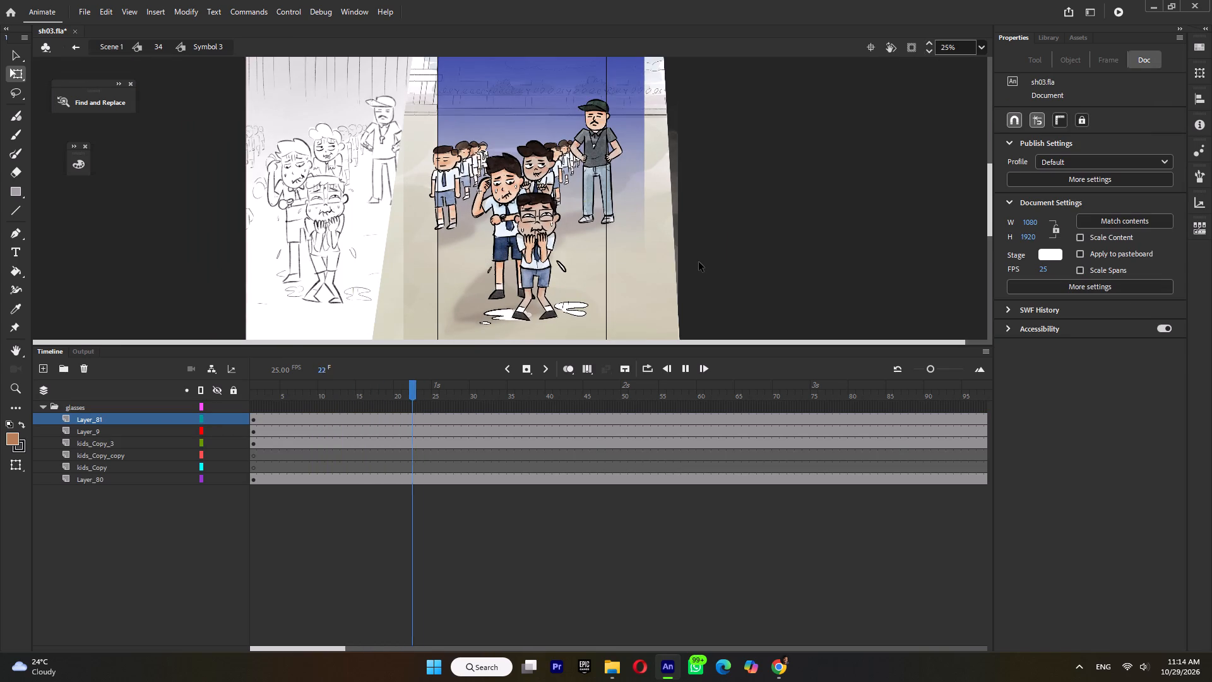
{"action": "key", "text": "Return"}
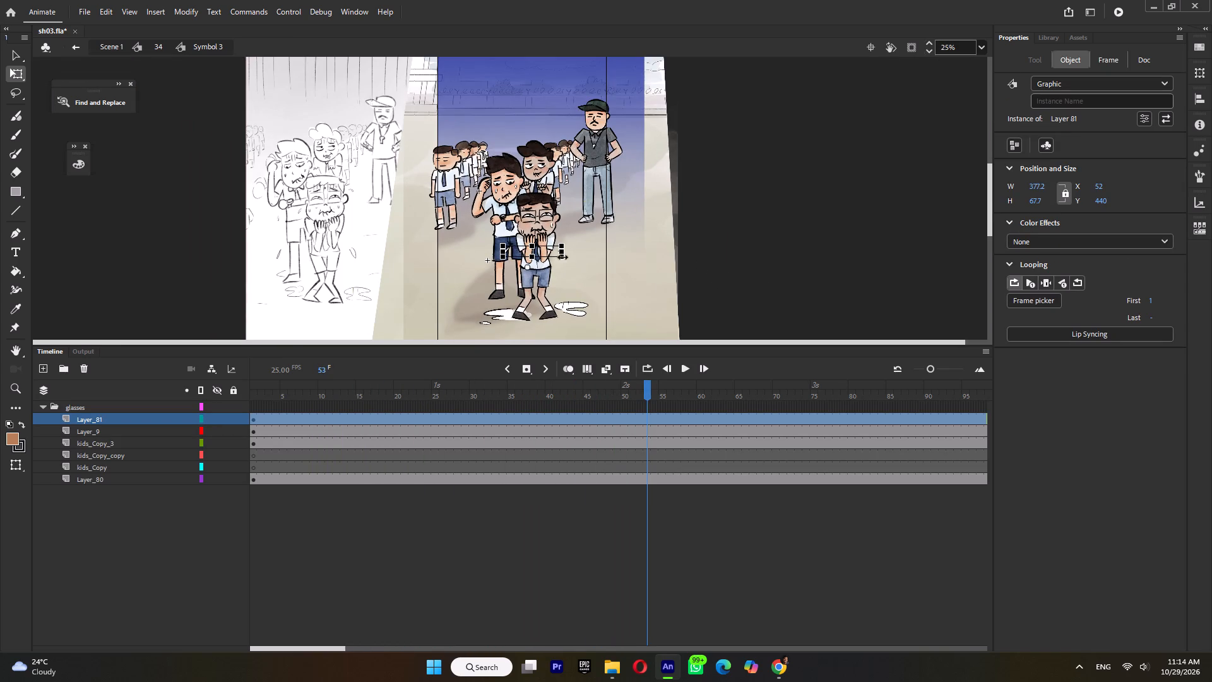
Reopen Layer 81 and shorten both motion-mark poses by two frames each, putting the second keyframe at frame 6.
{"action": "scroll", "coordinate": [504, 250], "scroll_direction": "up", "scroll_amount": 7, "text": "ctrl"}
{"action": "double_click", "coordinate": [471, 254]}
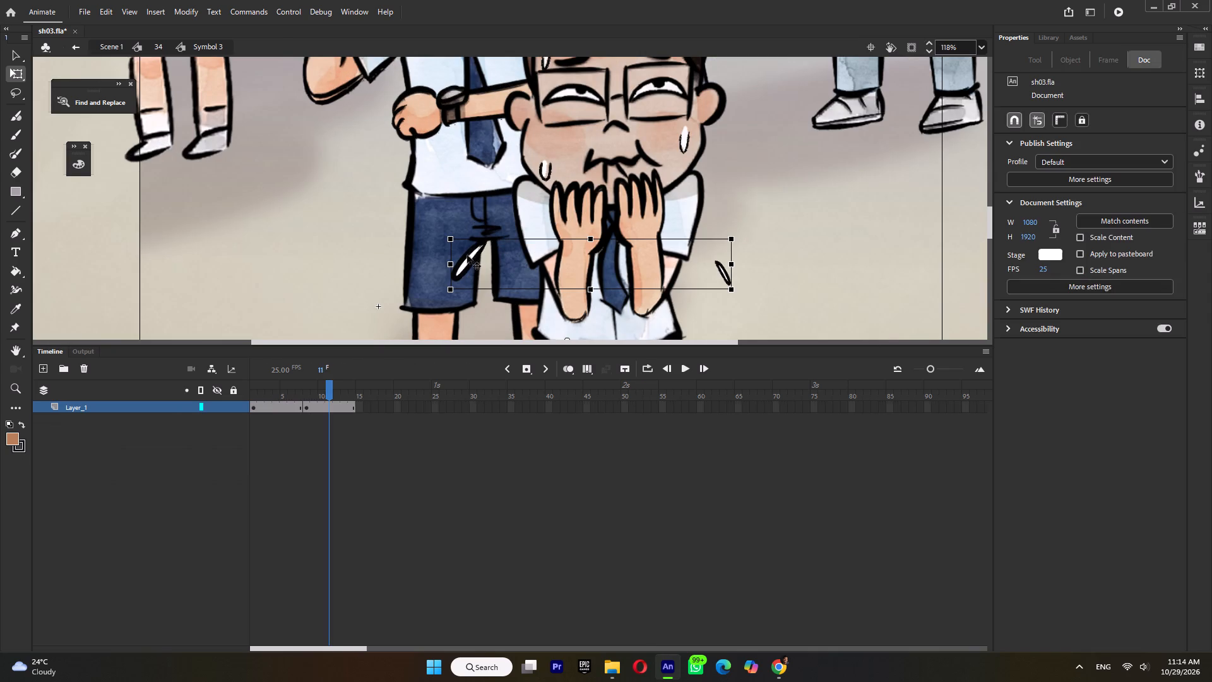
{"action": "left_click", "coordinate": [278, 404]}
{"action": "key", "text": "shift+F5"}
{"action": "key", "text": "shift+F5"}
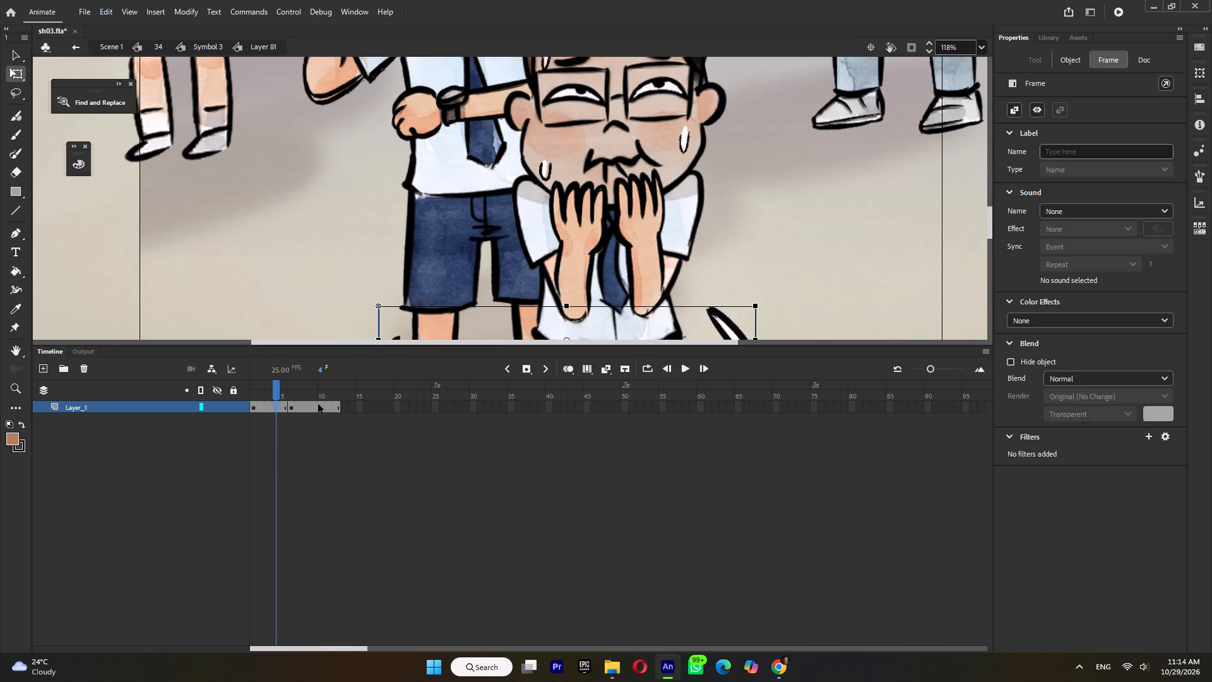
{"action": "left_click", "coordinate": [318, 404]}
{"action": "key", "text": "shift+F5"}
{"action": "key", "text": "shift+F5"}
Play back the retimed motion marks in the glasses symbol and save the file.
{"action": "double_click", "coordinate": [834, 247]}
{"action": "scroll", "coordinate": [833, 253], "scroll_direction": "down", "scroll_amount": 6, "text": "ctrl"}
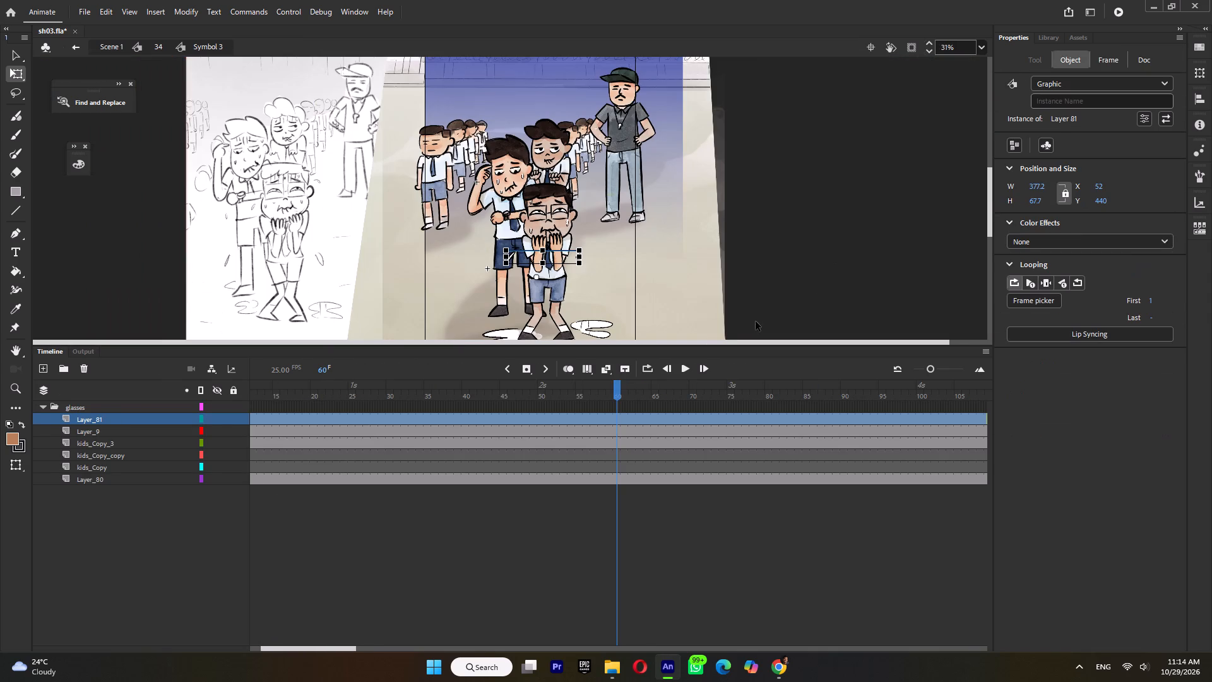
{"action": "key", "text": "Return"}
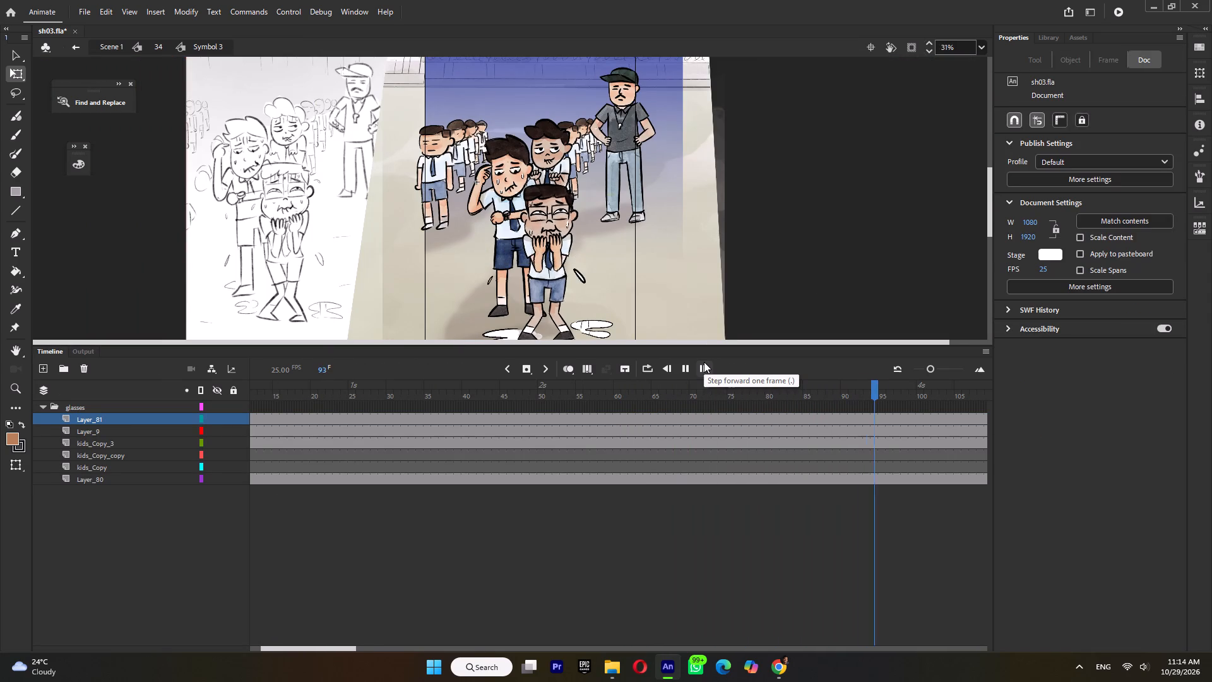
{"action": "key", "text": "Return"}
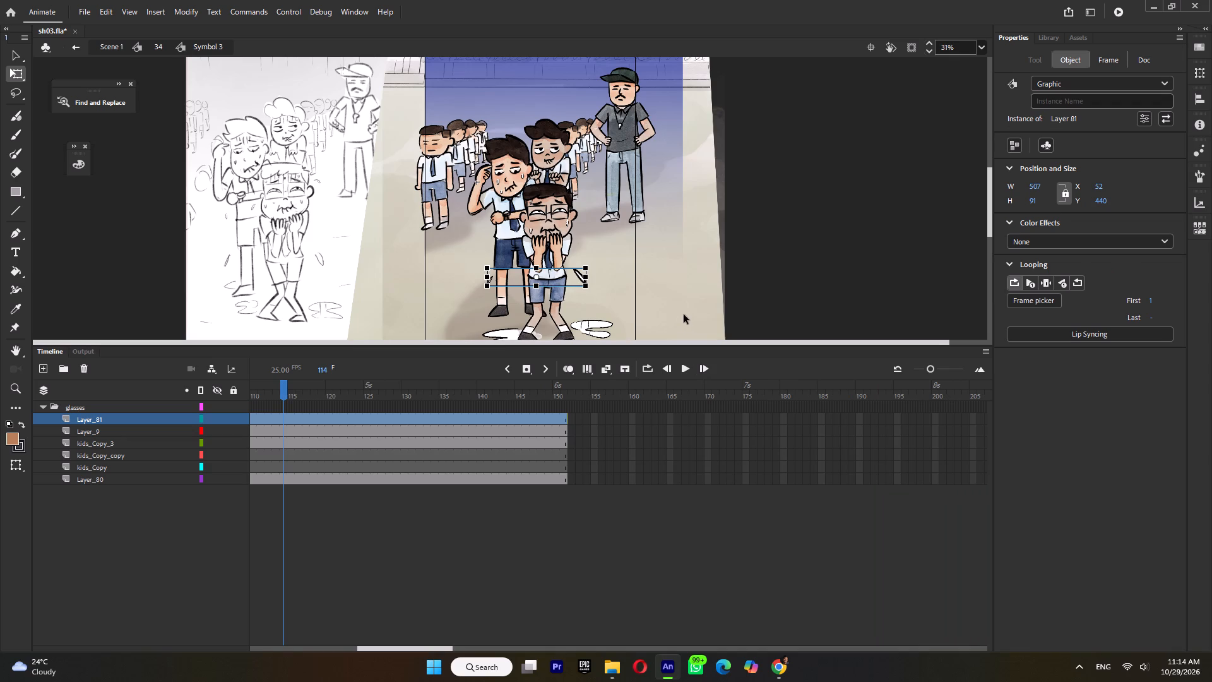
{"action": "key", "text": "ctrl+s"}
Return to symbol 34 and convert the kid_2 folder's artwork to a graphic symbol.
{"action": "double_click", "coordinate": [737, 266]}
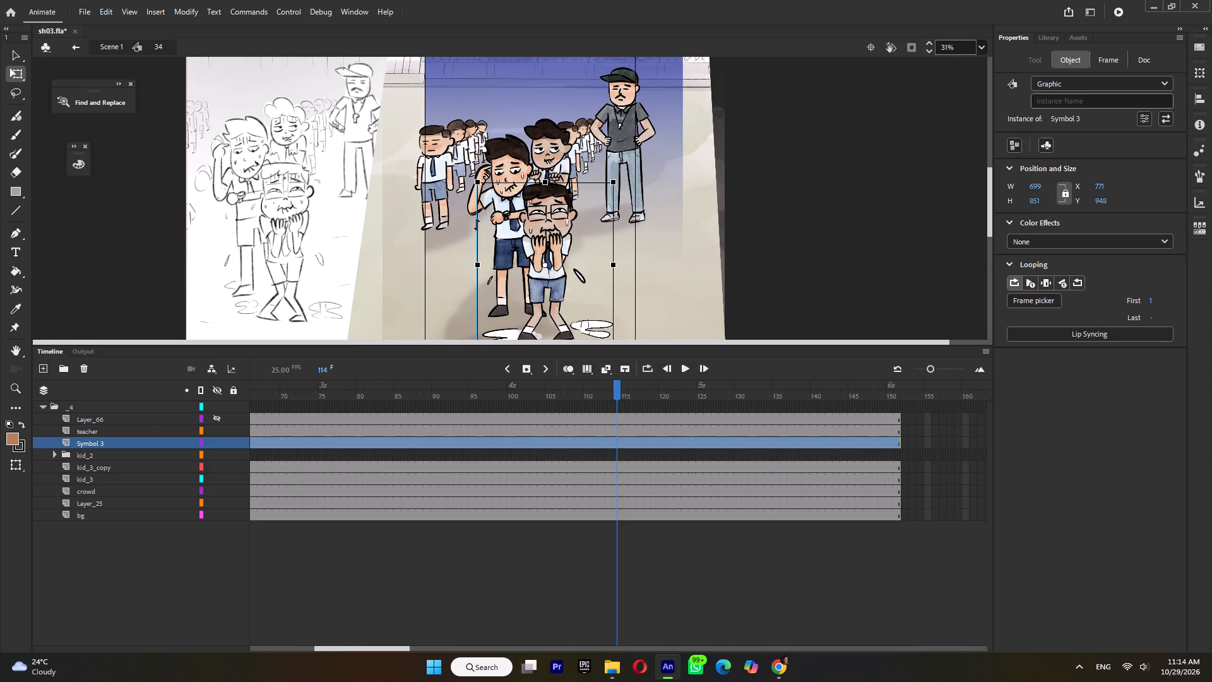
{"action": "left_click", "coordinate": [80, 456]}
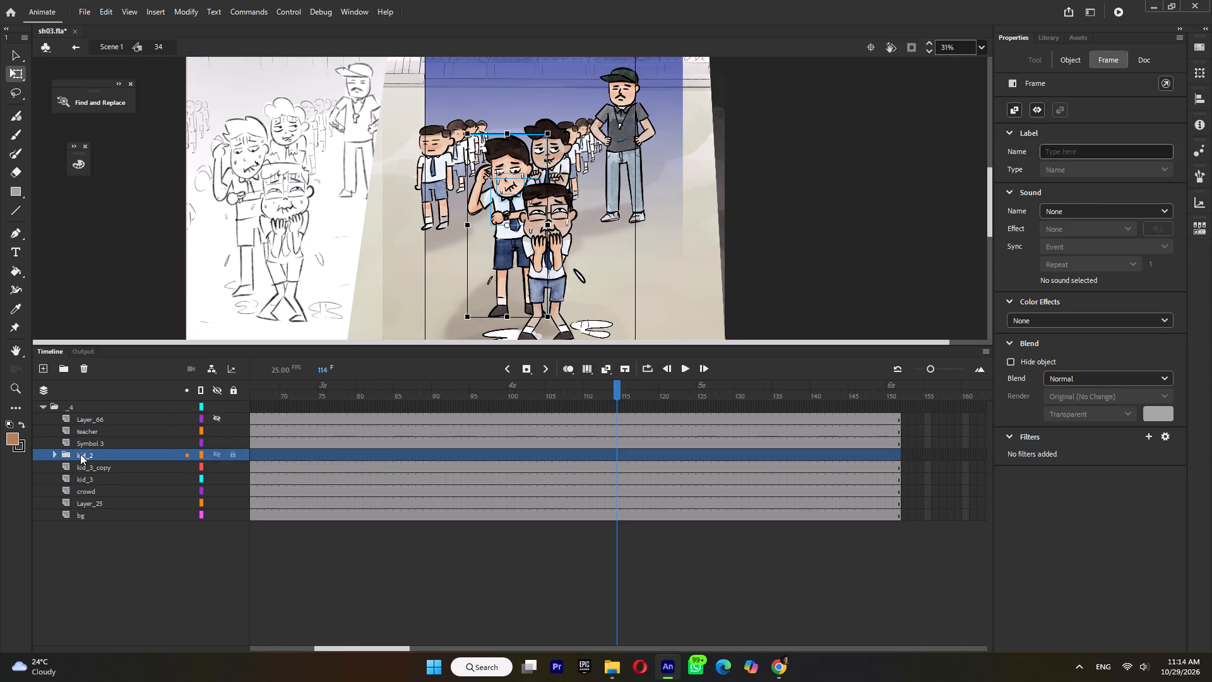
{"action": "key", "text": "F8"}
{"action": "left_click", "coordinate": [667, 156]}
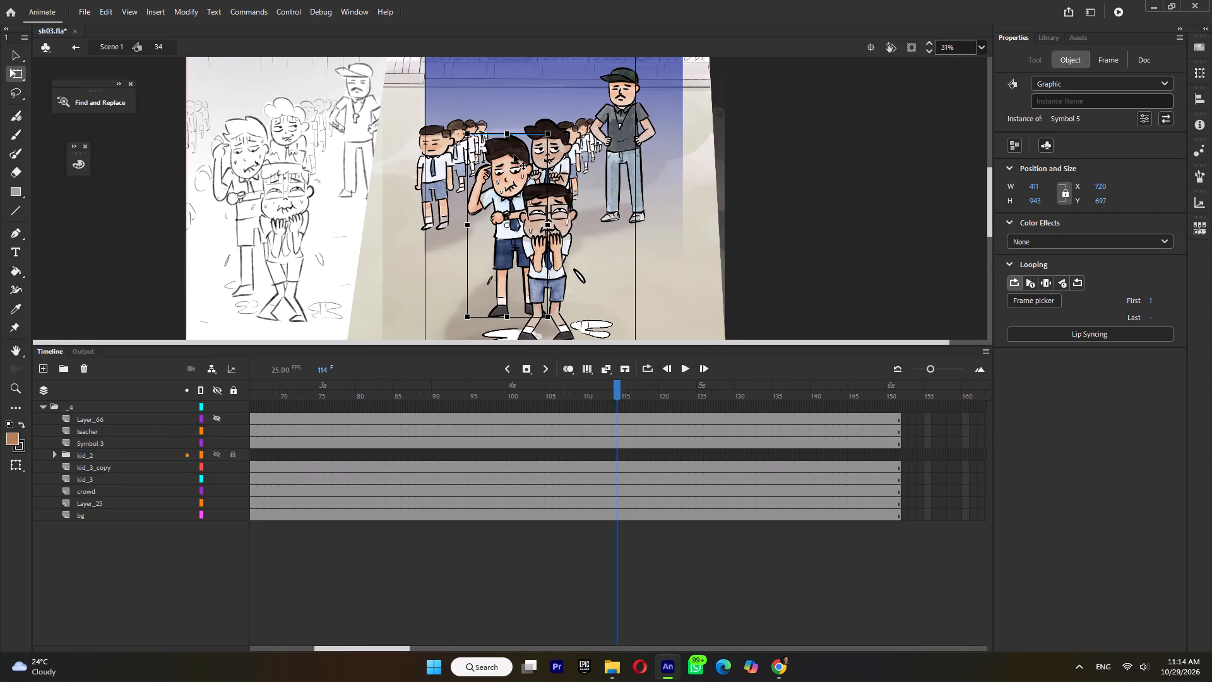
Open the new kid_2 symbol and distribute all its parts to separate layers.
{"action": "double_click", "coordinate": [514, 155]}
{"action": "left_click", "coordinate": [161, 433]}
{"action": "scroll", "coordinate": [534, 222], "scroll_direction": "up", "scroll_amount": 3, "text": "ctrl"}
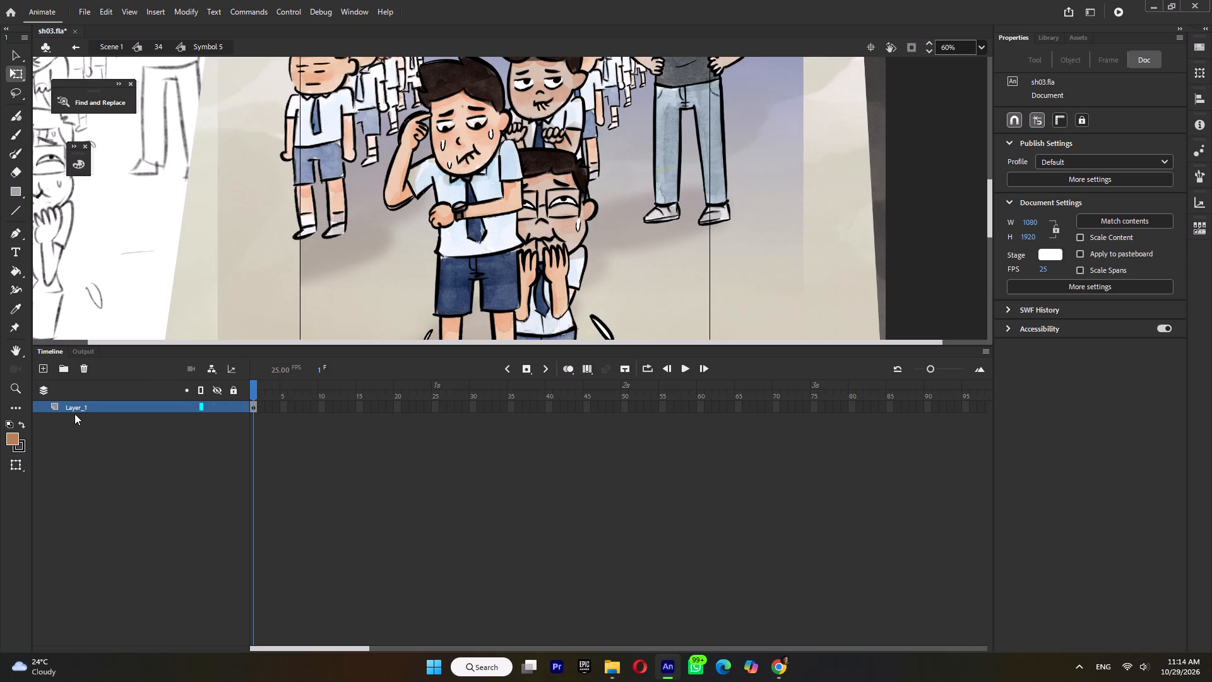
{"action": "left_click_drag", "start_coordinate": [286, 61], "coordinate": [547, 377]}
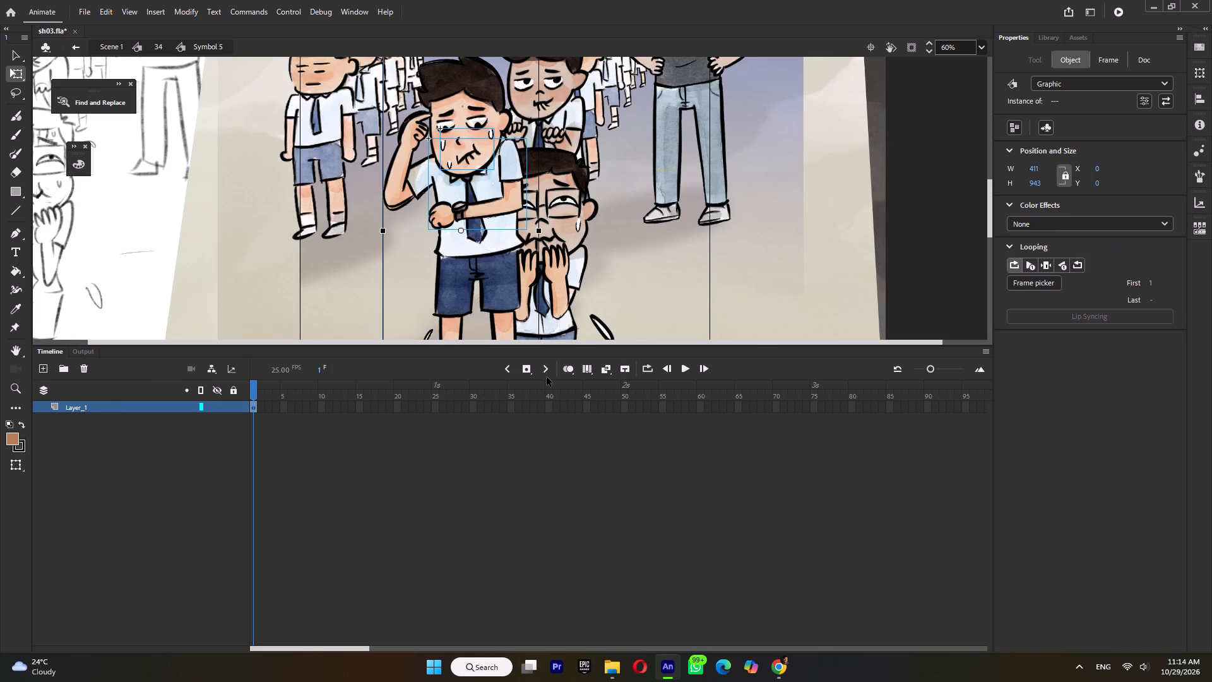
{"action": "key", "text": "ctrl+shift+d"}
Extend all four kid_2 layers to frame 12 and add keyframes on every layer at frame 7.
{"action": "left_click", "coordinate": [81, 429]}
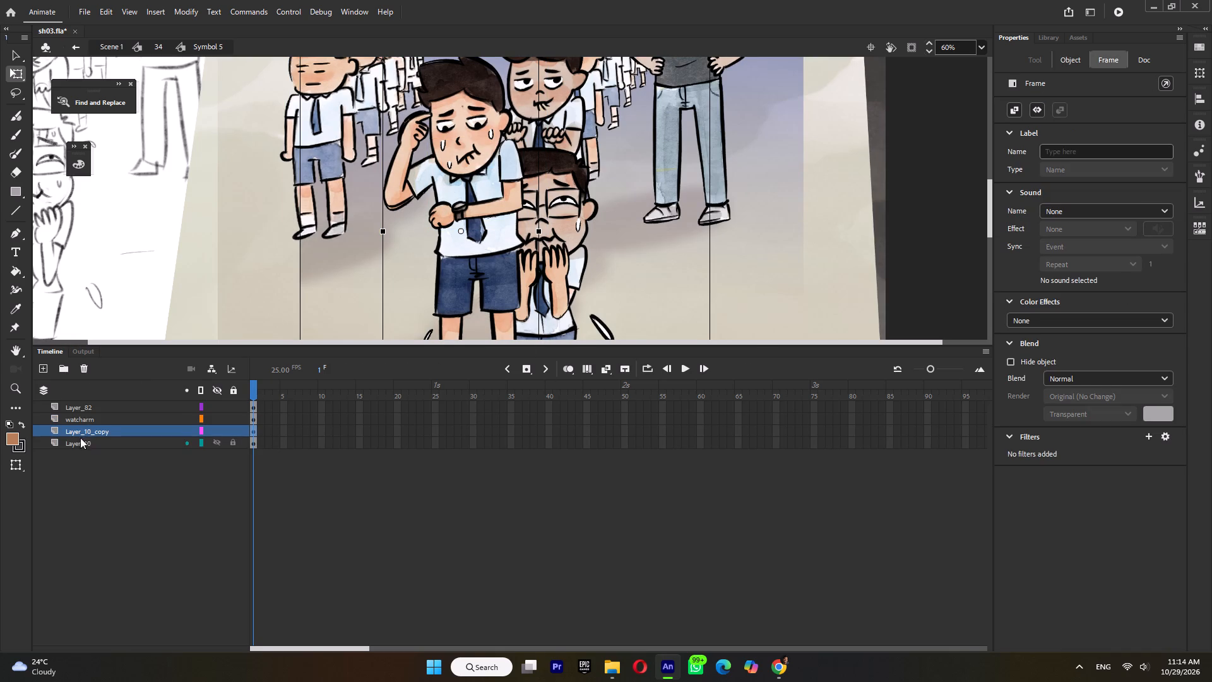
{"action": "left_click", "coordinate": [80, 441], "text": "shift"}
{"action": "left_click", "coordinate": [82, 421]}
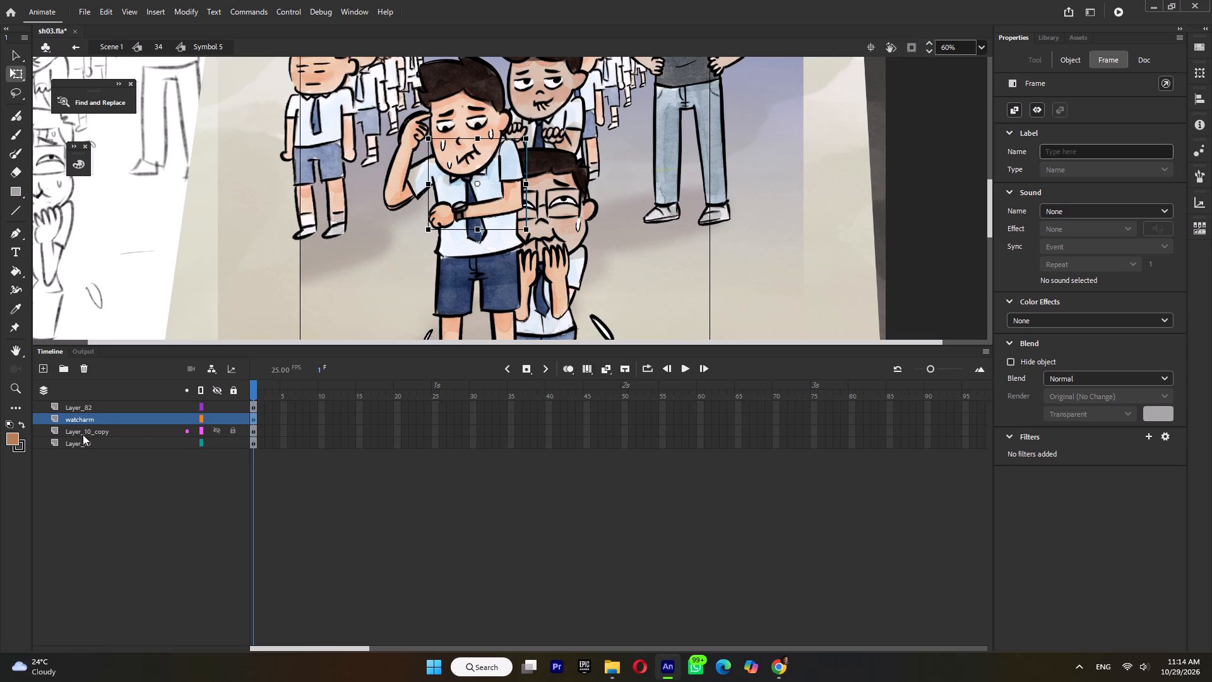
{"action": "double_click", "coordinate": [336, 393]}
{"action": "key", "text": "F5"}
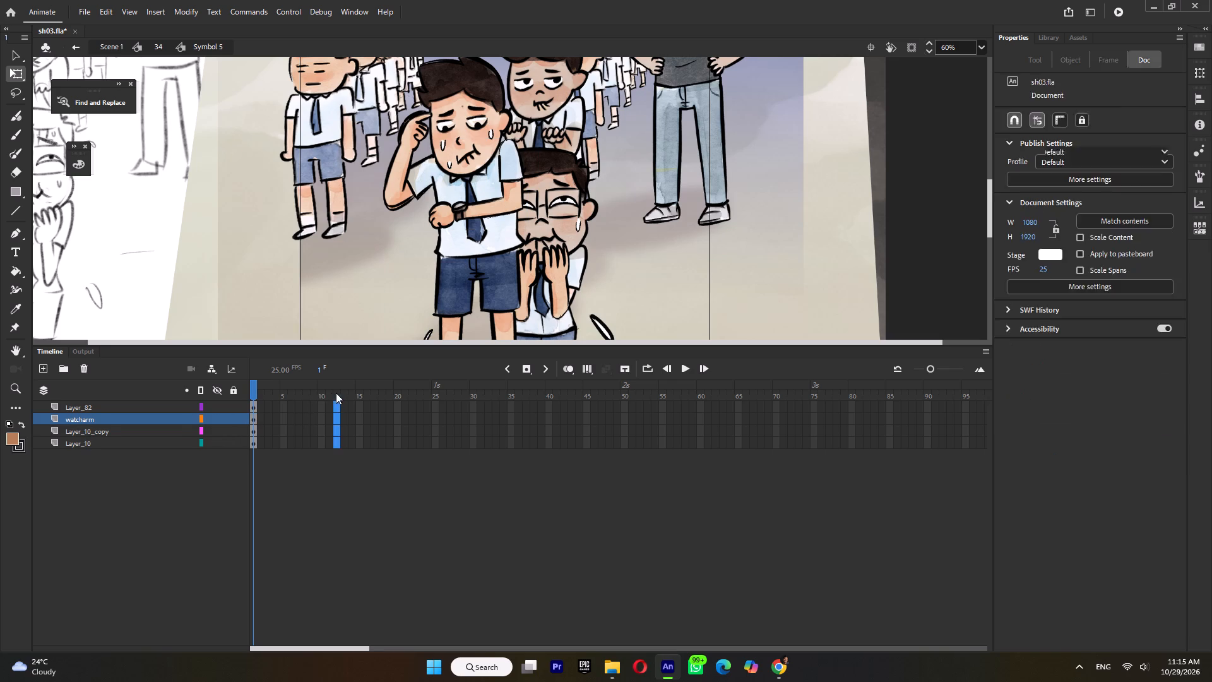
{"action": "left_click", "coordinate": [292, 392]}
{"action": "double_click", "coordinate": [298, 390]}
{"action": "key", "text": "F6"}
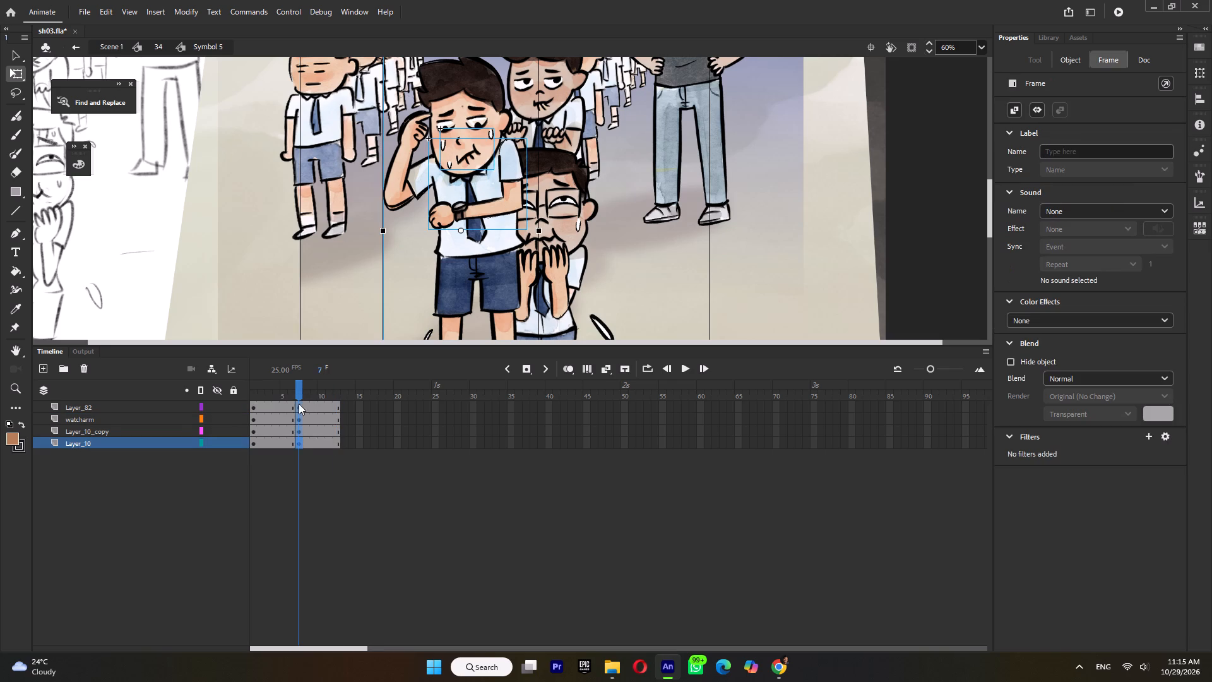
Alternate the two body poses by clearing Layer_10_copy from the first span and Layer_10 from the frame 7 span.
{"action": "left_click", "coordinate": [280, 433]}
{"action": "key", "text": "Delete"}
{"action": "left_click", "coordinate": [309, 443]}
{"action": "key", "text": "Delete"}
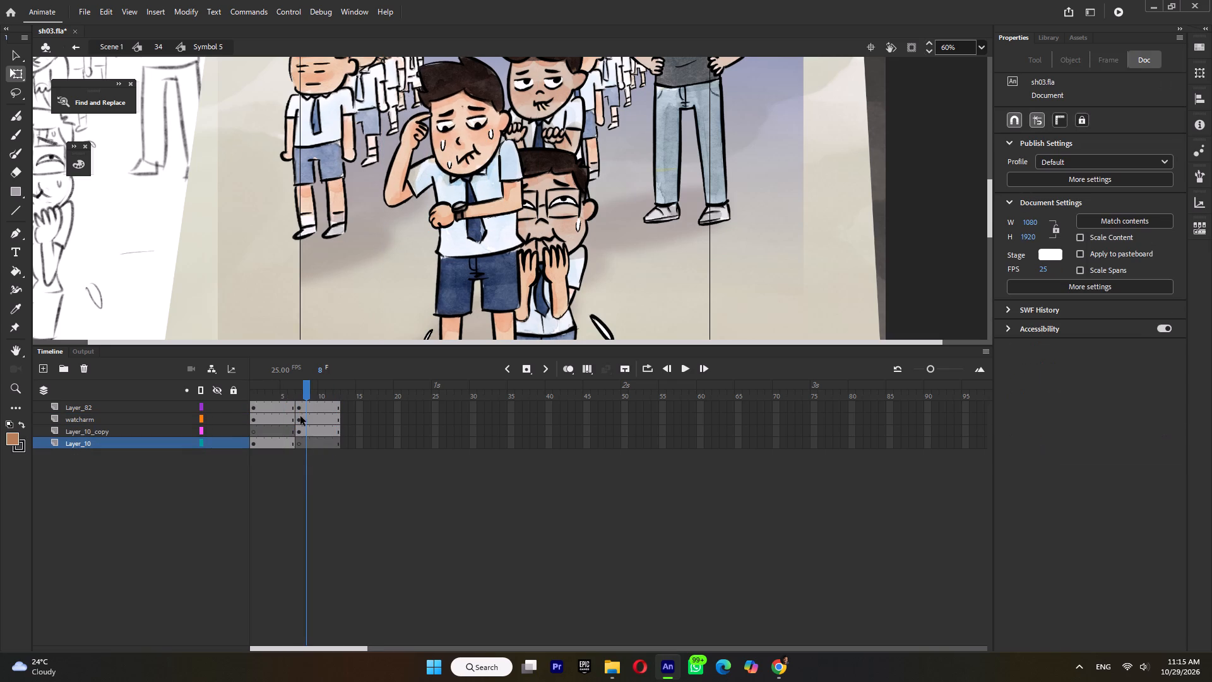
Nudge the Layer_82 sweat drops slightly upward in the frame 7 pose and compare it with the first pose.
{"action": "left_click", "coordinate": [282, 386]}
{"action": "left_click", "coordinate": [310, 397]}
{"action": "left_click", "coordinate": [442, 146]}
{"action": "key", "text": "shift+Up"}
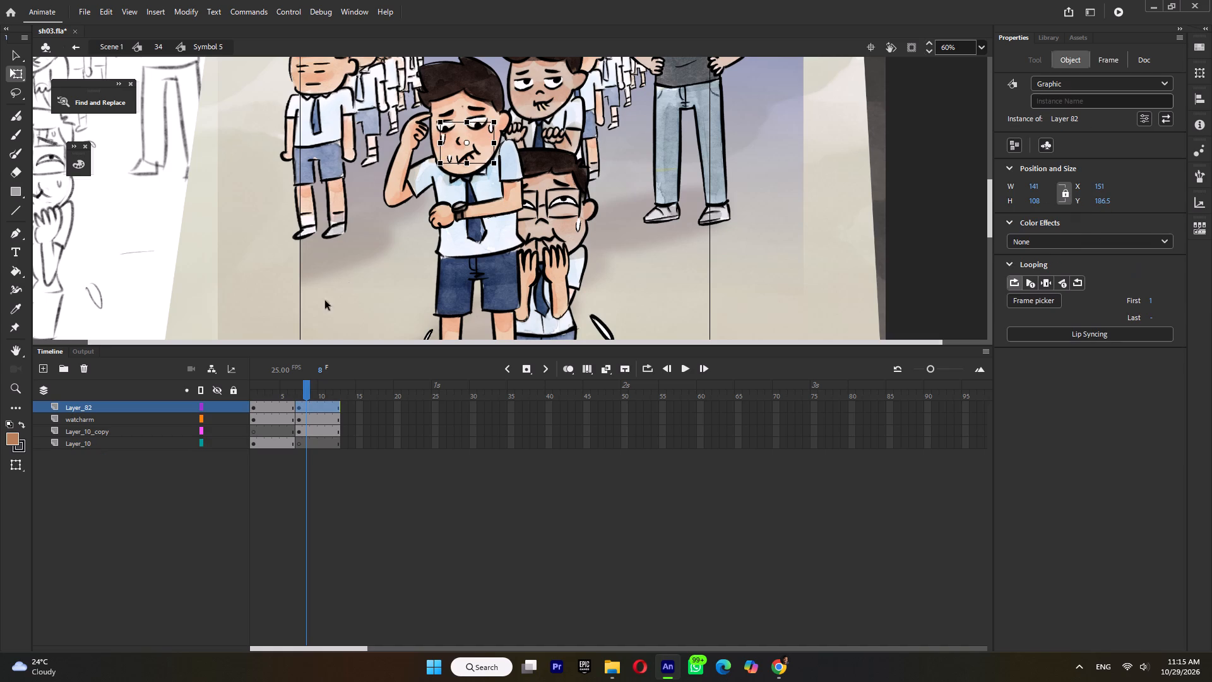
{"action": "left_click", "coordinate": [287, 387]}
{"action": "left_click", "coordinate": [312, 387]}
{"action": "left_click", "coordinate": [289, 390]}
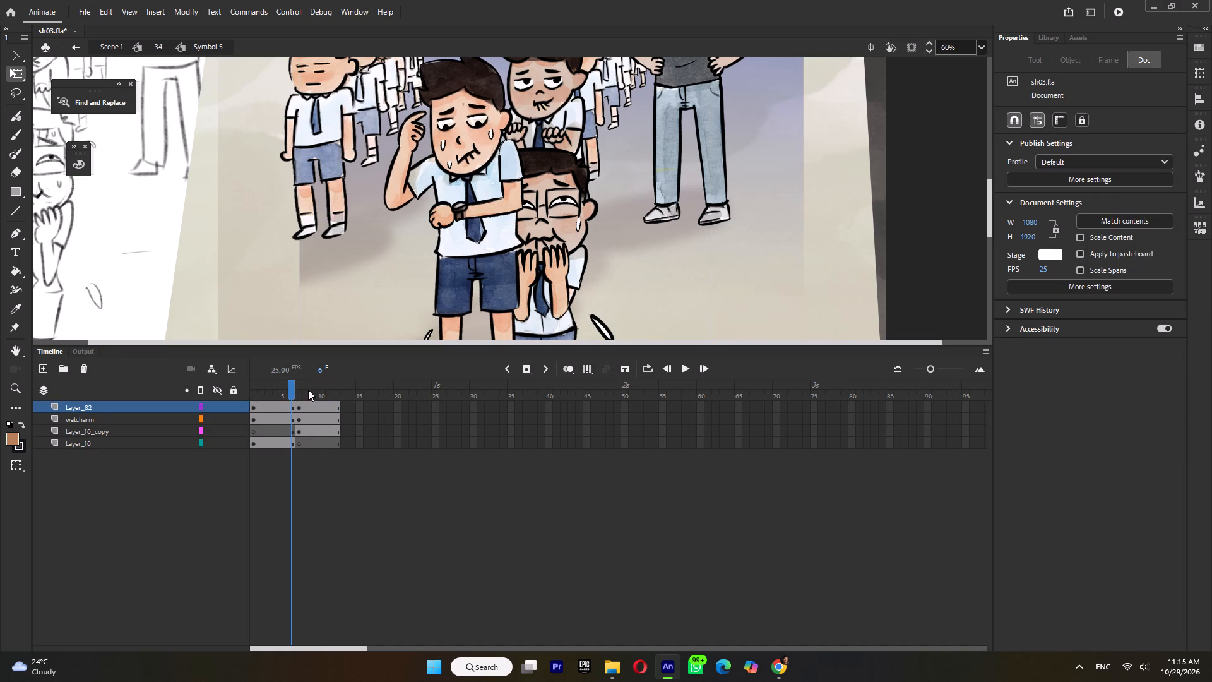
{"action": "left_click", "coordinate": [308, 390]}
{"action": "left_click", "coordinate": [278, 389]}
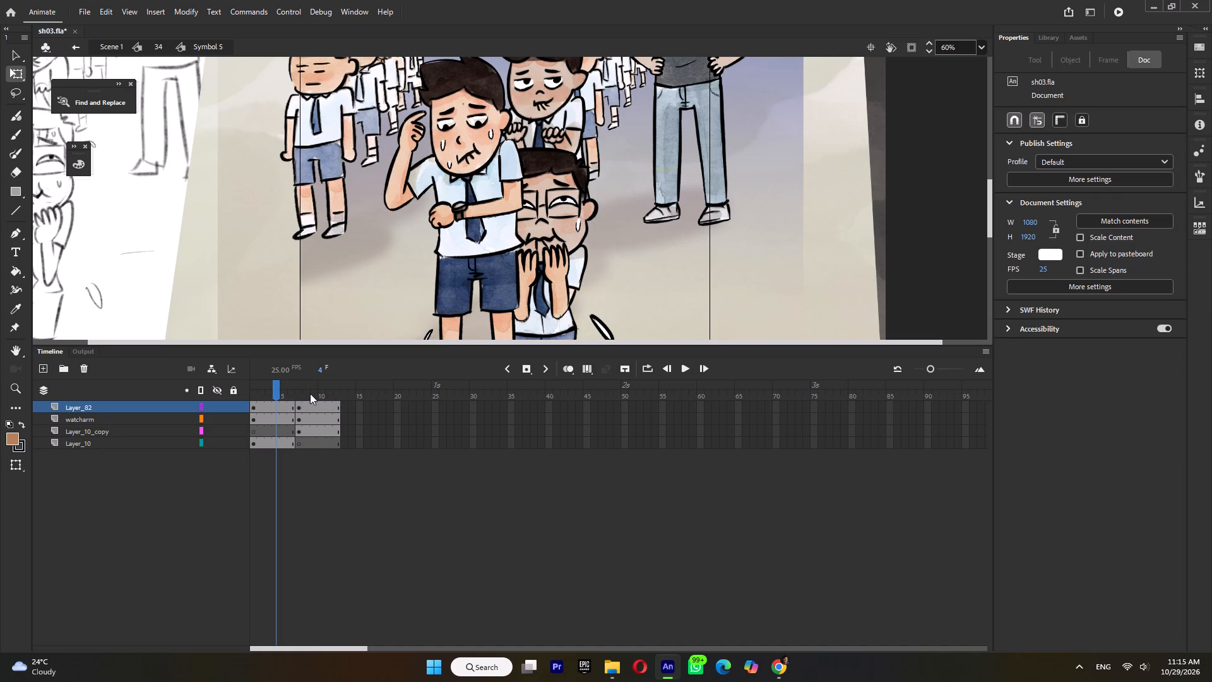
{"action": "left_click", "coordinate": [310, 393]}
Move the watch arm's pivot to the shoulder and tilt the arm slightly upward in the frame 7 pose.
{"action": "left_click", "coordinate": [312, 421]}
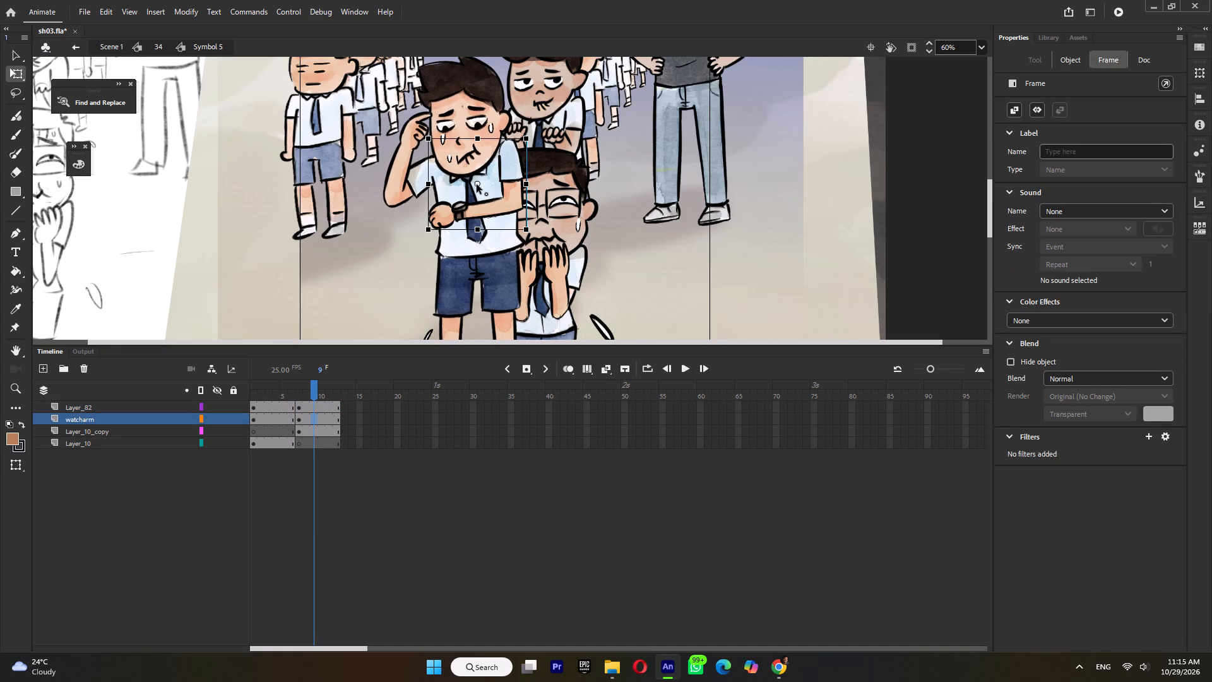
{"action": "left_click_drag", "start_coordinate": [478, 185], "coordinate": [504, 145]}
{"action": "scroll", "coordinate": [427, 189], "scroll_direction": "up", "scroll_amount": 3, "text": "ctrl"}
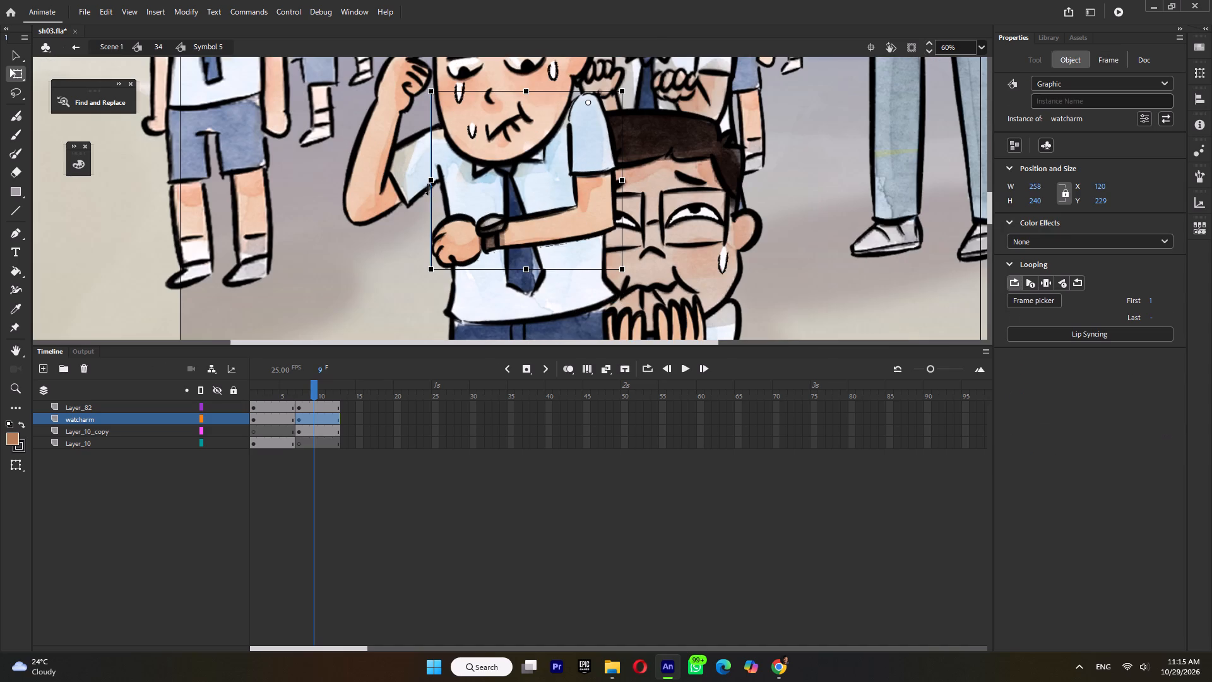
{"action": "left_click_drag", "start_coordinate": [433, 217], "coordinate": [432, 211]}
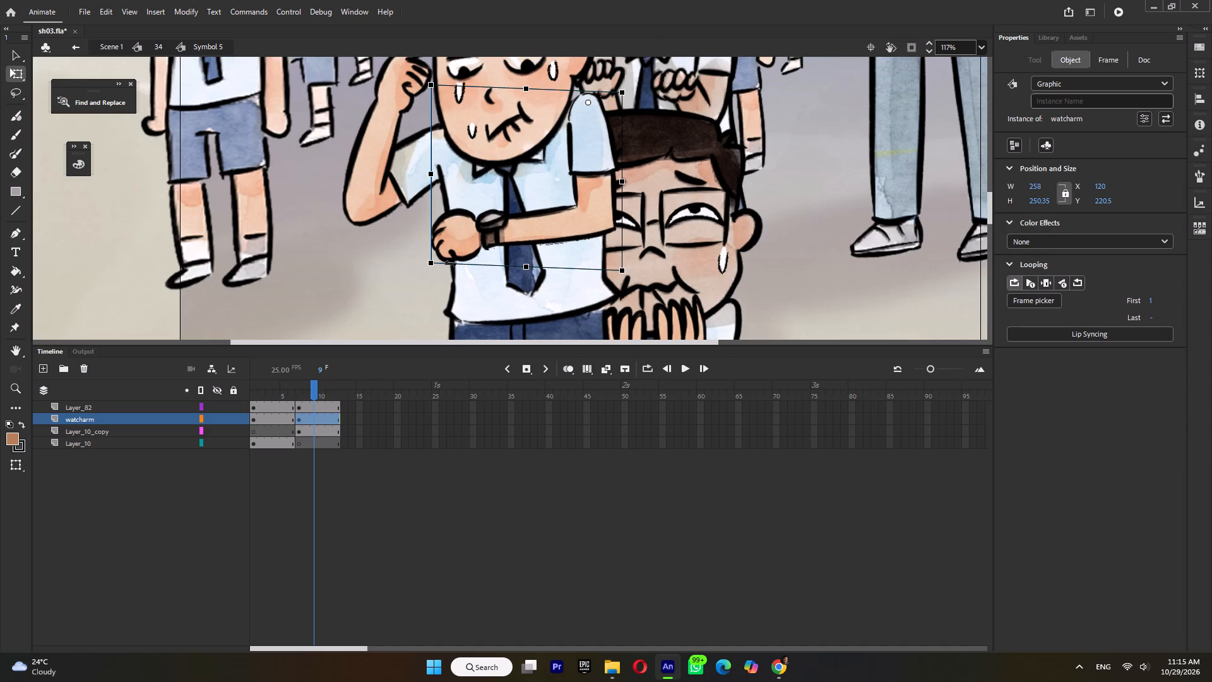
{"action": "left_click", "coordinate": [450, 263]}
Leave the kid_2 symbol and convert shot 34's kid_3 and kid_3_copy layers into one graphic symbol.
{"action": "scroll", "coordinate": [446, 262], "scroll_direction": "down", "scroll_amount": 10, "text": "ctrl"}
{"action": "double_click", "coordinate": [677, 245]}
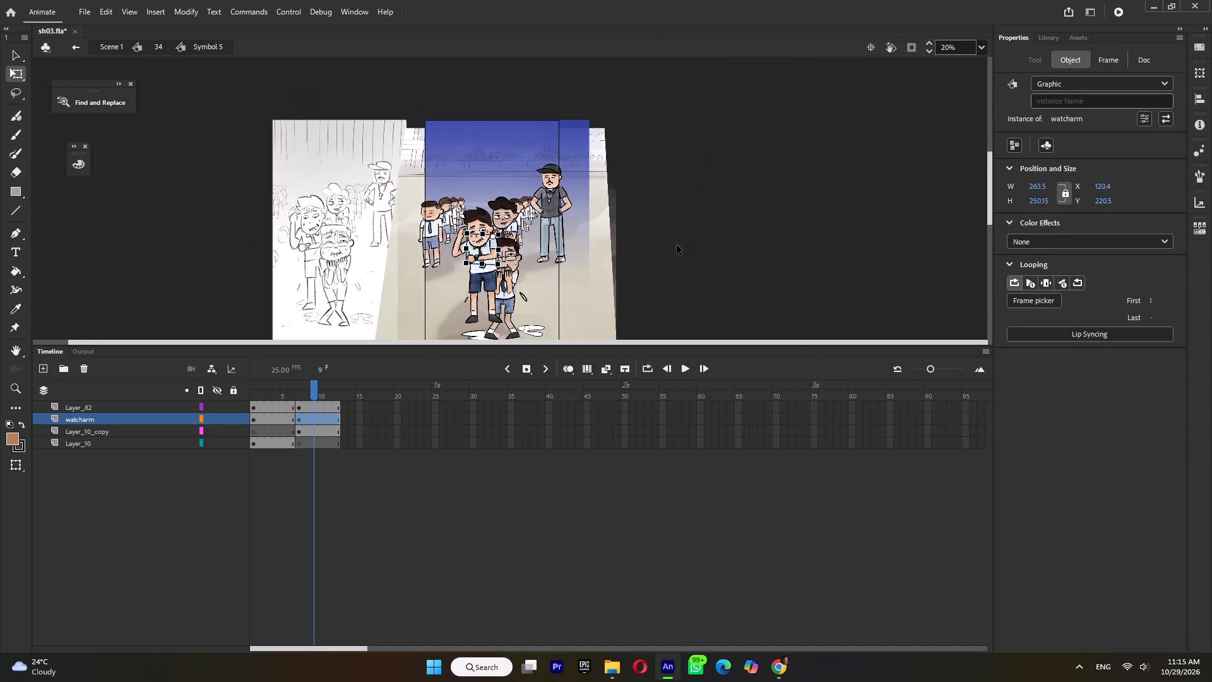
{"action": "left_click", "coordinate": [99, 458]}
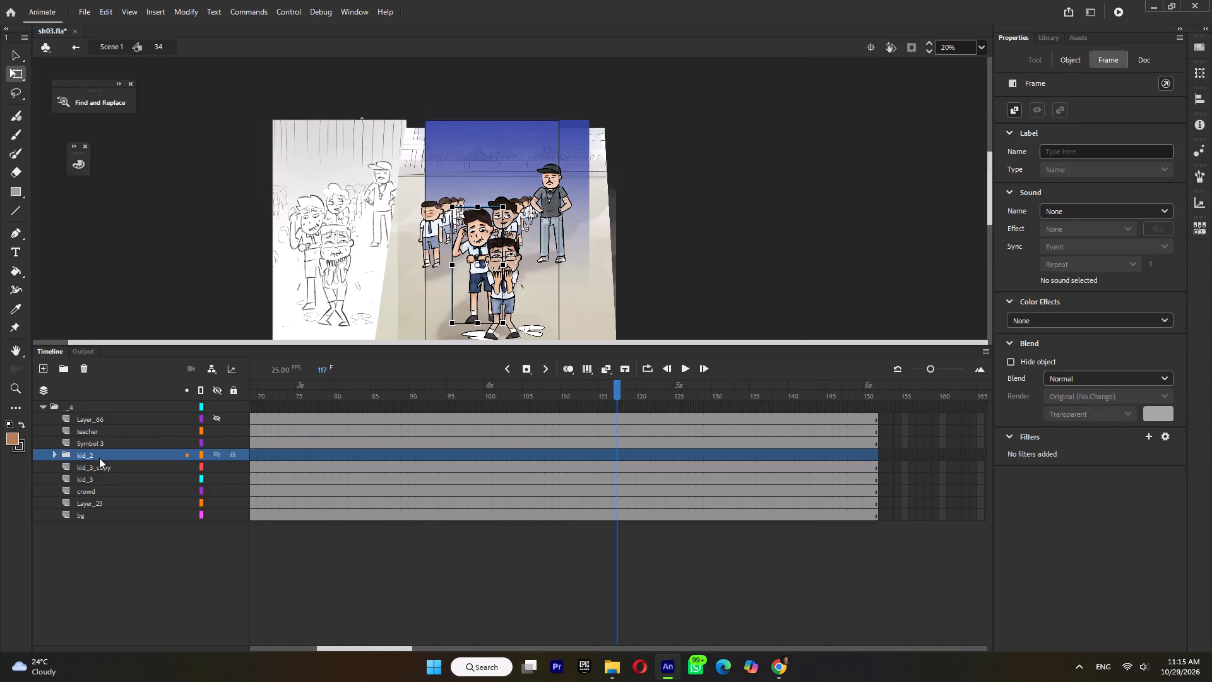
{"action": "left_click", "coordinate": [99, 458]}
{"action": "left_click", "coordinate": [98, 464]}
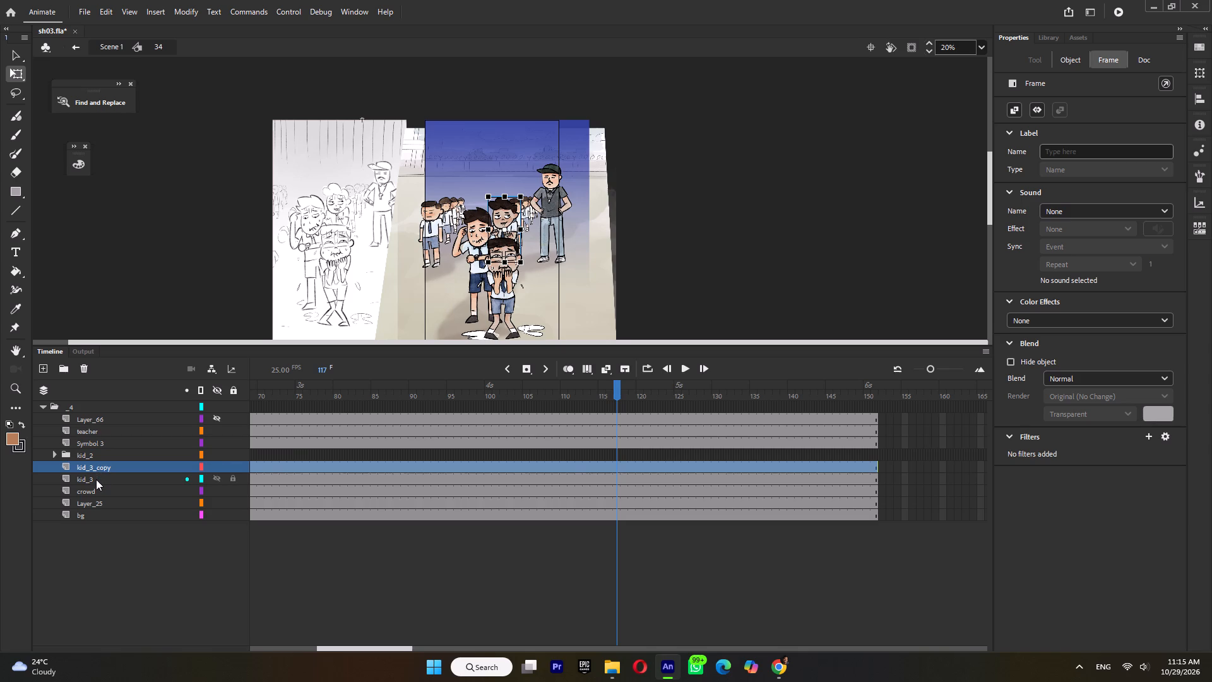
{"action": "left_click", "coordinate": [96, 479]}
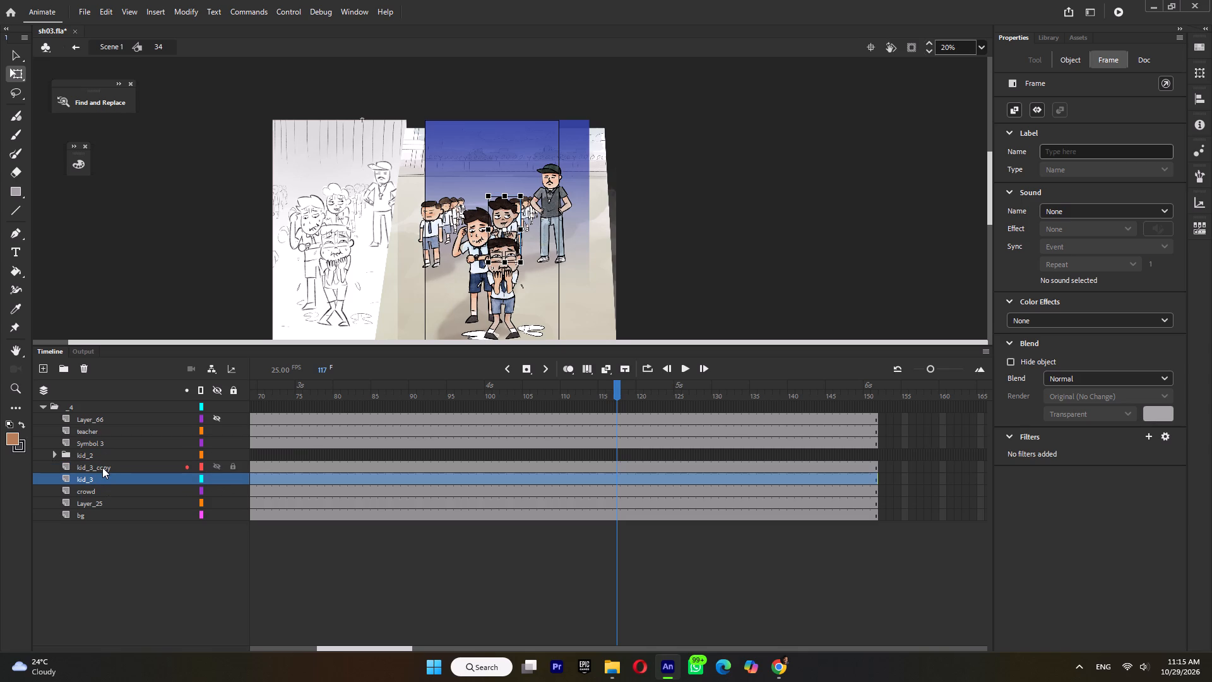
{"action": "left_click", "coordinate": [102, 467], "text": "shift"}
{"action": "key", "text": "F8"}
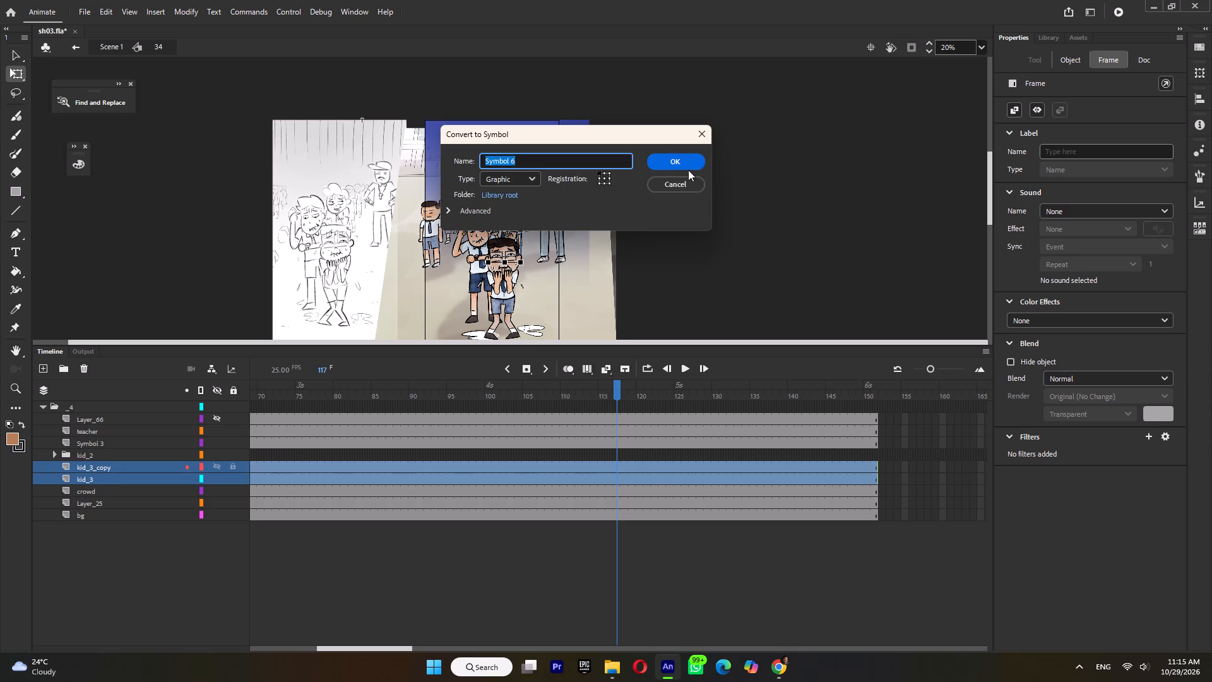
{"action": "left_click", "coordinate": [687, 163]}
Inside the new kid_3 symbol, distribute the two stacked poses onto separate keyframes.
{"action": "double_click", "coordinate": [507, 206]}
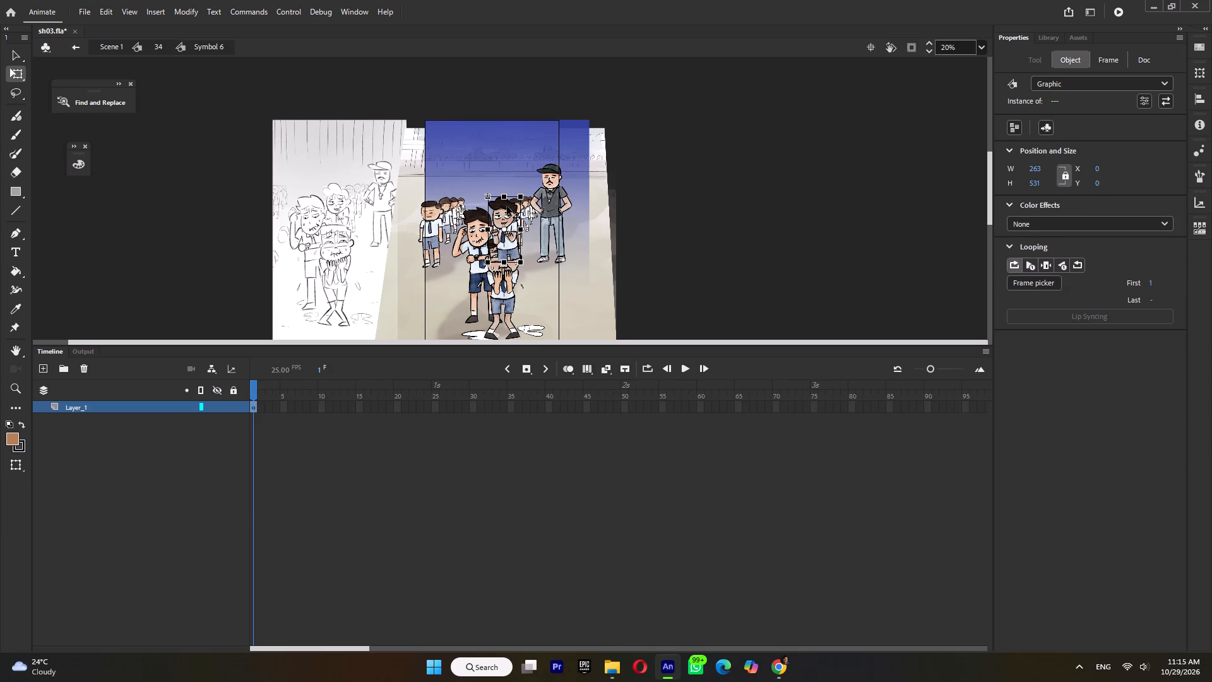
{"action": "left_click_drag", "start_coordinate": [545, 187], "coordinate": [481, 313]}
{"action": "key", "text": "ctrl+shift+k"}
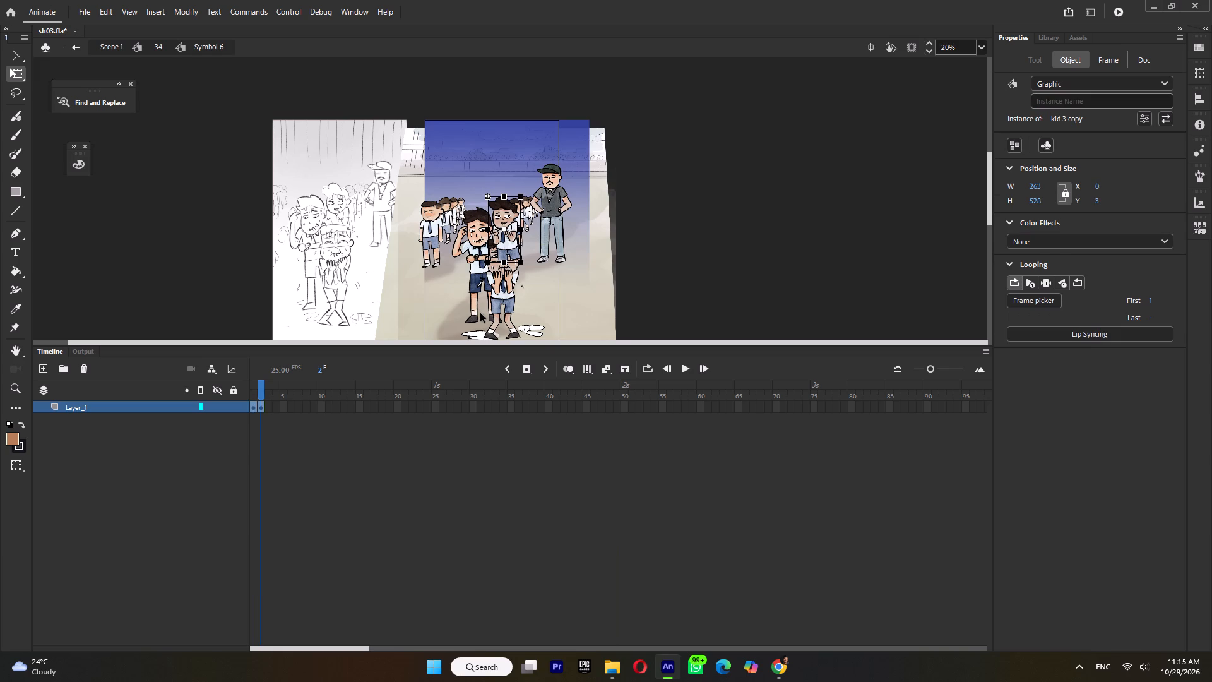
Hold the first kid_3 pose through frame 7 and the second from frame 8 to 14, then play back the shot.
{"action": "left_click", "coordinate": [254, 410]}
{"action": "key", "text": "F5"}
{"action": "key", "text": "F5"}
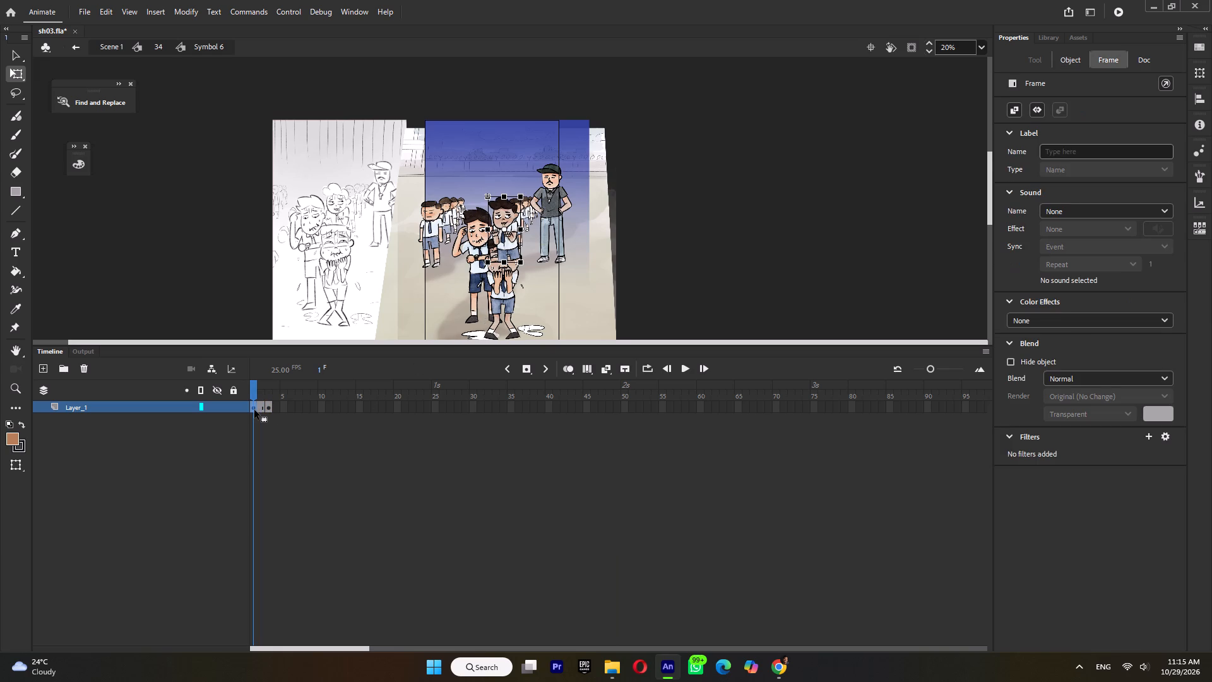
{"action": "key", "text": "F5"}
{"action": "key", "text": "F5"}
{"action": "key", "text": "F5"}
{"action": "key", "text": "F5"}
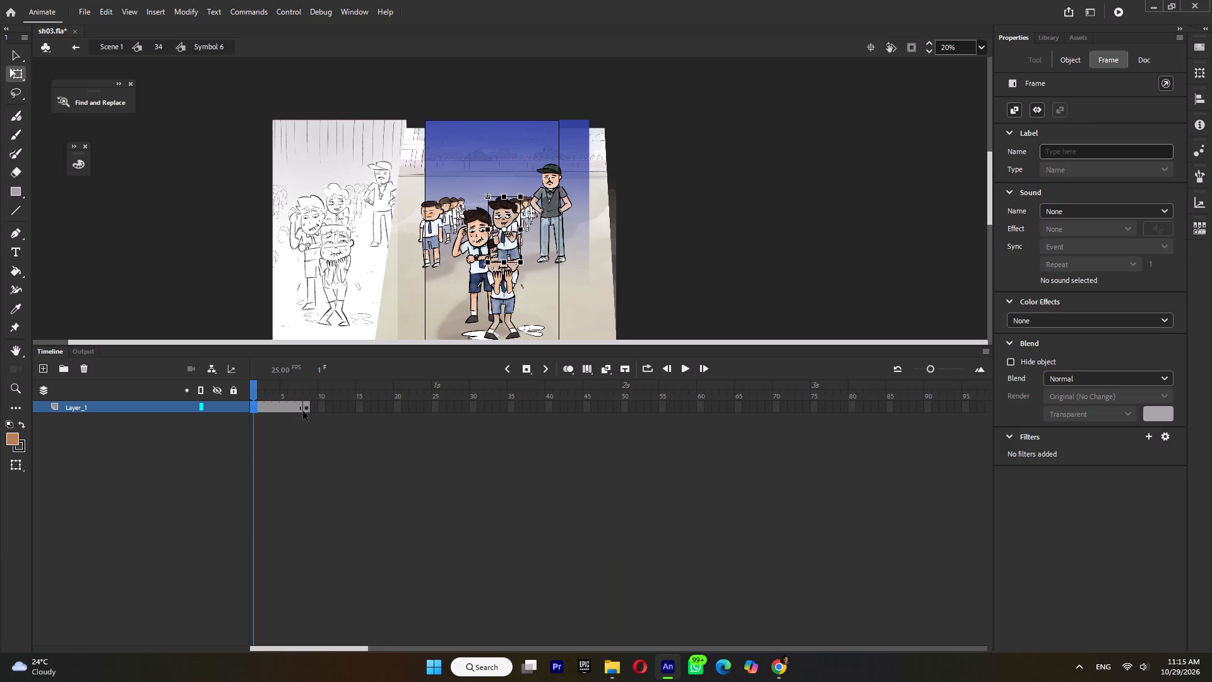
{"action": "left_click", "coordinate": [308, 406]}
{"action": "key", "text": "F5"}
{"action": "key", "text": "F5"}
{"action": "key", "text": "F5"}
{"action": "key", "text": "F5"}
{"action": "key", "text": "F5"}
{"action": "key", "text": "F5"}
{"action": "double_click", "coordinate": [814, 248]}
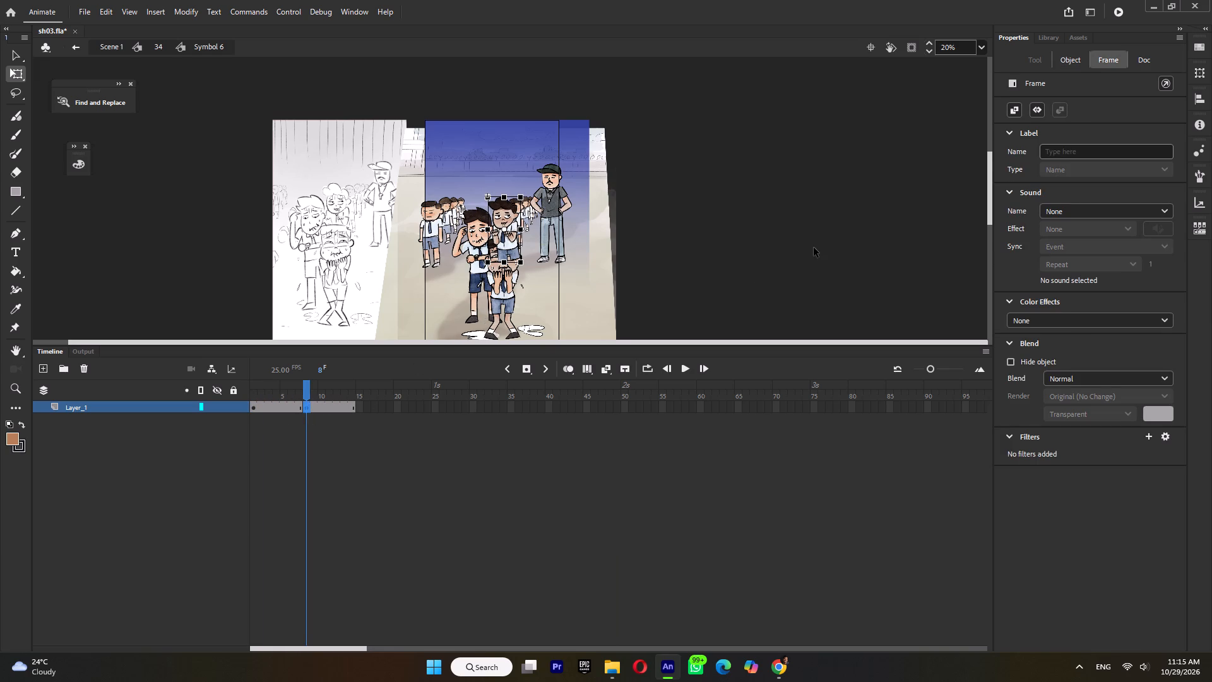
{"action": "key", "text": "Return"}
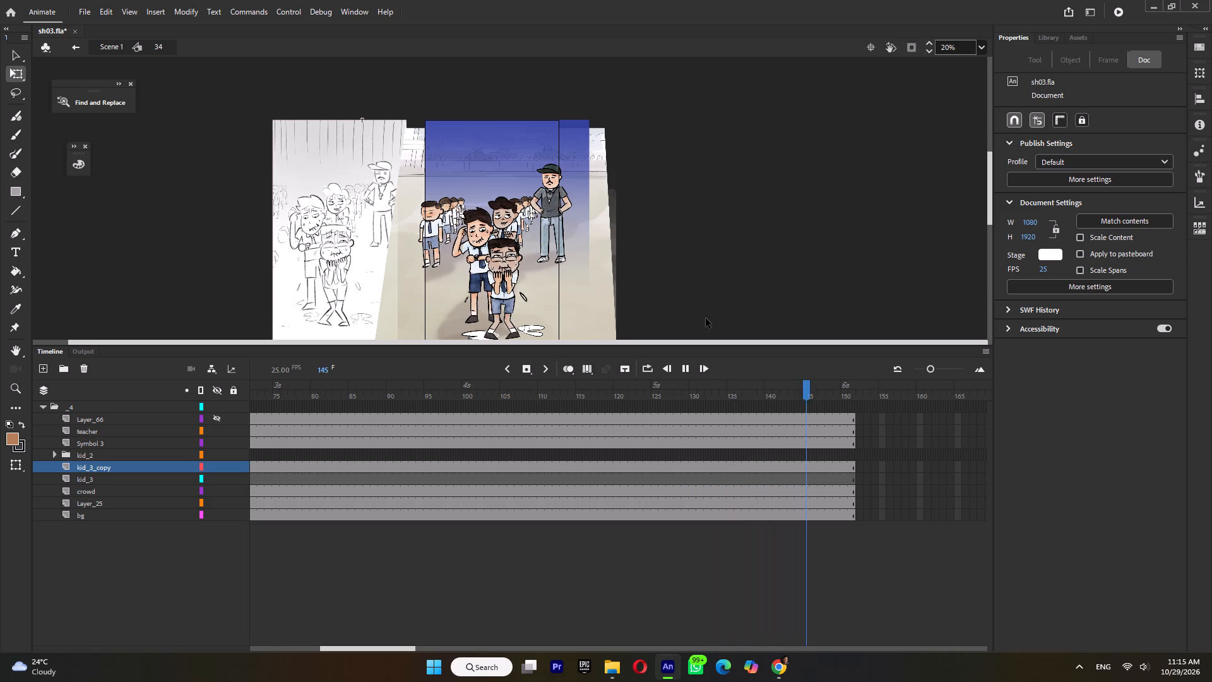
{"action": "key", "text": "Return"}
{"action": "double_click", "coordinate": [687, 261]}
{"action": "key", "text": "Return"}
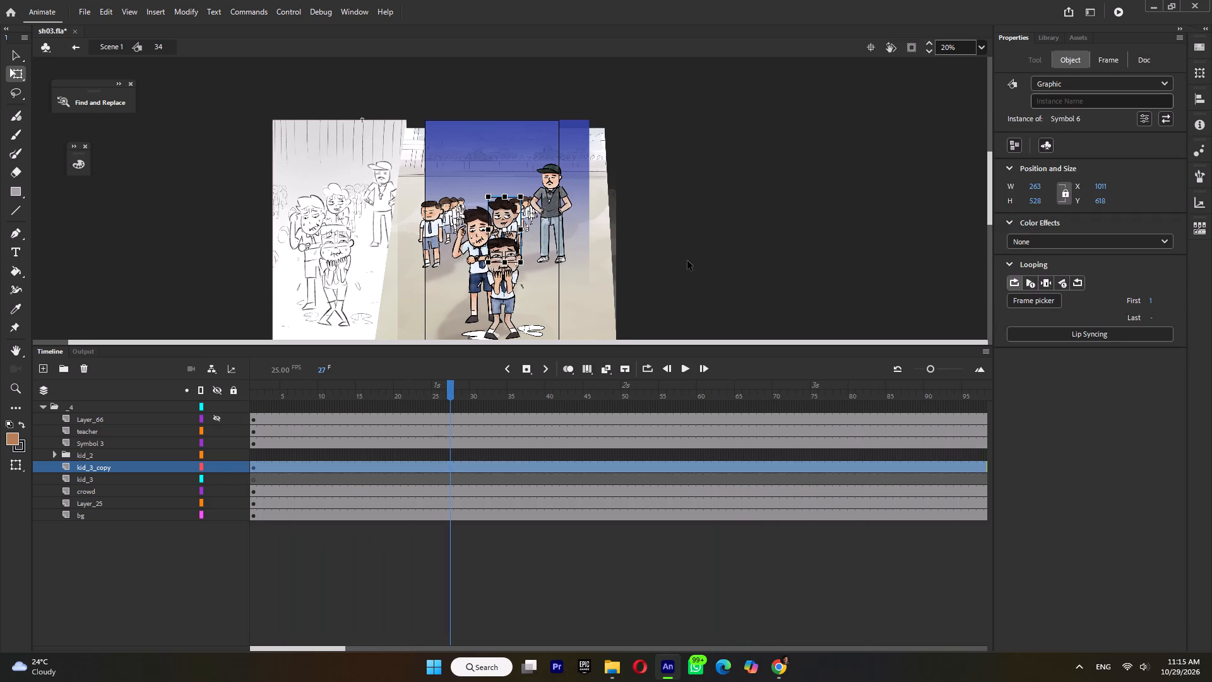
{"action": "double_click", "coordinate": [687, 261]}
Open shot 36 from the main timeline and set the blend mode of the grey Layer_3_Copy shading over the woman to Multiply.
{"action": "left_click_drag", "start_coordinate": [418, 393], "coordinate": [946, 463]}
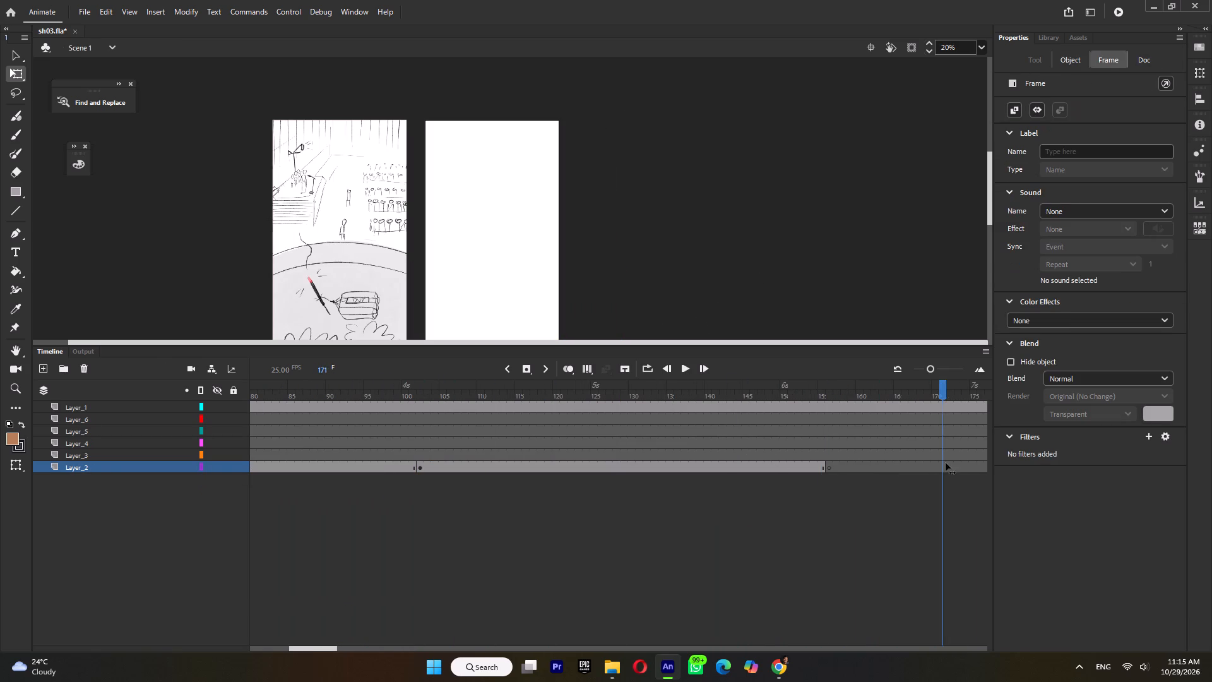
{"action": "left_click_drag", "start_coordinate": [946, 463], "coordinate": [607, 481]}
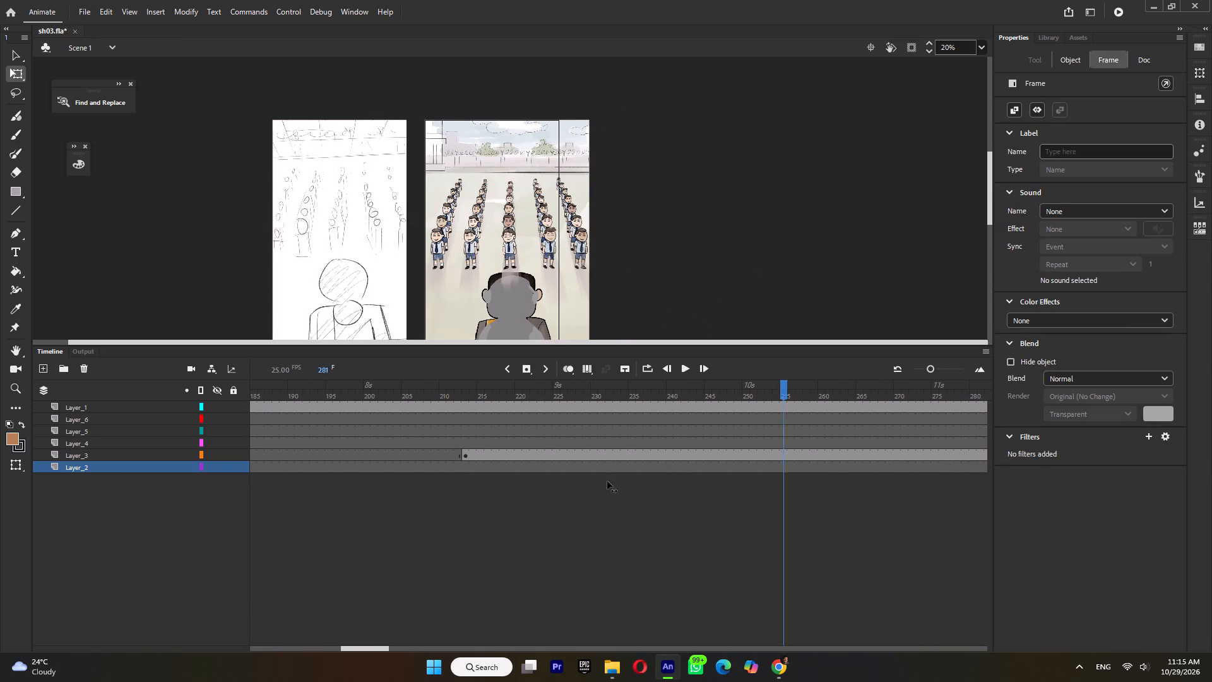
{"action": "left_click_drag", "start_coordinate": [607, 481], "coordinate": [593, 486]}
{"action": "scroll", "coordinate": [519, 270], "scroll_direction": "down", "scroll_amount": 1}
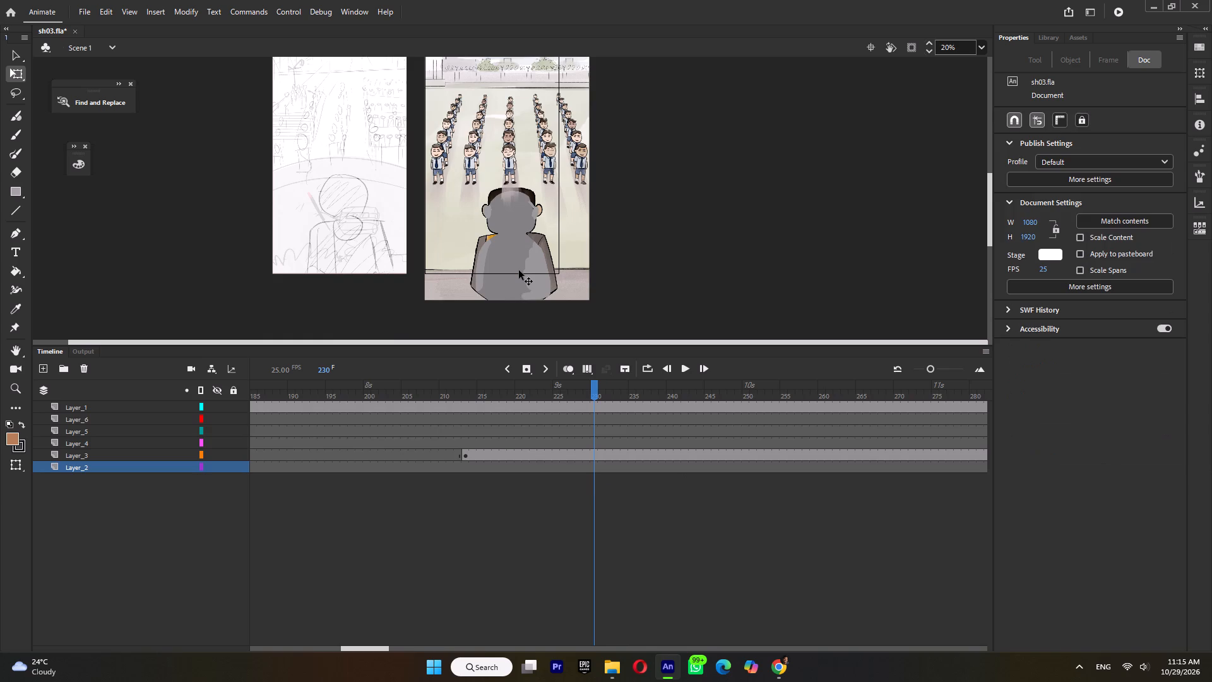
{"action": "triple_click", "coordinate": [519, 270]}
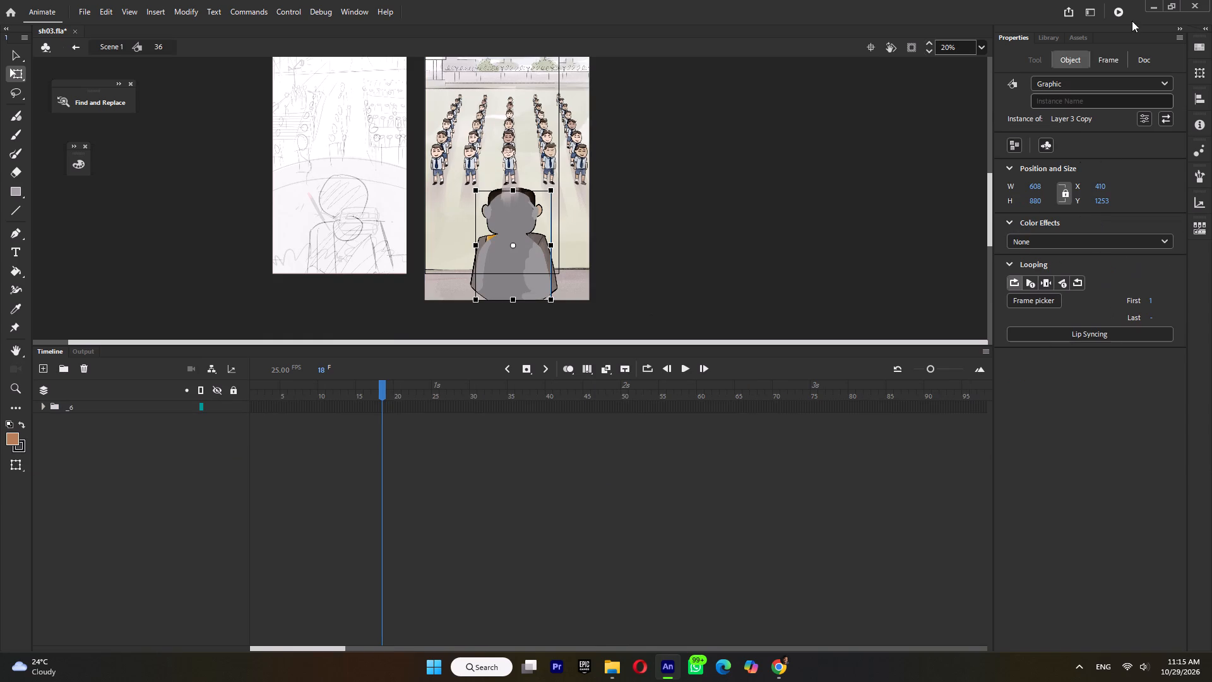
{"action": "left_click", "coordinate": [1116, 54]}
{"action": "left_click", "coordinate": [1100, 383]}
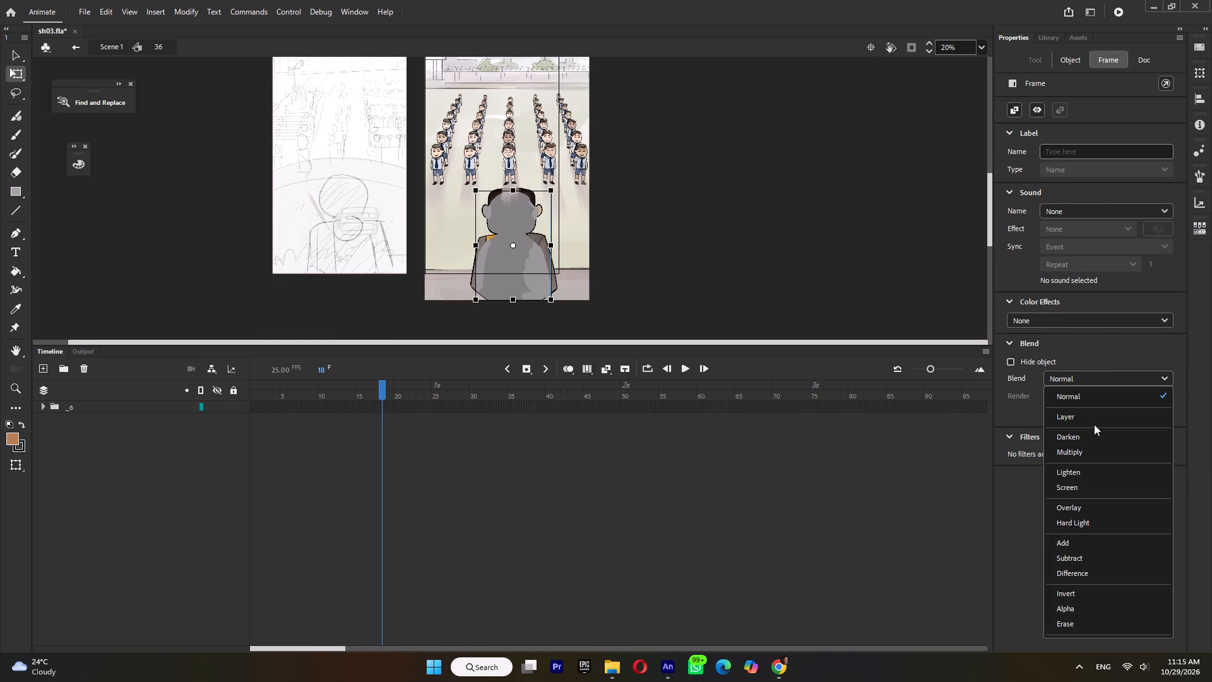
{"action": "left_click", "coordinate": [1088, 455]}
{"action": "left_click", "coordinate": [677, 297]}
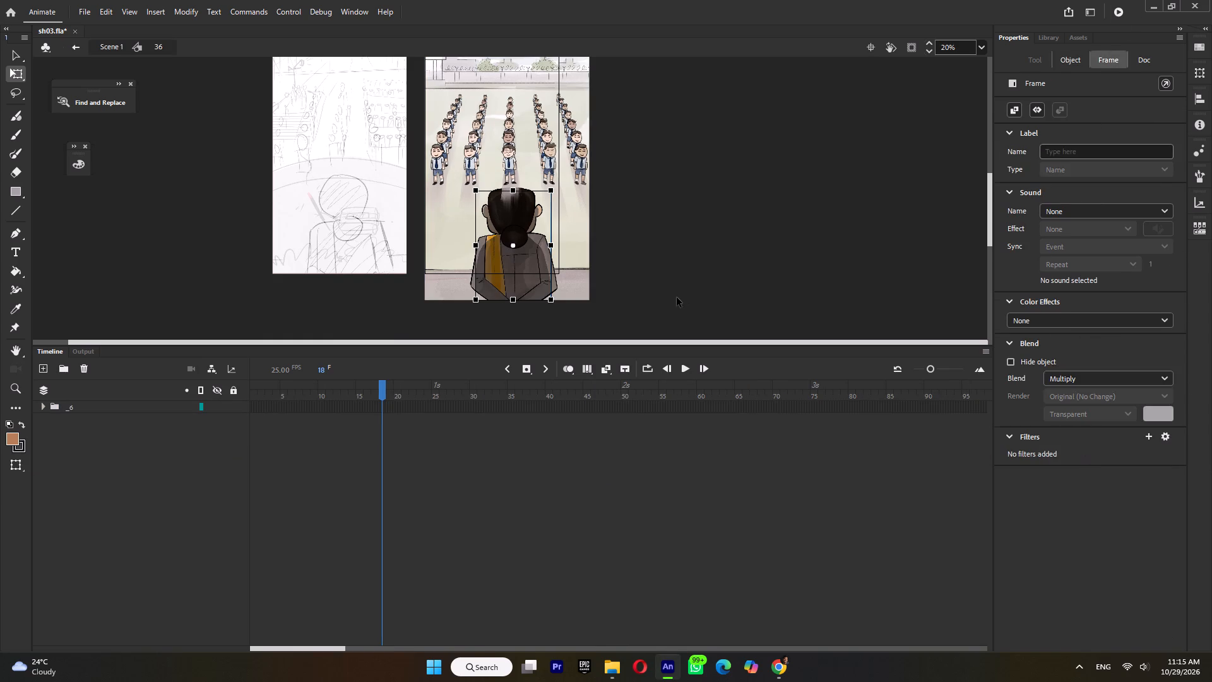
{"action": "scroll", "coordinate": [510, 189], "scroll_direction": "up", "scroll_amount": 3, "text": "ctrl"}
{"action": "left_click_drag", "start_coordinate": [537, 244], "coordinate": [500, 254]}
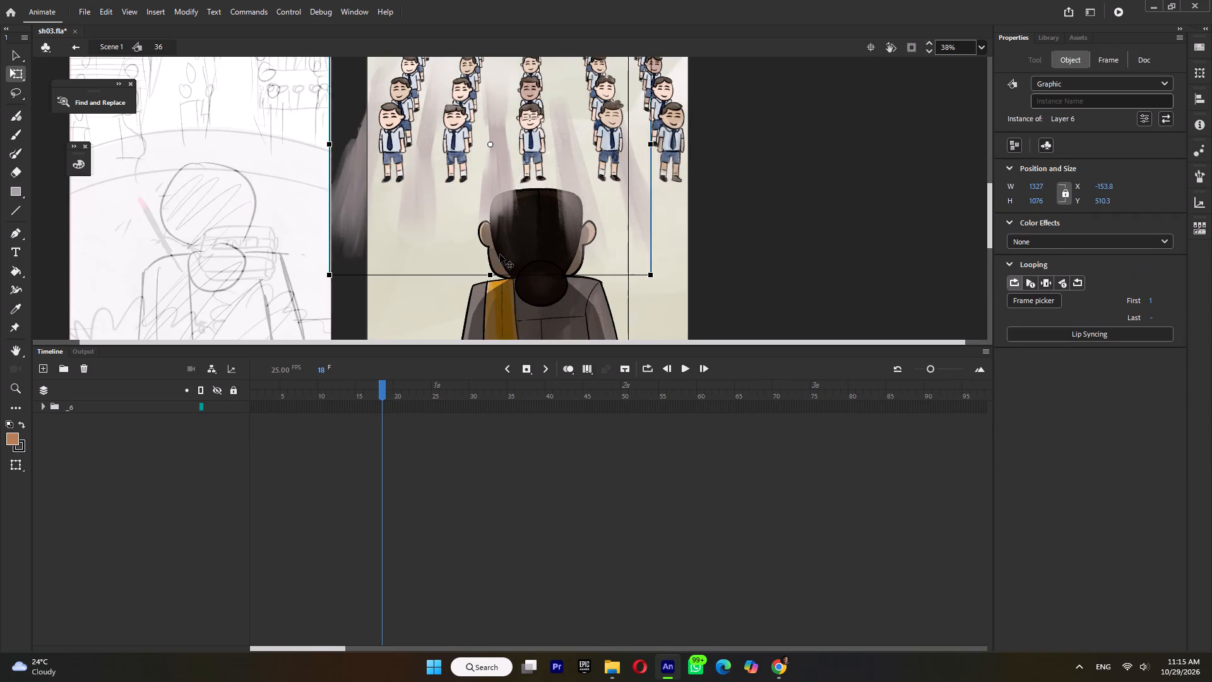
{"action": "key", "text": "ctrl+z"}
Expand folder _6 and convert shot 36's ines and ines_copy layers into one graphic symbol.
{"action": "left_click", "coordinate": [45, 407]}
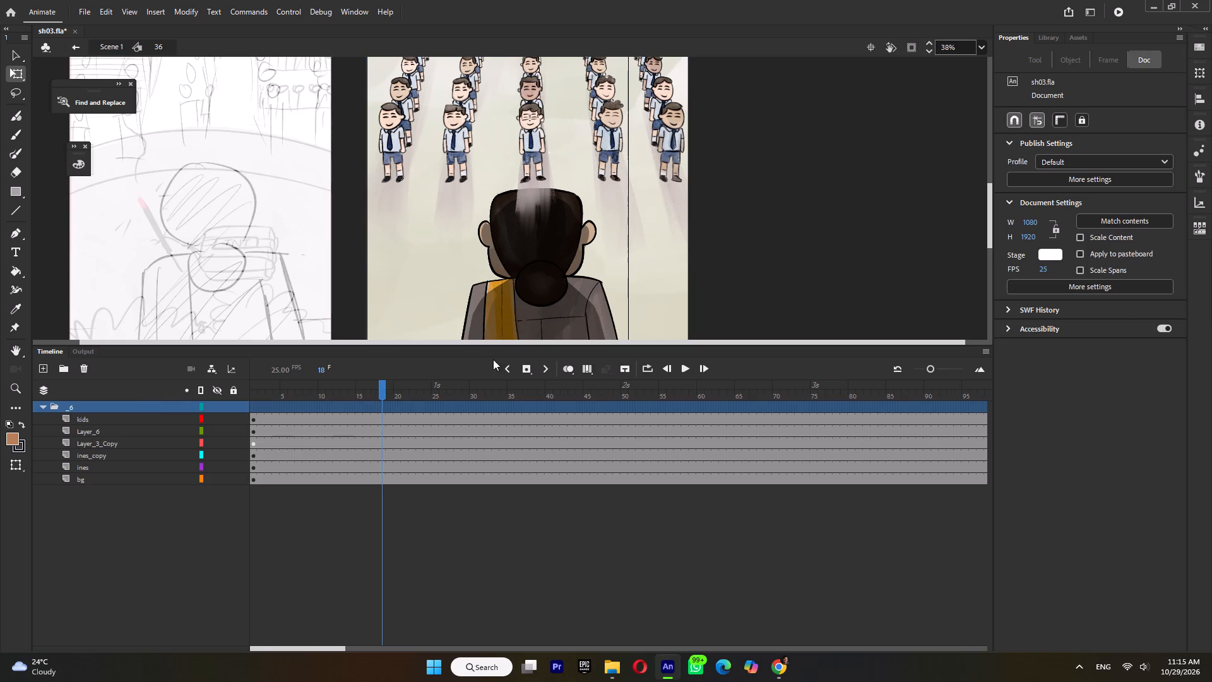
{"action": "left_click", "coordinate": [518, 328]}
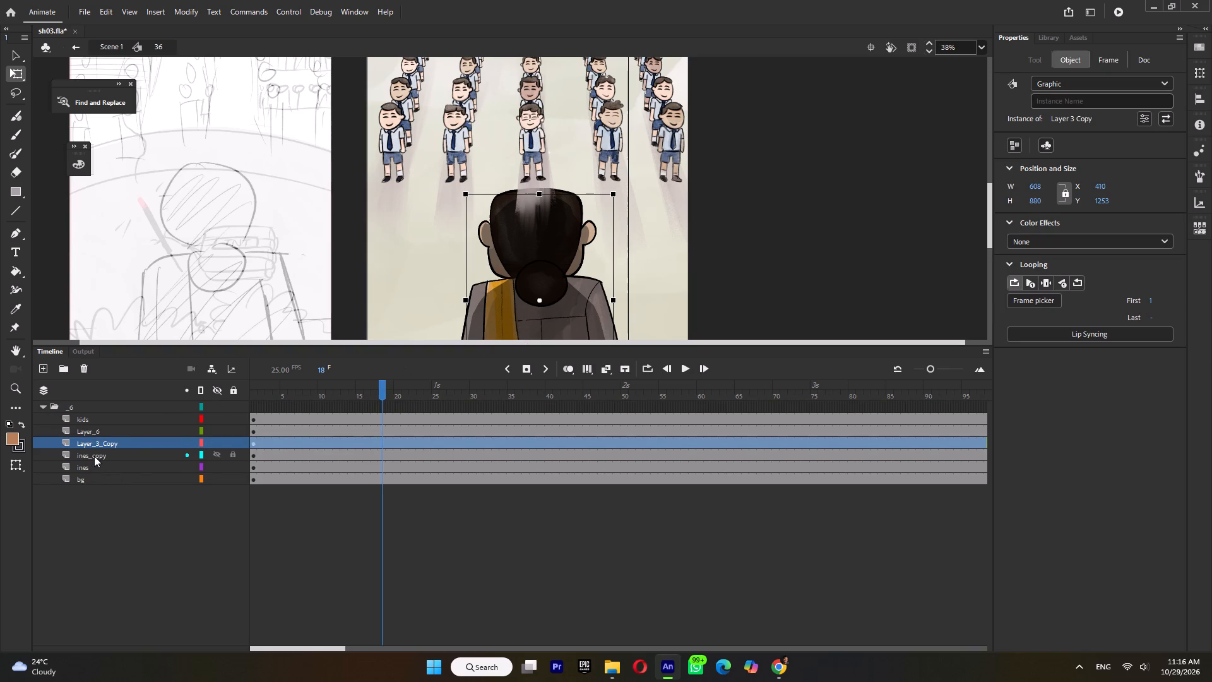
{"action": "left_click", "coordinate": [98, 422]}
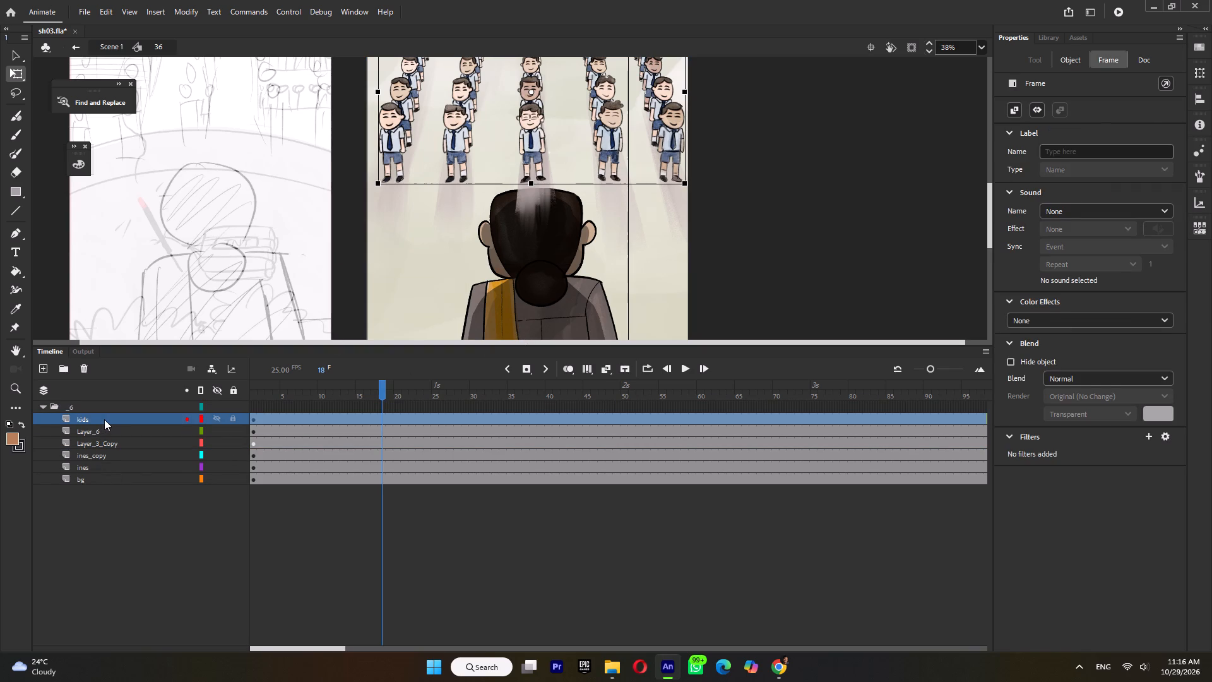
{"action": "left_click", "coordinate": [94, 457]}
{"action": "left_click", "coordinate": [91, 465], "text": "shift"}
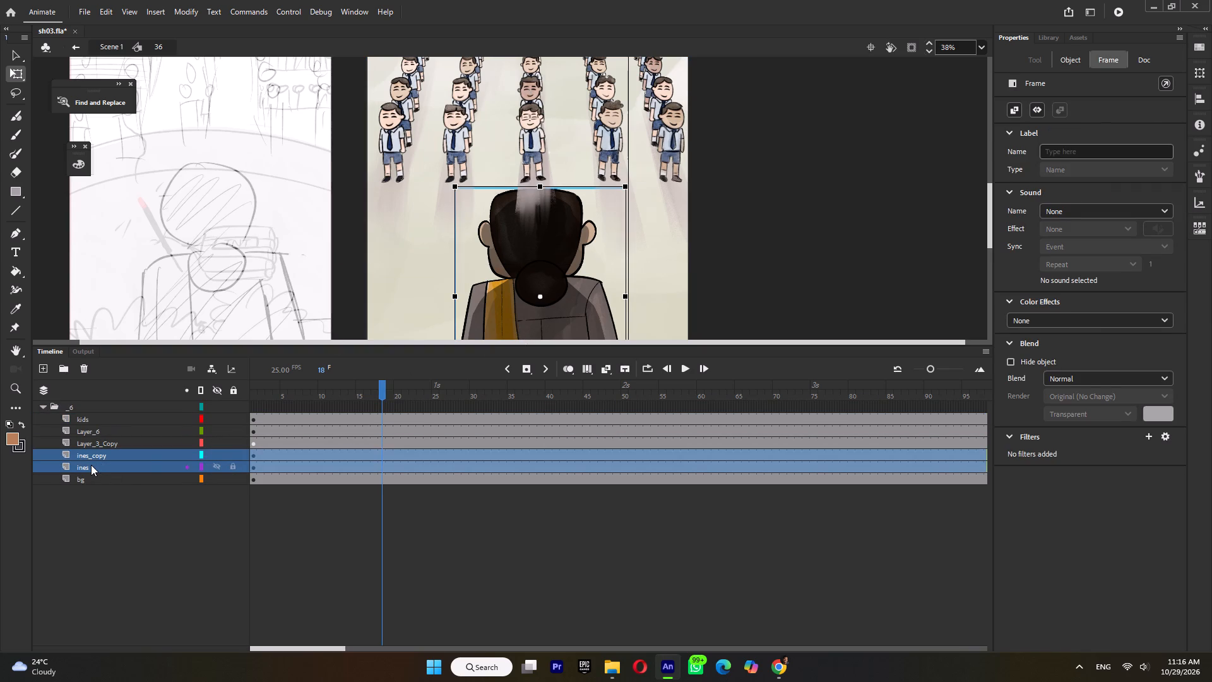
{"action": "key", "text": "F8"}
{"action": "left_click", "coordinate": [698, 158]}
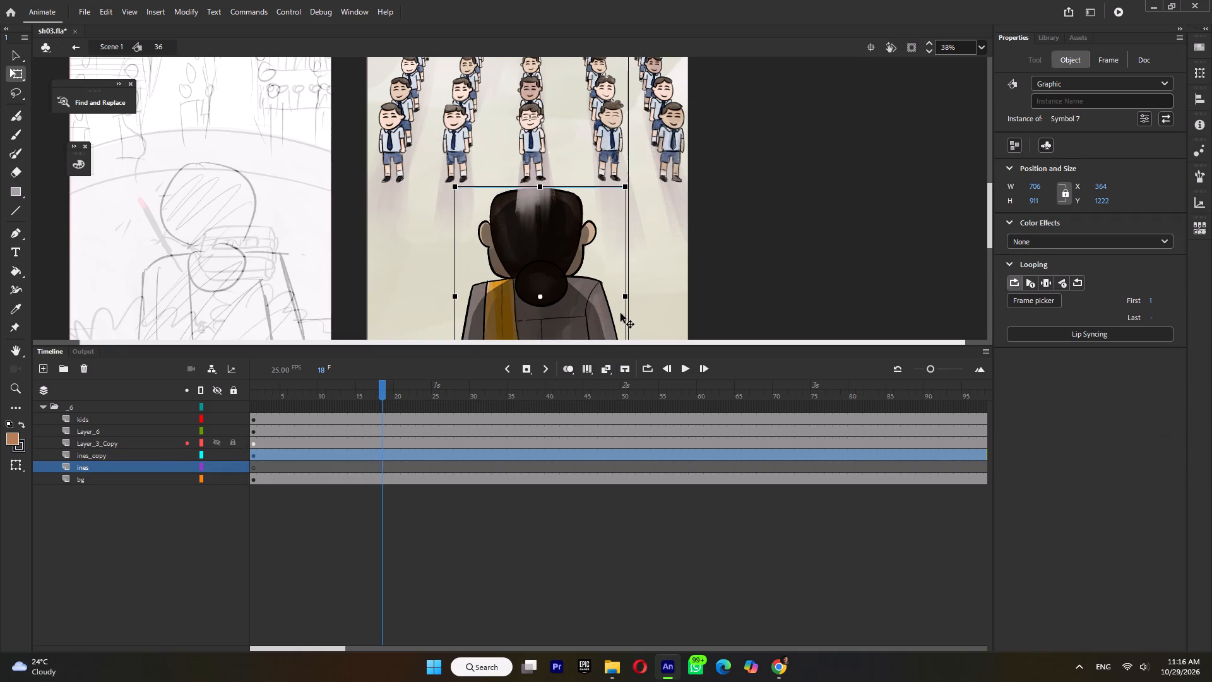
Inside the new ines symbol, distribute the two stacked poses of the woman onto separate keyframes.
{"action": "double_click", "coordinate": [621, 313]}
{"action": "left_click_drag", "start_coordinate": [721, 223], "coordinate": [459, 414]}
{"action": "key", "text": "ctrl+shift+k"}
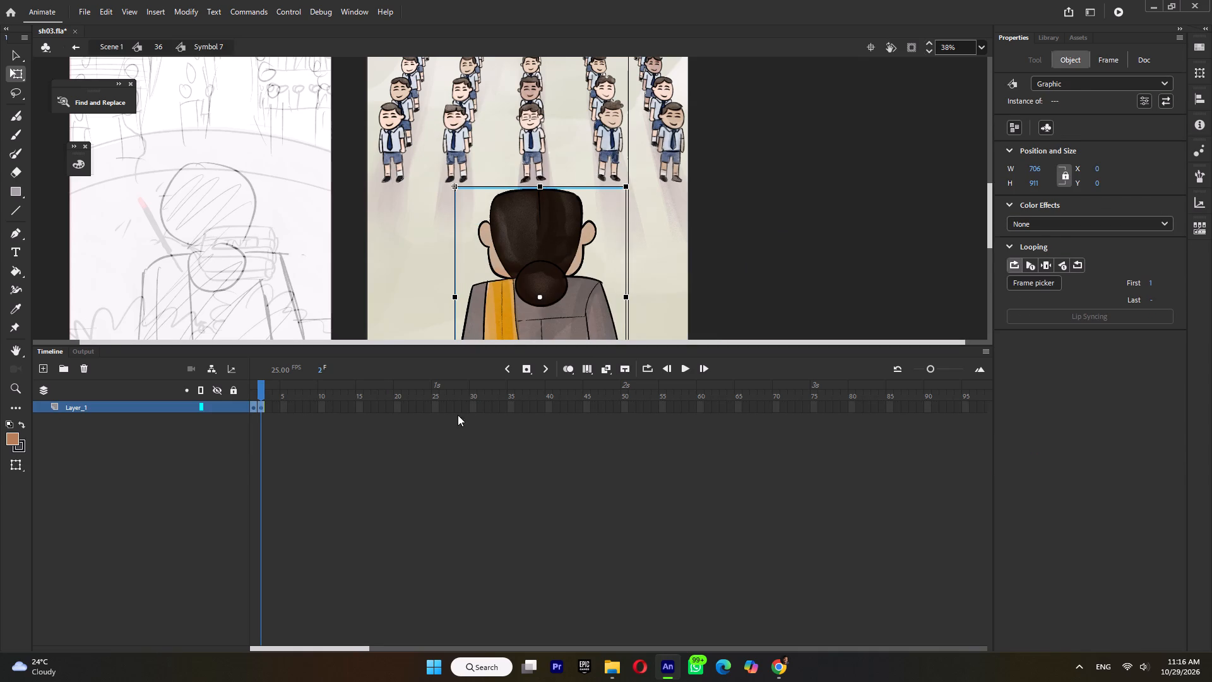
Hold the first ines pose through frame 8 and the second from frame 9 to 17, then return to shot 36.
{"action": "left_click", "coordinate": [250, 405]}
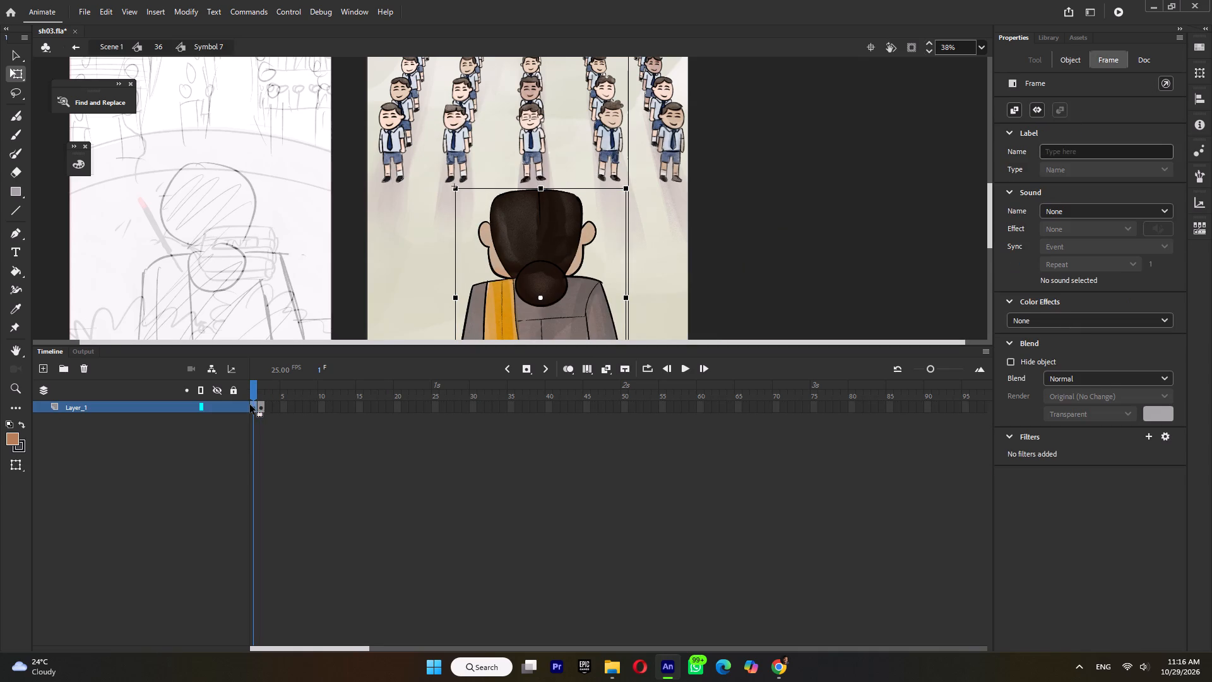
{"action": "key", "text": "F5"}
{"action": "key", "text": "F5"}
{"action": "key", "text": "F5"}
{"action": "key", "text": "F5"}
{"action": "key", "text": "F5"}
{"action": "key", "text": "F5"}
{"action": "key", "text": "F5"}
{"action": "left_click", "coordinate": [314, 406]}
{"action": "key", "text": "F5"}
{"action": "key", "text": "F5"}
{"action": "key", "text": "F5"}
{"action": "key", "text": "F5"}
{"action": "key", "text": "F5"}
{"action": "key", "text": "F5"}
{"action": "key", "text": "F5"}
{"action": "key", "text": "F5"}
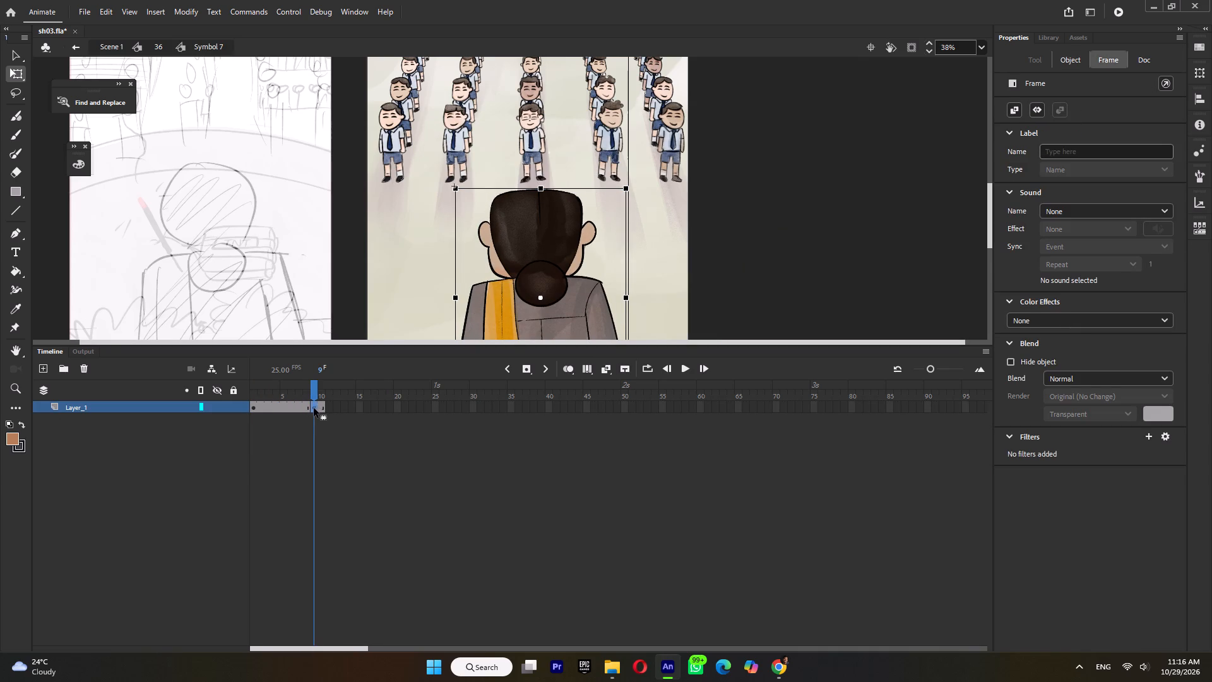
{"action": "double_click", "coordinate": [800, 275]}
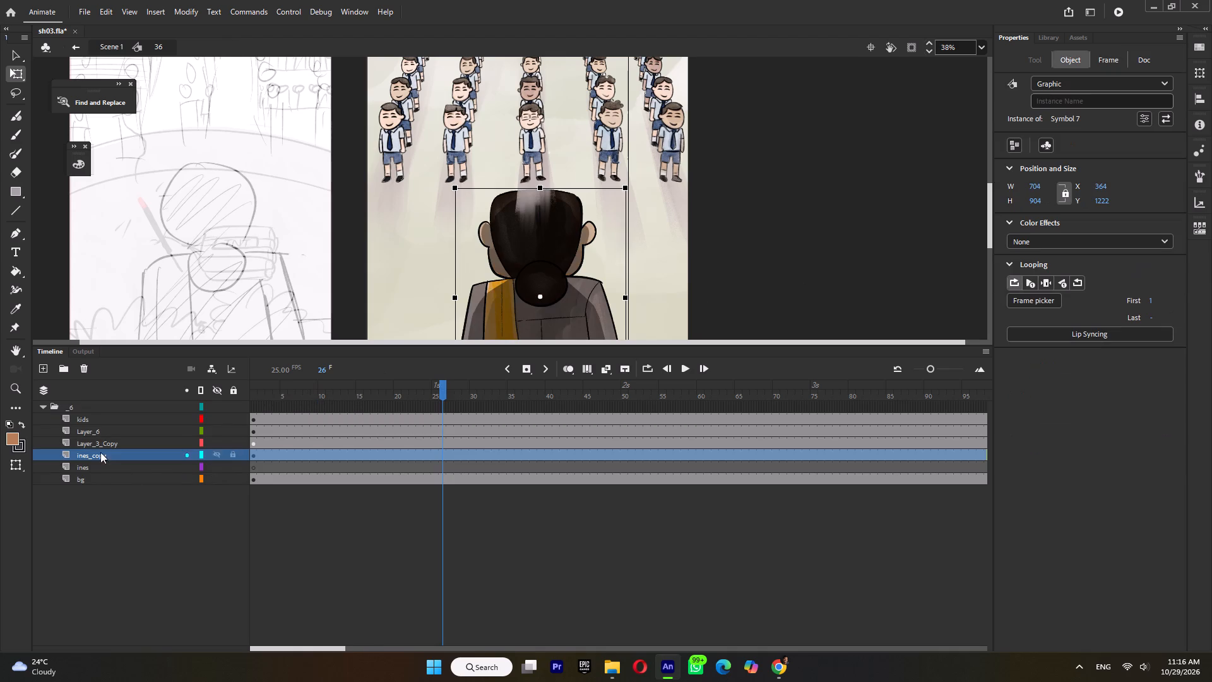
Move the Layer_3_Copy and ines_copy layers above the kids layer, to the top of folder _6.
{"action": "left_click", "coordinate": [99, 440], "text": "shift"}
{"action": "left_click_drag", "start_coordinate": [102, 440], "coordinate": [101, 412]}
Play back shot 36 by itself and in the main timeline to check the woman's two-pose loop.
{"action": "scroll", "coordinate": [595, 213], "scroll_direction": "down", "scroll_amount": 1, "text": "ctrl"}
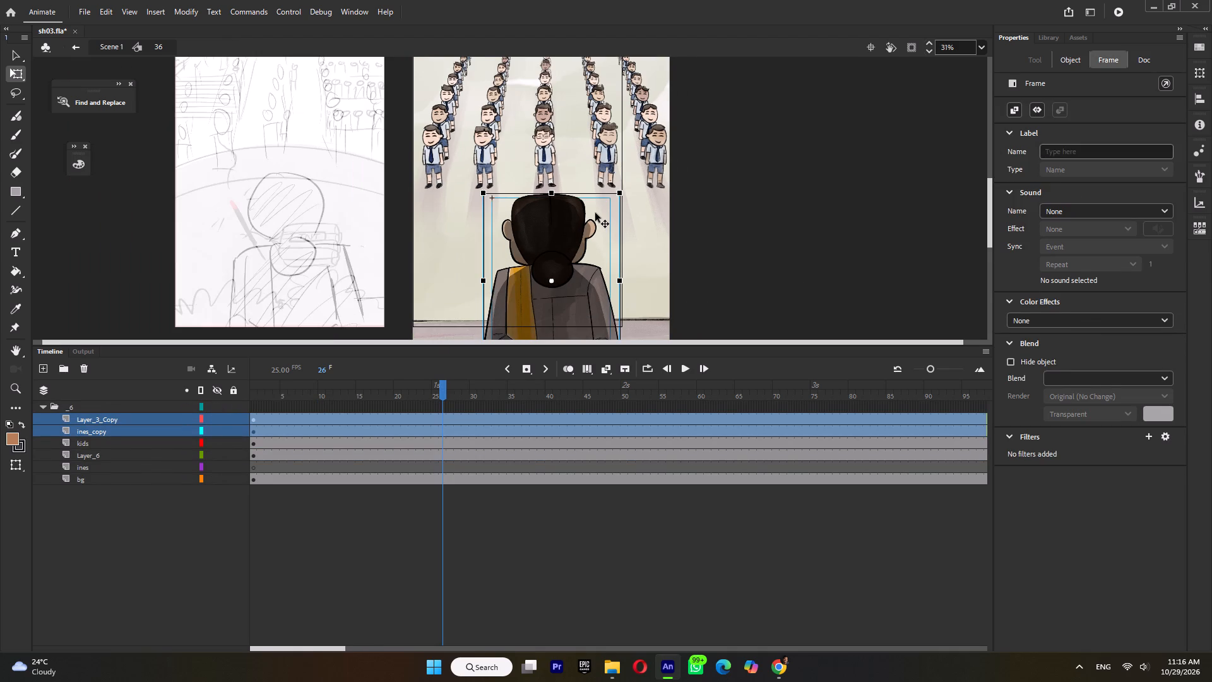
{"action": "key", "text": "Return"}
{"action": "key", "text": "Return"}
{"action": "double_click", "coordinate": [775, 252]}
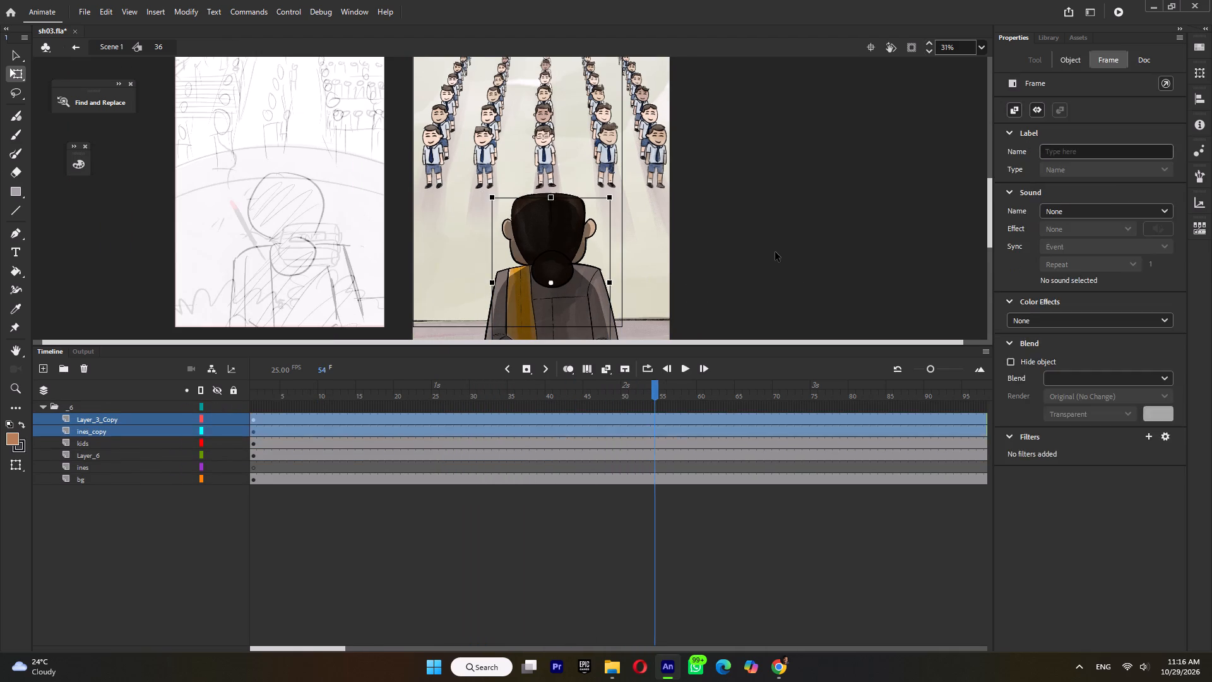
{"action": "key", "text": "Return"}
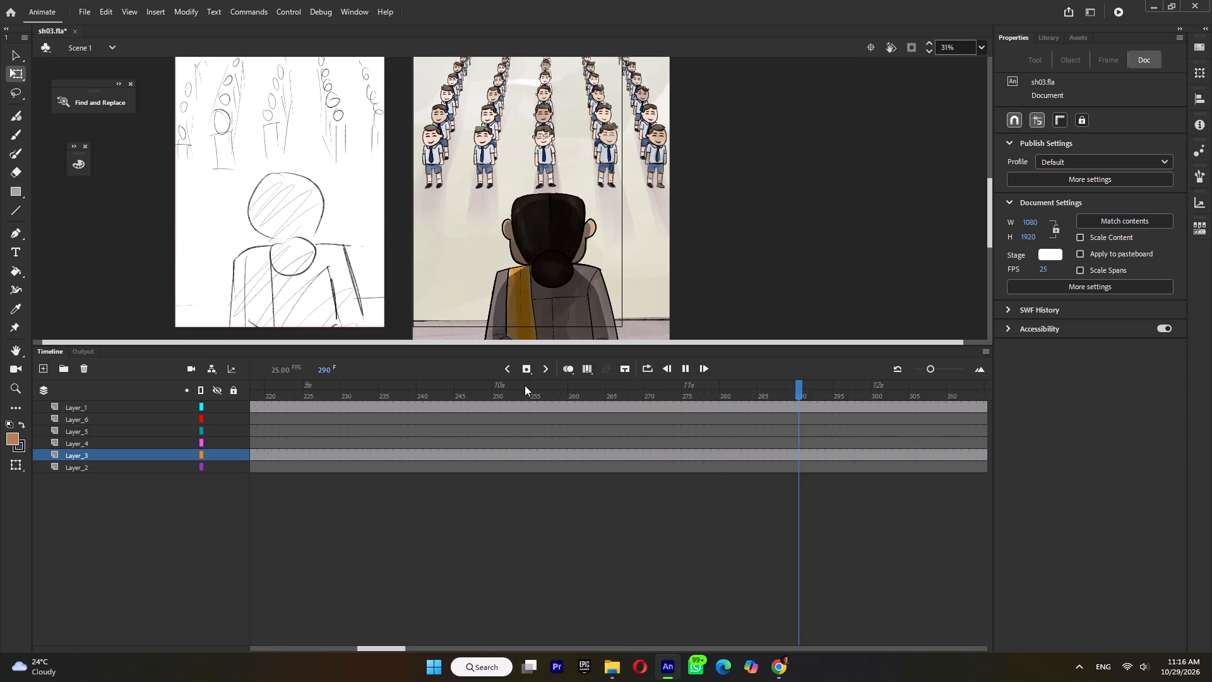
{"action": "key", "text": "Return"}
{"action": "key", "text": "Return"}
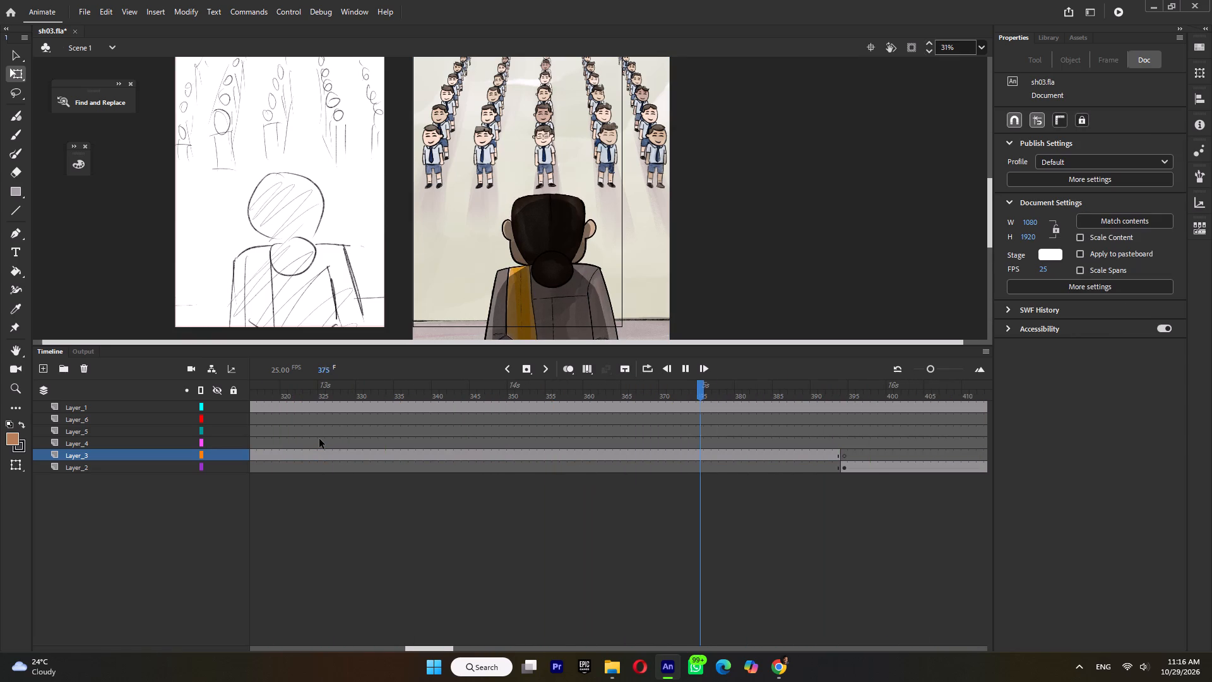
{"action": "key", "text": "Return"}
In shot 36, open the woman's symbol and hold her first pose through frame 10 and her second from frame 11 to 21.
{"action": "left_click", "coordinate": [661, 393]}
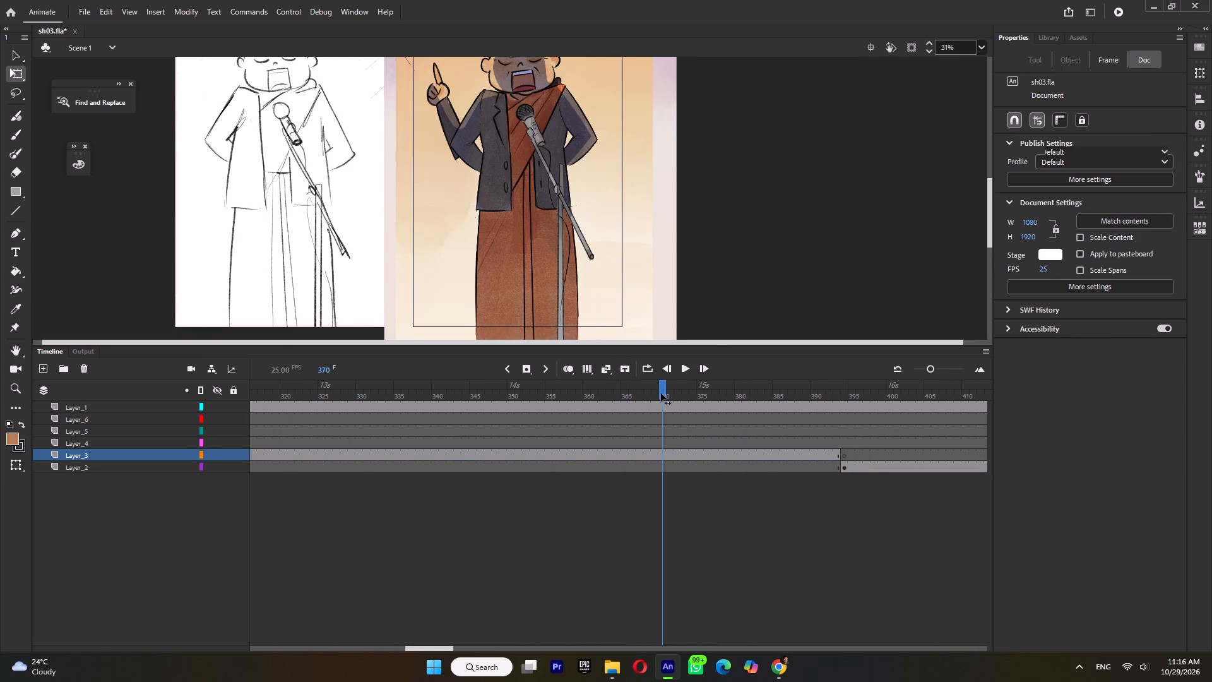
{"action": "double_click", "coordinate": [560, 288]}
{"action": "double_click", "coordinate": [607, 278]}
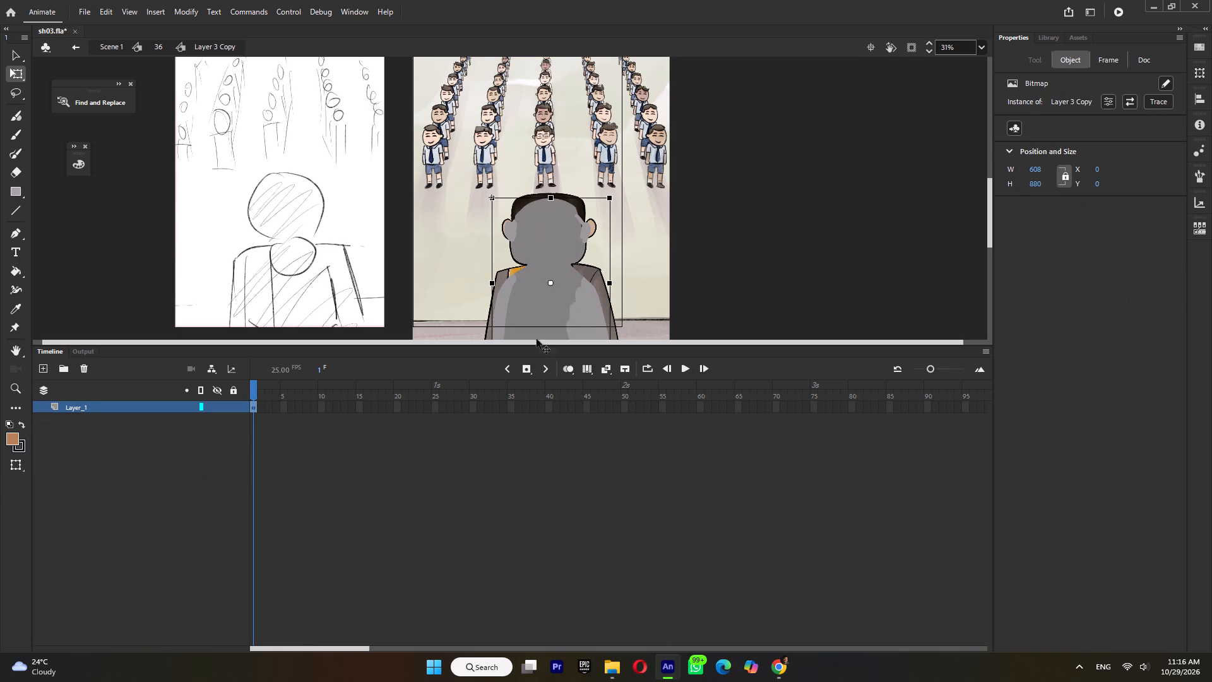
{"action": "double_click", "coordinate": [687, 267]}
{"action": "left_click", "coordinate": [622, 304]}
{"action": "left_click", "coordinate": [622, 304]}
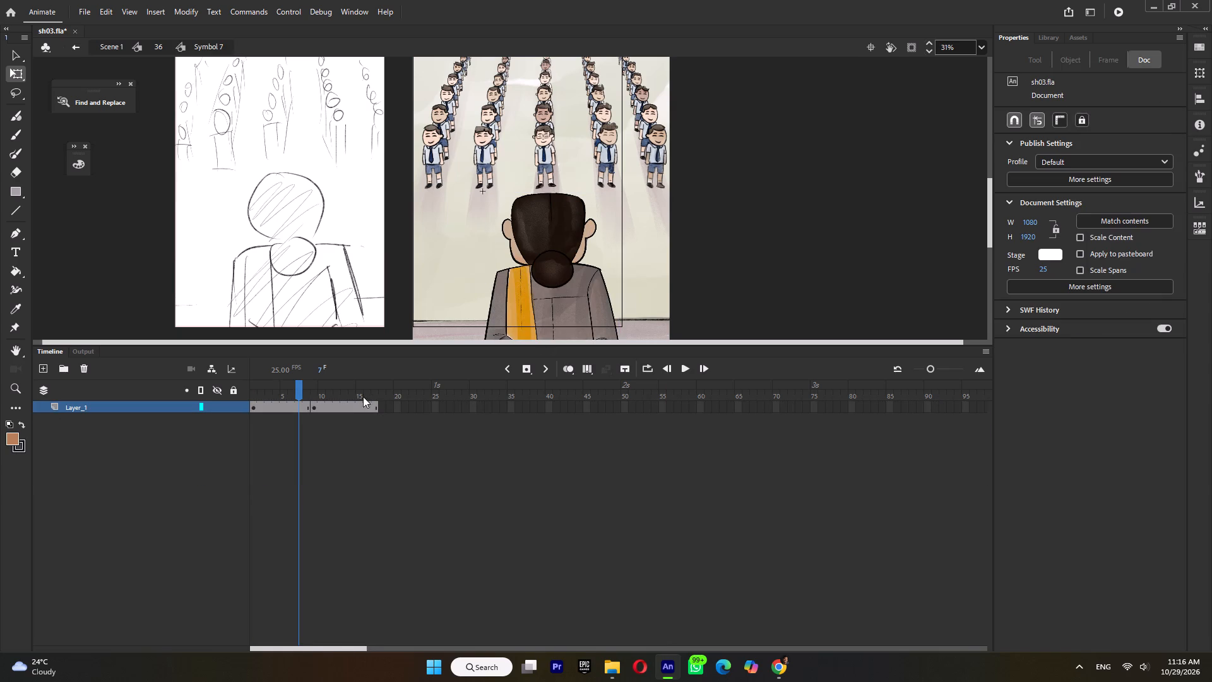
{"action": "left_click", "coordinate": [273, 402]}
{"action": "key", "text": "F5"}
{"action": "key", "text": "F5"}
{"action": "left_click", "coordinate": [348, 407]}
{"action": "key", "text": "F5"}
{"action": "key", "text": "F5"}
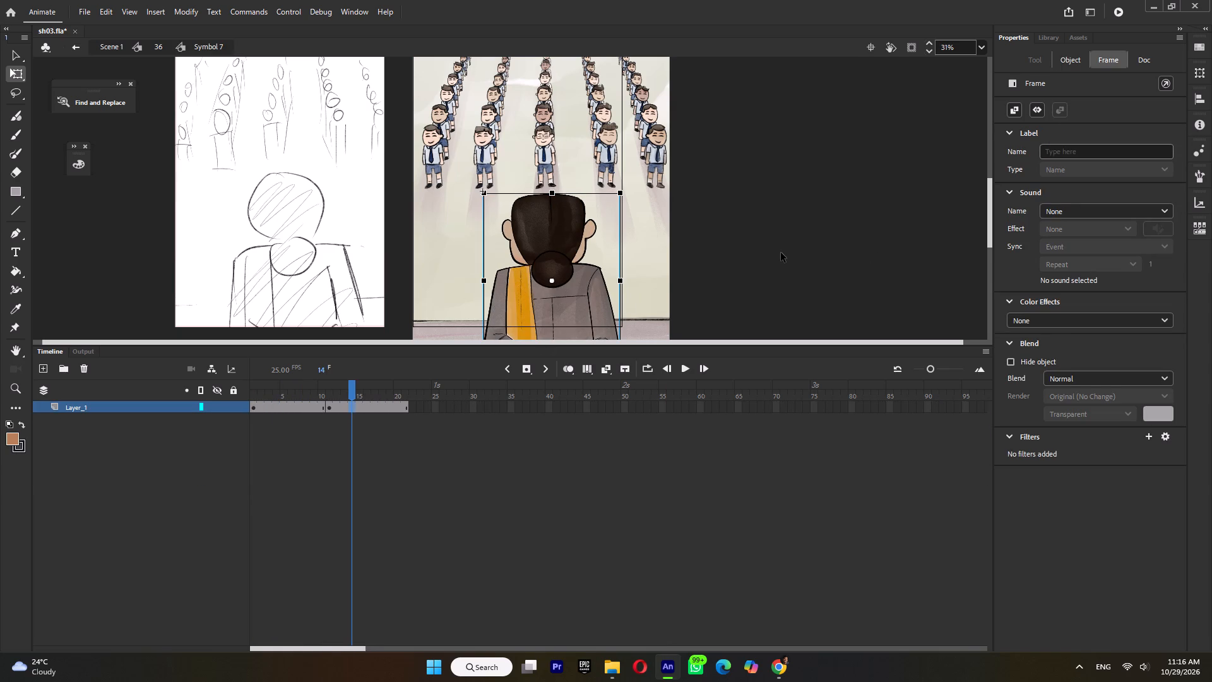
{"action": "double_click", "coordinate": [775, 254]}
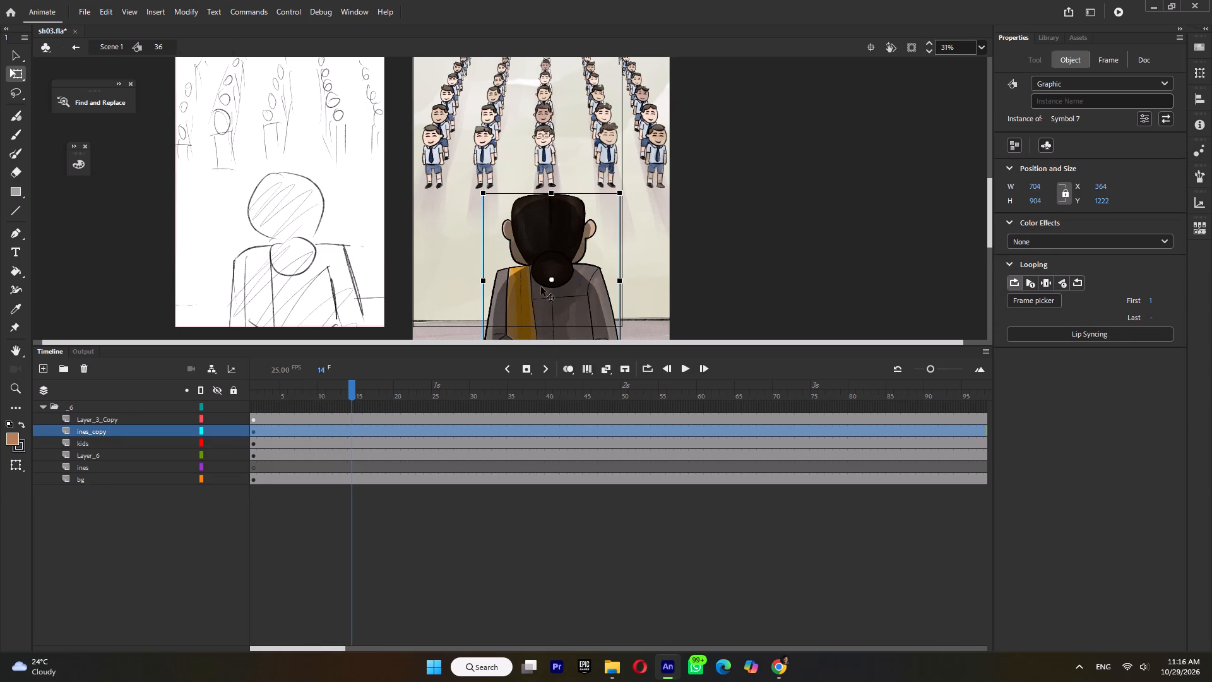
Return to the main scene, save the file, and play the main timeline across the cut from shot 36 to shot 37.
{"action": "scroll", "coordinate": [575, 256], "scroll_direction": "down", "scroll_amount": 6, "text": "ctrl"}
{"action": "double_click", "coordinate": [677, 251]}
{"action": "key", "text": "ctrl+s"}
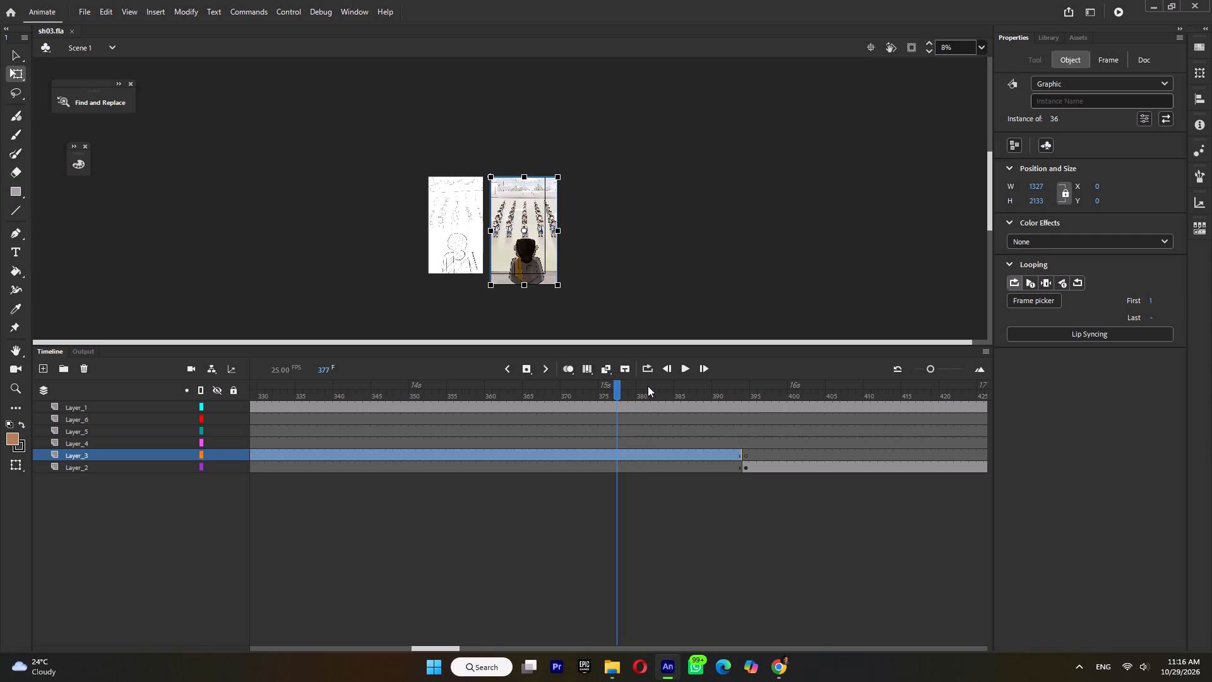
{"action": "key", "text": "Return"}
{"action": "key", "text": "Return"}
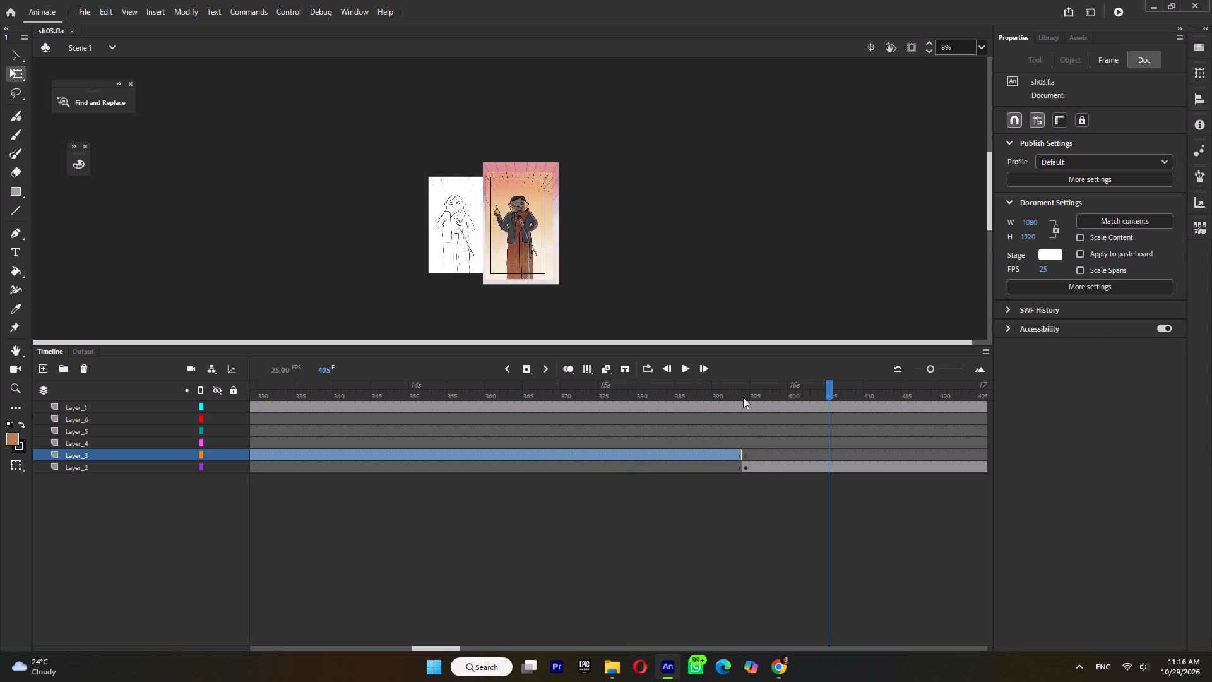
Open shot 37 from about frame 512 of the main timeline and add keyframes on all its layers at frame 119.
{"action": "left_click_drag", "start_coordinate": [745, 391], "coordinate": [1127, 453]}
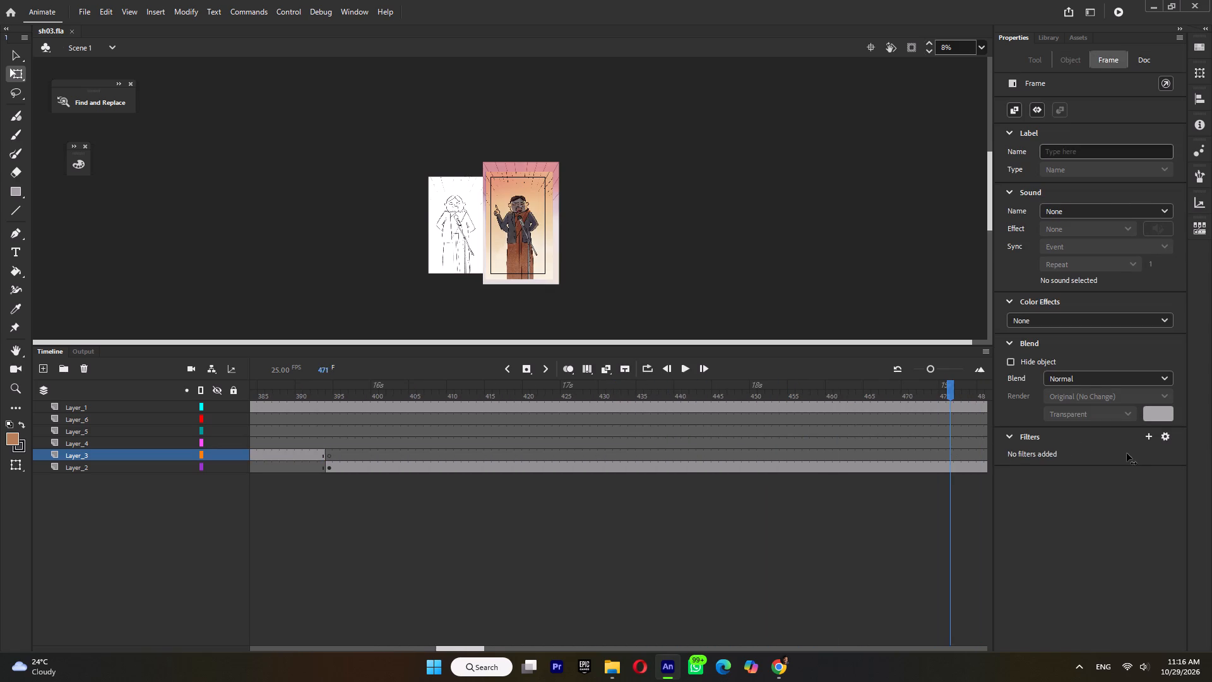
{"action": "left_click_drag", "start_coordinate": [1127, 453], "coordinate": [573, 484]}
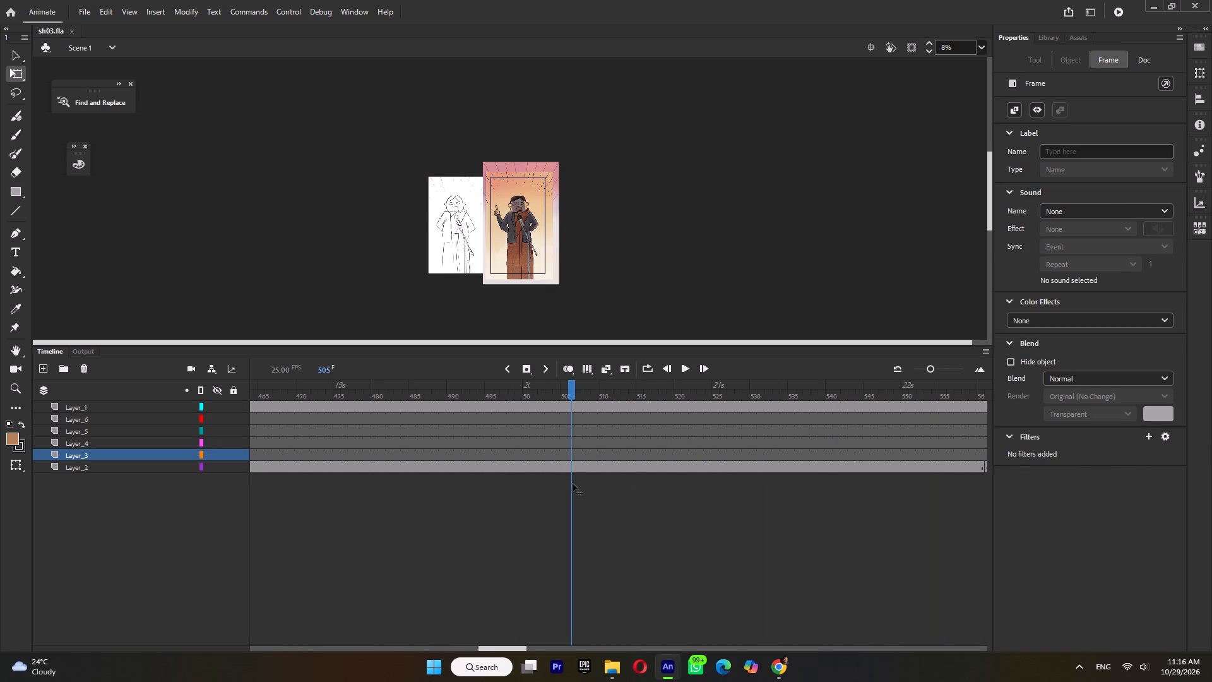
{"action": "left_click_drag", "start_coordinate": [573, 484], "coordinate": [610, 491]}
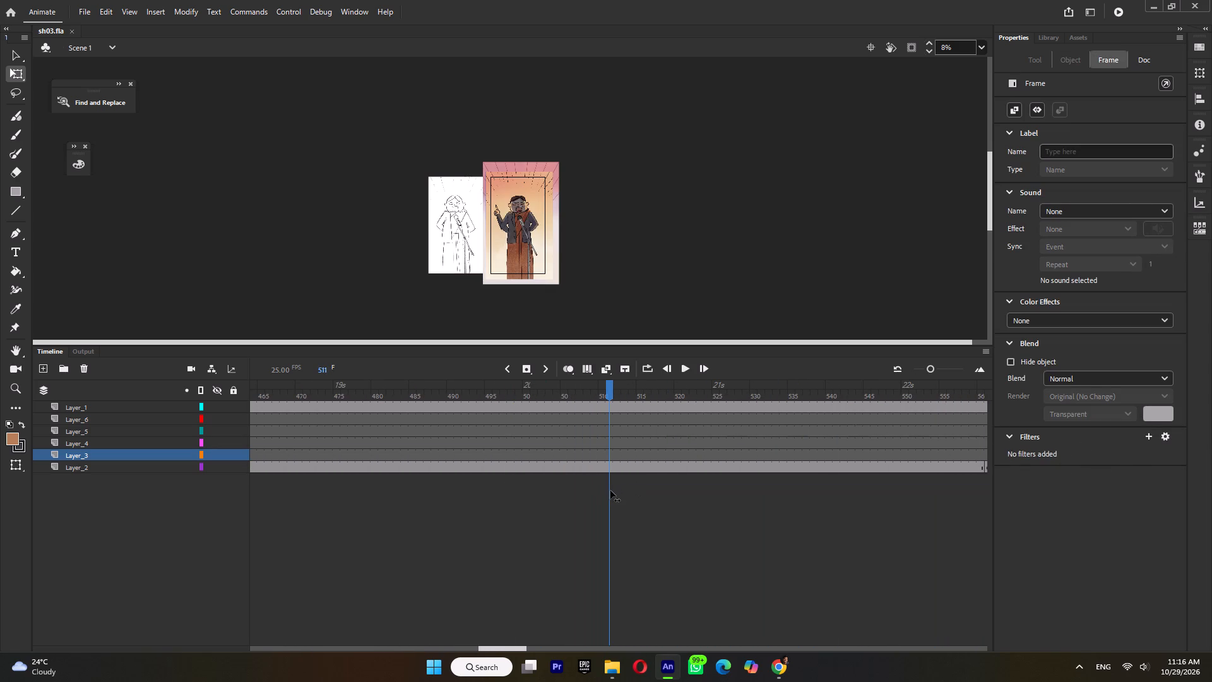
{"action": "left_click_drag", "start_coordinate": [610, 491], "coordinate": [615, 491]}
{"action": "double_click", "coordinate": [528, 253]}
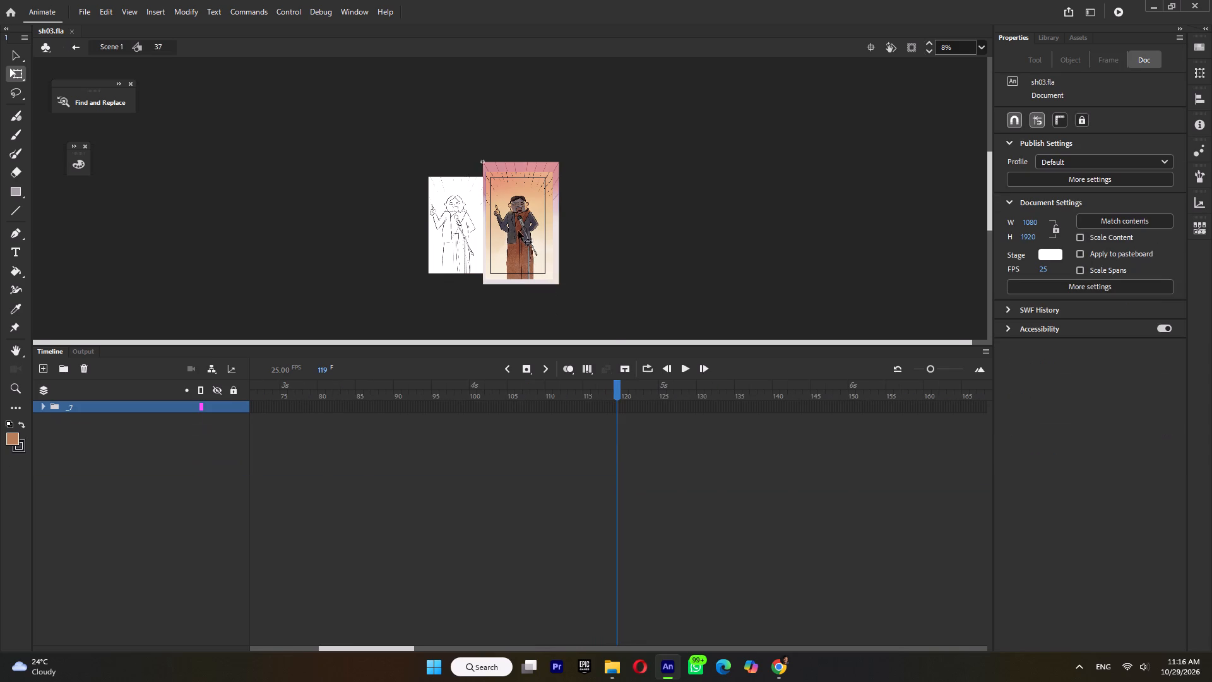
{"action": "scroll", "coordinate": [516, 227], "scroll_direction": "up", "scroll_amount": 5, "text": "ctrl"}
{"action": "left_click", "coordinate": [511, 268]}
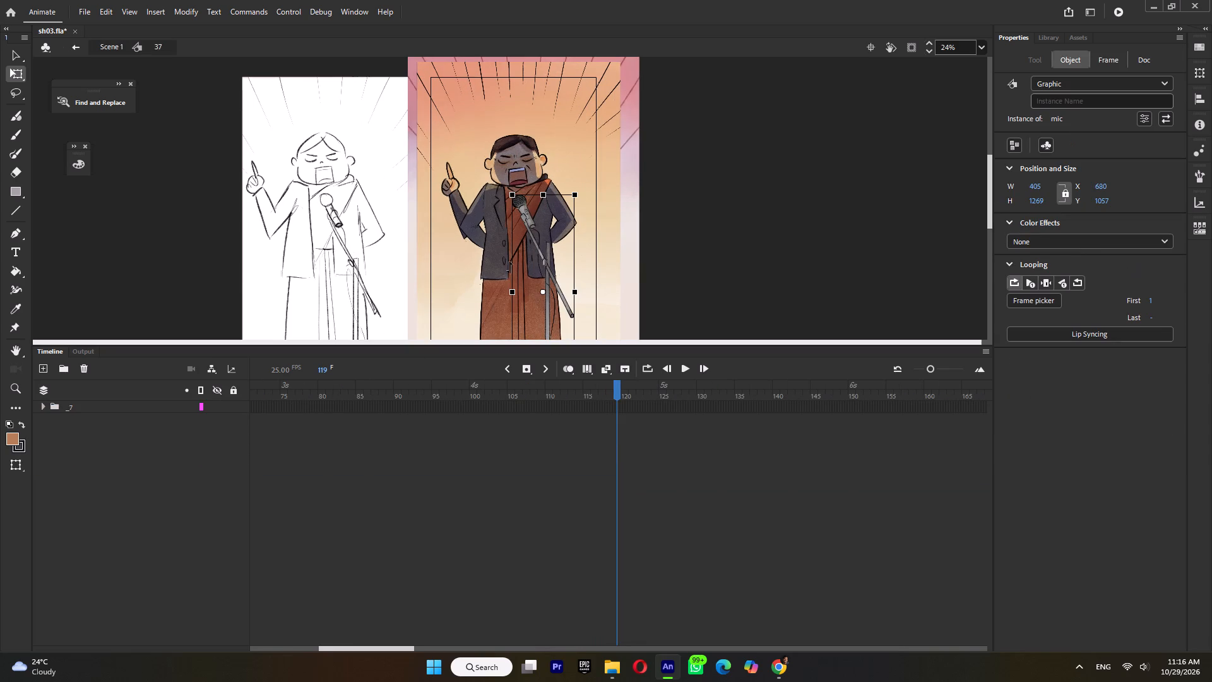
{"action": "left_click", "coordinate": [496, 277]}
{"action": "left_click", "coordinate": [43, 406]}
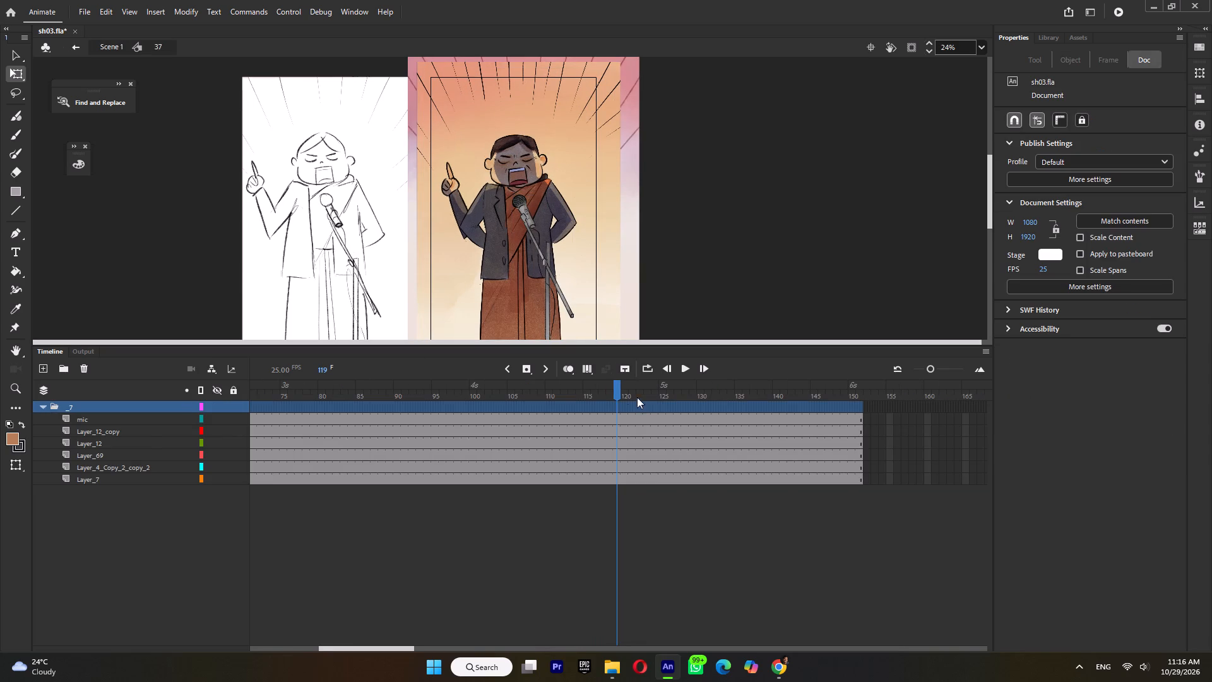
{"action": "double_click", "coordinate": [618, 392]}
{"action": "key", "text": "F6"}
Extend the frame 119 spans of all shot 37 layers by about 20 frames.
{"action": "key", "text": "F5"}
{"action": "key", "text": "F5"}
{"action": "key", "text": "F5"}
{"action": "key", "text": "F5"}
{"action": "key", "text": "F5"}
{"action": "key", "text": "F5"}
{"action": "key", "text": "F5"}
{"action": "key", "text": "F5"}
{"action": "key", "text": "F5"}
{"action": "key", "text": "F5"}
{"action": "key", "text": "F5"}
{"action": "key", "text": "F5"}
{"action": "key", "text": "F5"}
{"action": "key", "text": "F5"}
{"action": "key", "text": "F5"}
{"action": "key", "text": "F5"}
{"action": "key", "text": "F5"}
{"action": "key", "text": "F5"}
{"action": "key", "text": "F5"}
{"action": "key", "text": "F5"}
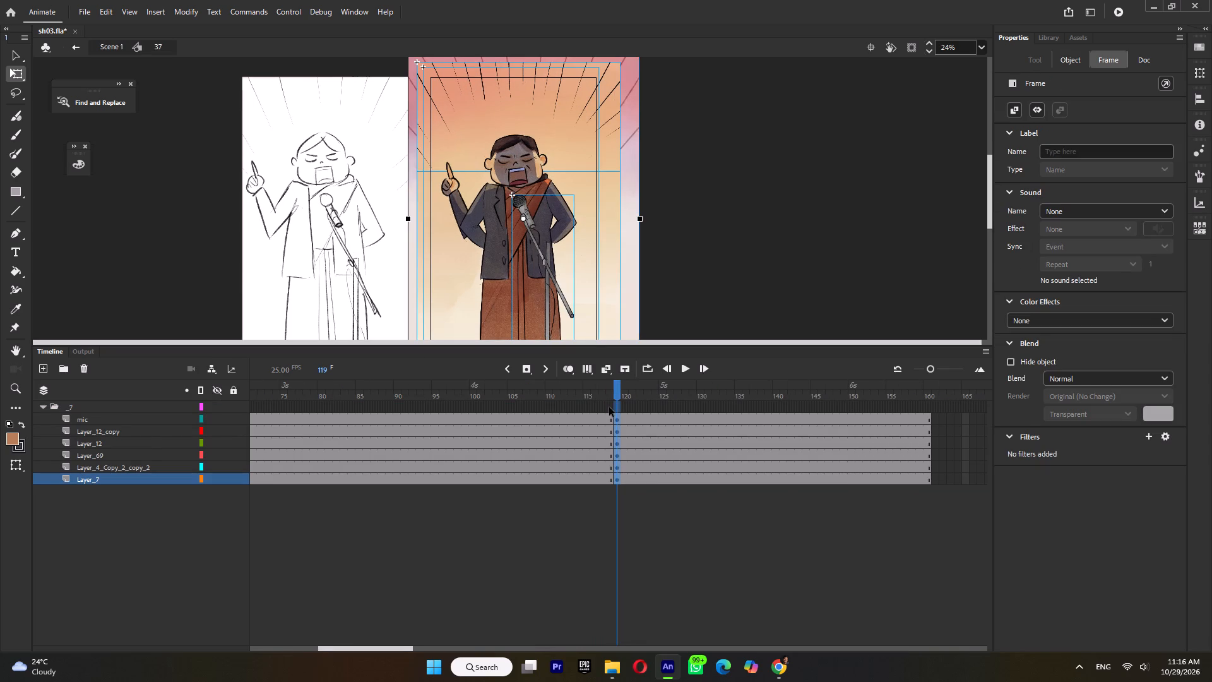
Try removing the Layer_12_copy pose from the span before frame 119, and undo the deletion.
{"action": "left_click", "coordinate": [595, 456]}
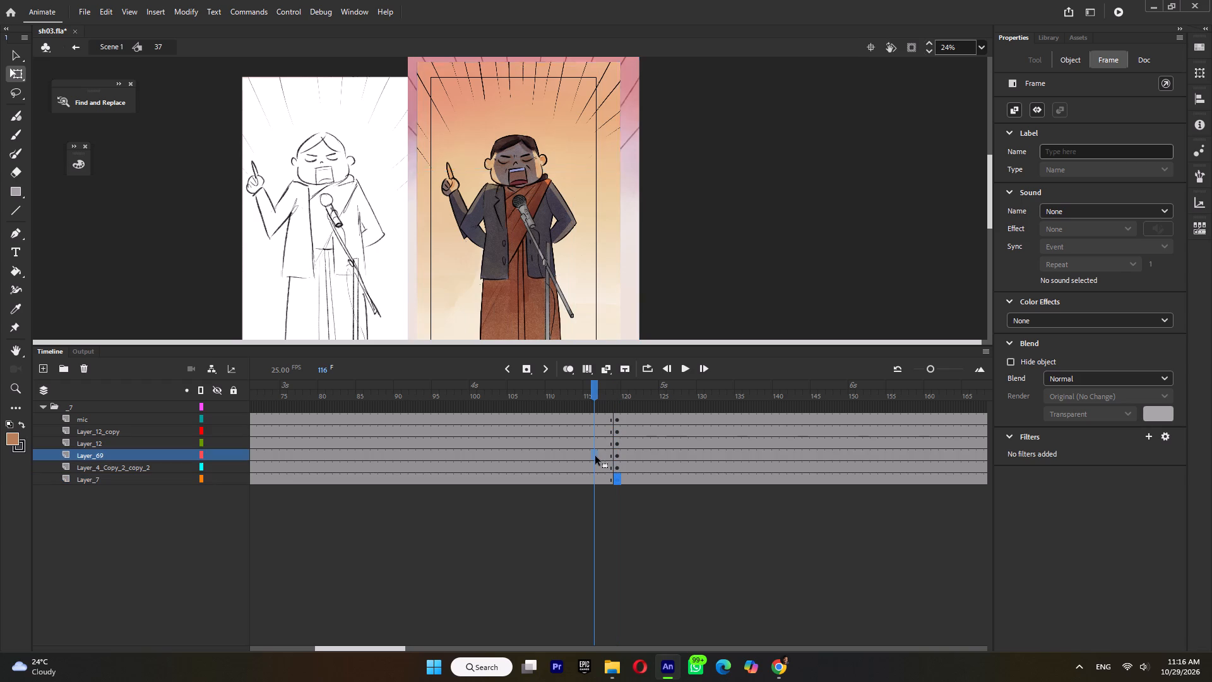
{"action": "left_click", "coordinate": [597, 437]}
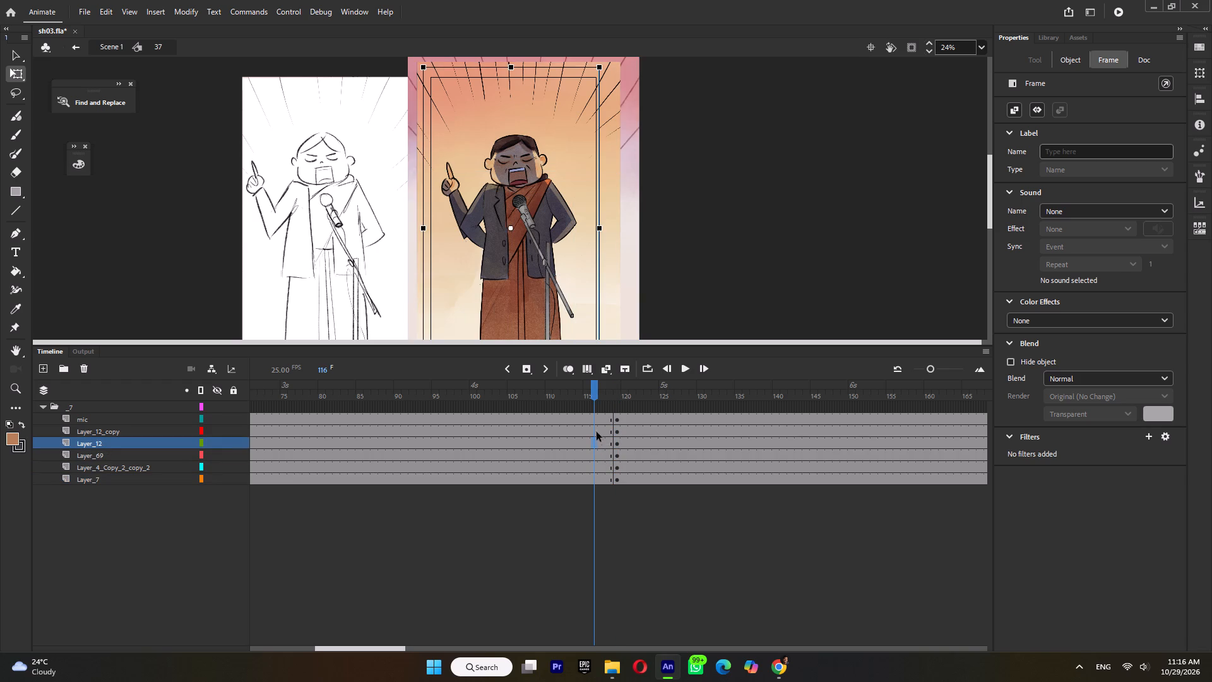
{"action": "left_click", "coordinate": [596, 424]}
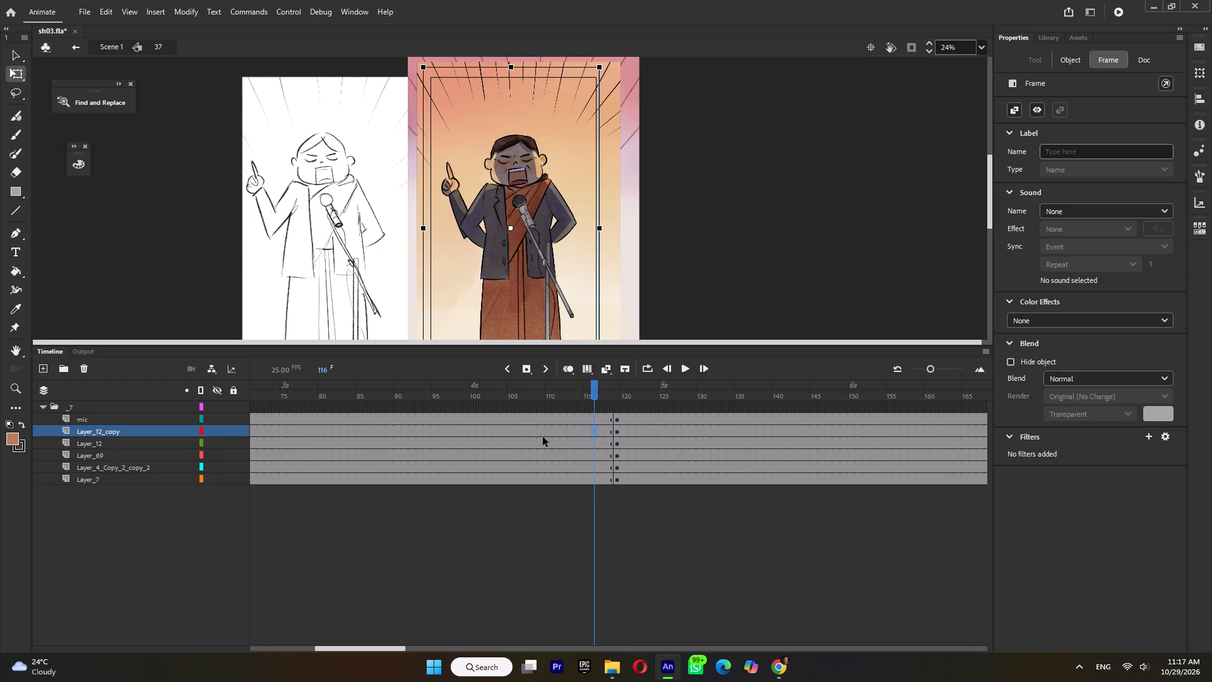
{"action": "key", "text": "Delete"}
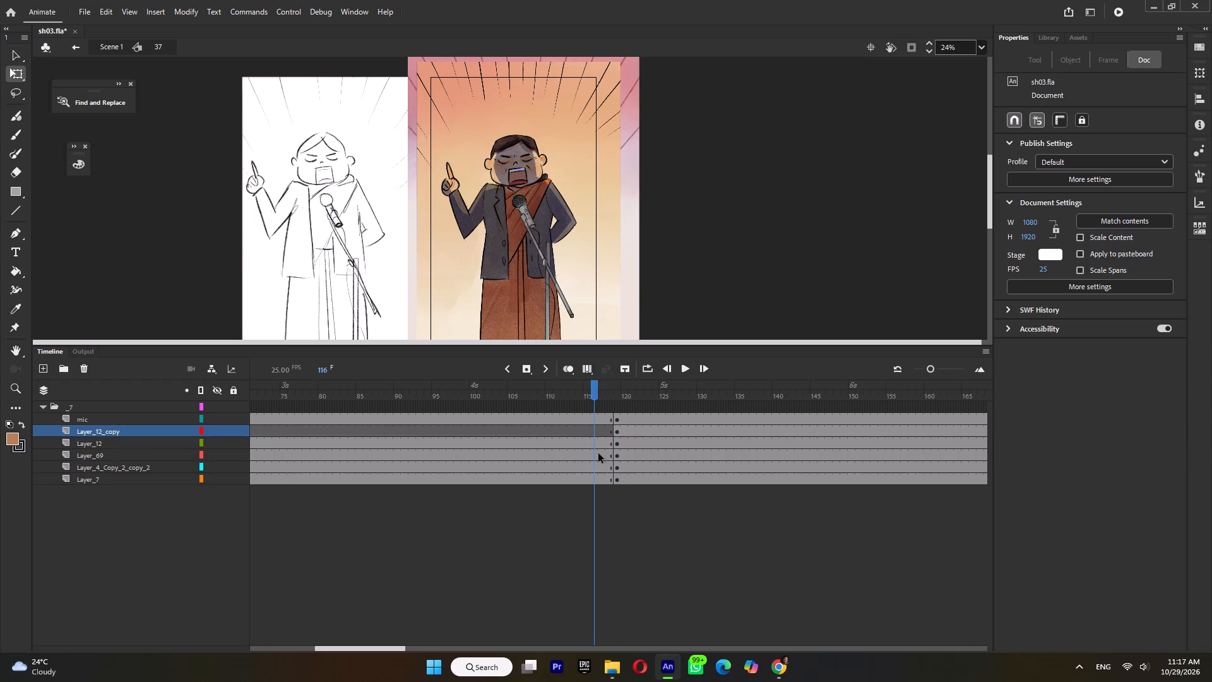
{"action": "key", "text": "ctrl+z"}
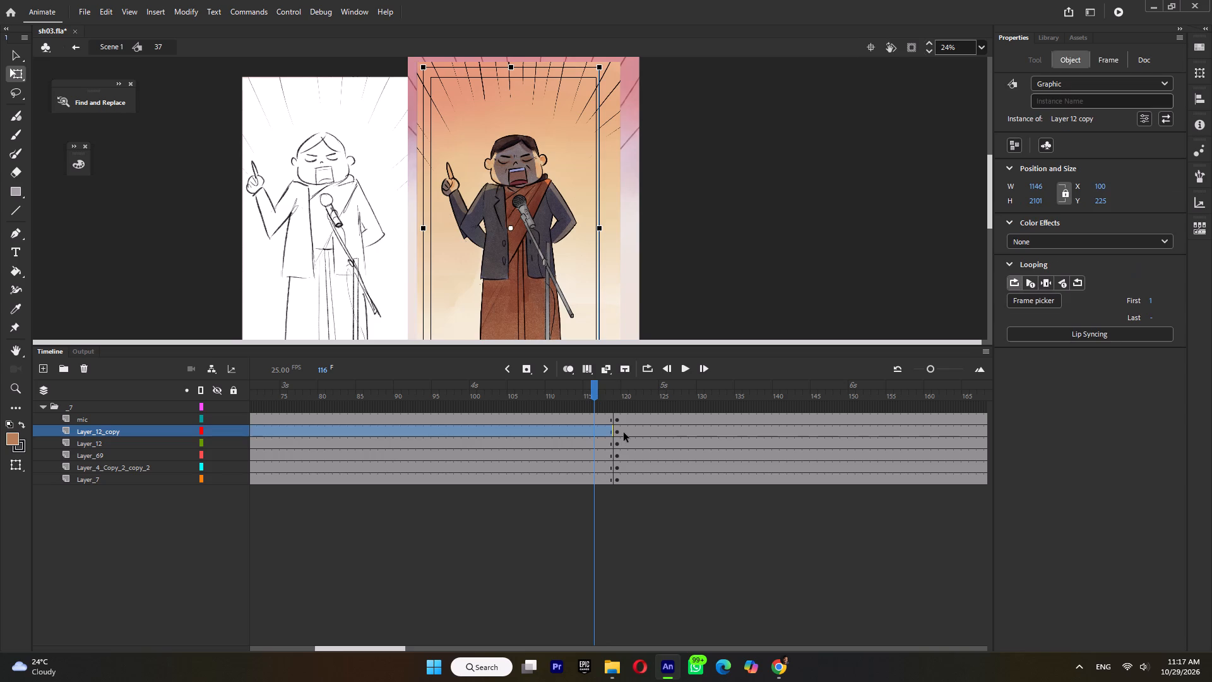
Remove the Layer_12_copy pose from frame 119 onward and the Layer_12 pointing pose before frame 119, so the poses alternate.
{"action": "left_click", "coordinate": [624, 433]}
{"action": "key", "text": "Delete"}
{"action": "left_click", "coordinate": [599, 444]}
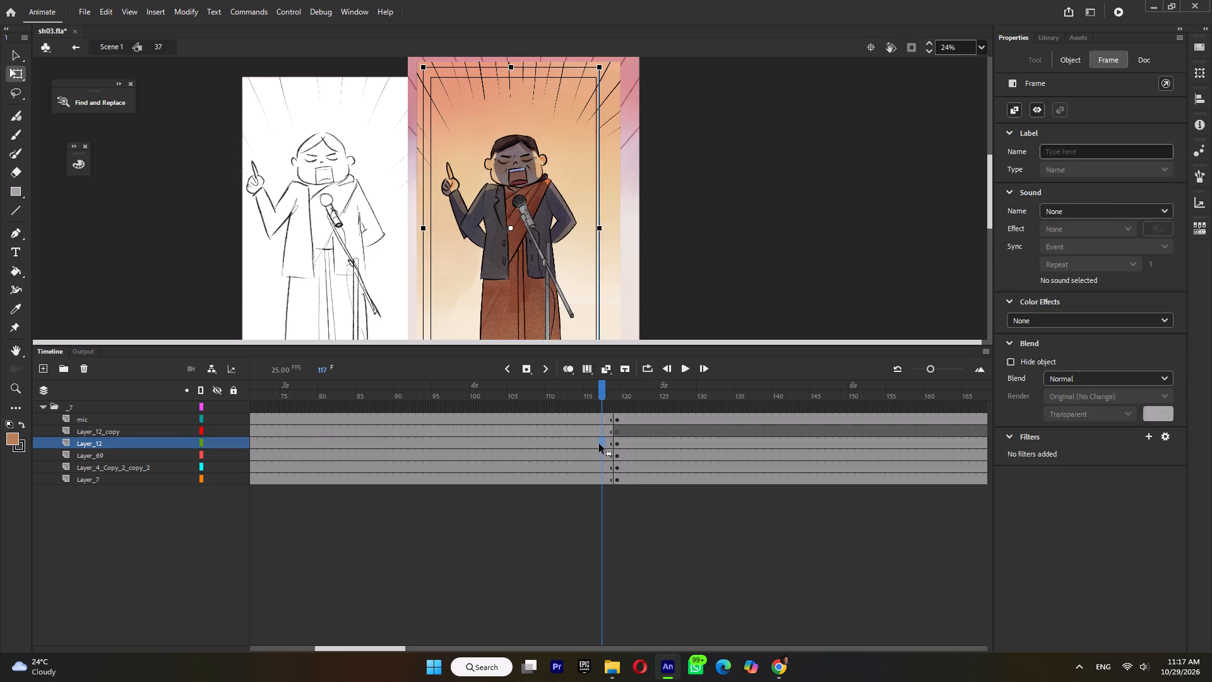
{"action": "key", "text": "Delete"}
{"action": "left_click", "coordinate": [622, 401]}
{"action": "left_click", "coordinate": [590, 406]}
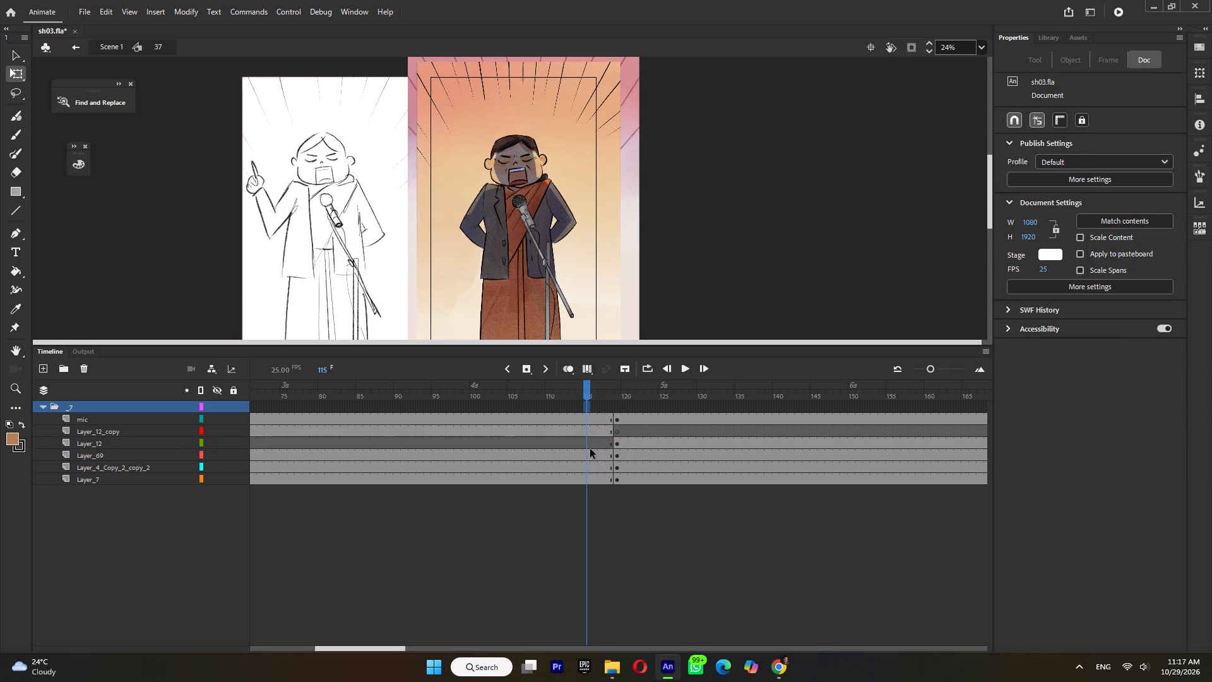
Keyframe Layer_12_copy at frame 116, place its transformation point at the feet, and squash the pose to 2084 px high.
{"action": "left_click", "coordinate": [590, 431]}
{"action": "left_click", "coordinate": [593, 429]}
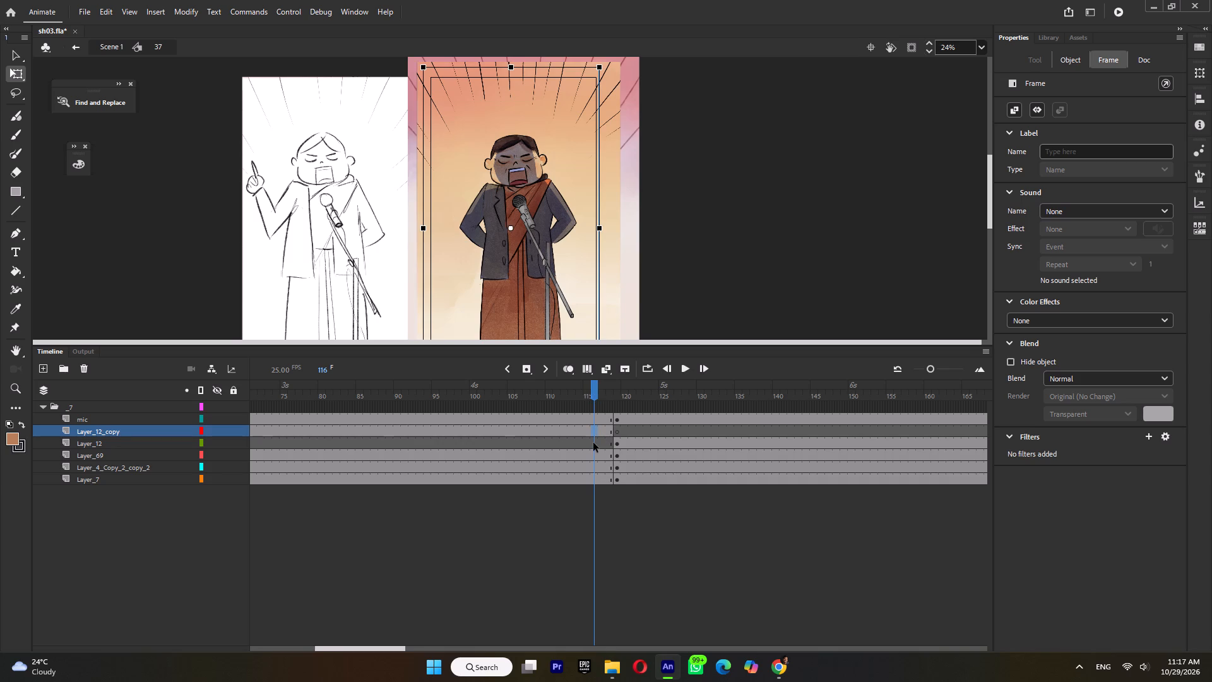
{"action": "key", "text": "F6"}
{"action": "scroll", "coordinate": [557, 203], "scroll_direction": "down", "scroll_amount": 5, "text": "ctrl"}
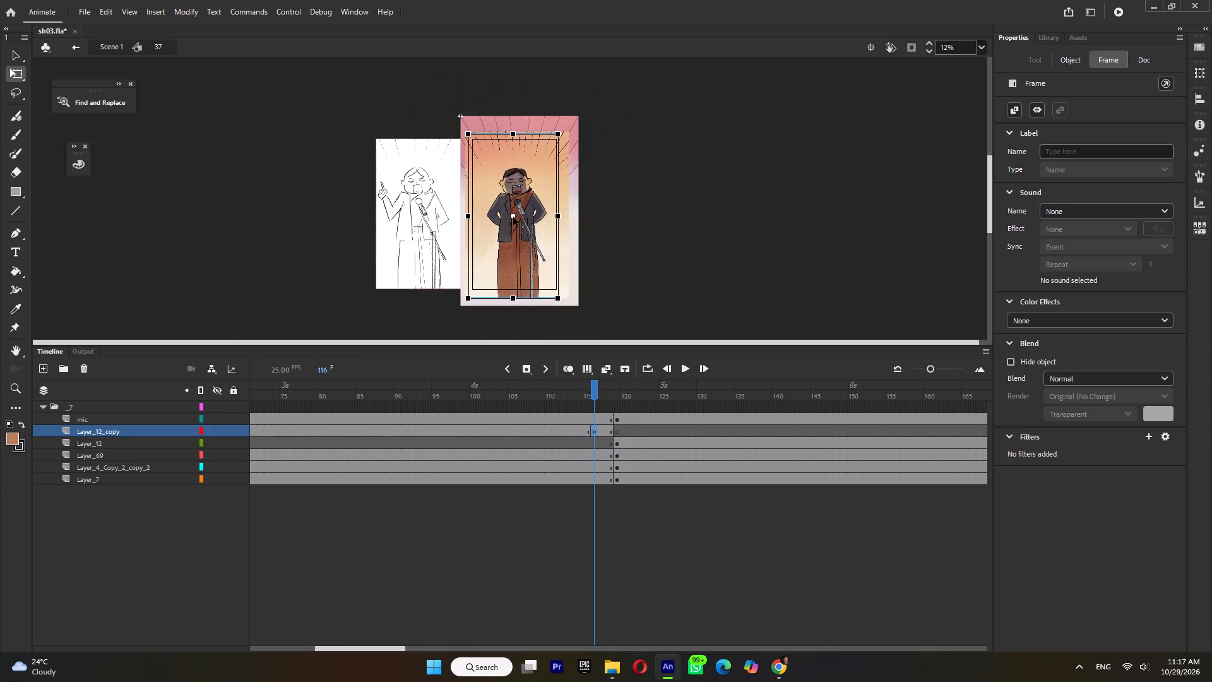
{"action": "left_click_drag", "start_coordinate": [513, 217], "coordinate": [518, 302]}
{"action": "scroll", "coordinate": [518, 181], "scroll_direction": "up", "scroll_amount": 4, "text": "ctrl"}
{"action": "scroll", "coordinate": [509, 86], "scroll_direction": "up", "scroll_amount": 2, "text": "ctrl"}
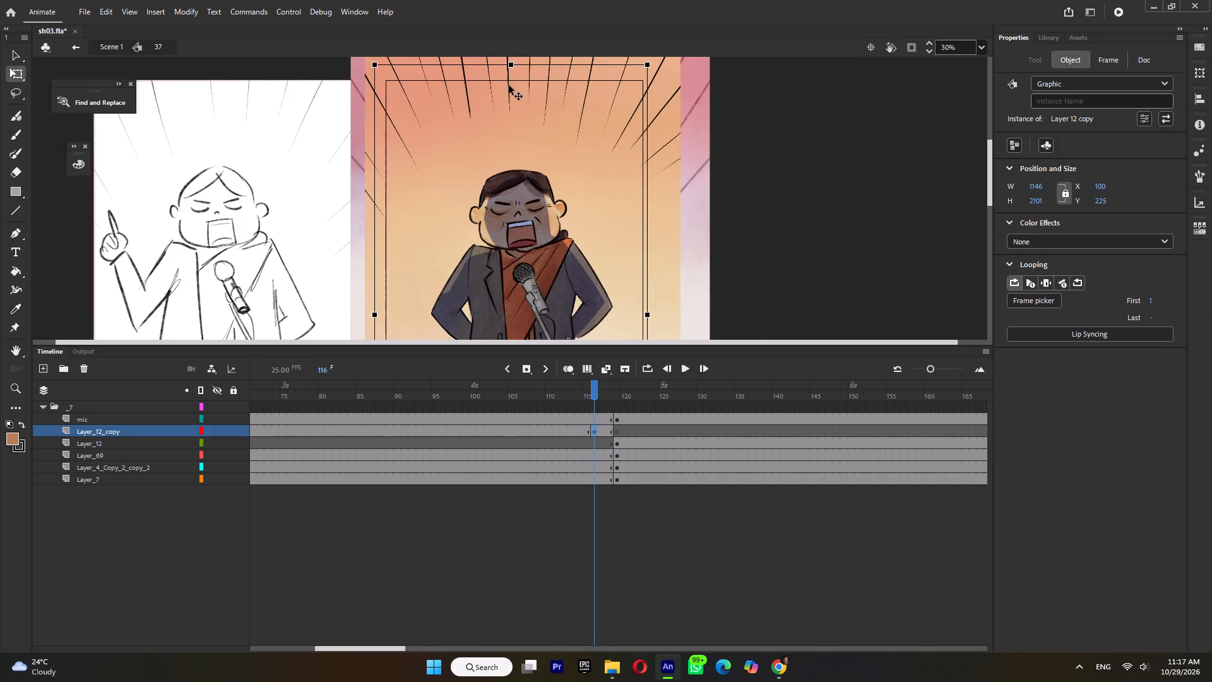
{"action": "left_click", "coordinate": [512, 59]}
{"action": "scroll", "coordinate": [518, 117], "scroll_direction": "down", "scroll_amount": 4, "text": "ctrl"}
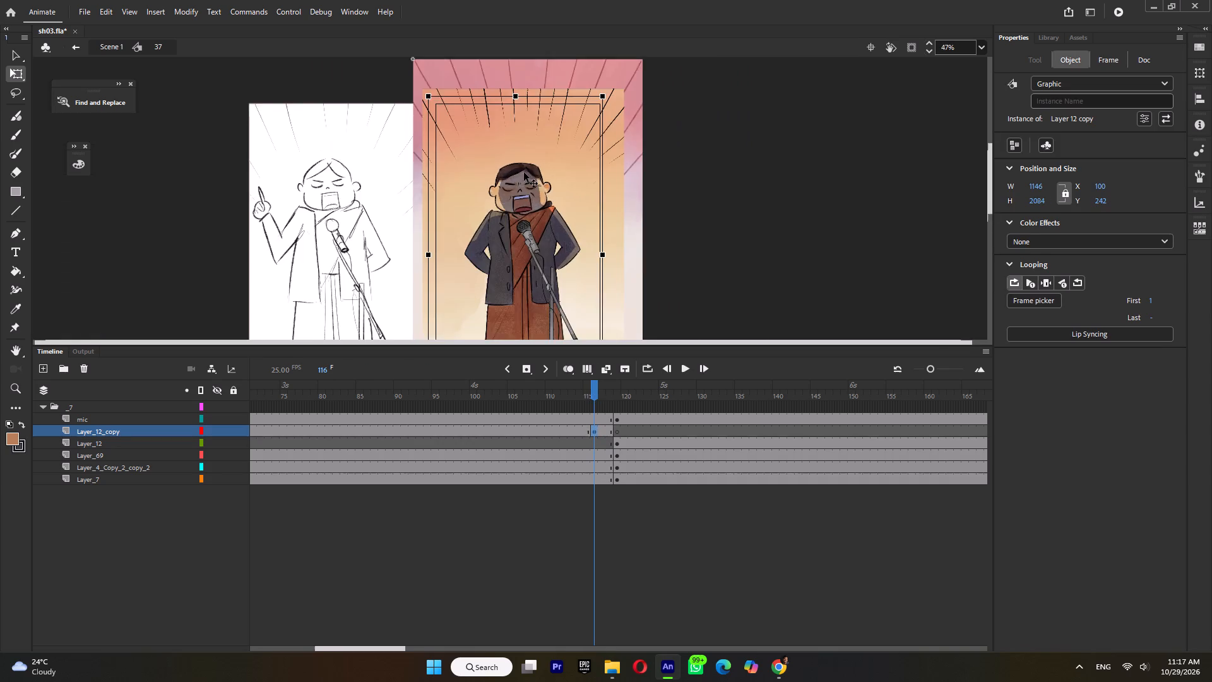
Keyframe Layer_12 at frame 122, then stretch its frame 119 pose to 2106.5 px high from a transformation point at the feet.
{"action": "left_click", "coordinate": [617, 397]}
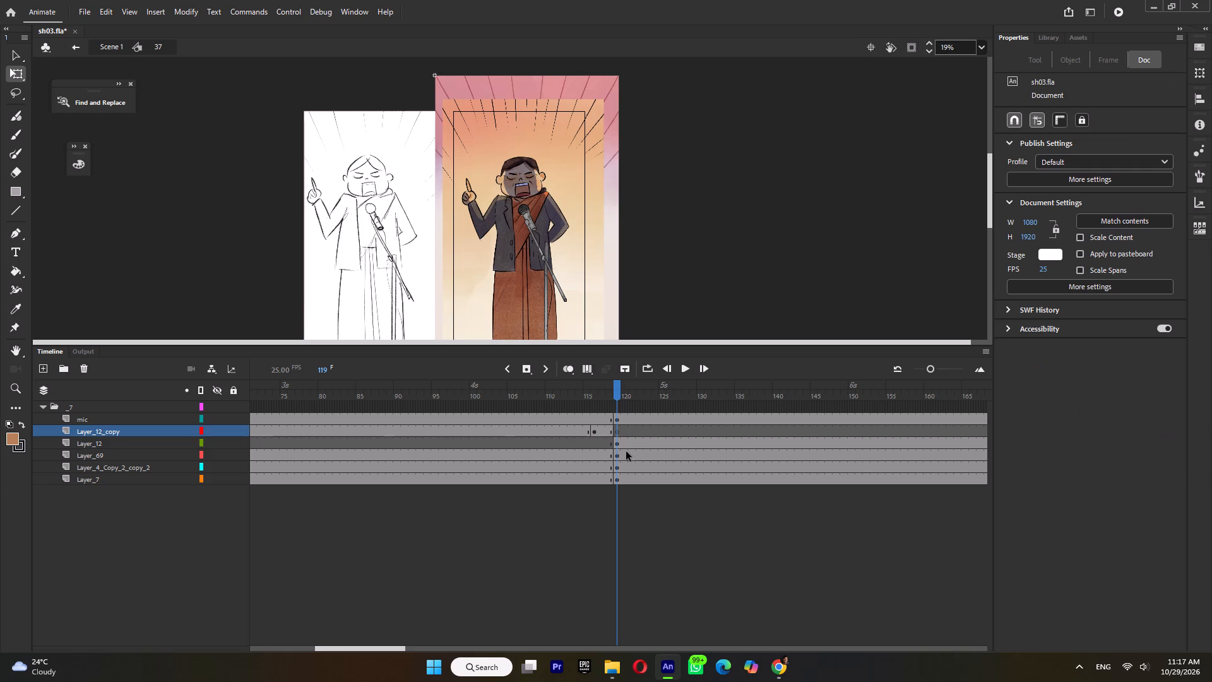
{"action": "left_click", "coordinate": [636, 441]}
{"action": "key", "text": "F6"}
{"action": "left_click", "coordinate": [623, 446]}
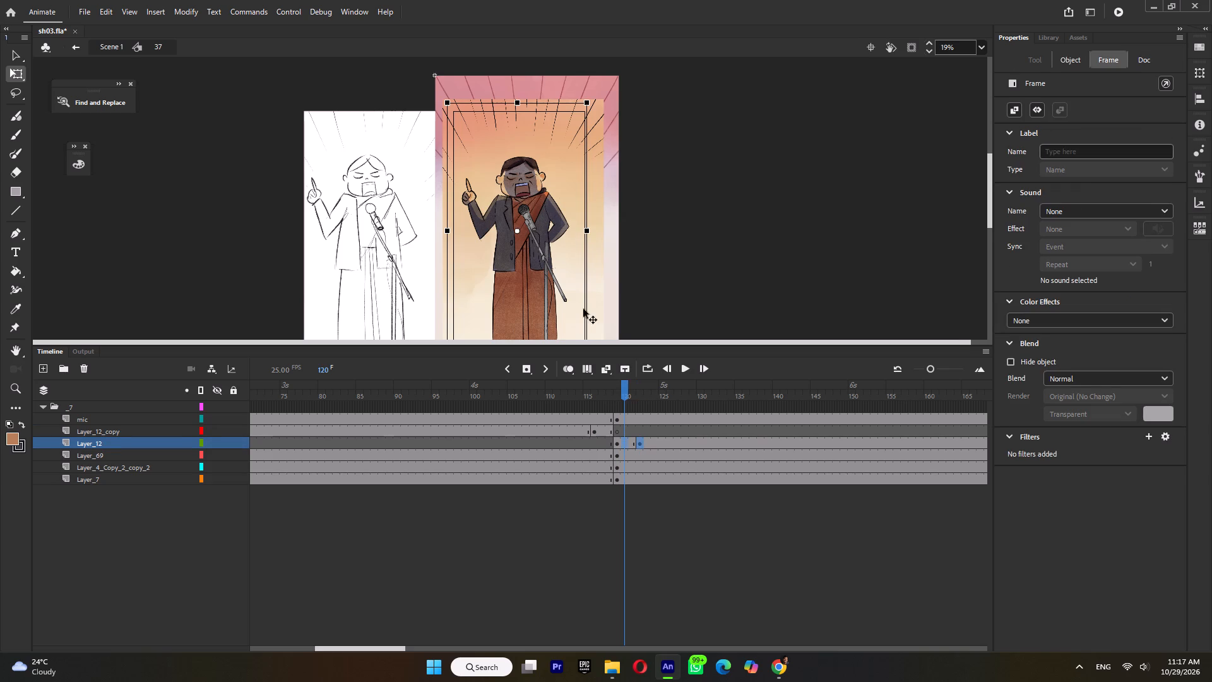
{"action": "scroll", "coordinate": [542, 216], "scroll_direction": "down", "scroll_amount": 4, "text": "ctrl"}
{"action": "left_click_drag", "start_coordinate": [516, 222], "coordinate": [519, 275]}
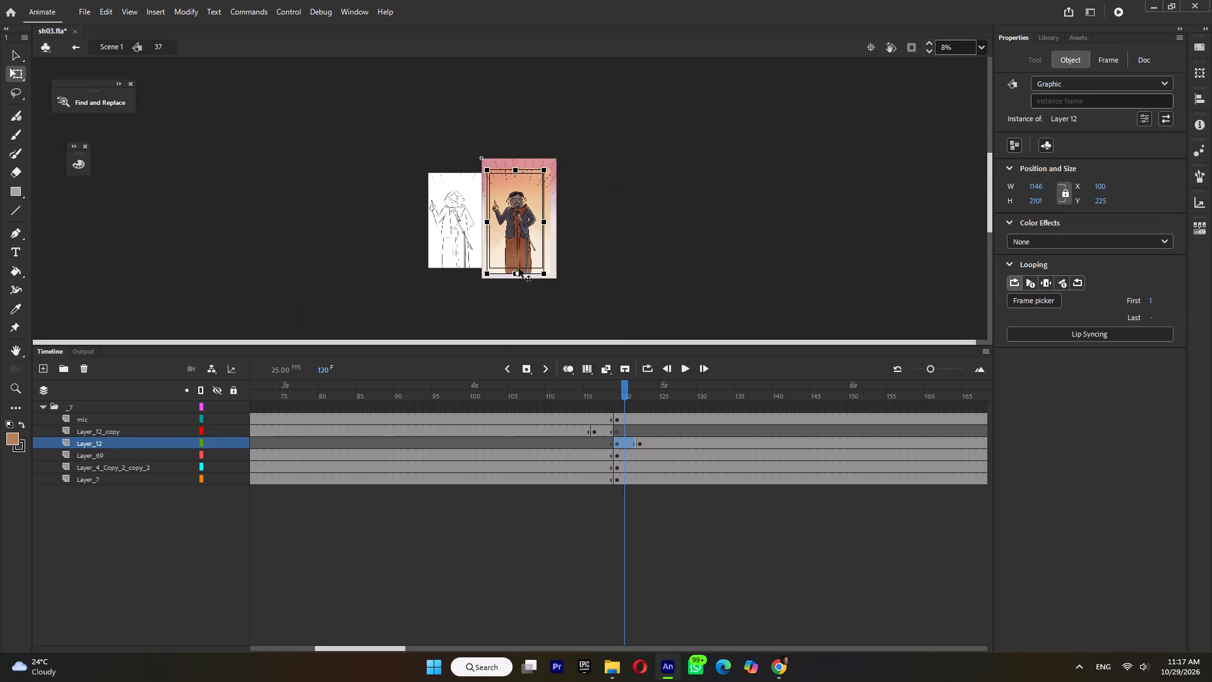
{"action": "scroll", "coordinate": [515, 174], "scroll_direction": "up", "scroll_amount": 8, "text": "ctrl"}
{"action": "left_click", "coordinate": [508, 158]}
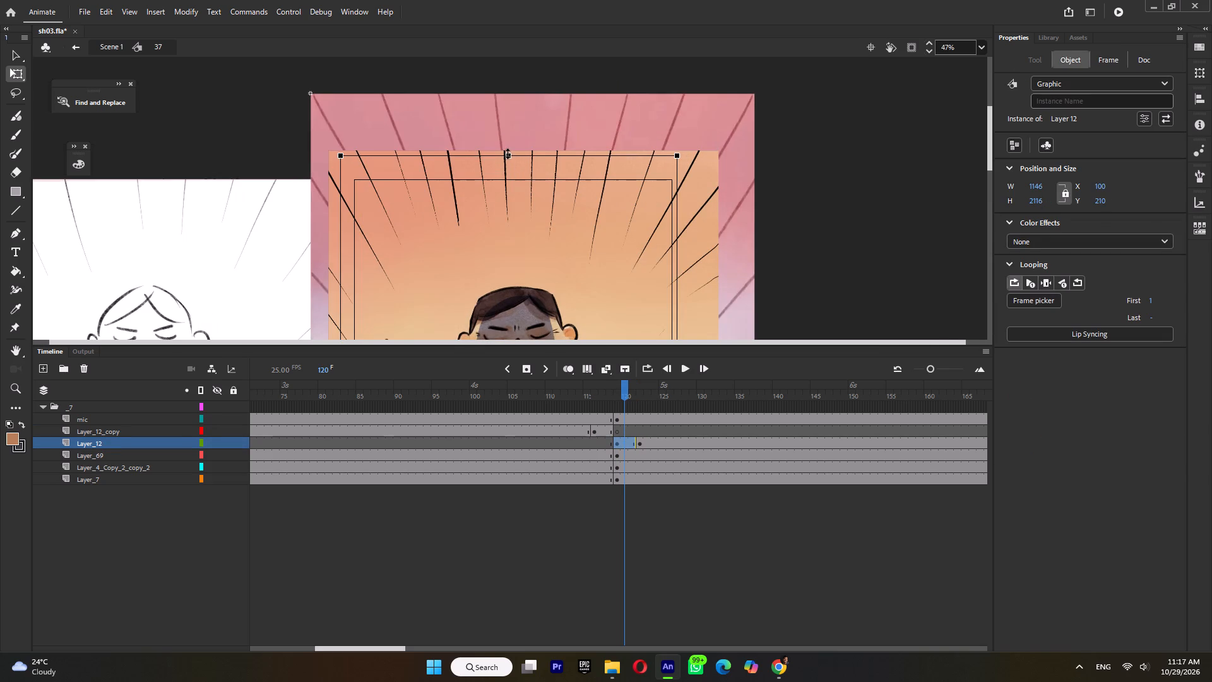
{"action": "key", "text": "ctrl+z"}
{"action": "scroll", "coordinate": [508, 174], "scroll_direction": "up", "scroll_amount": 3, "text": "ctrl"}
{"action": "left_click", "coordinate": [512, 149]}
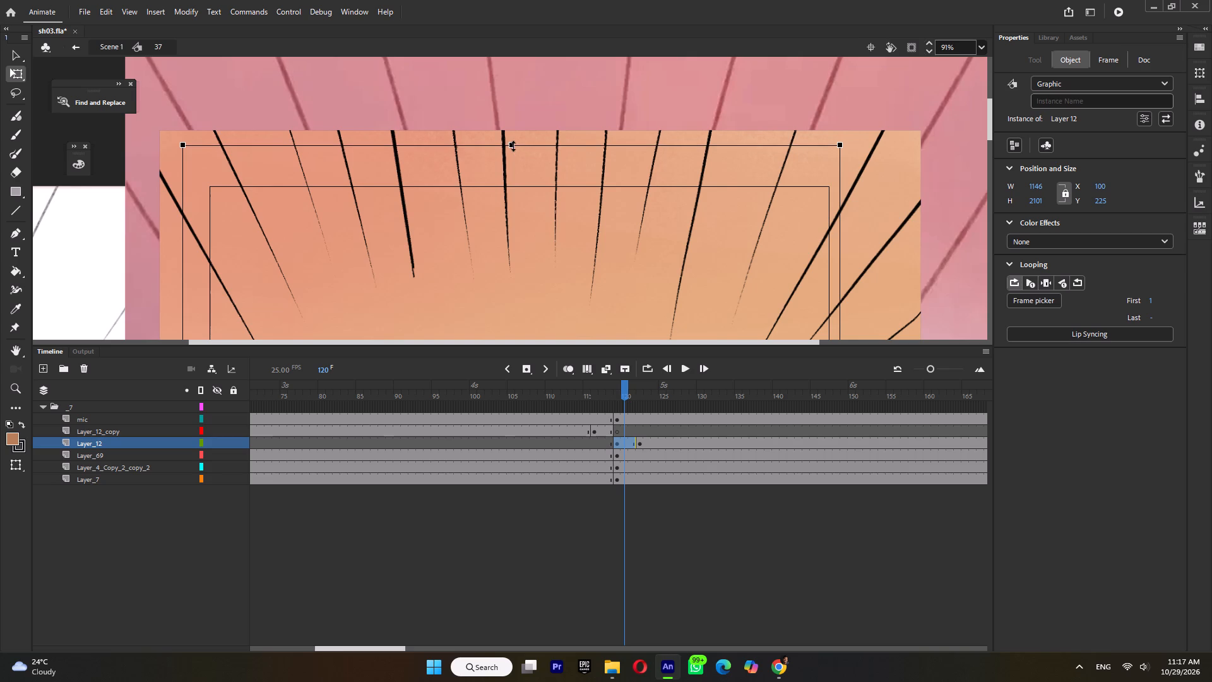
{"action": "left_click", "coordinate": [521, 146]}
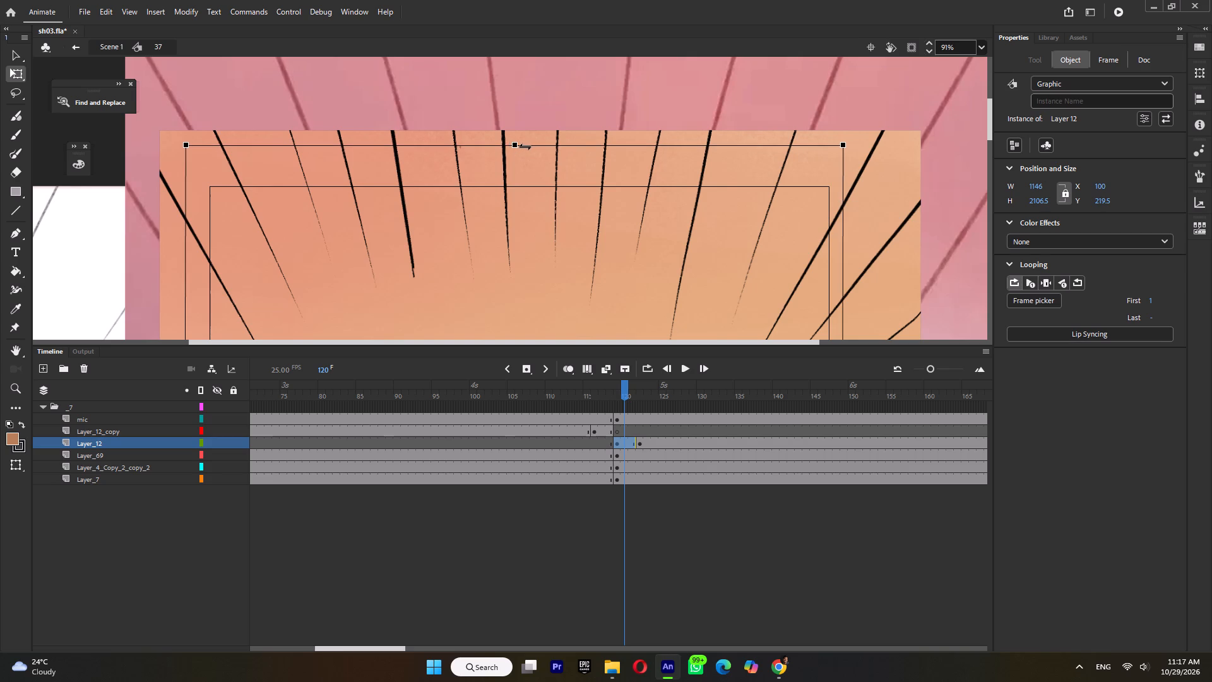
Play back shot 37 around frame 119 to check the squash and stretch between the two poses.
{"action": "scroll", "coordinate": [525, 148], "scroll_direction": "down", "scroll_amount": 10, "text": "ctrl"}
{"action": "left_click", "coordinate": [561, 393]}
{"action": "key", "text": "Return"}
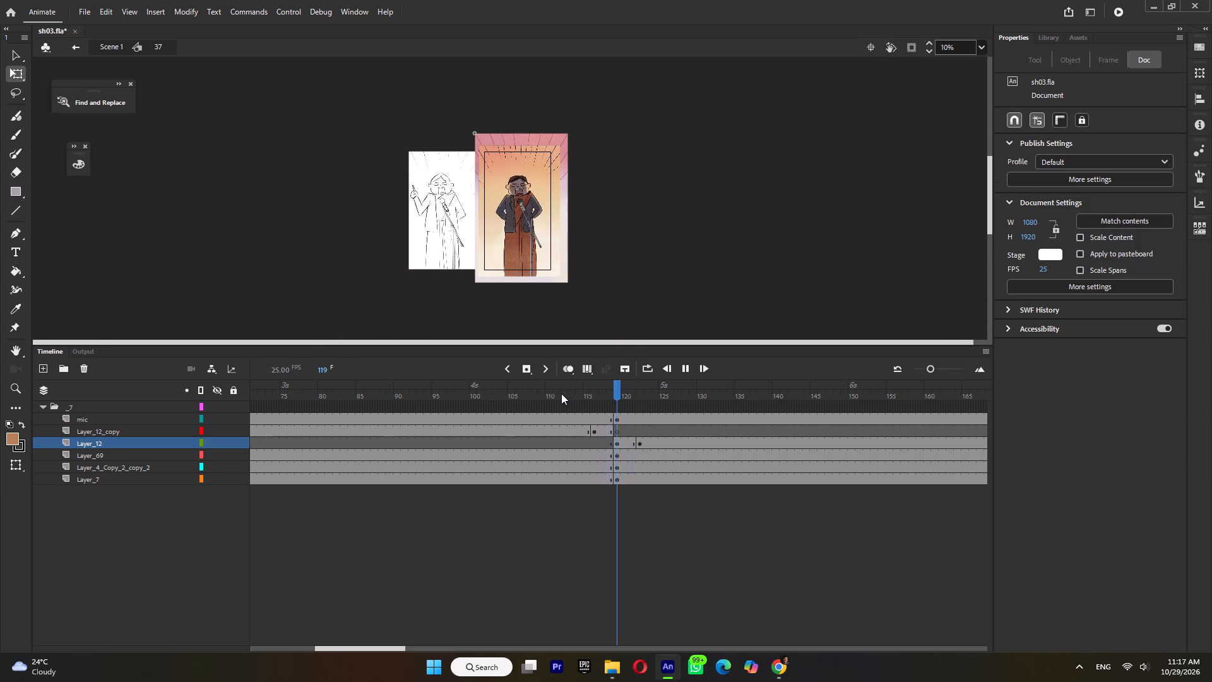
{"action": "left_click", "coordinate": [561, 393]}
Inside the Layer 69 speed-lines symbol, extend the frames to 11, keyframe frame 6, and make the lines there slightly larger and higher.
{"action": "double_click", "coordinate": [544, 147]}
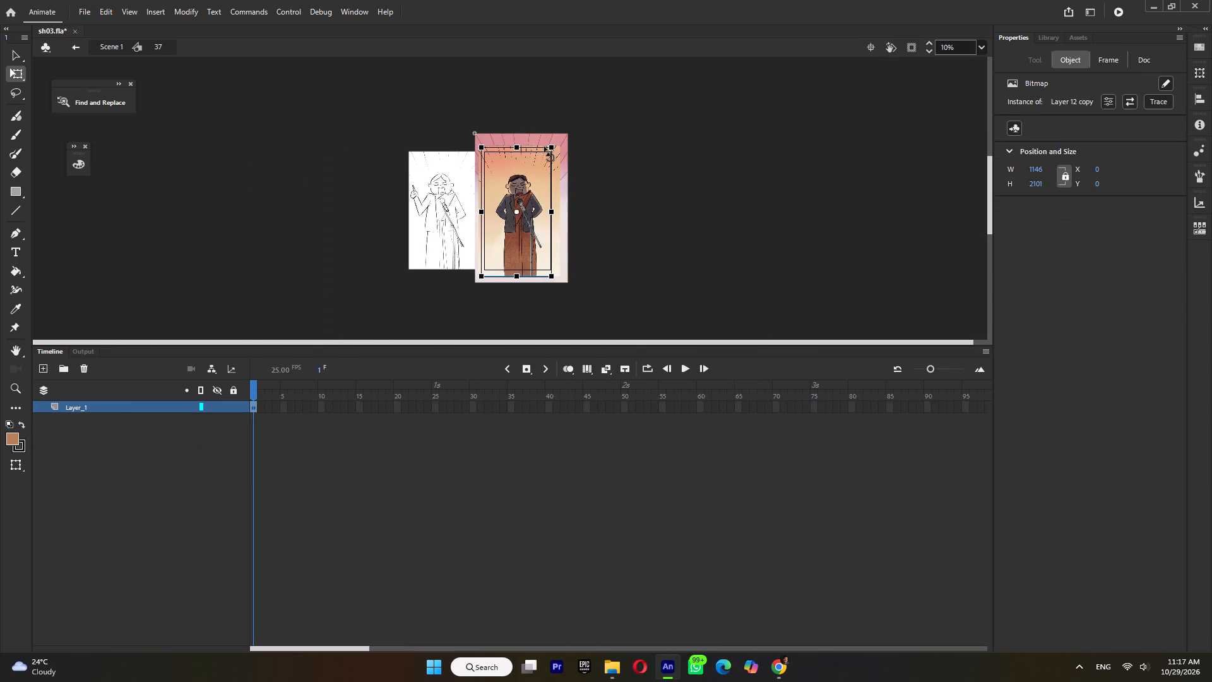
{"action": "double_click", "coordinate": [636, 212]}
{"action": "scroll", "coordinate": [585, 162], "scroll_direction": "up", "scroll_amount": 4, "text": "ctrl"}
{"action": "double_click", "coordinate": [599, 144]}
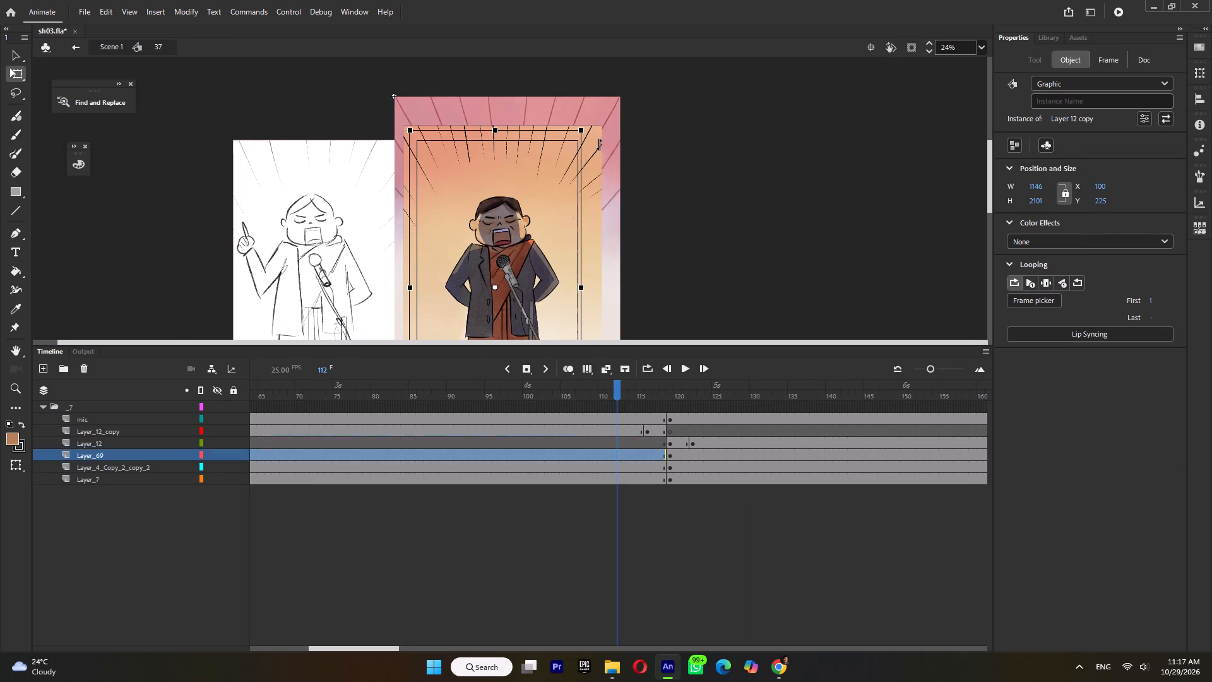
{"action": "left_click", "coordinate": [330, 406]}
{"action": "key", "text": "F5"}
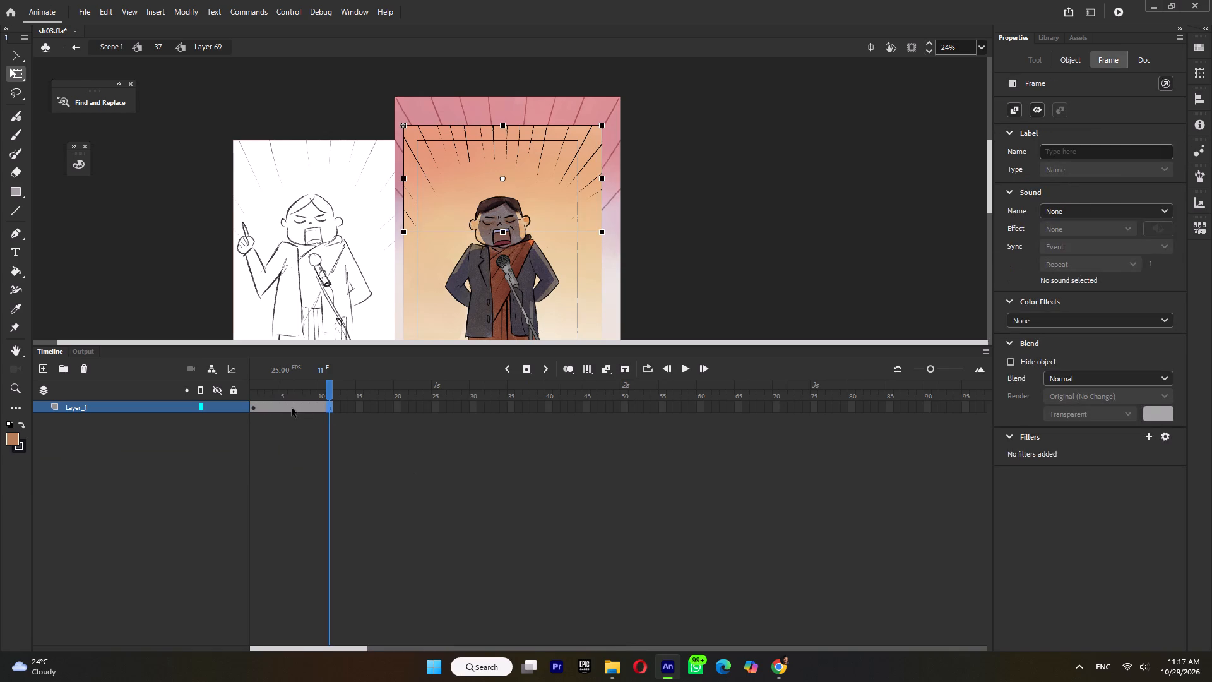
{"action": "left_click", "coordinate": [291, 407]}
{"action": "key", "text": "F6"}
{"action": "left_click_drag", "start_coordinate": [600, 126], "coordinate": [609, 118], "text": "shift"}
{"action": "left_click_drag", "start_coordinate": [578, 159], "coordinate": [578, 151]}
{"action": "double_click", "coordinate": [705, 184]}
Play back shot 37 to check the speed lines' looping movement behind the speaker.
{"action": "key", "text": "Return"}
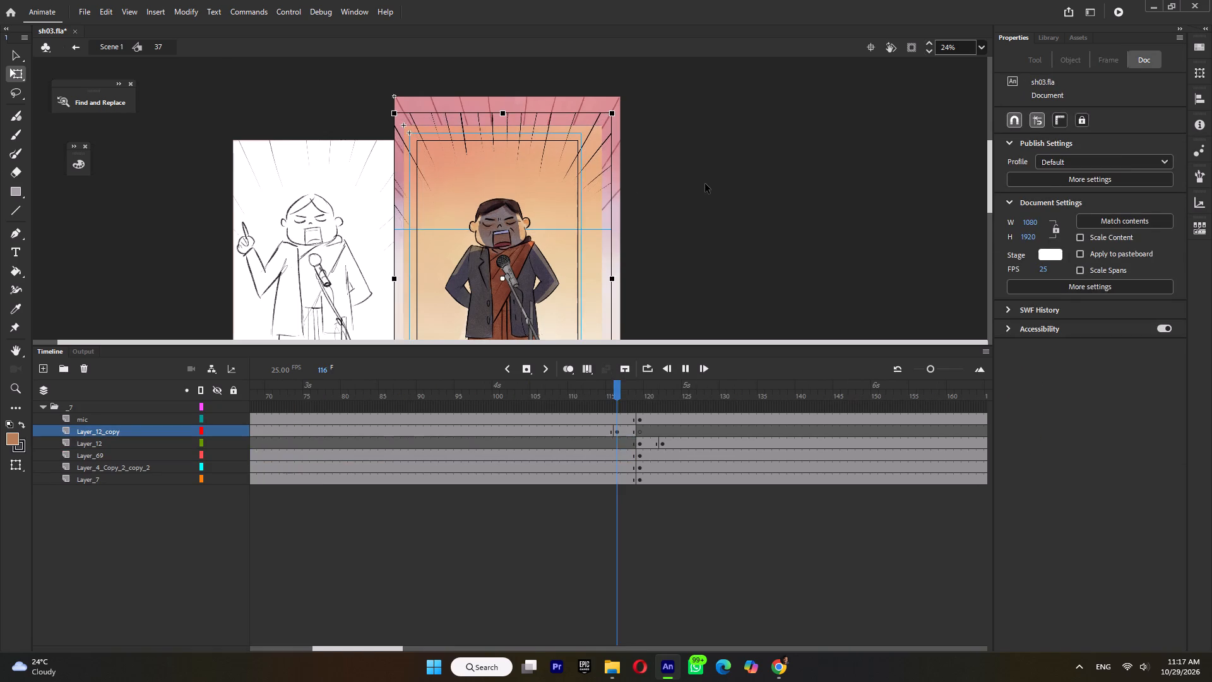
{"action": "key", "text": "Return"}
{"action": "left_click_drag", "start_coordinate": [520, 400], "coordinate": [151, 407]}
{"action": "left_click_drag", "start_coordinate": [276, 402], "coordinate": [167, 412]}
{"action": "key", "text": "Return"}
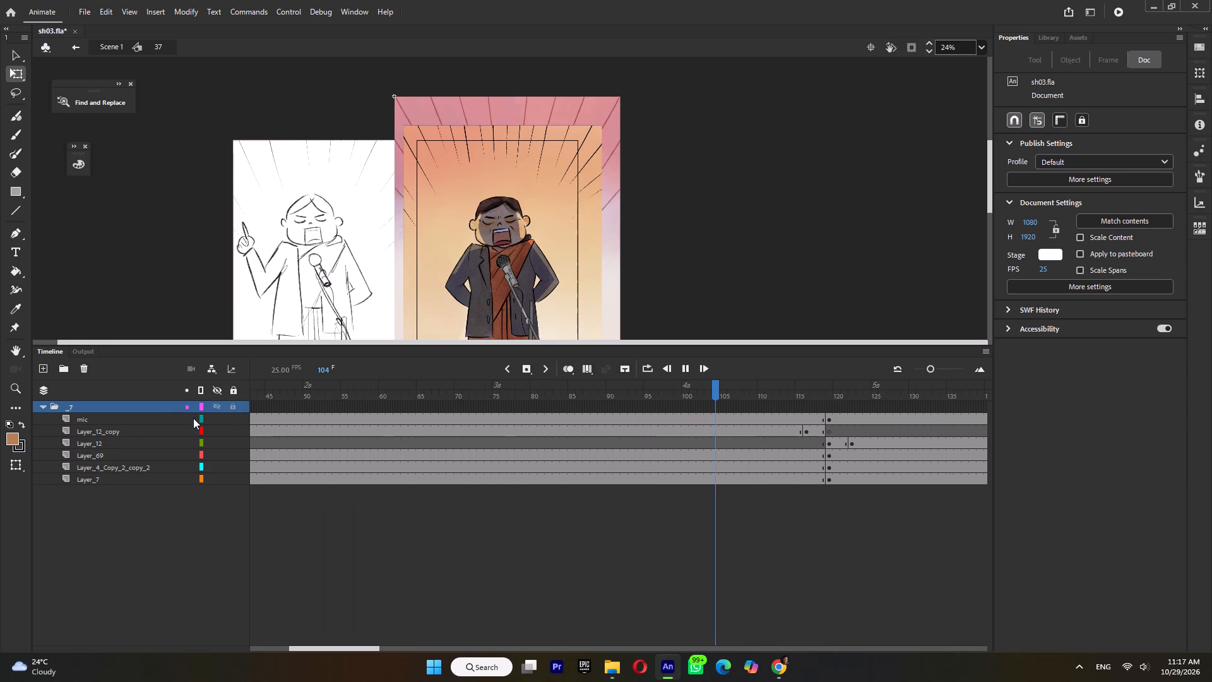
{"action": "key", "text": "Return"}
{"action": "left_click_drag", "start_coordinate": [293, 386], "coordinate": [208, 397]}
Inside the Layer 12 copy symbol, extend the frames to 14 and add a keyframe at frame 8.
{"action": "double_click", "coordinate": [494, 294]}
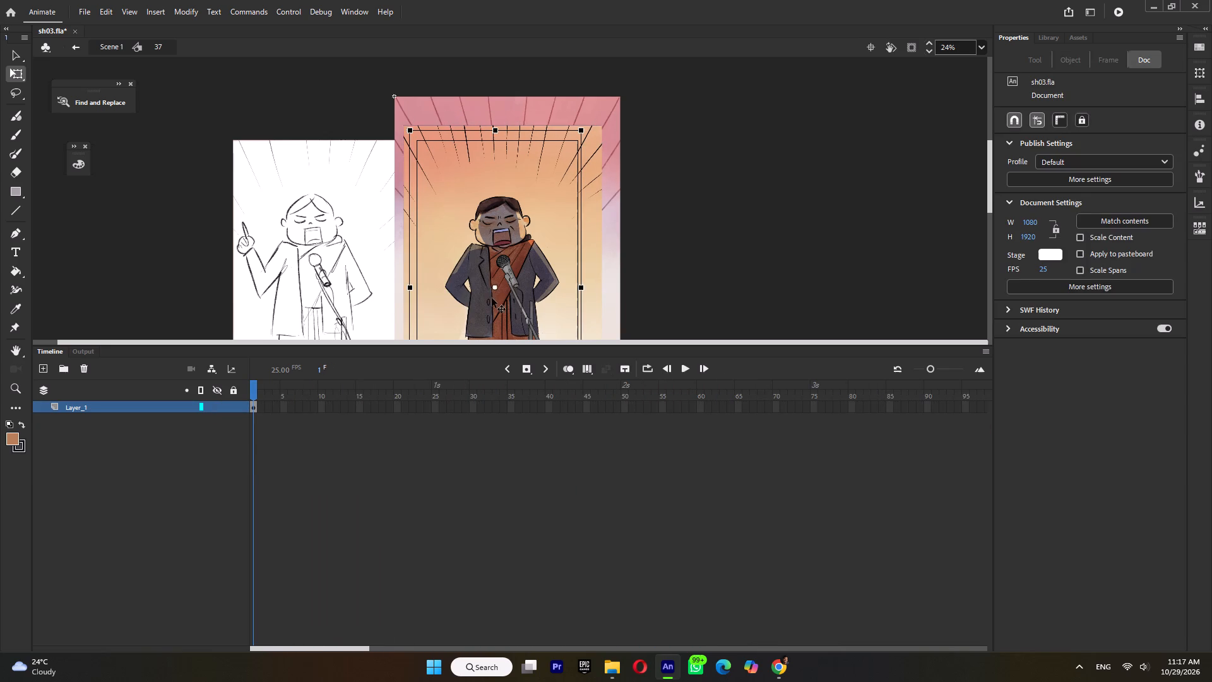
{"action": "left_click", "coordinate": [309, 409]}
{"action": "left_click", "coordinate": [320, 409]}
{"action": "key", "text": "F5"}
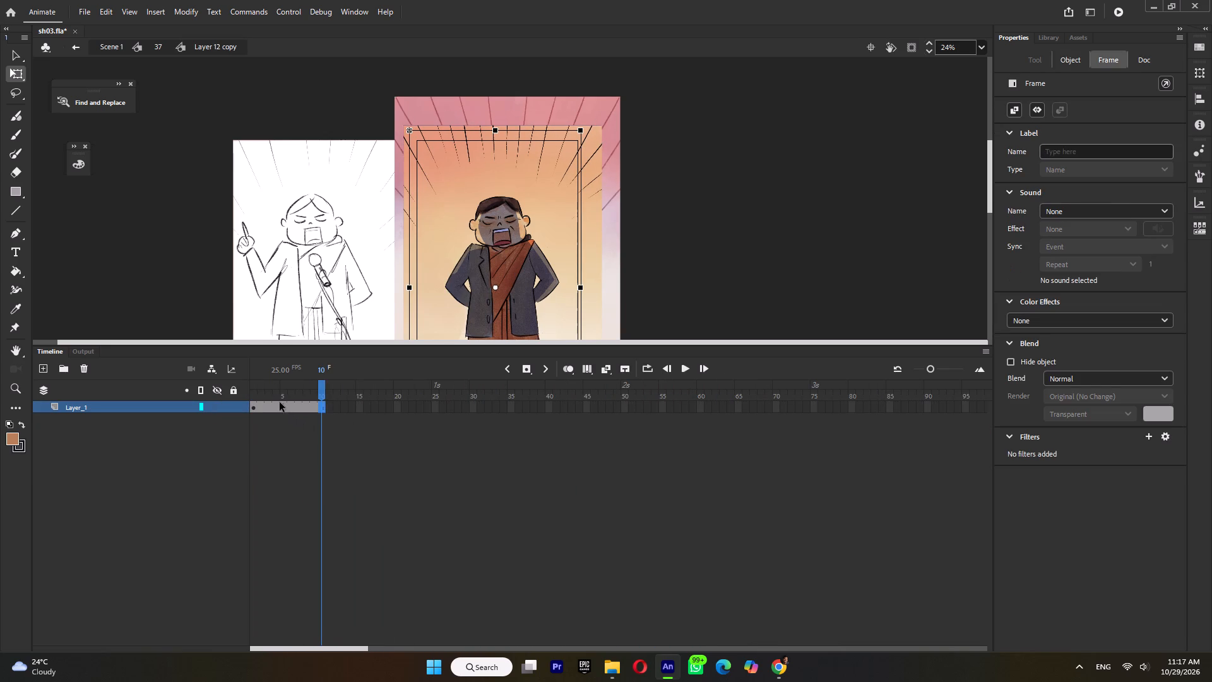
{"action": "key", "text": "F5"}
{"action": "key", "text": "F5"}
{"action": "key", "text": "F5"}
{"action": "left_click", "coordinate": [302, 406]}
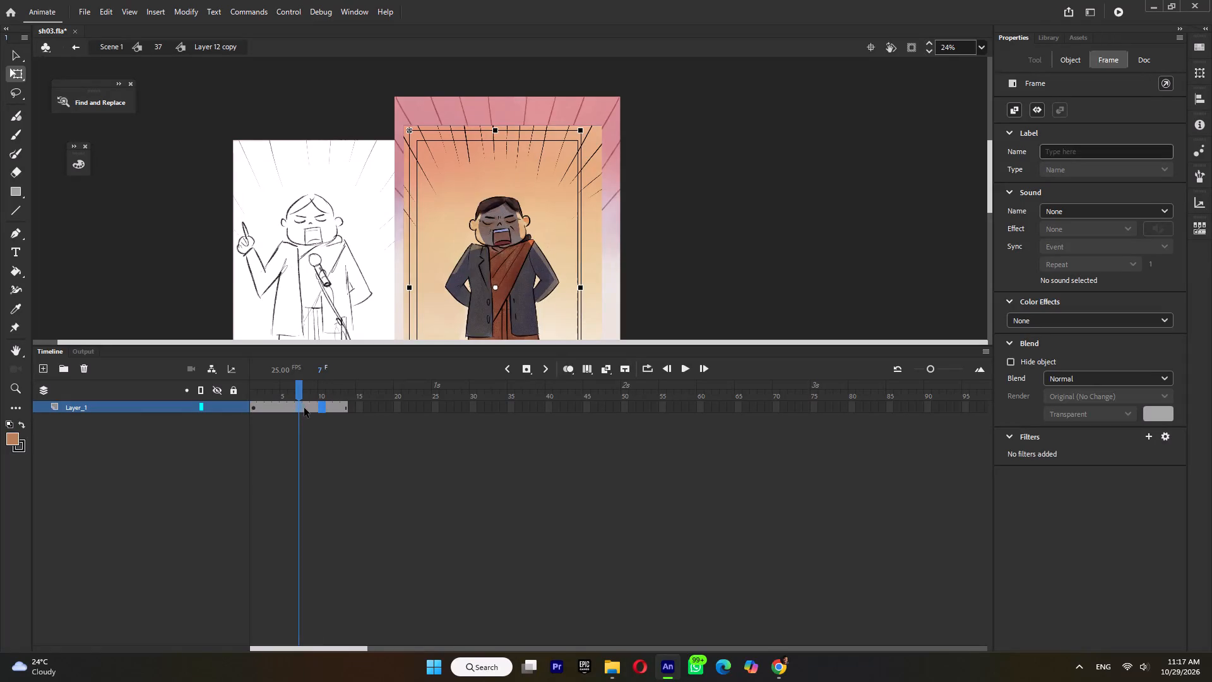
{"action": "left_click", "coordinate": [304, 408]}
{"action": "left_click", "coordinate": [300, 409]}
{"action": "key", "text": "F5"}
{"action": "left_click", "coordinate": [305, 406]}
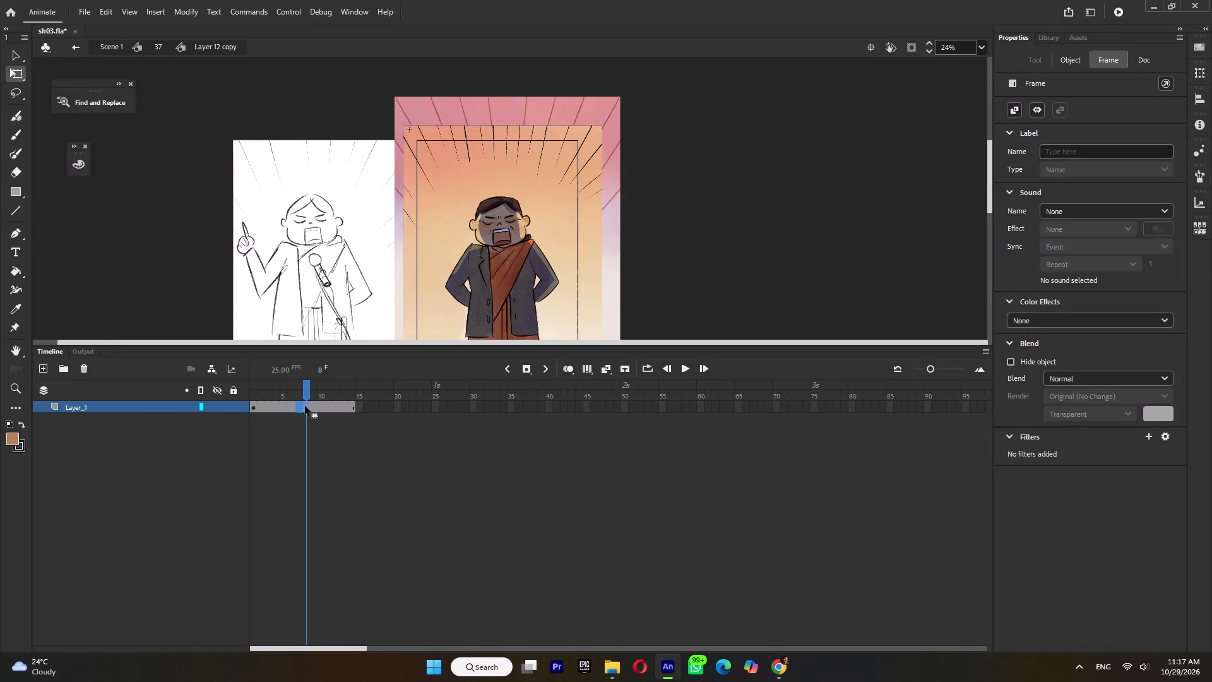
{"action": "key", "text": "F6"}
Move the frame 8 pose's transformation point to the feet and squash the bitmap to 2095.65 px high.
{"action": "scroll", "coordinate": [516, 172], "scroll_direction": "down", "scroll_amount": 4, "text": "ctrl"}
{"action": "left_click_drag", "start_coordinate": [507, 217], "coordinate": [506, 278]}
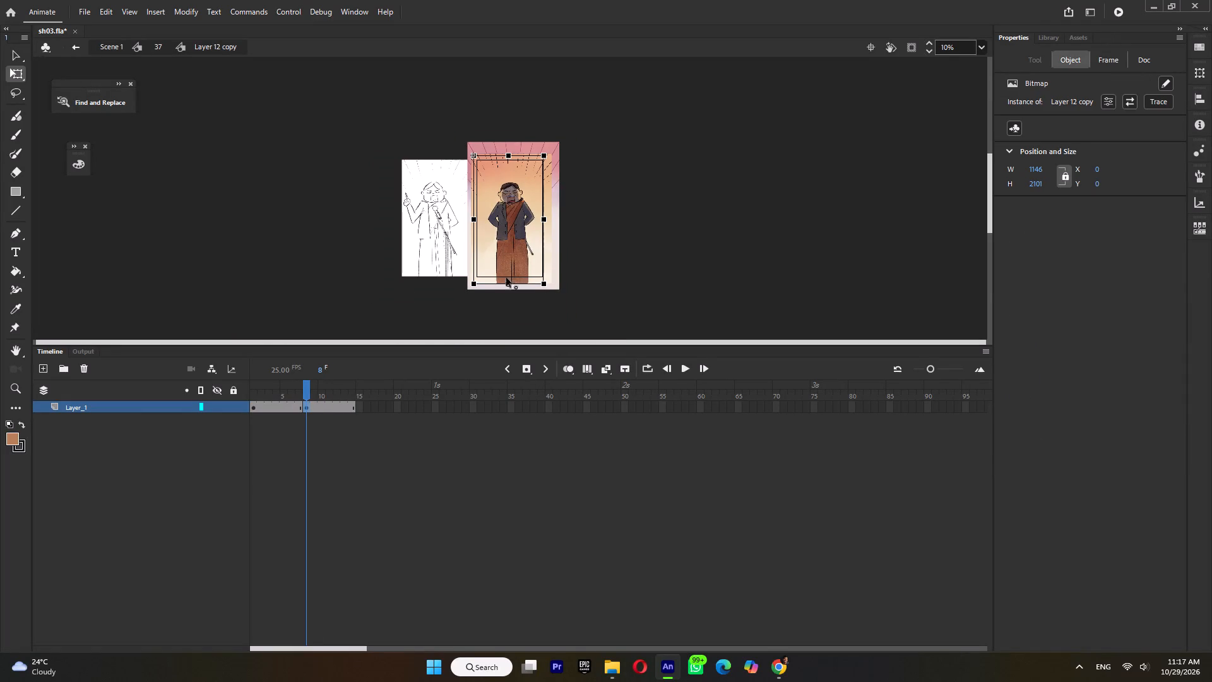
{"action": "left_click_drag", "start_coordinate": [506, 278], "coordinate": [506, 282]}
{"action": "scroll", "coordinate": [519, 182], "scroll_direction": "up", "scroll_amount": 4, "text": "ctrl"}
{"action": "scroll", "coordinate": [496, 105], "scroll_direction": "up", "scroll_amount": 5, "text": "ctrl"}
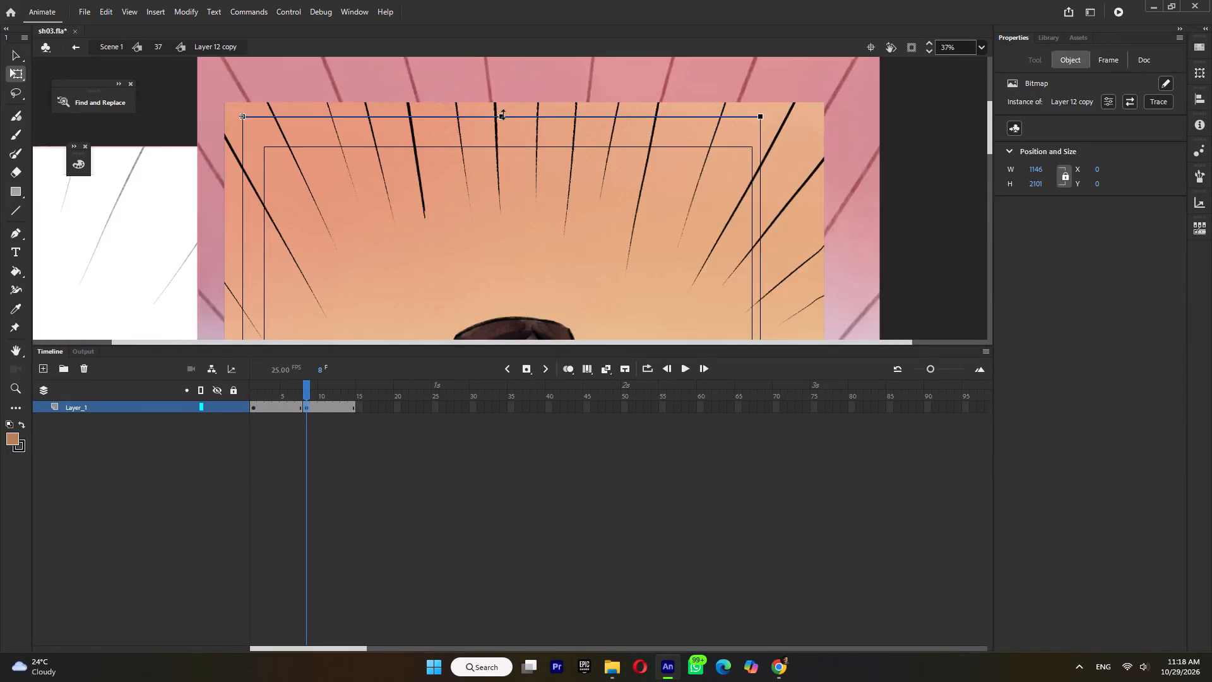
{"action": "scroll", "coordinate": [502, 113], "scroll_direction": "up", "scroll_amount": 2, "text": "ctrl"}
{"action": "left_click", "coordinate": [503, 117]}
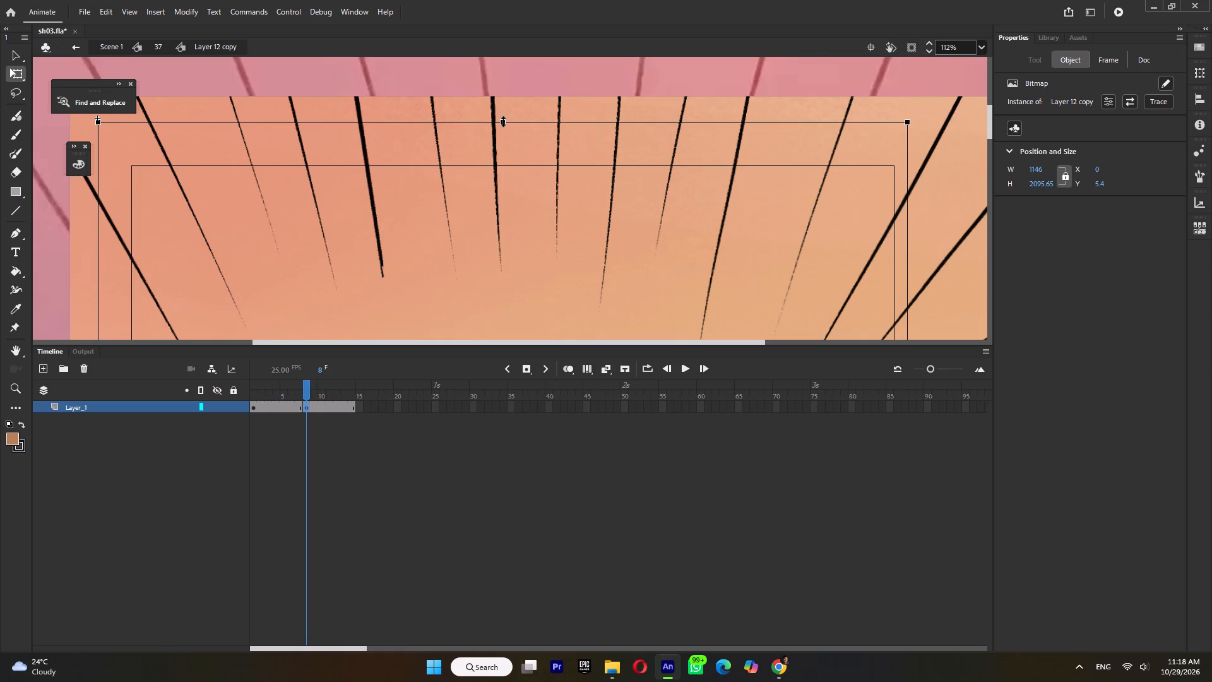
{"action": "scroll", "coordinate": [503, 124], "scroll_direction": "down", "scroll_amount": 11, "text": "ctrl"}
{"action": "double_click", "coordinate": [750, 228]}
Play back shot 37 to check the speaker's looping squash and the change to the pointing pose.
{"action": "key", "text": "Return"}
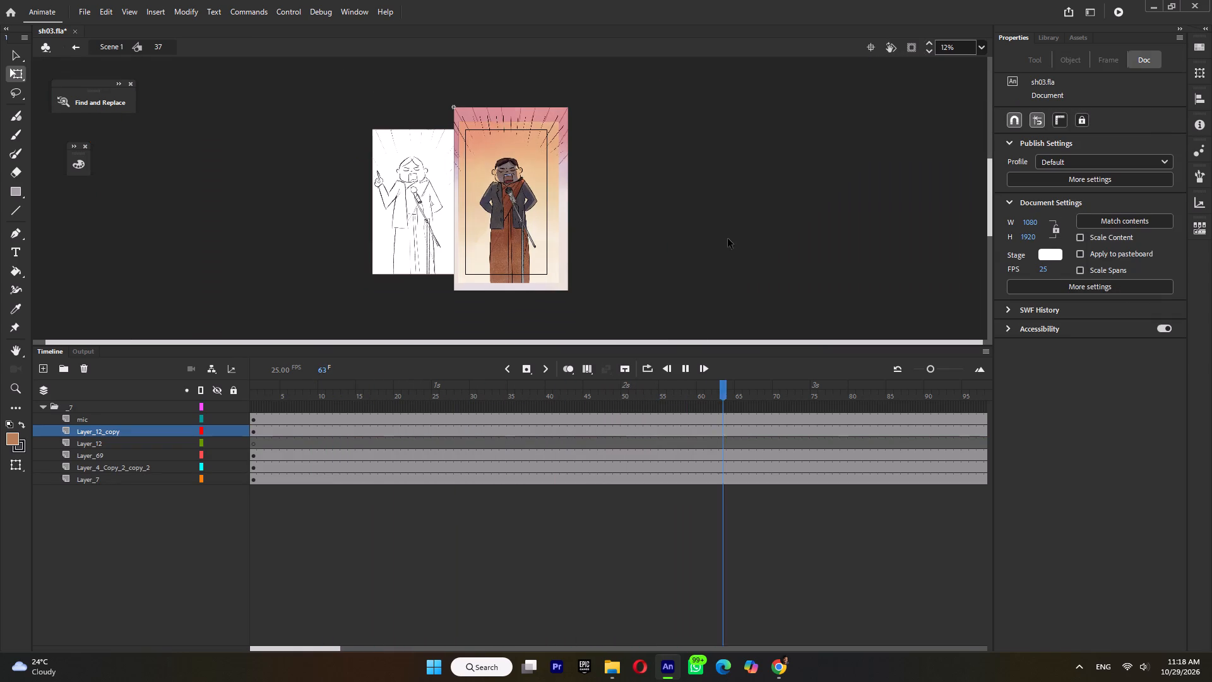
{"action": "key", "text": "Return"}
{"action": "scroll", "coordinate": [516, 248], "scroll_direction": "up", "scroll_amount": 5, "text": "ctrl"}
{"action": "key", "text": "Return"}
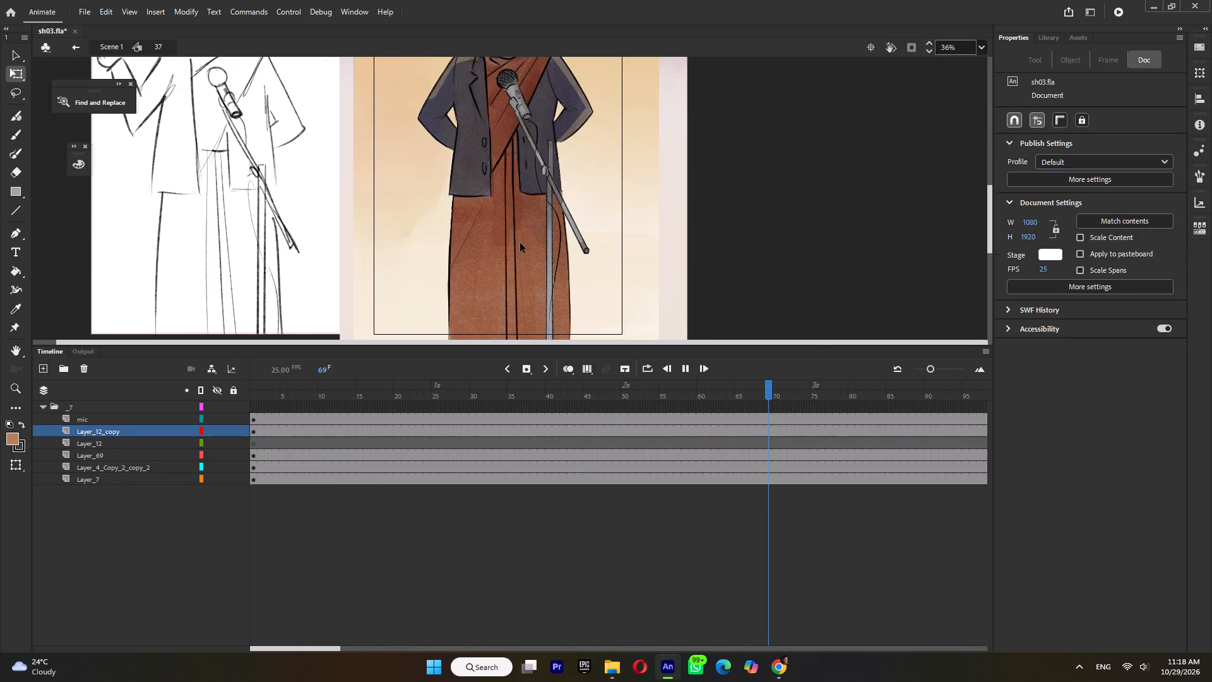
{"action": "key", "text": "Return"}
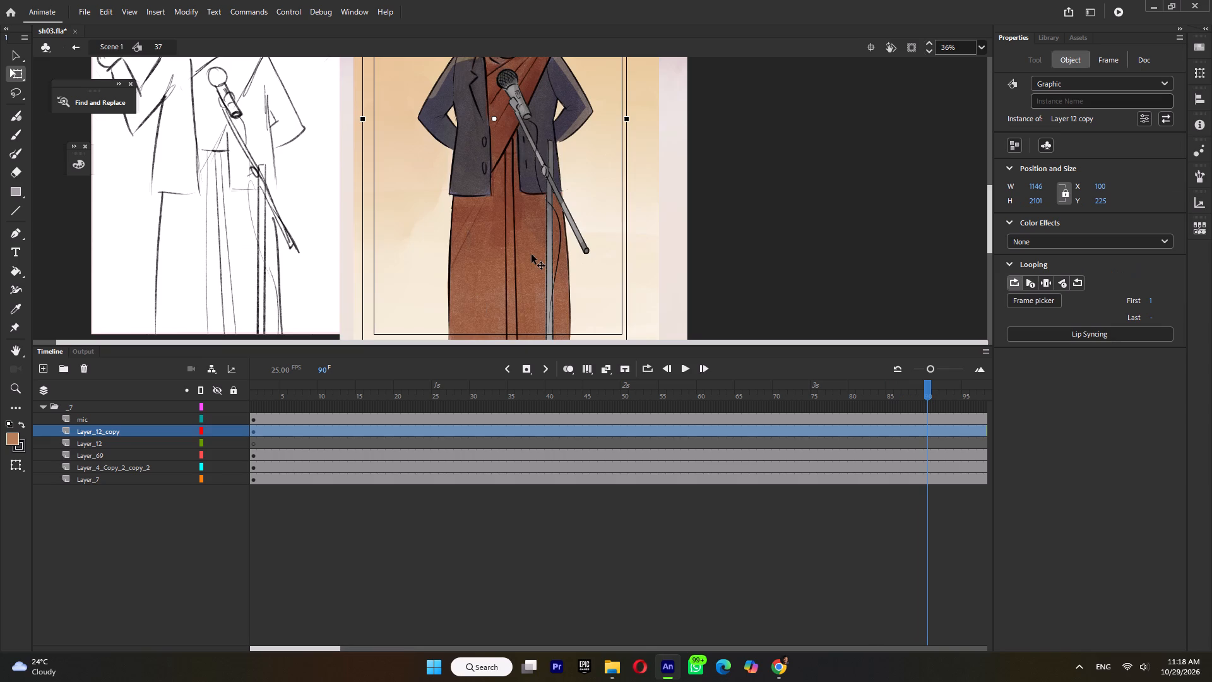
{"action": "scroll", "coordinate": [532, 254], "scroll_direction": "up", "scroll_amount": 1}
{"action": "key", "text": "Return"}
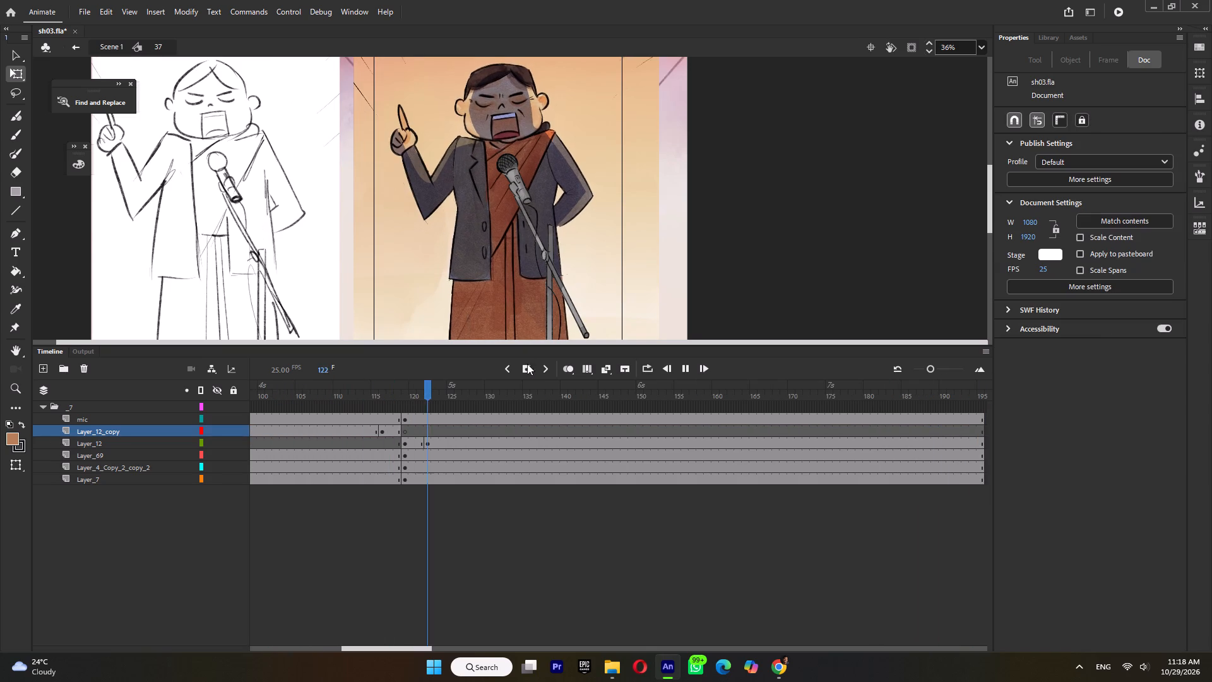
{"action": "key", "text": "Return"}
On frame 8 of Layer 12 copy, rig the bitmap with Asset Warp joints at the feet, waist, neck and forehead.
{"action": "left_click", "coordinate": [332, 404]}
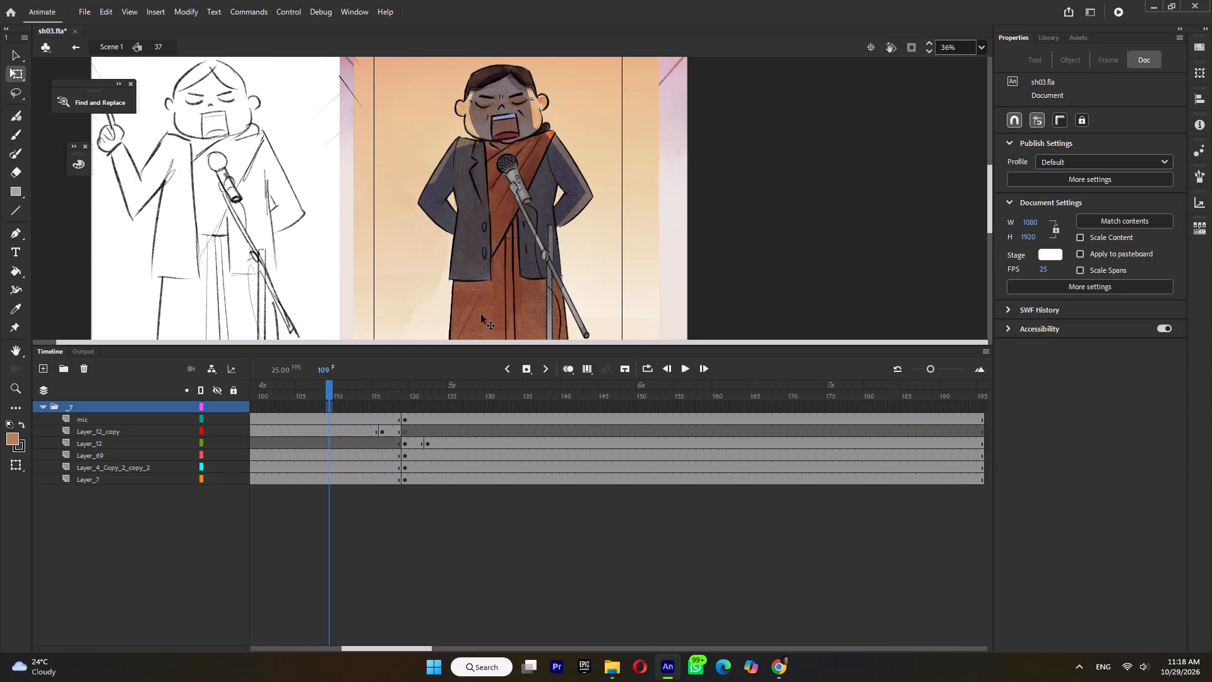
{"action": "double_click", "coordinate": [480, 308]}
{"action": "scroll", "coordinate": [496, 280], "scroll_direction": "down", "scroll_amount": 5, "text": "ctrl"}
{"action": "left_click", "coordinate": [309, 406]}
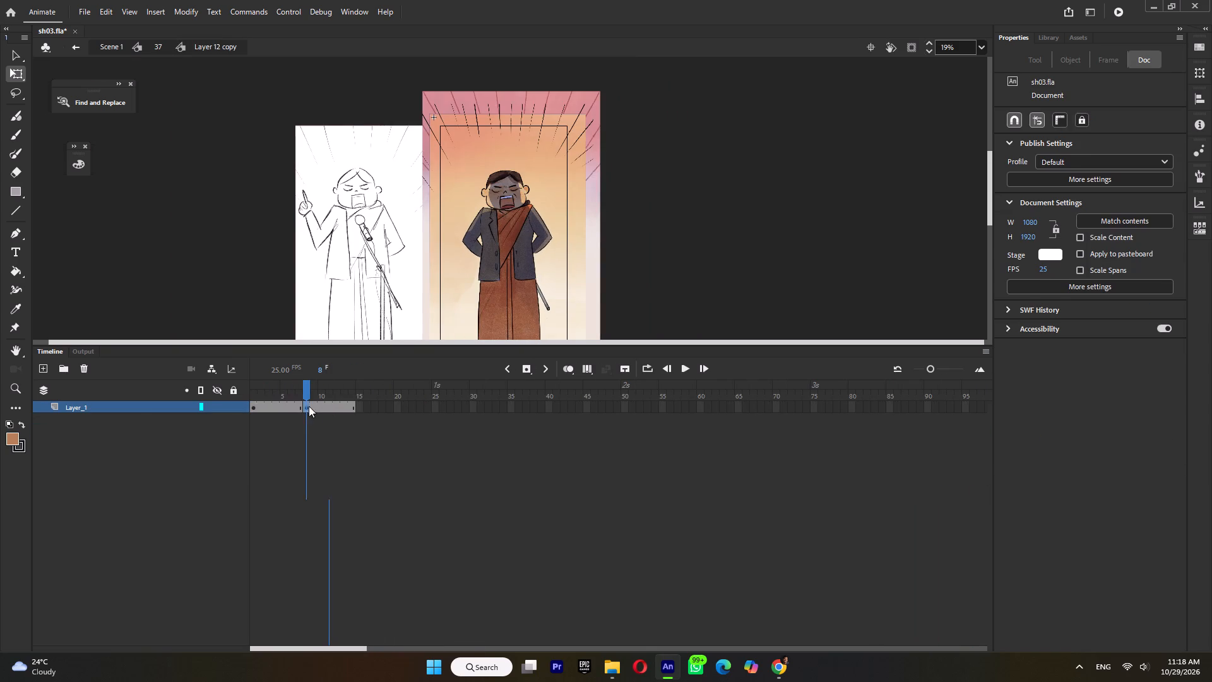
{"action": "left_click", "coordinate": [15, 326]}
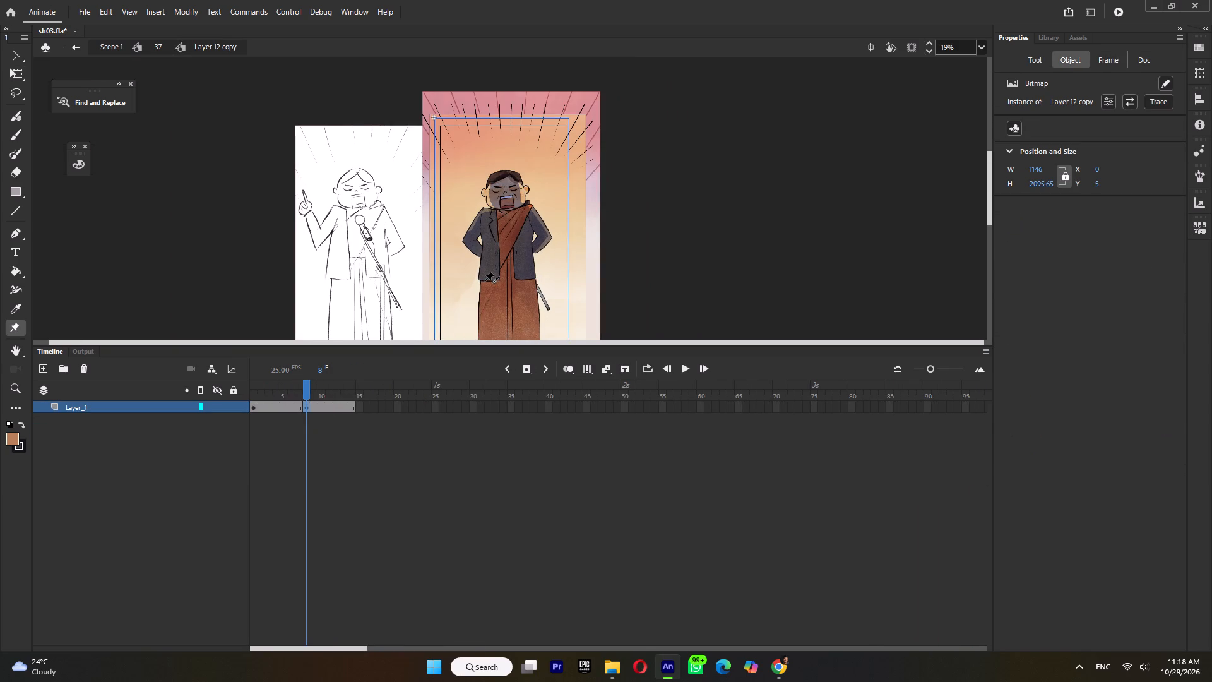
{"action": "scroll", "coordinate": [485, 281], "scroll_direction": "down", "scroll_amount": 2}
{"action": "left_click", "coordinate": [511, 193]}
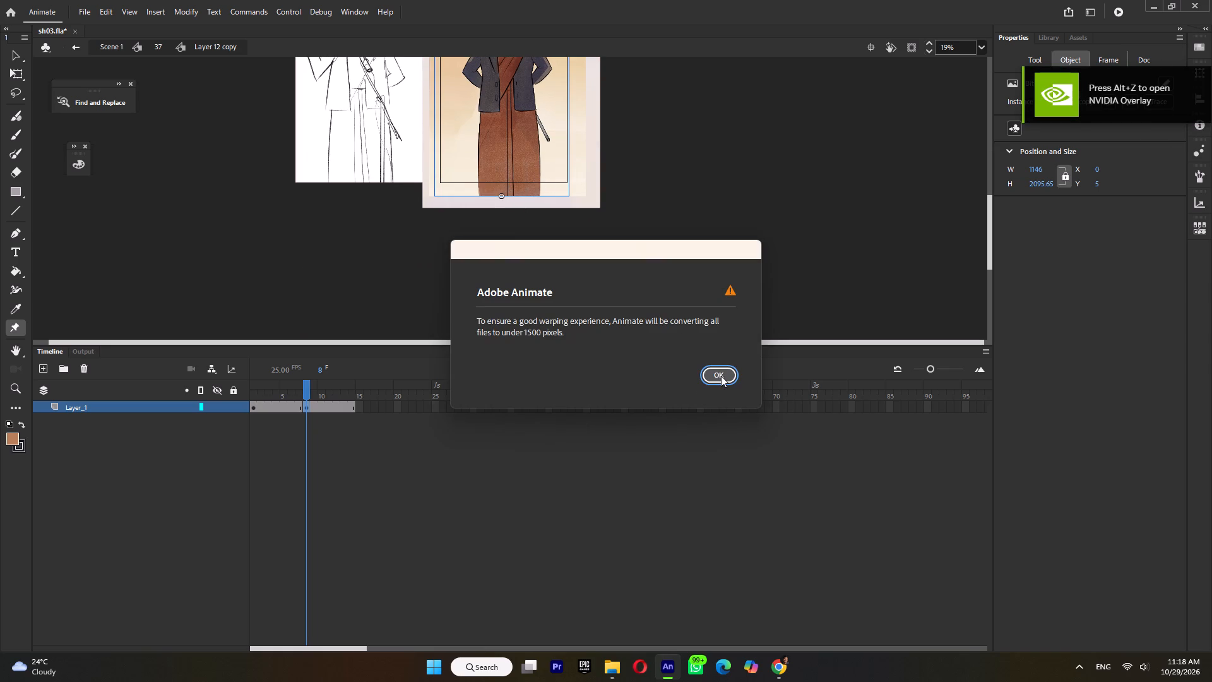
{"action": "left_click", "coordinate": [721, 376]}
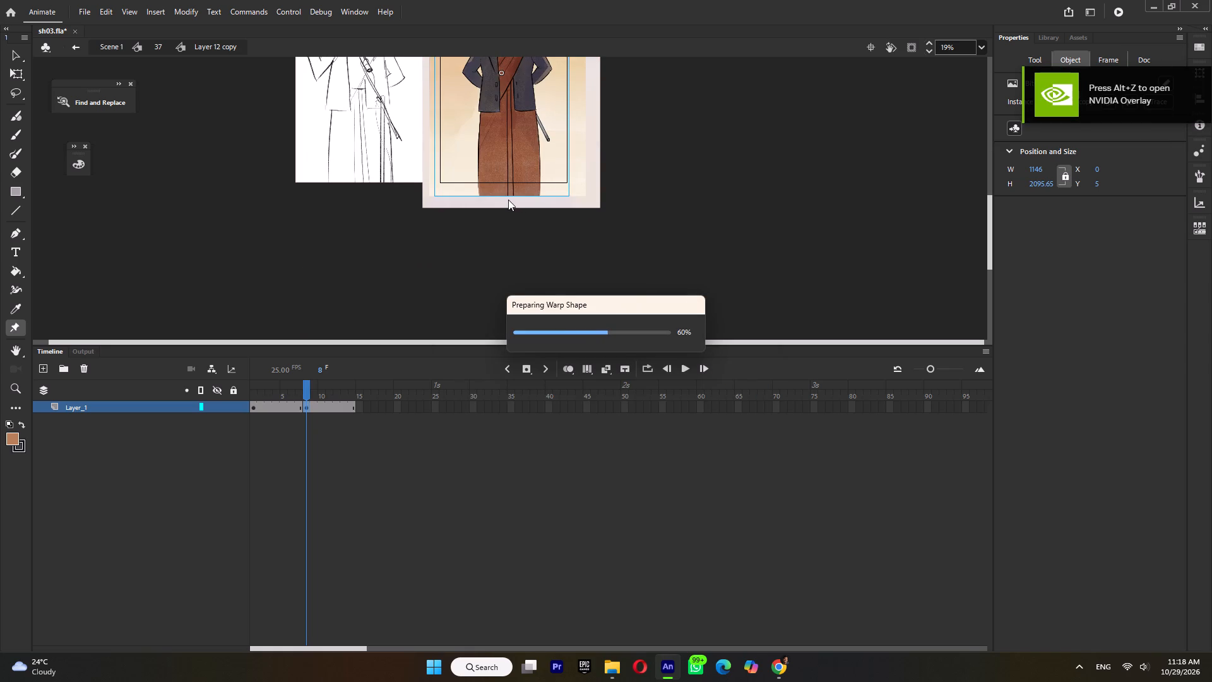
{"action": "scroll", "coordinate": [517, 184], "scroll_direction": "up", "scroll_amount": 1}
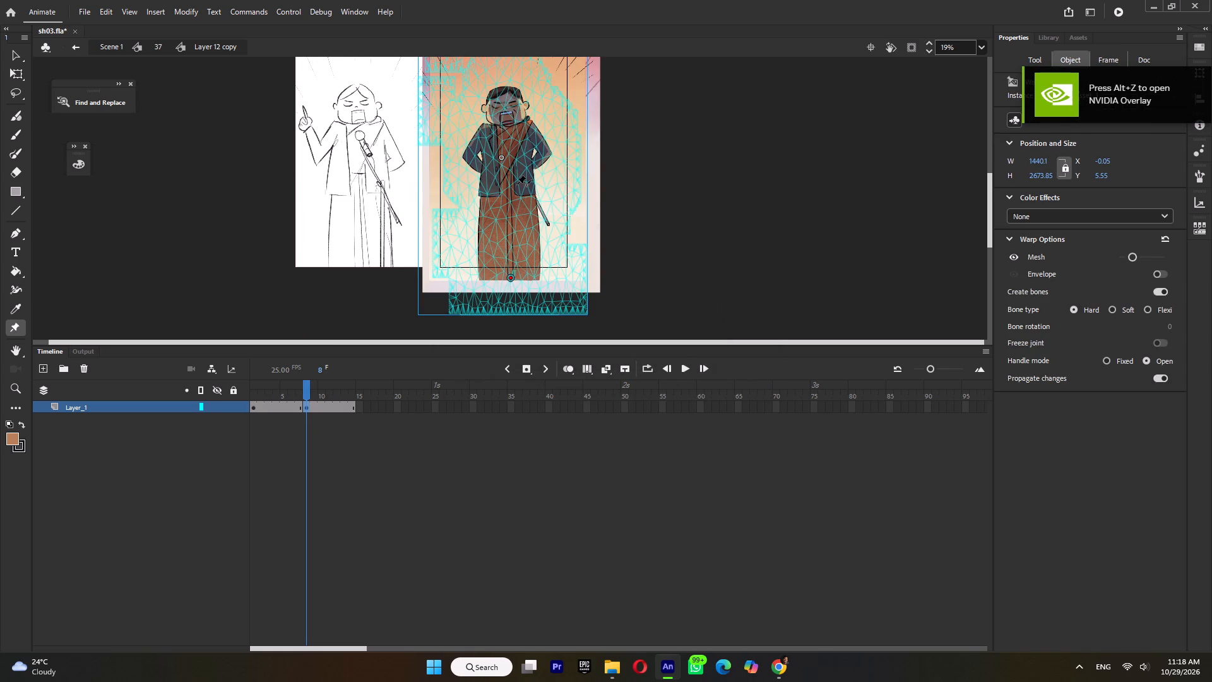
{"action": "left_click", "coordinate": [509, 194]}
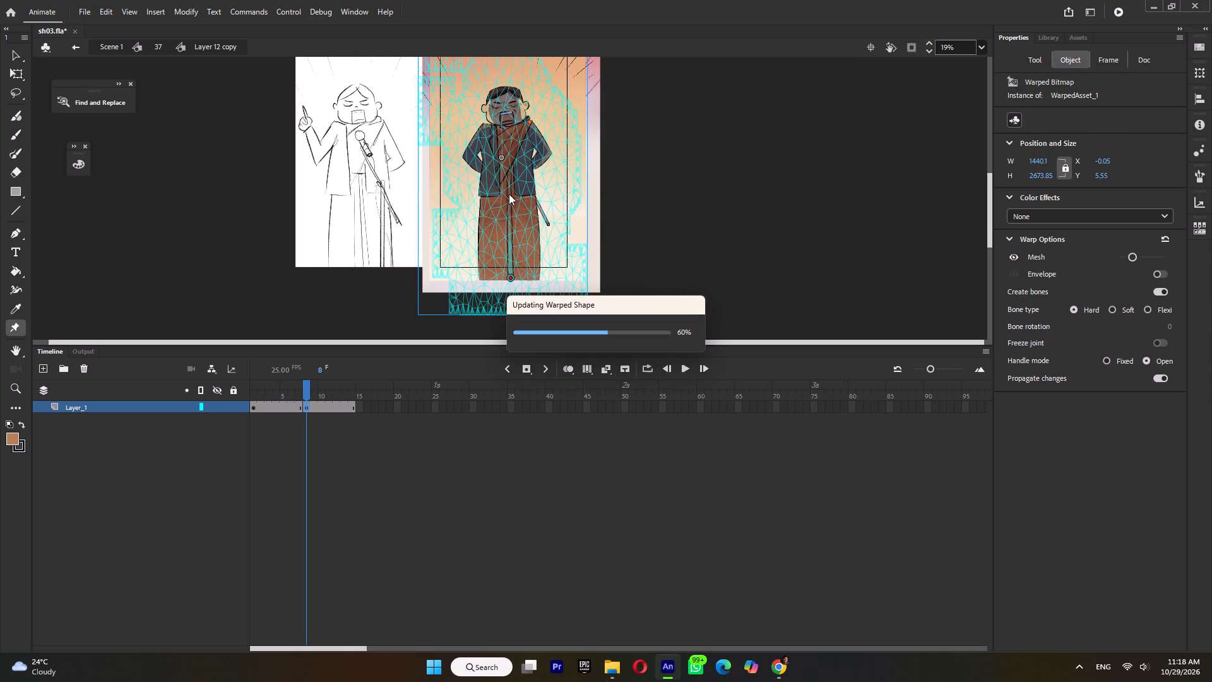
{"action": "left_click", "coordinate": [506, 133]}
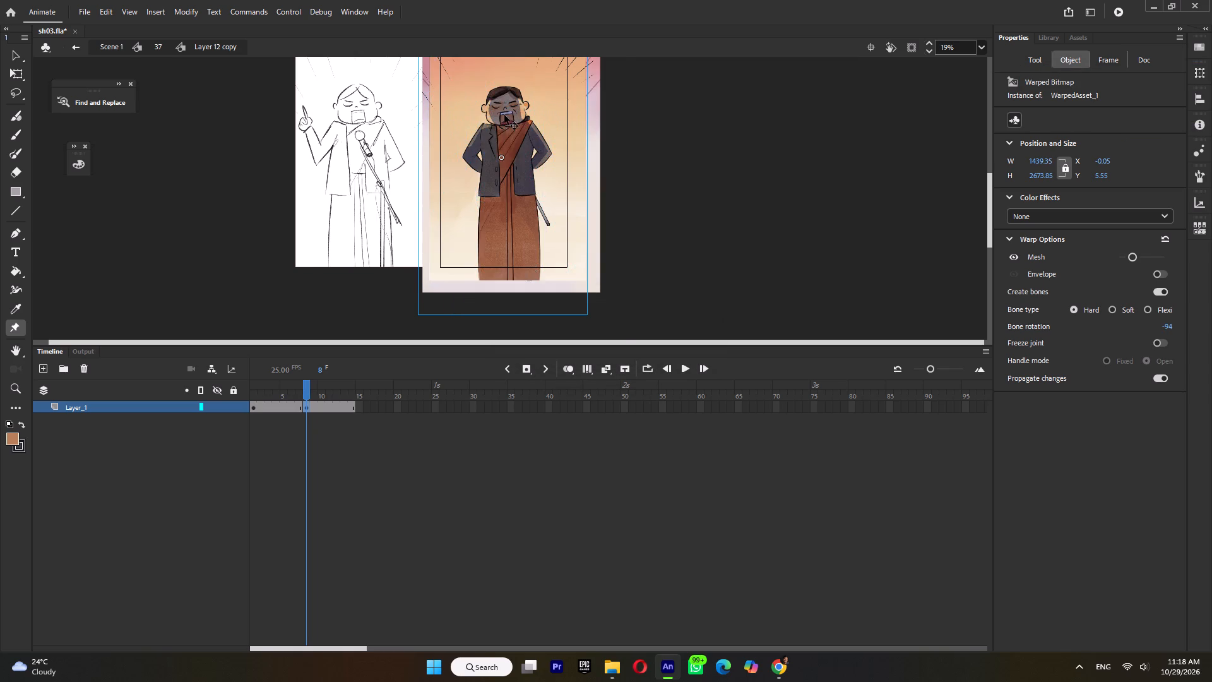
{"action": "scroll", "coordinate": [504, 115], "scroll_direction": "up", "scroll_amount": 5, "text": "ctrl"}
{"action": "left_click", "coordinate": [518, 80]}
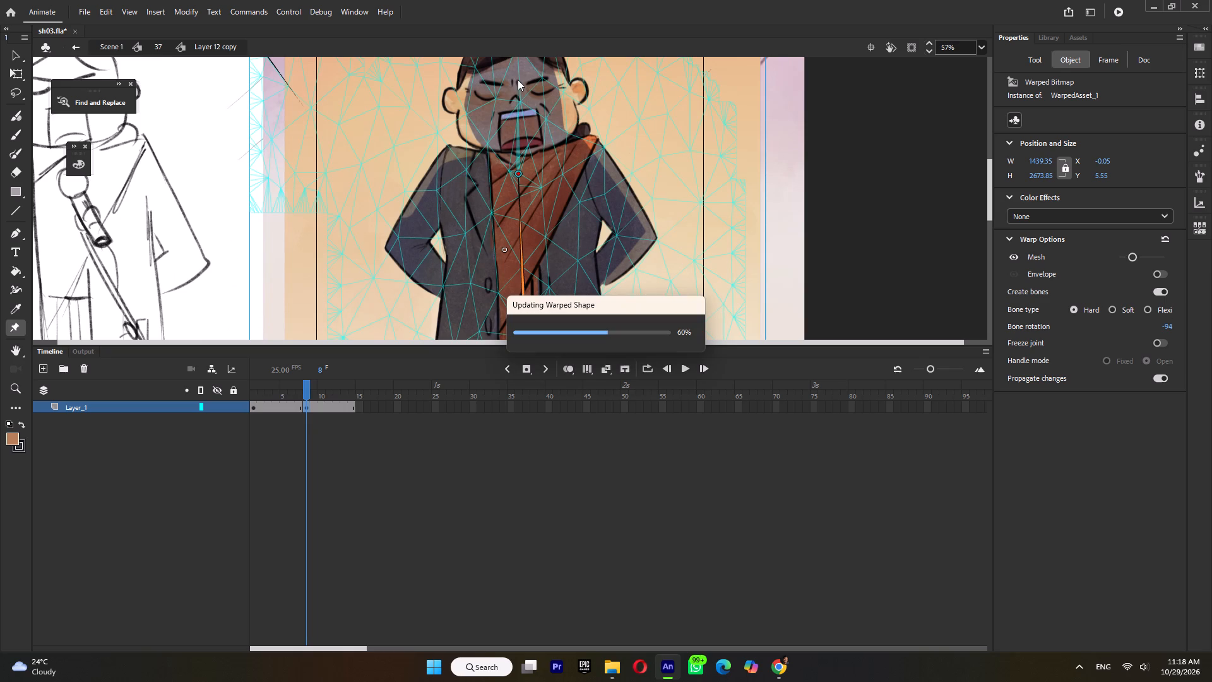
{"action": "left_click", "coordinate": [518, 83]}
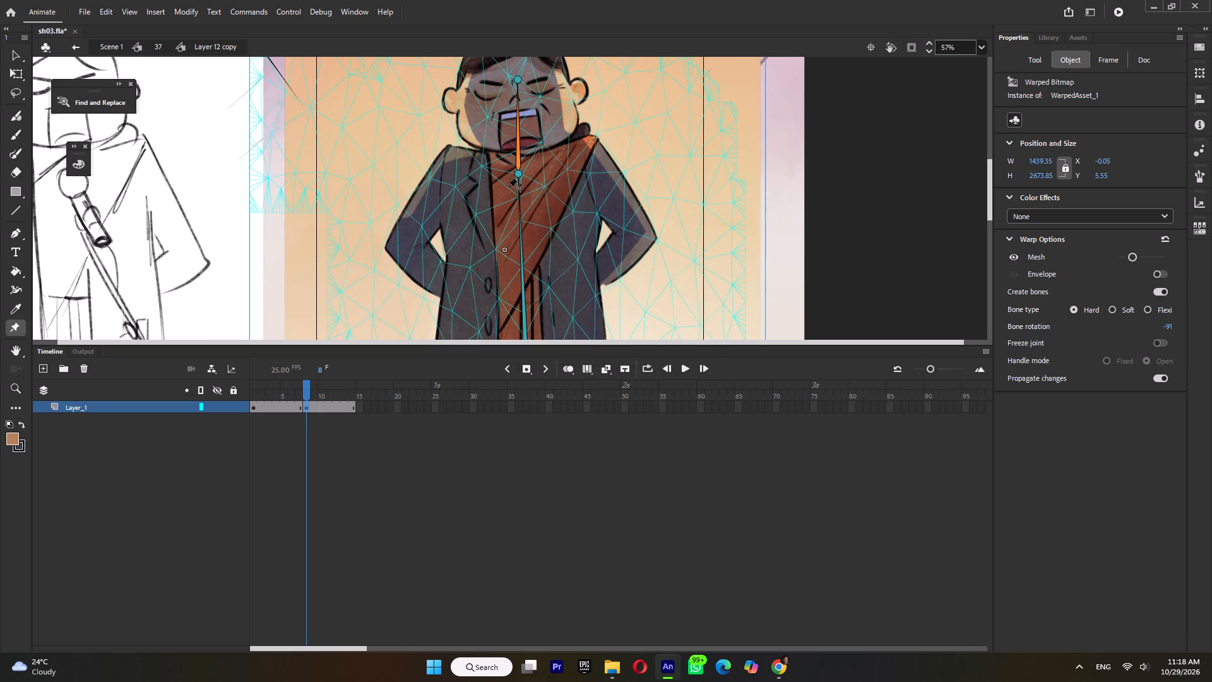
Branch a warp bone from the neck joint out to each shoulder.
{"action": "left_click", "coordinate": [518, 174]}
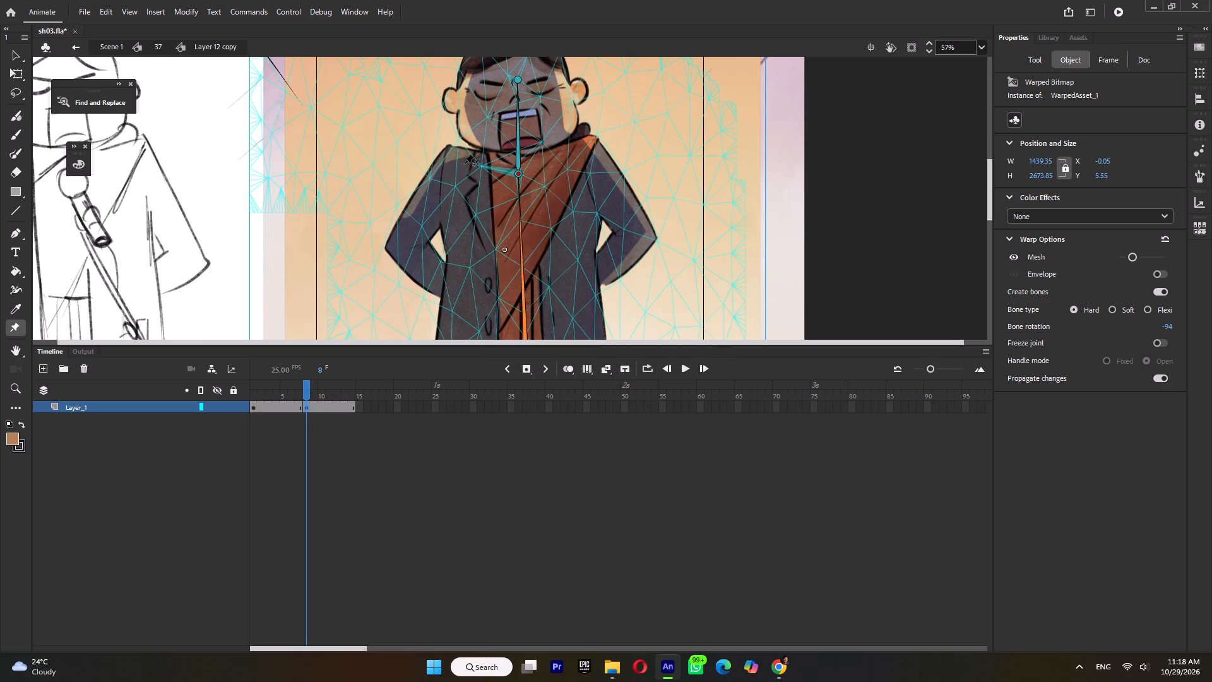
{"action": "left_click", "coordinate": [450, 162]}
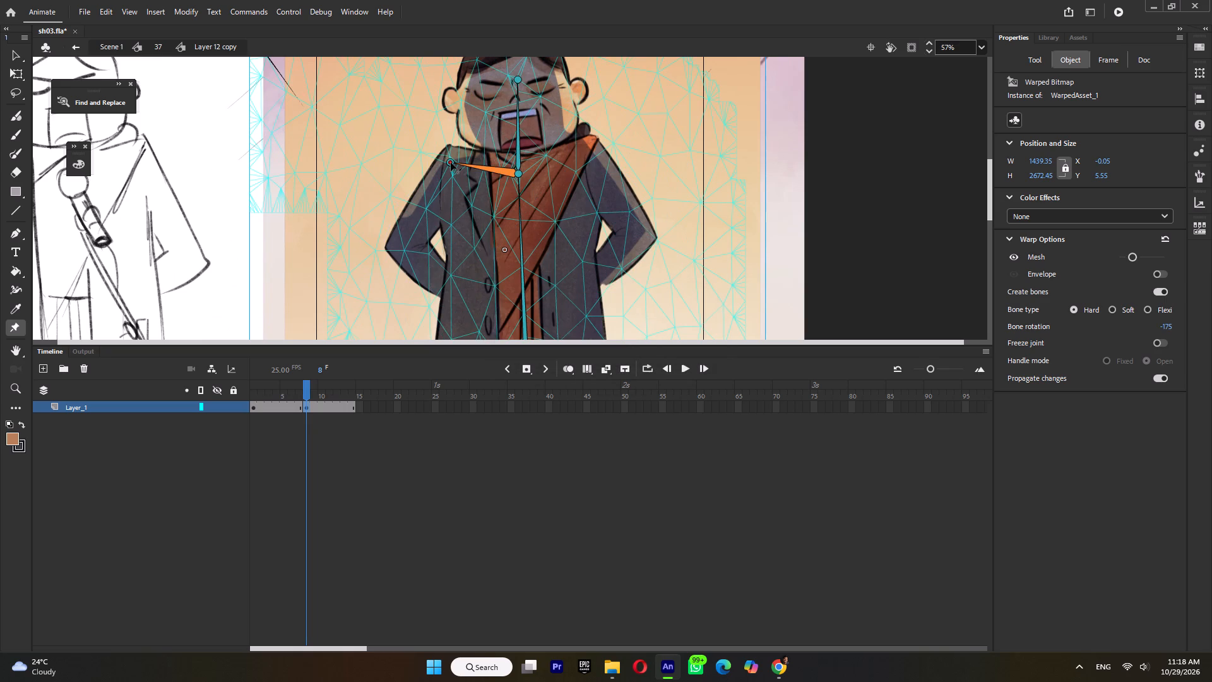
{"action": "left_click", "coordinate": [451, 162]}
{"action": "left_click", "coordinate": [521, 175]}
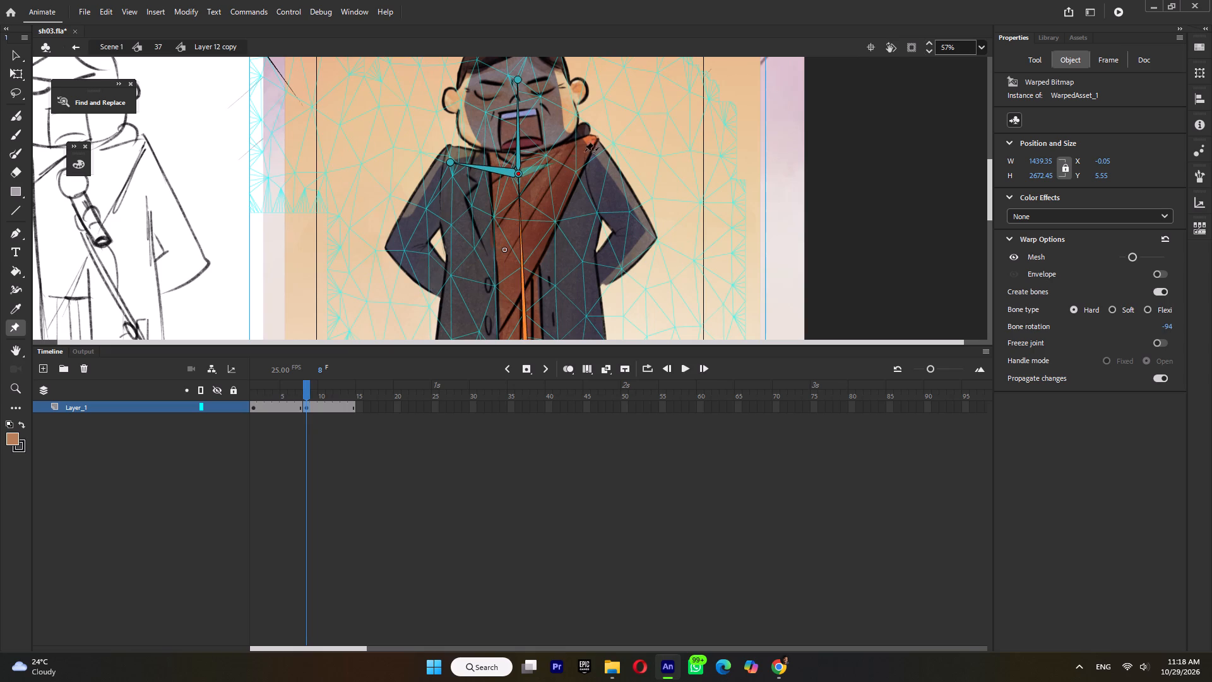
{"action": "left_click", "coordinate": [590, 147]}
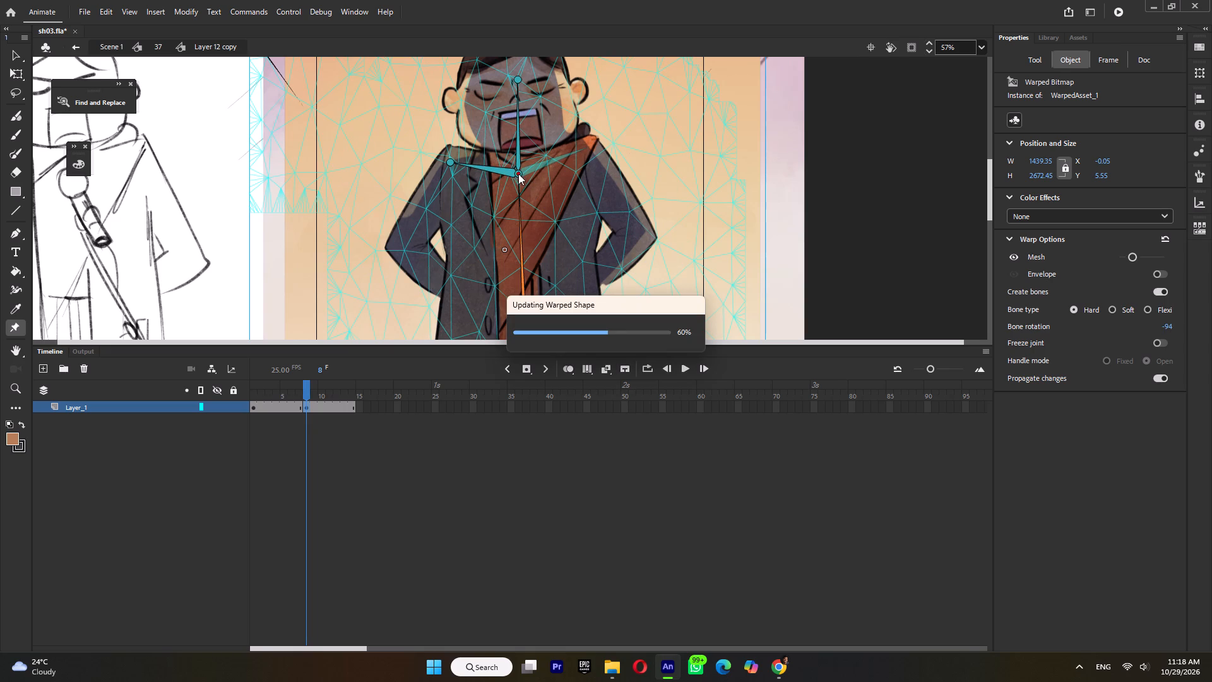
{"action": "left_click", "coordinate": [518, 174]}
Lower the head joint slightly and nudge both shoulder joints up on frame 8, then compare the pose with the neighbouring frames.
{"action": "middle_click", "coordinate": [532, 186]}
{"action": "scroll", "coordinate": [526, 175], "scroll_direction": "up", "scroll_amount": 1}
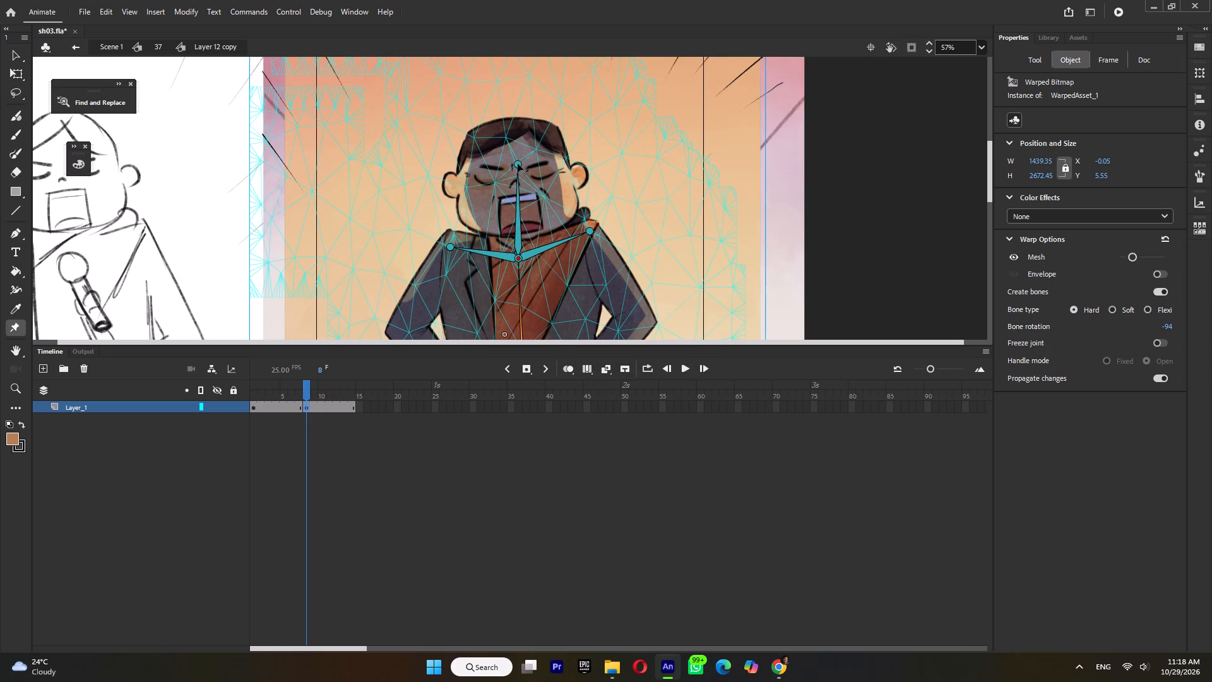
{"action": "left_click_drag", "start_coordinate": [518, 164], "coordinate": [518, 170]}
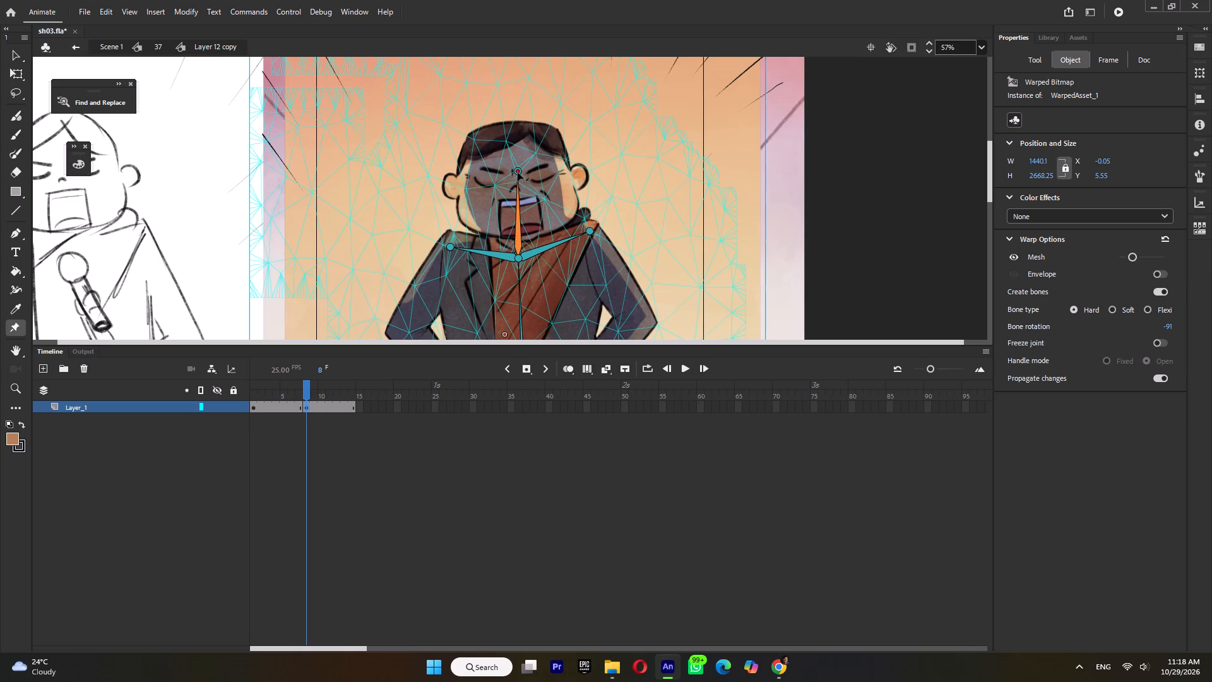
{"action": "left_click", "coordinate": [591, 232]}
{"action": "left_click", "coordinate": [451, 246]}
{"action": "scroll", "coordinate": [472, 228], "scroll_direction": "down", "scroll_amount": 5, "text": "ctrl"}
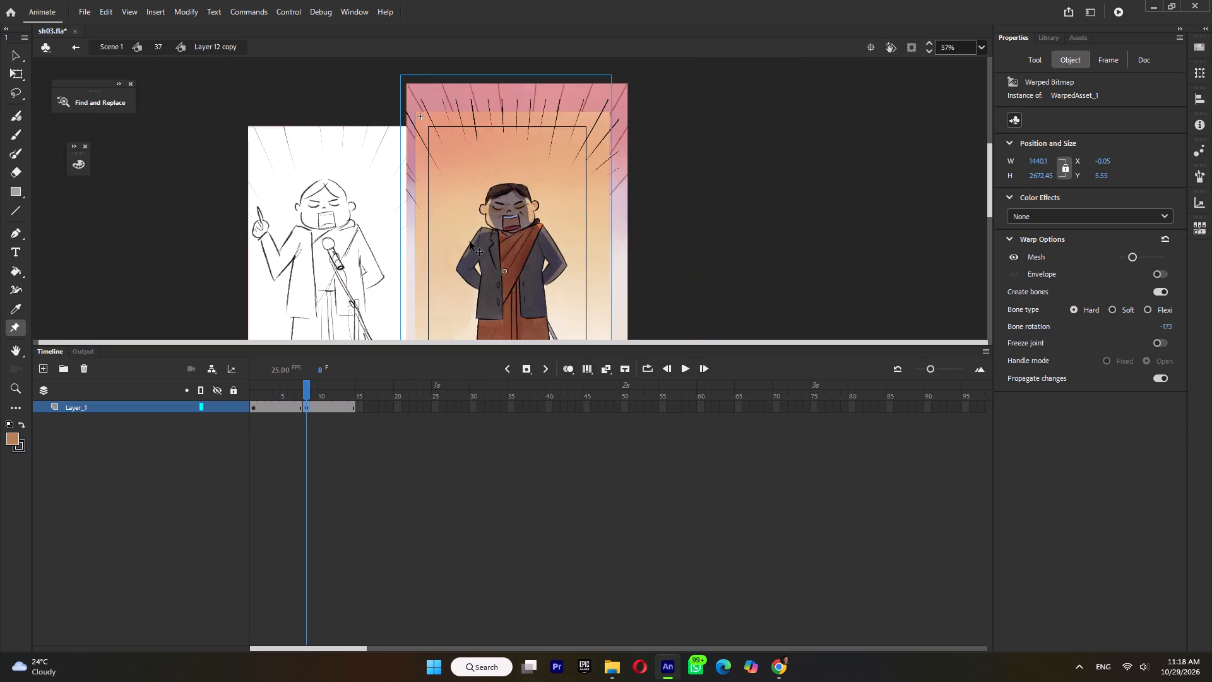
{"action": "left_click", "coordinate": [295, 393]}
{"action": "left_click", "coordinate": [314, 392]}
{"action": "left_click", "coordinate": [297, 393]}
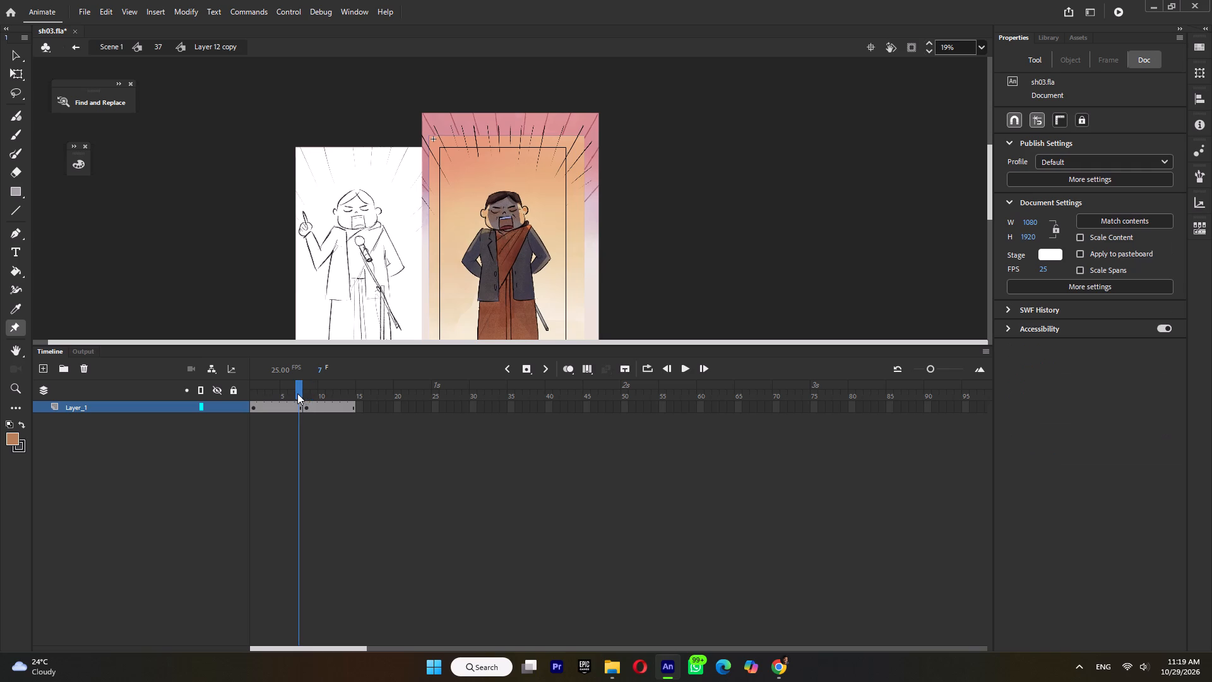
Lower the waist joint slightly on frame 8 of Layer 12 copy, then compare the pose with the neighbouring frames.
{"action": "left_click", "coordinate": [309, 409]}
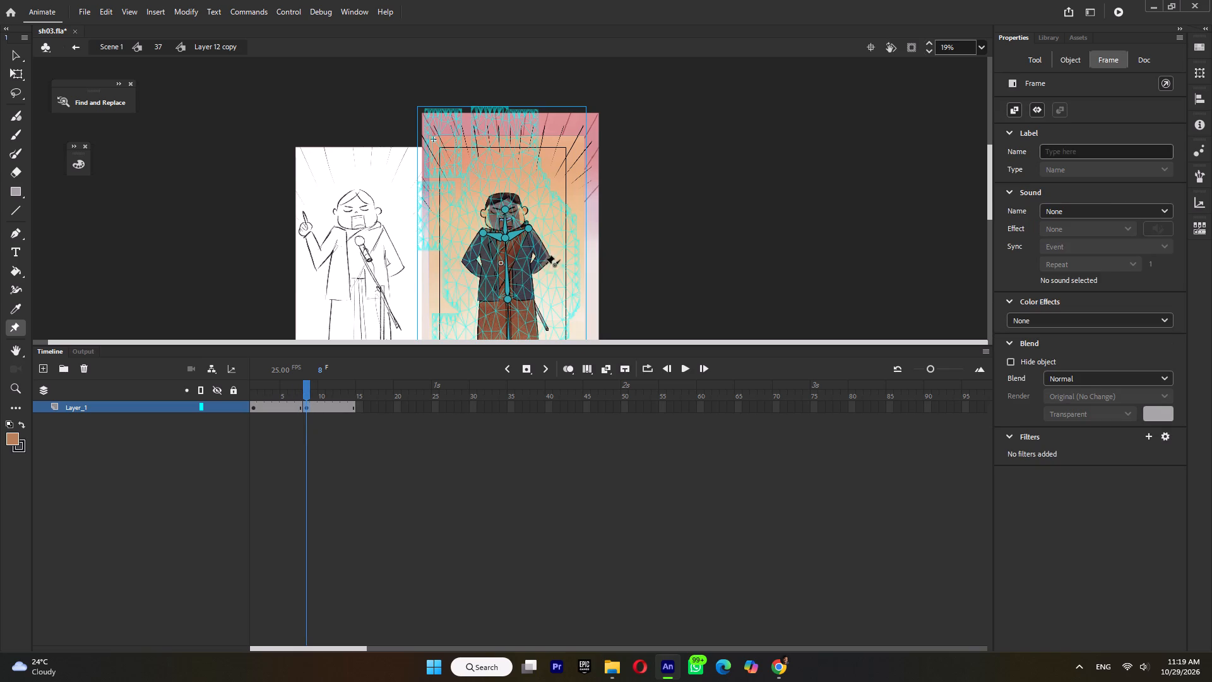
{"action": "scroll", "coordinate": [508, 302], "scroll_direction": "up", "scroll_amount": 4, "text": "ctrl"}
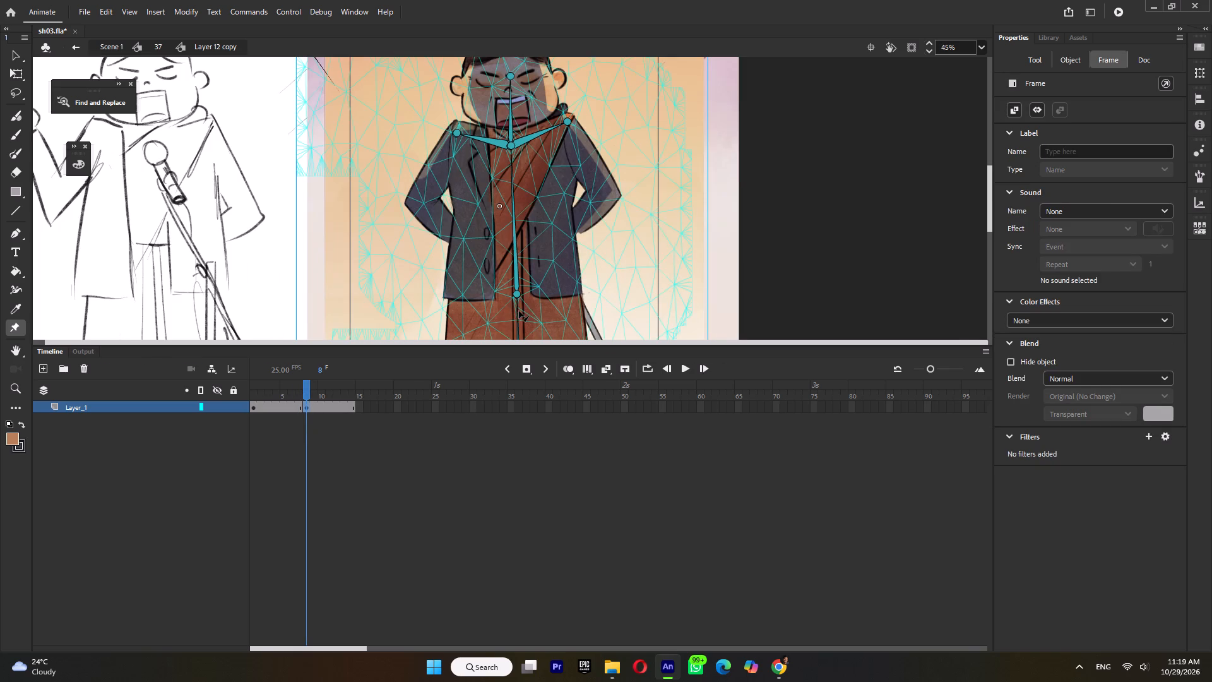
{"action": "left_click", "coordinate": [518, 294]}
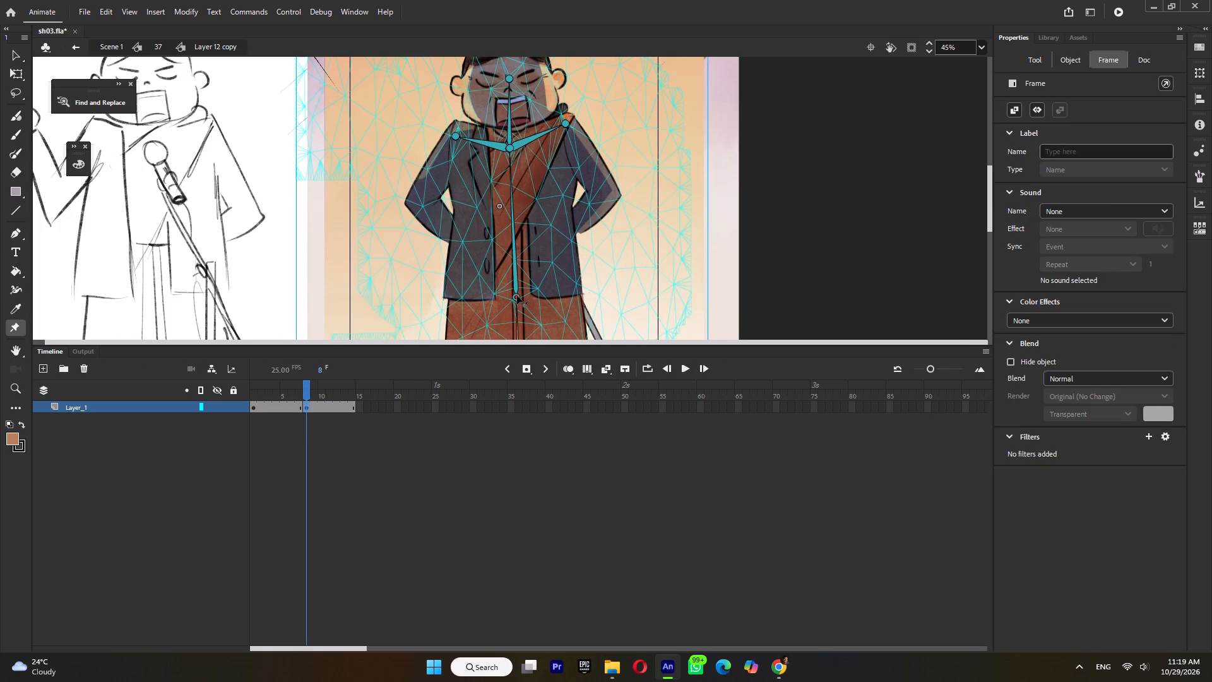
{"action": "scroll", "coordinate": [530, 275], "scroll_direction": "down", "scroll_amount": 4, "text": "ctrl"}
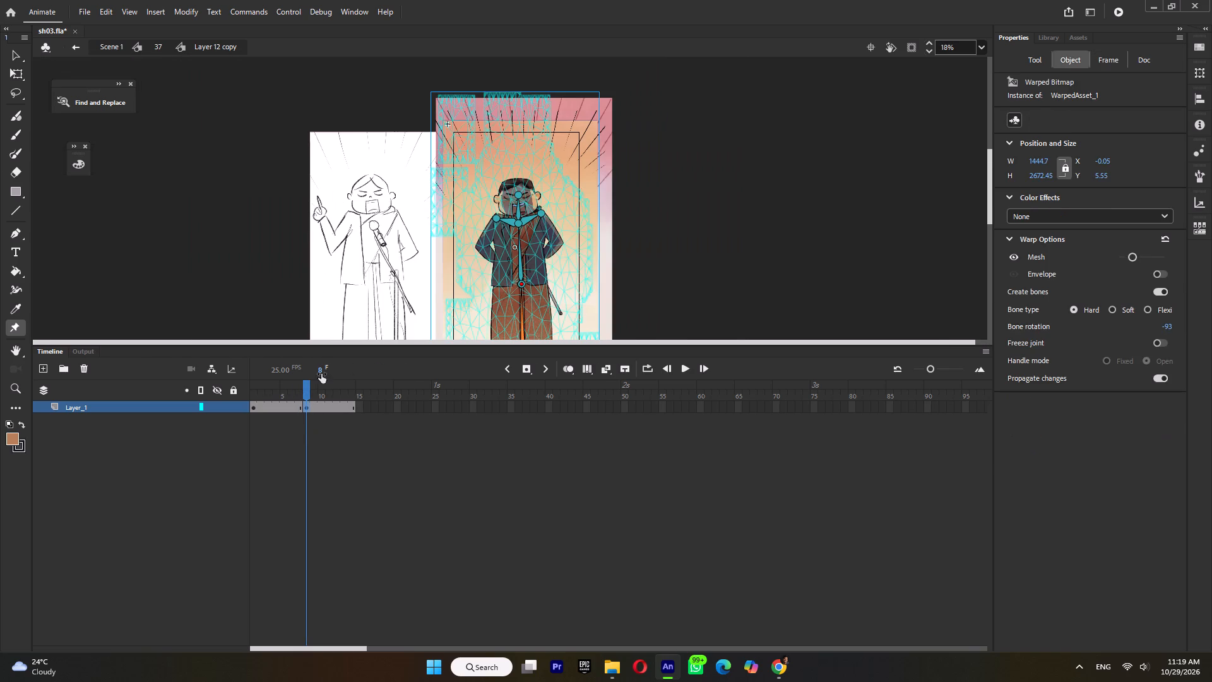
{"action": "left_click", "coordinate": [296, 392]}
{"action": "left_click", "coordinate": [317, 391]}
{"action": "left_click", "coordinate": [299, 393]}
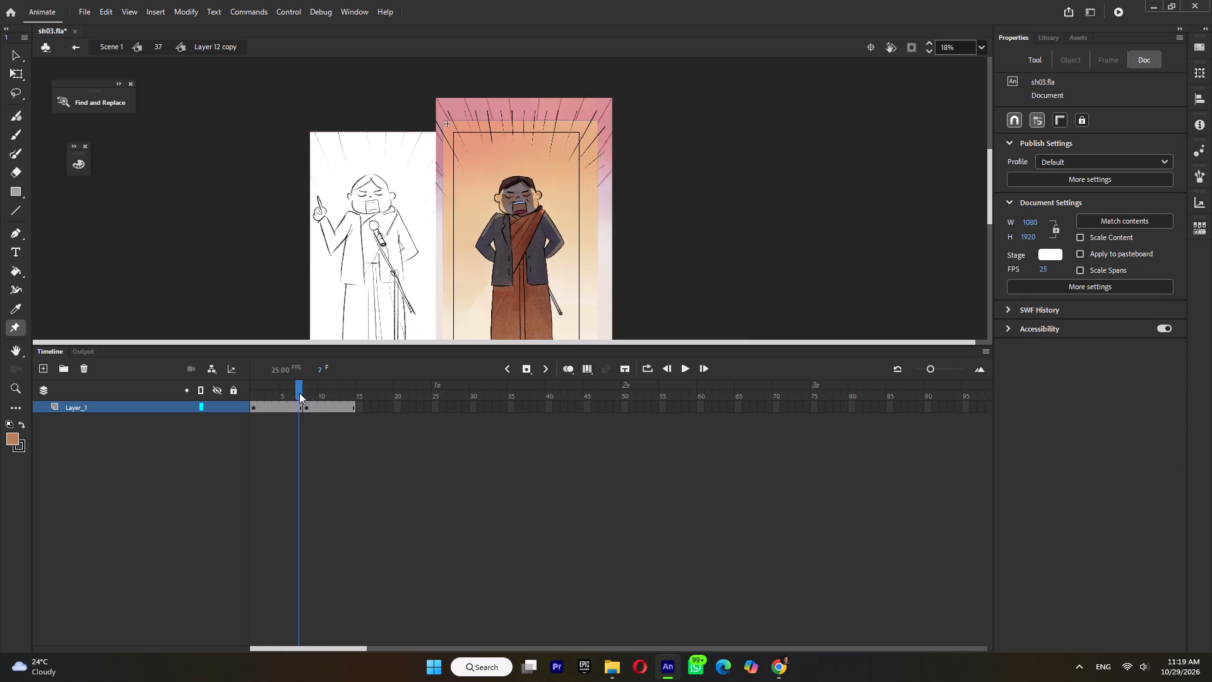
Convert the warped asset on frame 8 to a bitmap, then play back shot 37 from its start.
{"action": "left_click", "coordinate": [305, 409]}
{"action": "right_click", "coordinate": [523, 284]}
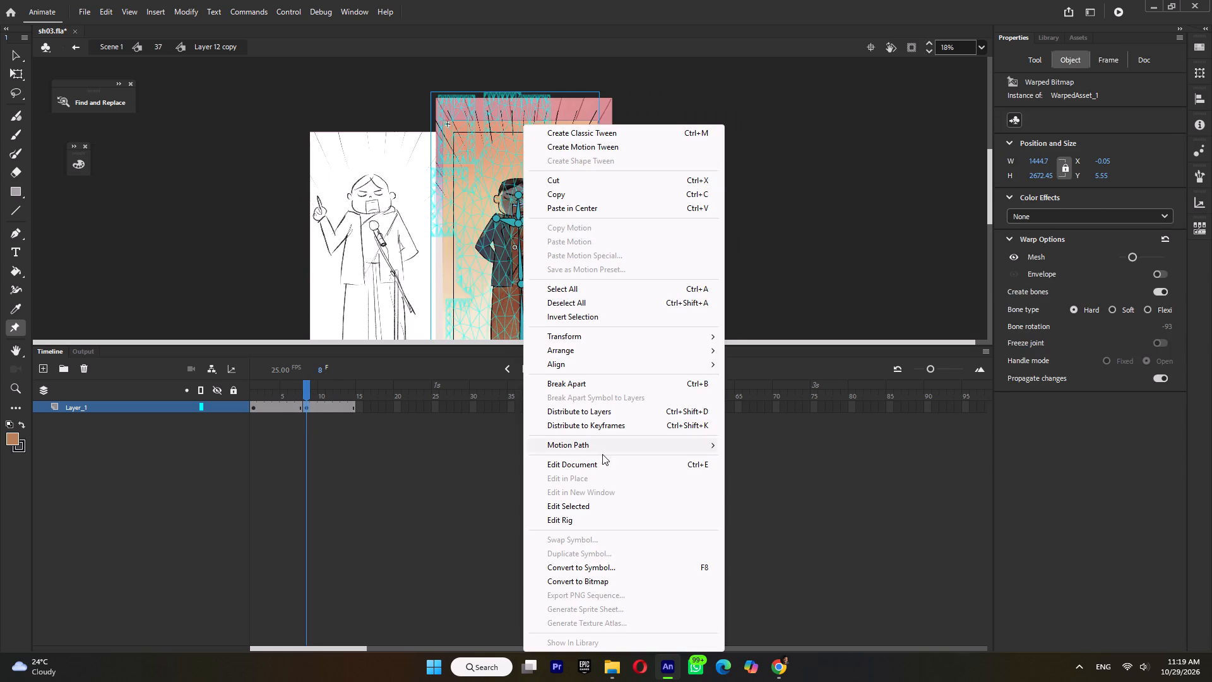
{"action": "left_click", "coordinate": [595, 583]}
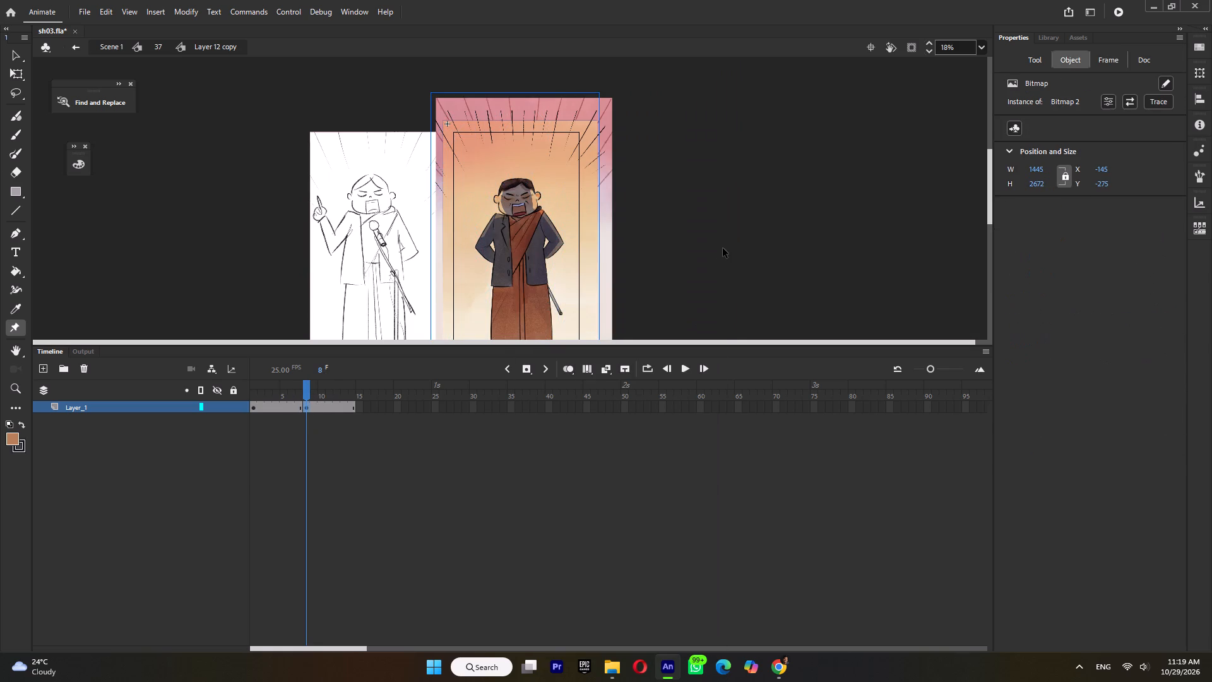
{"action": "double_click", "coordinate": [723, 248], "text": "ctrl"}
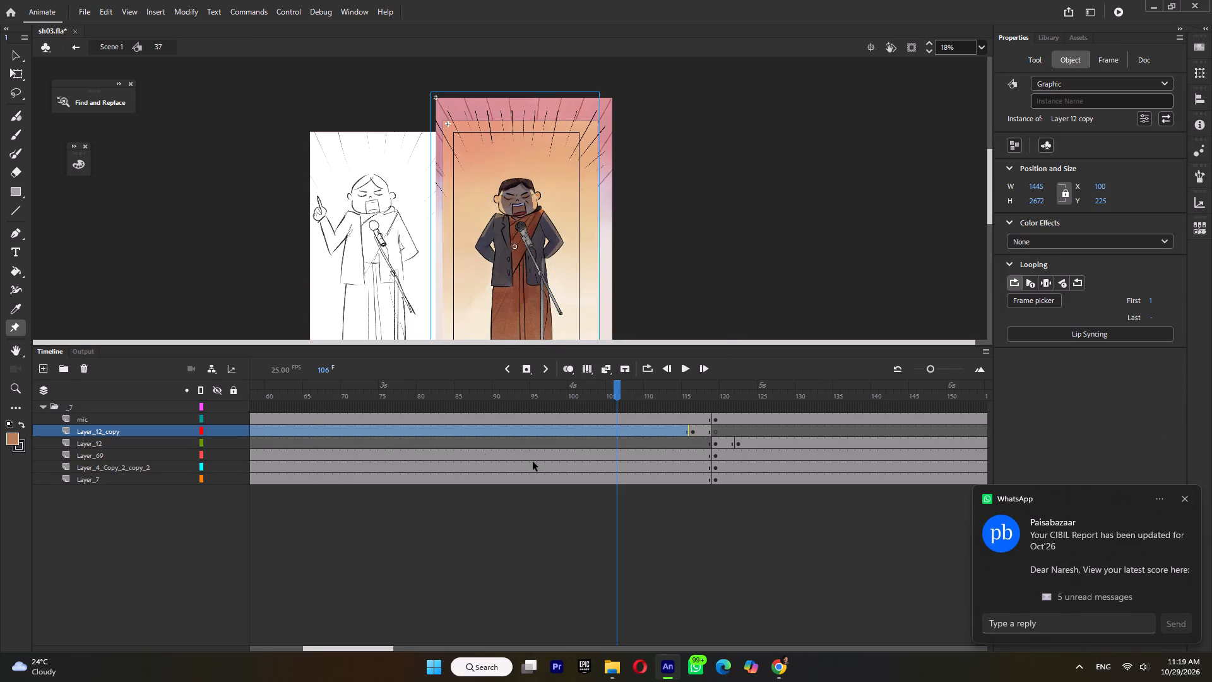
{"action": "left_click_drag", "start_coordinate": [278, 392], "coordinate": [161, 396]}
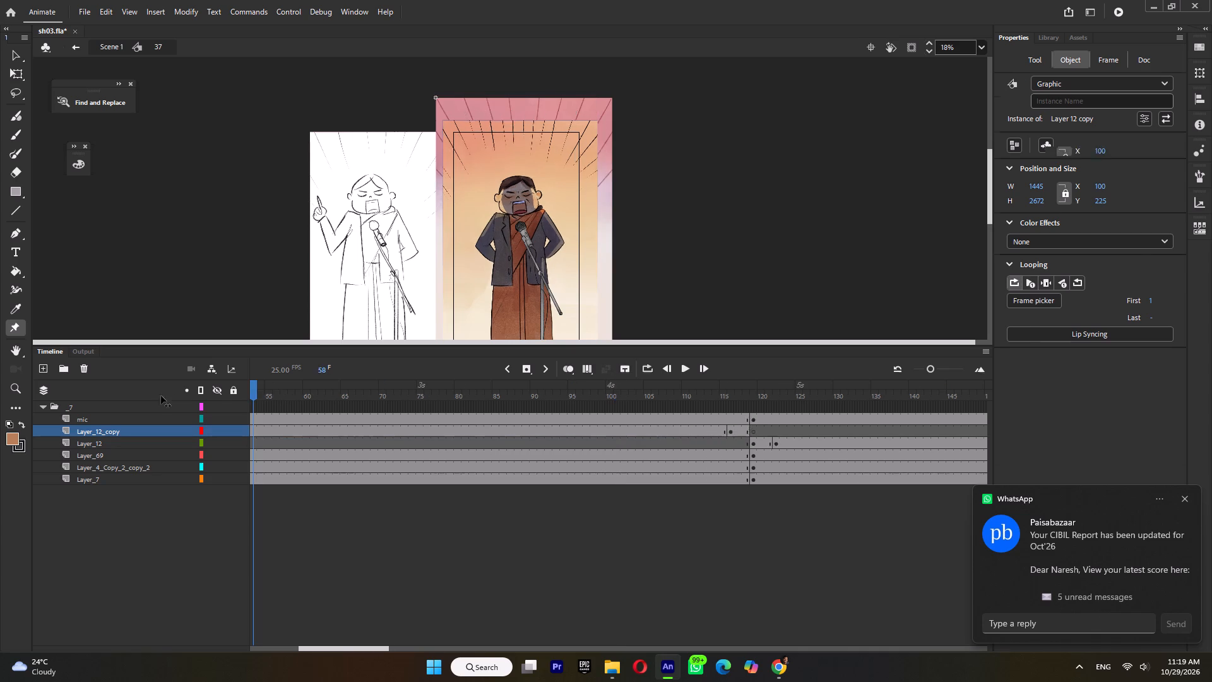
{"action": "left_click_drag", "start_coordinate": [161, 396], "coordinate": [150, 400]}
{"action": "key", "text": "Return"}
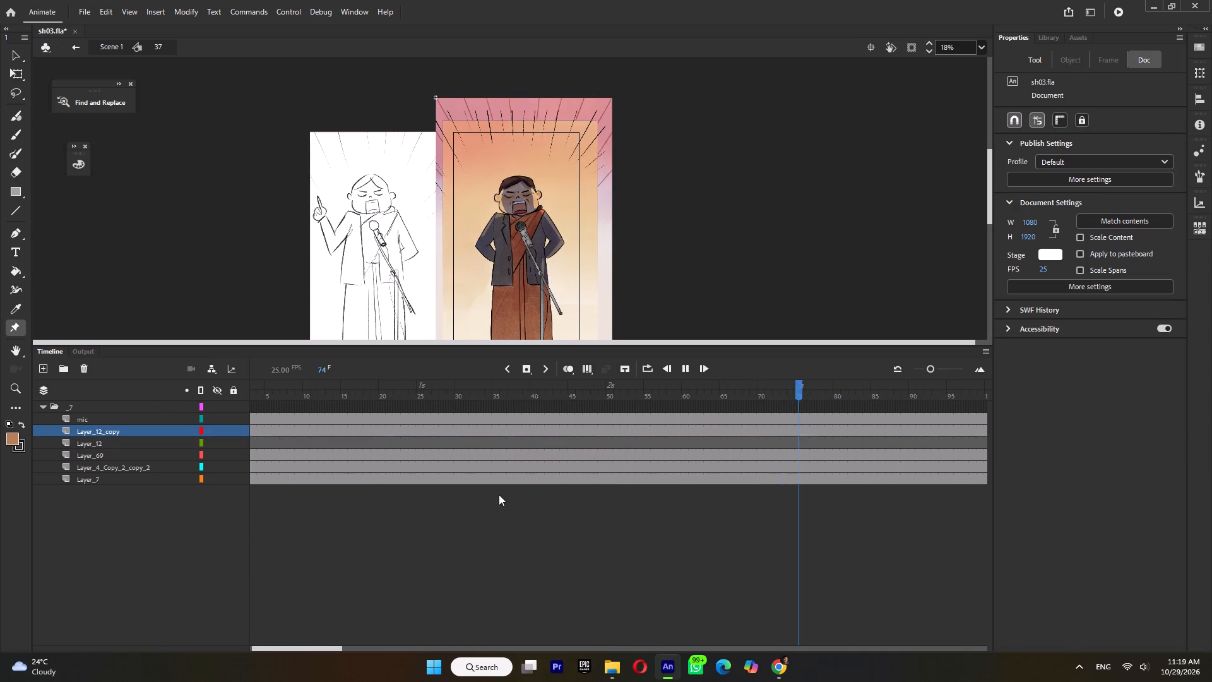
{"action": "key", "text": "Return"}
Inside Layer 12 copy, lengthen the first pose by two frames and the second by three, then replay shot 37.
{"action": "double_click", "coordinate": [499, 316], "text": "ctrl"}
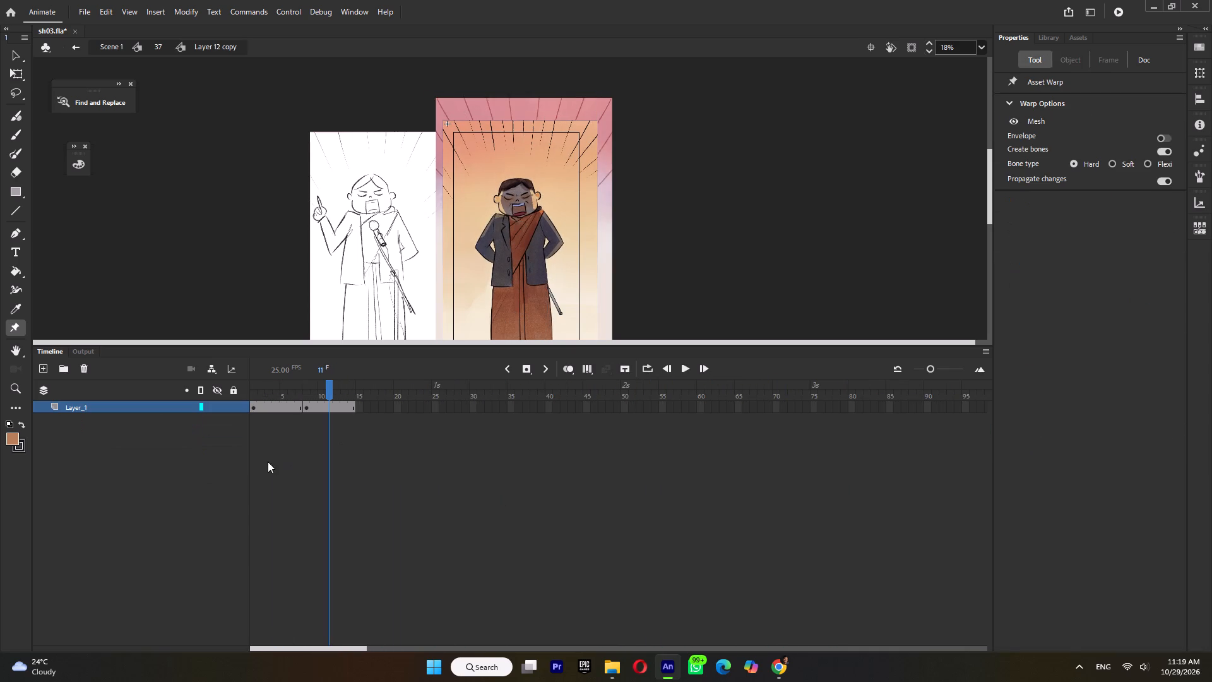
{"action": "left_click", "coordinate": [275, 406]}
{"action": "key", "text": "F5"}
{"action": "key", "text": "F5"}
{"action": "left_click", "coordinate": [343, 405]}
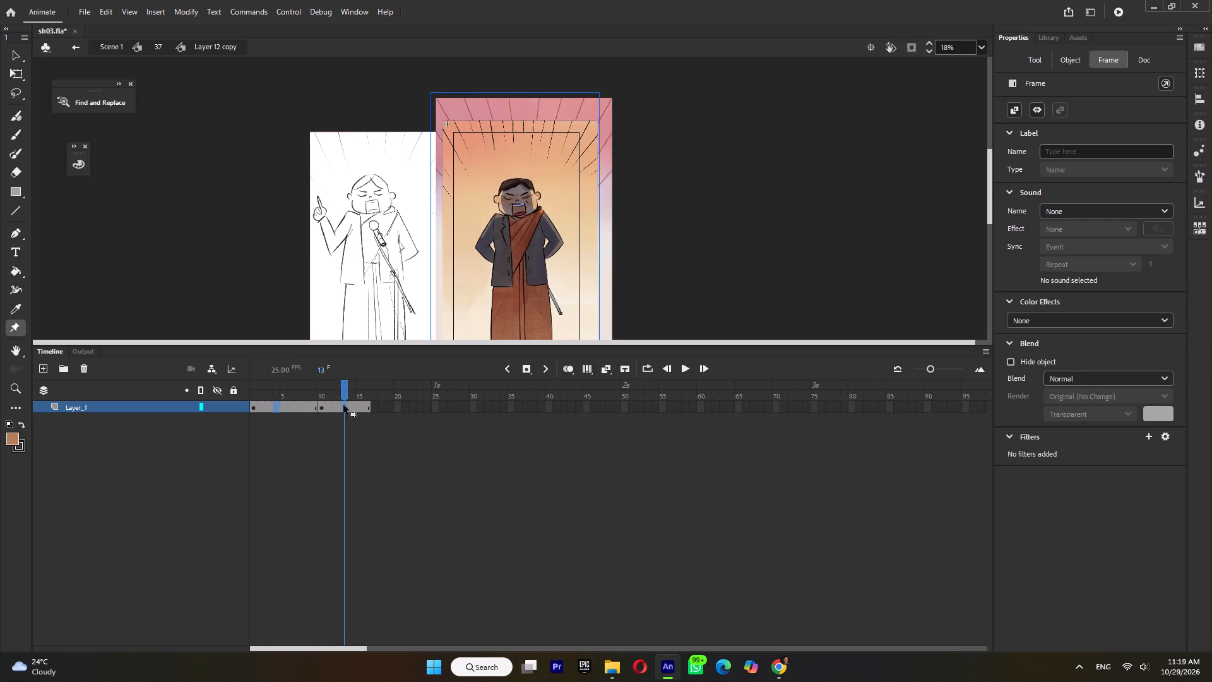
{"action": "key", "text": "F5"}
{"action": "key", "text": "F5"}
{"action": "key", "text": "F5"}
{"action": "double_click", "coordinate": [669, 311]}
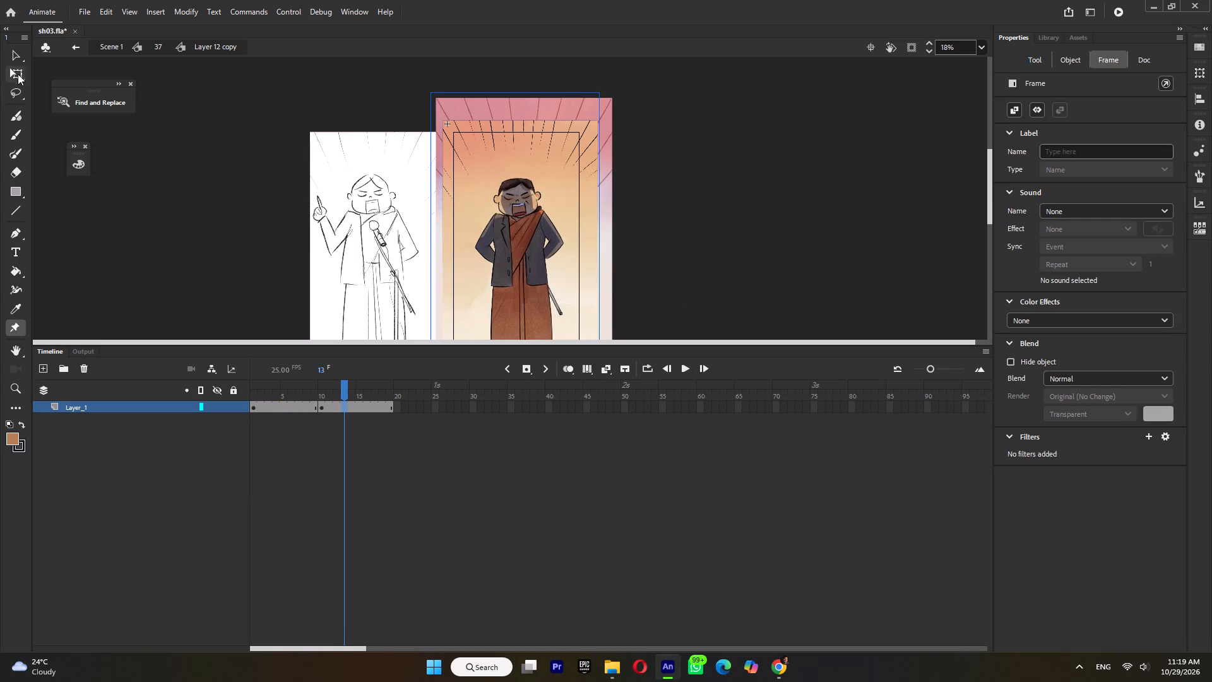
{"action": "left_click", "coordinate": [18, 72]}
{"action": "double_click", "coordinate": [672, 231]}
{"action": "key", "text": "Return"}
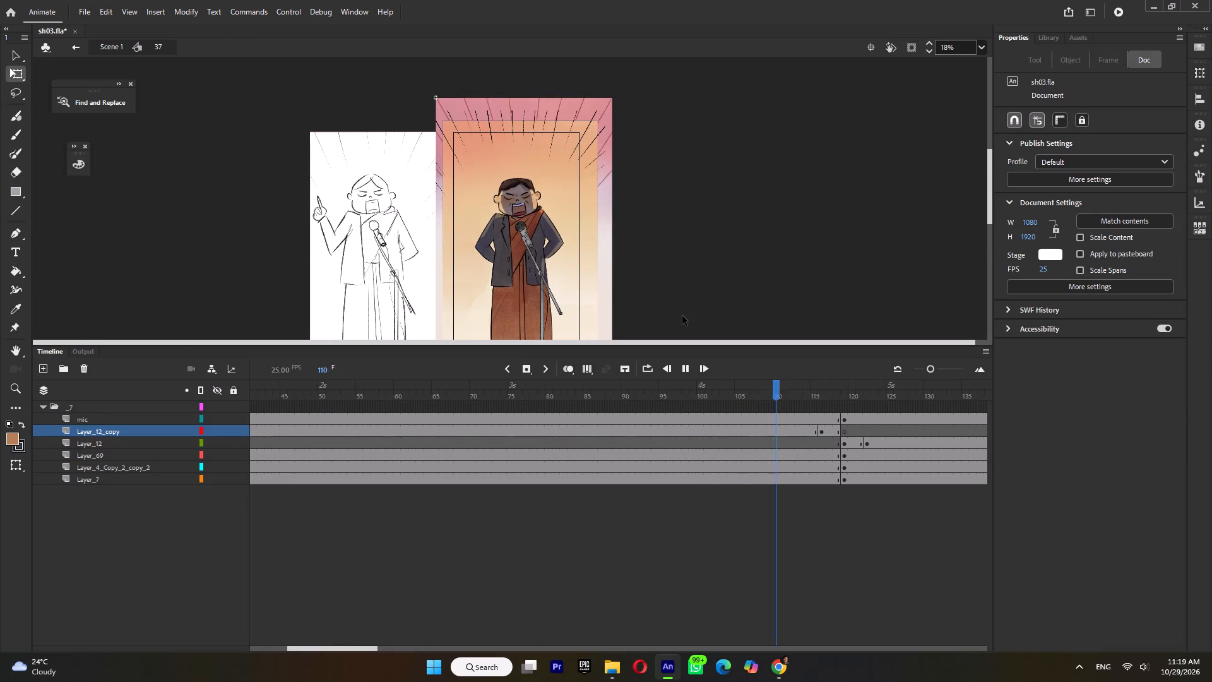
{"action": "key", "text": "Return"}
Clear the keyframe at frame 116 of Layer_12_copy and scrub across the change to the pointing pose.
{"action": "left_click", "coordinate": [825, 432]}
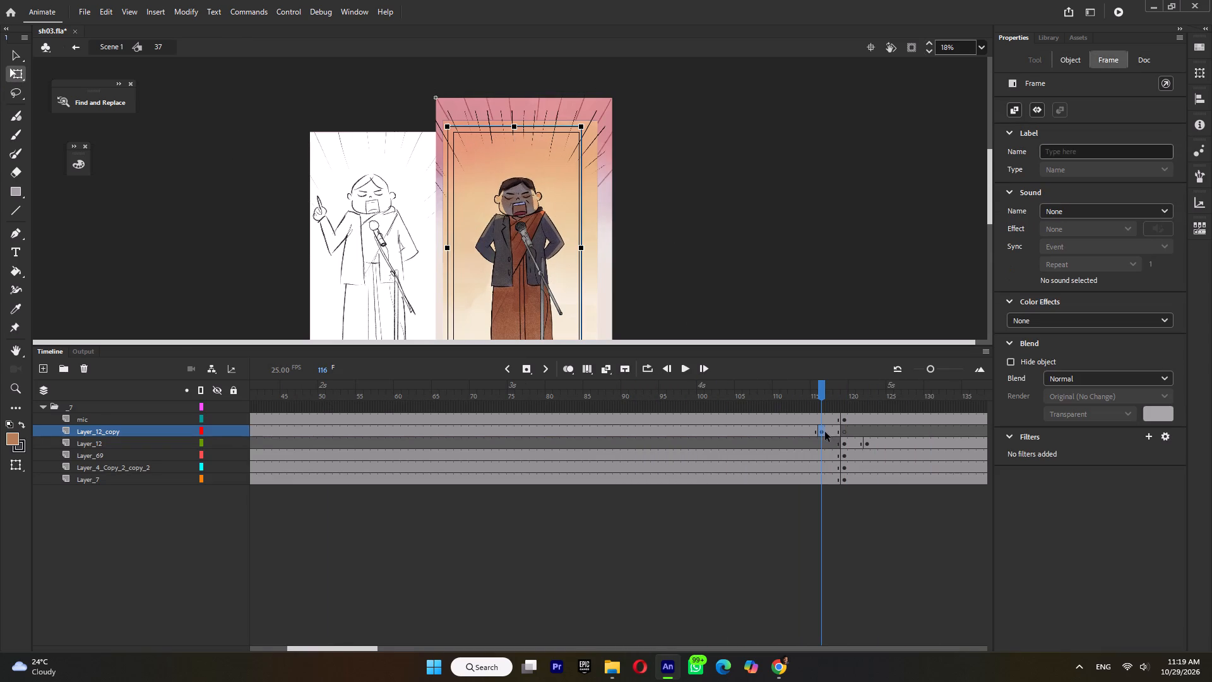
{"action": "key", "text": "shift+F6"}
{"action": "left_click", "coordinate": [803, 397]}
{"action": "left_click_drag", "start_coordinate": [824, 393], "coordinate": [852, 398]}
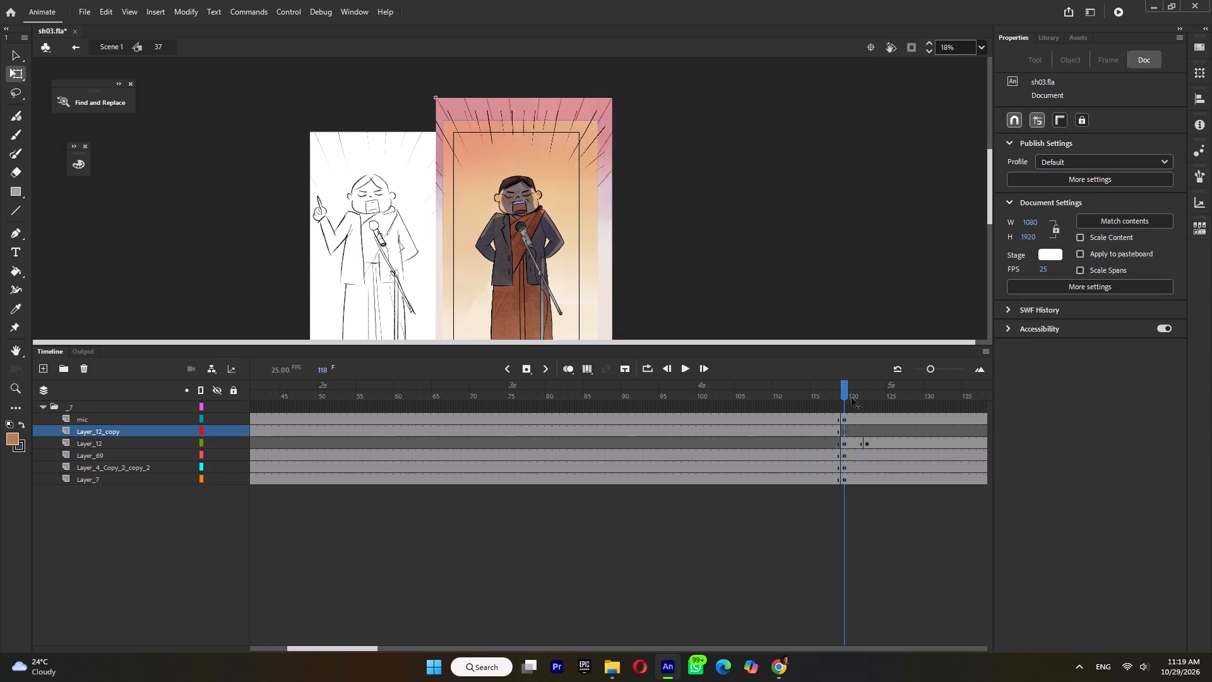
{"action": "left_click_drag", "start_coordinate": [852, 398], "coordinate": [917, 442]}
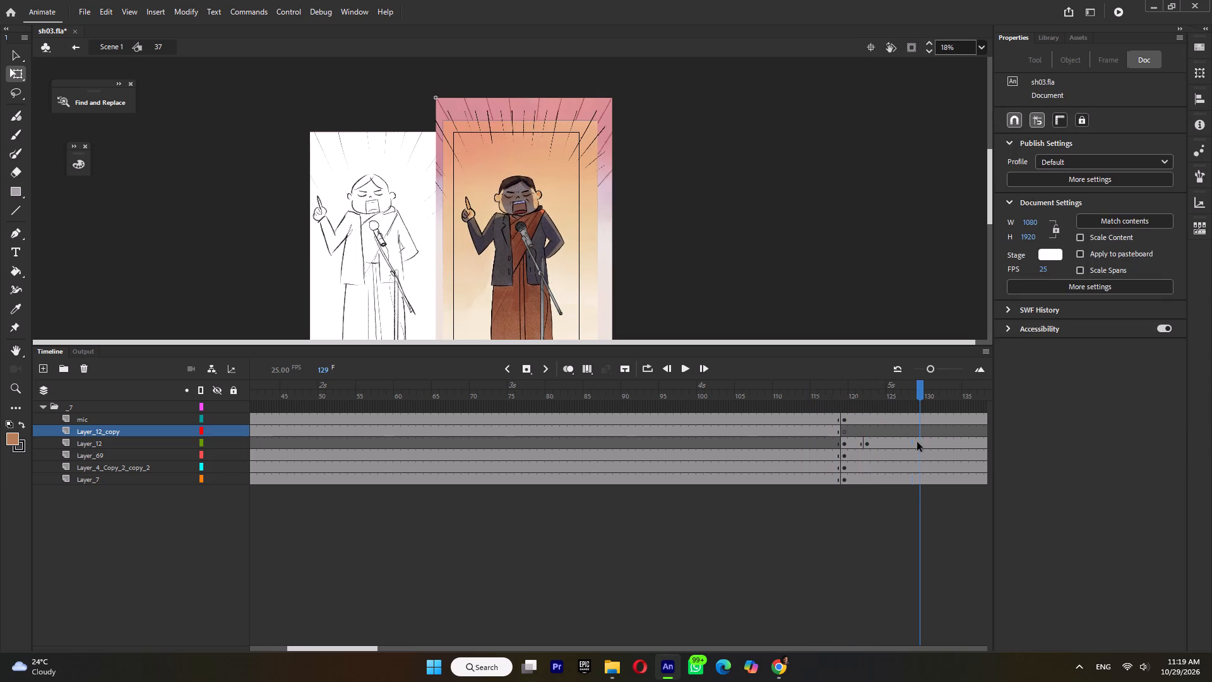
Inside the pointing pose's Layer 12 symbol, extend the layer to frame 18, add a keyframe at frame 10 and save.
{"action": "double_click", "coordinate": [506, 305], "text": "ctrl"}
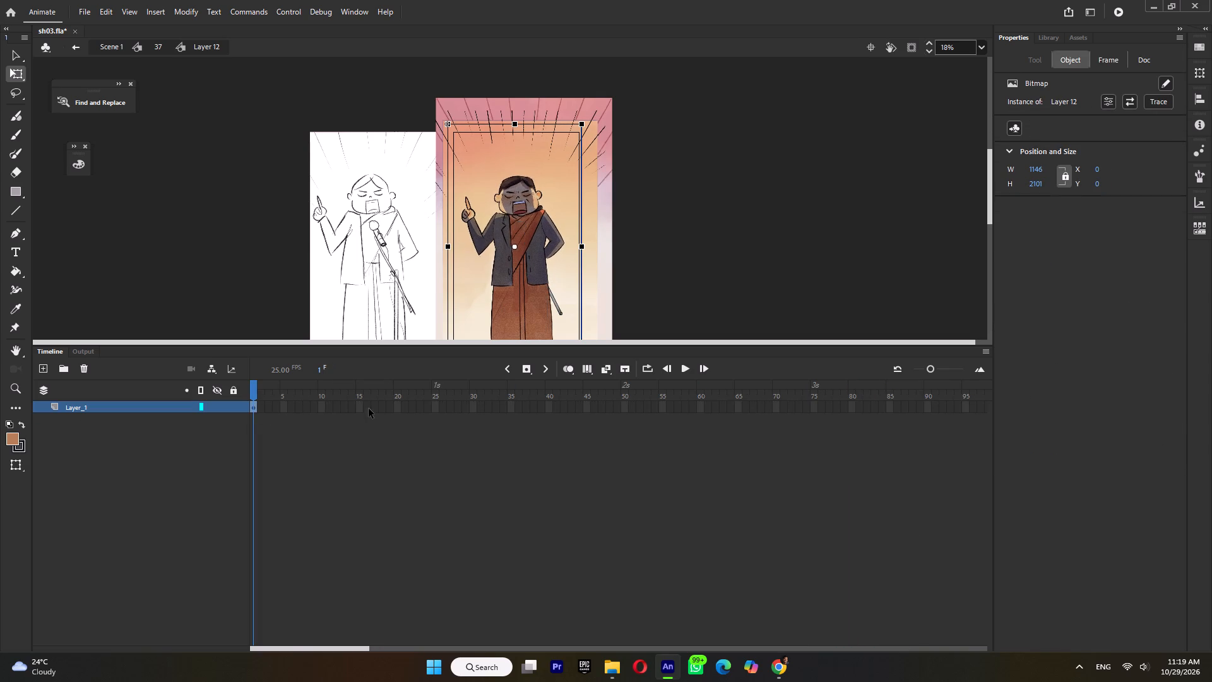
{"action": "left_click", "coordinate": [386, 408]}
{"action": "key", "text": "F5"}
{"action": "left_click", "coordinate": [328, 405]}
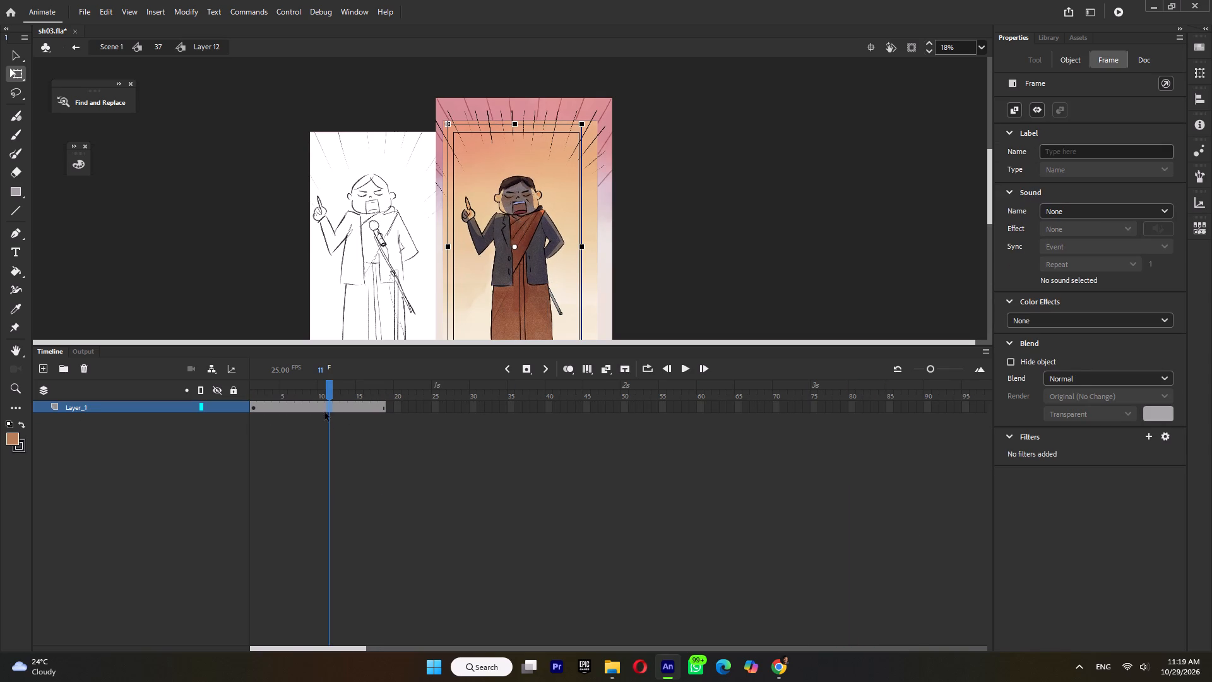
{"action": "left_click", "coordinate": [323, 409]}
{"action": "key", "text": "F6"}
{"action": "key", "text": "ctrl+s"}
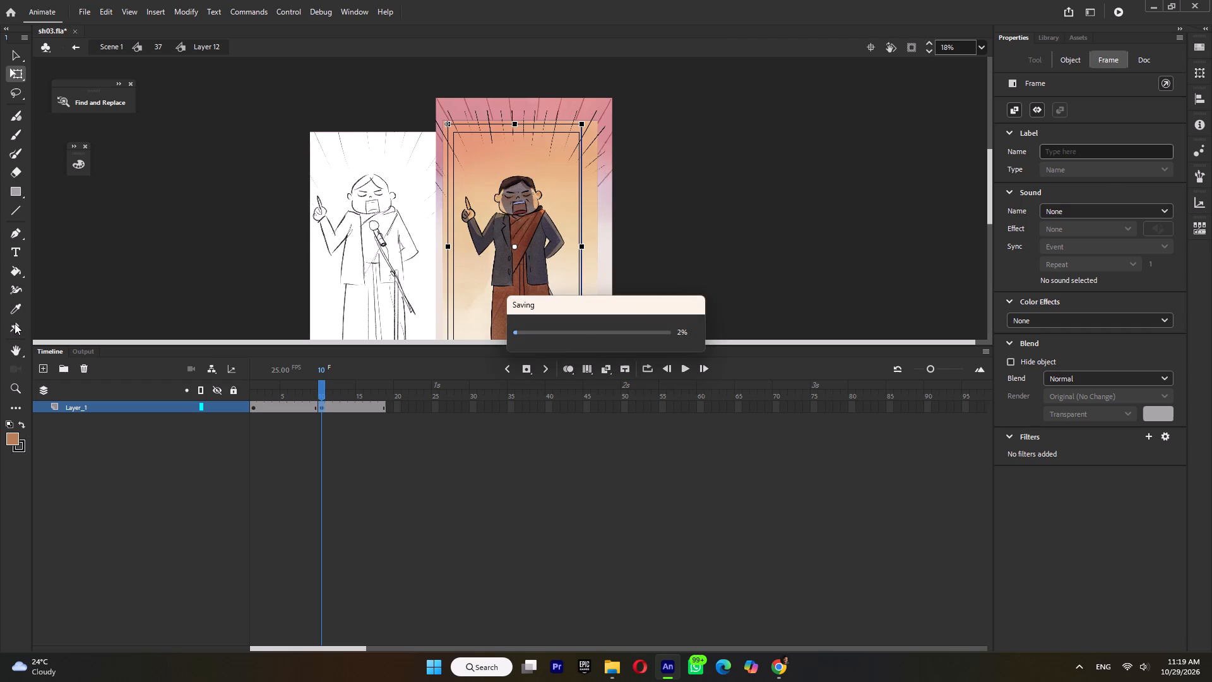
On frame 10 of Layer 12, rig the bitmap with Asset Warp joints at the feet, waist, neck and forehead.
{"action": "left_click", "coordinate": [14, 324]}
{"action": "scroll", "coordinate": [549, 239], "scroll_direction": "down", "scroll_amount": 2}
{"action": "scroll", "coordinate": [554, 227], "scroll_direction": "up", "scroll_amount": 1}
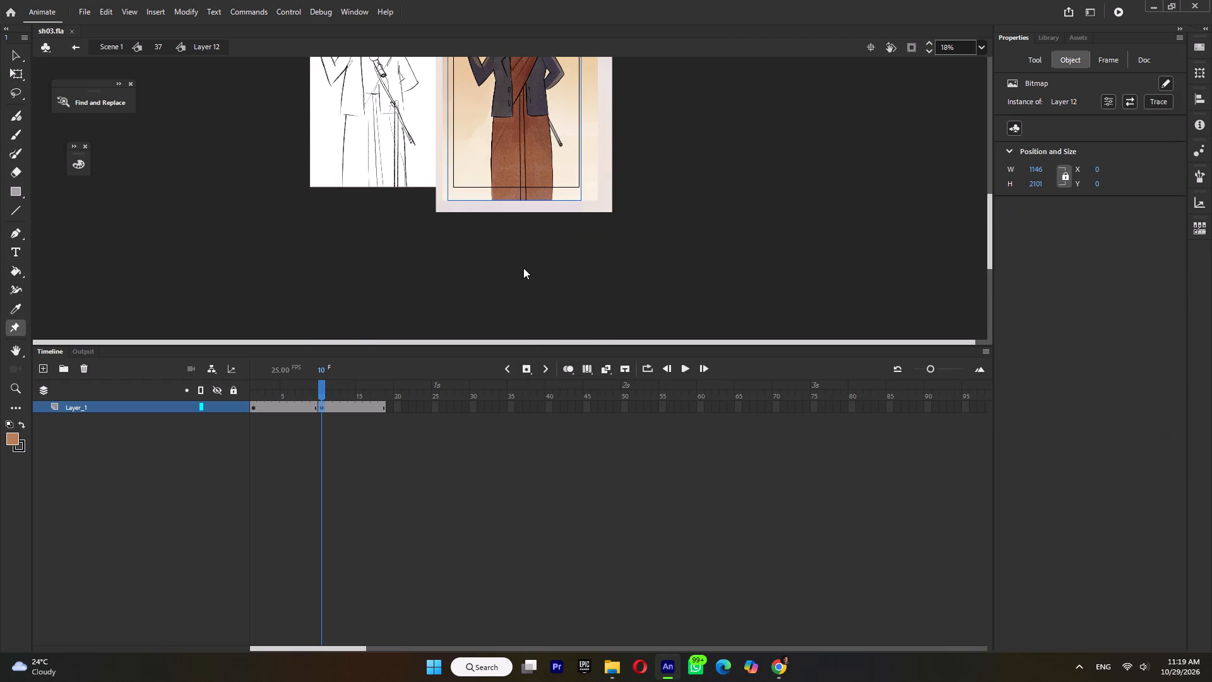
{"action": "left_click", "coordinate": [520, 279]}
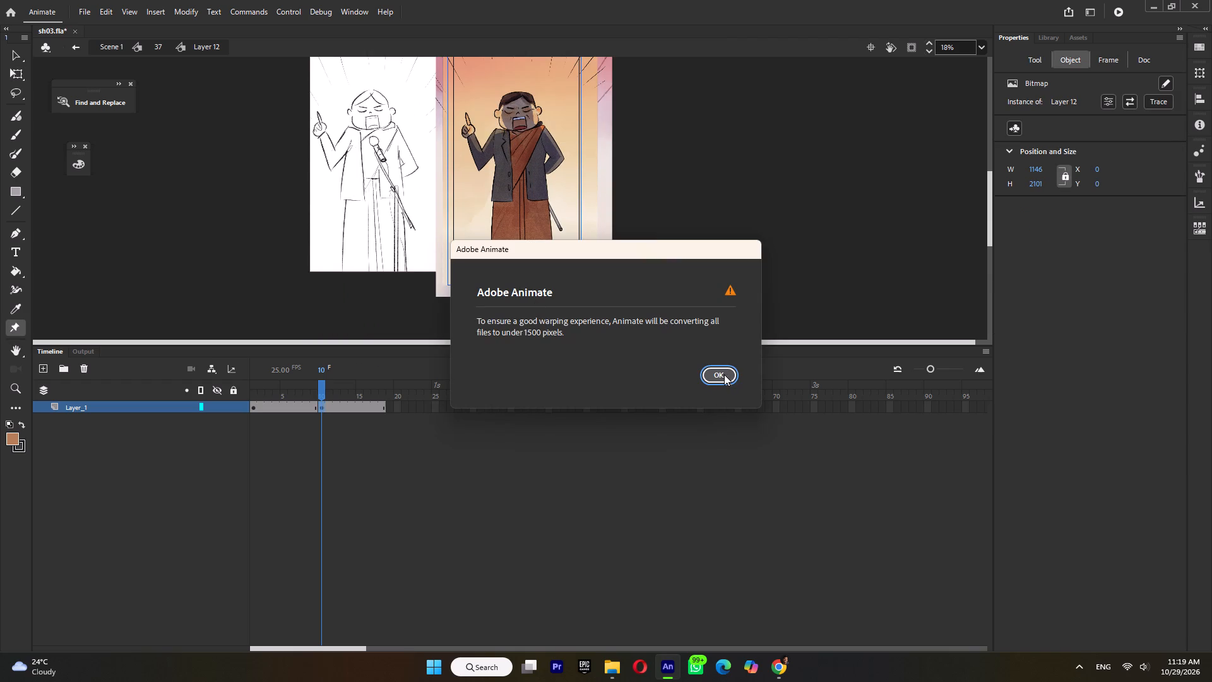
{"action": "left_click", "coordinate": [729, 375]}
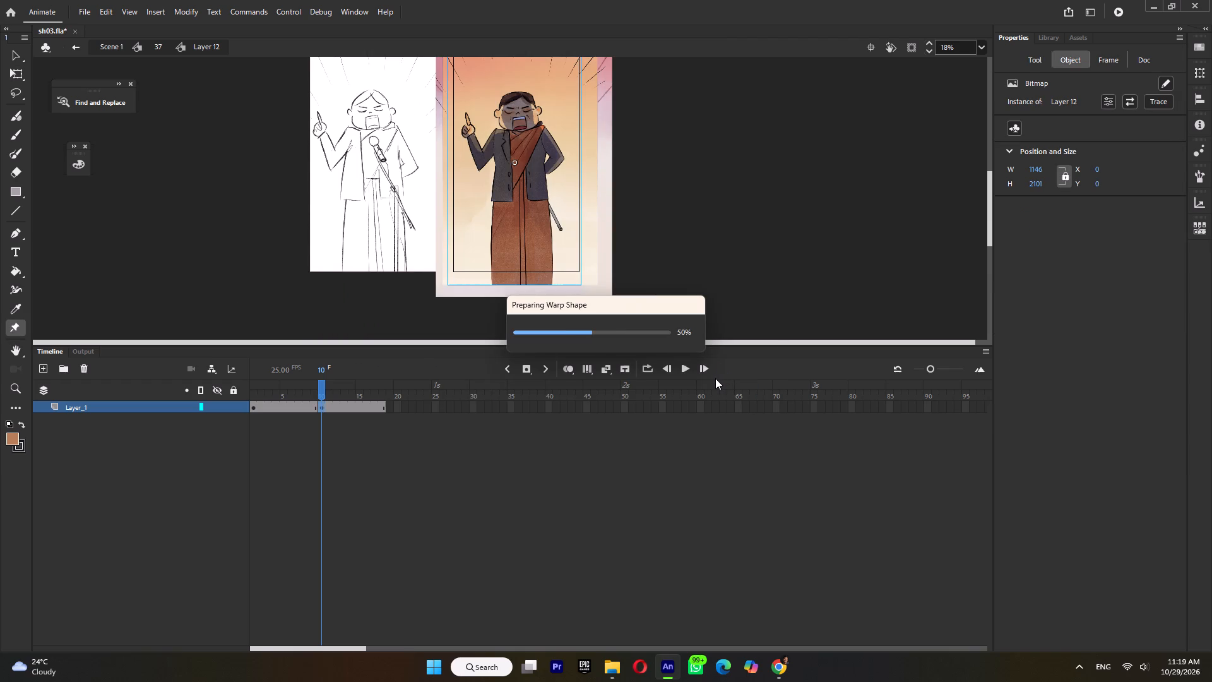
{"action": "key", "text": "ctrl+s"}
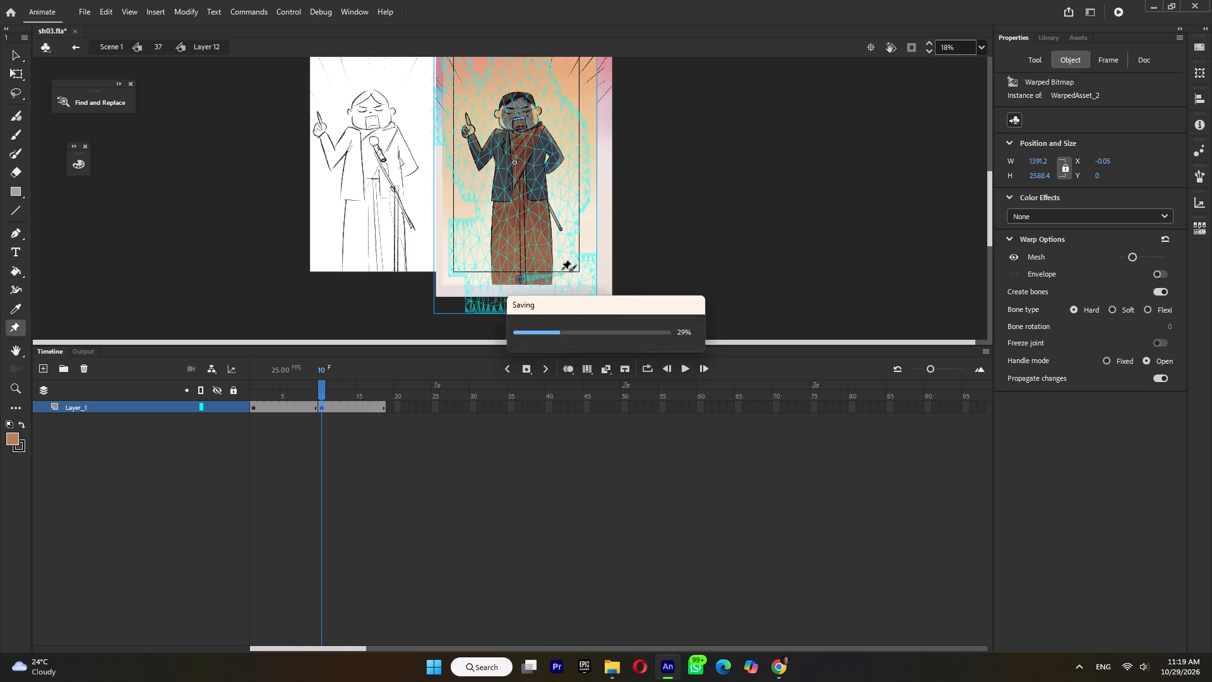
{"action": "left_click", "coordinate": [518, 203]}
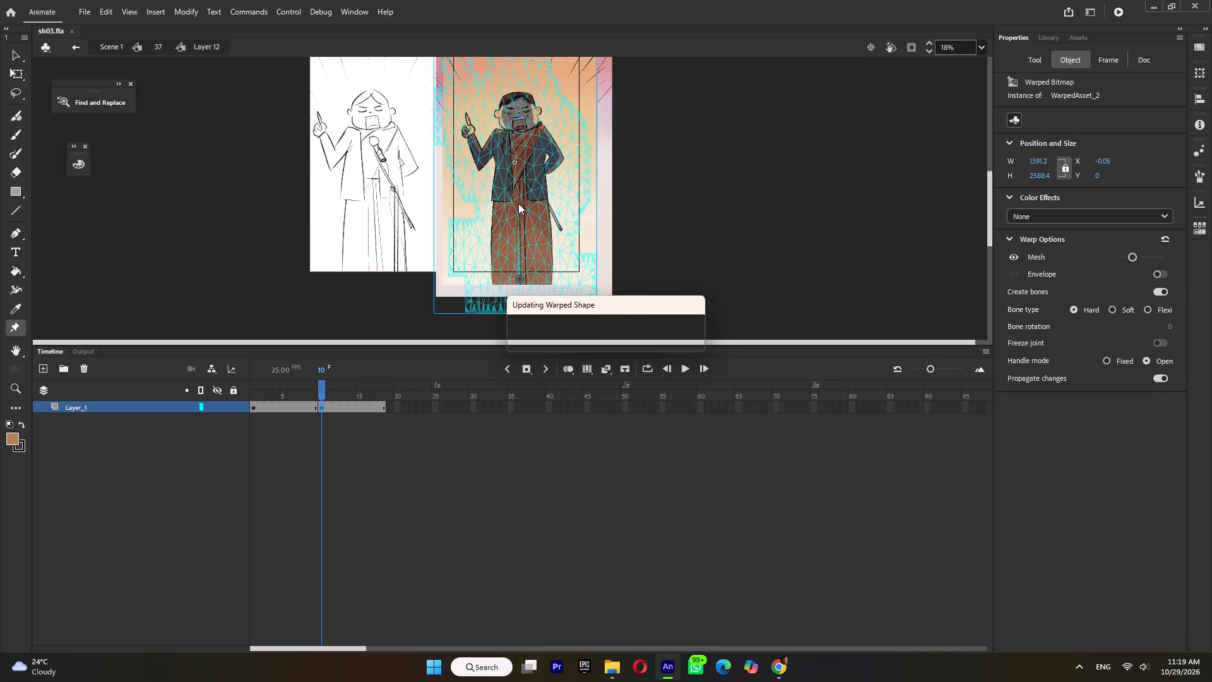
{"action": "left_click", "coordinate": [518, 136]}
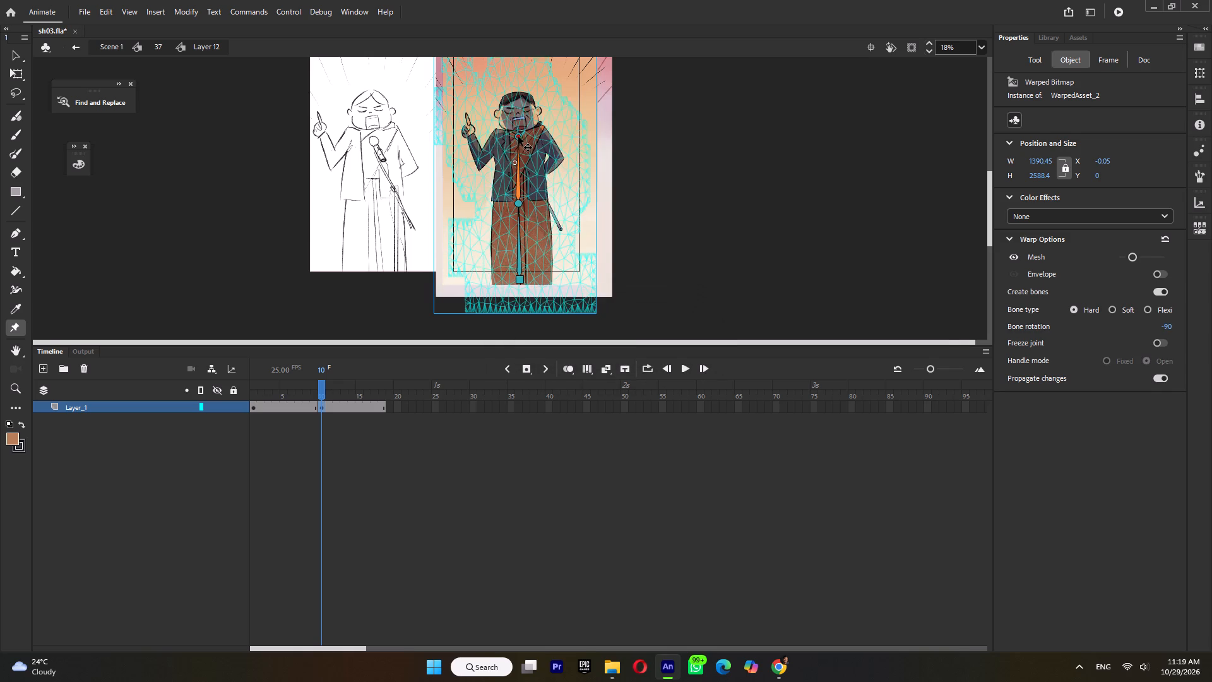
{"action": "scroll", "coordinate": [518, 136], "scroll_direction": "up", "scroll_amount": 6, "text": "ctrl"}
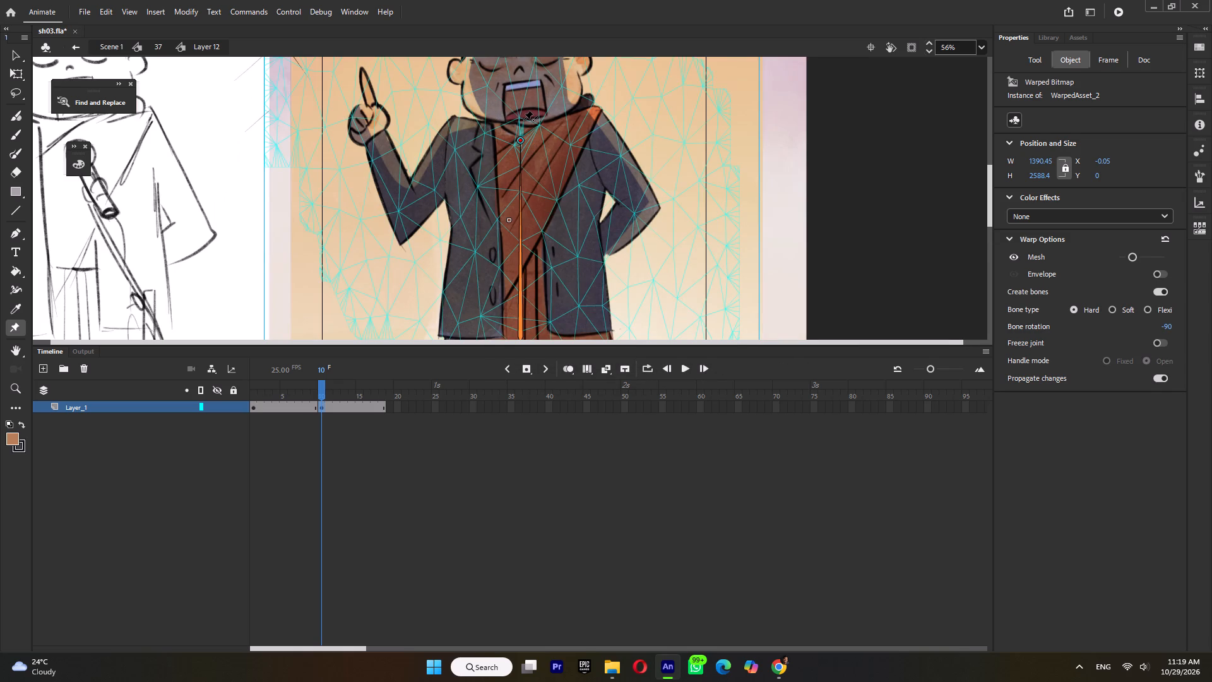
{"action": "scroll", "coordinate": [524, 121], "scroll_direction": "up", "scroll_amount": 1}
{"action": "left_click", "coordinate": [520, 141]}
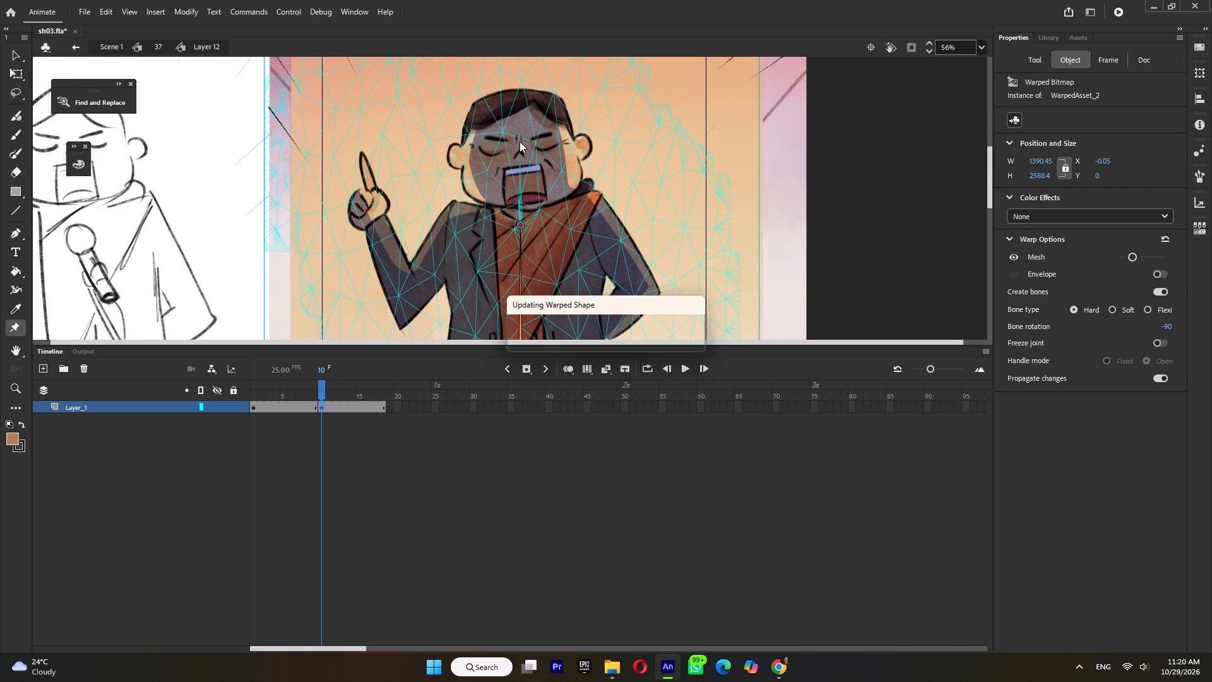
{"action": "left_click", "coordinate": [520, 141]}
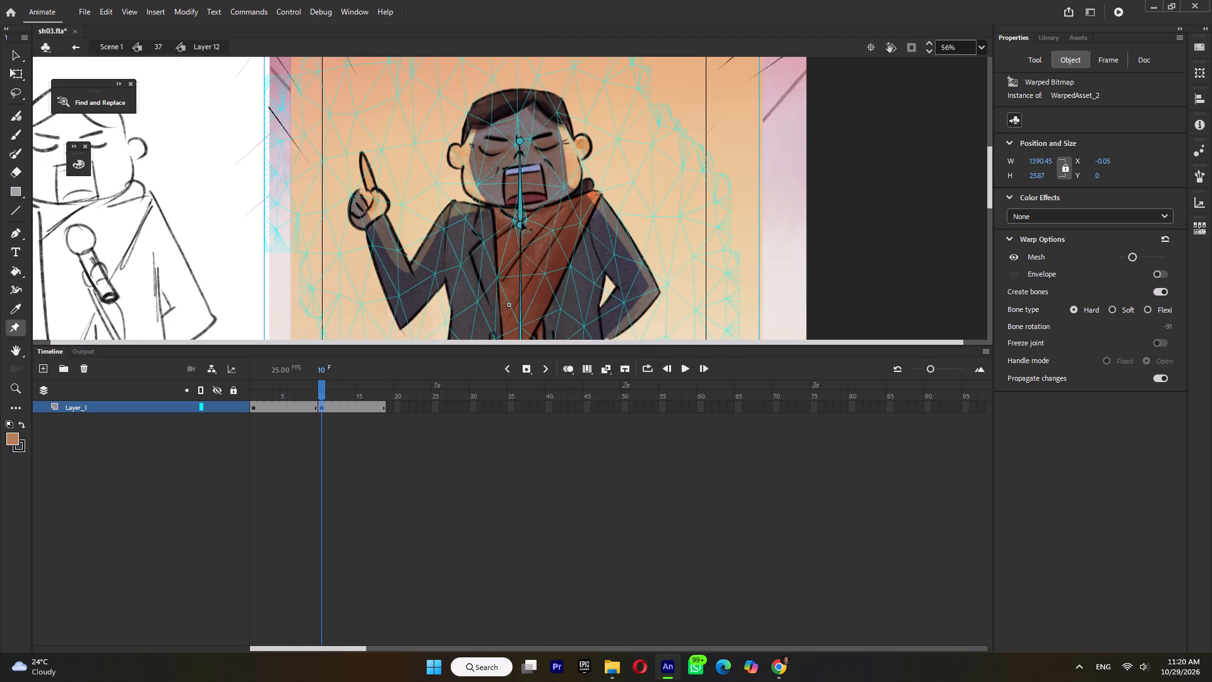
Branch warp bones from the neck joint through the raised arm's shoulder, elbow and wrist to the pointing hand.
{"action": "left_click", "coordinate": [521, 226]}
{"action": "left_click", "coordinate": [454, 214]}
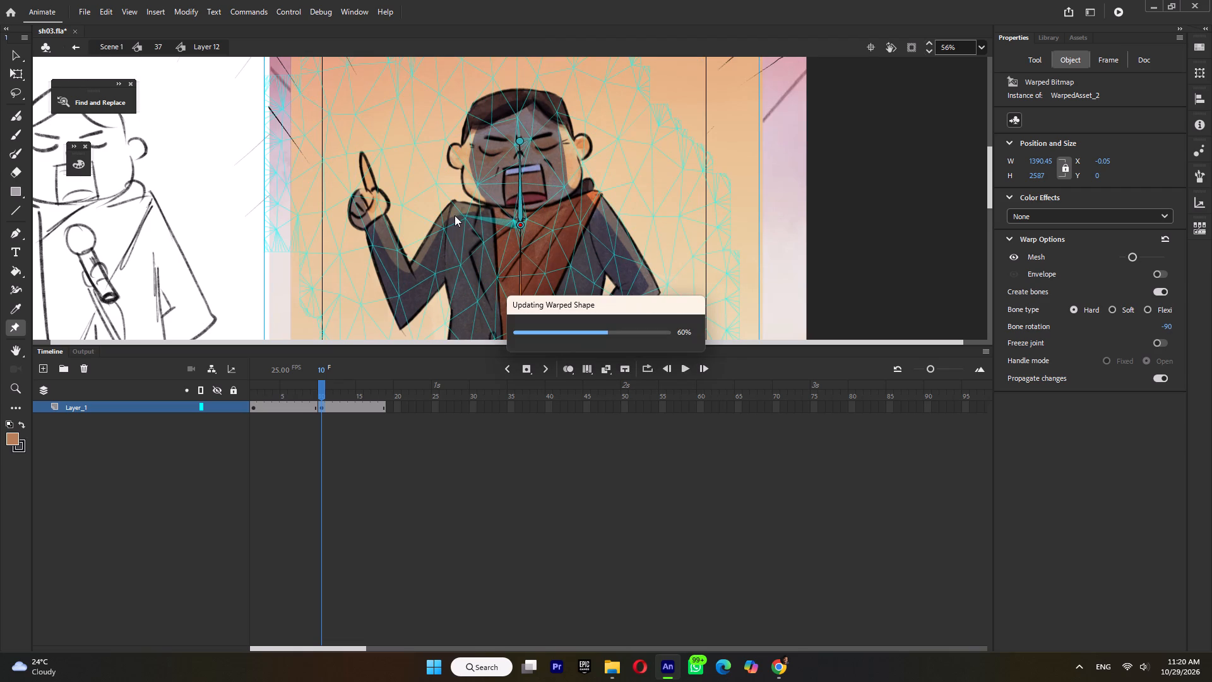
{"action": "left_click", "coordinate": [406, 301]}
{"action": "left_click", "coordinate": [376, 224]}
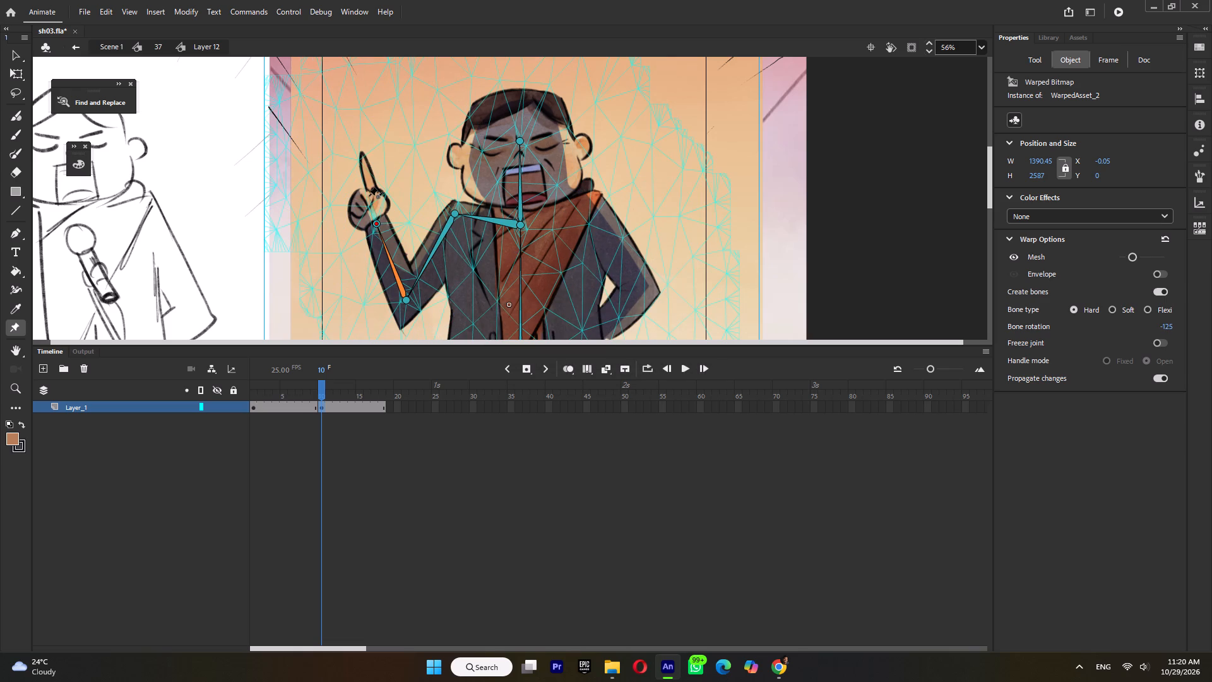
{"action": "left_click", "coordinate": [369, 196]}
{"action": "left_click", "coordinate": [369, 196]}
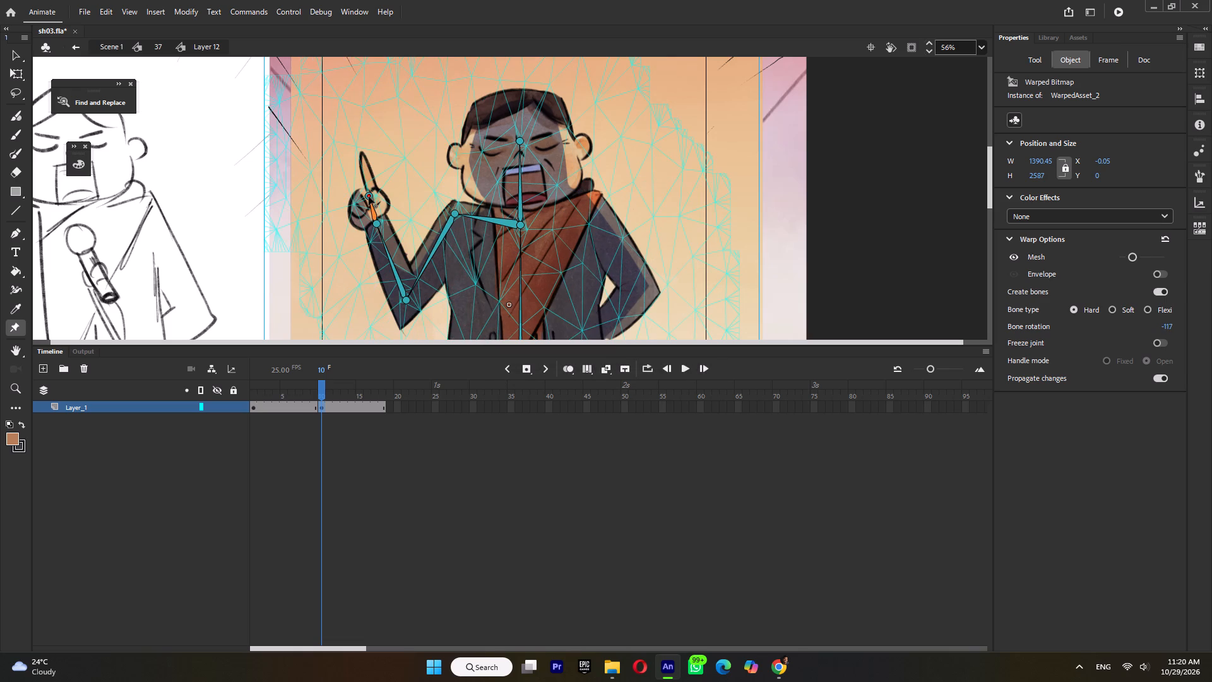
Branch warp bones from the neck joint through the lowered arm's shoulder and elbow to the hand on the hip.
{"action": "left_click", "coordinate": [521, 224]}
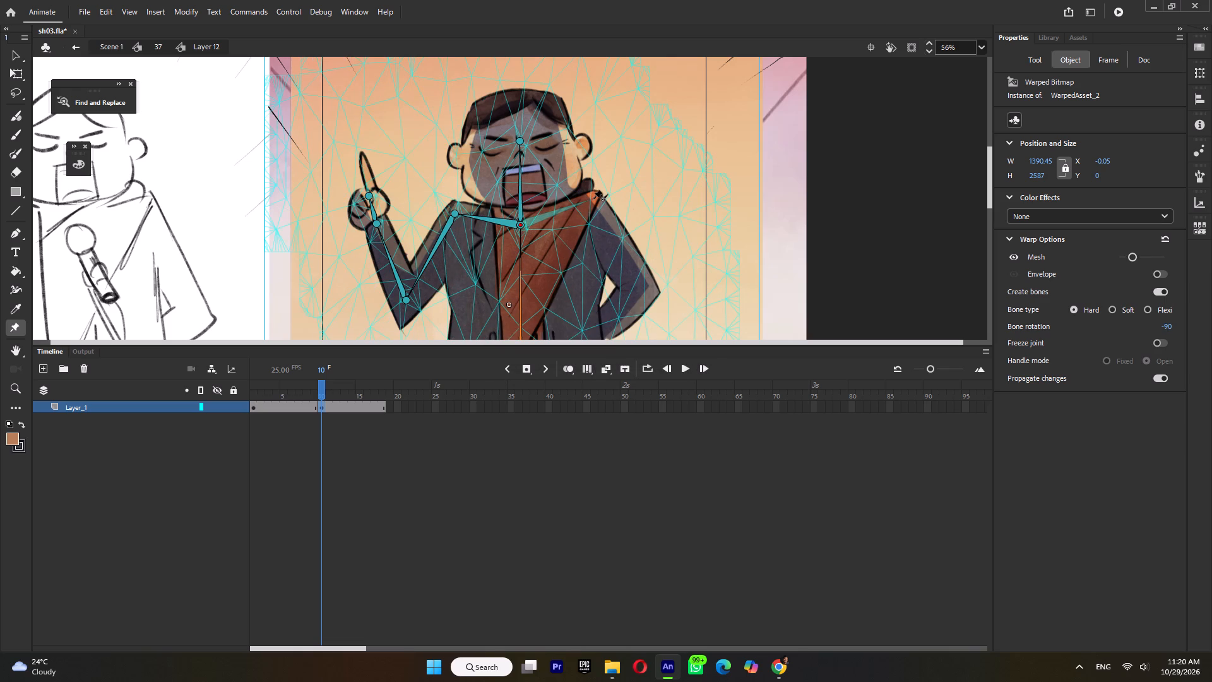
{"action": "left_click", "coordinate": [588, 201]}
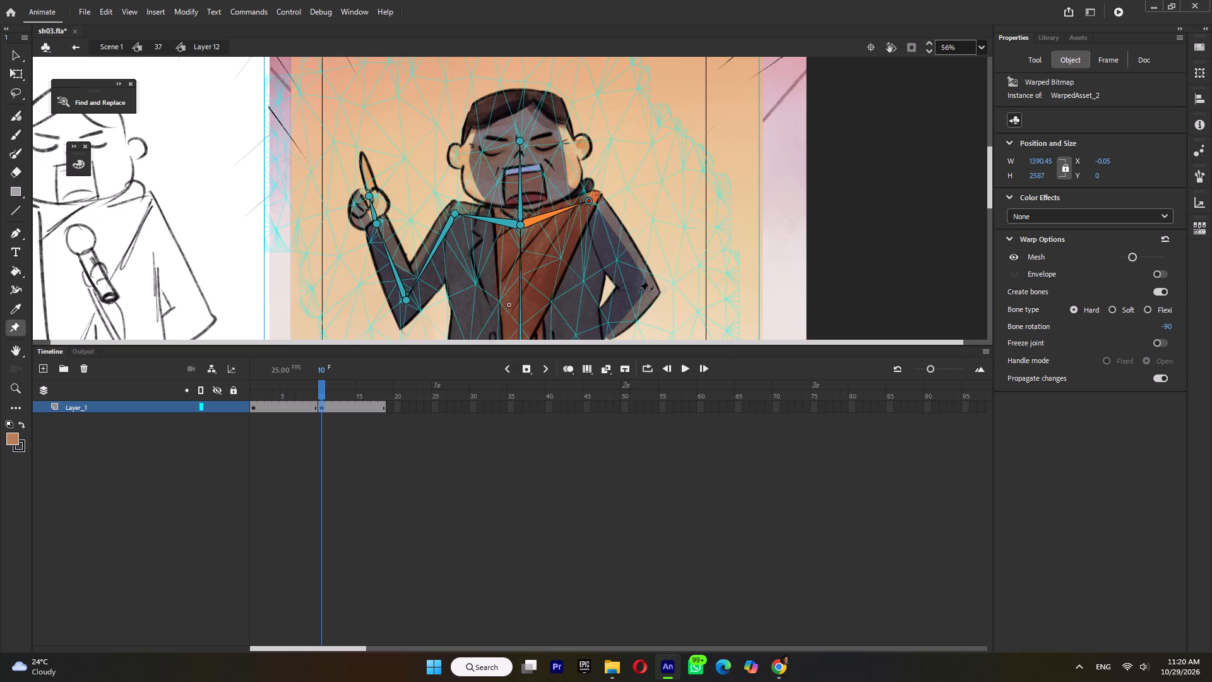
{"action": "left_click", "coordinate": [646, 294]}
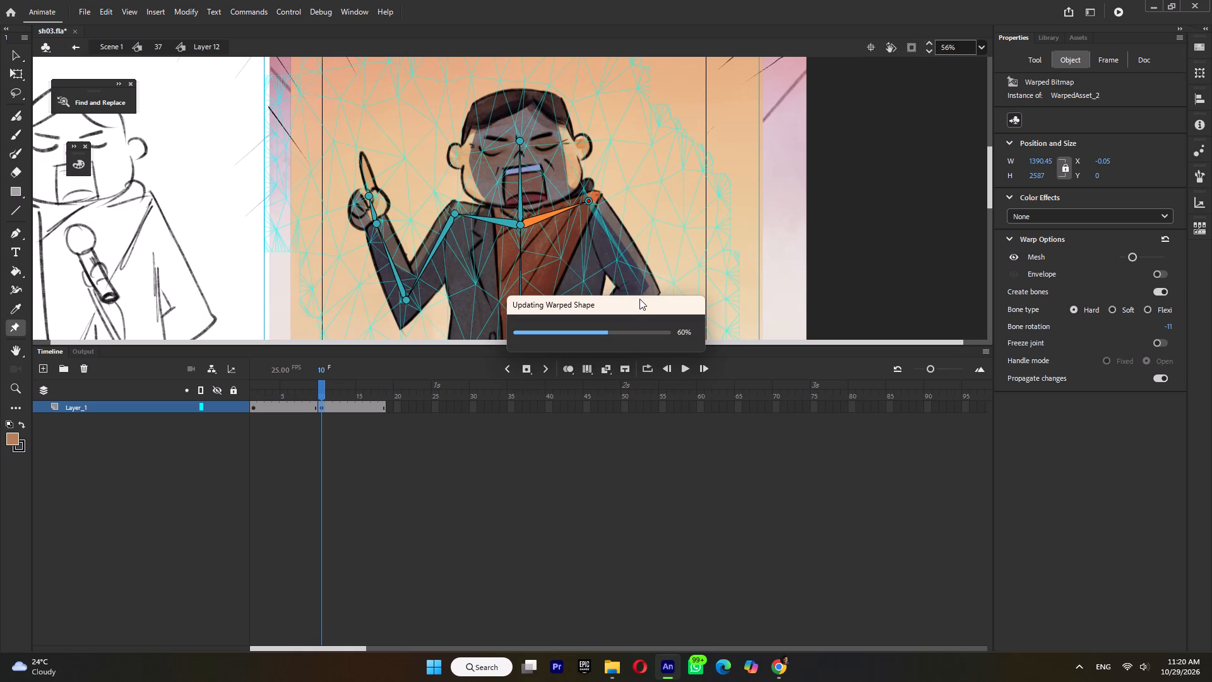
{"action": "left_click", "coordinate": [598, 333]}
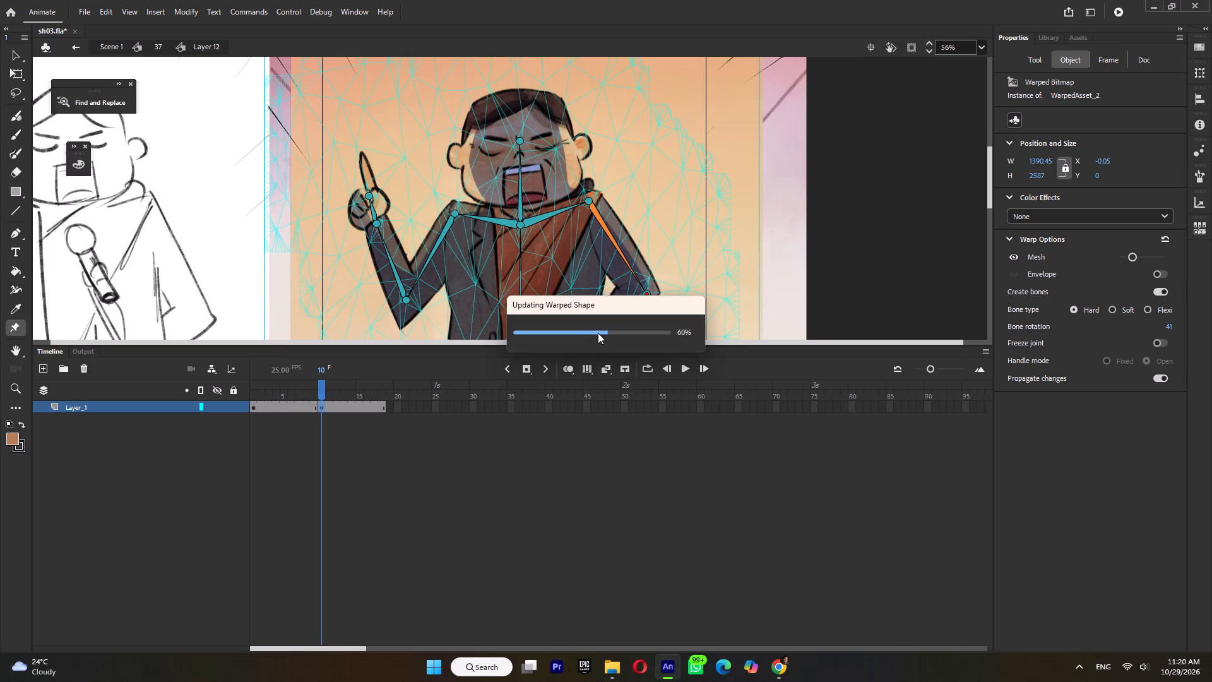
{"action": "left_click", "coordinate": [598, 333]}
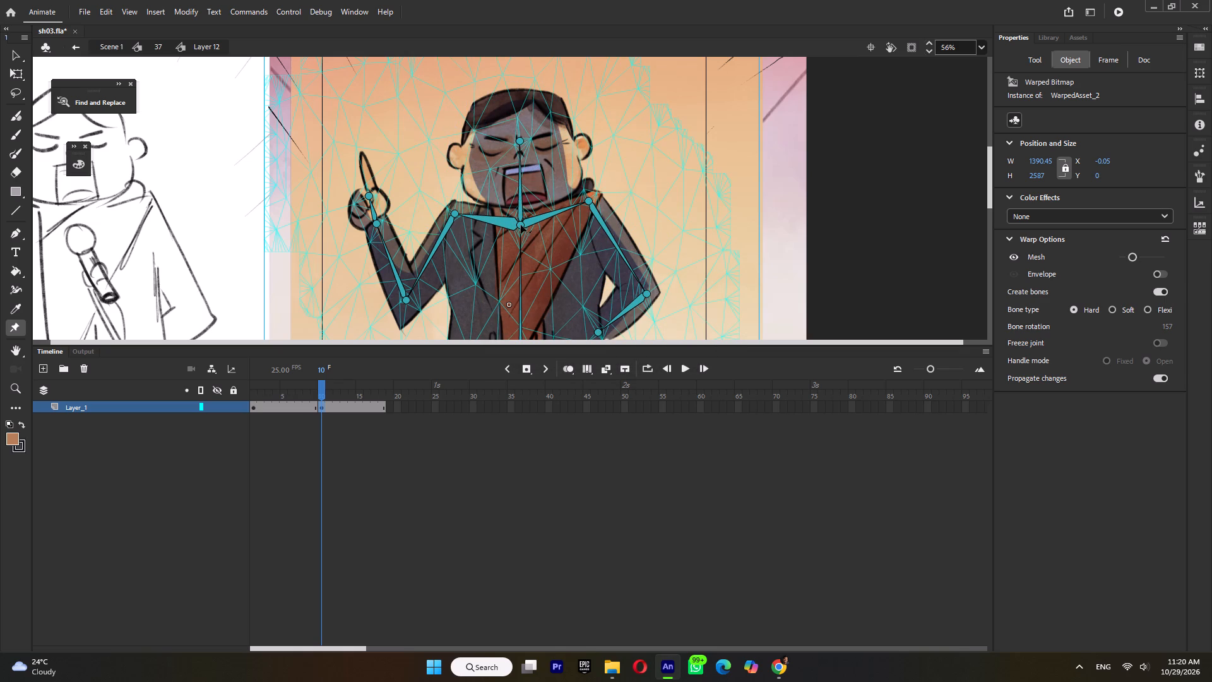
Pose the warp rig on frame 10 with the head slightly lowered, both elbows slightly raised and the pointing hand shifted towards the head.
{"action": "left_click", "coordinate": [521, 225]}
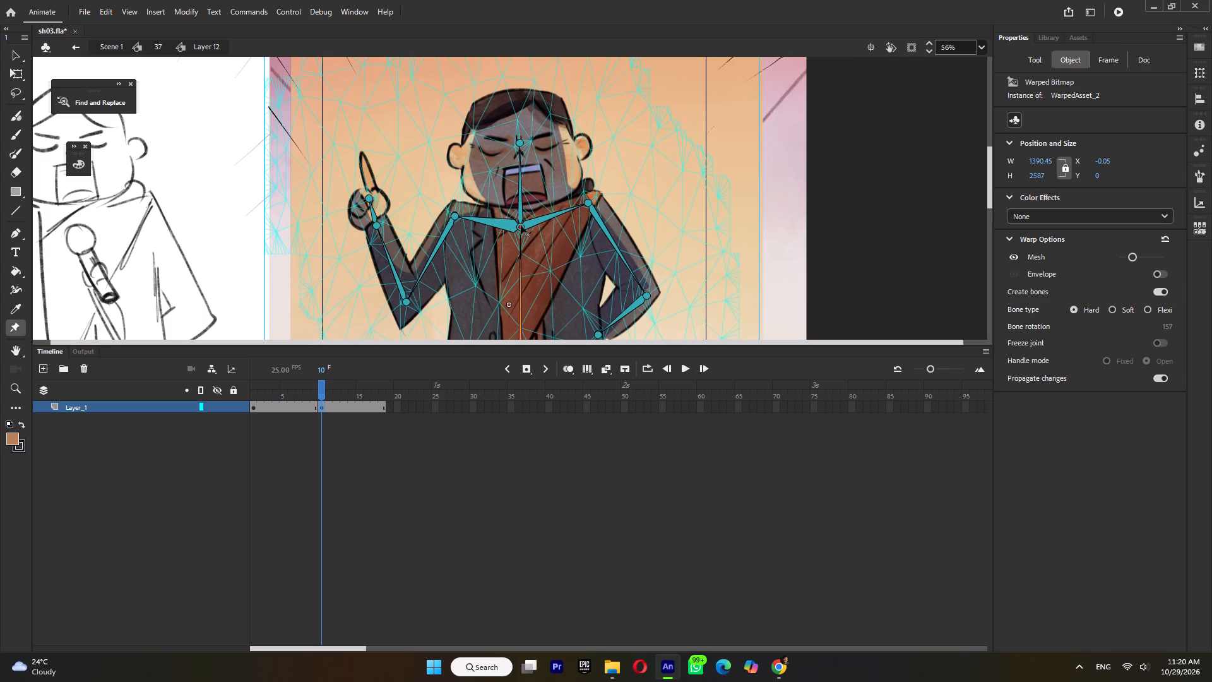
{"action": "left_click_drag", "start_coordinate": [520, 140], "coordinate": [520, 148]}
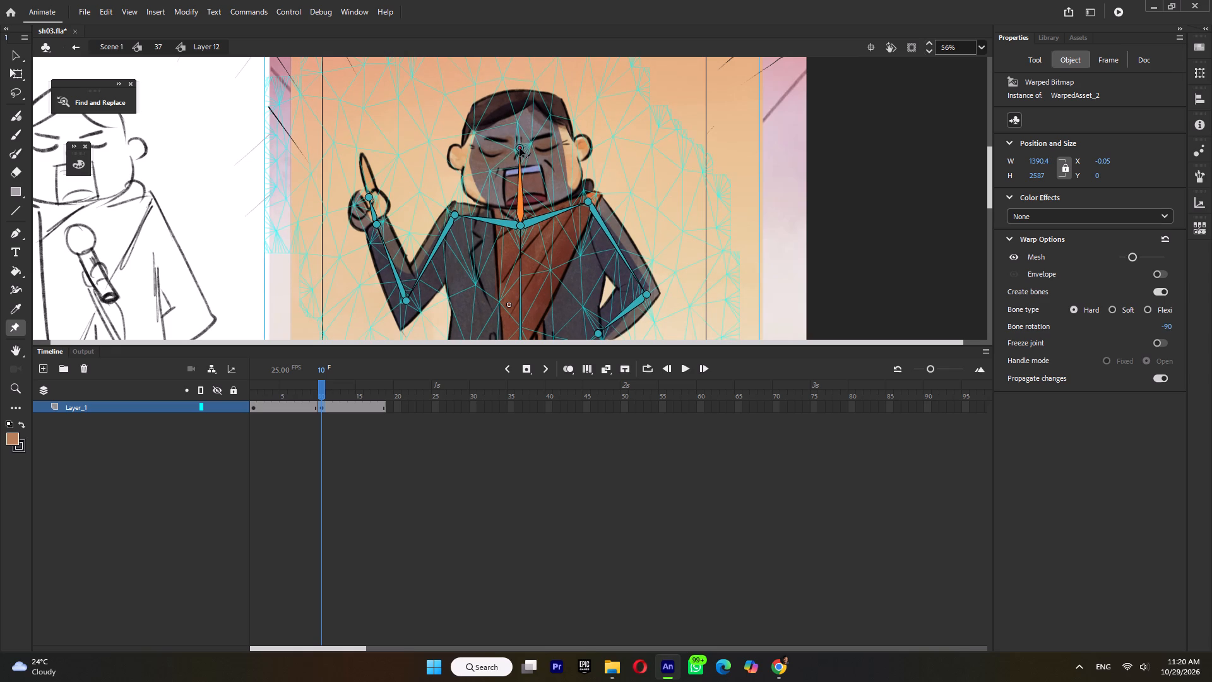
{"action": "left_click_drag", "start_coordinate": [520, 148], "coordinate": [520, 145]}
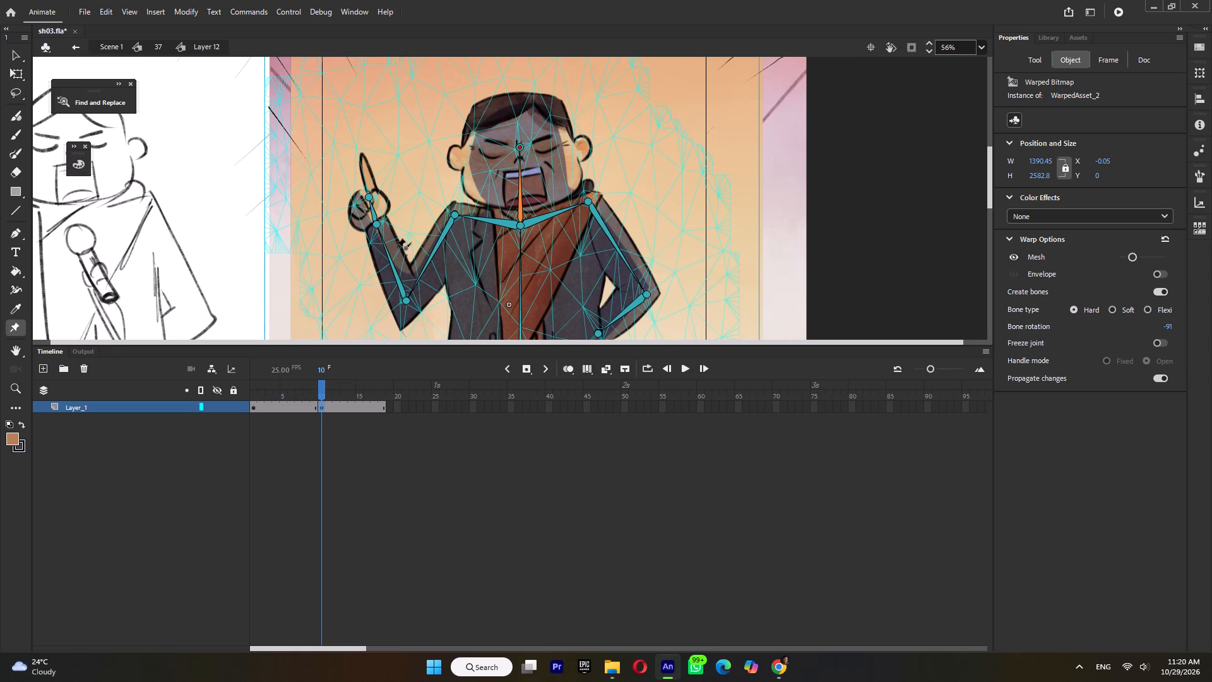
{"action": "left_click_drag", "start_coordinate": [407, 301], "coordinate": [405, 296]}
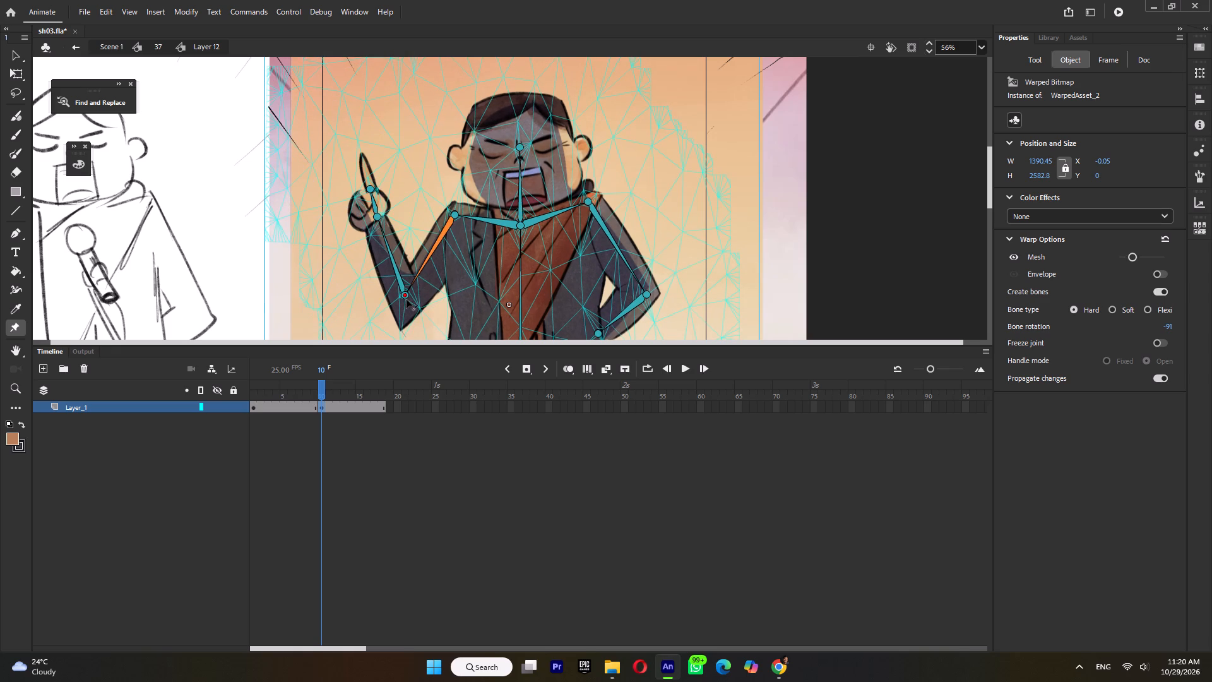
{"action": "left_click_drag", "start_coordinate": [379, 214], "coordinate": [385, 214]}
{"action": "left_click_drag", "start_coordinate": [379, 189], "coordinate": [388, 190]}
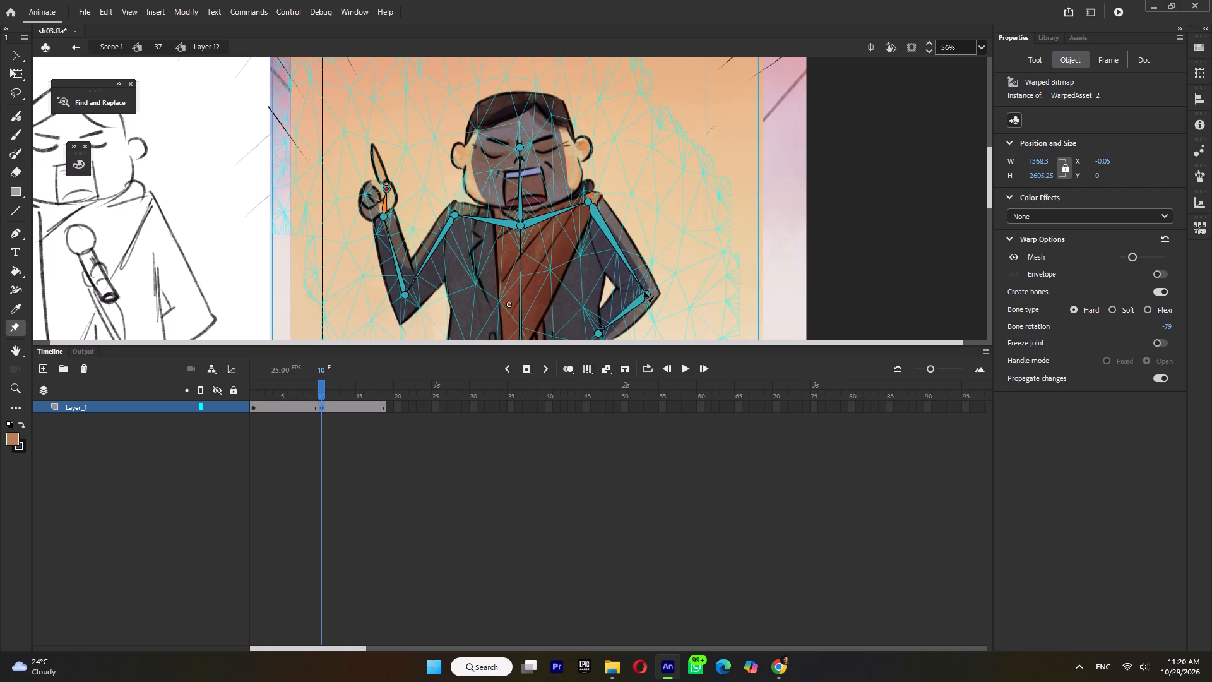
{"action": "left_click_drag", "start_coordinate": [646, 295], "coordinate": [648, 289]}
{"action": "scroll", "coordinate": [658, 251], "scroll_direction": "down", "scroll_amount": 3, "text": "ctrl"}
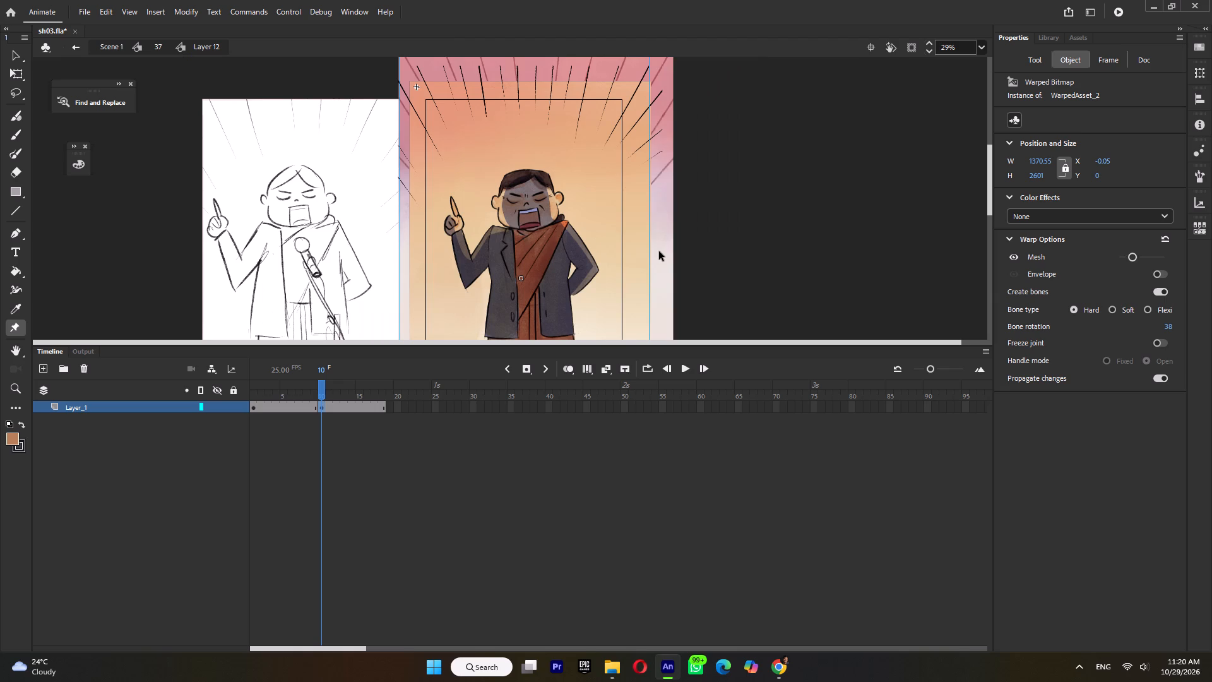
{"action": "left_click", "coordinate": [311, 390]}
{"action": "left_click", "coordinate": [324, 393]}
Convert the posed warp artwork on frame 10 to a bitmap.
{"action": "left_click", "coordinate": [322, 407]}
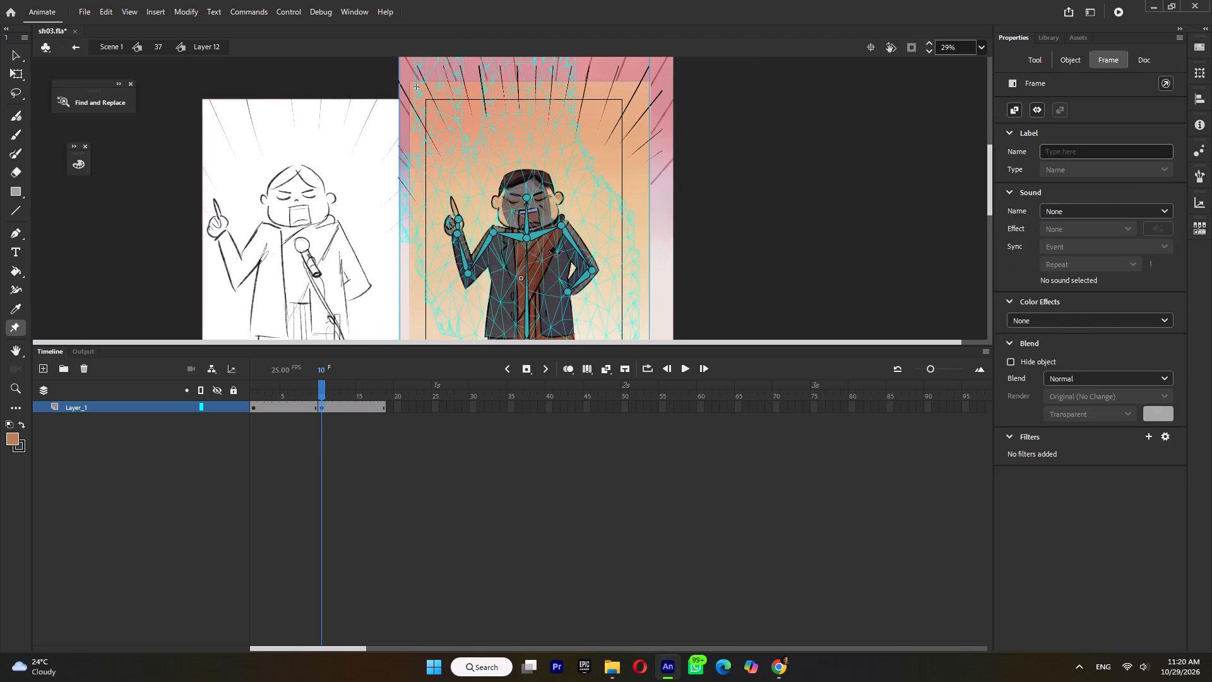
{"action": "right_click", "coordinate": [557, 249]}
{"action": "left_click", "coordinate": [622, 578]}
Return to shot 37's timeline and play back the pointing pose's idle movement.
{"action": "scroll", "coordinate": [632, 286], "scroll_direction": "down", "scroll_amount": 6, "text": "ctrl"}
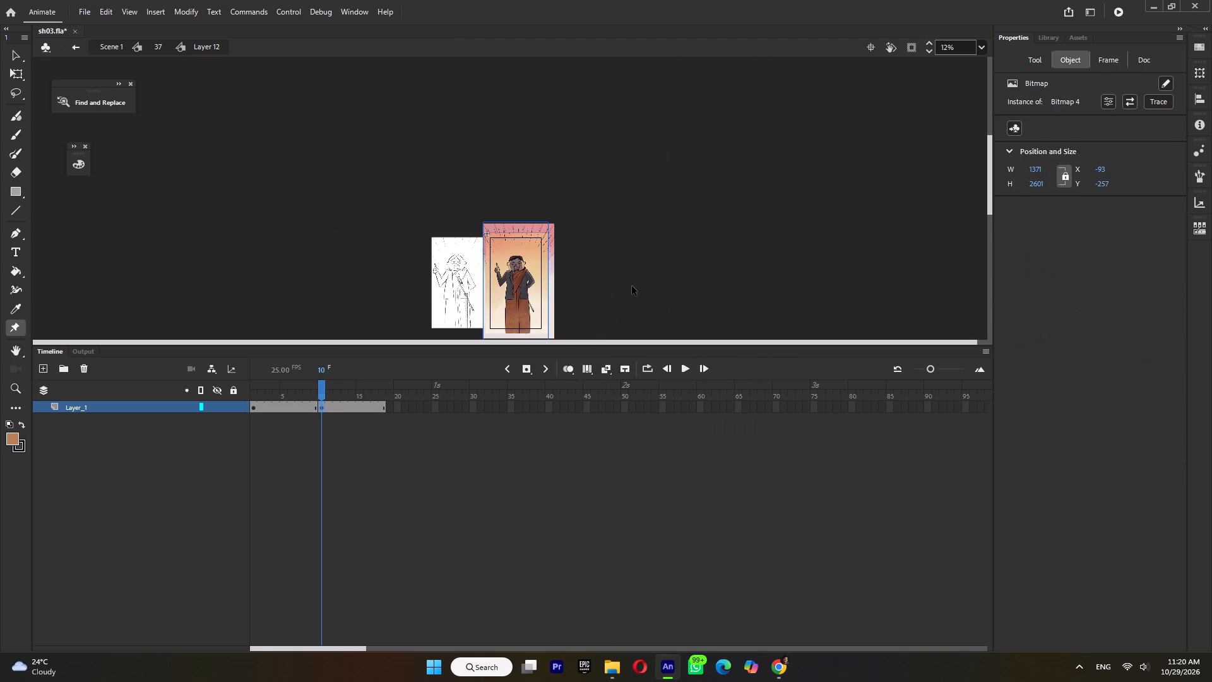
{"action": "double_click", "coordinate": [640, 278], "text": "ctrl"}
{"action": "scroll", "coordinate": [577, 307], "scroll_direction": "up", "scroll_amount": 3, "text": "ctrl"}
{"action": "left_click", "coordinate": [502, 392]}
{"action": "key", "text": "Return"}
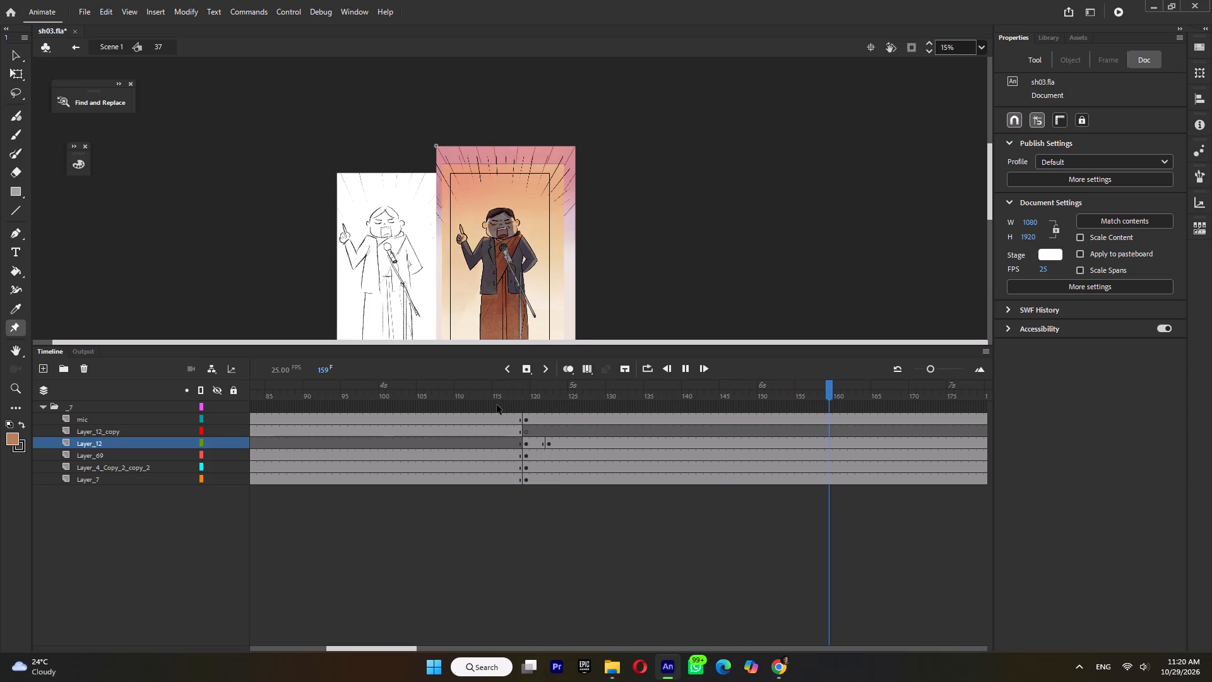
{"action": "key", "text": "Return"}
In Scene 1, play shot 37, scrub across the cut to frame 561 and save the file.
{"action": "left_click", "coordinate": [16, 72]}
{"action": "double_click", "coordinate": [837, 243]}
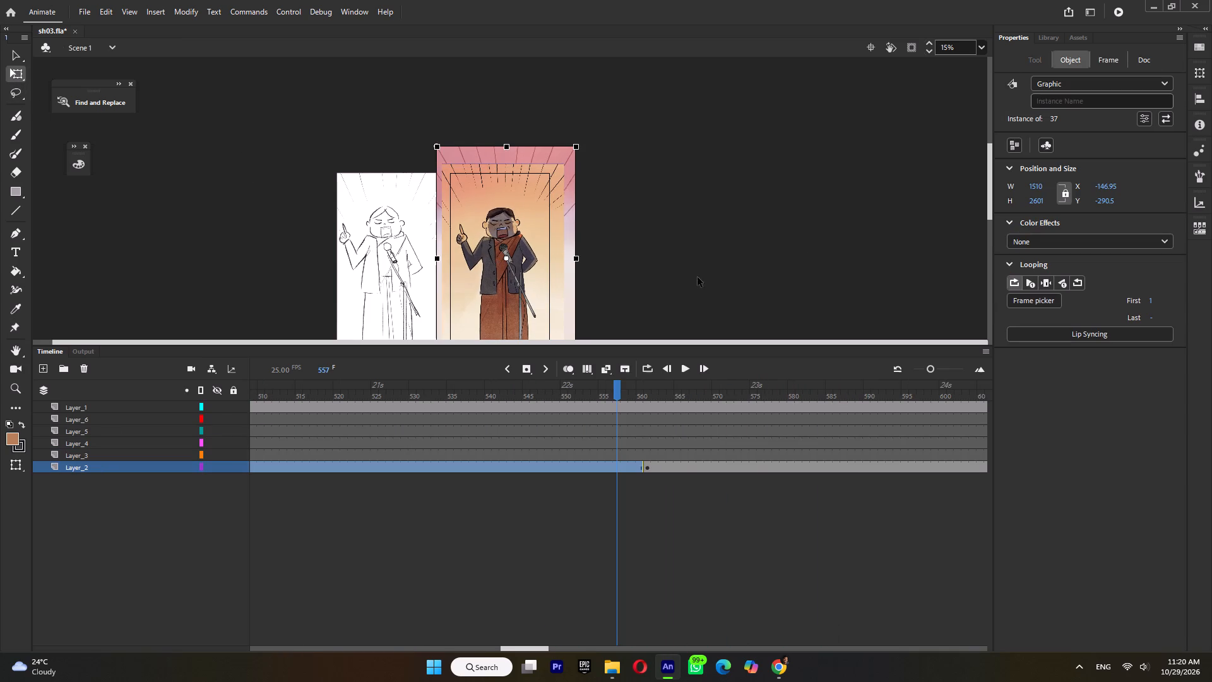
{"action": "left_click_drag", "start_coordinate": [333, 385], "coordinate": [145, 409]}
{"action": "key", "text": "Return"}
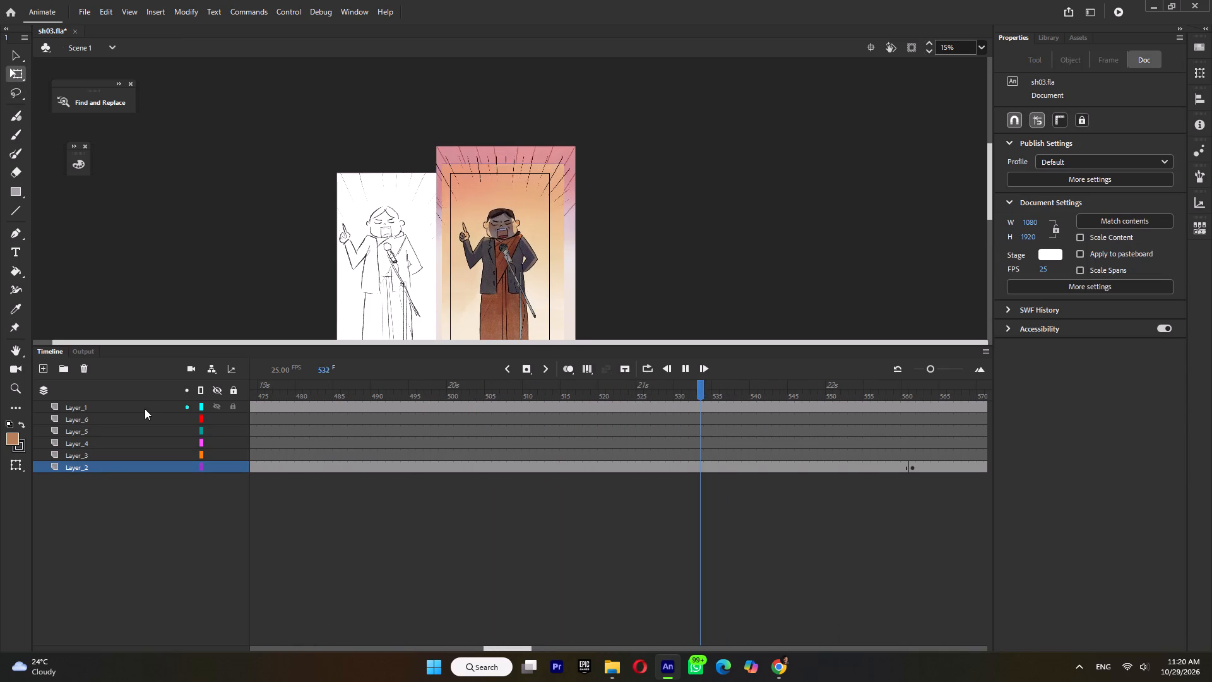
{"action": "key", "text": "Return"}
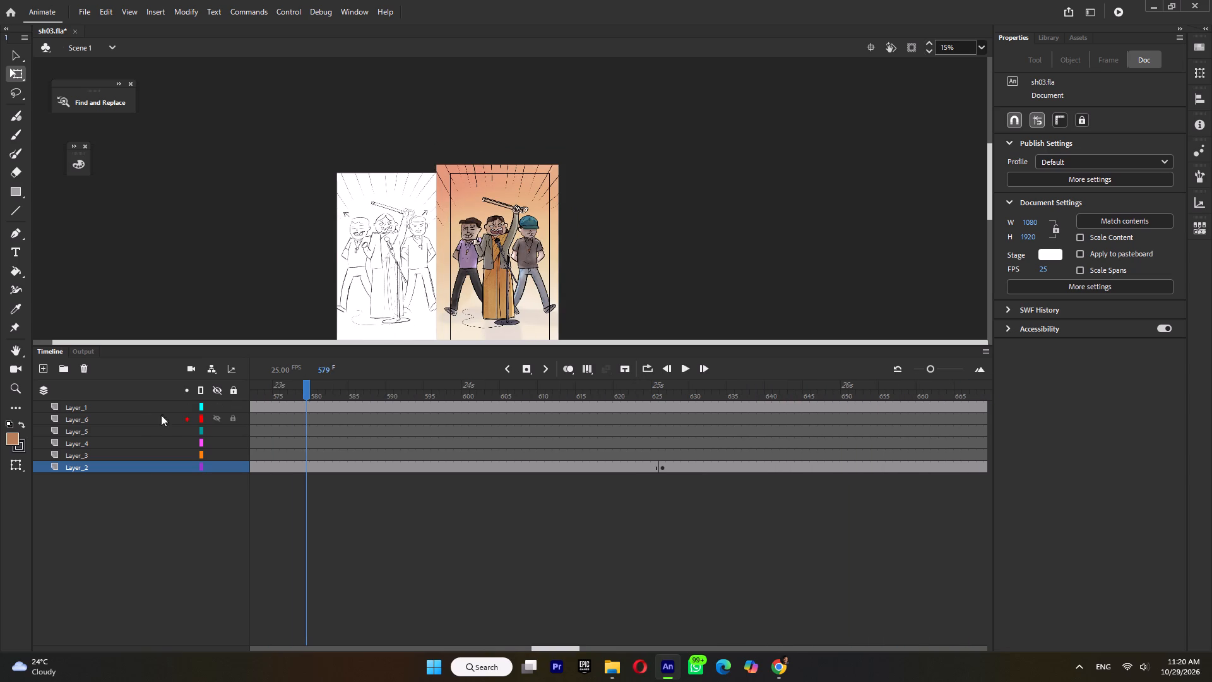
{"action": "left_click_drag", "start_coordinate": [280, 392], "coordinate": [387, 472]}
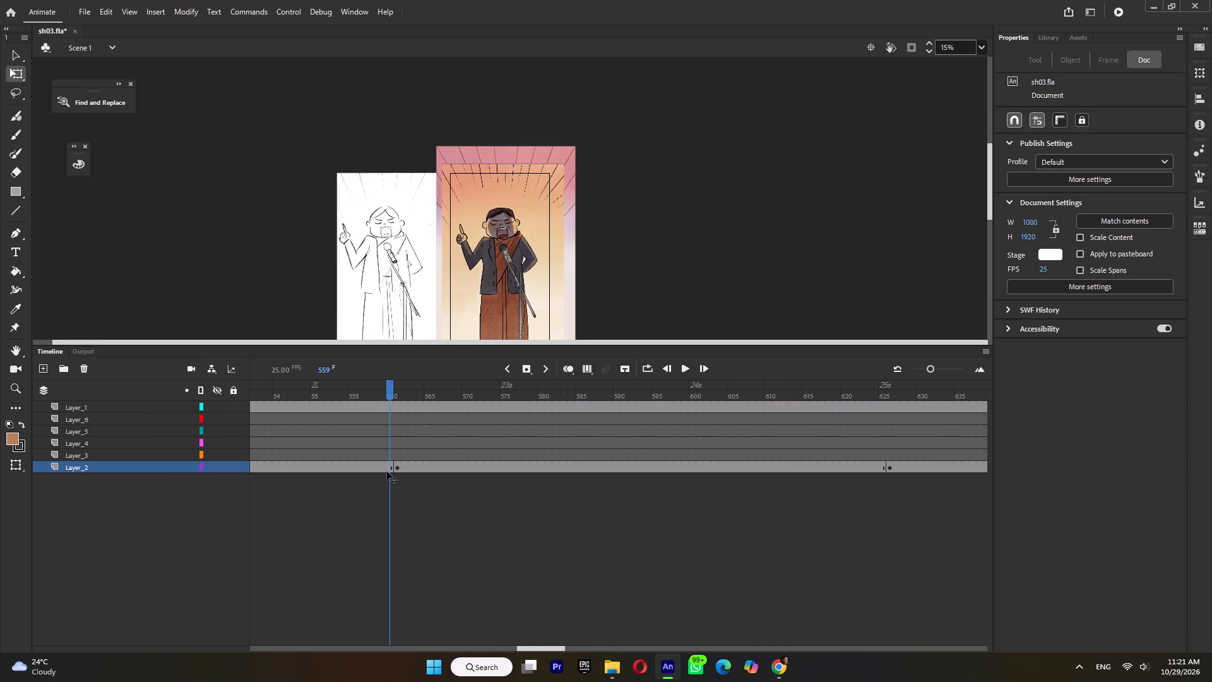
{"action": "left_click_drag", "start_coordinate": [387, 472], "coordinate": [397, 474]}
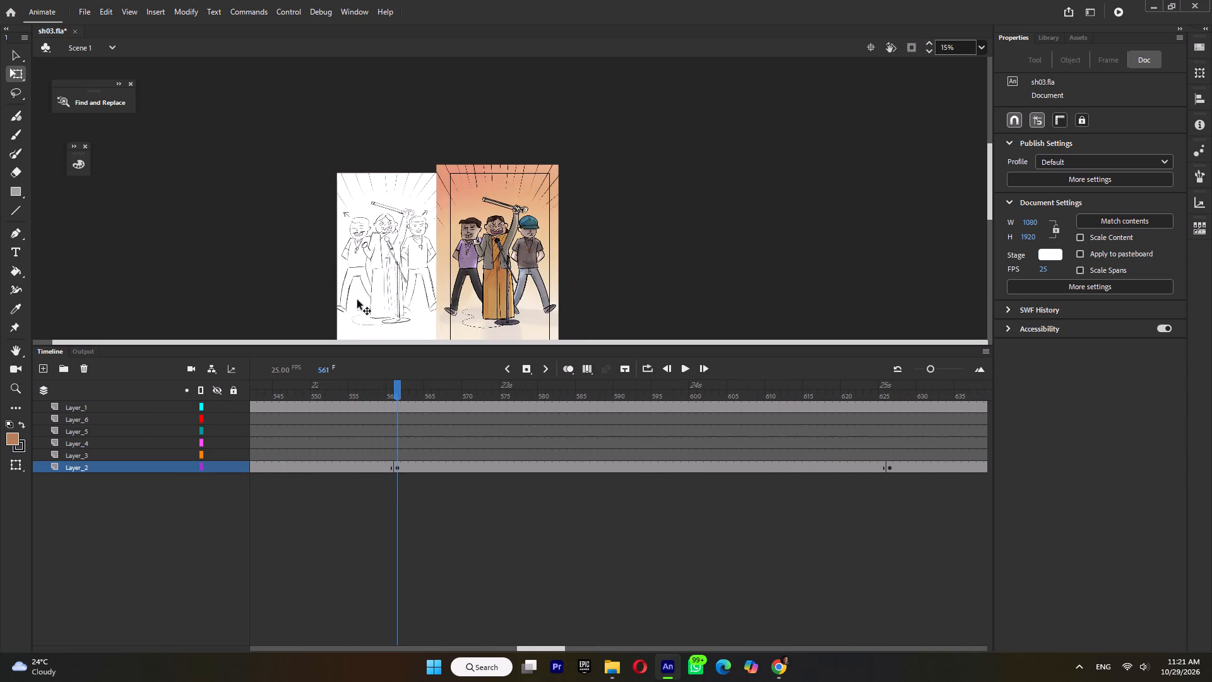
{"action": "key", "text": "ctrl+s"}
Enter shot 38's symbol, check its upper layers and open the Layer 69 Copy symbol holding the radiating lines.
{"action": "left_click", "coordinate": [15, 73]}
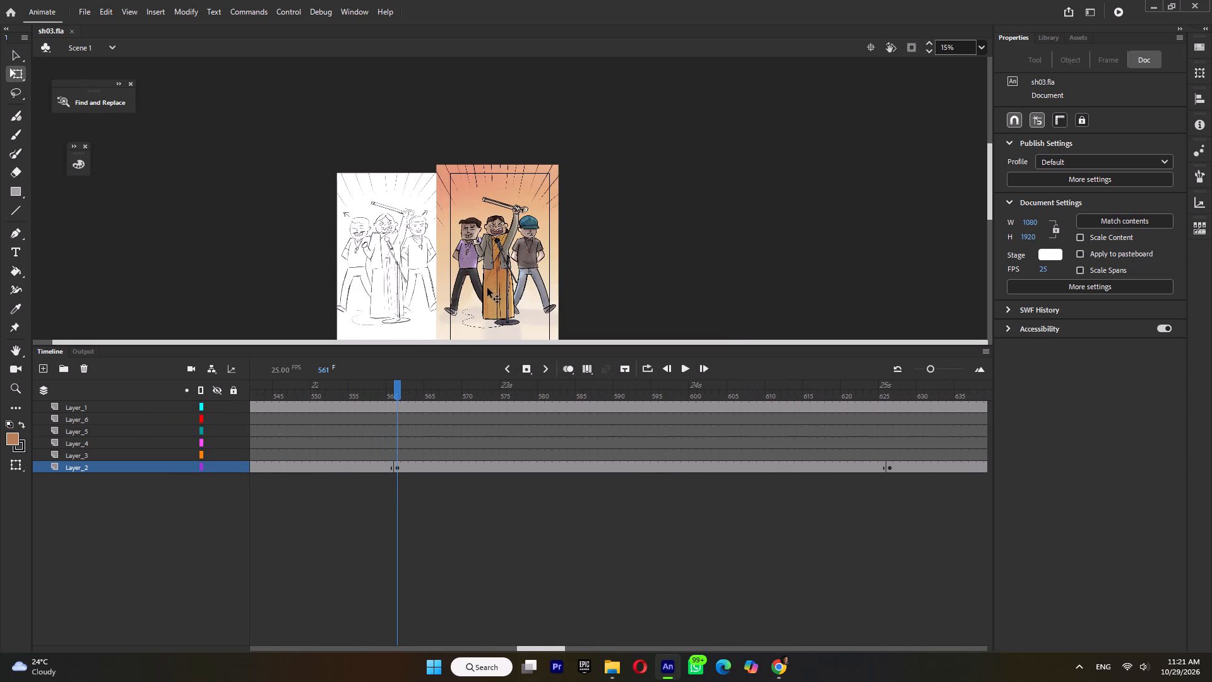
{"action": "double_click", "coordinate": [481, 289]}
{"action": "left_click", "coordinate": [40, 409]}
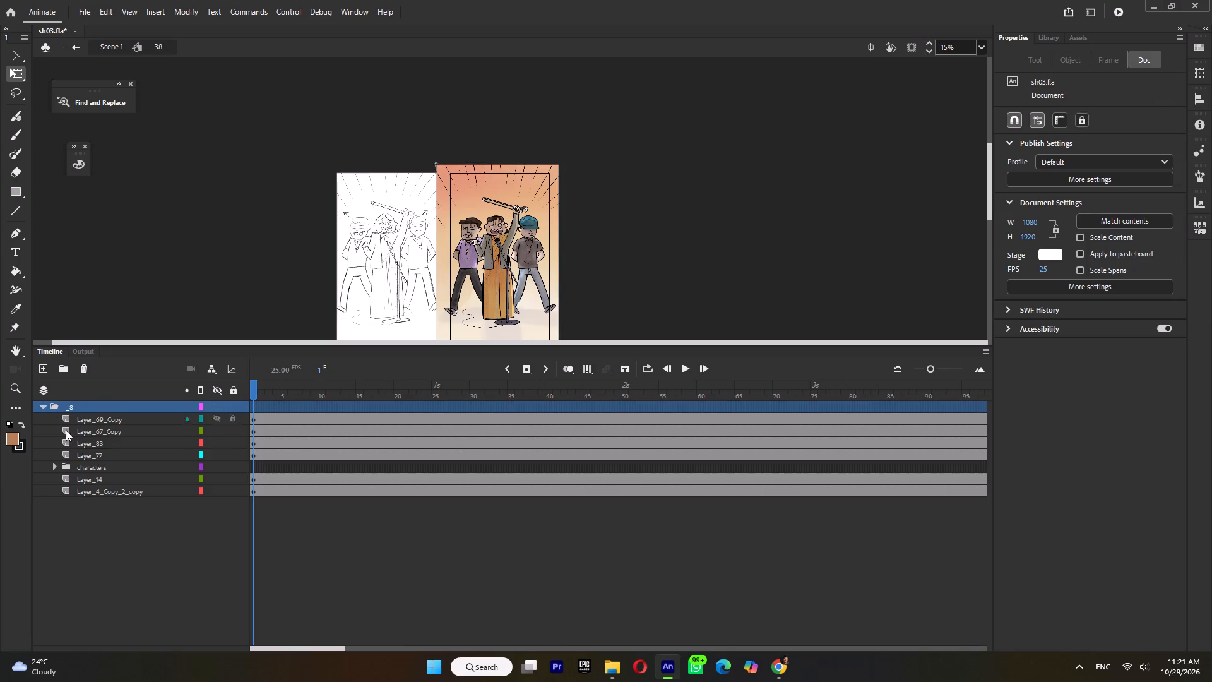
{"action": "left_click", "coordinate": [103, 418]}
{"action": "left_click", "coordinate": [101, 428]}
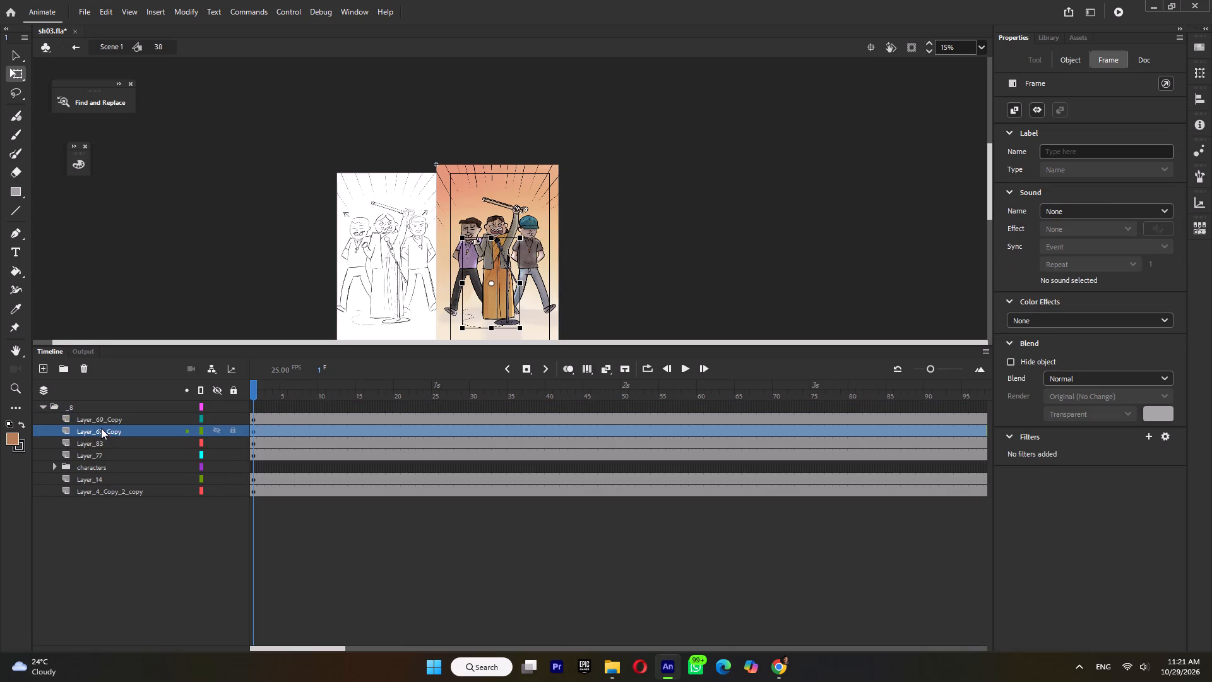
{"action": "left_click", "coordinate": [109, 416]}
{"action": "double_click", "coordinate": [527, 171]}
Extend the radiating lines to frame 14, add a keyframe at frame 8, enlarge them there to about 1475 x 791 and shift them slightly up.
{"action": "scroll", "coordinate": [537, 196], "scroll_direction": "up", "scroll_amount": 3, "text": "ctrl"}
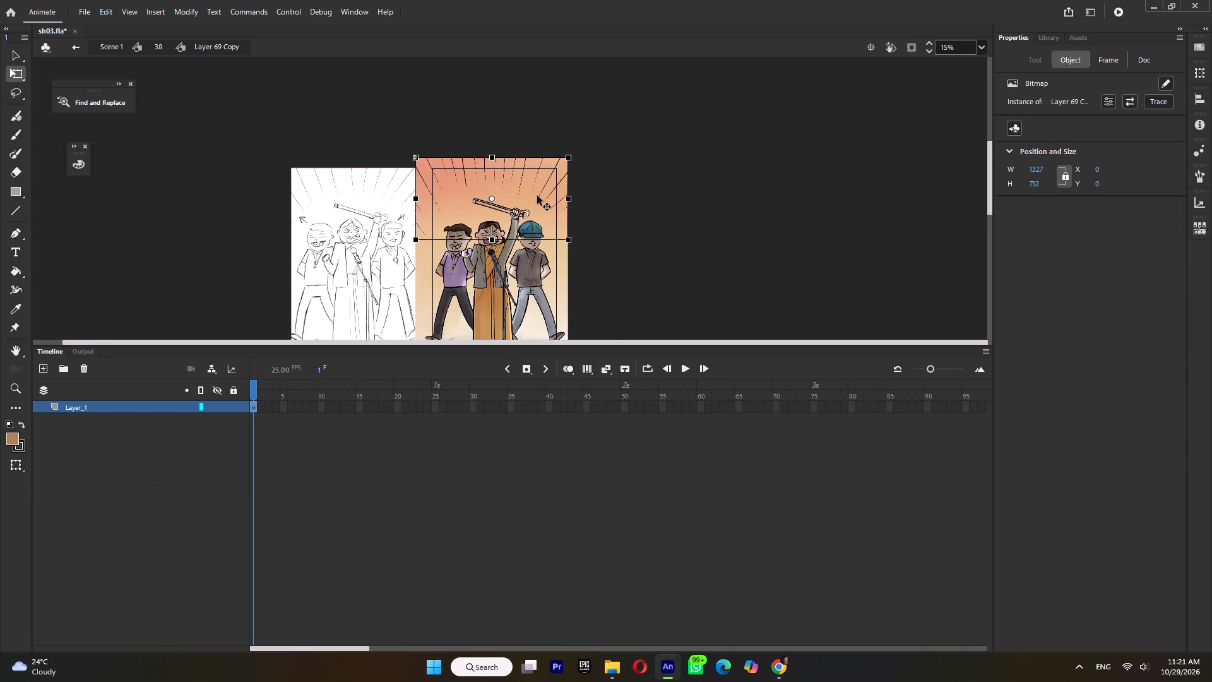
{"action": "left_click", "coordinate": [346, 404]}
{"action": "key", "text": "F5"}
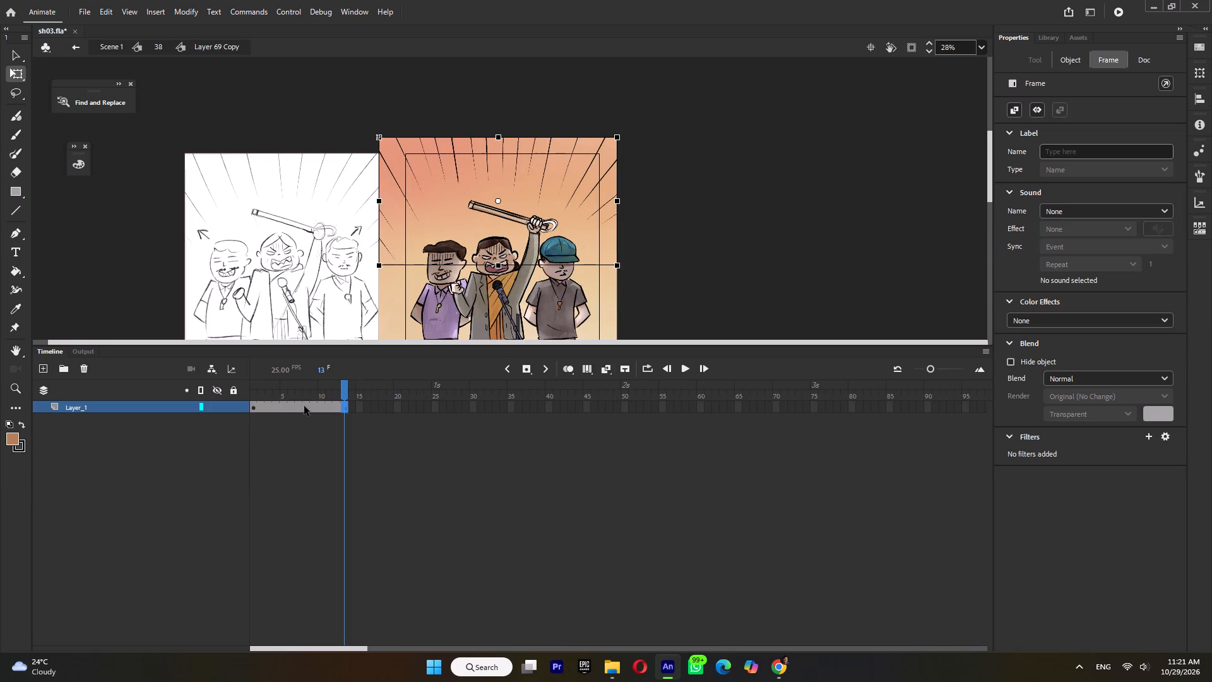
{"action": "key", "text": "F5"}
{"action": "left_click", "coordinate": [304, 407]}
{"action": "key", "text": "F6"}
{"action": "left_click_drag", "start_coordinate": [617, 135], "coordinate": [624, 131], "text": "shift"}
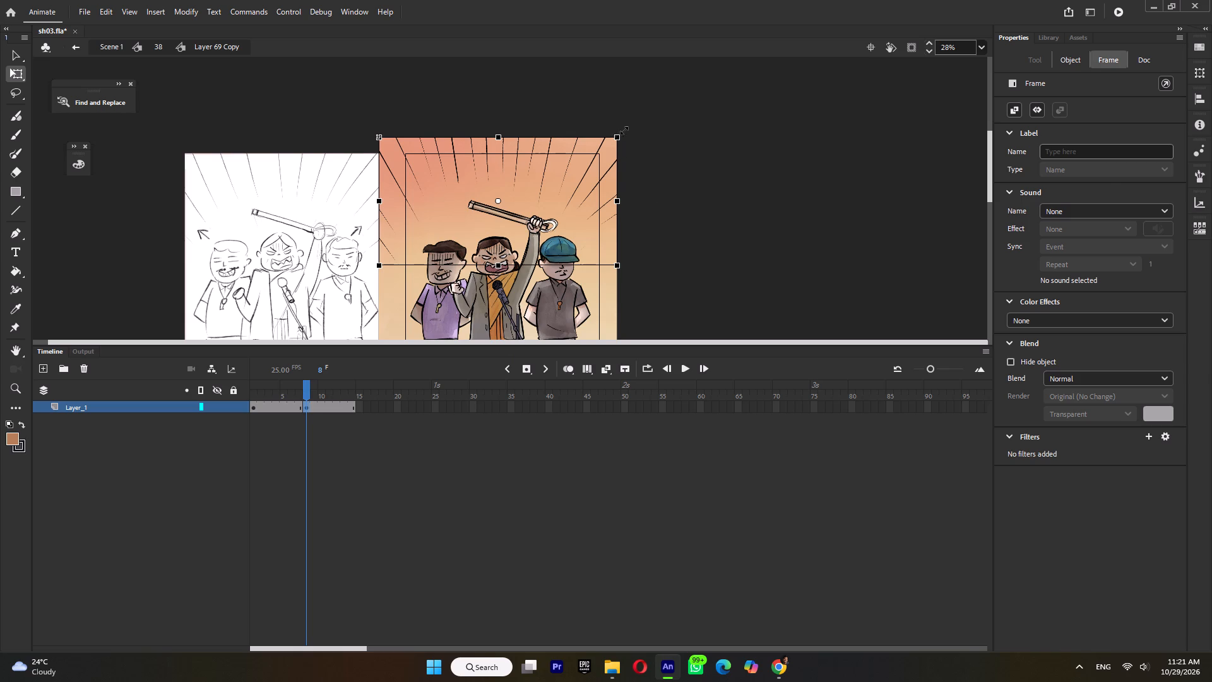
{"action": "left_click_drag", "start_coordinate": [624, 131], "coordinate": [631, 125], "text": "shift"}
{"action": "left_click_drag", "start_coordinate": [600, 163], "coordinate": [600, 155]}
{"action": "double_click", "coordinate": [728, 210]}
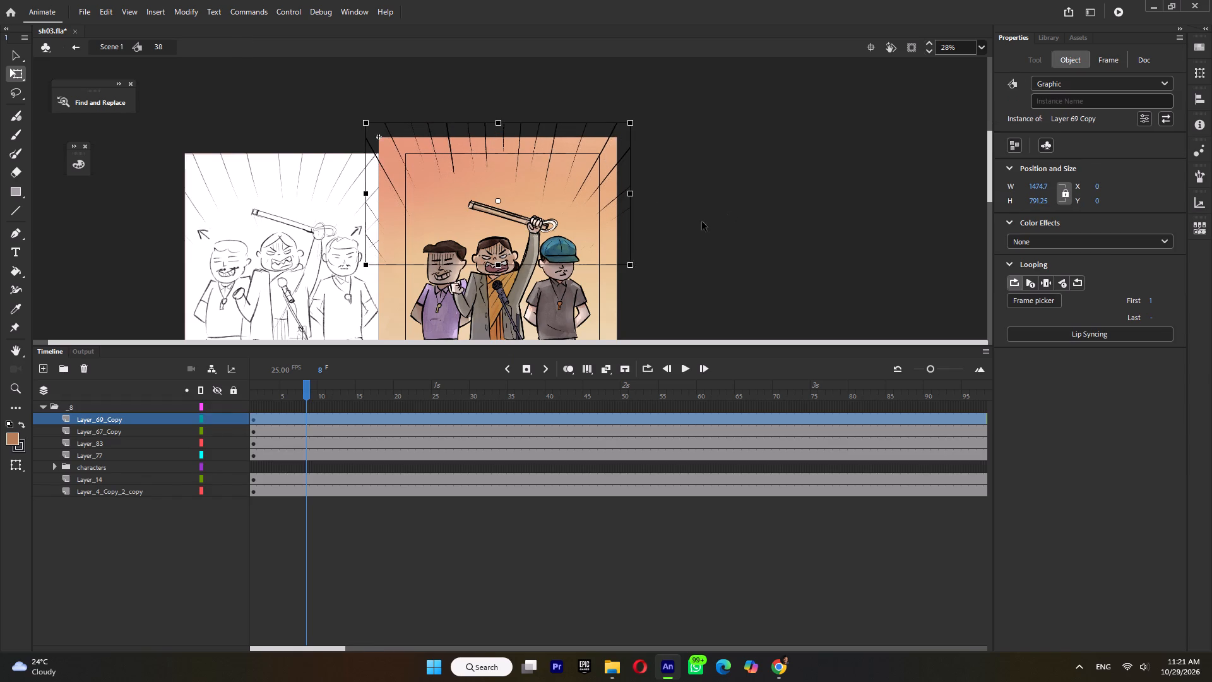
Hide Layer_69_Copy and Layer_67_Copy in shot 38.
{"action": "left_click", "coordinate": [219, 419]}
{"action": "left_click", "coordinate": [218, 435]}
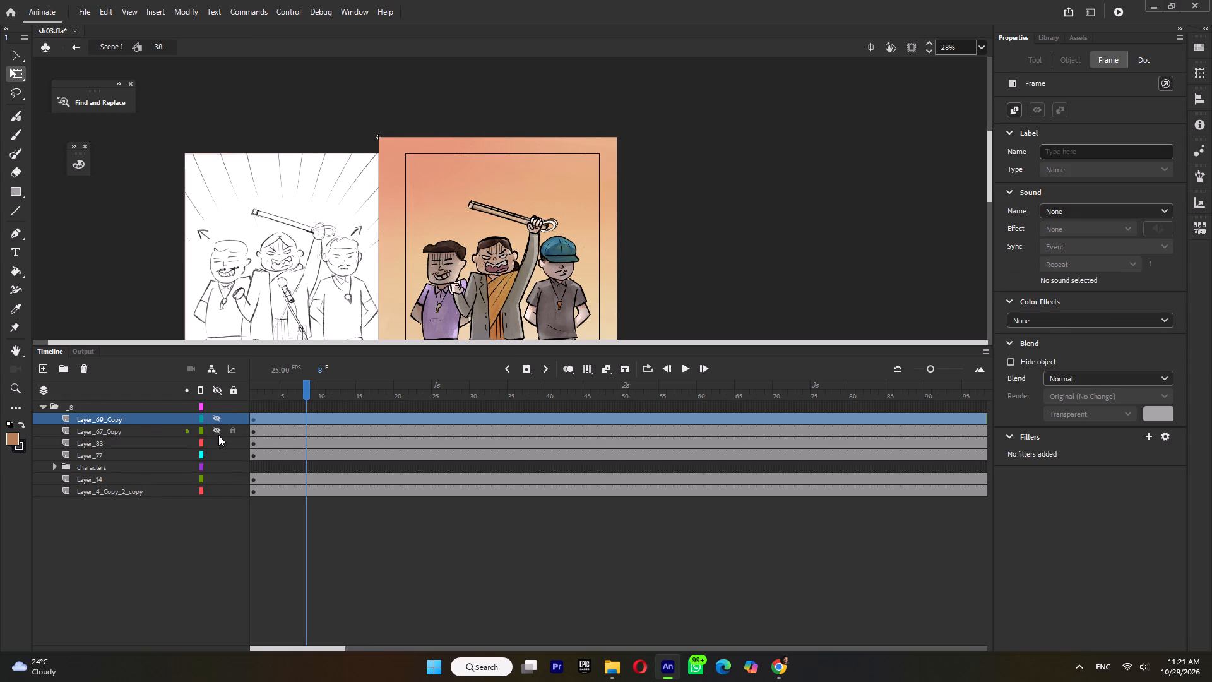
Open the Layer 83 symbol with the middle character's forehead lines and extend its layer to frame 13.
{"action": "left_click", "coordinate": [89, 445]}
{"action": "left_click", "coordinate": [89, 452]}
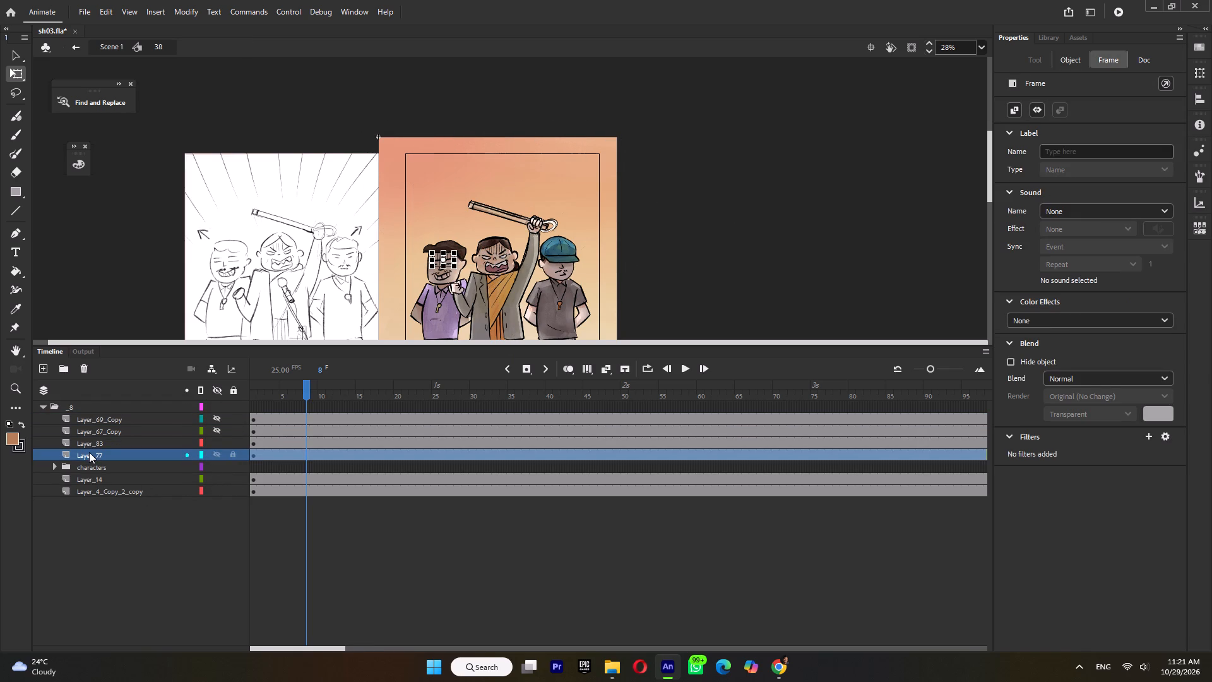
{"action": "left_click", "coordinate": [93, 446]}
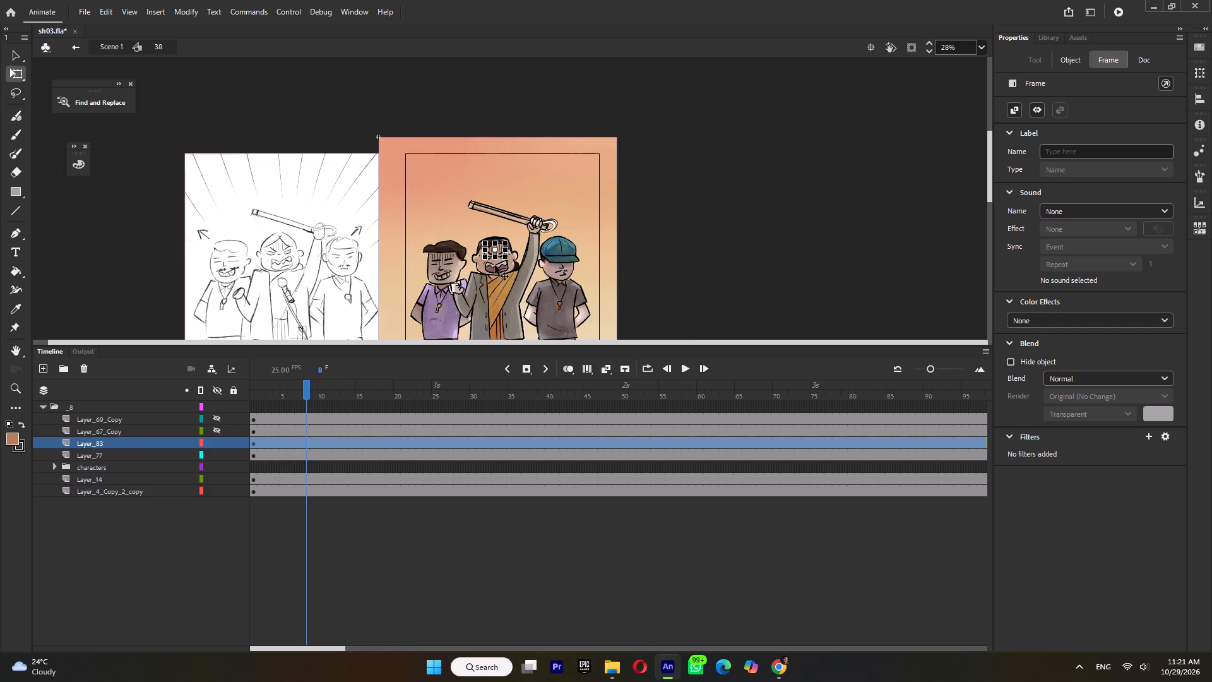
{"action": "scroll", "coordinate": [496, 264], "scroll_direction": "up", "scroll_amount": 6, "text": "ctrl"}
{"action": "double_click", "coordinate": [504, 237]}
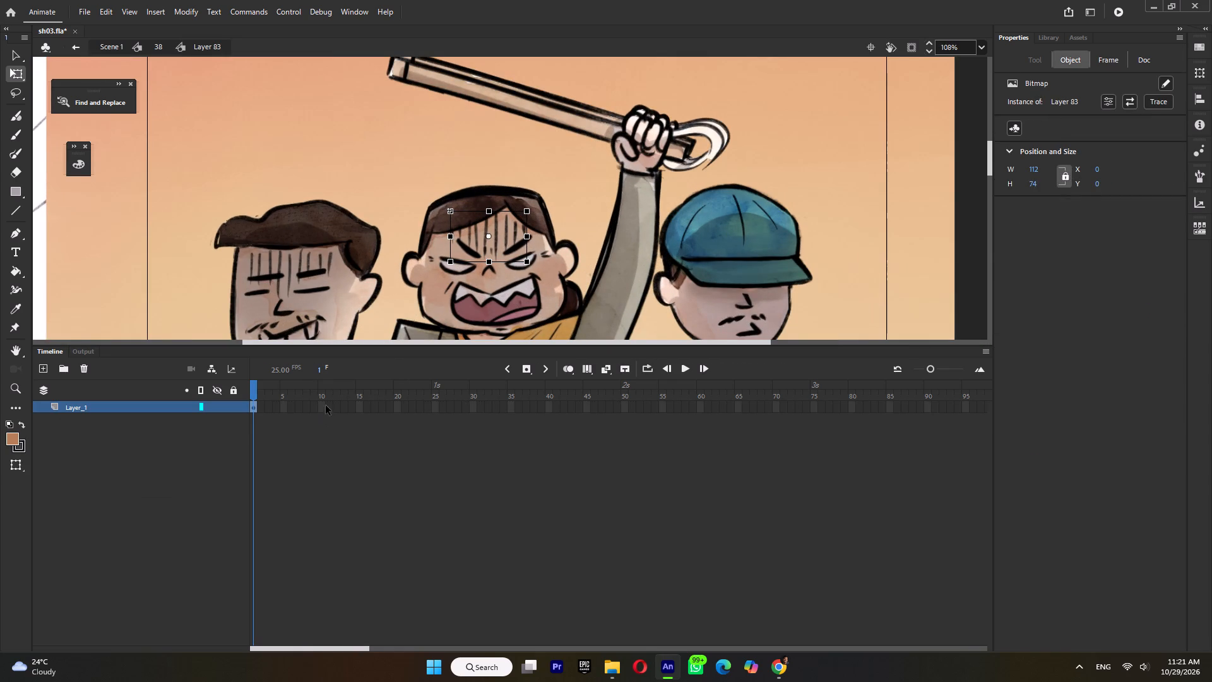
{"action": "left_click", "coordinate": [326, 405]}
{"action": "key", "text": "F5"}
{"action": "key", "text": "F5"}
{"action": "key", "text": "F5"}
Add a keyframe at frame 7, nudge the forehead lines down 9 px there and return to shot 38.
{"action": "left_click", "coordinate": [297, 406]}
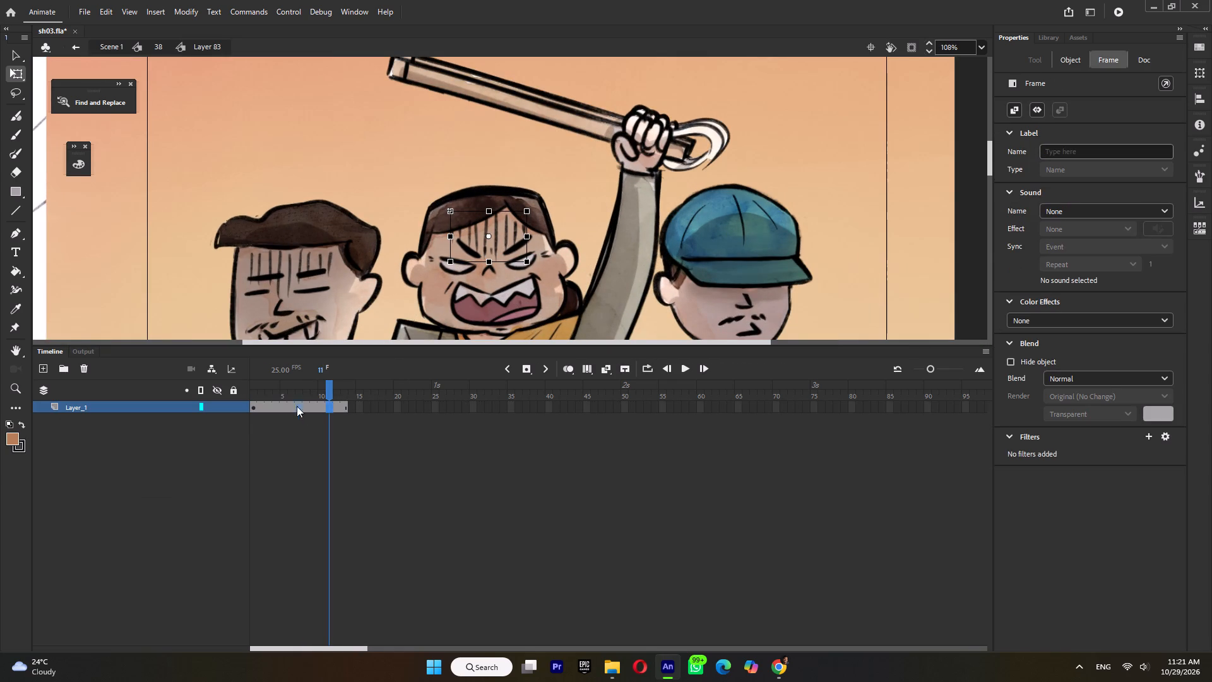
{"action": "key", "text": "F6"}
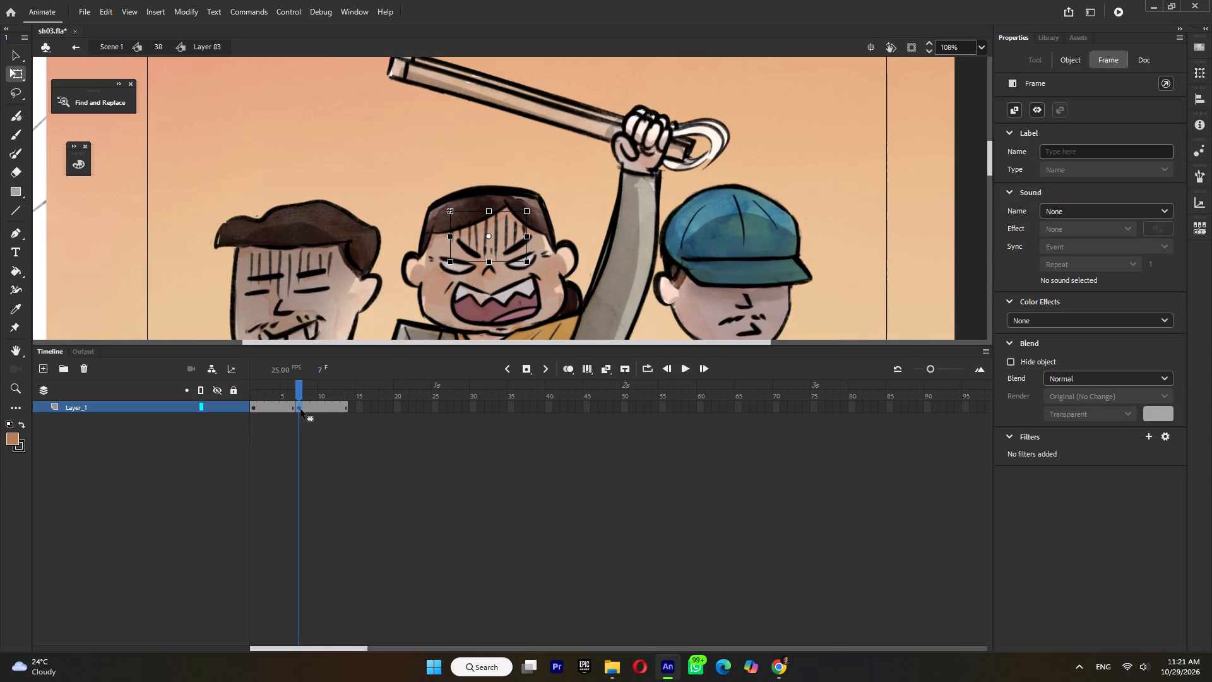
{"action": "key", "text": "shift+Down"}
{"action": "key", "text": "Up"}
{"action": "double_click", "coordinate": [935, 181]}
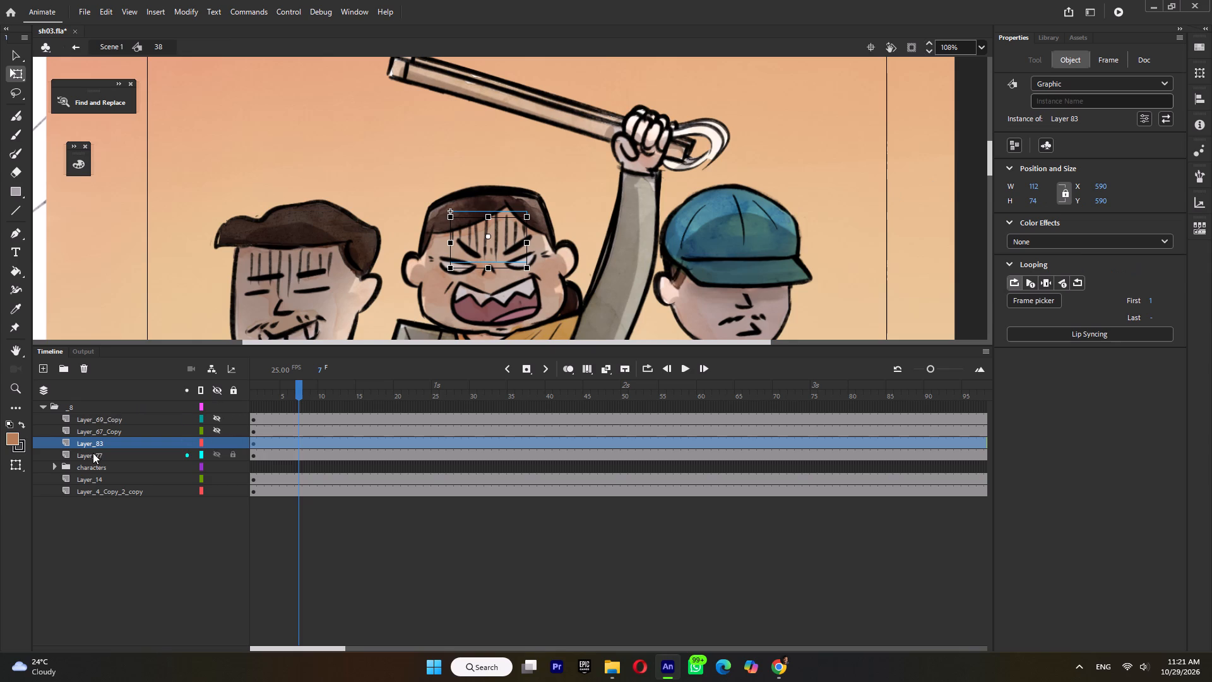
Select the middle character's Layer_78_copy and Layer_78 in shot 38's characters folder and convert them to one symbol.
{"action": "left_click", "coordinate": [88, 455]}
{"action": "left_click", "coordinate": [90, 467]}
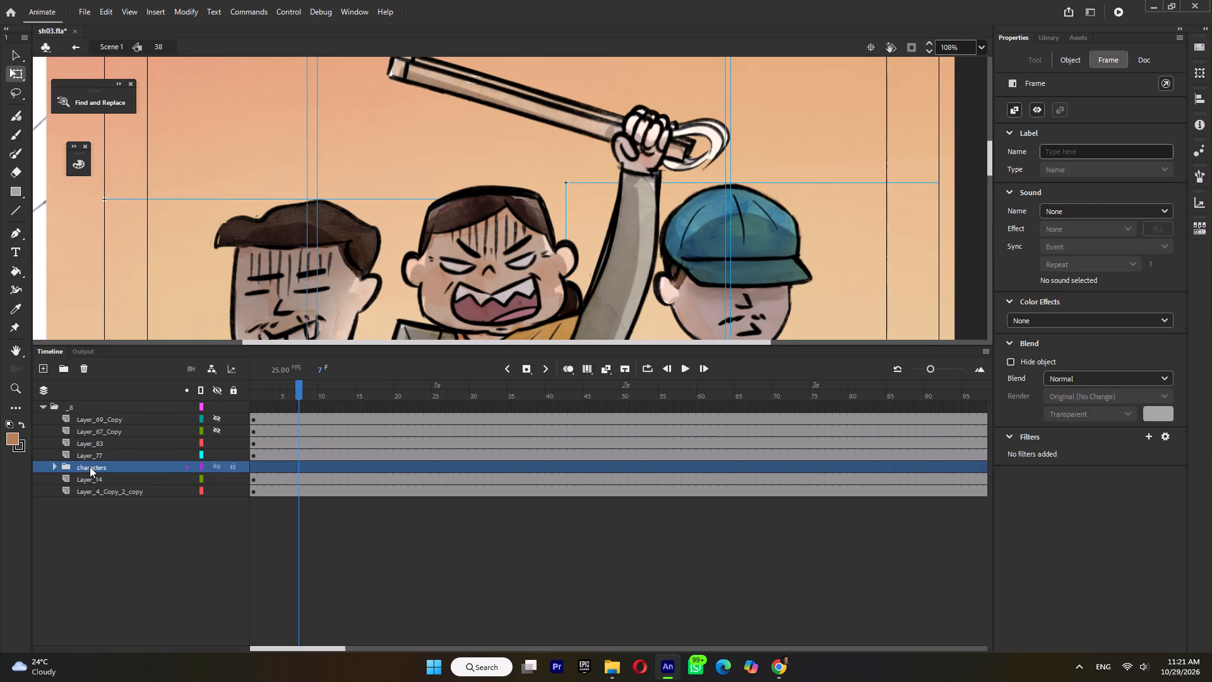
{"action": "scroll", "coordinate": [423, 246], "scroll_direction": "down", "scroll_amount": 4, "text": "ctrl"}
{"action": "left_click", "coordinate": [52, 465]}
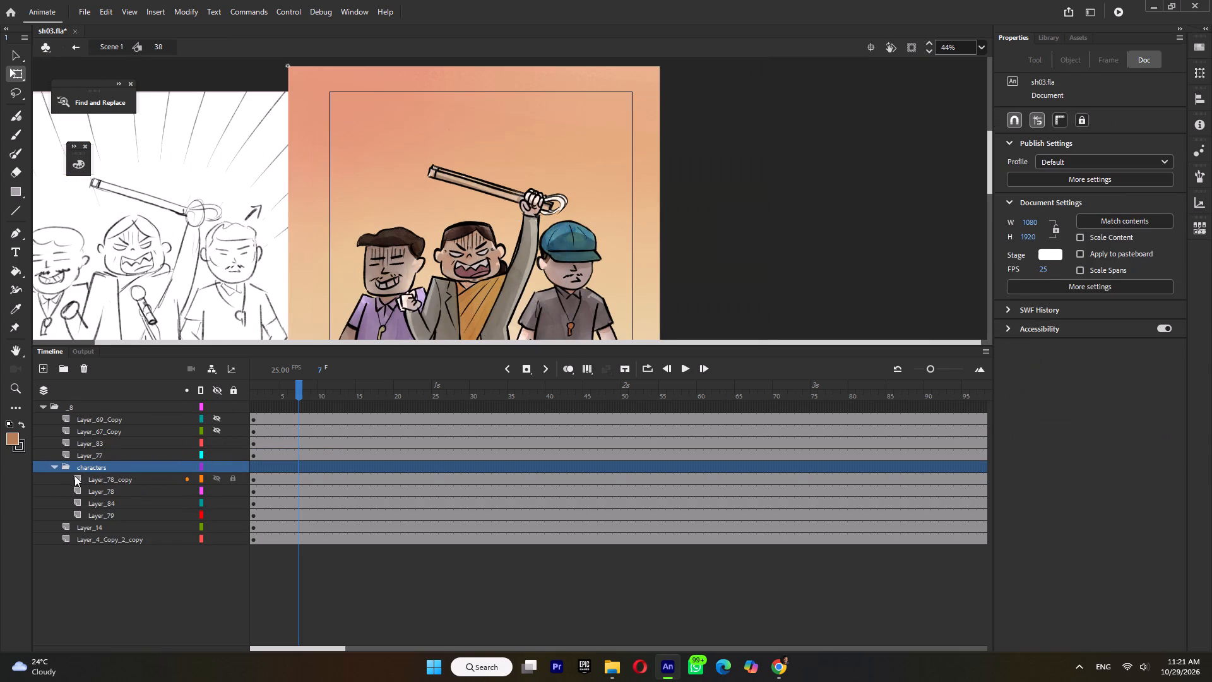
{"action": "left_click", "coordinate": [86, 478]}
{"action": "left_click", "coordinate": [93, 490], "text": "shift"}
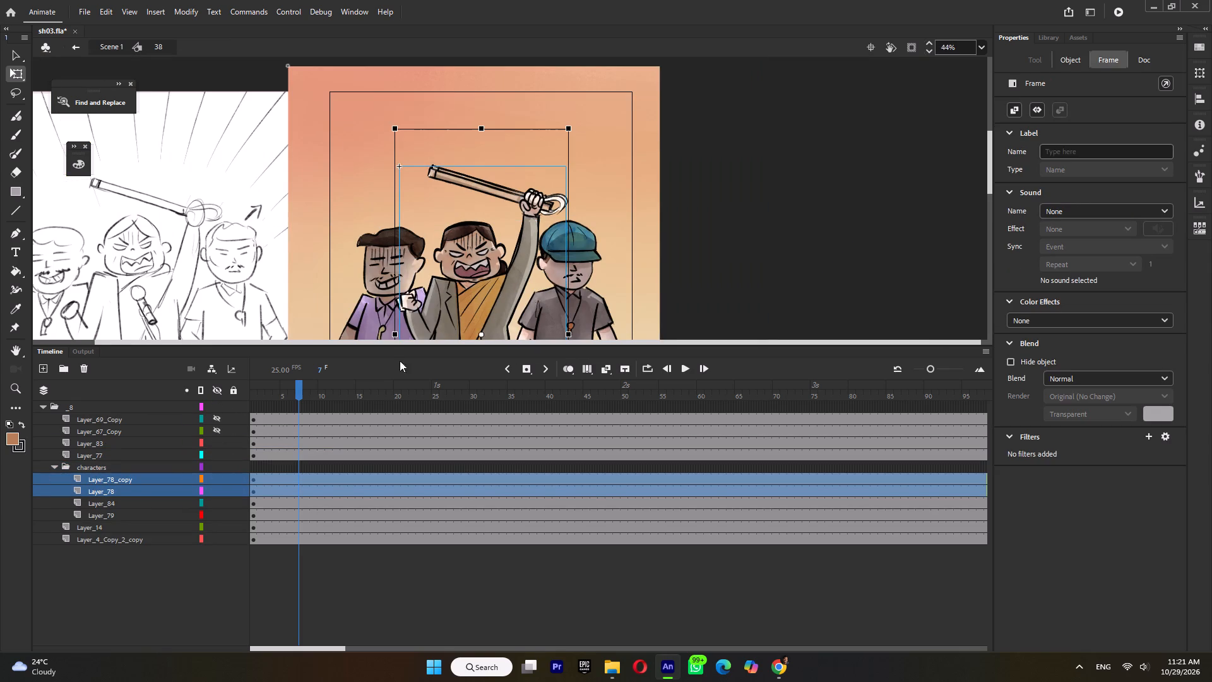
{"action": "key", "text": "F8"}
{"action": "left_click", "coordinate": [654, 166]}
Open the middle character's new symbol and distribute its two drawings to consecutive keyframes.
{"action": "double_click", "coordinate": [528, 193]}
{"action": "left_click_drag", "start_coordinate": [626, 151], "coordinate": [484, 291]}
{"action": "key", "text": "ctrl+shift+k"}
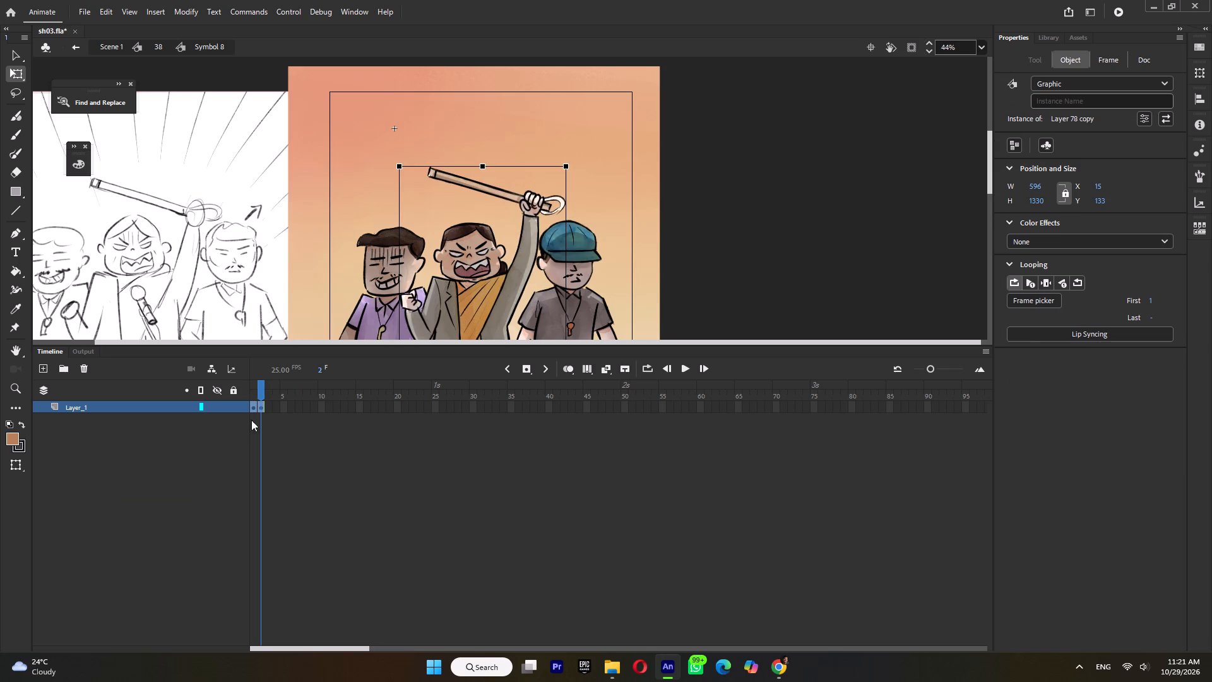
Hold the first drawing through frame 9 and the second from frame 10 to 19, return to shot 38 and play it back.
{"action": "left_click", "coordinate": [251, 404]}
{"action": "key", "text": "F5"}
{"action": "key", "text": "F5"}
{"action": "key", "text": "F5"}
{"action": "key", "text": "F5"}
{"action": "key", "text": "F5"}
{"action": "key", "text": "F5"}
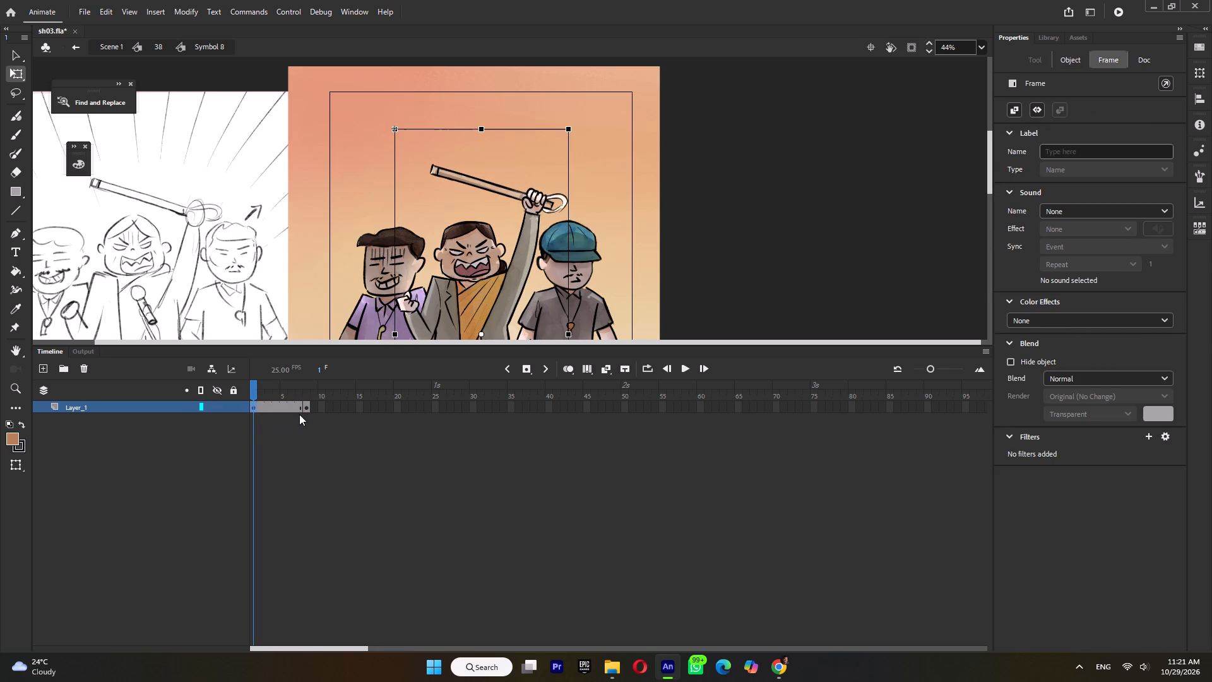
{"action": "key", "text": "F5"}
{"action": "key", "text": "F5"}
{"action": "left_click", "coordinate": [323, 408]}
{"action": "key", "text": "F5"}
{"action": "key", "text": "F5"}
{"action": "key", "text": "F5"}
{"action": "key", "text": "F5"}
{"action": "key", "text": "F5"}
{"action": "key", "text": "F5"}
{"action": "key", "text": "F5"}
{"action": "key", "text": "F5"}
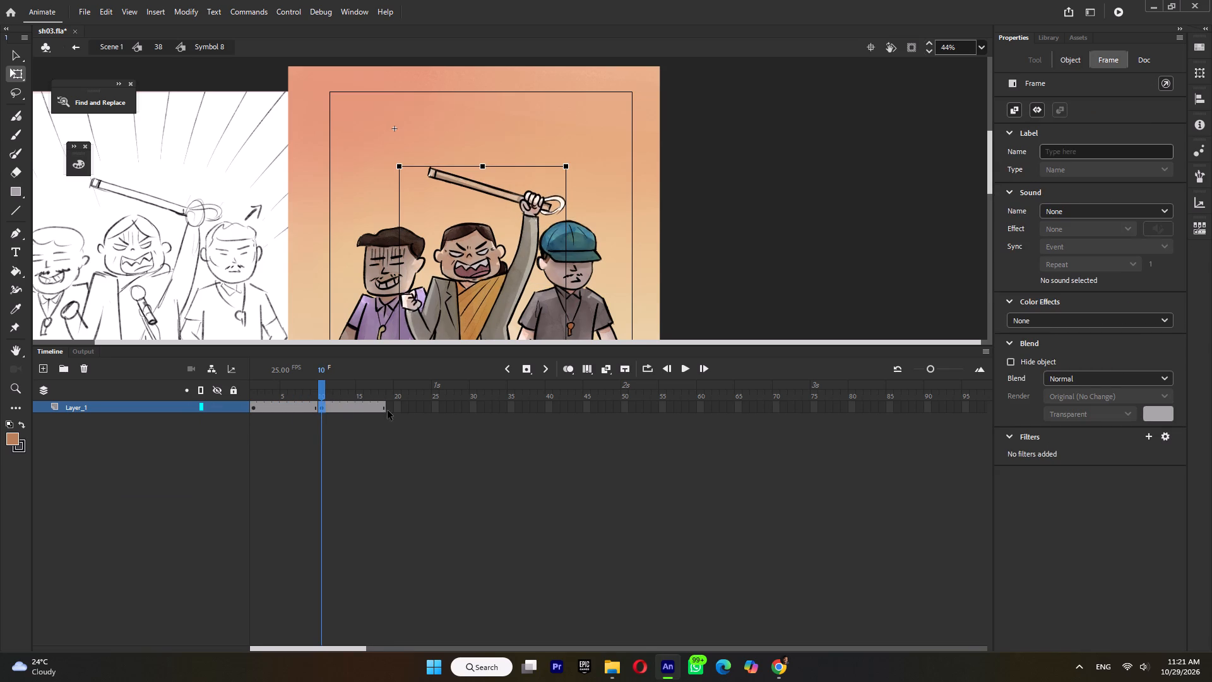
{"action": "key", "text": "F5"}
{"action": "double_click", "coordinate": [776, 218]}
{"action": "key", "text": "Return"}
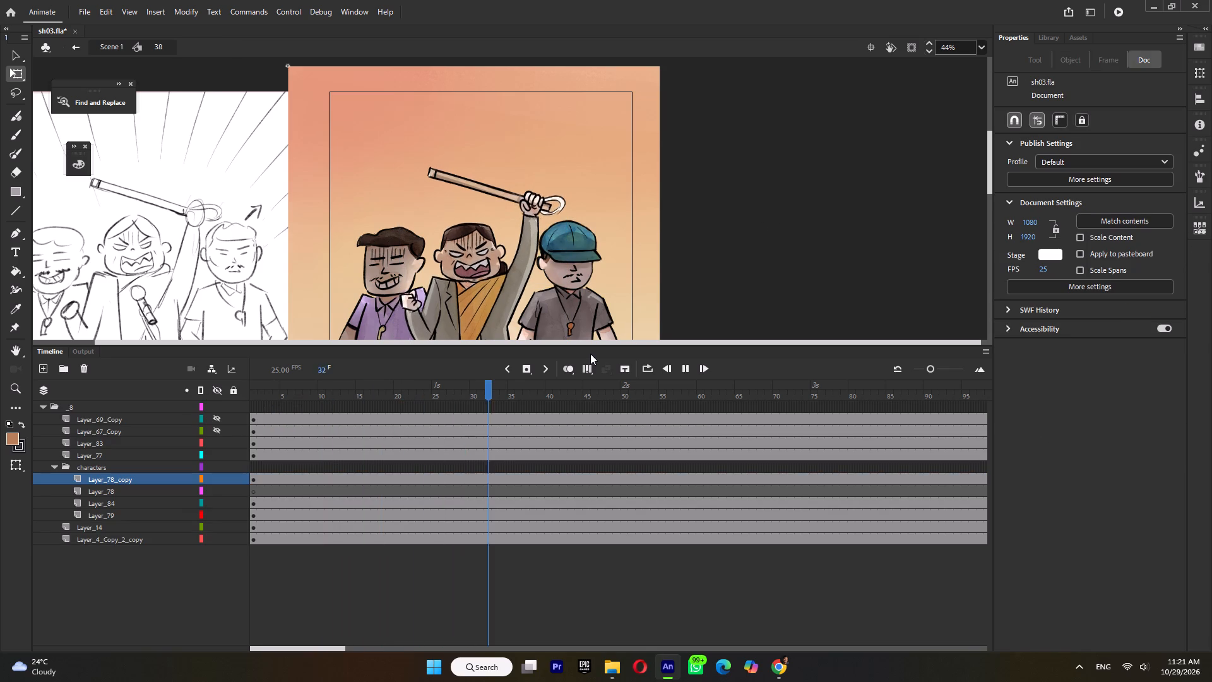
{"action": "key", "text": "Return"}
{"action": "left_click_drag", "start_coordinate": [282, 389], "coordinate": [199, 386]}
Check where shot 38 ends in Scene 1, then insert keyframes at frame 65 on all layers inside shot 38.
{"action": "scroll", "coordinate": [482, 206], "scroll_direction": "down", "scroll_amount": 5, "text": "ctrl"}
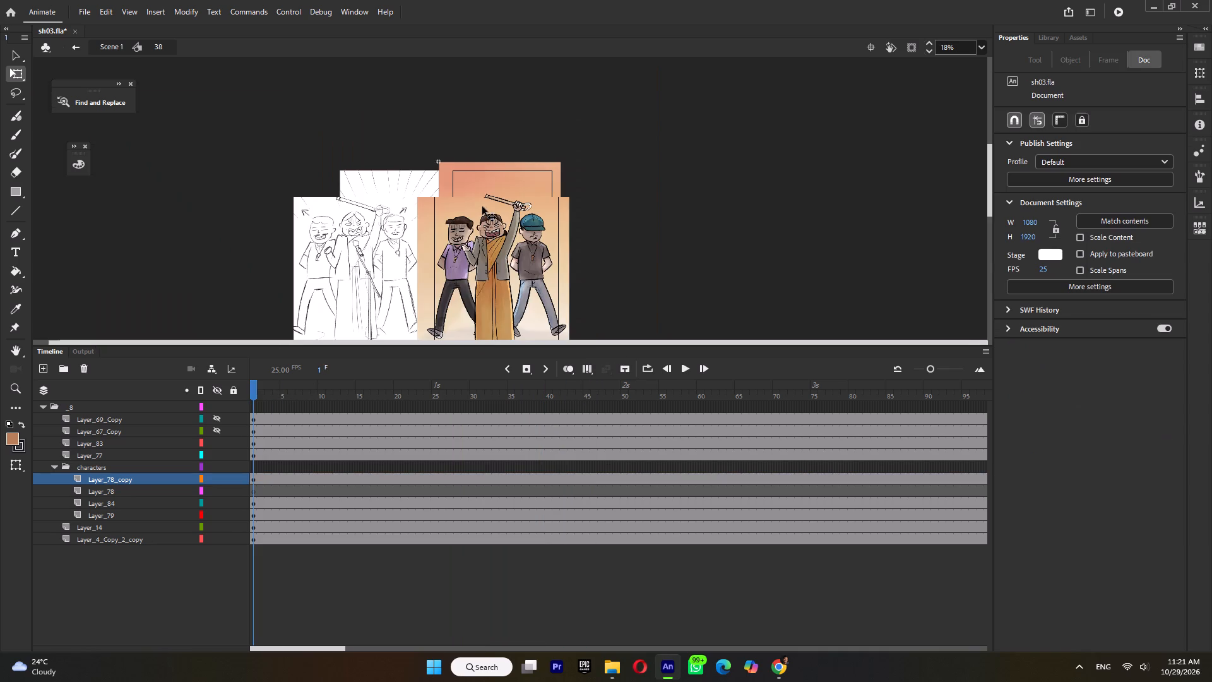
{"action": "left_click", "coordinate": [456, 258]}
{"action": "scroll", "coordinate": [425, 340], "scroll_direction": "up", "scroll_amount": 4, "text": "ctrl"}
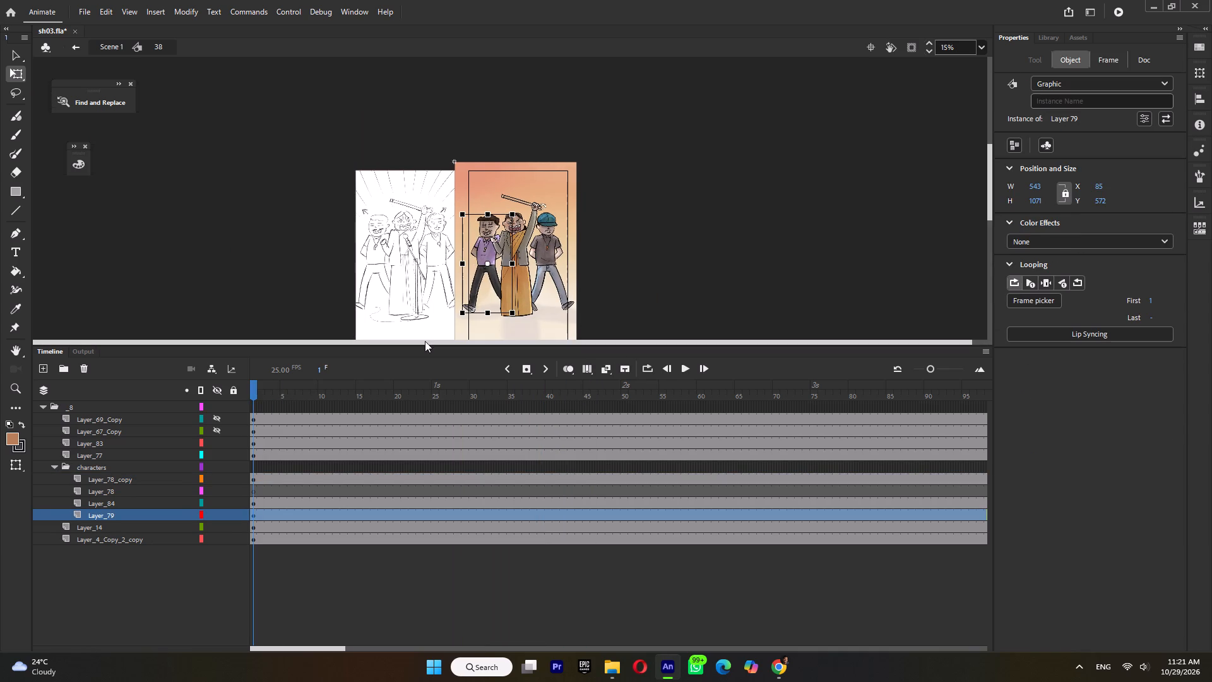
{"action": "double_click", "coordinate": [723, 270]}
{"action": "left_click_drag", "start_coordinate": [634, 388], "coordinate": [819, 406]}
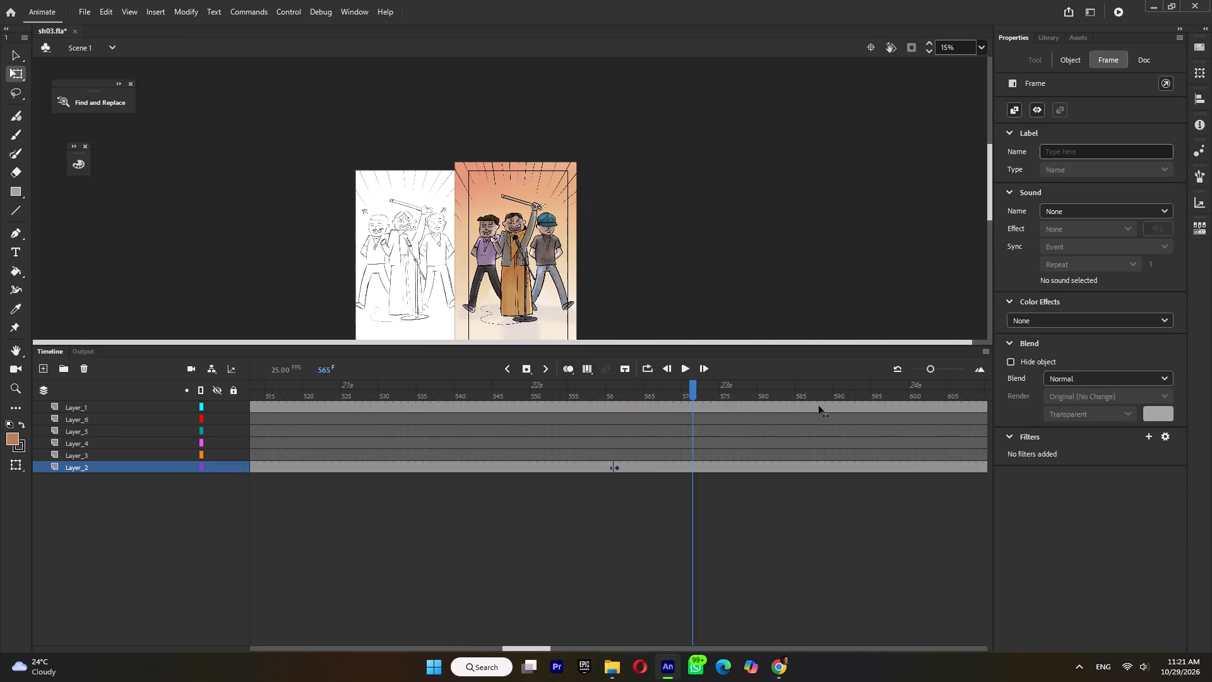
{"action": "left_click_drag", "start_coordinate": [819, 406], "coordinate": [720, 452]}
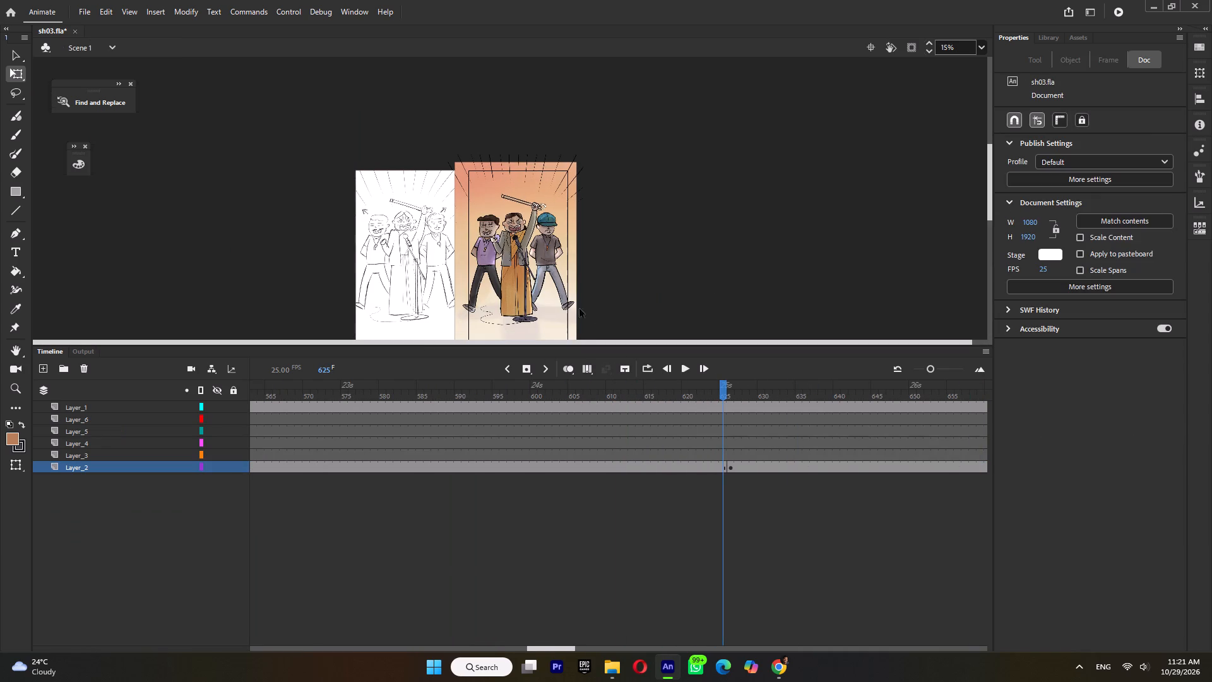
{"action": "double_click", "coordinate": [521, 288]}
{"action": "double_click", "coordinate": [617, 389]}
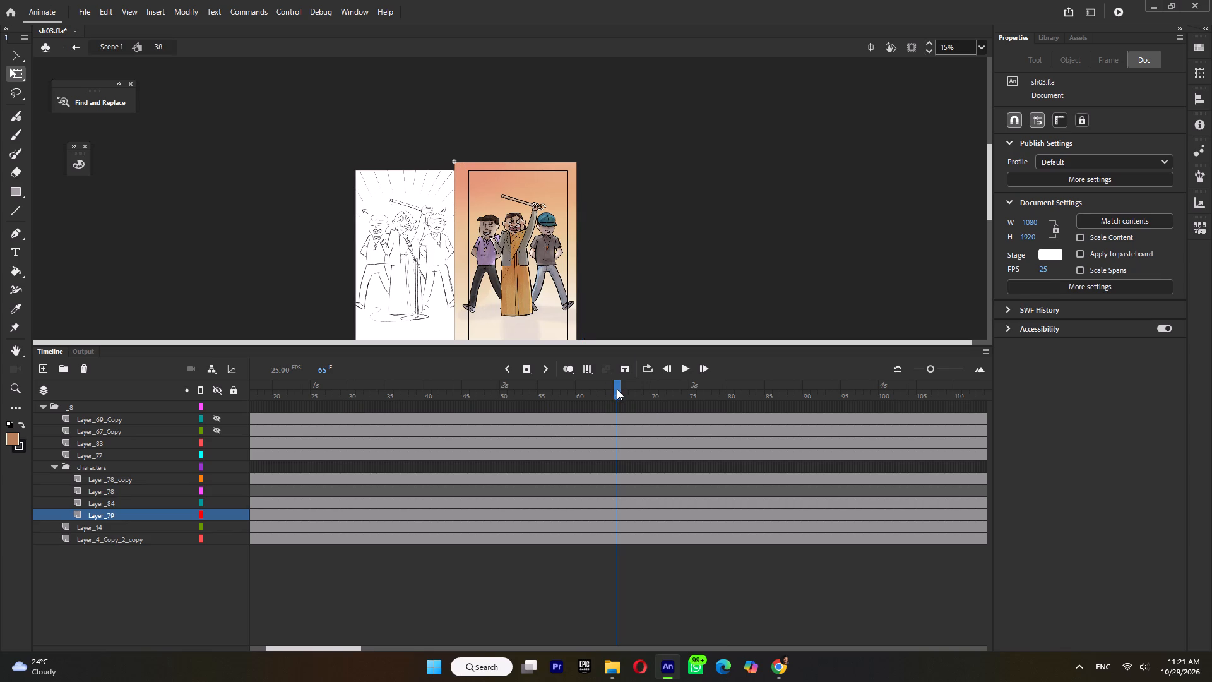
{"action": "key", "text": "F6"}
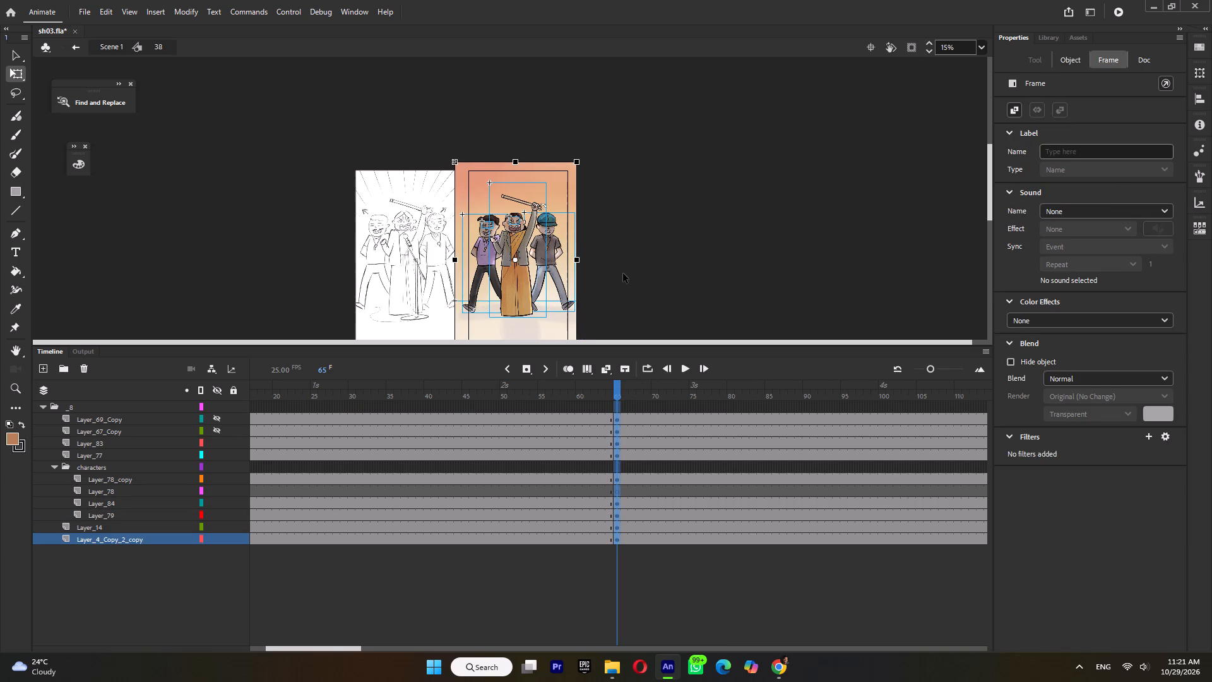
At frame 64 in shot 38, shift the purple-shirted man inward to about X 217.
{"action": "left_click", "coordinate": [623, 273], "text": "ctrl"}
{"action": "left_click", "coordinate": [557, 272], "text": "ctrl"}
{"action": "scroll", "coordinate": [558, 268], "scroll_direction": "up", "scroll_amount": 2, "text": "ctrl"}
{"action": "left_click", "coordinate": [437, 266]}
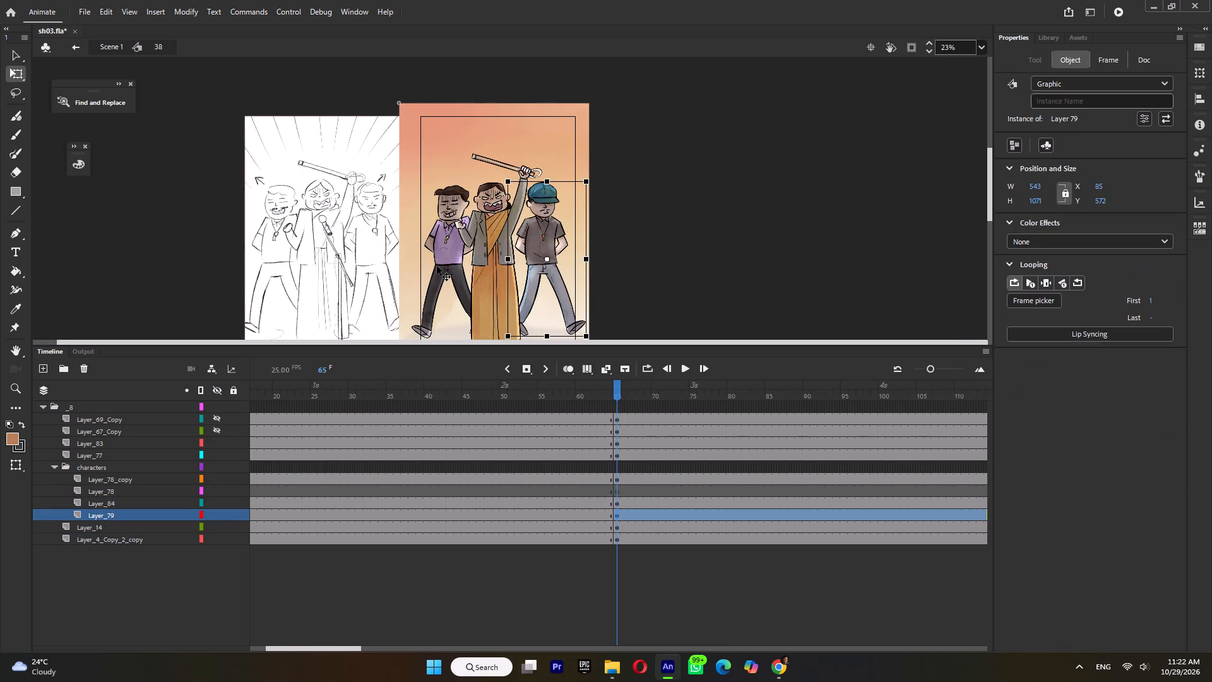
{"action": "left_click", "coordinate": [607, 392]}
{"action": "left_click", "coordinate": [439, 263]}
{"action": "key", "text": "Right"}
{"action": "key", "text": "Right"}
{"action": "key", "text": "Right"}
{"action": "key", "text": "Right"}
{"action": "key", "text": "Right"}
{"action": "key", "text": "Right"}
{"action": "key", "text": "Right"}
{"action": "key", "text": "Right"}
{"action": "key", "text": "Right"}
{"action": "key", "text": "Right"}
{"action": "key", "text": "Right"}
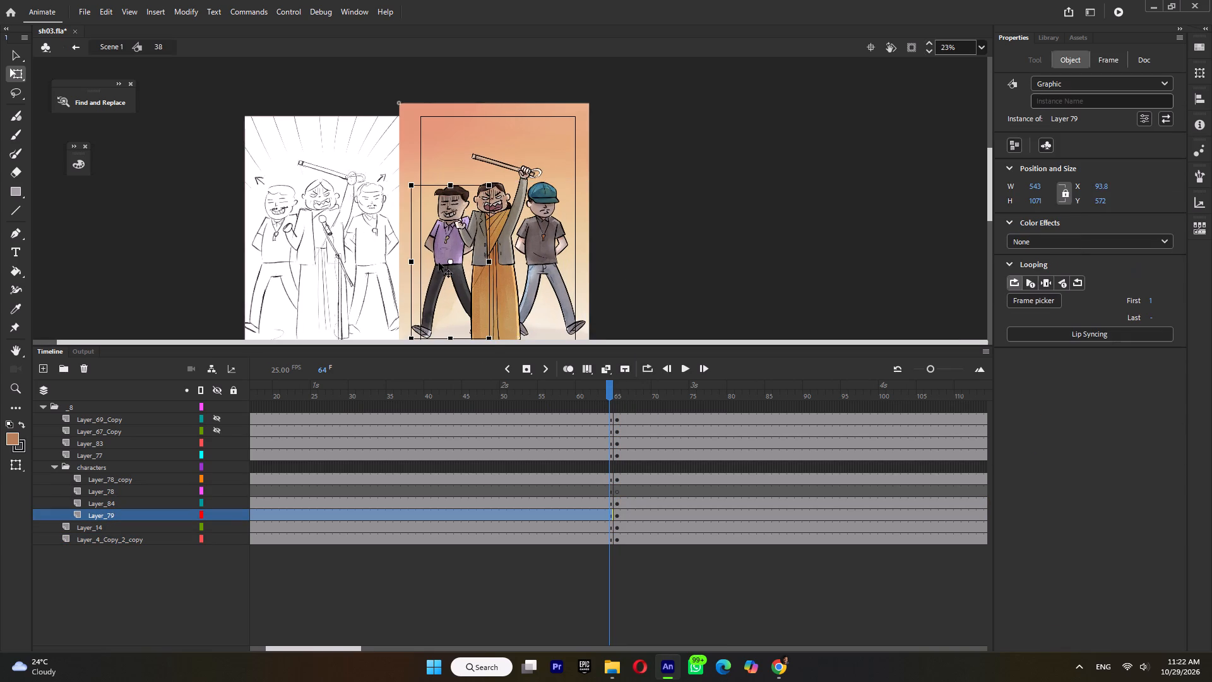
{"action": "key", "text": "Right"}
{"action": "key", "text": "Right"}
{"action": "key", "text": "Right"}
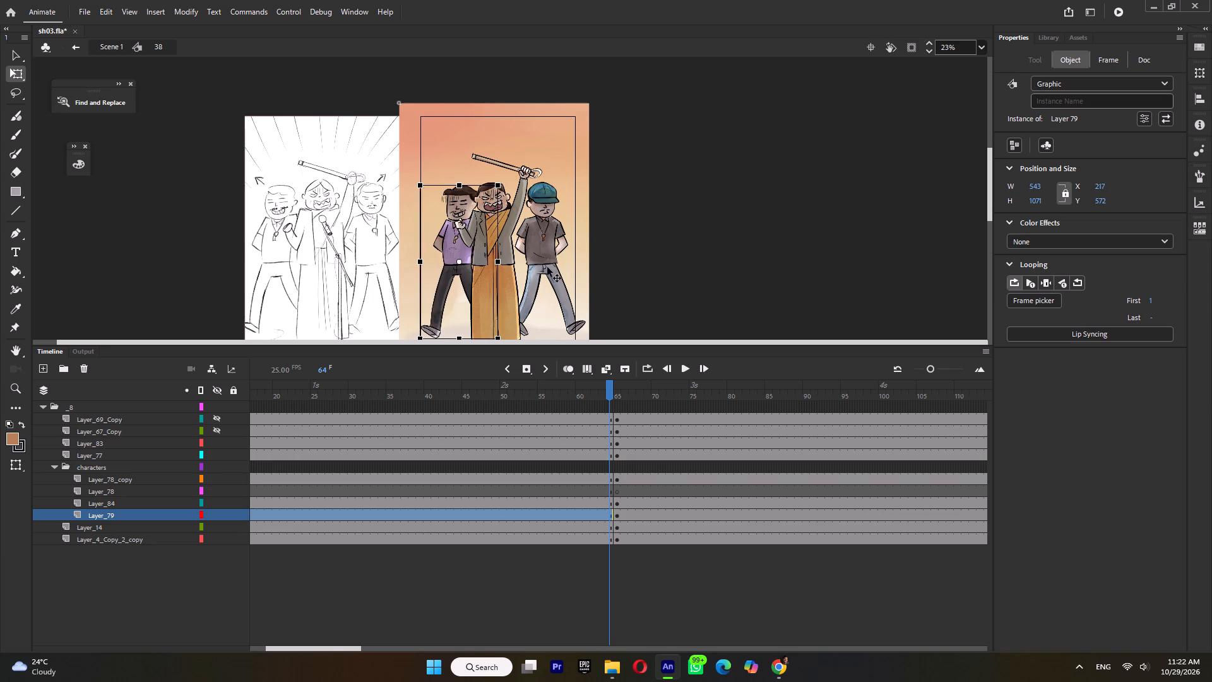
{"action": "key", "text": "Right"}
Shift the man in the blue cap inward toward the middle character, to about X 645.
{"action": "left_click", "coordinate": [547, 267]}
{"action": "key", "text": "Left"}
{"action": "key", "text": "Left"}
{"action": "key", "text": "Left"}
{"action": "key", "text": "Left"}
{"action": "key", "text": "Left"}
{"action": "key", "text": "Left"}
{"action": "key", "text": "Left"}
{"action": "key", "text": "Left"}
{"action": "key", "text": "Left"}
{"action": "key", "text": "Left"}
{"action": "key", "text": "Left"}
{"action": "key", "text": "Left"}
{"action": "key", "text": "Left"}
{"action": "key", "text": "Left"}
{"action": "key", "text": "Left"}
{"action": "key", "text": "Left"}
{"action": "key", "text": "Left"}
{"action": "key", "text": "Left"}
{"action": "key", "text": "Left"}
{"action": "key", "text": "Left"}
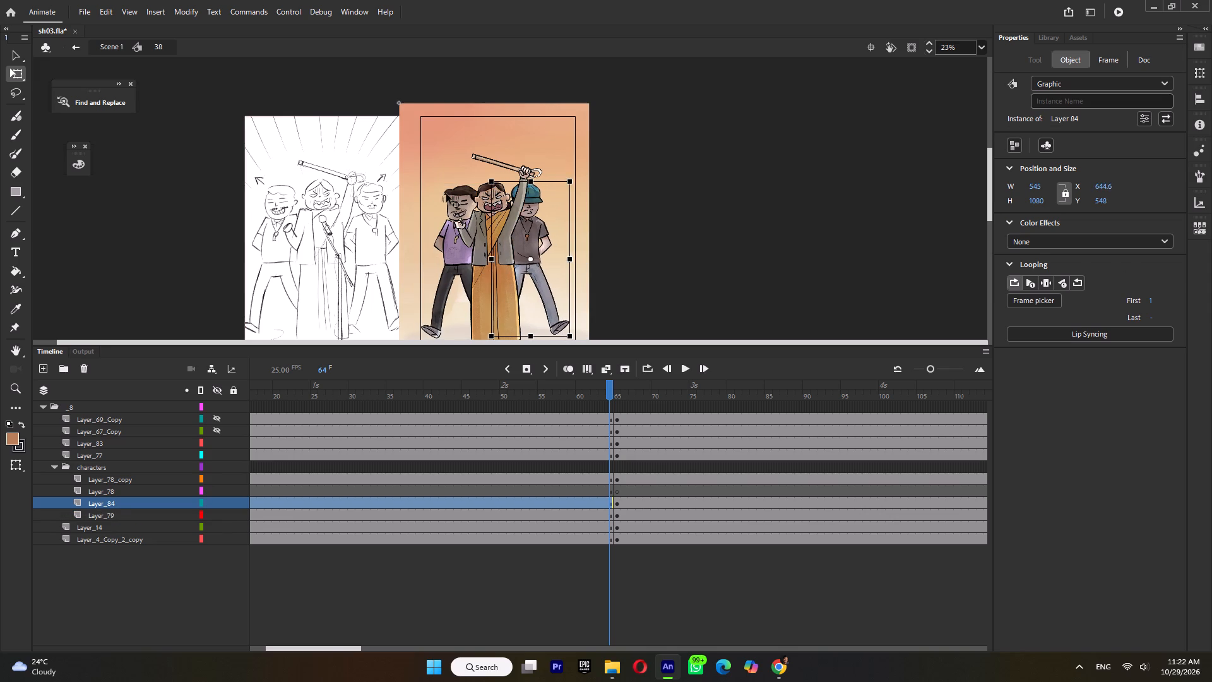
Move the purple-shirted man's forehead lines over to his shifted face, at X 341.
{"action": "left_click", "coordinate": [446, 194]}
{"action": "key", "text": "Right"}
{"action": "key", "text": "Right"}
{"action": "key", "text": "Right"}
{"action": "key", "text": "Right"}
{"action": "key", "text": "Right"}
{"action": "key", "text": "Right"}
{"action": "key", "text": "Right"}
{"action": "key", "text": "Right"}
{"action": "key", "text": "Right"}
{"action": "key", "text": "Right"}
{"action": "key", "text": "Right"}
{"action": "key", "text": "Left"}
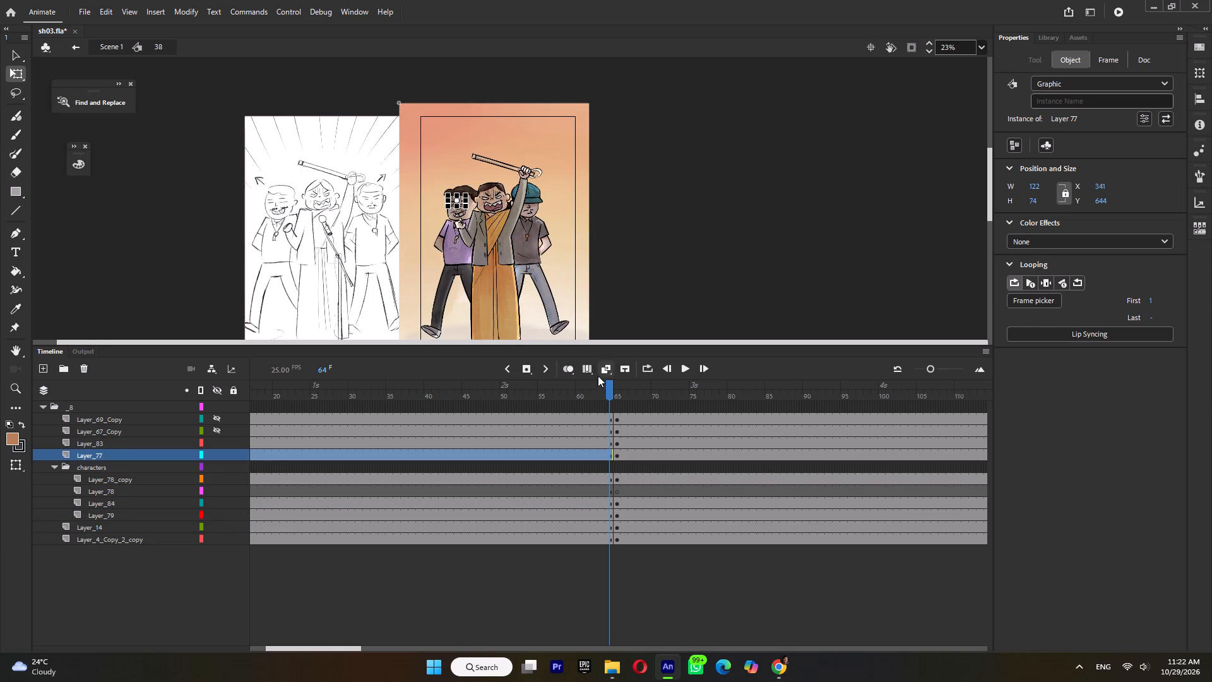
Apply classic tweens to all shot 38 layers from frame 1 to 64 and play the shot back in Scene 1.
{"action": "double_click", "coordinate": [587, 385]}
{"action": "key", "text": "ctrl+m"}
{"action": "left_click_drag", "start_coordinate": [567, 386], "coordinate": [466, 436]}
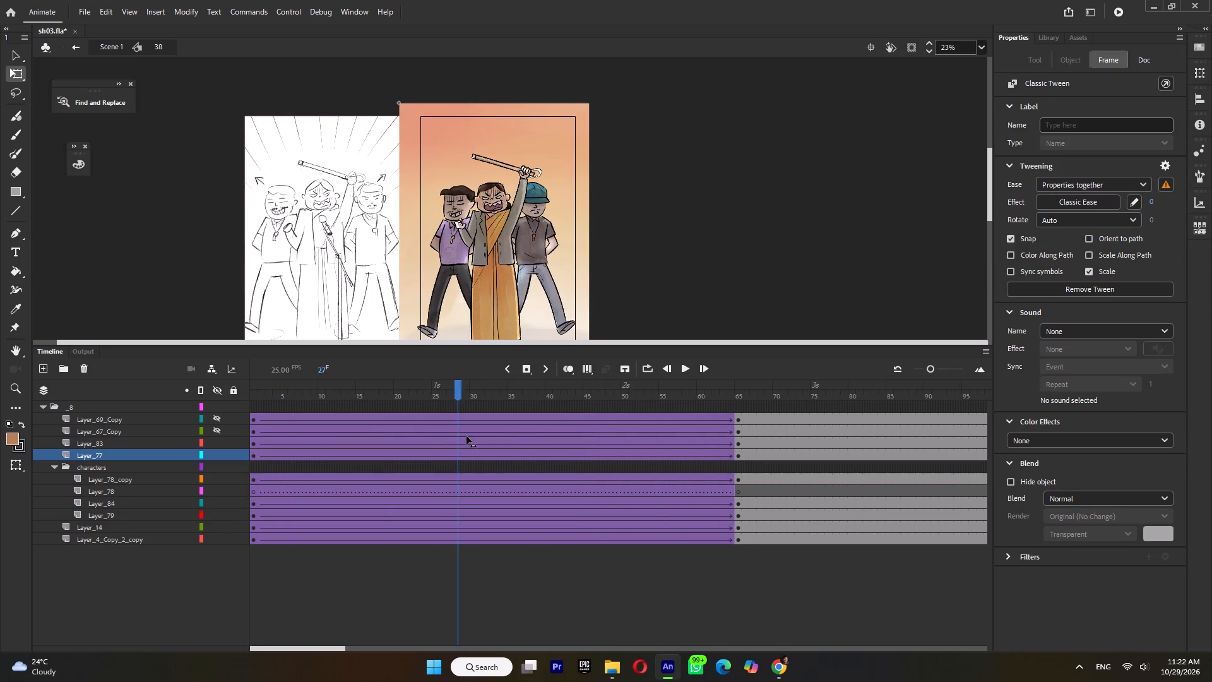
{"action": "left_click_drag", "start_coordinate": [466, 436], "coordinate": [731, 439]}
{"action": "double_click", "coordinate": [713, 270]}
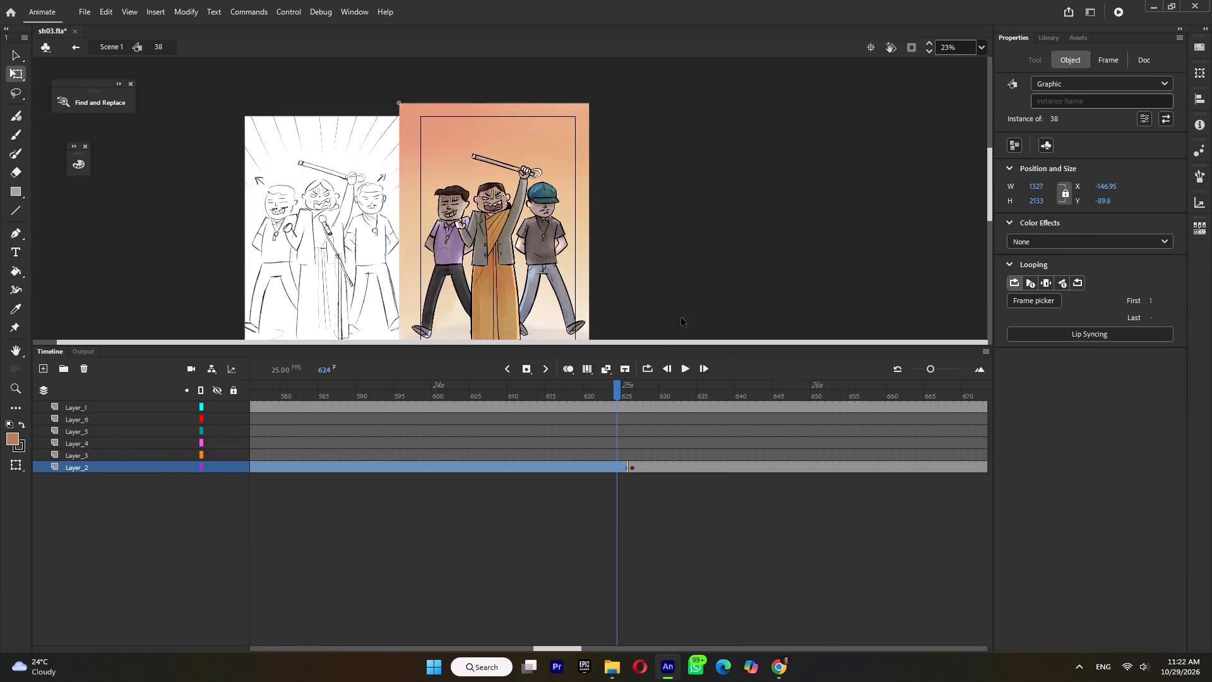
{"action": "left_click_drag", "start_coordinate": [506, 380], "coordinate": [74, 387]}
{"action": "left_click_drag", "start_coordinate": [269, 393], "coordinate": [165, 400]}
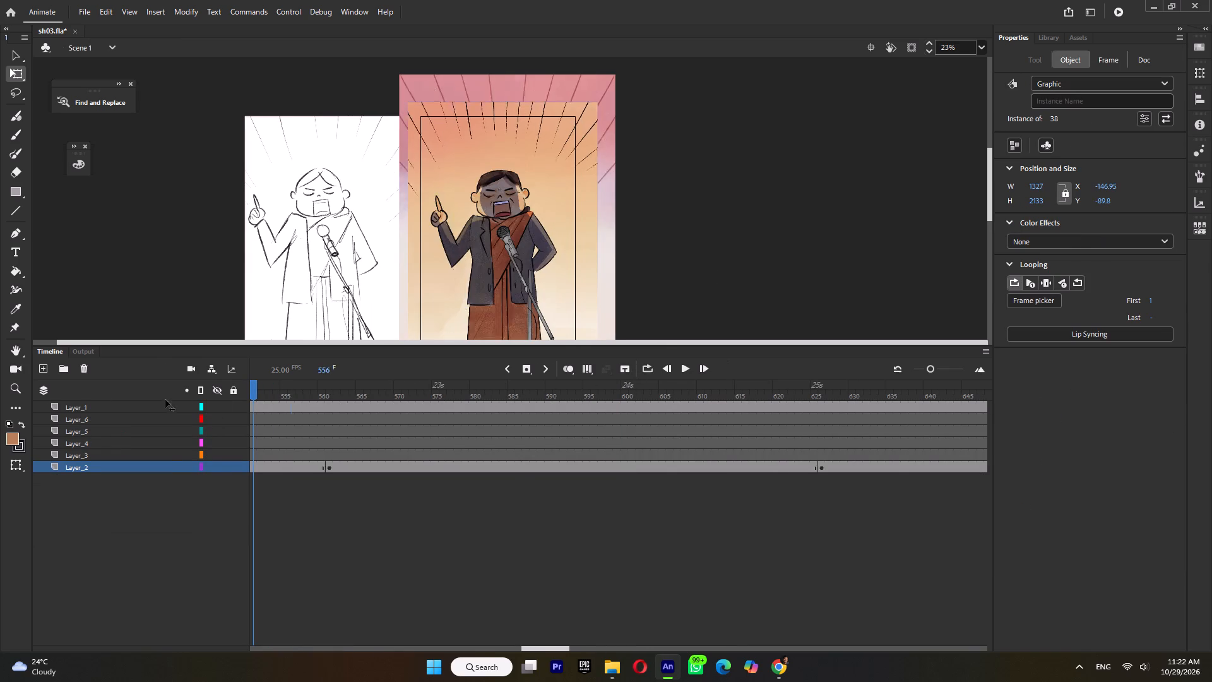
{"action": "left_click_drag", "start_coordinate": [165, 400], "coordinate": [162, 402]}
{"action": "key", "text": "Return"}
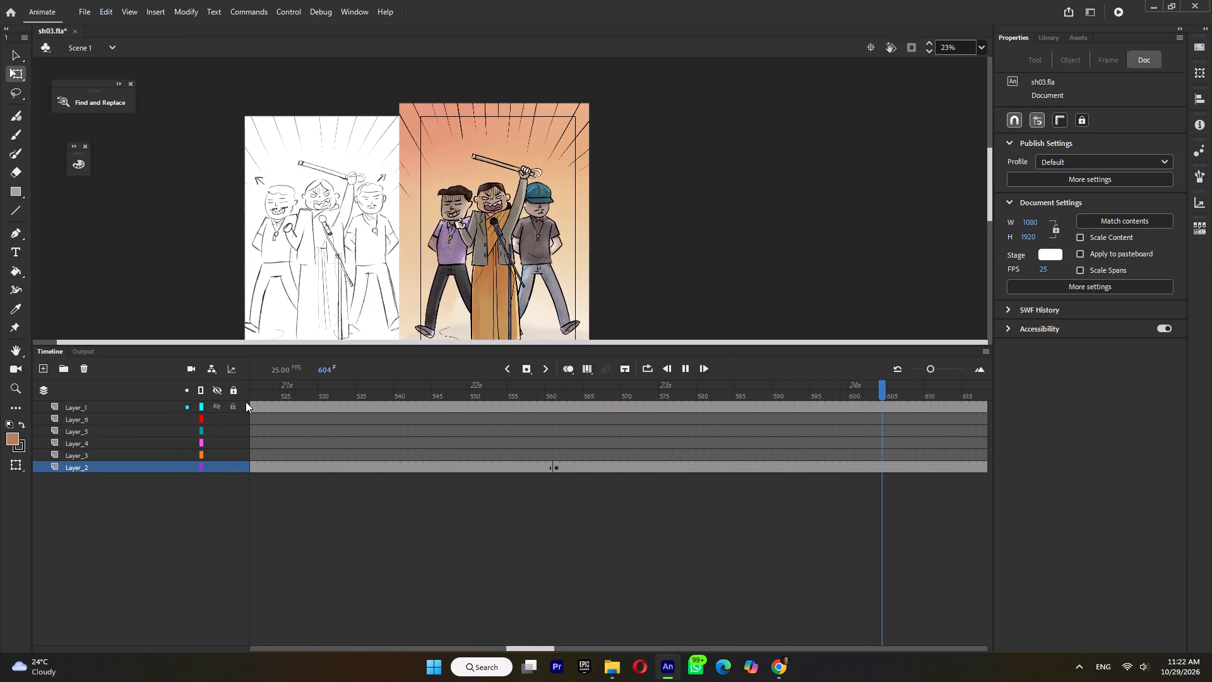
{"action": "key", "text": "Return"}
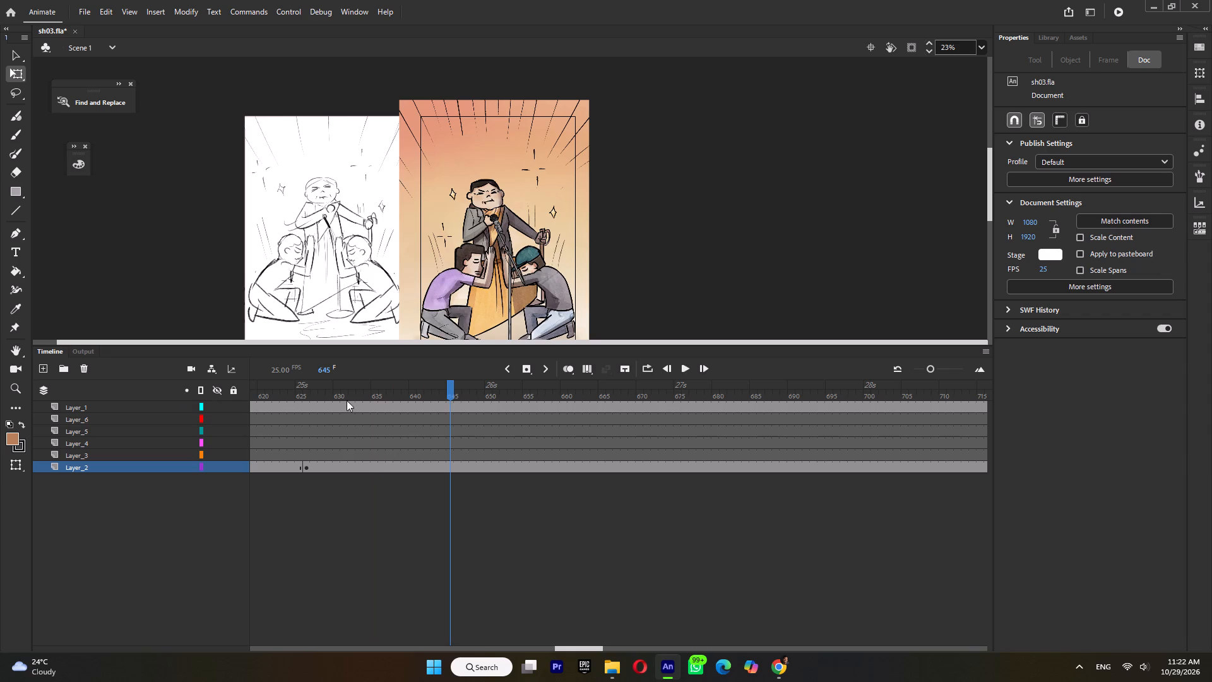
Open shot 39, select Layer_16_copy and Layer_16 with the kneeling men, and convert them to one symbol.
{"action": "left_click", "coordinate": [276, 388]}
{"action": "left_click", "coordinate": [317, 395]}
{"action": "double_click", "coordinate": [433, 312]}
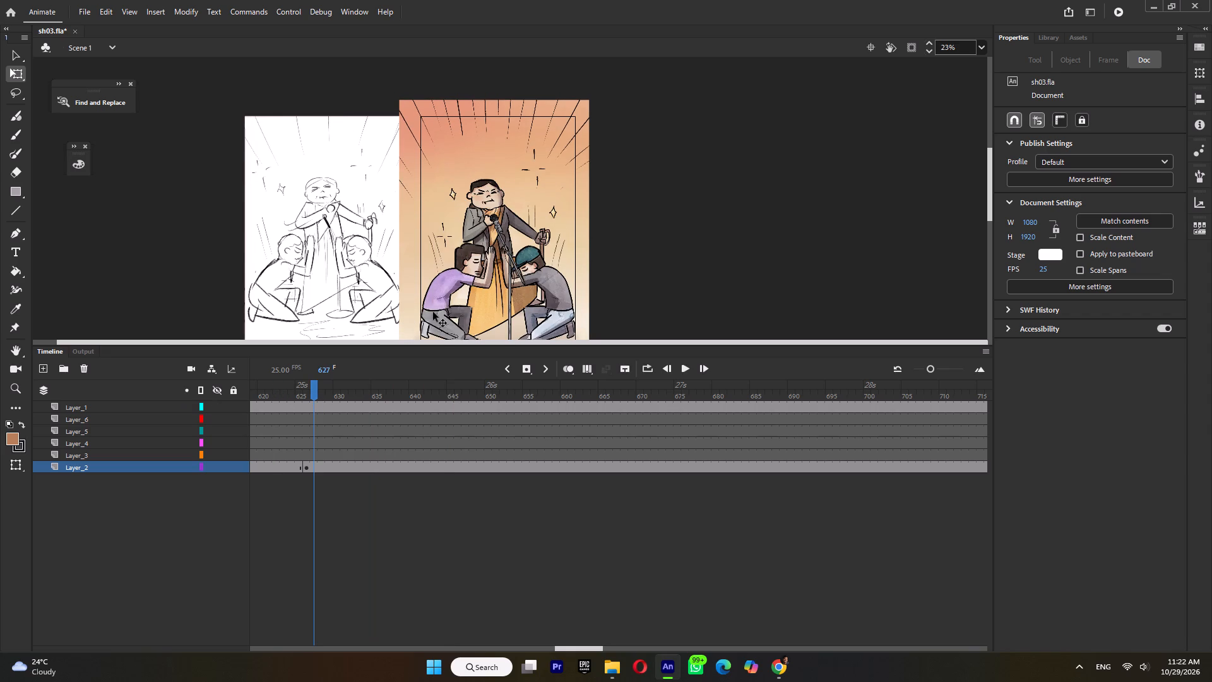
{"action": "left_click", "coordinate": [433, 312]}
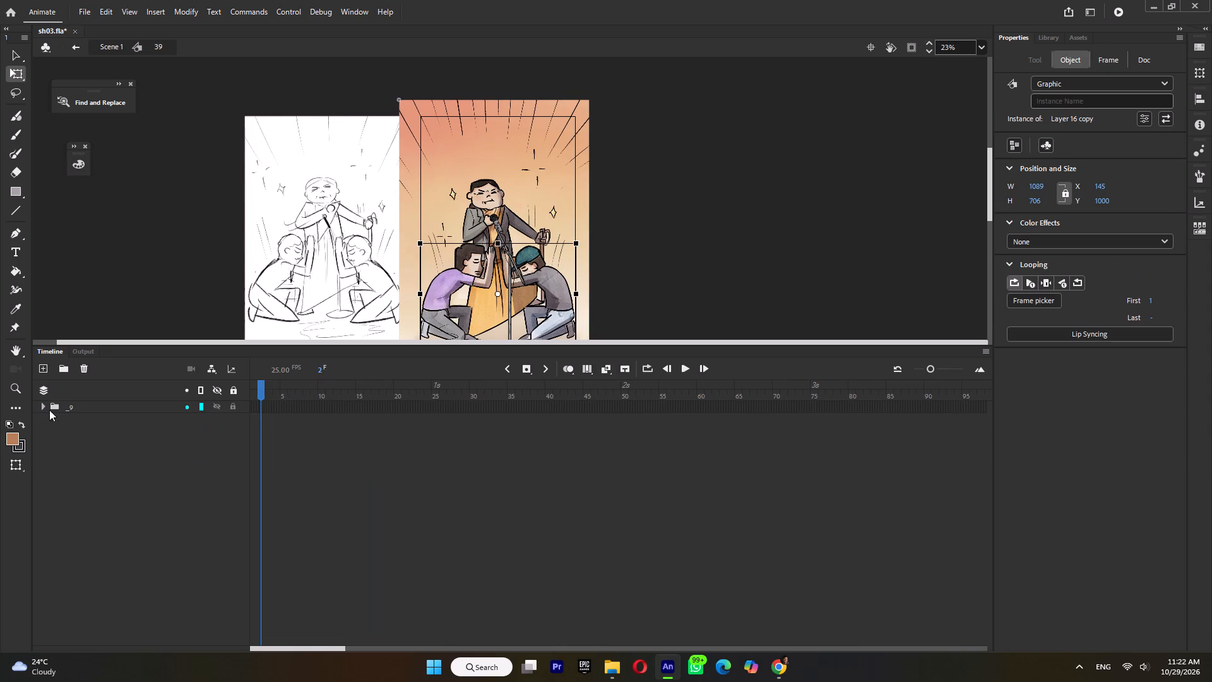
{"action": "left_click", "coordinate": [42, 406]}
{"action": "left_click", "coordinate": [98, 466]}
{"action": "left_click", "coordinate": [97, 477], "text": "shift"}
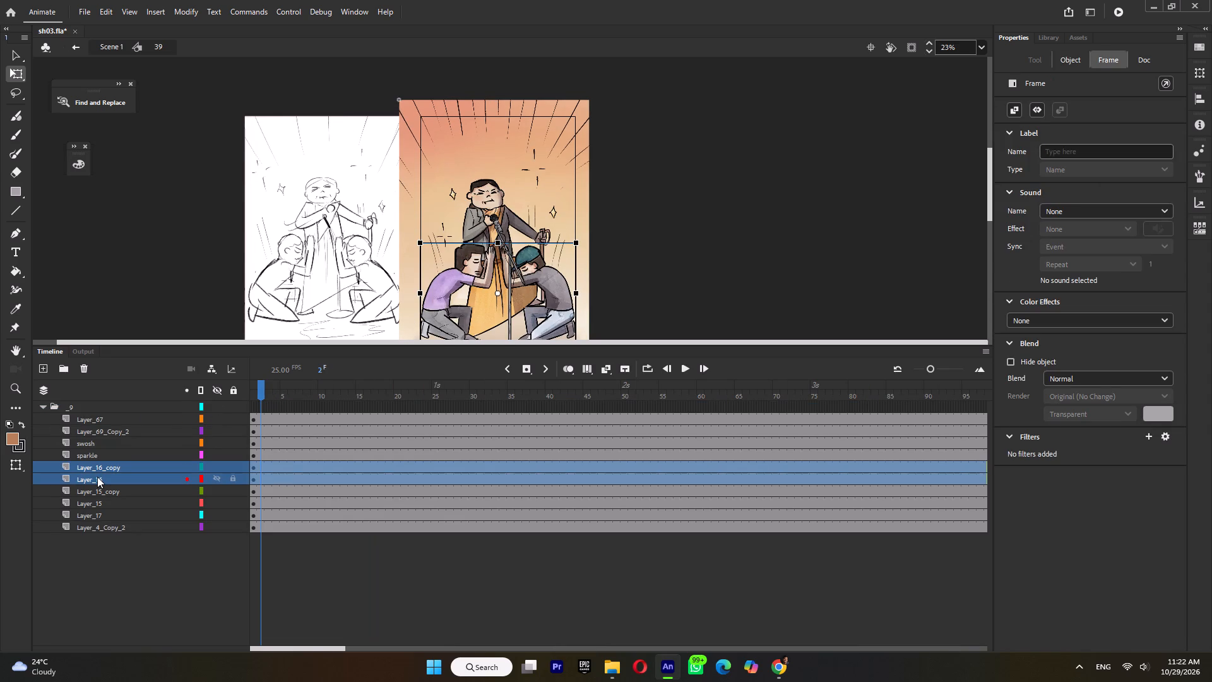
{"action": "key", "text": "F8"}
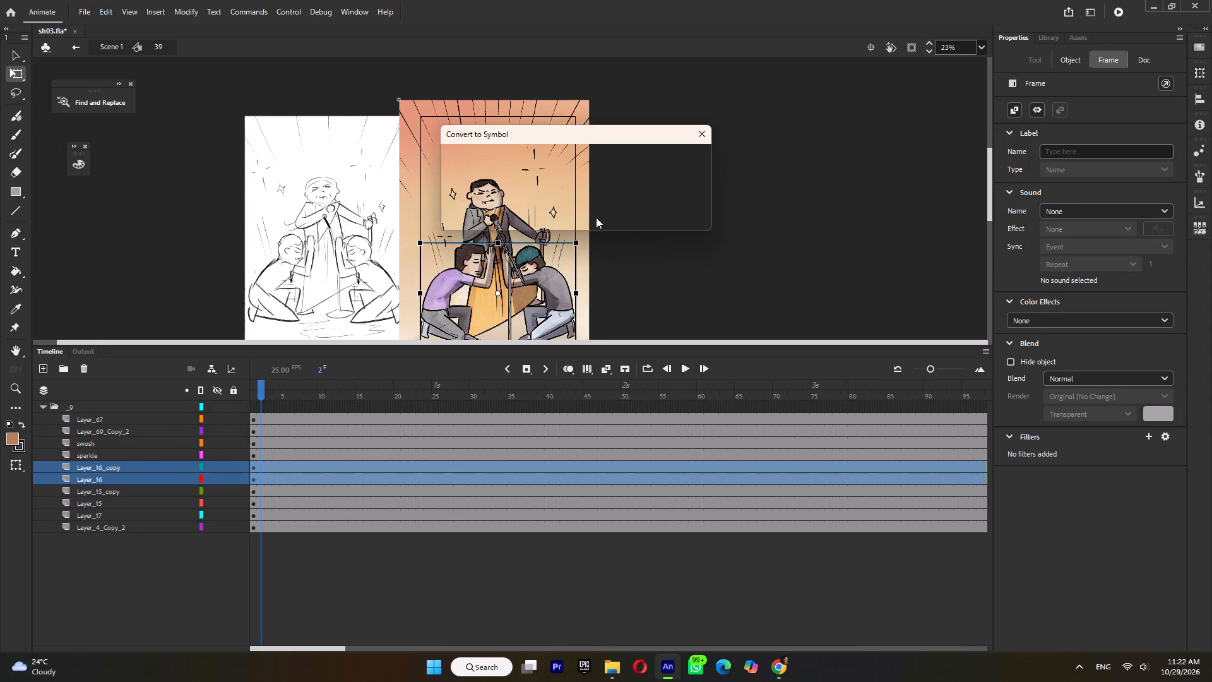
{"action": "left_click", "coordinate": [663, 162]}
Open the kneeling men's new symbol and distribute its two drawings to consecutive keyframes.
{"action": "double_click", "coordinate": [439, 314]}
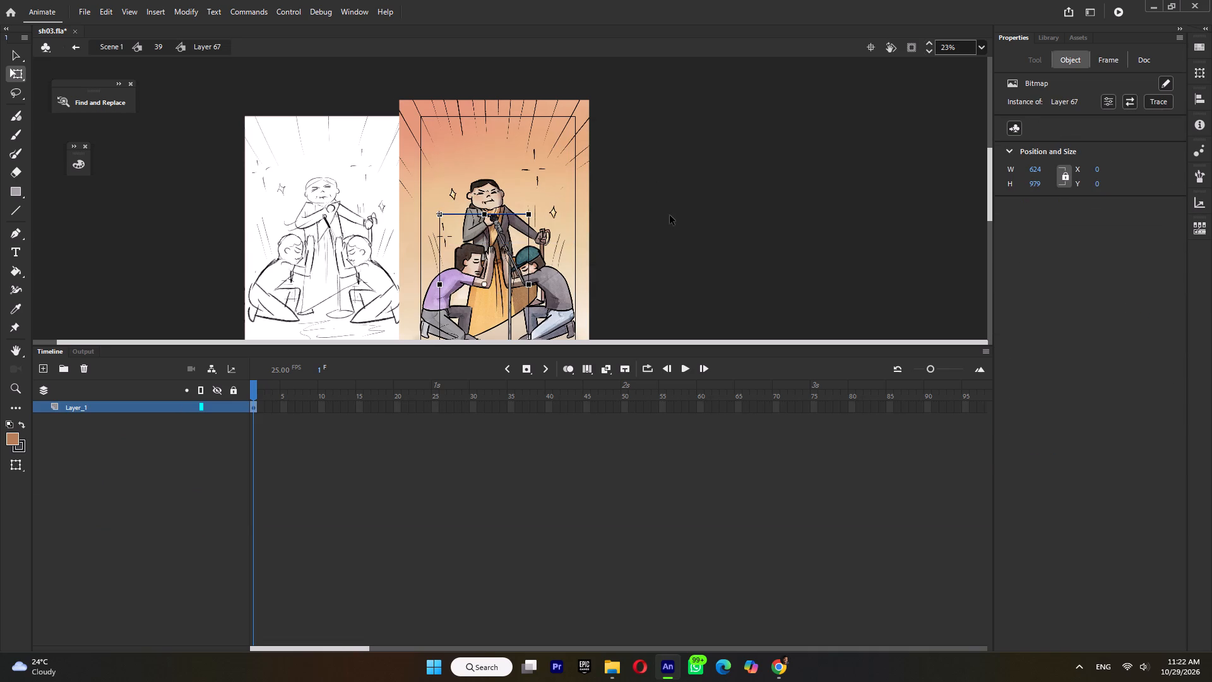
{"action": "double_click", "coordinate": [548, 291]}
{"action": "double_click", "coordinate": [566, 304]}
{"action": "left_click_drag", "start_coordinate": [627, 227], "coordinate": [459, 420]}
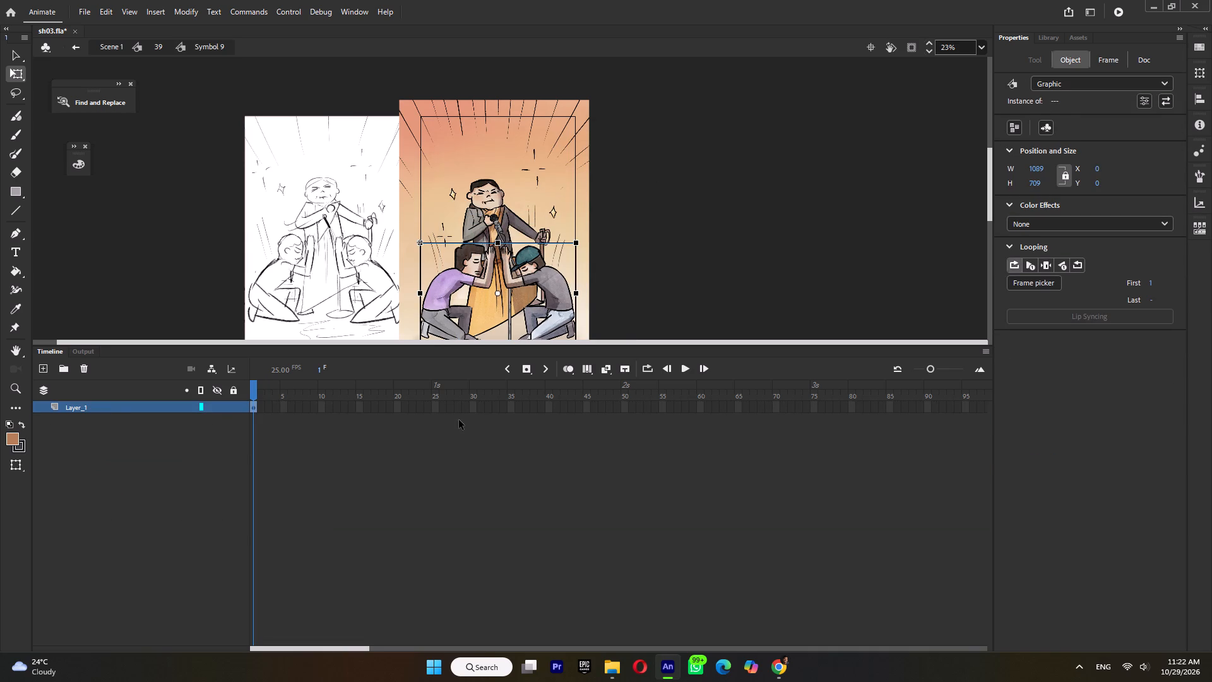
{"action": "key", "text": "ctrl+shift+k"}
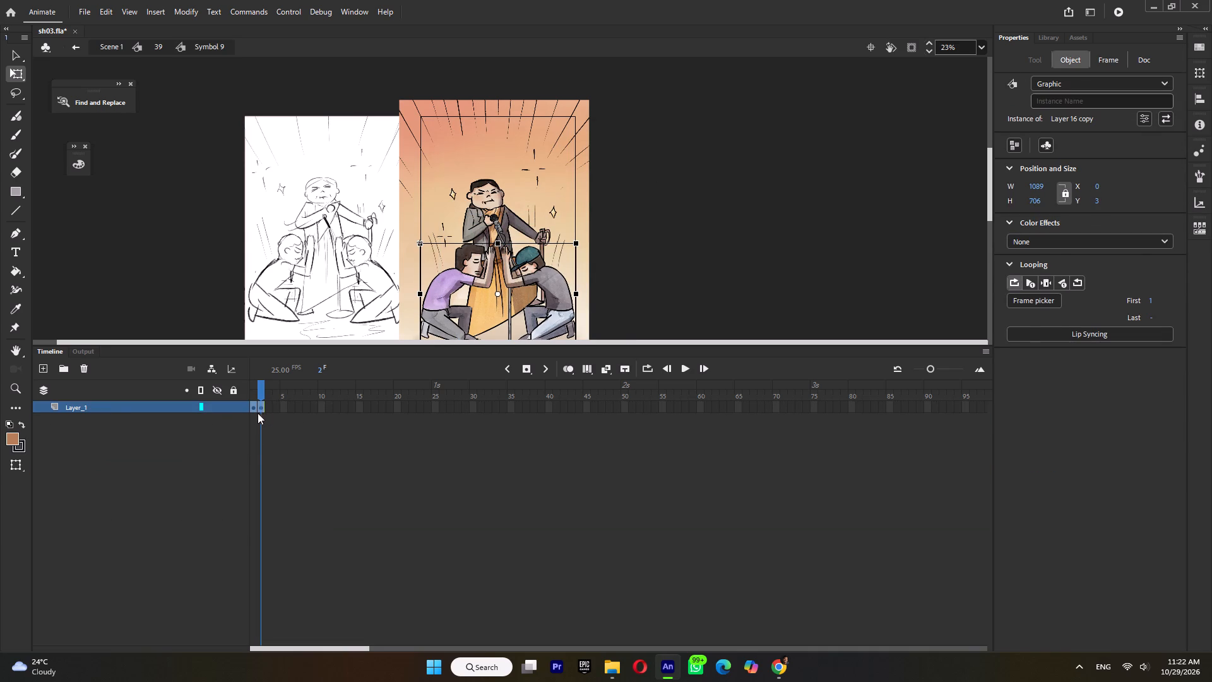
Hold the kneeling men's first drawing through frame 9 and the second from frame 10 to 18, return to shot 39 and play it back.
{"action": "left_click", "coordinate": [252, 406]}
{"action": "key", "text": "F5"}
{"action": "key", "text": "F5"}
{"action": "key", "text": "F5"}
{"action": "key", "text": "F5"}
{"action": "key", "text": "F5"}
{"action": "key", "text": "F5"}
{"action": "key", "text": "F5"}
{"action": "key", "text": "F5"}
{"action": "left_click", "coordinate": [322, 409]}
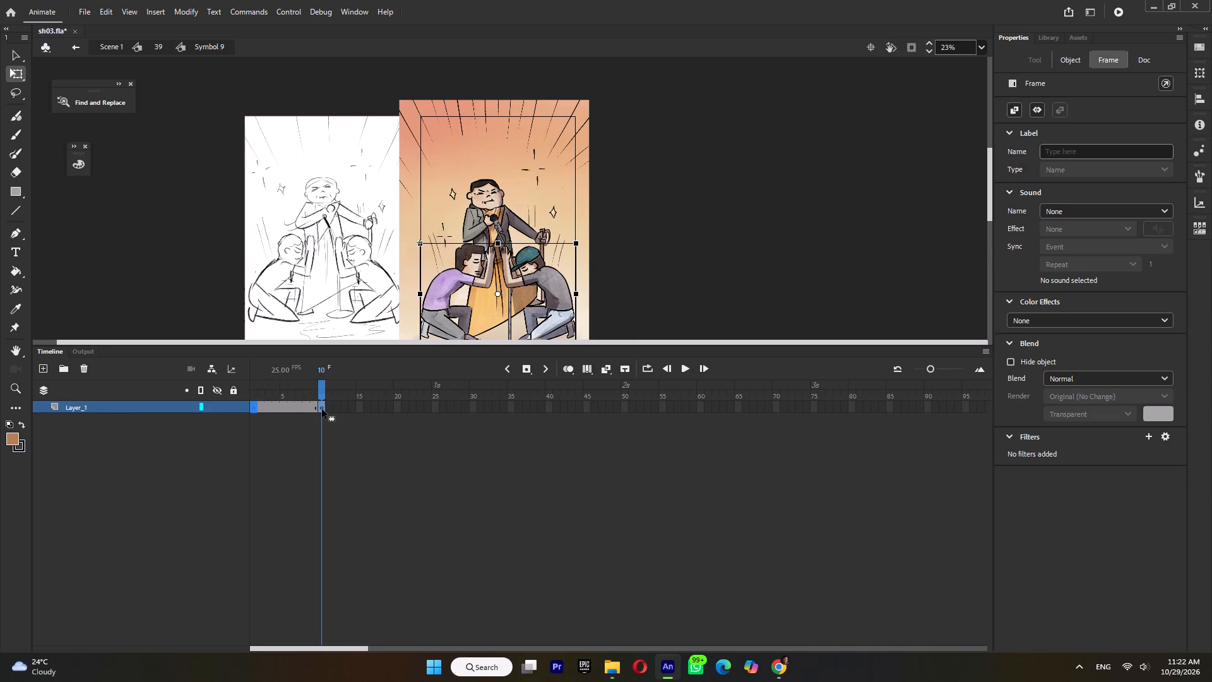
{"action": "key", "text": "F5"}
{"action": "key", "text": "F5"}
{"action": "key", "text": "F5"}
{"action": "key", "text": "F5"}
{"action": "key", "text": "F5"}
{"action": "key", "text": "F5"}
{"action": "key", "text": "F5"}
{"action": "key", "text": "F5"}
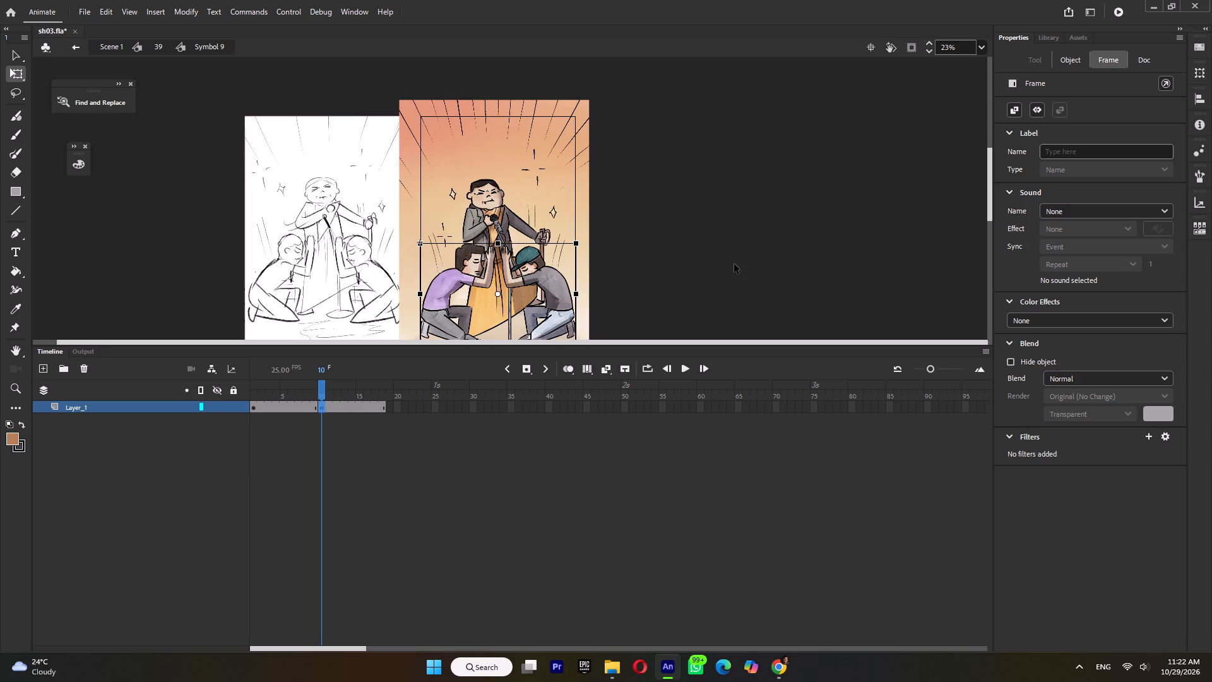
{"action": "double_click", "coordinate": [734, 264]}
{"action": "key", "text": "Return"}
{"action": "key", "text": "Return"}
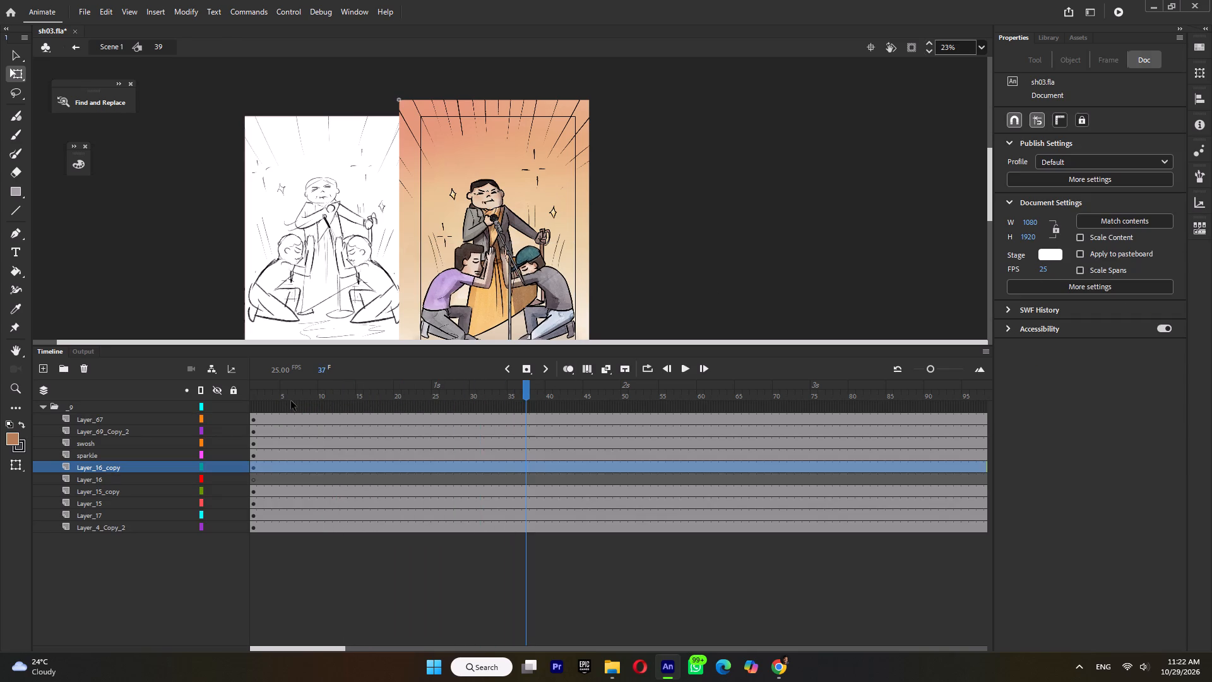
{"action": "left_click_drag", "start_coordinate": [290, 401], "coordinate": [188, 410]}
In the swosh symbol, extend the frames to 12, add a keyframe at frame 7 with the lines moved slightly up, and return to shot 39.
{"action": "double_click", "coordinate": [562, 244]}
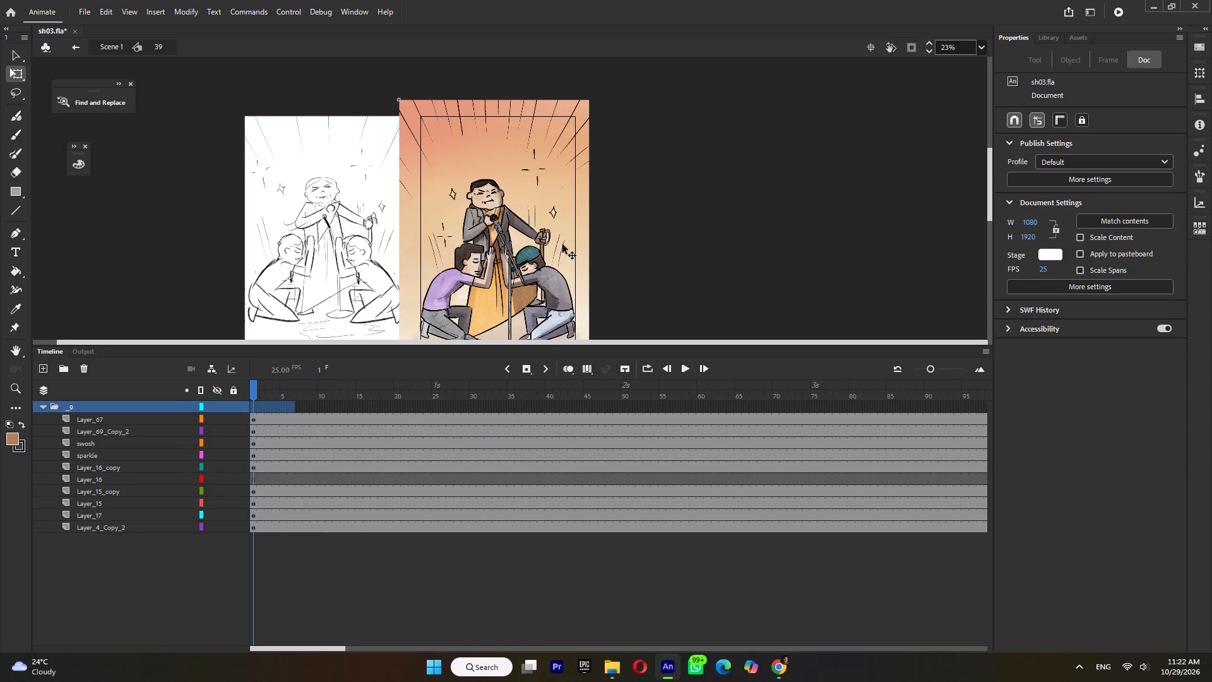
{"action": "left_click", "coordinate": [326, 406]}
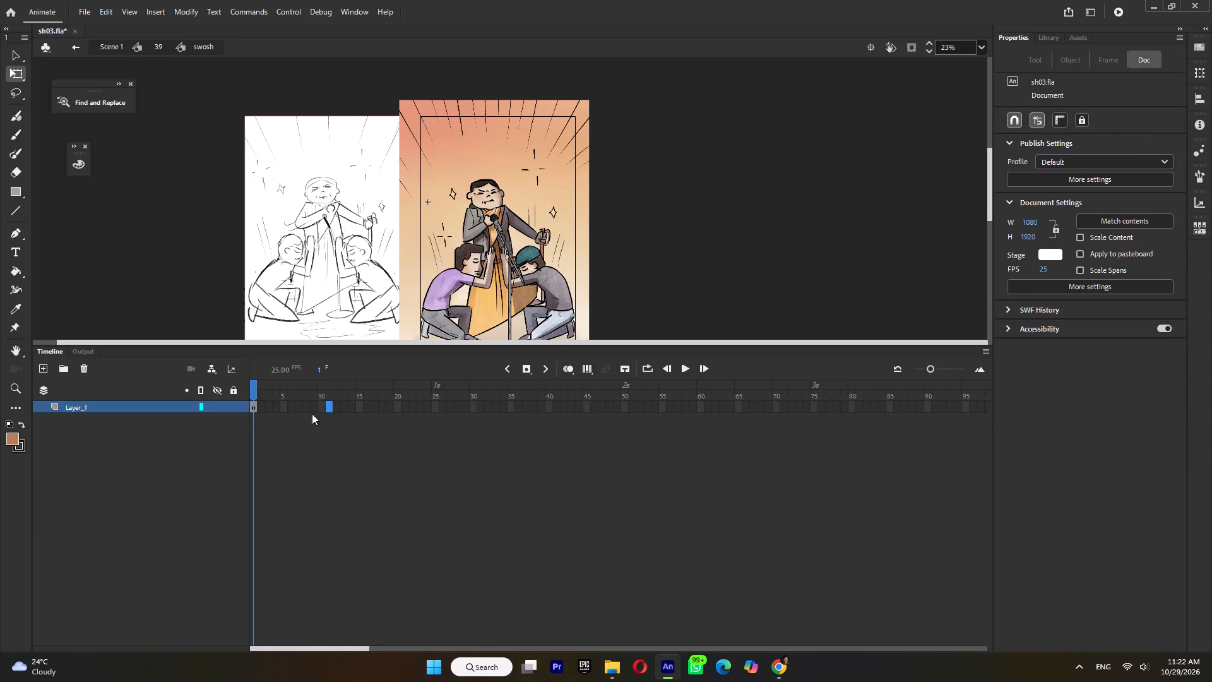
{"action": "key", "text": "F5"}
{"action": "key", "text": "F5"}
{"action": "left_click", "coordinate": [298, 405]}
{"action": "key", "text": "F6"}
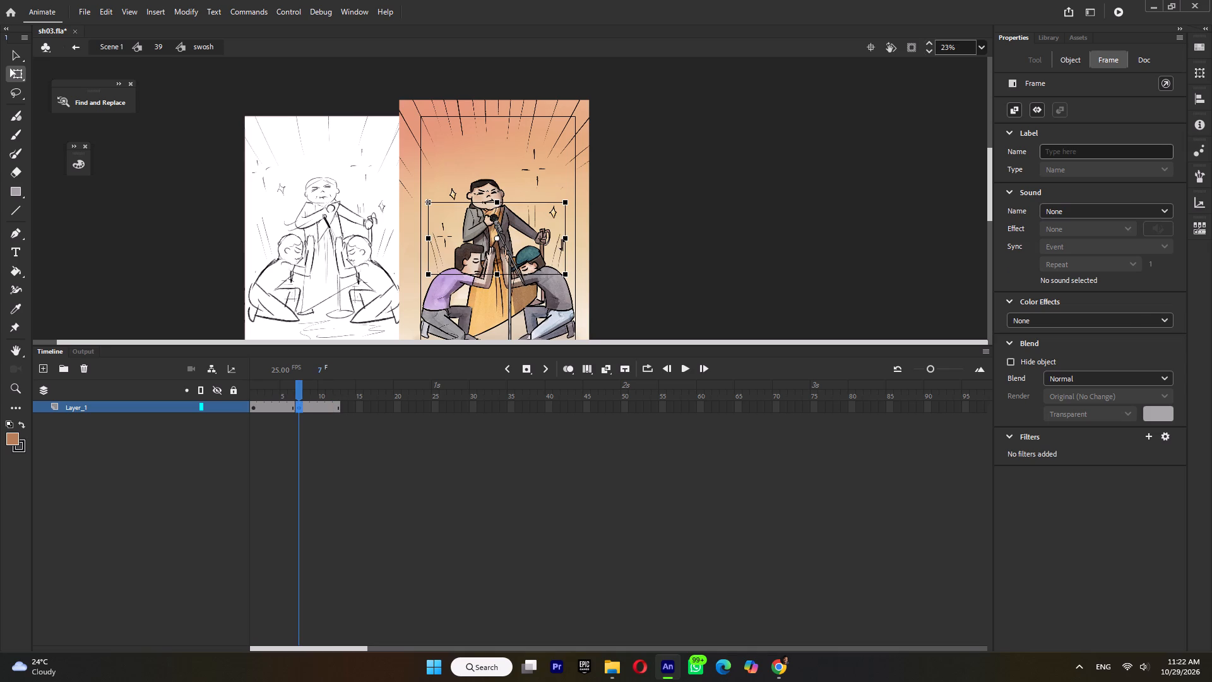
{"action": "left_click_drag", "start_coordinate": [561, 248], "coordinate": [561, 239]}
{"action": "double_click", "coordinate": [591, 242]}
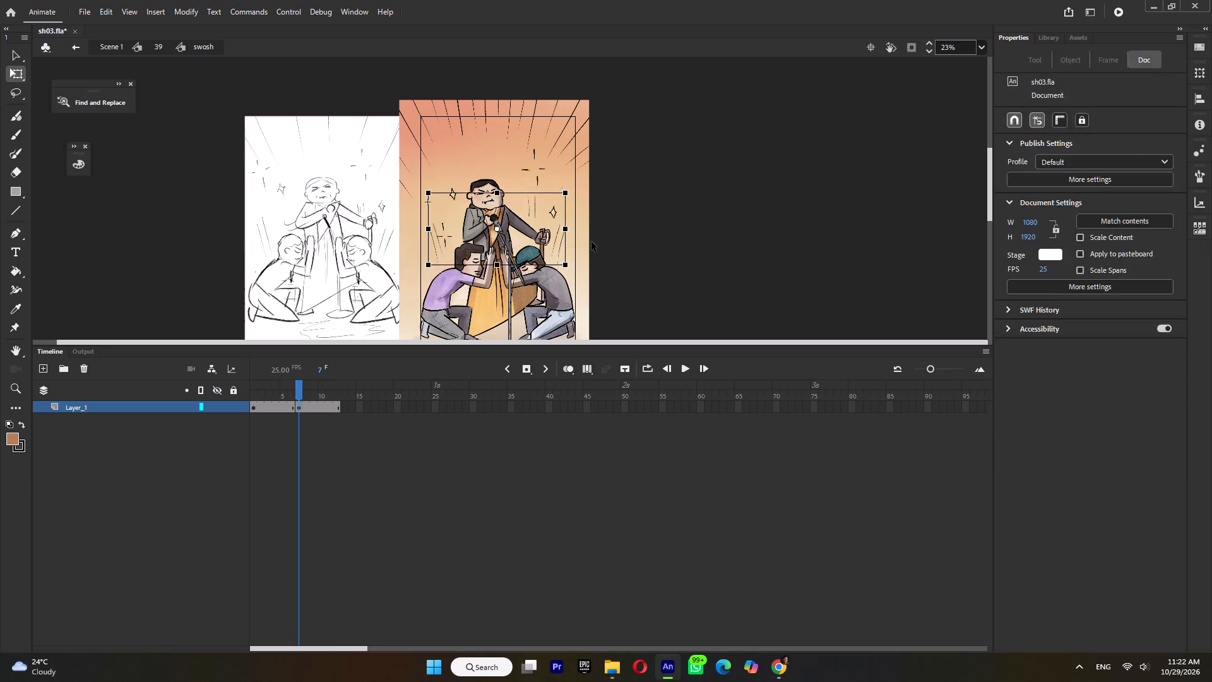
Add keyframes on all shot 39 layers at frame 6 and stretch the kneeling men upward from their base to about 802 px high at frame 1.
{"action": "left_click_drag", "start_coordinate": [270, 390], "coordinate": [244, 397]}
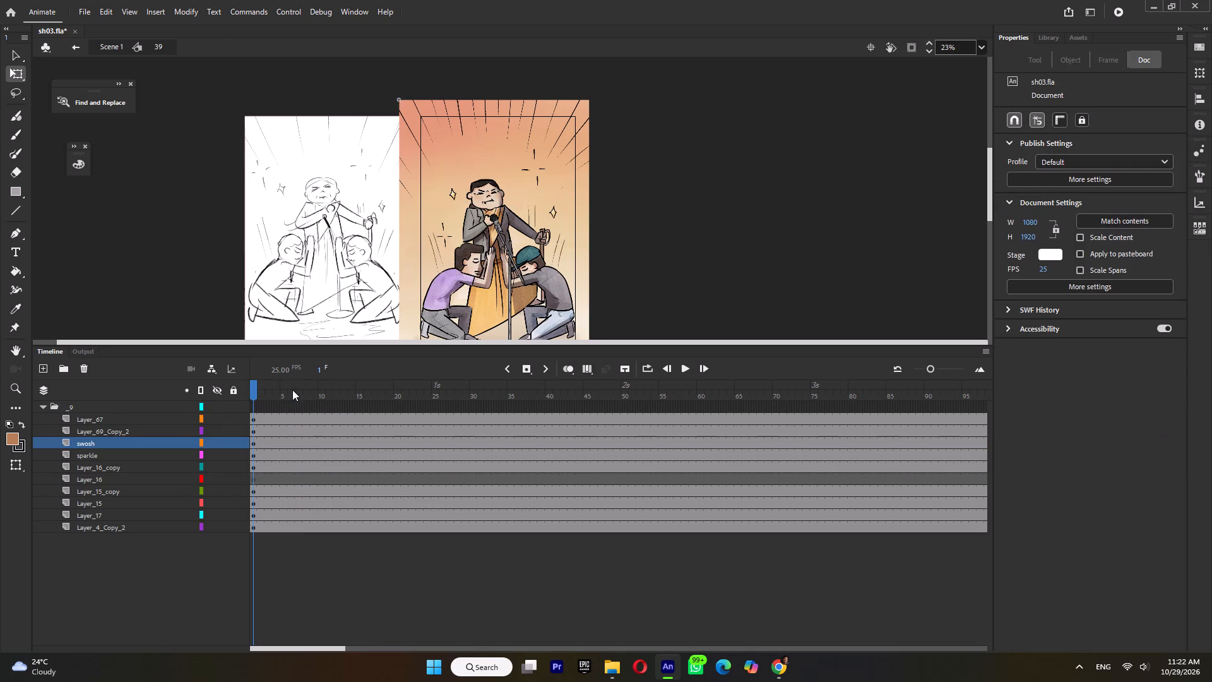
{"action": "double_click", "coordinate": [292, 390]}
{"action": "key", "text": "F6"}
{"action": "left_click_drag", "start_coordinate": [270, 385], "coordinate": [210, 398]}
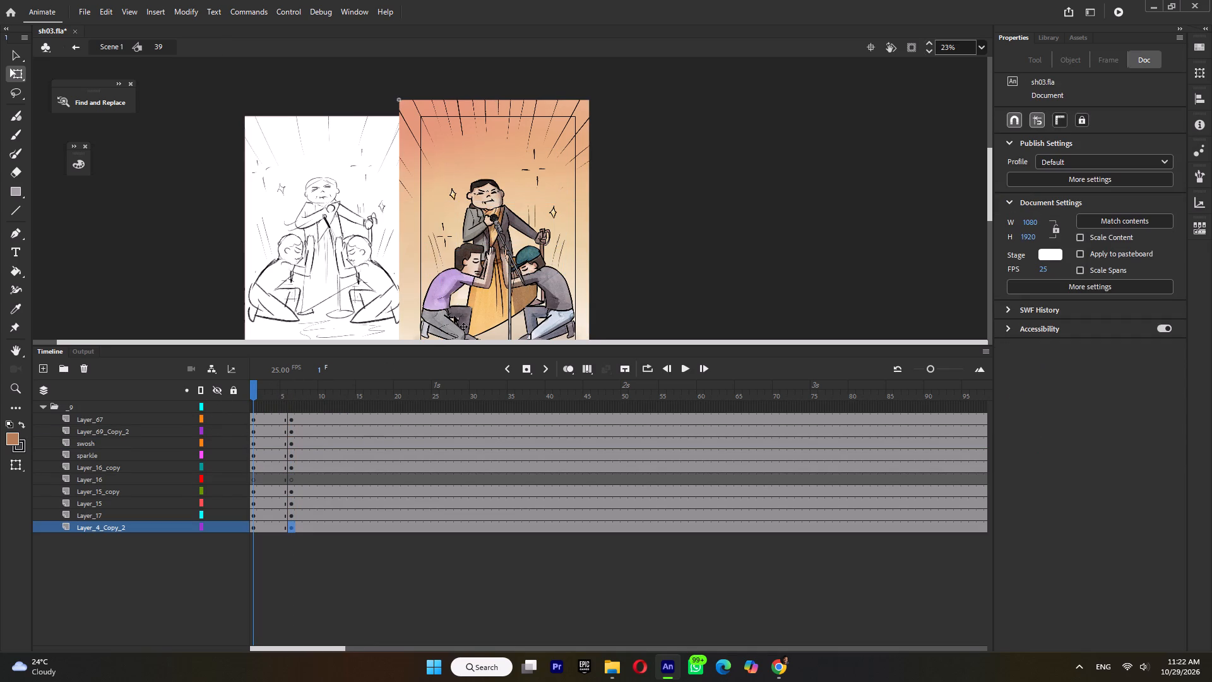
{"action": "left_click", "coordinate": [432, 319]}
{"action": "left_click_drag", "start_coordinate": [499, 294], "coordinate": [496, 349]}
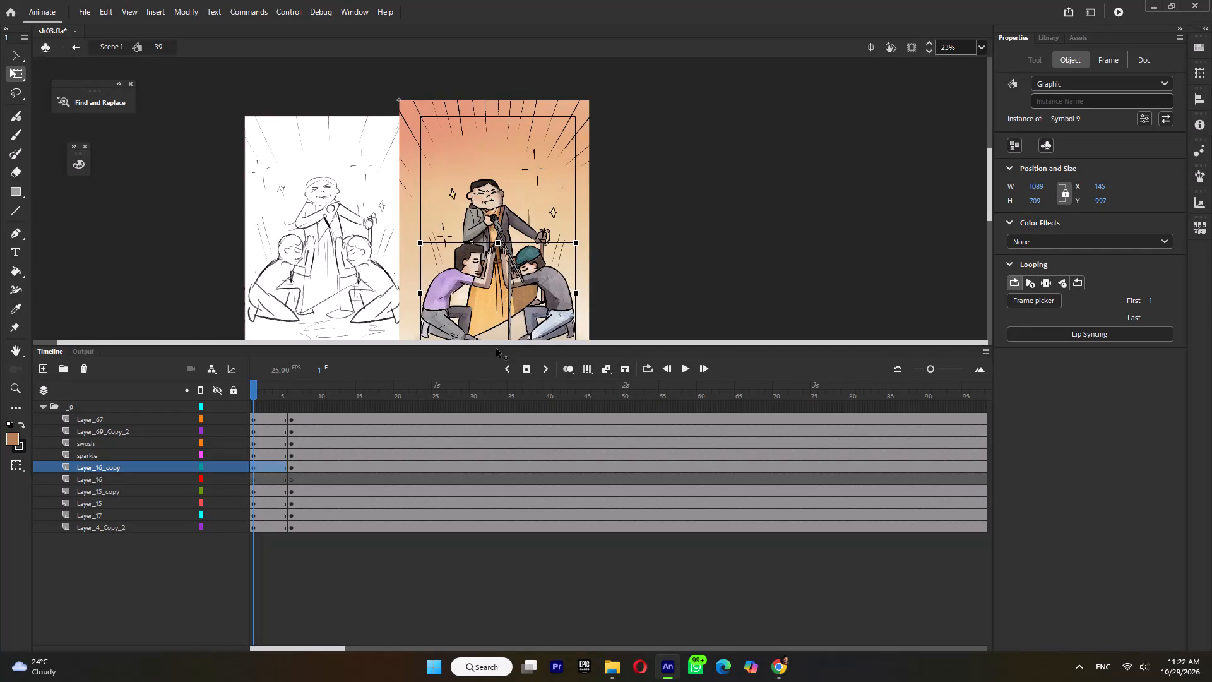
{"action": "left_click_drag", "start_coordinate": [496, 349], "coordinate": [496, 344]}
{"action": "left_click_drag", "start_coordinate": [497, 243], "coordinate": [498, 230]}
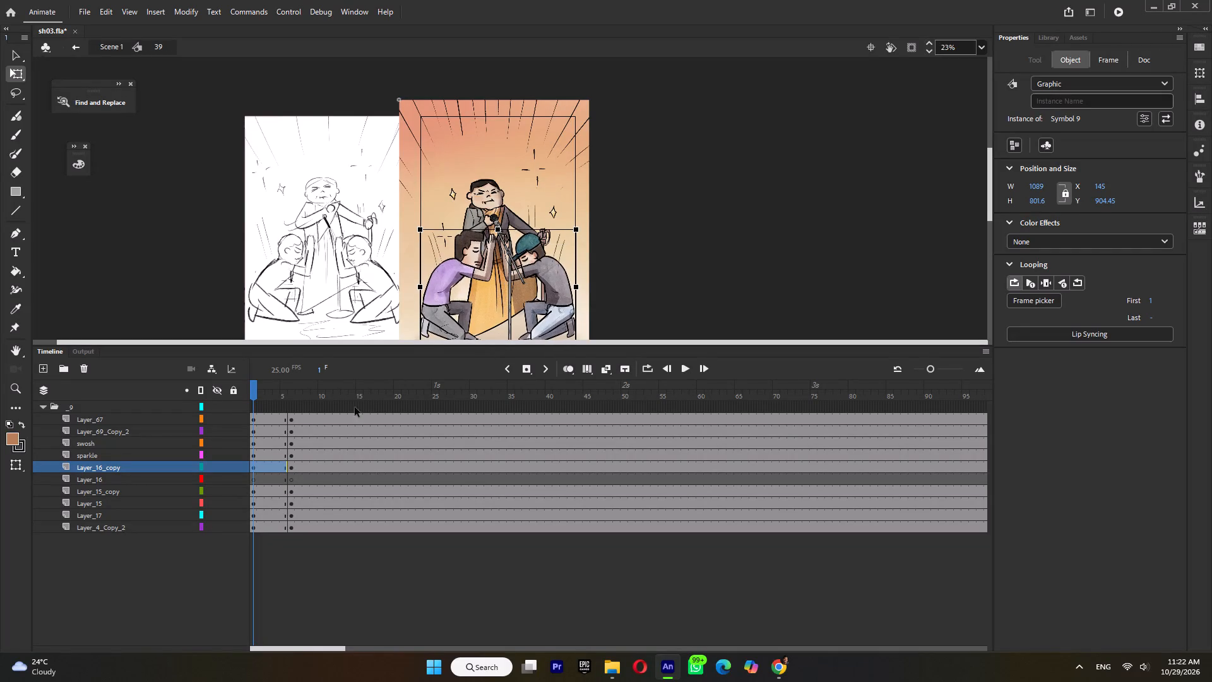
Add keyframes on all layers at frame 10, squash the kneeling men from their base to about 697 px high at frame 6, and play back.
{"action": "double_click", "coordinate": [323, 398]}
{"action": "key", "text": "F6"}
{"action": "left_click", "coordinate": [273, 397]}
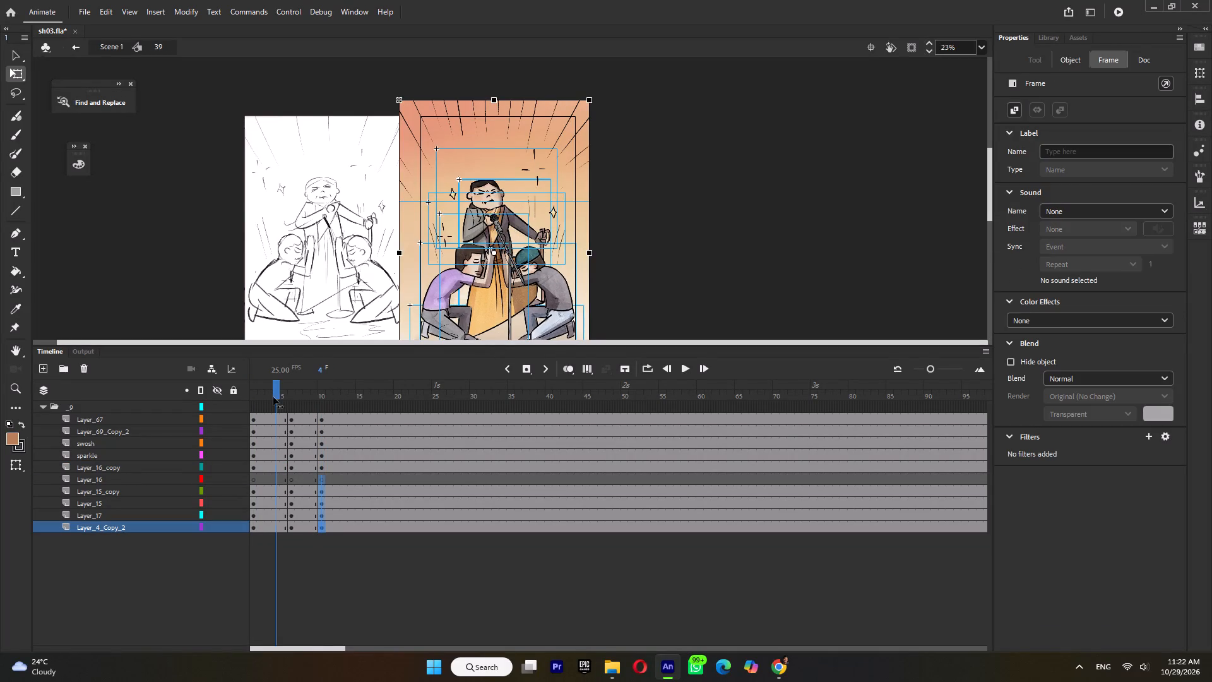
{"action": "left_click", "coordinate": [295, 393]}
{"action": "left_click", "coordinate": [431, 317]}
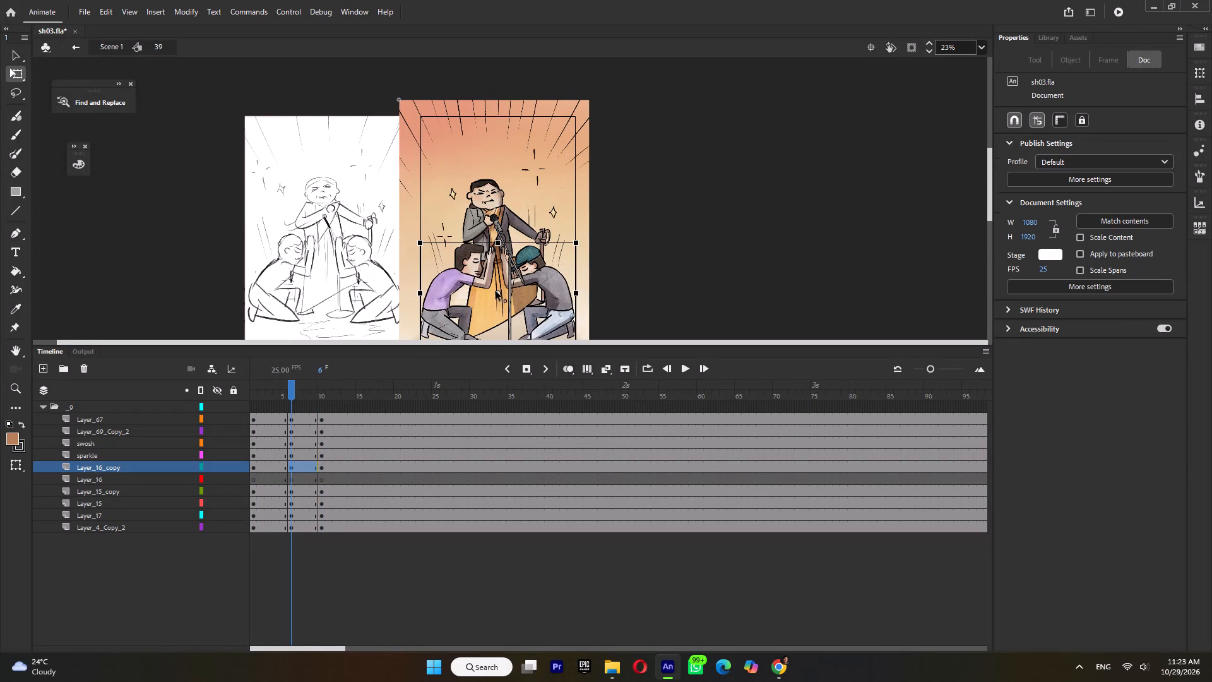
{"action": "left_click_drag", "start_coordinate": [497, 292], "coordinate": [493, 341]}
{"action": "scroll", "coordinate": [499, 239], "scroll_direction": "up", "scroll_amount": 5, "text": "ctrl"}
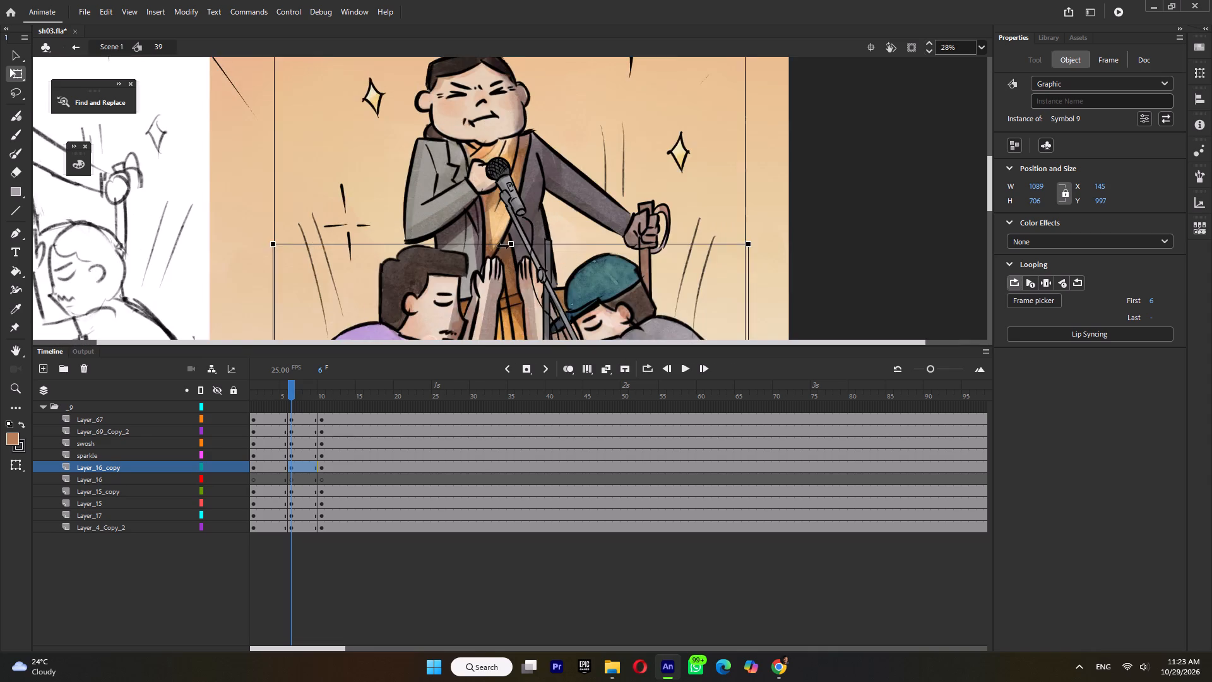
{"action": "scroll", "coordinate": [515, 249], "scroll_direction": "up", "scroll_amount": 2, "text": "ctrl"}
{"action": "left_click_drag", "start_coordinate": [511, 241], "coordinate": [510, 247]}
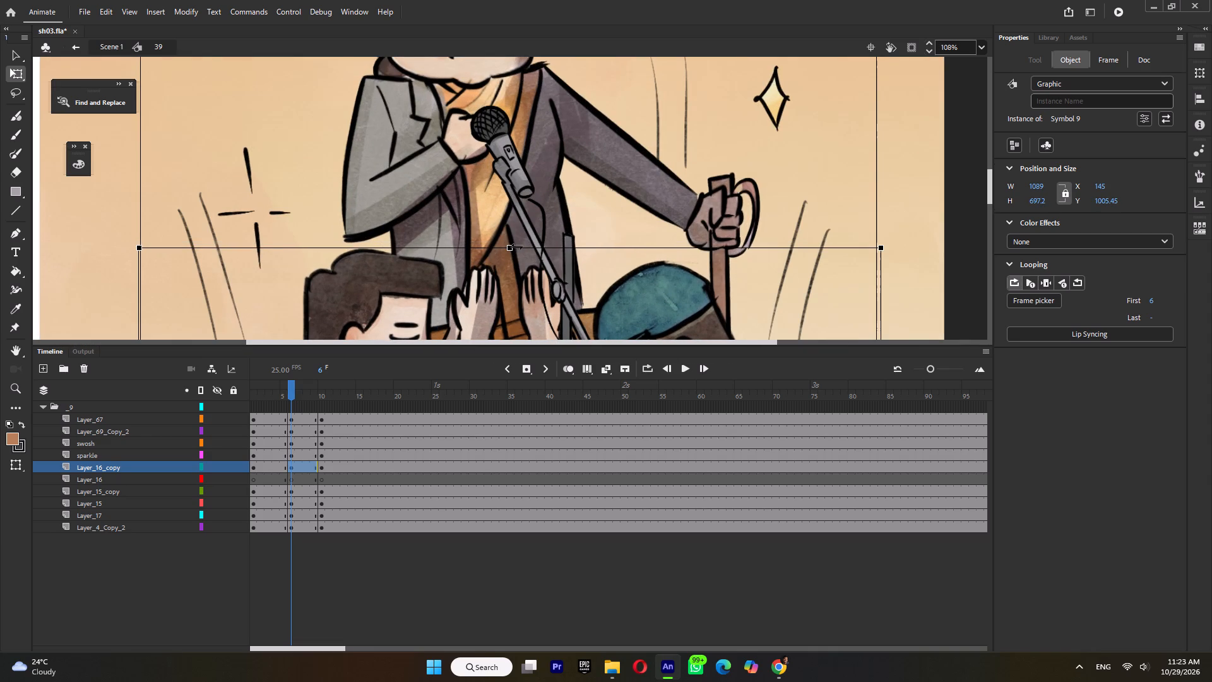
{"action": "scroll", "coordinate": [520, 245], "scroll_direction": "down", "scroll_amount": 8, "text": "ctrl"}
{"action": "left_click", "coordinate": [258, 390]}
{"action": "key", "text": "Return"}
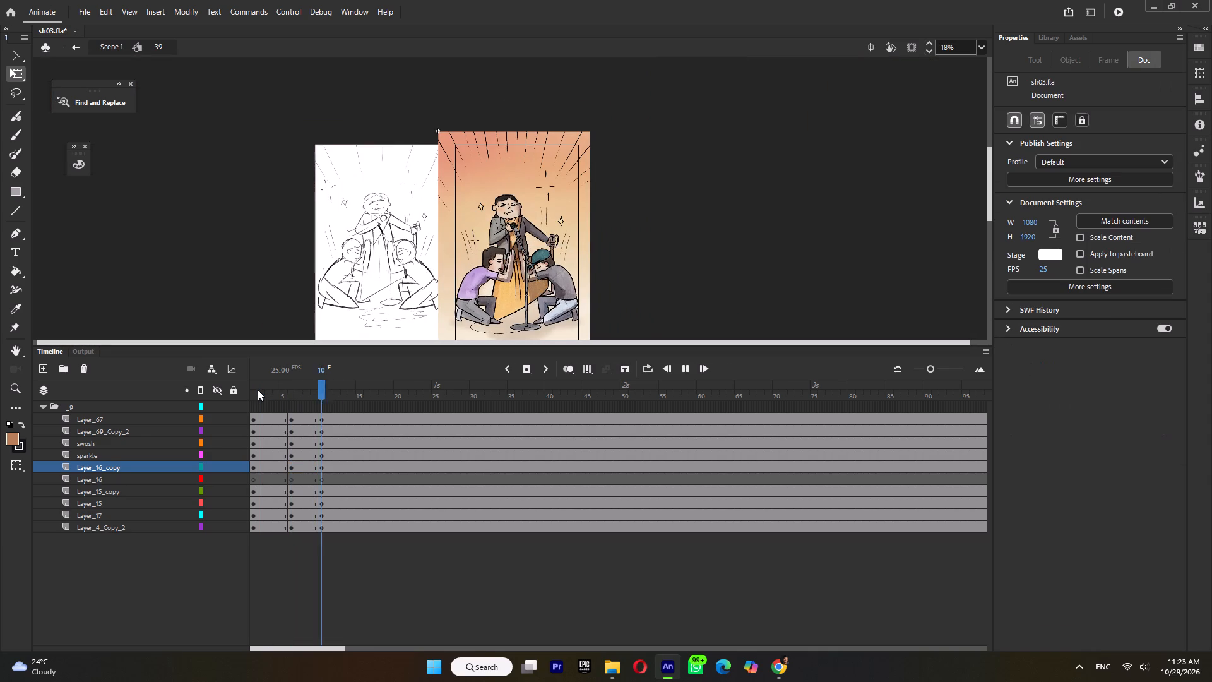
{"action": "key", "text": "Return"}
Nudge the kneeling men slightly upward on their first keyframe, leaving Layer_67 in place, and play the motion back.
{"action": "left_click", "coordinate": [274, 390]}
{"action": "left_click", "coordinate": [468, 298]}
{"action": "key", "text": "Up"}
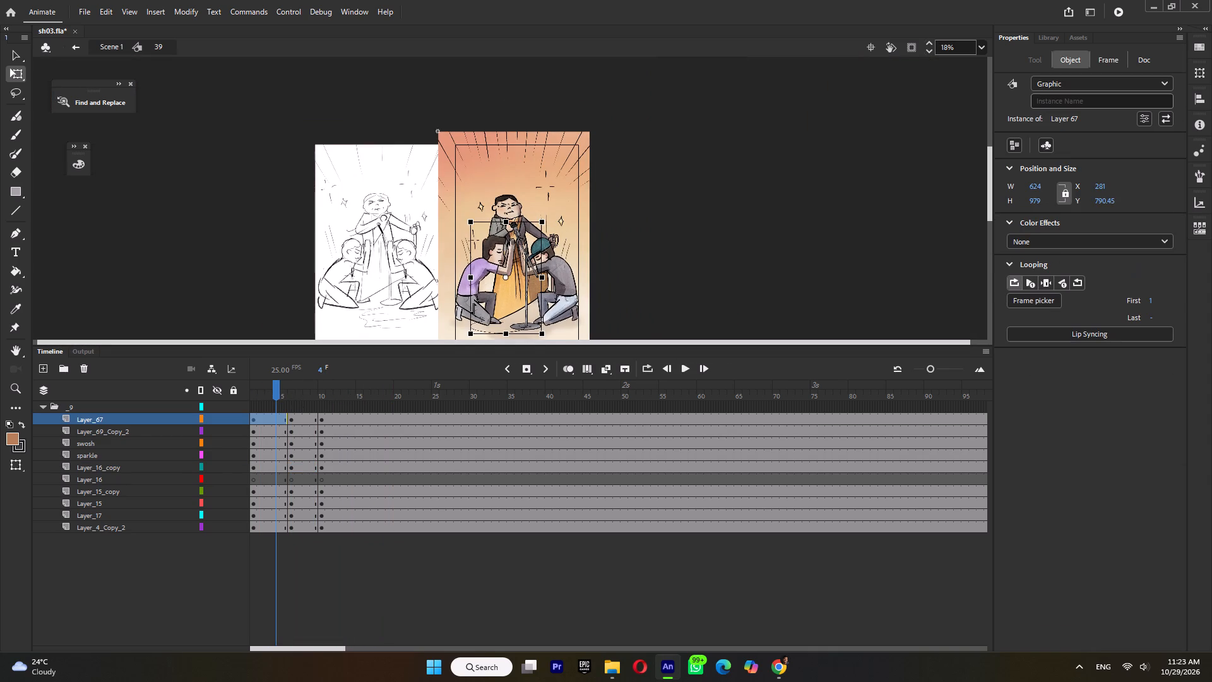
{"action": "key", "text": "ctrl+z"}
{"action": "left_click", "coordinate": [460, 300]}
{"action": "key", "text": "Up"}
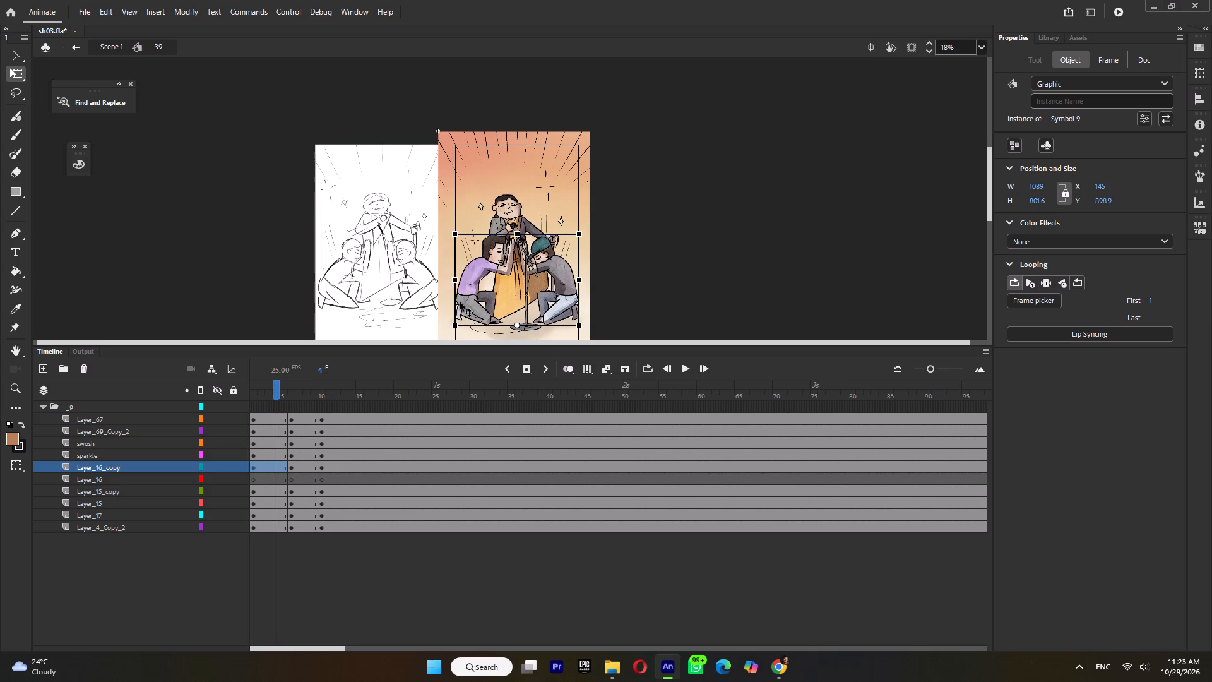
{"action": "key", "text": "Up"}
{"action": "key", "text": "Up"}
{"action": "key", "text": "Up"}
{"action": "key", "text": "Up"}
{"action": "key", "text": "Return"}
{"action": "key", "text": "Return"}
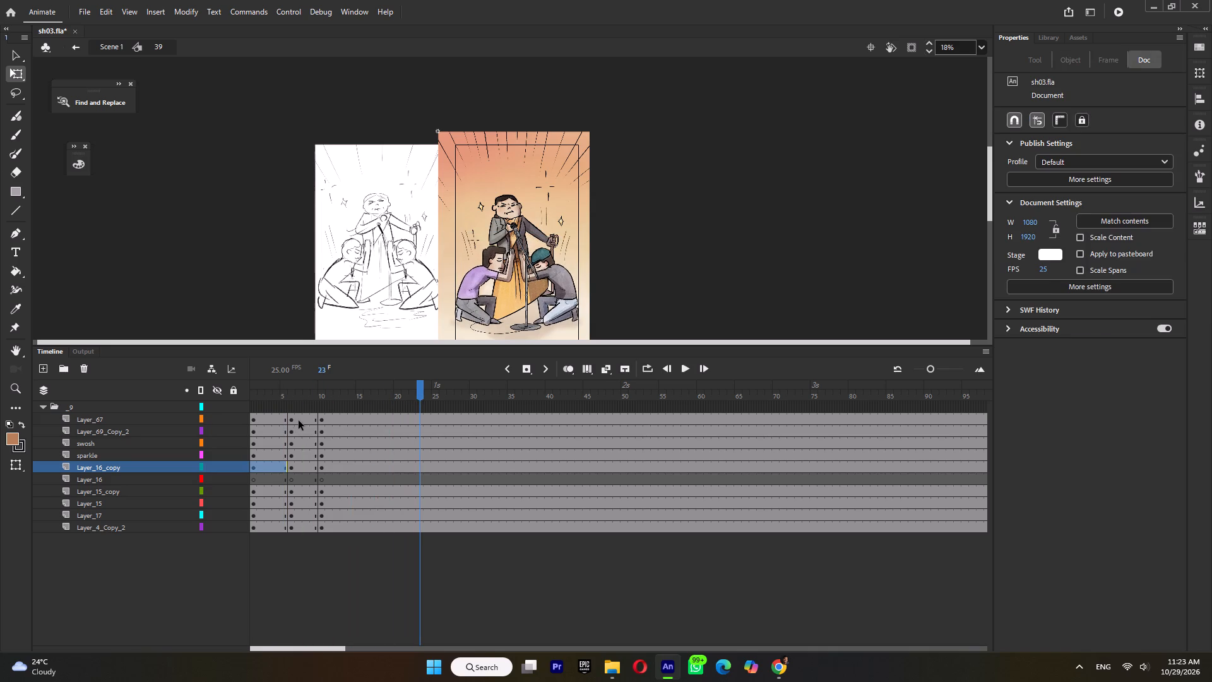
{"action": "left_click", "coordinate": [268, 399]}
{"action": "left_click", "coordinate": [300, 400]}
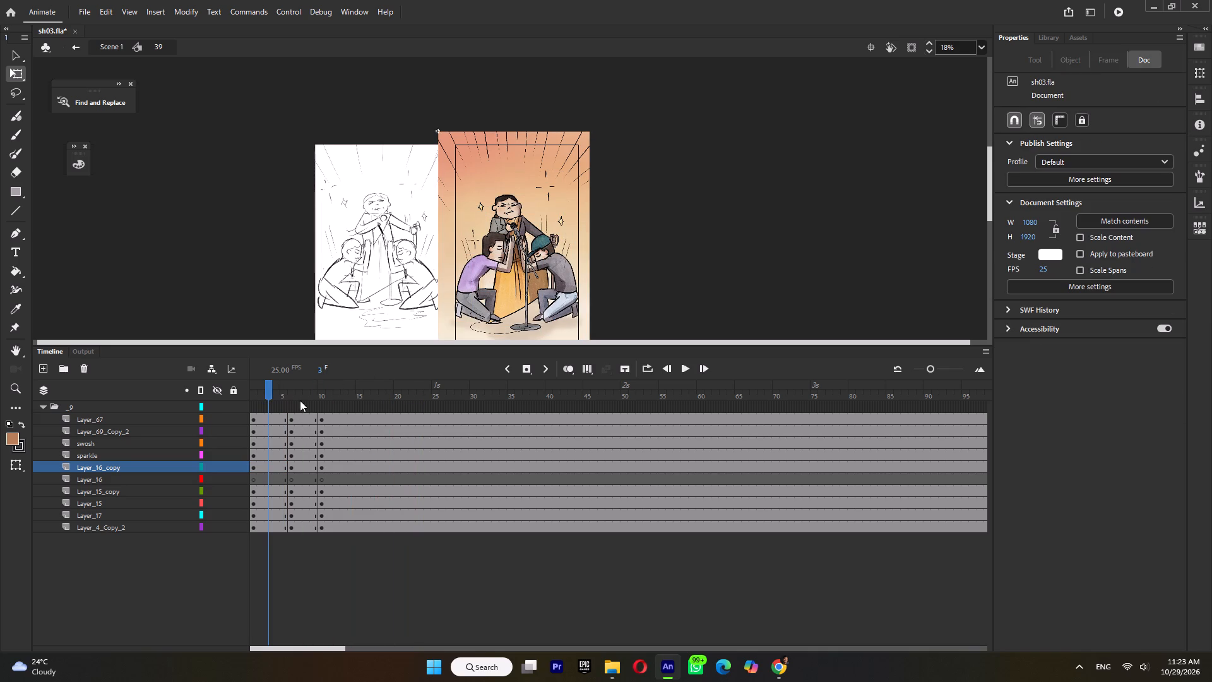
{"action": "left_click", "coordinate": [299, 405]}
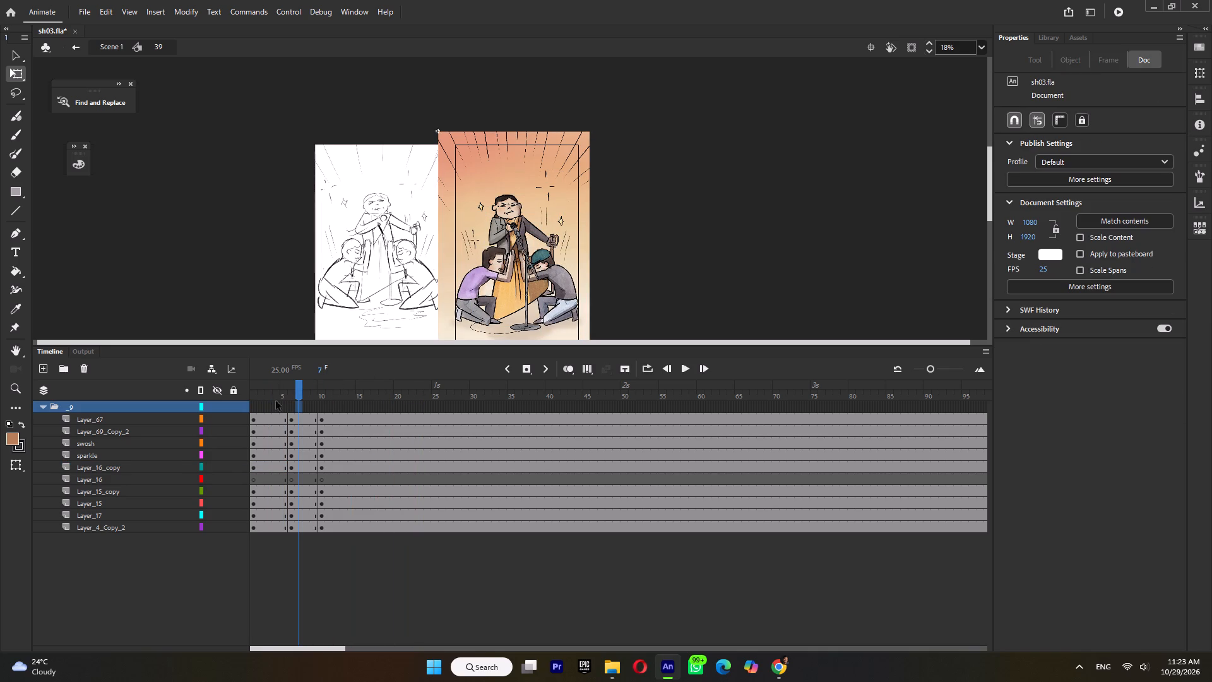
In the Layer 69 Copy 2 symbol, extend the frames to 13, enlarge the burst lines to about 1482 px wide and raise them at frame 7.
{"action": "left_click", "coordinate": [465, 204]}
{"action": "double_click", "coordinate": [480, 205]}
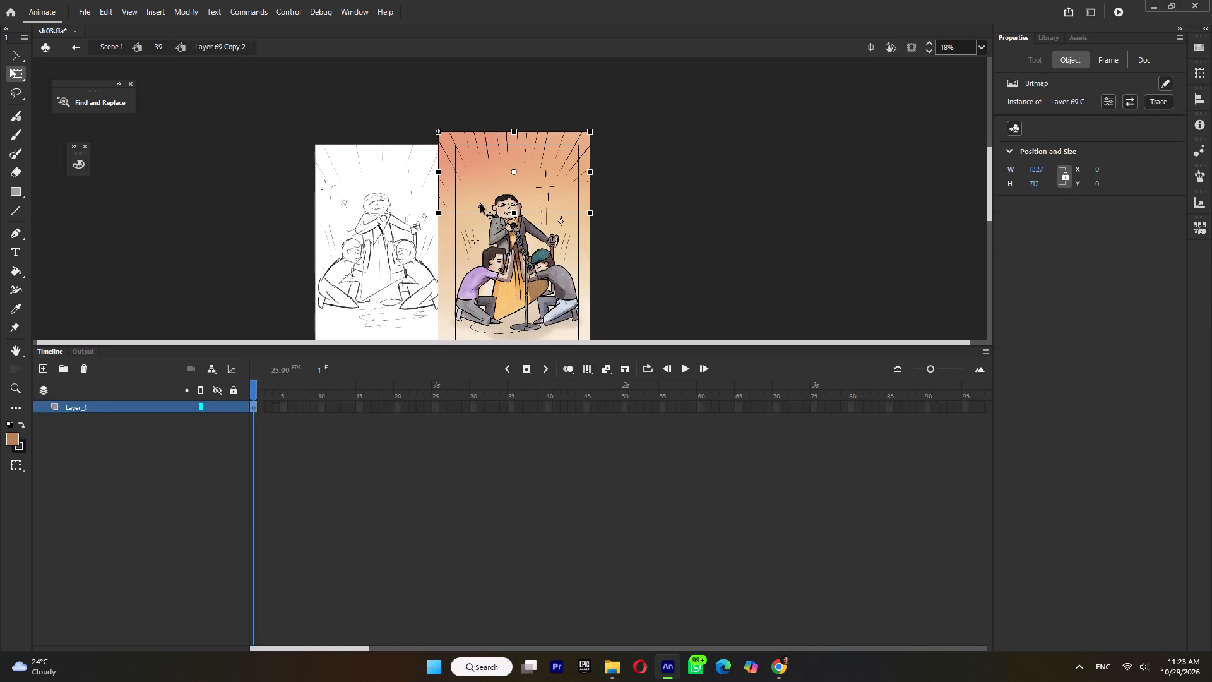
{"action": "left_click", "coordinate": [335, 407]}
{"action": "key", "text": "F5"}
{"action": "key", "text": "F5"}
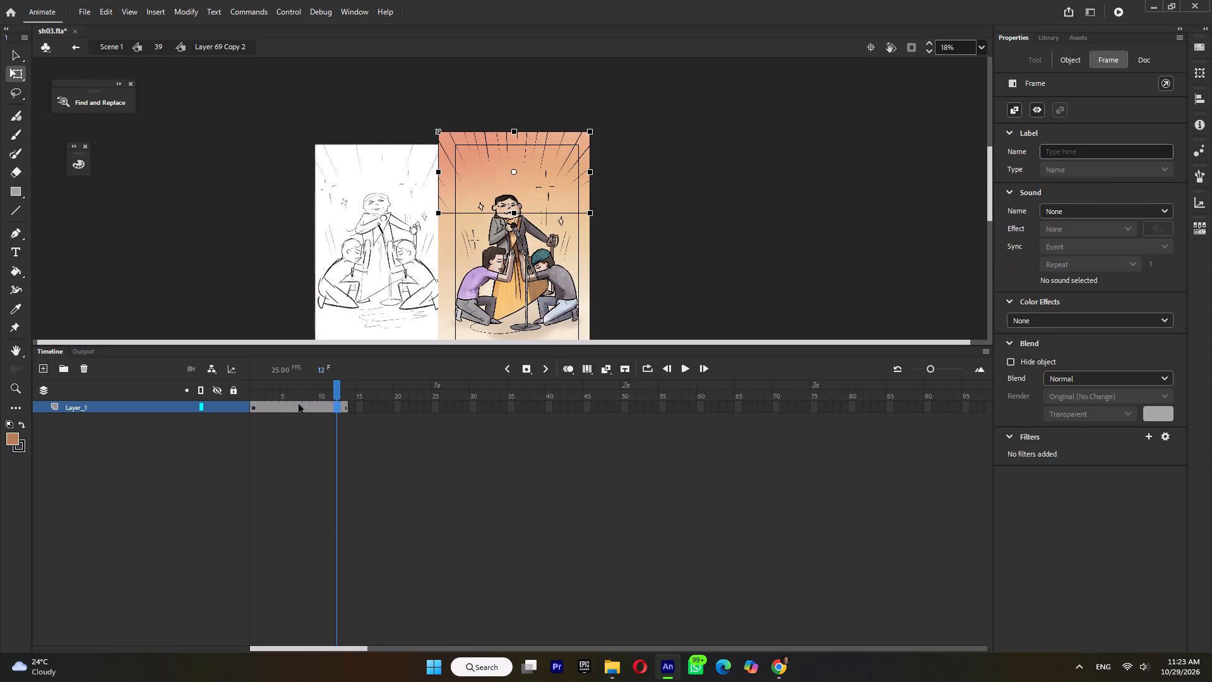
{"action": "left_click", "coordinate": [299, 407]}
{"action": "key", "text": "F6"}
{"action": "left_click_drag", "start_coordinate": [590, 131], "coordinate": [591, 130], "text": "shift"}
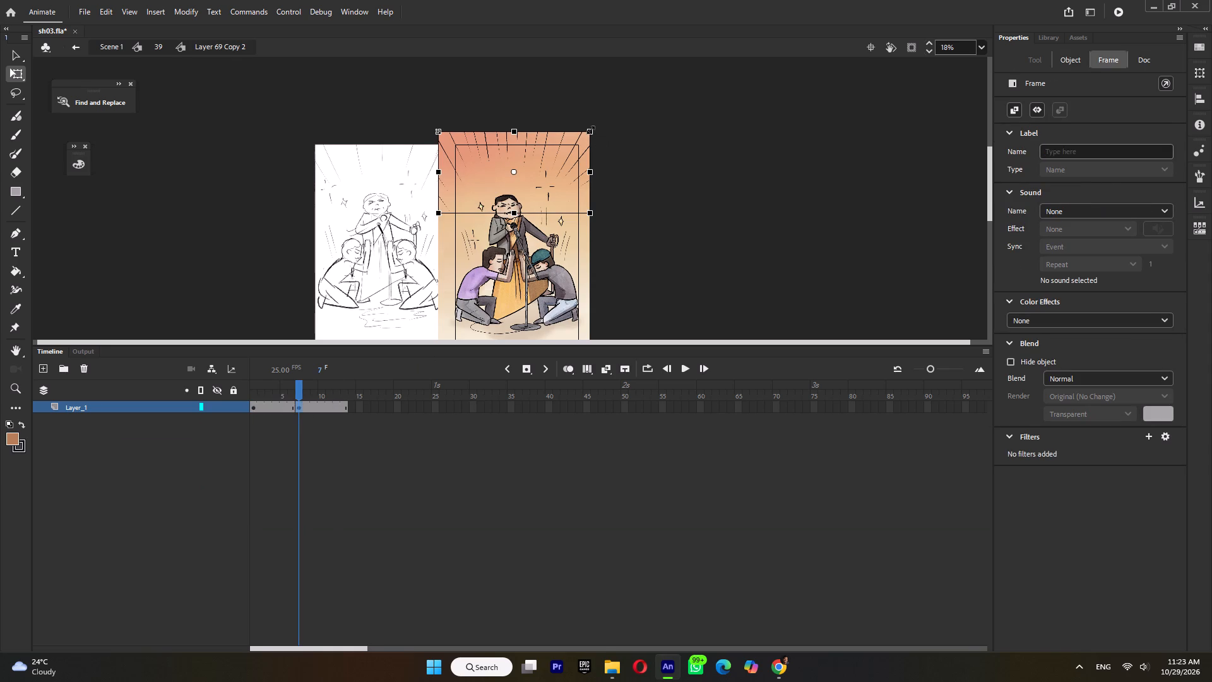
{"action": "left_click_drag", "start_coordinate": [591, 130], "coordinate": [599, 124], "text": "shift"}
{"action": "left_click_drag", "start_coordinate": [578, 154], "coordinate": [579, 146]}
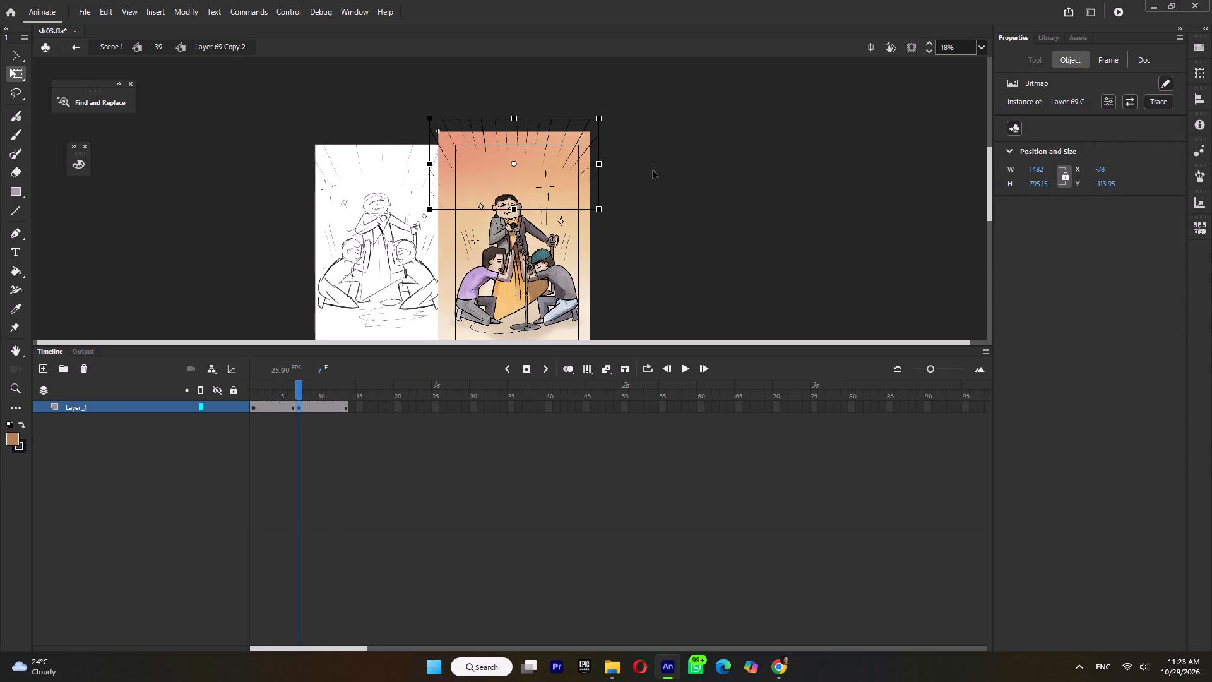
{"action": "double_click", "coordinate": [653, 170]}
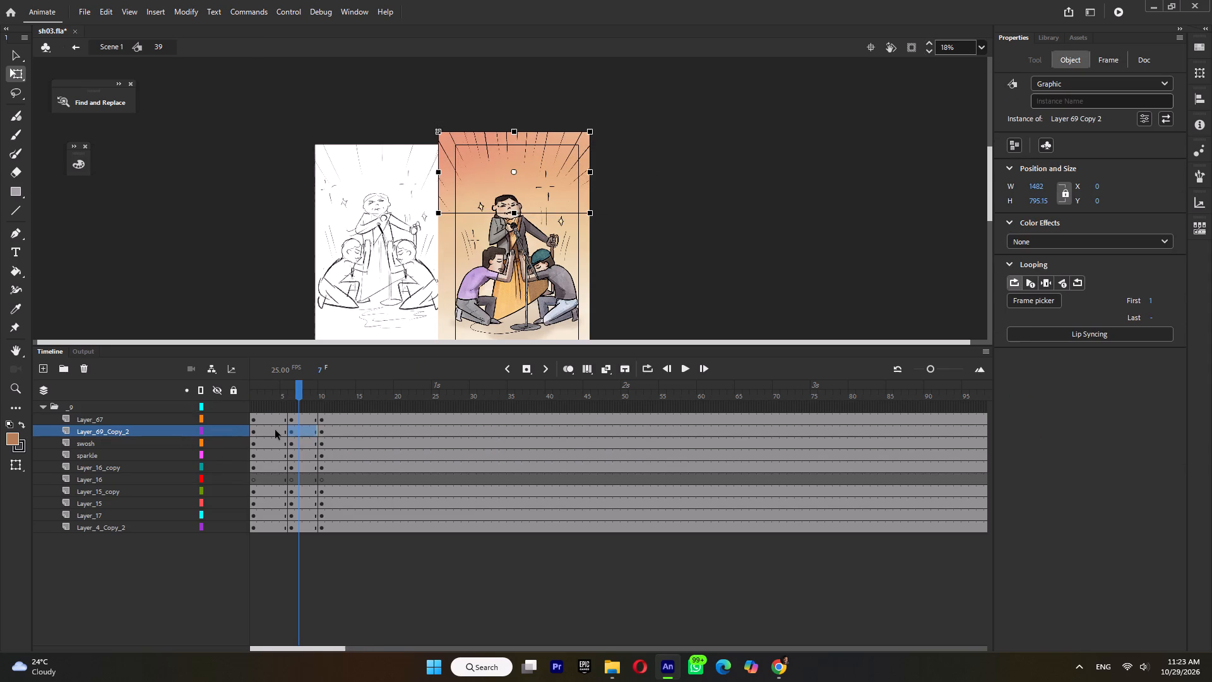
Clear the keyframes at frames 6 and 10 from Layer_69_Copy_2, and lock that layer and the swosh layer.
{"action": "left_click_drag", "start_coordinate": [275, 430], "coordinate": [321, 432]}
{"action": "key", "text": "shift+F6"}
{"action": "left_click", "coordinate": [131, 440]}
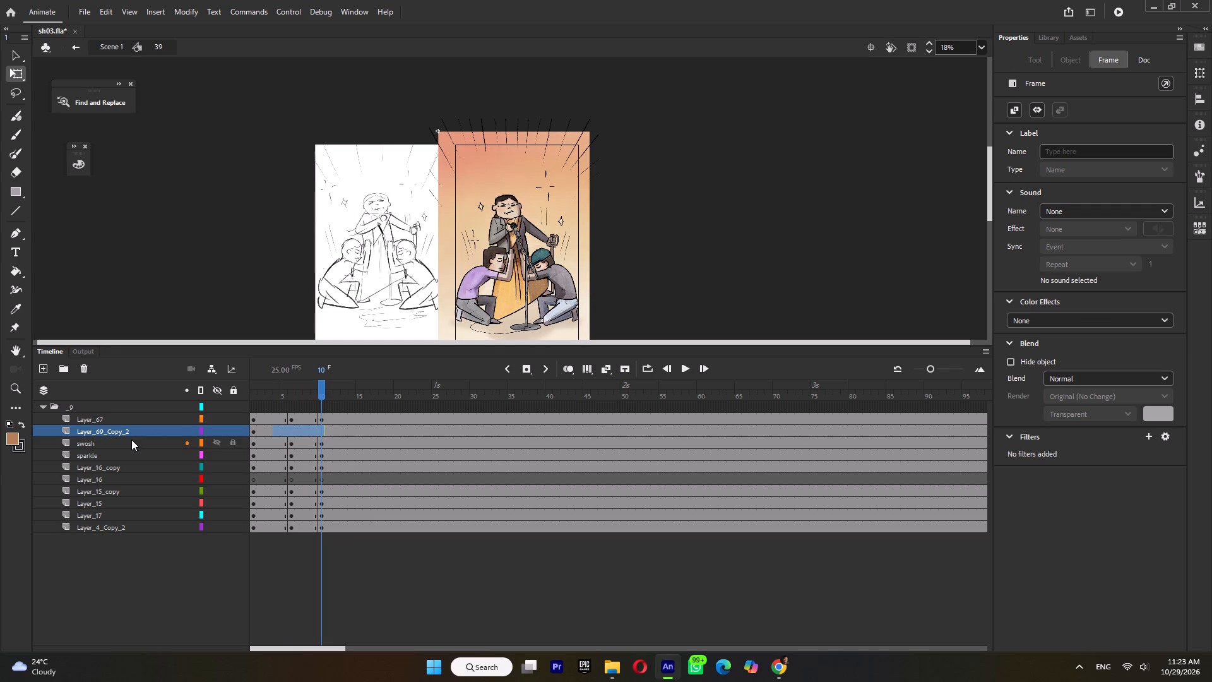
{"action": "left_click", "coordinate": [234, 443]}
{"action": "left_click", "coordinate": [482, 201]}
{"action": "scroll", "coordinate": [482, 203], "scroll_direction": "up", "scroll_amount": 4, "text": "ctrl"}
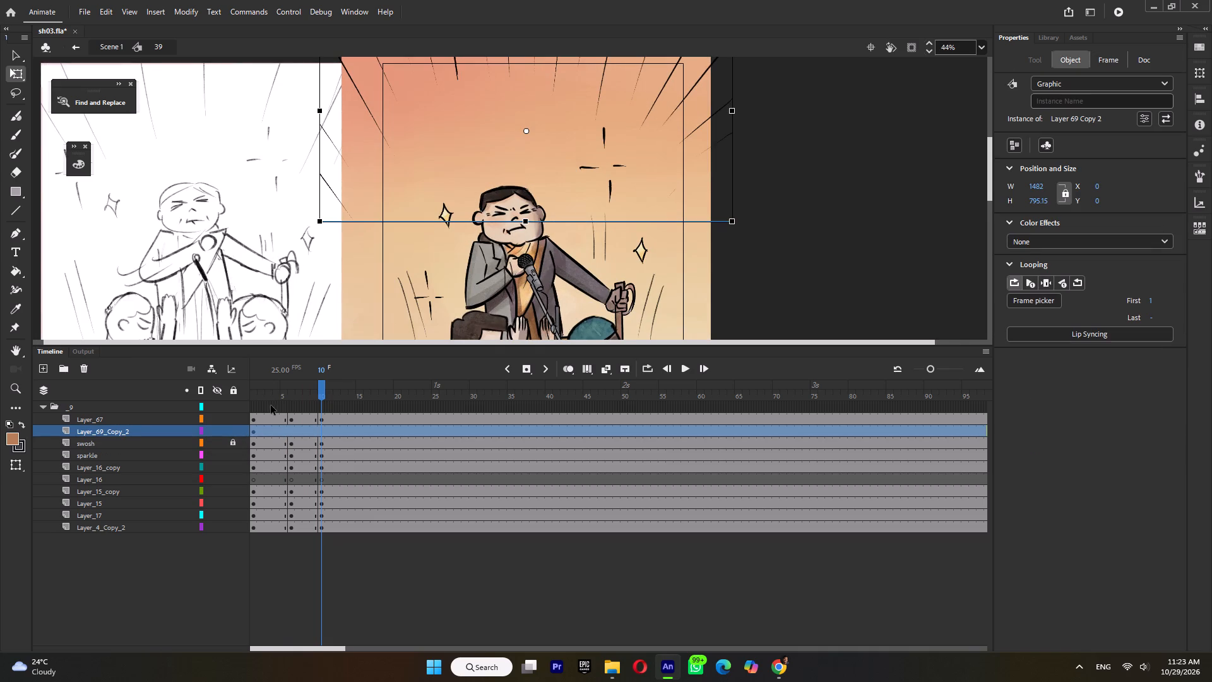
{"action": "left_click", "coordinate": [231, 429]}
In the sparkle symbol, extend the frames to 13, add a keyframe at frame 8 with the sparkles flipped horizontally, and return to shot 39.
{"action": "double_click", "coordinate": [443, 215]}
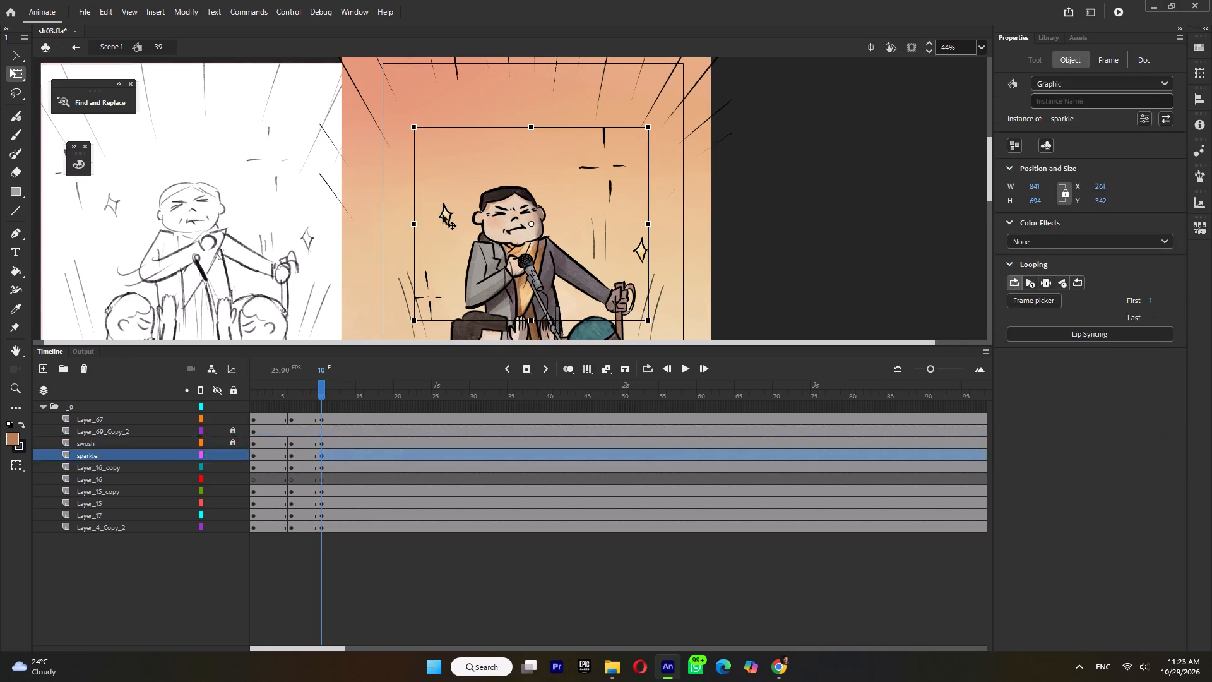
{"action": "left_click", "coordinate": [338, 405]}
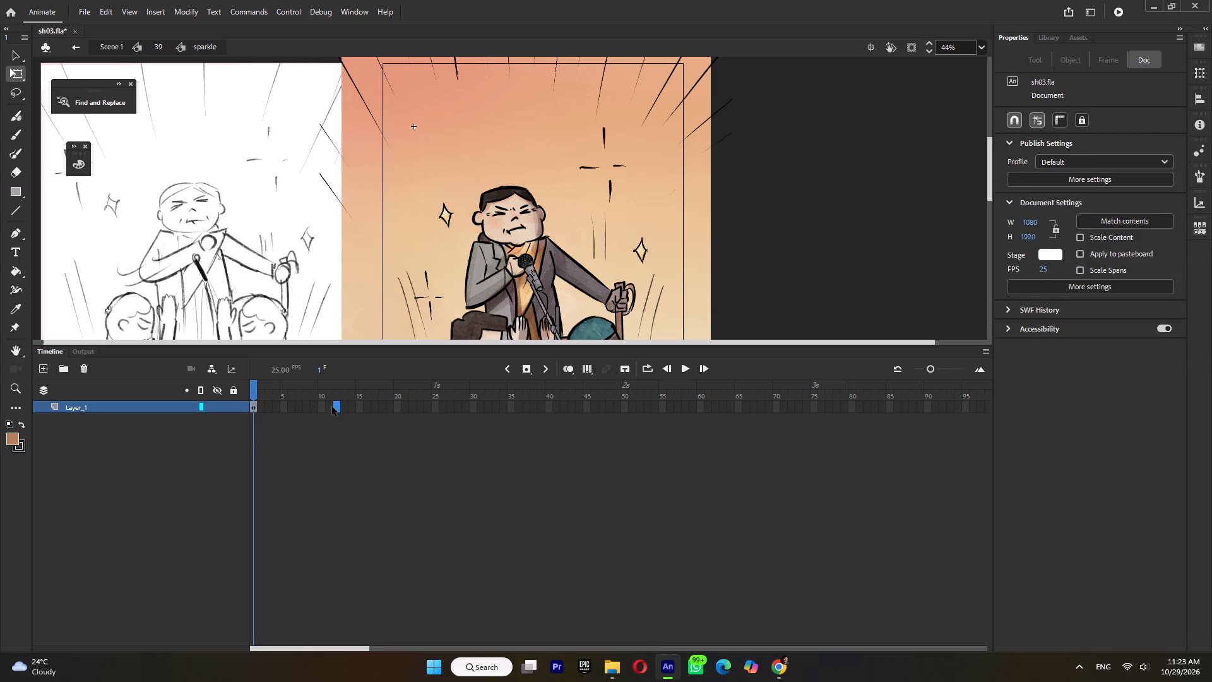
{"action": "key", "text": "F5"}
{"action": "key", "text": "F5"}
{"action": "left_click", "coordinate": [304, 405]}
{"action": "key", "text": "F6"}
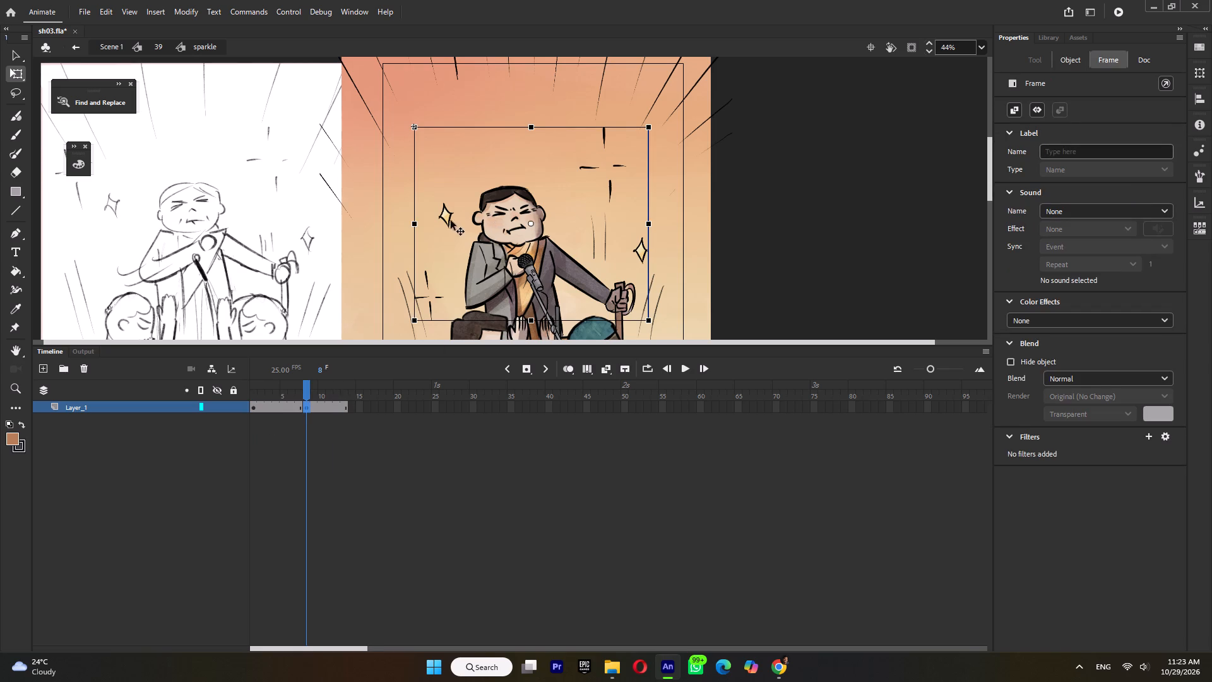
{"action": "right_click", "coordinate": [440, 217]}
{"action": "left_click", "coordinate": [492, 400]}
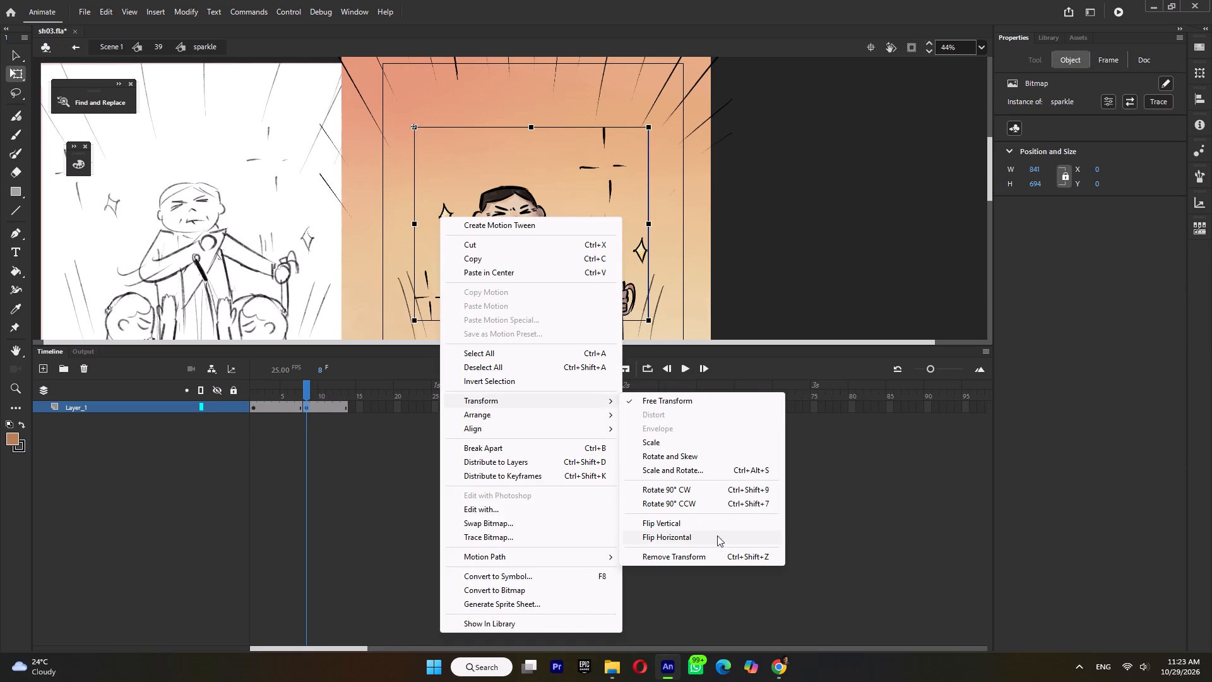
{"action": "left_click", "coordinate": [716, 535]}
{"action": "double_click", "coordinate": [820, 301]}
Clear the sparkle layer's keyframes at frames 6 and 10 and lock the layer.
{"action": "scroll", "coordinate": [776, 249], "scroll_direction": "down", "scroll_amount": 2, "text": "ctrl"}
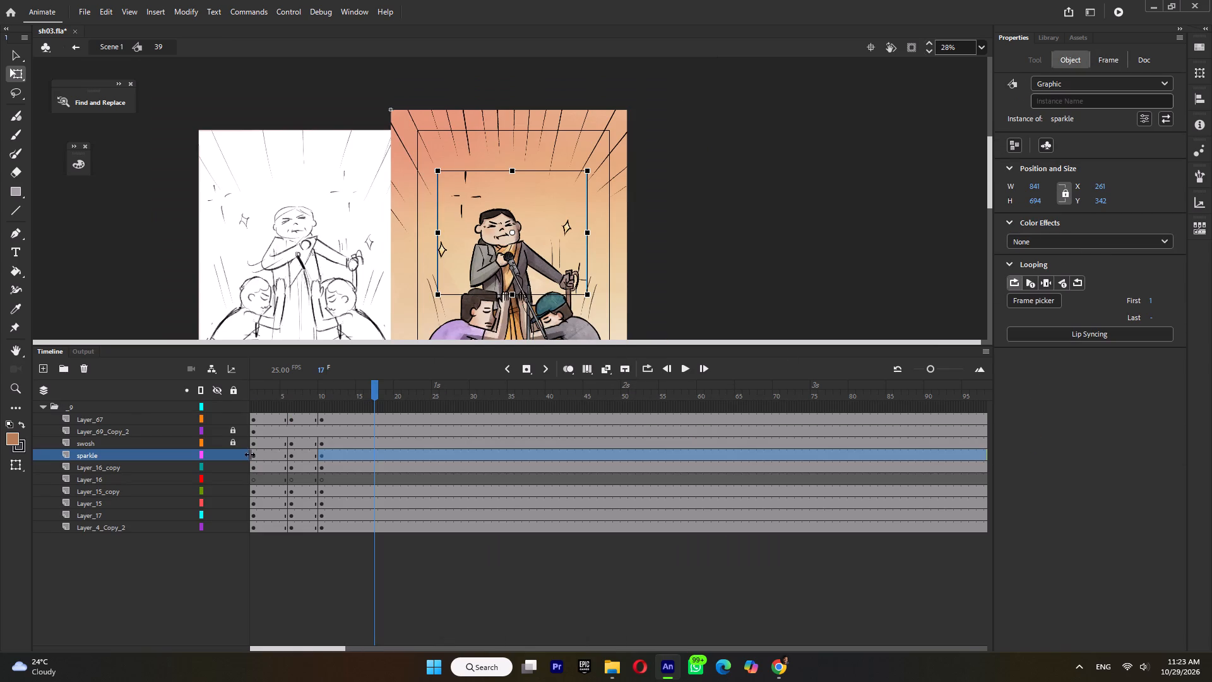
{"action": "left_click_drag", "start_coordinate": [278, 455], "coordinate": [351, 456]}
{"action": "key", "text": "shift+F6"}
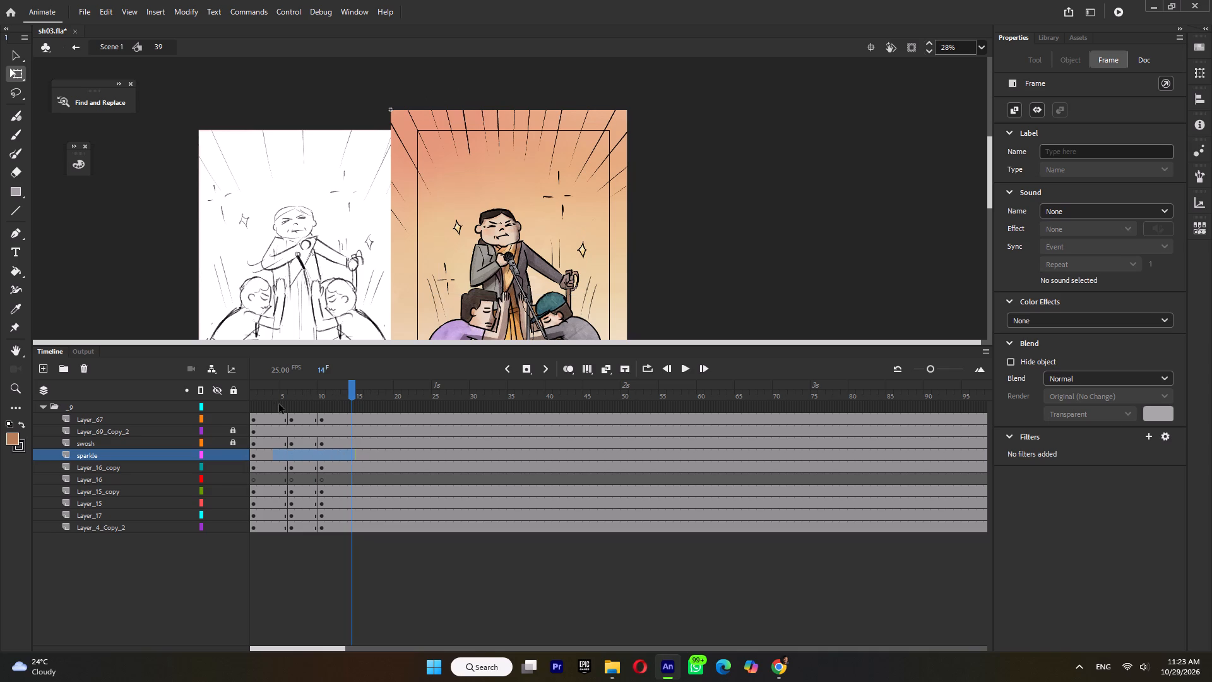
{"action": "left_click_drag", "start_coordinate": [280, 404], "coordinate": [208, 416]}
{"action": "left_click", "coordinate": [234, 456]}
Select Layer_15_copy and Layer_15 with the standing man at frame 1 and convert them to one graphic symbol.
{"action": "scroll", "coordinate": [550, 182], "scroll_direction": "down", "scroll_amount": 1, "text": "ctrl"}
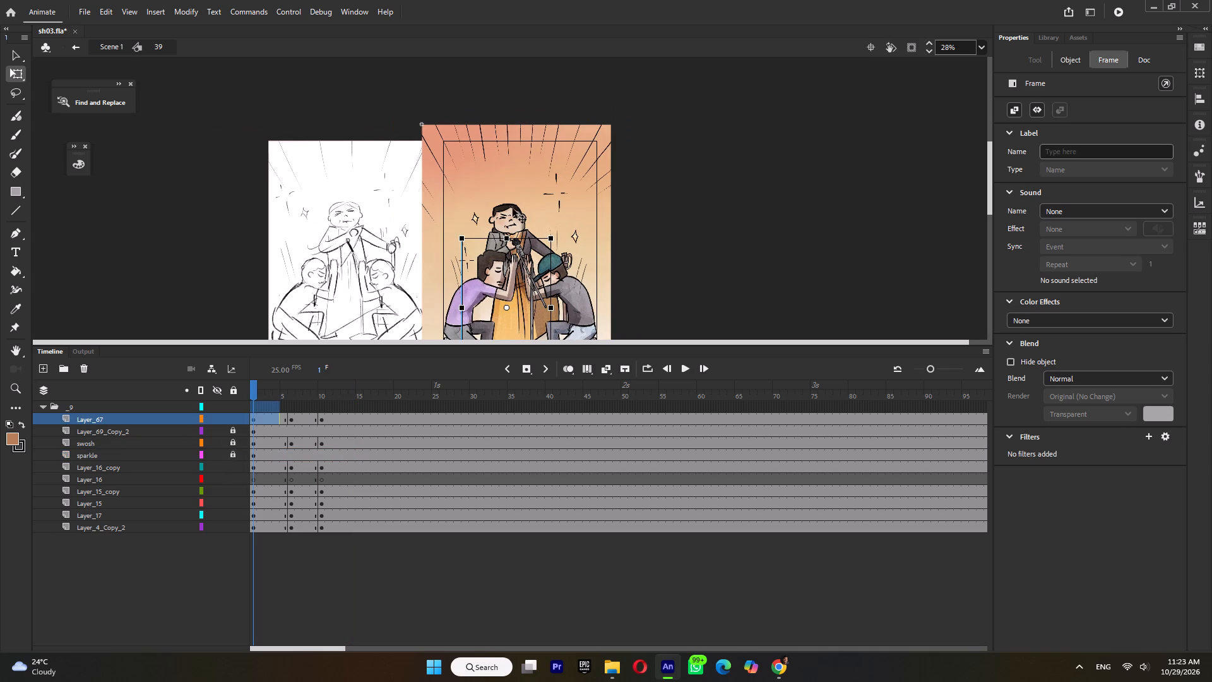
{"action": "left_click", "coordinate": [513, 208]}
{"action": "left_click", "coordinate": [102, 505], "text": "shift"}
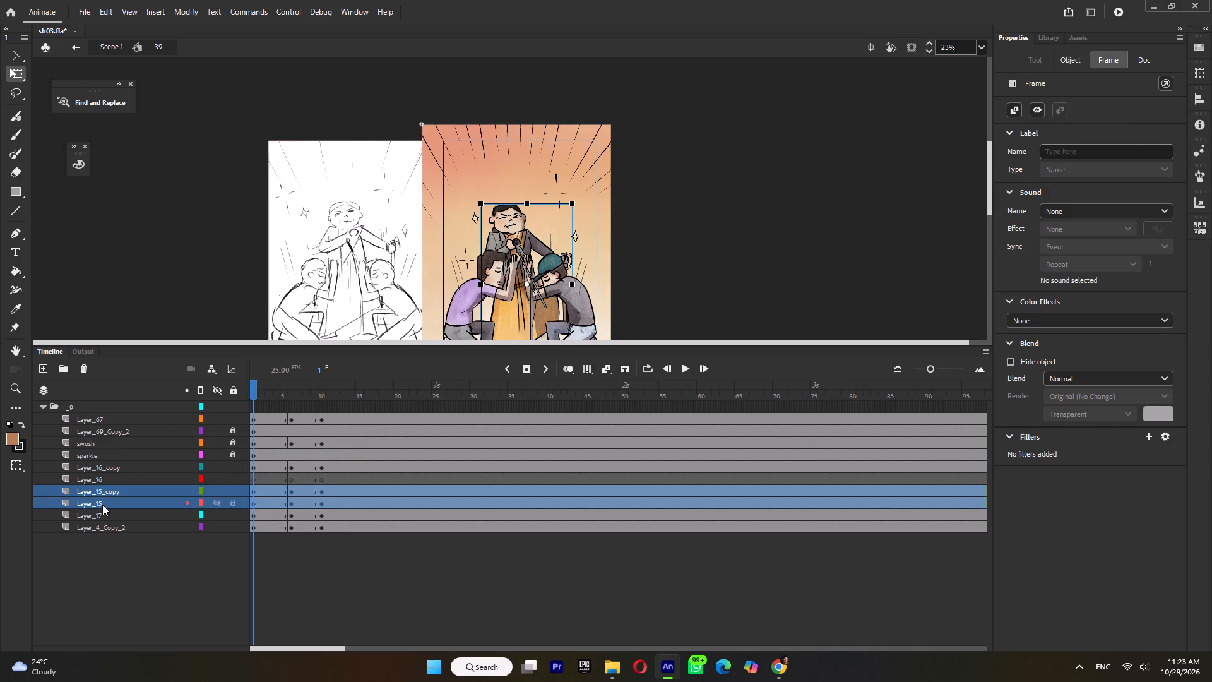
{"action": "key", "text": "F8"}
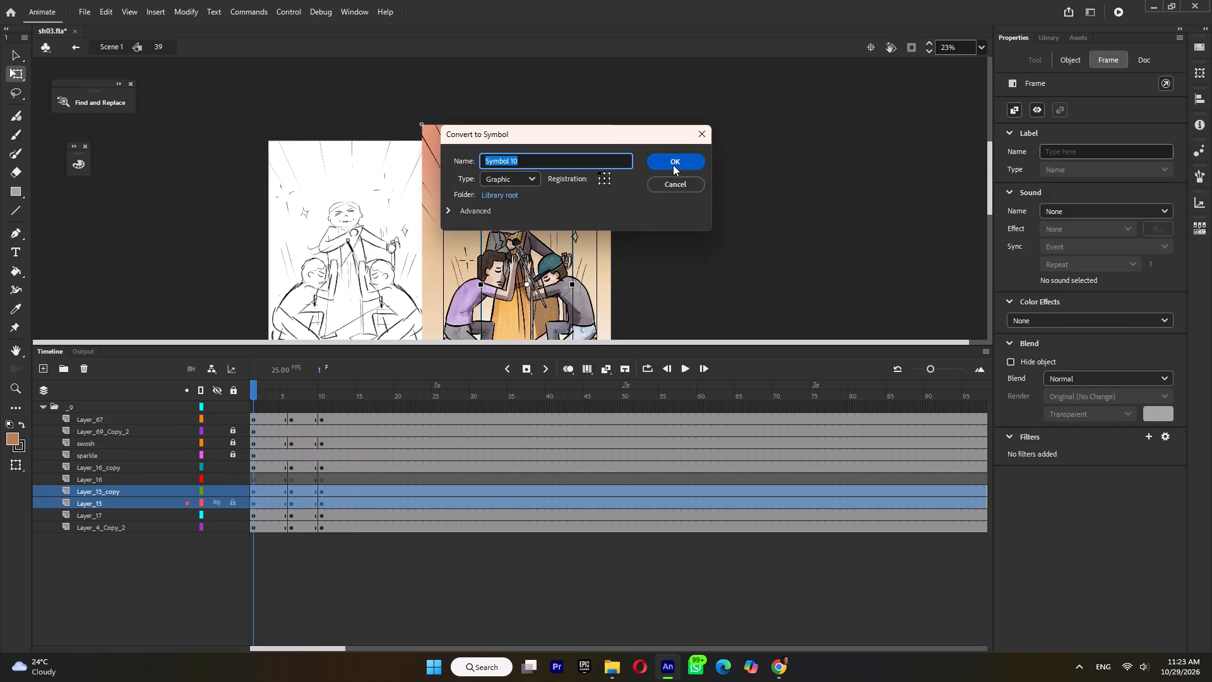
{"action": "left_click", "coordinate": [673, 165]}
Inside the standing man's new symbol, distribute the two drawings to keyframes and hold the first one for eight frames.
{"action": "double_click", "coordinate": [511, 212]}
{"action": "left_click_drag", "start_coordinate": [589, 184], "coordinate": [472, 388]}
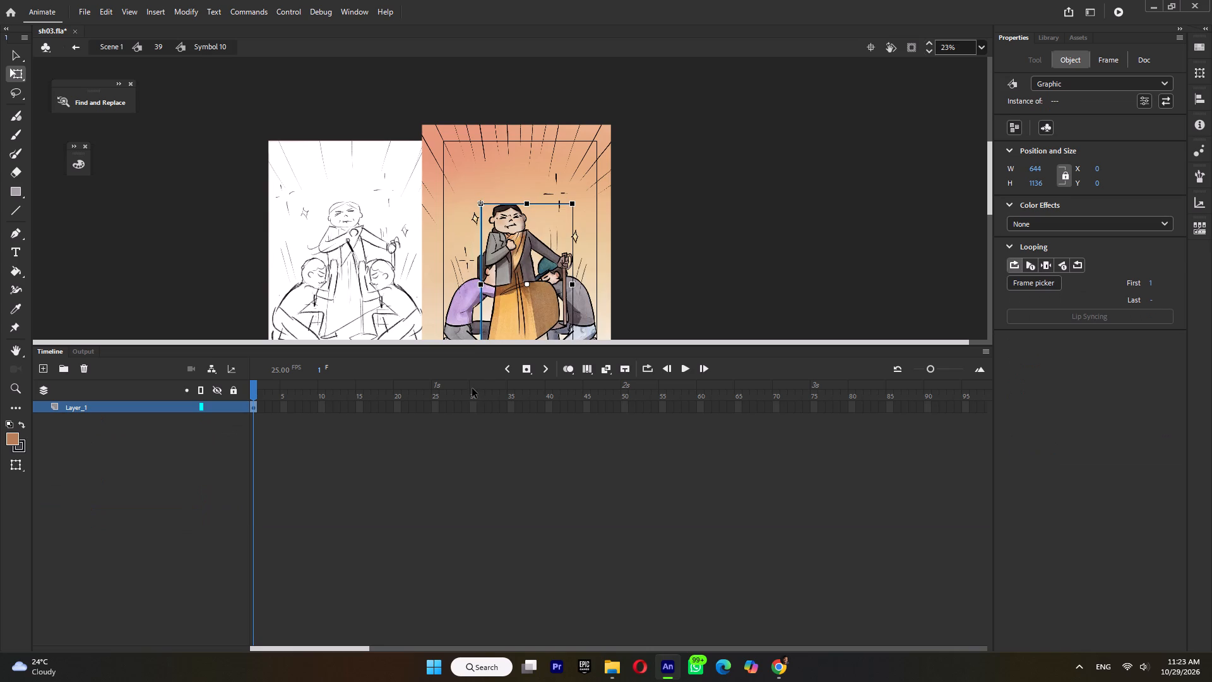
{"action": "key", "text": "ctrl+shift+k"}
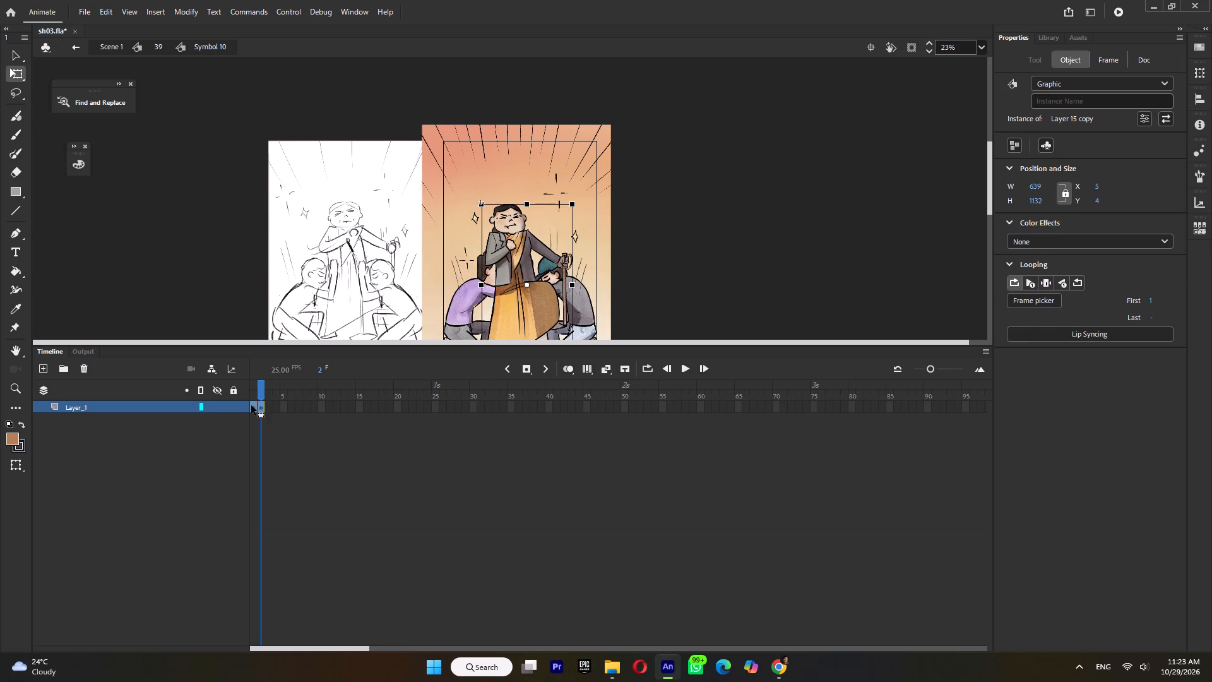
{"action": "left_click", "coordinate": [251, 405]}
{"action": "key", "text": "F5"}
{"action": "key", "text": "F5"}
{"action": "key", "text": "F5"}
{"action": "key", "text": "F5"}
{"action": "key", "text": "F5"}
{"action": "key", "text": "F5"}
{"action": "key", "text": "F5"}
Extend the second drawing, starting at frame 9, by eight frames and return to shot 39.
{"action": "left_click", "coordinate": [315, 407]}
{"action": "key", "text": "F5"}
{"action": "key", "text": "F5"}
{"action": "key", "text": "F5"}
{"action": "key", "text": "F5"}
{"action": "key", "text": "F5"}
{"action": "key", "text": "F5"}
{"action": "key", "text": "F5"}
{"action": "key", "text": "F5"}
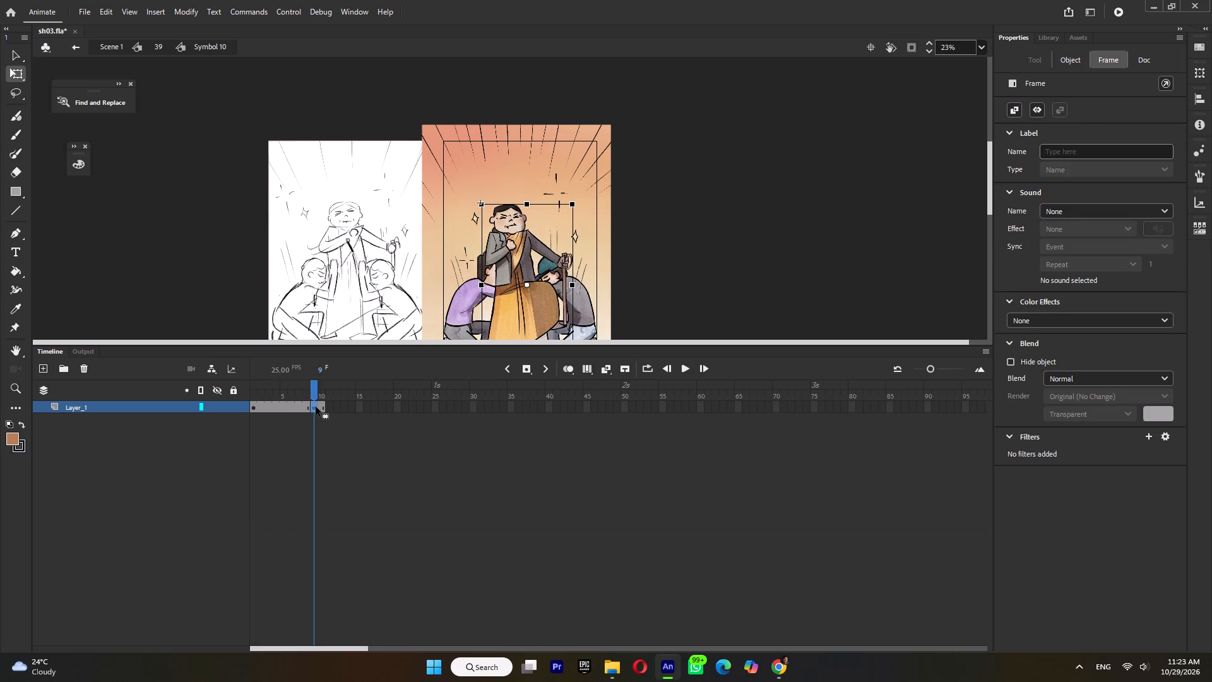
{"action": "double_click", "coordinate": [732, 271]}
Clear the keyframes at frames 6 and 10 from Layer_15_copy.
{"action": "key", "text": "Return"}
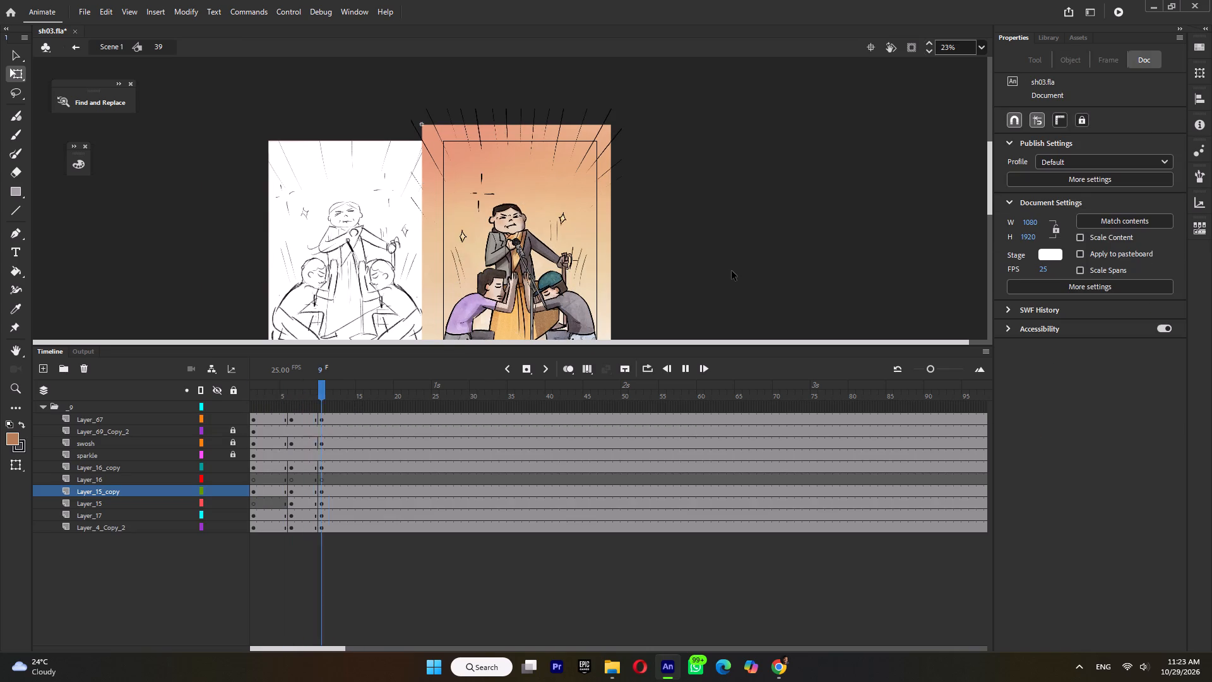
{"action": "key", "text": "Return"}
{"action": "left_click", "coordinate": [273, 505]}
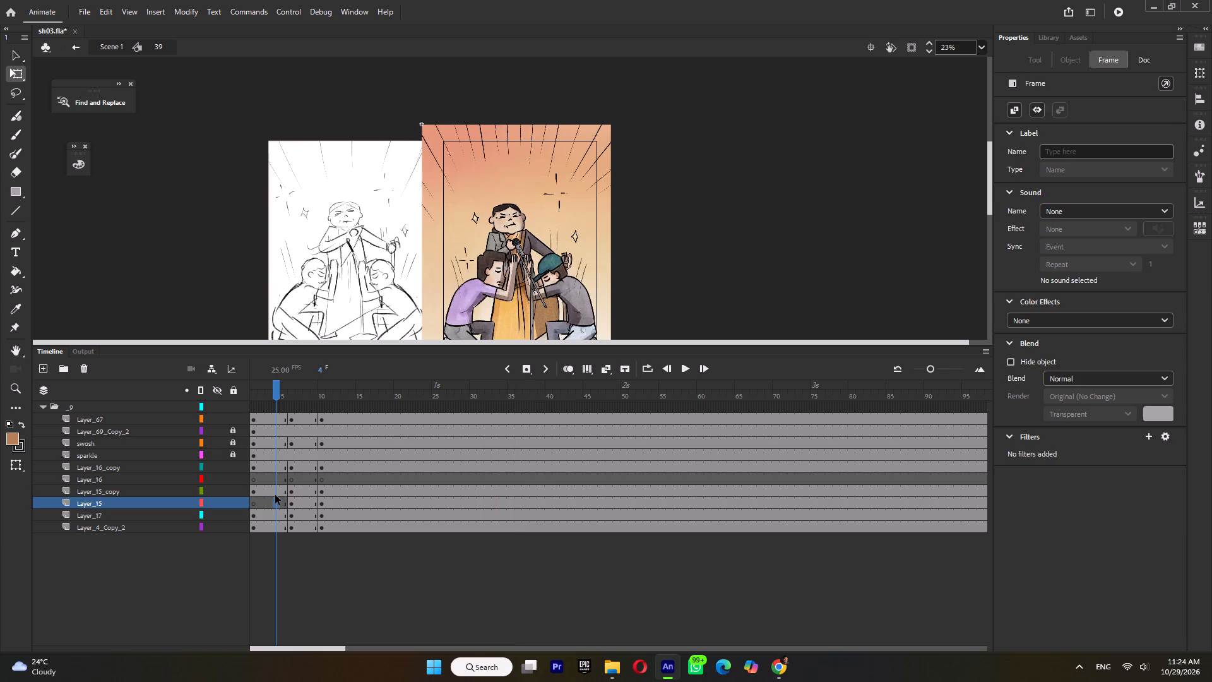
{"action": "left_click_drag", "start_coordinate": [277, 493], "coordinate": [325, 493]}
{"action": "key", "text": "shift+F6"}
Play back shot 39 inside its symbol and in Scene 1 to examine the standing man's looping motion.
{"action": "left_click_drag", "start_coordinate": [272, 388], "coordinate": [201, 398]}
{"action": "key", "text": "Return"}
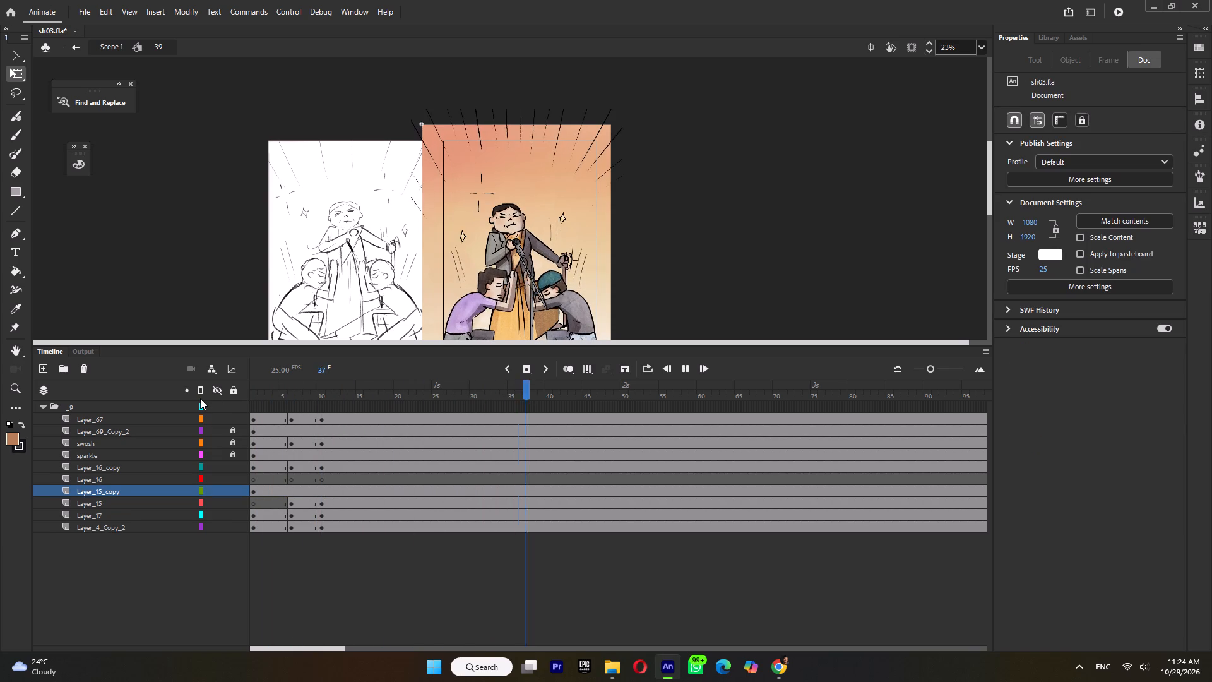
{"action": "key", "text": "Return"}
{"action": "double_click", "coordinate": [679, 251]}
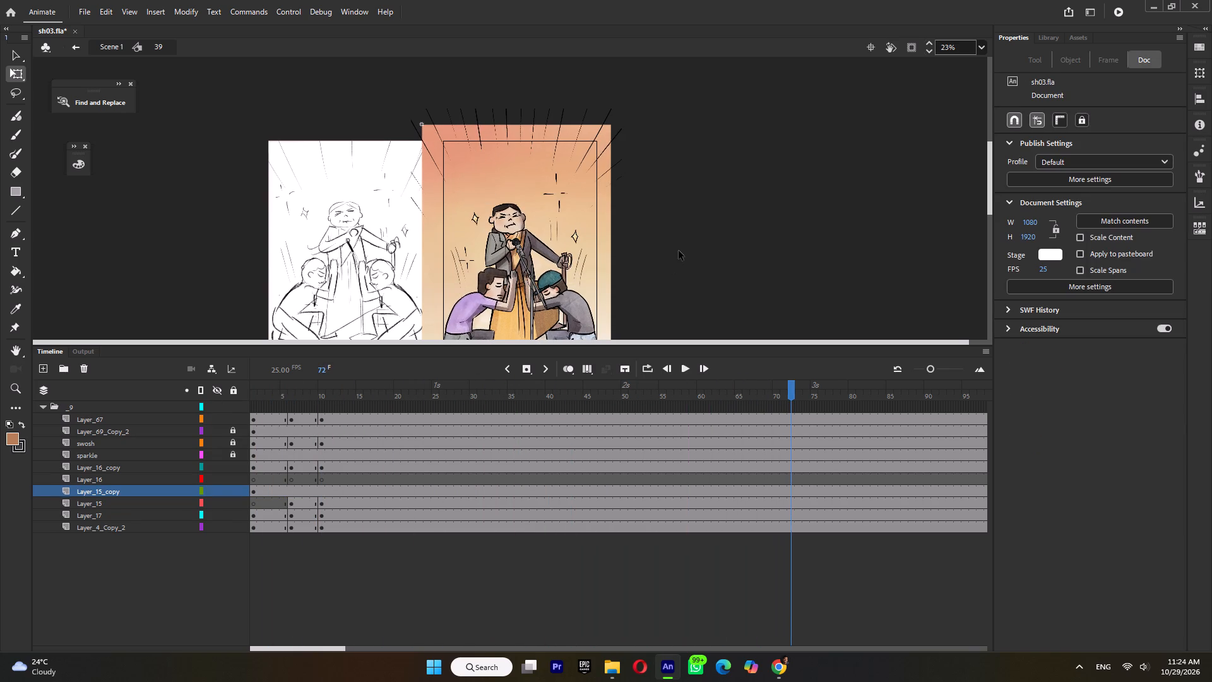
{"action": "key", "text": "Return"}
{"action": "key", "text": "Return"}
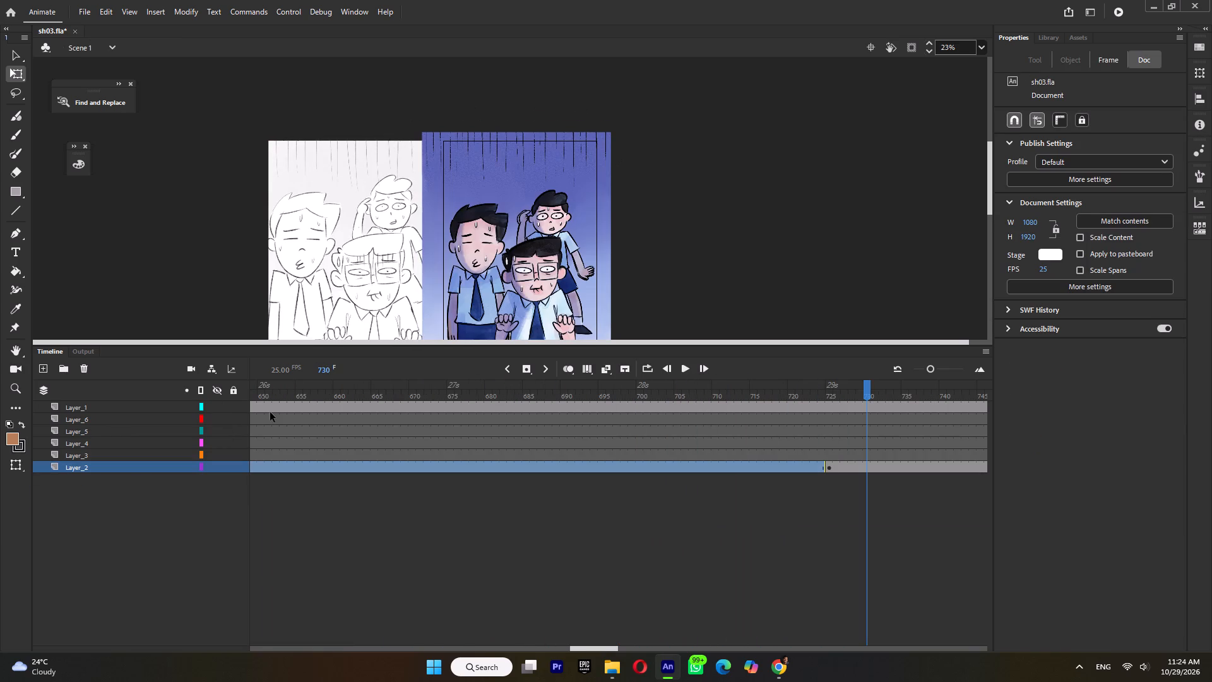
{"action": "left_click_drag", "start_coordinate": [327, 387], "coordinate": [165, 408]}
{"action": "key", "text": "Return"}
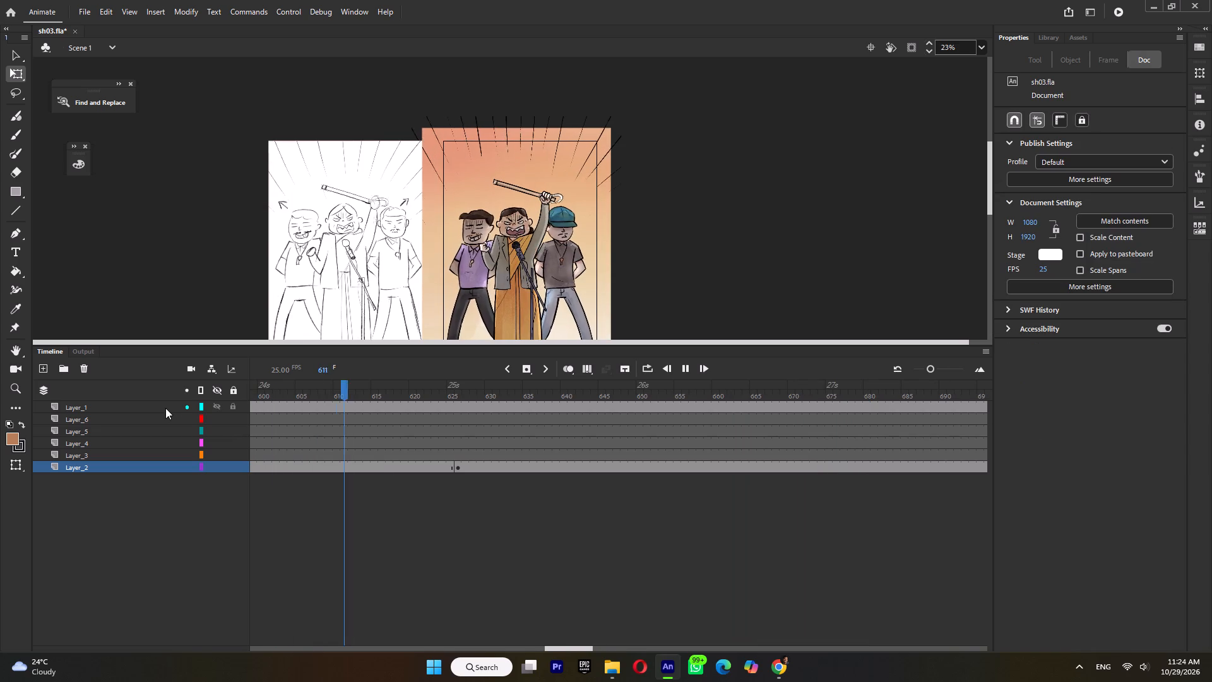
{"action": "key", "text": "Return"}
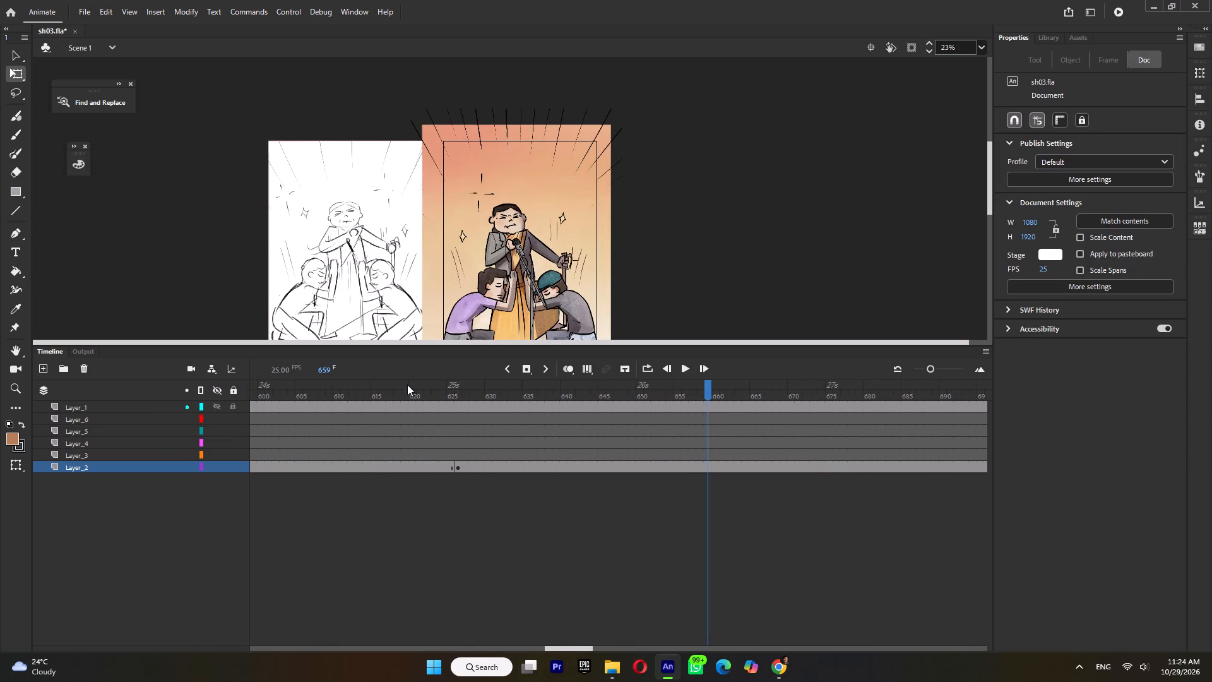
{"action": "key", "text": "Return"}
{"action": "key", "text": "Return"}
In shot 39, add a keyframe at frame 42 on Layer_15_copy, set its looping to single frame, and return to Scene 1.
{"action": "double_click", "coordinate": [513, 214]}
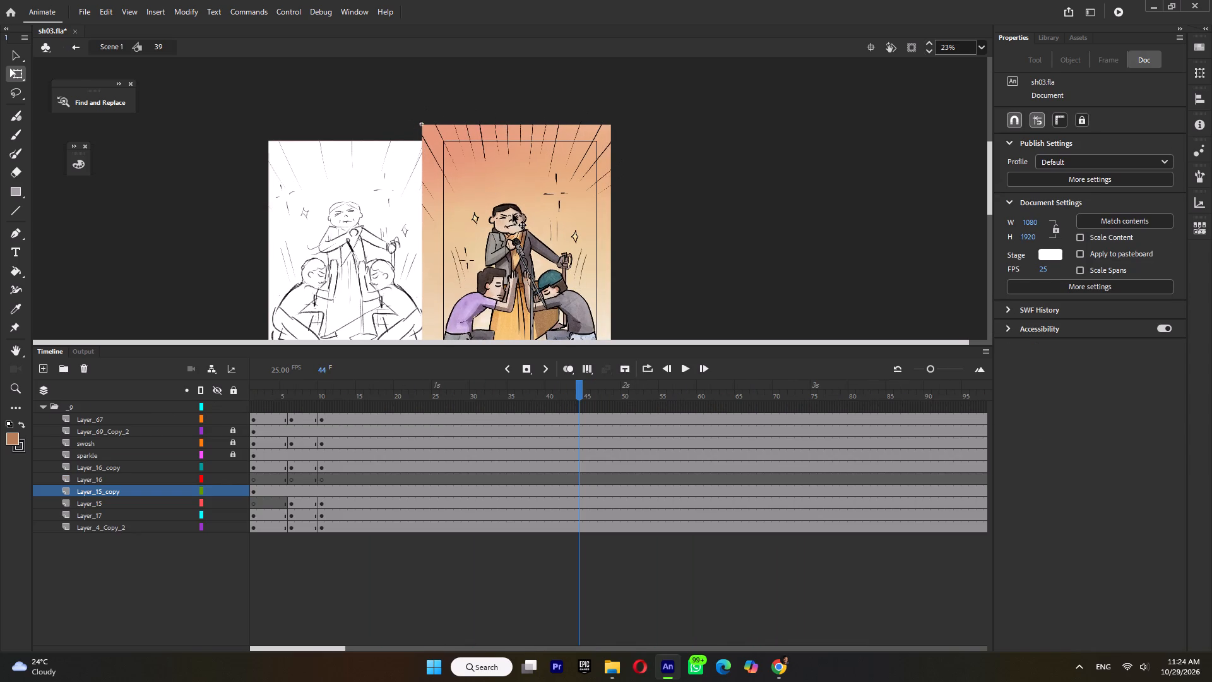
{"action": "left_click", "coordinate": [561, 492]}
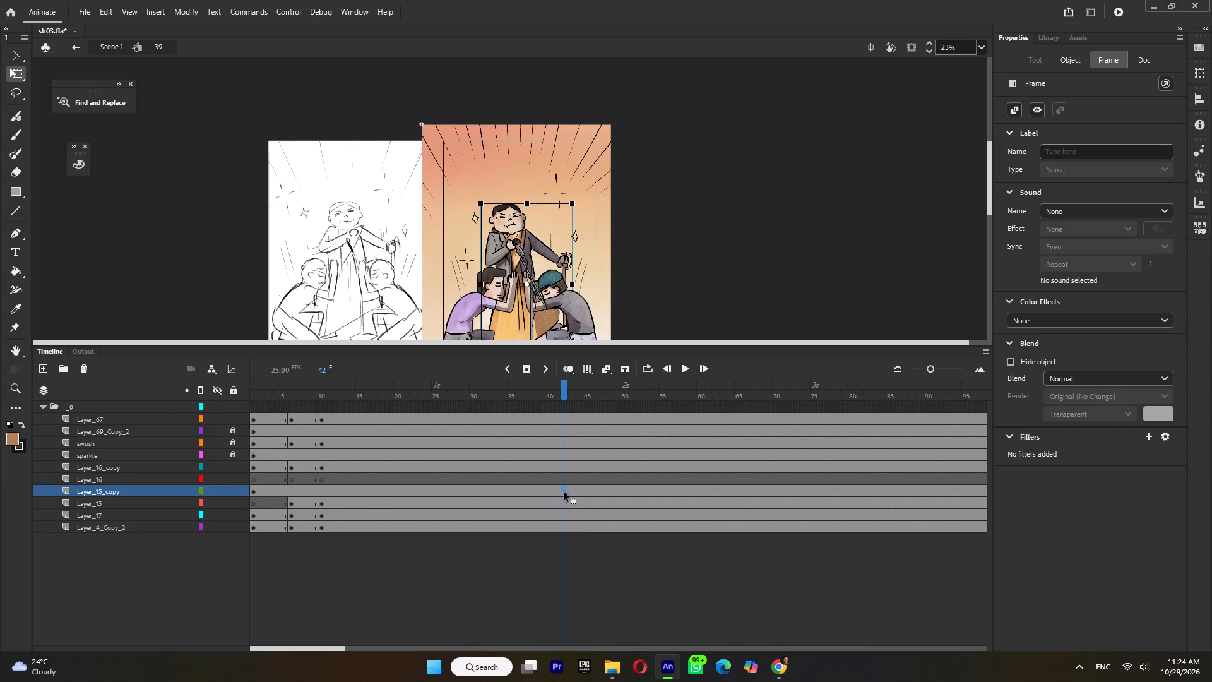
{"action": "key", "text": "F6"}
{"action": "left_click", "coordinate": [1065, 60]}
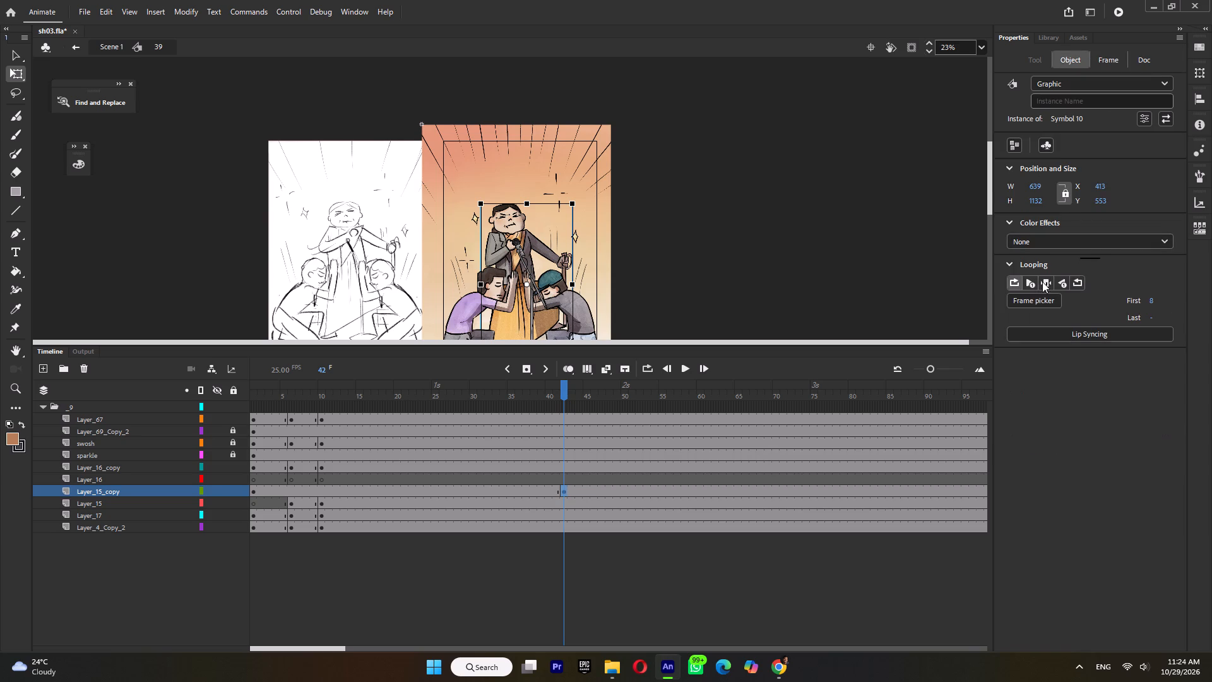
{"action": "left_click", "coordinate": [1043, 280]}
{"action": "left_click", "coordinate": [804, 292]}
{"action": "key", "text": "Return"}
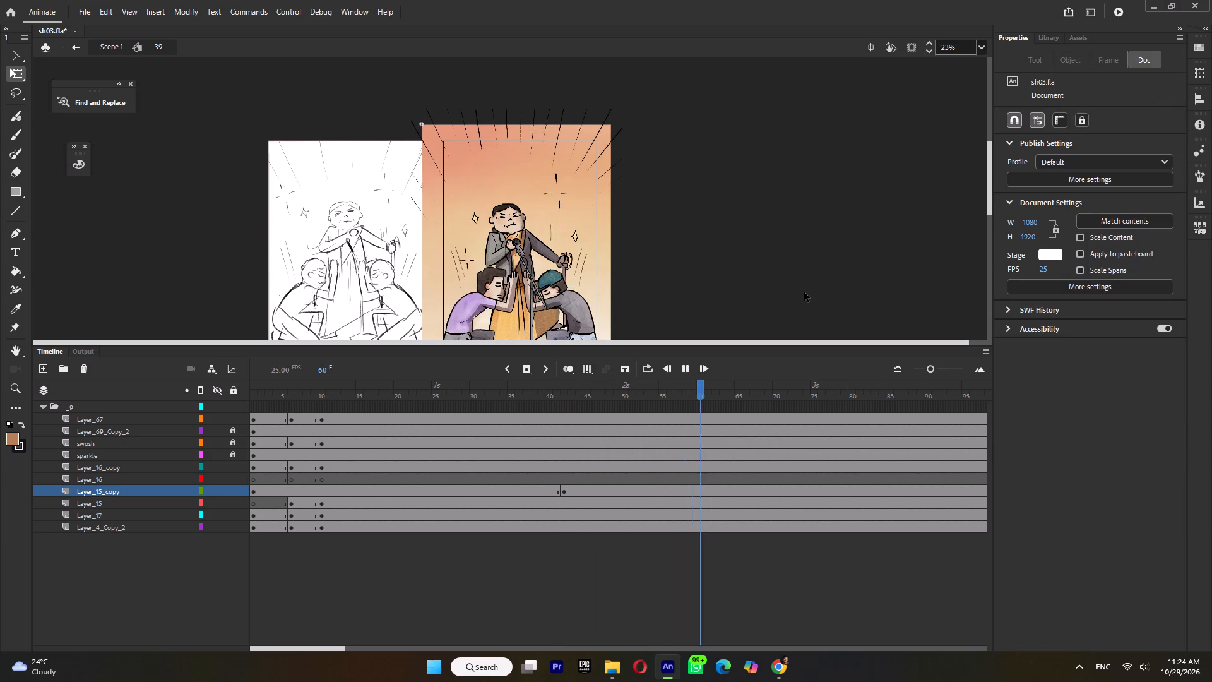
{"action": "key", "text": "Return"}
{"action": "double_click", "coordinate": [804, 292]}
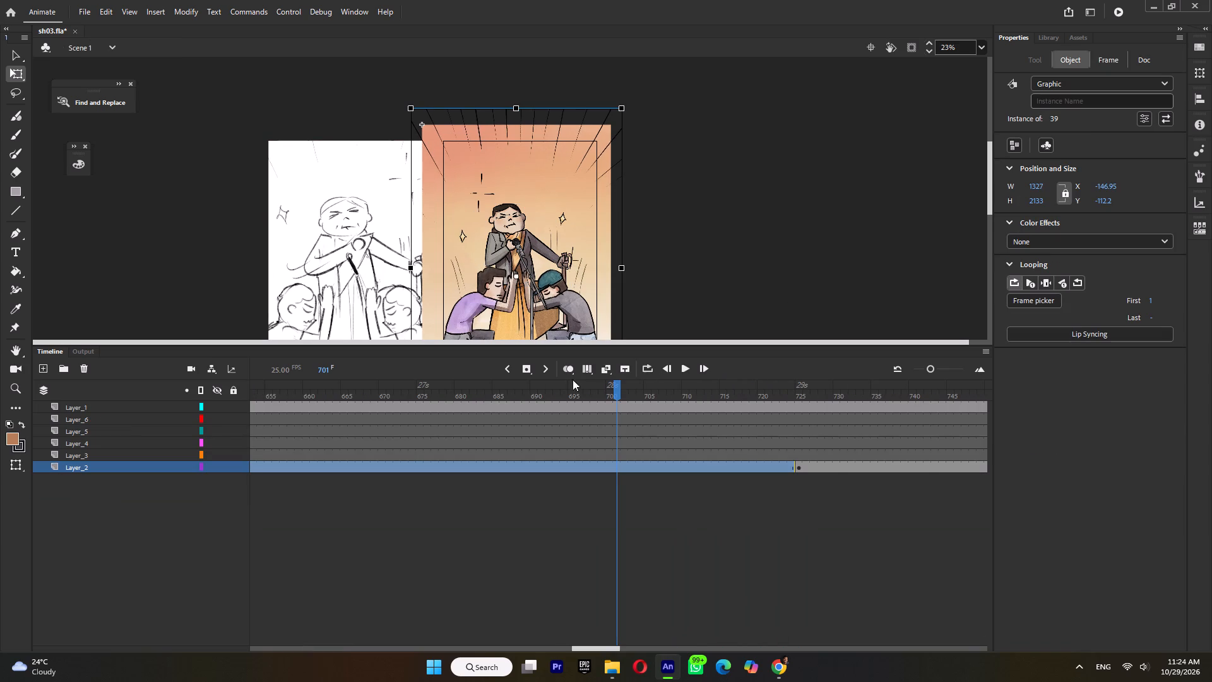
In shot 39, insert a blank keyframe at frame 26 on the swosh layer.
{"action": "double_click", "coordinate": [477, 315]}
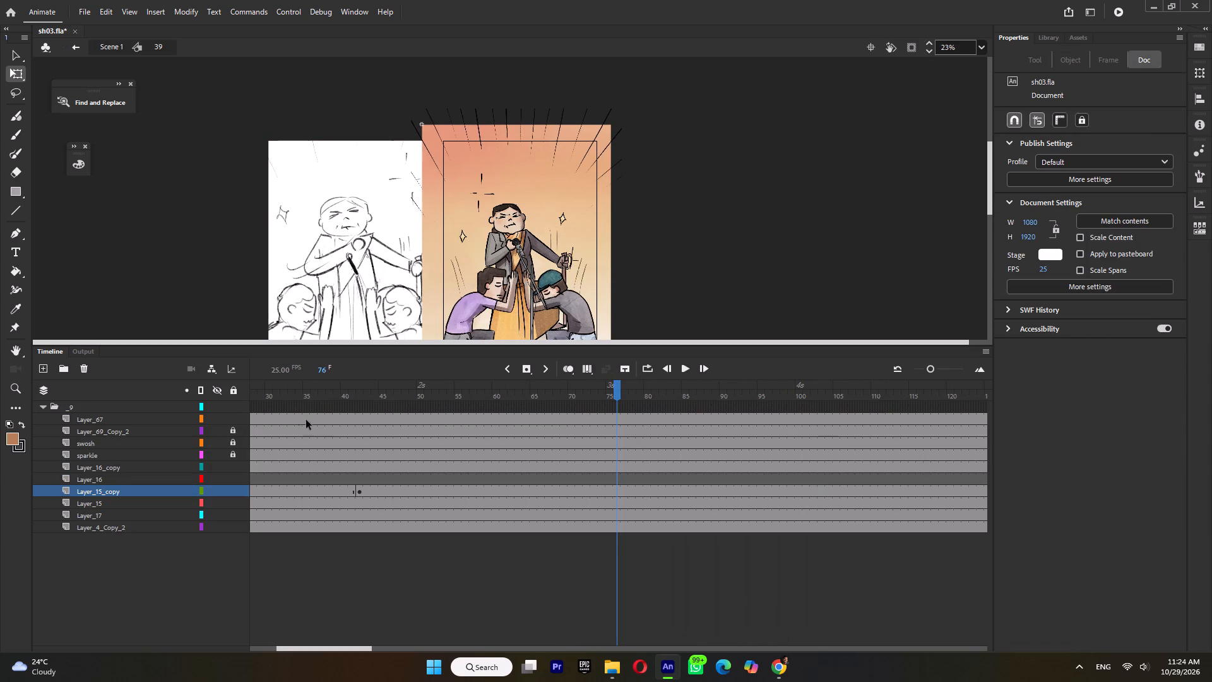
{"action": "left_click_drag", "start_coordinate": [324, 398], "coordinate": [391, 450]}
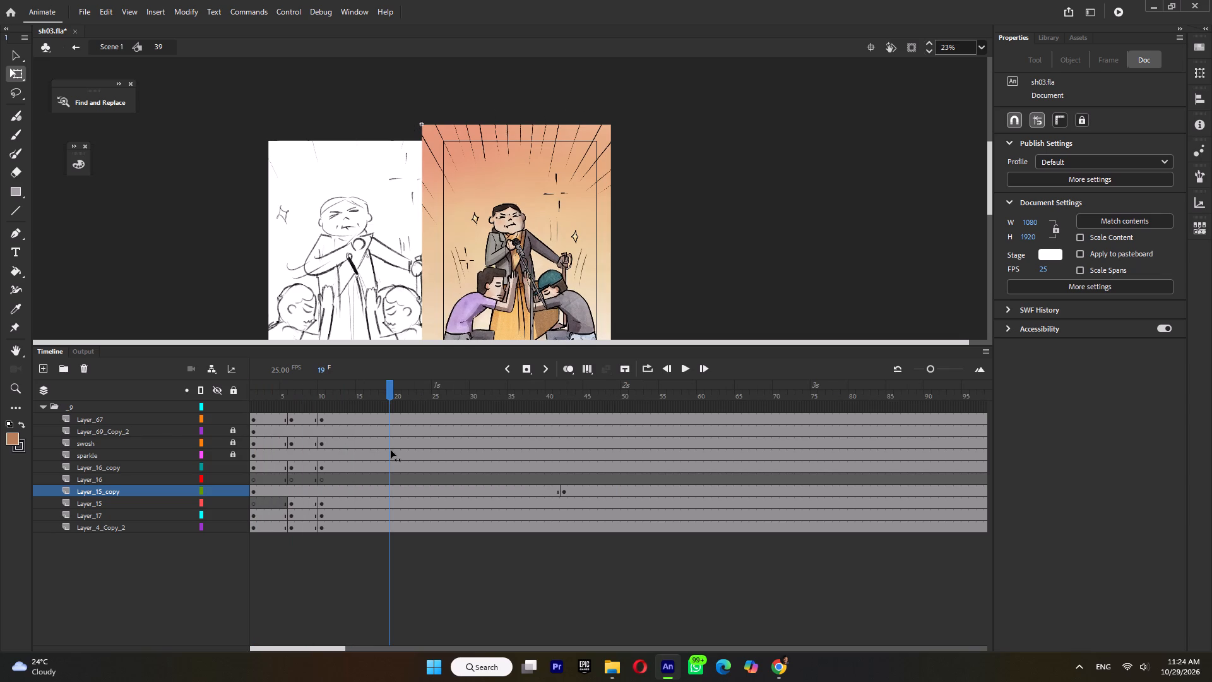
{"action": "left_click_drag", "start_coordinate": [391, 450], "coordinate": [443, 442]}
{"action": "left_click", "coordinate": [454, 259]}
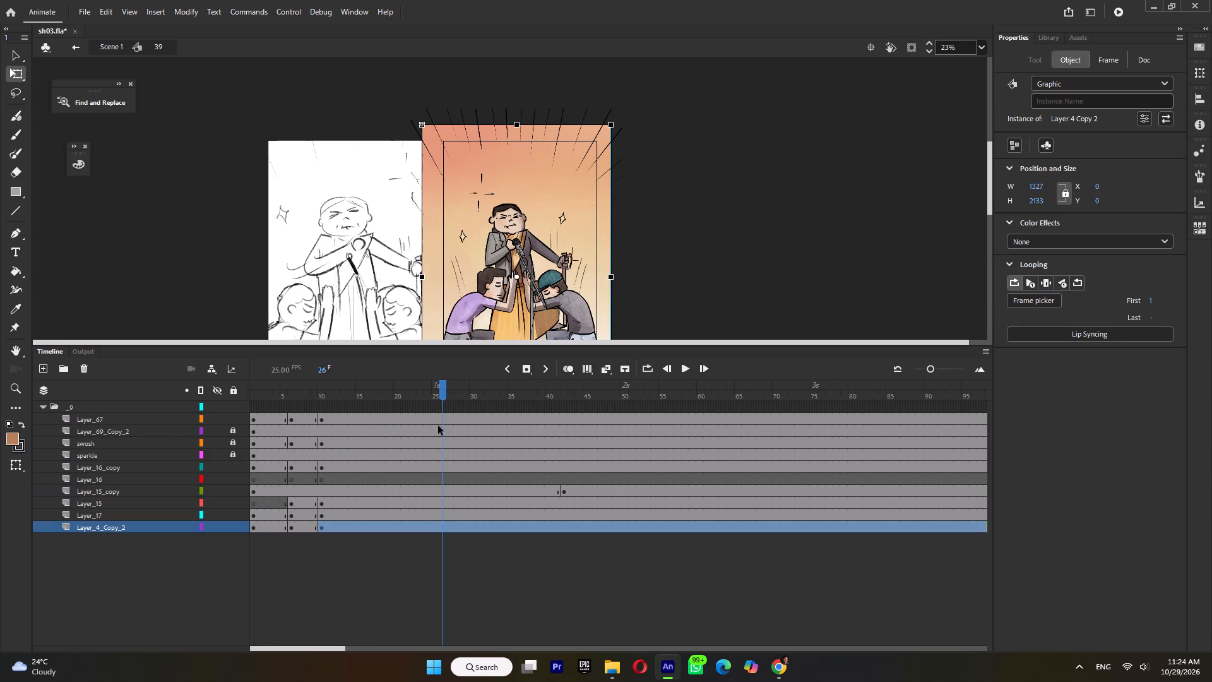
{"action": "left_click", "coordinate": [445, 443]}
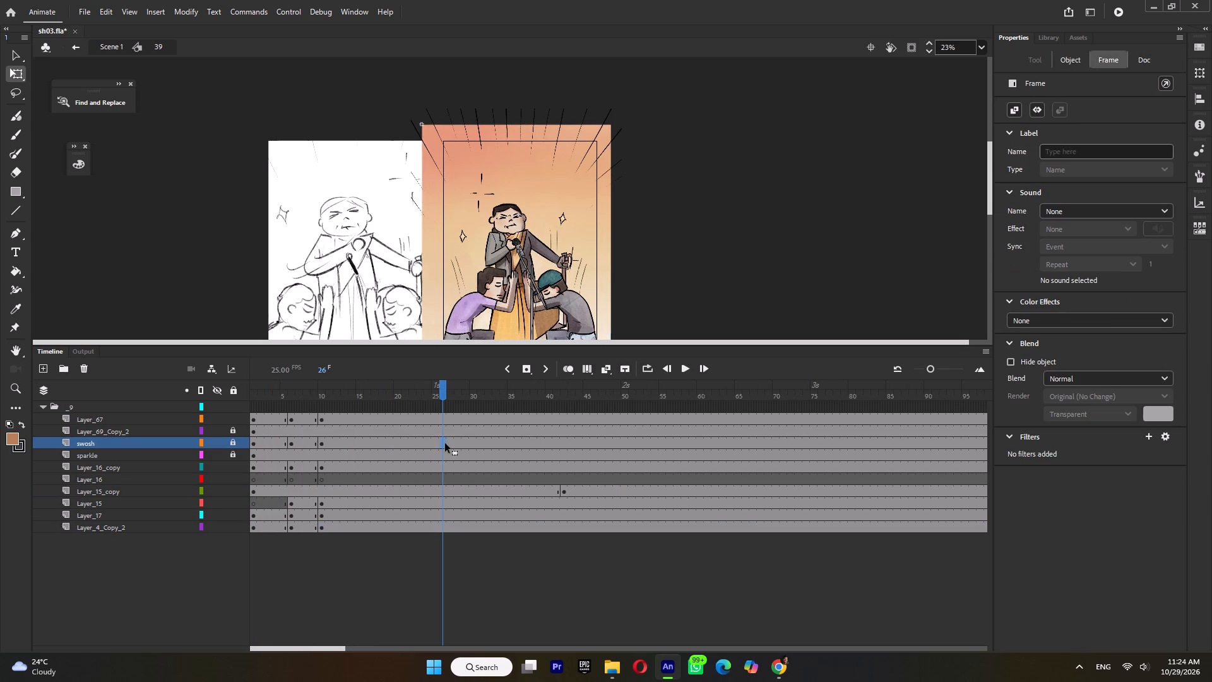
{"action": "key", "text": "F7"}
Preview the end of shot 39 in Scene 1, go to frame 725, and save the file.
{"action": "double_click", "coordinate": [865, 242]}
{"action": "key", "text": "Return"}
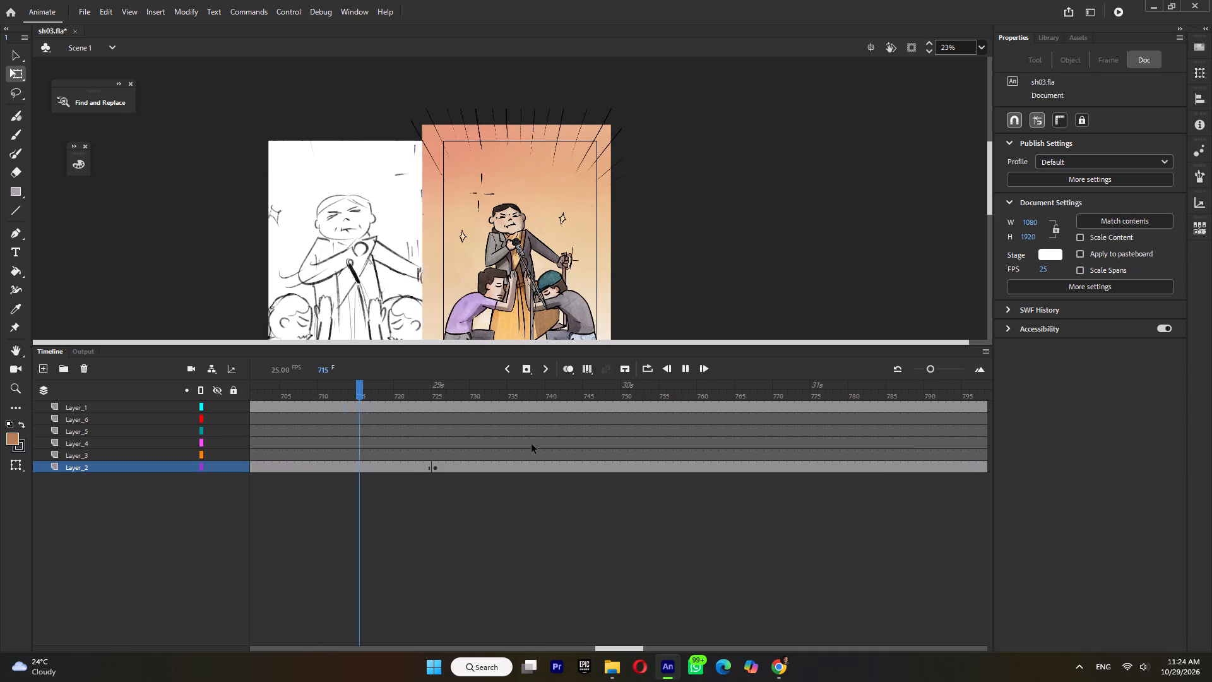
{"action": "key", "text": "Return"}
{"action": "left_click", "coordinate": [436, 397]}
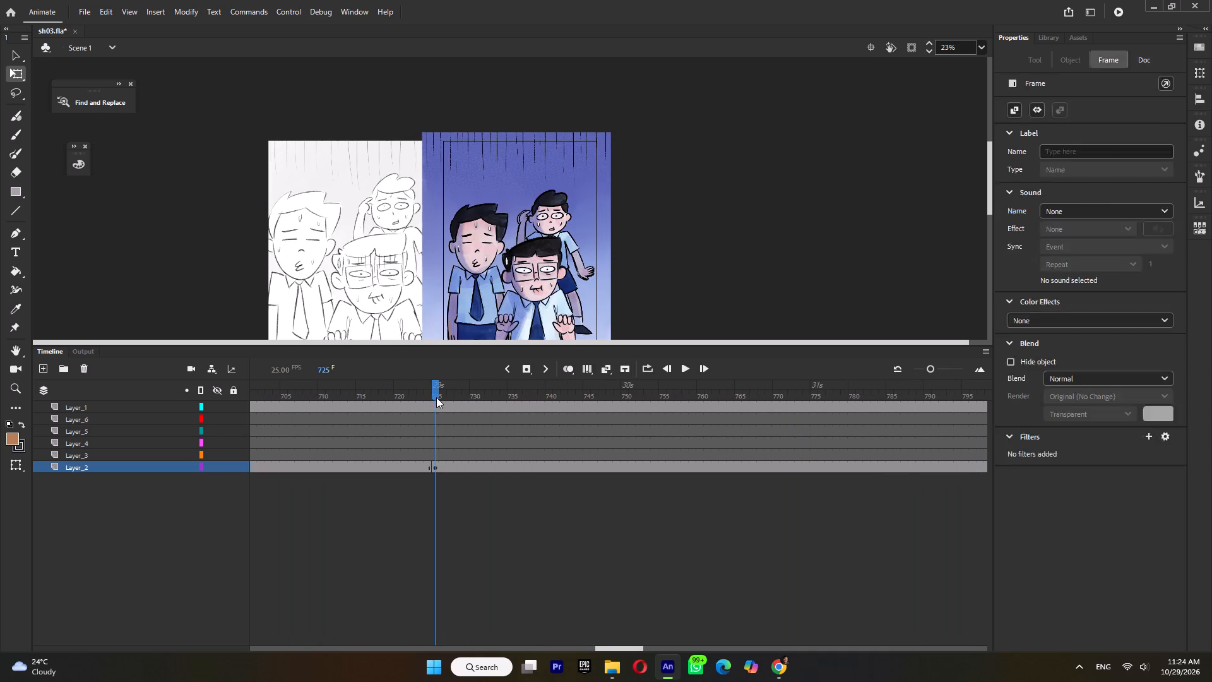
{"action": "key", "text": "ctrl+s"}
In shot 40, select the sweat, Layer_19_copy and Layer_19 layers and convert them to one graphic symbol.
{"action": "double_click", "coordinate": [540, 272]}
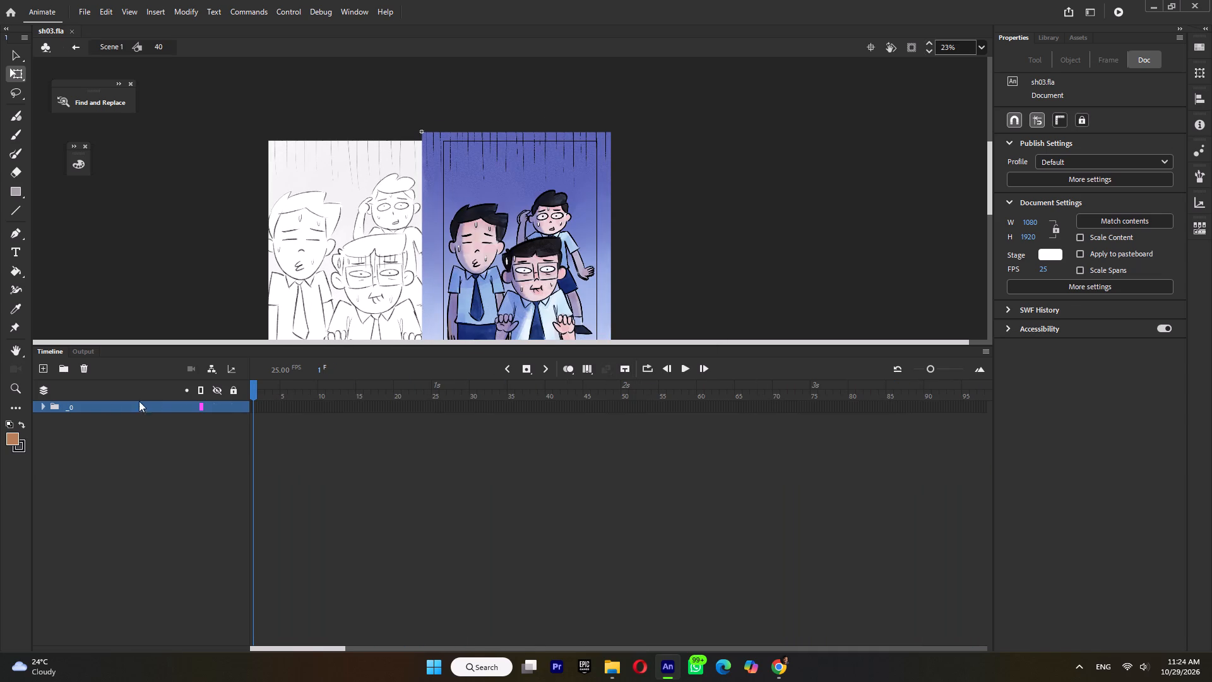
{"action": "left_click", "coordinate": [44, 404]}
{"action": "left_click", "coordinate": [100, 457]}
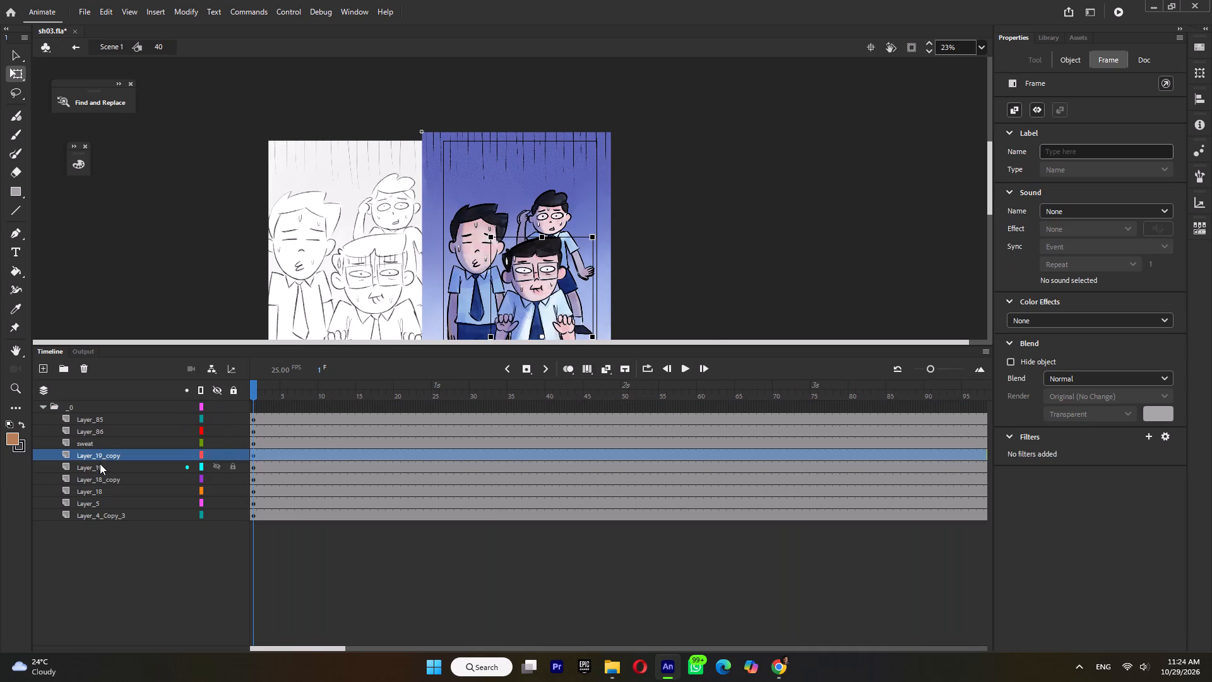
{"action": "left_click", "coordinate": [99, 464], "text": "shift"}
{"action": "left_click", "coordinate": [100, 444]}
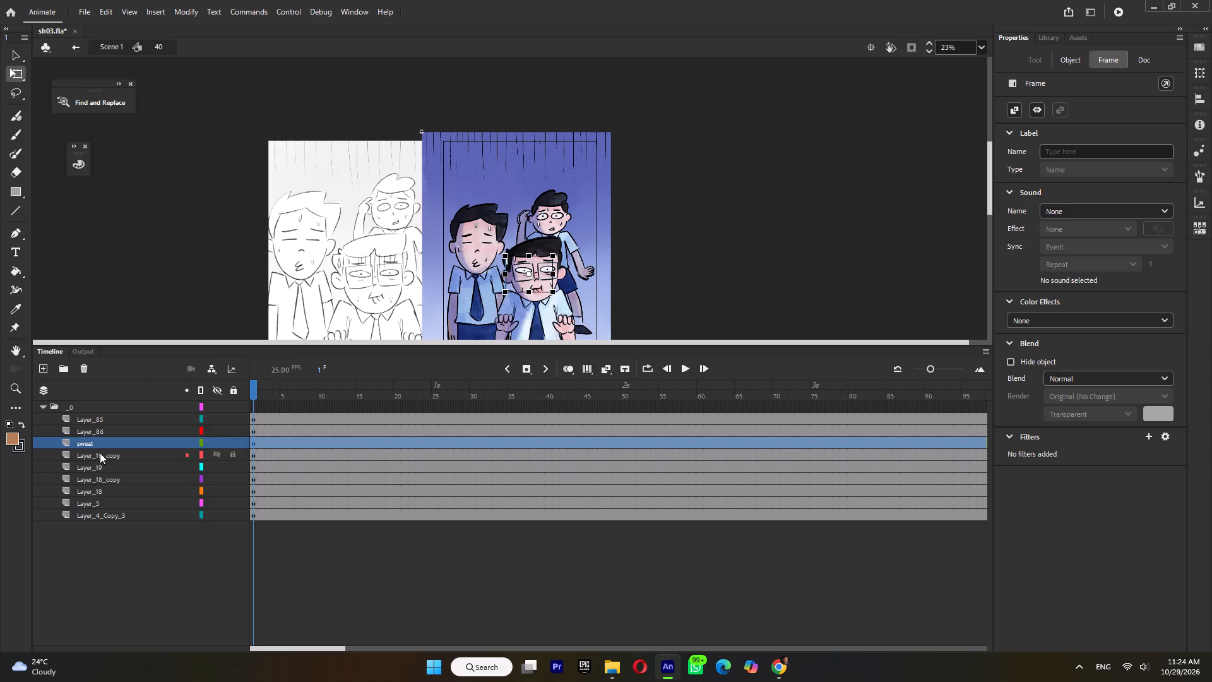
{"action": "left_click", "coordinate": [100, 453]}
{"action": "left_click", "coordinate": [92, 441]}
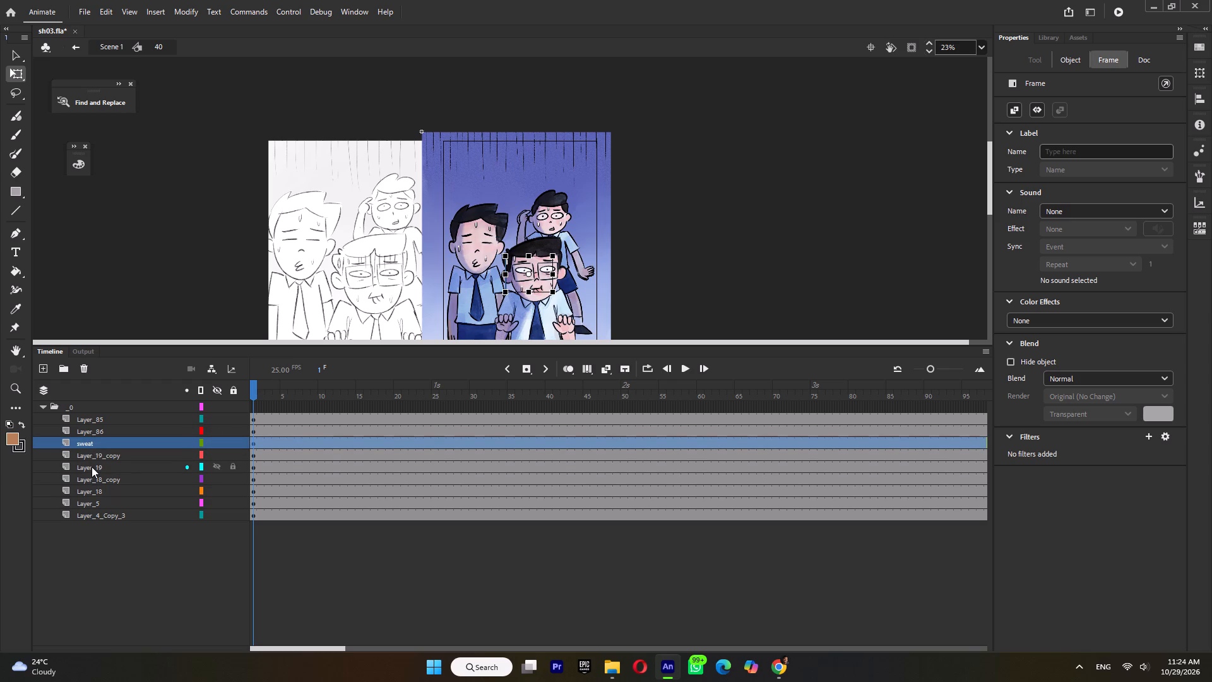
{"action": "left_click", "coordinate": [92, 467], "text": "shift"}
{"action": "key", "text": "F8"}
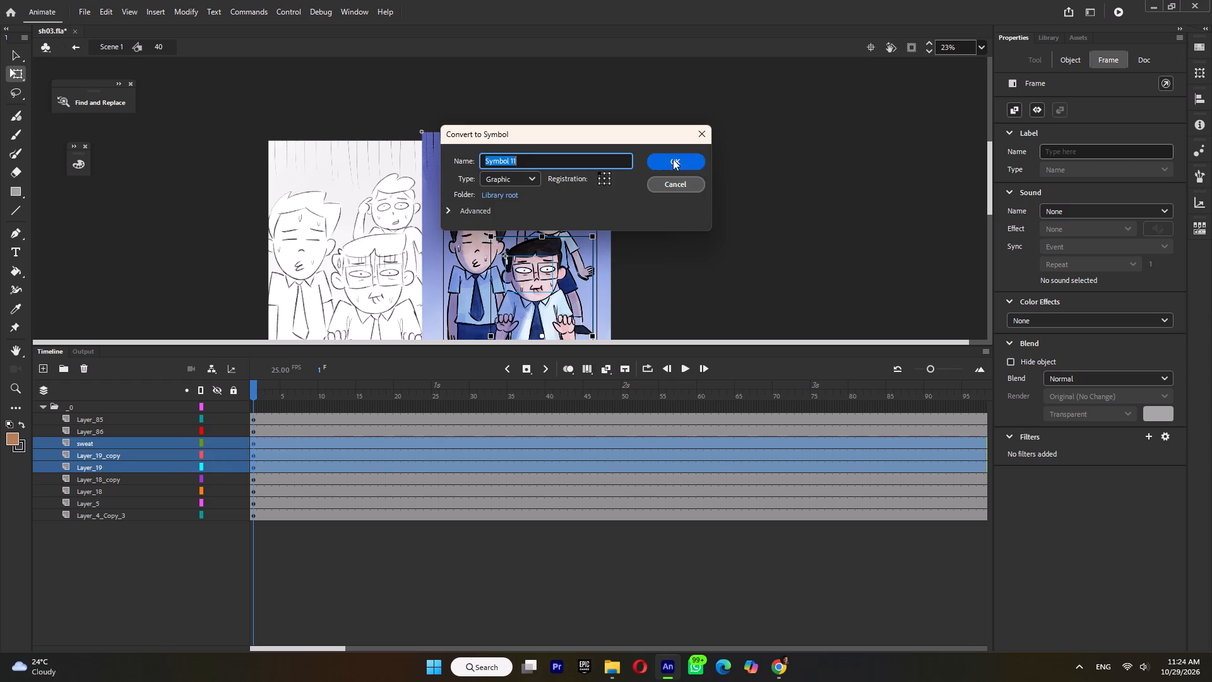
{"action": "left_click", "coordinate": [673, 159]}
Inside the new symbol of the man with glasses, distribute the artwork to layers and extend all layers to frame 14.
{"action": "double_click", "coordinate": [544, 314]}
{"action": "left_click_drag", "start_coordinate": [641, 215], "coordinate": [484, 385]}
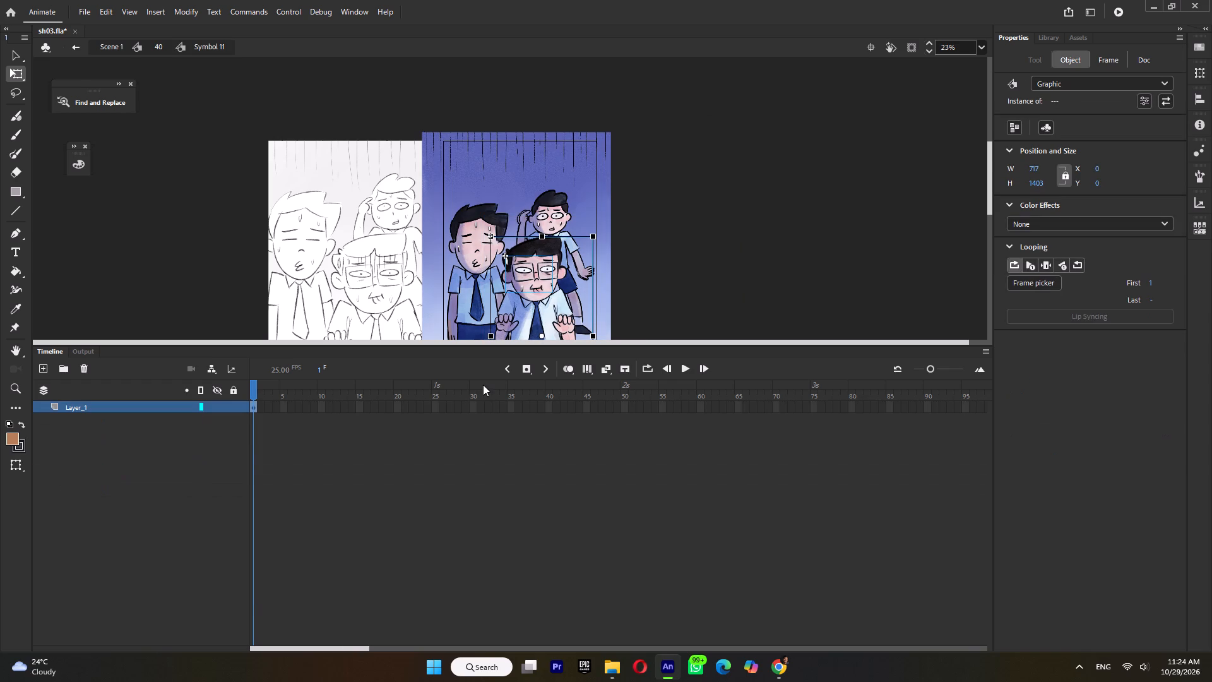
{"action": "key", "text": "ctrl+shift+d"}
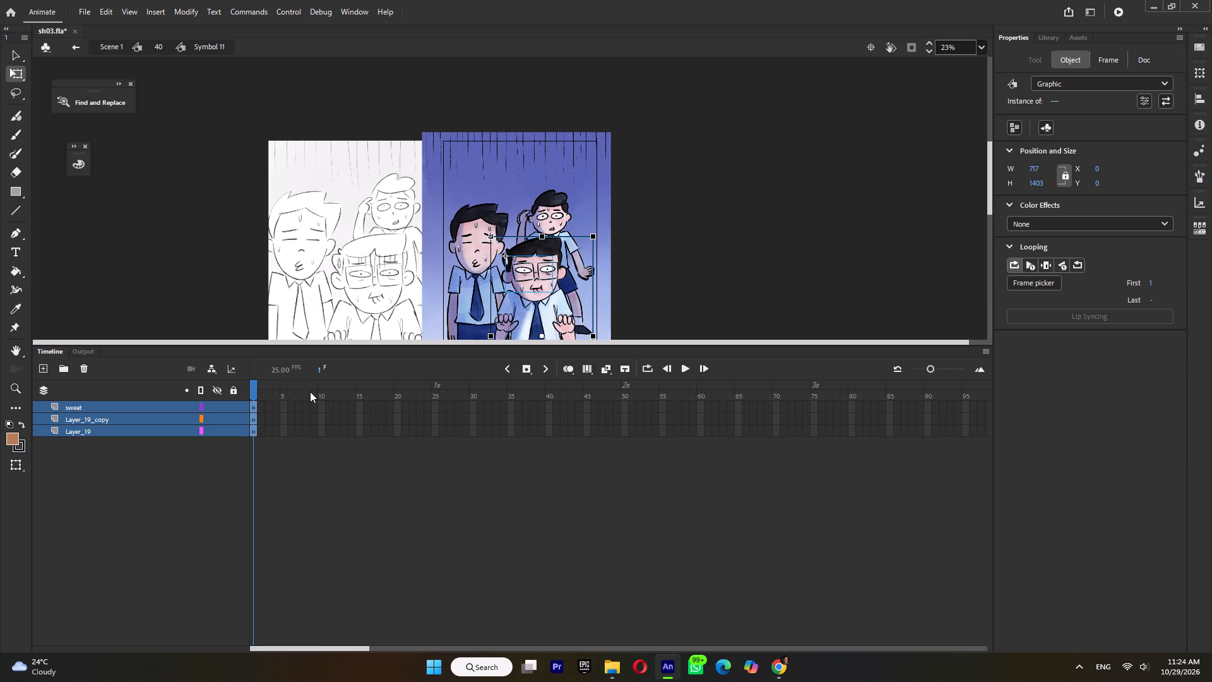
{"action": "left_click", "coordinate": [310, 392]}
{"action": "key", "text": "F5"}
{"action": "key", "text": "F5"}
{"action": "key", "text": "F5"}
{"action": "left_click", "coordinate": [322, 390]}
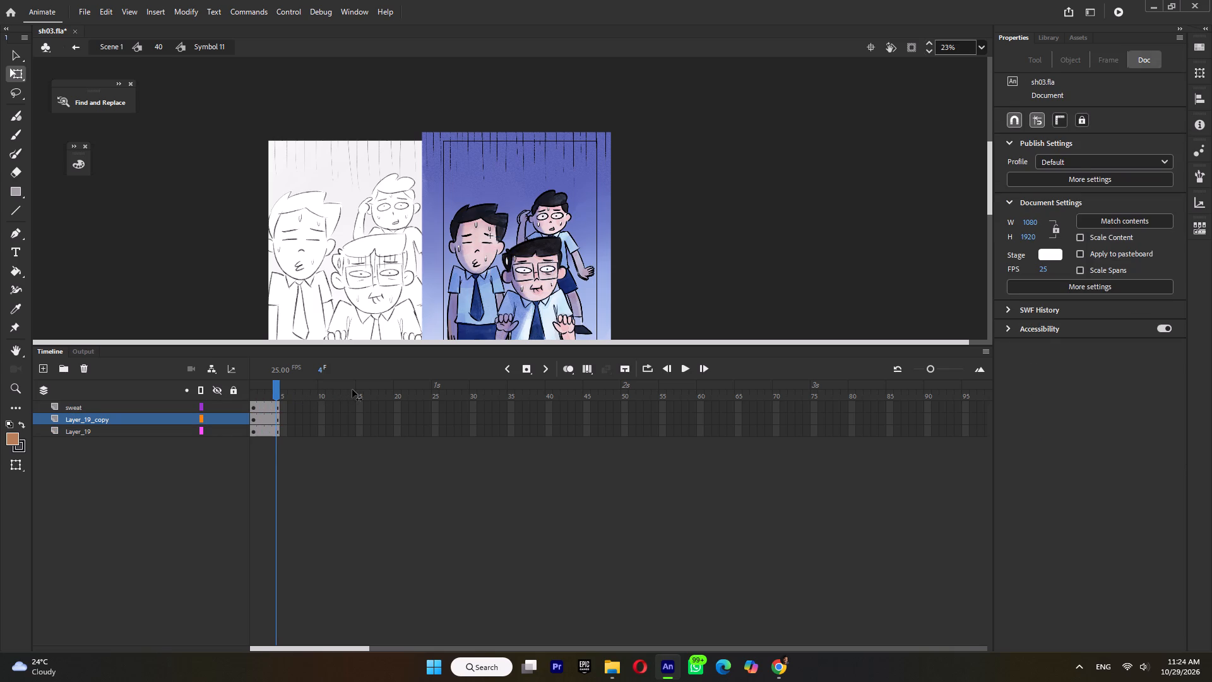
{"action": "double_click", "coordinate": [352, 390]}
{"action": "key", "text": "F5"}
Add keyframes at frame 8 on all layers, then delete Layer_19_copy's artwork before frame 8 and Layer_19's artwork from frame 8 onward.
{"action": "left_click", "coordinate": [302, 390]}
{"action": "double_click", "coordinate": [309, 387]}
{"action": "key", "text": "F6"}
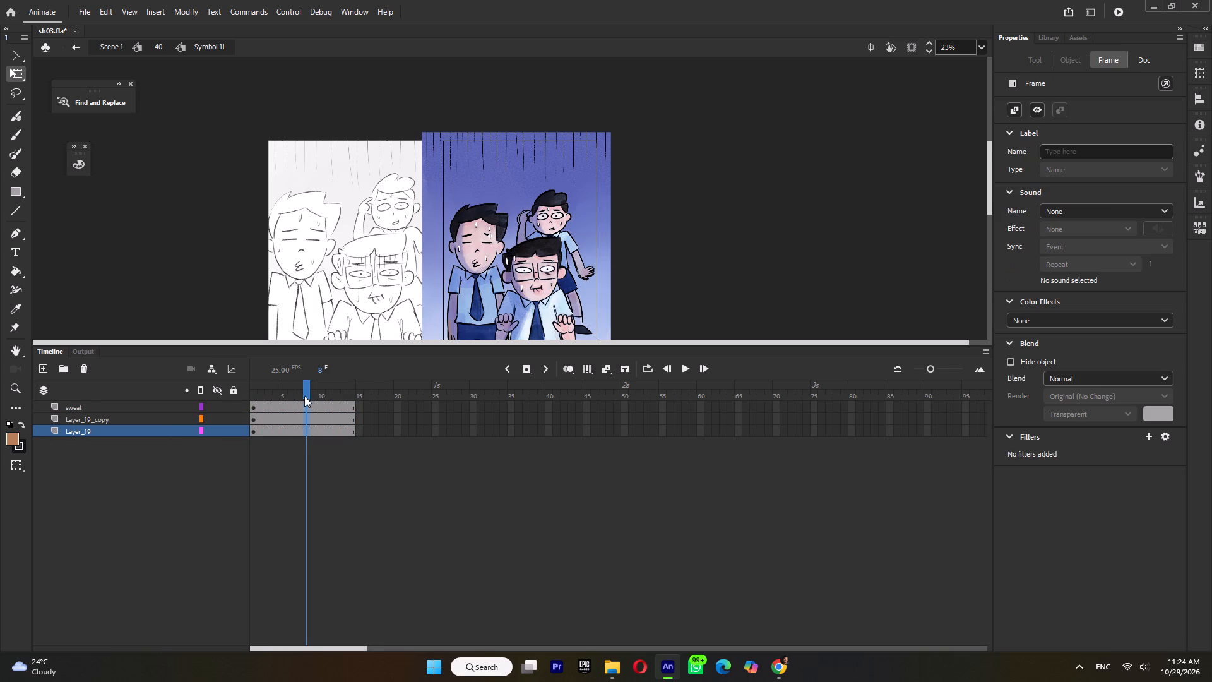
{"action": "left_click", "coordinate": [268, 417]}
{"action": "key", "text": "Delete"}
{"action": "left_click", "coordinate": [322, 431]}
{"action": "key", "text": "Delete"}
Nudge the sweat drops 3 px down and 2 px right in the frame 8 keyframe, and return to shot 40.
{"action": "left_click", "coordinate": [291, 389]}
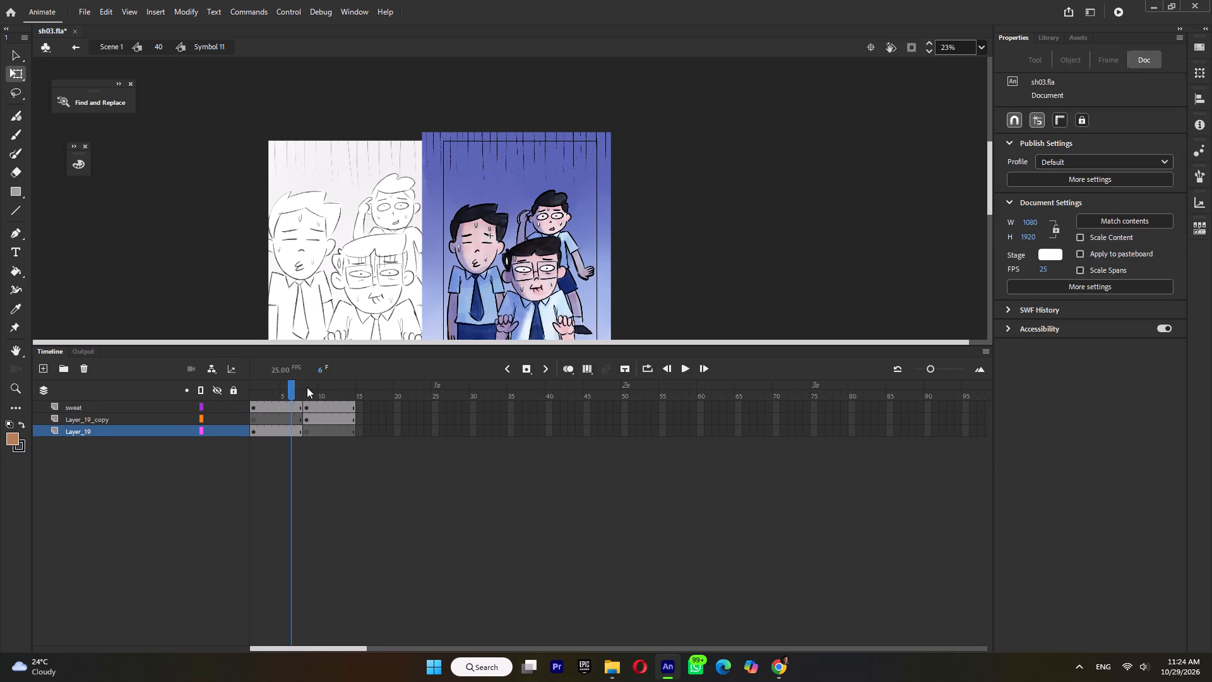
{"action": "left_click", "coordinate": [316, 388]}
{"action": "left_click", "coordinate": [293, 388]}
{"action": "left_click", "coordinate": [314, 407]}
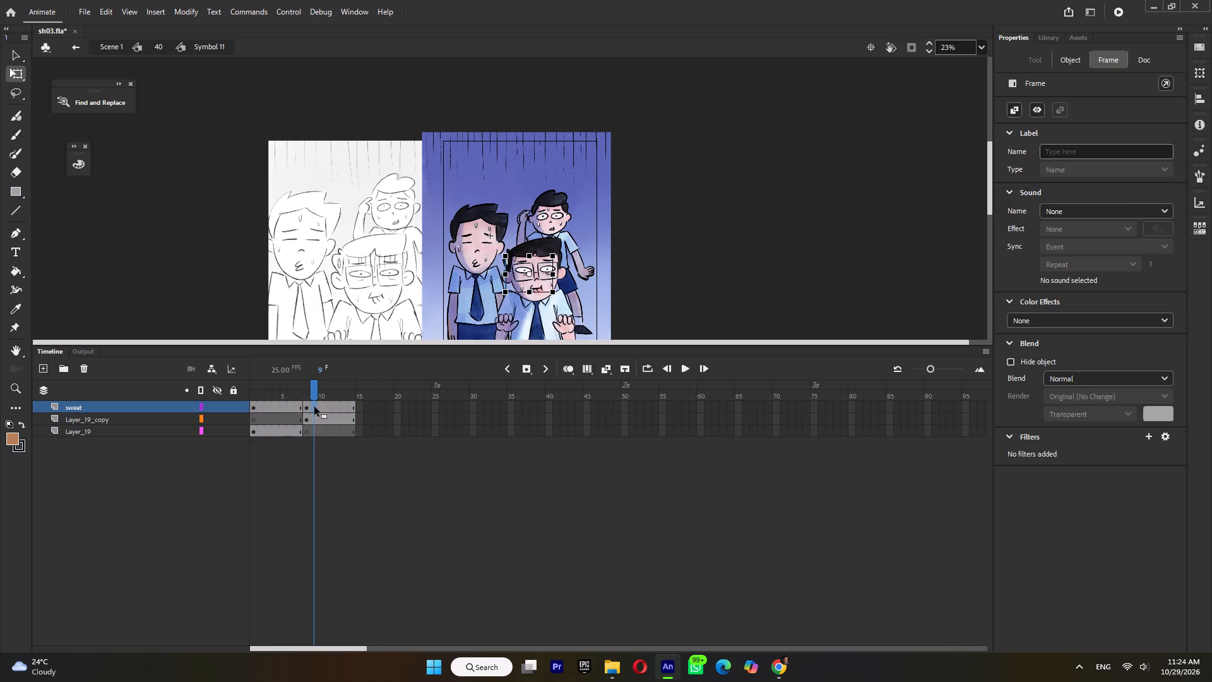
{"action": "key", "text": "Down"}
{"action": "key", "text": "Down"}
{"action": "key", "text": "Down"}
{"action": "key", "text": "Right"}
{"action": "key", "text": "Right"}
{"action": "left_click", "coordinate": [292, 388]}
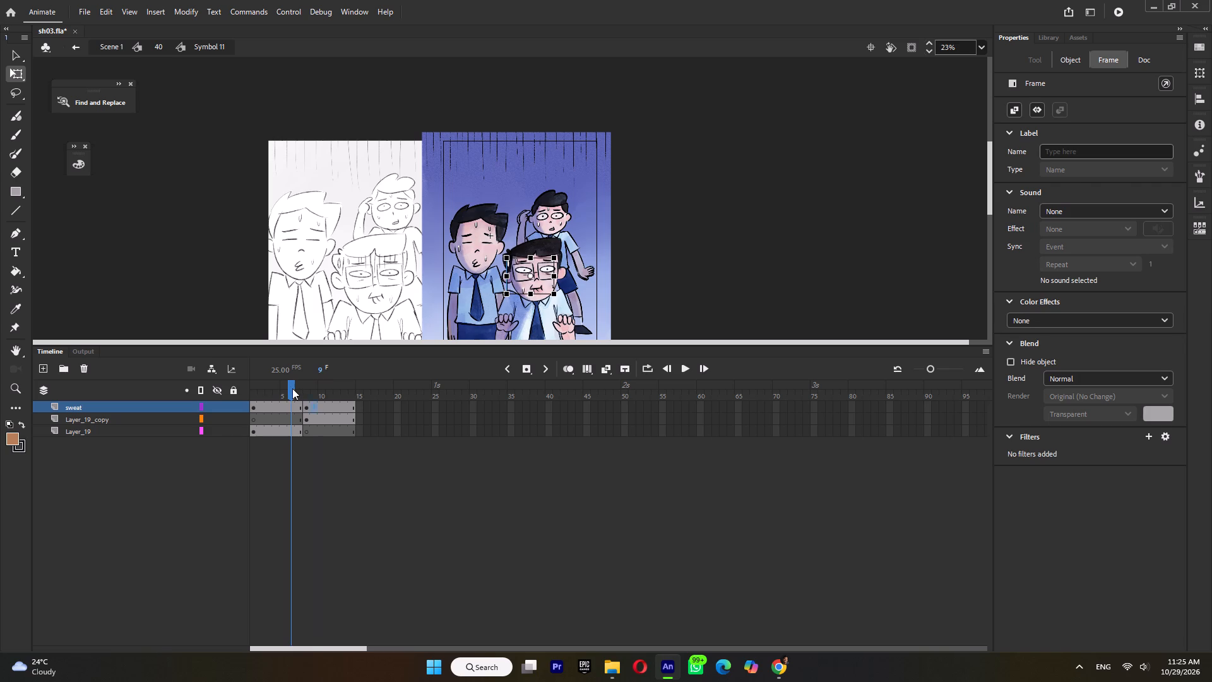
{"action": "left_click", "coordinate": [309, 390]}
{"action": "double_click", "coordinate": [698, 244]}
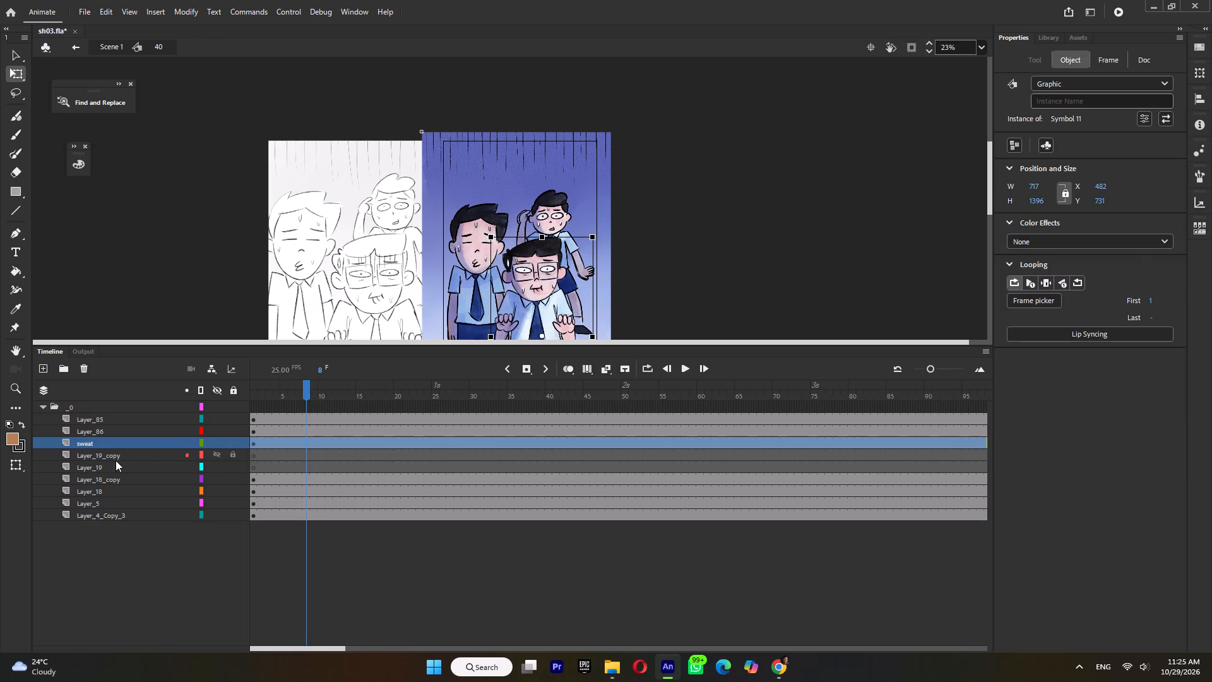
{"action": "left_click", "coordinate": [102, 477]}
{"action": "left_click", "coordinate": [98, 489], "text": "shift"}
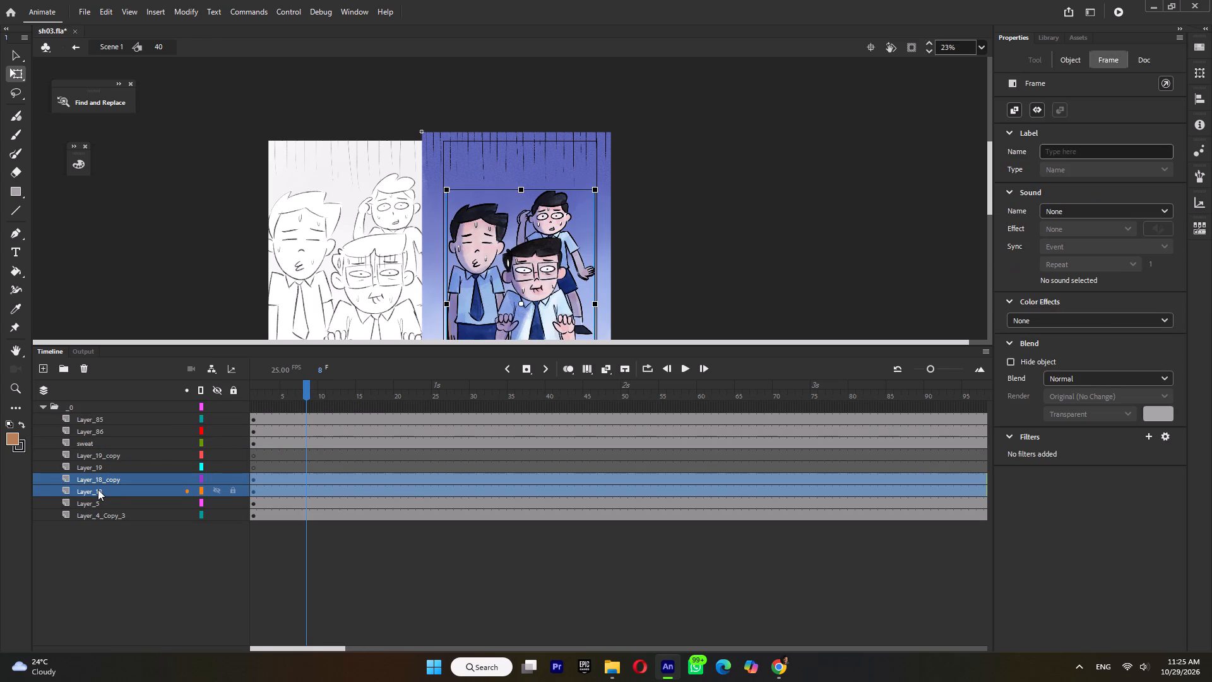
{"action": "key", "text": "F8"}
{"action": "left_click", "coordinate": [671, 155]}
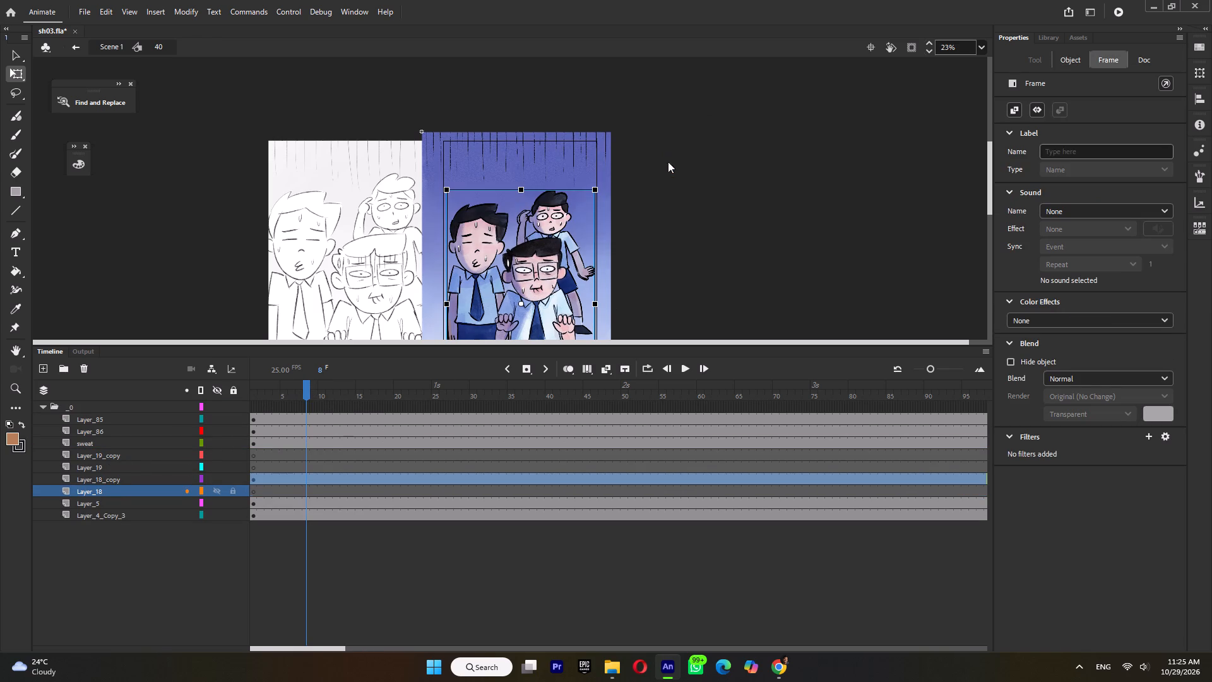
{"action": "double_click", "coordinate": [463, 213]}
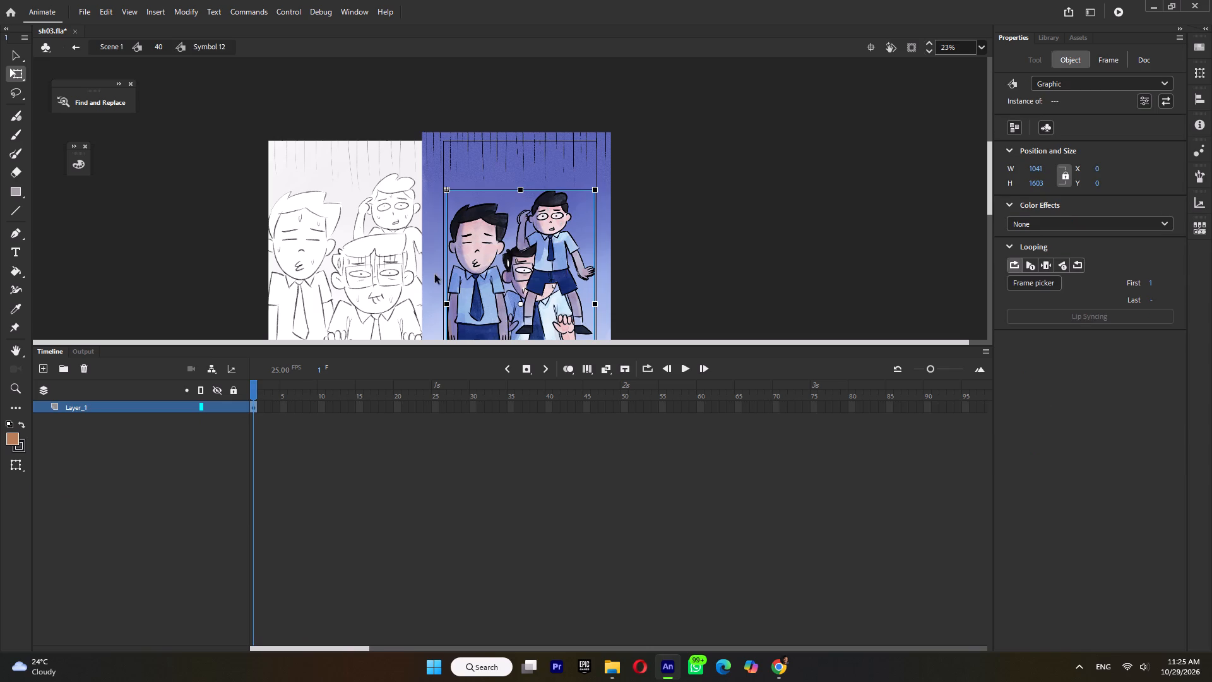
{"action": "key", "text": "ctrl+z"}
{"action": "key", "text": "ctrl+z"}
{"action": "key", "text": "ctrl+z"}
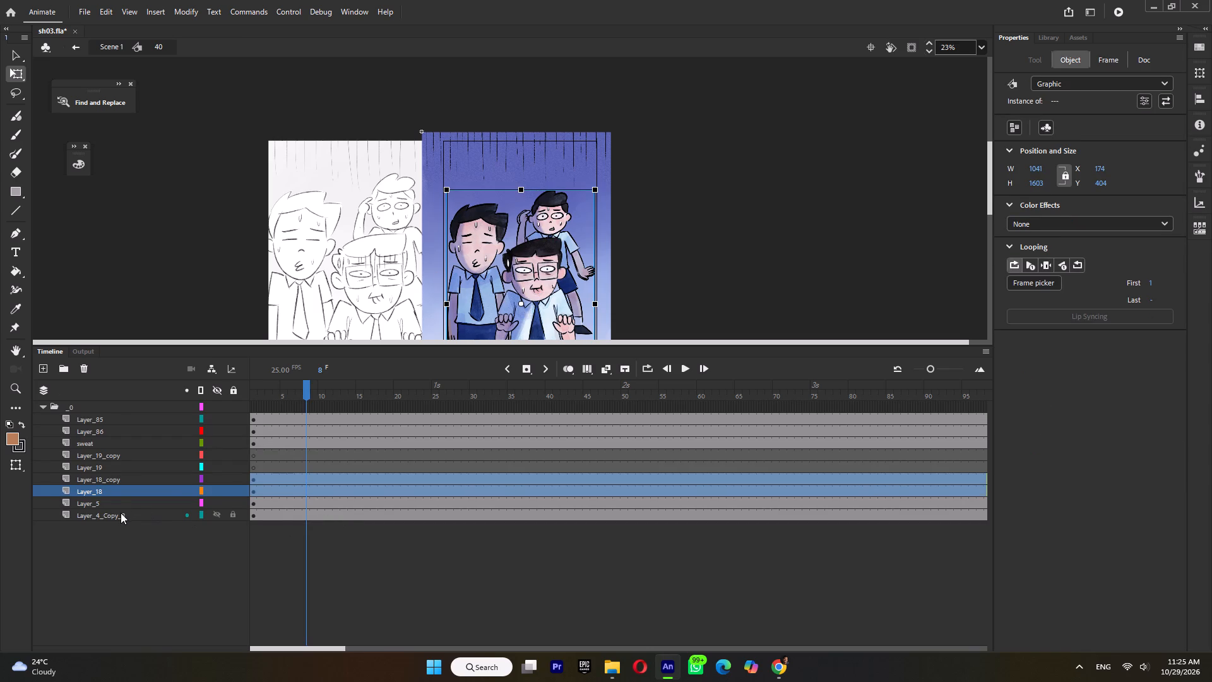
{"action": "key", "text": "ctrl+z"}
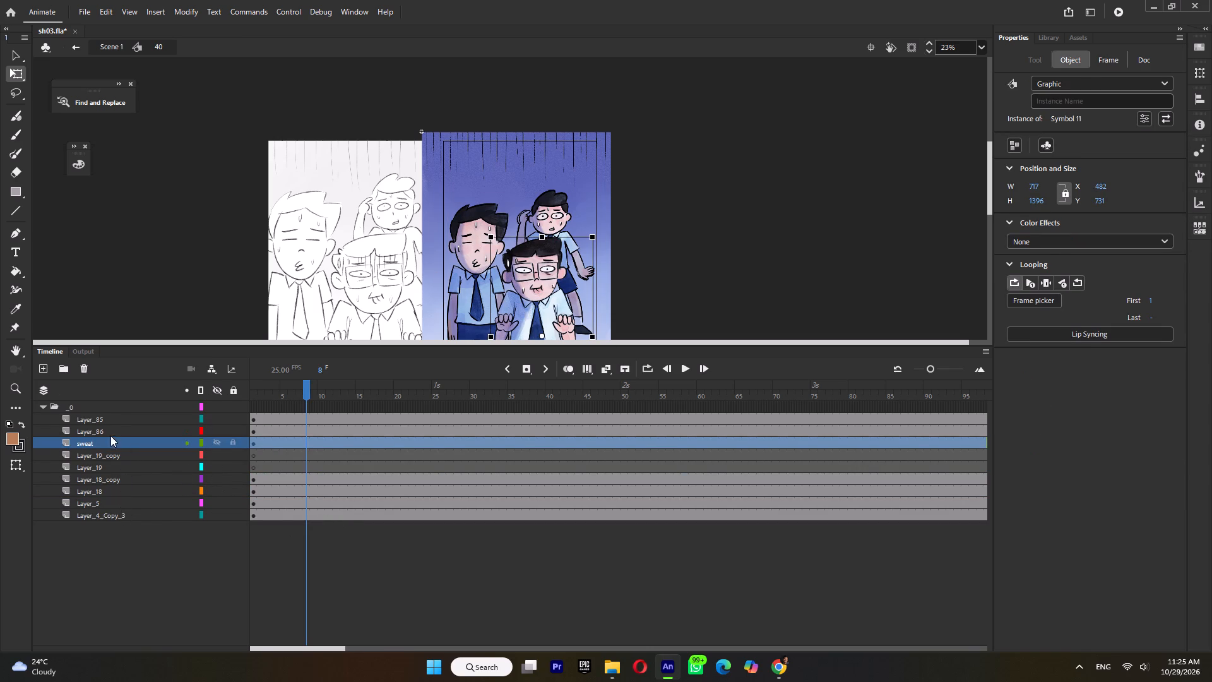
Move Layer_85 directly above Layer_18_copy and convert Layer_85, Layer_18_copy and Layer_18 to one graphic symbol.
{"action": "left_click", "coordinate": [110, 430]}
{"action": "left_click", "coordinate": [113, 419]}
{"action": "left_click_drag", "start_coordinate": [111, 421], "coordinate": [107, 450]}
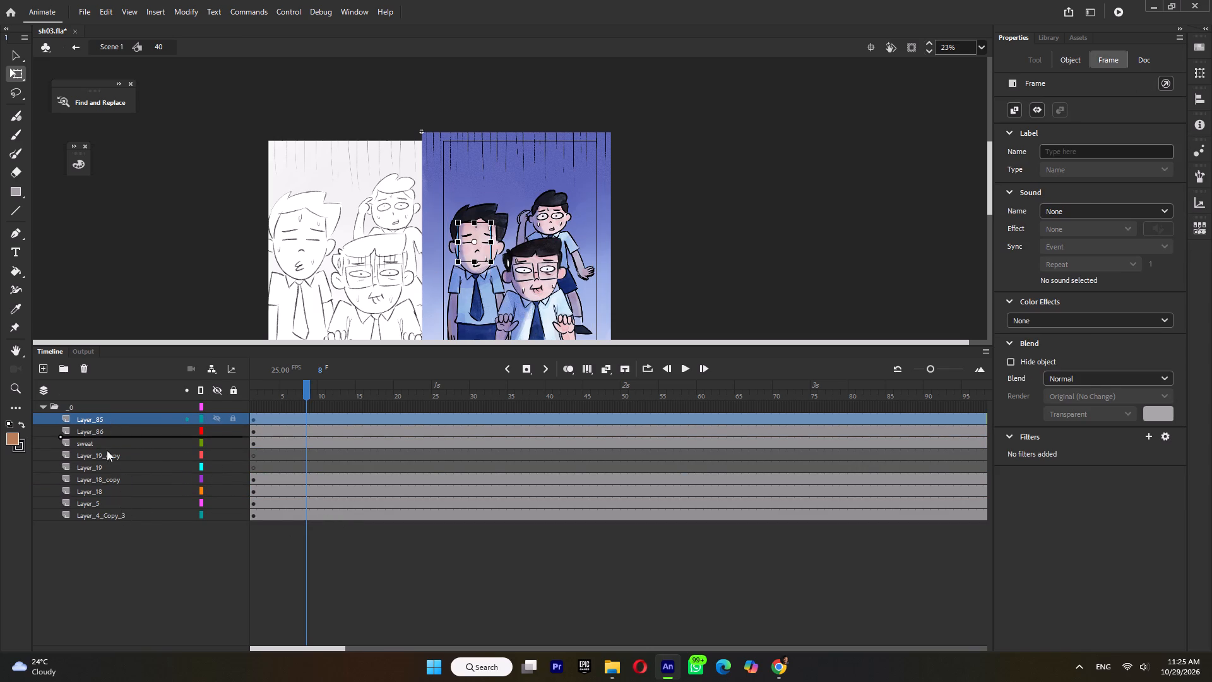
{"action": "left_click_drag", "start_coordinate": [107, 450], "coordinate": [101, 470]}
{"action": "left_click", "coordinate": [93, 489], "text": "shift"}
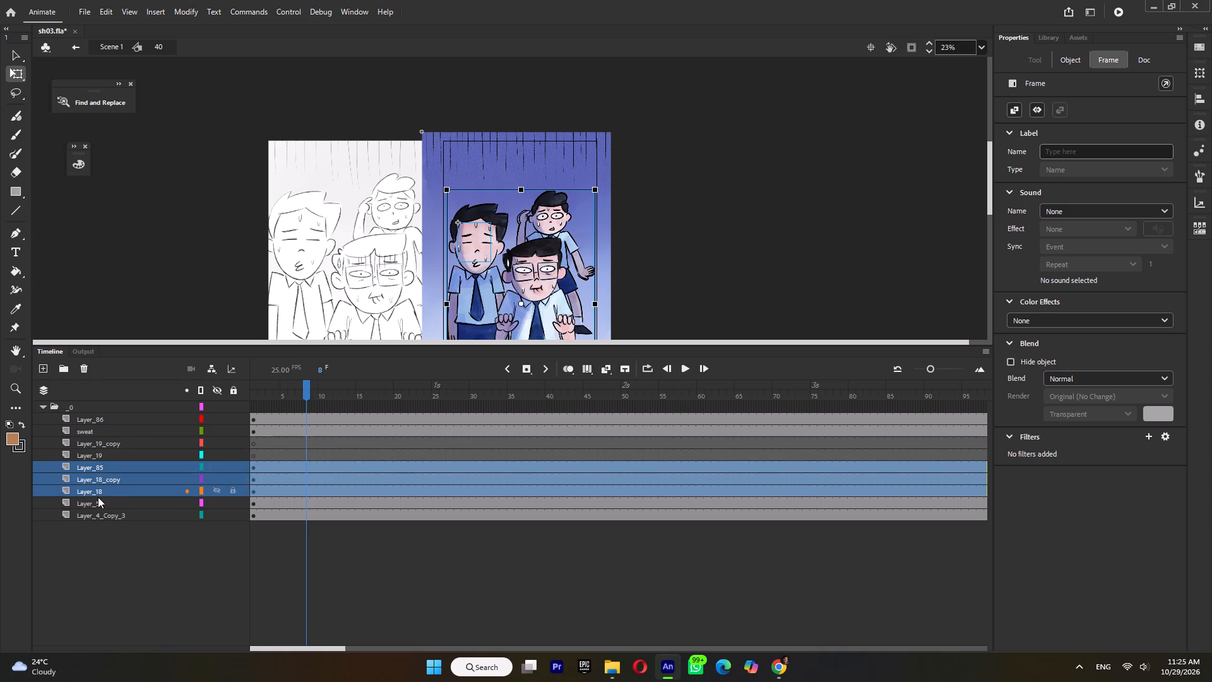
{"action": "key", "text": "F8"}
{"action": "left_click", "coordinate": [687, 164]}
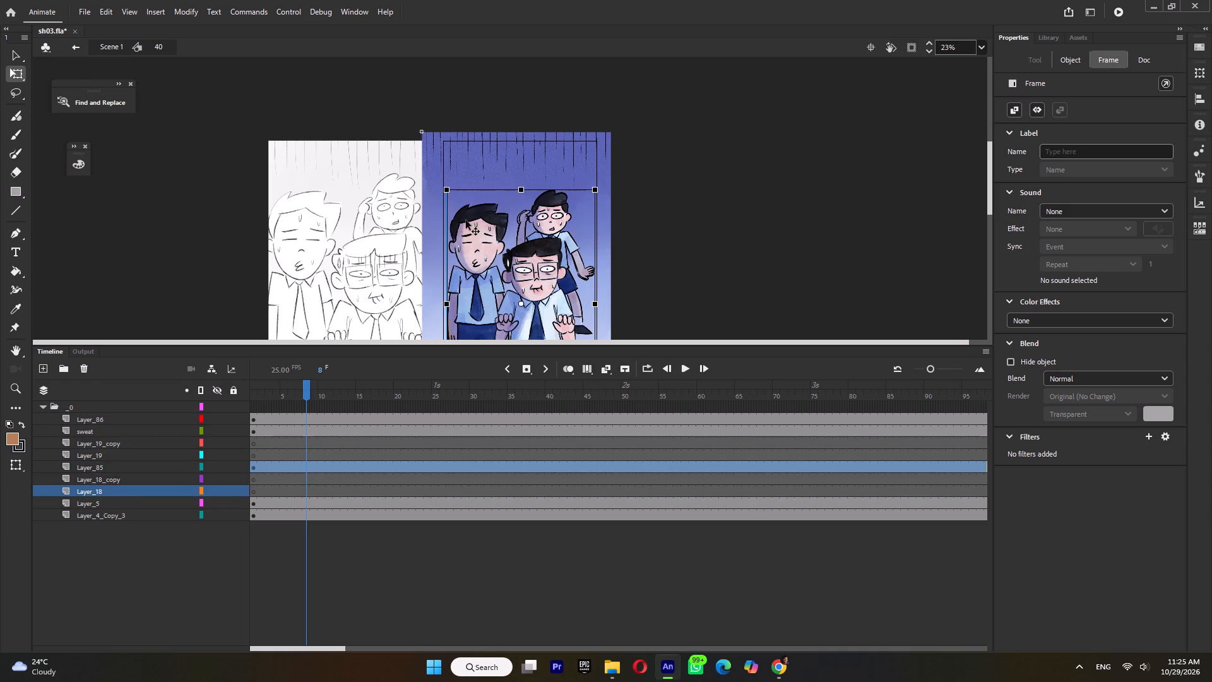
Inside the new symbol of the two standing men, distribute the artwork to layers and extend all layers to frame 16.
{"action": "double_click", "coordinate": [468, 217]}
{"action": "left_click", "coordinate": [136, 410]}
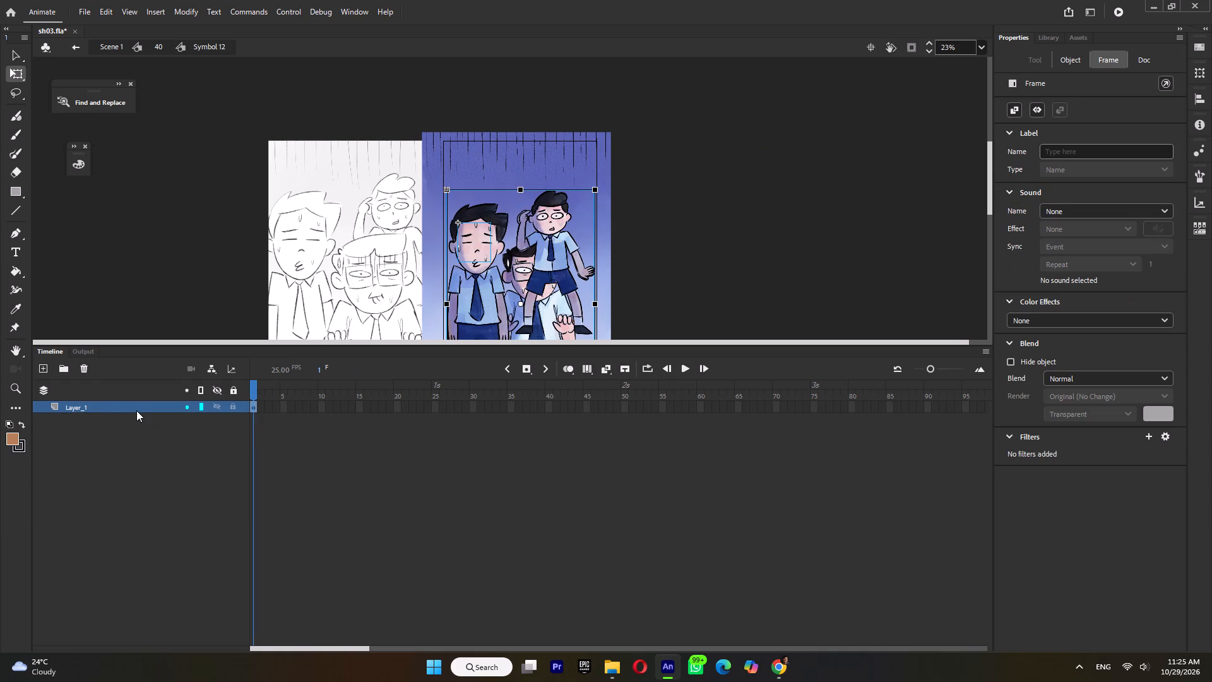
{"action": "key", "text": "ctrl+shift+d"}
{"action": "left_click", "coordinate": [116, 431]}
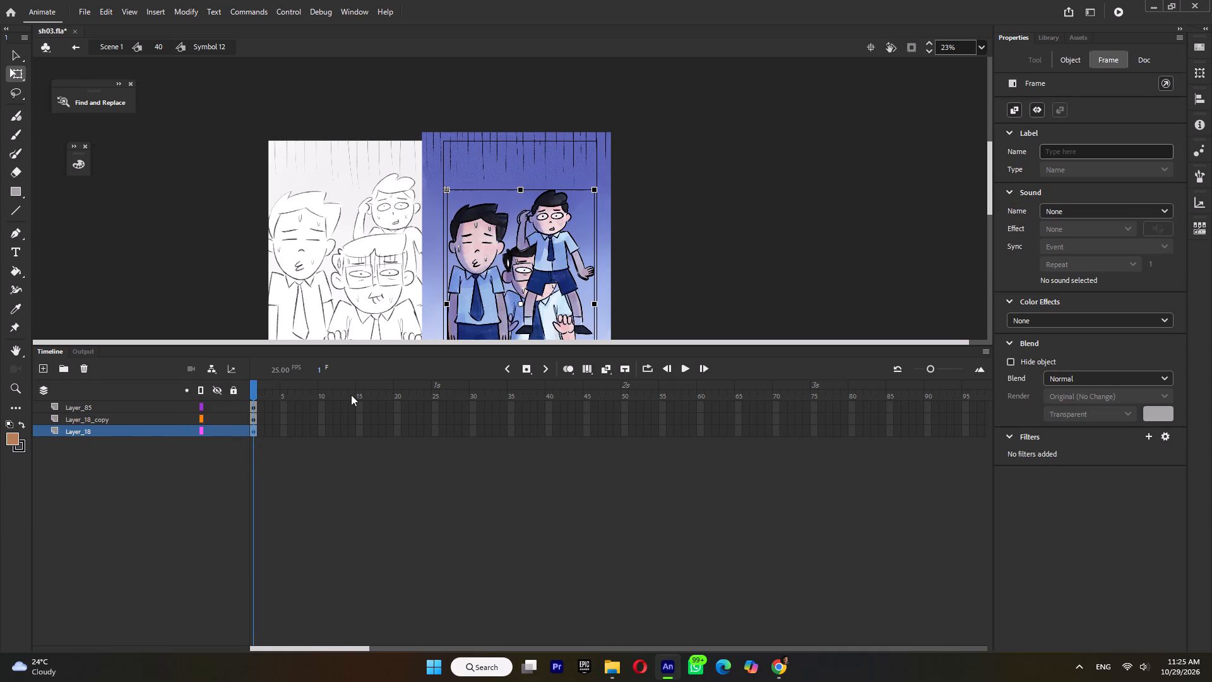
{"action": "double_click", "coordinate": [365, 392]}
{"action": "key", "text": "F5"}
Add keyframes at frame 9 on all layers, then delete Layer_18_copy's artwork before frame 9 and Layer_18's artwork from frame 9 onward.
{"action": "double_click", "coordinate": [309, 393]}
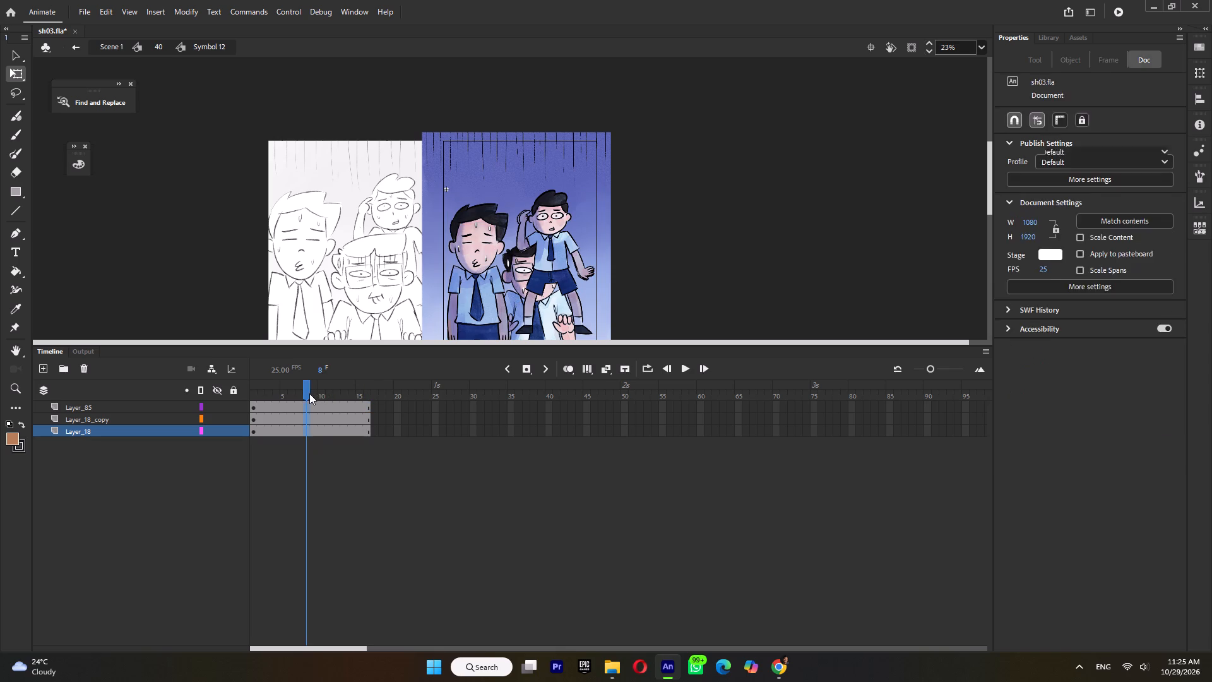
{"action": "double_click", "coordinate": [314, 392]}
{"action": "double_click", "coordinate": [314, 390]}
{"action": "key", "text": "F6"}
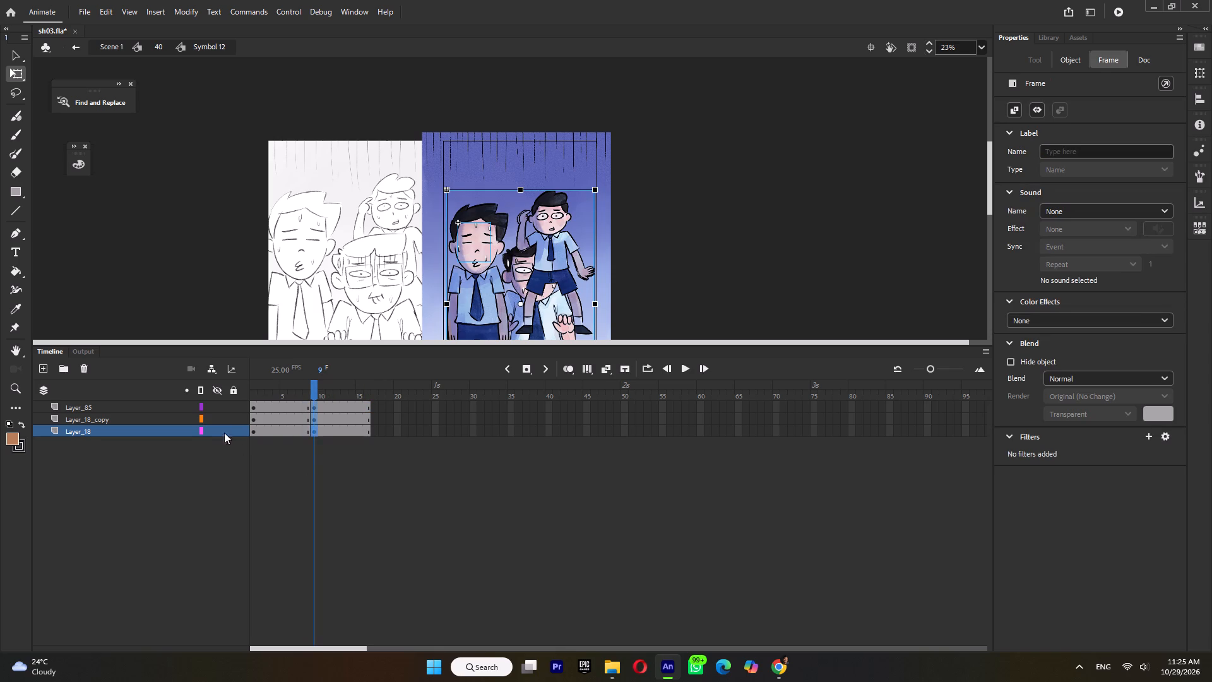
{"action": "left_click", "coordinate": [270, 421]}
{"action": "key", "text": "Delete"}
{"action": "left_click", "coordinate": [335, 429]}
{"action": "key", "text": "Delete"}
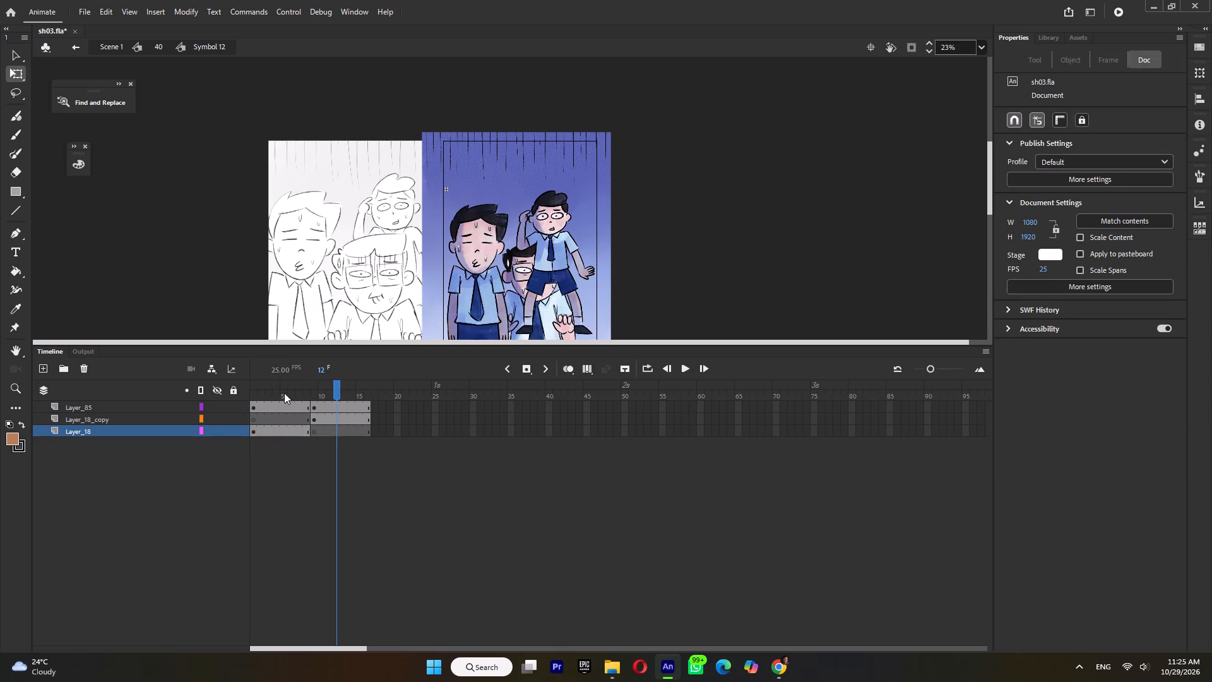
Nudge the Layer_85 sweat drops 5 px down in the frame 9 keyframe, and return to shot 40.
{"action": "left_click", "coordinate": [284, 393]}
{"action": "left_click", "coordinate": [316, 390]}
{"action": "left_click", "coordinate": [478, 224]}
{"action": "key", "text": "Down"}
{"action": "key", "text": "Down"}
{"action": "key", "text": "Down"}
{"action": "key", "text": "Down"}
{"action": "key", "text": "Down"}
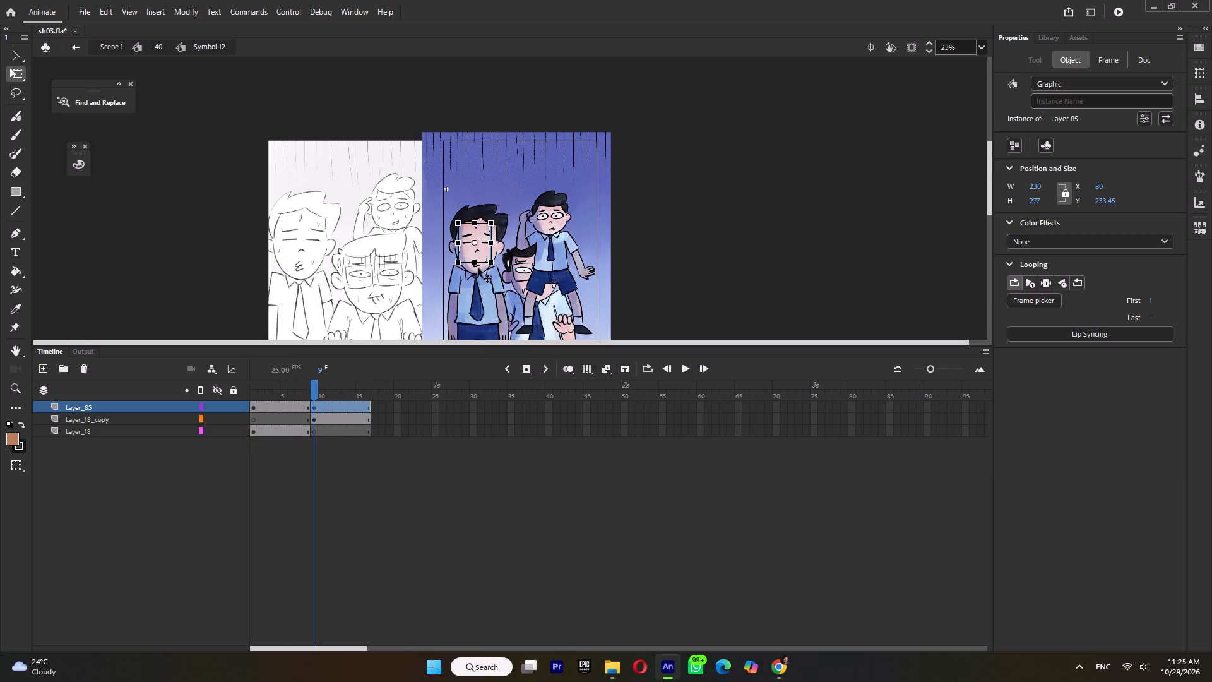
{"action": "double_click", "coordinate": [648, 260]}
Play shot 40's motion and check which layers hold the rain lines, the sweat drops and the man with glasses.
{"action": "key", "text": "Return"}
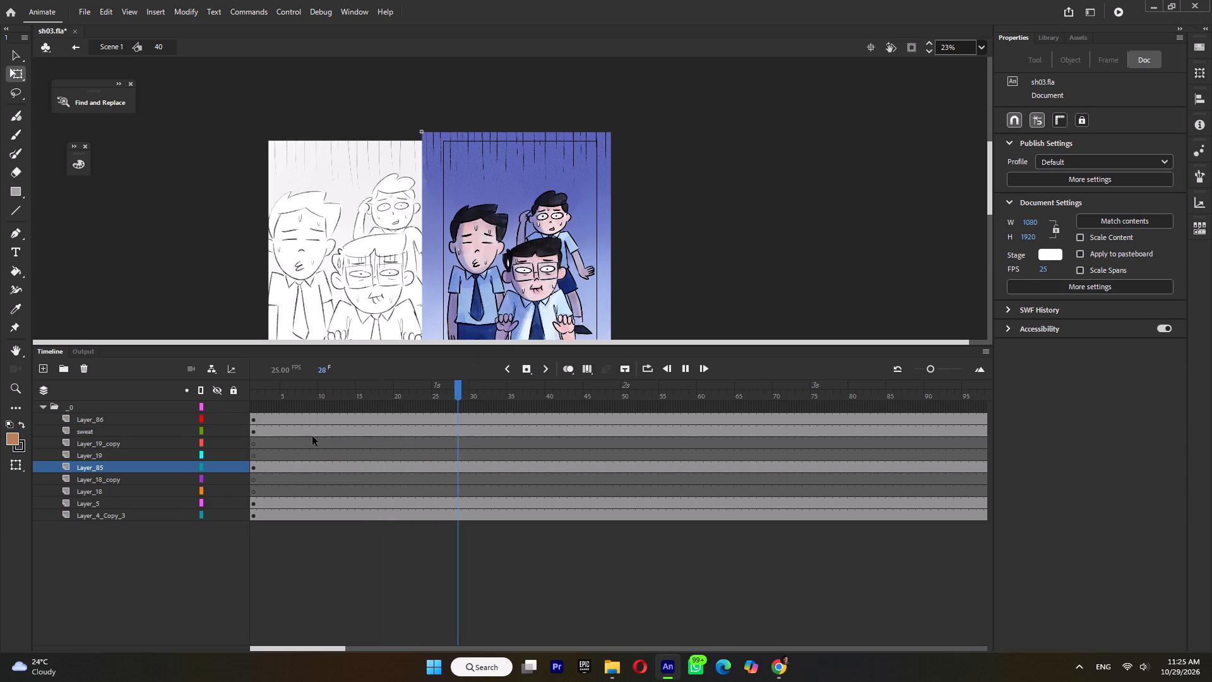
{"action": "key", "text": "Return"}
{"action": "left_click", "coordinate": [134, 505]}
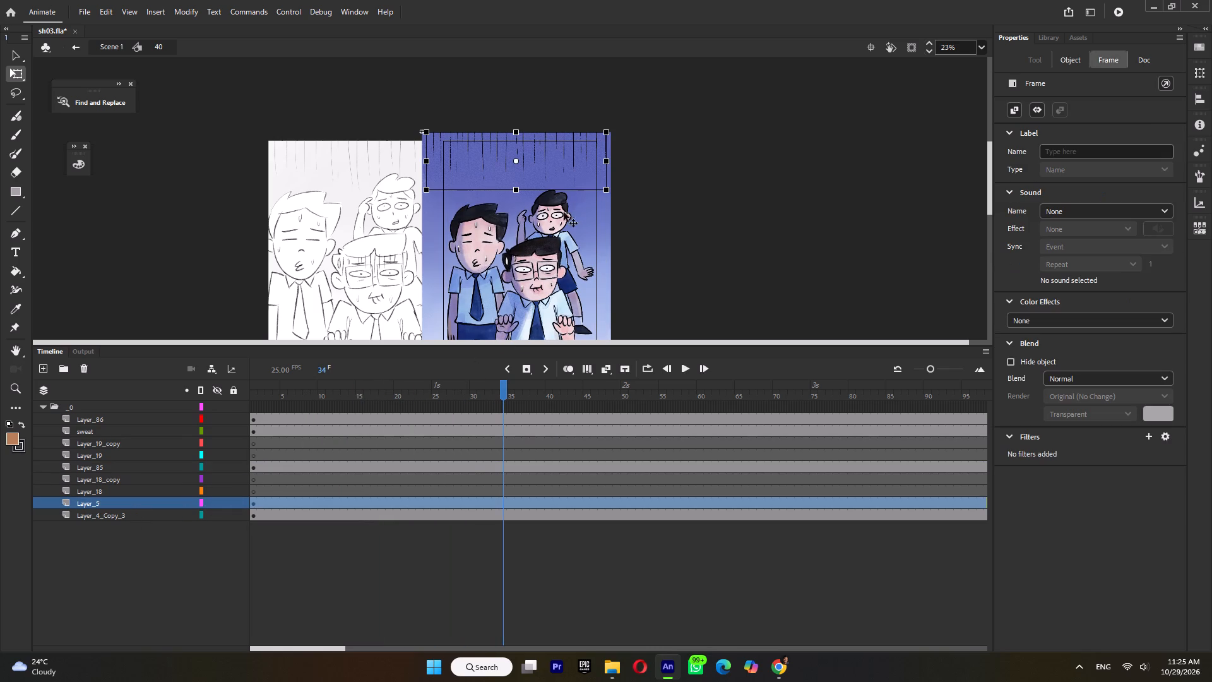
{"action": "left_click", "coordinate": [561, 213]}
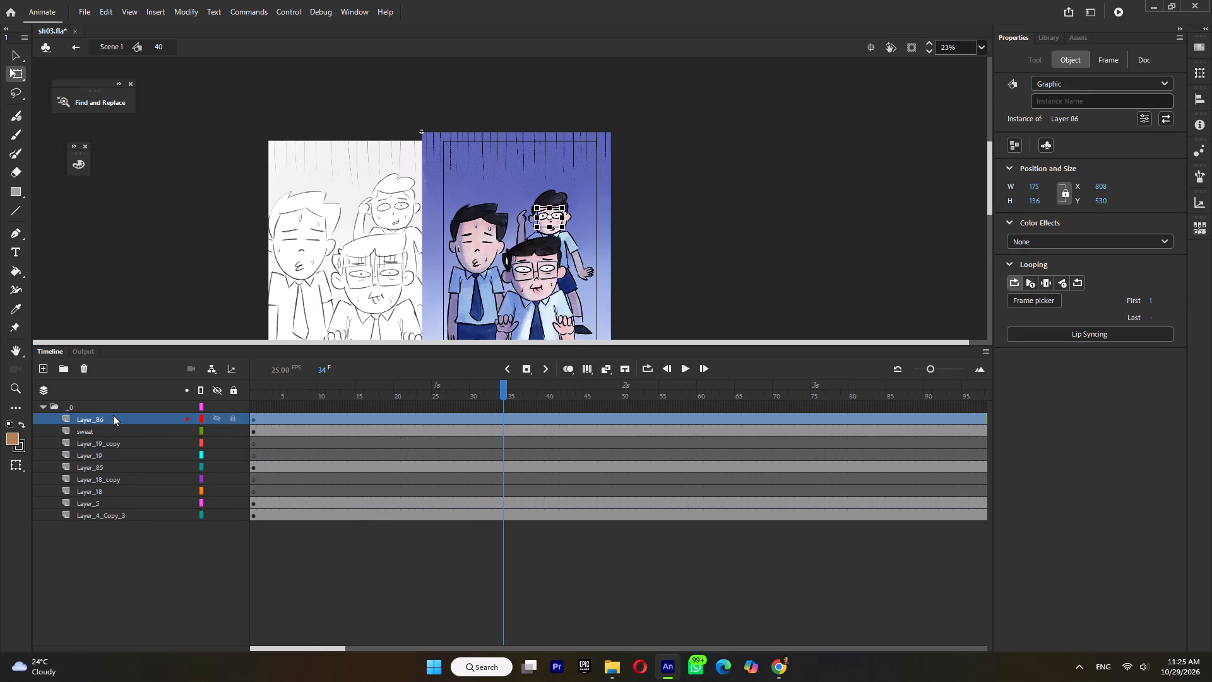
{"action": "left_click", "coordinate": [138, 444]}
{"action": "left_click", "coordinate": [526, 304]}
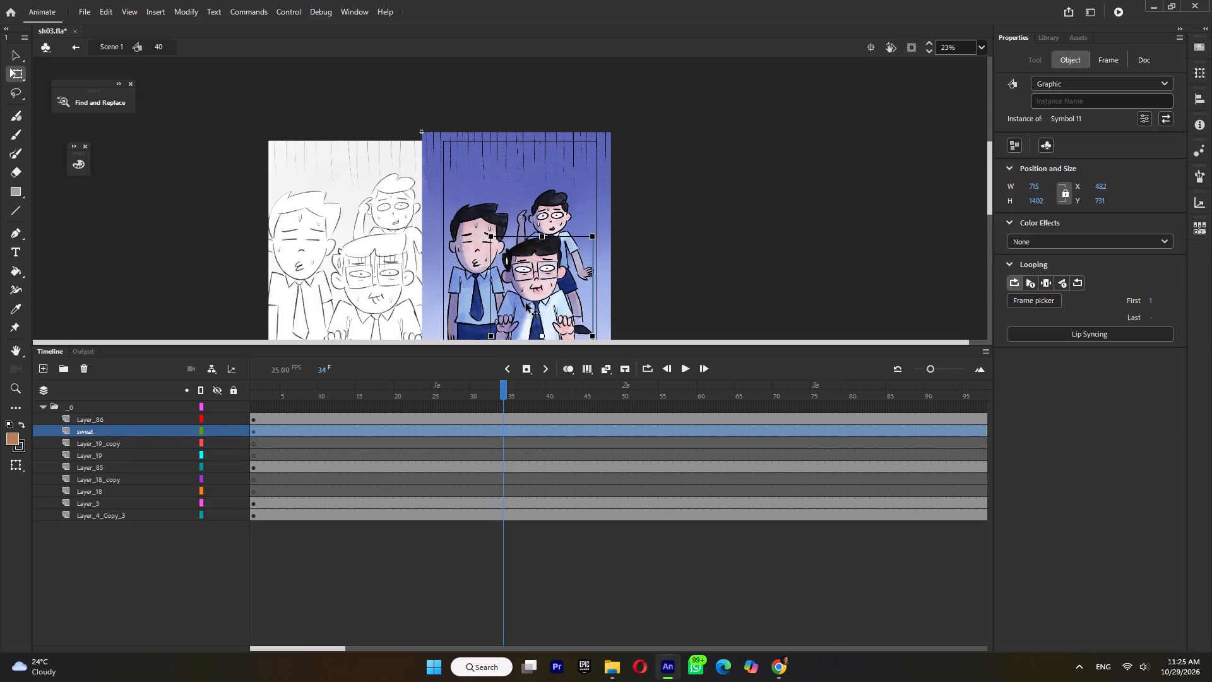
Hide the sweat layer holding the man with glasses and scrub shot 40's opening frames to check the other men's motion.
{"action": "left_click", "coordinate": [218, 428]}
{"action": "left_click", "coordinate": [456, 290]}
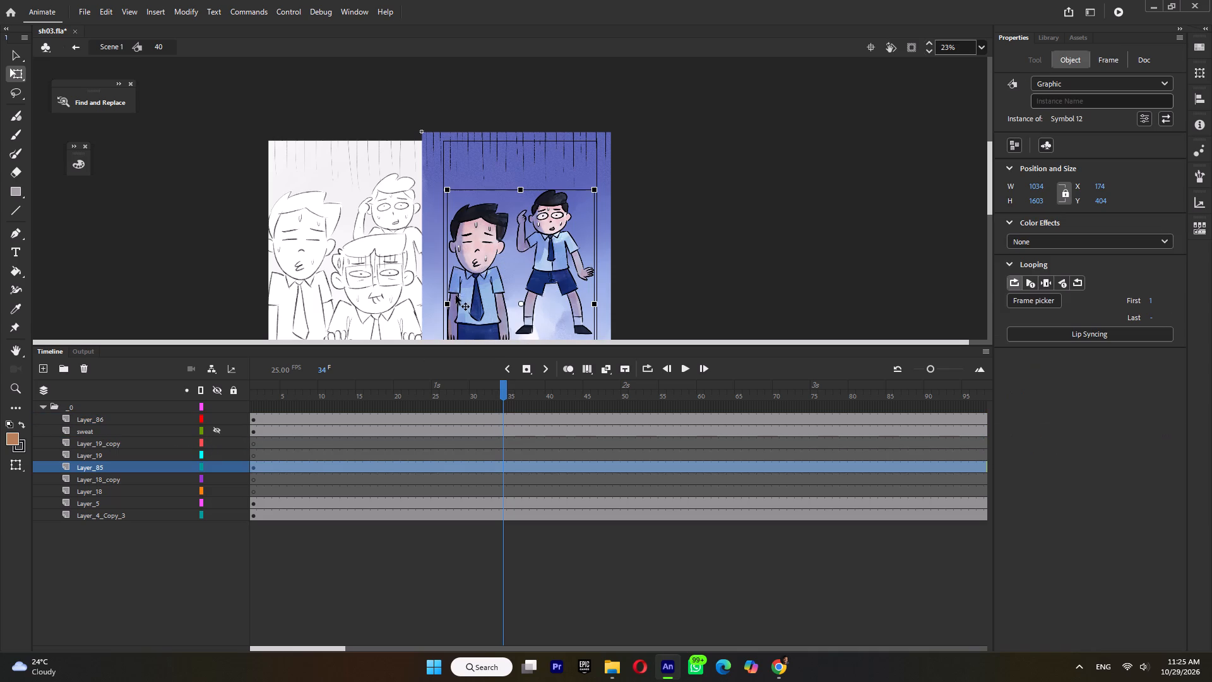
{"action": "left_click", "coordinate": [217, 467]}
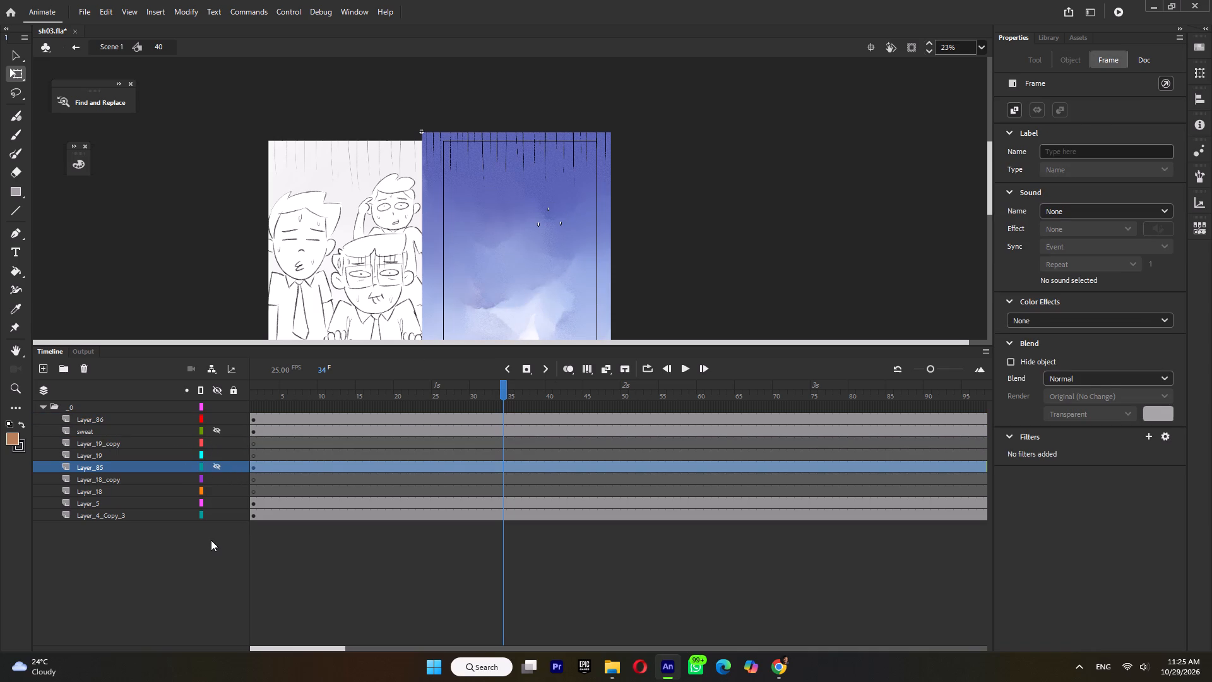
{"action": "key", "text": "ctrl+z"}
{"action": "left_click_drag", "start_coordinate": [283, 392], "coordinate": [239, 398]}
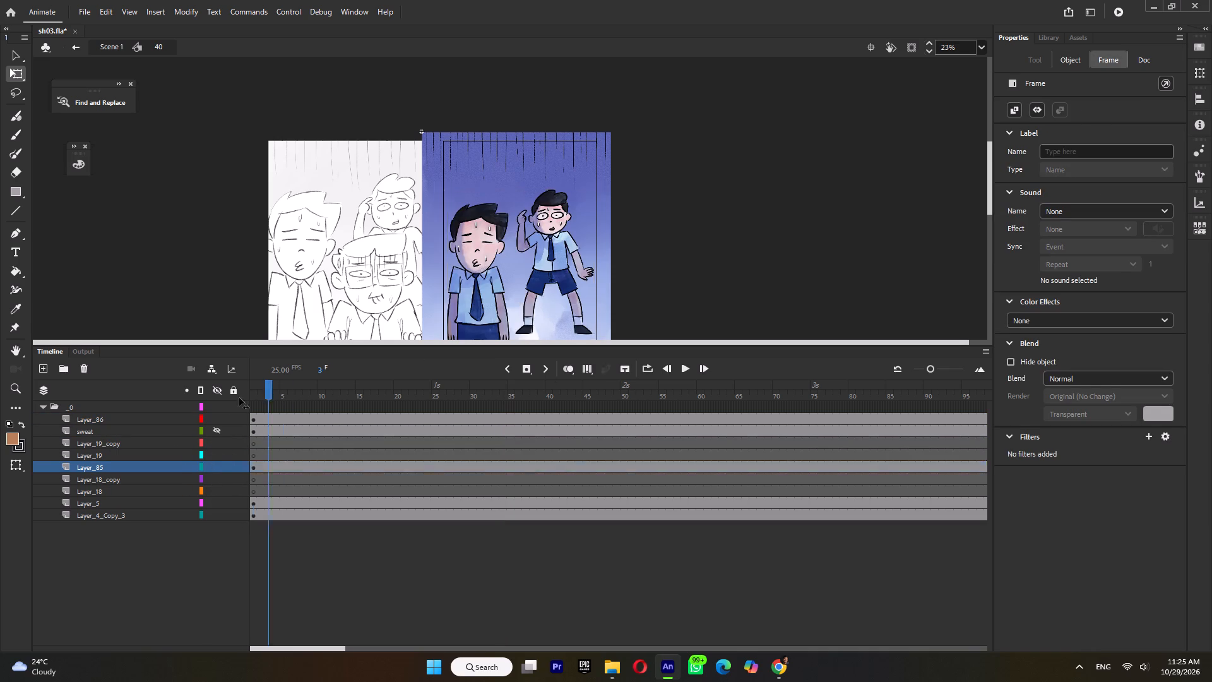
{"action": "left_click_drag", "start_coordinate": [239, 398], "coordinate": [288, 457]}
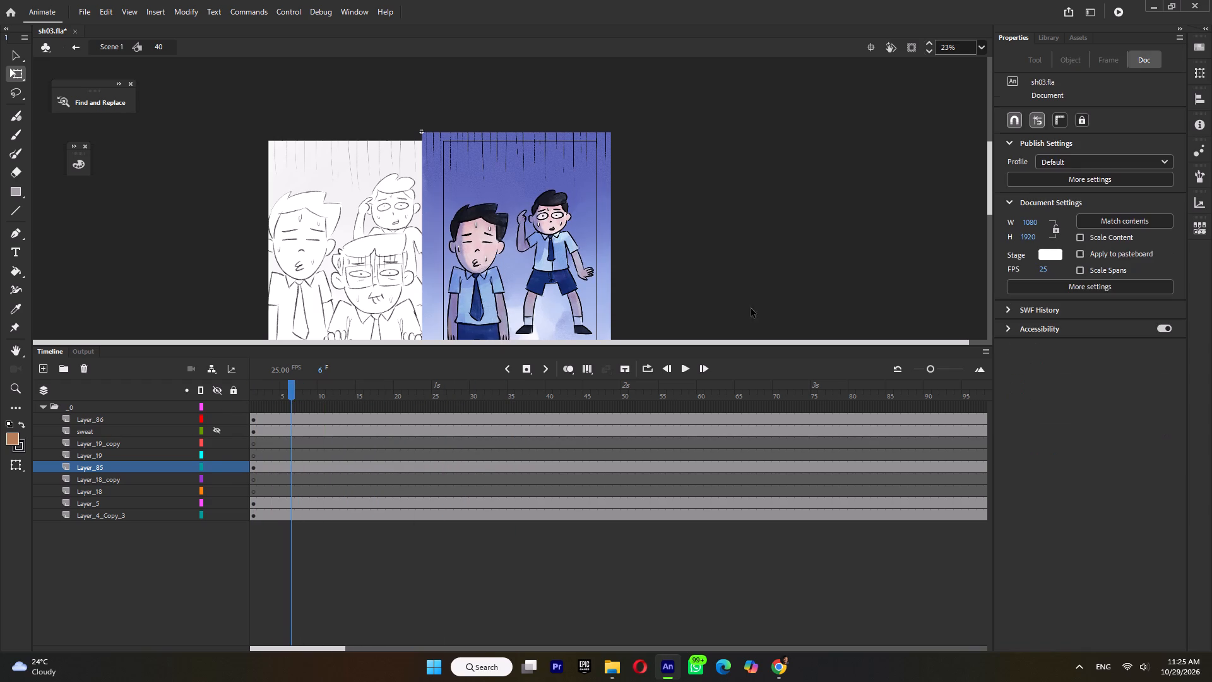
Return to Scene 1 and play shot 40 in the main timeline.
{"action": "double_click", "coordinate": [790, 243]}
{"action": "key", "text": "Return"}
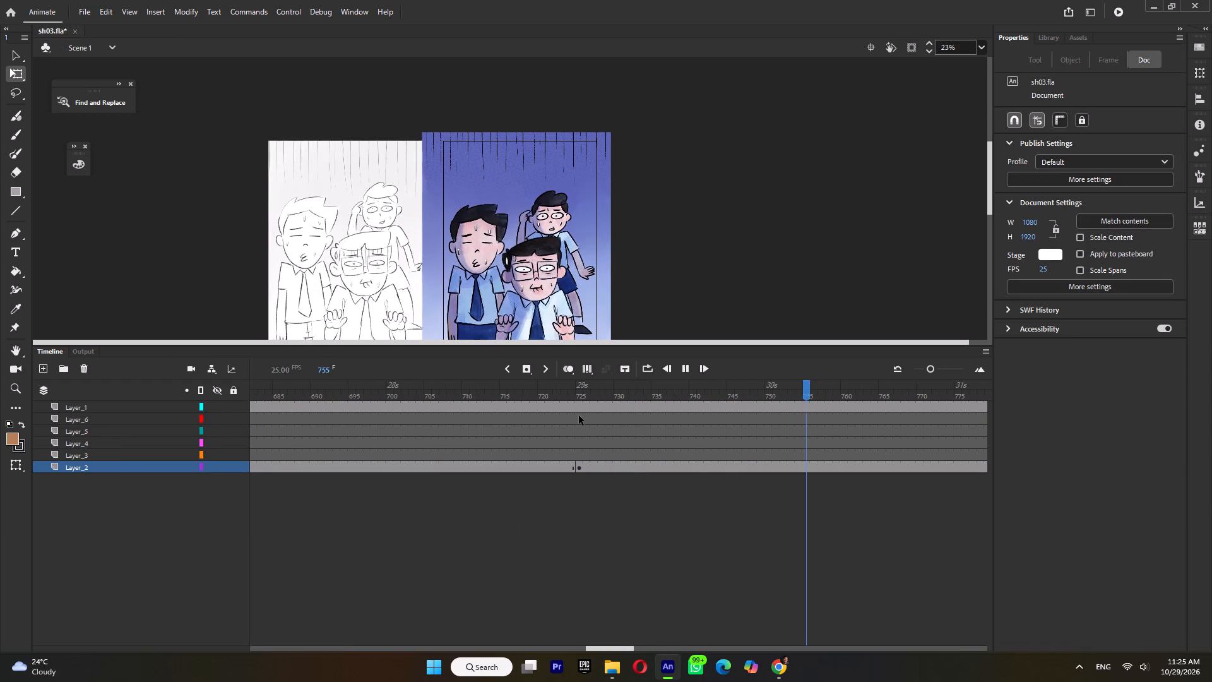
{"action": "key", "text": "Return"}
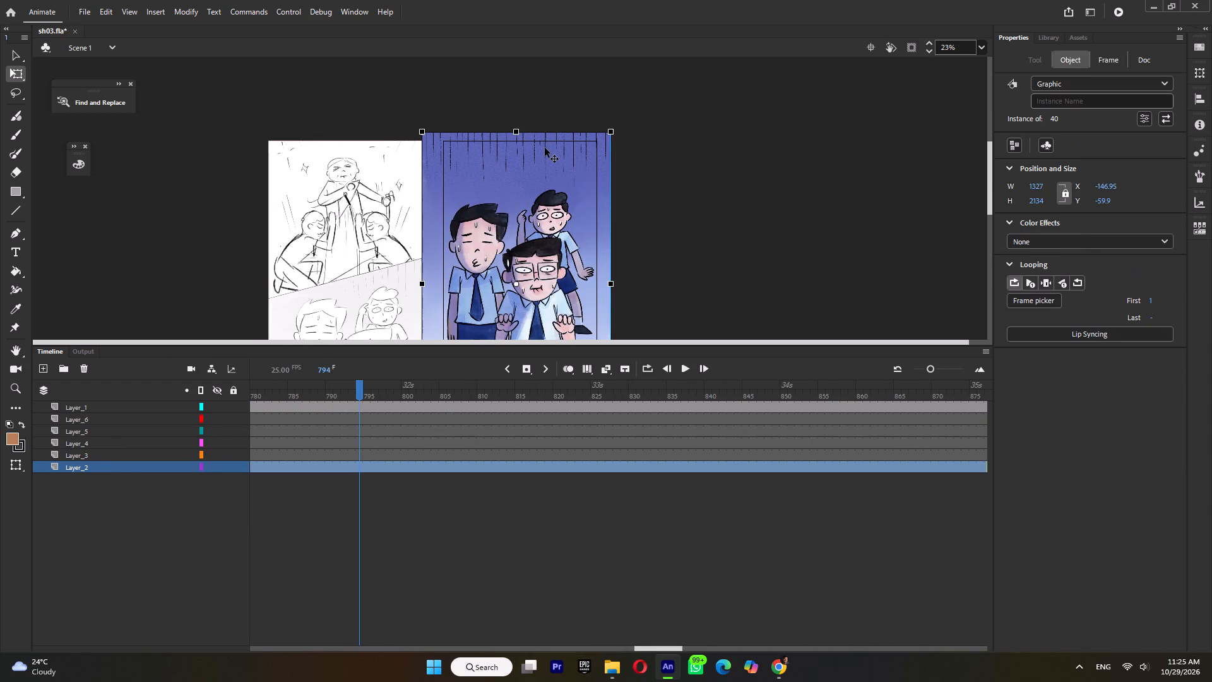
Inside shot 40's Layer_5 symbol, extend the rain lines to frame 16, add a keyframe at frame 9 and nudge them 30 px up there.
{"action": "double_click", "coordinate": [545, 148]}
{"action": "double_click", "coordinate": [526, 152]}
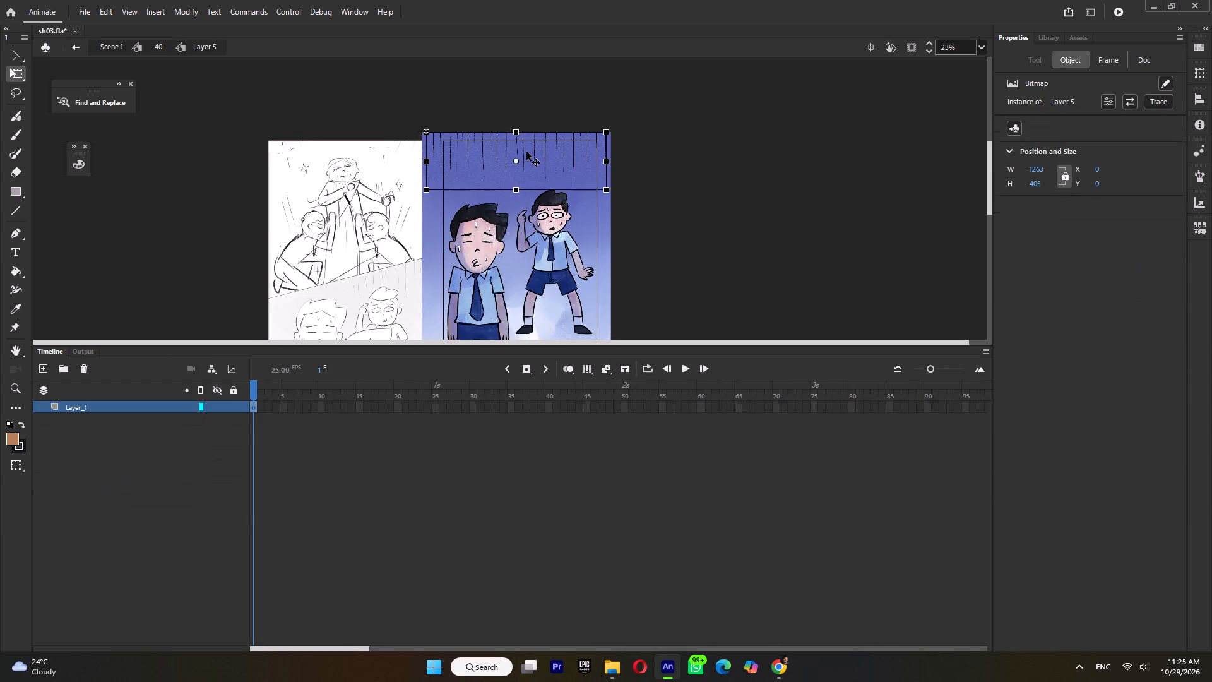
{"action": "left_click", "coordinate": [355, 409]}
{"action": "key", "text": "F5"}
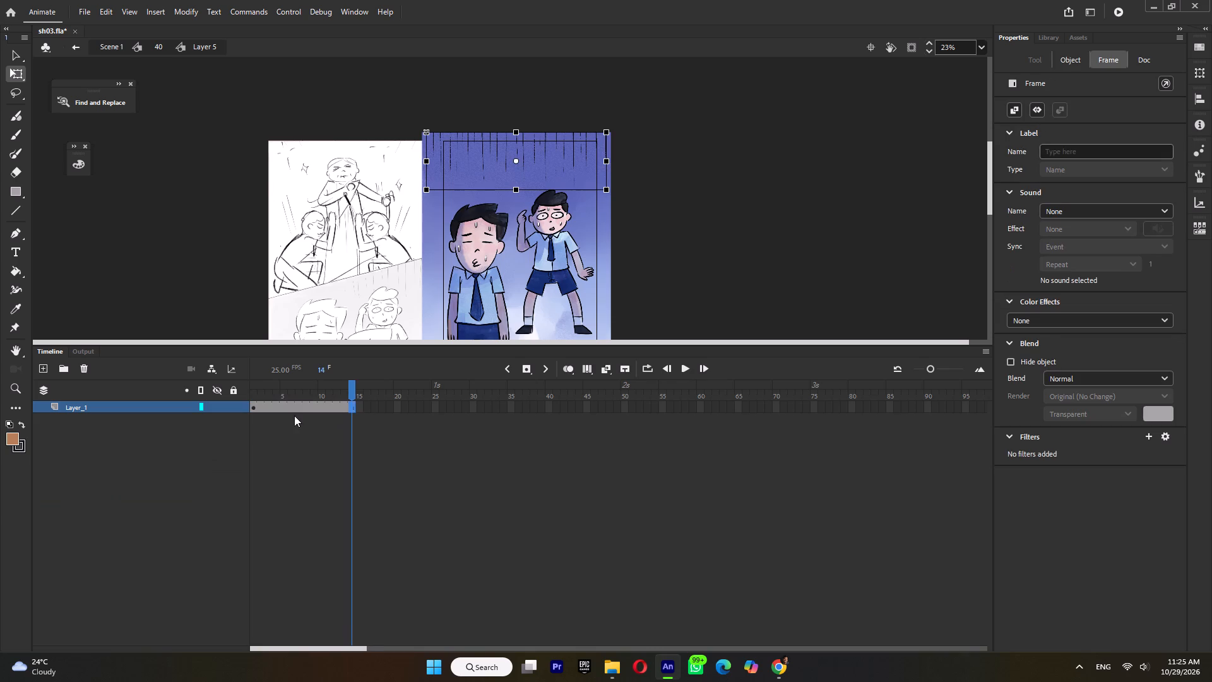
{"action": "key", "text": "F5"}
{"action": "key", "text": "F5"}
{"action": "left_click", "coordinate": [313, 407]}
{"action": "key", "text": "F6"}
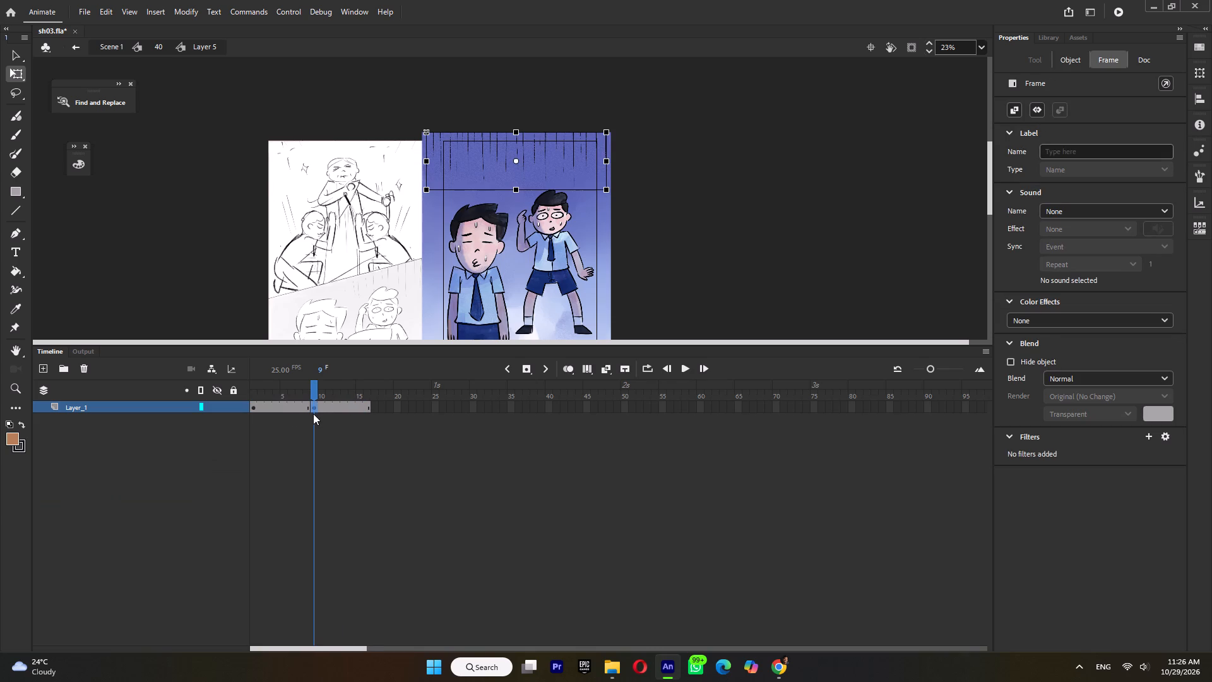
{"action": "key", "text": "shift+Up"}
{"action": "key", "text": "shift+Up"}
{"action": "key", "text": "shift+Up"}
{"action": "double_click", "coordinate": [725, 236]}
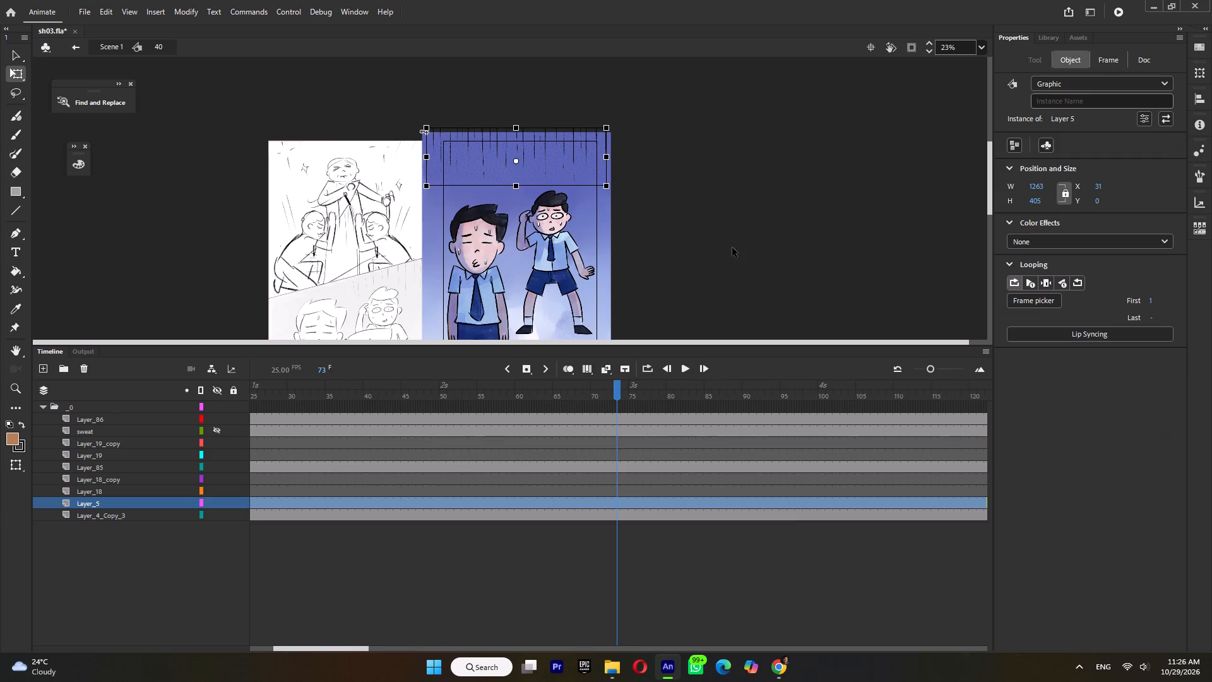
Play shot 40 from its start to check the rain line motion, and return to Scene 1.
{"action": "left_click_drag", "start_coordinate": [498, 392], "coordinate": [42, 405]}
{"action": "key", "text": "Return"}
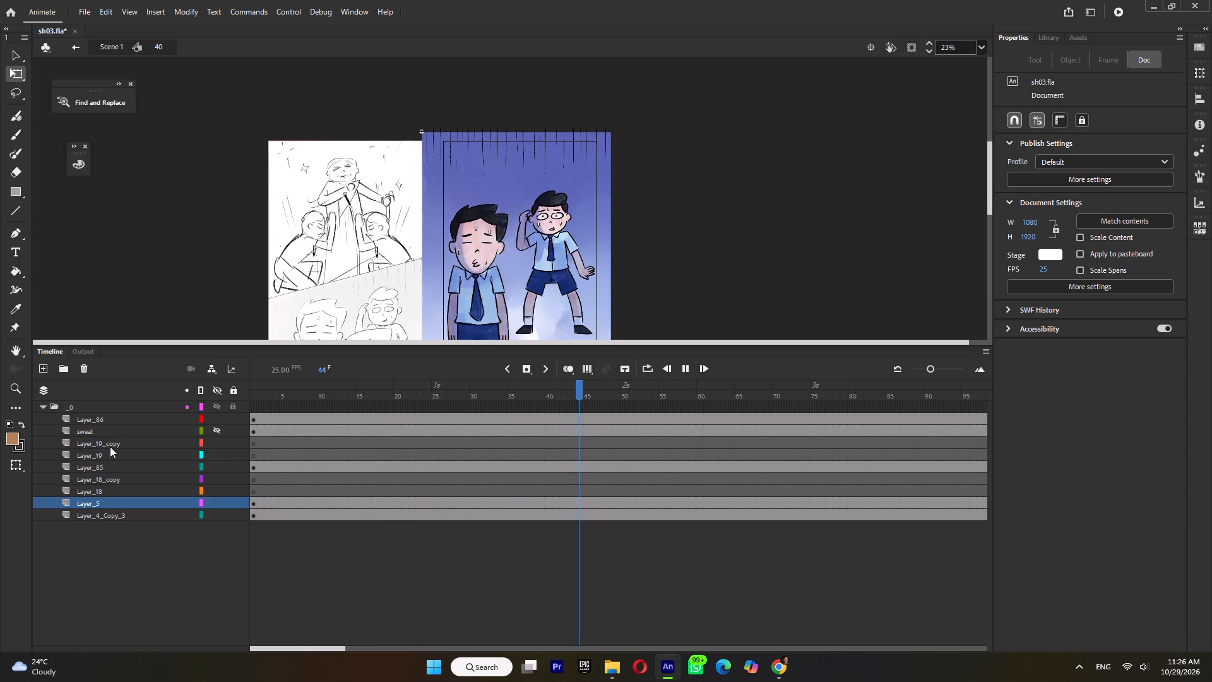
{"action": "key", "text": "Return"}
{"action": "left_click_drag", "start_coordinate": [307, 393], "coordinate": [182, 419]}
{"action": "double_click", "coordinate": [170, 276]}
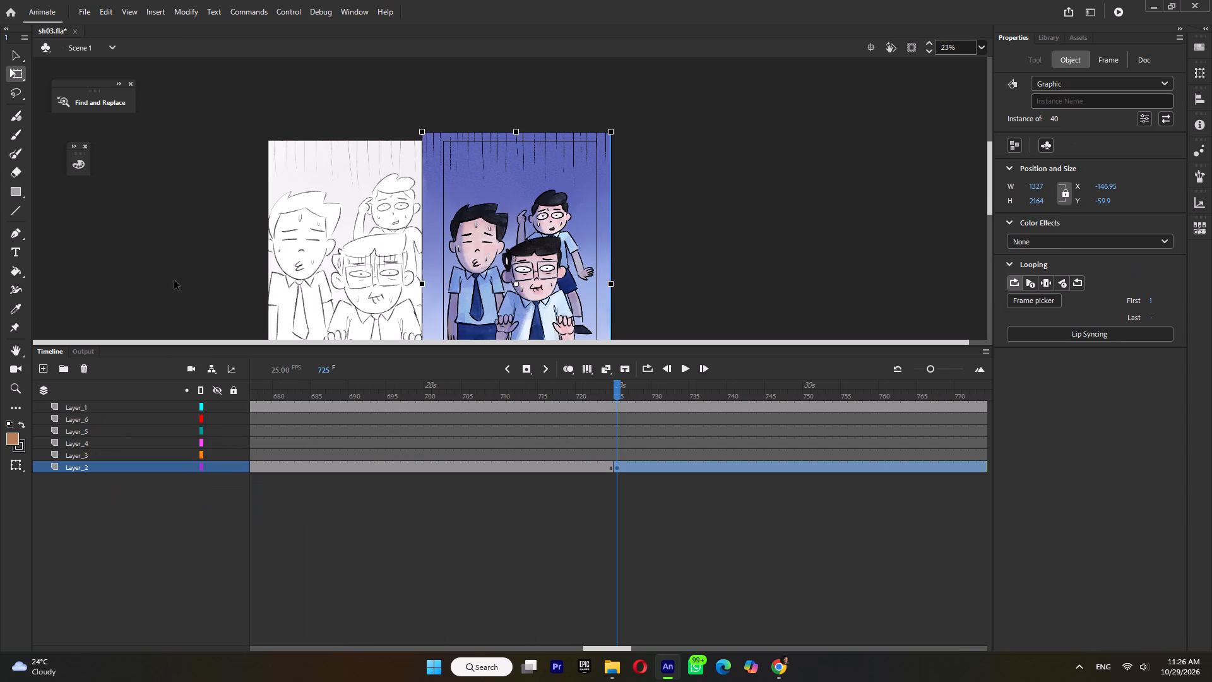
Go back to shot 39, extend the layers inside its symbol to about frame 526, and return to Scene 1.
{"action": "left_click_drag", "start_coordinate": [587, 388], "coordinate": [519, 475]}
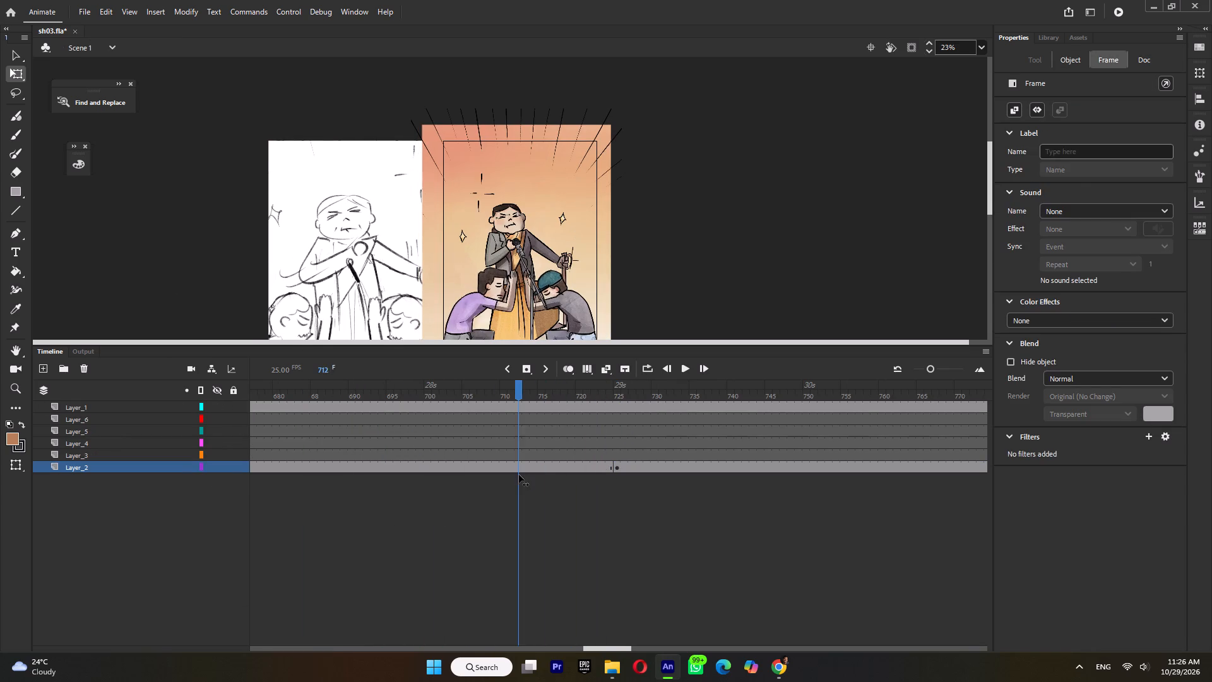
{"action": "left_click_drag", "start_coordinate": [519, 475], "coordinate": [513, 477]}
{"action": "double_click", "coordinate": [537, 309]}
{"action": "left_click_drag", "start_coordinate": [322, 648], "coordinate": [735, 647]}
{"action": "left_click", "coordinate": [766, 449]}
{"action": "double_click", "coordinate": [780, 388]}
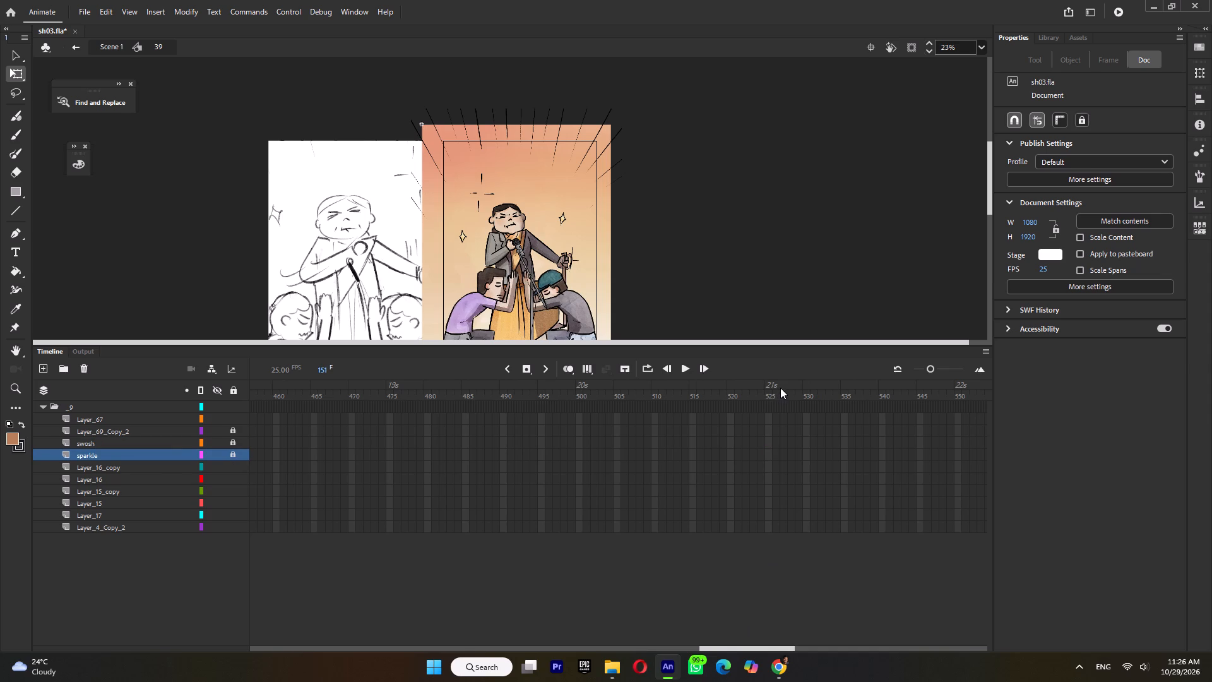
{"action": "key", "text": "F5"}
{"action": "double_click", "coordinate": [734, 284]}
Open the shot 40 symbol again and extend all its layers to frame 419.
{"action": "left_click", "coordinate": [752, 384]}
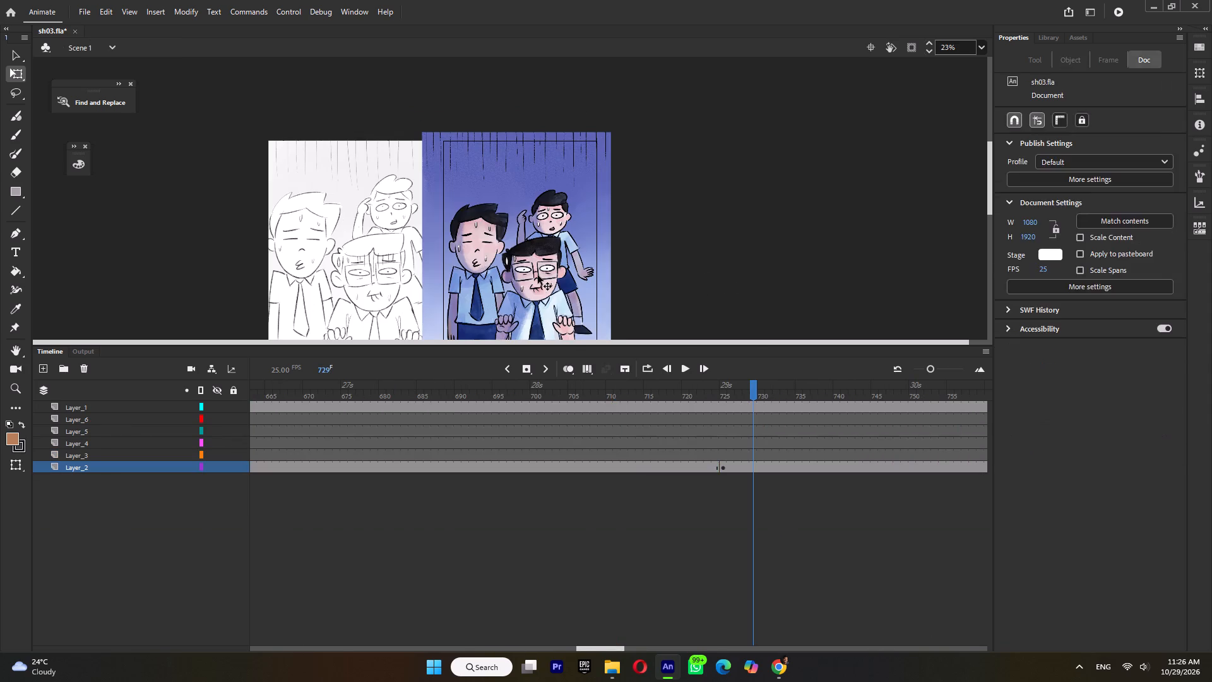
{"action": "double_click", "coordinate": [538, 275]}
{"action": "left_click_drag", "start_coordinate": [296, 647], "coordinate": [552, 664]}
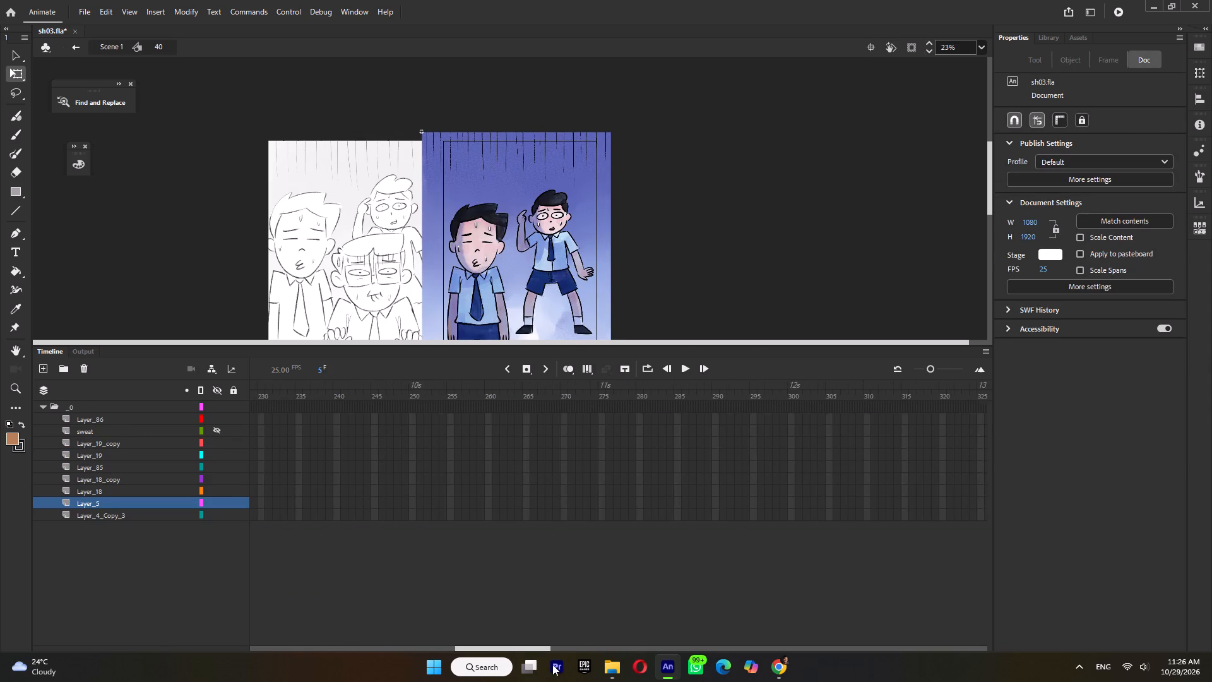
{"action": "left_click_drag", "start_coordinate": [552, 664], "coordinate": [641, 666]}
{"action": "left_click", "coordinate": [761, 439]}
{"action": "left_click", "coordinate": [787, 368]}
{"action": "double_click", "coordinate": [770, 395]}
{"action": "key", "text": "F5"}
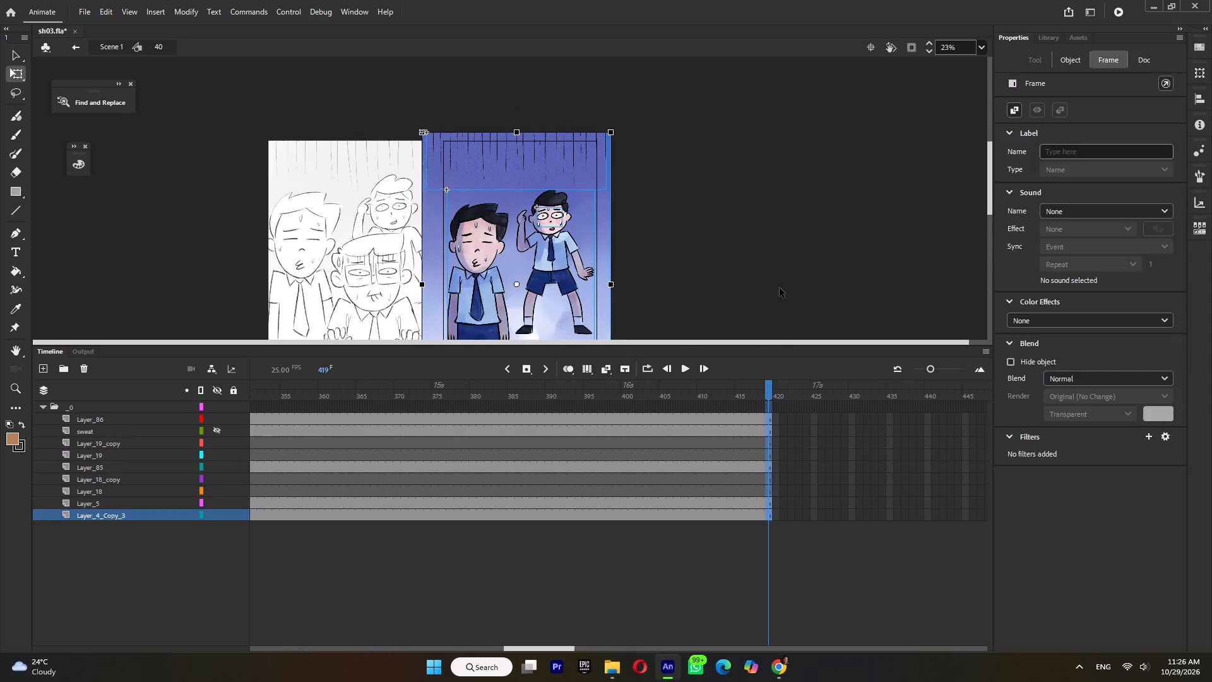
Return from the shot 40 symbol to Scene 1 and save the document.
{"action": "double_click", "coordinate": [780, 288]}
{"action": "left_click_drag", "start_coordinate": [610, 648], "coordinate": [638, 650]}
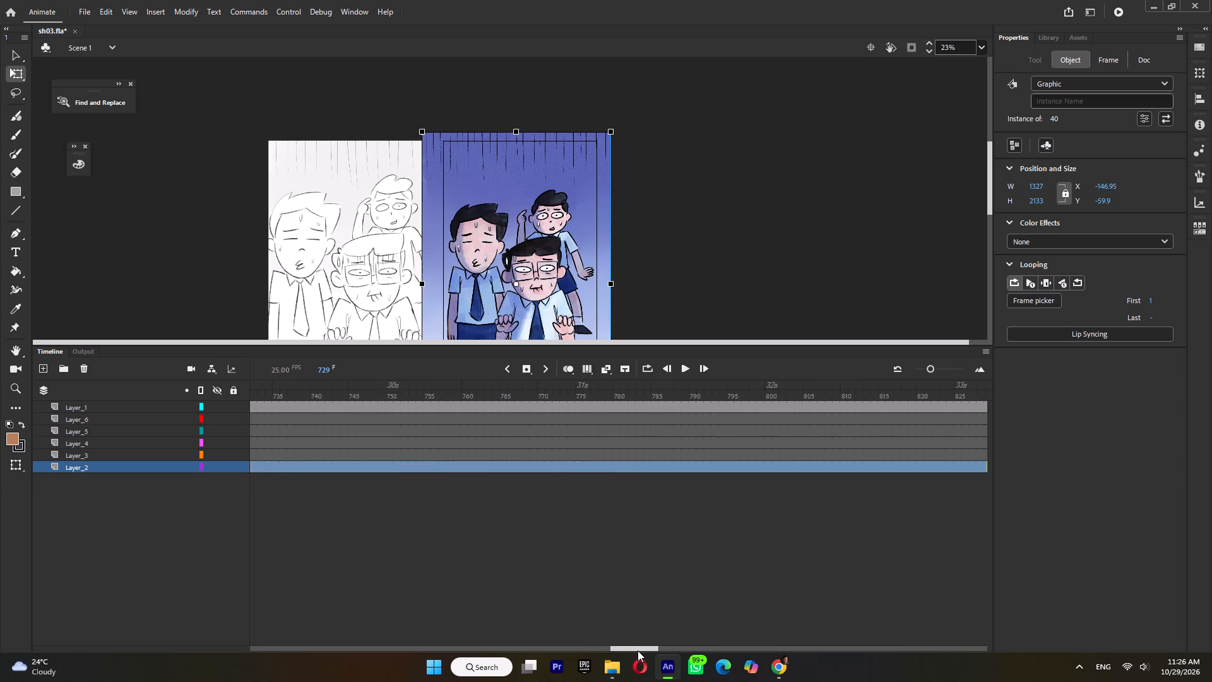
{"action": "left_click_drag", "start_coordinate": [638, 650], "coordinate": [600, 667]}
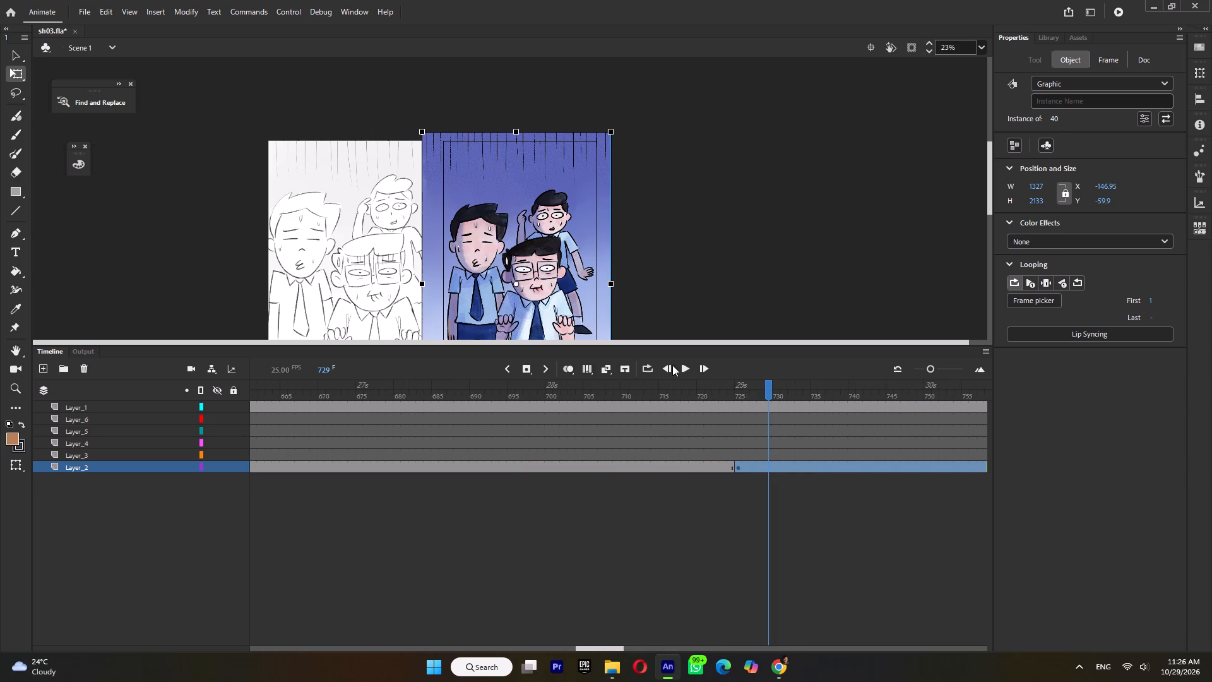
{"action": "left_click", "coordinate": [701, 251]}
{"action": "key", "text": "ctrl+s"}
Find where the reference storyboard switches to the split panel and insert keyframes at frame 792 on Layer_3 and Layer_2.
{"action": "key", "text": "Return"}
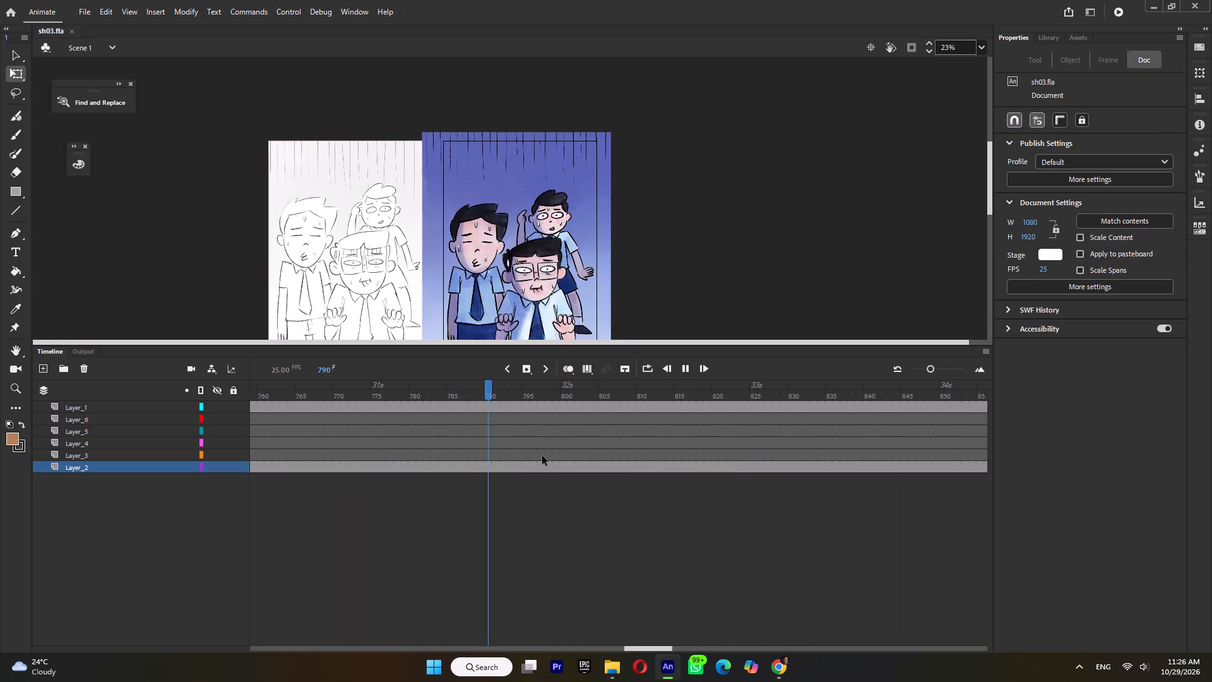
{"action": "key", "text": "Return"}
{"action": "left_click_drag", "start_coordinate": [572, 389], "coordinate": [504, 424]}
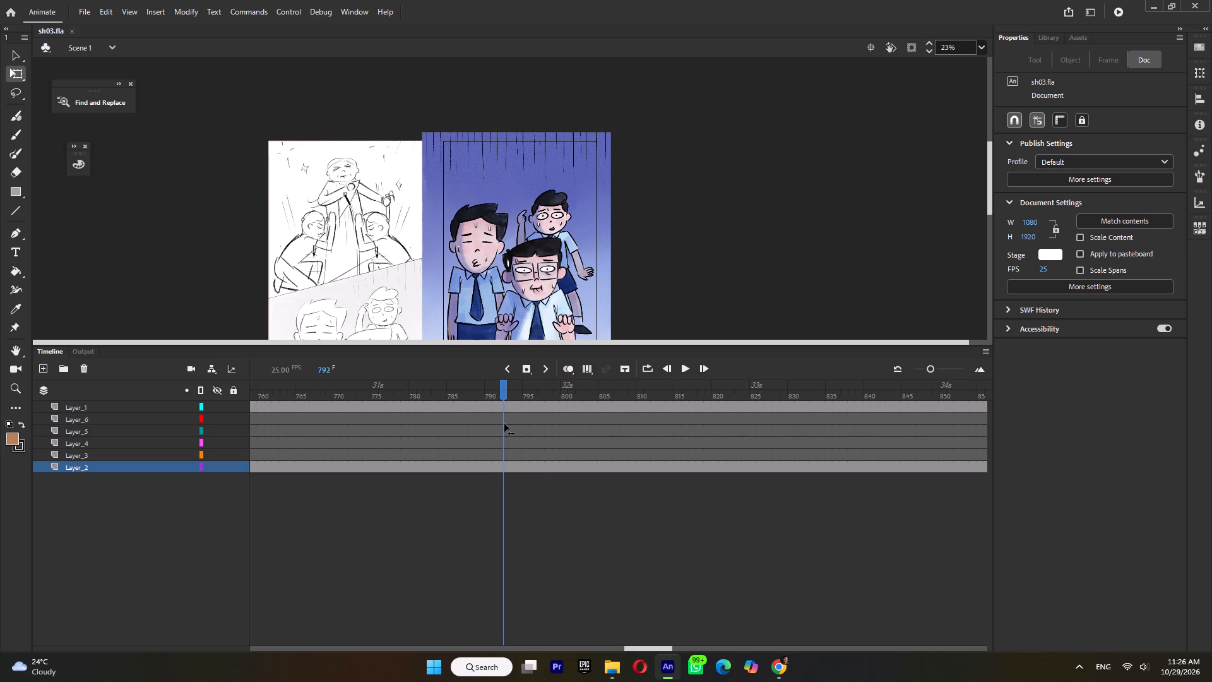
{"action": "left_click_drag", "start_coordinate": [504, 424], "coordinate": [500, 437]}
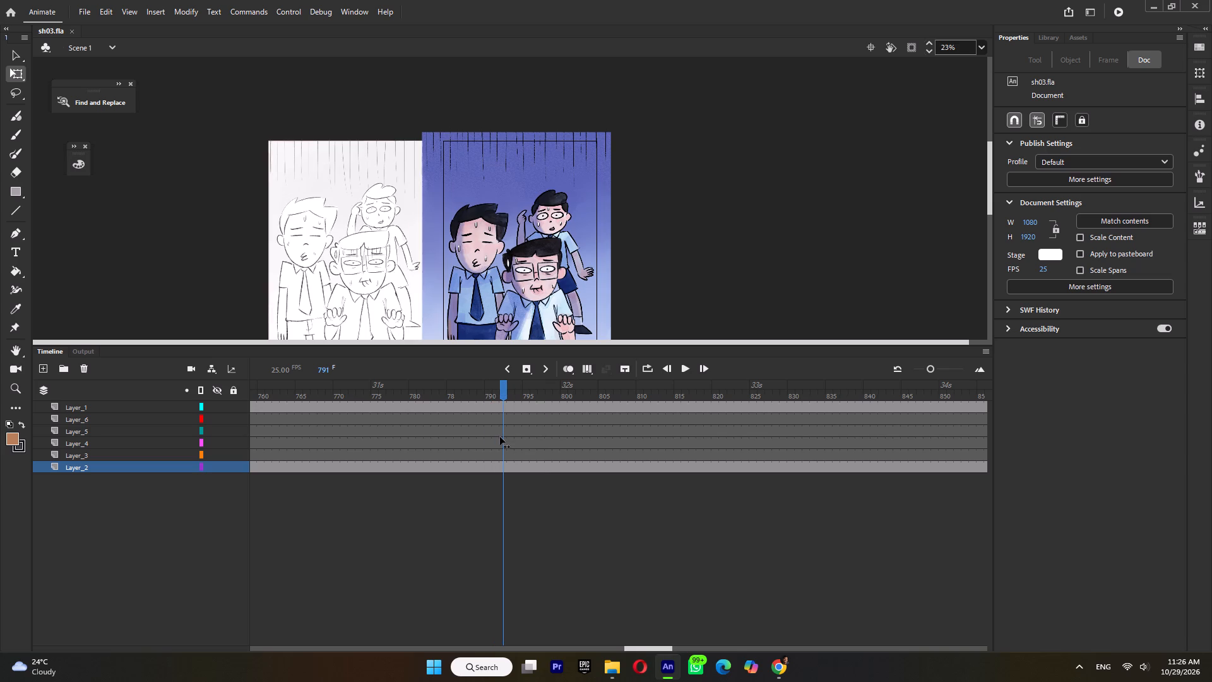
{"action": "left_click_drag", "start_coordinate": [500, 437], "coordinate": [502, 437]}
{"action": "left_click", "coordinate": [504, 457]}
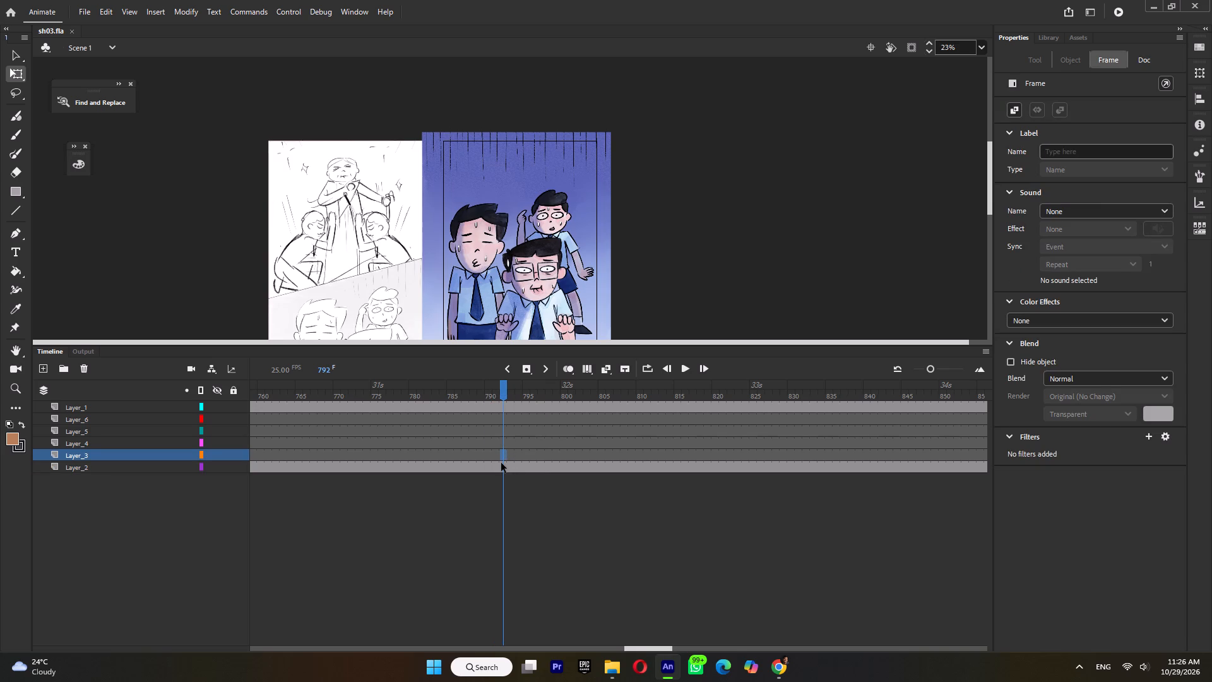
{"action": "key", "text": "F6"}
{"action": "scroll", "coordinate": [590, 196], "scroll_direction": "down", "scroll_amount": 1}
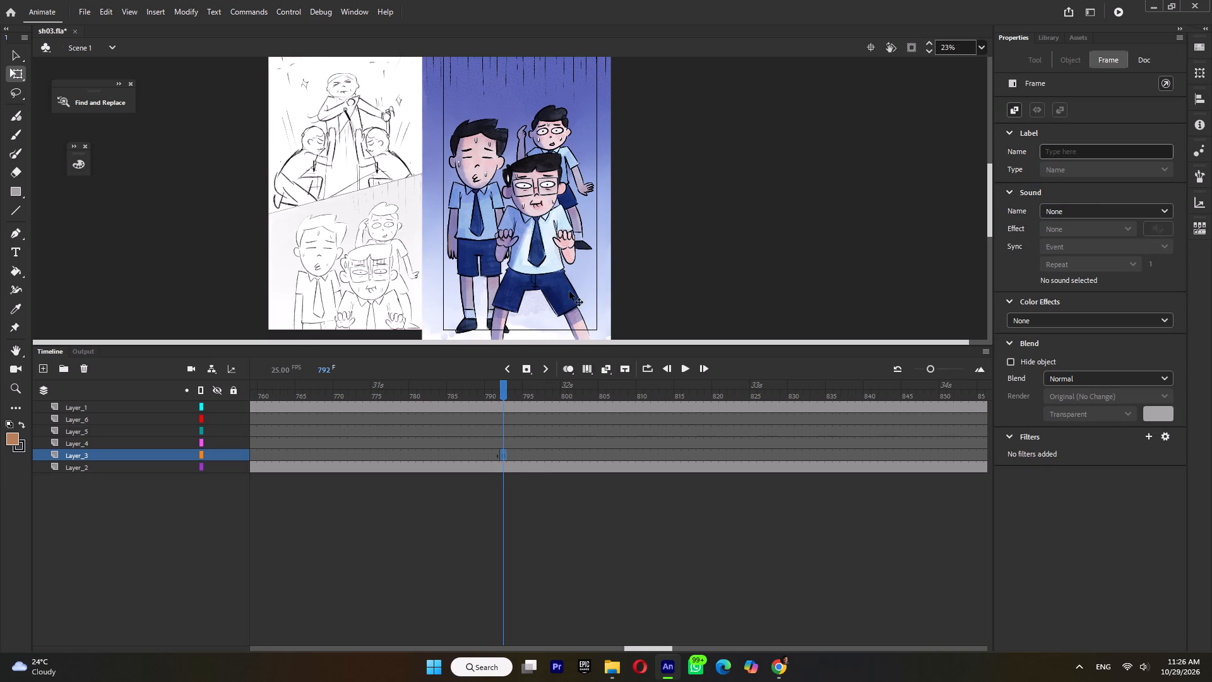
{"action": "left_click", "coordinate": [544, 295]}
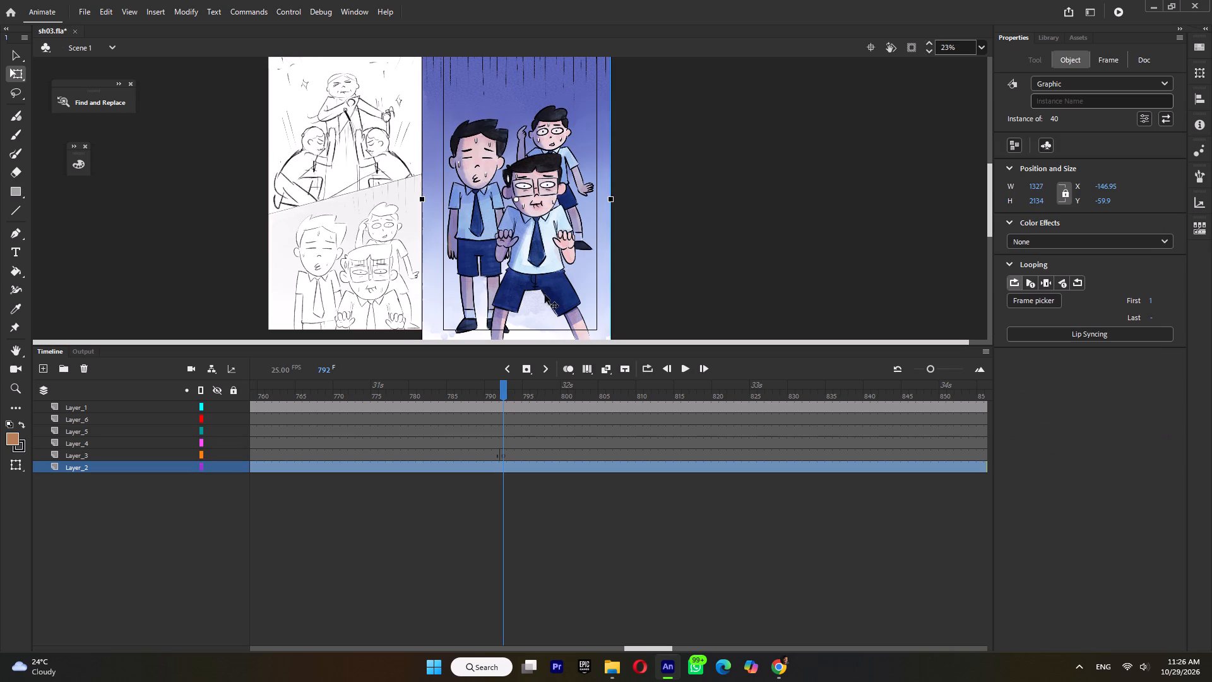
{"action": "left_click", "coordinate": [502, 462]}
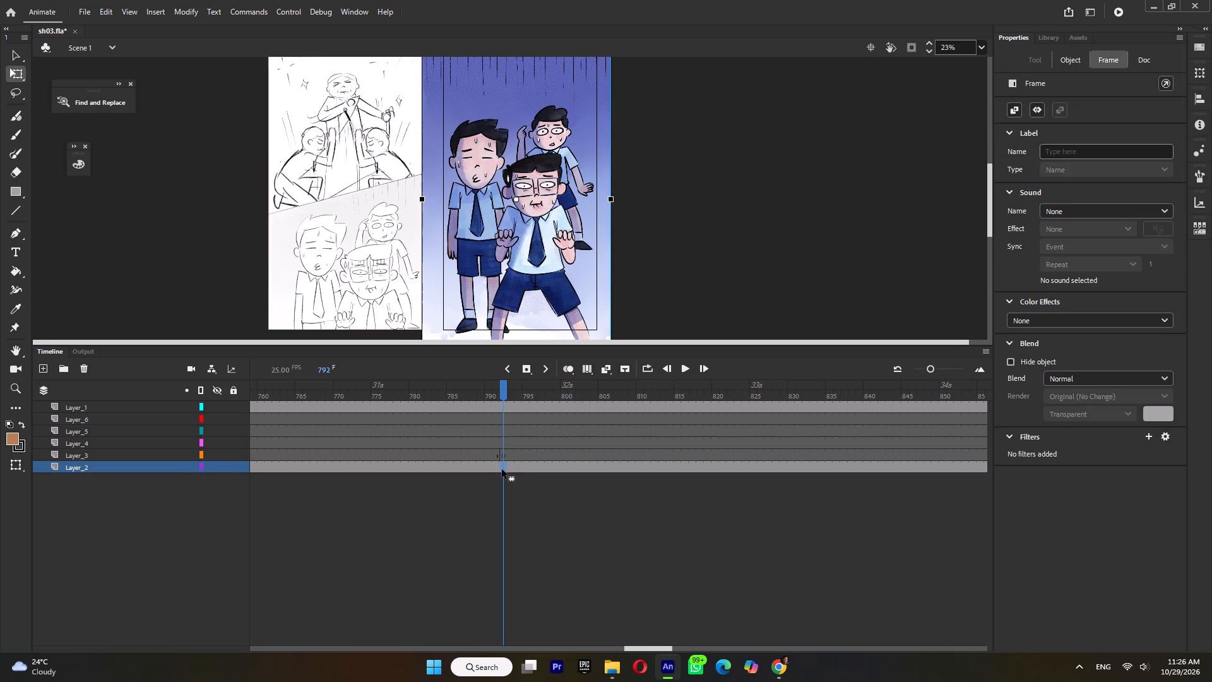
{"action": "key", "text": "F8"}
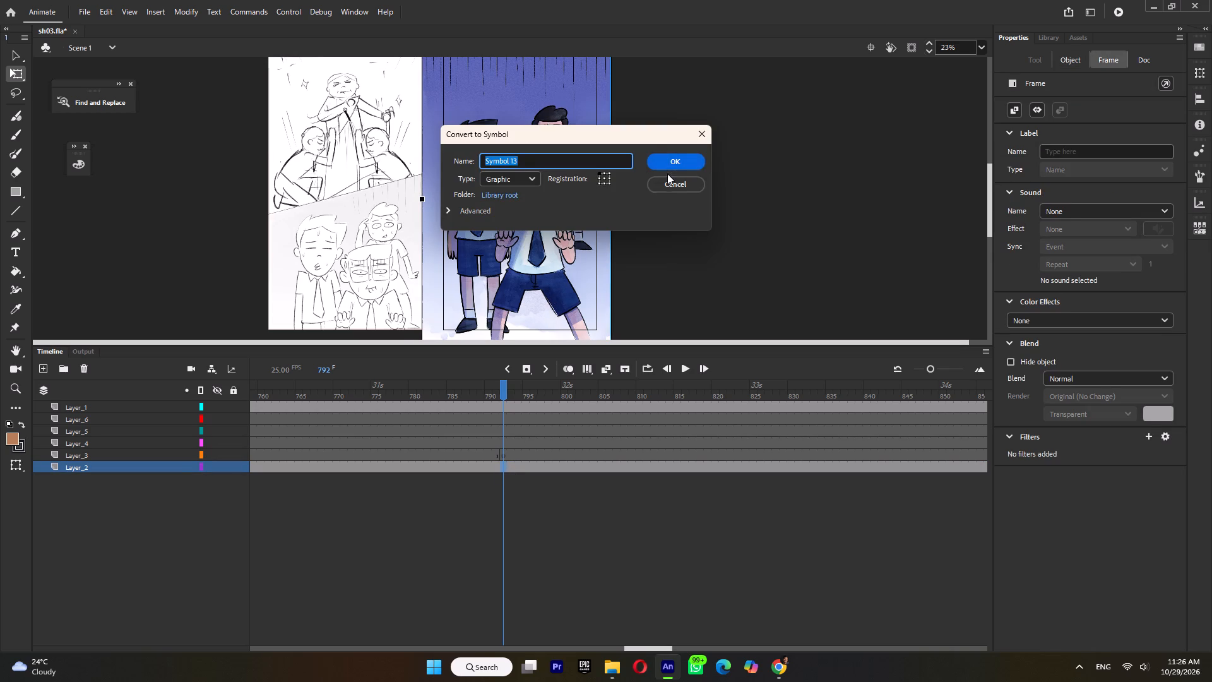
{"action": "left_click", "coordinate": [668, 191]}
{"action": "key", "text": "F6"}
Convert the shot 40 instance at frame 792 into a new graphic symbol.
{"action": "left_click", "coordinate": [583, 226]}
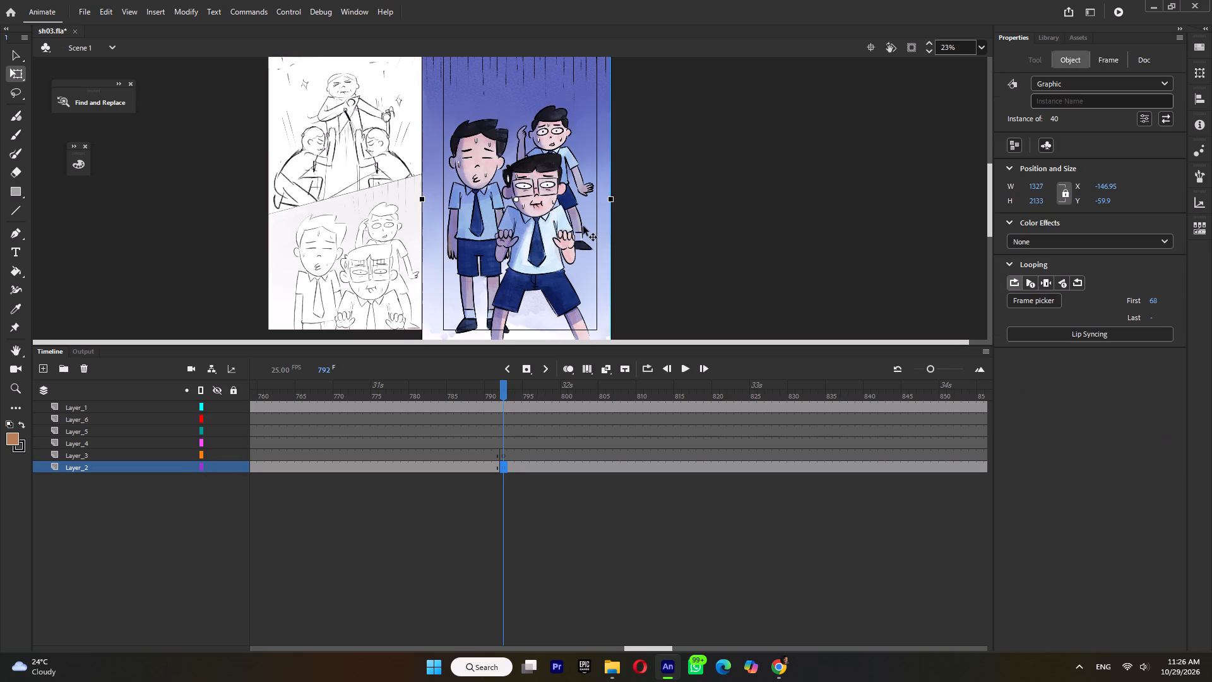
{"action": "left_click", "coordinate": [593, 247]}
{"action": "key", "text": "F8"}
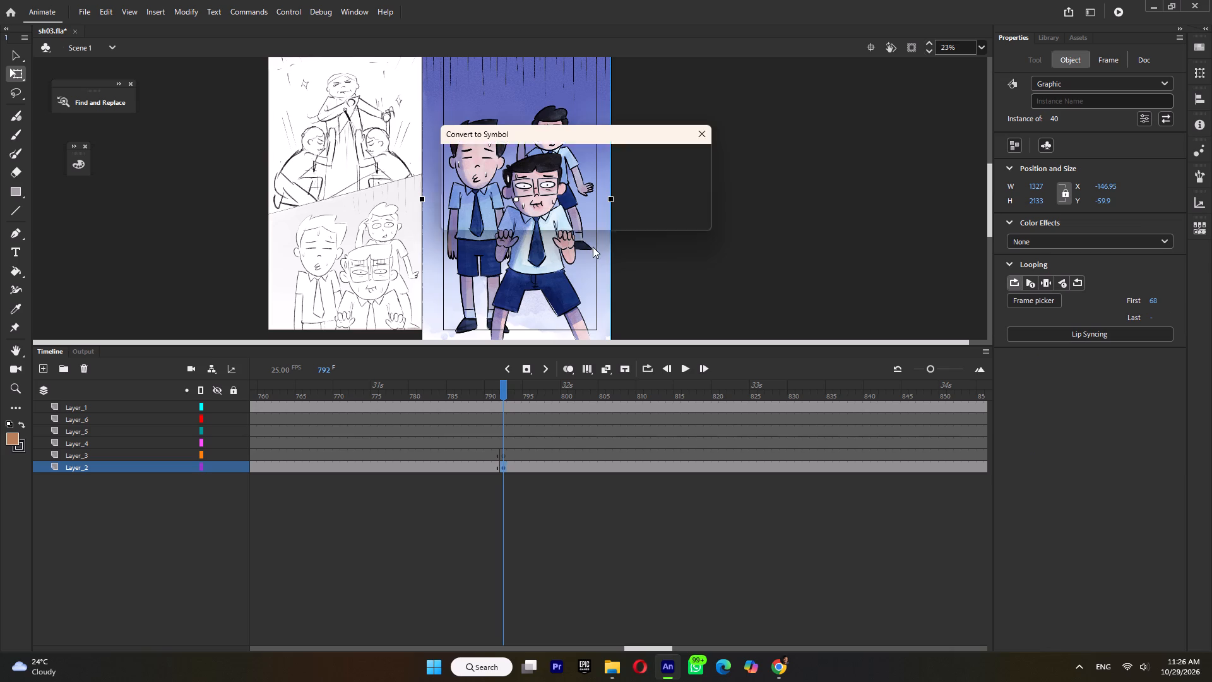
{"action": "left_click", "coordinate": [680, 162]}
Inside the new symbol, extend Layer_1 to frame 83 and add an empty layer above it.
{"action": "double_click", "coordinate": [560, 266]}
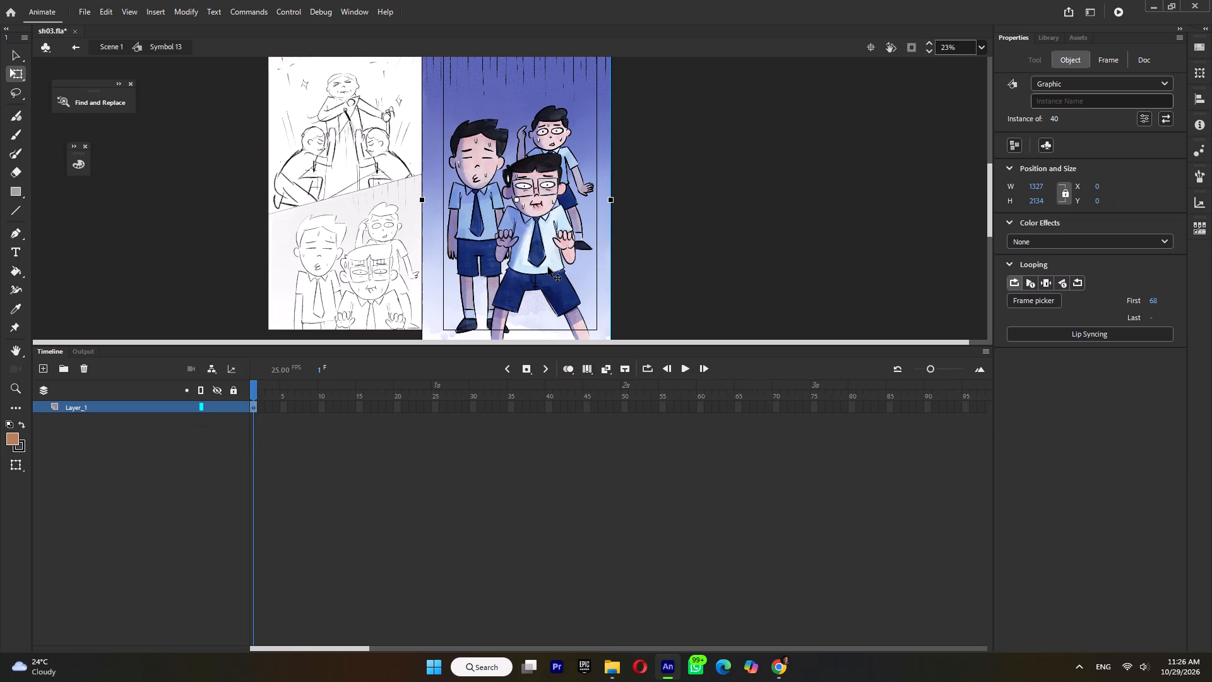
{"action": "left_click", "coordinate": [782, 409]}
{"action": "key", "text": "F5"}
{"action": "key", "text": "F5"}
{"action": "key", "text": "F5"}
{"action": "key", "text": "F5"}
{"action": "key", "text": "F5"}
{"action": "key", "text": "F5"}
{"action": "key", "text": "F5"}
{"action": "key", "text": "F5"}
{"action": "key", "text": "F5"}
{"action": "key", "text": "F5"}
{"action": "key", "text": "F5"}
{"action": "key", "text": "F5"}
{"action": "key", "text": "F5"}
{"action": "left_click_drag", "start_coordinate": [329, 387], "coordinate": [407, 429]}
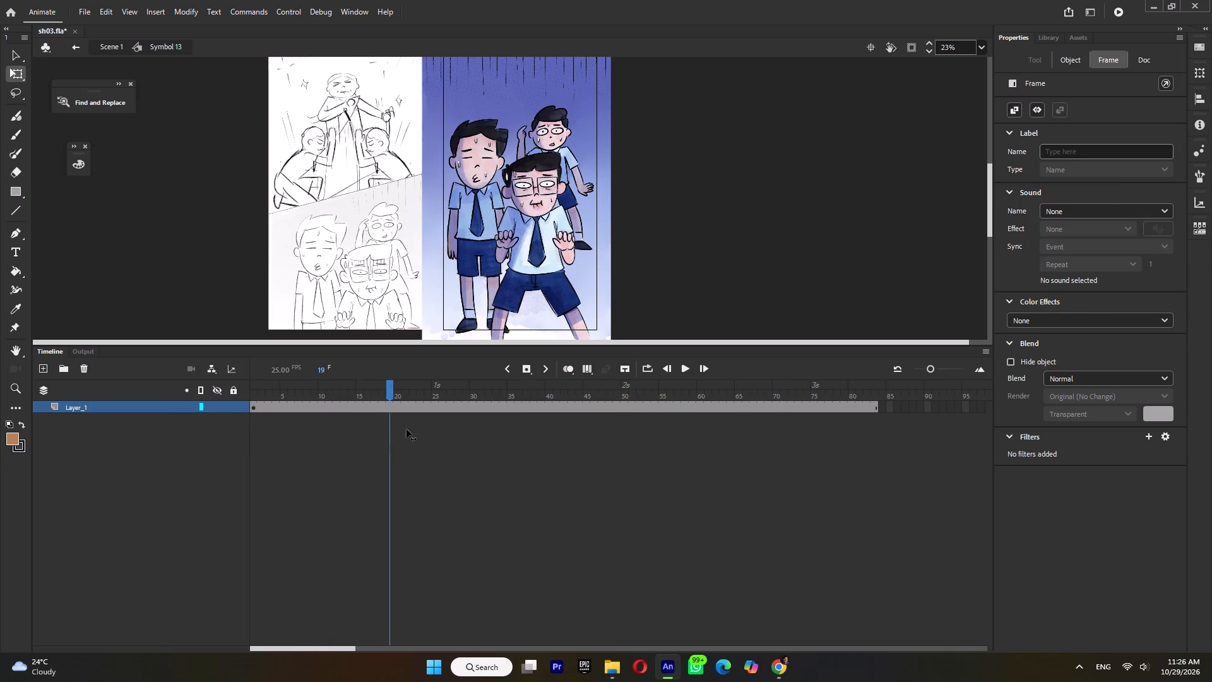
{"action": "left_click_drag", "start_coordinate": [407, 429], "coordinate": [105, 426]}
{"action": "left_click", "coordinate": [44, 369]}
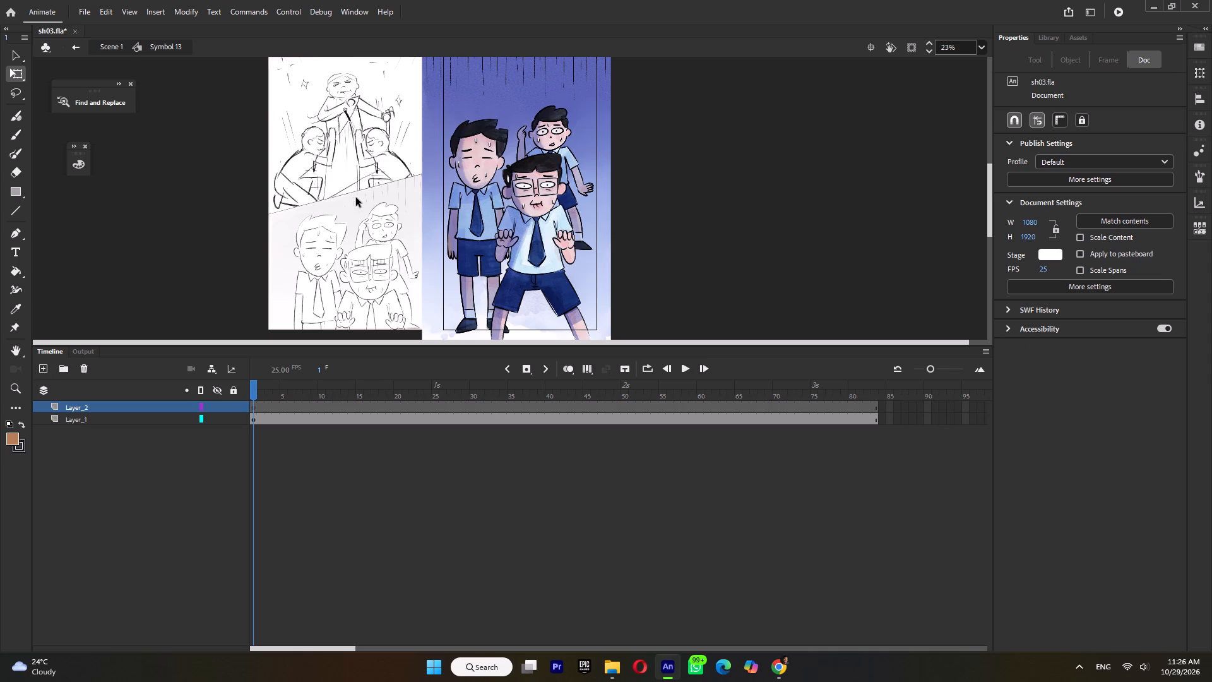
Back in Scene 1, move the new symbol instance at frame 792 straight down to about Y 497.
{"action": "scroll", "coordinate": [516, 196], "scroll_direction": "down", "scroll_amount": 3, "text": "ctrl"}
{"action": "left_click", "coordinate": [525, 222]}
{"action": "left_click", "coordinate": [602, 225]}
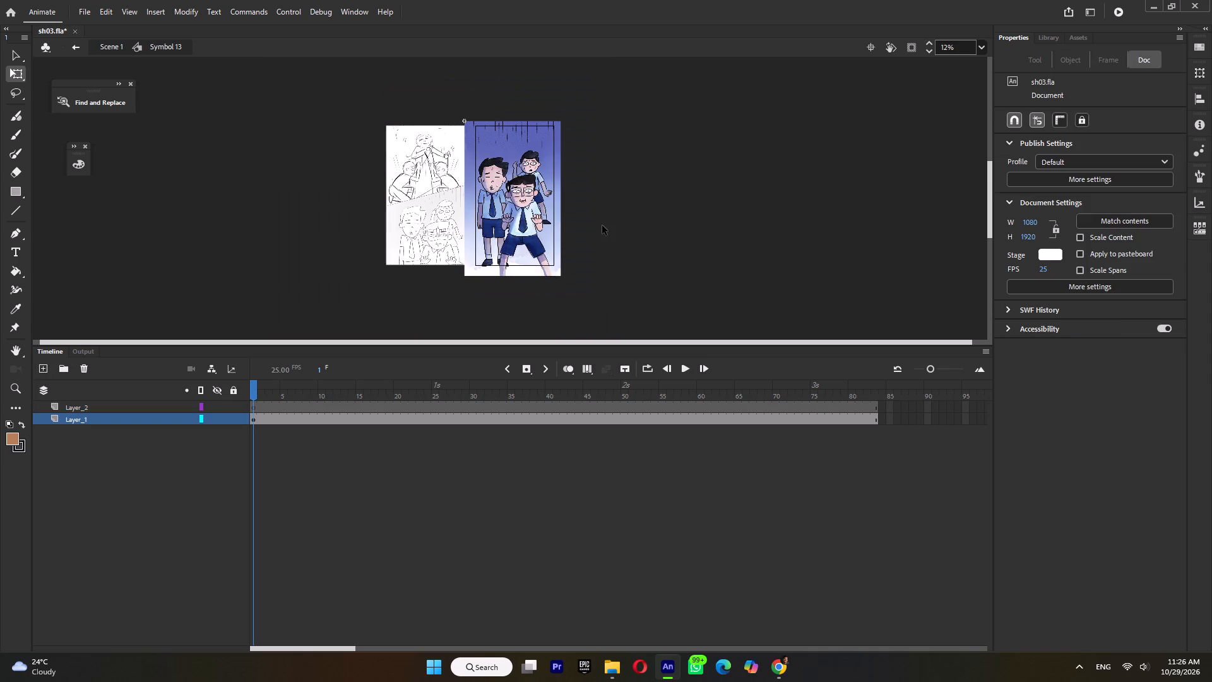
{"action": "left_click", "coordinate": [534, 230]}
{"action": "double_click", "coordinate": [602, 236]}
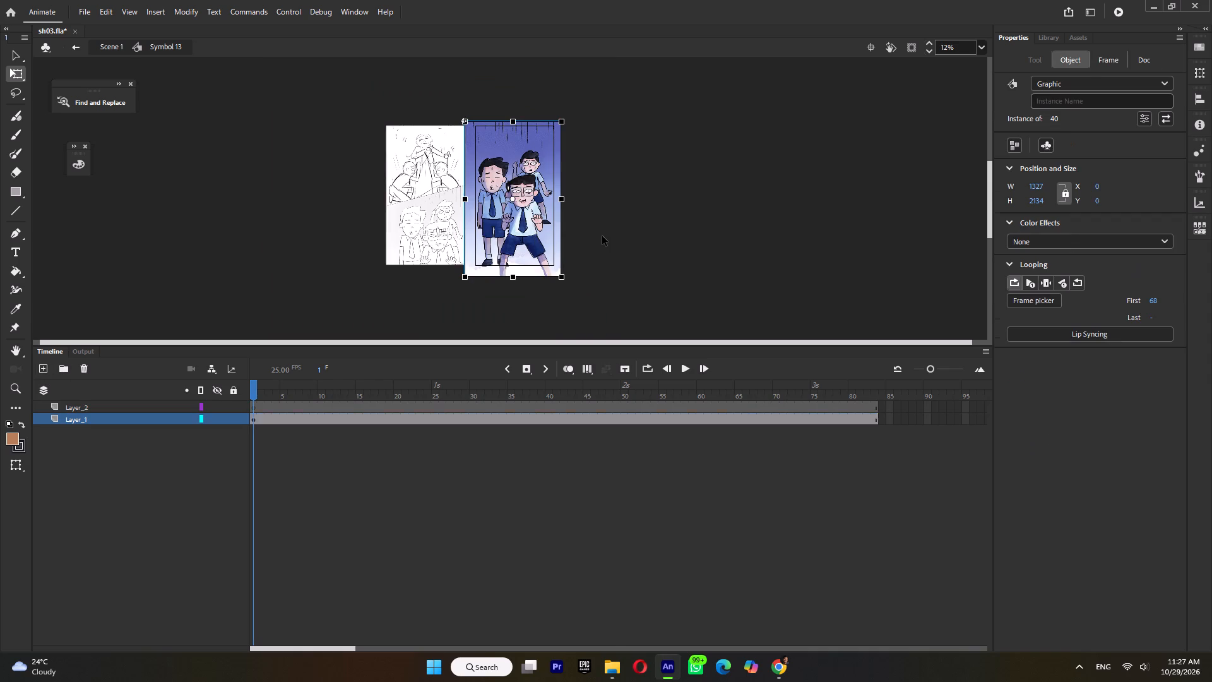
{"action": "left_click", "coordinate": [537, 233]}
{"action": "key", "text": "Down"}
{"action": "key", "text": "Down"}
{"action": "key", "text": "Down"}
{"action": "key", "text": "Down"}
{"action": "key", "text": "Down"}
{"action": "key", "text": "Down"}
{"action": "key", "text": "Down"}
{"action": "key", "text": "Down"}
{"action": "key", "text": "Down"}
{"action": "key", "text": "Down"}
{"action": "key", "text": "Down"}
{"action": "key", "text": "Down"}
{"action": "key", "text": "Down"}
{"action": "key", "text": "Down"}
{"action": "key", "text": "Down"}
{"action": "key", "text": "Down"}
{"action": "key", "text": "Down"}
{"action": "key", "text": "Down"}
{"action": "key", "text": "Down"}
{"action": "key", "text": "Down"}
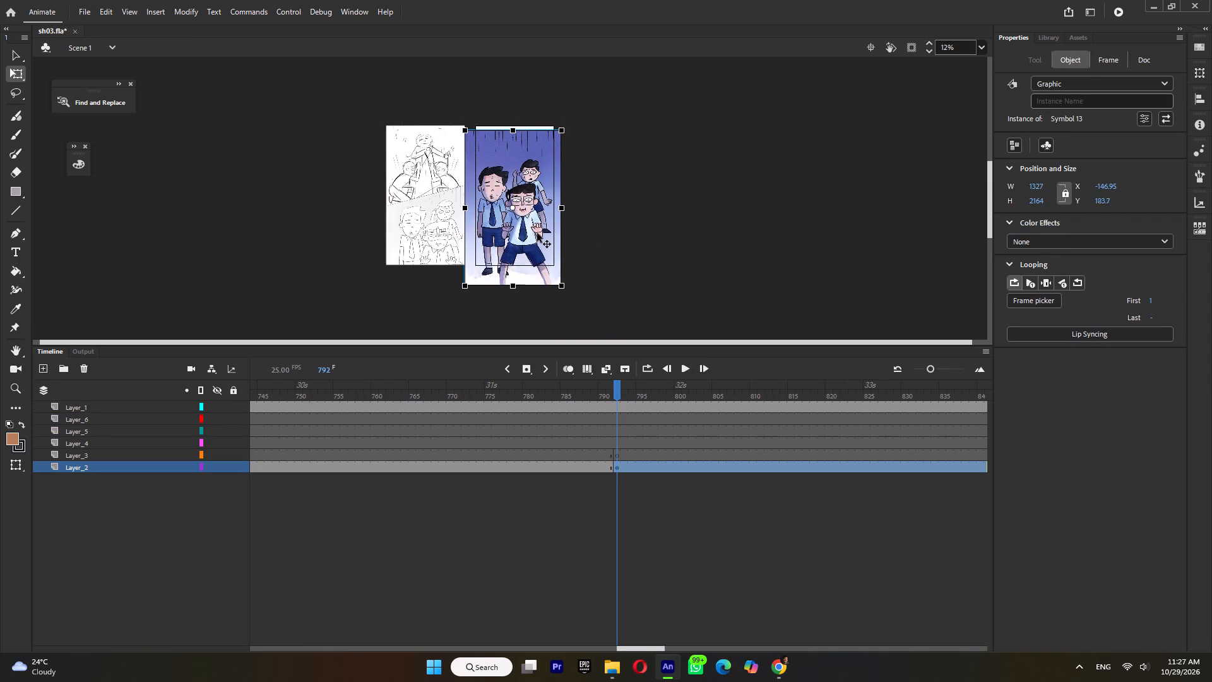
{"action": "key", "text": "Down"}
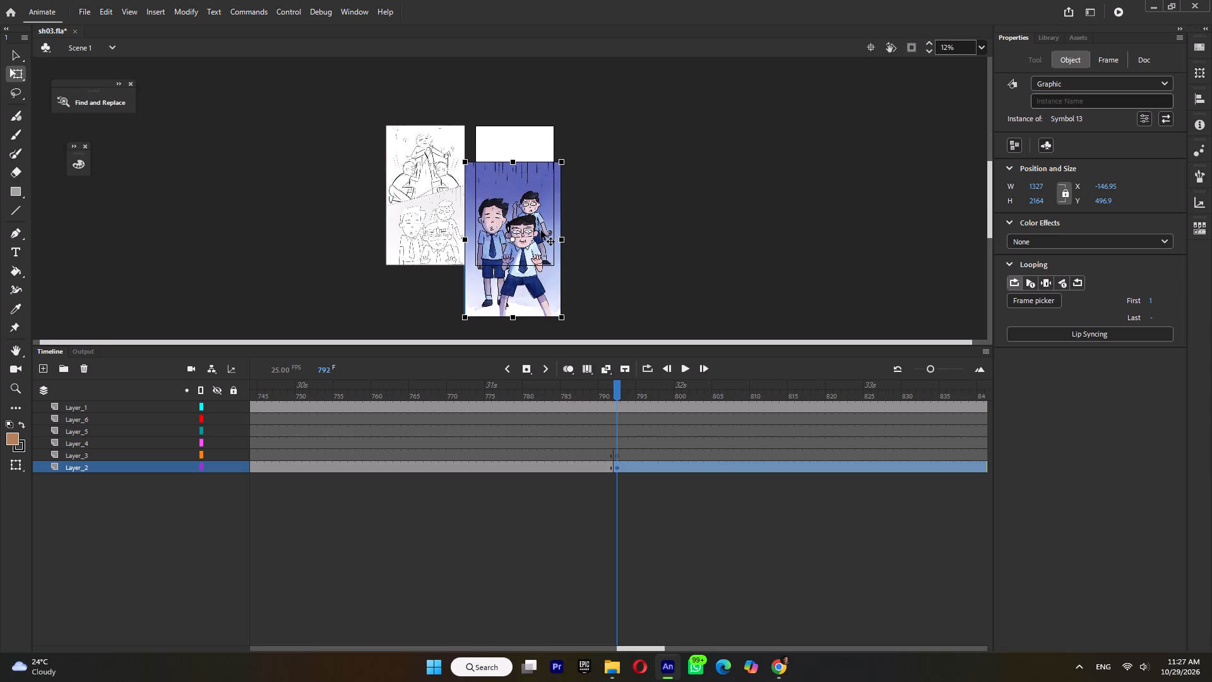
Scale the instance to about 1197 × 1952 px and nudge it to about X -47, Y 671.
{"action": "left_click_drag", "start_coordinate": [561, 163], "coordinate": [560, 167], "text": "shift"}
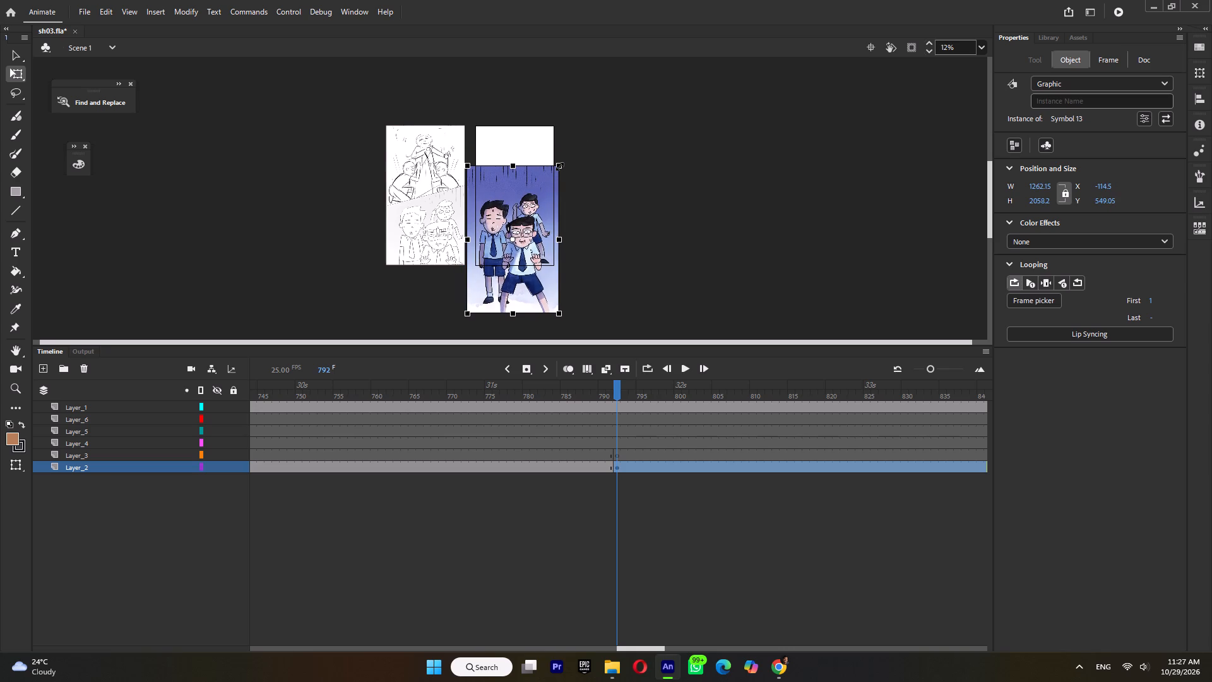
{"action": "left_click_drag", "start_coordinate": [560, 167], "coordinate": [560, 170], "text": "shift"}
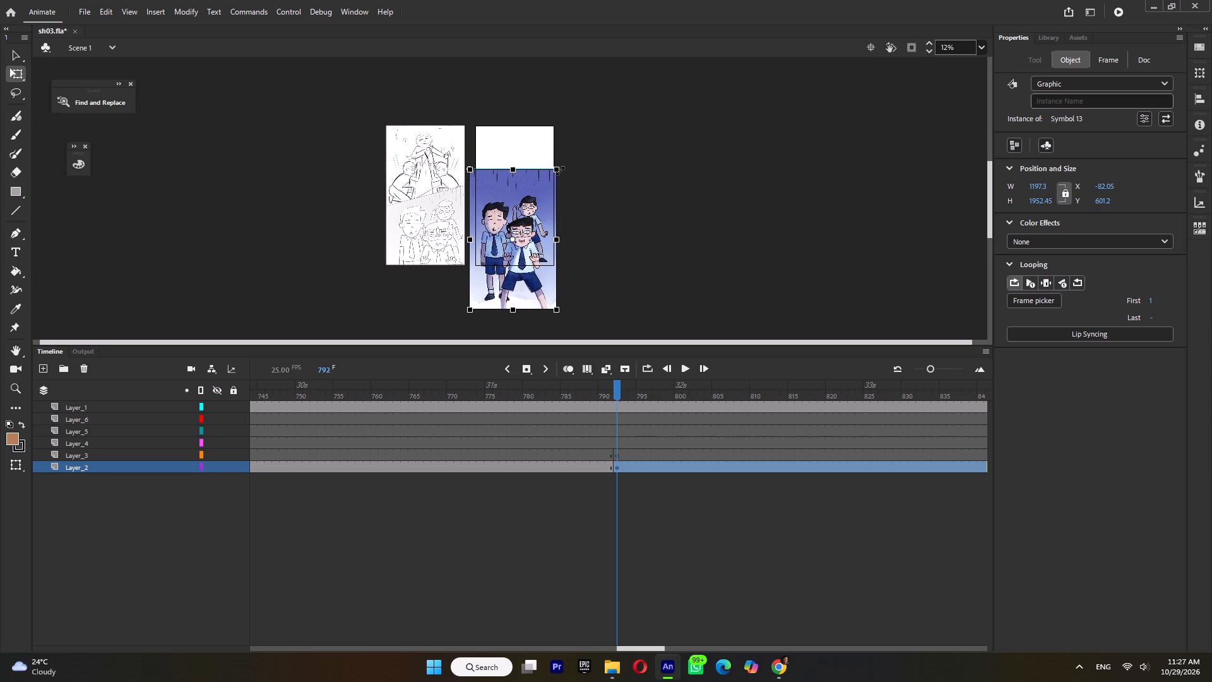
{"action": "key", "text": "Right"}
{"action": "key", "text": "Right"}
{"action": "key", "text": "Right"}
{"action": "key", "text": "Right"}
{"action": "key", "text": "Down"}
{"action": "key", "text": "Down"}
{"action": "key", "text": "Down"}
{"action": "key", "text": "Down"}
{"action": "key", "text": "Down"}
{"action": "key", "text": "Down"}
{"action": "key", "text": "Down"}
{"action": "key", "text": "Down"}
{"action": "key", "text": "Down"}
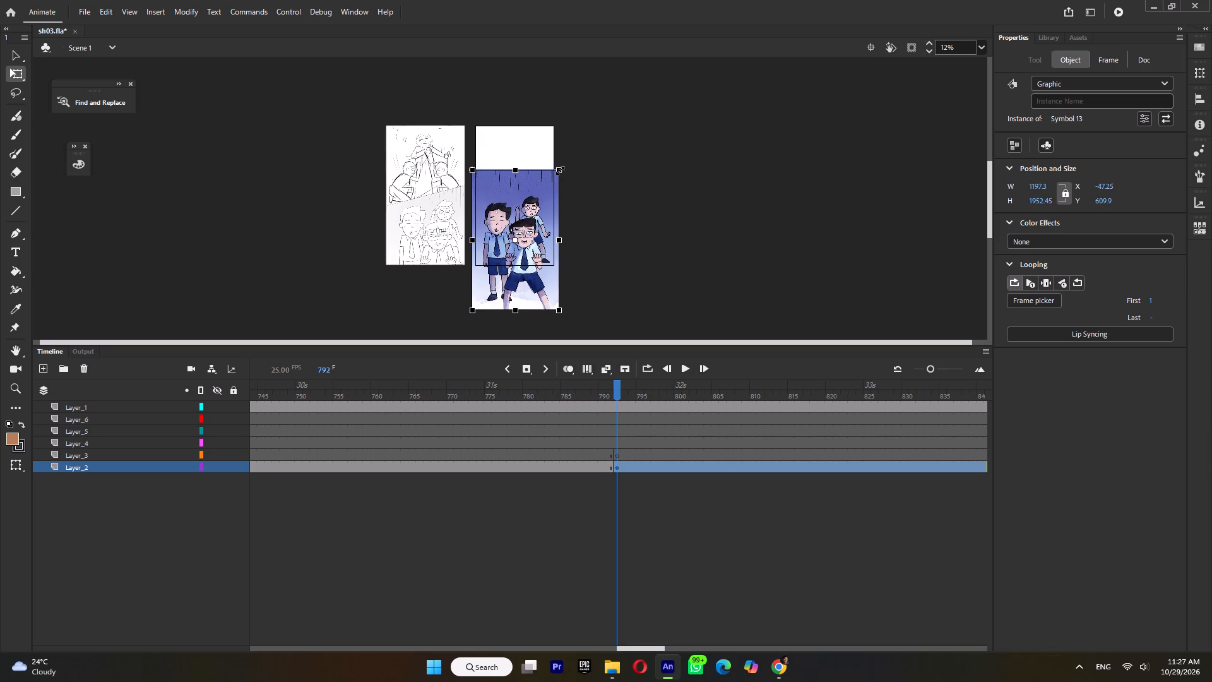
{"action": "key", "text": "Up"}
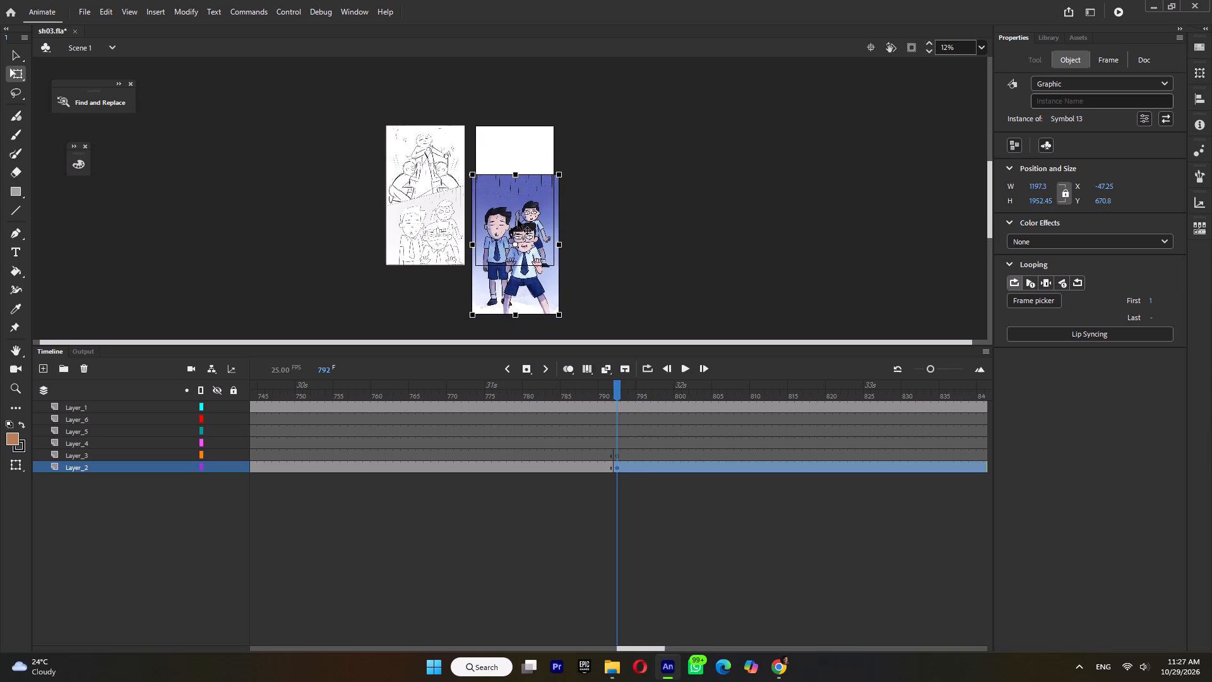
On Layer_2 inside the symbol, draw a filled rectangle over the storyboard's lower panel and slant its upper edge along the panel divider.
{"action": "double_click", "coordinate": [518, 220]}
{"action": "scroll", "coordinate": [529, 220], "scroll_direction": "up", "scroll_amount": 1, "text": "ctrl"}
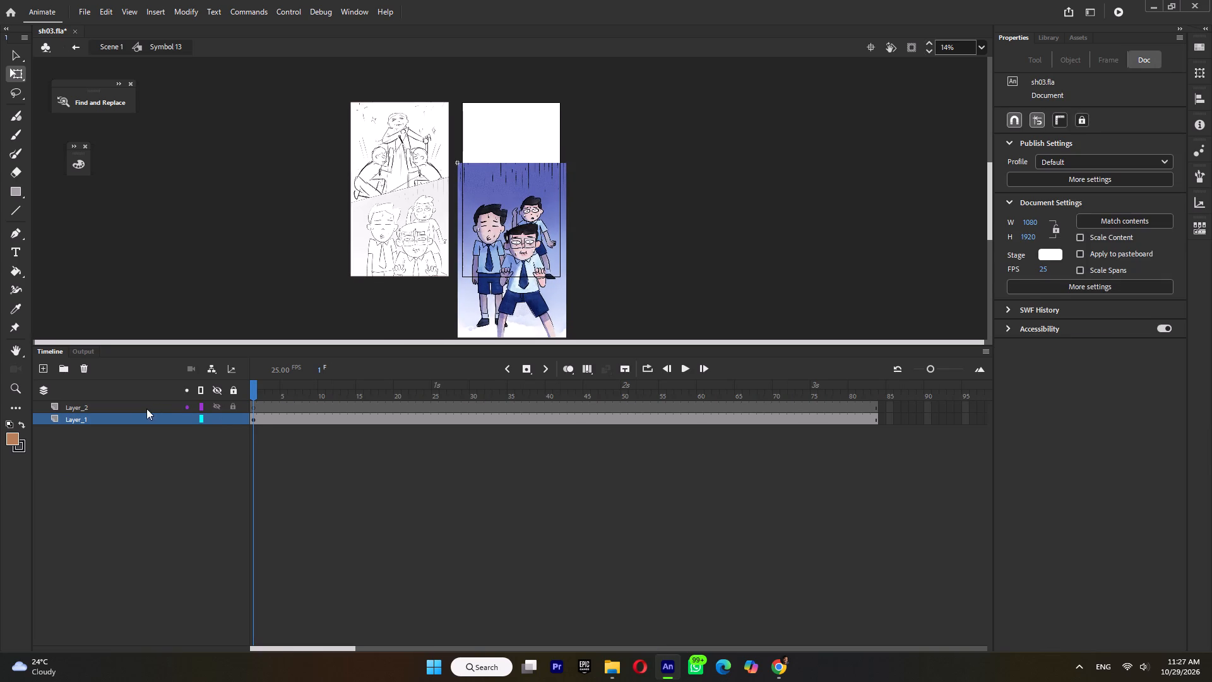
{"action": "left_click", "coordinate": [136, 409]}
{"action": "left_click", "coordinate": [12, 184]}
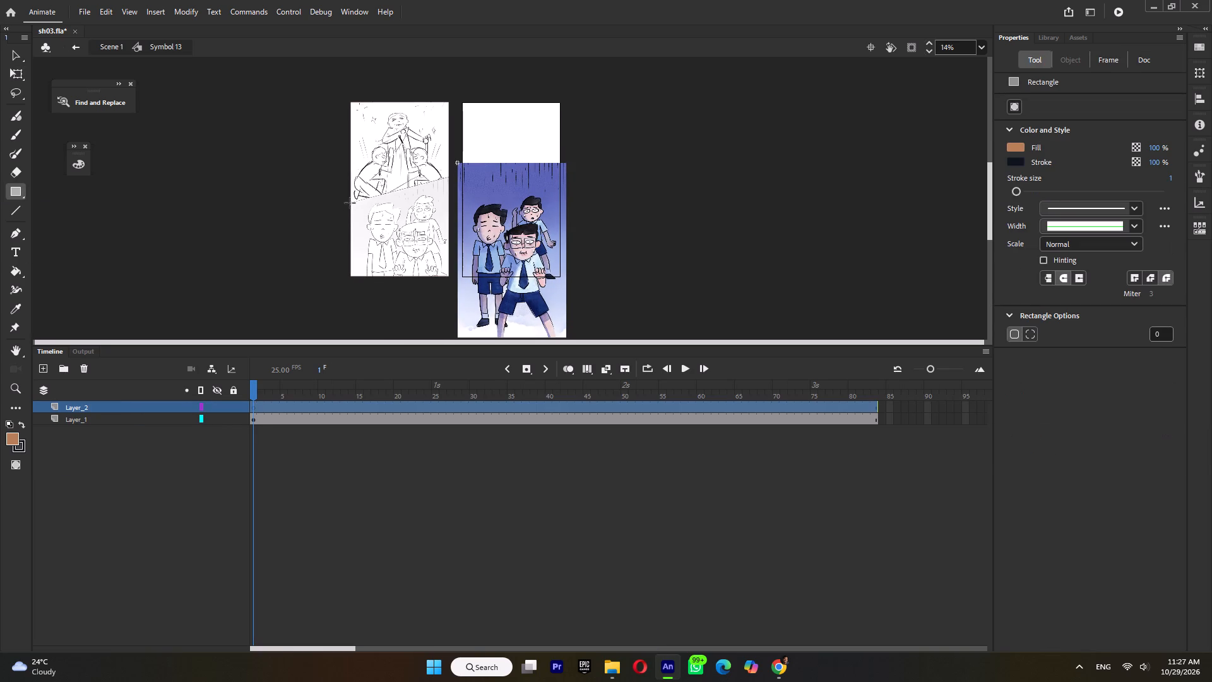
{"action": "left_click_drag", "start_coordinate": [345, 204], "coordinate": [454, 296]}
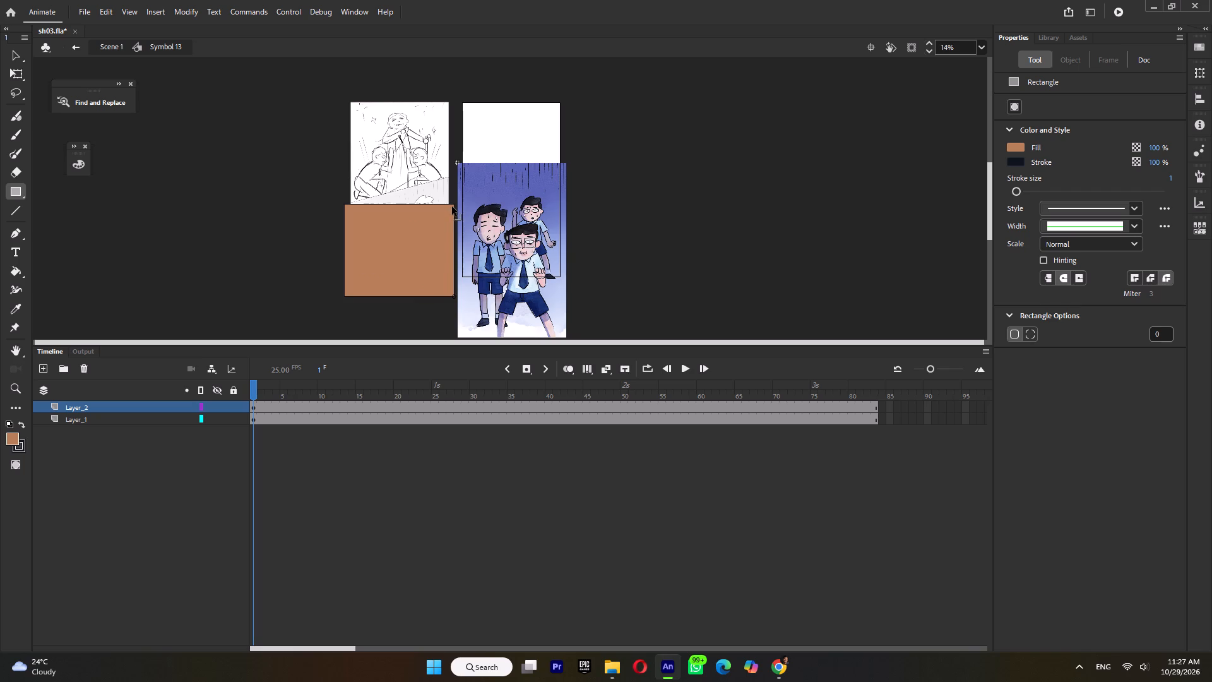
{"action": "left_click_drag", "start_coordinate": [453, 205], "coordinate": [451, 176], "text": "ctrl+shift"}
Set the slanted edge's stroke size to 26 and distribute that line to its own layer above Layer_2.
{"action": "left_click", "coordinate": [443, 177], "text": "ctrl+shift"}
{"action": "left_click_drag", "start_coordinate": [1016, 229], "coordinate": [1020, 229]}
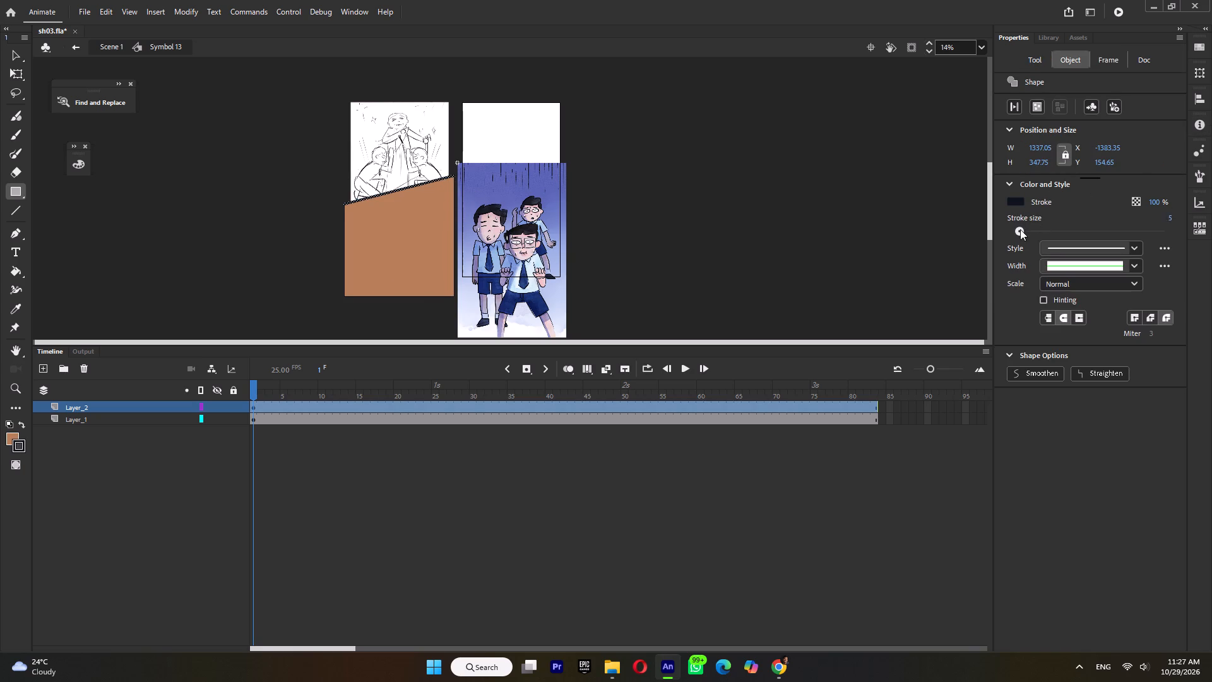
{"action": "left_click_drag", "start_coordinate": [1020, 229], "coordinate": [1035, 234]}
{"action": "key", "text": "ctrl+shift+d"}
{"action": "left_click_drag", "start_coordinate": [75, 419], "coordinate": [75, 405]}
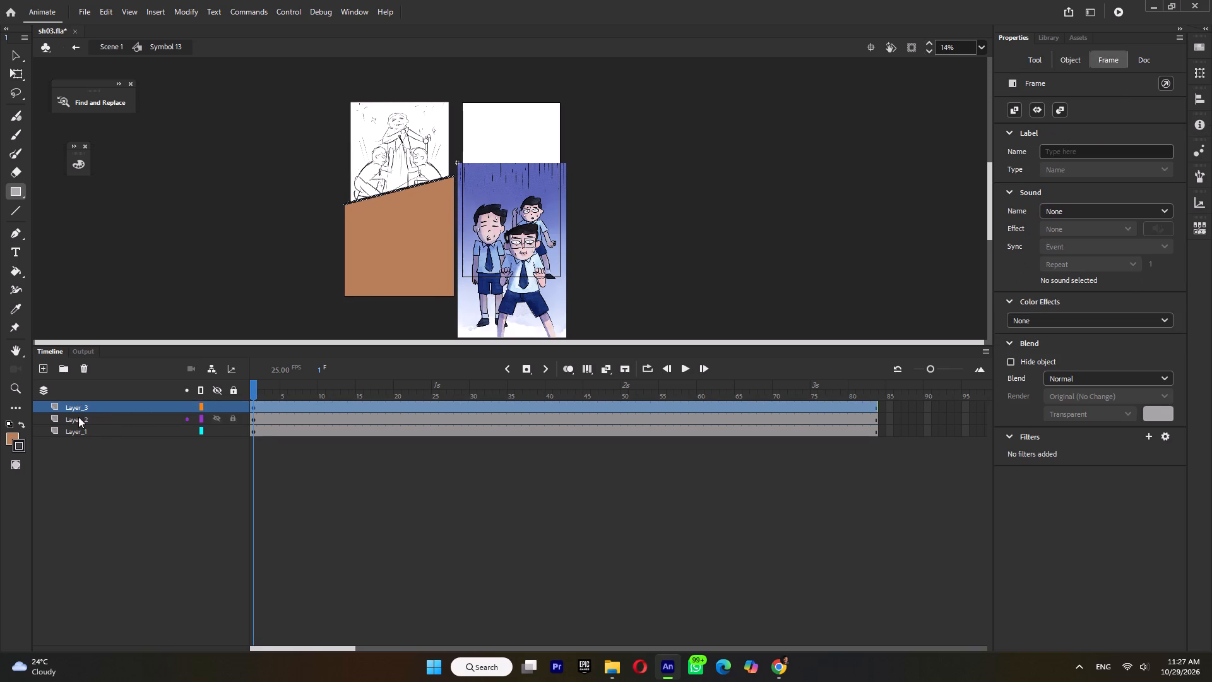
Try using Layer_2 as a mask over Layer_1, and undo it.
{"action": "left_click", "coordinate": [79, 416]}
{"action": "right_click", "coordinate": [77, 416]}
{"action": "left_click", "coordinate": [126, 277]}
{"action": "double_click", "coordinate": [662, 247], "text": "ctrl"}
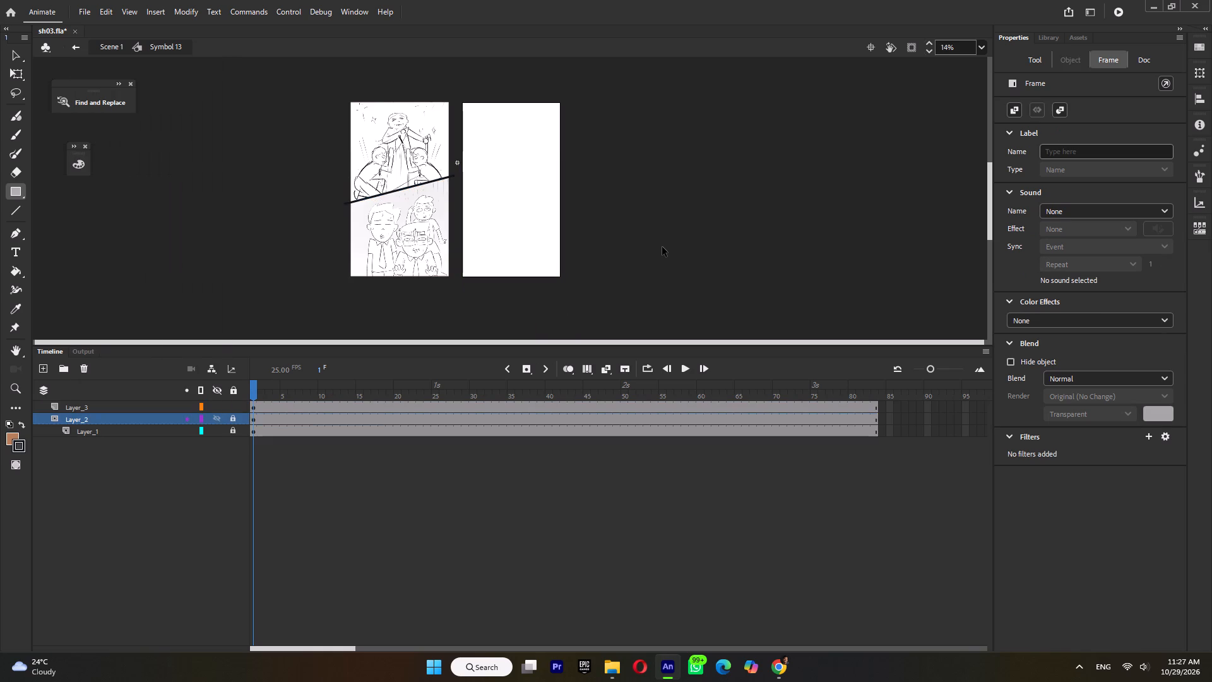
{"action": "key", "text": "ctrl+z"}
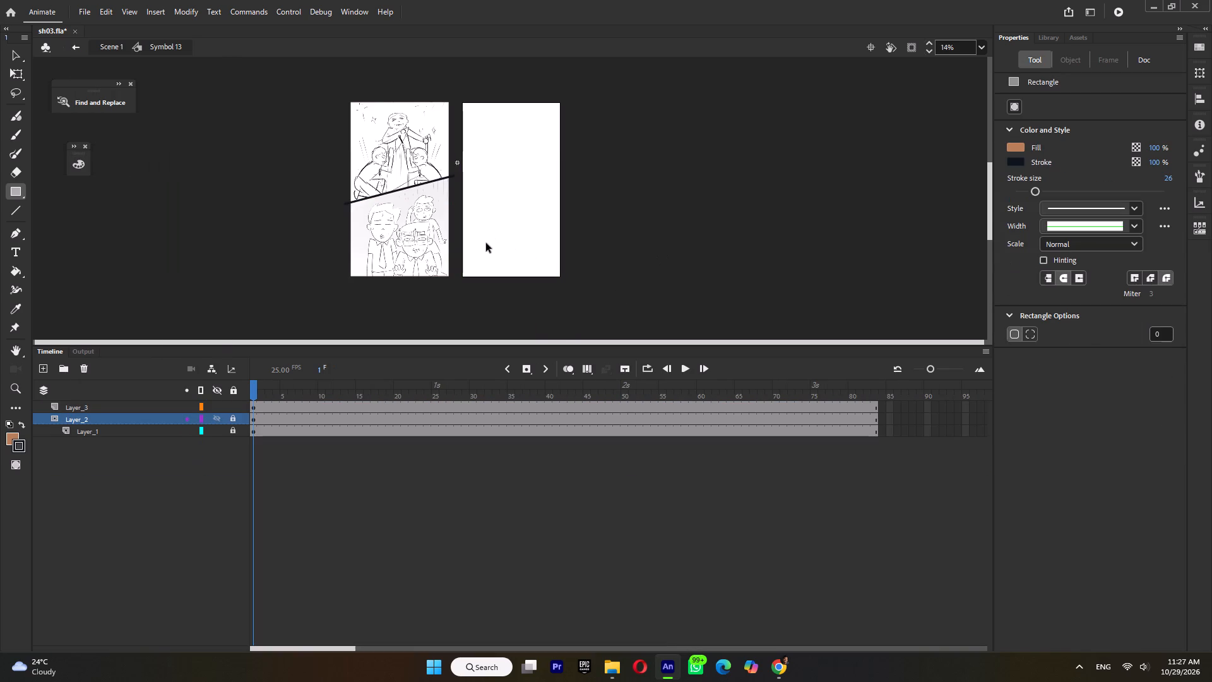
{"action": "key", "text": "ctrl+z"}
Move the slanted rectangle on Layer_2 and the divider line on Layer_3 across from the storyboard onto the shot 40 artwork.
{"action": "left_click", "coordinate": [98, 414]}
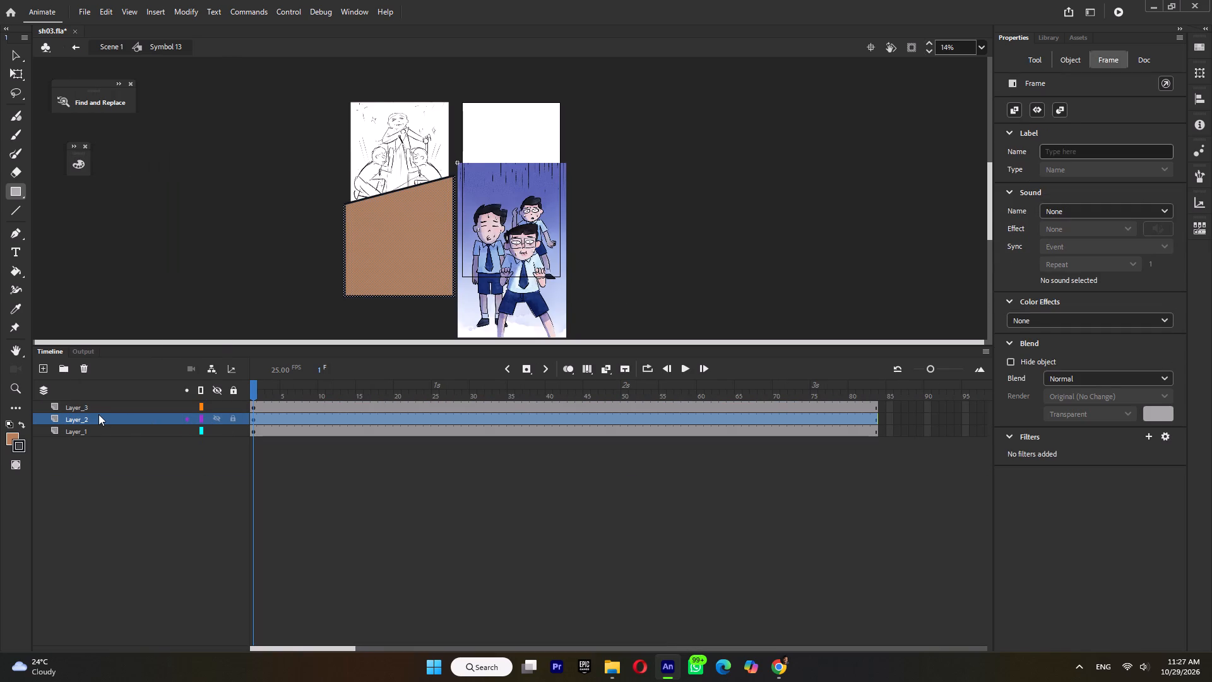
{"action": "left_click", "coordinate": [98, 416]}
{"action": "left_click", "coordinate": [99, 405], "text": "shift"}
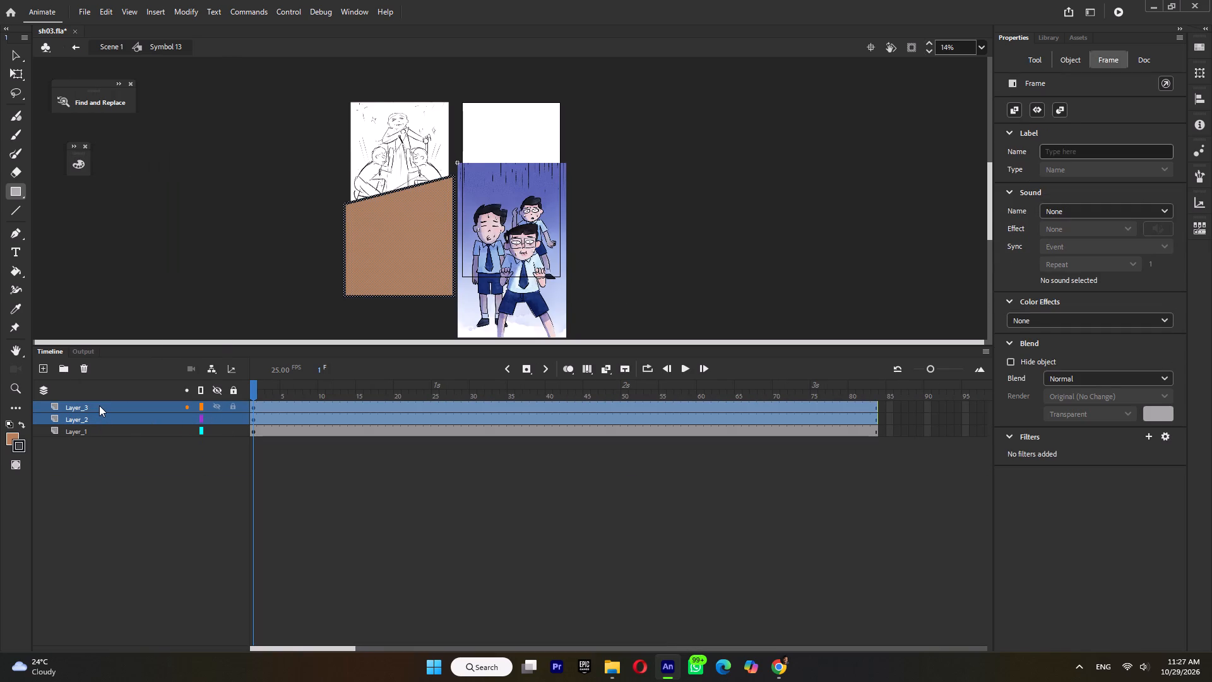
{"action": "key", "text": "shift+Right"}
{"action": "key", "text": "shift+Right"}
{"action": "key", "text": "shift+Right"}
{"action": "key", "text": "shift+Right"}
{"action": "key", "text": "shift+Right"}
{"action": "key", "text": "shift+Right"}
{"action": "key", "text": "shift+Right"}
{"action": "key", "text": "shift+Right"}
{"action": "key", "text": "shift+Right"}
{"action": "key", "text": "shift+Right"}
{"action": "key", "text": "shift+Right"}
{"action": "key", "text": "shift+Right"}
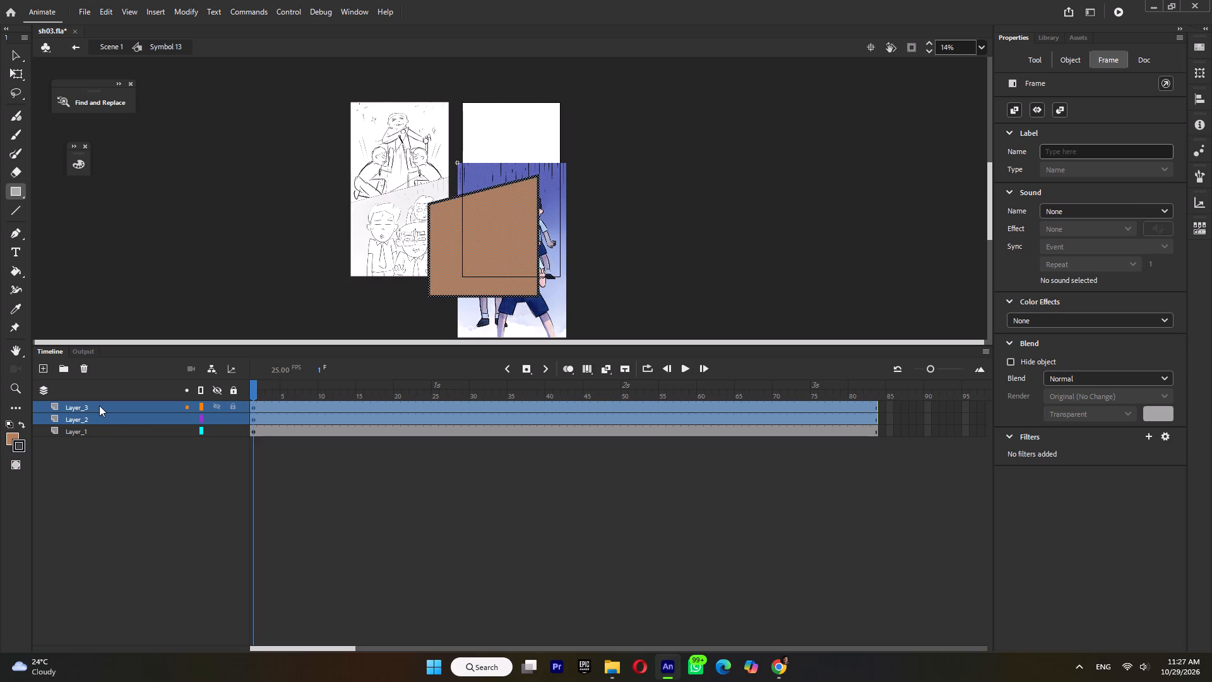
{"action": "key", "text": "shift+Right"}
{"action": "key", "text": "shift+Right"}
{"action": "key", "text": "shift+Right"}
{"action": "key", "text": "shift+Right"}
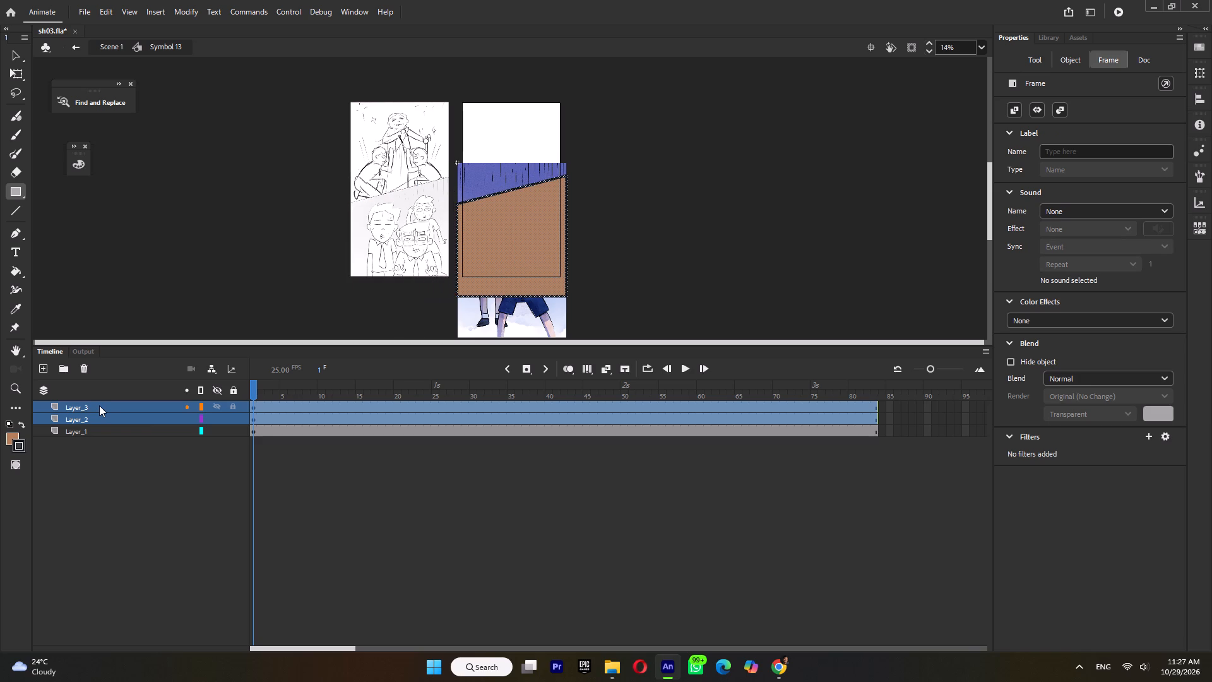
Turn Layer_2 into a mask over the shot 40 artwork on Layer_1.
{"action": "left_click", "coordinate": [117, 417]}
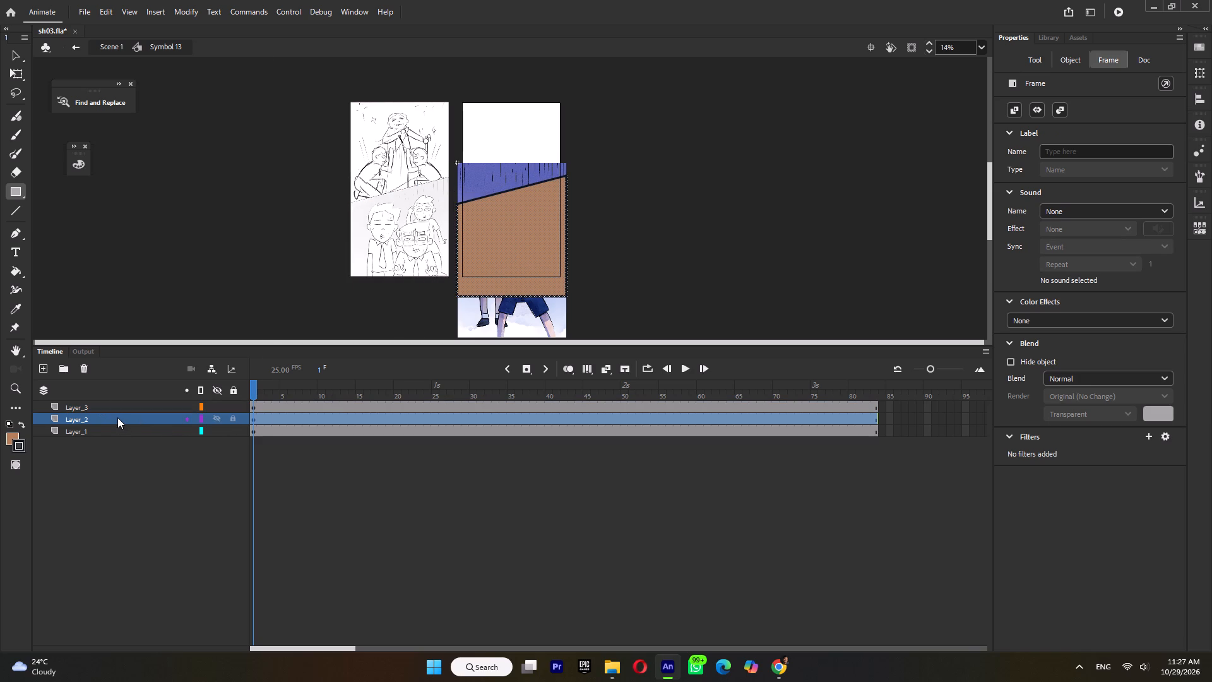
{"action": "right_click", "coordinate": [117, 417]}
{"action": "left_click", "coordinate": [181, 278]}
{"action": "left_click", "coordinate": [663, 260], "text": "ctrl"}
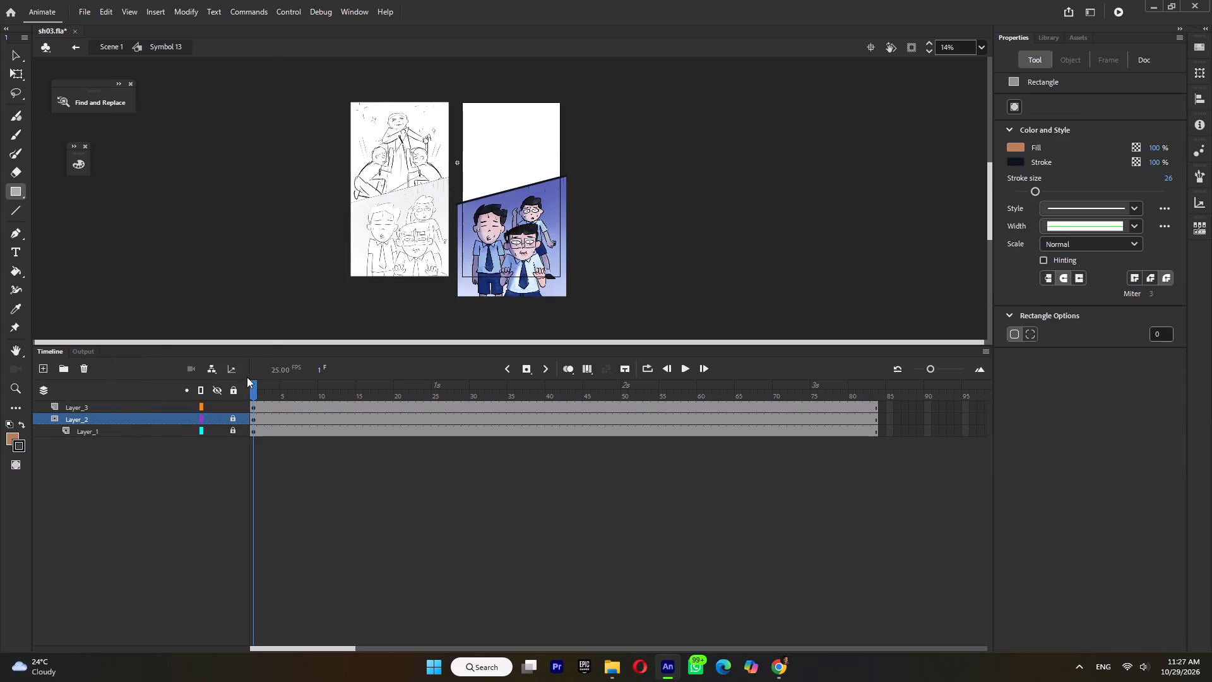
Back in Scene 1, put the masked panel's frame 792 keyframe on Layer_4 and delete the panel from Layer_2 at that frame.
{"action": "left_click", "coordinate": [16, 74]}
{"action": "double_click", "coordinate": [160, 212]}
{"action": "left_click", "coordinate": [624, 464]}
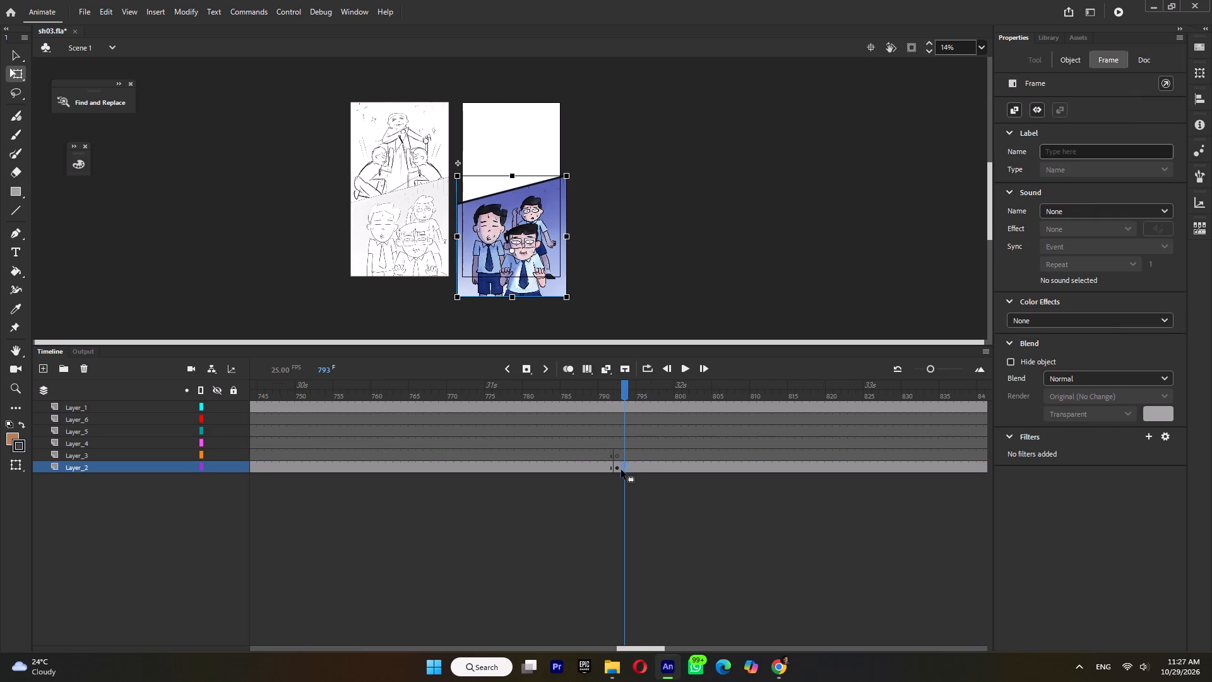
{"action": "left_click_drag", "start_coordinate": [624, 467], "coordinate": [620, 445]}
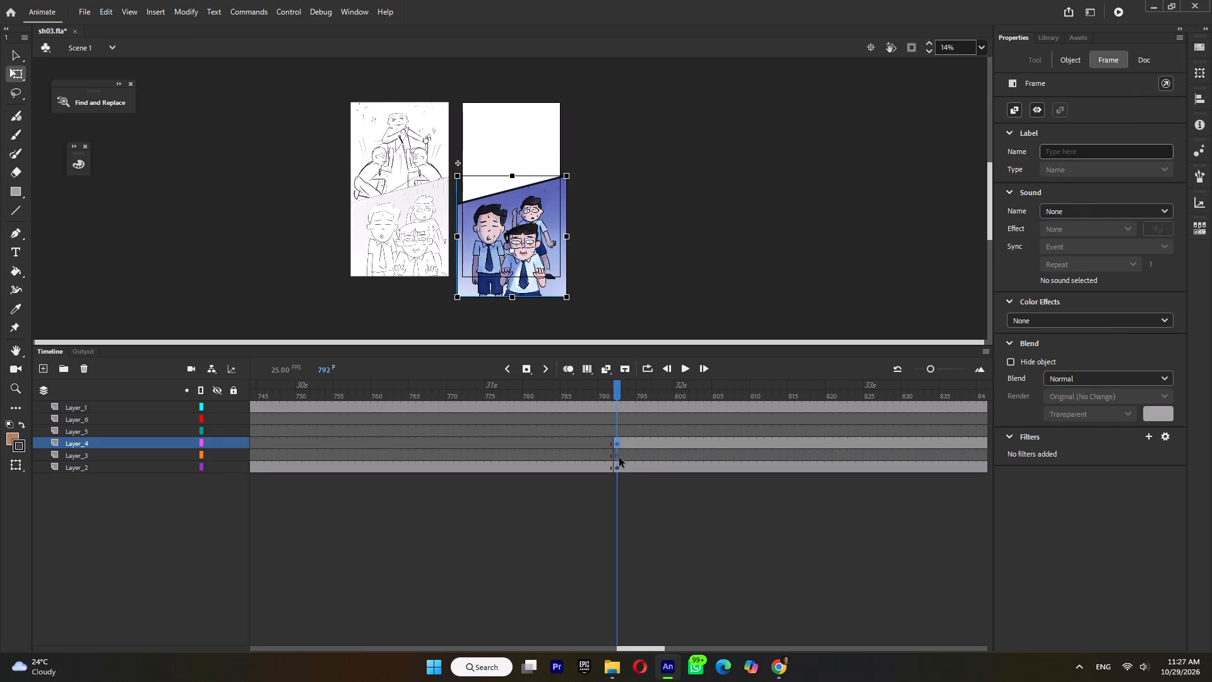
{"action": "left_click", "coordinate": [617, 466]}
{"action": "key", "text": "Delete"}
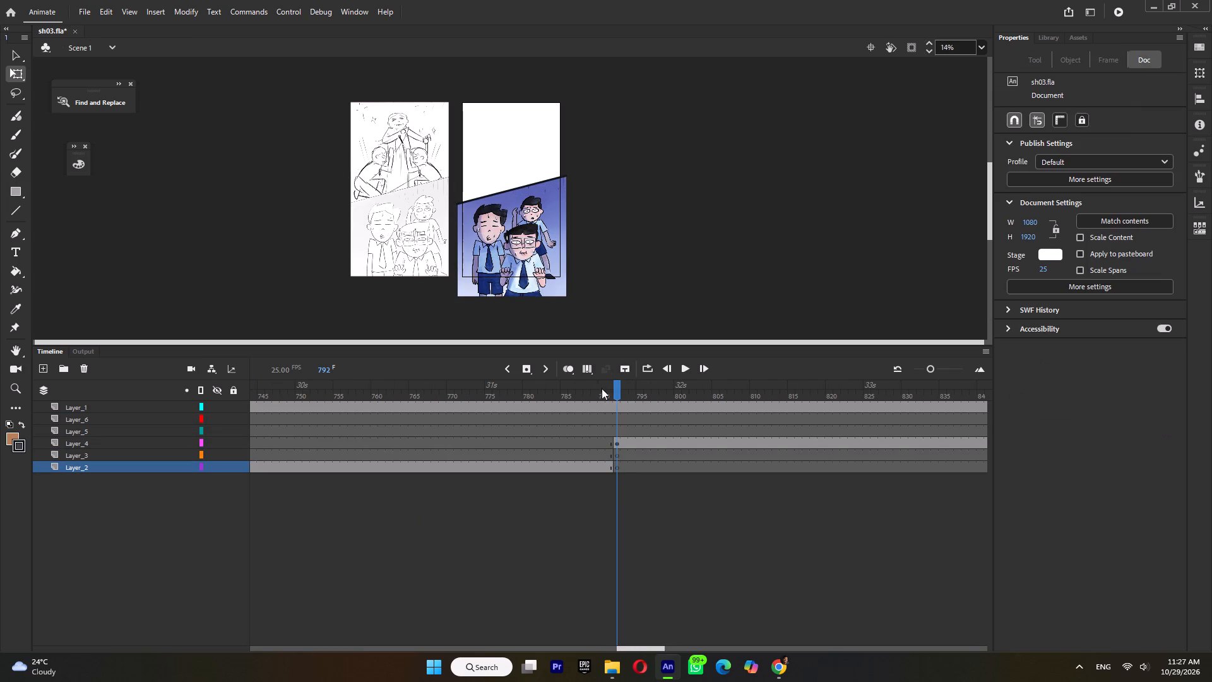
Copy the shot 39 instance from frame 722 and paste it in place on Layer_2 at frame 792.
{"action": "left_click_drag", "start_coordinate": [602, 388], "coordinate": [576, 446]}
{"action": "left_click", "coordinate": [538, 213]}
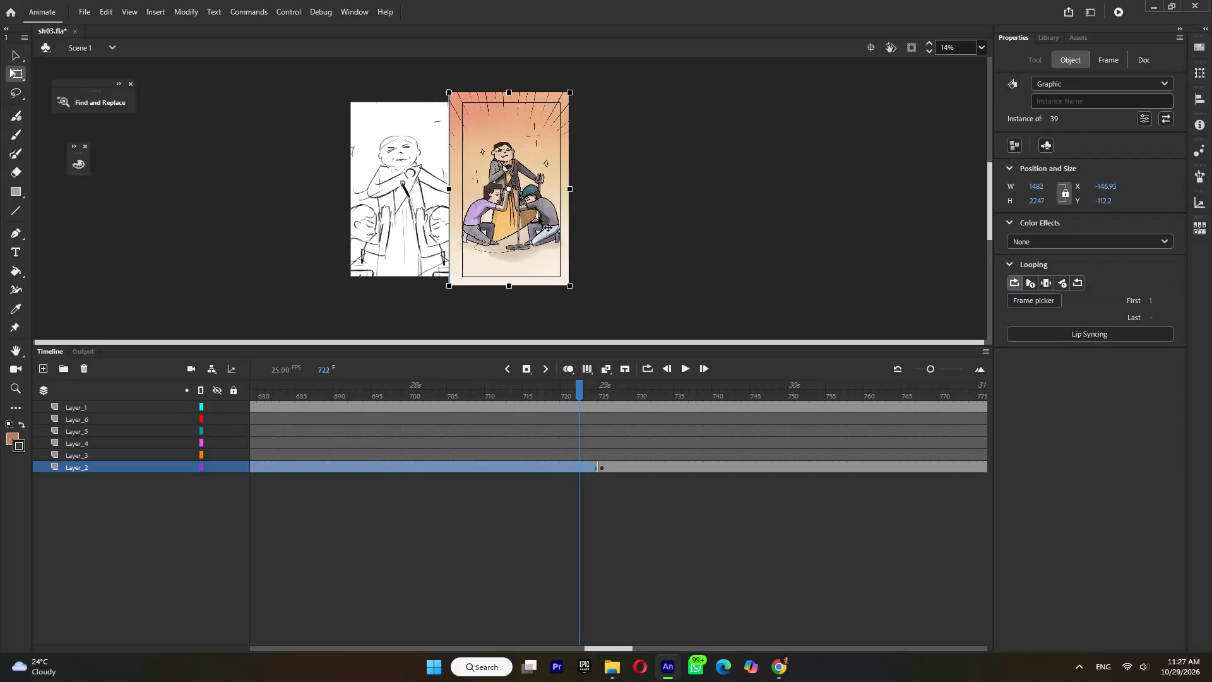
{"action": "key", "text": "ctrl+c"}
{"action": "left_click_drag", "start_coordinate": [607, 391], "coordinate": [792, 456]}
{"action": "left_click", "coordinate": [732, 467]}
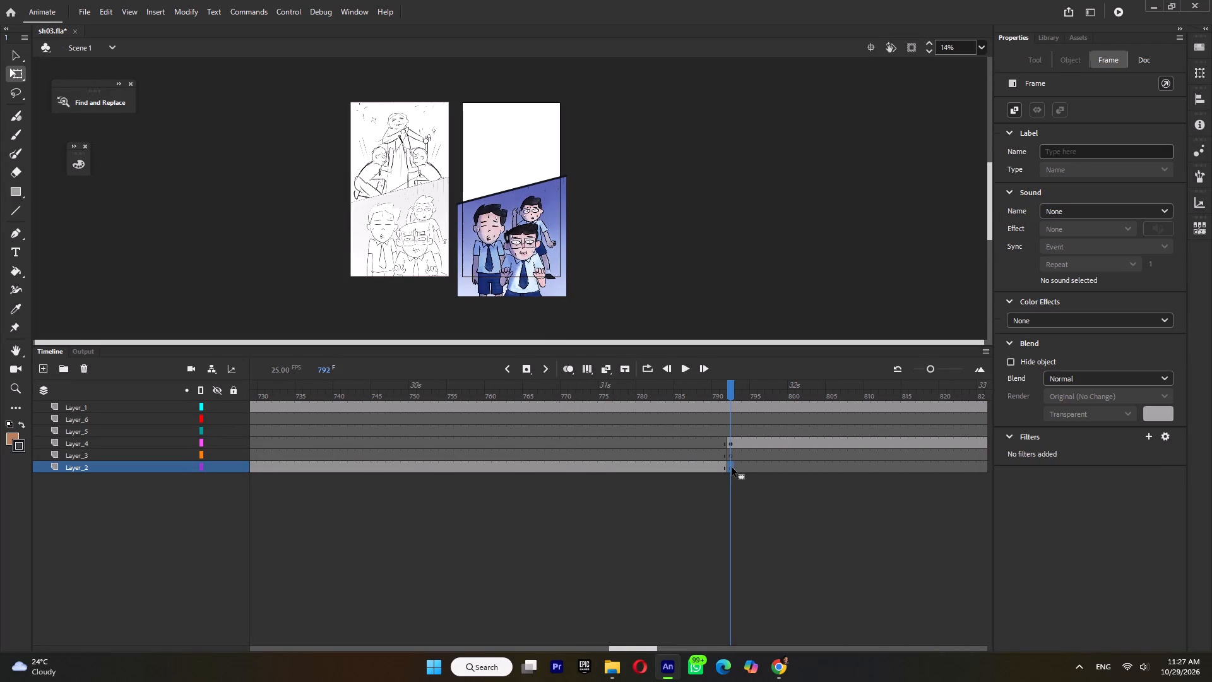
{"action": "key", "text": "ctrl+shift+v"}
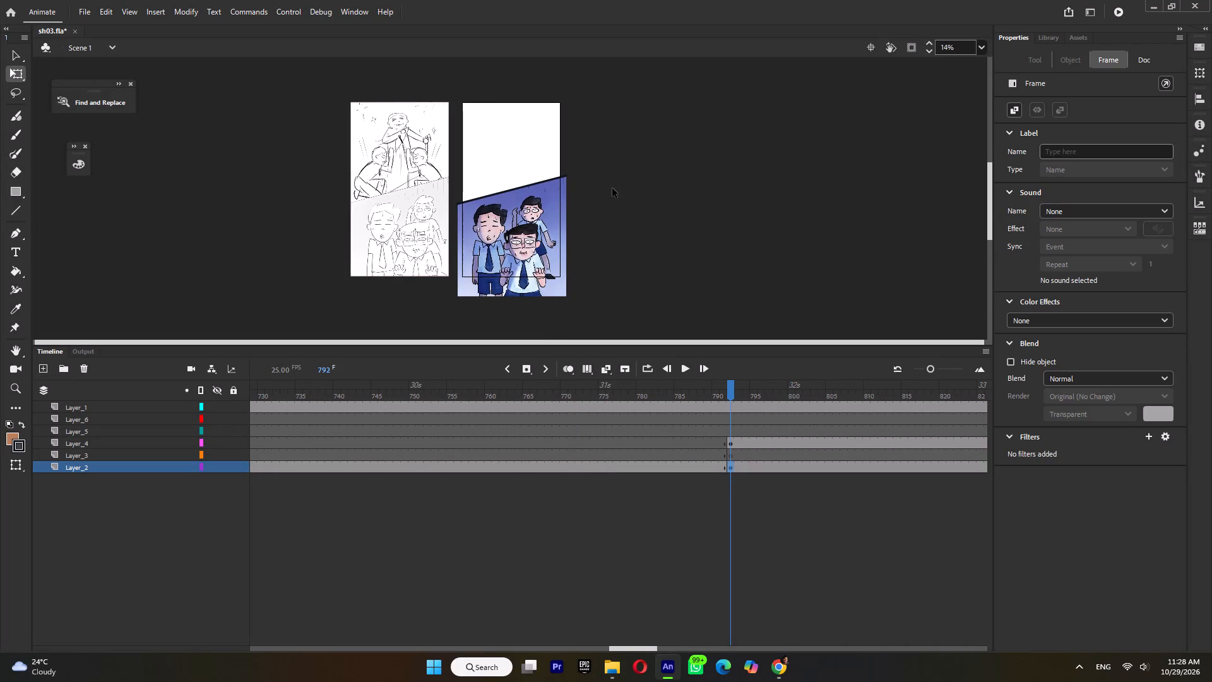
Scale the shot 39 instance to about 1157 × 1860 px and position it above the divider at about X -34, Y -386.
{"action": "left_click_drag", "start_coordinate": [535, 153], "coordinate": [537, 109]}
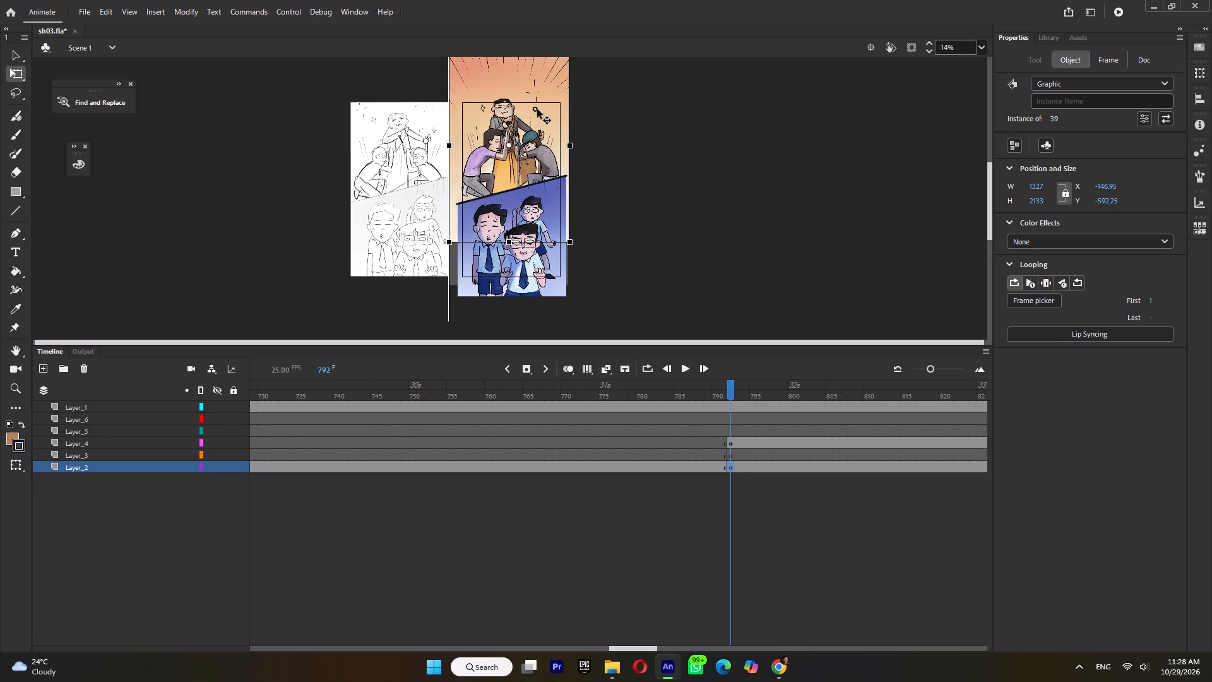
{"action": "left_click_drag", "start_coordinate": [537, 109], "coordinate": [538, 112]}
{"action": "scroll", "coordinate": [554, 201], "scroll_direction": "down", "scroll_amount": 4, "text": "ctrl"}
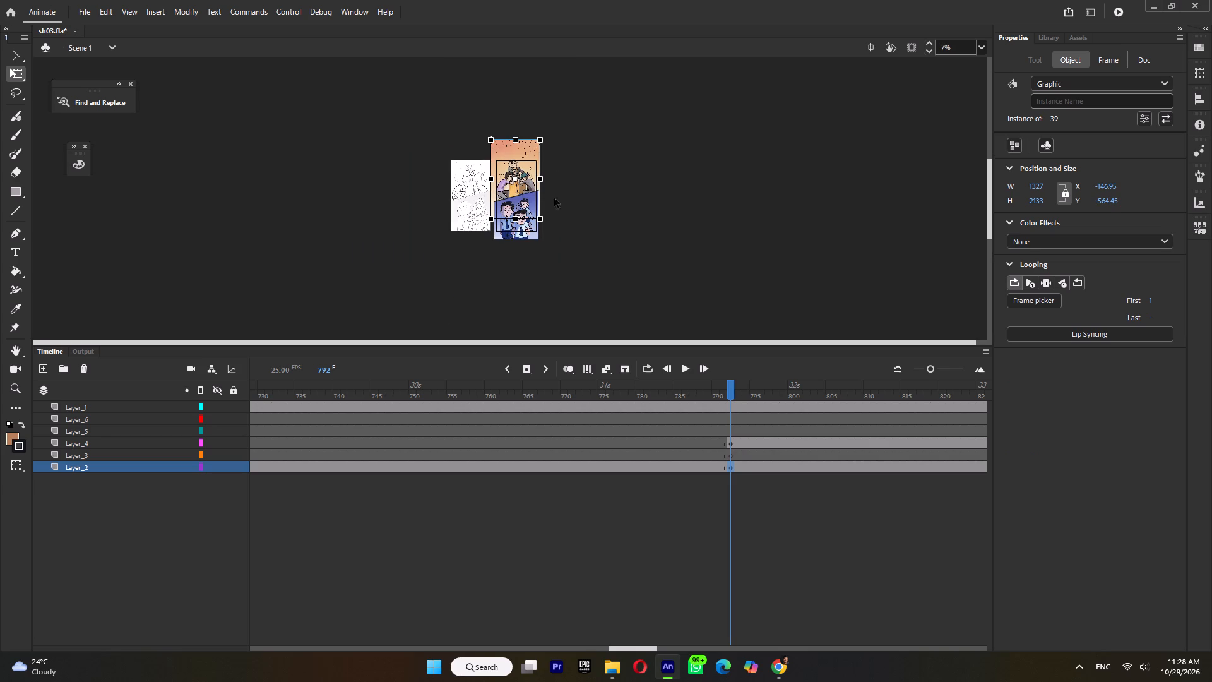
{"action": "left_click", "coordinate": [540, 138], "text": "shift"}
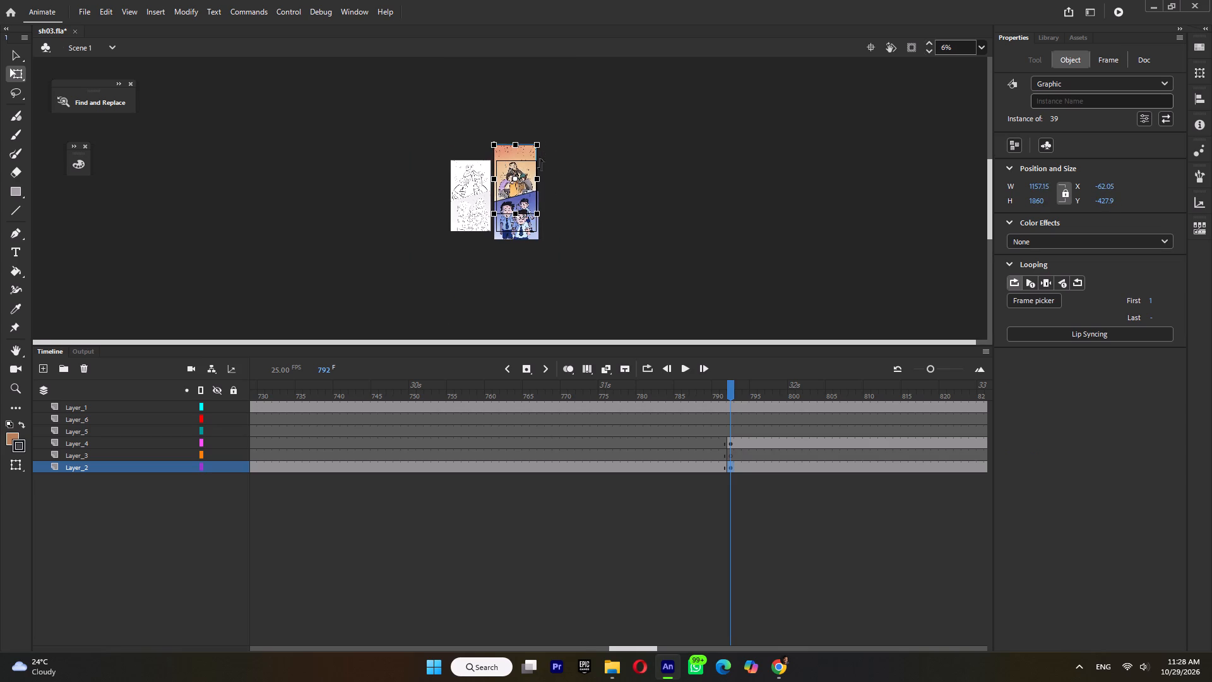
{"action": "scroll", "coordinate": [525, 181], "scroll_direction": "up", "scroll_amount": 9, "text": "ctrl"}
{"action": "key", "text": "Right"}
{"action": "key", "text": "Right"}
{"action": "key", "text": "Right"}
{"action": "key", "text": "Right"}
{"action": "key", "text": "Right"}
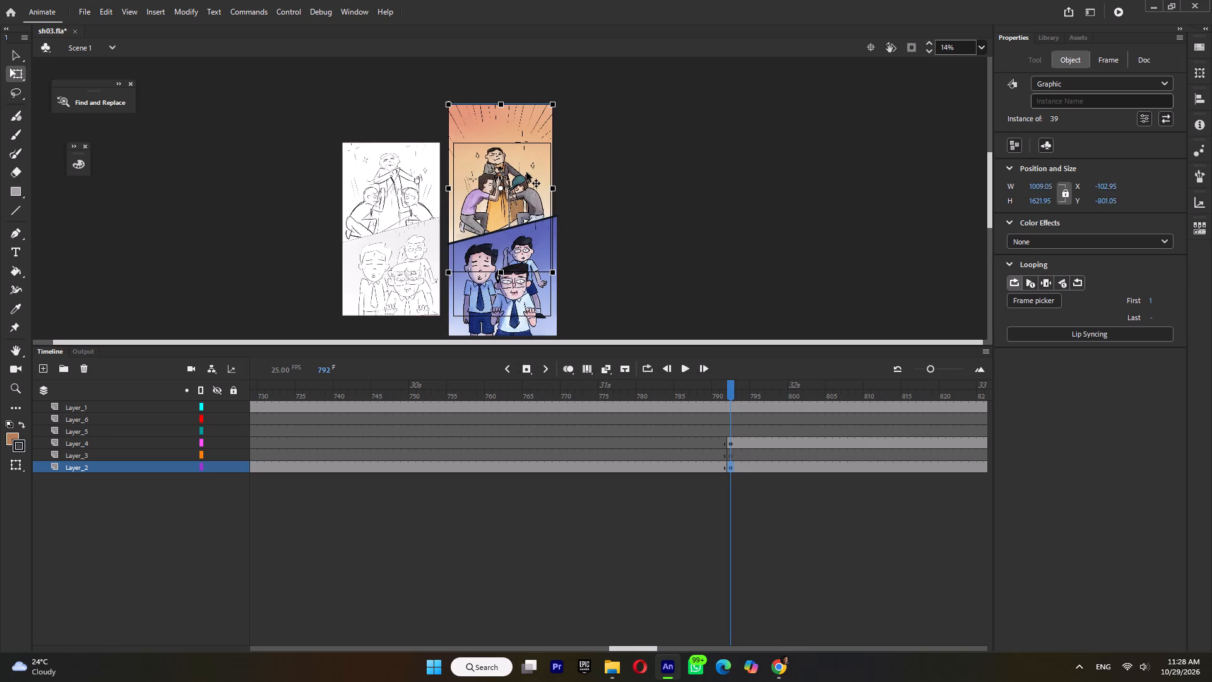
{"action": "key", "text": "Left"}
{"action": "key", "text": "Down"}
{"action": "key", "text": "Down"}
{"action": "key", "text": "Down"}
{"action": "key", "text": "Down"}
{"action": "key", "text": "Down"}
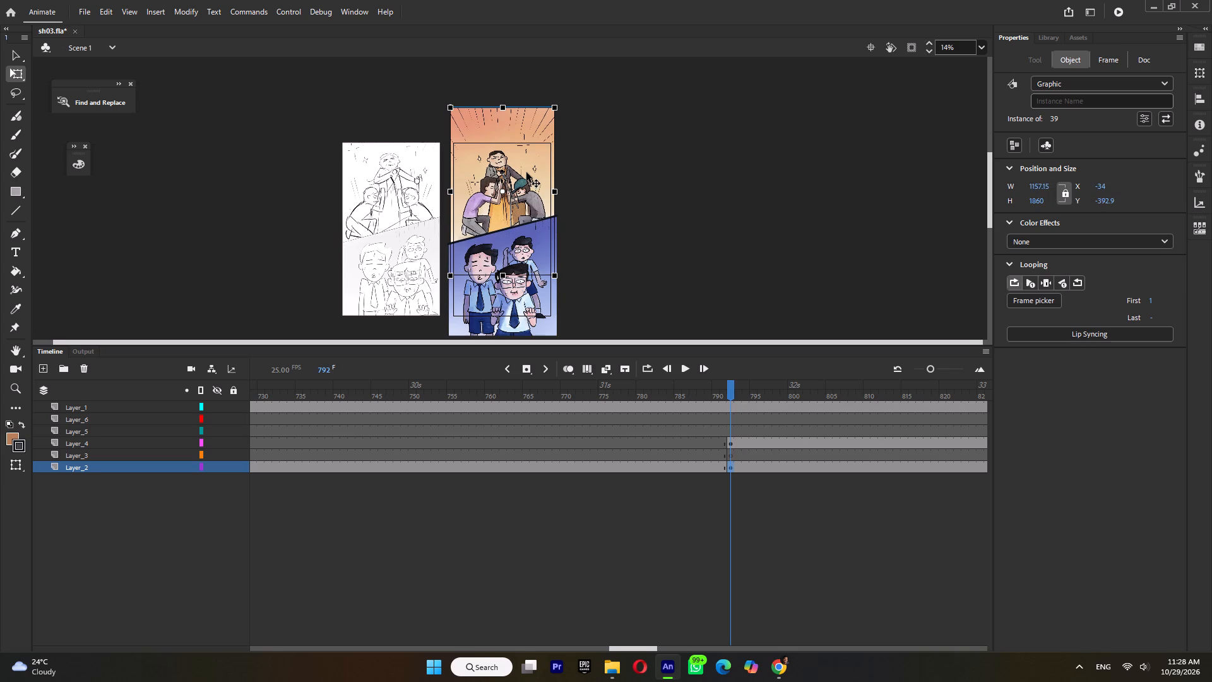
{"action": "key", "text": "Down"}
{"action": "key", "text": "Down"}
{"action": "key", "text": "Up"}
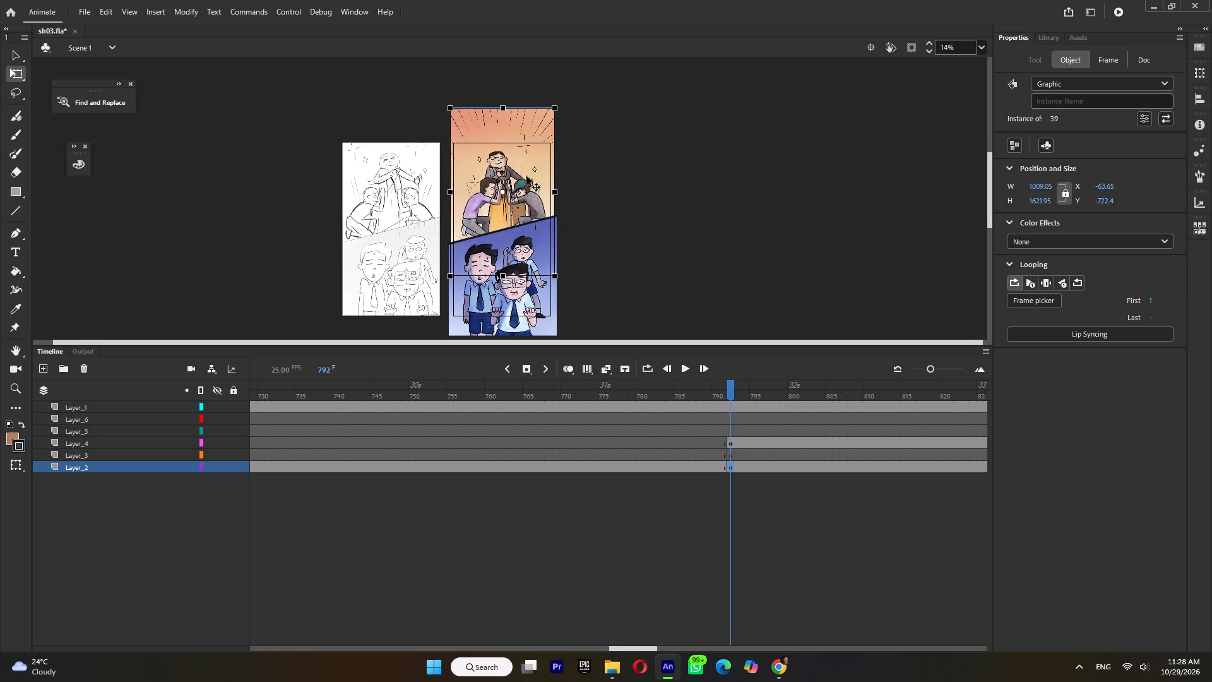
Find where the storyboard's third panel appears, and extend all three layers inside the lower panel's symbol beyond frame 105.
{"action": "key", "text": "Return"}
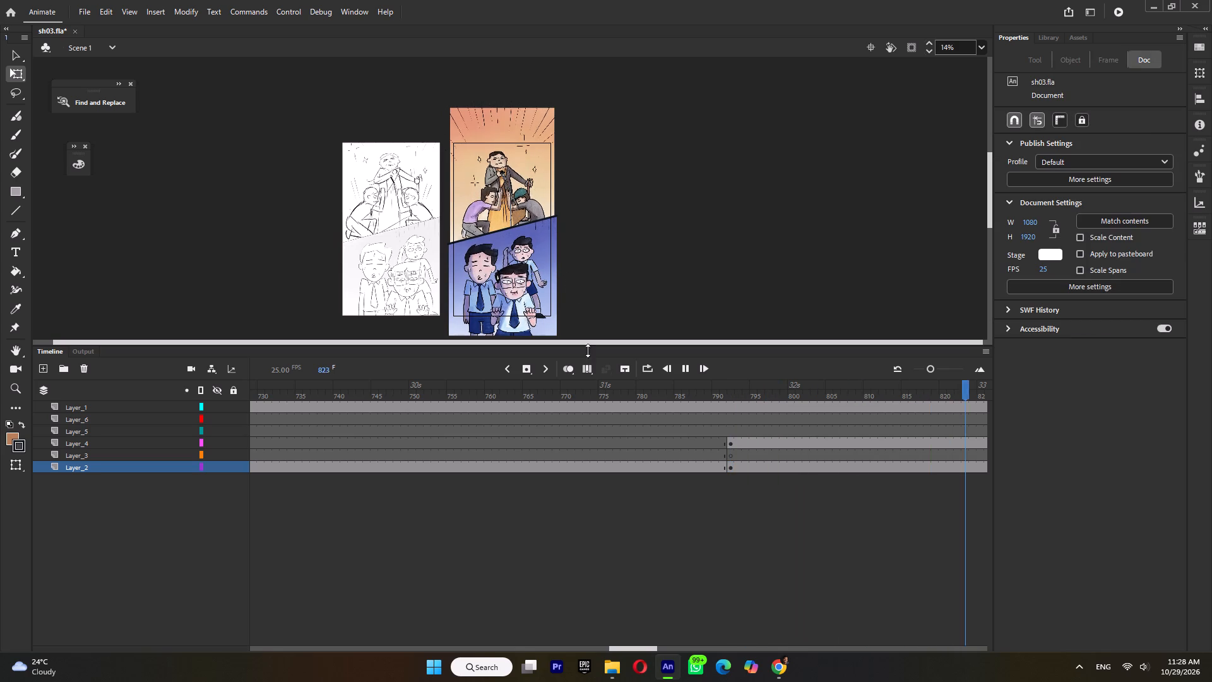
{"action": "key", "text": "Return"}
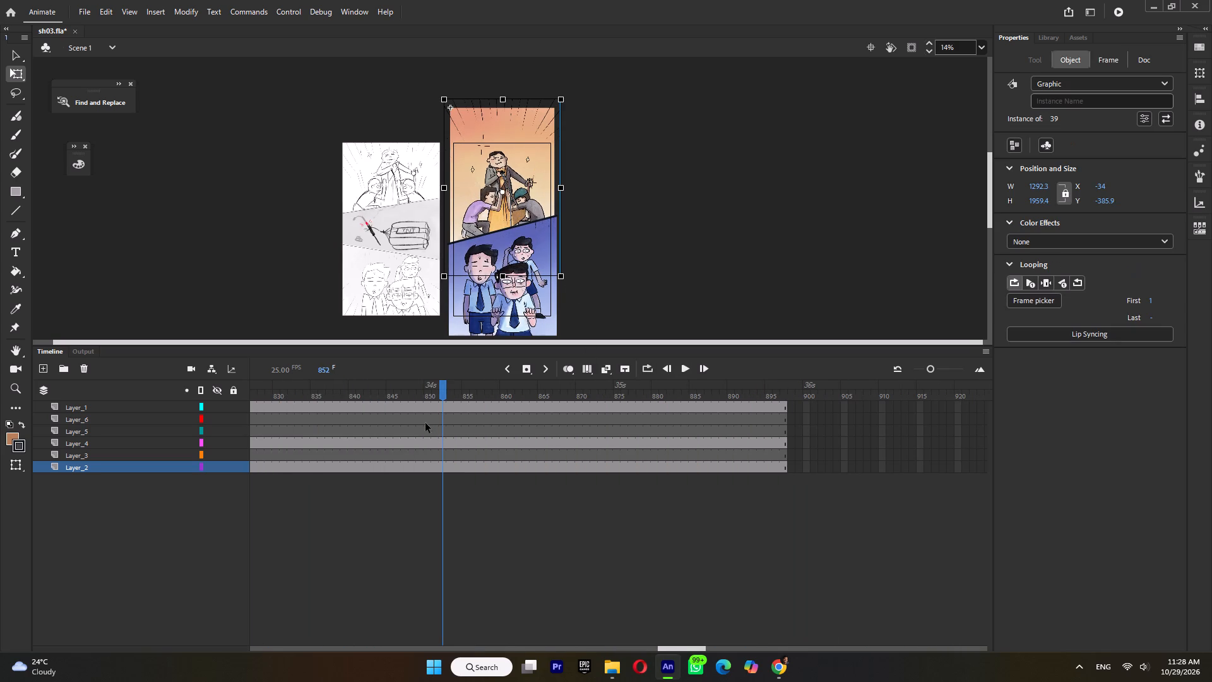
{"action": "left_click_drag", "start_coordinate": [440, 392], "coordinate": [389, 418]}
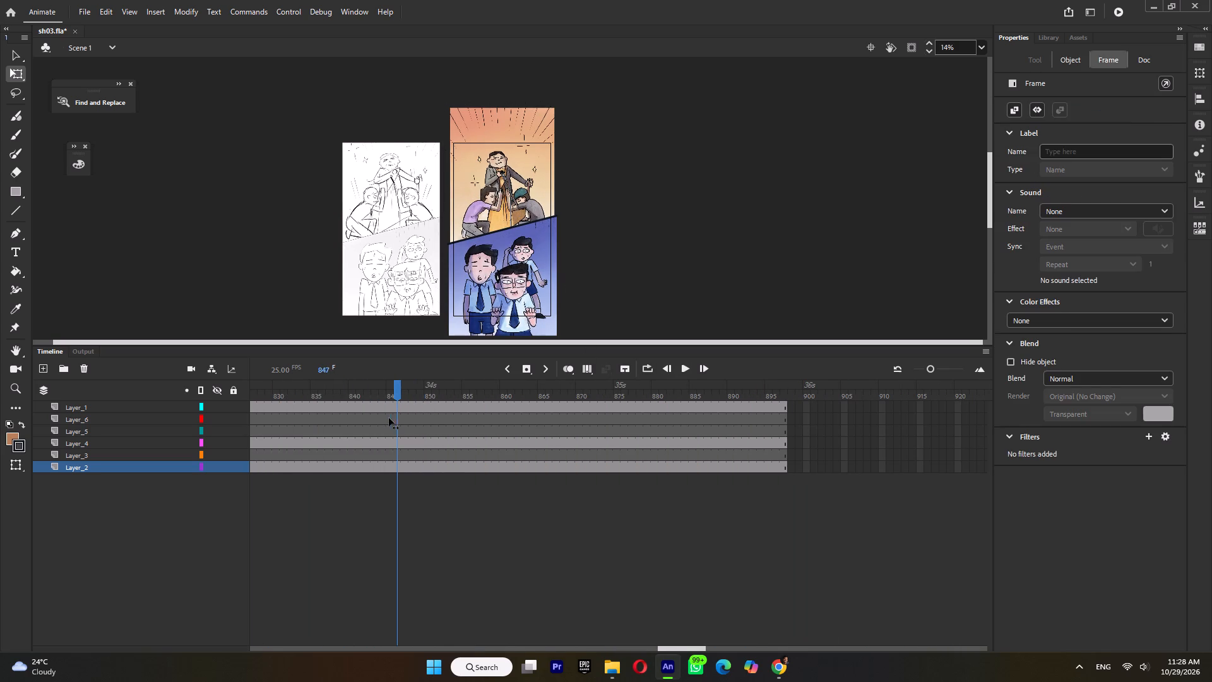
{"action": "left_click_drag", "start_coordinate": [389, 418], "coordinate": [407, 425]}
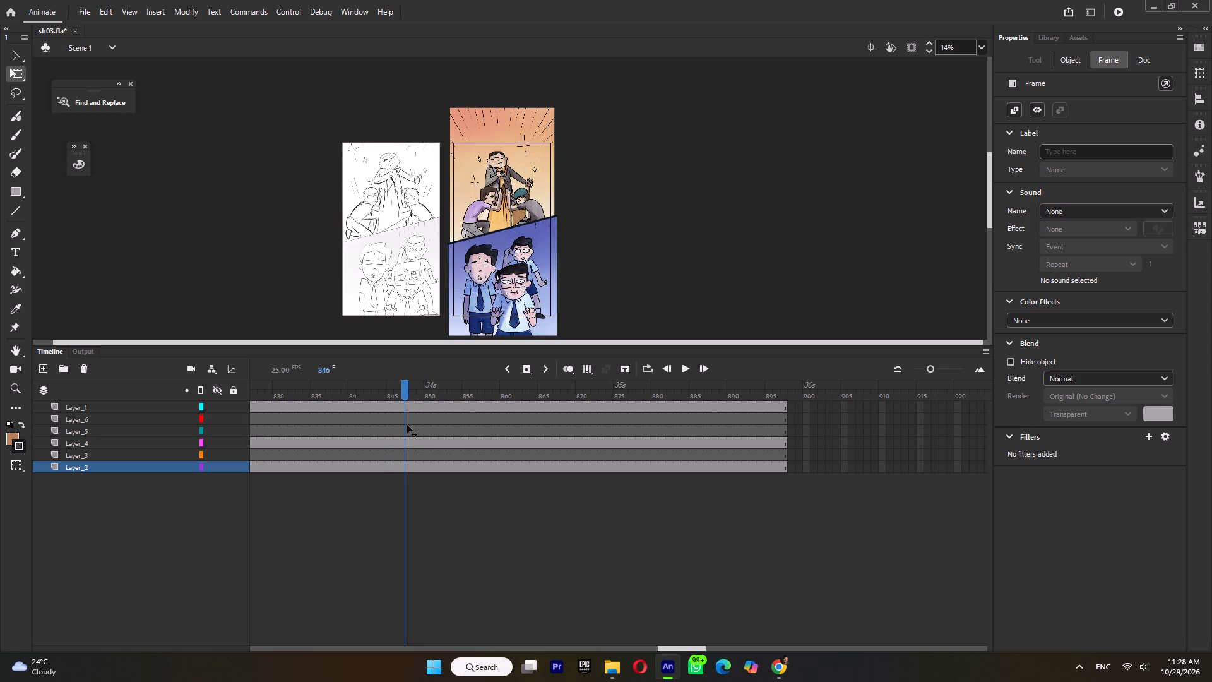
{"action": "left_click_drag", "start_coordinate": [407, 425], "coordinate": [410, 425]}
{"action": "double_click", "coordinate": [520, 280]}
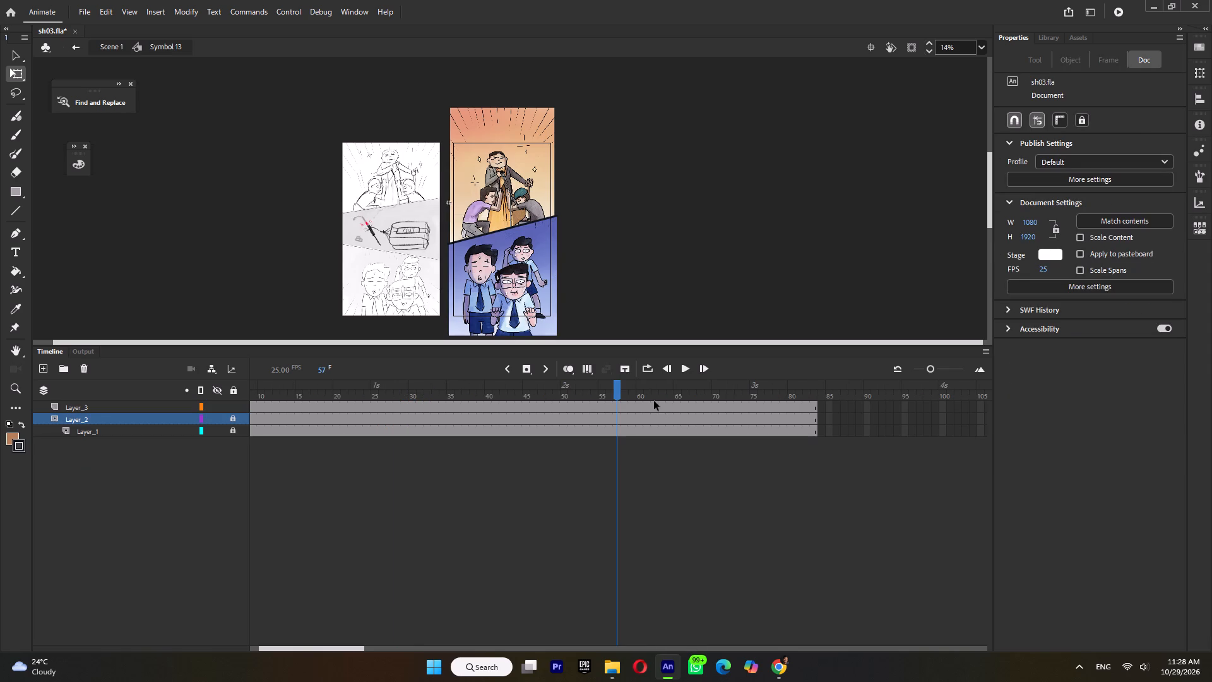
{"action": "left_click_drag", "start_coordinate": [648, 406], "coordinate": [903, 520]}
{"action": "key", "text": "F5"}
{"action": "key", "text": "F5"}
{"action": "key", "text": "F5"}
{"action": "key", "text": "F5"}
{"action": "key", "text": "F5"}
{"action": "key", "text": "F5"}
{"action": "key", "text": "F5"}
{"action": "key", "text": "F5"}
{"action": "key", "text": "F5"}
{"action": "key", "text": "F5"}
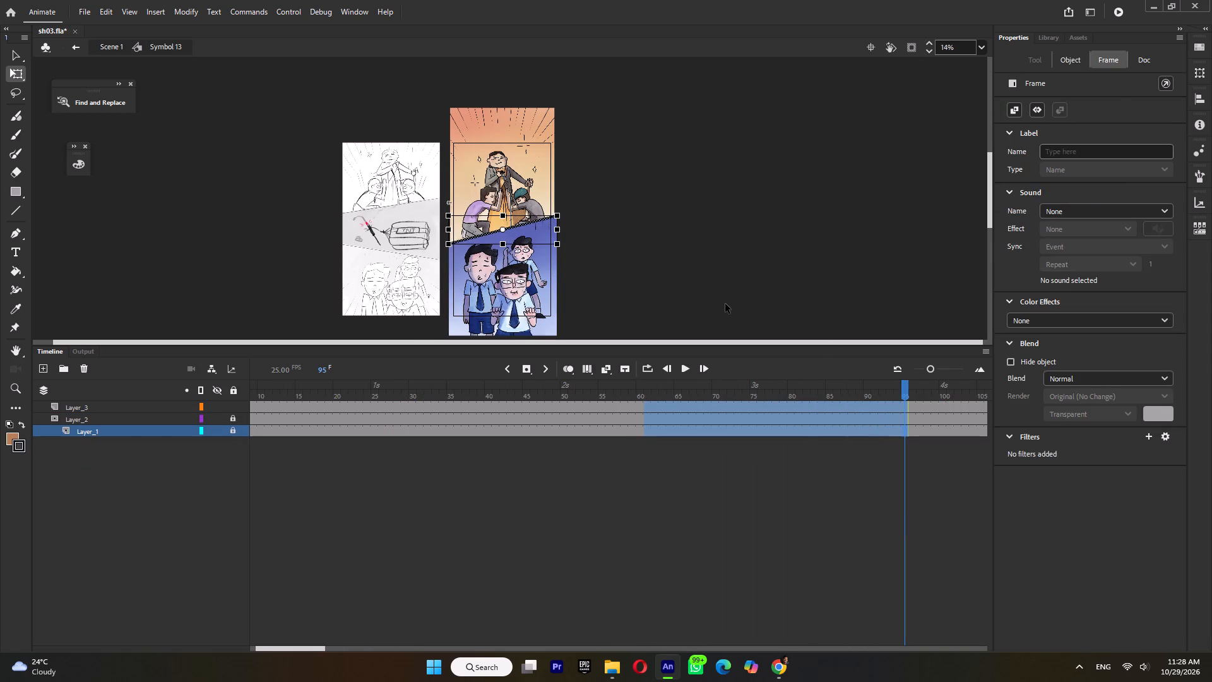
{"action": "double_click", "coordinate": [725, 304]}
Insert a keyframe on Layer_4 at frame 848 and shift the lower panel instance slightly down.
{"action": "left_click_drag", "start_coordinate": [566, 393], "coordinate": [490, 421]}
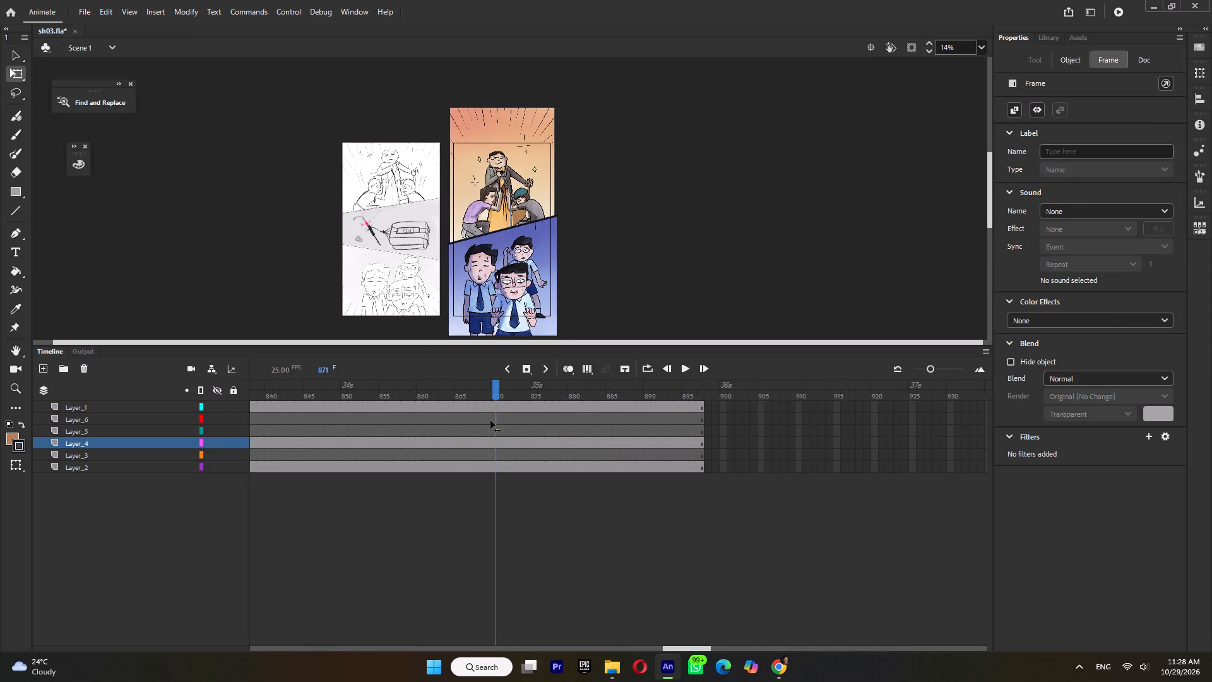
{"action": "left_click_drag", "start_coordinate": [490, 421], "coordinate": [312, 470]}
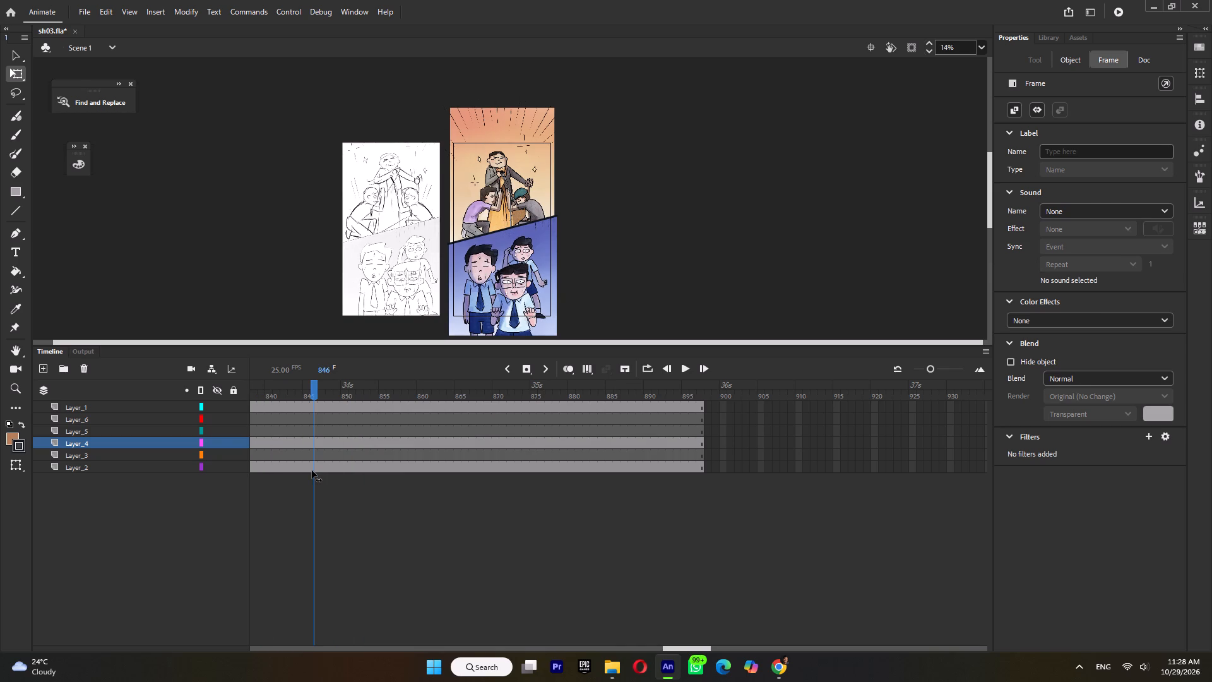
{"action": "left_click_drag", "start_coordinate": [312, 470], "coordinate": [323, 474]}
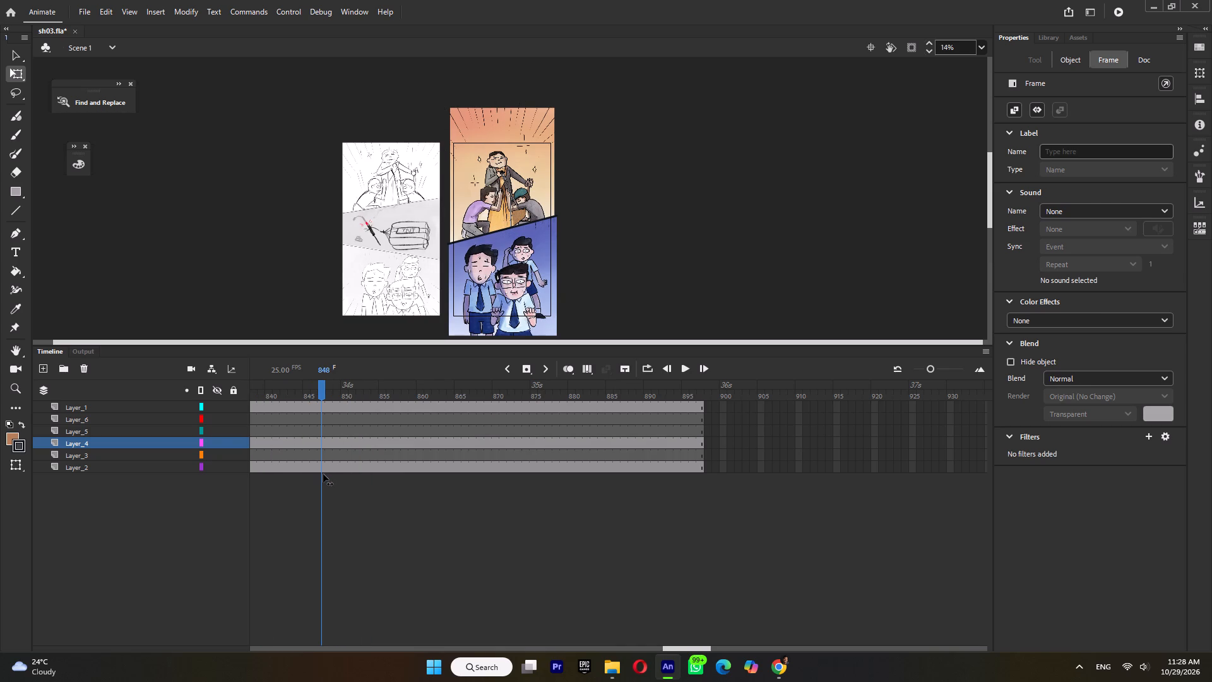
{"action": "left_click_drag", "start_coordinate": [323, 474], "coordinate": [329, 475]}
{"action": "left_click", "coordinate": [322, 443]}
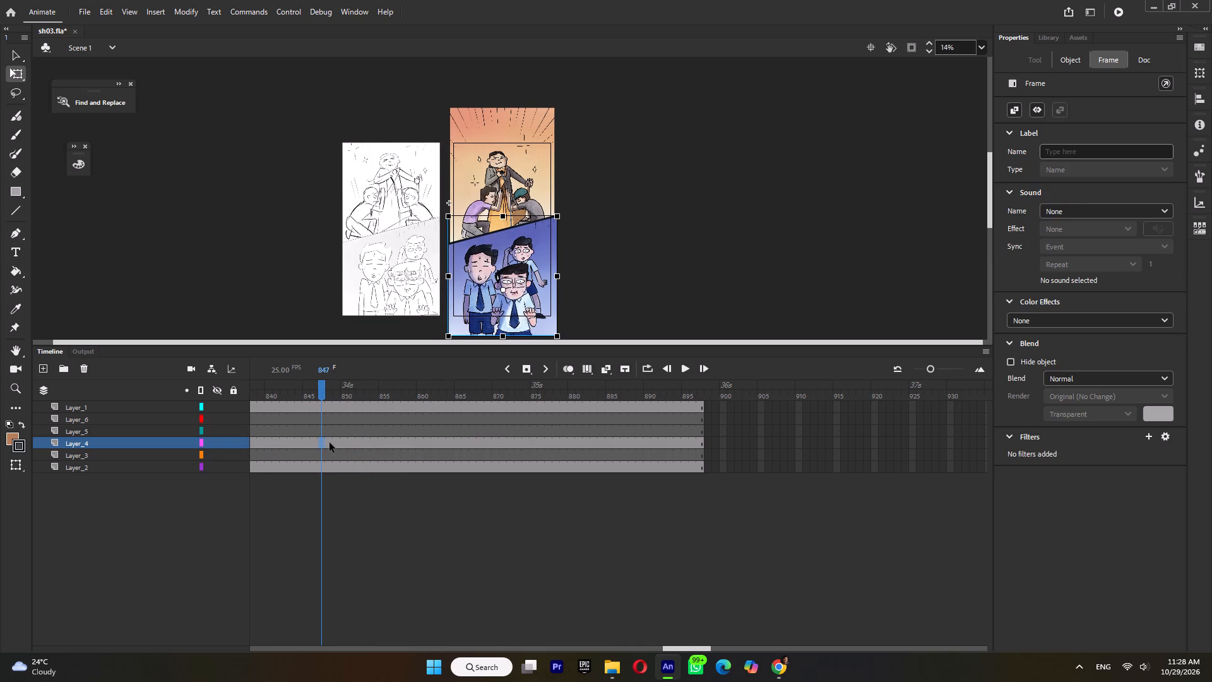
{"action": "left_click", "coordinate": [330, 443]}
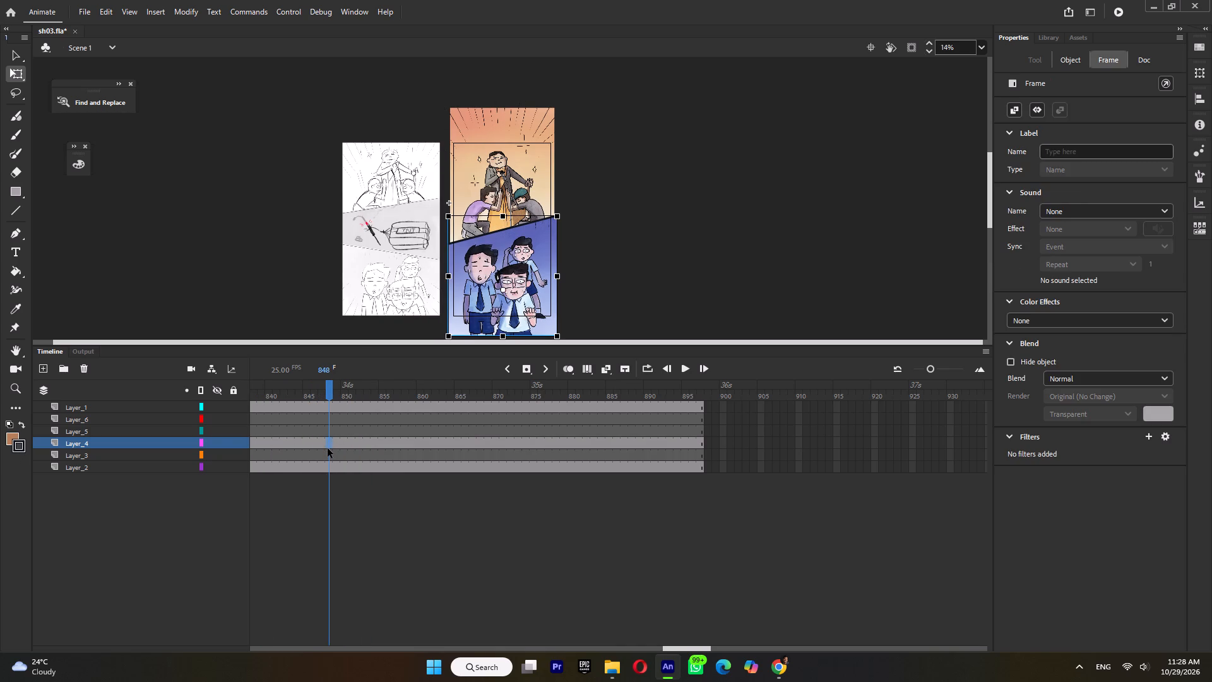
{"action": "key", "text": "F6"}
{"action": "key", "text": "shift+Down"}
{"action": "key", "text": "shift+Down"}
{"action": "key", "text": "Up"}
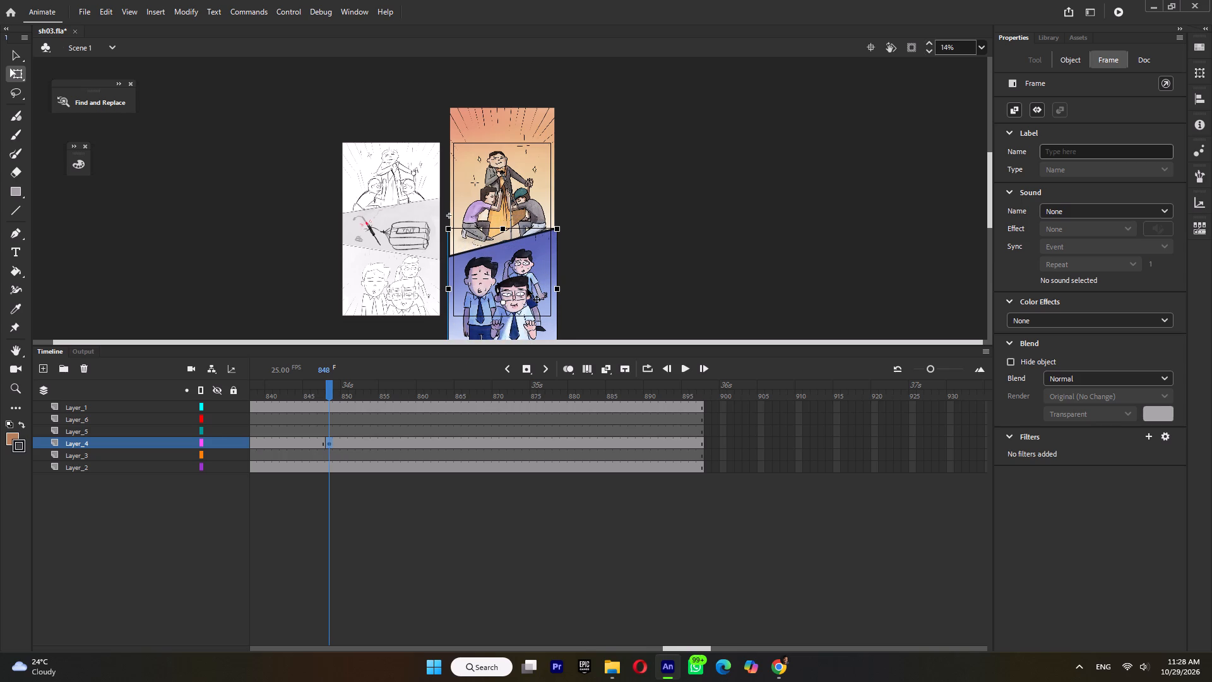
Inside the lower panel's symbol, keyframe Layer_3 and Layer_2 at frame 57, unlock Layer_2, and slant the divider line and mask edge down to the right.
{"action": "double_click", "coordinate": [527, 289]}
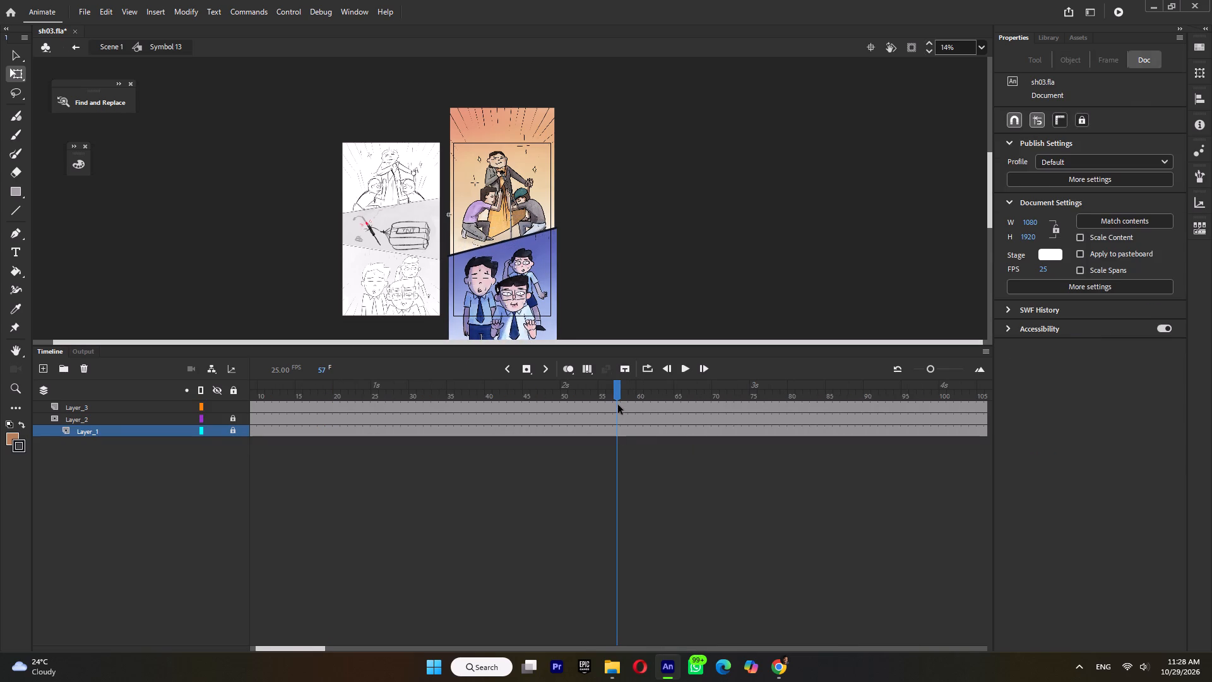
{"action": "left_click_drag", "start_coordinate": [618, 405], "coordinate": [618, 416]}
{"action": "key", "text": "F6"}
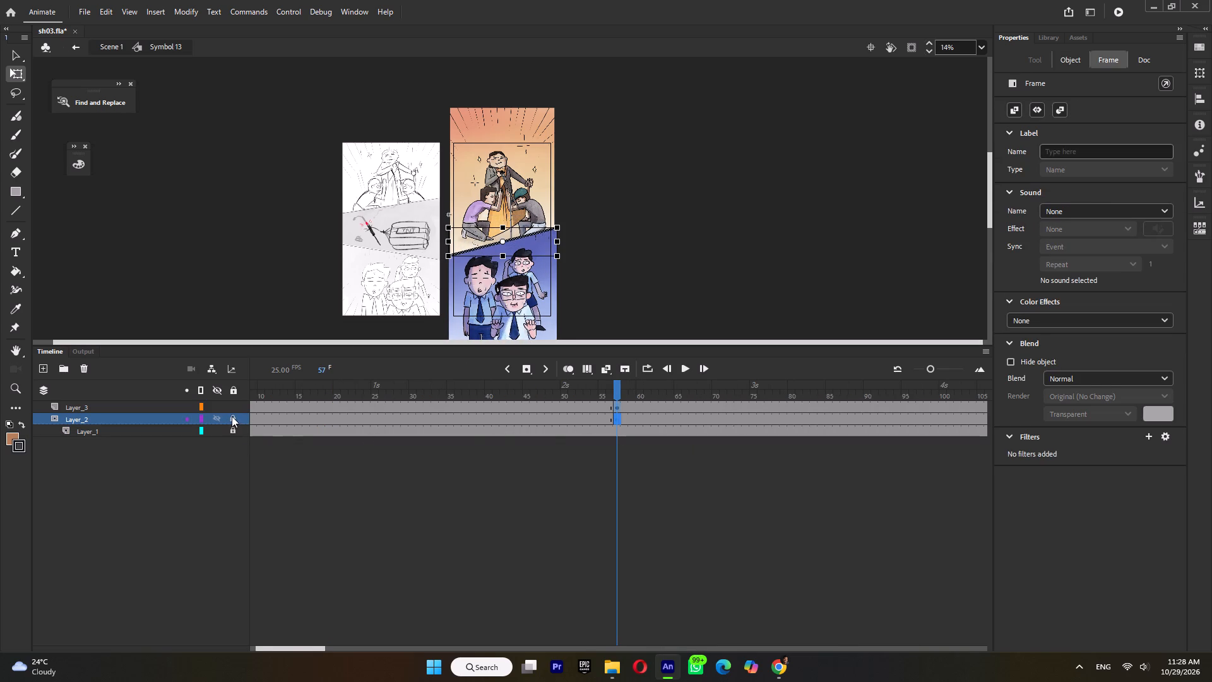
{"action": "left_click", "coordinate": [234, 417]}
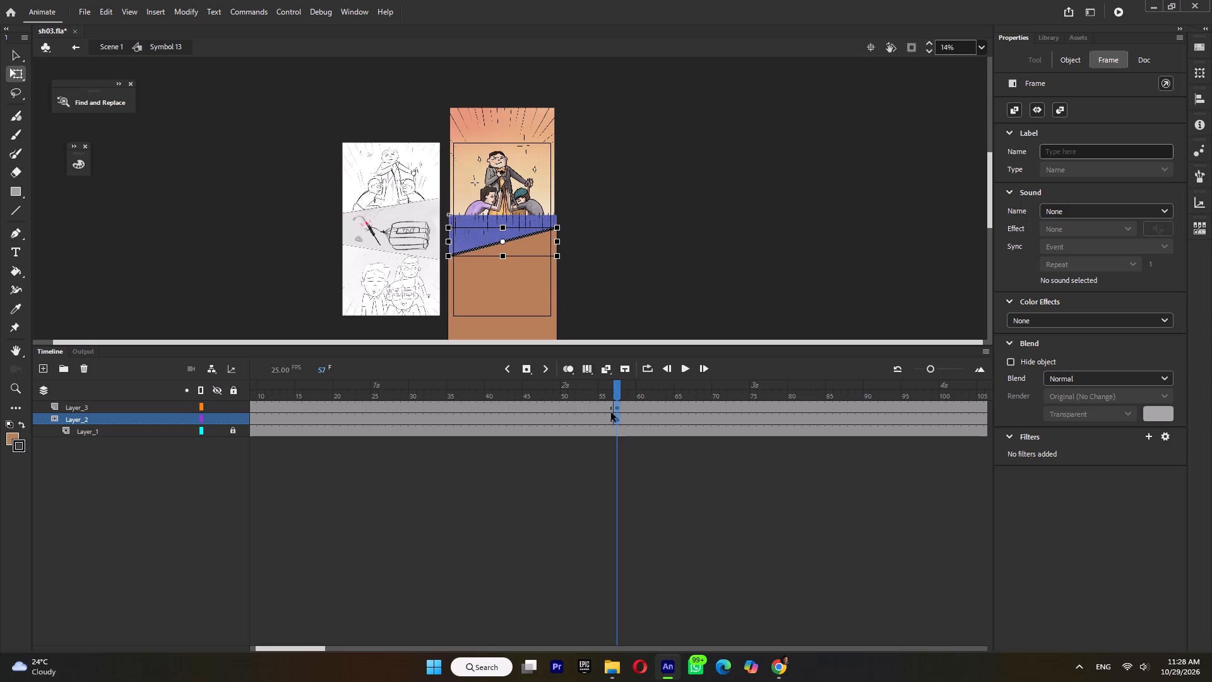
{"action": "left_click", "coordinate": [624, 304]}
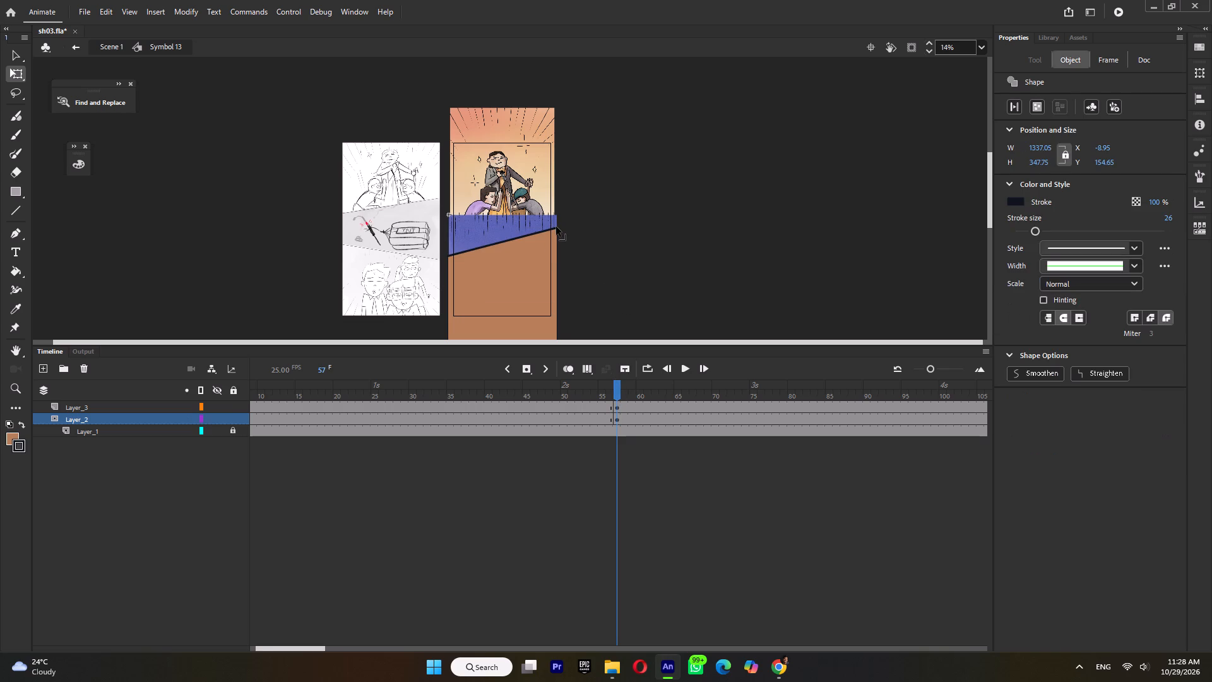
{"action": "left_click_drag", "start_coordinate": [556, 227], "coordinate": [555, 268]}
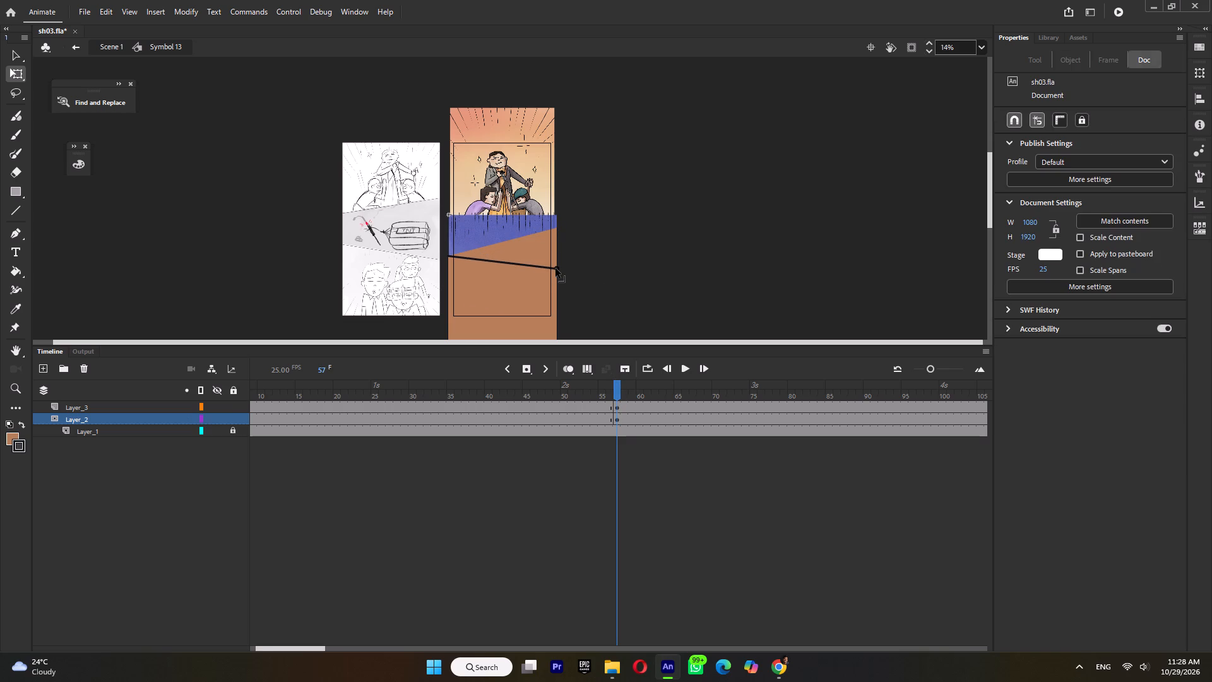
{"action": "left_click_drag", "start_coordinate": [555, 268], "coordinate": [556, 270]}
{"action": "left_click_drag", "start_coordinate": [558, 229], "coordinate": [558, 270]}
{"action": "double_click", "coordinate": [642, 279]}
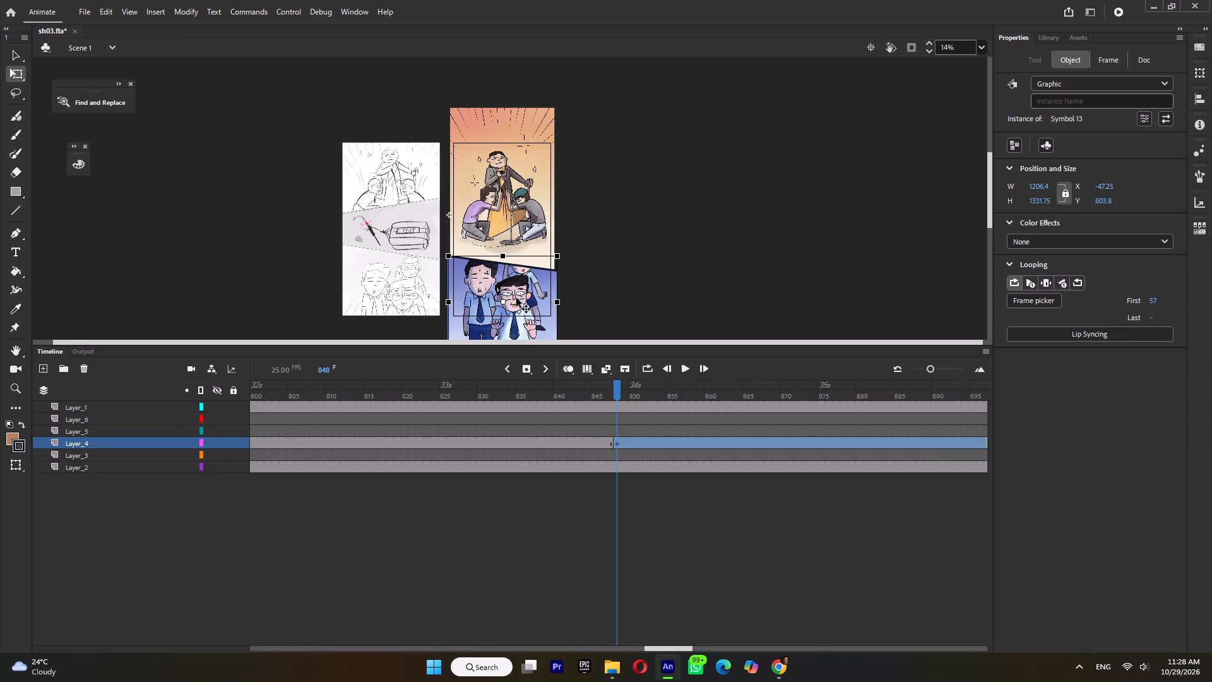
Insert a frame-57 keyframe on Layer_1 inside the lower panel's symbol, and set mask Layer_2 to outline display and lock it.
{"action": "double_click", "coordinate": [514, 297]}
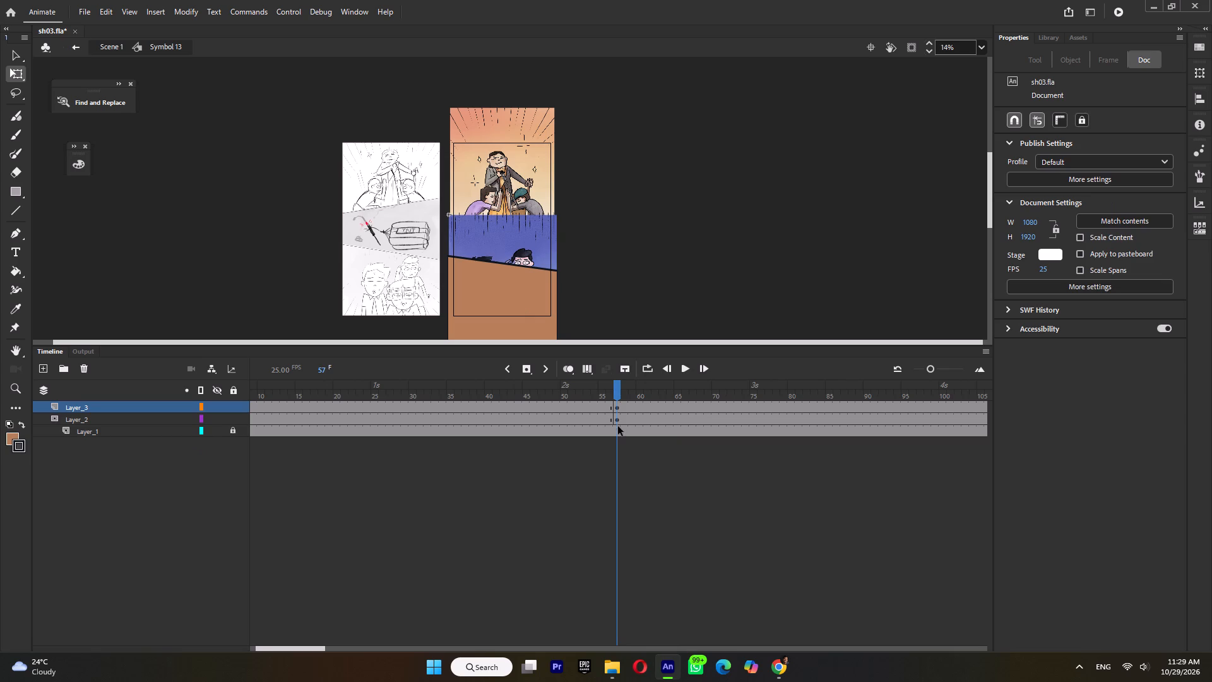
{"action": "left_click", "coordinate": [617, 427]}
{"action": "key", "text": "F6"}
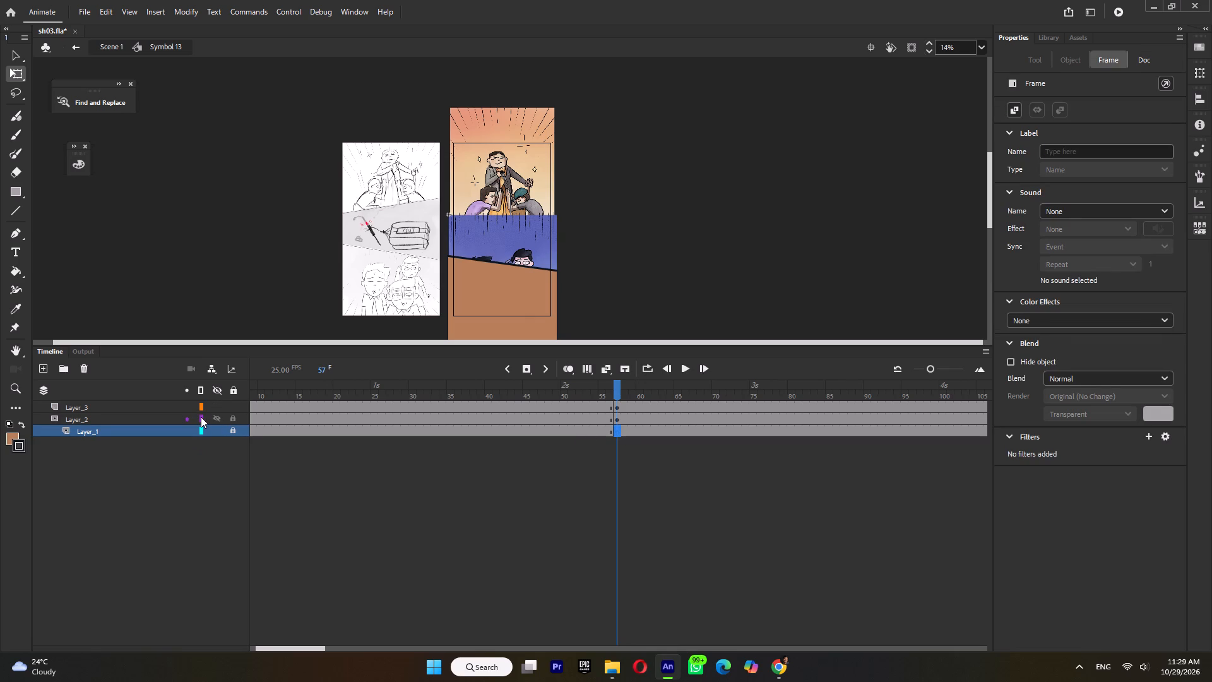
{"action": "left_click", "coordinate": [201, 417]}
{"action": "left_click", "coordinate": [232, 419]}
{"action": "left_click", "coordinate": [643, 285]}
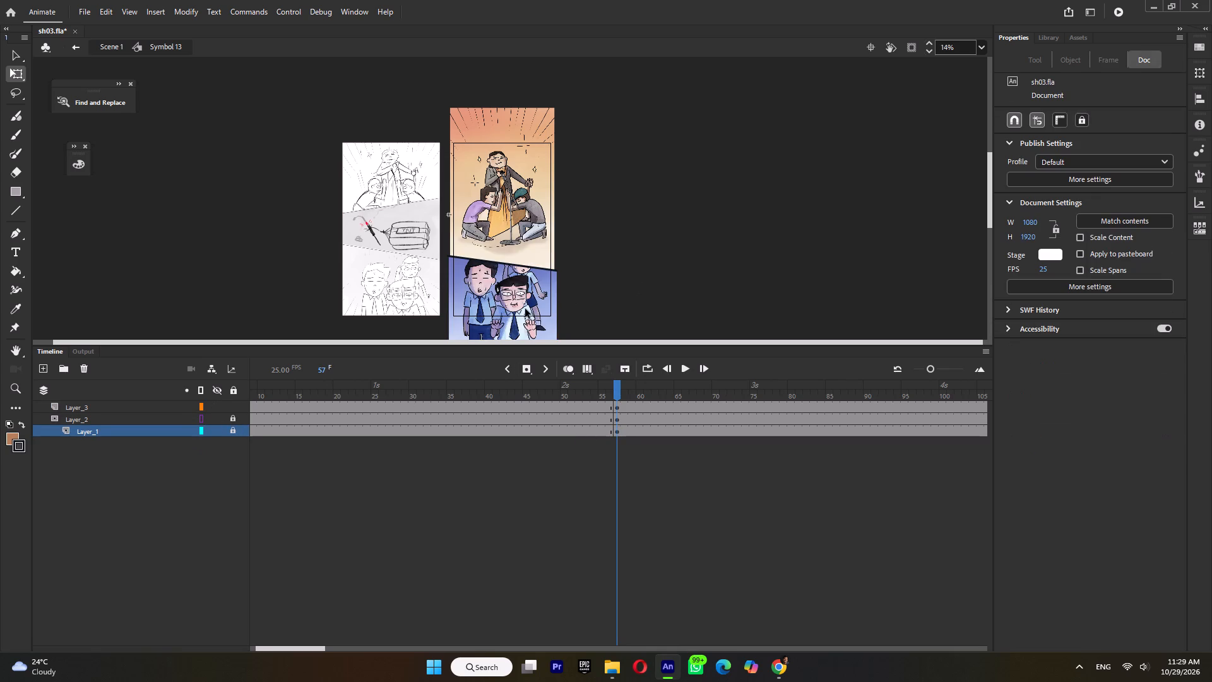
{"action": "left_click", "coordinate": [525, 309]}
{"action": "left_click", "coordinate": [617, 434]}
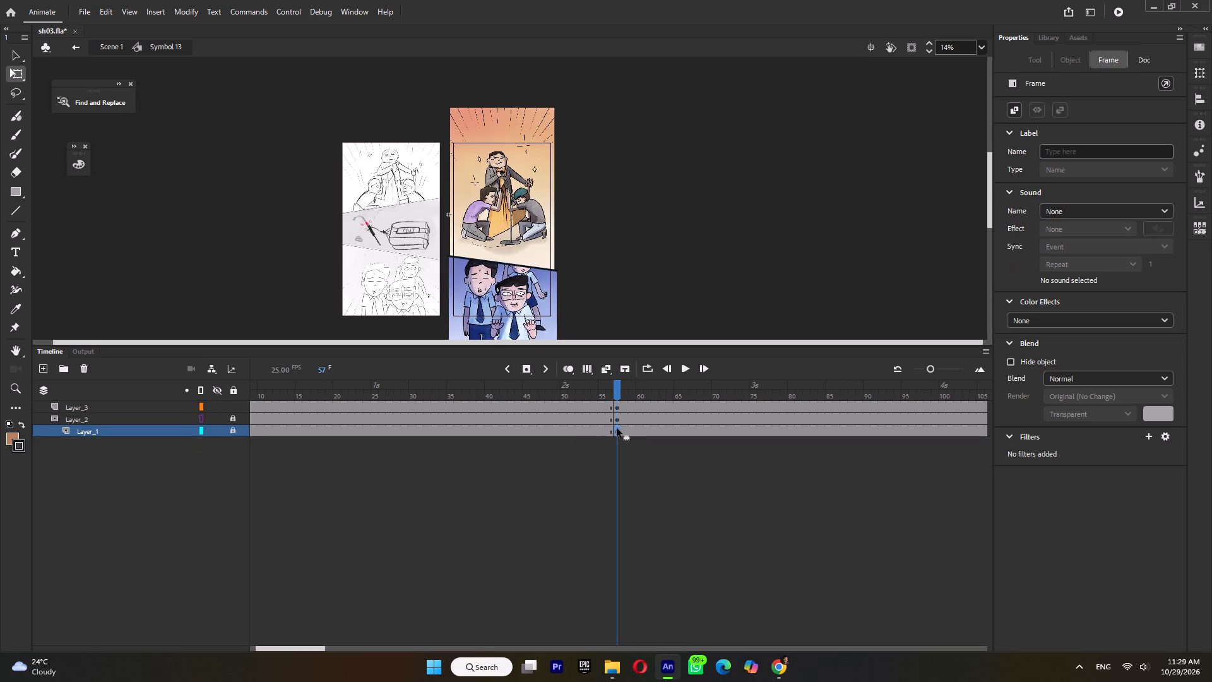
Unlock Layer_2 and raise the left end of both the divider line and the mask edge slightly at frame 57.
{"action": "left_click", "coordinate": [619, 407]}
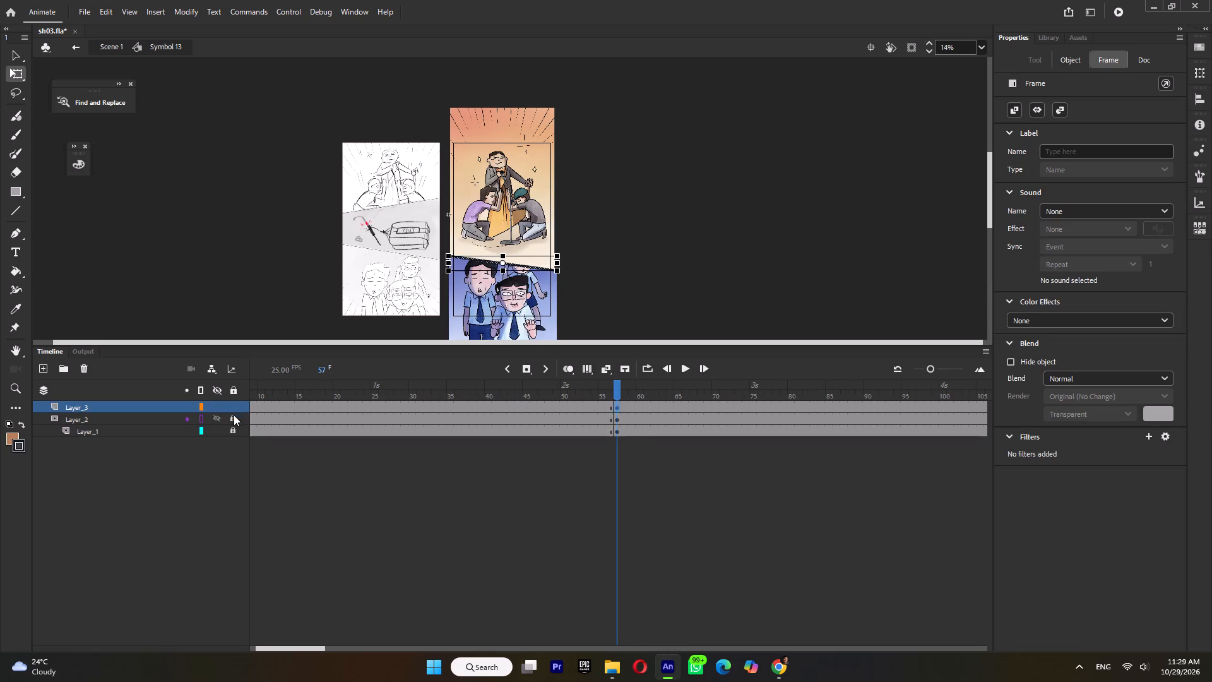
{"action": "left_click", "coordinate": [234, 415]}
{"action": "left_click", "coordinate": [619, 406]}
{"action": "left_click", "coordinate": [643, 257]}
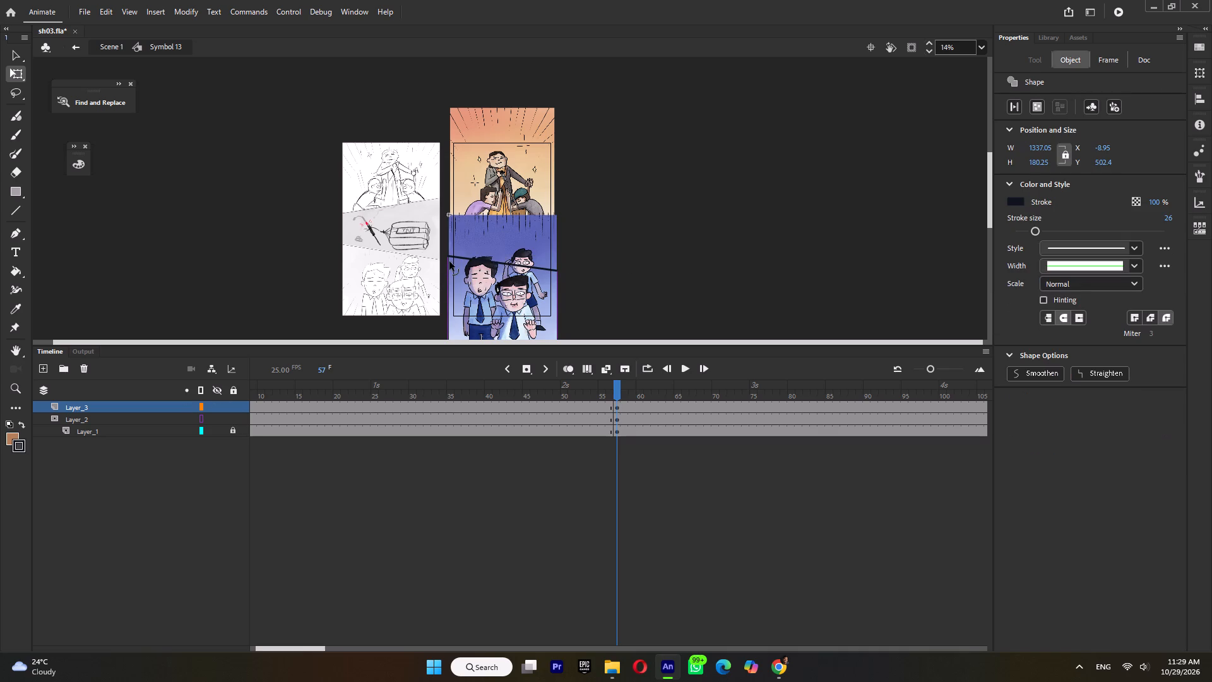
{"action": "left_click_drag", "start_coordinate": [449, 255], "coordinate": [449, 249]}
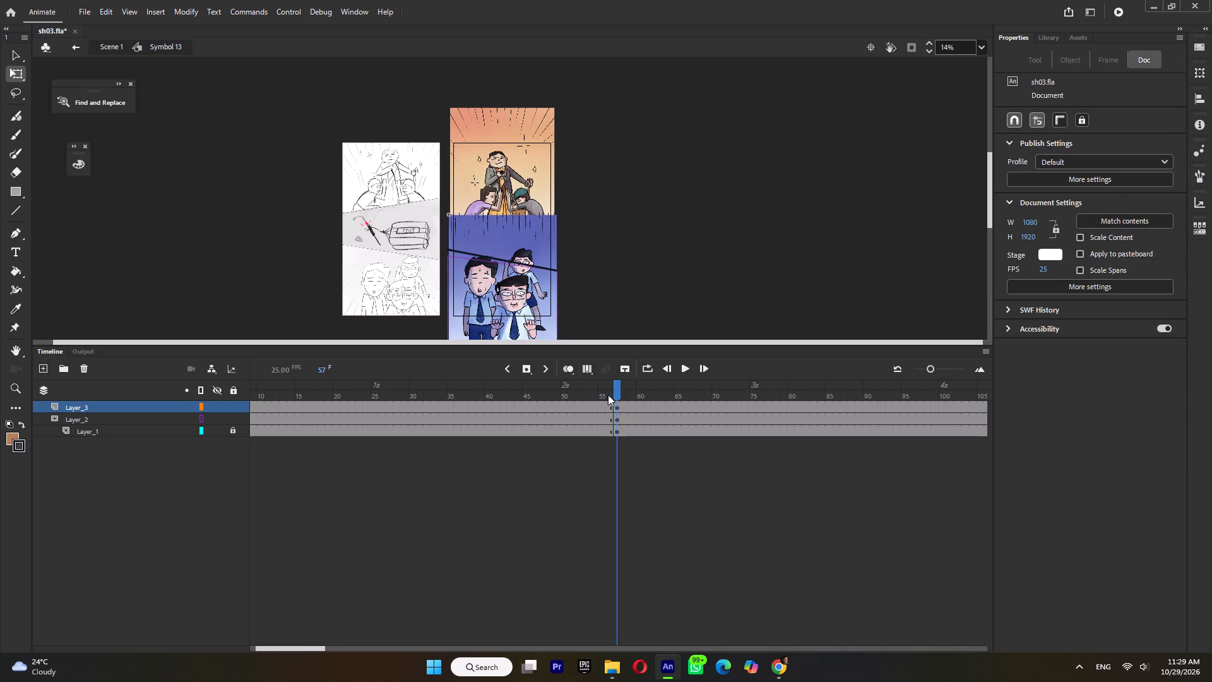
{"action": "left_click", "coordinate": [618, 416]}
{"action": "left_click", "coordinate": [651, 297]}
{"action": "left_click_drag", "start_coordinate": [448, 257], "coordinate": [448, 251]}
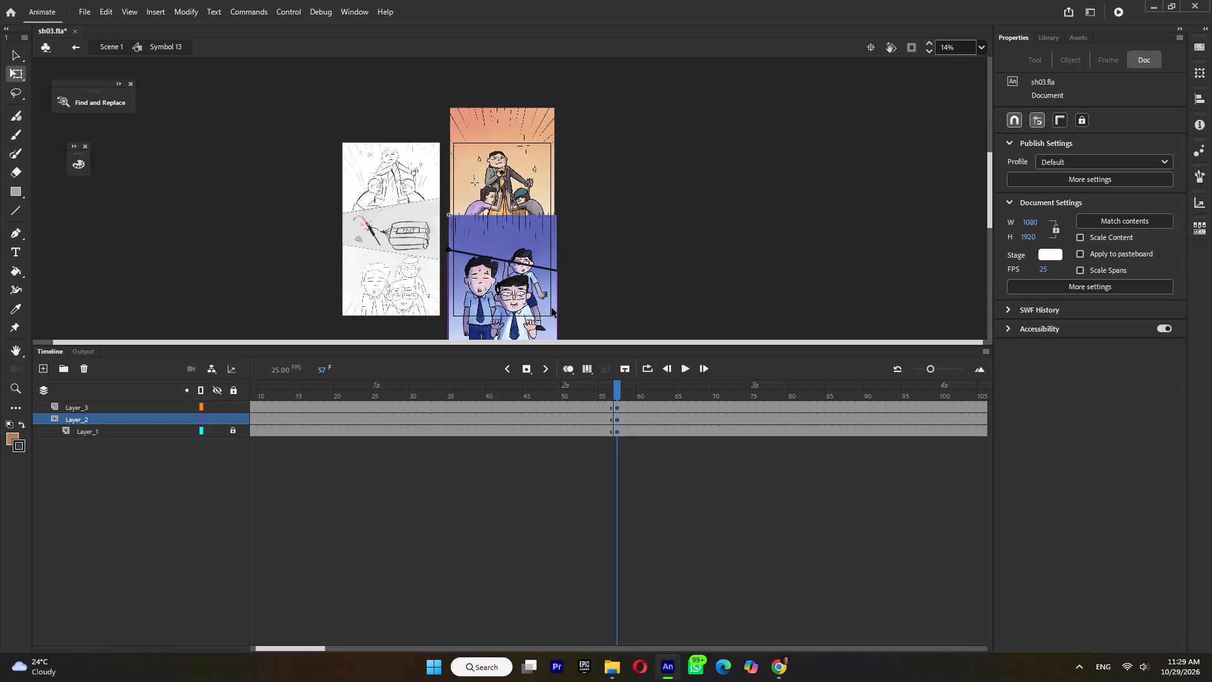
{"action": "left_click", "coordinate": [558, 272]}
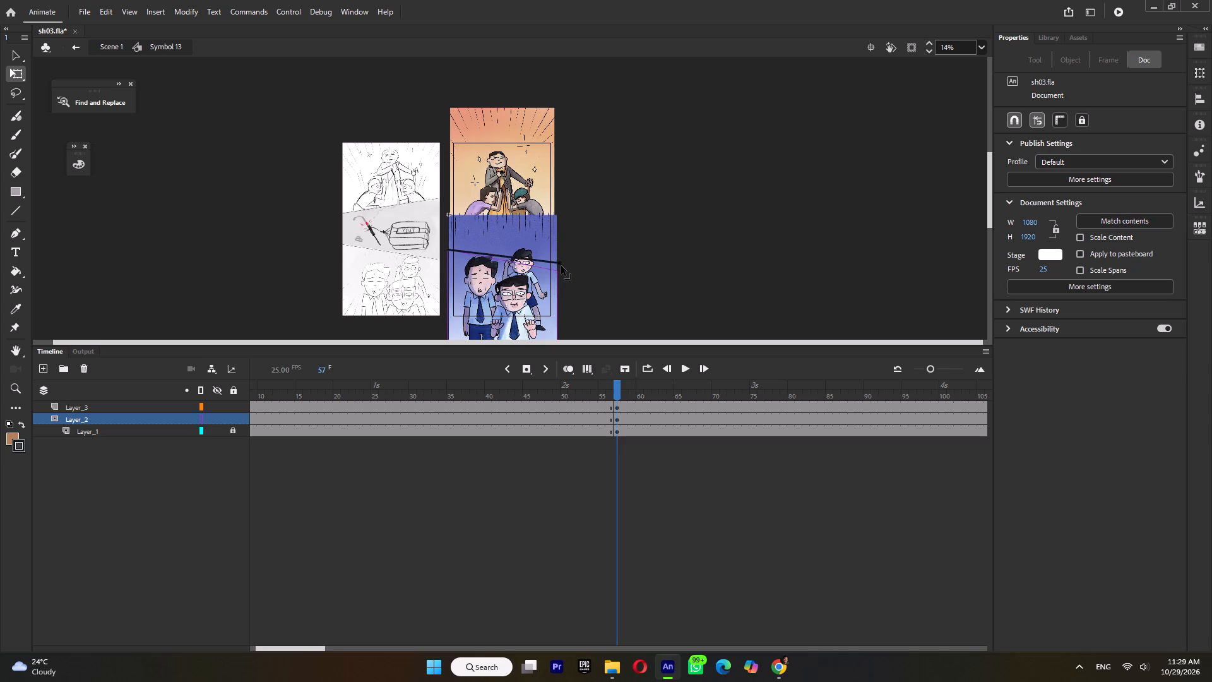
{"action": "double_click", "coordinate": [604, 291]}
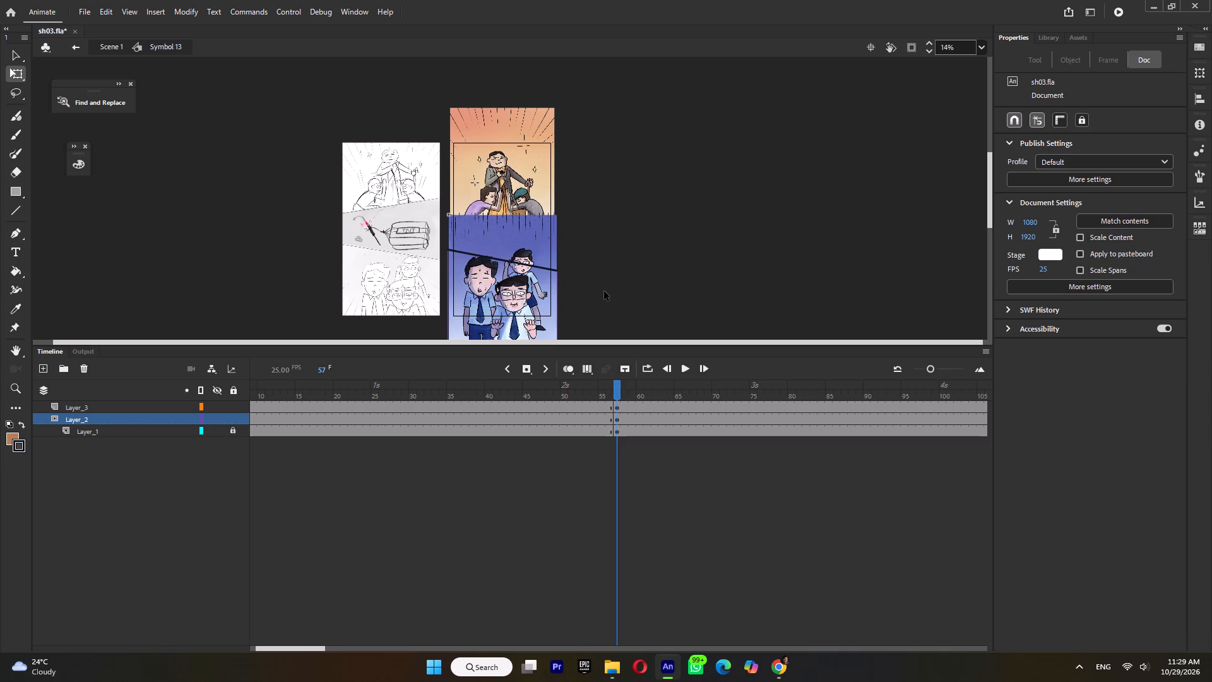
{"action": "left_click", "coordinate": [599, 397]}
{"action": "left_click", "coordinate": [615, 392]}
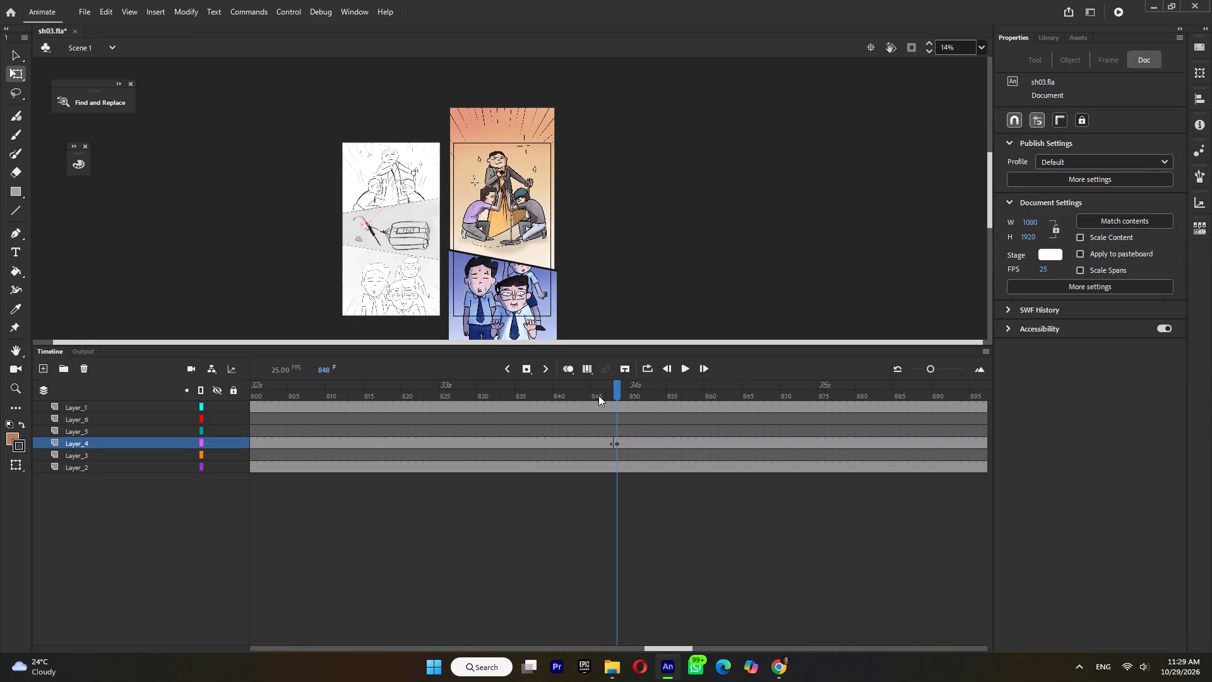
Scale the lower panel instance at frame 848 down to about 1134 × 1251 px.
{"action": "left_click", "coordinate": [508, 301]}
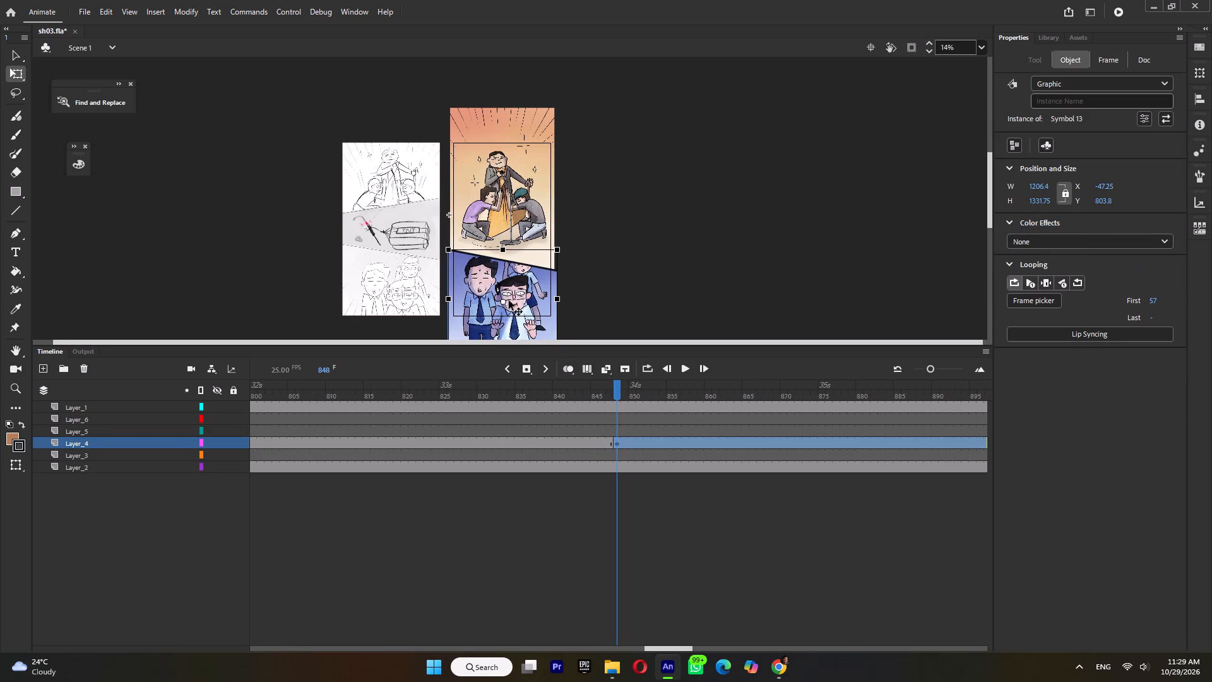
{"action": "left_click", "coordinate": [559, 247], "text": "shift"}
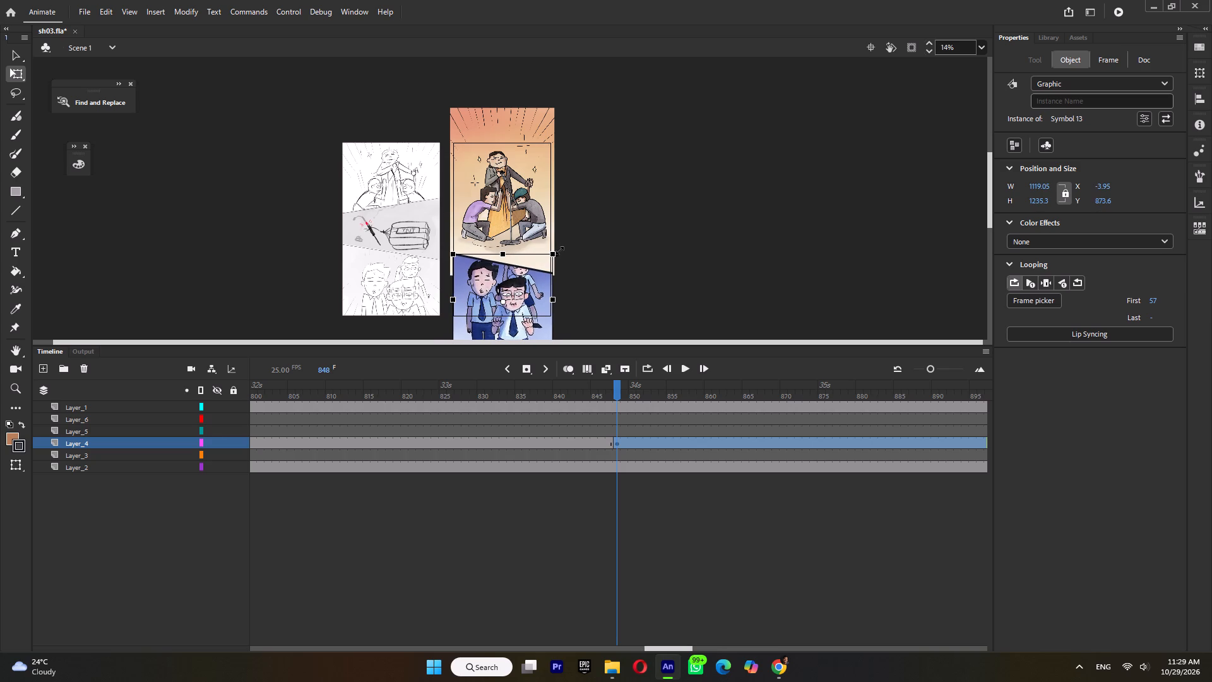
Unlock Layer_1 in the lower panel's symbol and fine-tune the shot 40 instance's vertical position at frame 57, ending close to Y 0.
{"action": "double_click", "coordinate": [520, 306]}
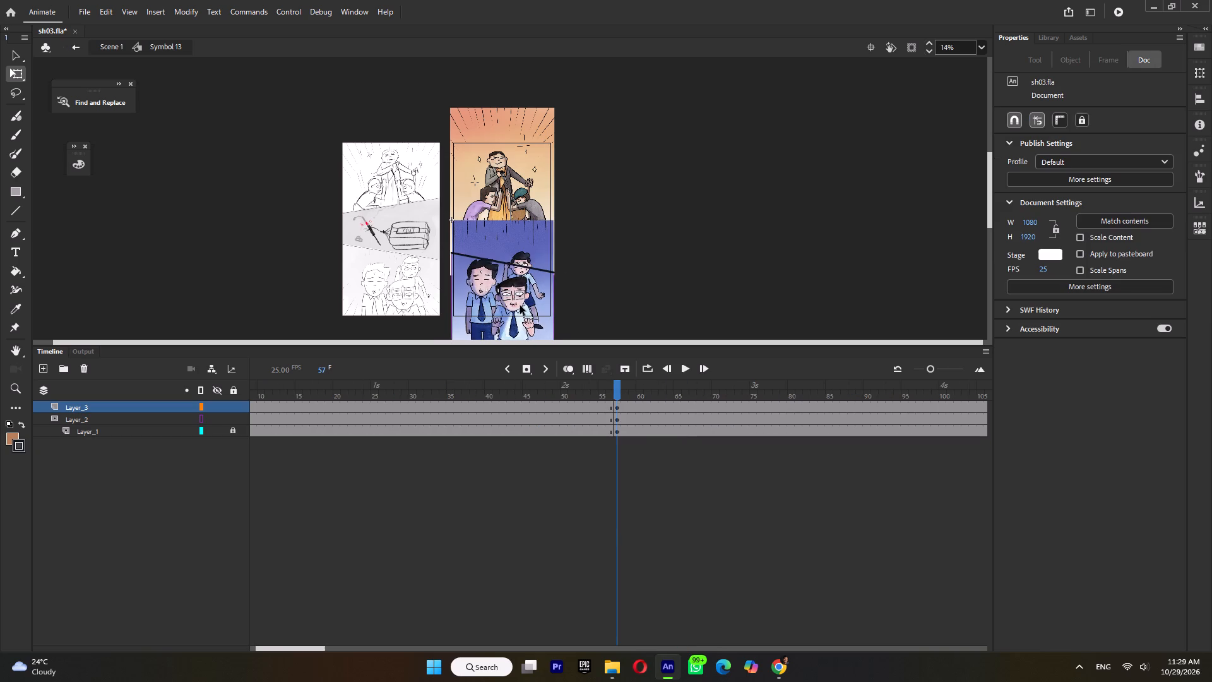
{"action": "left_click", "coordinate": [617, 431]}
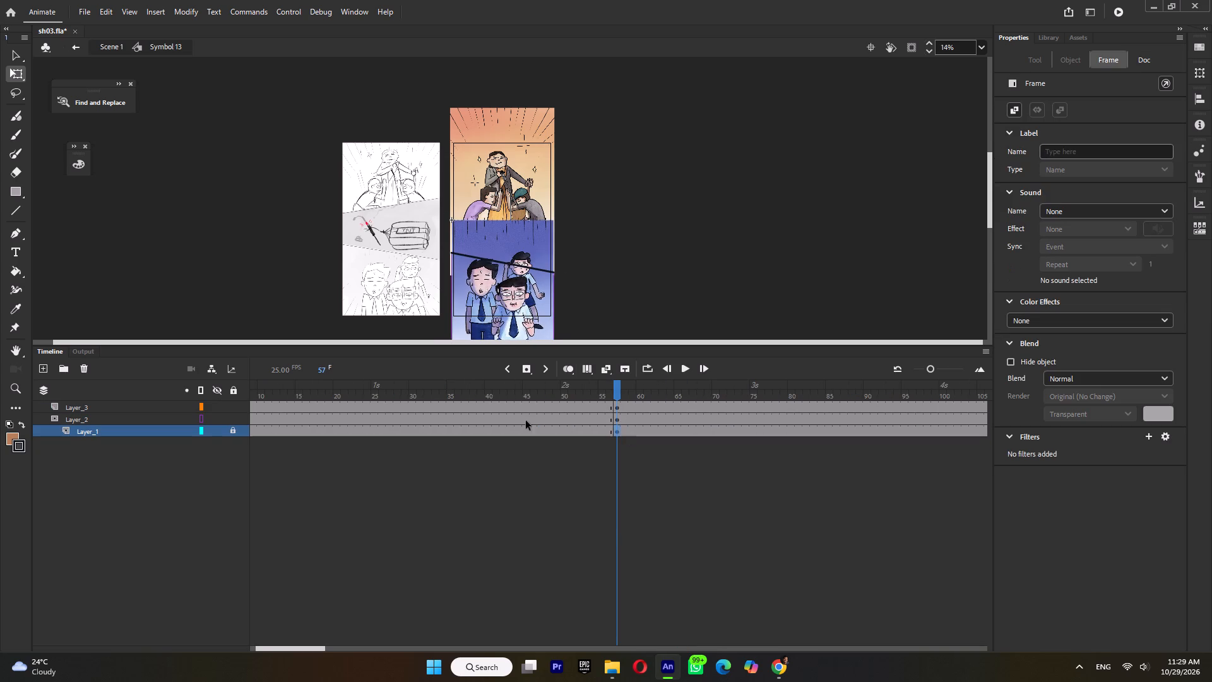
{"action": "left_click", "coordinate": [235, 431]}
{"action": "left_click", "coordinate": [650, 302]}
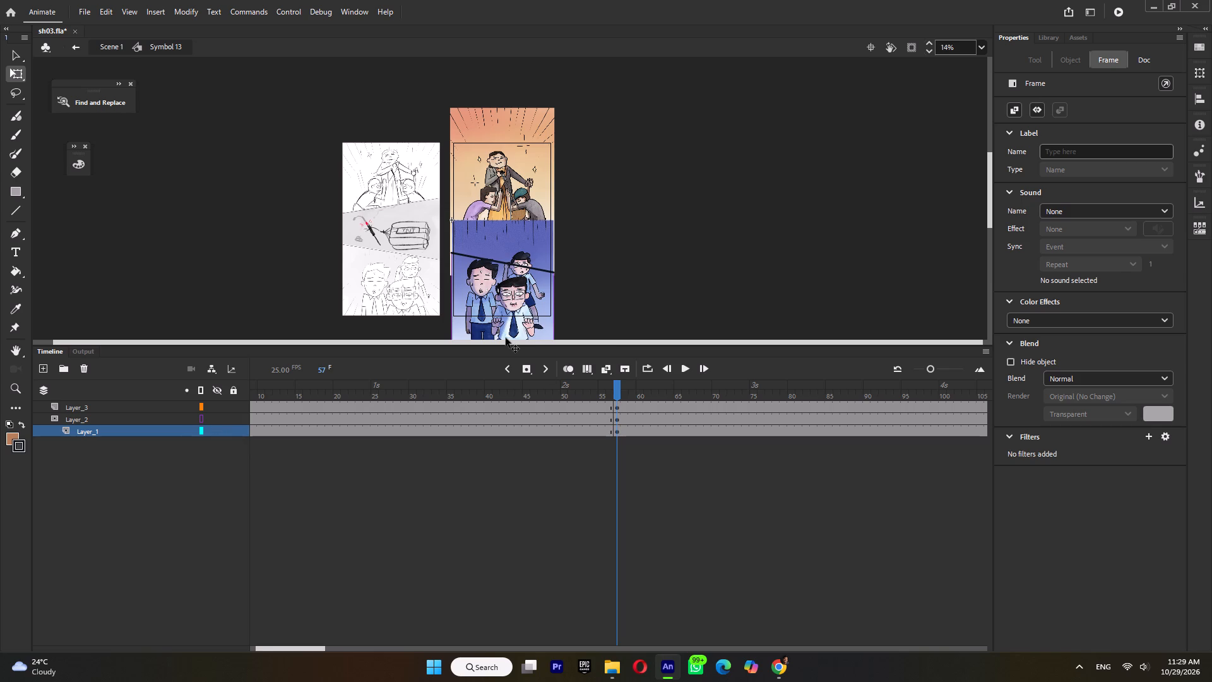
{"action": "left_click", "coordinate": [508, 332]}
{"action": "key", "text": "Down"}
{"action": "key", "text": "Down"}
{"action": "key", "text": "Down"}
{"action": "key", "text": "Down"}
{"action": "key", "text": "Down"}
{"action": "key", "text": "Down"}
{"action": "key", "text": "Down"}
{"action": "key", "text": "Down"}
{"action": "key", "text": "Down"}
{"action": "key", "text": "Down"}
{"action": "key", "text": "Down"}
{"action": "key", "text": "Up"}
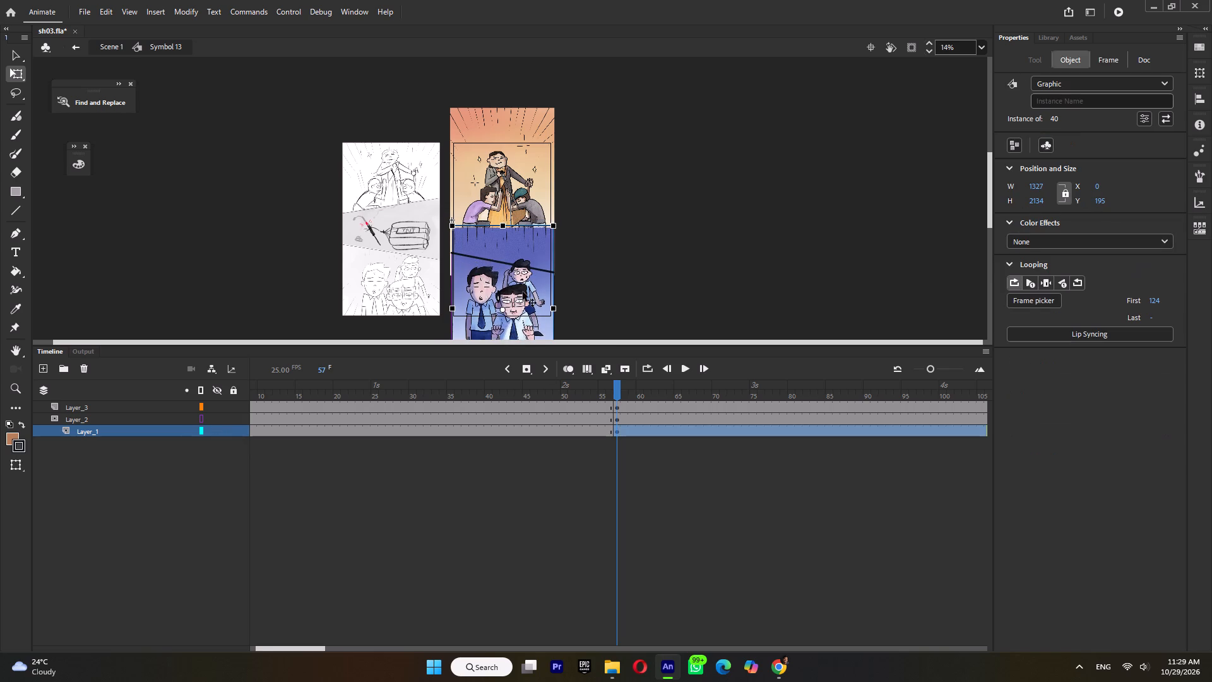
{"action": "key", "text": "Down"}
{"action": "key", "text": "Up"}
{"action": "key", "text": "Up"}
{"action": "key", "text": "Up"}
{"action": "key", "text": "Up"}
{"action": "key", "text": "Up"}
{"action": "key", "text": "Up"}
{"action": "key", "text": "Up"}
{"action": "key", "text": "Up"}
{"action": "key", "text": "Up"}
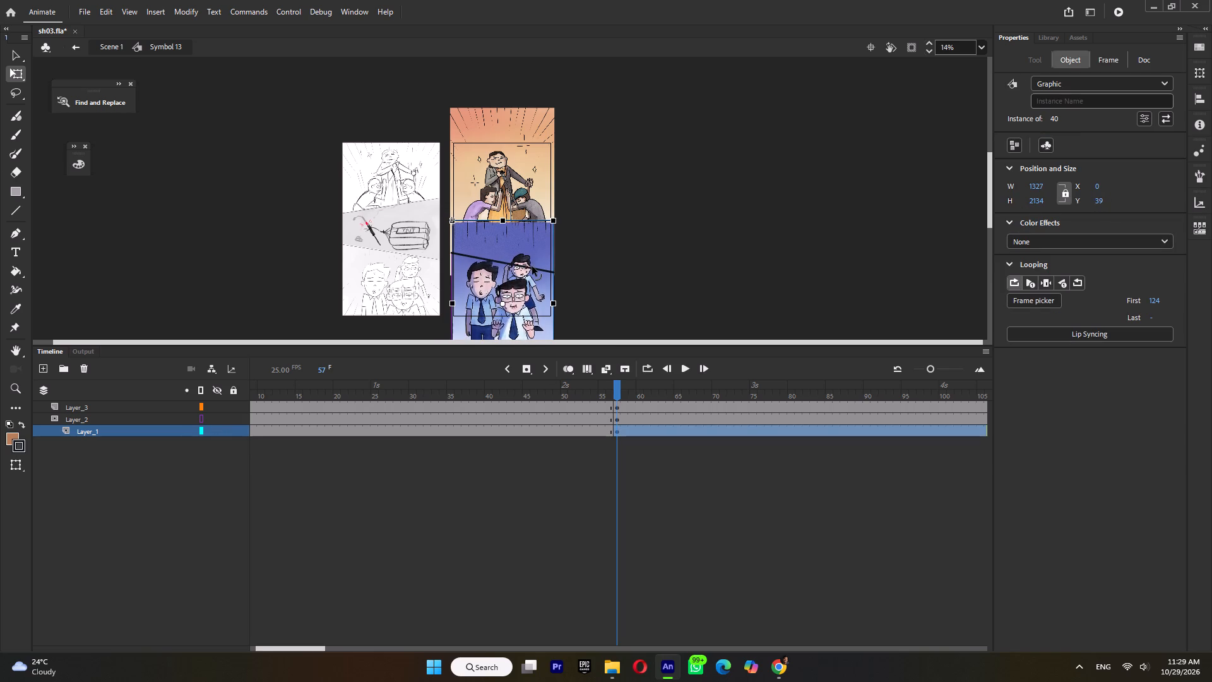
{"action": "key", "text": "Up"}
{"action": "key", "text": "Down"}
{"action": "key", "text": "Down"}
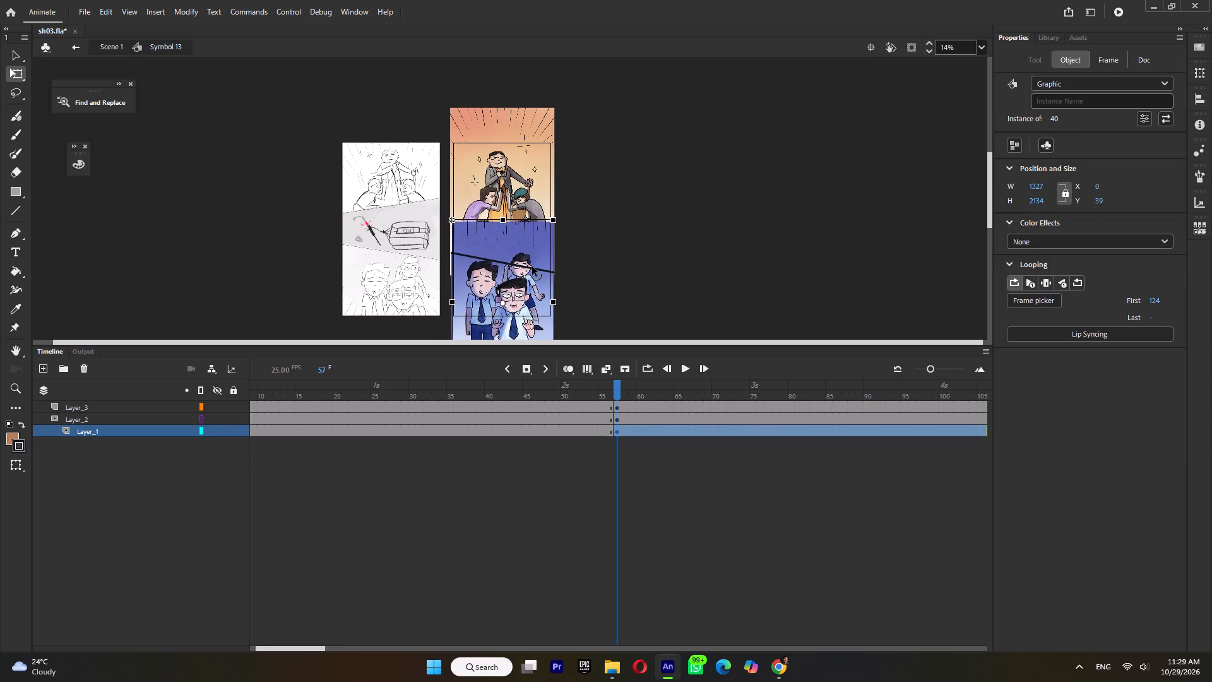
{"action": "key", "text": "Up"}
{"action": "key", "text": "Up"}
{"action": "key", "text": "Up"}
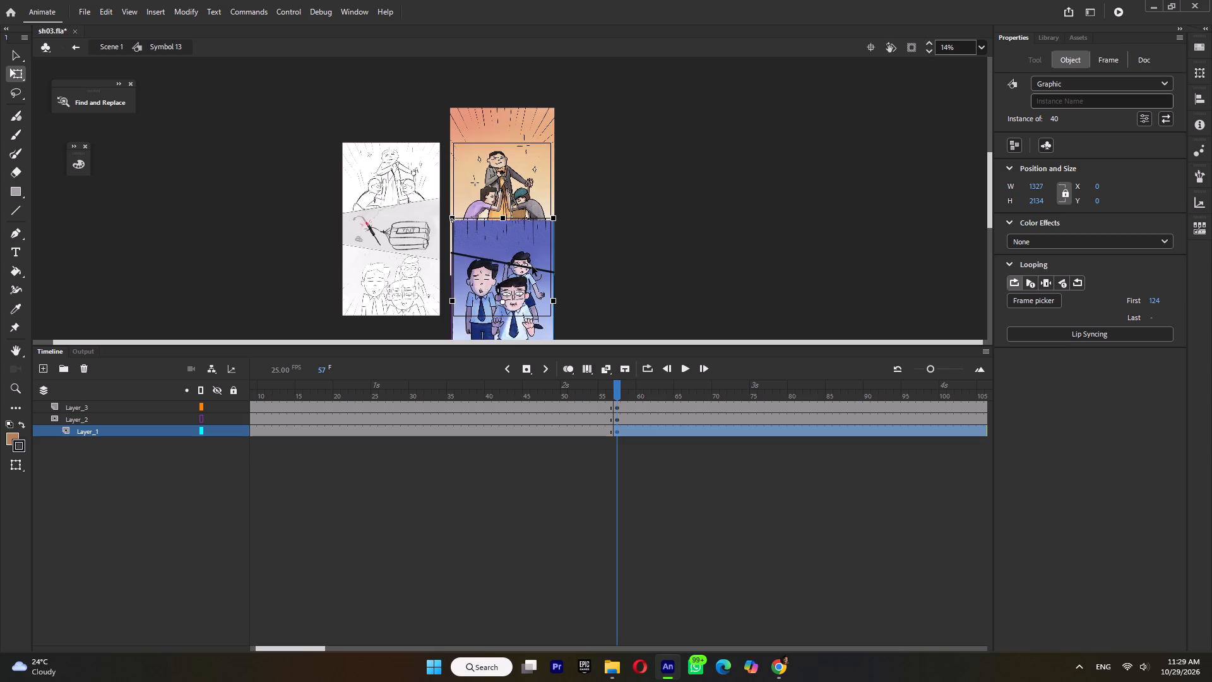
{"action": "key", "text": "Down"}
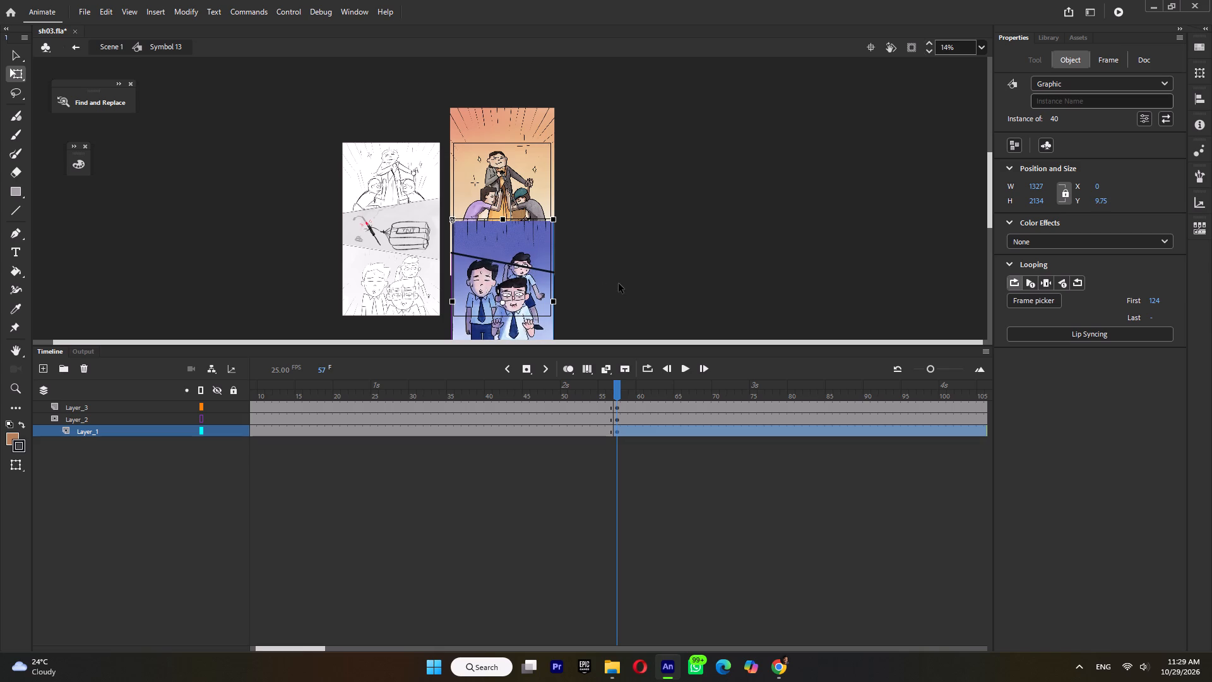
{"action": "key", "text": "Up"}
{"action": "key", "text": "Up"}
{"action": "double_click", "coordinate": [619, 284]}
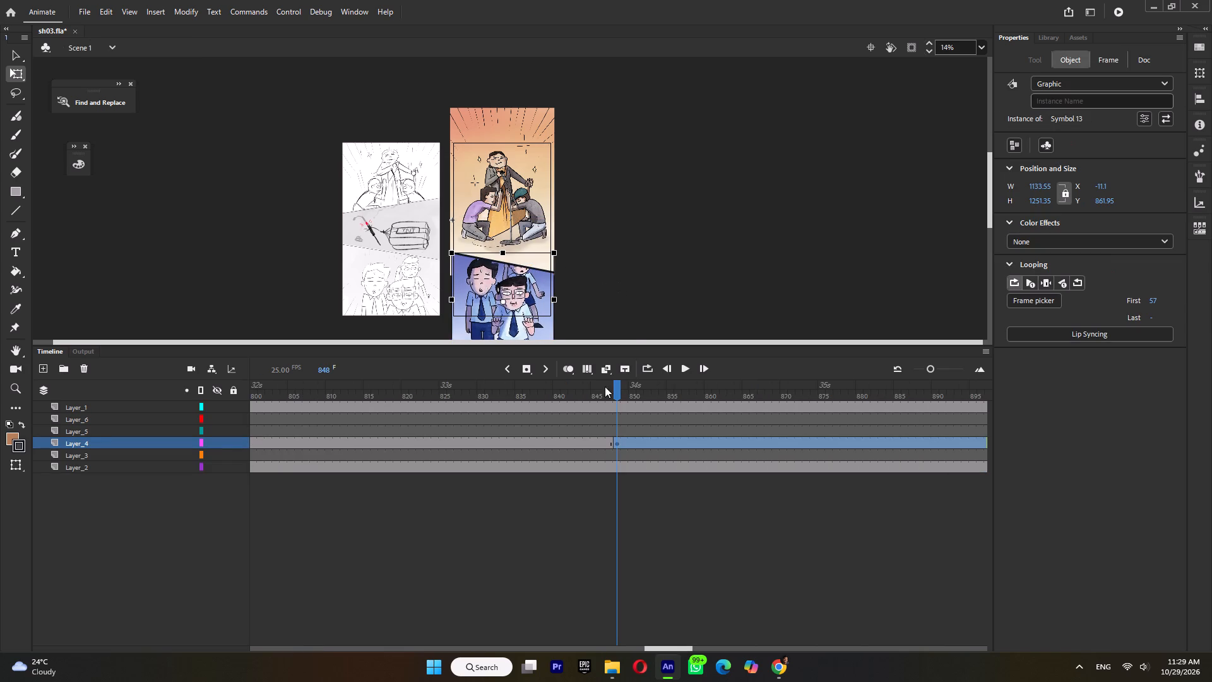
{"action": "left_click", "coordinate": [605, 386]}
{"action": "left_click", "coordinate": [619, 389]}
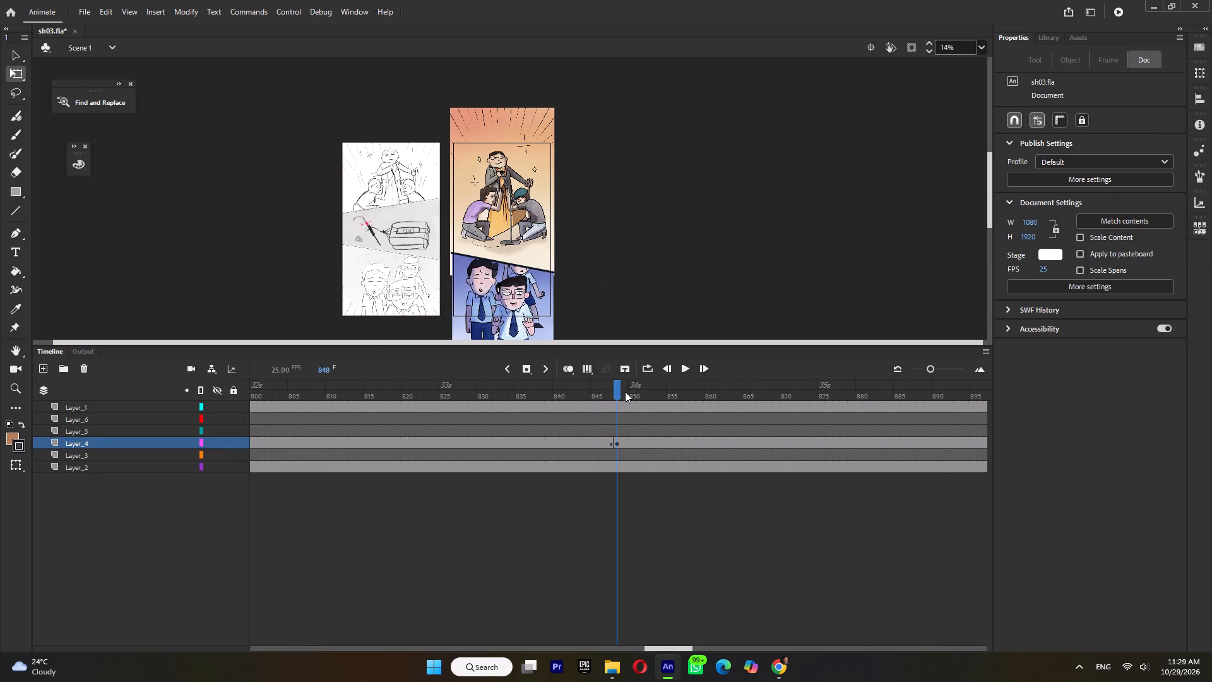
Inside the shot 39 symbol, clear the early keyframes after frame 1, up to frame 12, on background layer Layer_4_Copy_2.
{"action": "left_click", "coordinate": [527, 205]}
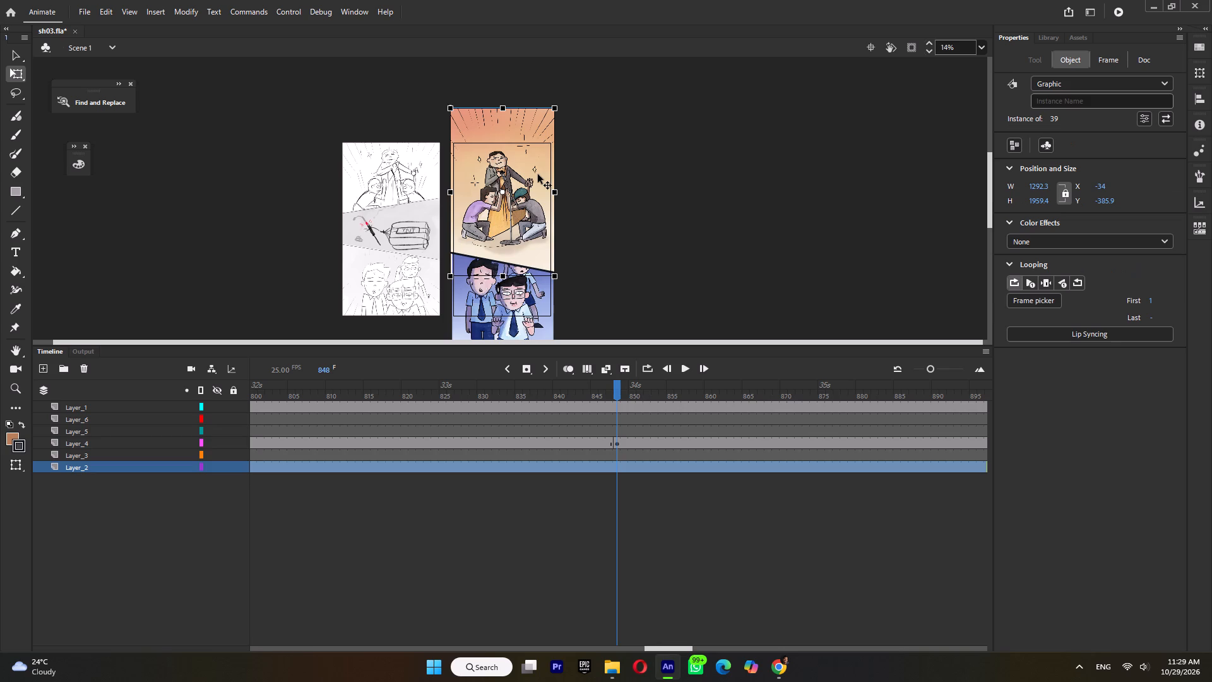
{"action": "double_click", "coordinate": [538, 174]}
{"action": "left_click", "coordinate": [552, 166]}
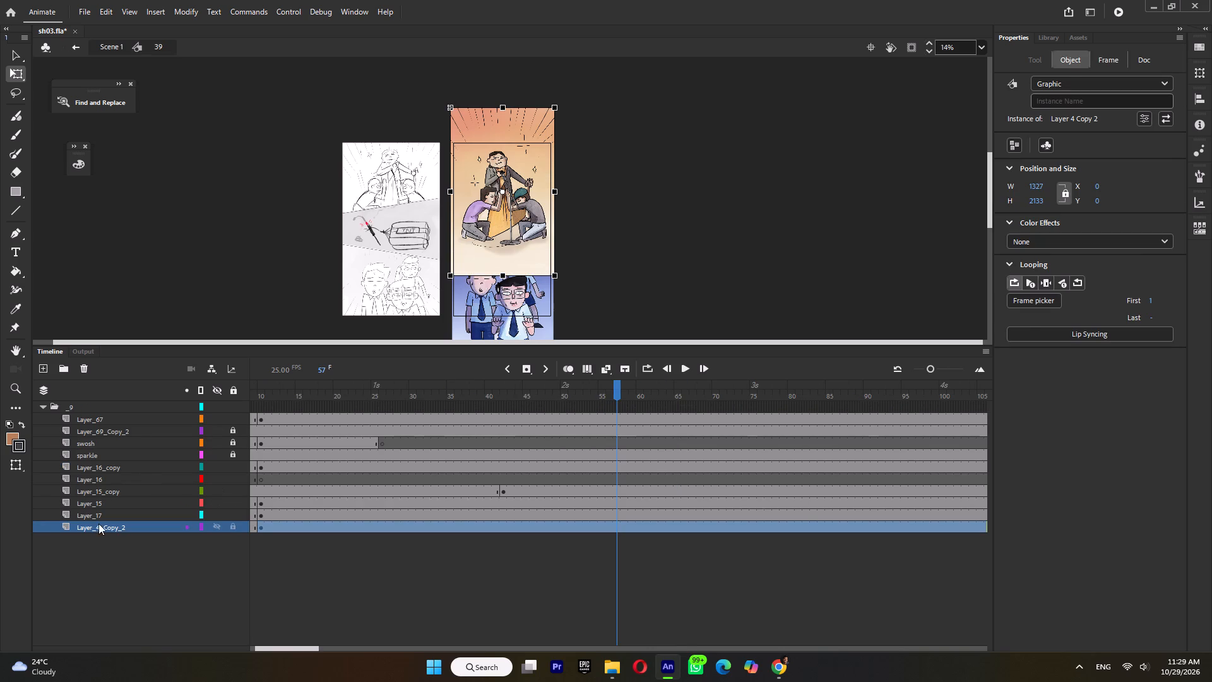
{"action": "left_click", "coordinate": [100, 527]}
{"action": "left_click", "coordinate": [215, 526]}
{"action": "left_click", "coordinate": [217, 525]}
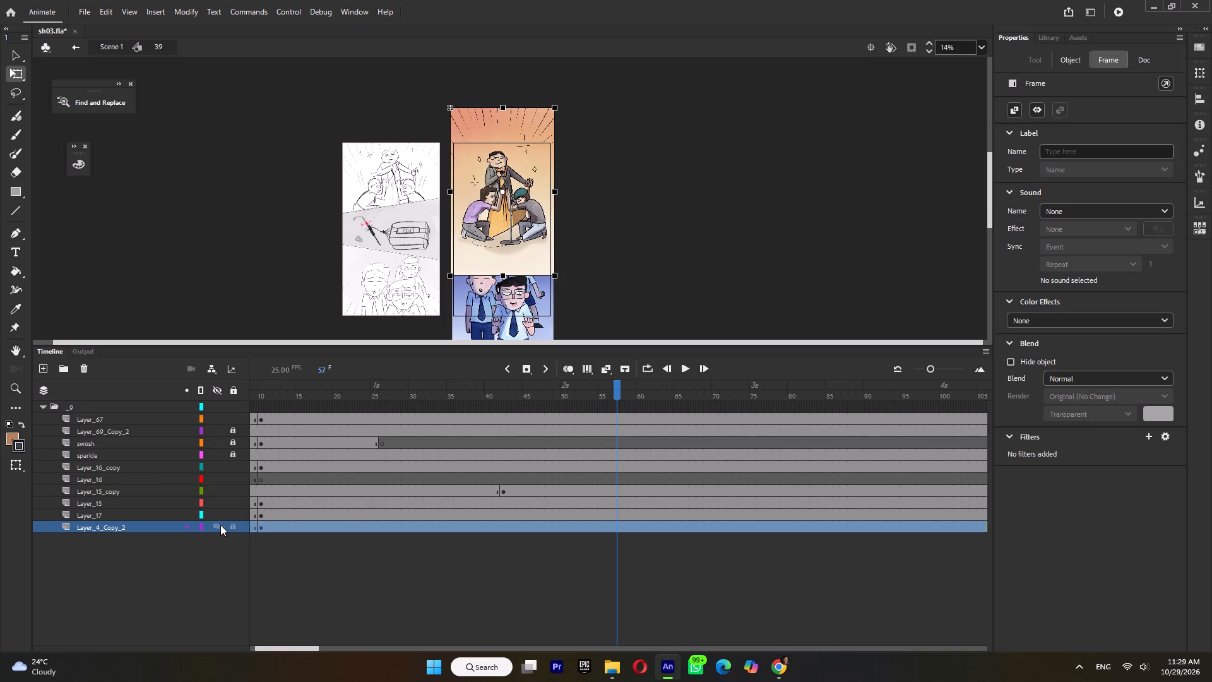
{"action": "left_click_drag", "start_coordinate": [279, 394], "coordinate": [153, 414]}
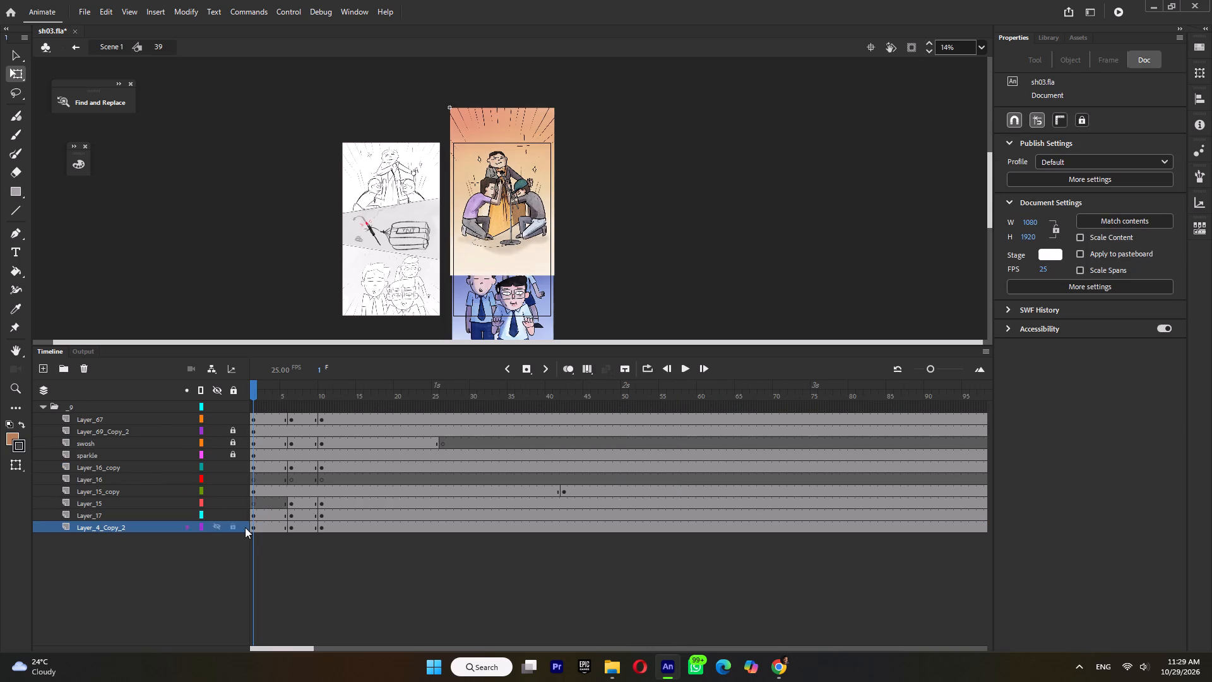
{"action": "left_click_drag", "start_coordinate": [278, 527], "coordinate": [340, 529]}
{"action": "key", "text": "shift+F6"}
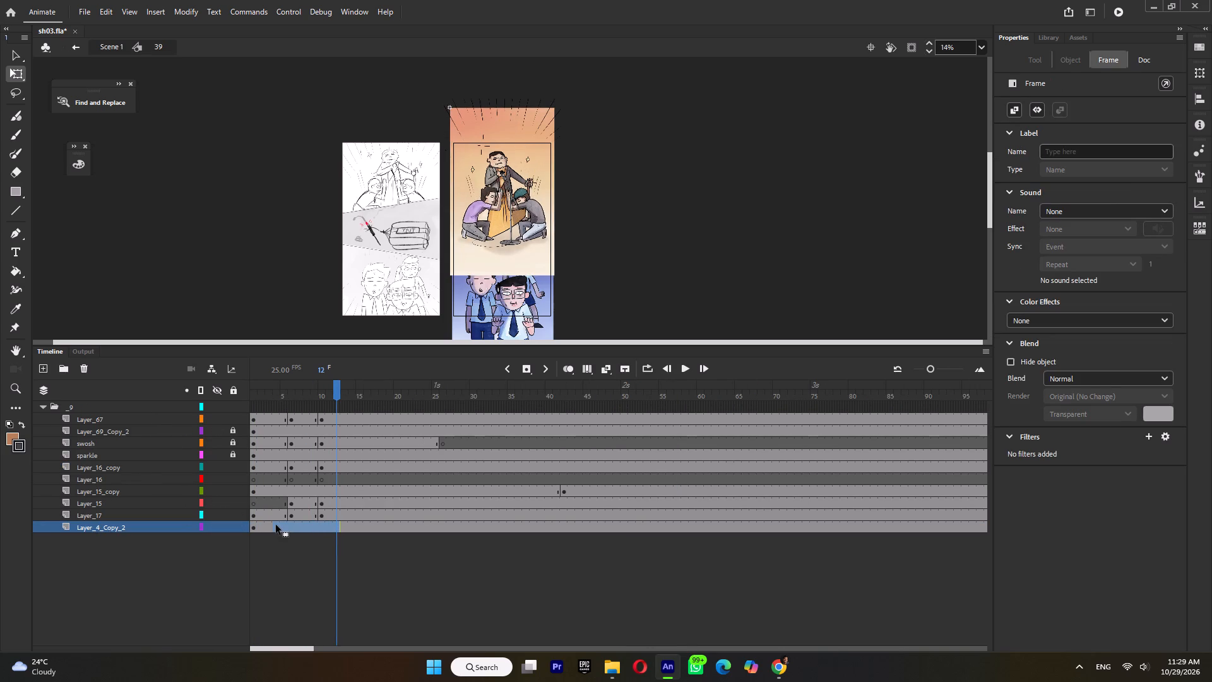
Enlarge the background on Layer_4_Copy_2 inside the shot 39 symbol, and return to the main scene.
{"action": "left_click", "coordinate": [276, 525]}
{"action": "left_click", "coordinate": [334, 513]}
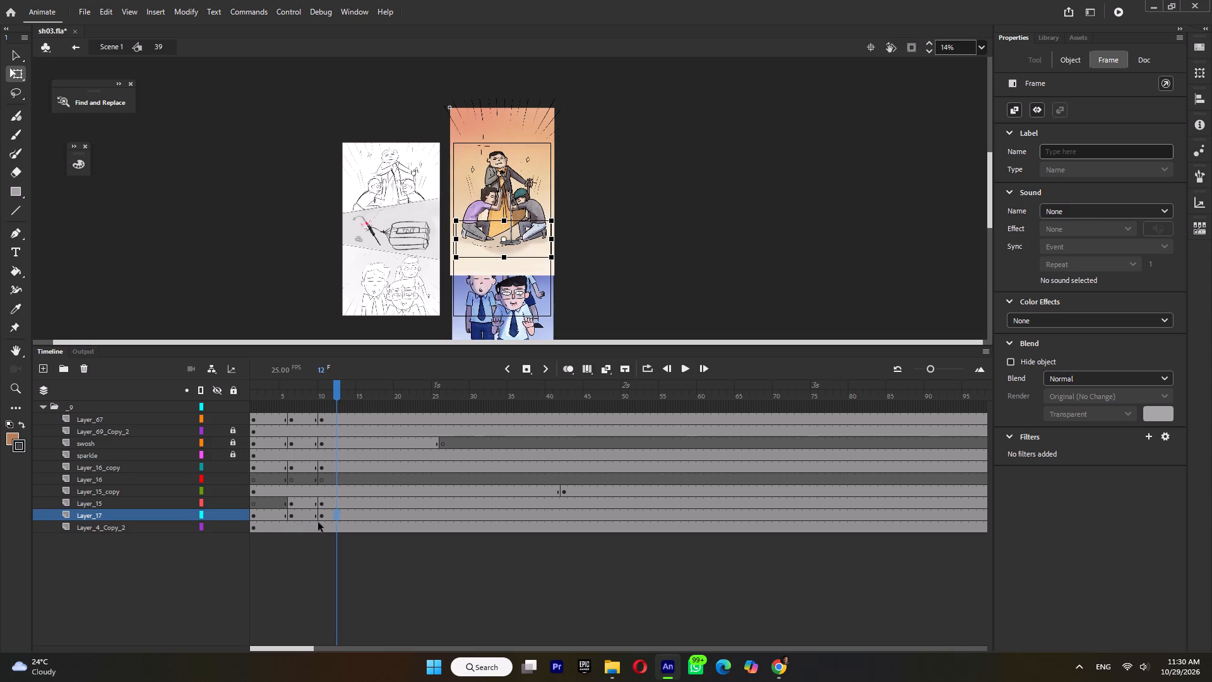
{"action": "left_click", "coordinate": [312, 523]}
{"action": "left_click_drag", "start_coordinate": [557, 109], "coordinate": [581, 90], "text": "shift"}
{"action": "double_click", "coordinate": [609, 183]}
Insert a keyframe on Layer_2 at frame 848 of the main scene.
{"action": "left_click_drag", "start_coordinate": [557, 387], "coordinate": [1211, 475]}
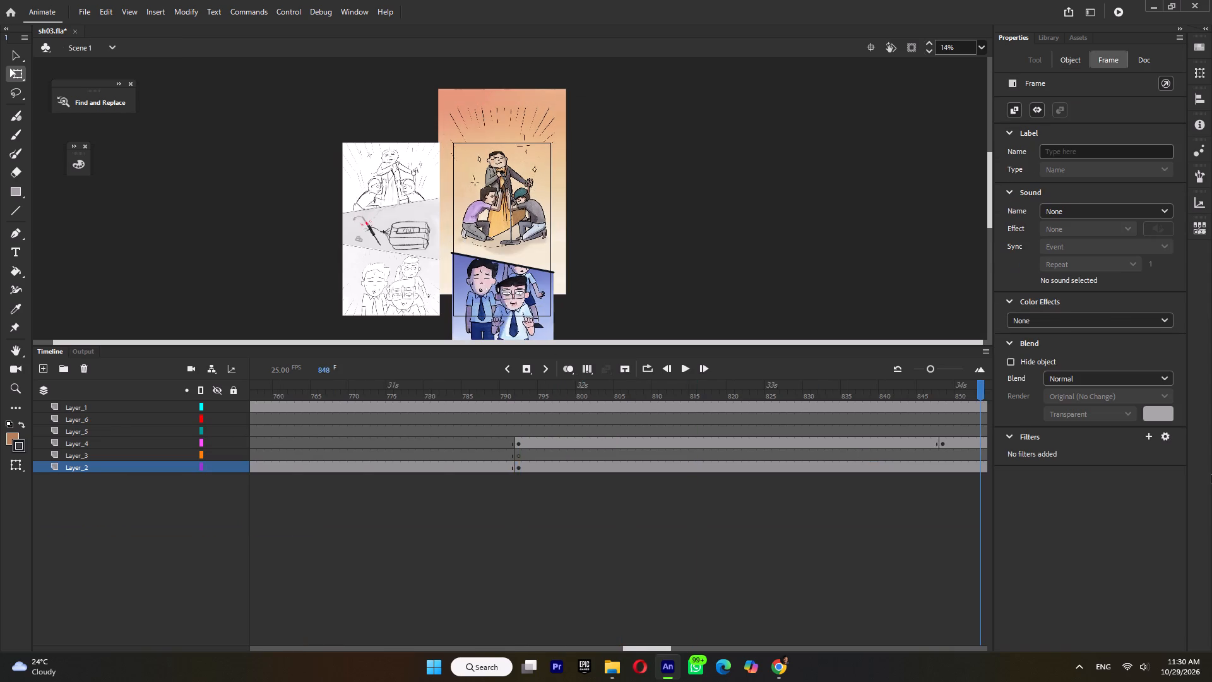
{"action": "left_click_drag", "start_coordinate": [1211, 475], "coordinate": [643, 502]}
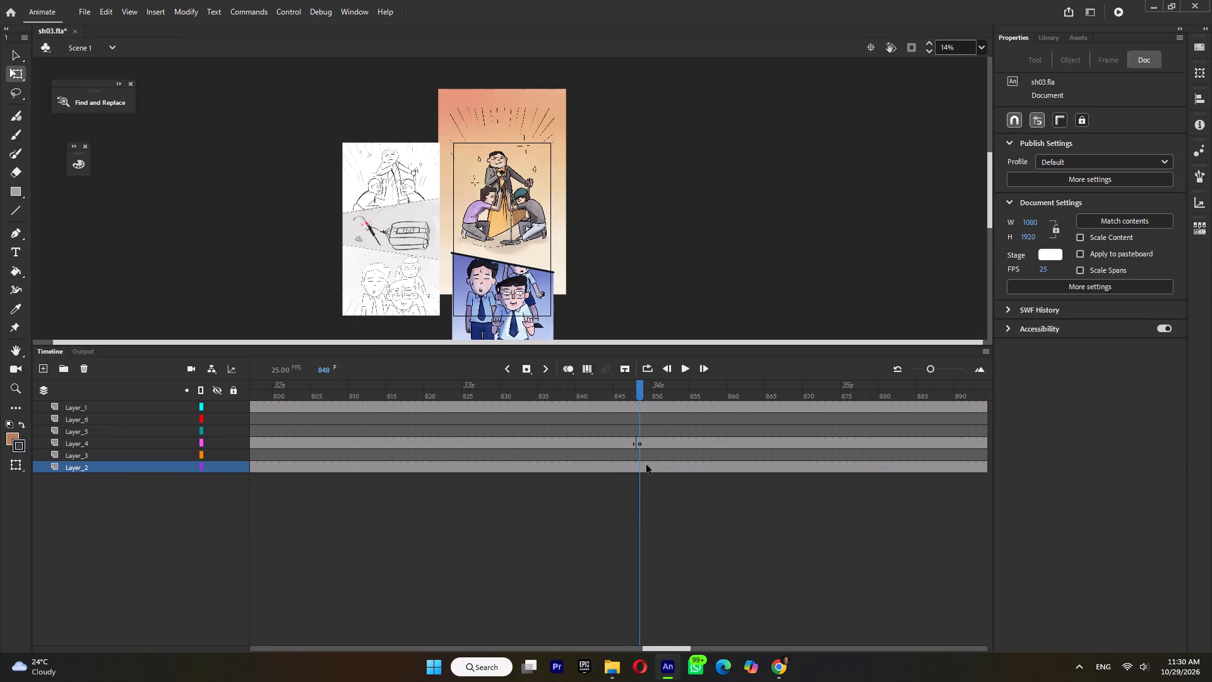
{"action": "left_click", "coordinate": [639, 470]}
{"action": "key", "text": "F6"}
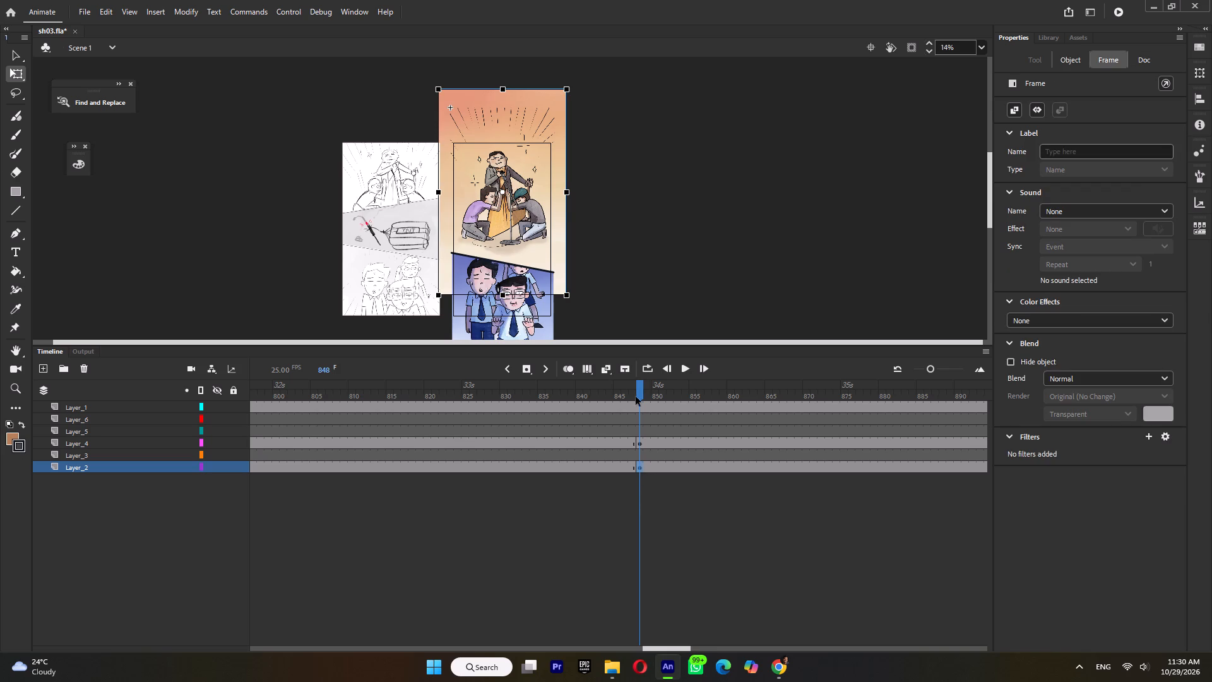
Scale the shot 39 instance down to about 1192 × 1916 px, position it at about X 54, Y −377, and save.
{"action": "left_click", "coordinate": [539, 141]}
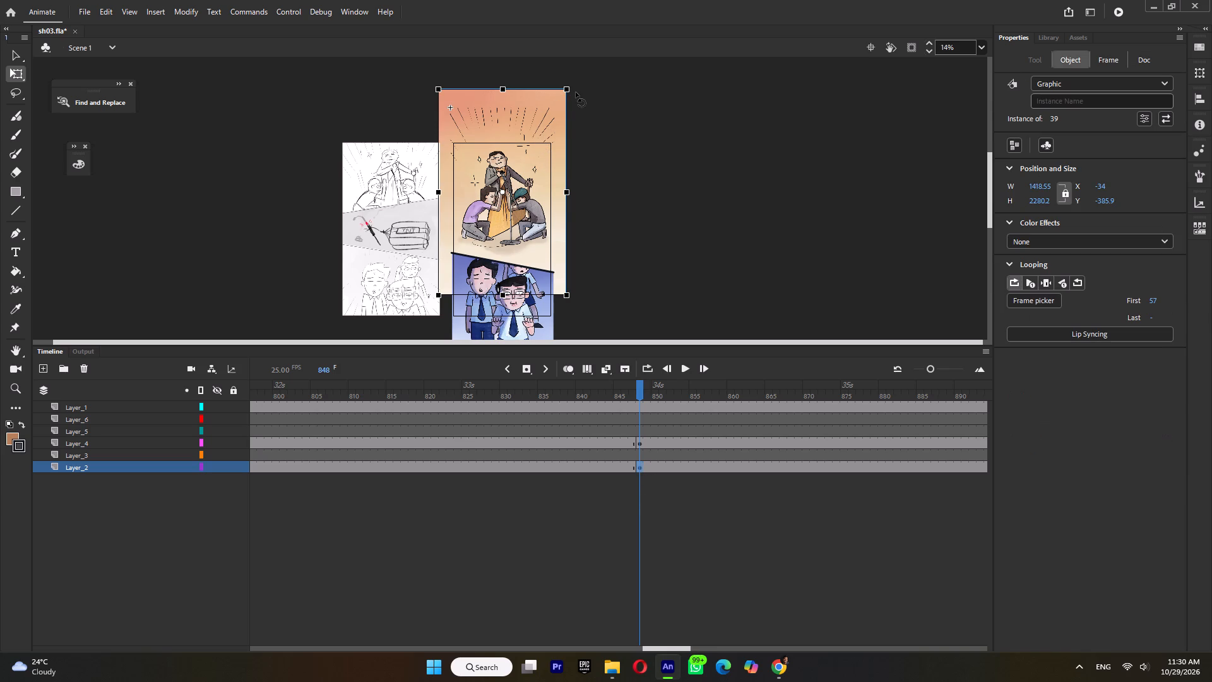
{"action": "left_click_drag", "start_coordinate": [568, 88], "coordinate": [568, 98], "text": "shift"}
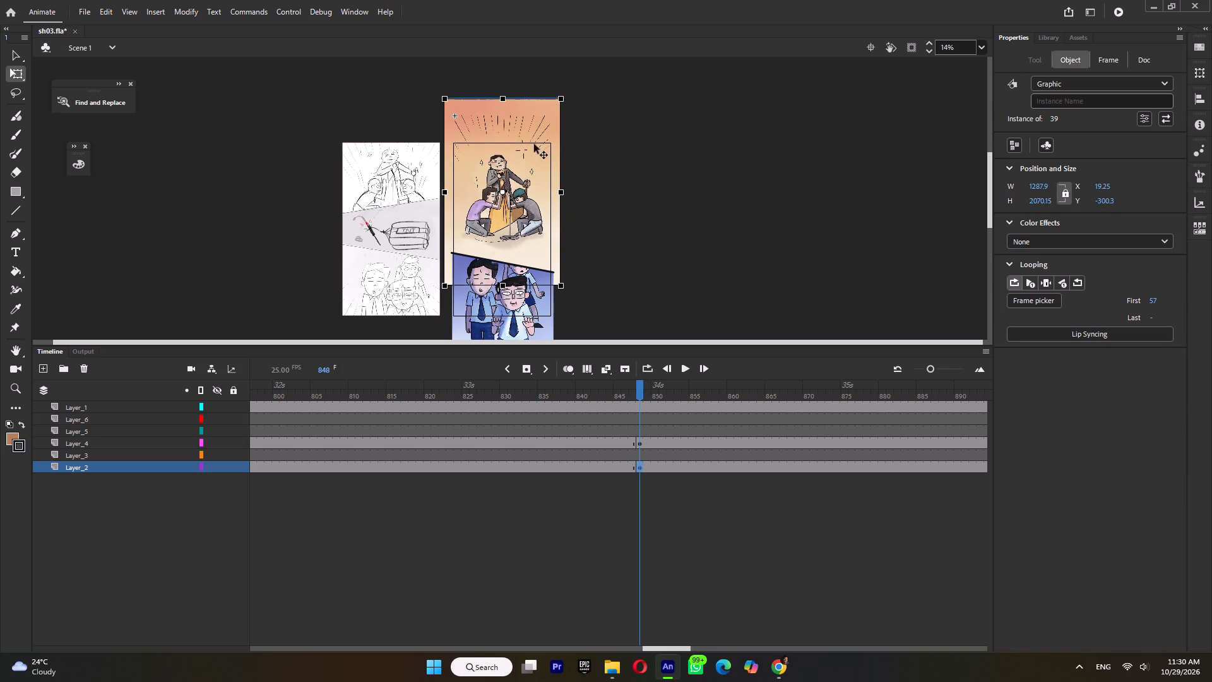
{"action": "left_click_drag", "start_coordinate": [534, 126], "coordinate": [535, 116]}
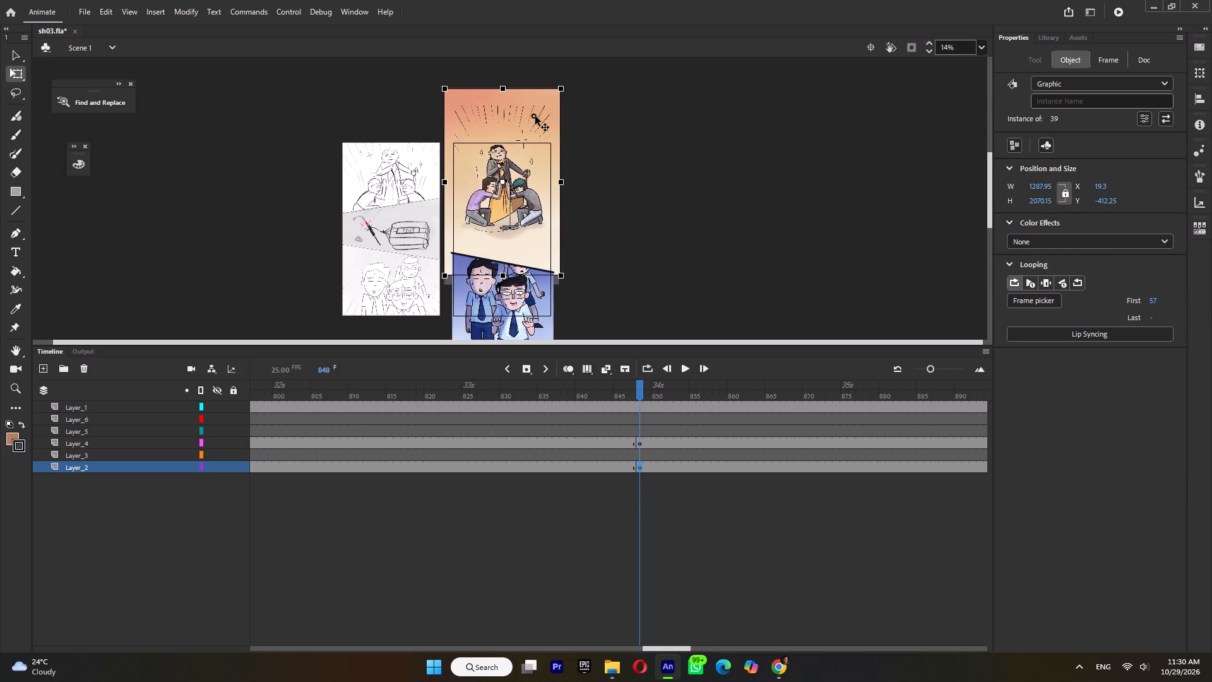
{"action": "left_click_drag", "start_coordinate": [535, 116], "coordinate": [536, 119]}
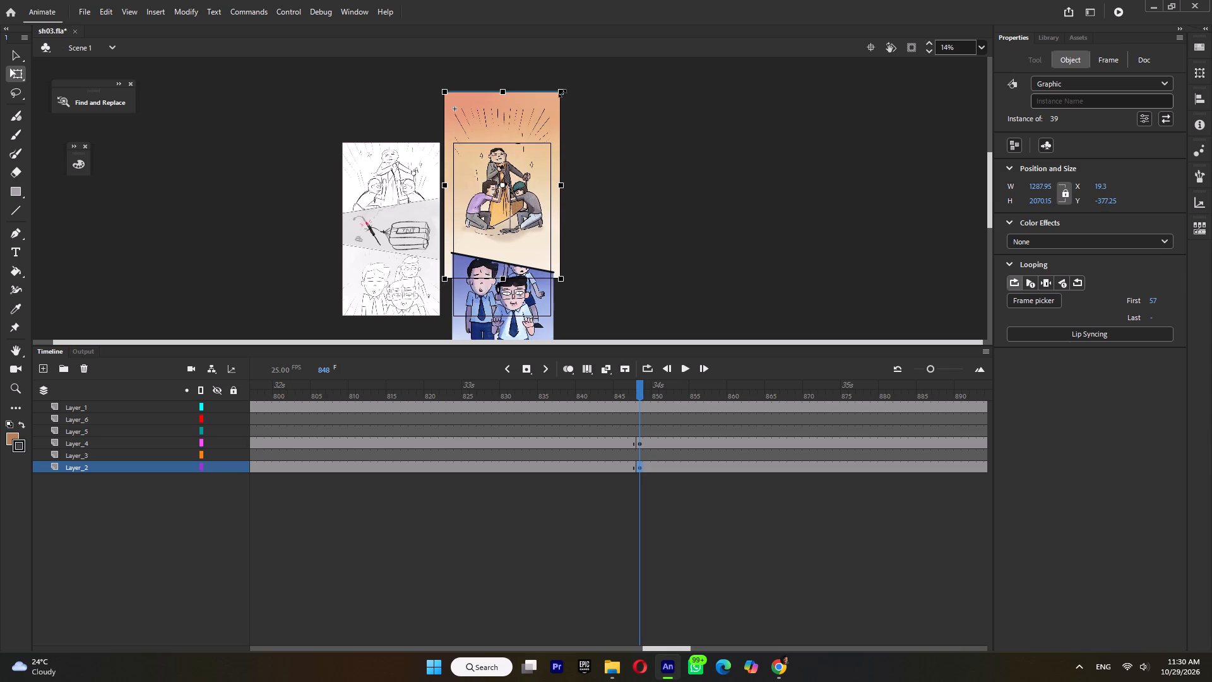
{"action": "left_click_drag", "start_coordinate": [562, 93], "coordinate": [562, 100], "text": "shift"}
{"action": "left_click", "coordinate": [537, 122]}
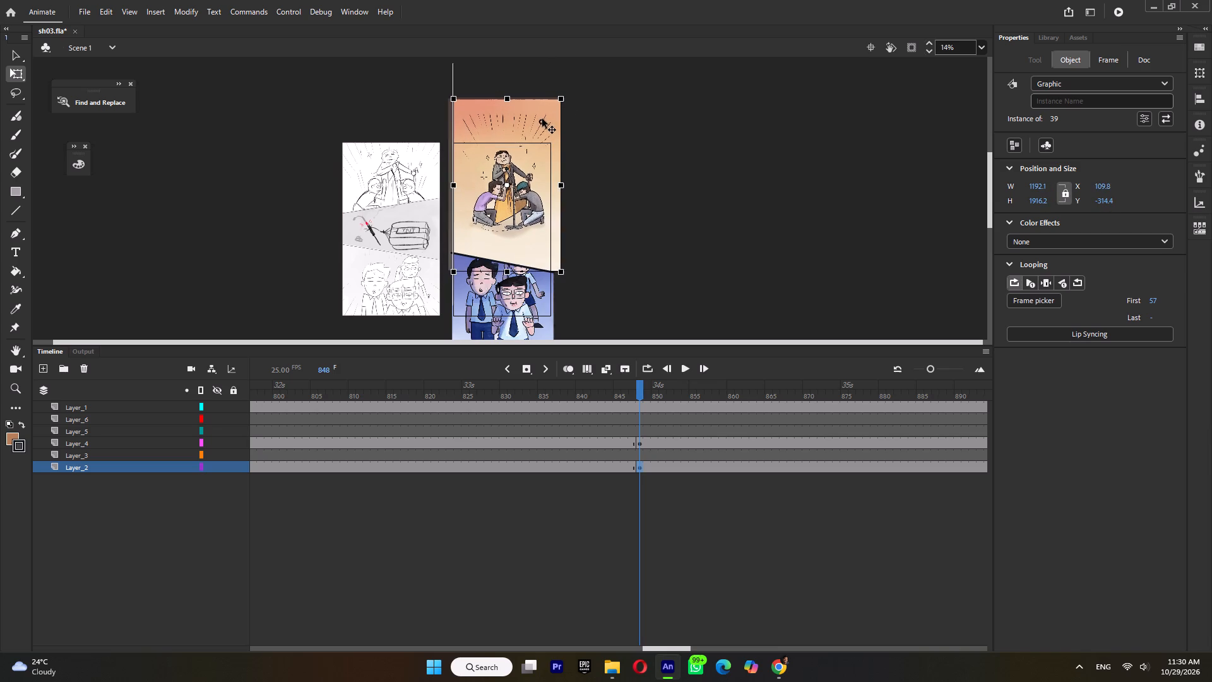
{"action": "key", "text": "Right"}
{"action": "key", "text": "Right"}
{"action": "key", "text": "Right"}
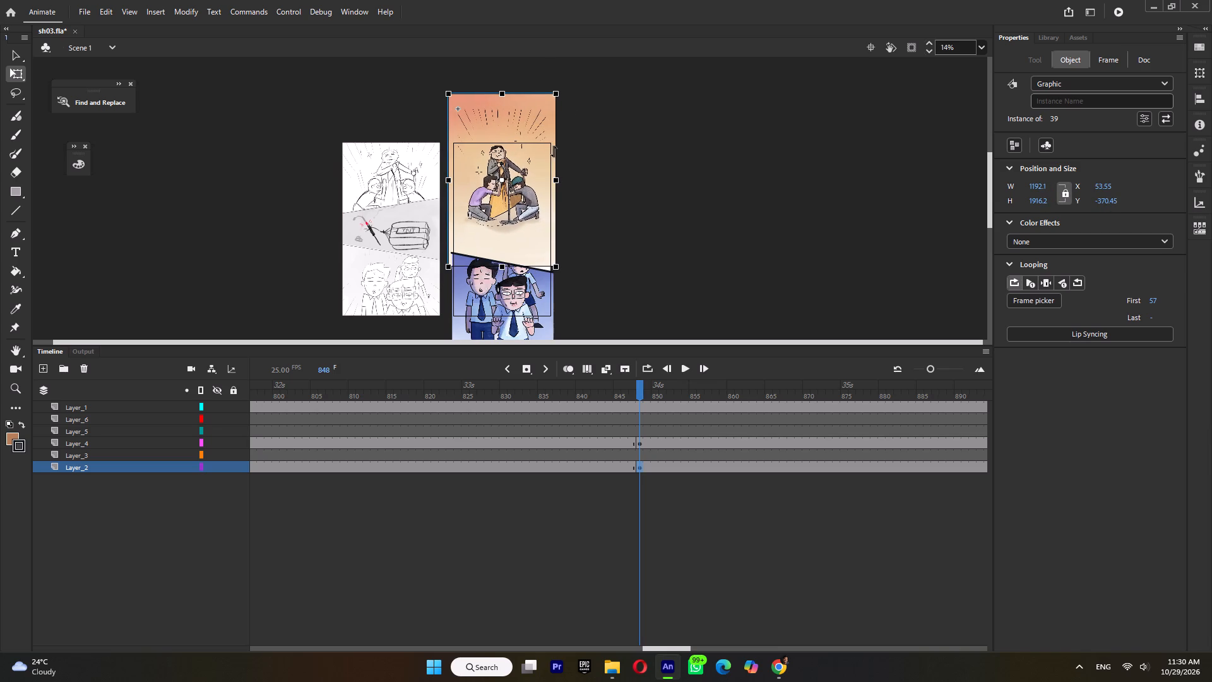
{"action": "key", "text": "Up"}
{"action": "key", "text": "ctrl+s"}
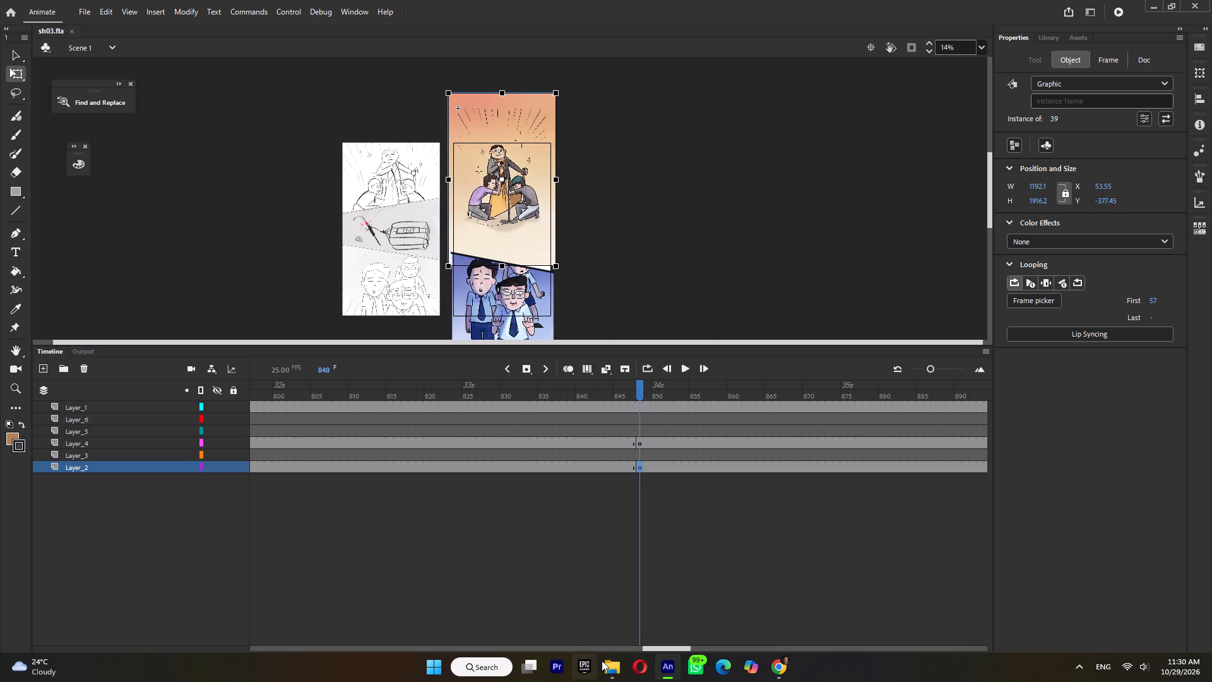
{"action": "left_click", "coordinate": [602, 661]}
{"action": "double_click", "coordinate": [920, 292]}
{"action": "left_click", "coordinate": [778, 665]}
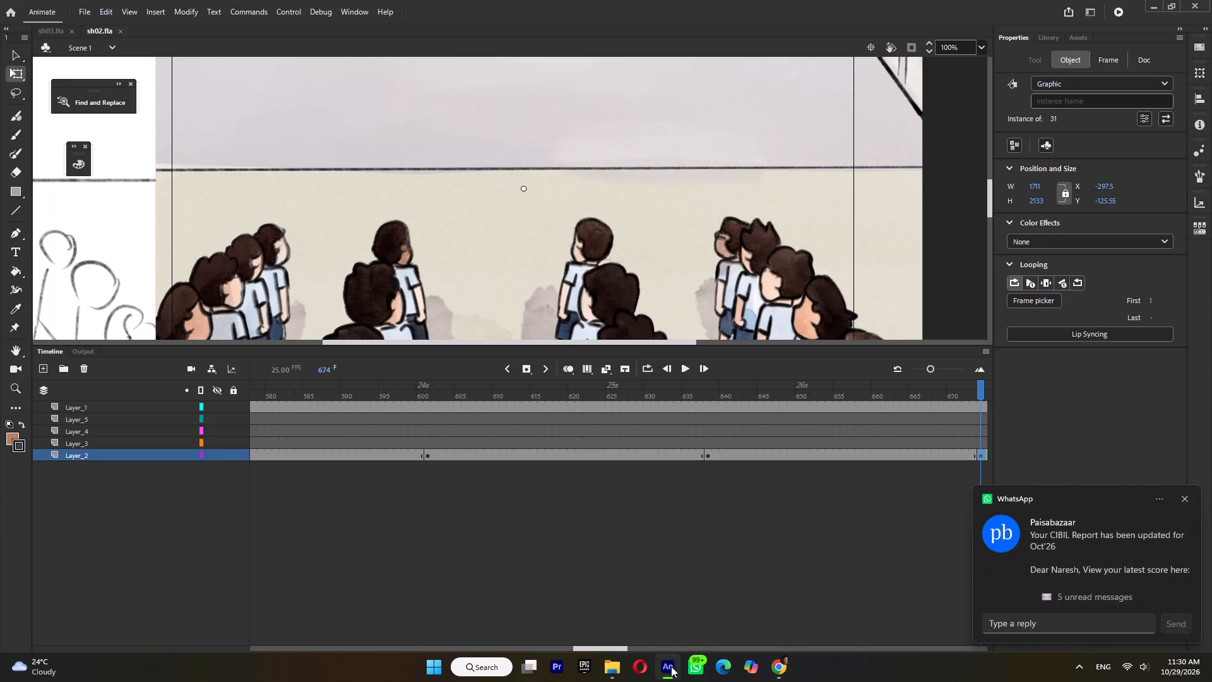
Scrub the main timeline of sh02.fla around the shot change at frame 674, comparing coloured art with the storyboard, and save.
{"action": "scroll", "coordinate": [547, 224], "scroll_direction": "down", "scroll_amount": 9, "text": "ctrl"}
{"action": "left_click_drag", "start_coordinate": [900, 387], "coordinate": [1058, 405]}
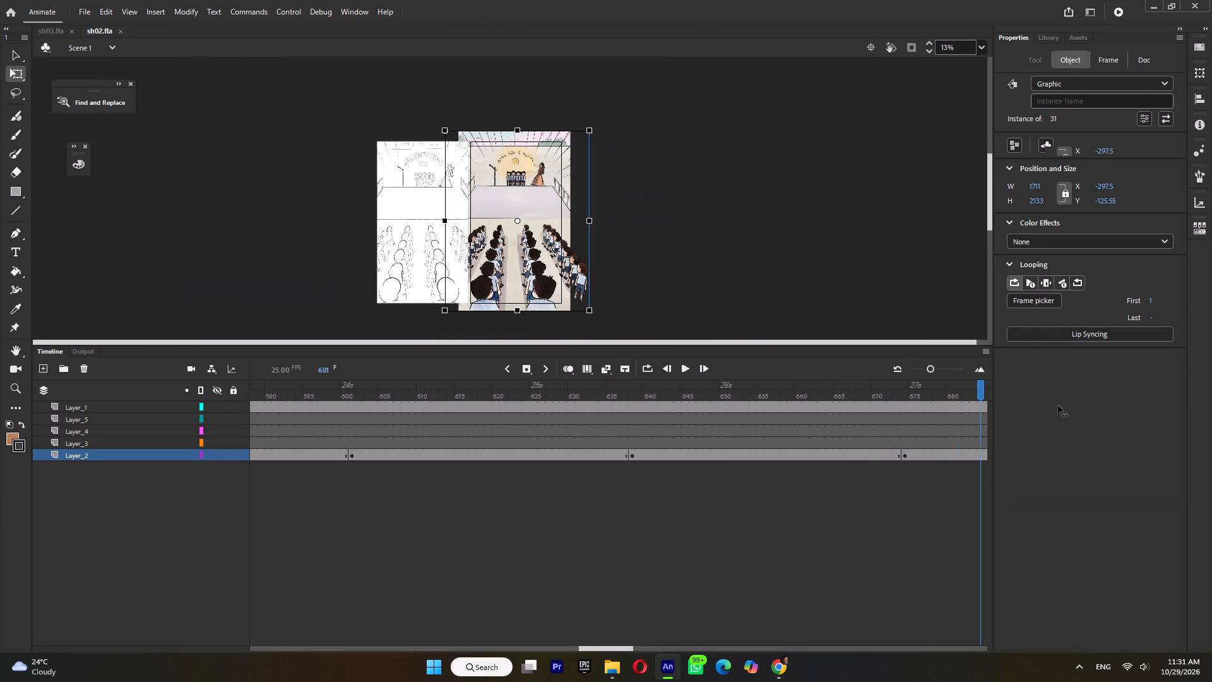
{"action": "left_click_drag", "start_coordinate": [1058, 405], "coordinate": [516, 541]}
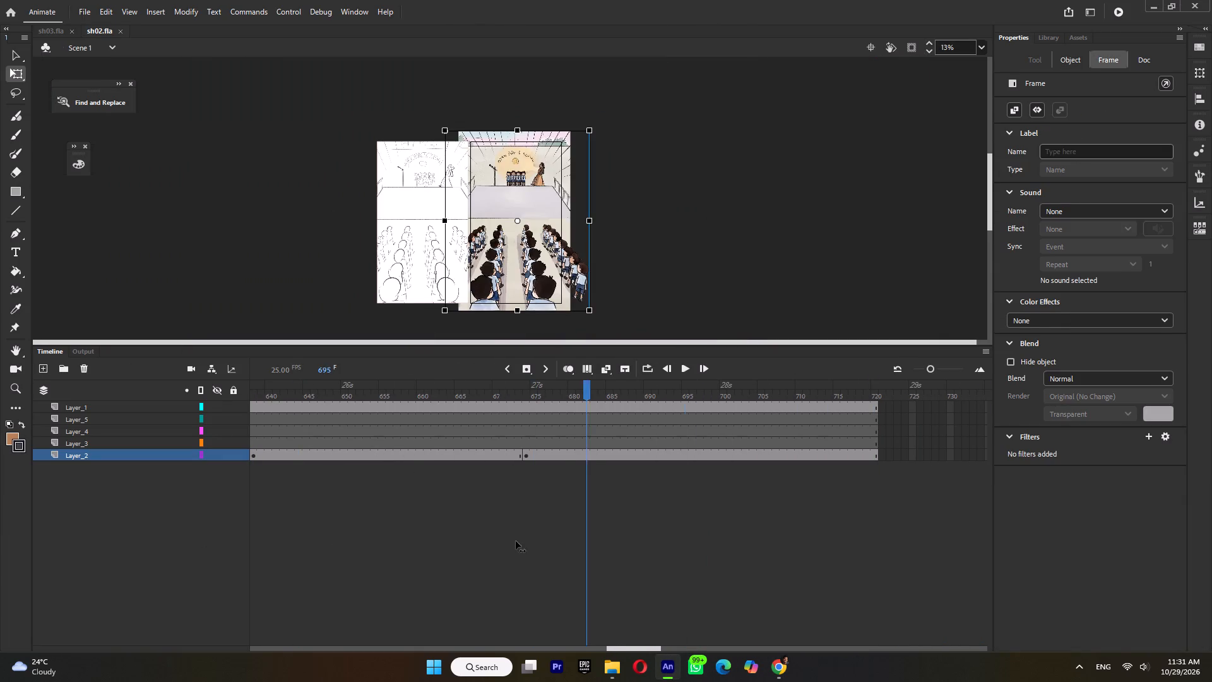
{"action": "left_click_drag", "start_coordinate": [516, 541], "coordinate": [507, 560]}
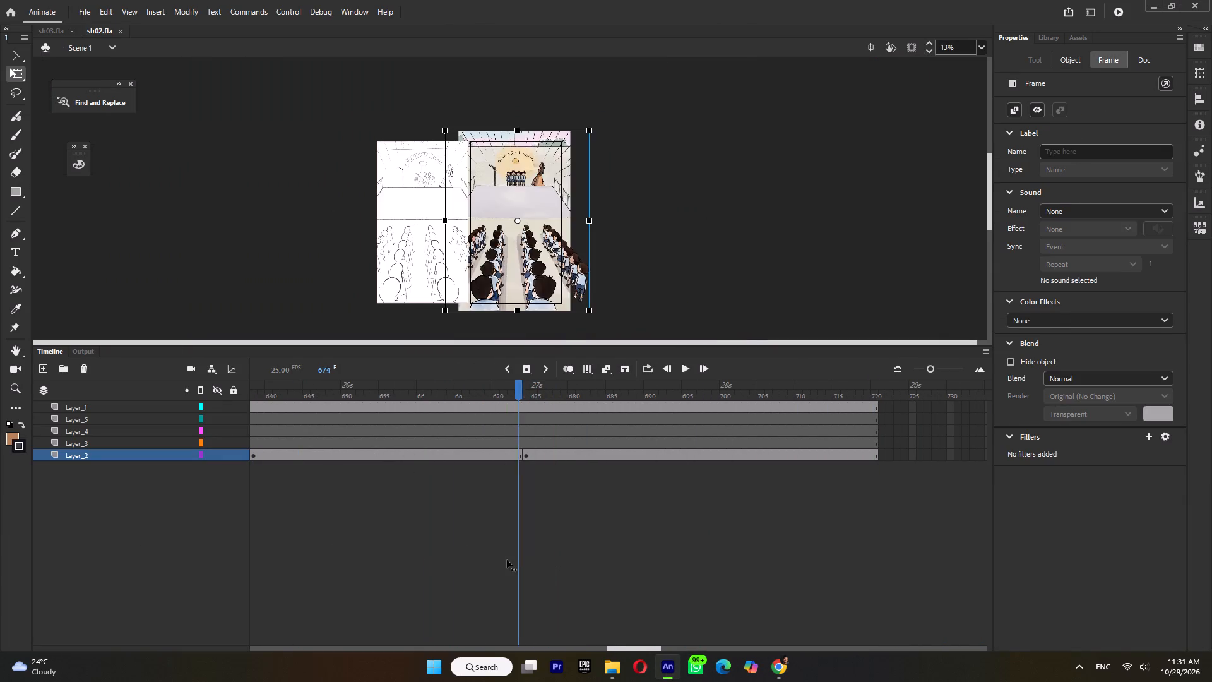
{"action": "left_click_drag", "start_coordinate": [507, 560], "coordinate": [525, 565]}
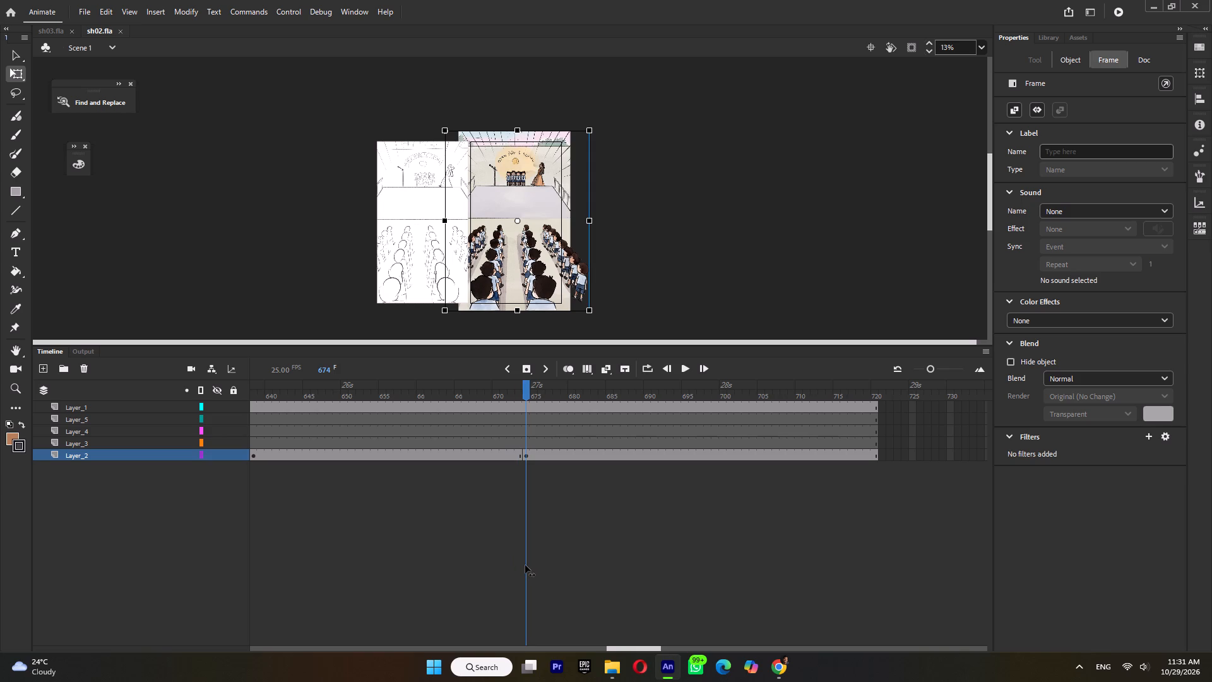
{"action": "left_click_drag", "start_coordinate": [525, 565], "coordinate": [521, 565]}
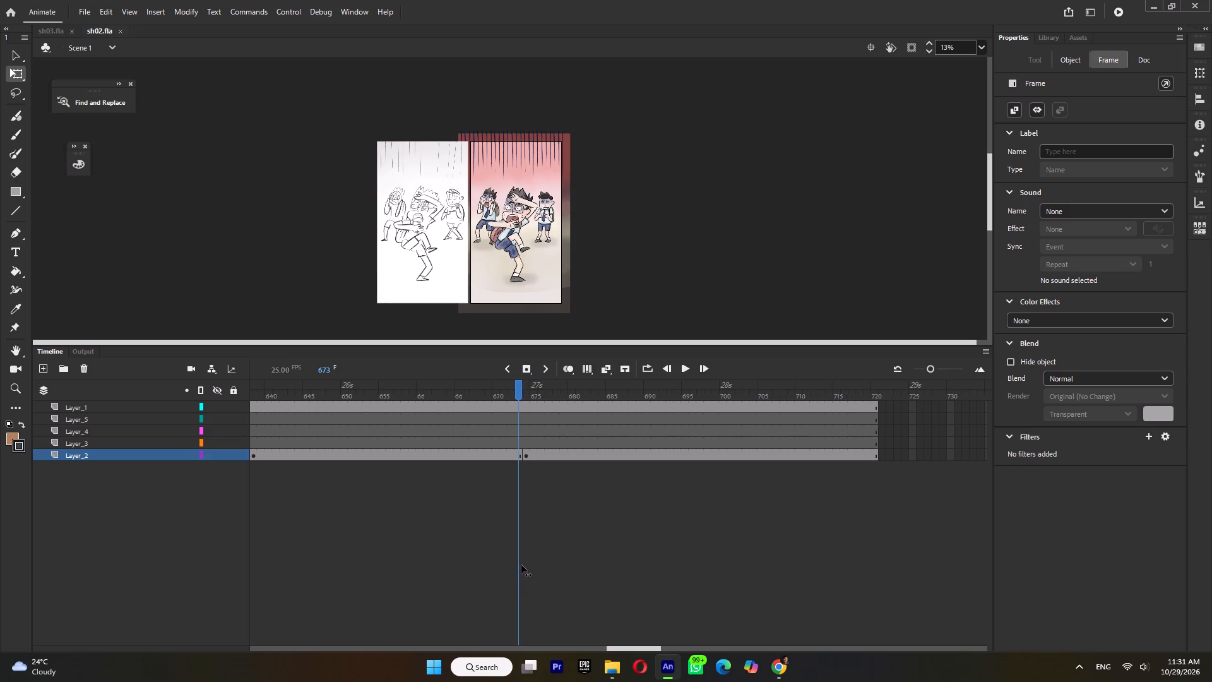
{"action": "left_click_drag", "start_coordinate": [521, 565], "coordinate": [523, 568]}
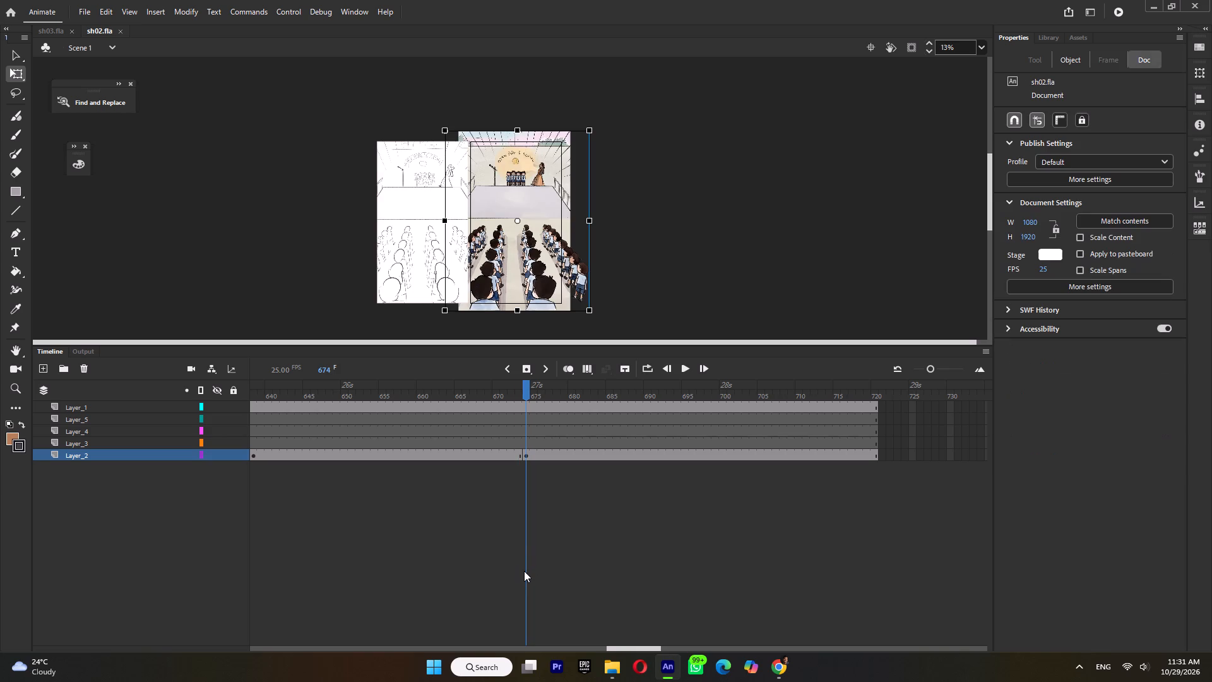
{"action": "key", "text": "ctrl+s"}
{"action": "left_click_drag", "start_coordinate": [530, 391], "coordinate": [498, 427]}
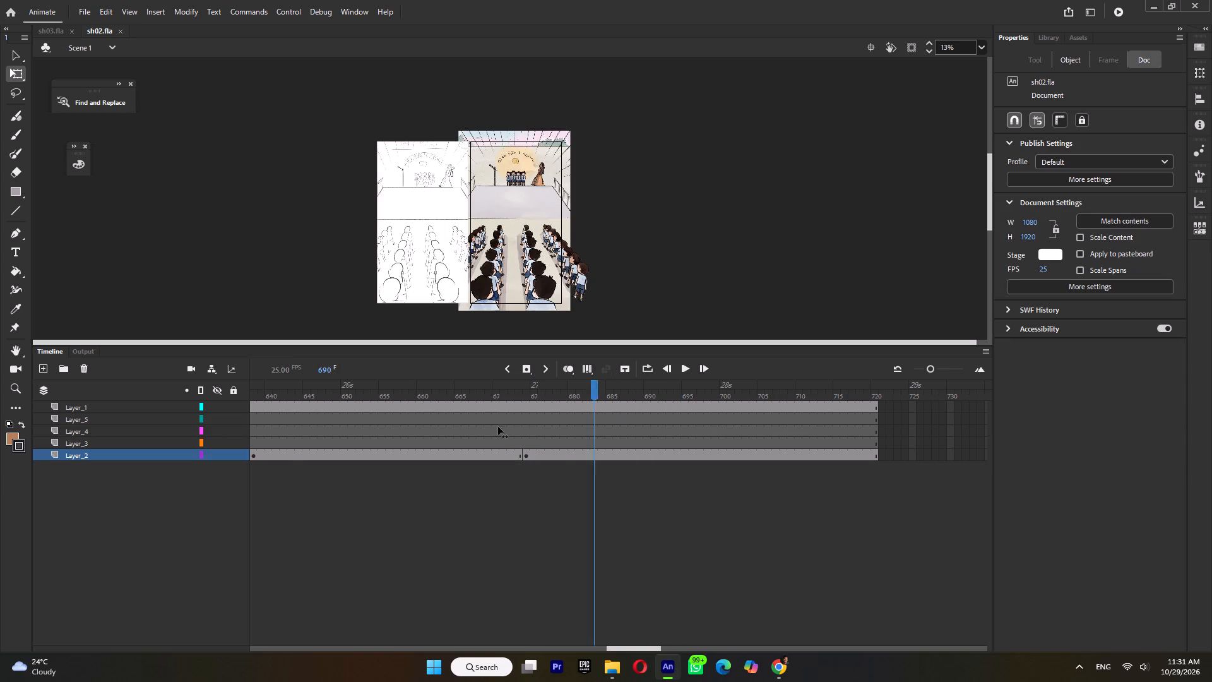
Look through the timeline of sh02.fla for the shot showing the TNT bundle.
{"action": "left_click_drag", "start_coordinate": [498, 427], "coordinate": [271, 430]}
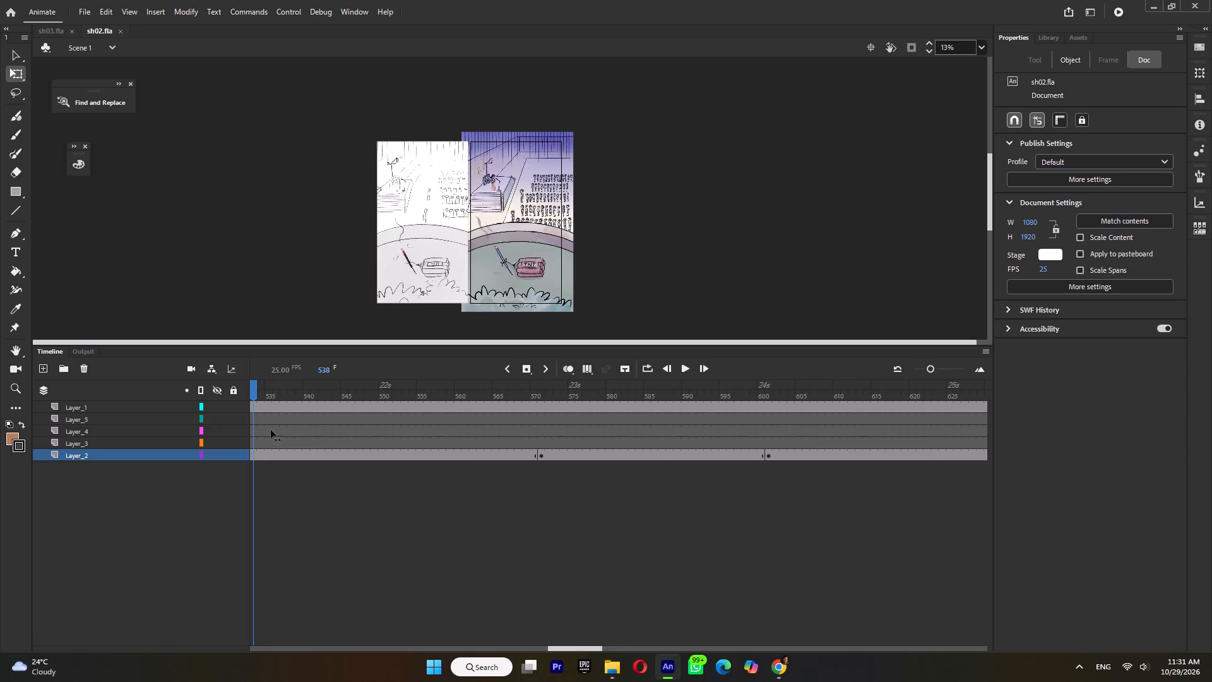
{"action": "left_click_drag", "start_coordinate": [271, 430], "coordinate": [617, 436]}
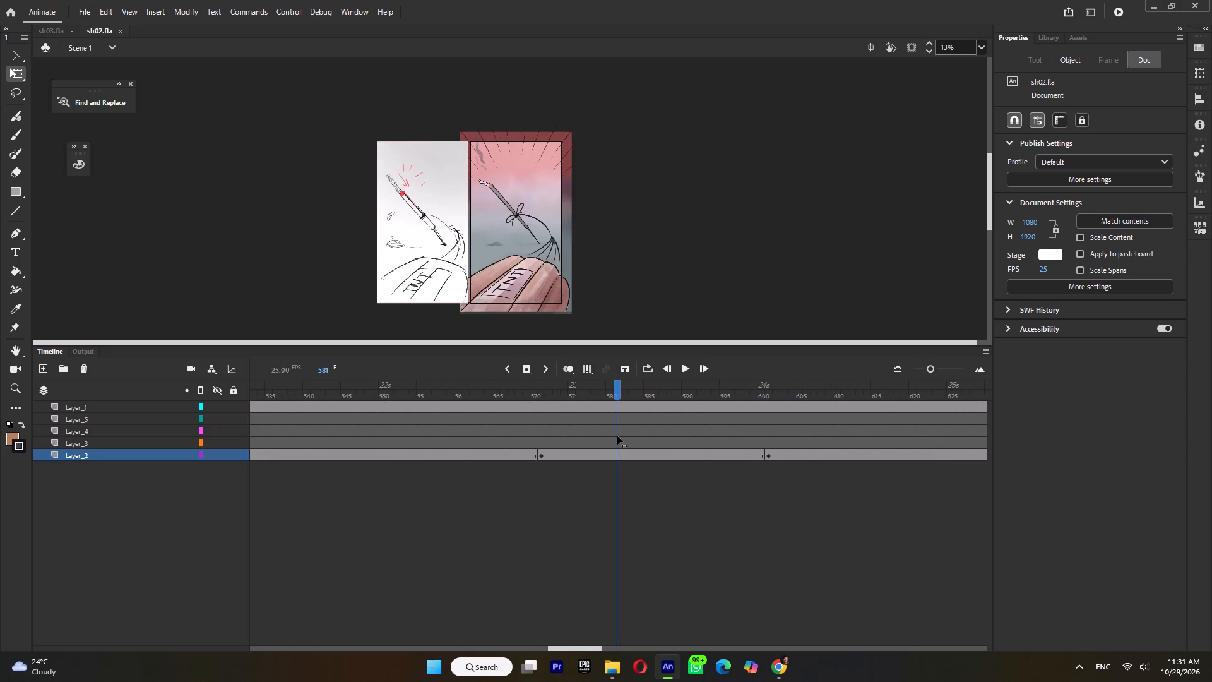
{"action": "left_click_drag", "start_coordinate": [617, 436], "coordinate": [463, 450]}
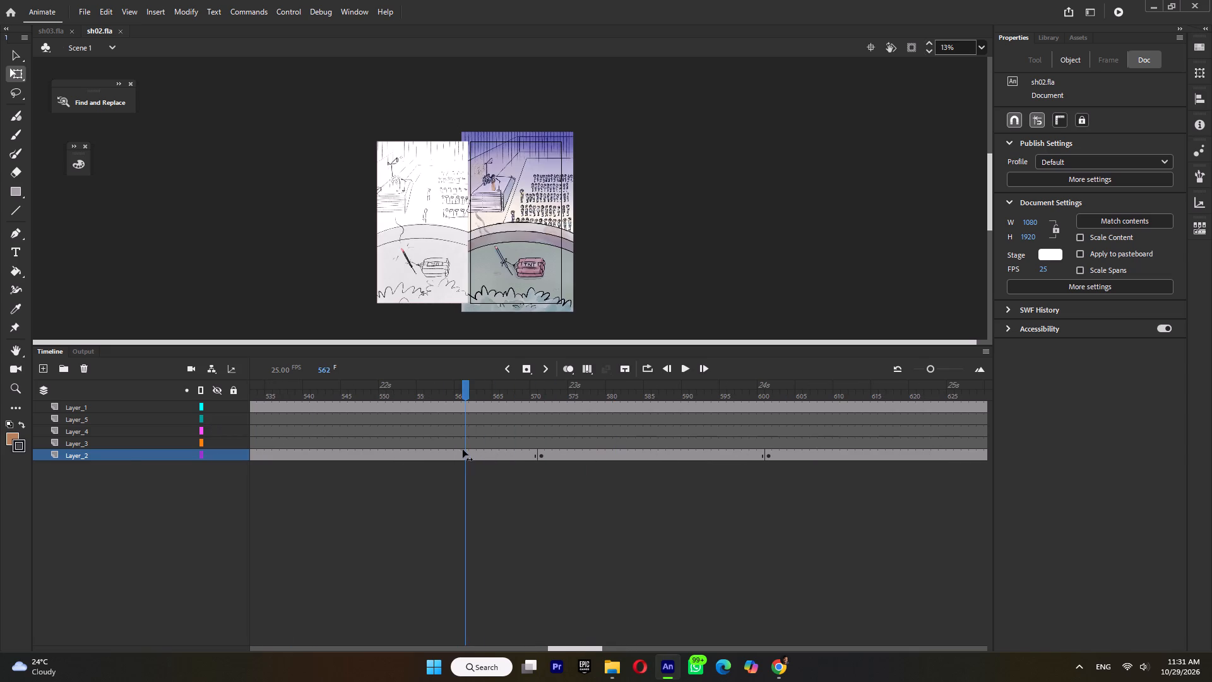
{"action": "left_click_drag", "start_coordinate": [463, 450], "coordinate": [123, 451]}
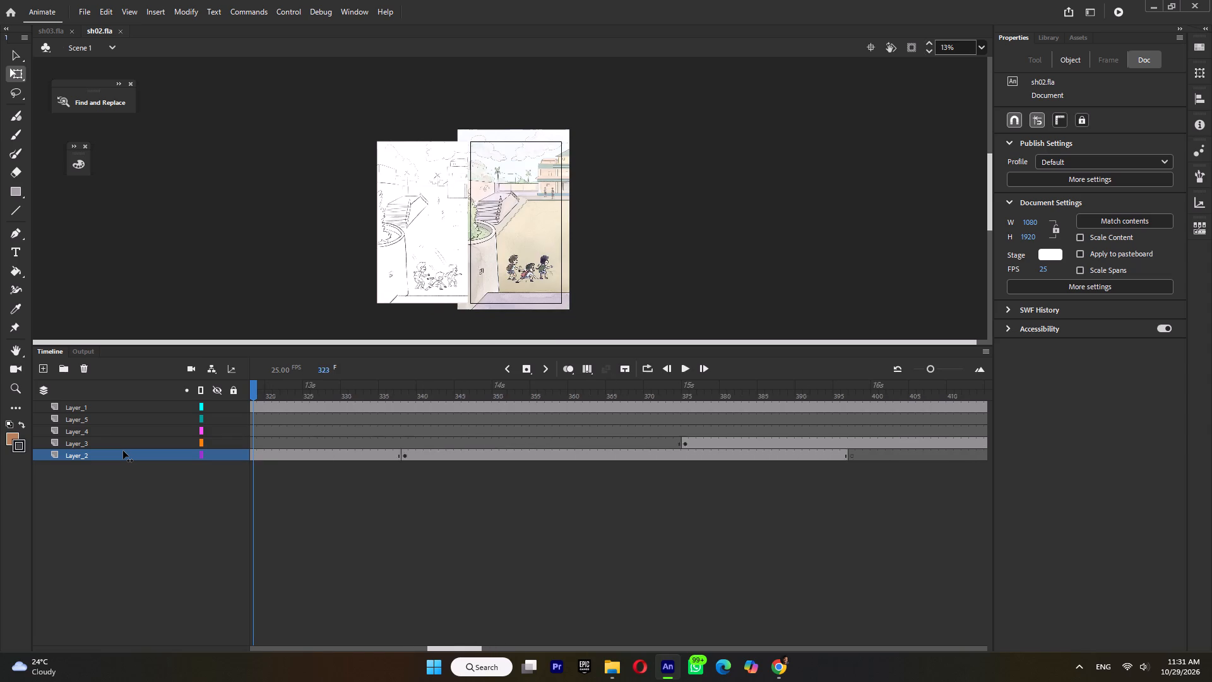
{"action": "left_click_drag", "start_coordinate": [123, 451], "coordinate": [857, 450]}
Return to sh03.fla and capture a screenshot of the storyboard sketch's middle TNT panel.
{"action": "left_click", "coordinate": [45, 28]}
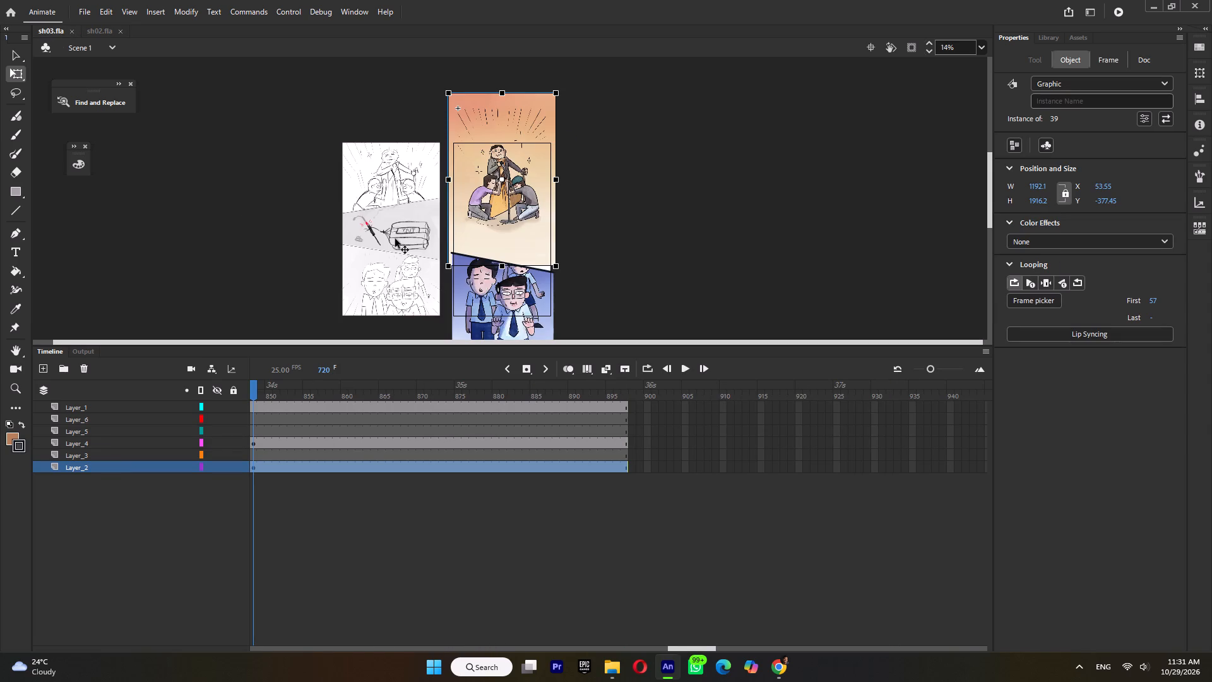
{"action": "key", "text": "shift+super+s"}
{"action": "left_click_drag", "start_coordinate": [339, 201], "coordinate": [439, 263]}
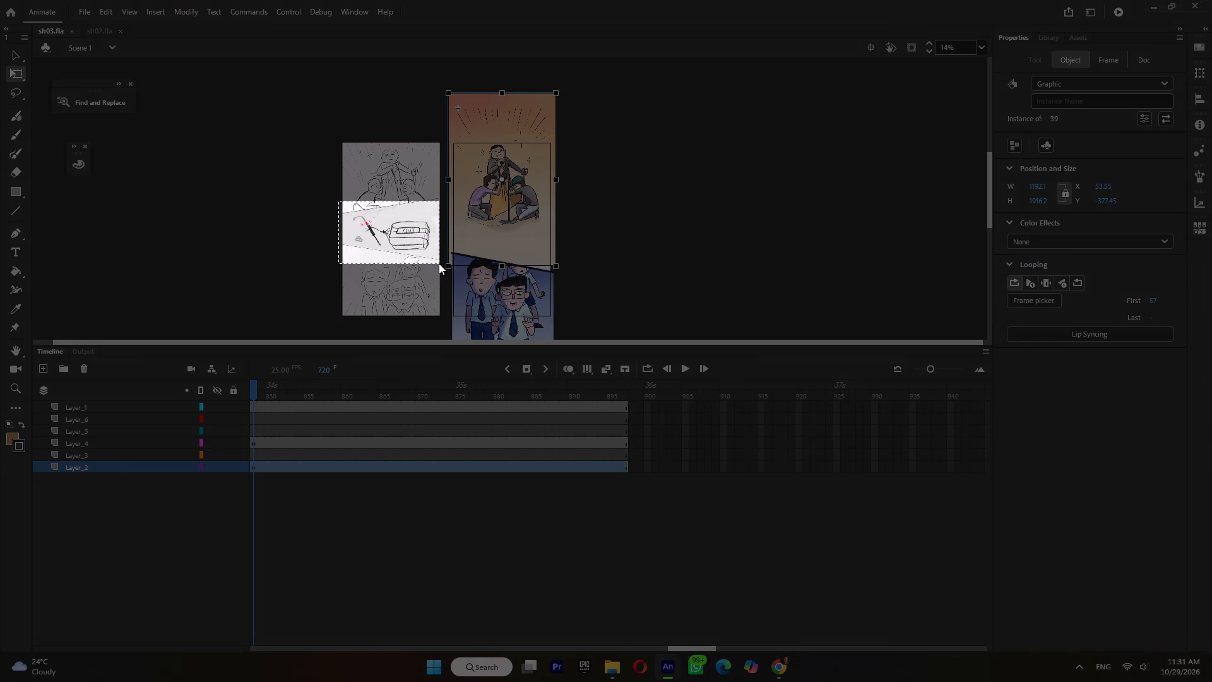
{"action": "left_click_drag", "start_coordinate": [439, 263], "coordinate": [437, 263]}
In sh02.fla, copy the shot 27 instance with the TNT bundle at frame 551.
{"action": "left_click", "coordinate": [107, 28]}
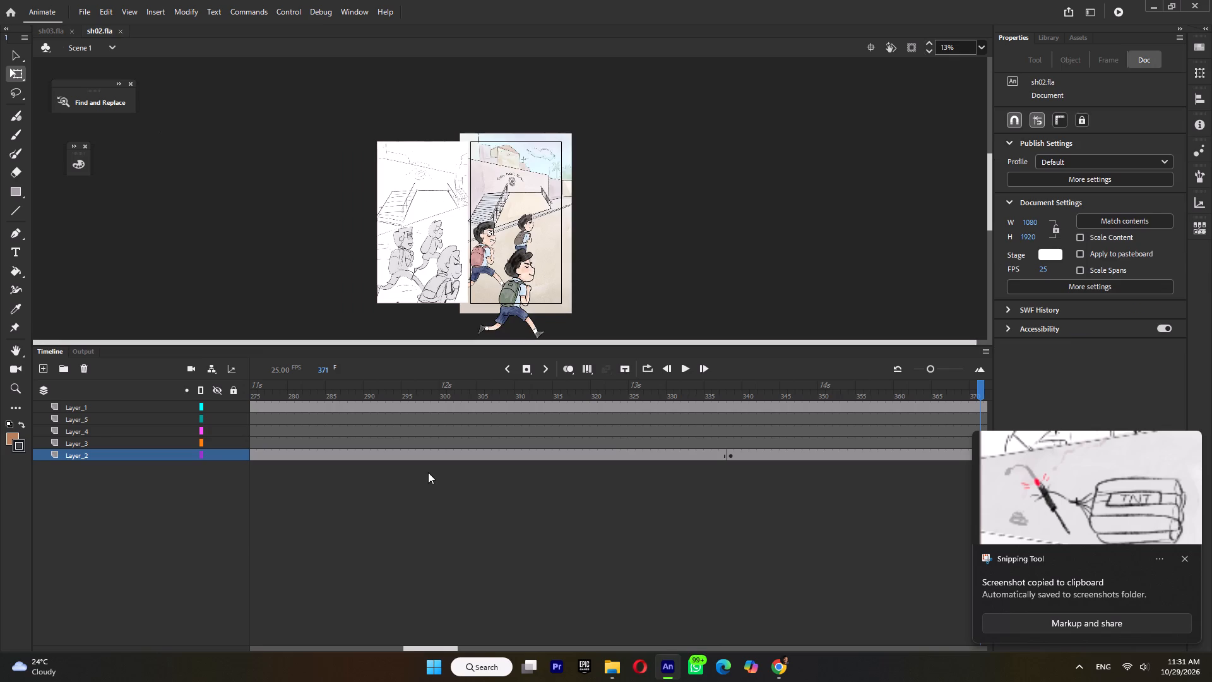
{"action": "left_click_drag", "start_coordinate": [952, 395], "coordinate": [1160, 411]}
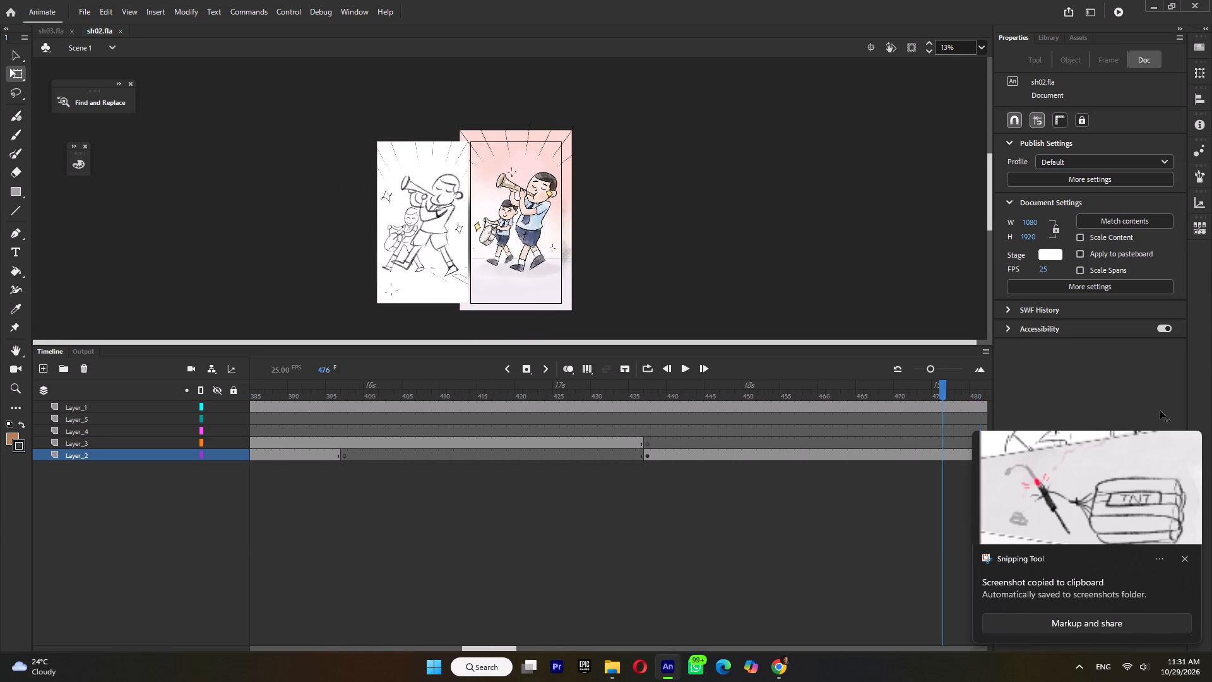
{"action": "left_click_drag", "start_coordinate": [1160, 411], "coordinate": [598, 452]}
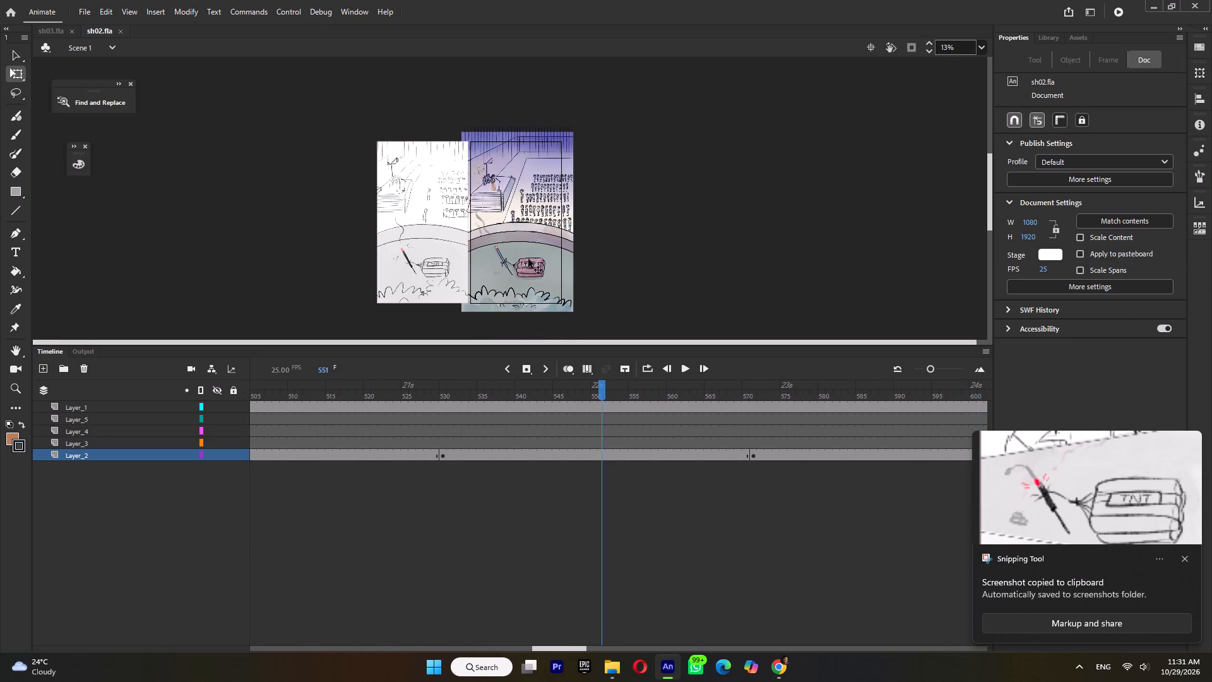
{"action": "left_click", "coordinate": [516, 239]}
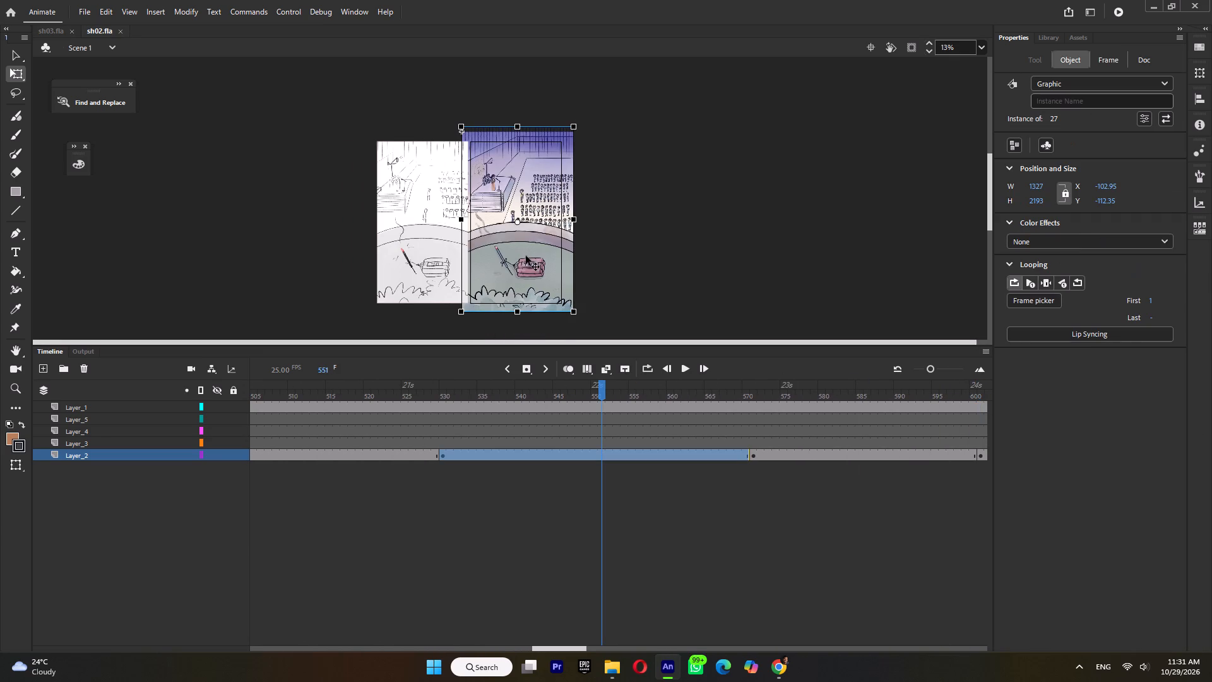
{"action": "key", "text": "ctrl+c"}
Paste the shot 27 instance in place on Layer_3 at frame 848 of sh03.fla, putting duplicate library items into a folder.
{"action": "left_click", "coordinate": [53, 31]}
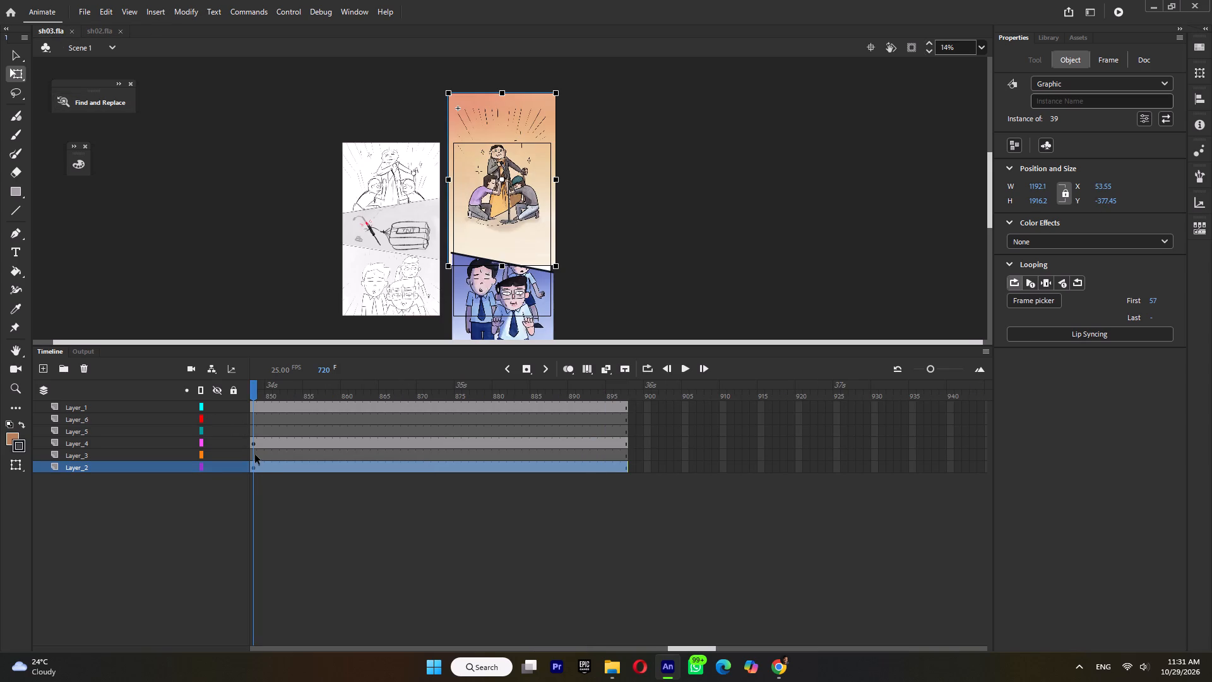
{"action": "left_click", "coordinate": [254, 456]}
{"action": "key", "text": "ctrl+shift+v"}
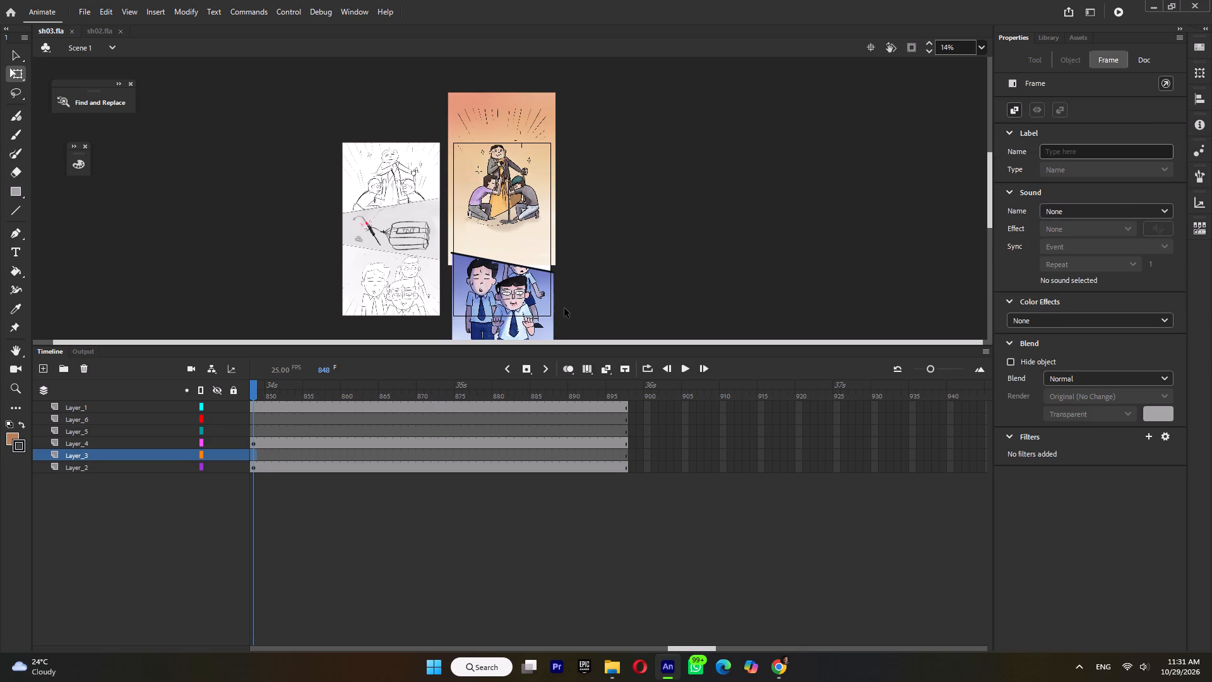
{"action": "left_click", "coordinate": [586, 354]}
{"action": "left_click", "coordinate": [646, 398]}
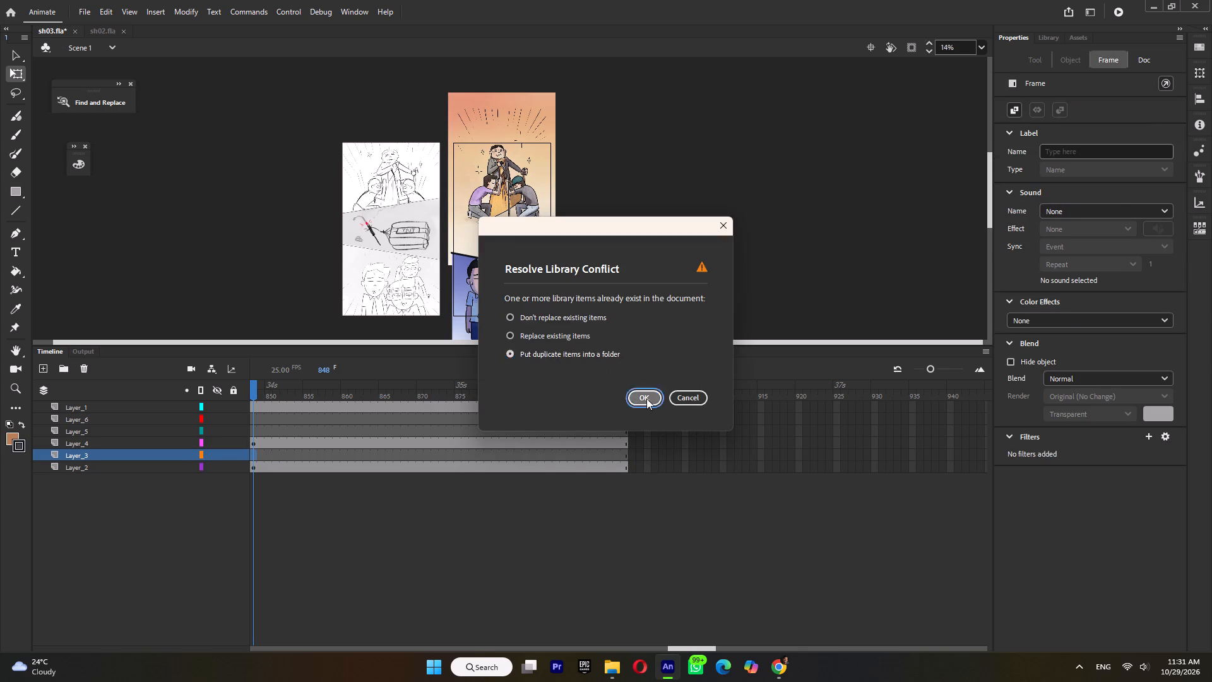
Move the pasted shot 27 instance up to about Y −554 so the TNT bundle lines up with the sketch's middle panel.
{"action": "left_click_drag", "start_coordinate": [547, 242], "coordinate": [544, 206]}
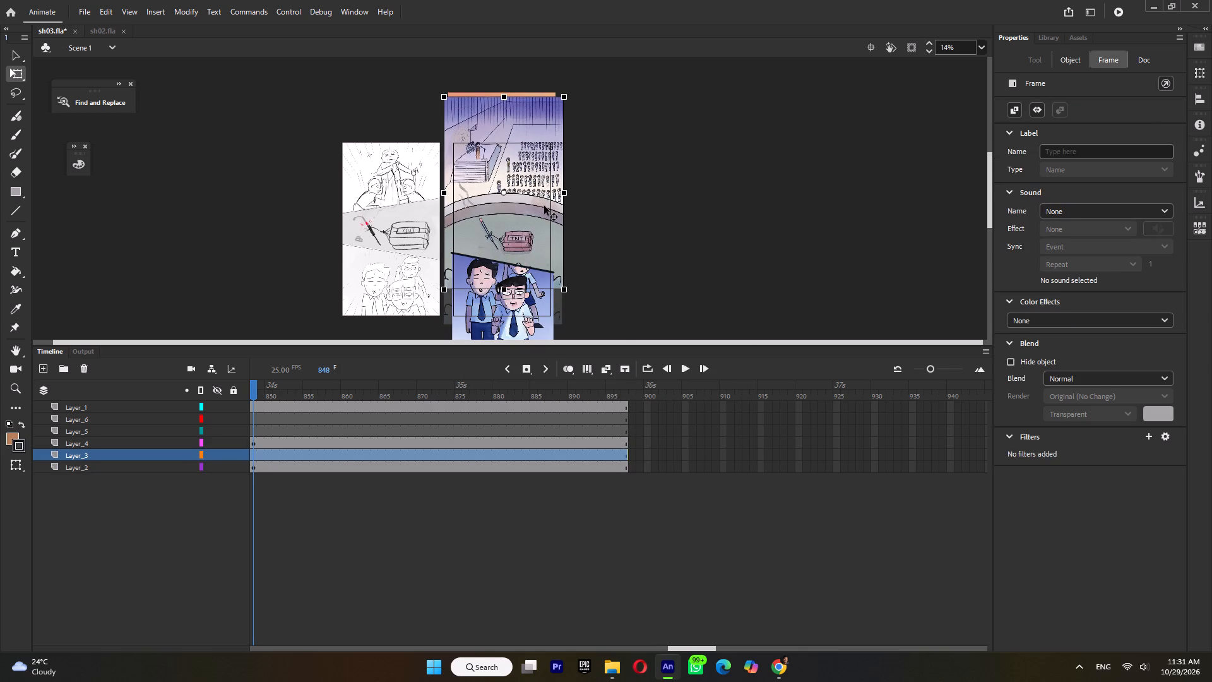
{"action": "left_click_drag", "start_coordinate": [544, 206], "coordinate": [544, 204]}
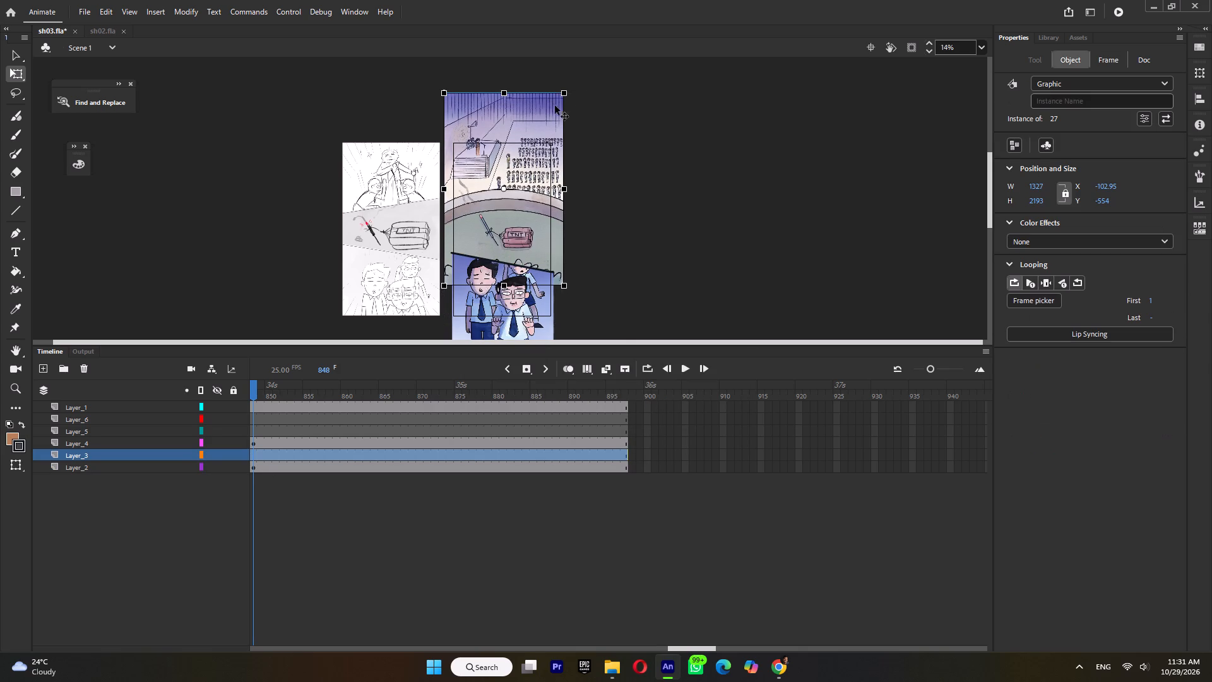
{"action": "double_click", "coordinate": [537, 198]}
{"action": "double_click", "coordinate": [725, 222]}
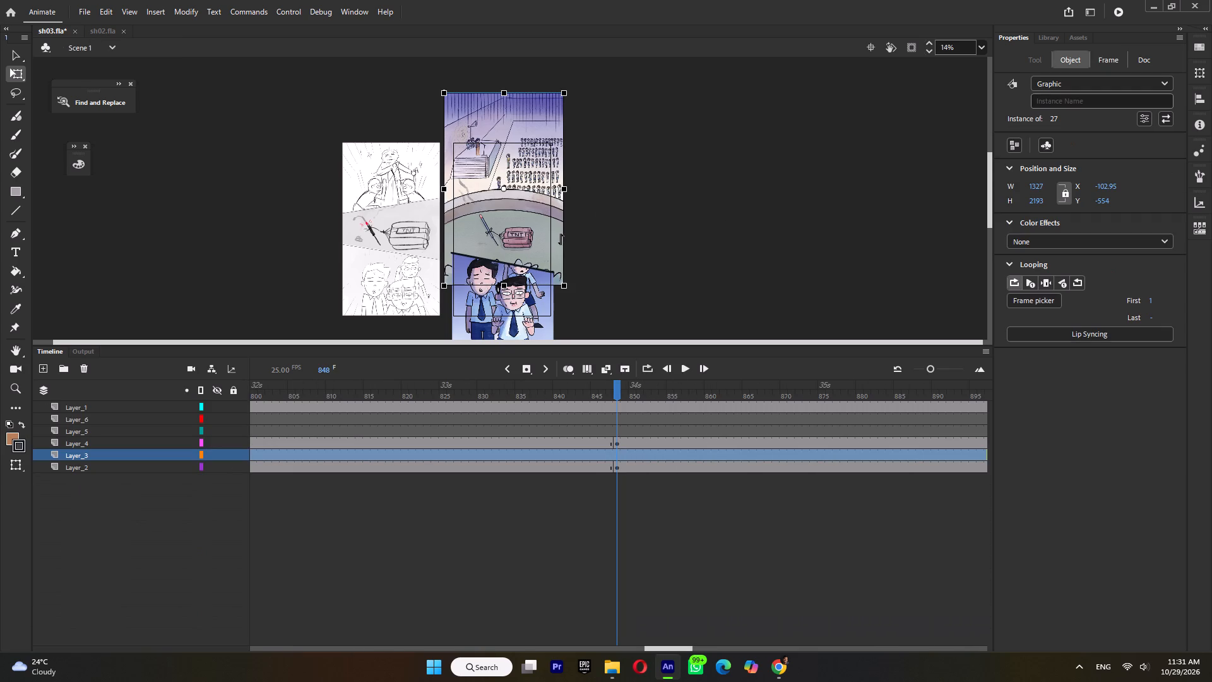
Convert the shot 27 instance into a new symbol.
{"action": "key", "text": "F8"}
{"action": "left_click", "coordinate": [670, 159]}
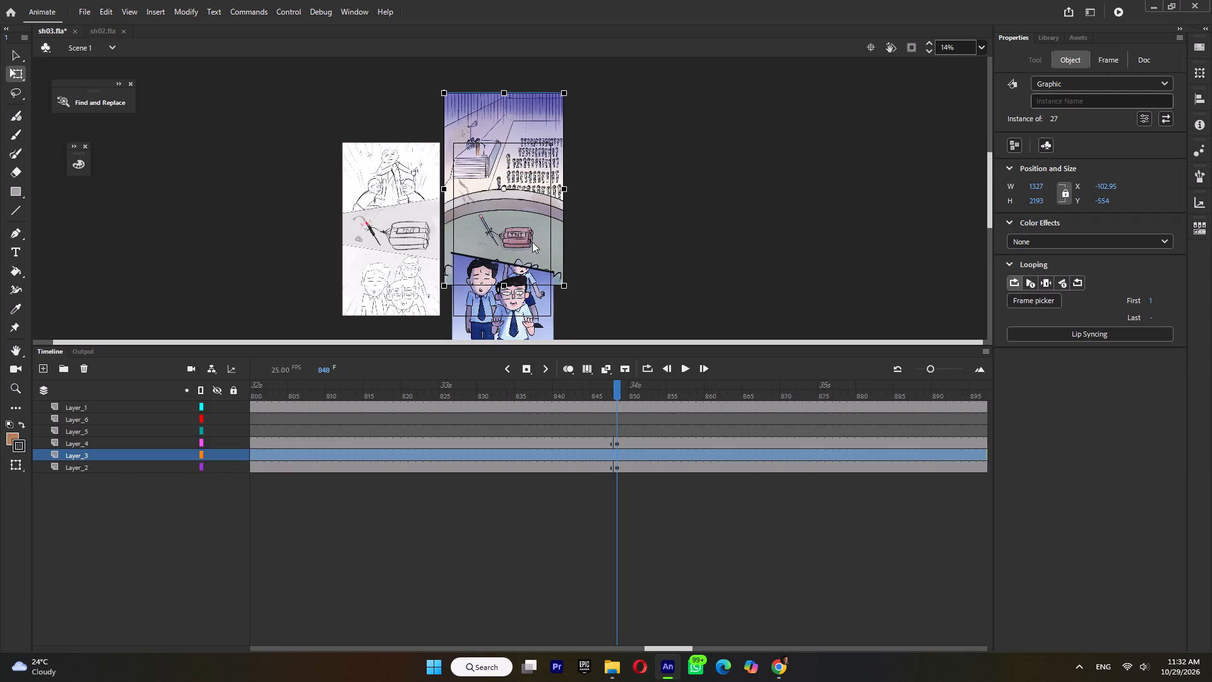
Open the new symbol and extend its Layer_1 frames beyond frame 95.
{"action": "double_click", "coordinate": [532, 242]}
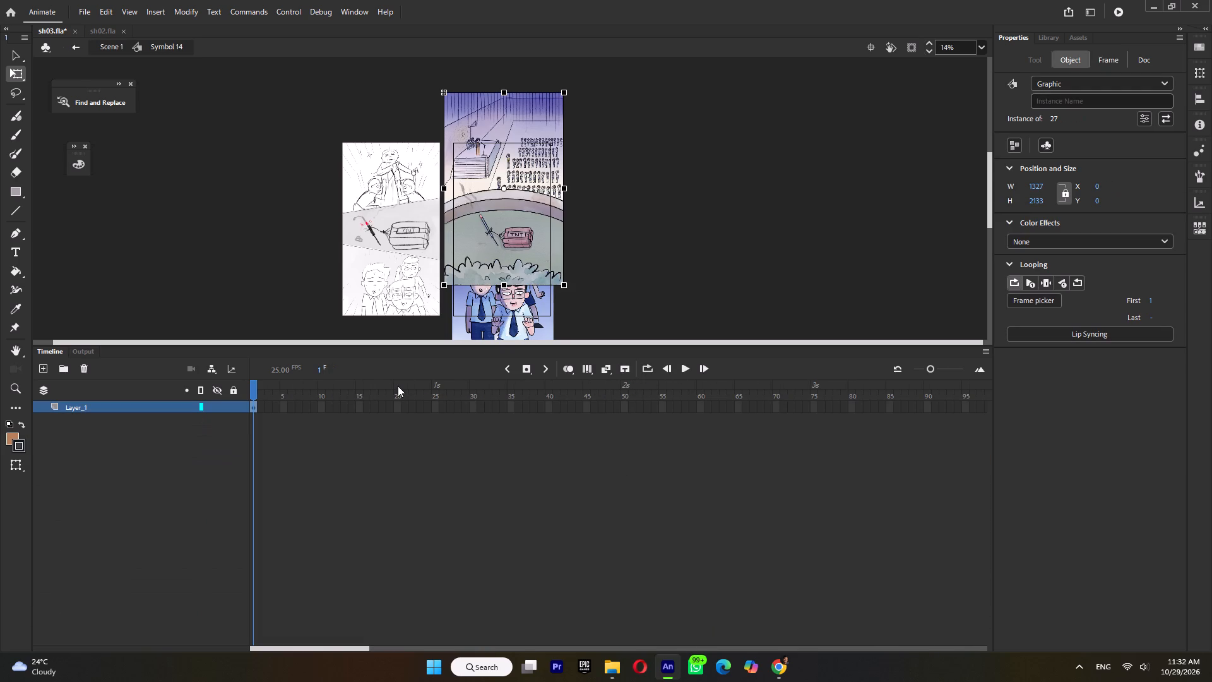
{"action": "left_click_drag", "start_coordinate": [316, 406], "coordinate": [575, 431]}
{"action": "key", "text": "F5"}
{"action": "key", "text": "F5"}
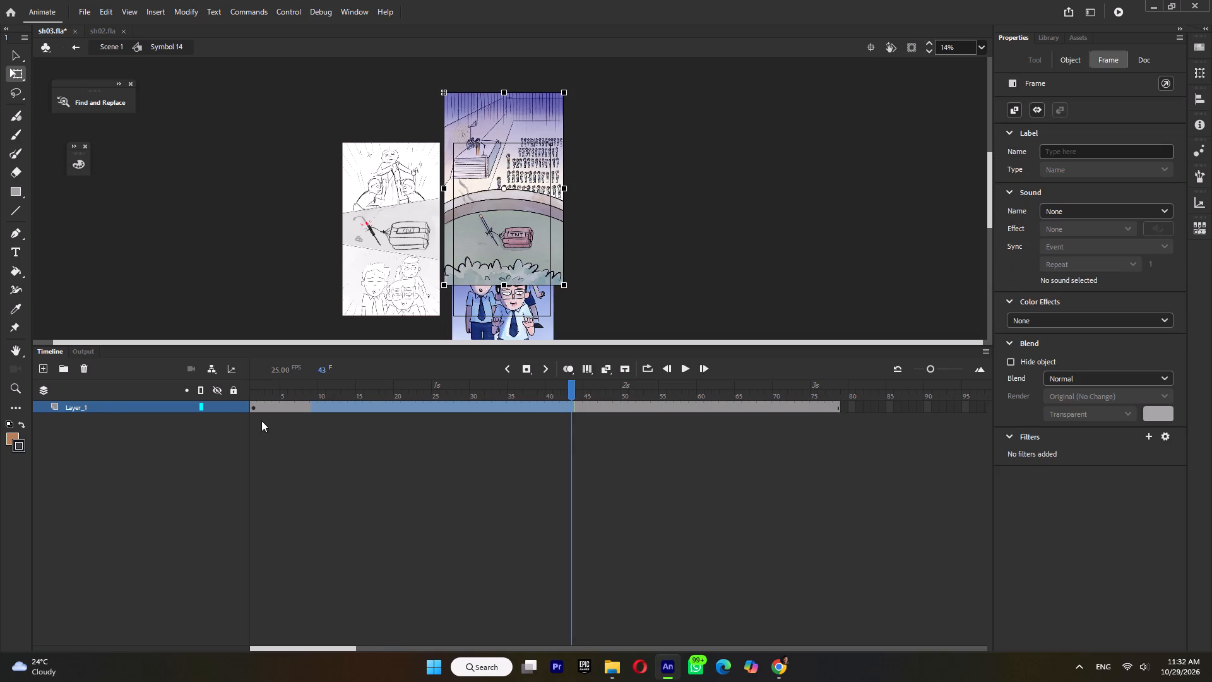
{"action": "key", "text": "F5"}
{"action": "key", "text": "F5"}
Add a new layer above Layer_1 and draw a brown rectangle with a size 26 dark stroke over the sketch's middle panel.
{"action": "left_click", "coordinate": [39, 364]}
{"action": "left_click_drag", "start_coordinate": [265, 386], "coordinate": [177, 392]}
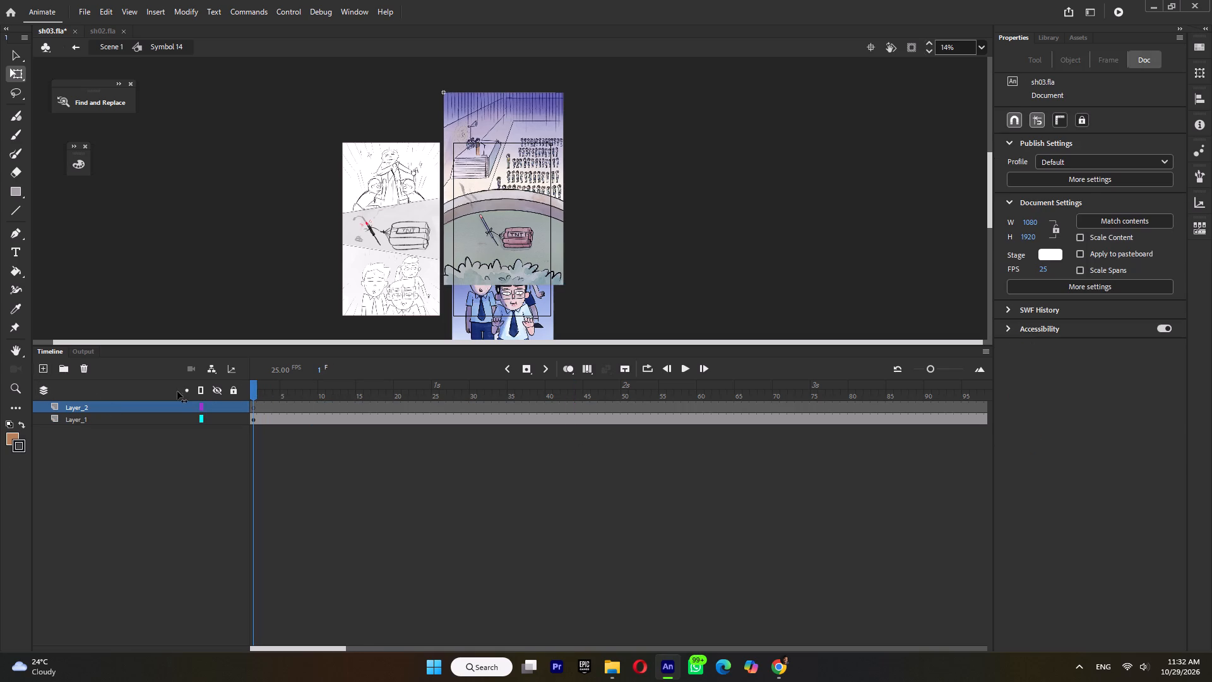
{"action": "left_click_drag", "start_coordinate": [177, 392], "coordinate": [175, 388]}
{"action": "left_click", "coordinate": [15, 191]}
{"action": "scroll", "coordinate": [342, 229], "scroll_direction": "up", "scroll_amount": 5, "text": "ctrl"}
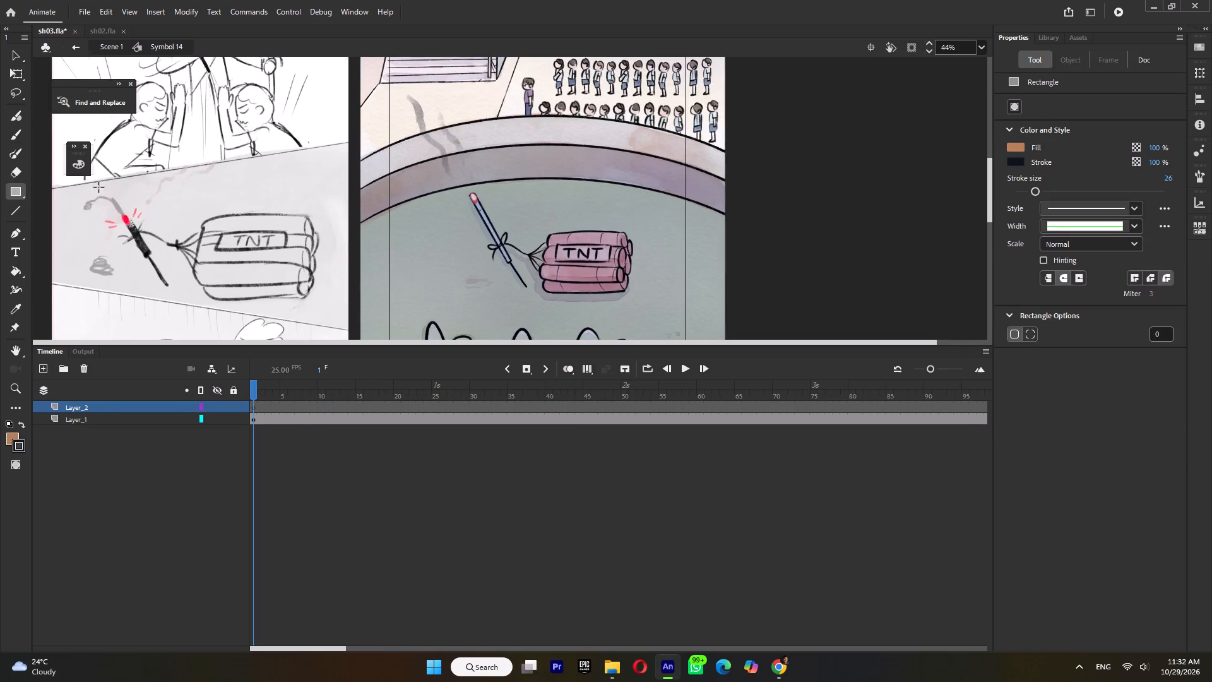
{"action": "scroll", "coordinate": [232, 177], "scroll_direction": "down", "scroll_amount": 2, "text": "ctrl"}
{"action": "left_click_drag", "start_coordinate": [173, 184], "coordinate": [201, 209]}
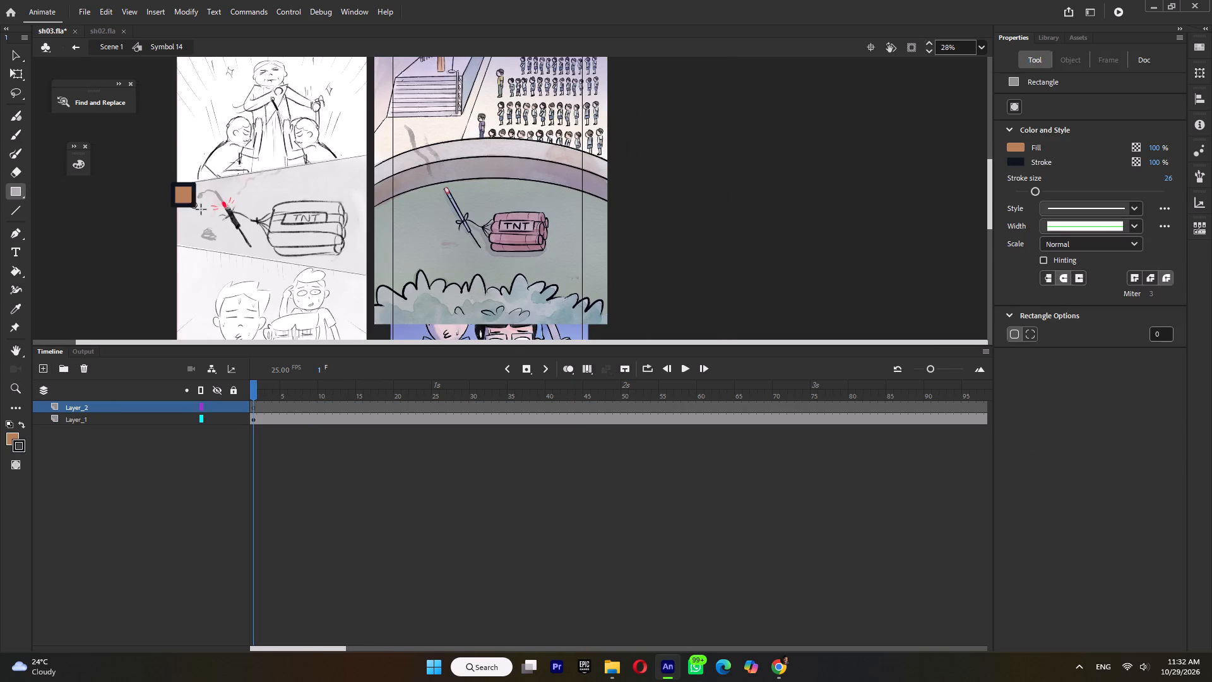
{"action": "left_click_drag", "start_coordinate": [201, 209], "coordinate": [369, 277]}
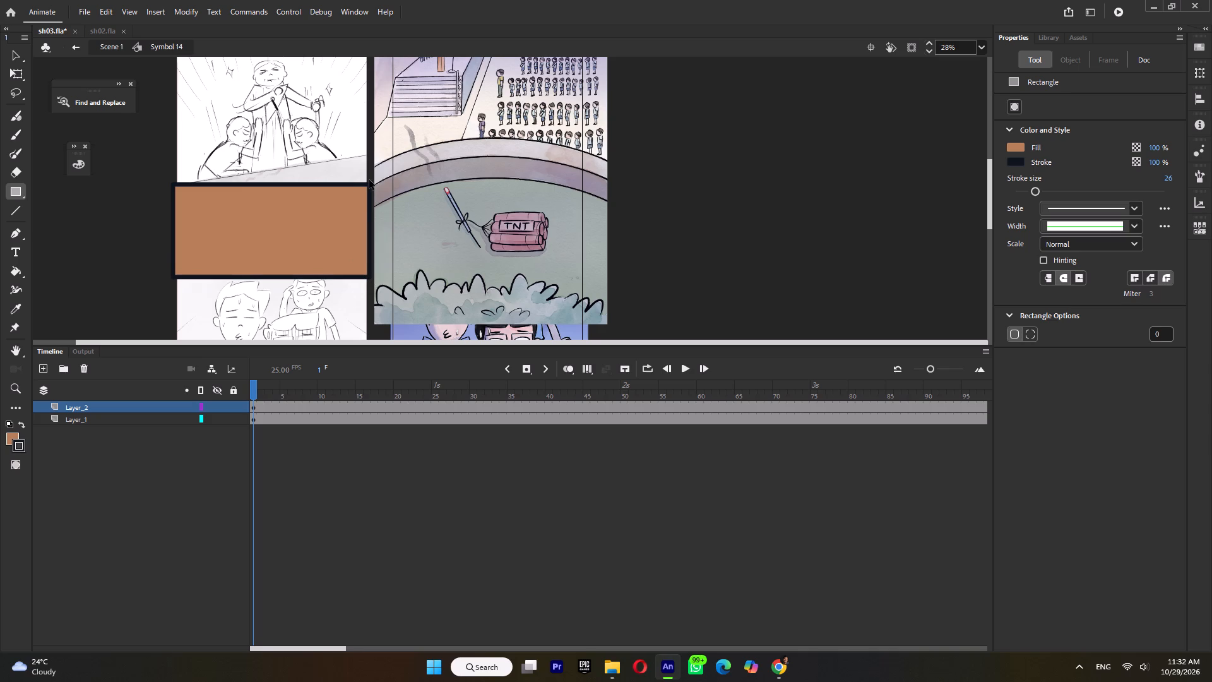
Reshape the brown rectangle into a slanted panel by raising its top-right and bottom-left corners to match the sketch's middle panel.
{"action": "left_click_drag", "start_coordinate": [367, 186], "coordinate": [367, 156], "text": "ctrl+shift"}
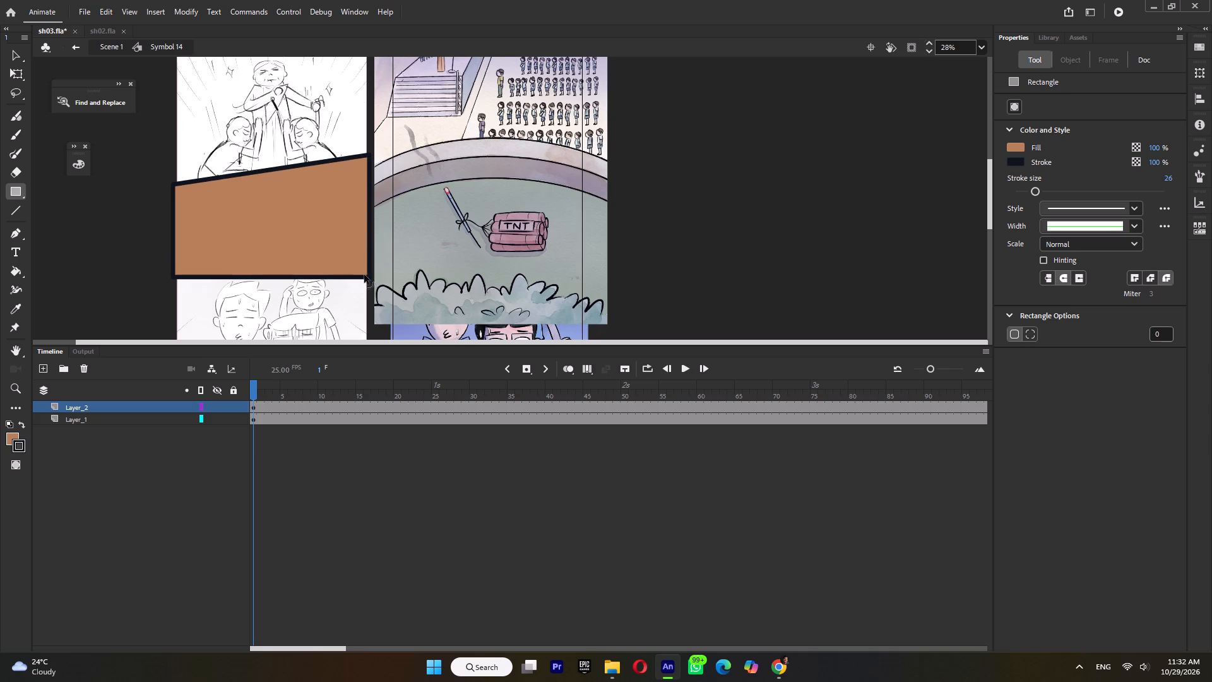
{"action": "left_click", "coordinate": [367, 277], "text": "ctrl"}
{"action": "left_click_drag", "start_coordinate": [173, 277], "coordinate": [174, 244], "text": "ctrl"}
Separate the panel's brown fill from its dark outline by distributing the fill to its own layer.
{"action": "left_click", "coordinate": [210, 252], "text": "ctrl"}
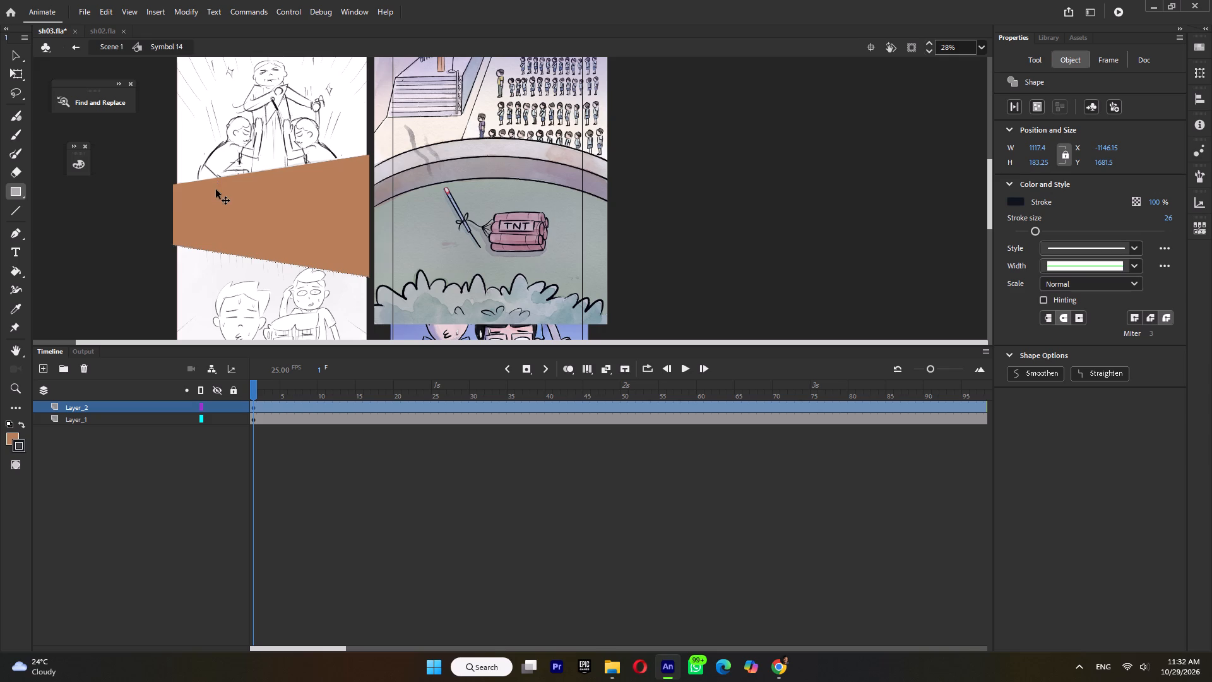
{"action": "left_click", "coordinate": [115, 232], "text": "ctrl"}
{"action": "left_click", "coordinate": [238, 209], "text": "ctrl"}
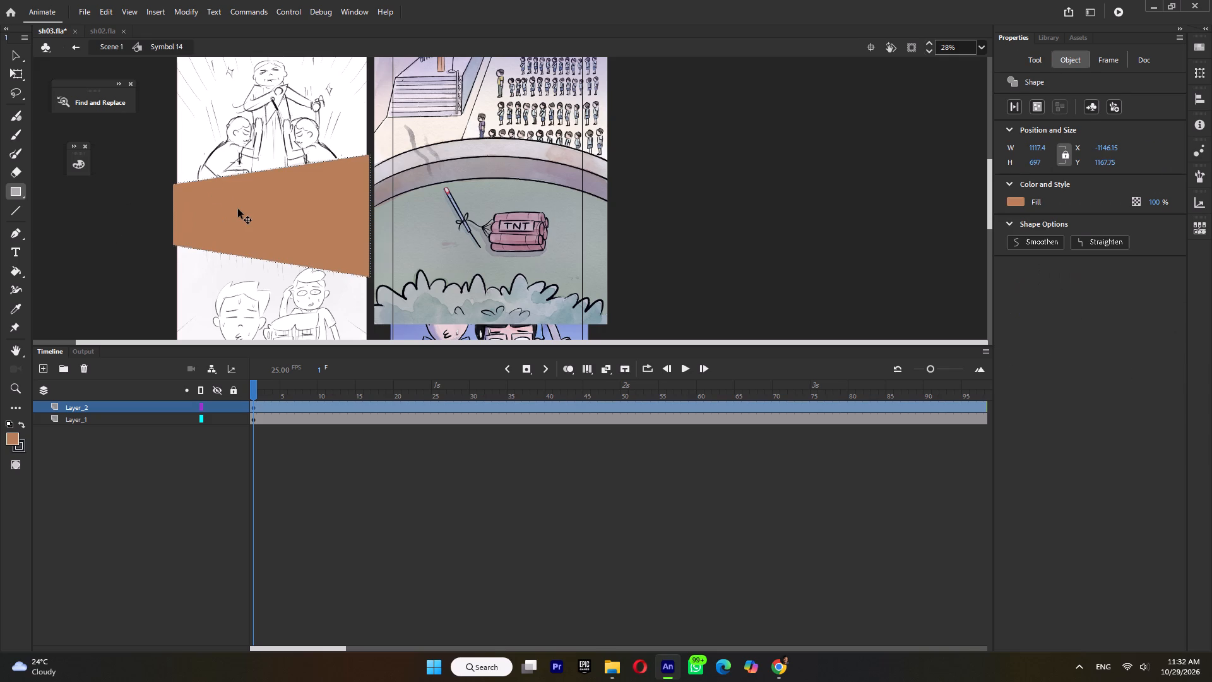
{"action": "key", "text": "ctrl+shift+d"}
{"action": "right_click", "coordinate": [93, 422]}
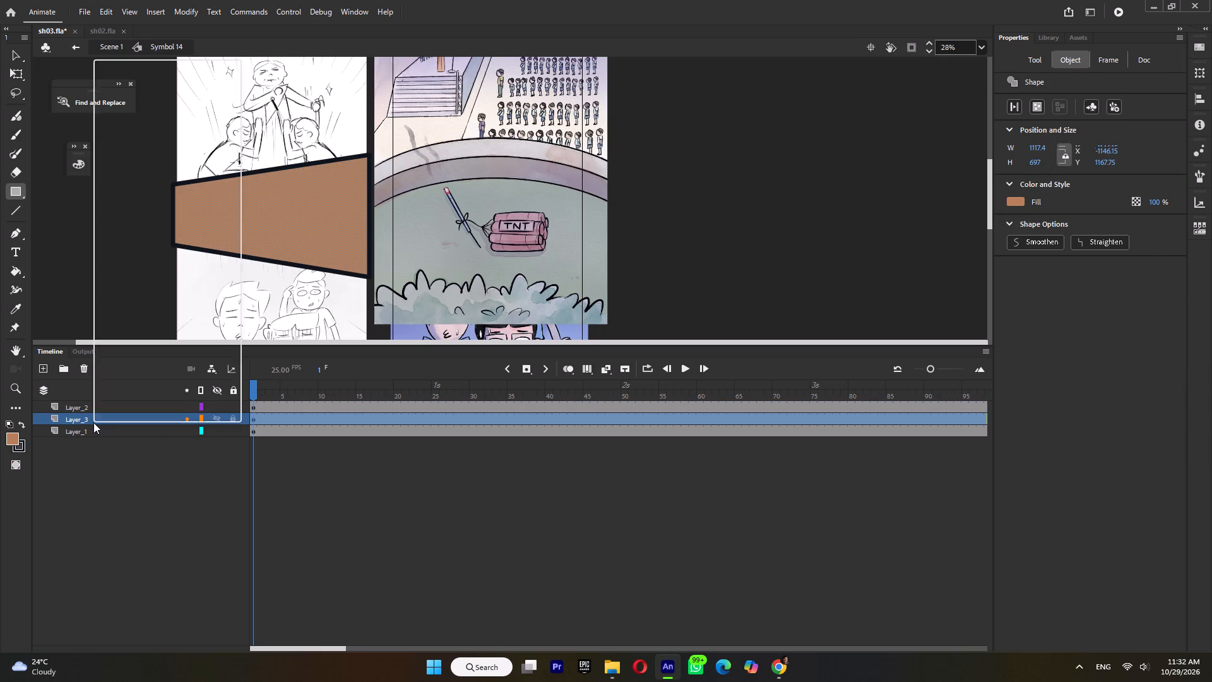
Move the outline on Layer_2 and the fill on Layer_3 together to the right, over the TNT bundle on the stage.
{"action": "left_click", "coordinate": [70, 406]}
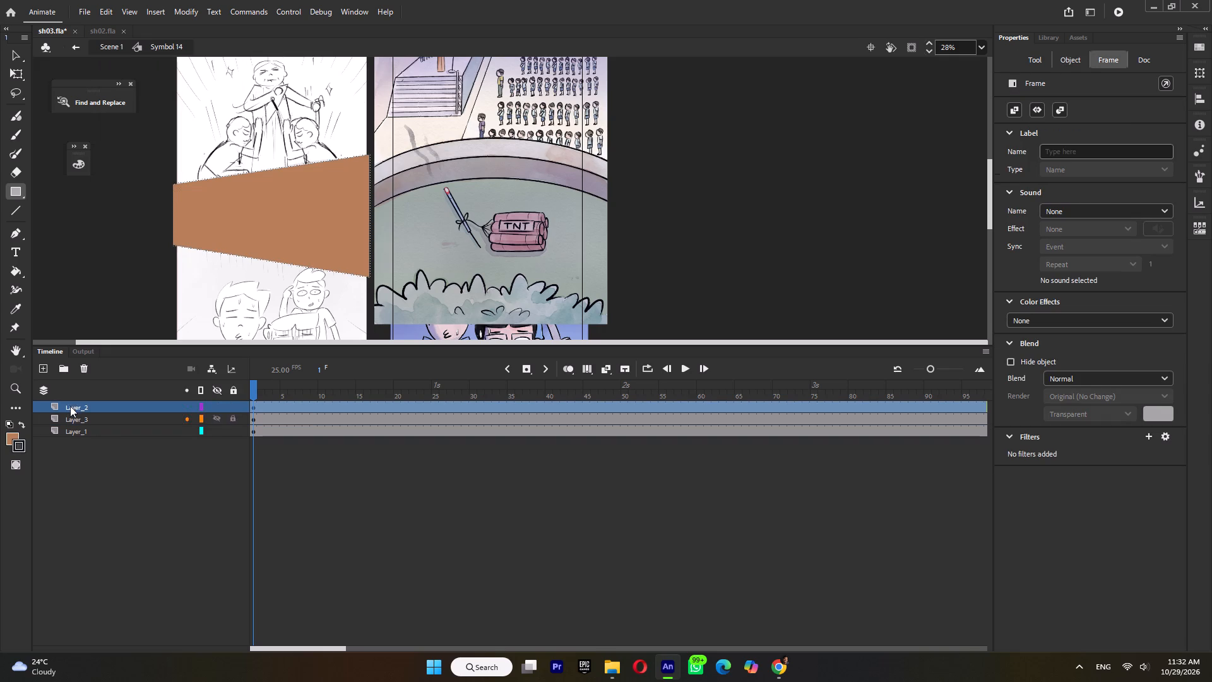
{"action": "left_click", "coordinate": [74, 419], "text": "shift"}
{"action": "key", "text": "shift+Right"}
{"action": "key", "text": "shift+Right"}
{"action": "key", "text": "shift+Right"}
{"action": "key", "text": "shift+Right"}
{"action": "key", "text": "shift+Right"}
{"action": "key", "text": "shift+Right"}
{"action": "key", "text": "shift+Right"}
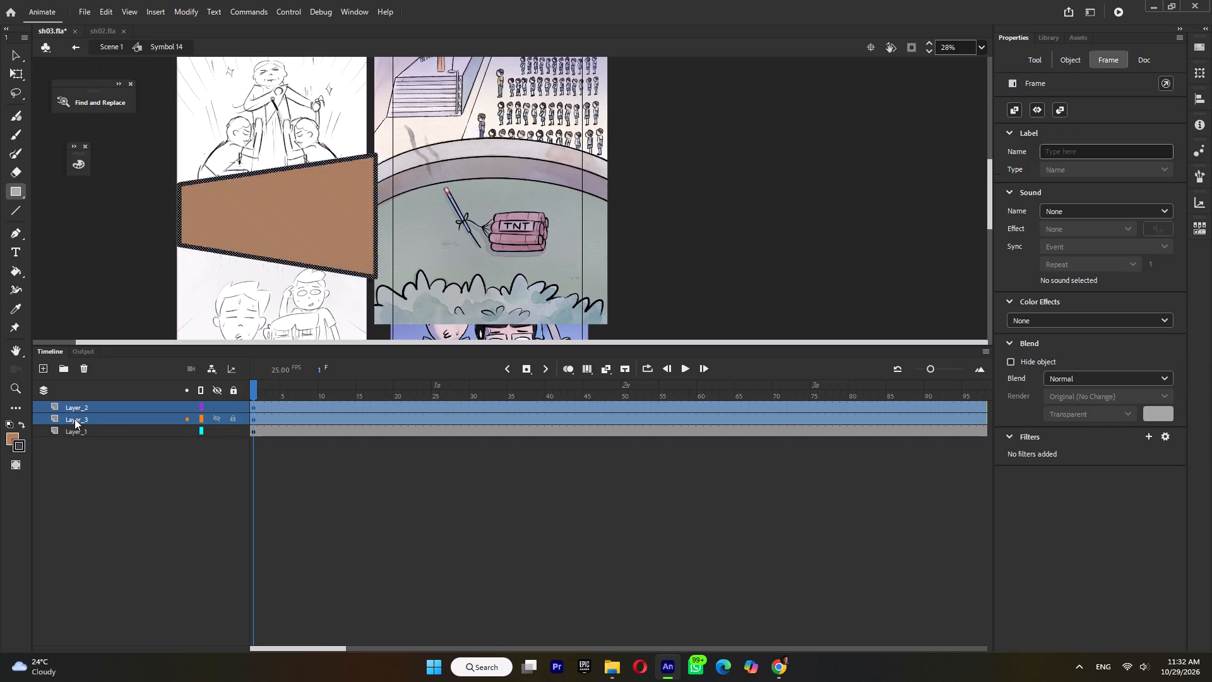
{"action": "key", "text": "shift+Right"}
{"action": "key", "text": "shift+Right"}
{"action": "key", "text": "shift+Right"}
{"action": "key", "text": "shift+Right"}
{"action": "key", "text": "shift+Right"}
{"action": "key", "text": "shift+Right"}
{"action": "key", "text": "shift+Right"}
{"action": "key", "text": "shift+Right"}
{"action": "key", "text": "shift+Right"}
{"action": "key", "text": "shift+Right"}
{"action": "key", "text": "shift+Right"}
{"action": "key", "text": "shift+Right"}
{"action": "key", "text": "shift+Right"}
{"action": "key", "text": "shift+Right"}
{"action": "key", "text": "shift+Right"}
{"action": "key", "text": "shift+Right"}
{"action": "key", "text": "shift+Right"}
{"action": "key", "text": "shift+Right"}
{"action": "key", "text": "shift+Right"}
{"action": "key", "text": "shift+Right"}
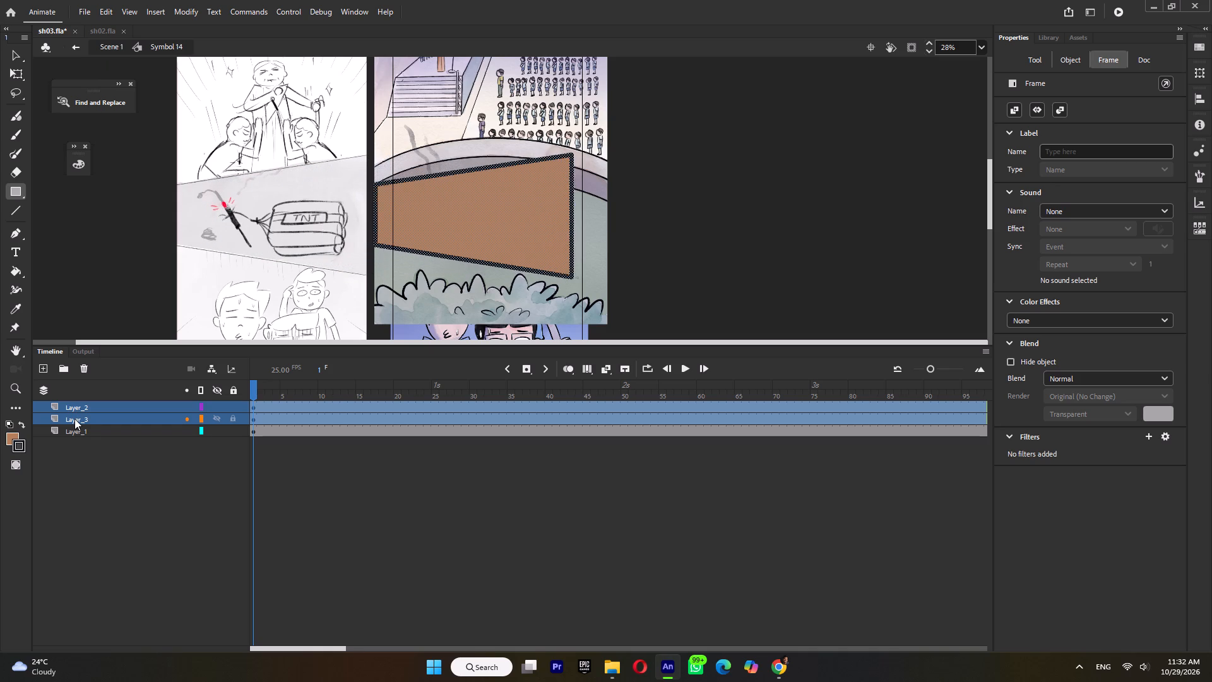
{"action": "key", "text": "shift+Right"}
{"action": "key", "text": "shift+Right"}
{"action": "key", "text": "shift+Left"}
{"action": "key", "text": "shift+Left"}
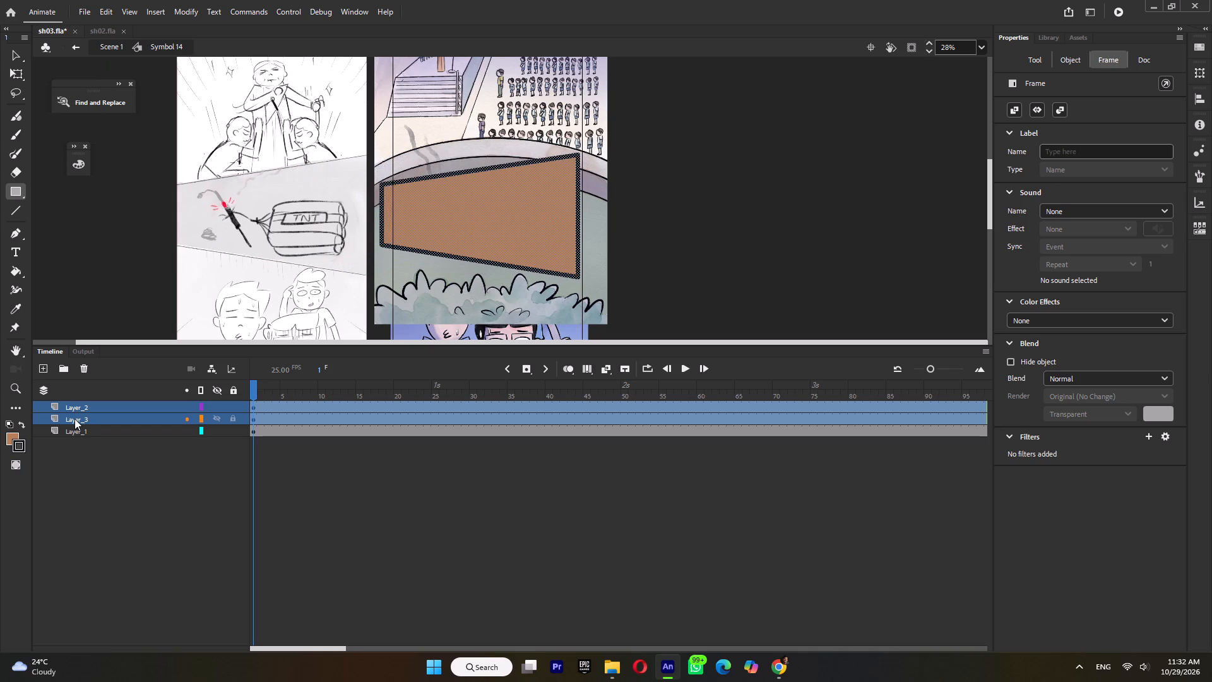
{"action": "key", "text": "shift+Right"}
{"action": "key", "text": "Right"}
{"action": "key", "text": "Right"}
{"action": "key", "text": "Right"}
{"action": "key", "text": "Right"}
{"action": "key", "text": "Left"}
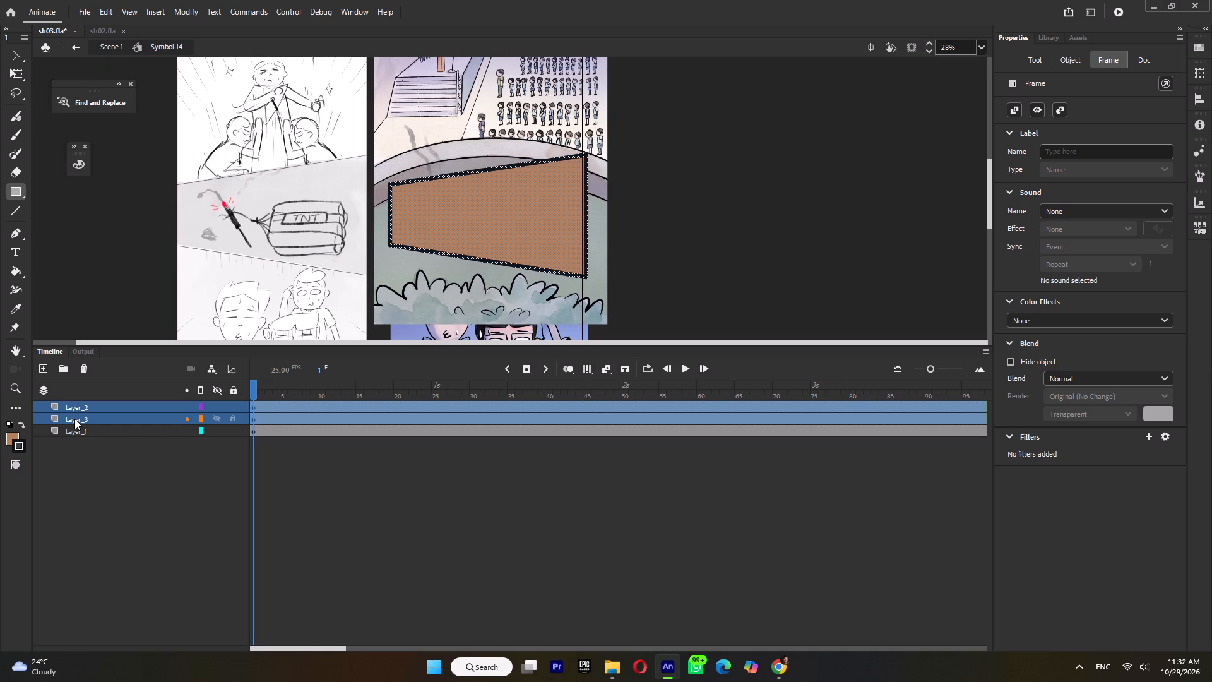
Turn Layer_3 into a mask for the TNT artwork on Layer_1 and return to Scene 1.
{"action": "left_click", "coordinate": [124, 419]}
{"action": "right_click", "coordinate": [124, 419]}
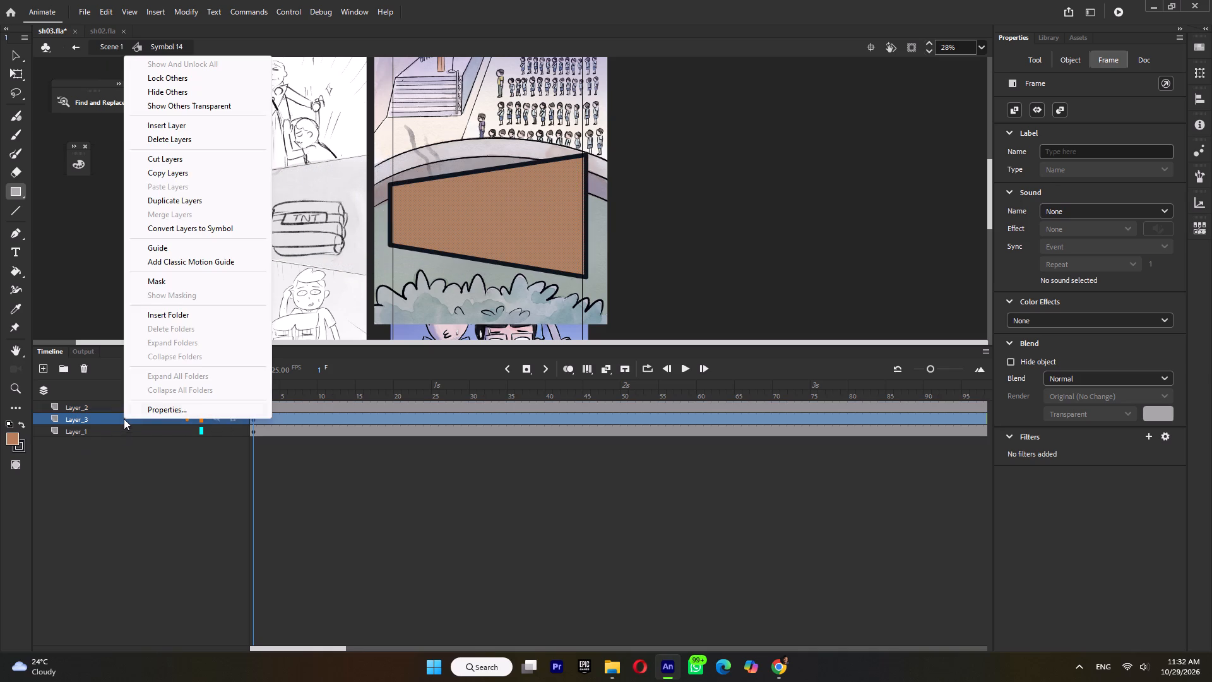
{"action": "left_click", "coordinate": [159, 287]}
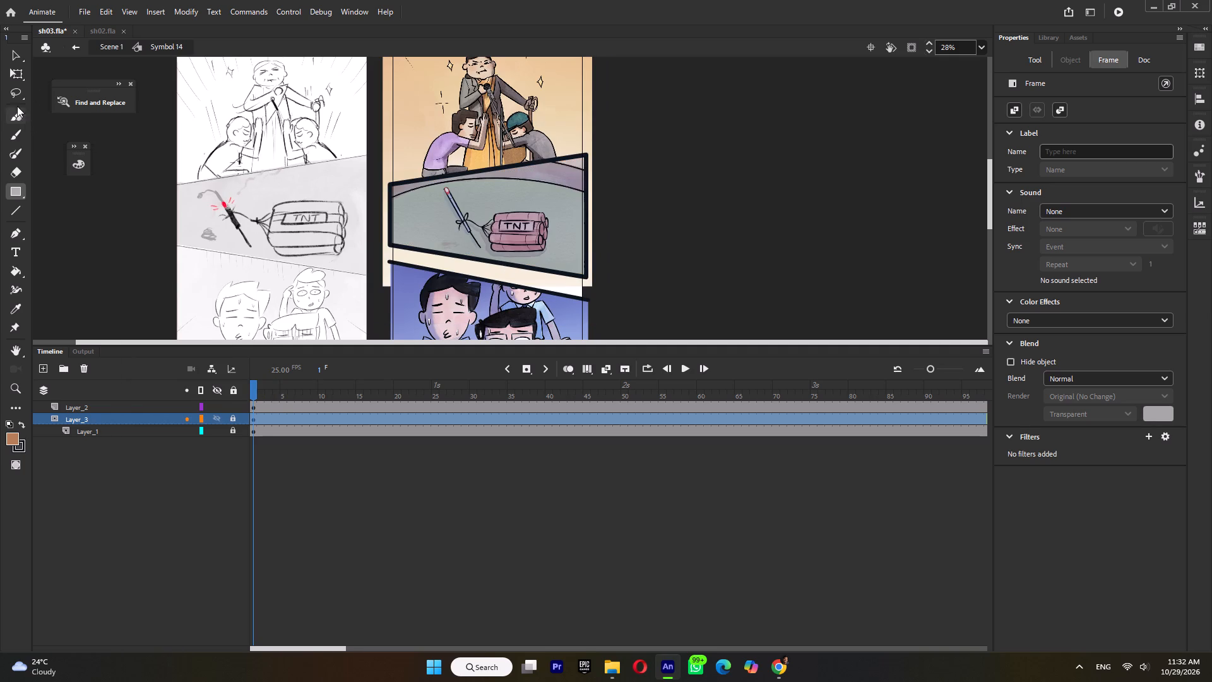
{"action": "left_click", "coordinate": [16, 71]}
{"action": "scroll", "coordinate": [389, 213], "scroll_direction": "down", "scroll_amount": 4, "text": "ctrl"}
{"action": "scroll", "coordinate": [485, 237], "scroll_direction": "up", "scroll_amount": 2, "text": "ctrl"}
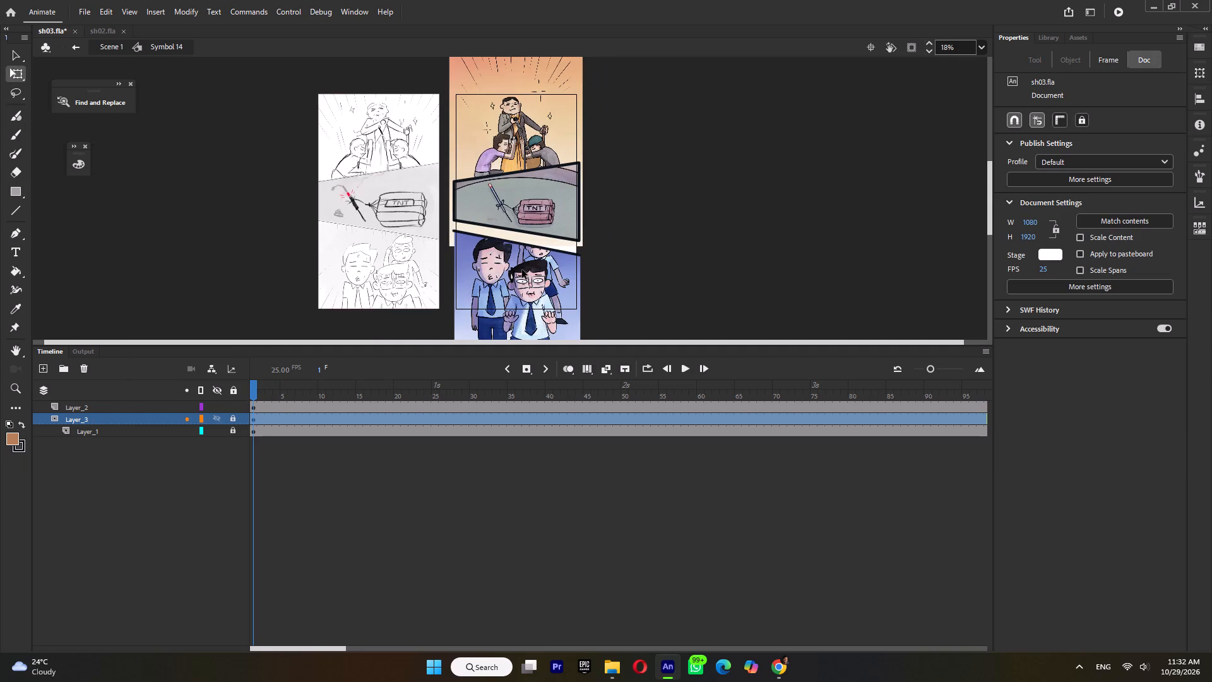
{"action": "left_click", "coordinate": [523, 268]}
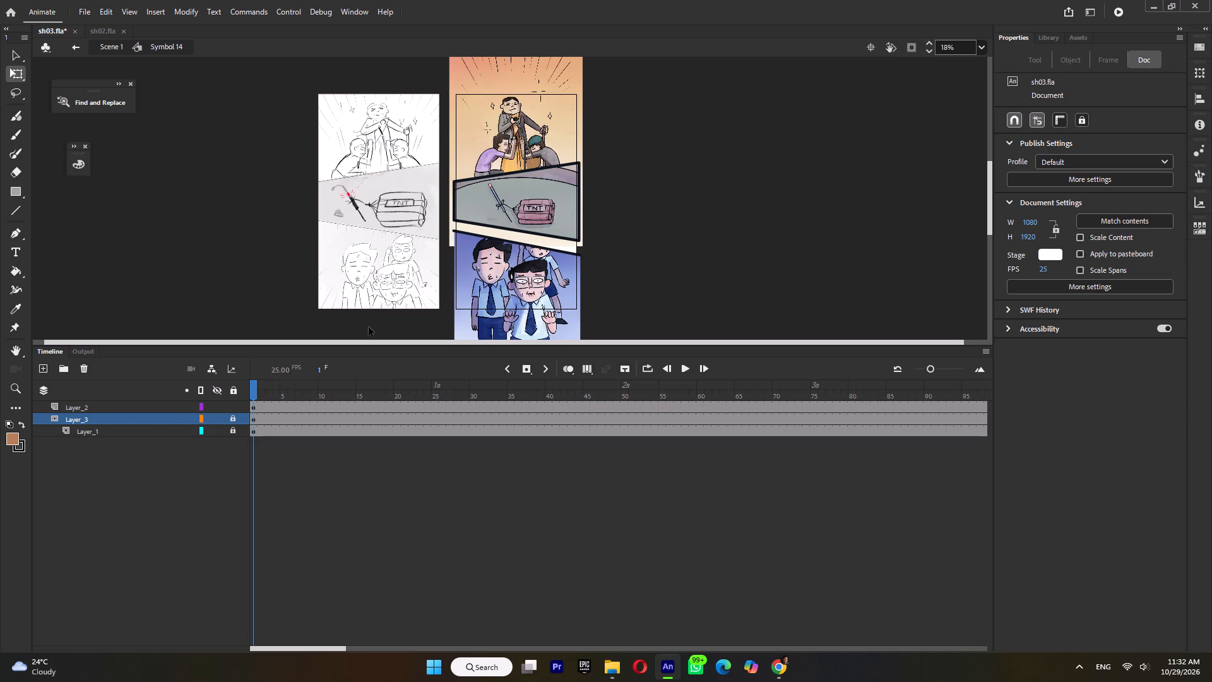
{"action": "double_click", "coordinate": [734, 285]}
Move Layer_3's starting keyframe from frame 792 to frame 848 so the TNT panel starts with the three-panel shot.
{"action": "left_click_drag", "start_coordinate": [617, 389], "coordinate": [1018, 423]}
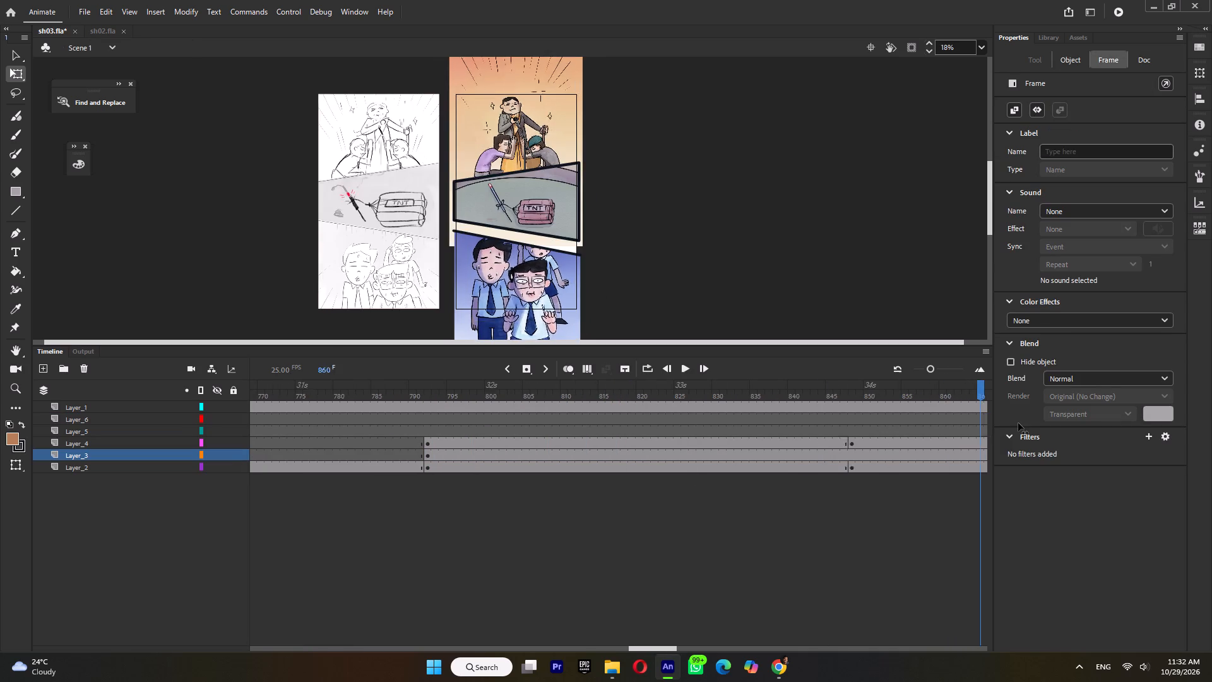
{"action": "left_click_drag", "start_coordinate": [1018, 423], "coordinate": [802, 453]}
{"action": "left_click", "coordinate": [813, 453]}
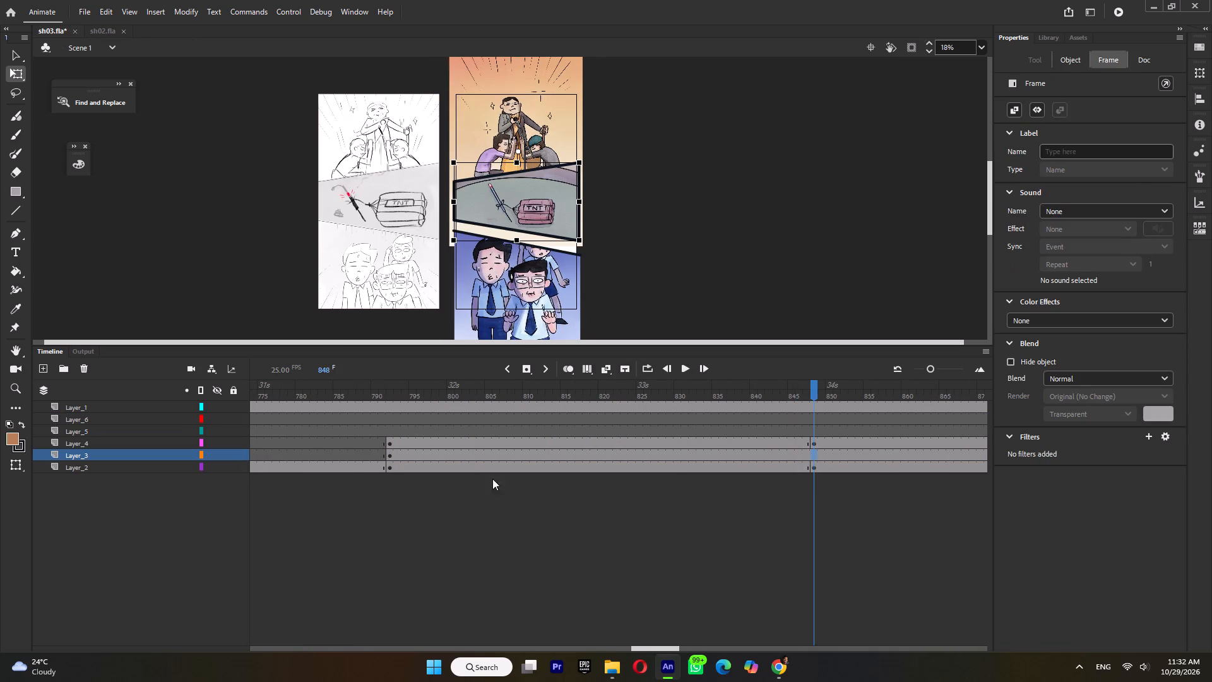
{"action": "left_click", "coordinate": [387, 455]}
{"action": "left_click_drag", "start_coordinate": [389, 456], "coordinate": [803, 449]}
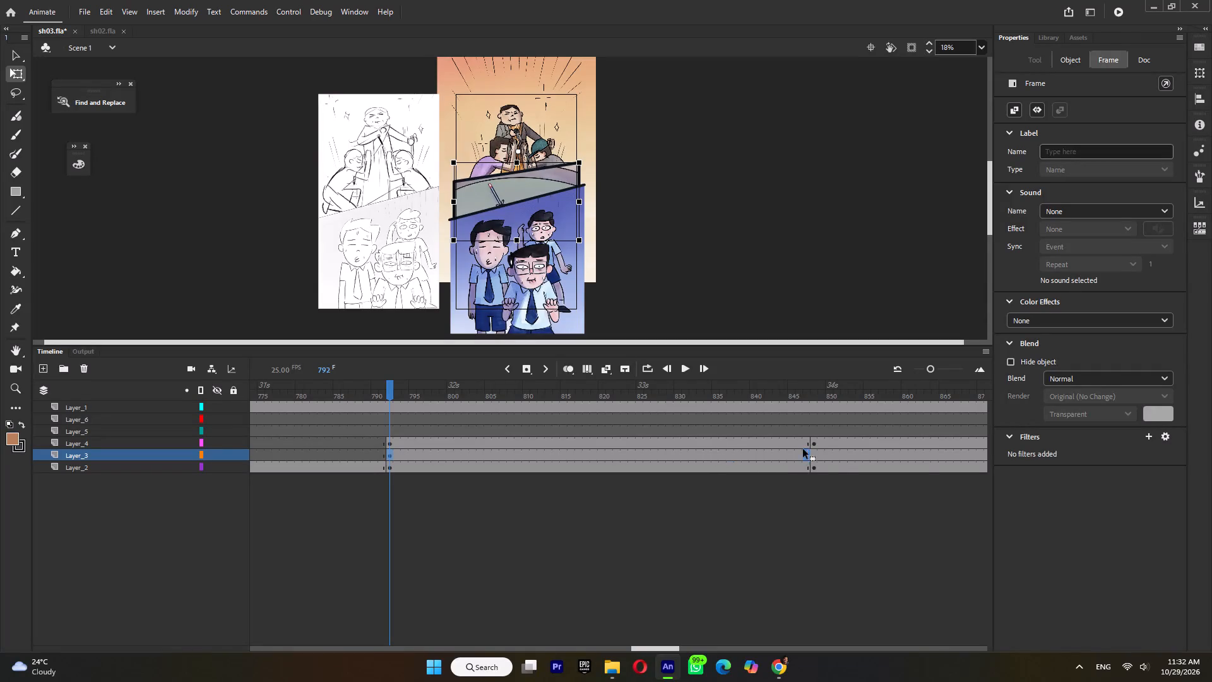
{"action": "left_click_drag", "start_coordinate": [803, 449], "coordinate": [811, 452]}
{"action": "left_click", "coordinate": [804, 423]}
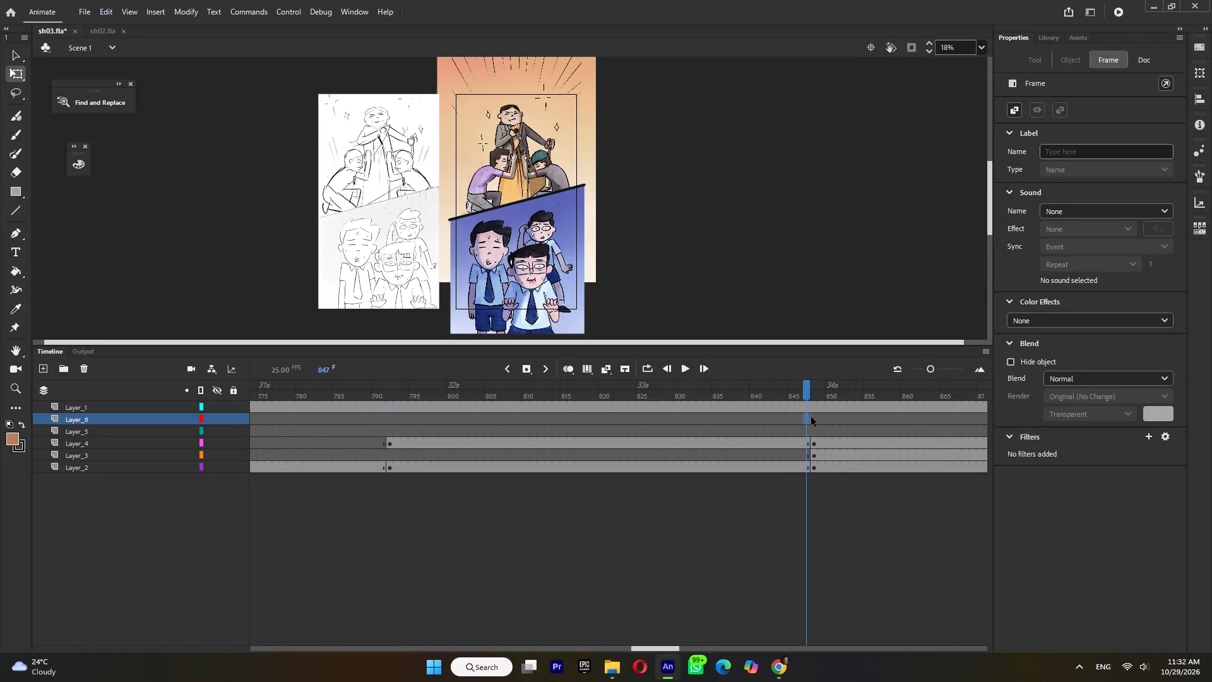
{"action": "left_click", "coordinate": [814, 392]}
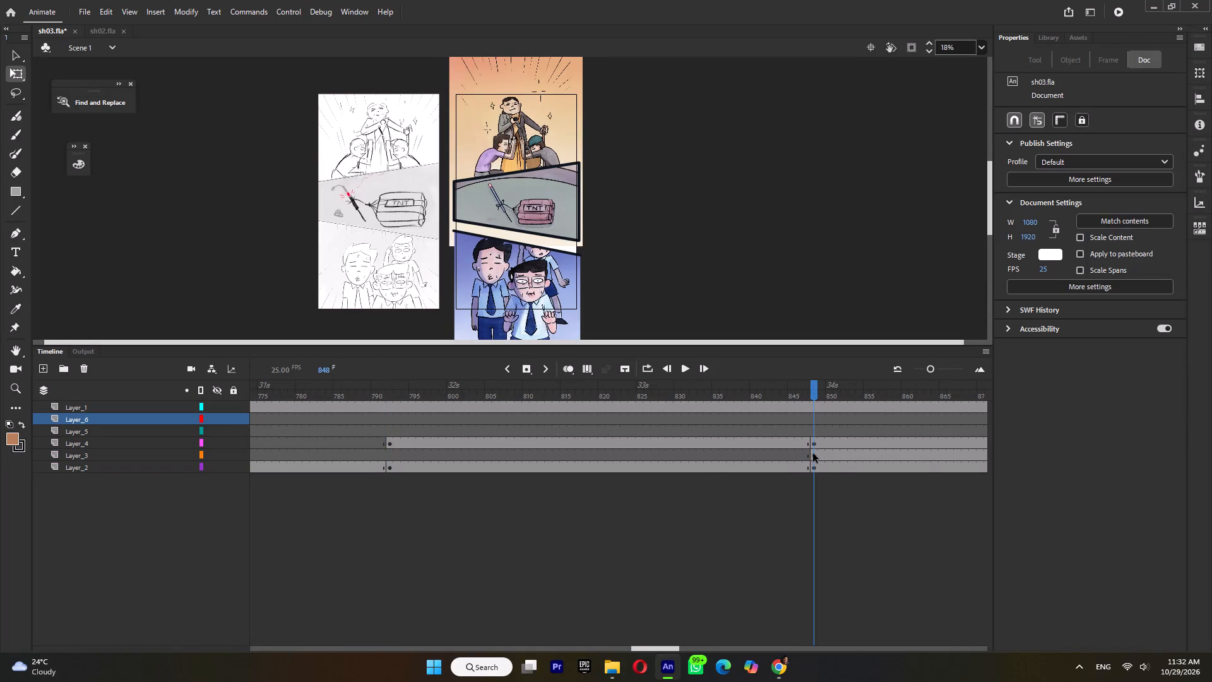
{"action": "left_click", "coordinate": [814, 453]}
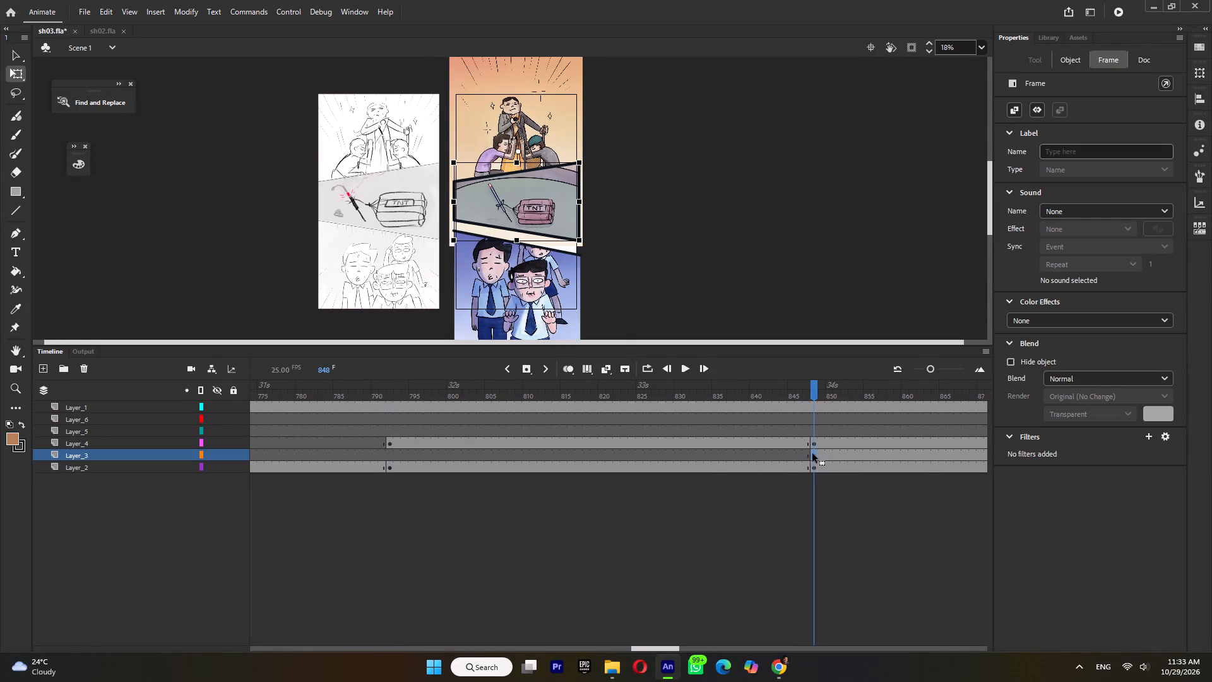
Open the students' panel symbol and delete the dark dividing line on Layer_3 at frame 57.
{"action": "double_click", "coordinate": [535, 275]}
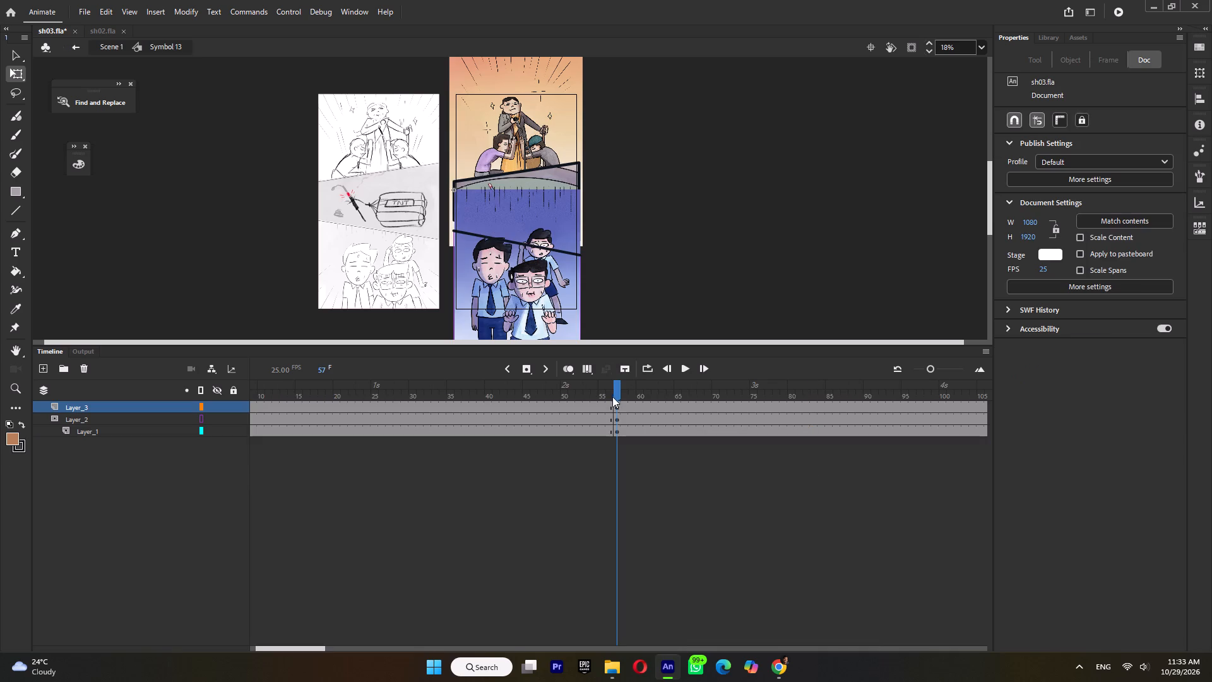
{"action": "left_click", "coordinate": [617, 402]}
{"action": "key", "text": "Delete"}
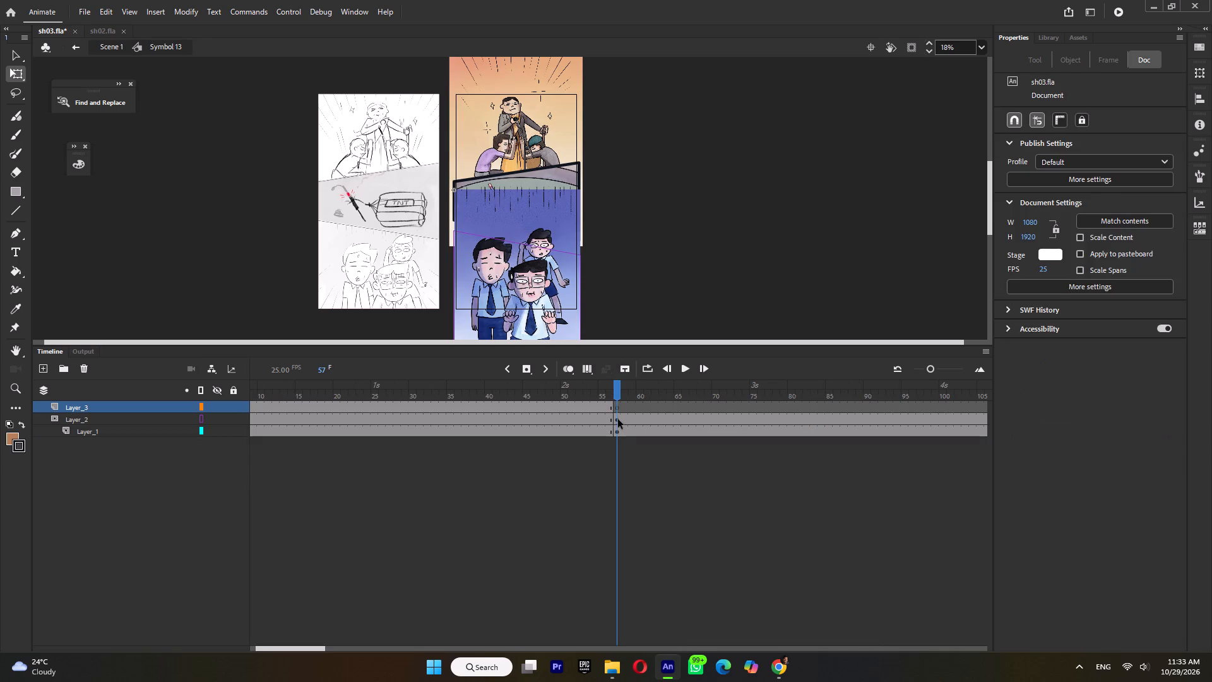
At frame 57, nudge the Layer_2 mask up and raise its right corner to the TNT panel's lower border, with Layer_1 hidden.
{"action": "left_click", "coordinate": [617, 419]}
{"action": "key", "text": "shift+Up"}
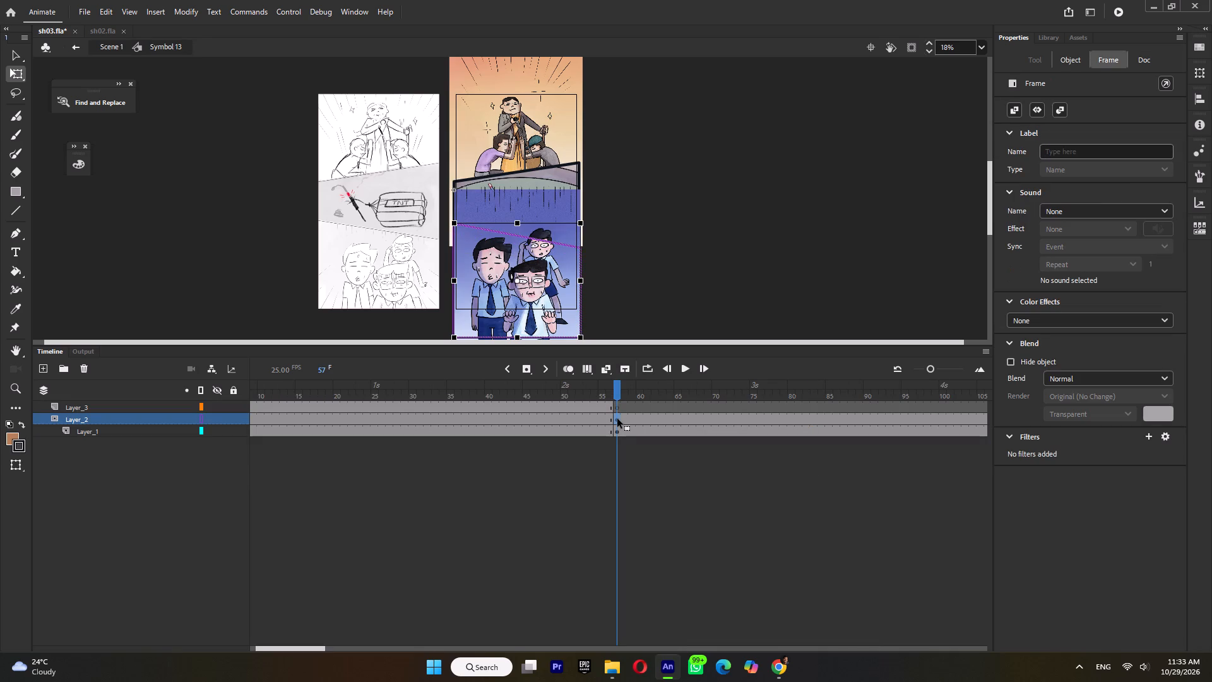
{"action": "key", "text": "Up"}
{"action": "key", "text": "Up"}
{"action": "key", "text": "Up"}
{"action": "key", "text": "Up"}
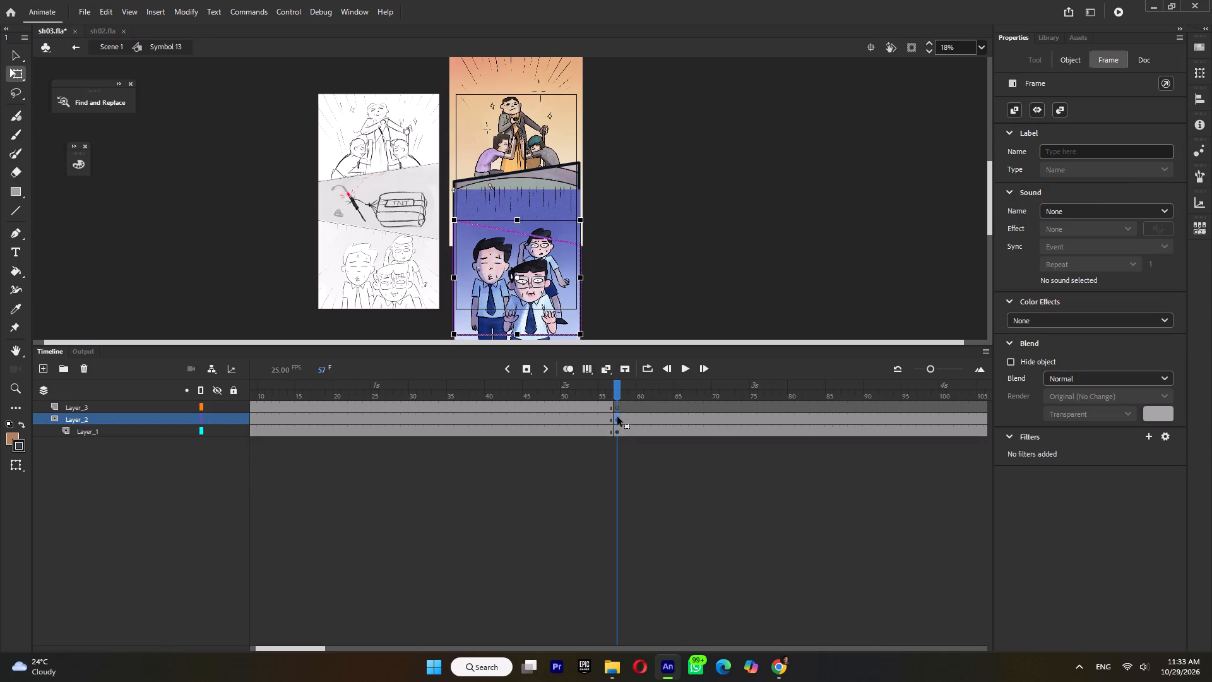
{"action": "left_click", "coordinate": [207, 438]}
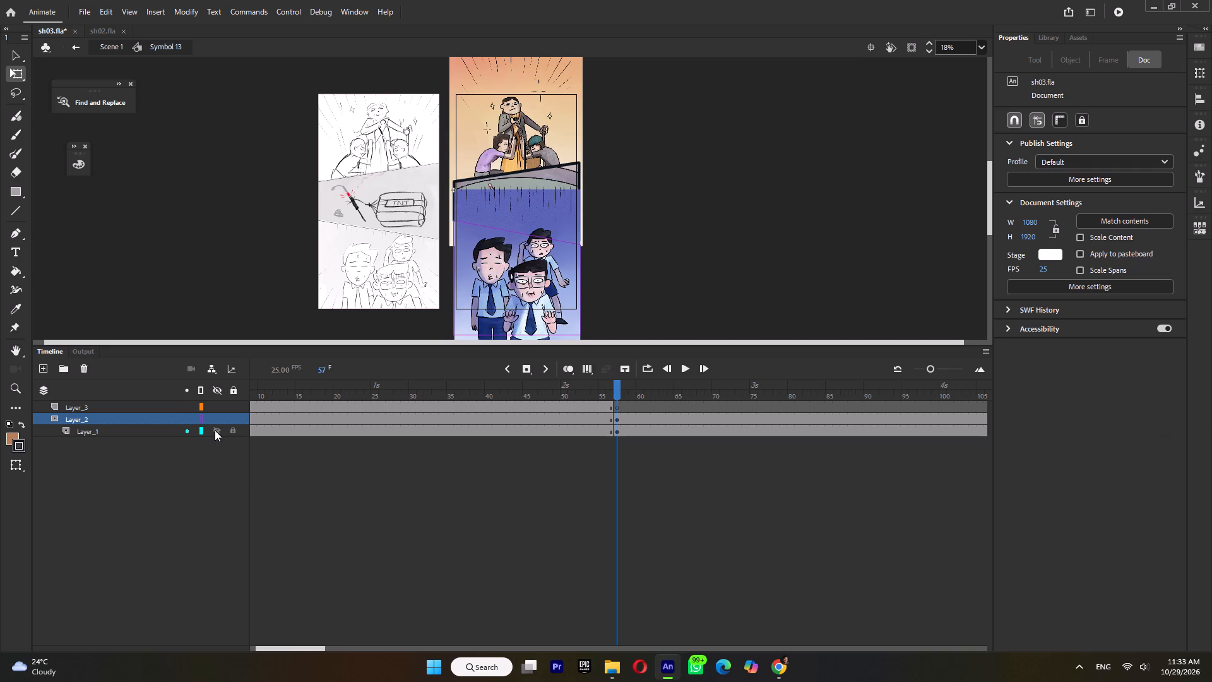
{"action": "left_click", "coordinate": [216, 429]}
{"action": "scroll", "coordinate": [585, 248], "scroll_direction": "up", "scroll_amount": 3, "text": "ctrl"}
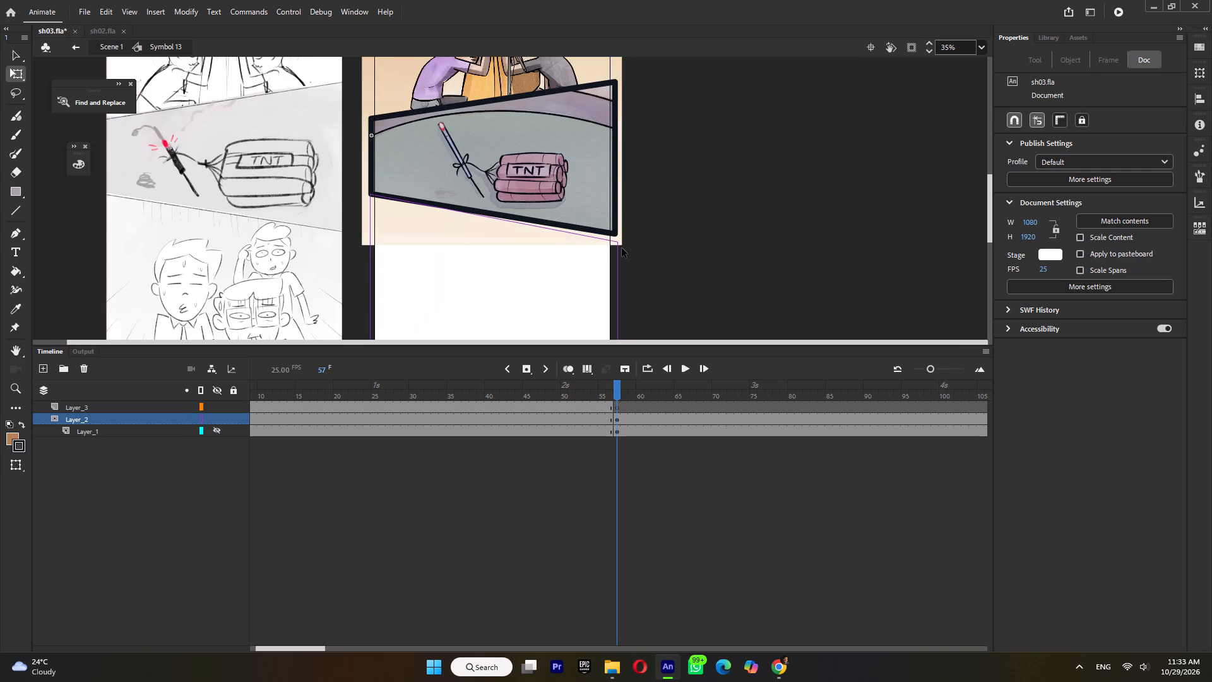
{"action": "left_click_drag", "start_coordinate": [617, 244], "coordinate": [617, 236]}
{"action": "double_click", "coordinate": [775, 246]}
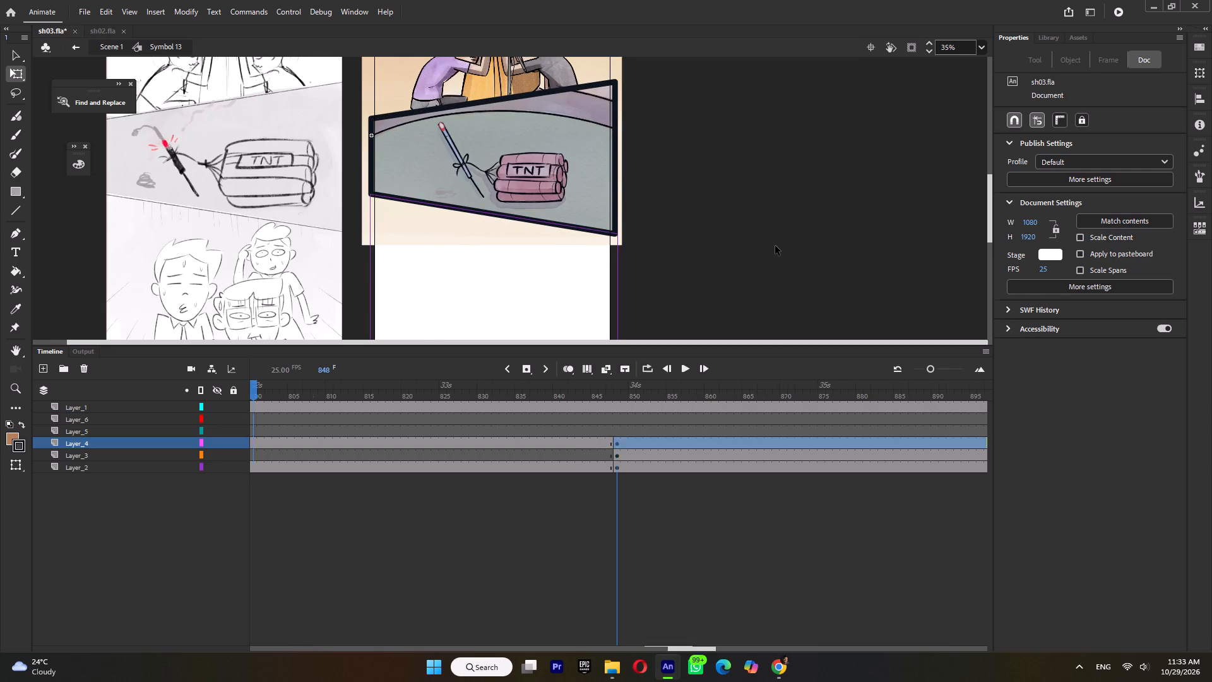
Play the main timeline from just before frame 848 to review the change to the three-panel shot.
{"action": "scroll", "coordinate": [775, 246], "scroll_direction": "down", "scroll_amount": 4, "text": "ctrl"}
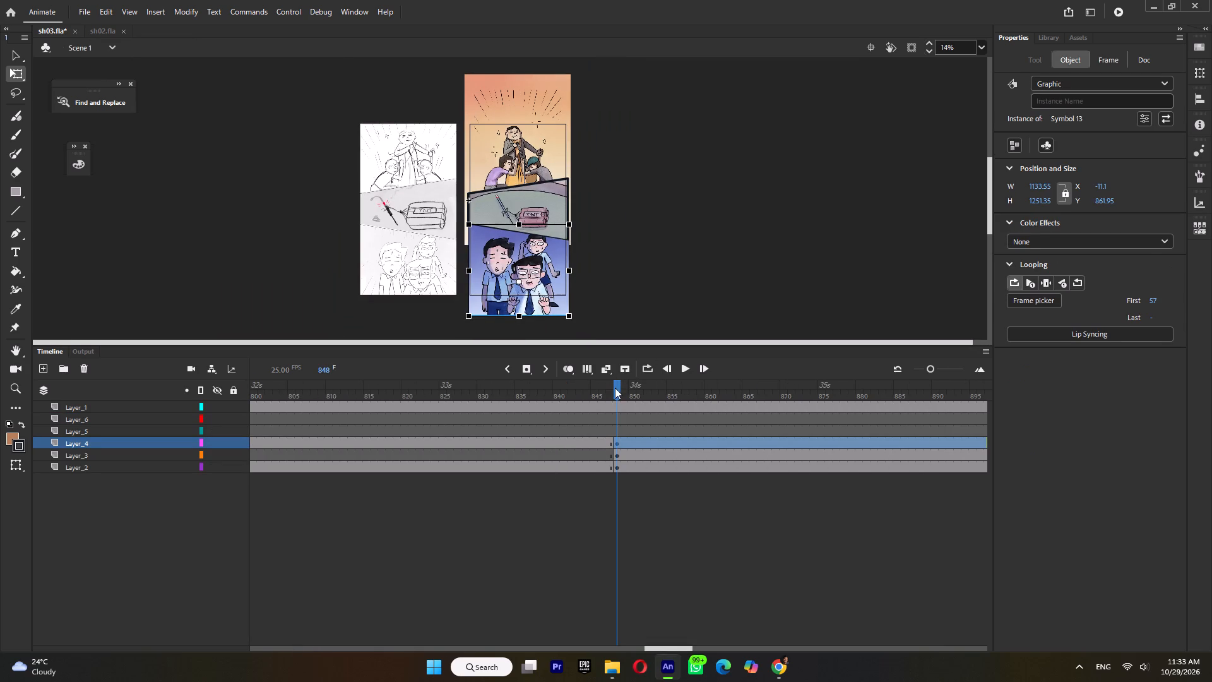
{"action": "left_click", "coordinate": [607, 393]}
{"action": "key", "text": "Return"}
{"action": "key", "text": "Return"}
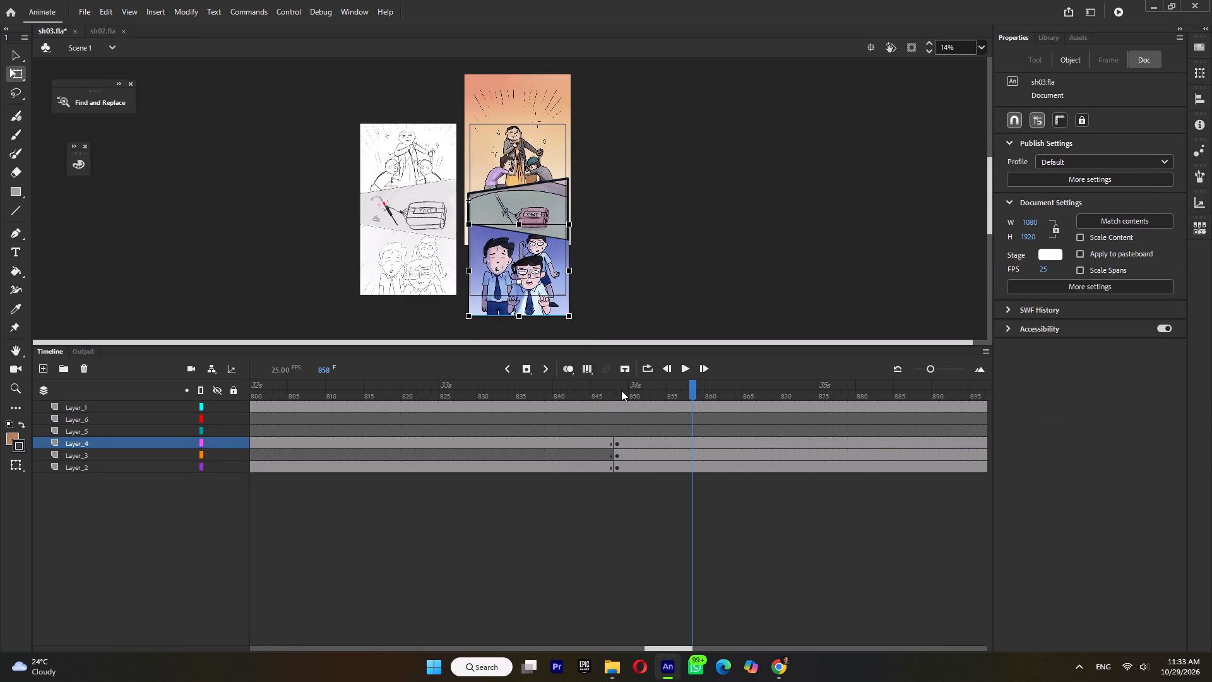
{"action": "left_click", "coordinate": [621, 390]}
{"action": "left_click", "coordinate": [617, 392]}
Check the TNT panel's lower border inside Symbol 14, and move its frame 848 span from Layer_3 up to Layer_5.
{"action": "scroll", "coordinate": [536, 165], "scroll_direction": "up", "scroll_amount": 4, "text": "ctrl"}
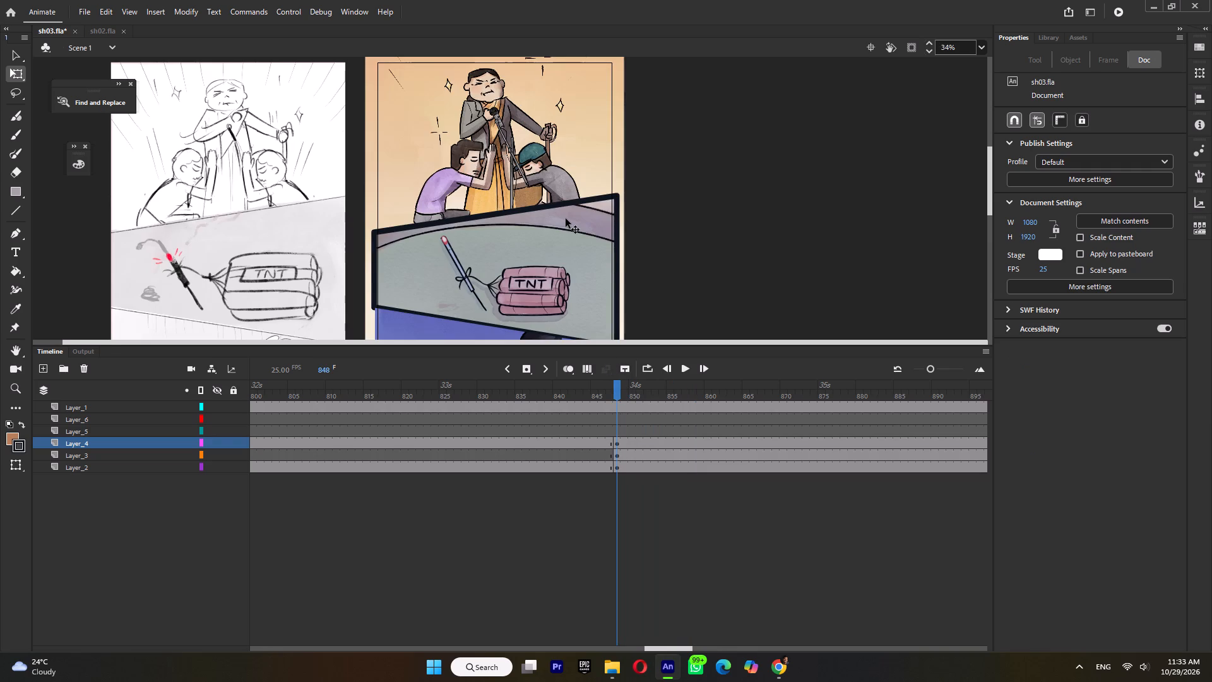
{"action": "double_click", "coordinate": [566, 218]}
{"action": "left_click", "coordinate": [440, 316]}
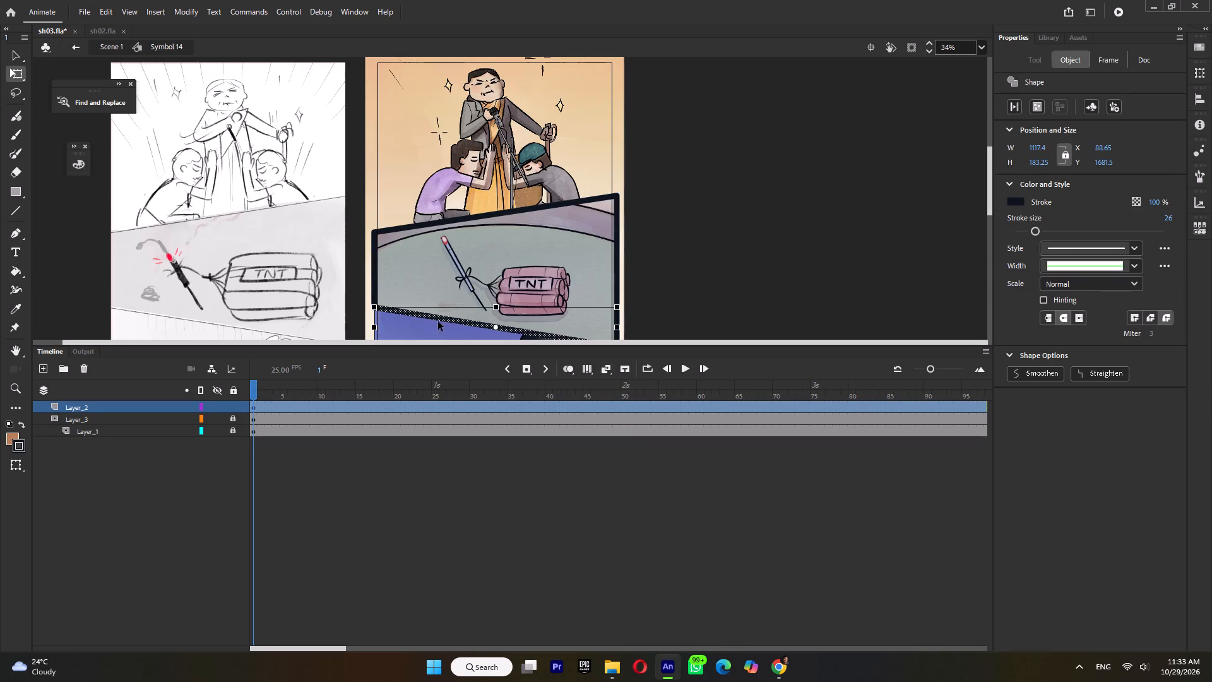
{"action": "double_click", "coordinate": [717, 267]}
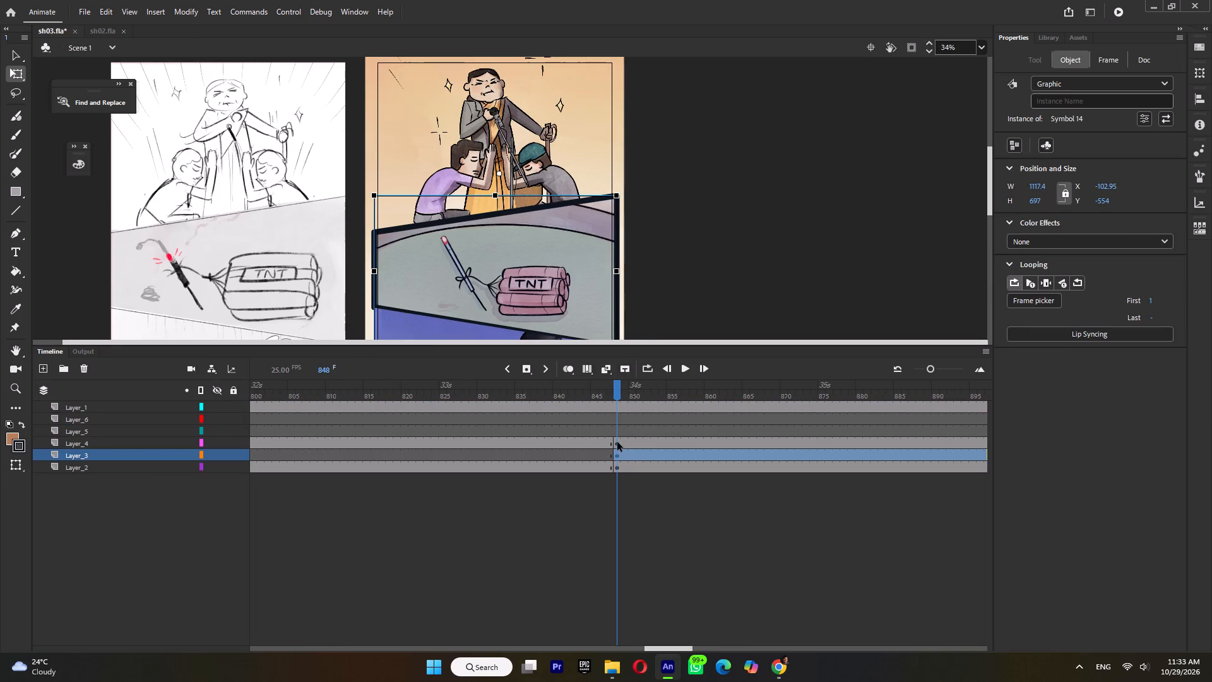
{"action": "left_click_drag", "start_coordinate": [617, 451], "coordinate": [617, 434]}
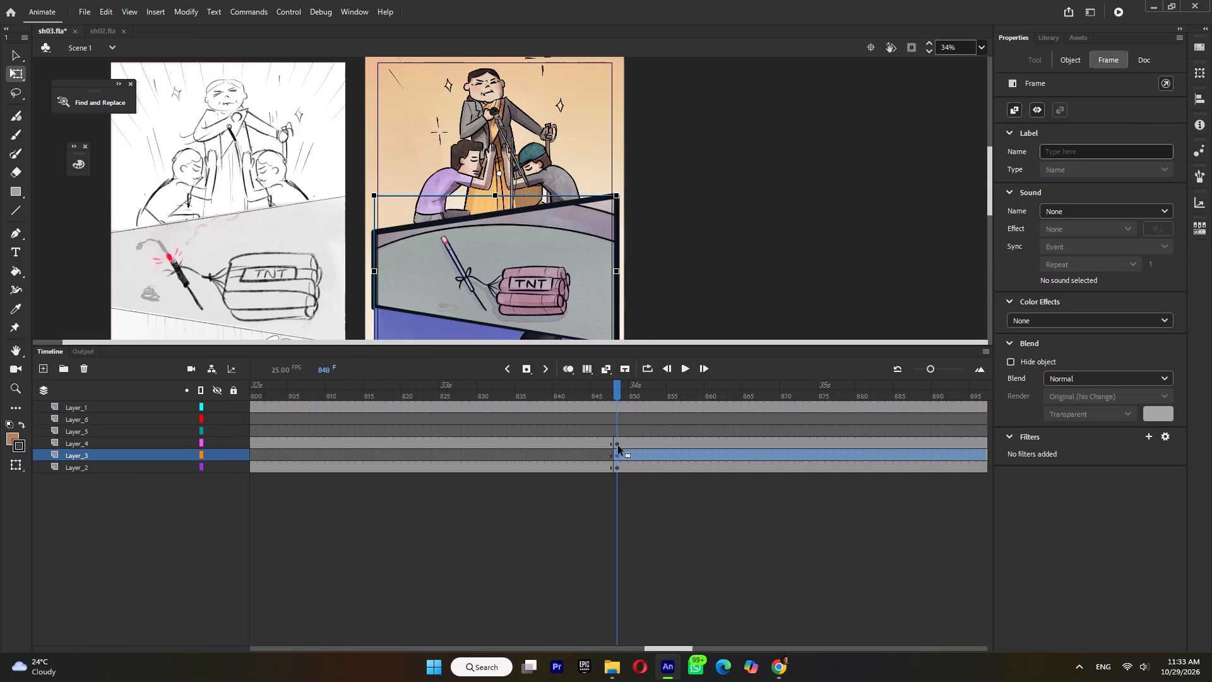
Play the timeline from just before frame 848 to review the three-panel shot with the reordered TNT panel.
{"action": "scroll", "coordinate": [715, 229], "scroll_direction": "down", "scroll_amount": 6, "text": "ctrl"}
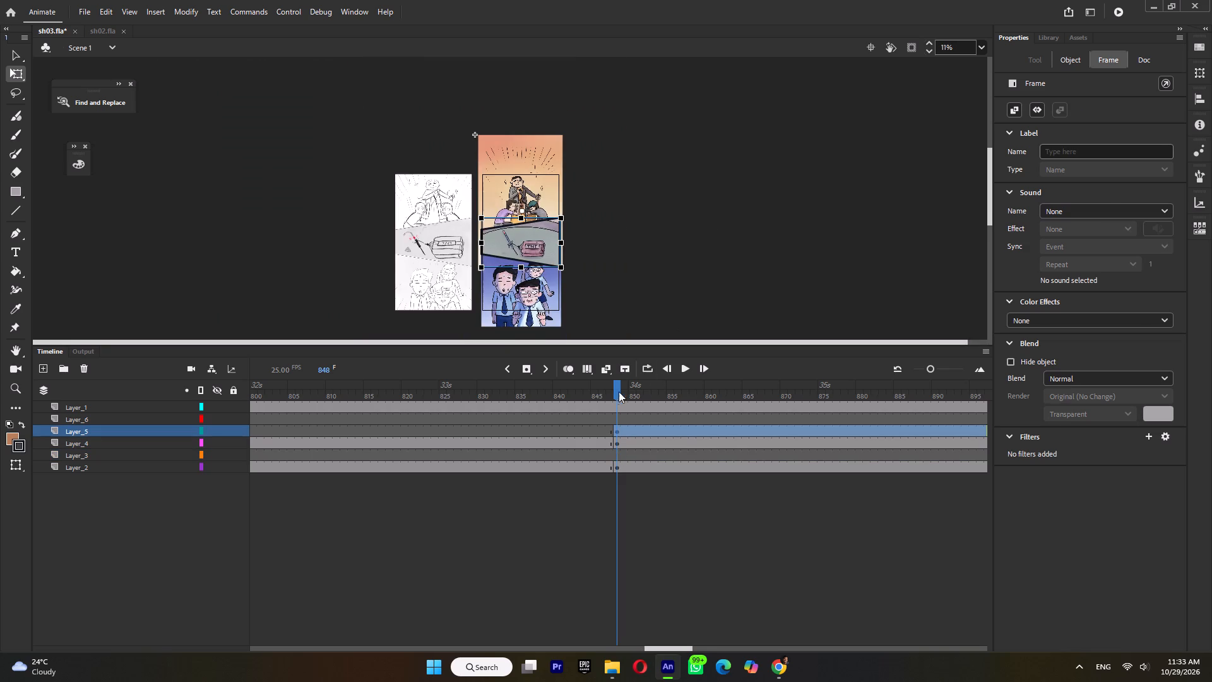
{"action": "left_click", "coordinate": [597, 392]}
{"action": "key", "text": "Return"}
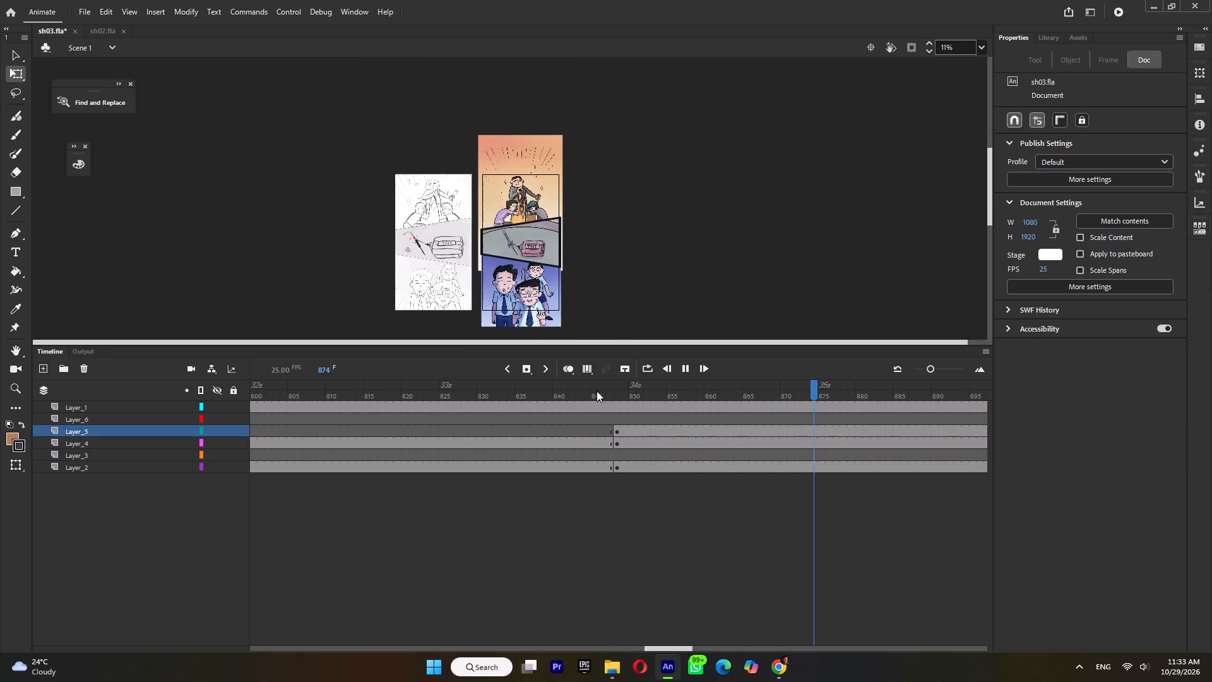
Save sh03.fla and paste the copied TNT assembly scene in place at Layer_2's frame 156, putting duplicate library items into a folder.
{"action": "key", "text": "Return"}
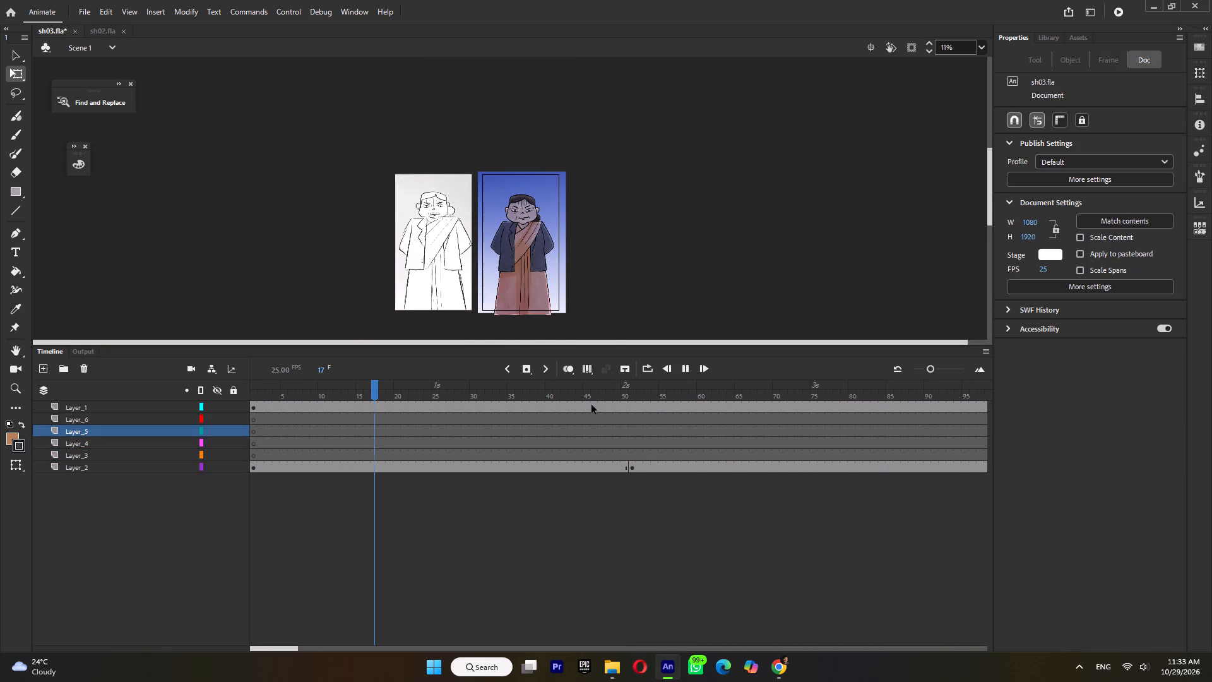
{"action": "key", "text": "Return"}
{"action": "left_click_drag", "start_coordinate": [512, 387], "coordinate": [1211, 395]}
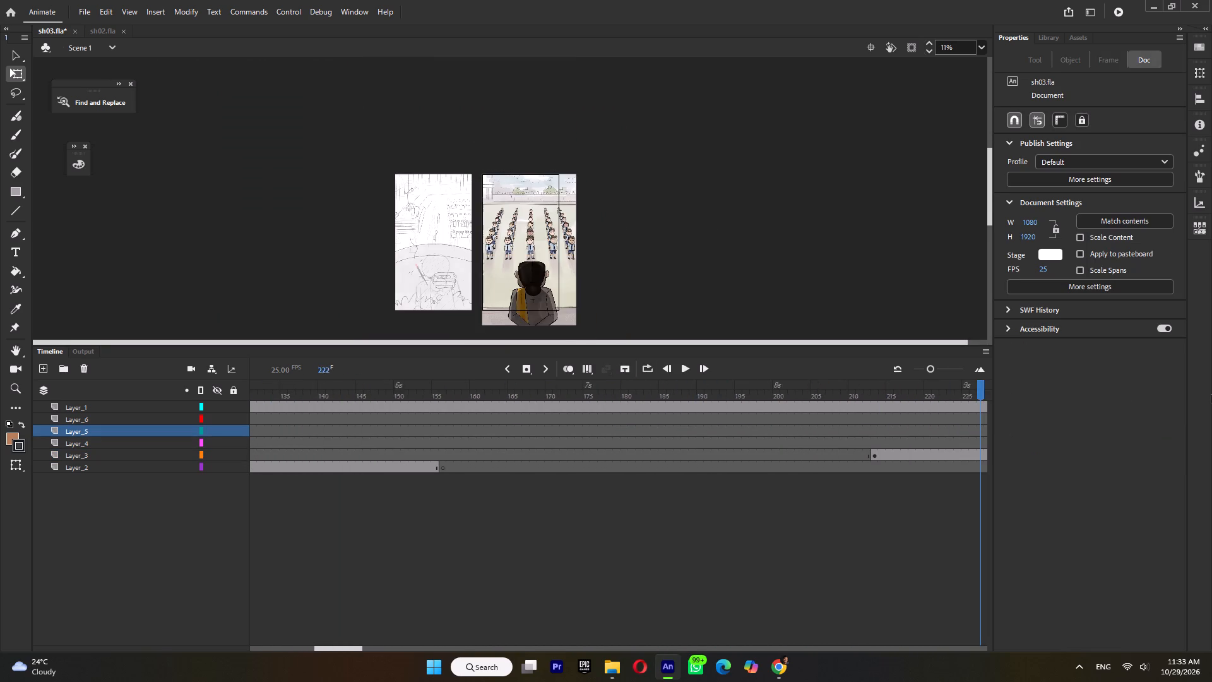
{"action": "left_click_drag", "start_coordinate": [1211, 395], "coordinate": [431, 472]}
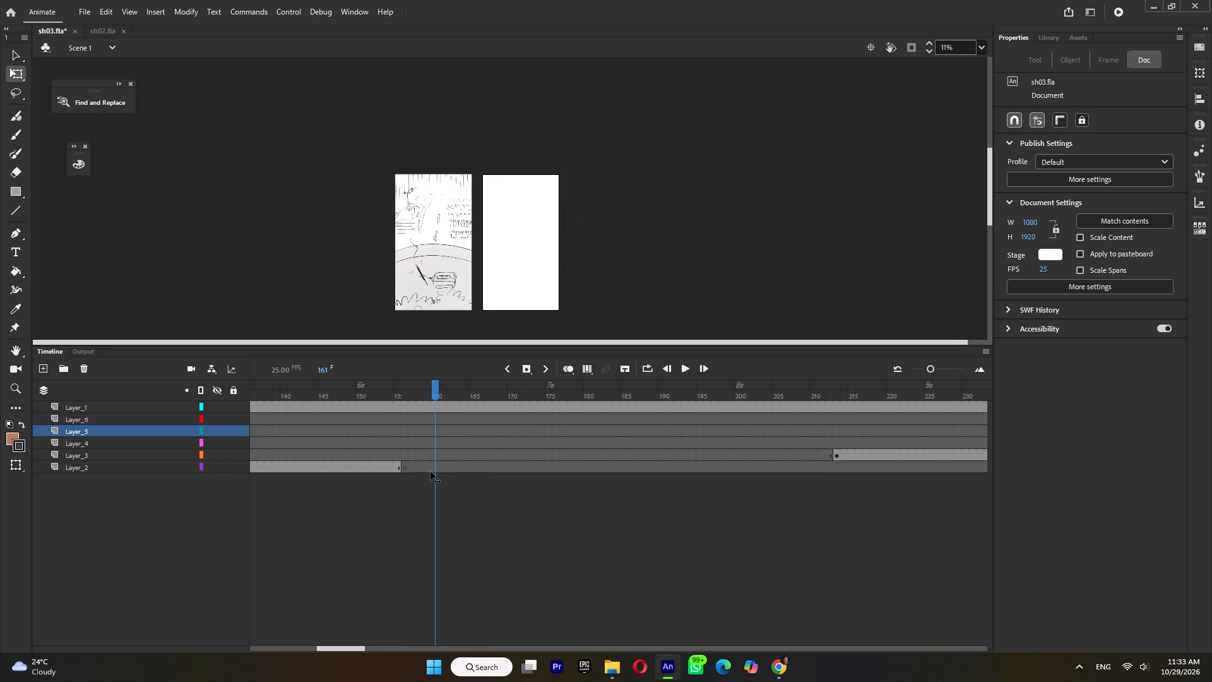
{"action": "left_click_drag", "start_coordinate": [431, 472], "coordinate": [411, 476]}
{"action": "left_click", "coordinate": [405, 470]}
{"action": "key", "text": "ctrl+s"}
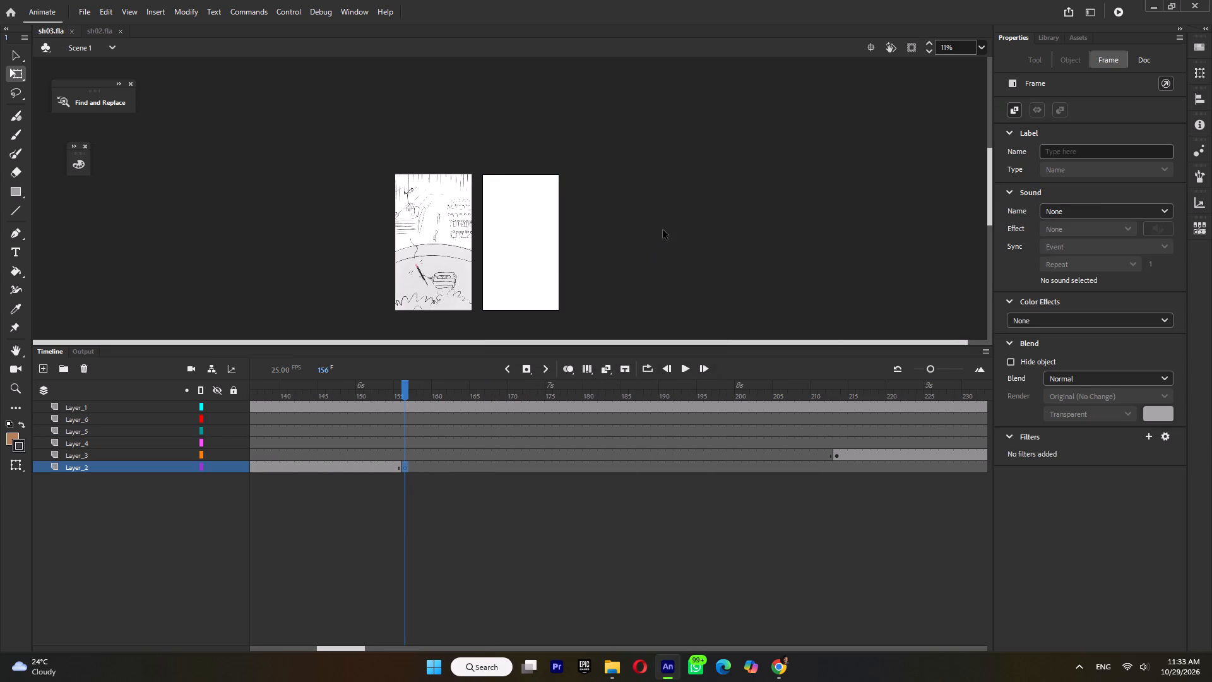
{"action": "right_click", "coordinate": [663, 230]}
{"action": "left_click", "coordinate": [695, 278]}
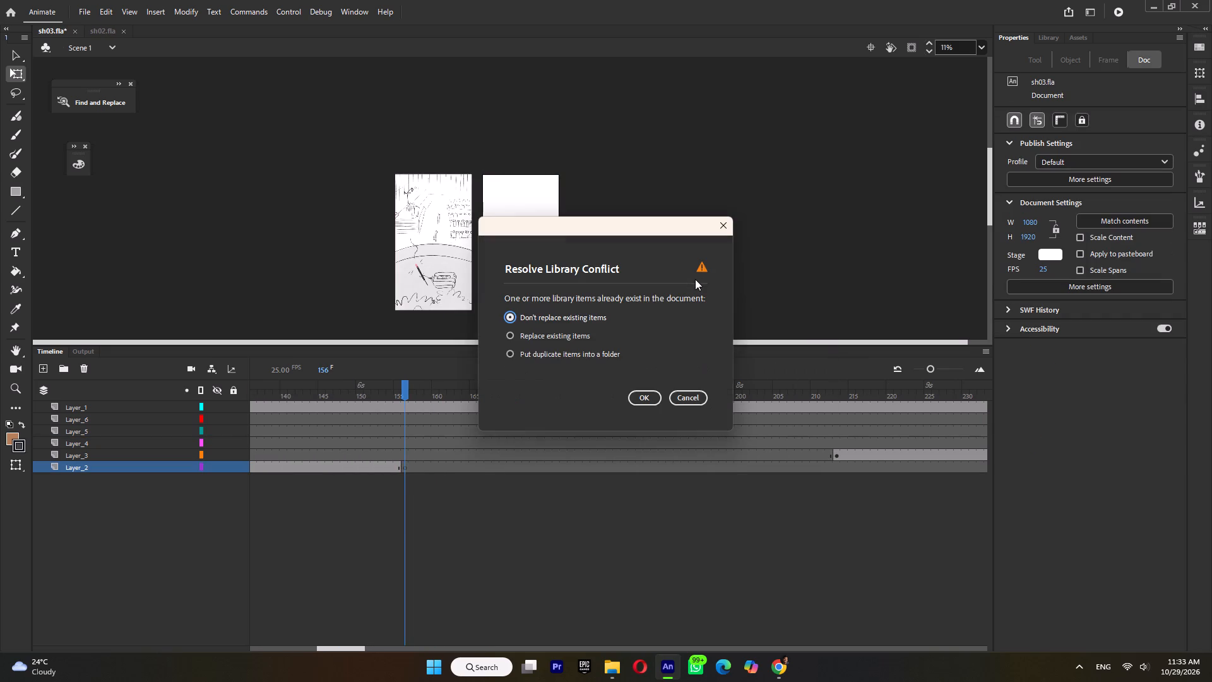
{"action": "left_click", "coordinate": [588, 350]}
{"action": "left_click", "coordinate": [636, 396]}
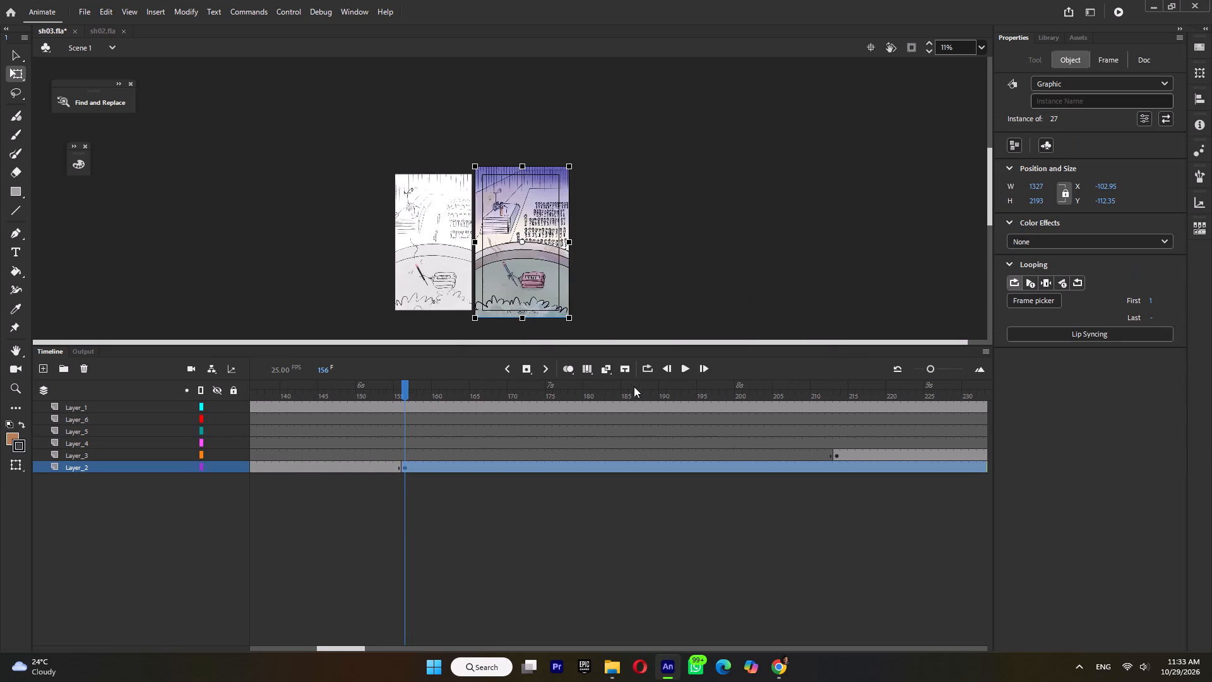
Inside symbol 27, switch the scene's tint from the blue folder to the red folder, showing red and hiding blue.
{"action": "double_click", "coordinate": [547, 284]}
{"action": "scroll", "coordinate": [548, 179], "scroll_direction": "up", "scroll_amount": 4, "text": "ctrl"}
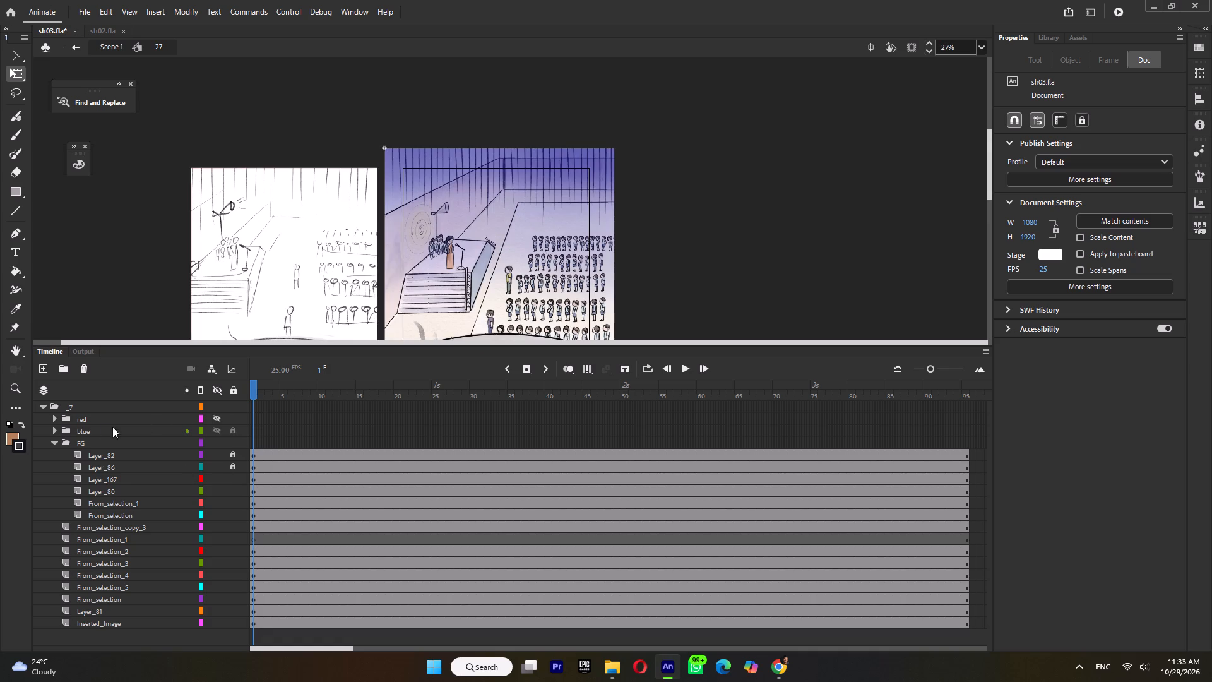
{"action": "left_click", "coordinate": [101, 421]}
{"action": "right_click", "coordinate": [101, 421]}
{"action": "left_click", "coordinate": [141, 251]}
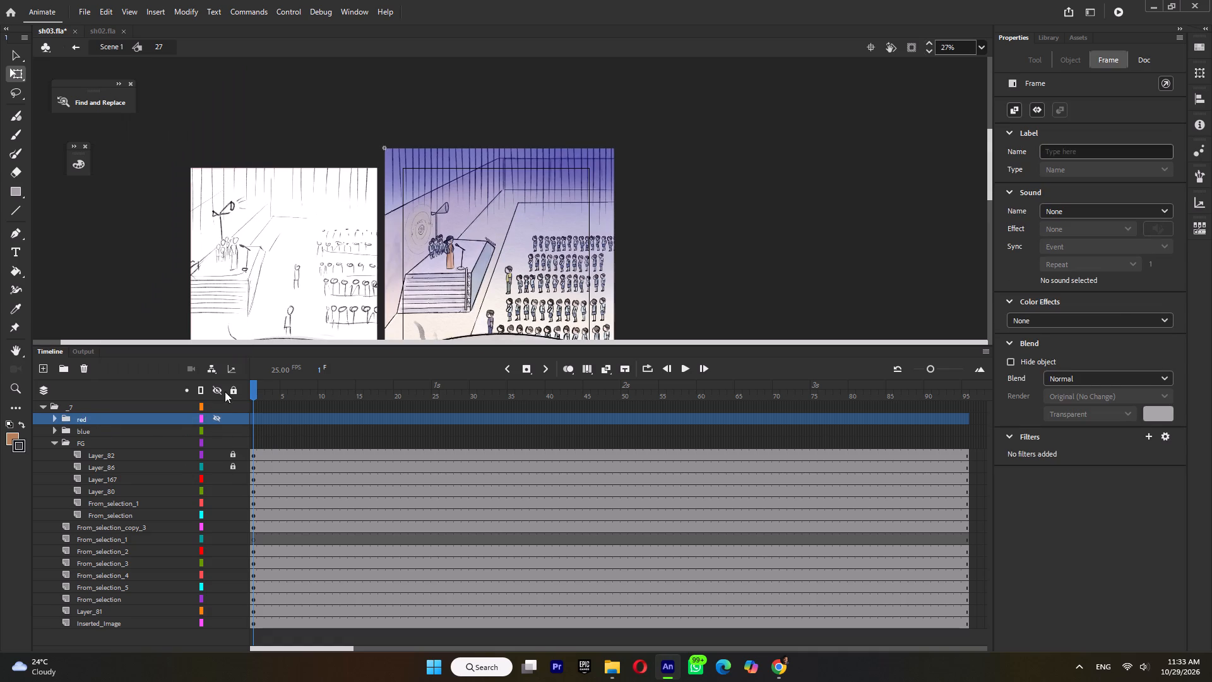
{"action": "left_click", "coordinate": [218, 417]}
{"action": "left_click", "coordinate": [84, 431]}
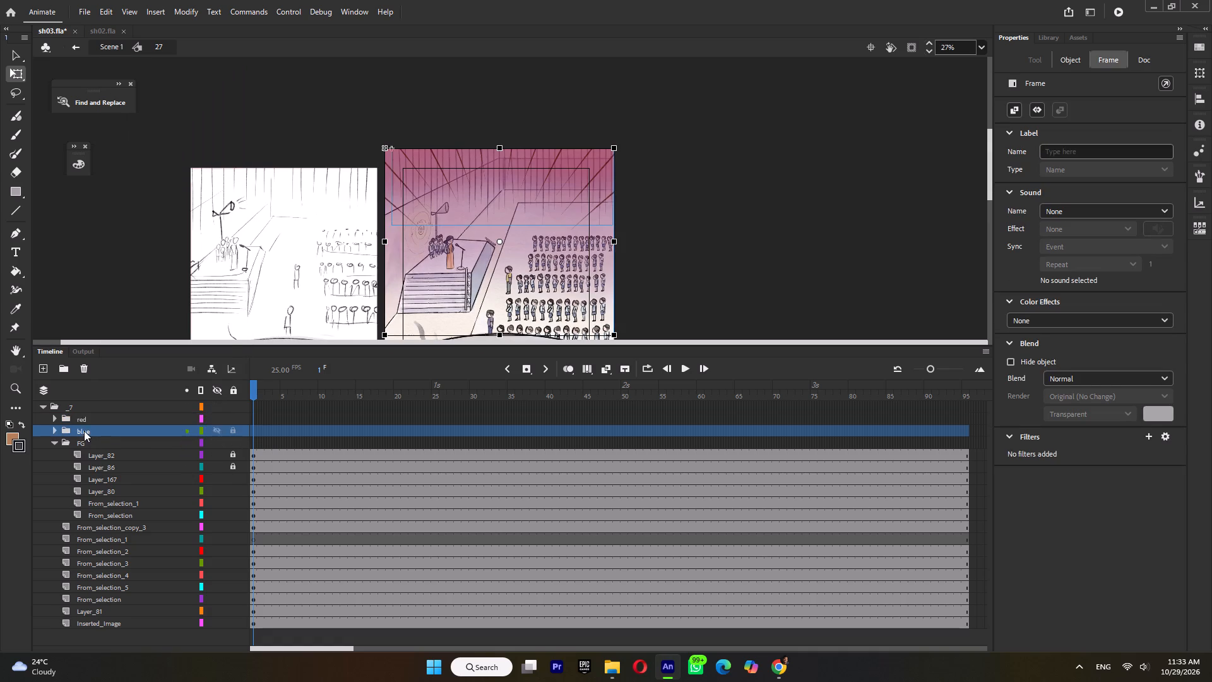
{"action": "right_click", "coordinate": [84, 431]}
{"action": "left_click", "coordinate": [128, 260]}
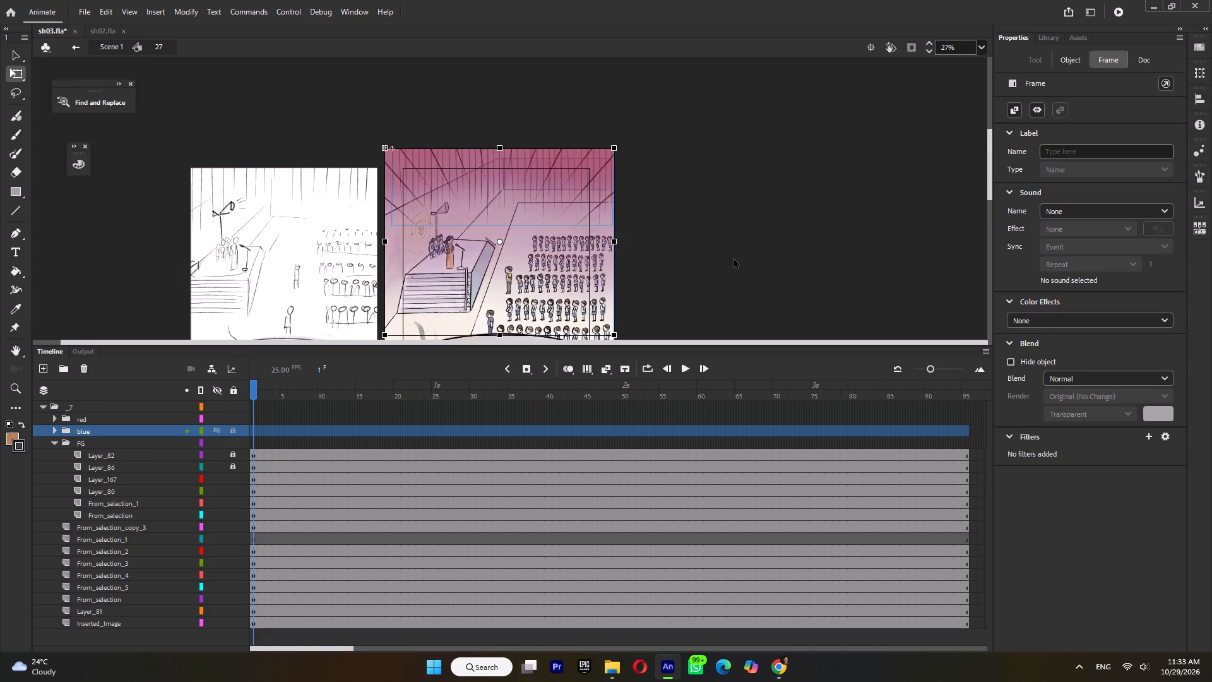
{"action": "double_click", "coordinate": [734, 259]}
{"action": "double_click", "coordinate": [545, 176]}
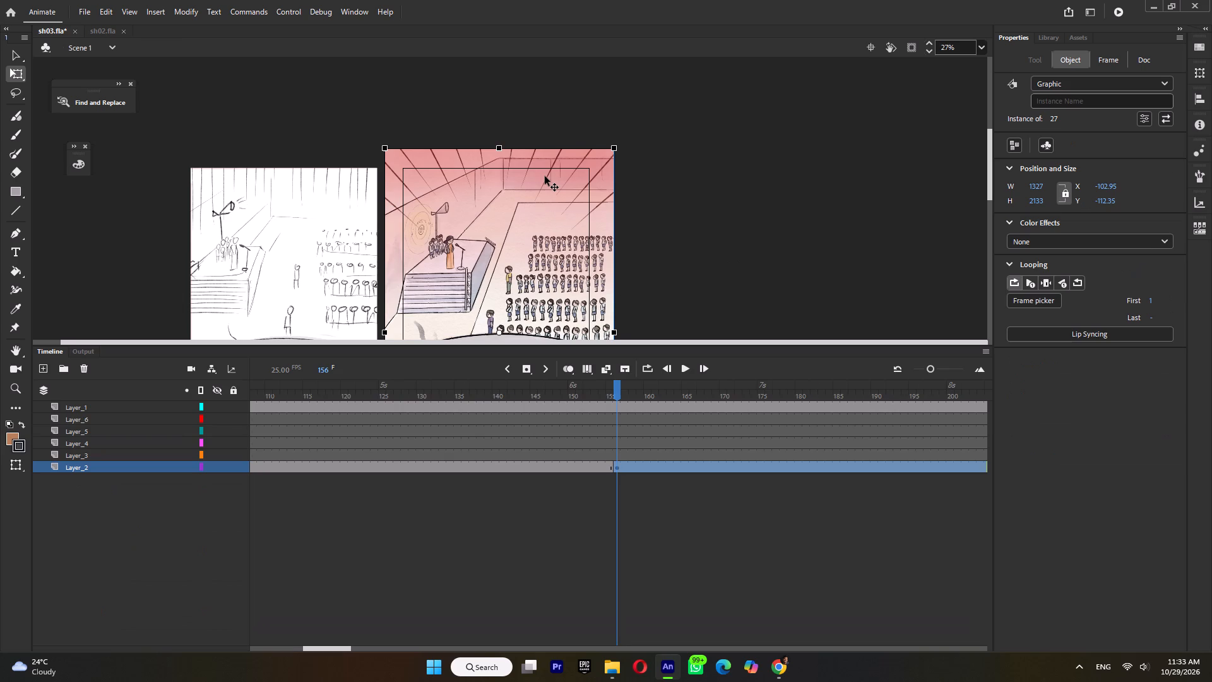
{"action": "left_click", "coordinate": [215, 432]}
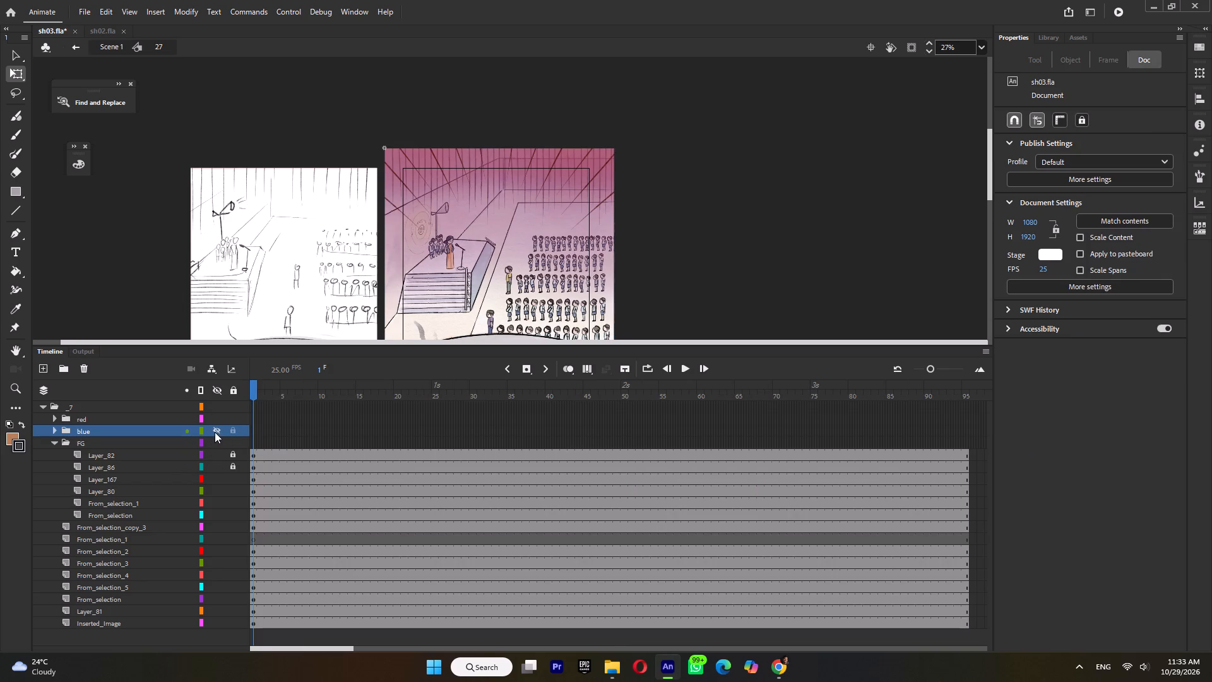
Animate the red rays in Layer 129: extend to frame 13, enlarge them slightly at a frame 7 keyframe, and play the result.
{"action": "double_click", "coordinate": [509, 152]}
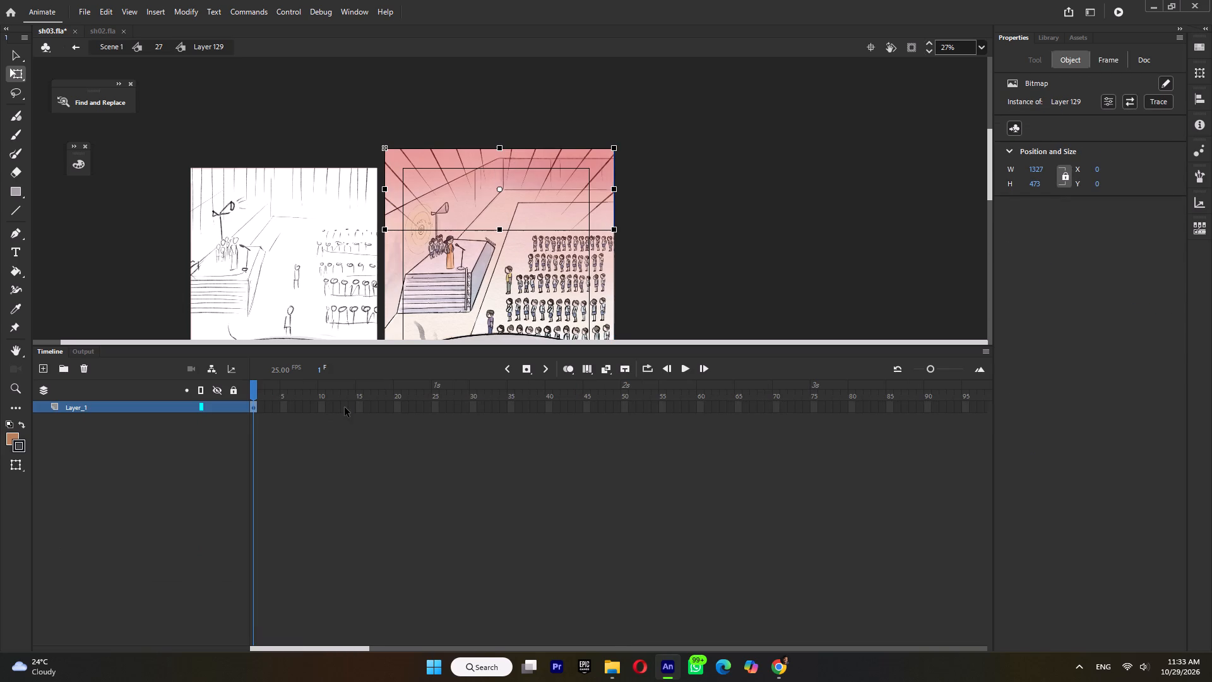
{"action": "left_click", "coordinate": [345, 407]}
{"action": "key", "text": "F5"}
{"action": "left_click", "coordinate": [303, 405]}
{"action": "left_click", "coordinate": [300, 409]}
{"action": "key", "text": "F6"}
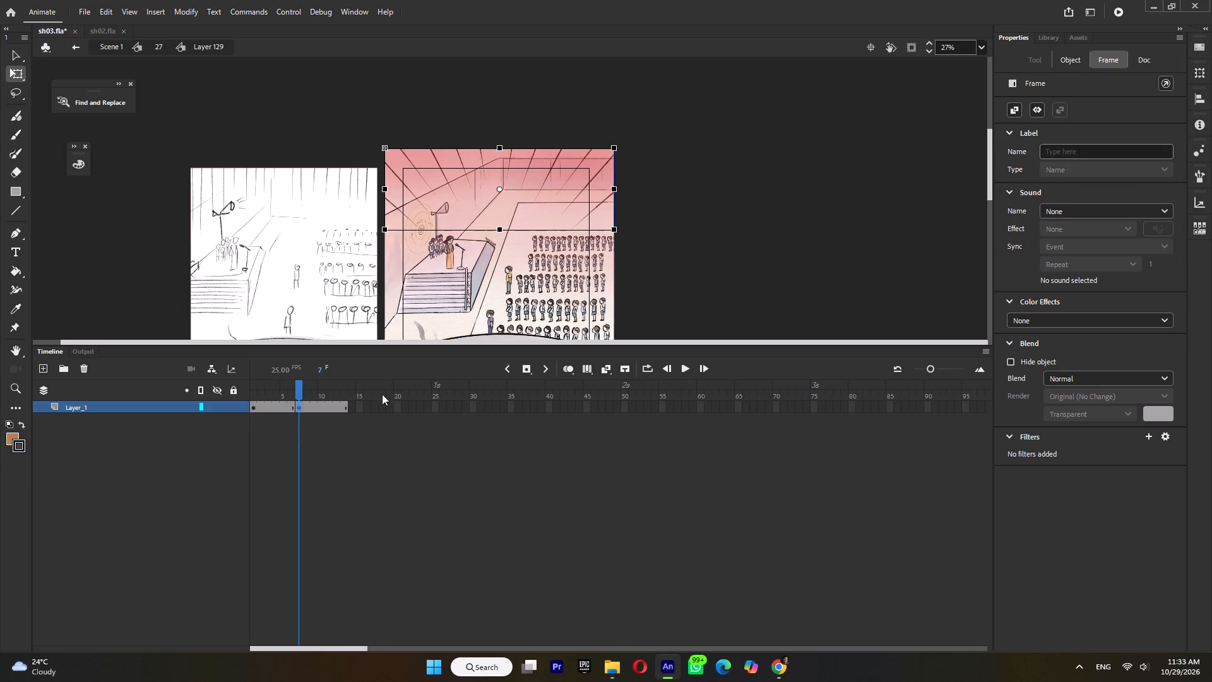
{"action": "left_click_drag", "start_coordinate": [614, 149], "coordinate": [627, 134], "text": "shift"}
{"action": "double_click", "coordinate": [735, 208]}
{"action": "key", "text": "Return"}
{"action": "key", "text": "Return"}
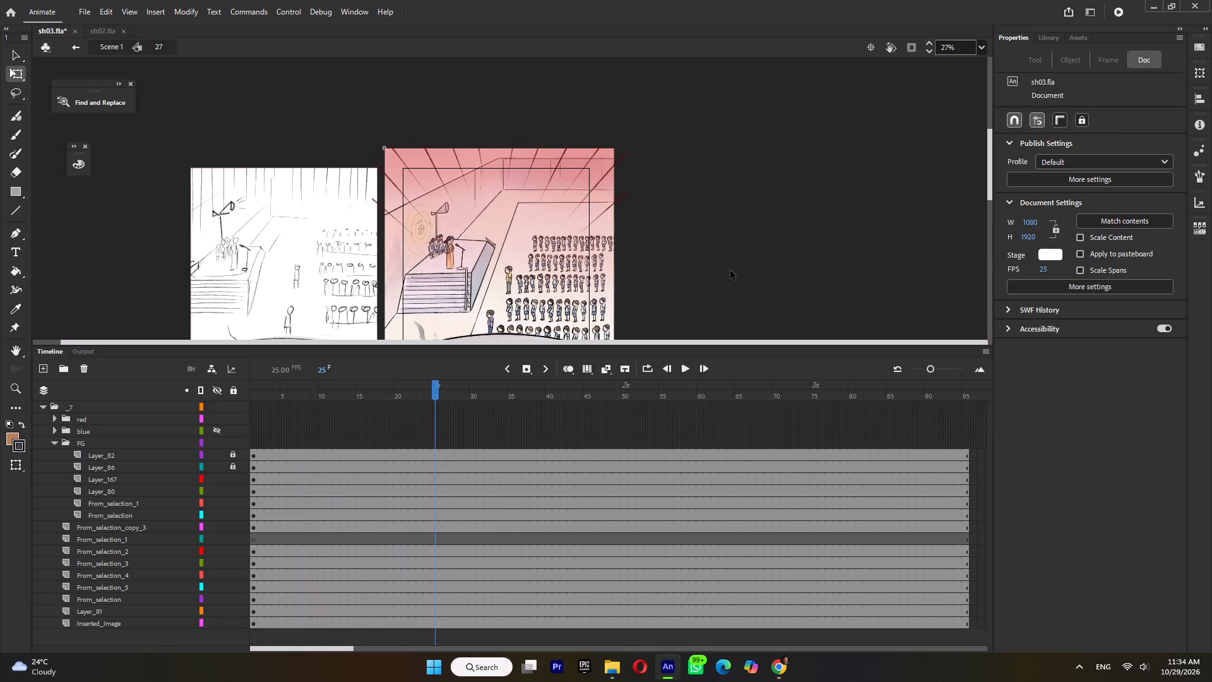
{"action": "double_click", "coordinate": [730, 270]}
{"action": "scroll", "coordinate": [710, 219], "scroll_direction": "down", "scroll_amount": 4, "text": "ctrl"}
{"action": "key", "text": "Return"}
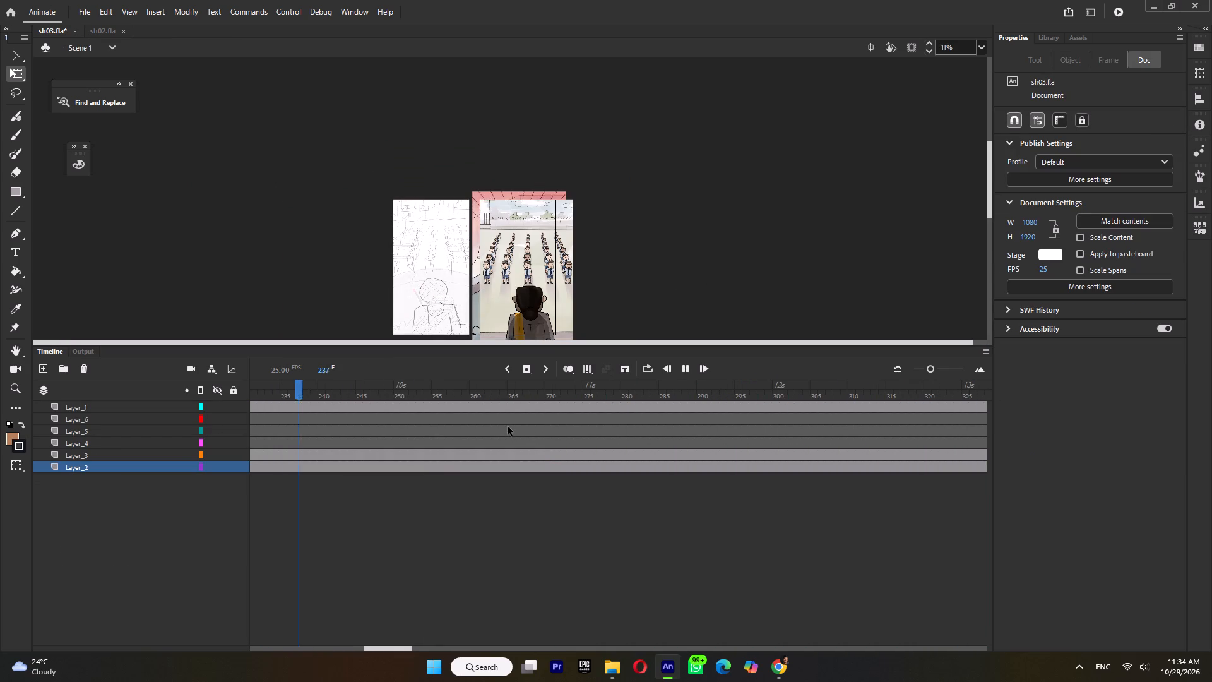
{"action": "key", "text": "Return"}
Fade in the assembly image on Layer_3 with a classic tween from 0% alpha at frame 213 to a keyframe at frame 239.
{"action": "left_click_drag", "start_coordinate": [302, 387], "coordinate": [403, 429]}
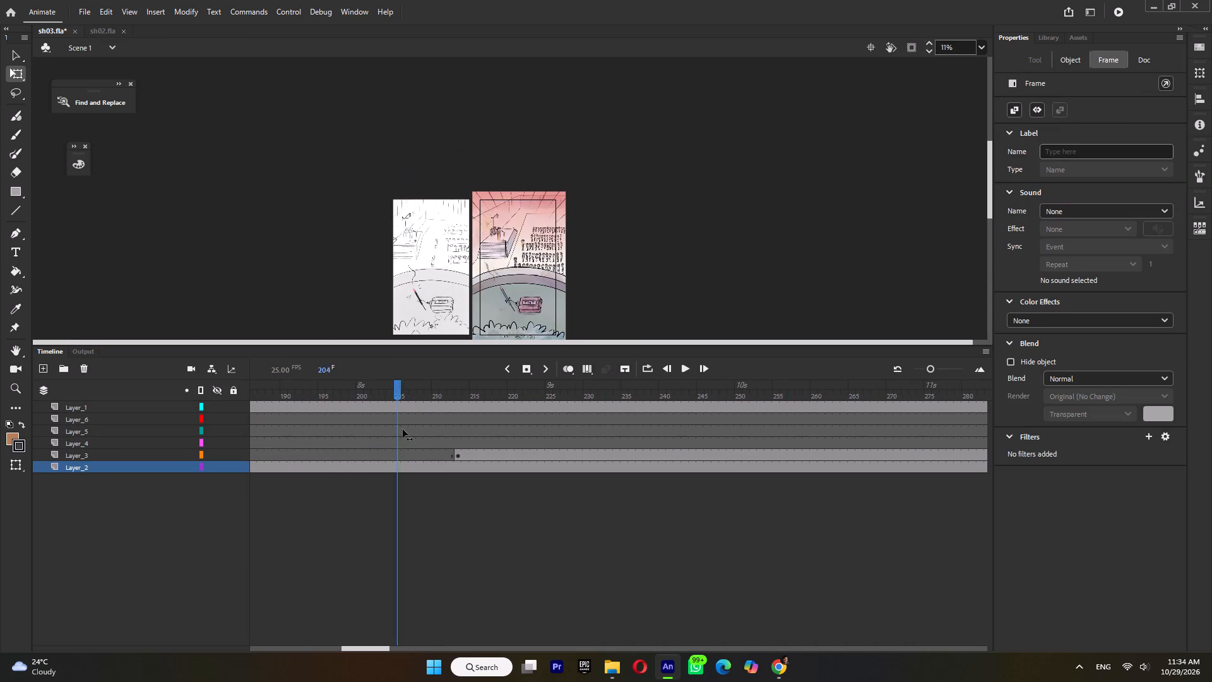
{"action": "left_click_drag", "start_coordinate": [403, 429], "coordinate": [458, 479]}
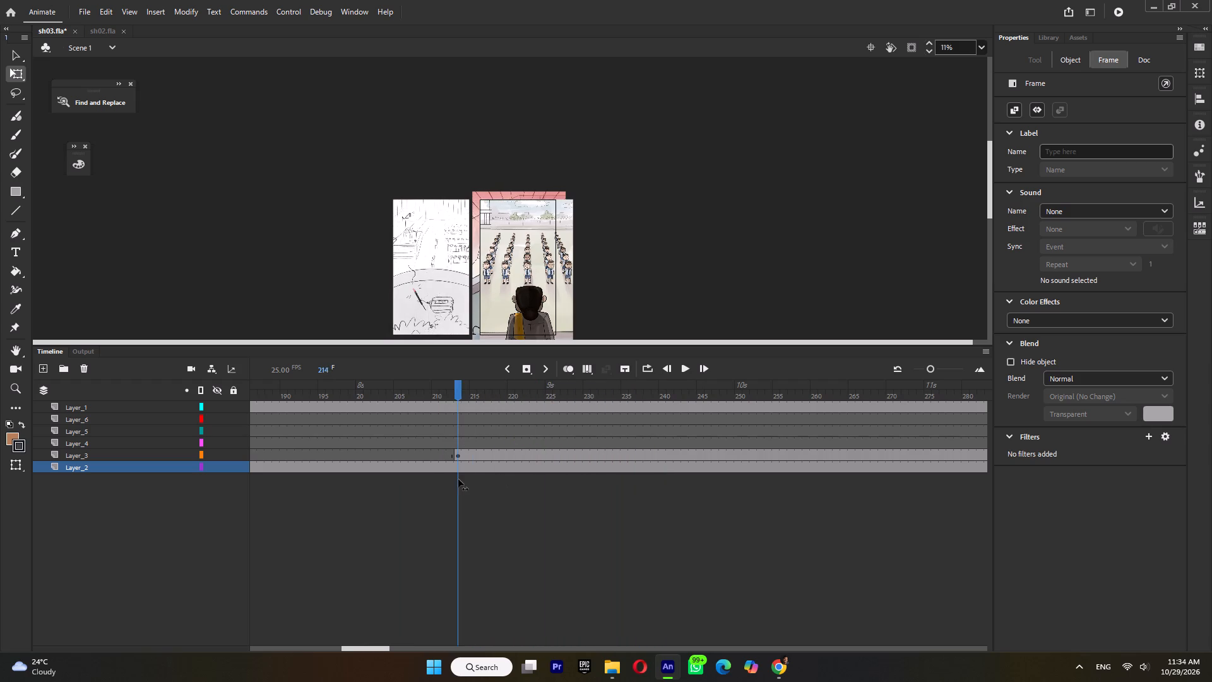
{"action": "left_click_drag", "start_coordinate": [458, 479], "coordinate": [656, 489]}
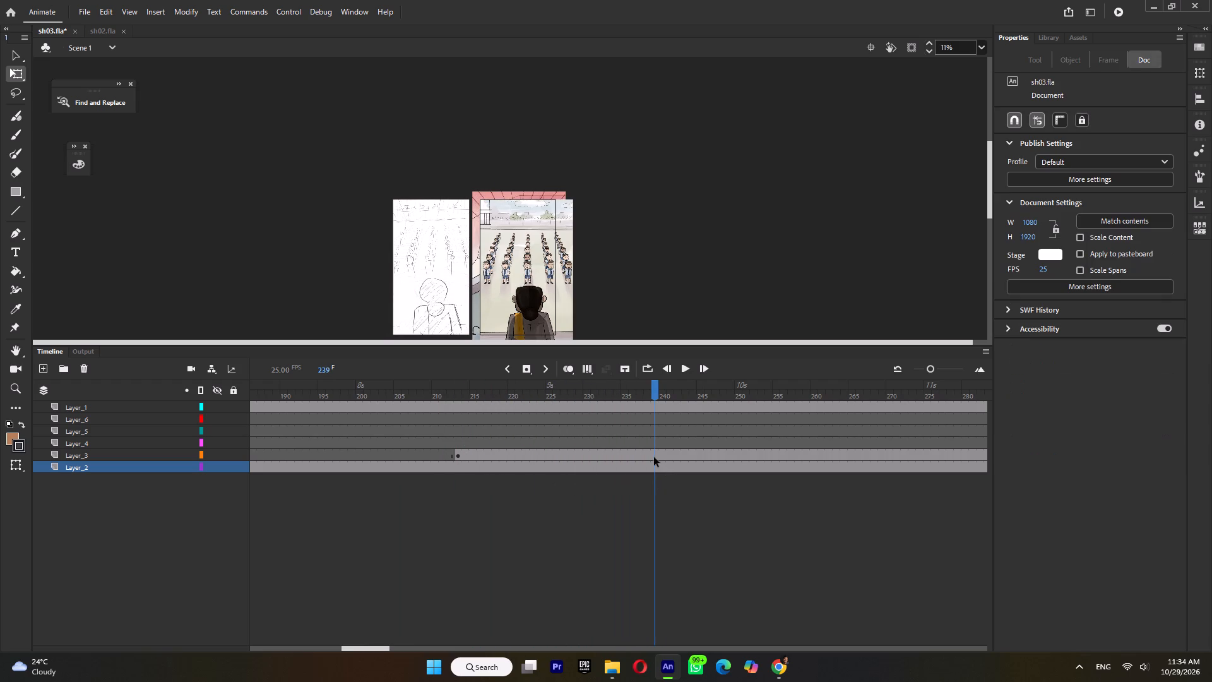
{"action": "left_click", "coordinate": [654, 457]}
{"action": "key", "text": "F6"}
{"action": "left_click", "coordinate": [459, 453]}
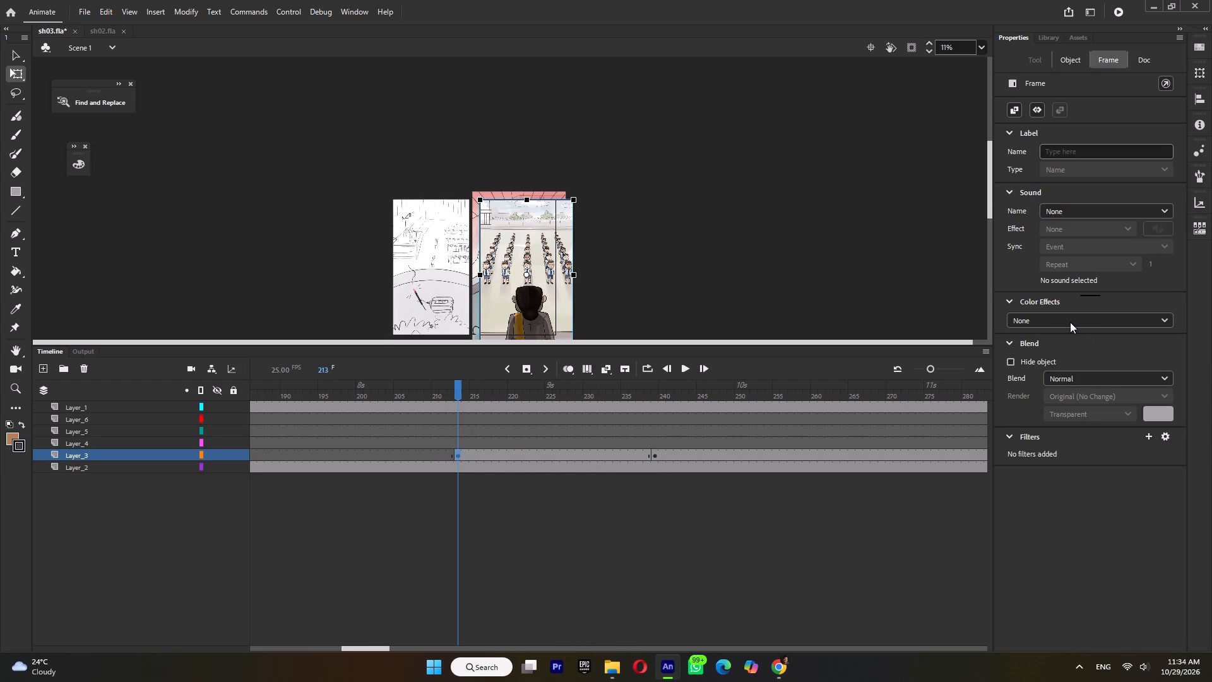
{"action": "left_click", "coordinate": [1069, 322]}
{"action": "left_click", "coordinate": [1062, 393]}
{"action": "left_click_drag", "start_coordinate": [1070, 341], "coordinate": [958, 364]}
{"action": "left_click_drag", "start_coordinate": [1033, 350], "coordinate": [849, 364]}
{"action": "left_click", "coordinate": [468, 455]}
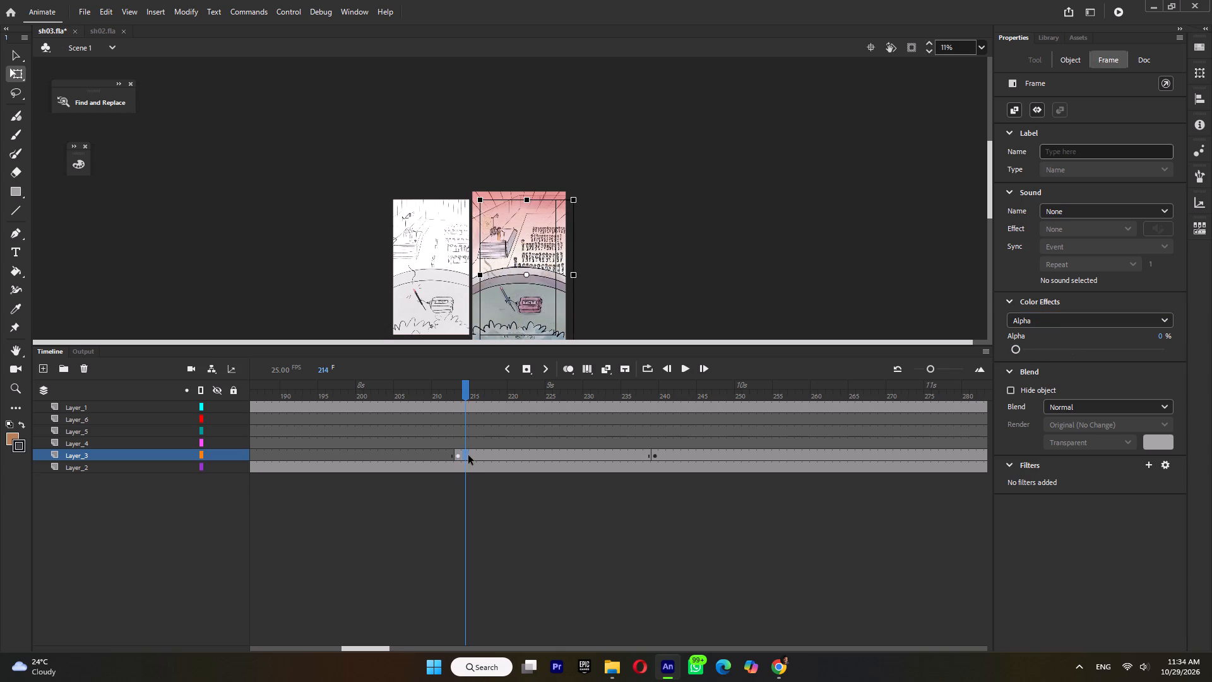
{"action": "key", "text": "ctrl+m"}
{"action": "key", "text": "Return"}
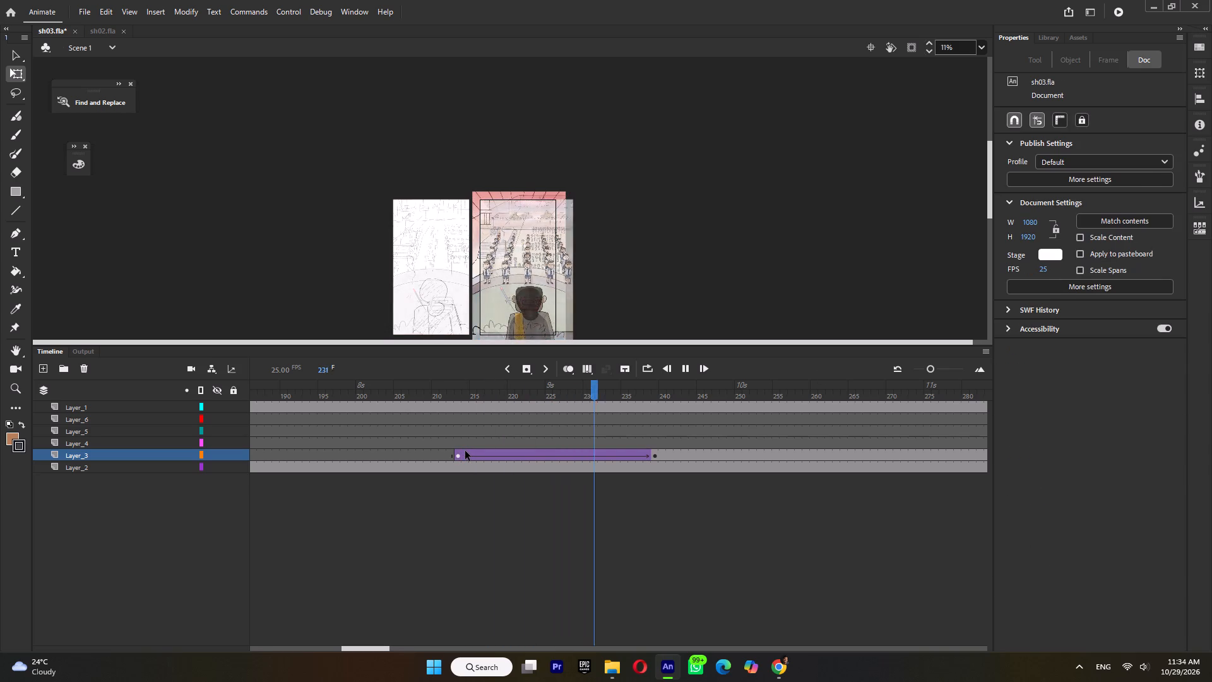
{"action": "key", "text": "Return"}
Check the bg layer inside symbol 36 by toggling its visibility, and play the Layer_3 fade-in on the main timeline.
{"action": "double_click", "coordinate": [565, 260]}
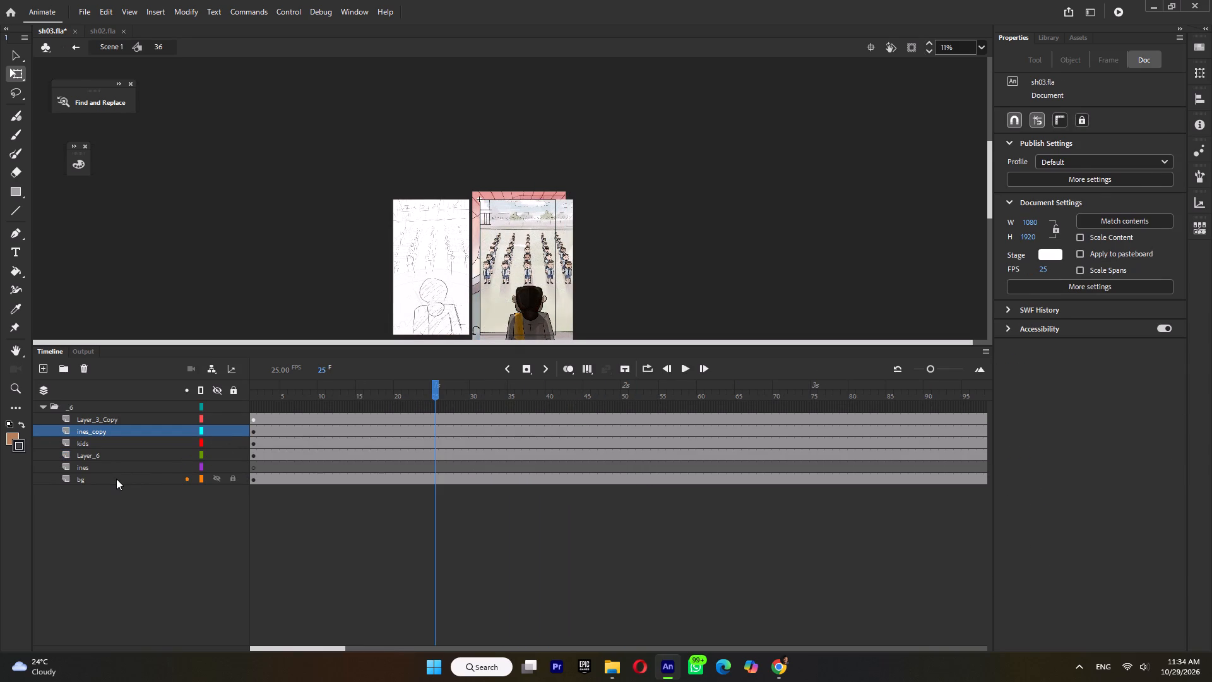
{"action": "left_click", "coordinate": [116, 479]}
{"action": "left_click", "coordinate": [218, 477]}
{"action": "left_click", "coordinate": [216, 478]}
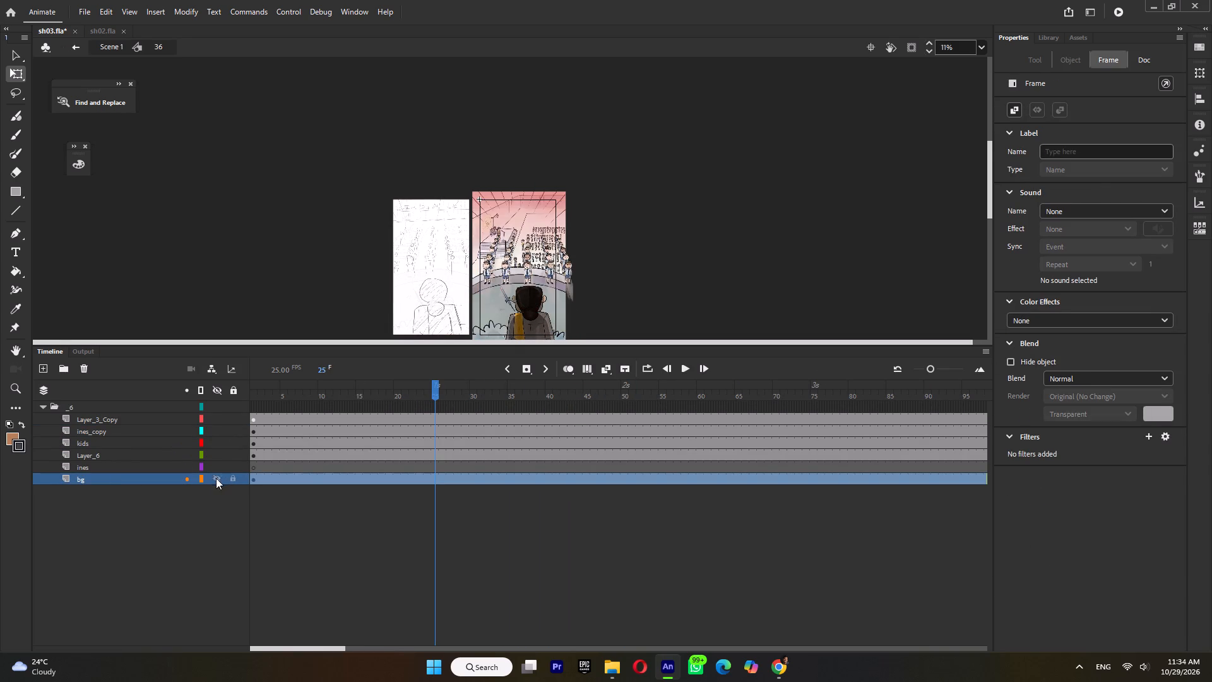
{"action": "scroll", "coordinate": [581, 208], "scroll_direction": "up", "scroll_amount": 8, "text": "ctrl"}
{"action": "scroll", "coordinate": [569, 221], "scroll_direction": "down", "scroll_amount": 5, "text": "ctrl"}
{"action": "double_click", "coordinate": [794, 258], "text": "ctrl"}
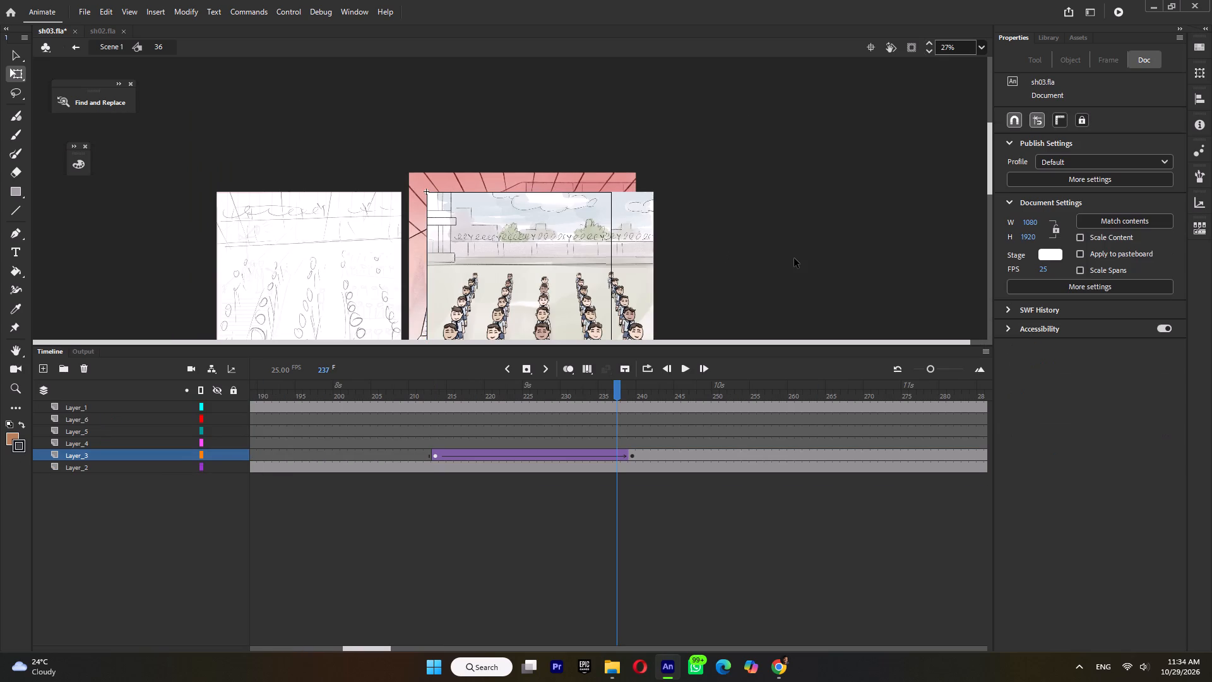
{"action": "scroll", "coordinate": [794, 258], "scroll_direction": "down", "scroll_amount": 3, "text": "ctrl"}
{"action": "left_click", "coordinate": [443, 395]}
{"action": "key", "text": "Return"}
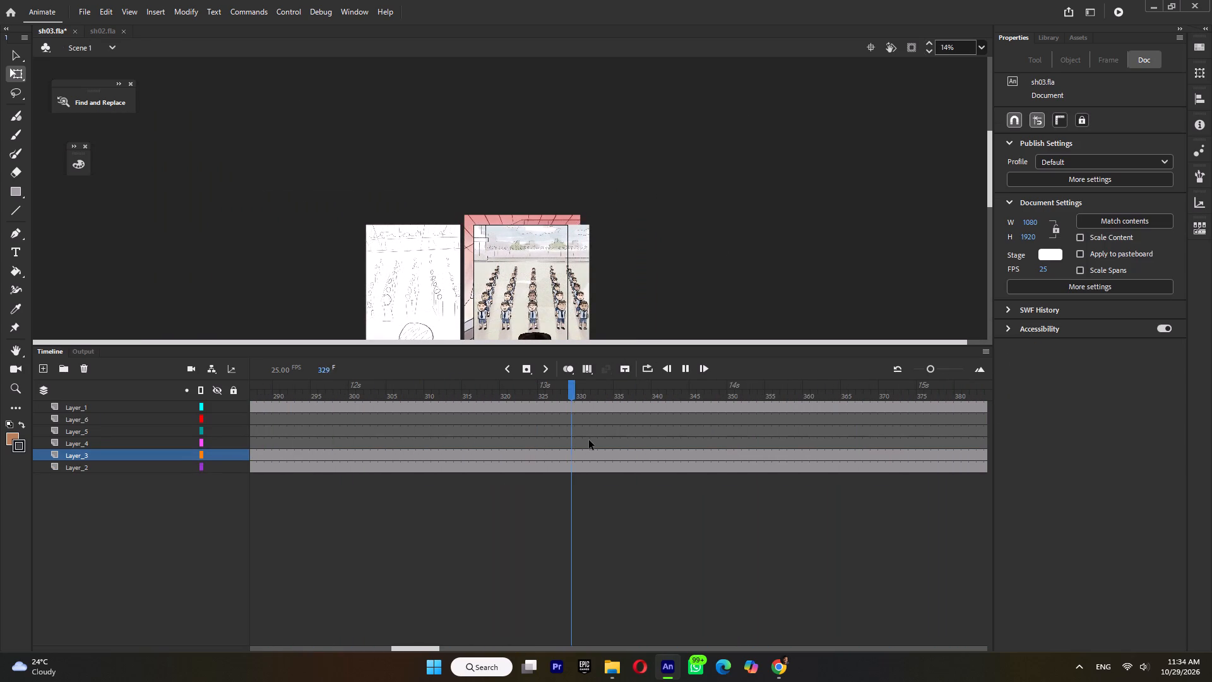
Pan the assembly image on Layer_3 by adding a keyframe shifted left at frame 393 and a classic tween from frame 239.
{"action": "left_click_drag", "start_coordinate": [899, 388], "coordinate": [799, 452]}
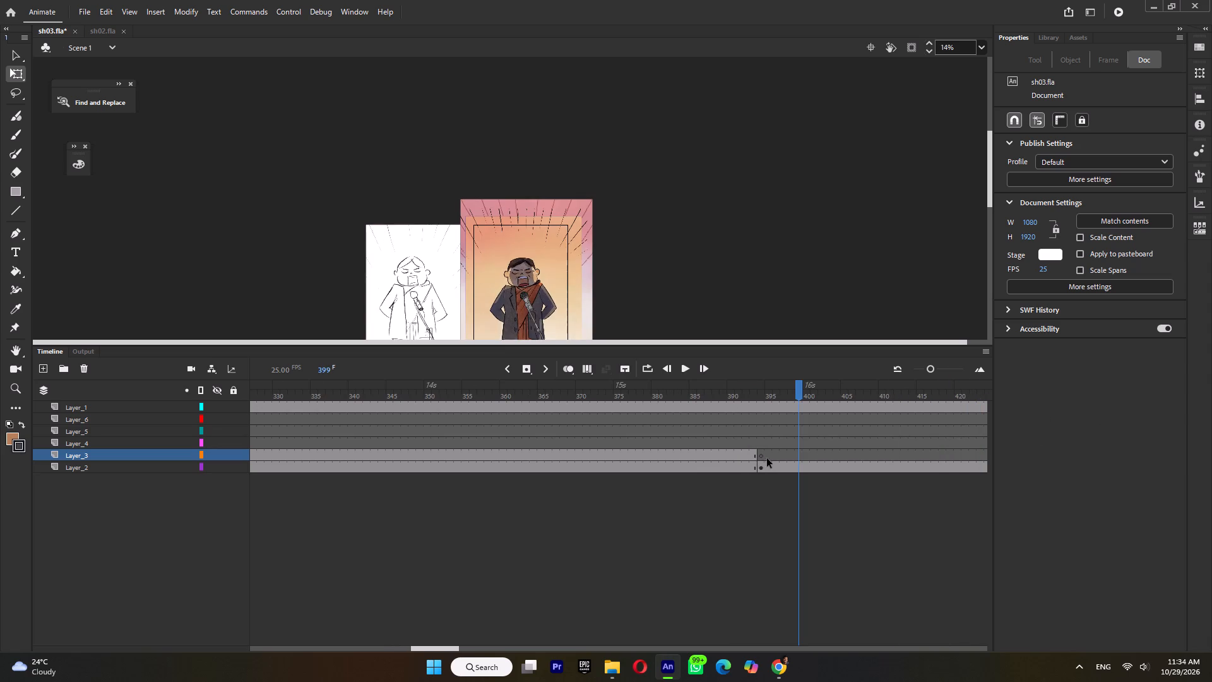
{"action": "left_click", "coordinate": [752, 455]}
{"action": "key", "text": "F5"}
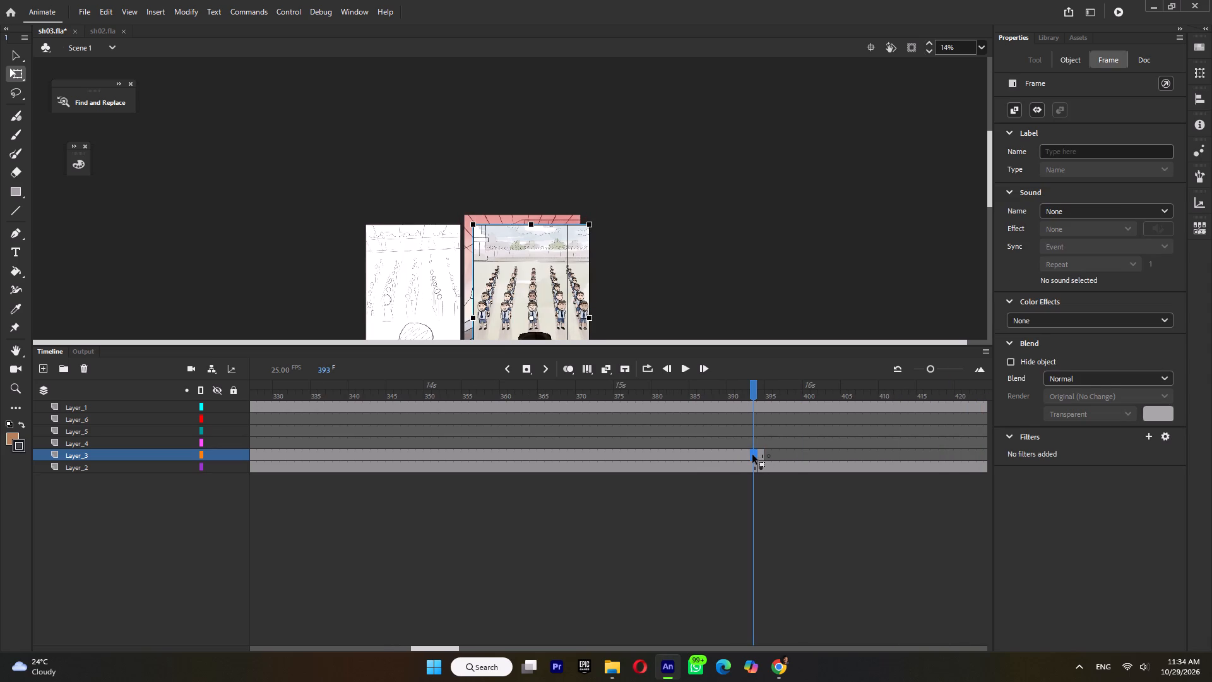
{"action": "key", "text": "ctrl+z"}
{"action": "key", "text": "F6"}
{"action": "key", "text": "Left"}
{"action": "key", "text": "Left"}
{"action": "key", "text": "Left"}
{"action": "key", "text": "Left"}
{"action": "key", "text": "Left"}
{"action": "key", "text": "Left"}
{"action": "key", "text": "Left"}
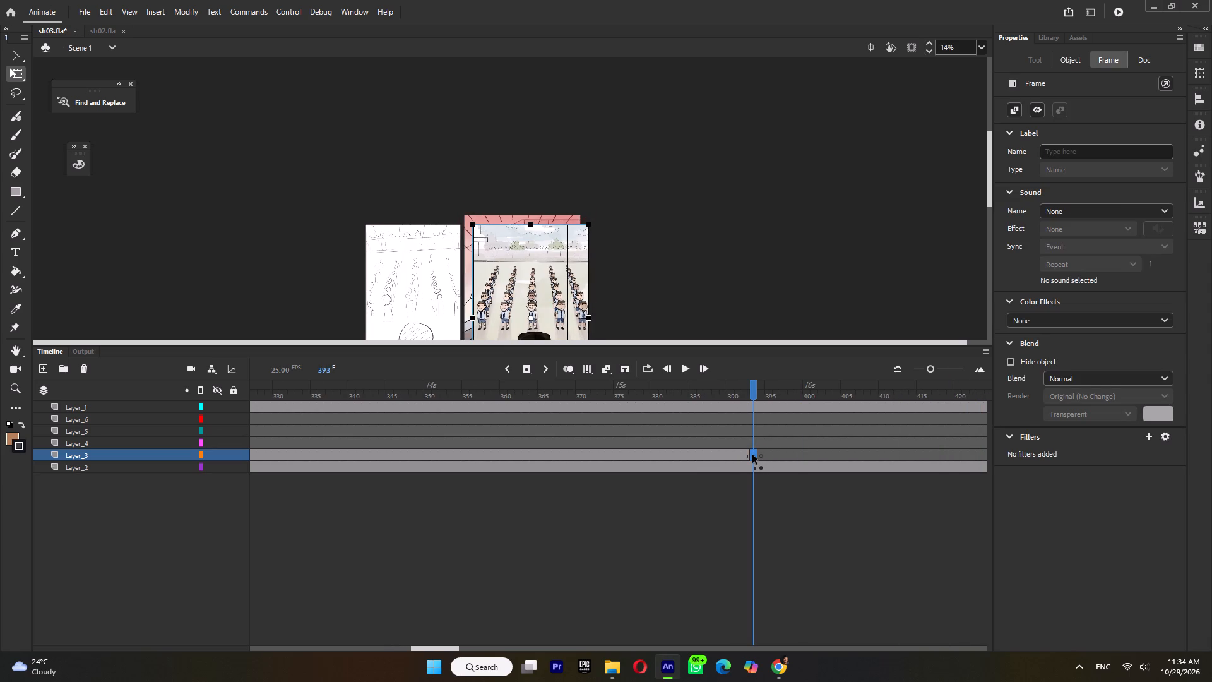
{"action": "key", "text": "Left"}
{"action": "key", "text": "Left"}
{"action": "key", "text": "Left"}
{"action": "key", "text": "Left"}
{"action": "key", "text": "Left"}
{"action": "key", "text": "Left"}
{"action": "key", "text": "Left"}
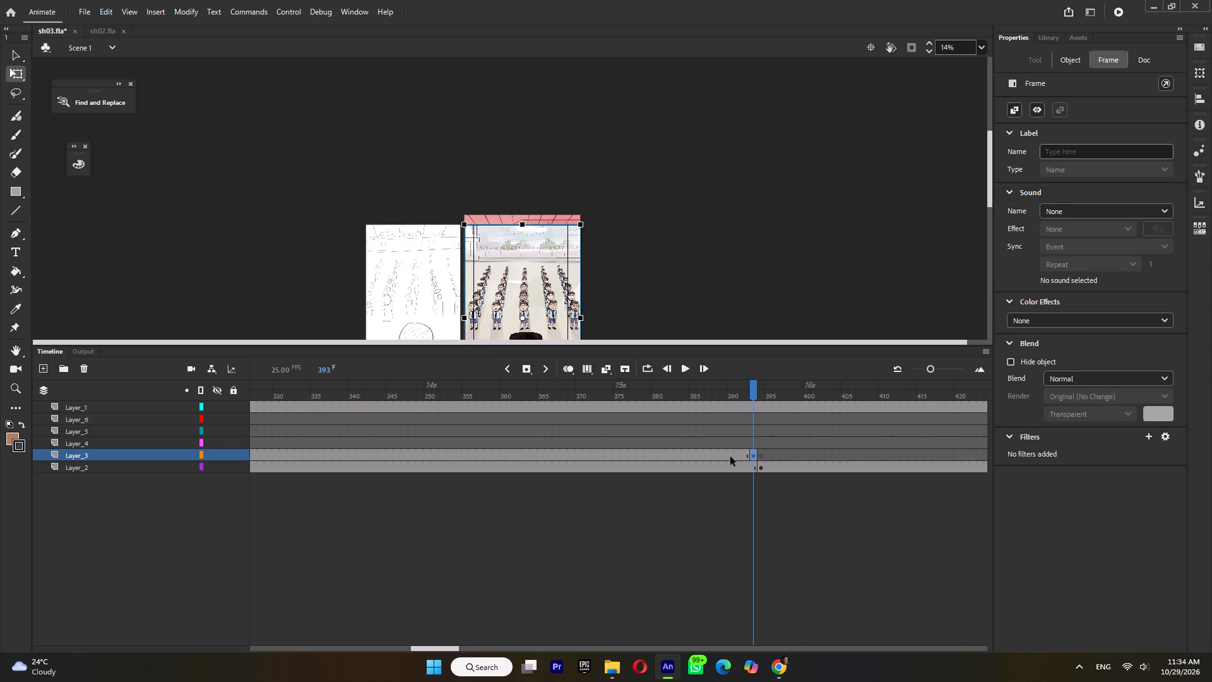
{"action": "left_click", "coordinate": [730, 457]}
{"action": "key", "text": "ctrl+m"}
Nudge the assembly image slightly left at Layer_3's frame 239 keyframe and play the fade and pan.
{"action": "left_click_drag", "start_coordinate": [588, 393], "coordinate": [152, 443]}
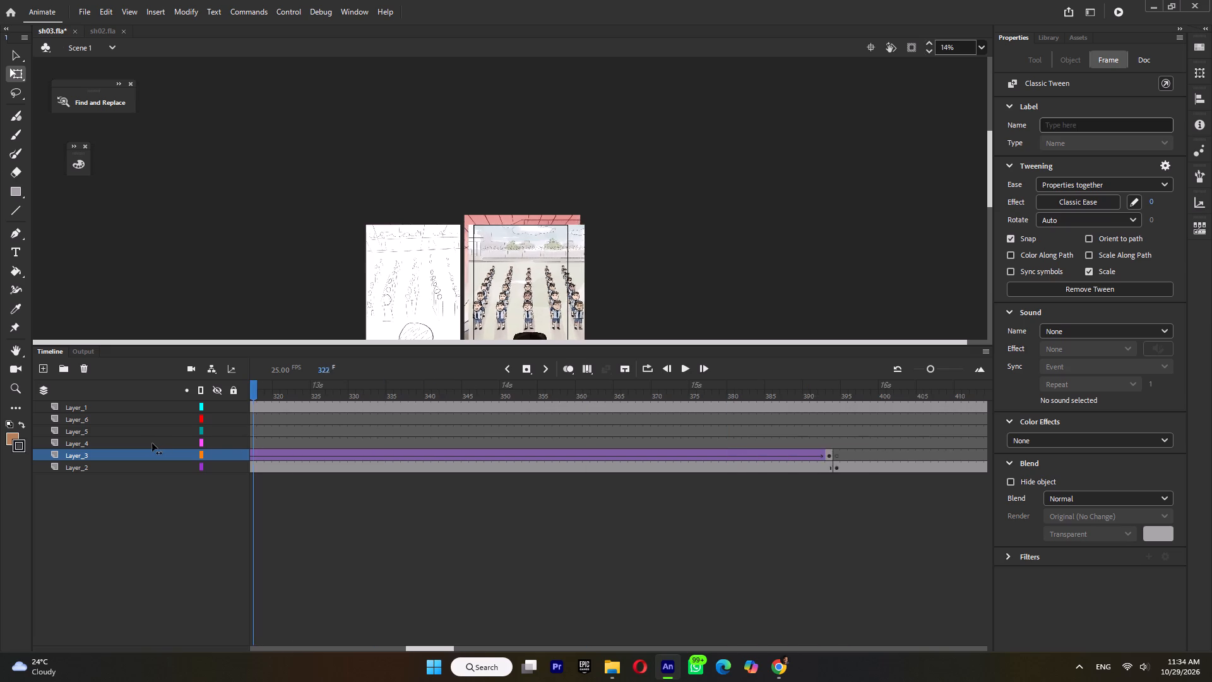
{"action": "left_click_drag", "start_coordinate": [152, 443], "coordinate": [353, 473]}
{"action": "left_click", "coordinate": [342, 455]}
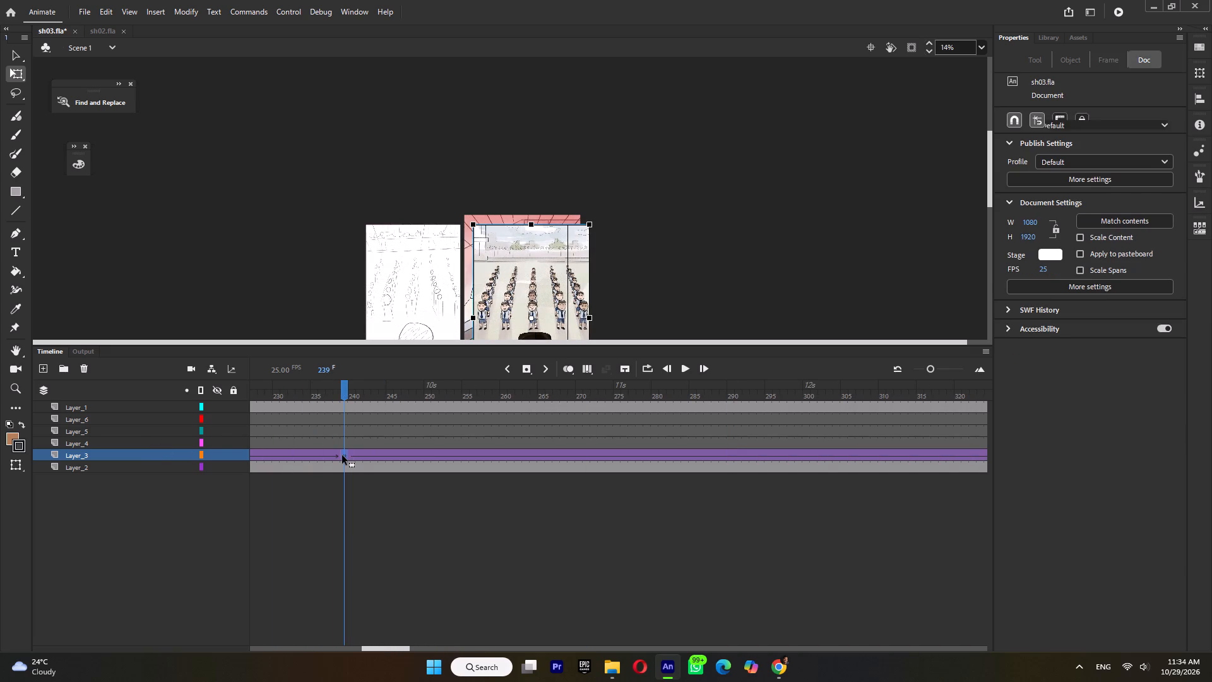
{"action": "key", "text": "Left"}
{"action": "key", "text": "Left"}
{"action": "key", "text": "Left"}
{"action": "left_click_drag", "start_coordinate": [318, 386], "coordinate": [242, 446]}
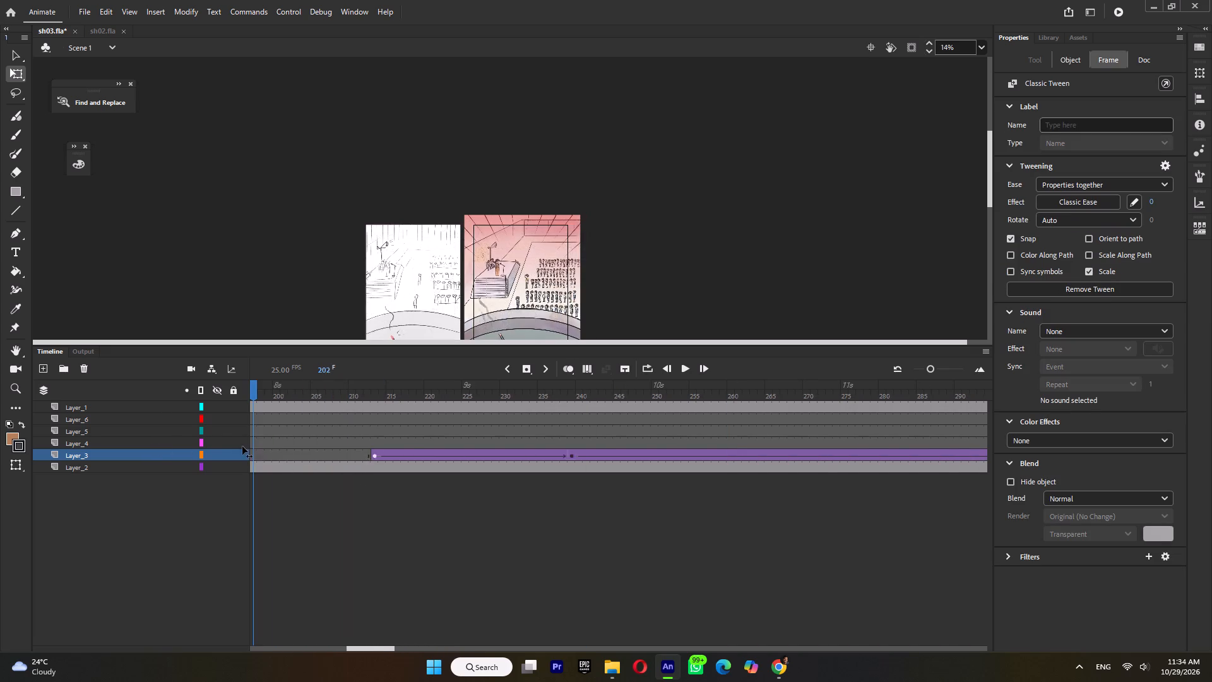
{"action": "left_click_drag", "start_coordinate": [242, 446], "coordinate": [361, 435]}
{"action": "key", "text": "Return"}
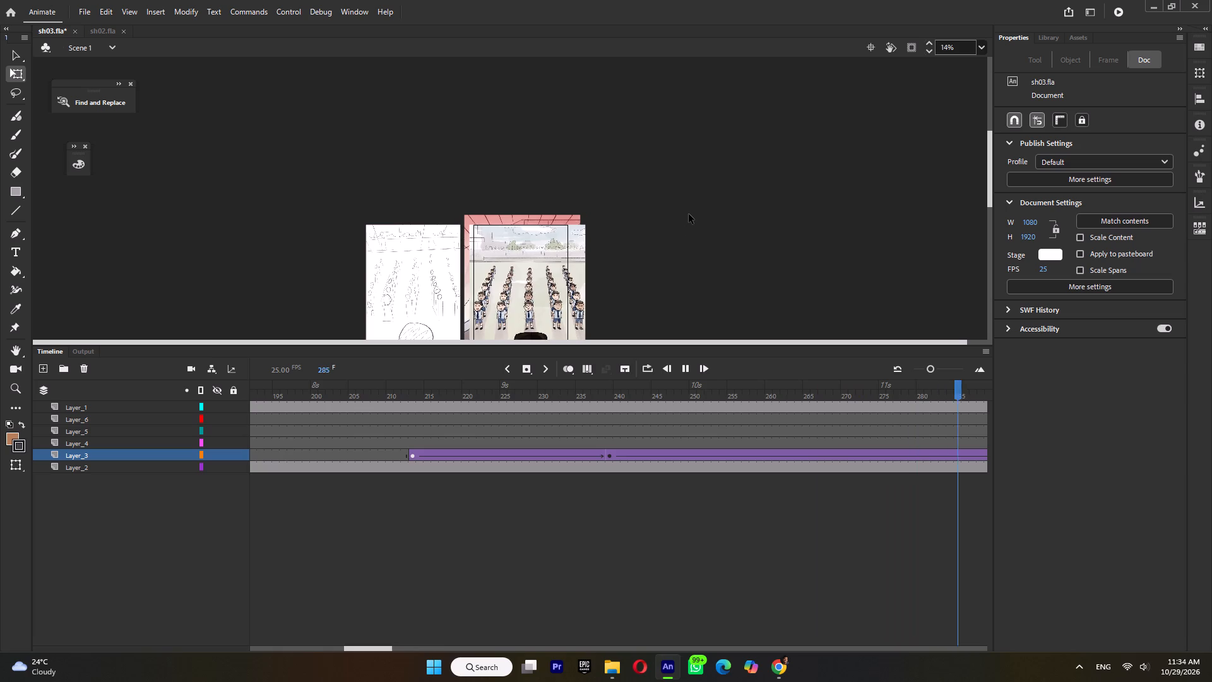
{"action": "key", "text": "Return"}
{"action": "scroll", "coordinate": [689, 214], "scroll_direction": "down", "scroll_amount": 3}
{"action": "scroll", "coordinate": [689, 214], "scroll_direction": "up", "scroll_amount": 1}
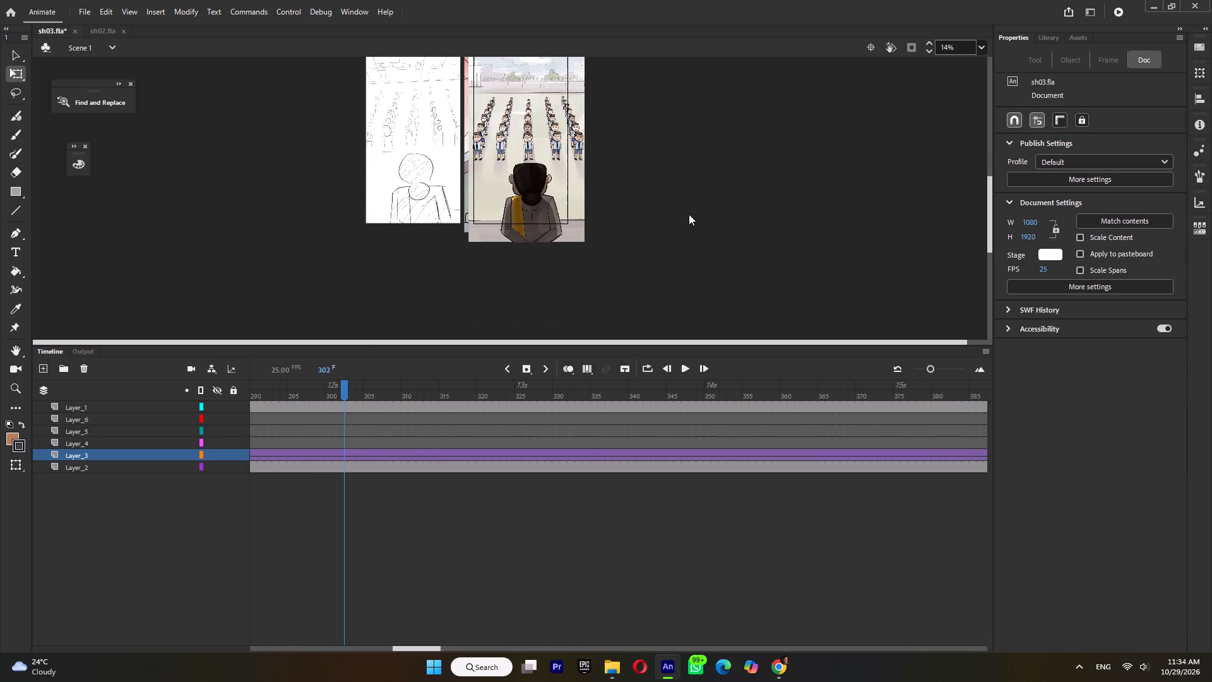
Play the assembly shot's pan on Layer_3 through to the start of the following shot.
{"action": "key", "text": "Return"}
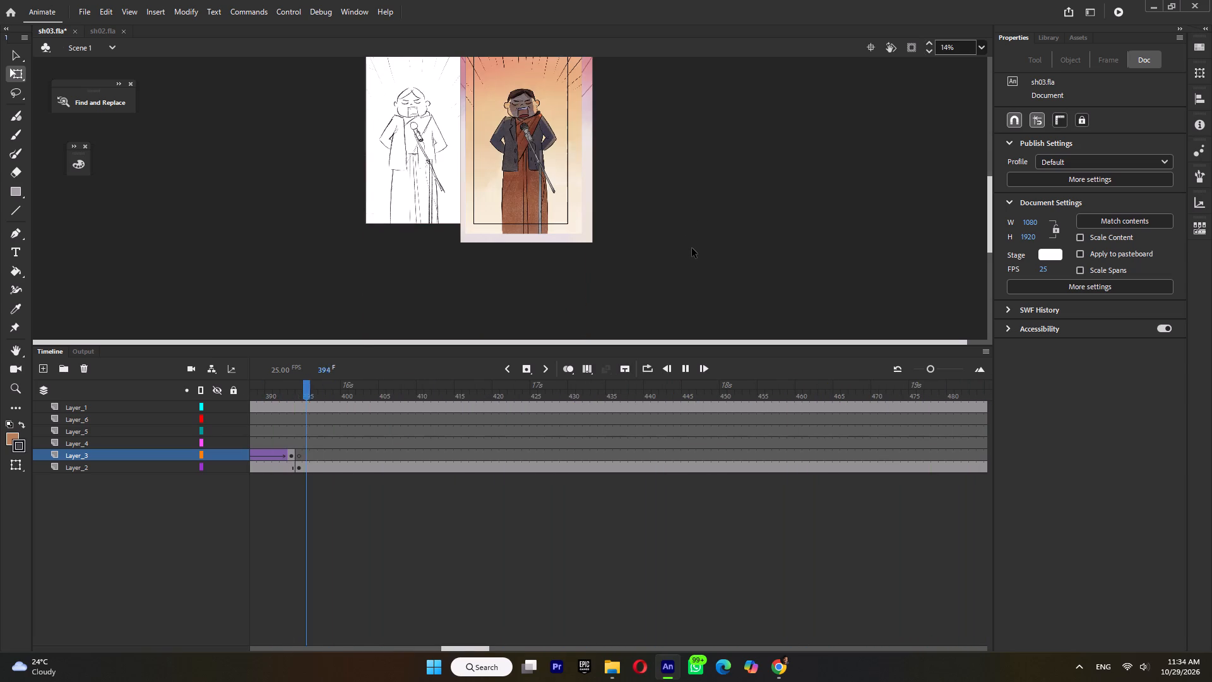
{"action": "key", "text": "Return"}
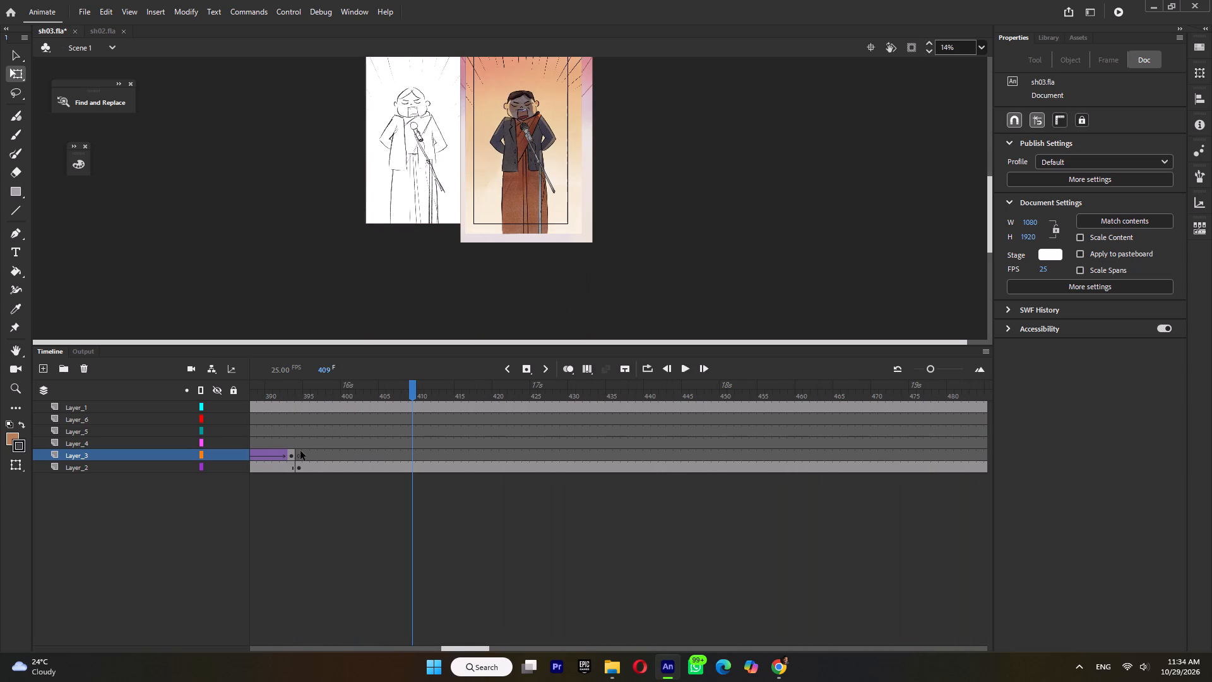
Open symbol 36 for editing from Layer_3's frame 393 keyframe.
{"action": "left_click", "coordinate": [290, 455]}
{"action": "double_click", "coordinate": [546, 184]}
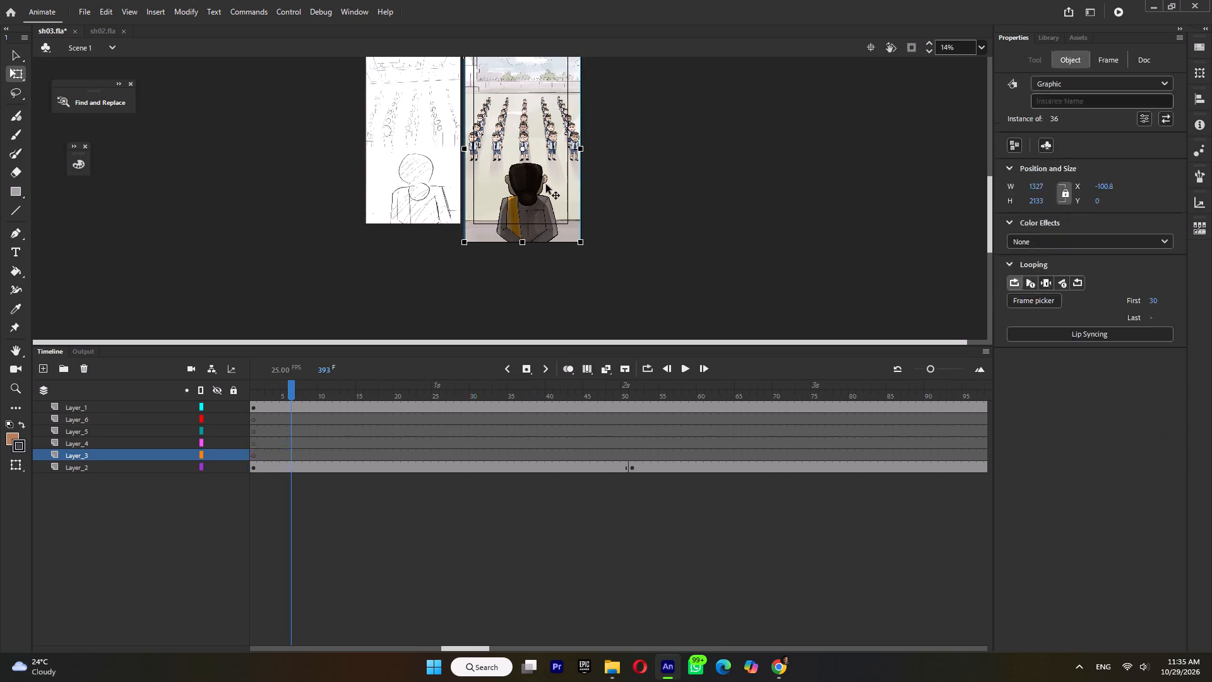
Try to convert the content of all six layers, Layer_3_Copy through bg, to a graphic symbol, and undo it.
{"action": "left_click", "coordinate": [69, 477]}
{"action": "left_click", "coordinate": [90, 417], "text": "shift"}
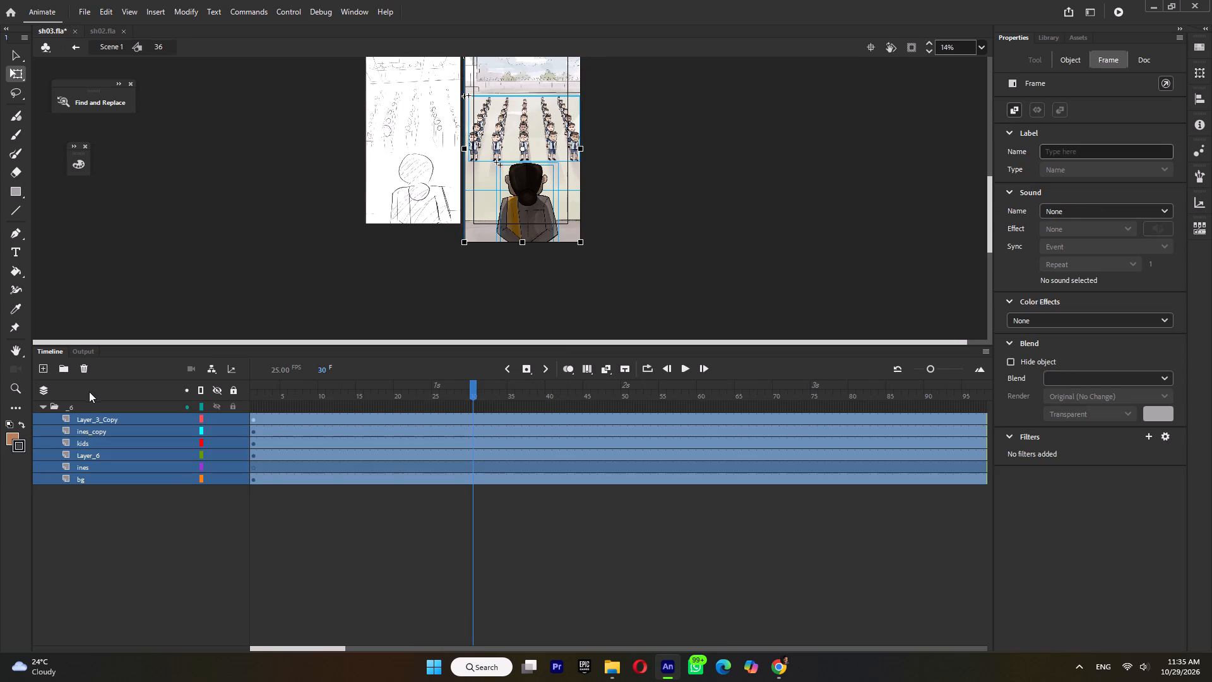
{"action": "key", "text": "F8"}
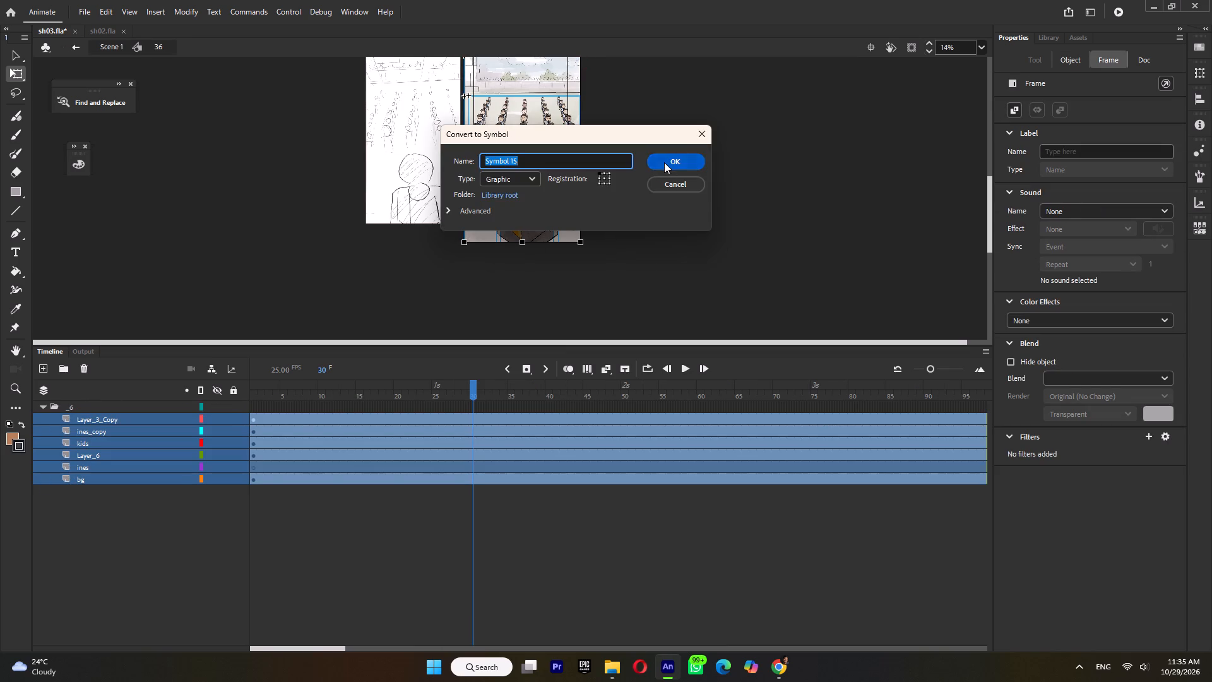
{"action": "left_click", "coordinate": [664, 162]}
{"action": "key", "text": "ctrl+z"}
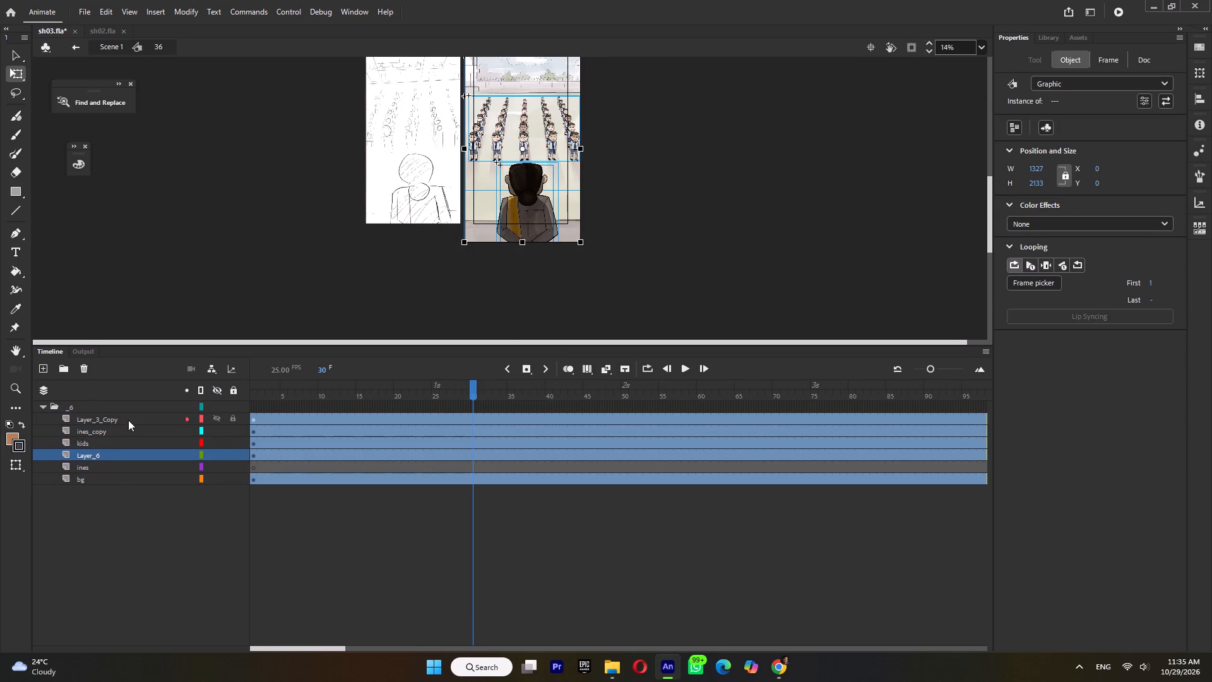
Collapse the _6 folder and convert its layers into a single symbol layer, keeping the default name Symbol 15.
{"action": "left_click", "coordinate": [44, 406]}
{"action": "right_click", "coordinate": [76, 404]}
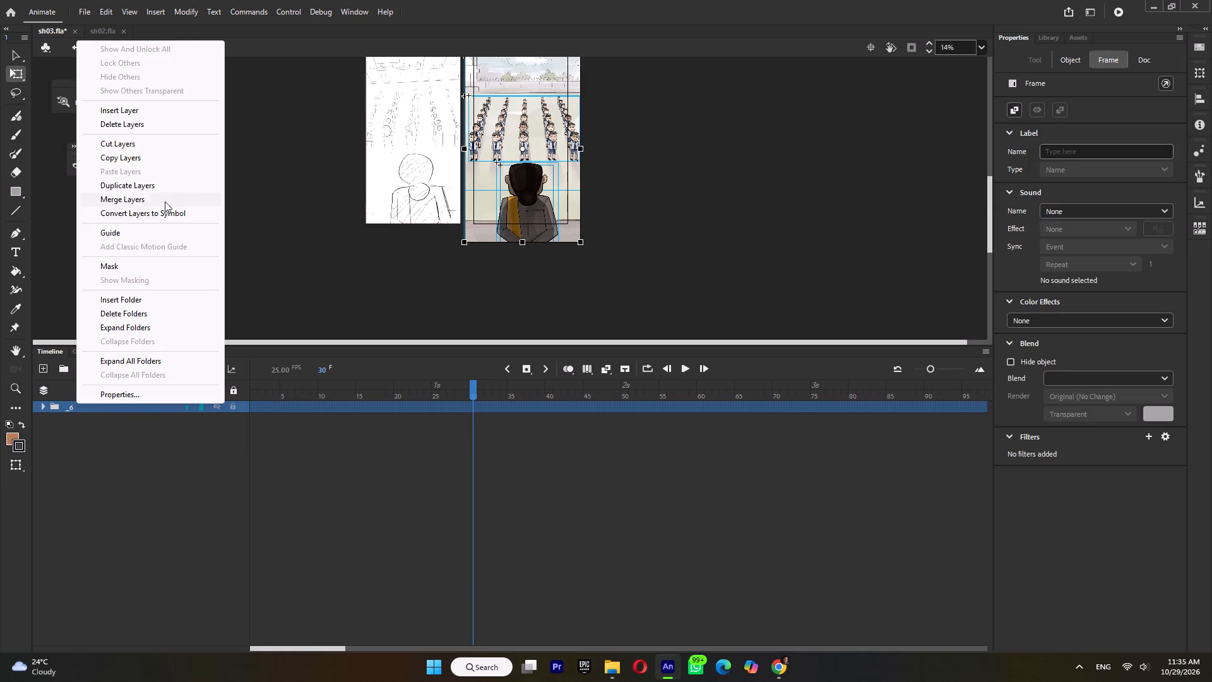
{"action": "left_click", "coordinate": [163, 215]}
{"action": "left_click", "coordinate": [662, 164]}
Nudge the Symbol 15 instance upward inside symbol 36 and return to the main timeline.
{"action": "scroll", "coordinate": [566, 275], "scroll_direction": "down", "scroll_amount": 4, "text": "ctrl"}
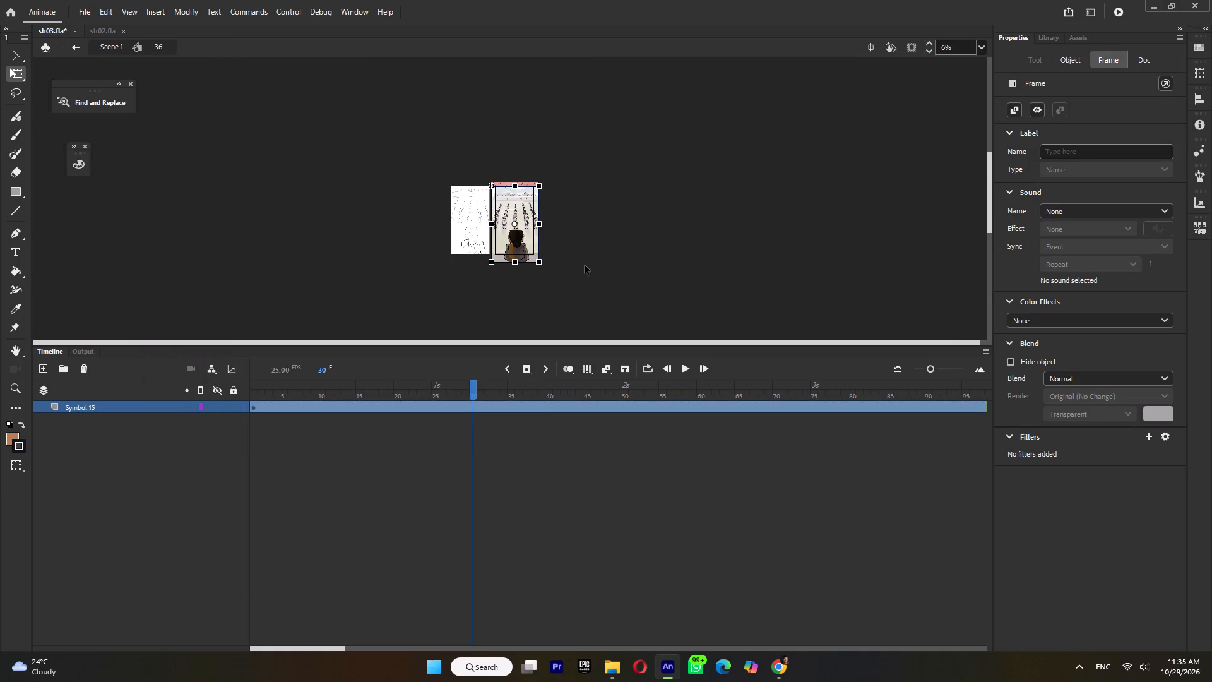
{"action": "left_click", "coordinate": [601, 256]}
{"action": "left_click", "coordinate": [520, 248]}
{"action": "key", "text": "Up"}
{"action": "key", "text": "Up"}
{"action": "key", "text": "Up"}
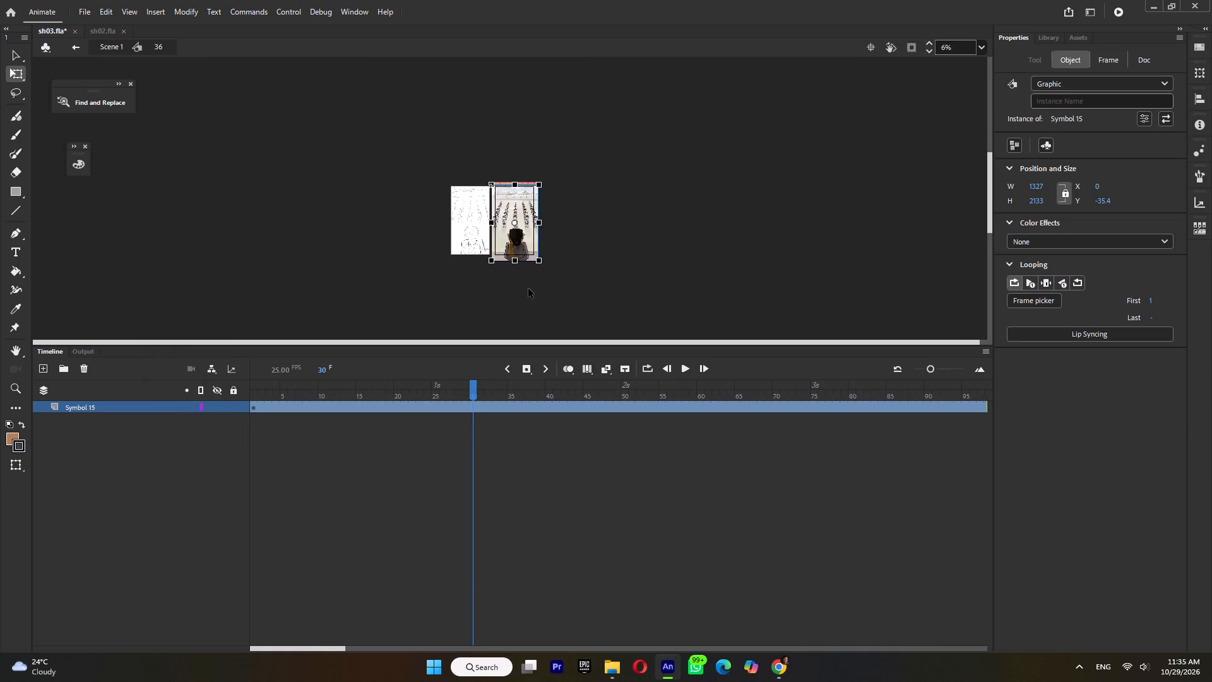
{"action": "key", "text": "Up"}
{"action": "key", "text": "Up"}
{"action": "key", "text": "Up"}
{"action": "key", "text": "Down"}
{"action": "double_click", "coordinate": [595, 266]}
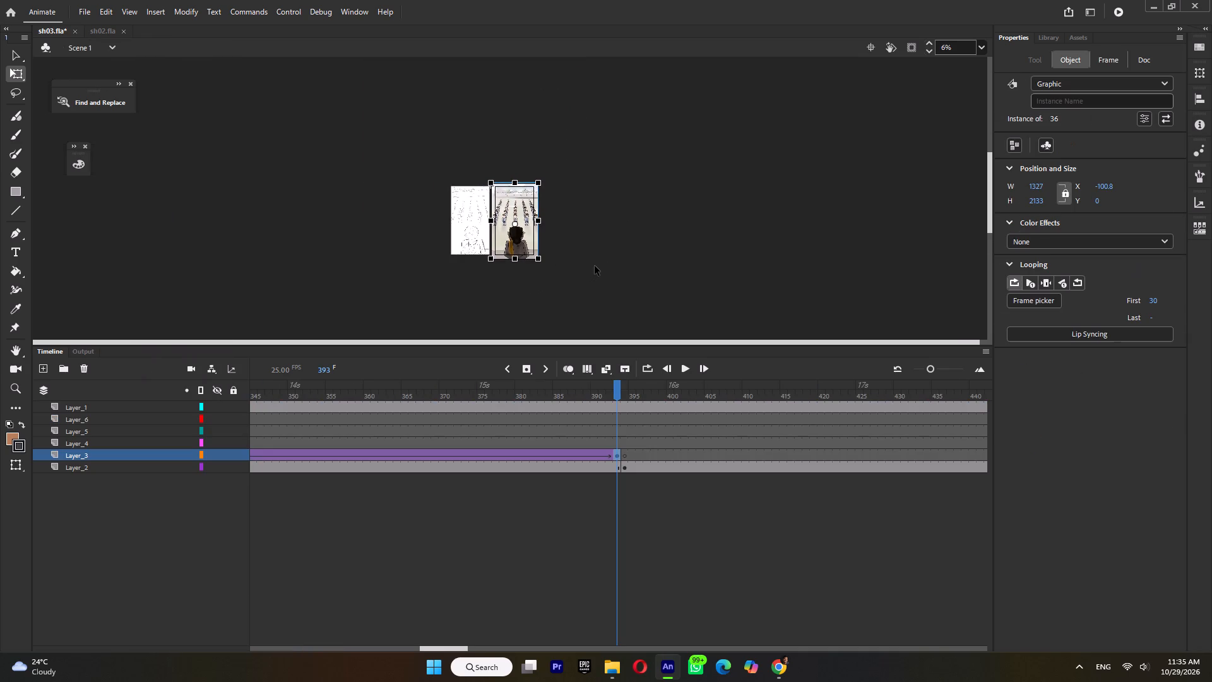
Play the main timeline from frame 393 to its end and save sh03.fla.
{"action": "key", "text": "Return"}
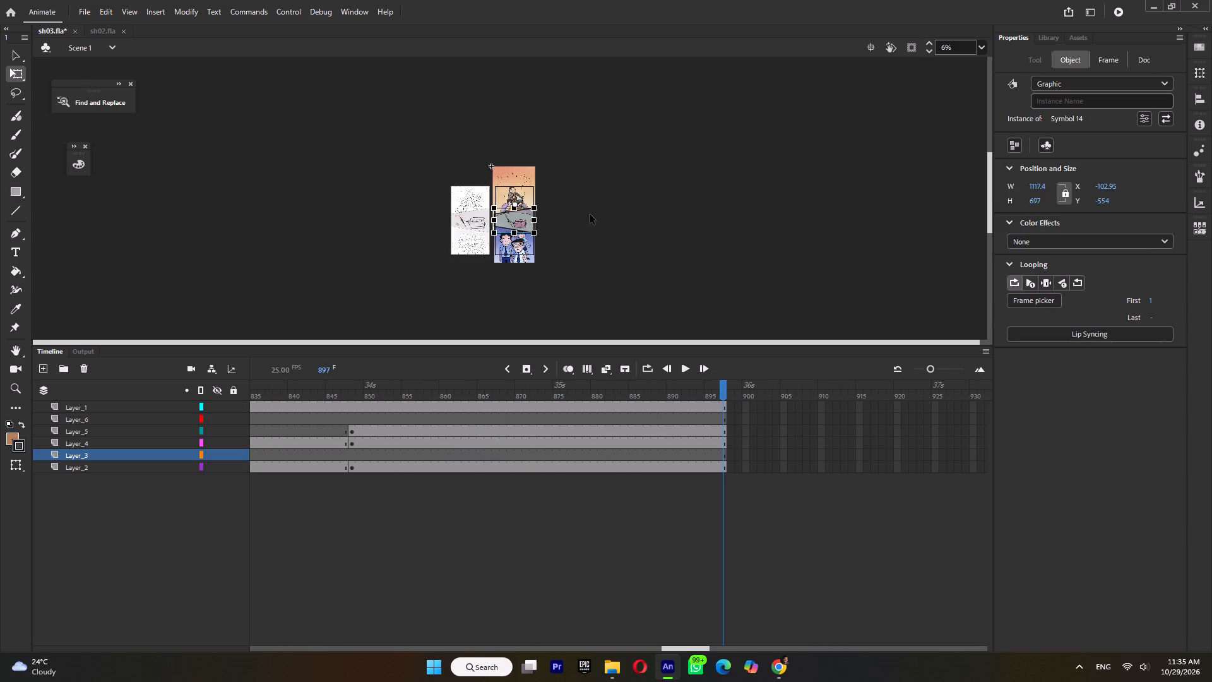
{"action": "scroll", "coordinate": [525, 230], "scroll_direction": "up", "scroll_amount": 6, "text": "ctrl"}
{"action": "double_click", "coordinate": [650, 235]}
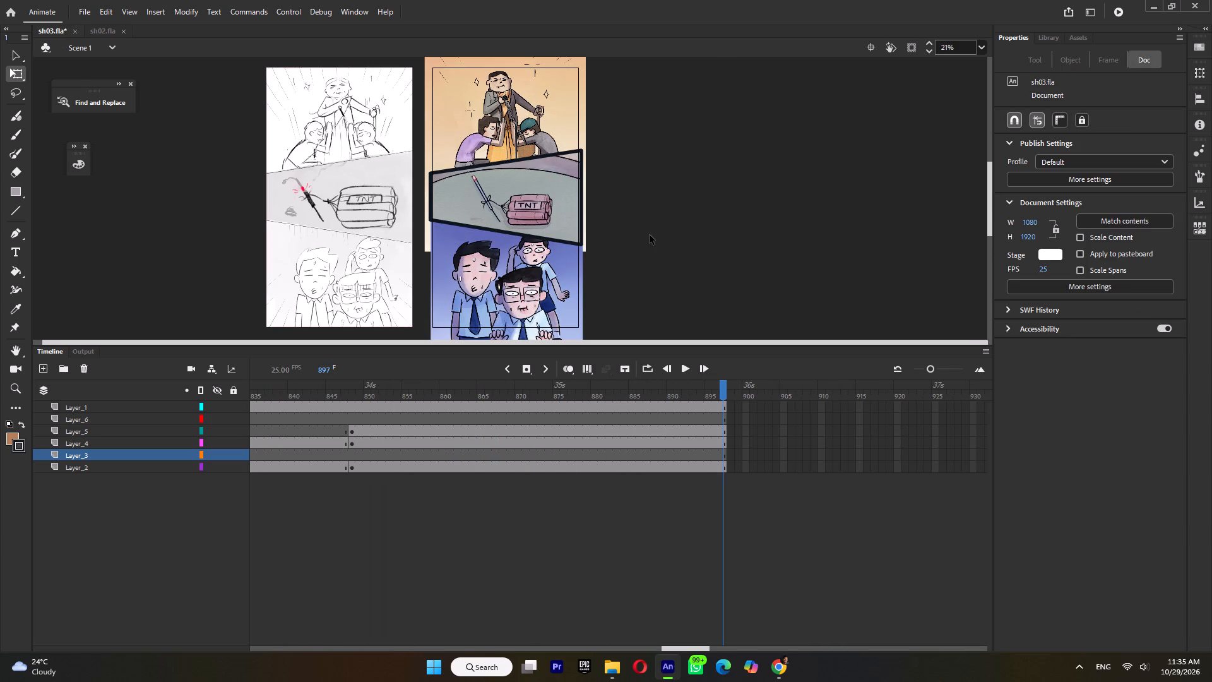
{"action": "key", "text": "ctrl+s"}
Switch to sh02.fla, return to frame 1 and play the opening shot of the boys with the TNT.
{"action": "left_click", "coordinate": [97, 28]}
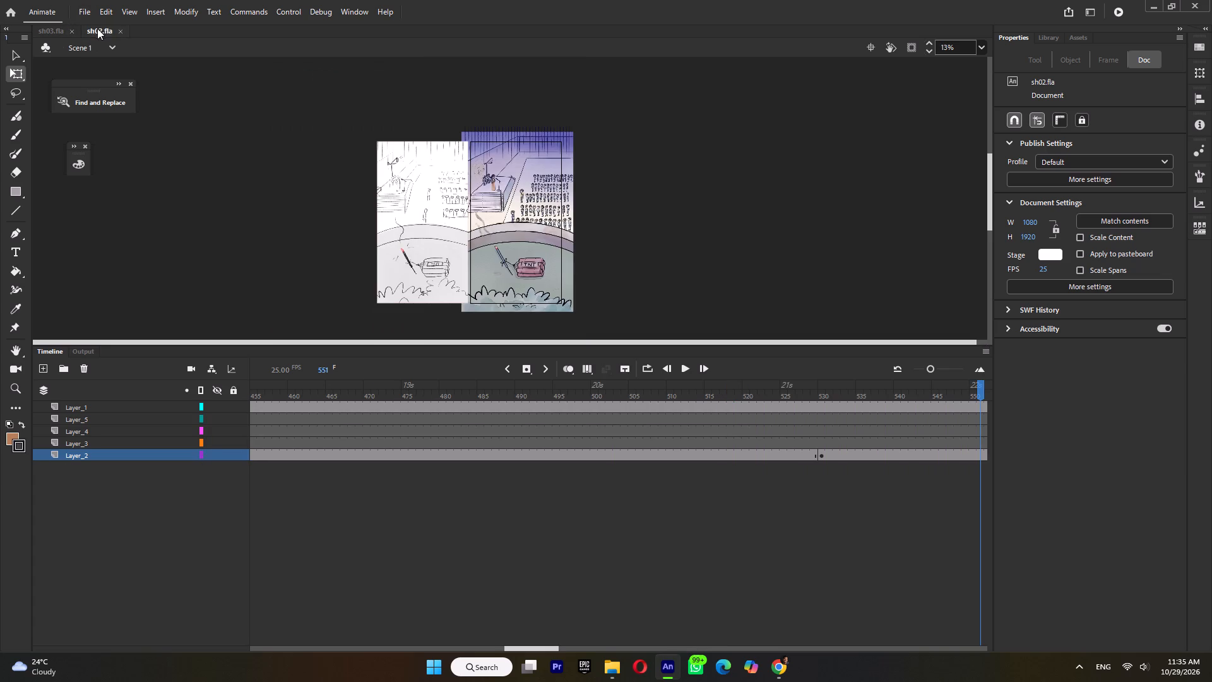
{"action": "left_click_drag", "start_coordinate": [553, 390], "coordinate": [138, 424]}
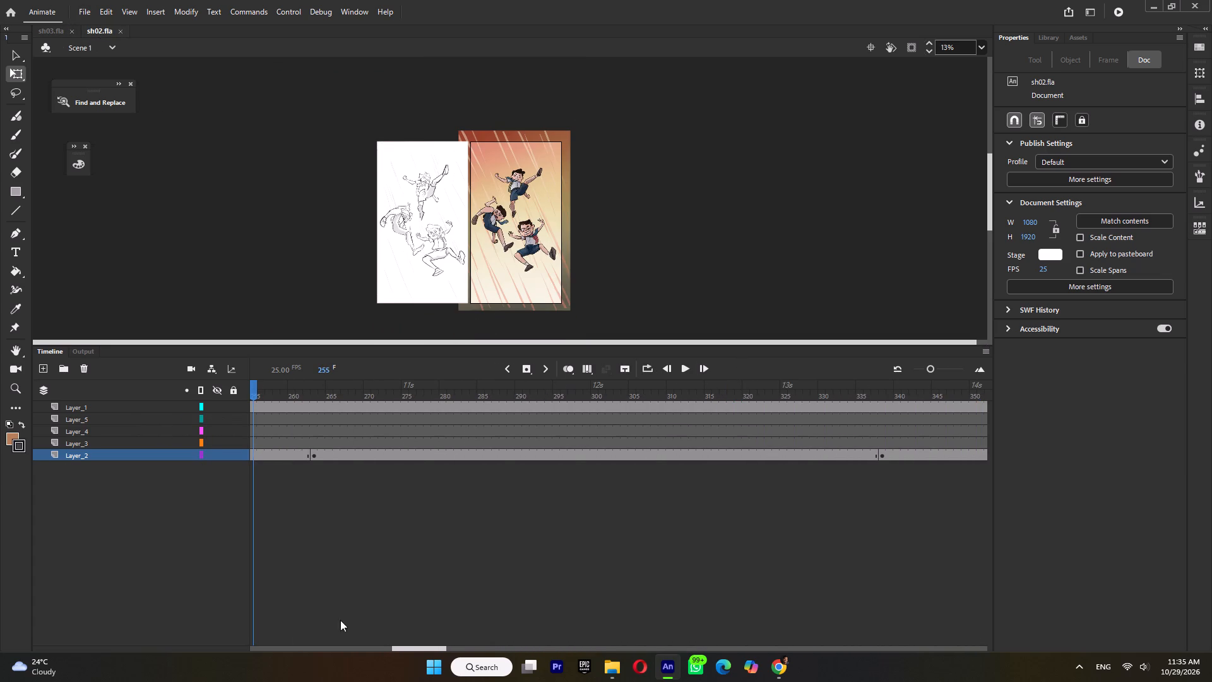
{"action": "left_click_drag", "start_coordinate": [405, 648], "coordinate": [184, 628]}
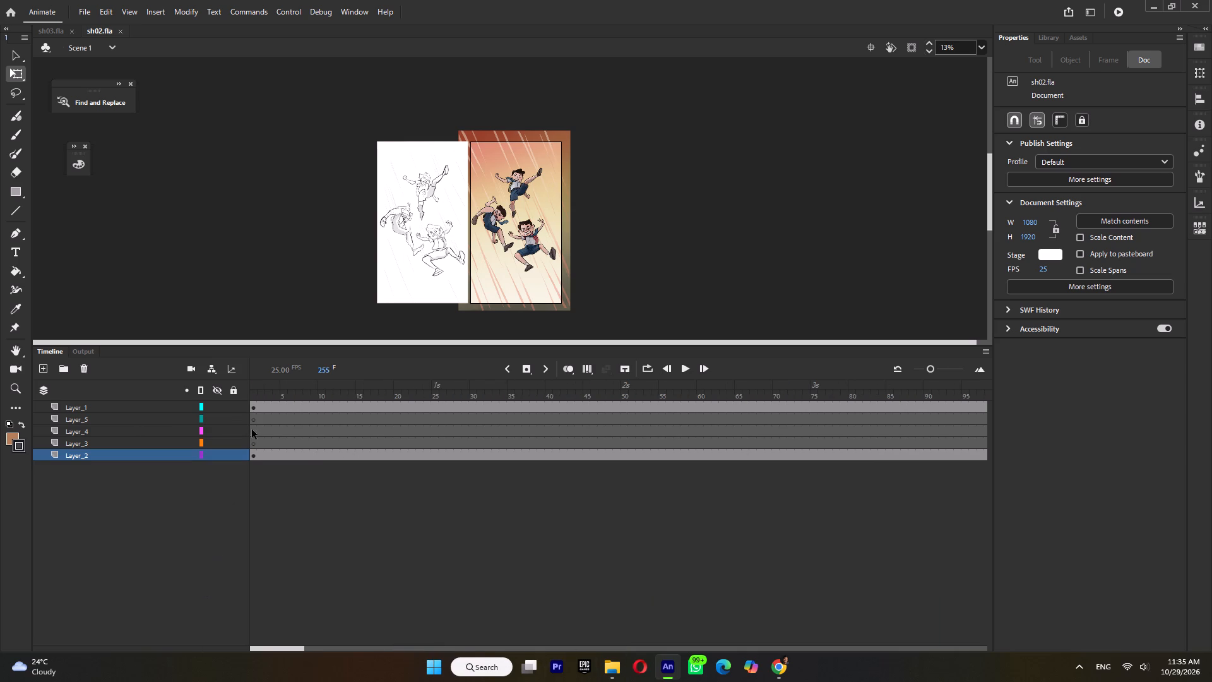
{"action": "left_click_drag", "start_coordinate": [276, 392], "coordinate": [168, 405]}
{"action": "key", "text": "Return"}
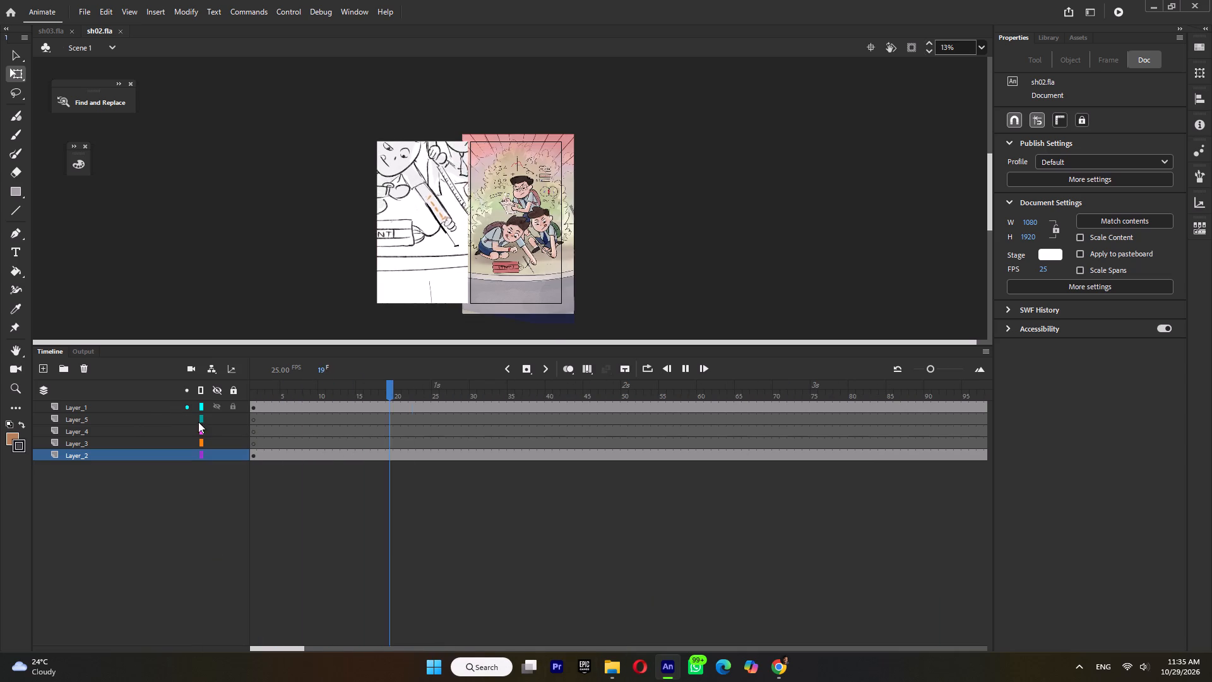
{"action": "key", "text": "Return"}
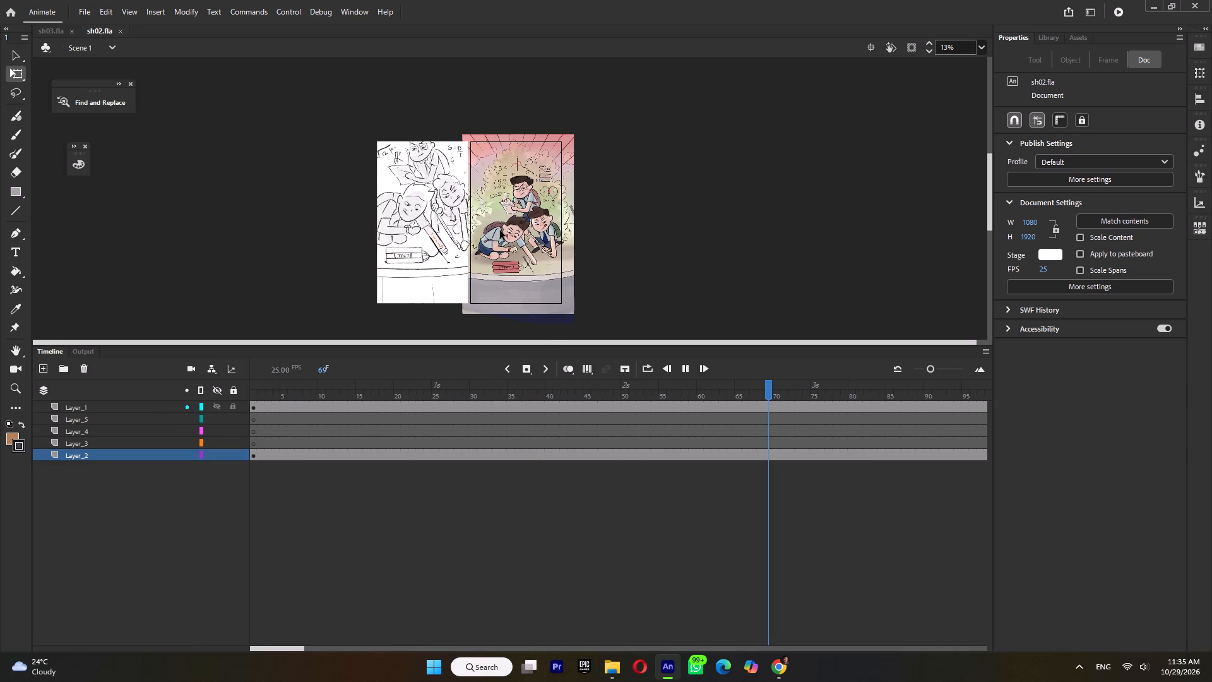
Open symbol 18 of the opening shot and expand its folder to locate the straight arrow doodle on Layer_155.
{"action": "double_click", "coordinate": [499, 232]}
{"action": "scroll", "coordinate": [512, 239], "scroll_direction": "up", "scroll_amount": 6, "text": "ctrl"}
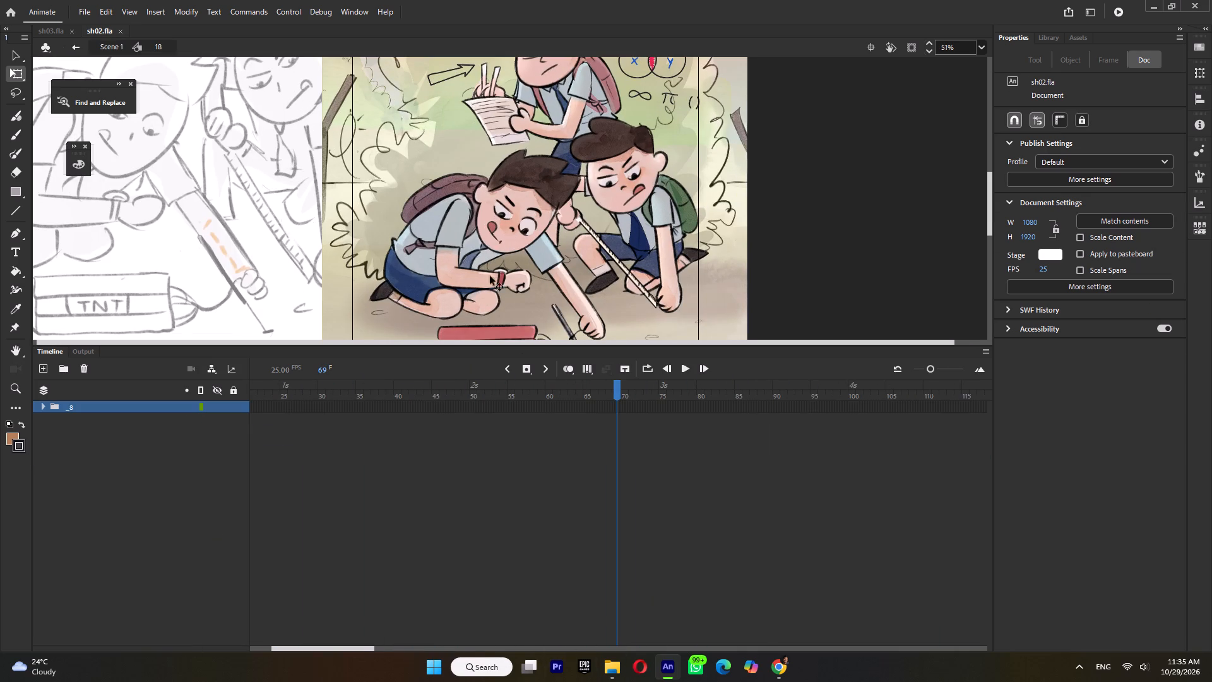
{"action": "double_click", "coordinate": [438, 282]}
{"action": "double_click", "coordinate": [816, 271]}
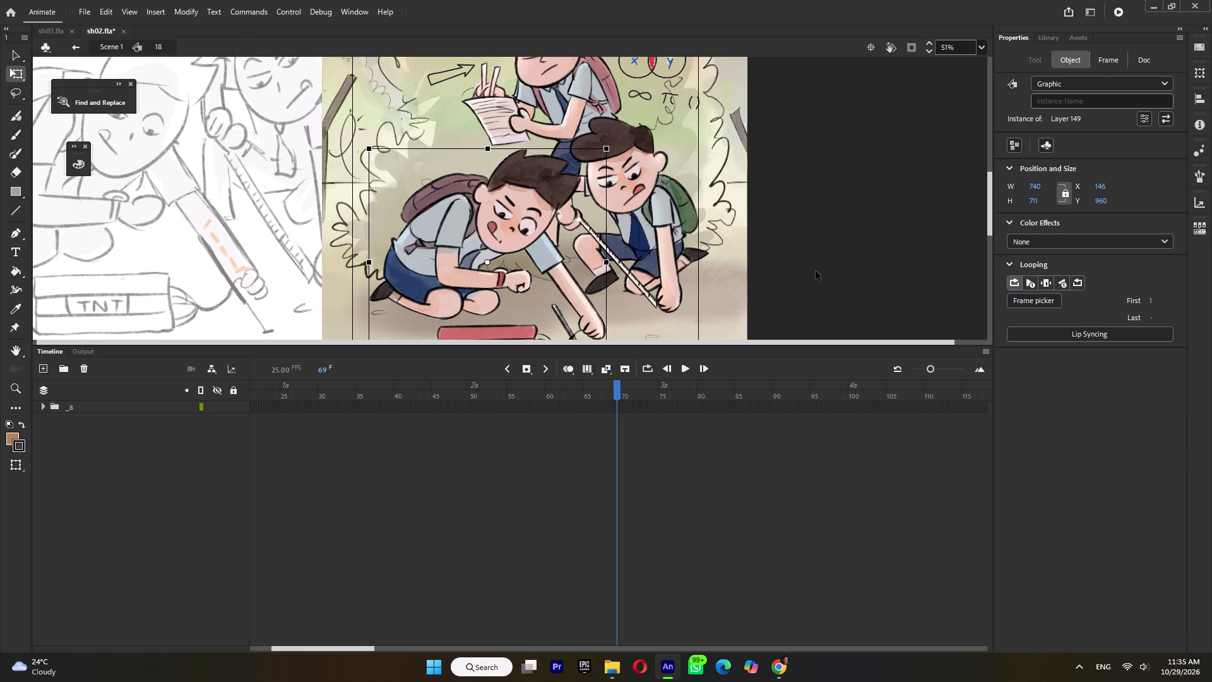
{"action": "left_click", "coordinate": [45, 406]}
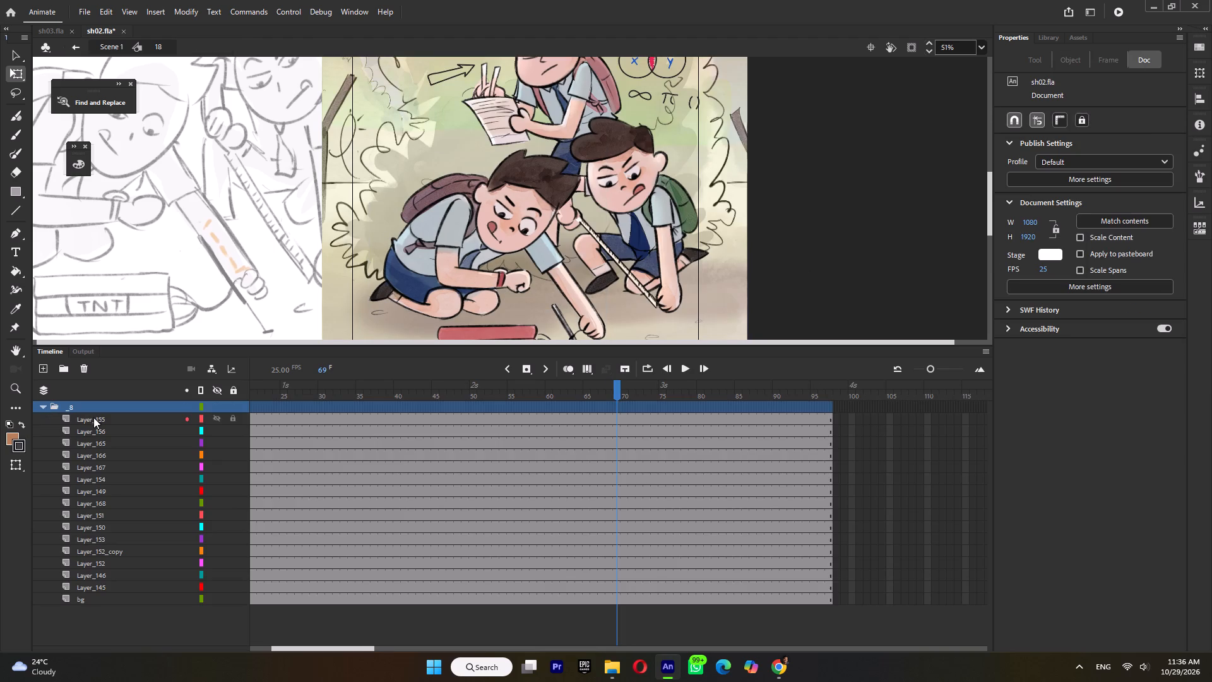
{"action": "left_click", "coordinate": [92, 421]}
{"action": "scroll", "coordinate": [520, 229], "scroll_direction": "down", "scroll_amount": 2, "text": "ctrl"}
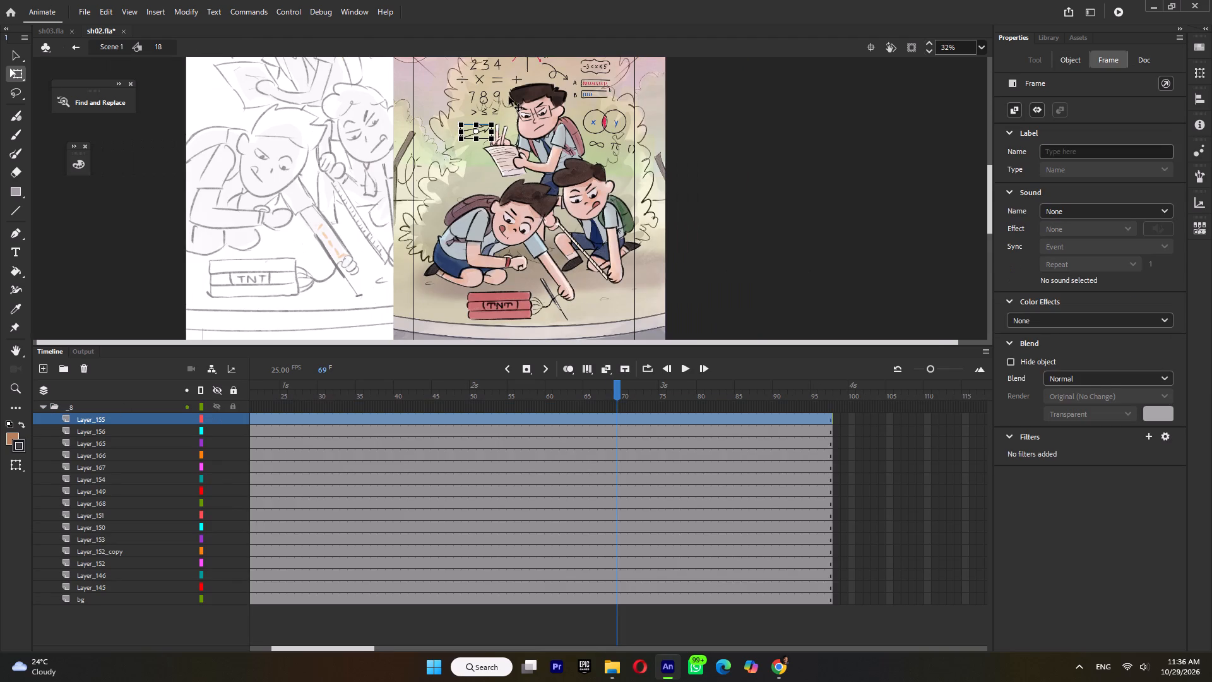
{"action": "scroll", "coordinate": [504, 109], "scroll_direction": "up", "scroll_amount": 4, "text": "ctrl"}
Inside the Layer 155 arrow symbol, extend Layer_1 to frame 12 and shift the arrow slightly up and right on a frame 7 keyframe.
{"action": "double_click", "coordinate": [445, 152]}
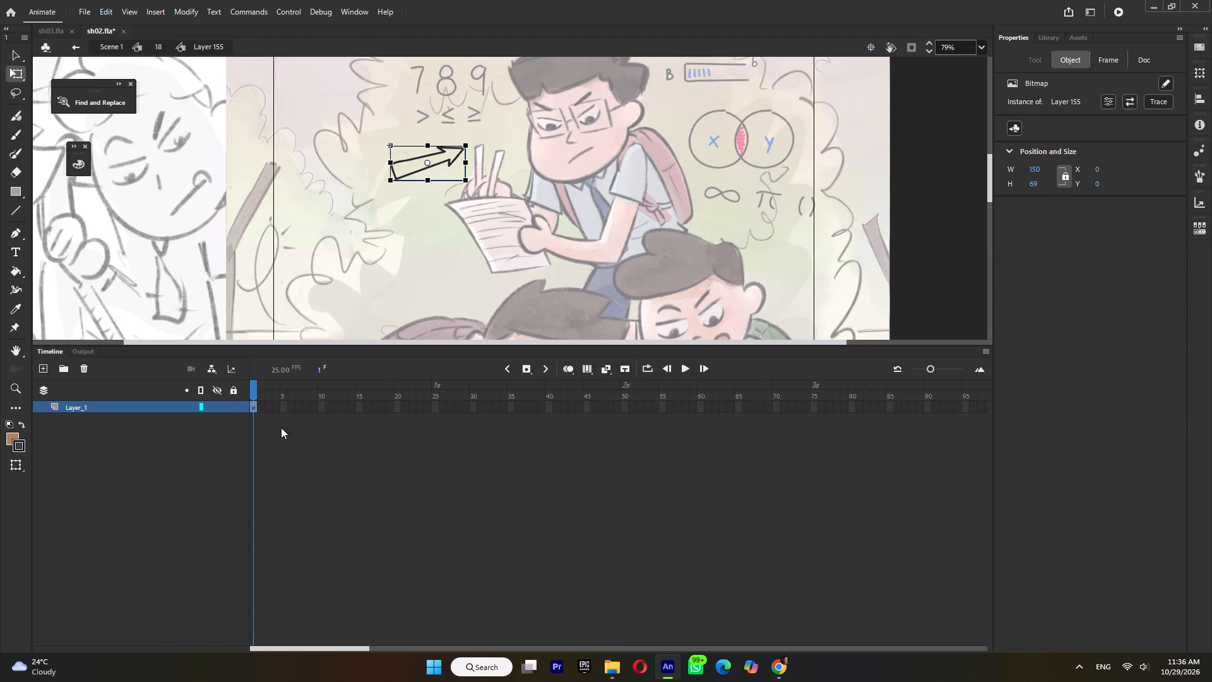
{"action": "left_click", "coordinate": [333, 404]}
{"action": "key", "text": "F5"}
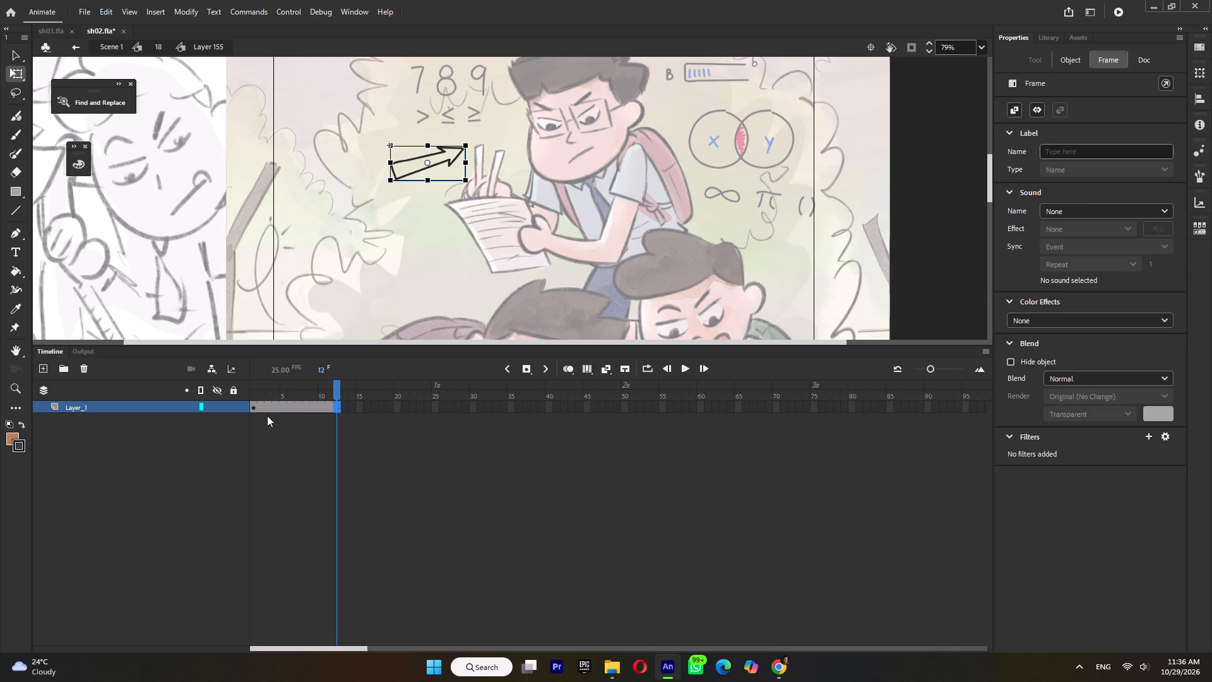
{"action": "left_click", "coordinate": [297, 405]}
{"action": "key", "text": "F6"}
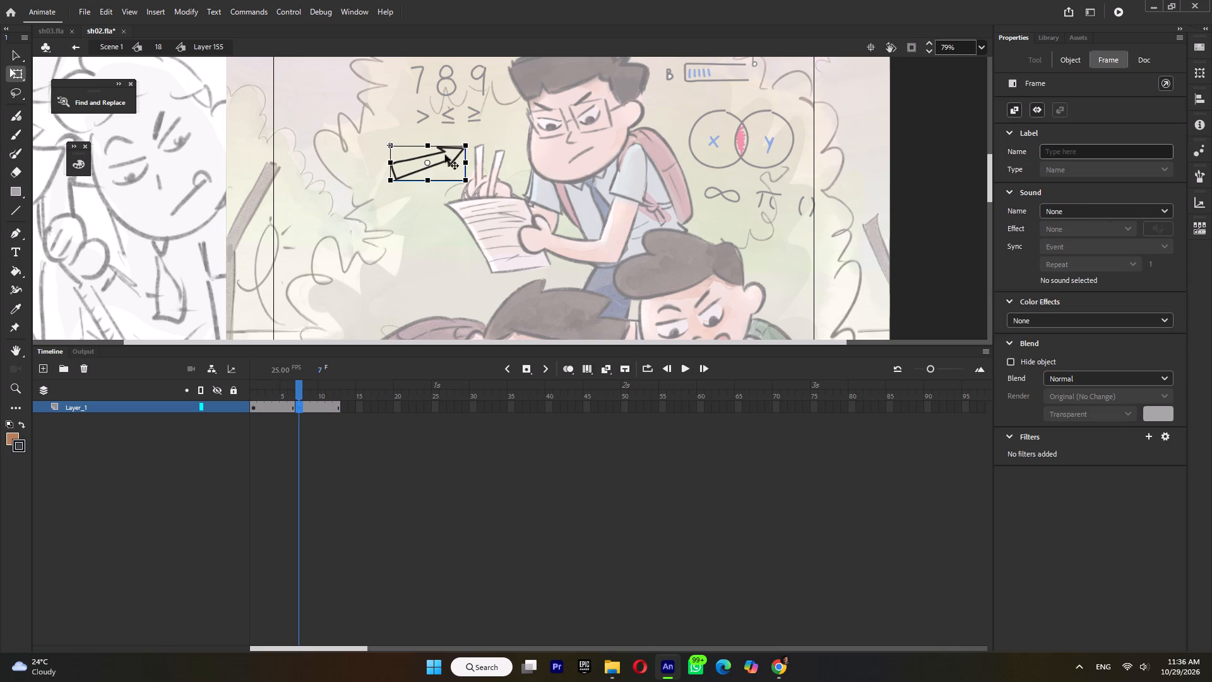
{"action": "left_click_drag", "start_coordinate": [444, 152], "coordinate": [459, 145]}
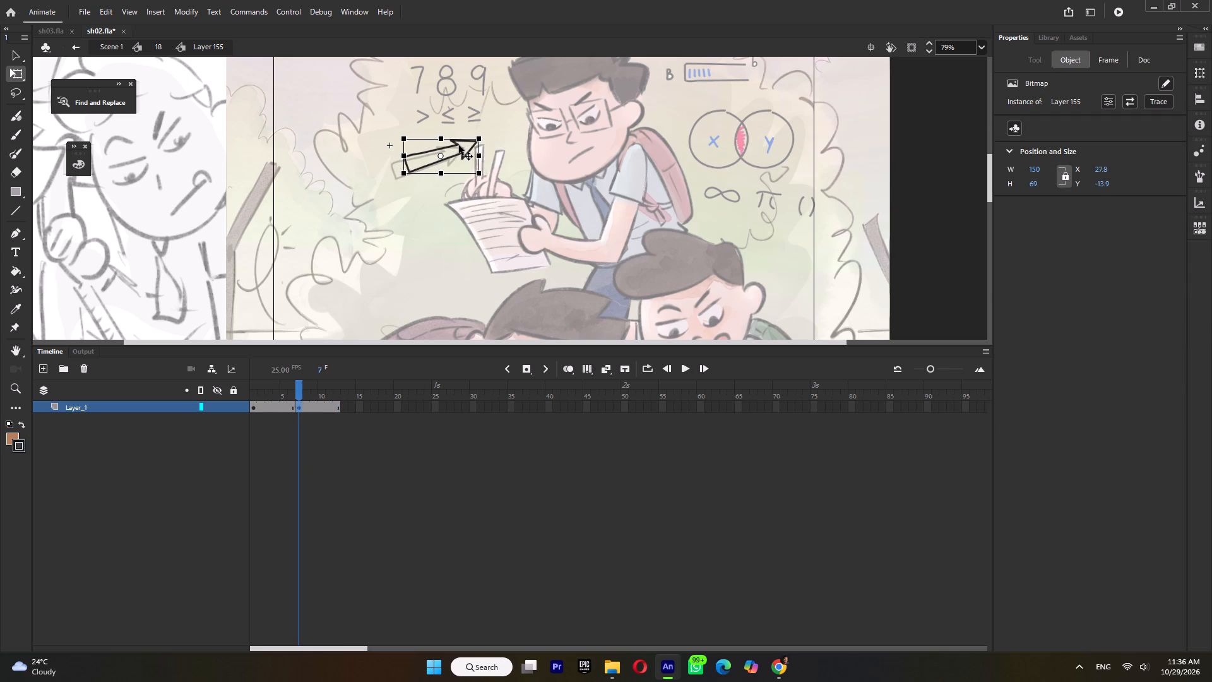
{"action": "left_click_drag", "start_coordinate": [459, 145], "coordinate": [461, 144]}
{"action": "double_click", "coordinate": [403, 125]}
Inside the Layer 165 numbers symbol, extend Layer_1 to frame 15 and rotate the numbers slightly counter-clockwise on a frame 8 keyframe.
{"action": "double_click", "coordinate": [456, 86]}
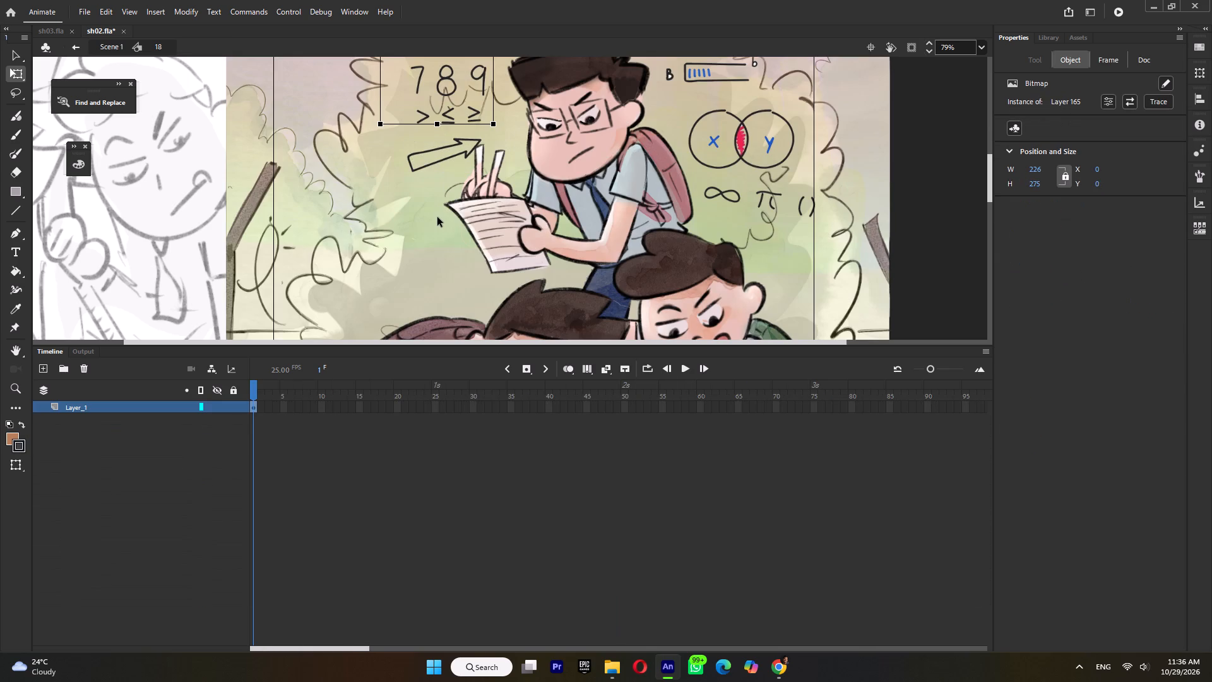
{"action": "left_click", "coordinate": [355, 402]}
{"action": "key", "text": "F5"}
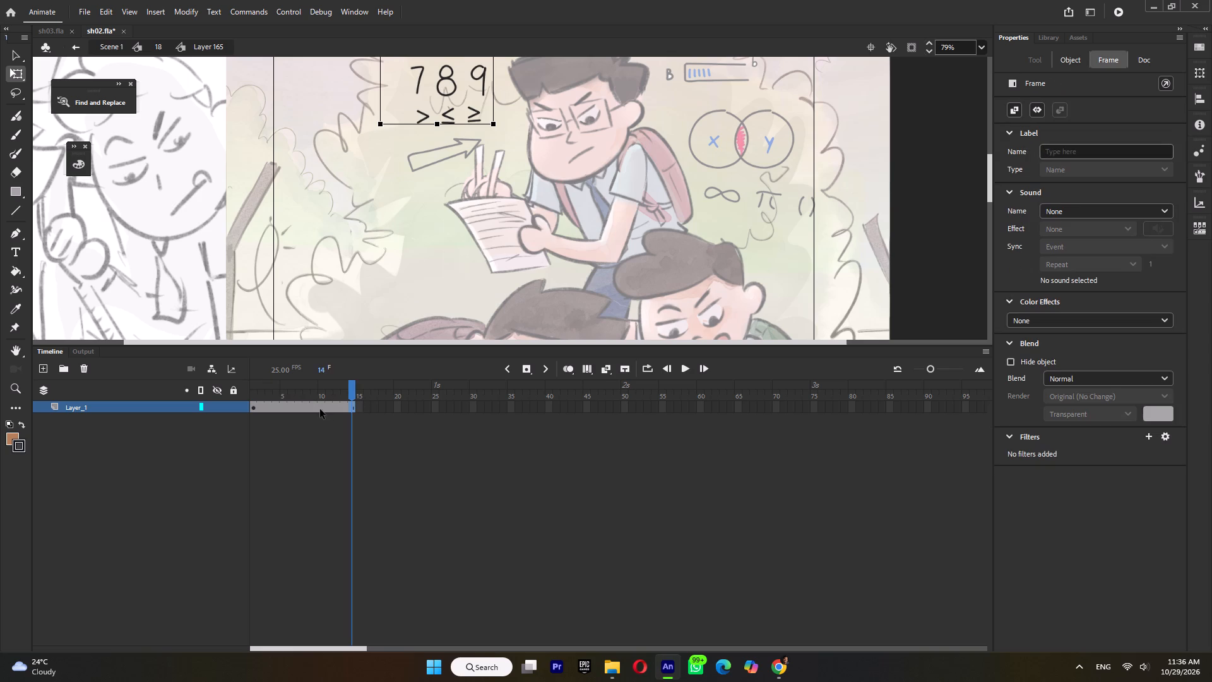
{"action": "key", "text": "F5"}
{"action": "left_click", "coordinate": [308, 405]}
{"action": "key", "text": "F6"}
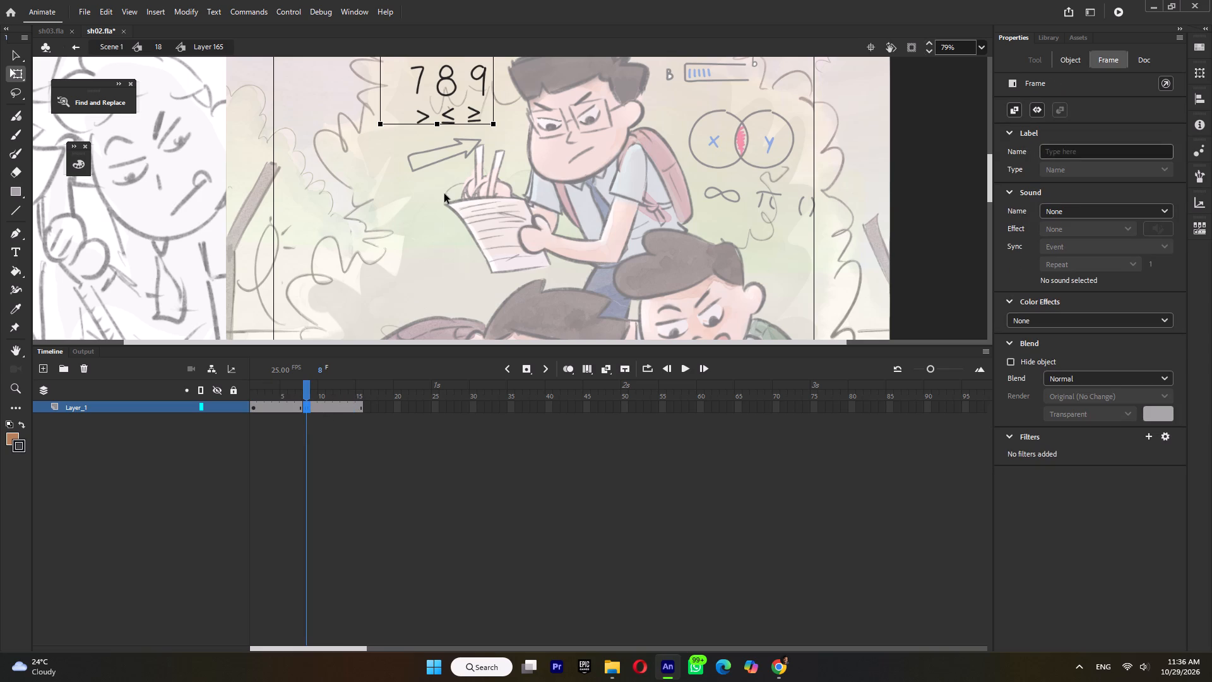
{"action": "scroll", "coordinate": [451, 203], "scroll_direction": "up", "scroll_amount": 2}
{"action": "left_click_drag", "start_coordinate": [497, 159], "coordinate": [489, 153]}
{"action": "double_click", "coordinate": [538, 170]}
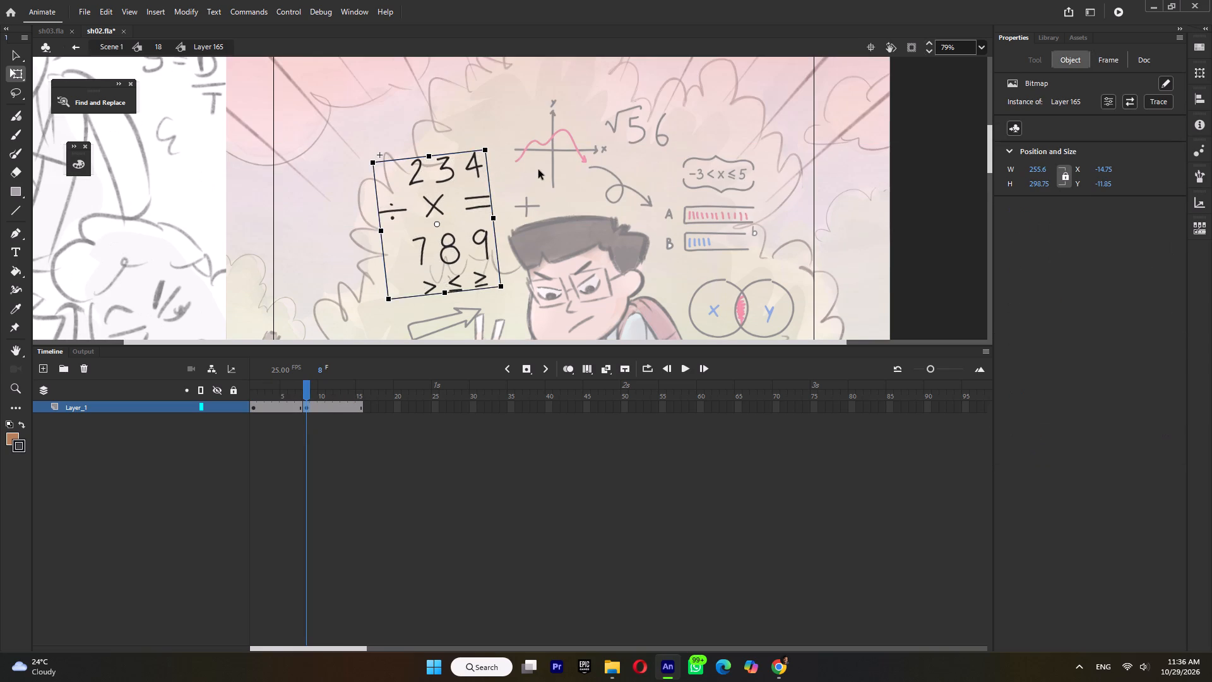
Inside the Layer 166 graph symbol, extend Layer_1 to frame 17 and rotate the graph doodle slightly clockwise on a frame 9 keyframe.
{"action": "double_click", "coordinate": [567, 138]}
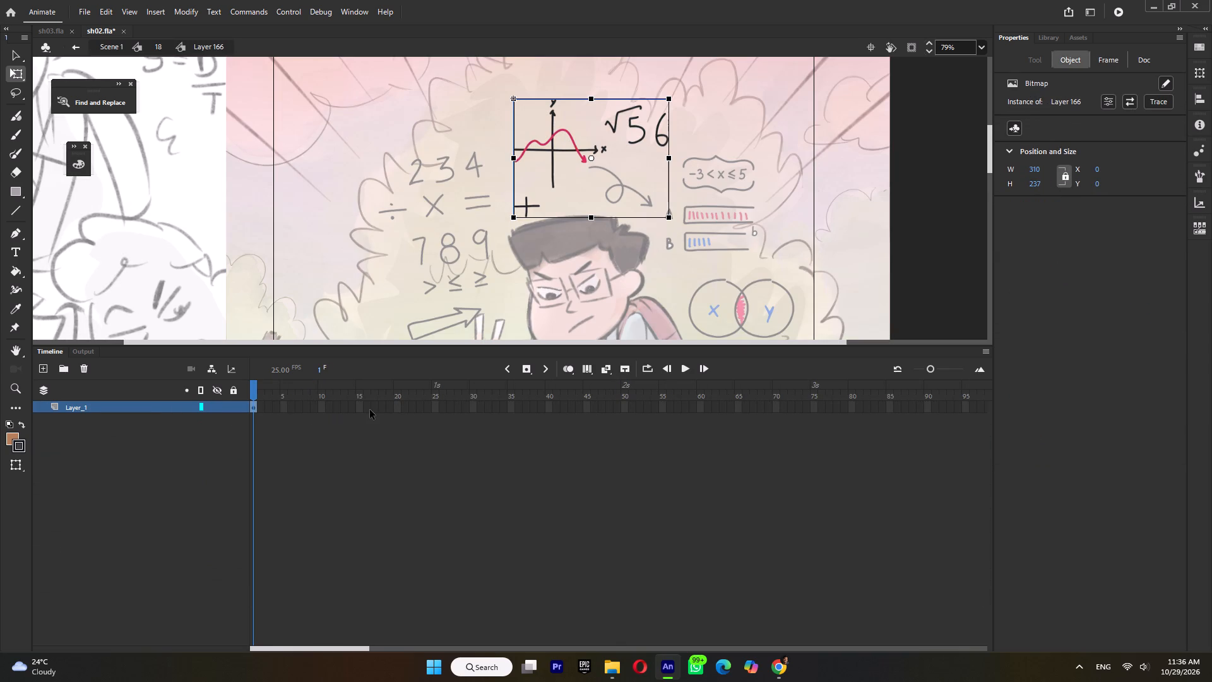
{"action": "left_click", "coordinate": [371, 410]}
{"action": "key", "text": "F5"}
{"action": "left_click", "coordinate": [311, 407]}
{"action": "key", "text": "F6"}
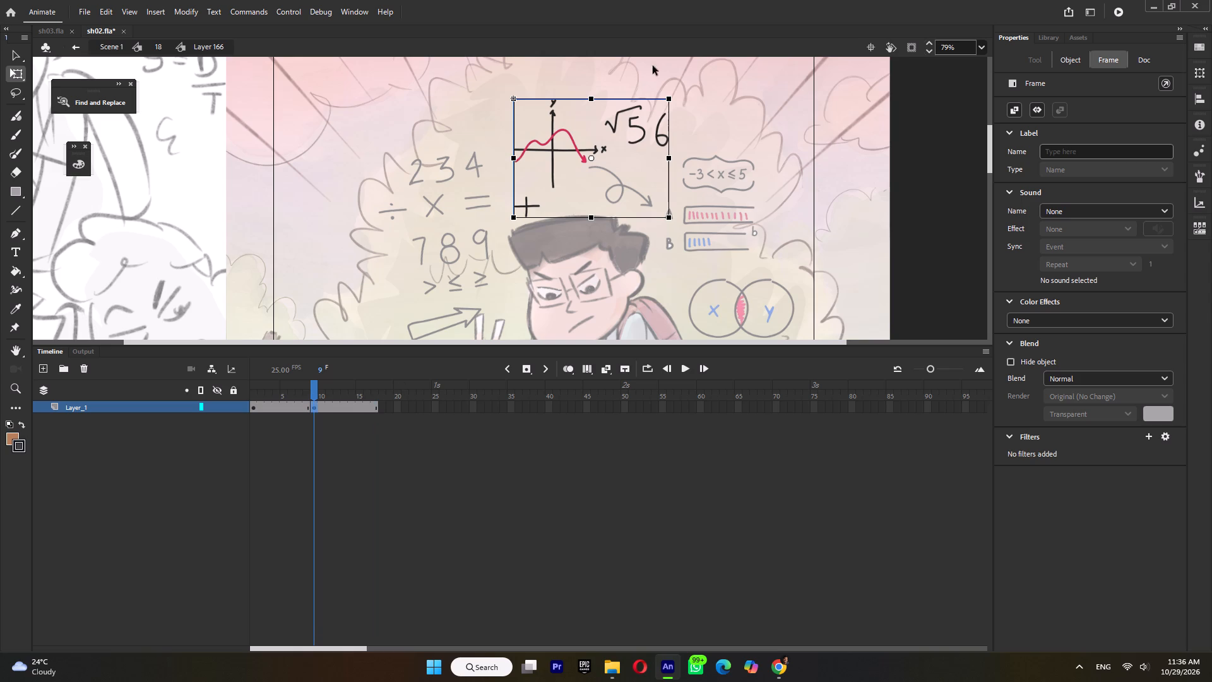
{"action": "left_click_drag", "start_coordinate": [675, 97], "coordinate": [682, 105]}
{"action": "left_click", "coordinate": [708, 185]}
{"action": "left_click", "coordinate": [708, 185]}
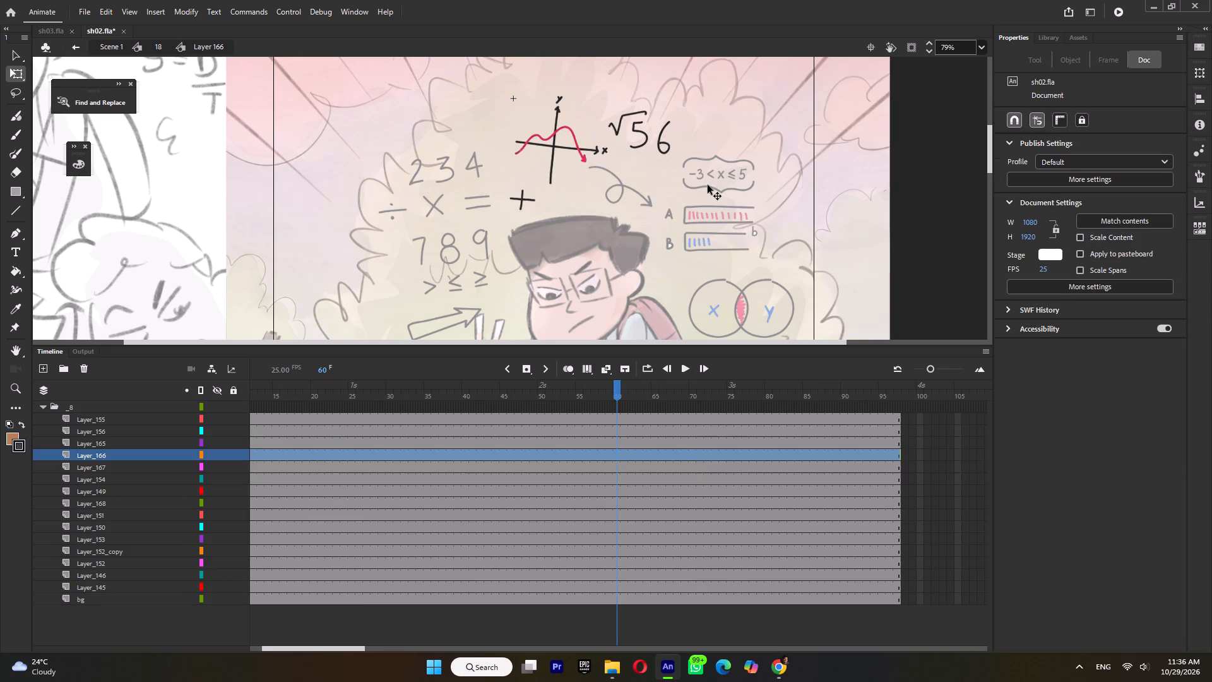
Inside the Layer 156 looped arrow symbol, extend Layer_1 to frame 17, keyframe frame 9, and shift the first-pose arrow slightly down and right.
{"action": "double_click", "coordinate": [636, 189]}
{"action": "left_click", "coordinate": [348, 409]}
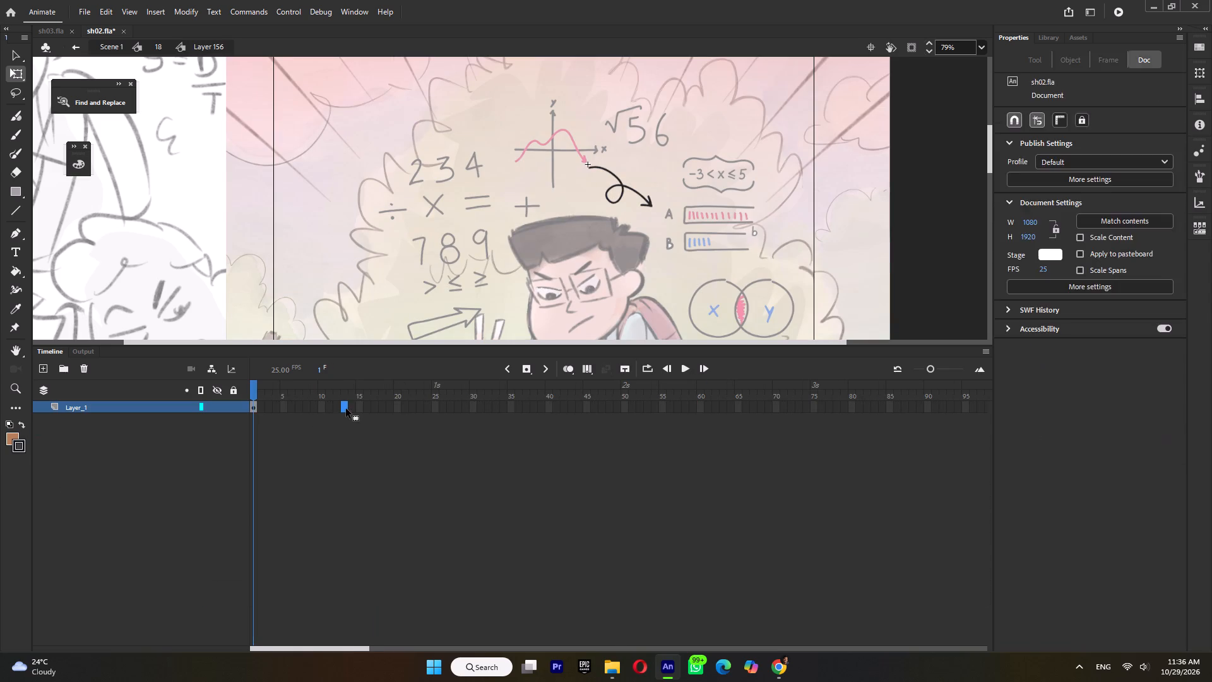
{"action": "key", "text": "F5"}
{"action": "key", "text": "F5"}
{"action": "left_click", "coordinate": [310, 409]}
{"action": "key", "text": "F6"}
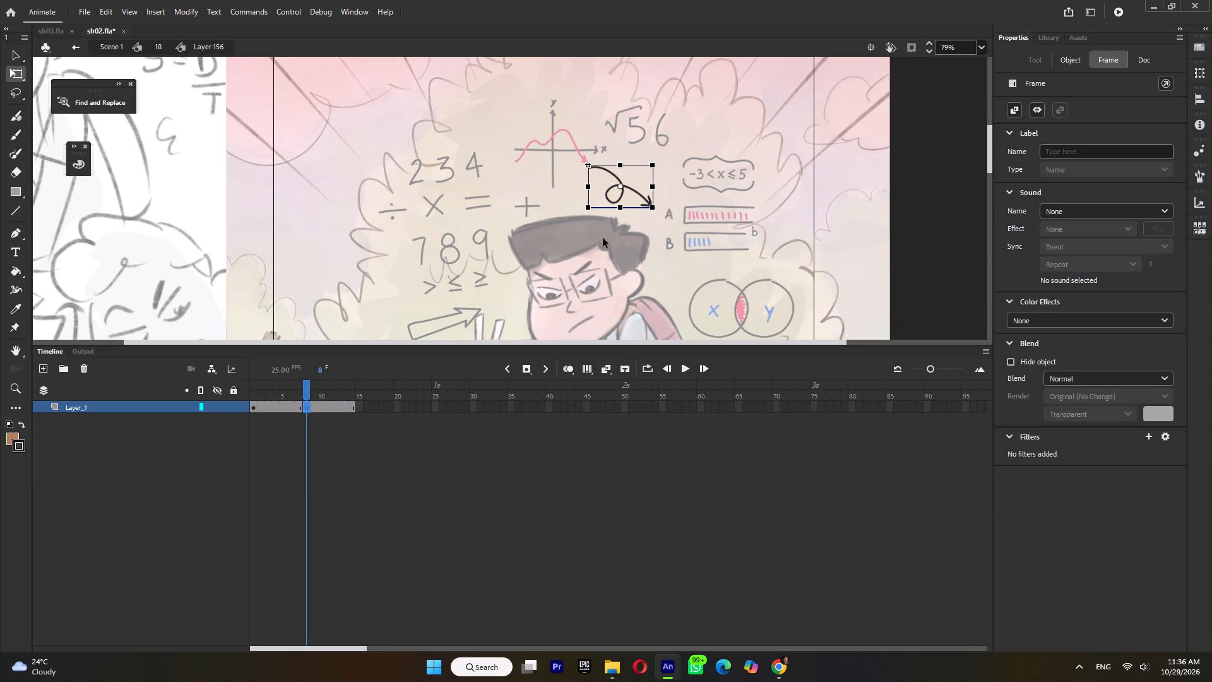
{"action": "key", "text": "F5"}
{"action": "key", "text": "F5"}
{"action": "left_click", "coordinate": [292, 406]}
{"action": "key", "text": "F5"}
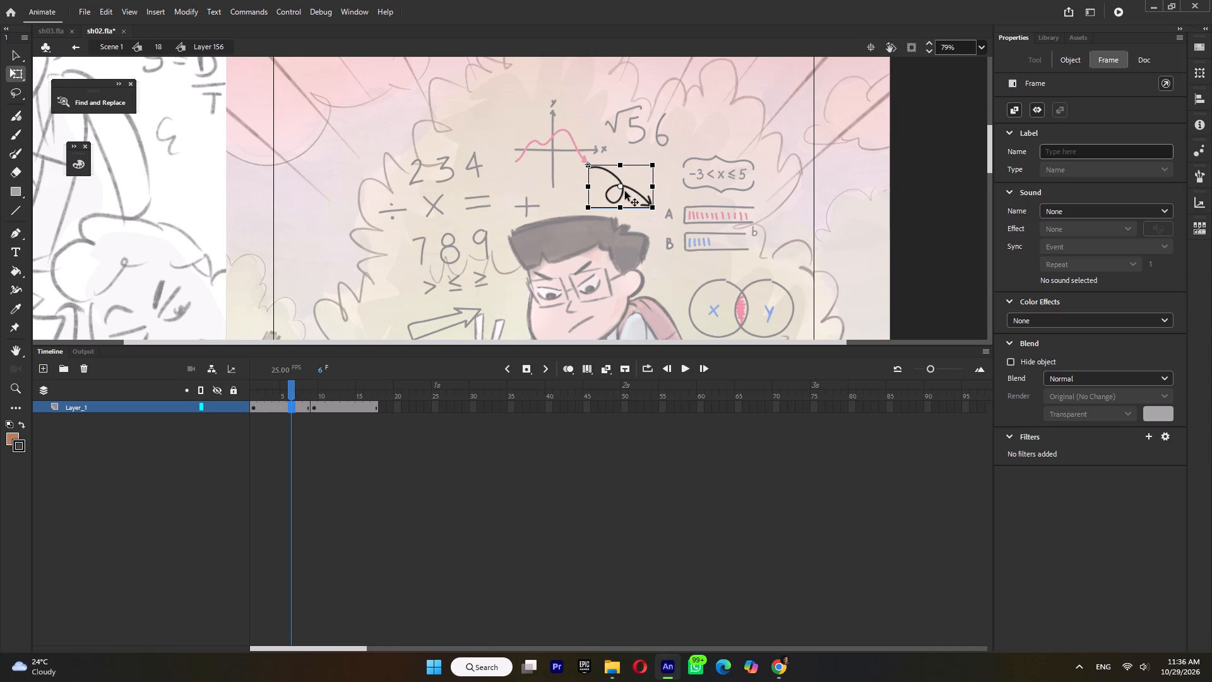
{"action": "left_click_drag", "start_coordinate": [628, 187], "coordinate": [638, 195]}
{"action": "triple_click", "coordinate": [744, 167]}
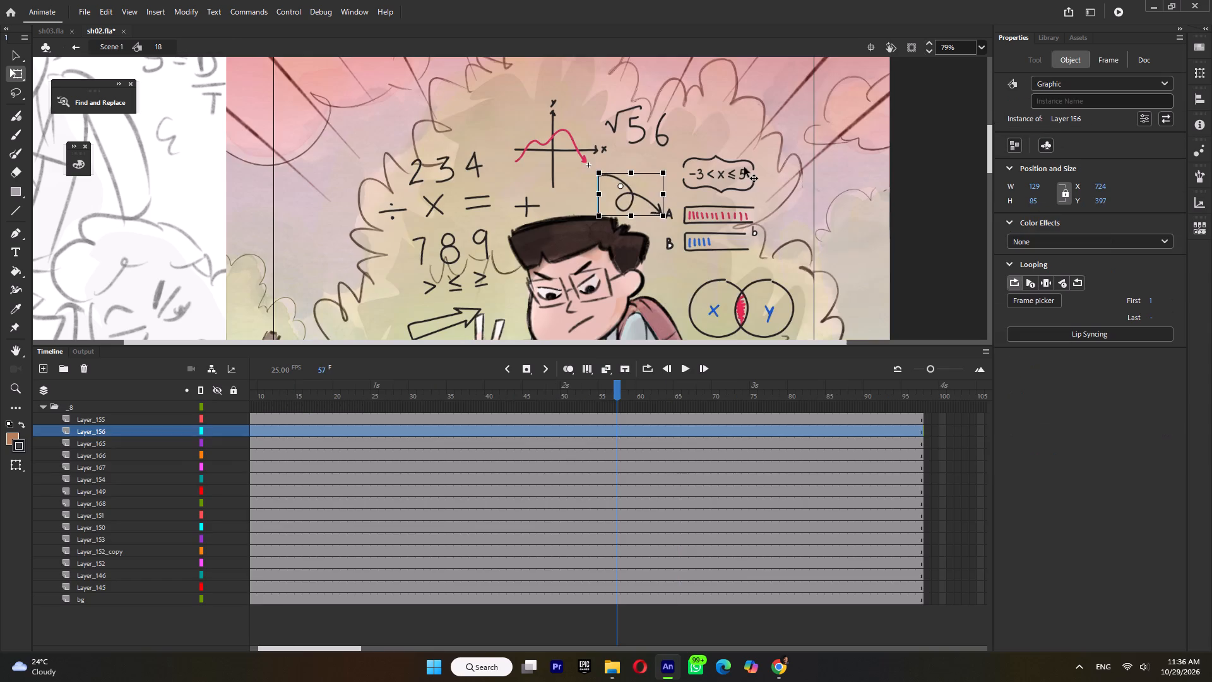
Inside the Layer 167 inequality and bars symbol, extend Layer_1 to frame 19 and rotate the doodle slightly counter-clockwise on a frame 10 keyframe.
{"action": "left_click", "coordinate": [744, 167]}
{"action": "left_click", "coordinate": [376, 407]}
{"action": "left_click", "coordinate": [393, 408]}
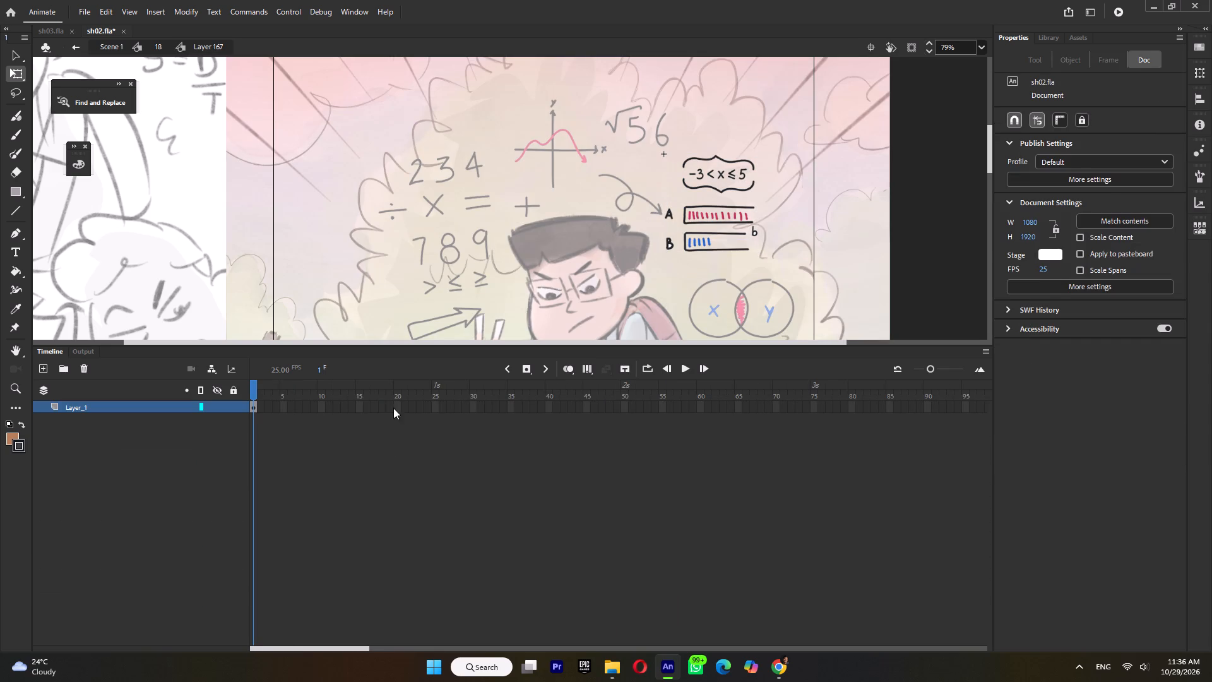
{"action": "key", "text": "F5"}
{"action": "left_click", "coordinate": [330, 407]}
{"action": "left_click", "coordinate": [323, 407]}
{"action": "key", "text": "F6"}
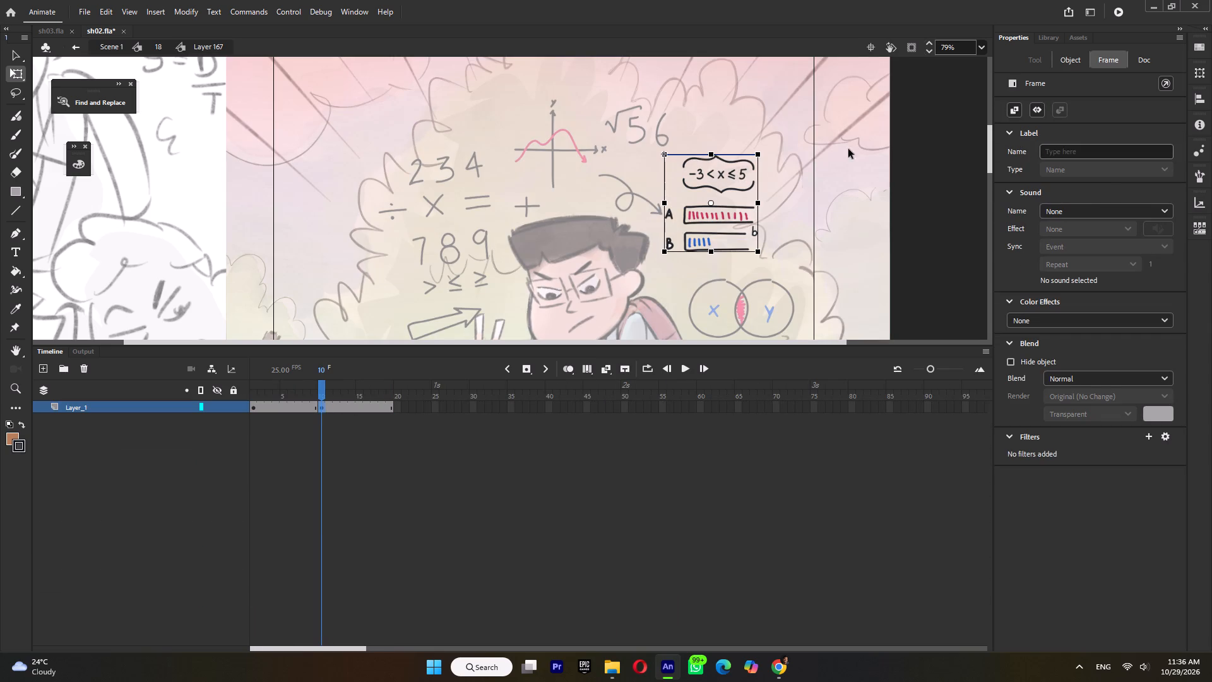
{"action": "left_click_drag", "start_coordinate": [766, 154], "coordinate": [759, 147]}
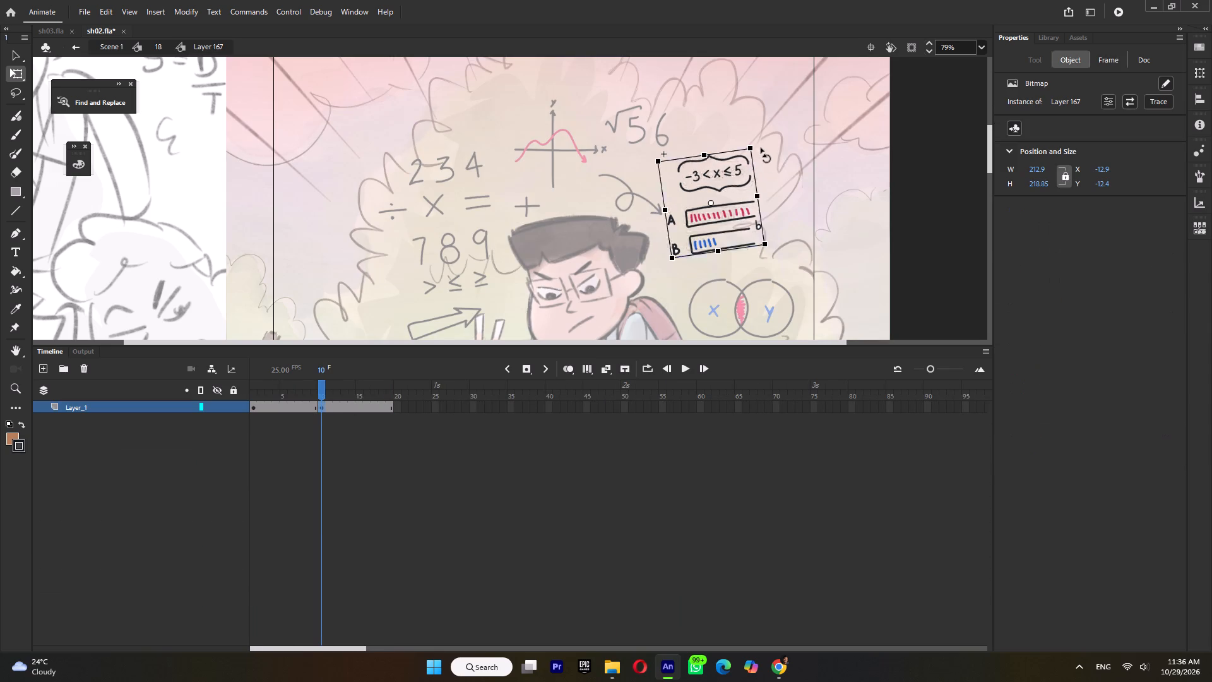
{"action": "double_click", "coordinate": [801, 180]}
Inside the Layer 154 Venn diagram symbol, extend Layer_1 to frame 19, rotate the doodle slightly clockwise on a frame 11 keyframe, and preview the loops.
{"action": "double_click", "coordinate": [741, 296]}
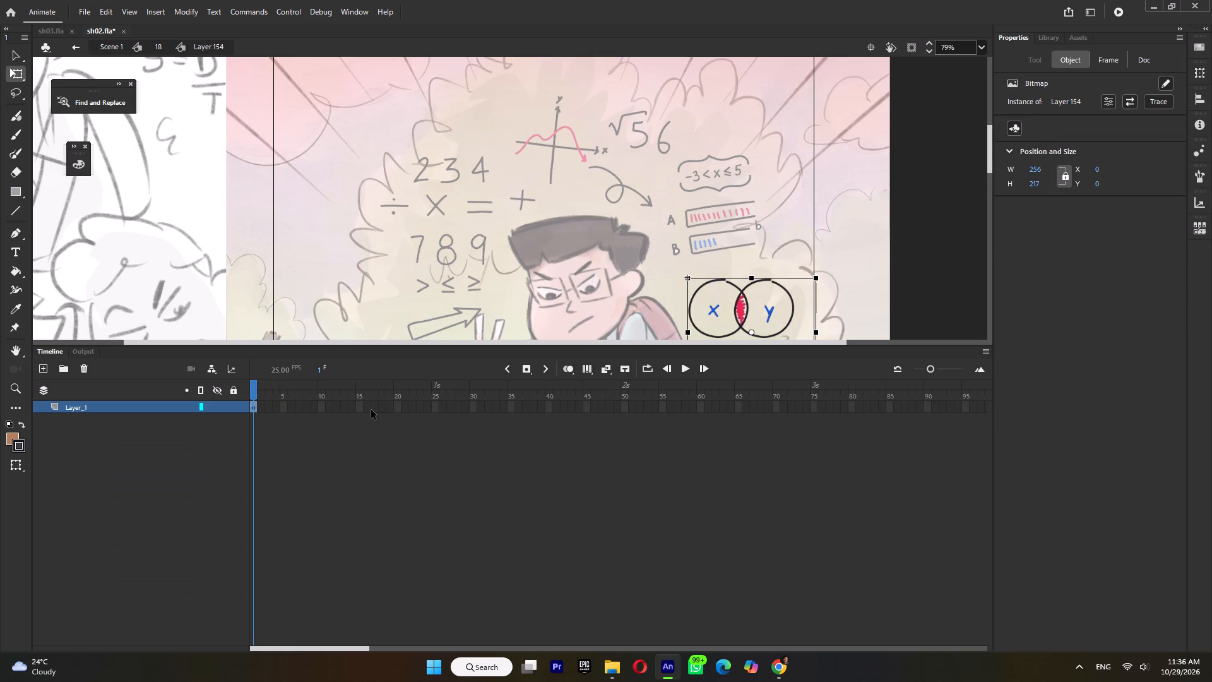
{"action": "left_click", "coordinate": [388, 407]}
{"action": "key", "text": "F5"}
{"action": "left_click", "coordinate": [324, 408]}
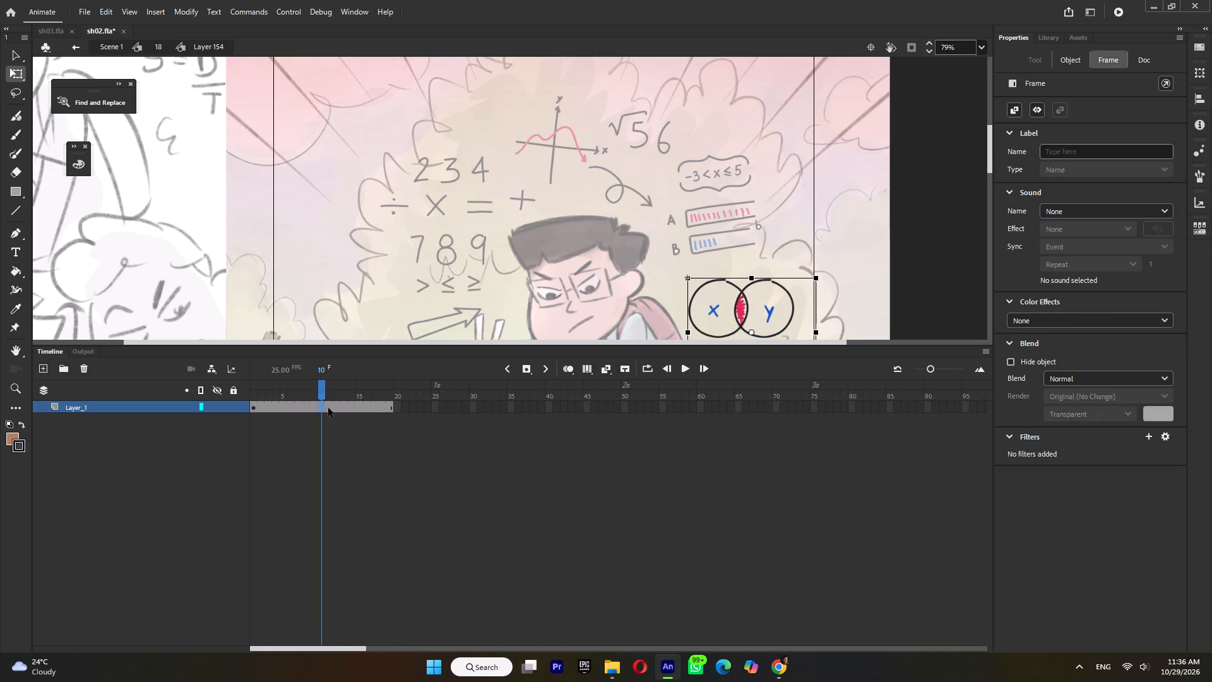
{"action": "left_click", "coordinate": [328, 408]}
{"action": "key", "text": "F6"}
{"action": "scroll", "coordinate": [752, 153], "scroll_direction": "down", "scroll_amount": 2}
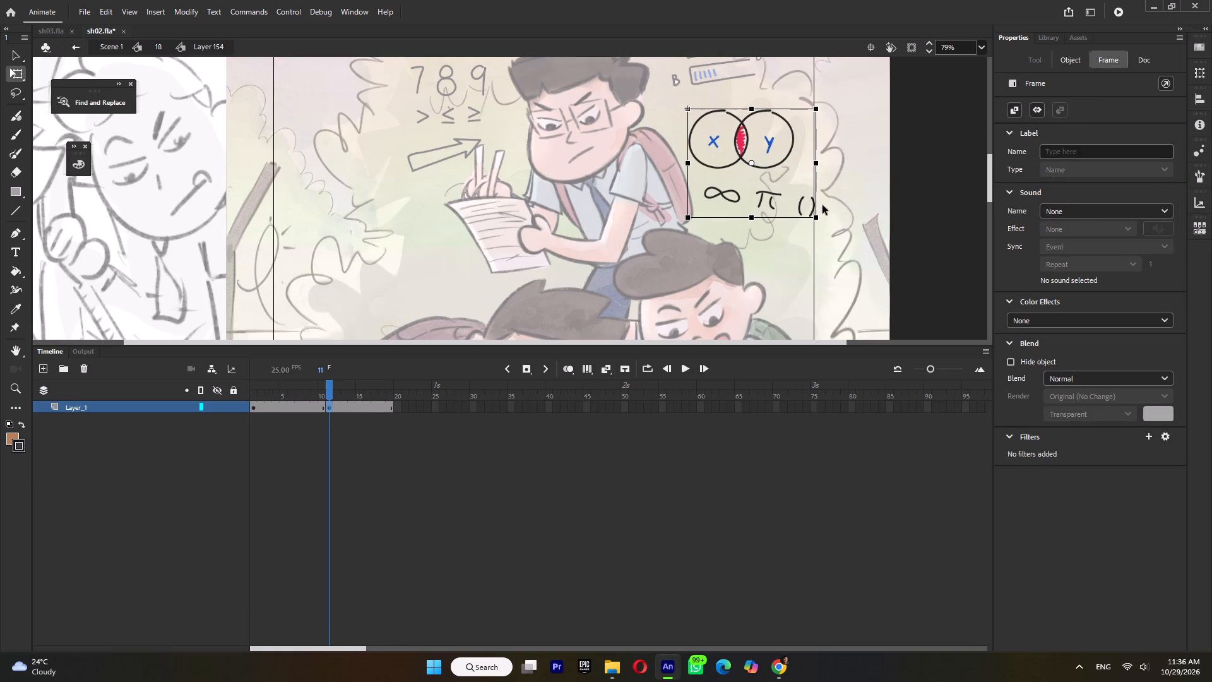
{"action": "left_click_drag", "start_coordinate": [823, 213], "coordinate": [816, 222]}
{"action": "double_click", "coordinate": [879, 199], "text": "ctrl"}
{"action": "scroll", "coordinate": [879, 199], "scroll_direction": "down", "scroll_amount": 5, "text": "ctrl"}
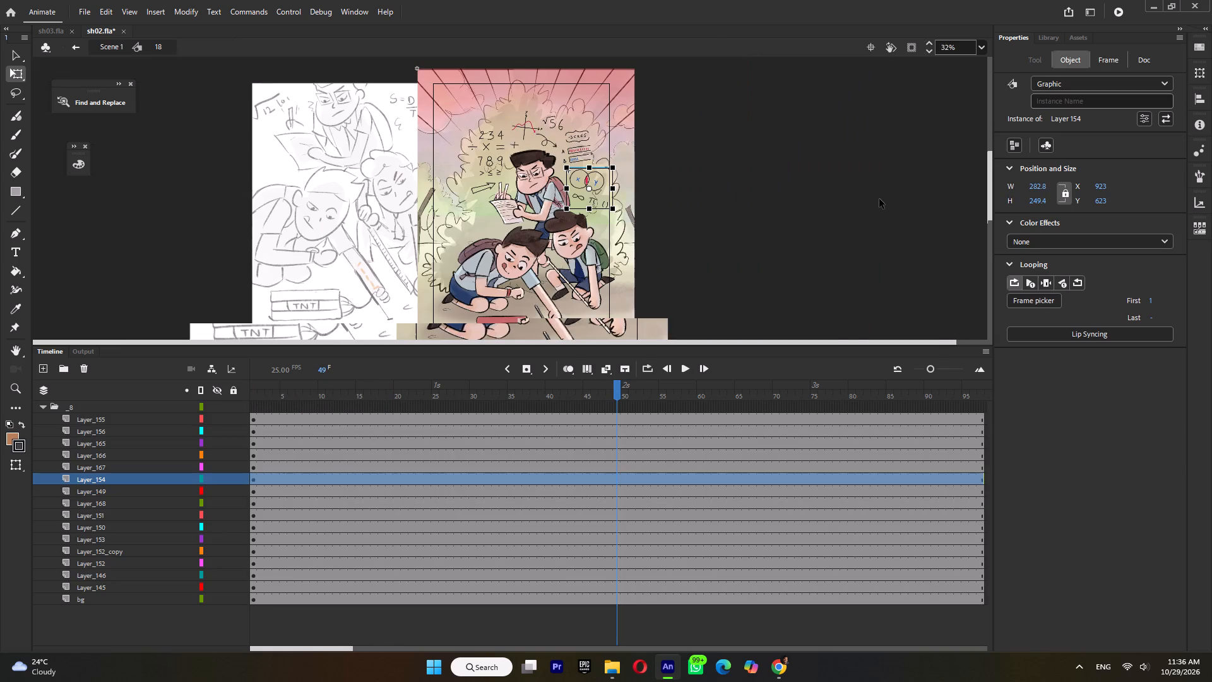
{"action": "left_click_drag", "start_coordinate": [284, 388], "coordinate": [353, 415]}
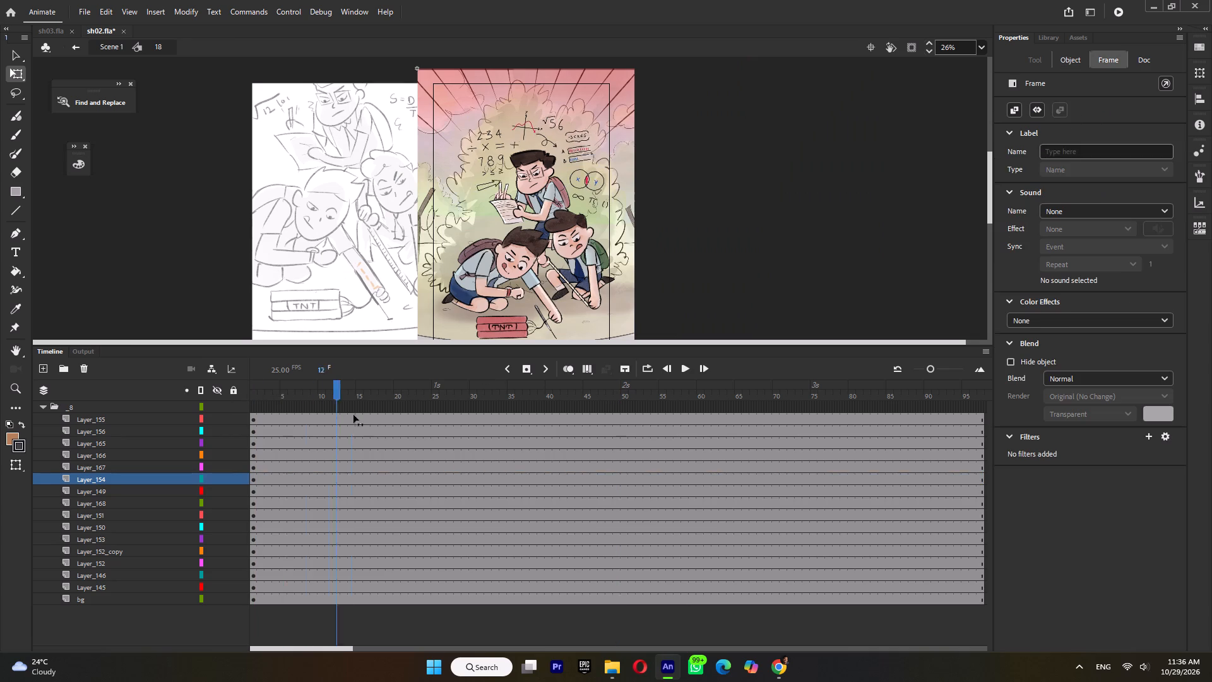
{"action": "left_click_drag", "start_coordinate": [353, 415], "coordinate": [151, 440]}
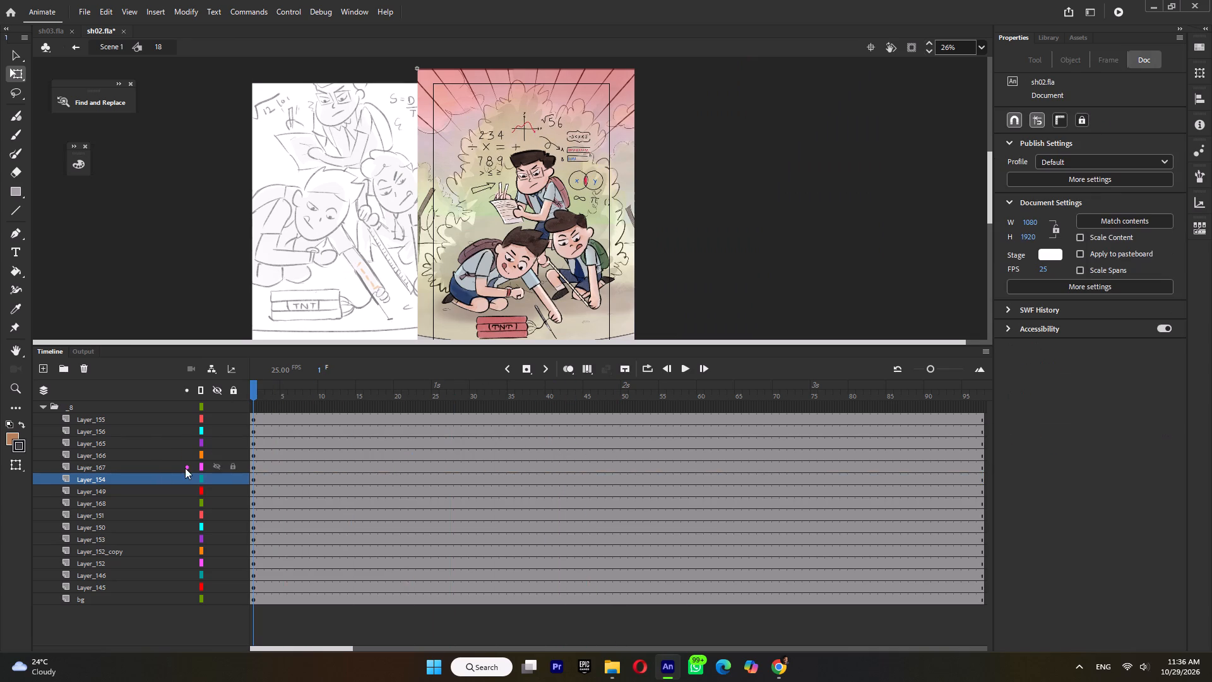
Convert Layer_168, Layer_151 and Layer_150, which make up the boy with the green backpack, into one graphic symbol.
{"action": "left_click", "coordinate": [587, 273]}
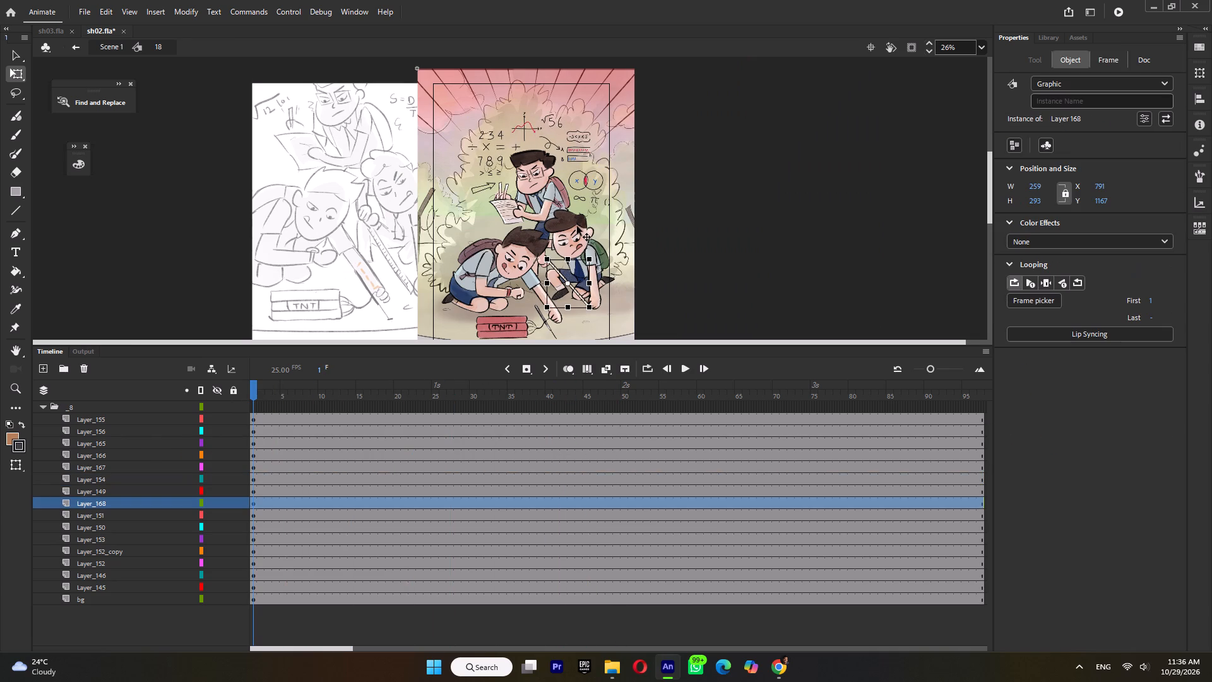
{"action": "left_click", "coordinate": [98, 491]}
{"action": "left_click", "coordinate": [98, 501]}
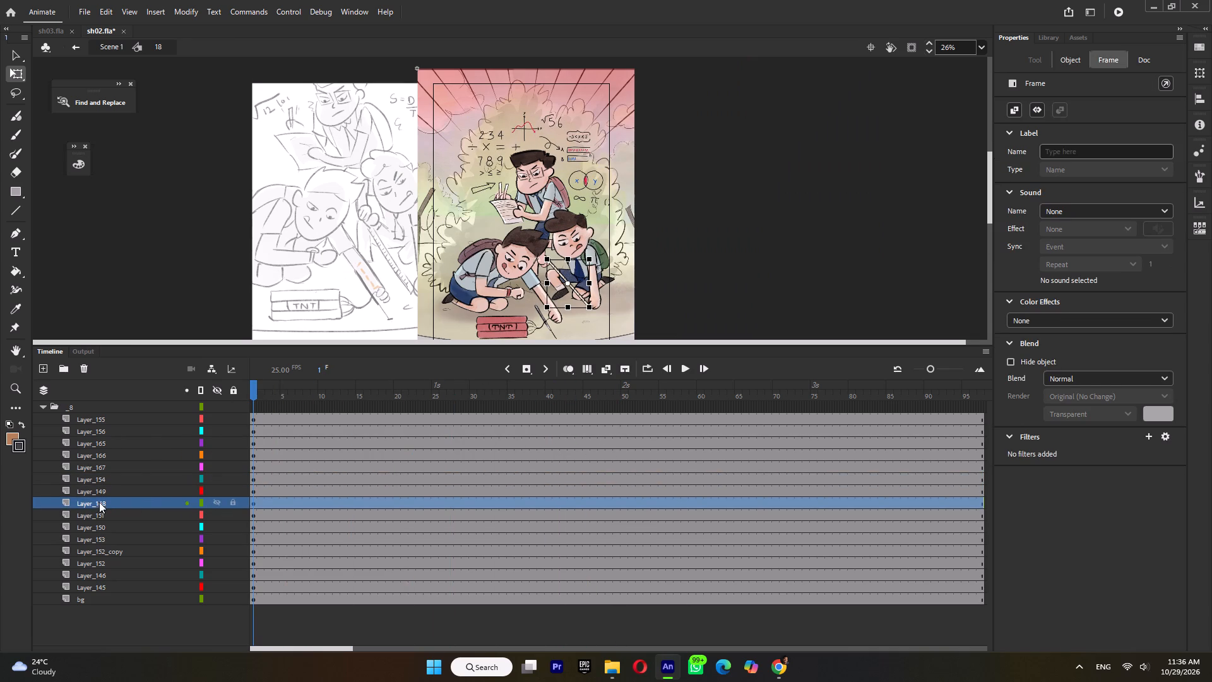
{"action": "left_click", "coordinate": [97, 515], "text": "shift"}
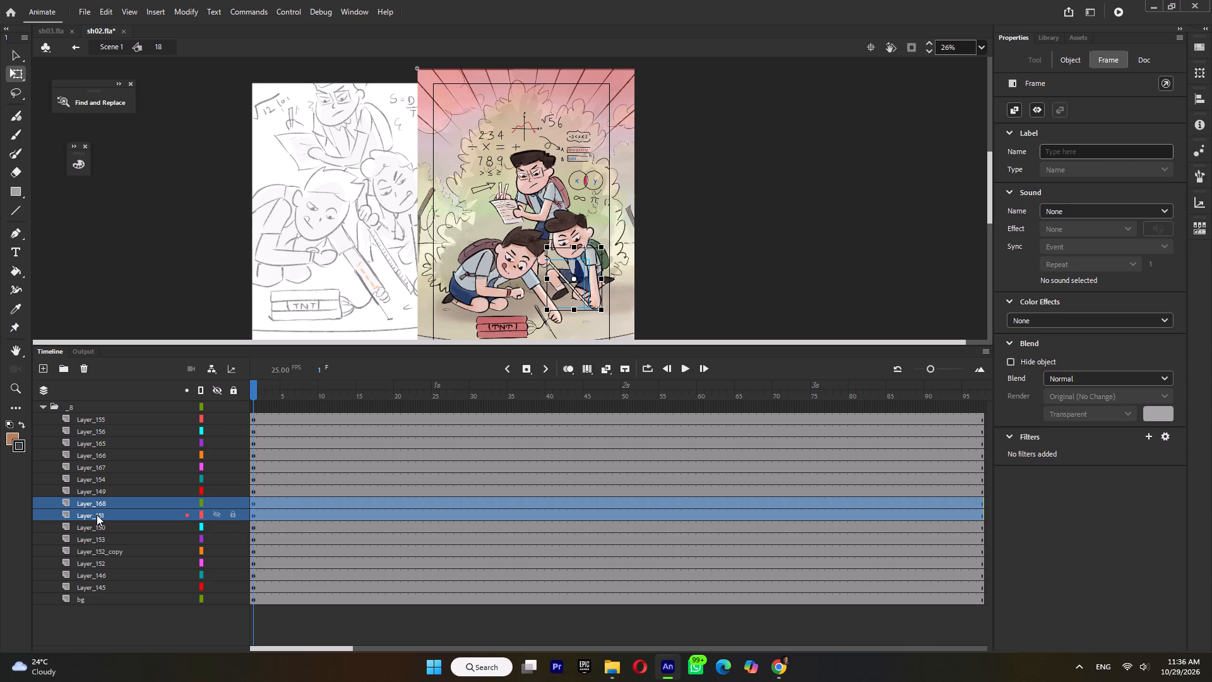
{"action": "left_click", "coordinate": [92, 529], "text": "shift"}
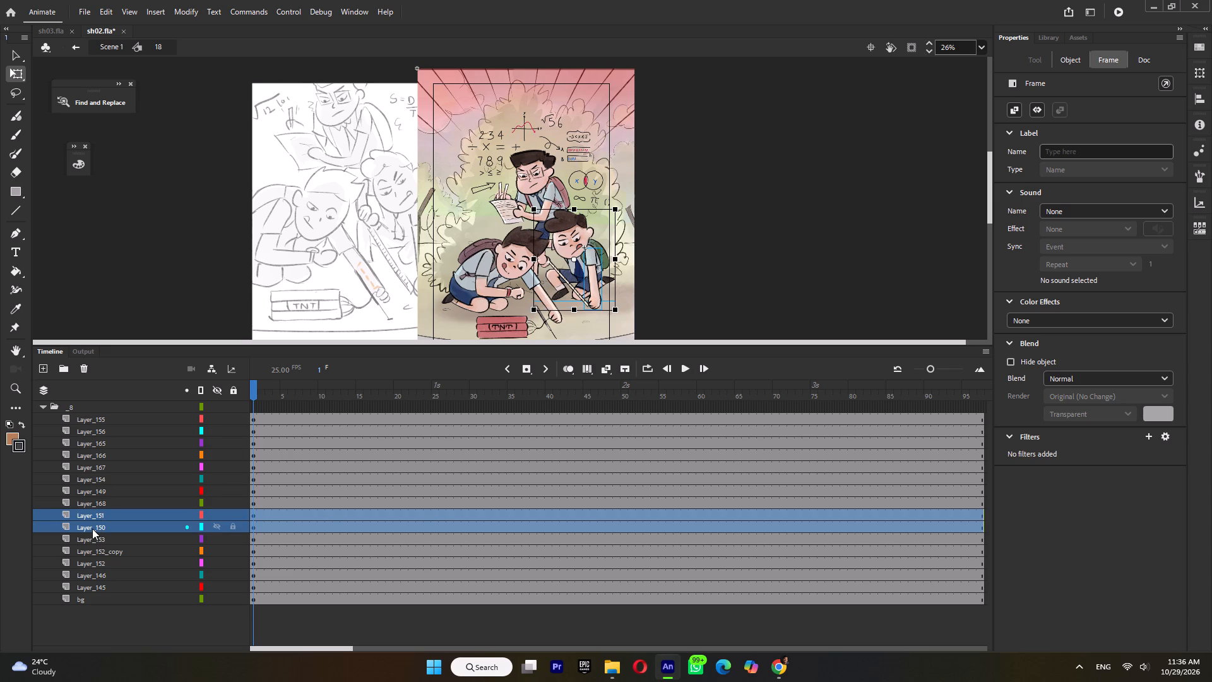
{"action": "left_click", "coordinate": [90, 541]}
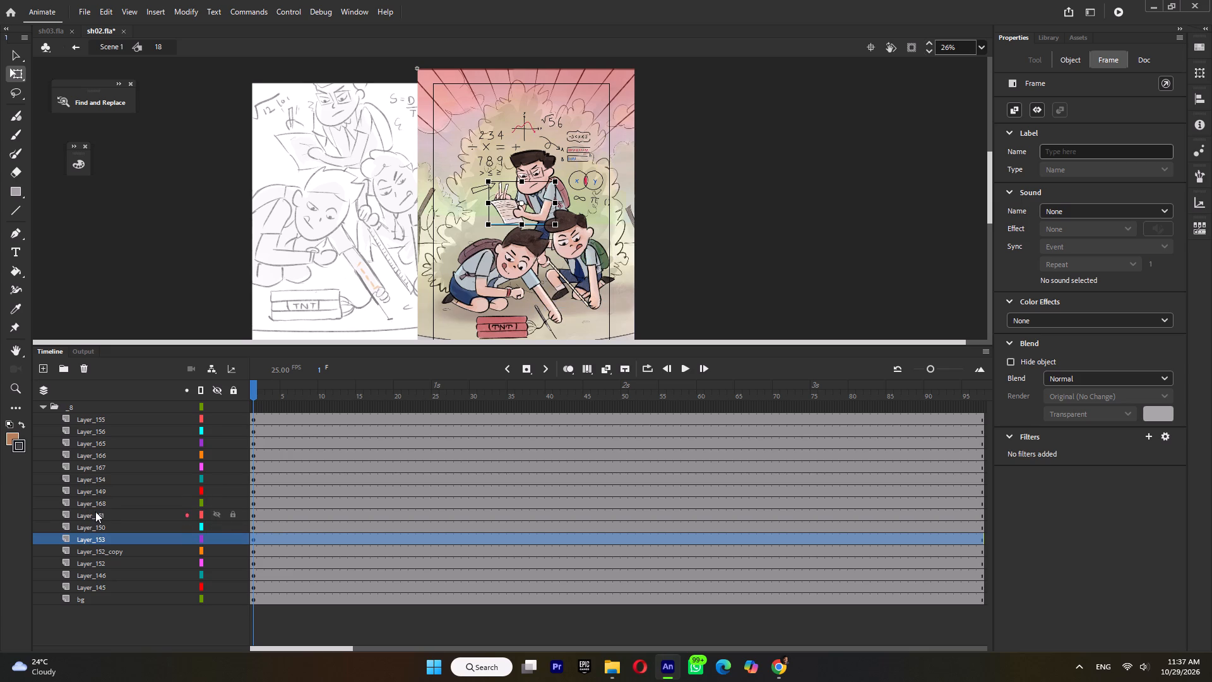
{"action": "left_click", "coordinate": [92, 525]}
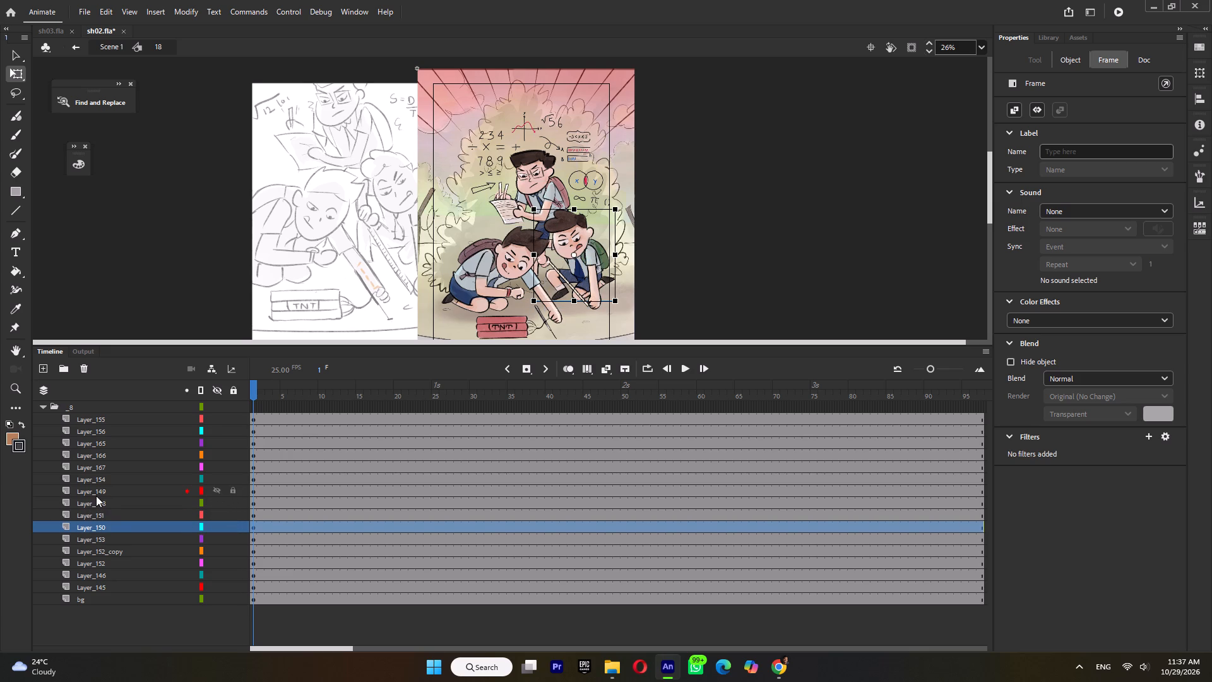
{"action": "left_click", "coordinate": [97, 505], "text": "shift"}
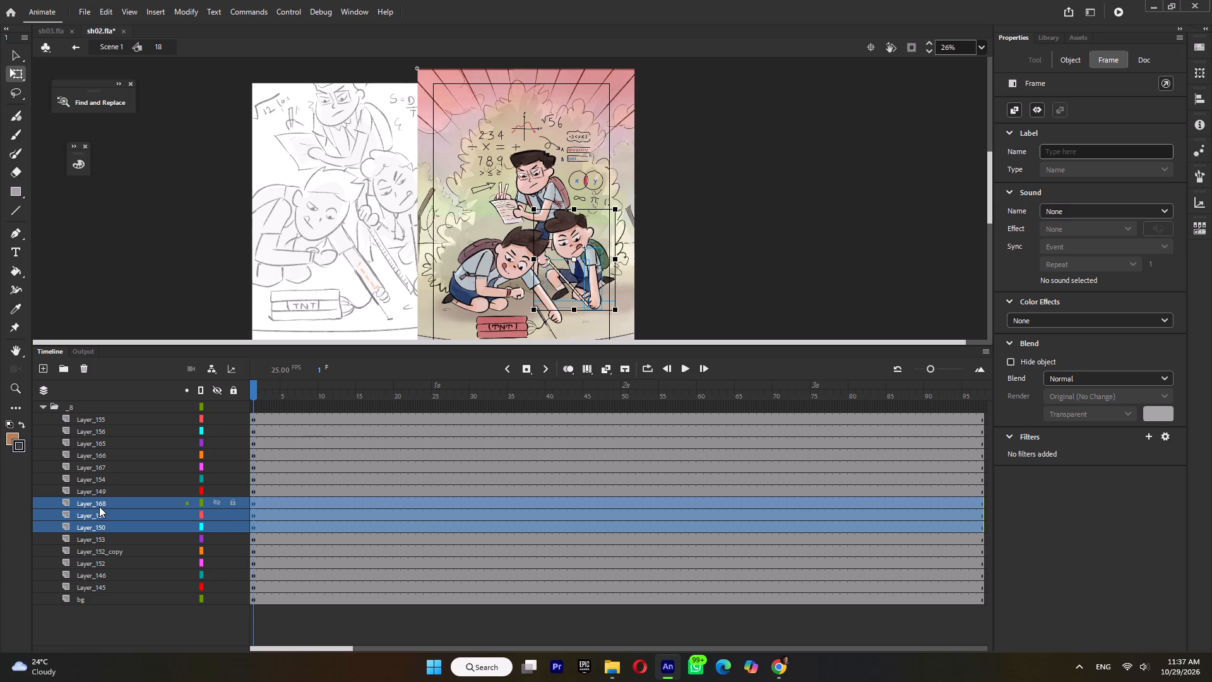
{"action": "right_click", "coordinate": [92, 520]}
{"action": "left_click", "coordinate": [175, 331]}
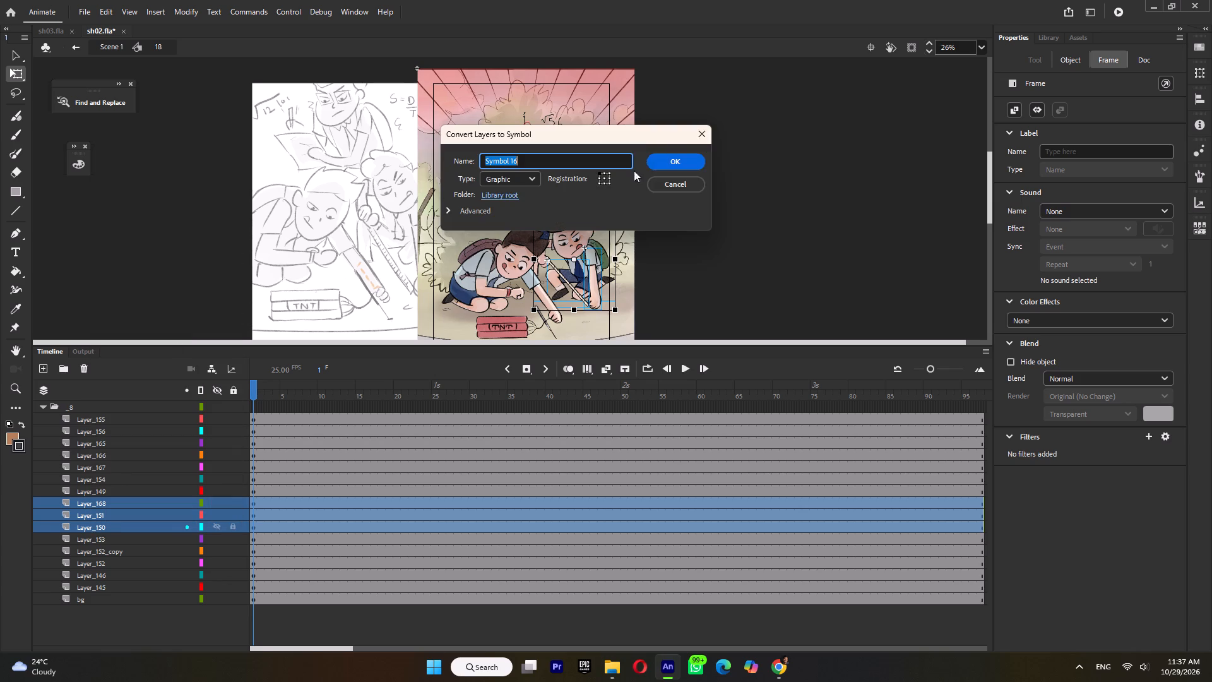
{"action": "left_click", "coordinate": [680, 156]}
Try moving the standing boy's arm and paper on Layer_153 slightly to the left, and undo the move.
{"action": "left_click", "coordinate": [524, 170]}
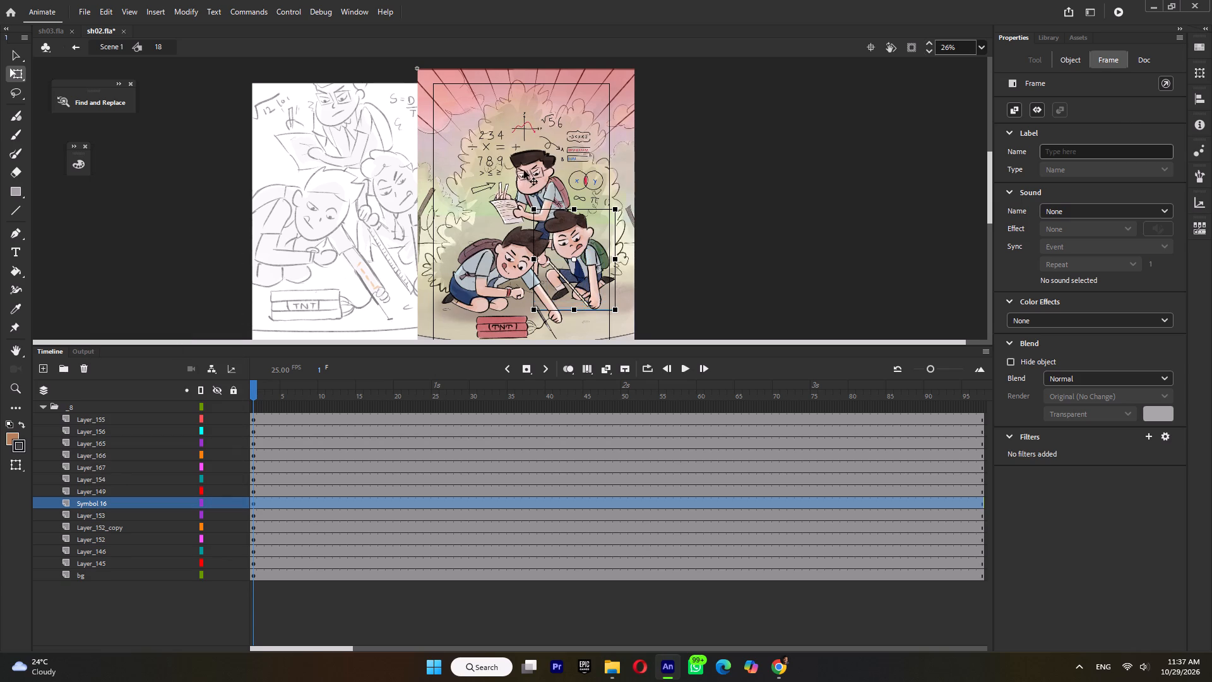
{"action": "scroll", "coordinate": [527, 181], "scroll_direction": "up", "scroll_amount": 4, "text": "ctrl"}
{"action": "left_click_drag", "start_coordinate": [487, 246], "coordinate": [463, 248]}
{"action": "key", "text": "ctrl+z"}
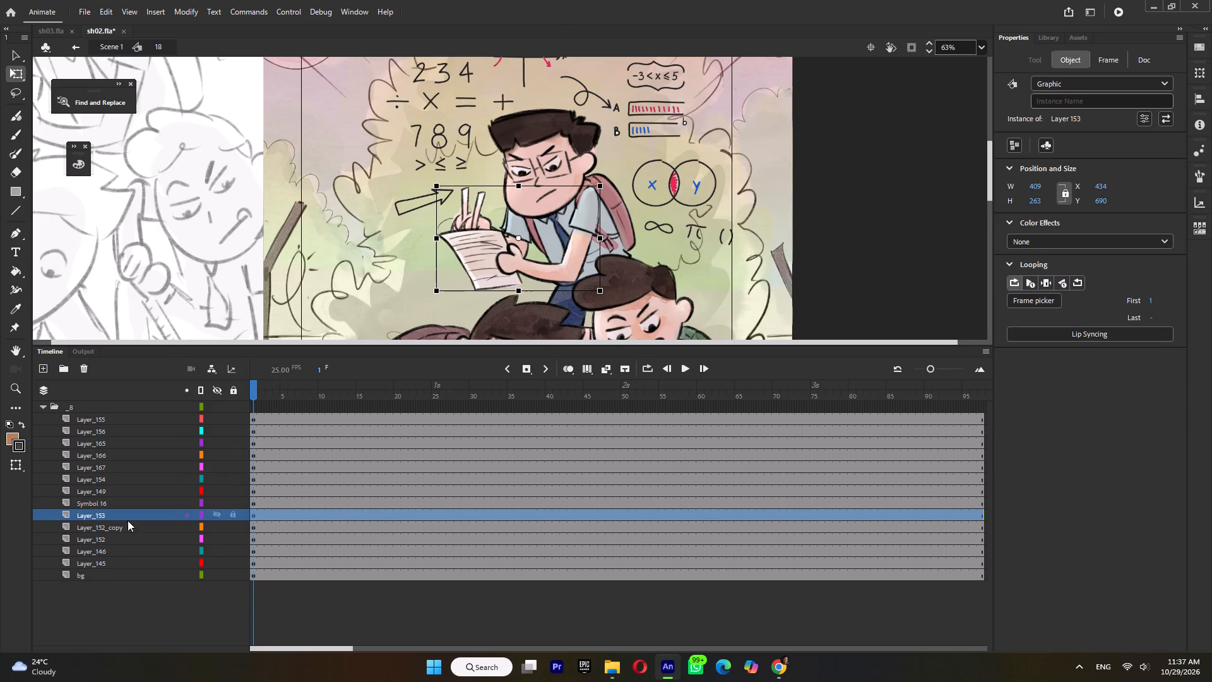
Convert the standing boy's two poses on Layer_152_copy and Layer_152 into a single graphic symbol.
{"action": "left_click", "coordinate": [108, 523]}
{"action": "left_click", "coordinate": [102, 535], "text": "shift"}
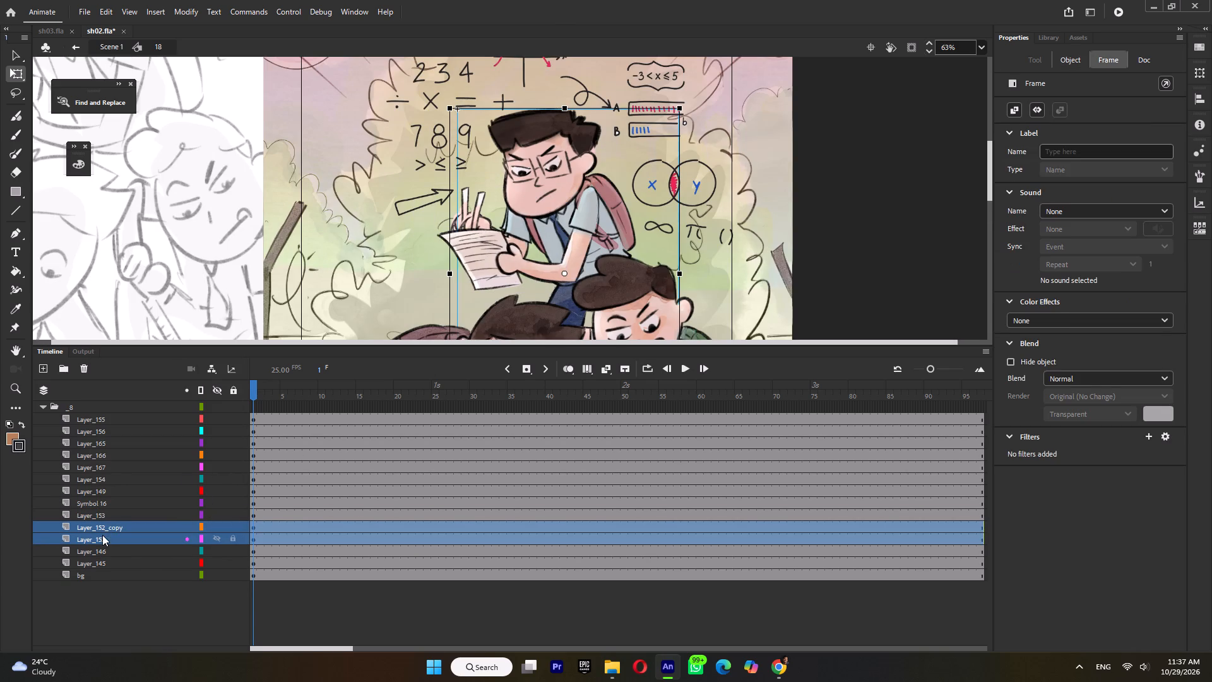
{"action": "key", "text": "F8"}
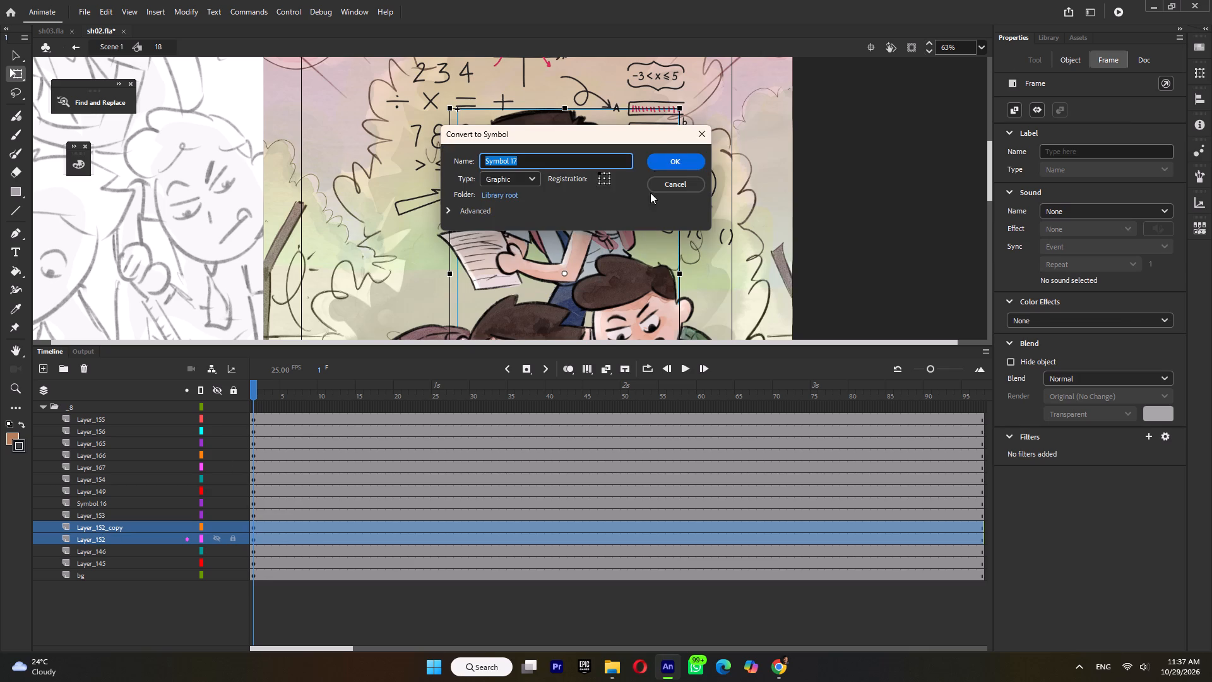
{"action": "left_click", "coordinate": [665, 160]}
Open the standing boy's new symbol and distribute its two overlapping poses to separate keyframes.
{"action": "double_click", "coordinate": [630, 207]}
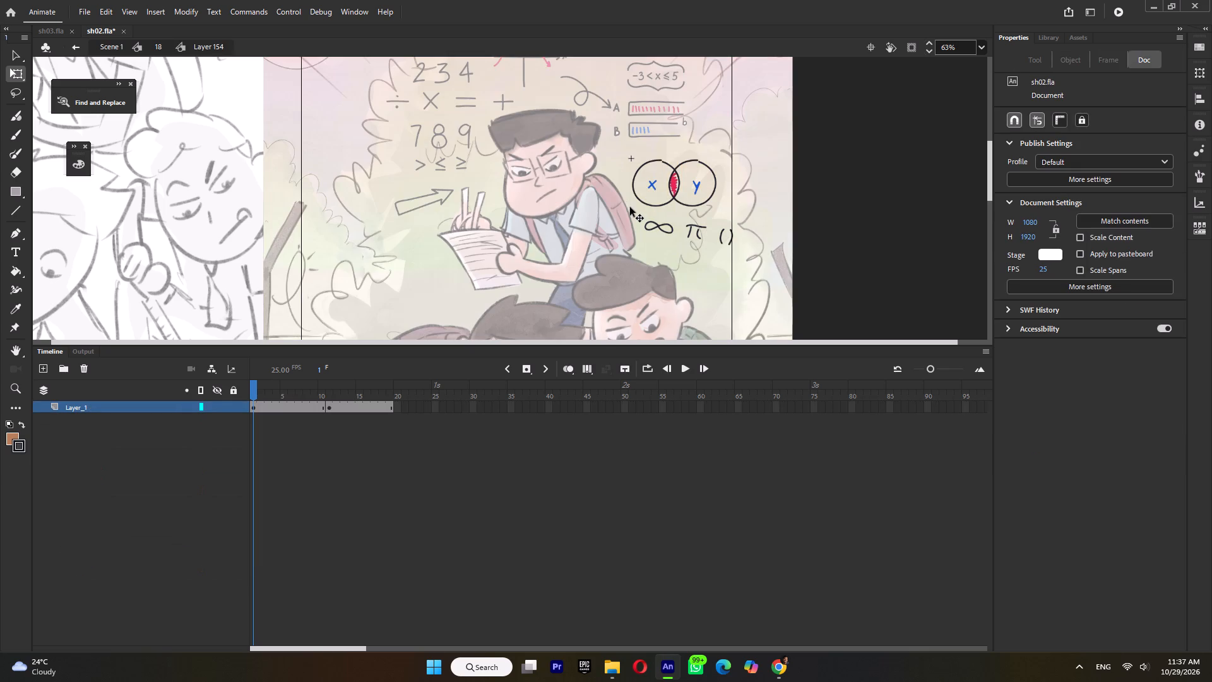
{"action": "triple_click", "coordinate": [616, 191]}
{"action": "left_click", "coordinate": [615, 191]}
{"action": "left_click_drag", "start_coordinate": [769, 163], "coordinate": [492, 348]}
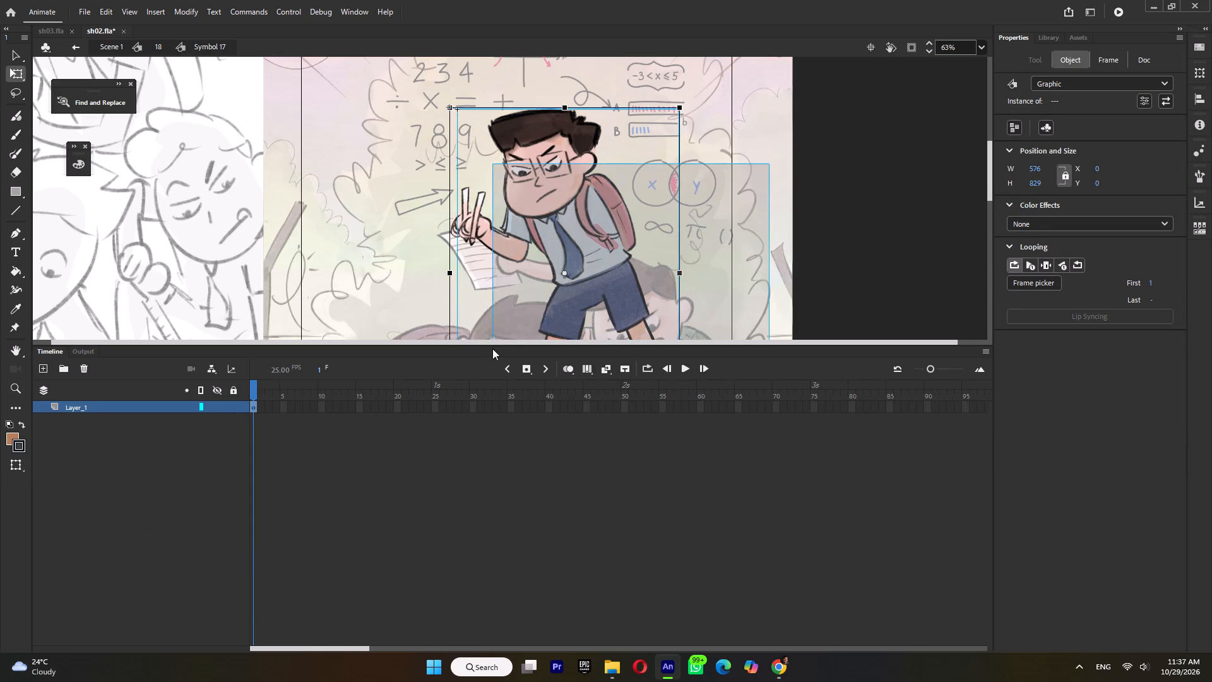
{"action": "key", "text": "ctrl+shift+k"}
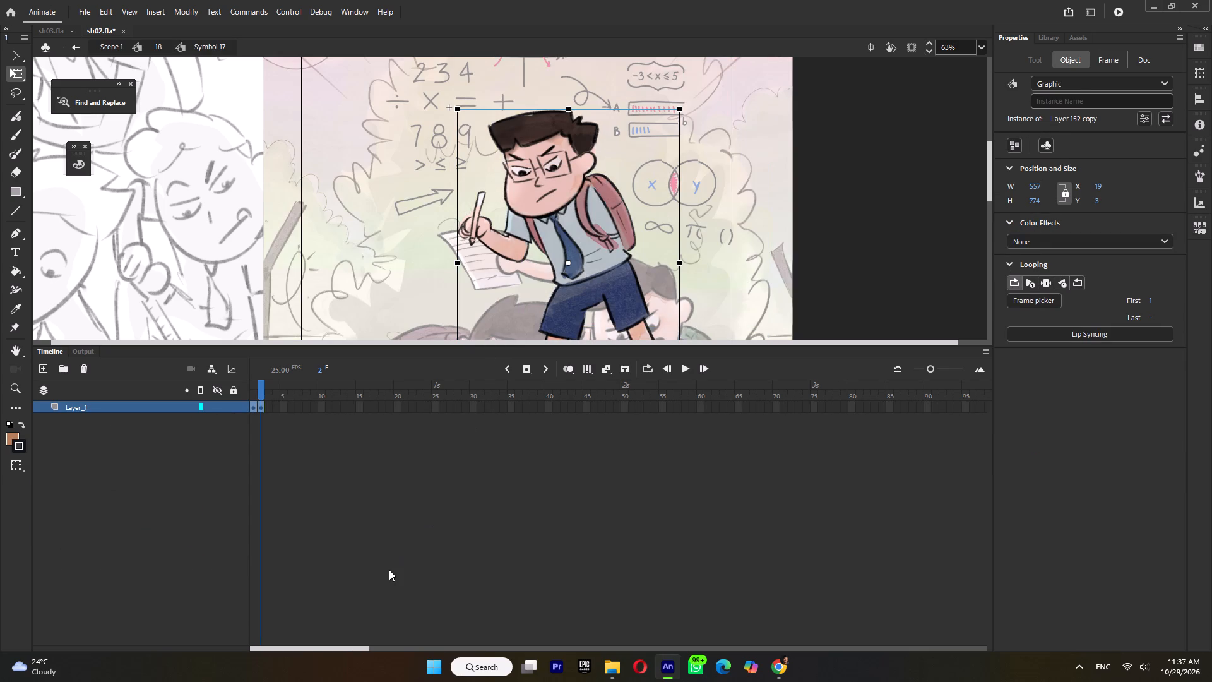
Hold the boy's first pose for frames 1–9 and the second for frames 10–21, and check the loop in symbol 18.
{"action": "left_click", "coordinate": [255, 403]}
{"action": "key", "text": "F5"}
{"action": "key", "text": "F5"}
{"action": "key", "text": "F5"}
{"action": "key", "text": "F5"}
{"action": "key", "text": "F5"}
{"action": "key", "text": "F5"}
{"action": "key", "text": "F5"}
{"action": "key", "text": "F5"}
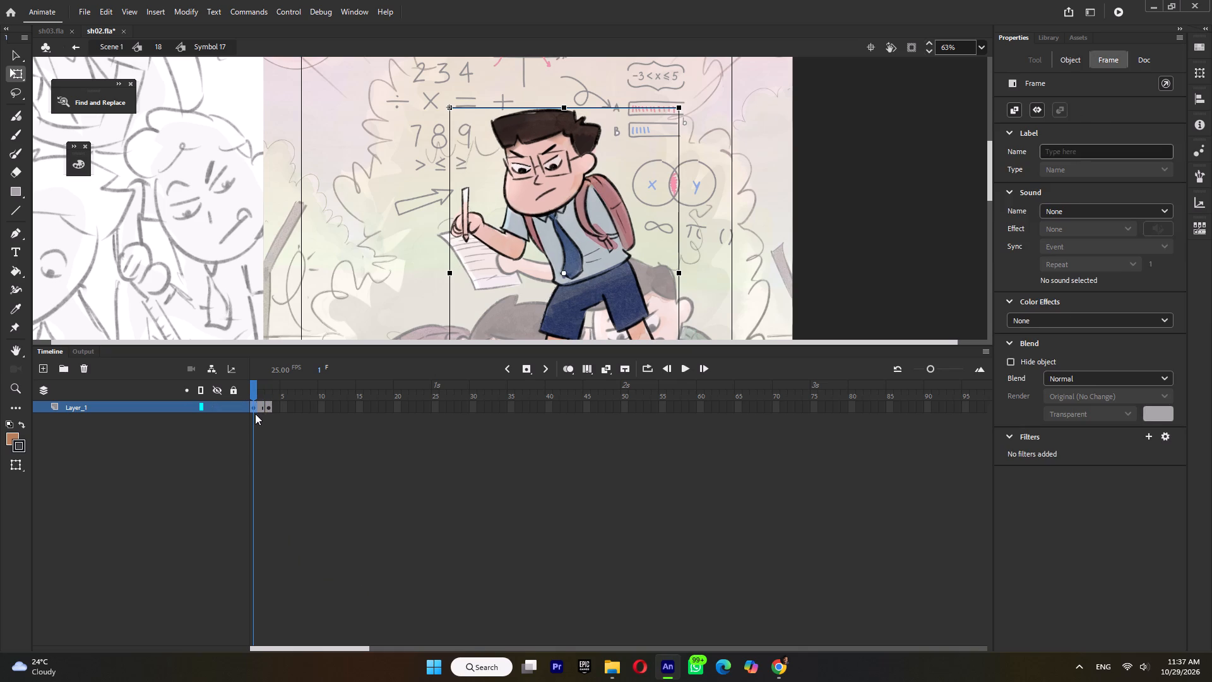
{"action": "left_click", "coordinate": [321, 407]}
{"action": "key", "text": "F5"}
{"action": "key", "text": "F5"}
{"action": "key", "text": "F5"}
{"action": "key", "text": "F5"}
{"action": "key", "text": "F5"}
{"action": "key", "text": "F5"}
{"action": "key", "text": "F5"}
{"action": "key", "text": "F5"}
{"action": "key", "text": "F5"}
{"action": "key", "text": "F5"}
{"action": "key", "text": "F5"}
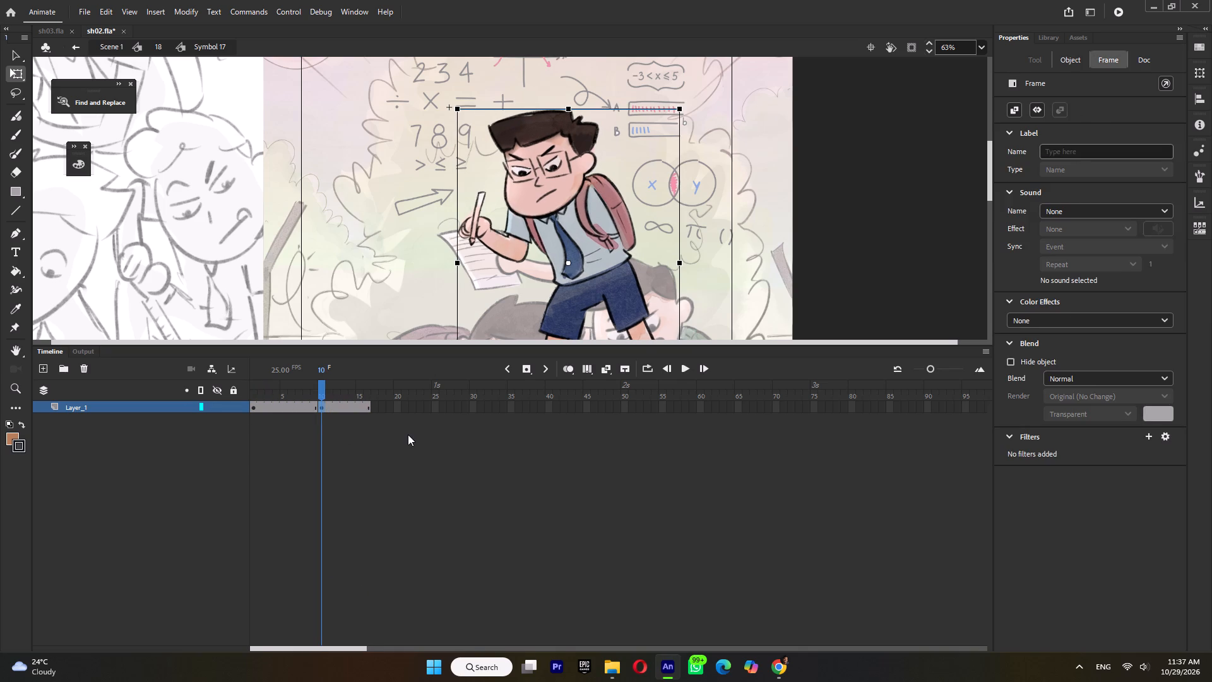
{"action": "double_click", "coordinate": [841, 293]}
{"action": "left_click_drag", "start_coordinate": [309, 386], "coordinate": [45, 470]}
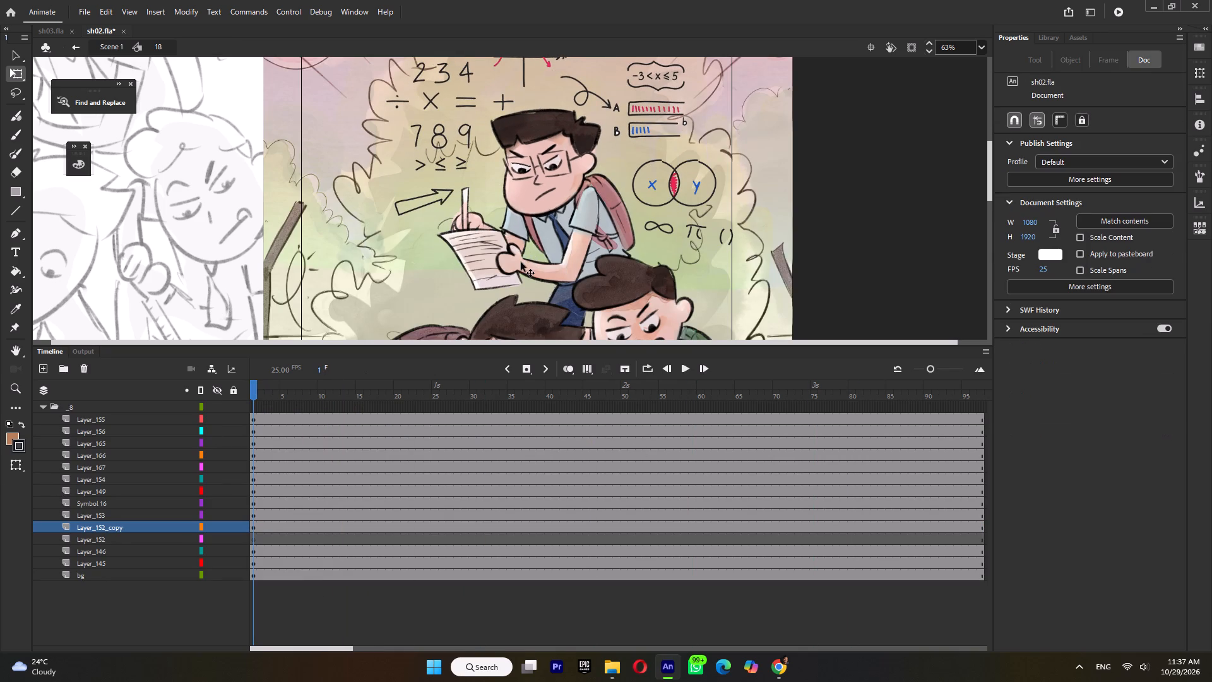
Move the Layer_153 arm and paper onto a new layer inside the standing boy's symbol, positioned over his body at about X 0, Y 206.4.
{"action": "left_click", "coordinate": [521, 262]}
{"action": "key", "text": "ctrl+x"}
{"action": "double_click", "coordinate": [532, 167]}
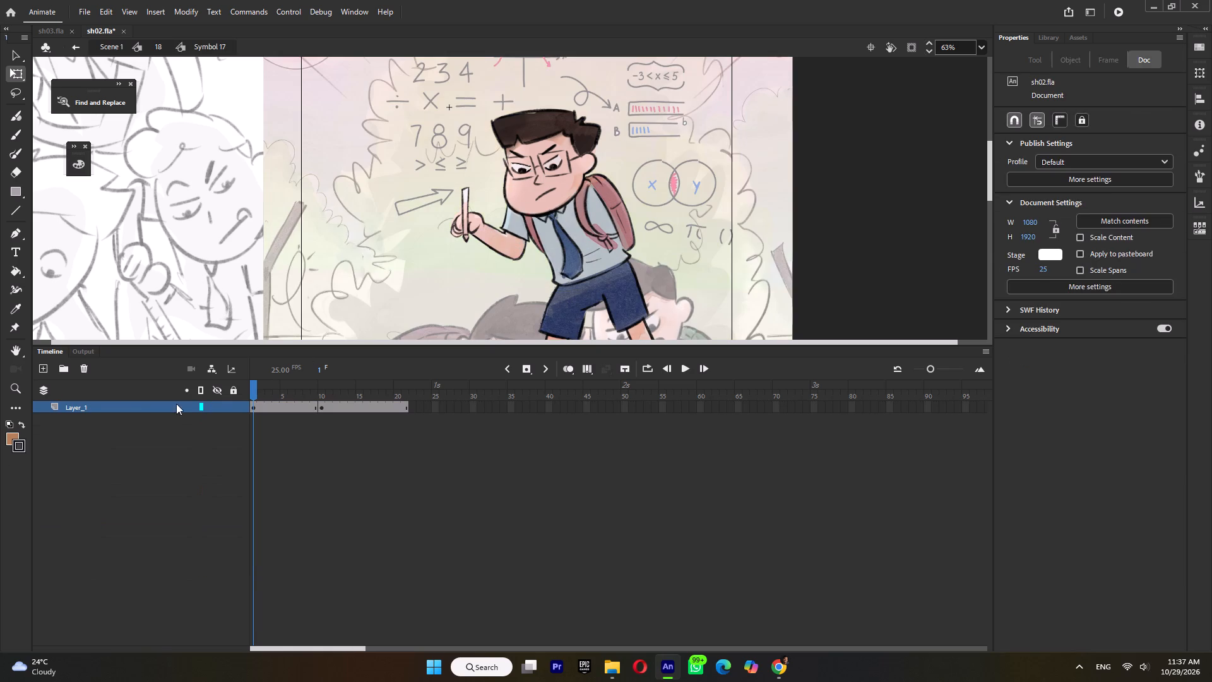
{"action": "left_click", "coordinate": [40, 362]}
{"action": "key", "text": "ctrl+shift+v"}
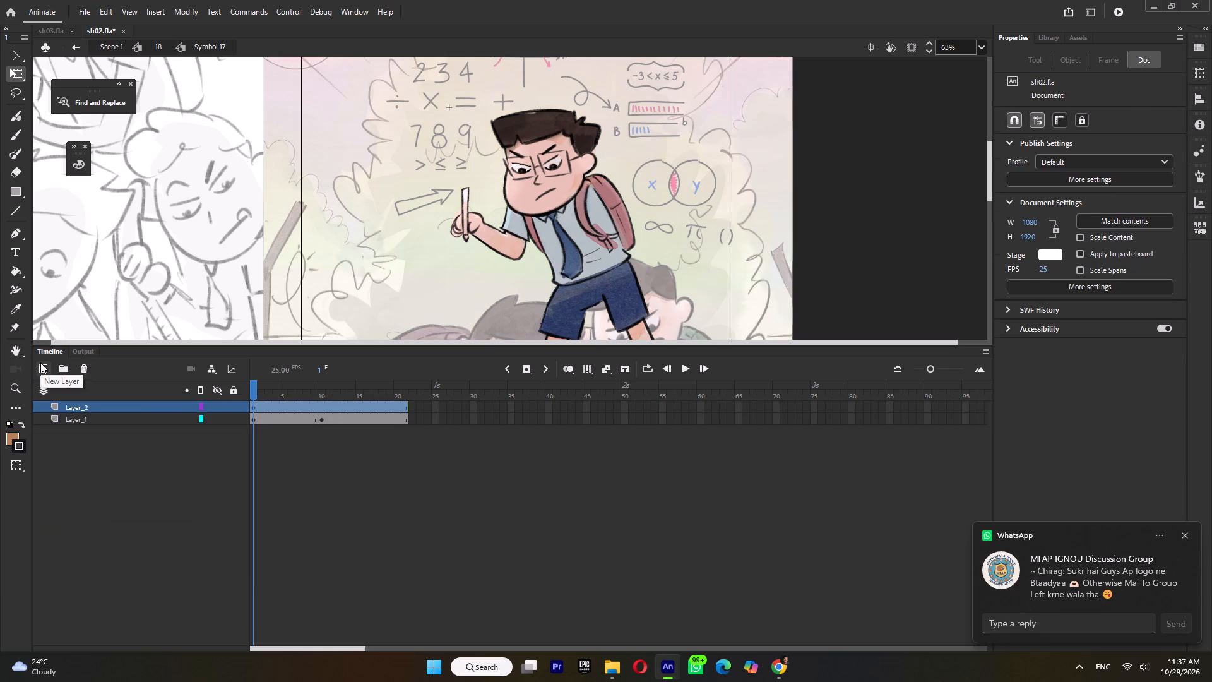
{"action": "scroll", "coordinate": [617, 215], "scroll_direction": "down", "scroll_amount": 4, "text": "ctrl"}
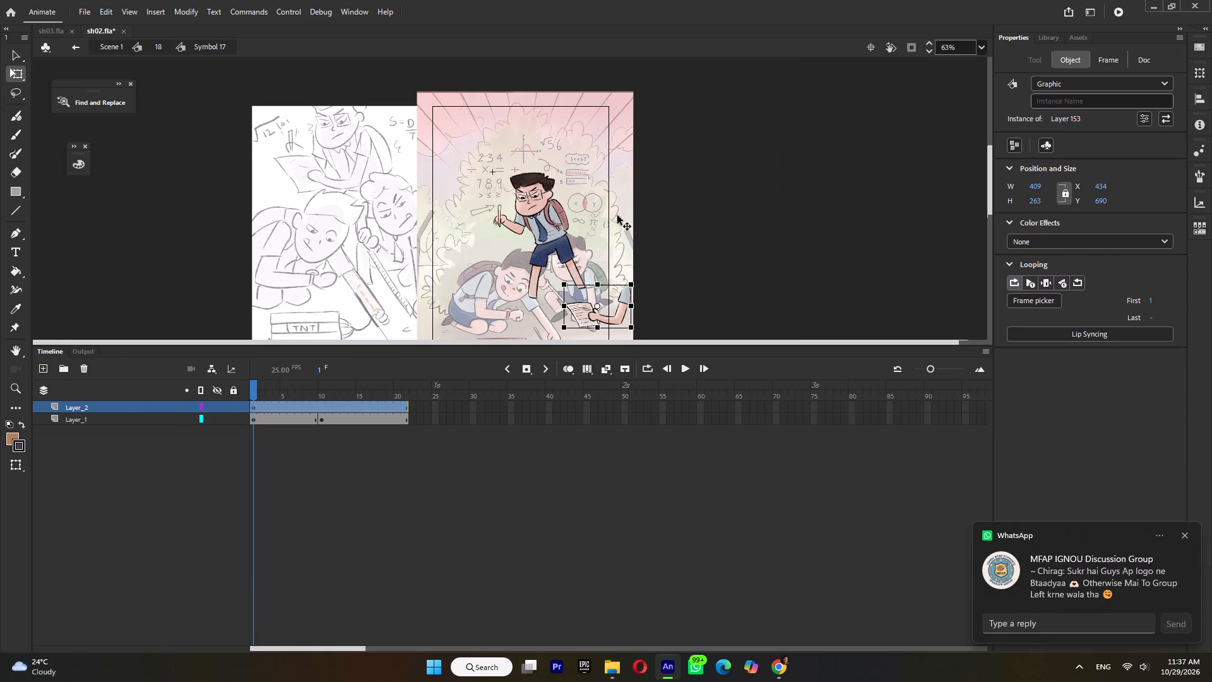
{"action": "left_click_drag", "start_coordinate": [624, 307], "coordinate": [551, 228]}
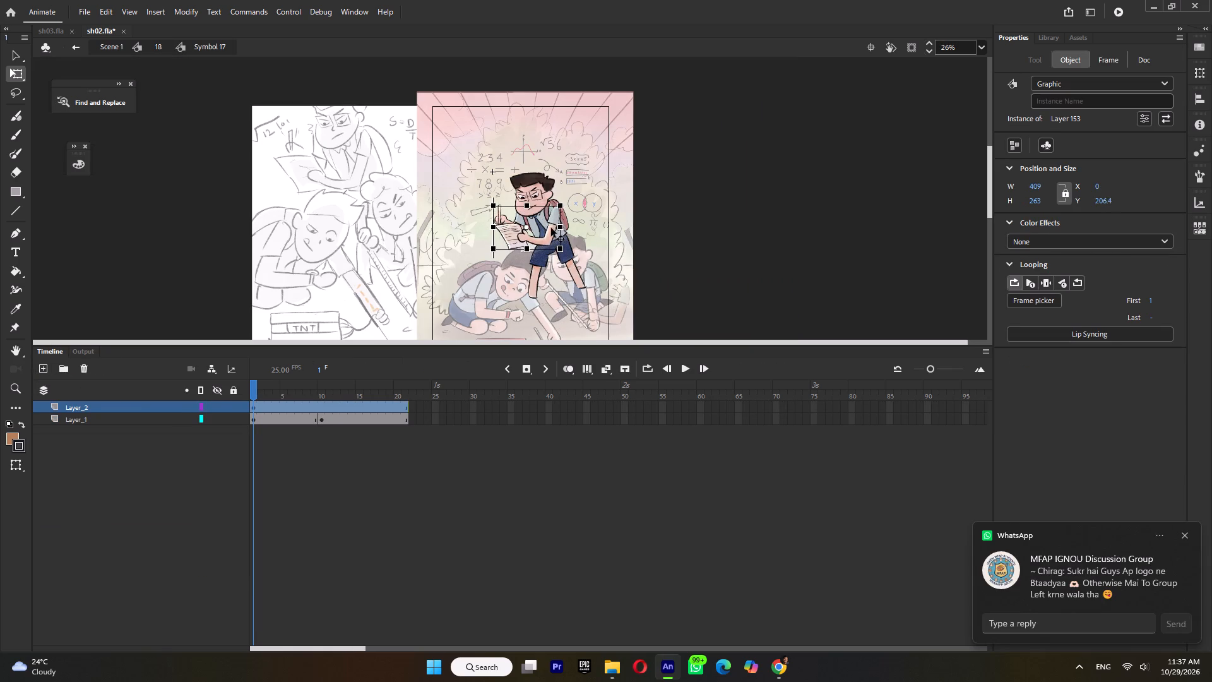
Reposition the standing boy's arm-and-paper drawing to about X -38, Y 190.95 over his body.
{"action": "left_click_drag", "start_coordinate": [551, 228], "coordinate": [547, 225]}
Keyframe the arm and paper at frame 10, pivot them at the shoulder, offset to about X -36.75, Y 193.45, tilt slightly, and scrub.
{"action": "scroll", "coordinate": [551, 214], "scroll_direction": "up", "scroll_amount": 5, "text": "ctrl"}
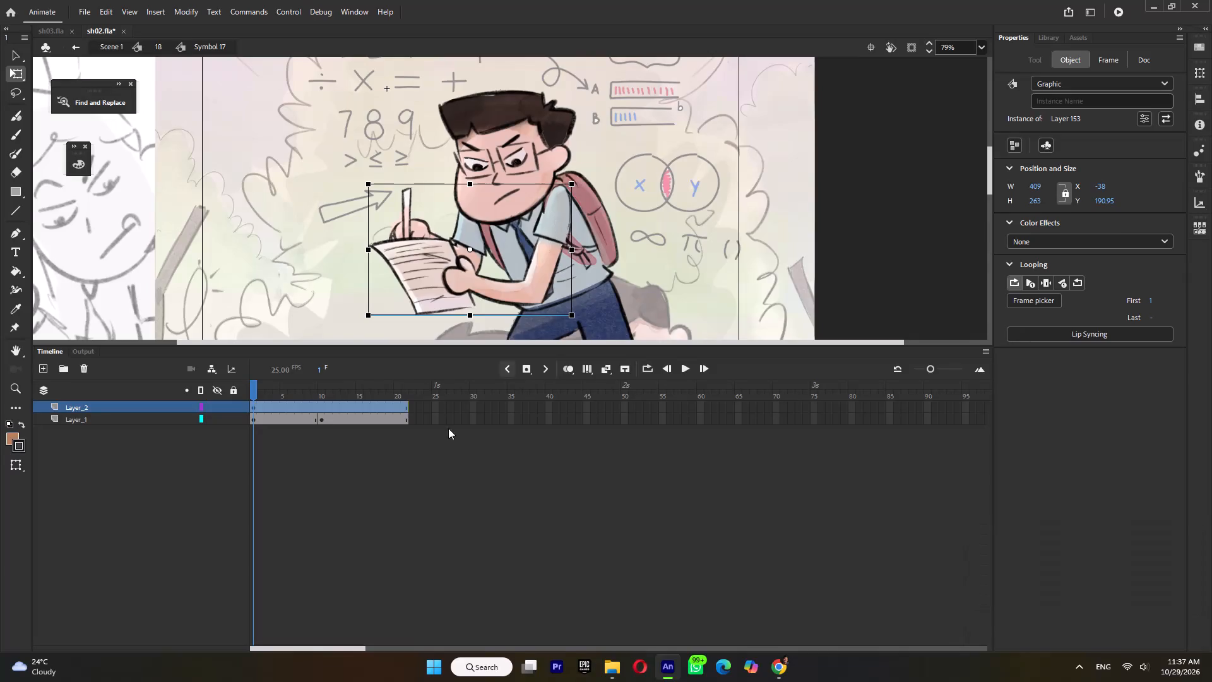
{"action": "left_click", "coordinate": [319, 404]}
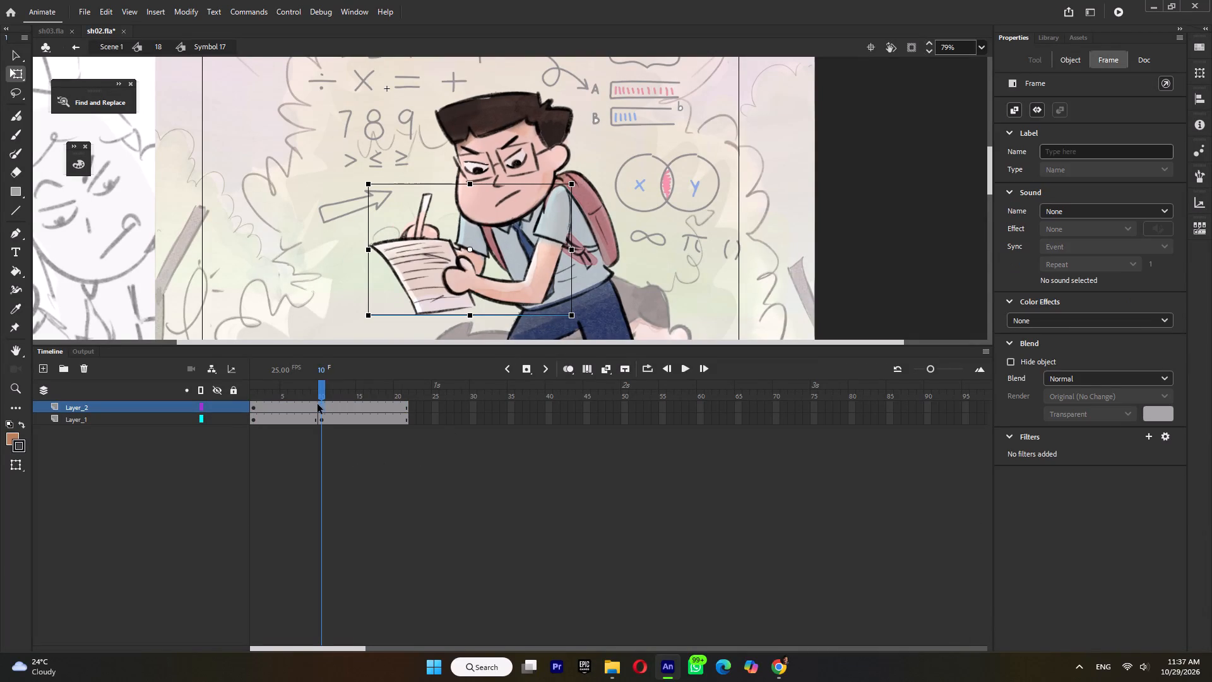
{"action": "key", "text": "F6"}
{"action": "left_click", "coordinate": [307, 401]}
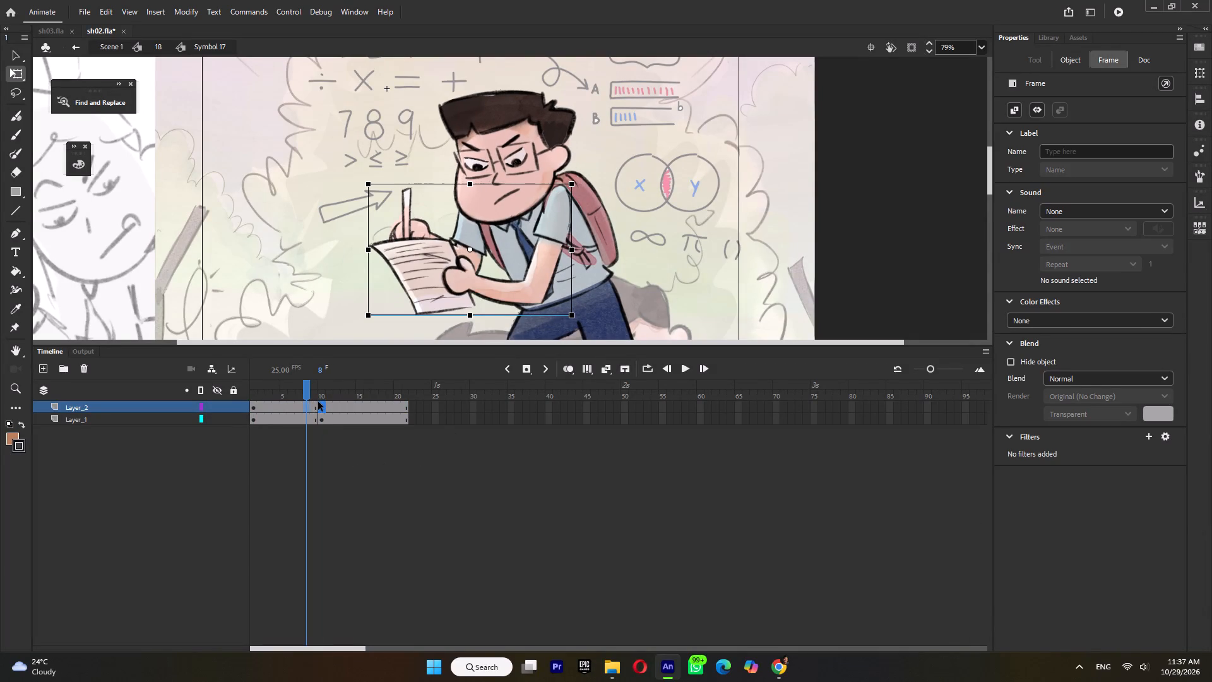
{"action": "left_click", "coordinate": [322, 403]}
{"action": "left_click_drag", "start_coordinate": [471, 249], "coordinate": [563, 196]}
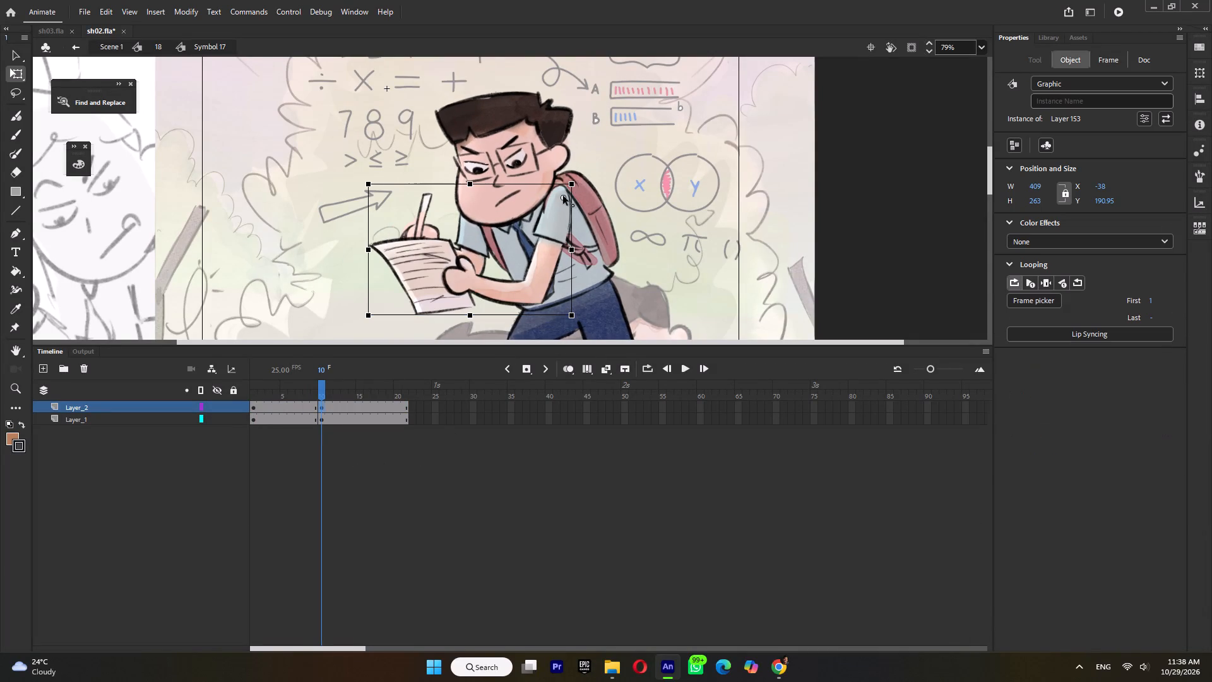
{"action": "left_click_drag", "start_coordinate": [563, 196], "coordinate": [562, 191]}
{"action": "key", "text": "Down"}
{"action": "key", "text": "Down"}
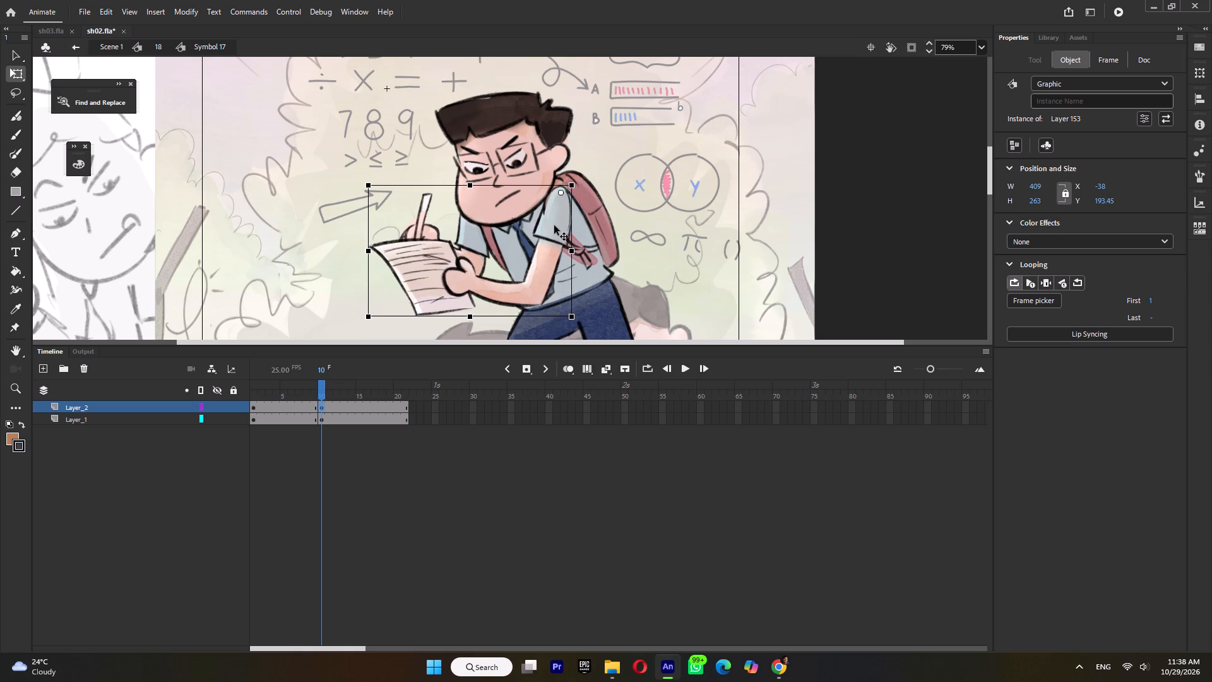
{"action": "key", "text": "Right"}
{"action": "left_click", "coordinate": [367, 324]}
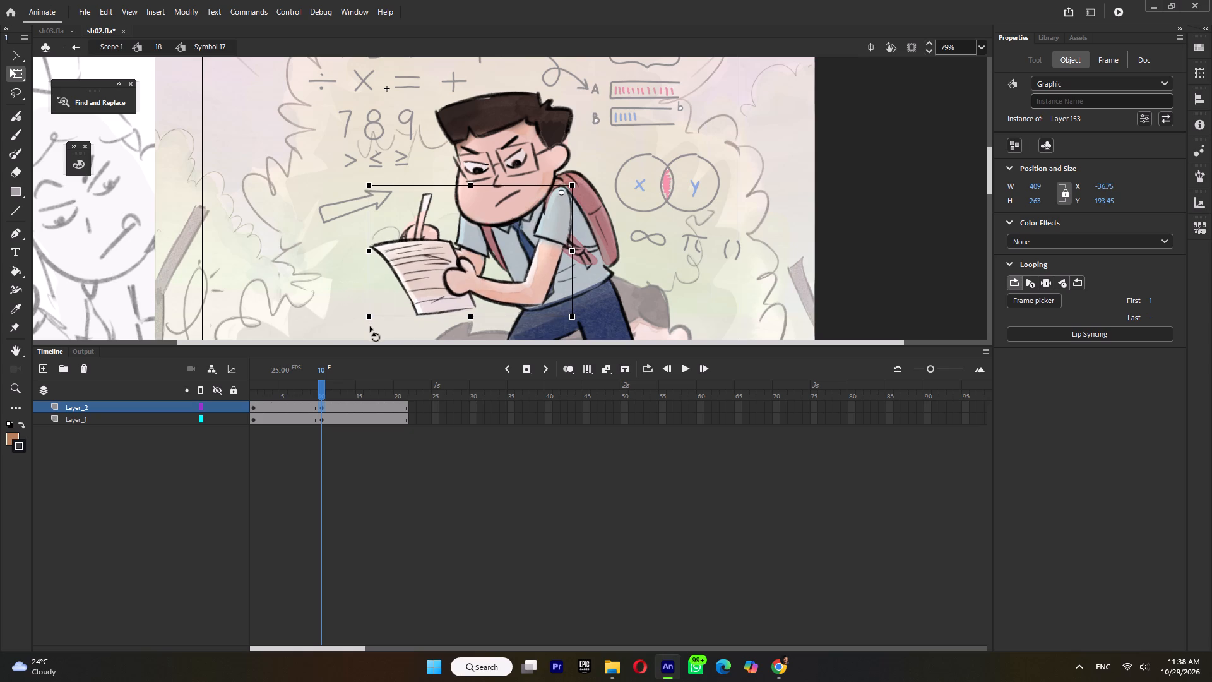
{"action": "left_click", "coordinate": [371, 294]}
{"action": "left_click_drag", "start_coordinate": [316, 392], "coordinate": [295, 402]}
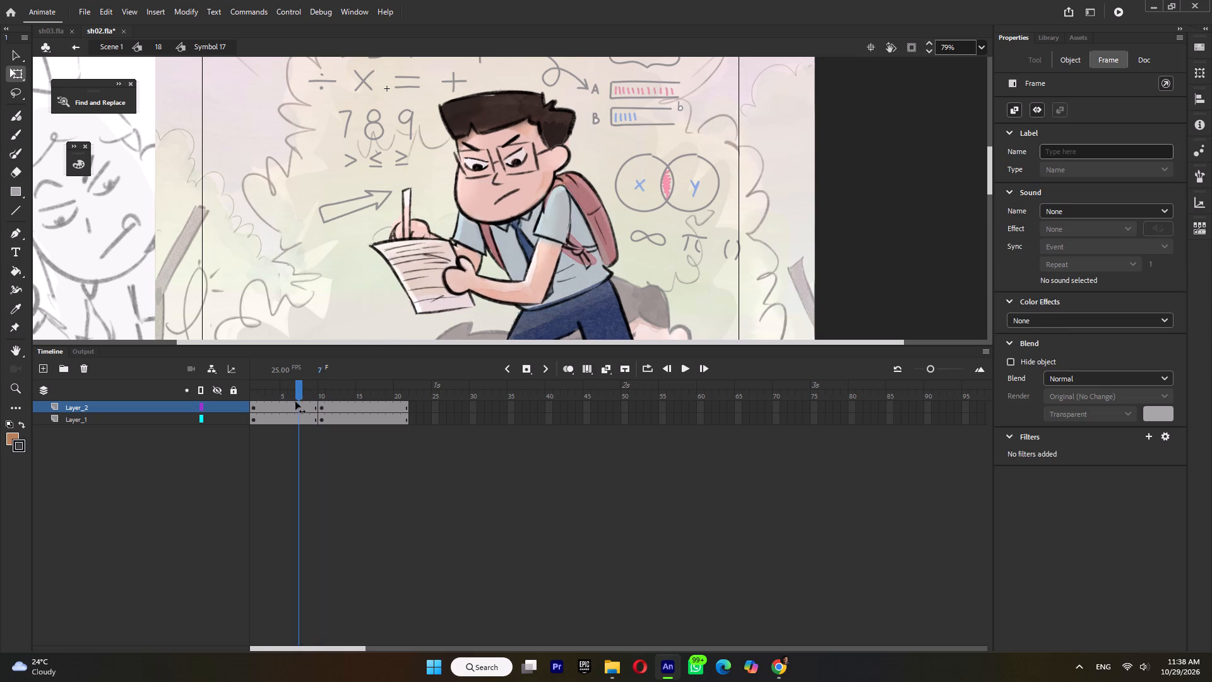
{"action": "left_click_drag", "start_coordinate": [295, 402], "coordinate": [337, 410]}
Return to Scene 1 and scrub the main timeline to locate the opening shot's last frame.
{"action": "scroll", "coordinate": [783, 228], "scroll_direction": "down", "scroll_amount": 5, "text": "ctrl"}
{"action": "double_click", "coordinate": [907, 242], "text": "ctrl"}
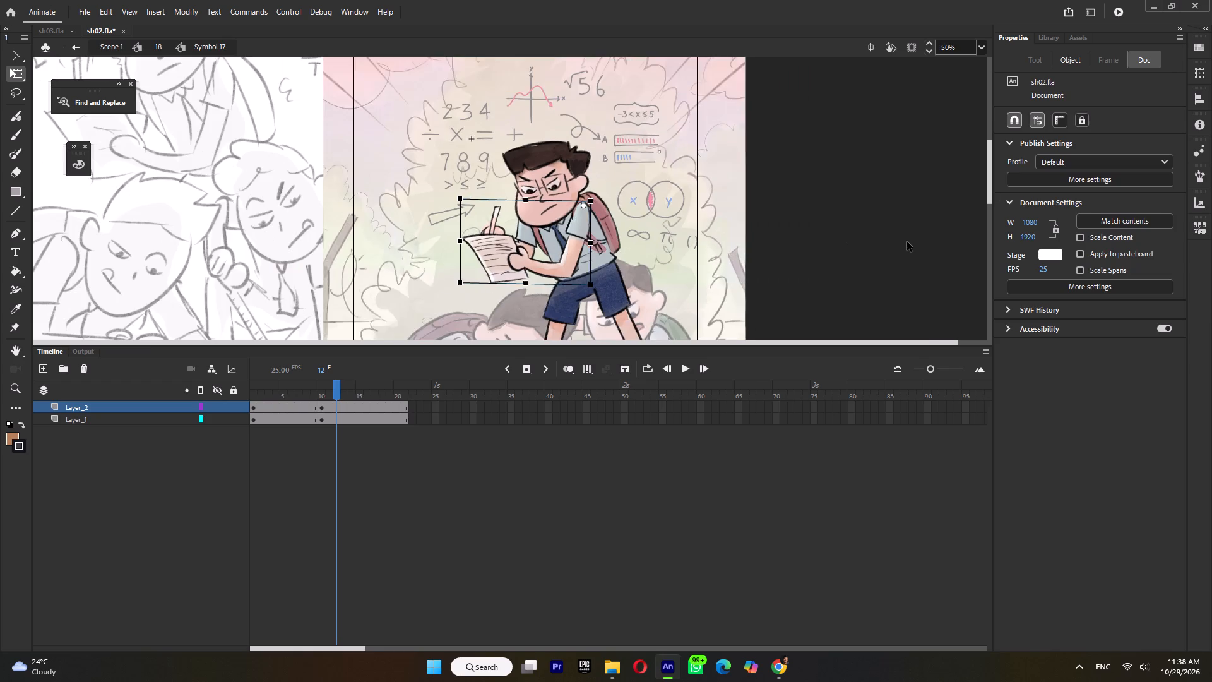
{"action": "scroll", "coordinate": [774, 240], "scroll_direction": "down", "scroll_amount": 4, "text": "ctrl"}
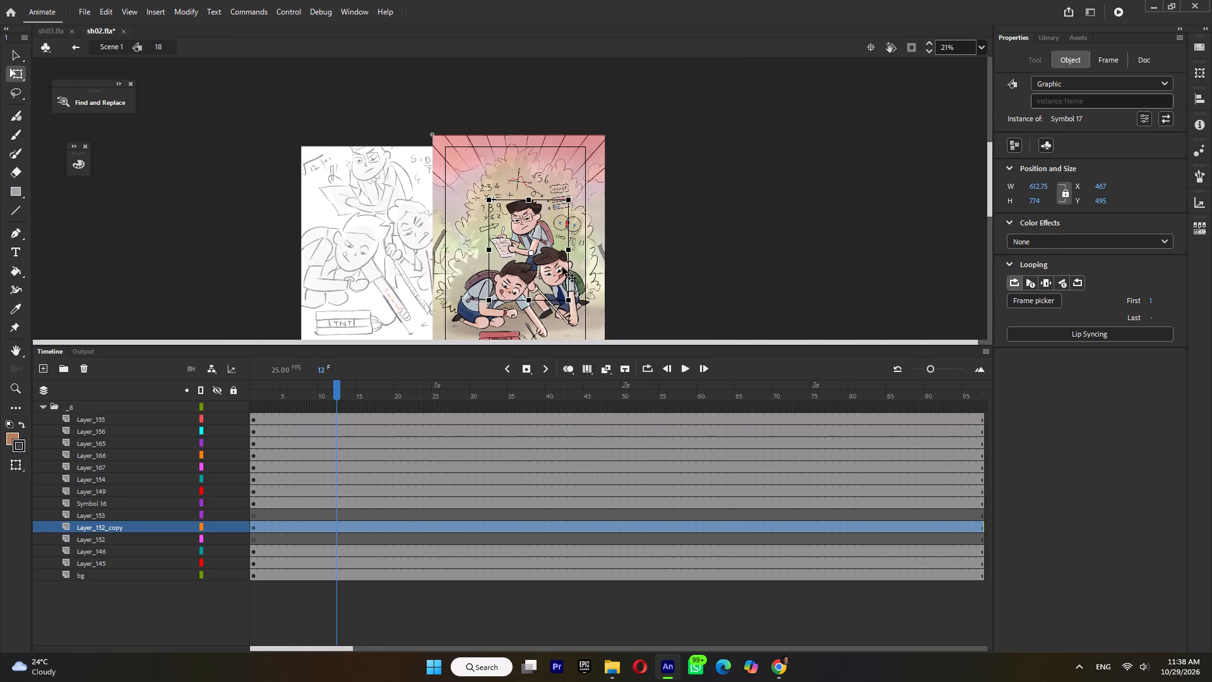
{"action": "double_click", "coordinate": [562, 267]}
{"action": "triple_click", "coordinate": [682, 268]}
{"action": "left_click", "coordinate": [682, 267]}
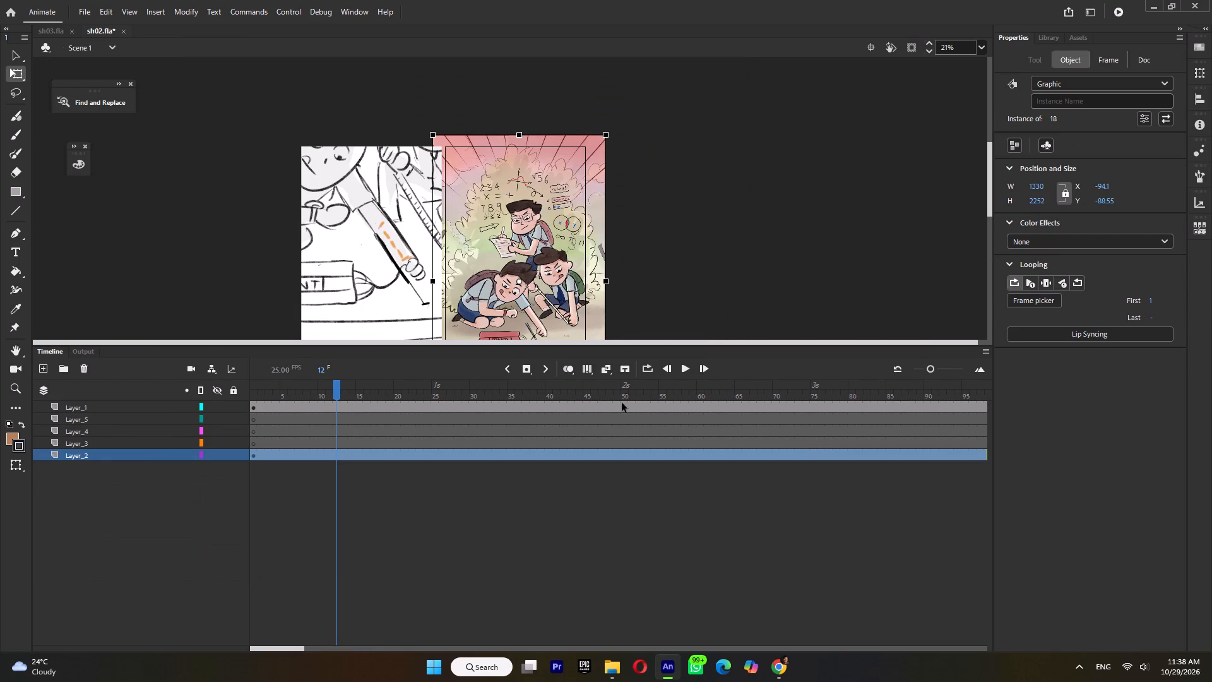
{"action": "left_click_drag", "start_coordinate": [355, 388], "coordinate": [1037, 435]}
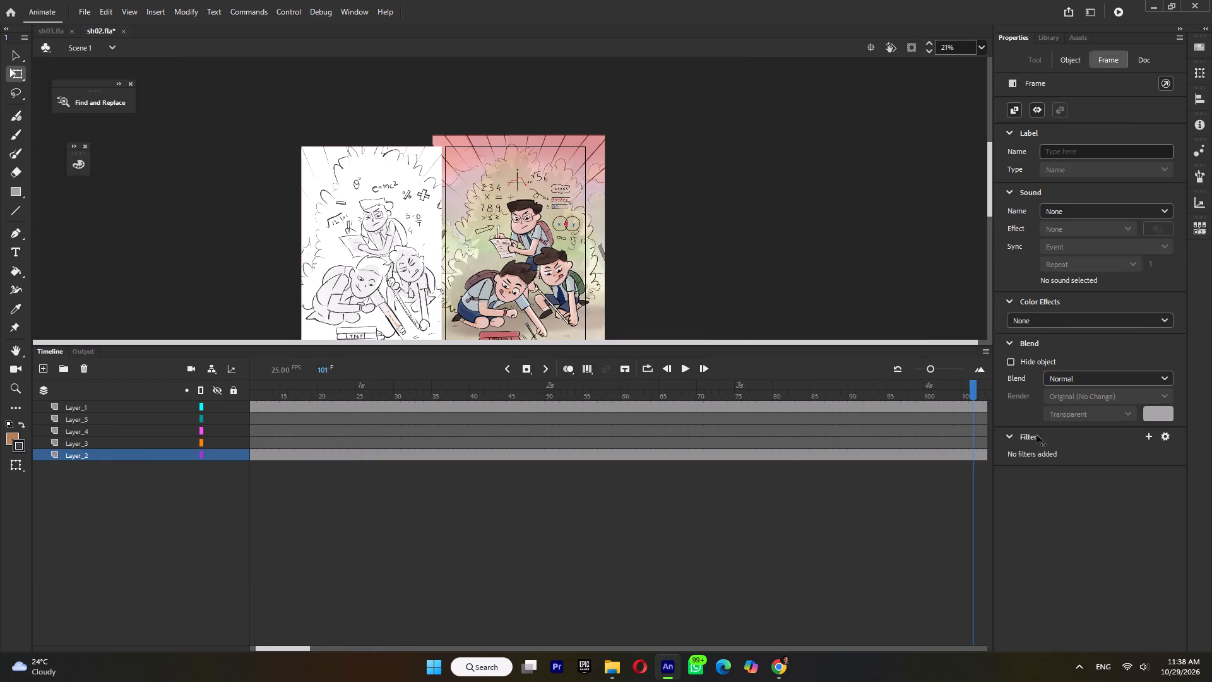
{"action": "left_click_drag", "start_coordinate": [1037, 435], "coordinate": [960, 455]}
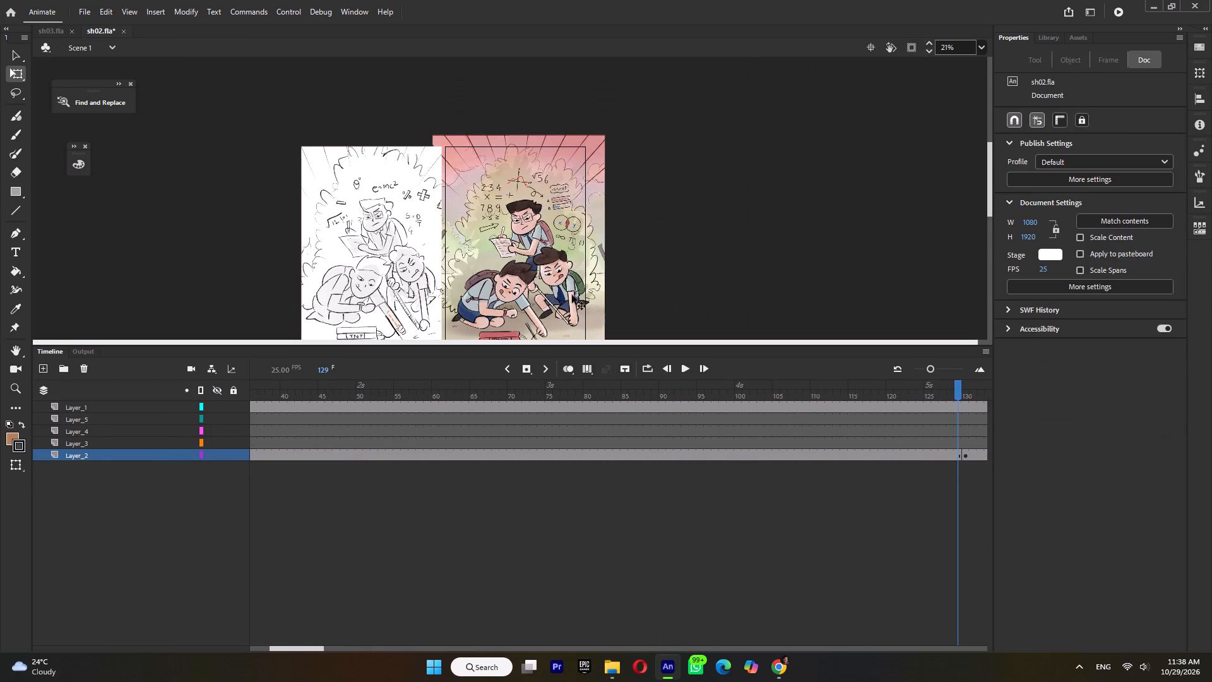
Extend all layers inside symbol 18 past the shot's end, to around frame 195.
{"action": "double_click", "coordinate": [562, 266]}
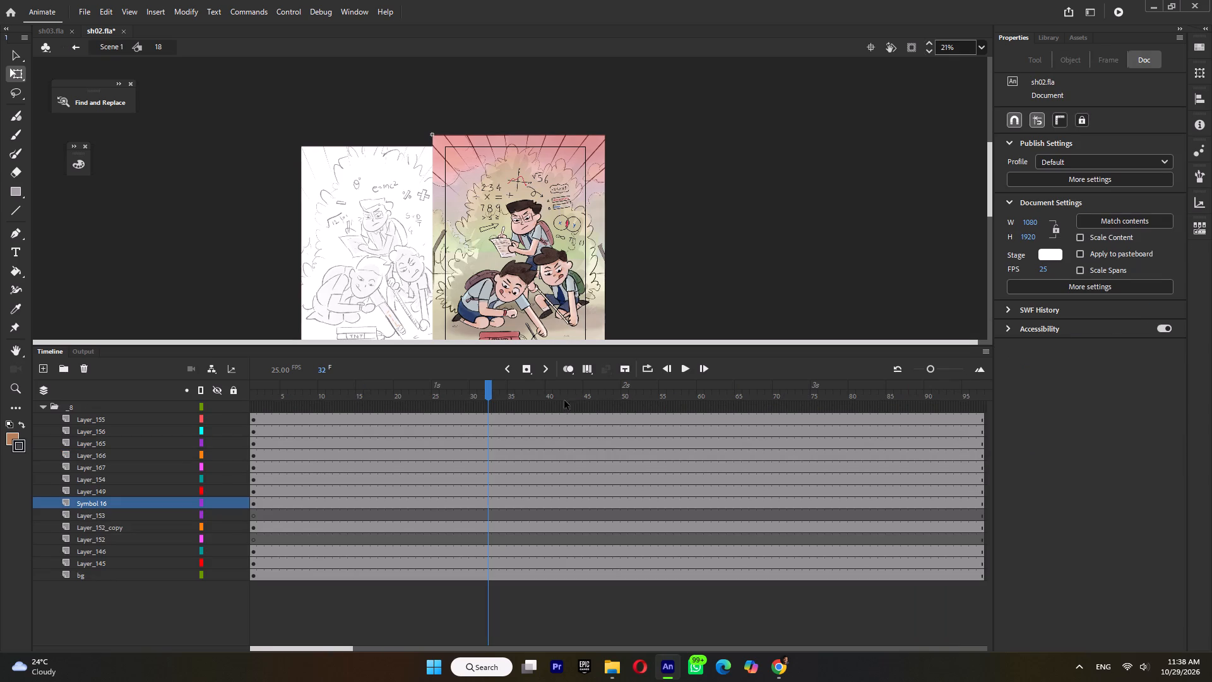
{"action": "double_click", "coordinate": [593, 385]}
{"action": "key", "text": "F5"}
{"action": "key", "text": "F5"}
{"action": "key", "text": "F5"}
{"action": "key", "text": "F5"}
{"action": "key", "text": "F5"}
{"action": "key", "text": "F5"}
{"action": "key", "text": "F5"}
{"action": "key", "text": "F5"}
{"action": "key", "text": "F5"}
{"action": "key", "text": "F5"}
{"action": "key", "text": "F5"}
{"action": "key", "text": "F5"}
{"action": "key", "text": "F5"}
{"action": "key", "text": "F5"}
{"action": "key", "text": "F5"}
{"action": "key", "text": "F5"}
{"action": "key", "text": "F5"}
{"action": "key", "text": "F5"}
{"action": "key", "text": "F5"}
{"action": "key", "text": "F5"}
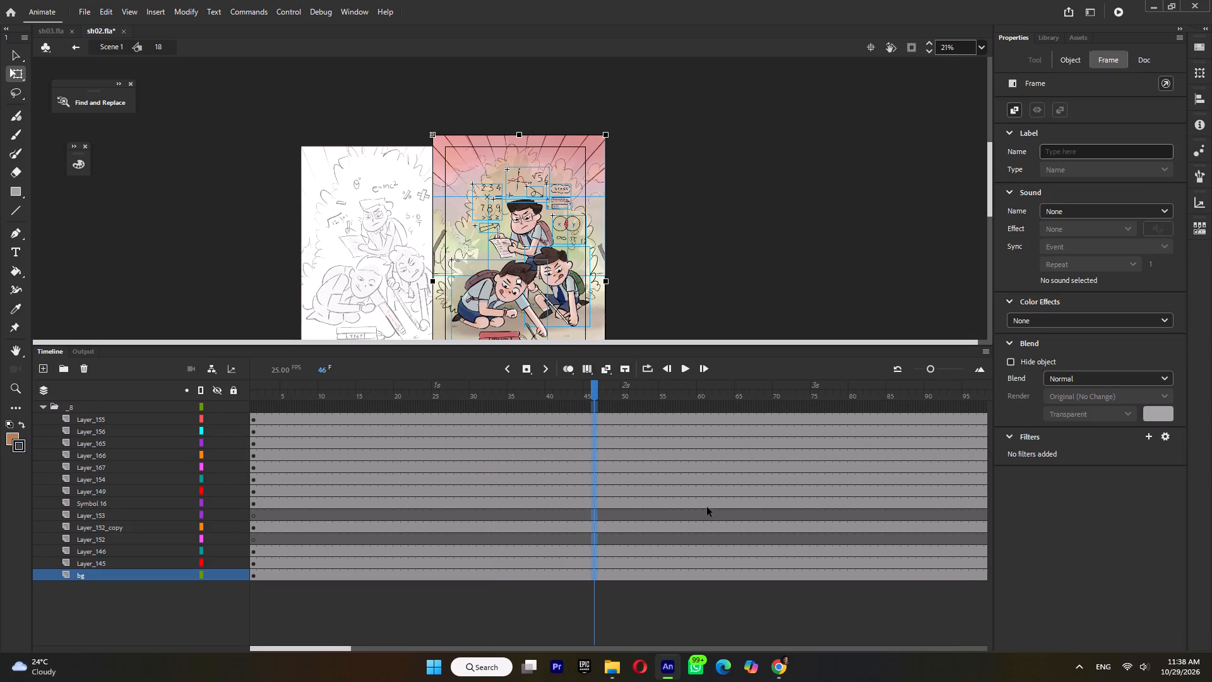
{"action": "left_click_drag", "start_coordinate": [273, 649], "coordinate": [408, 650]}
{"action": "double_click", "coordinate": [653, 386]}
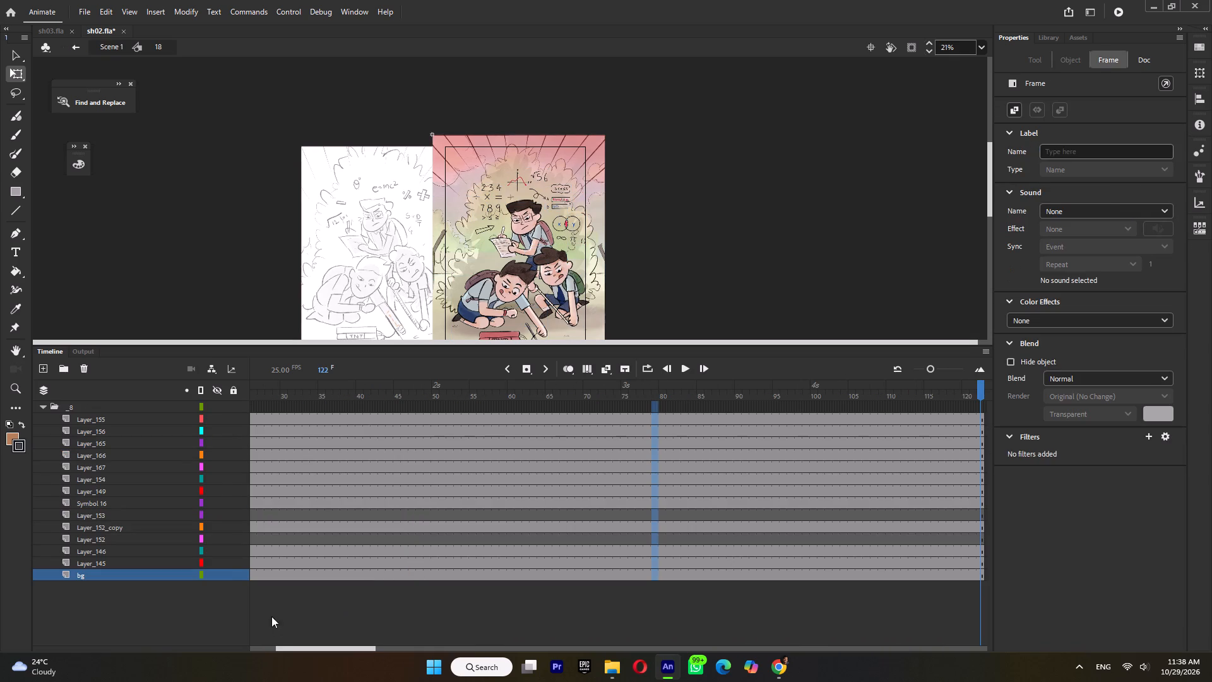
{"action": "left_click_drag", "start_coordinate": [292, 646], "coordinate": [424, 649]}
{"action": "left_click", "coordinate": [552, 460]}
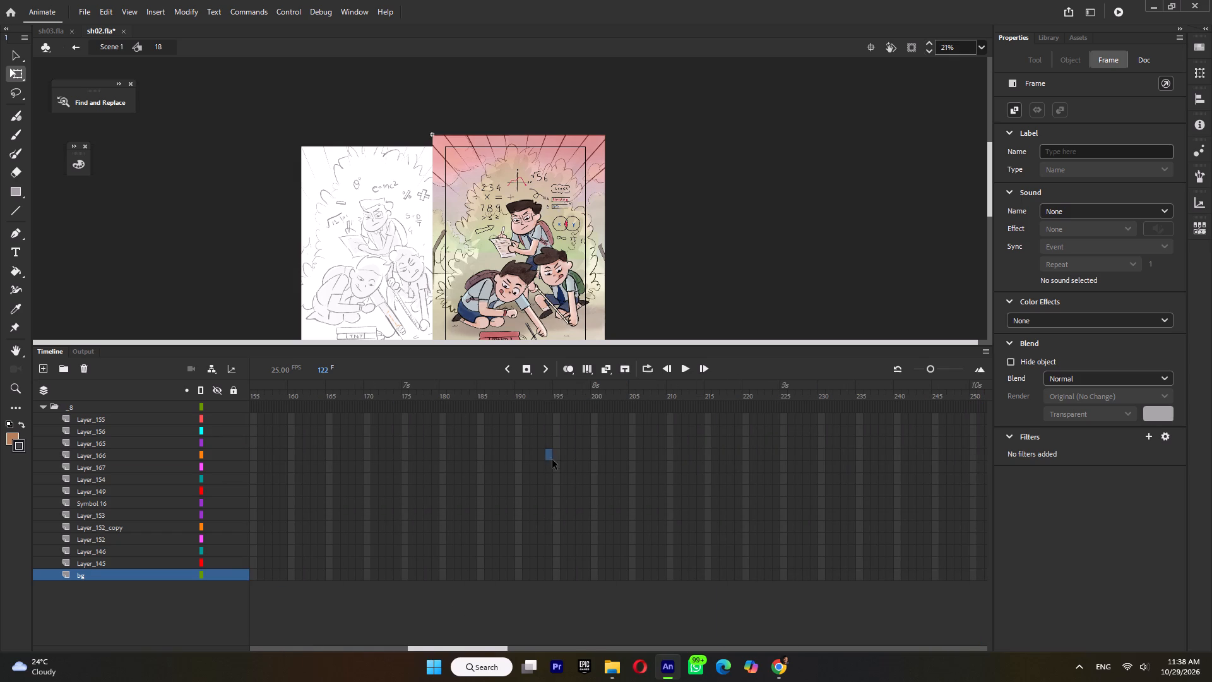
{"action": "double_click", "coordinate": [561, 388]}
{"action": "key", "text": "F5"}
{"action": "double_click", "coordinate": [742, 247]}
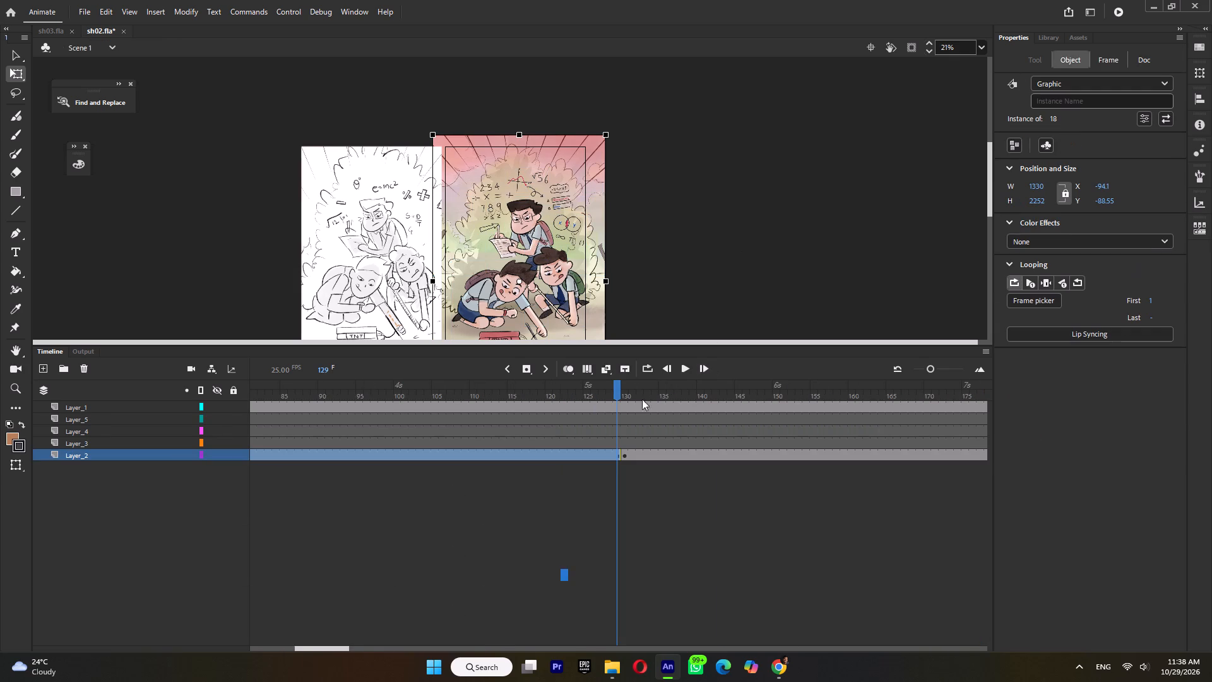
Extend all three layers of the ruler boy's Symbol 16 well past frame 129.
{"action": "double_click", "coordinate": [523, 227]}
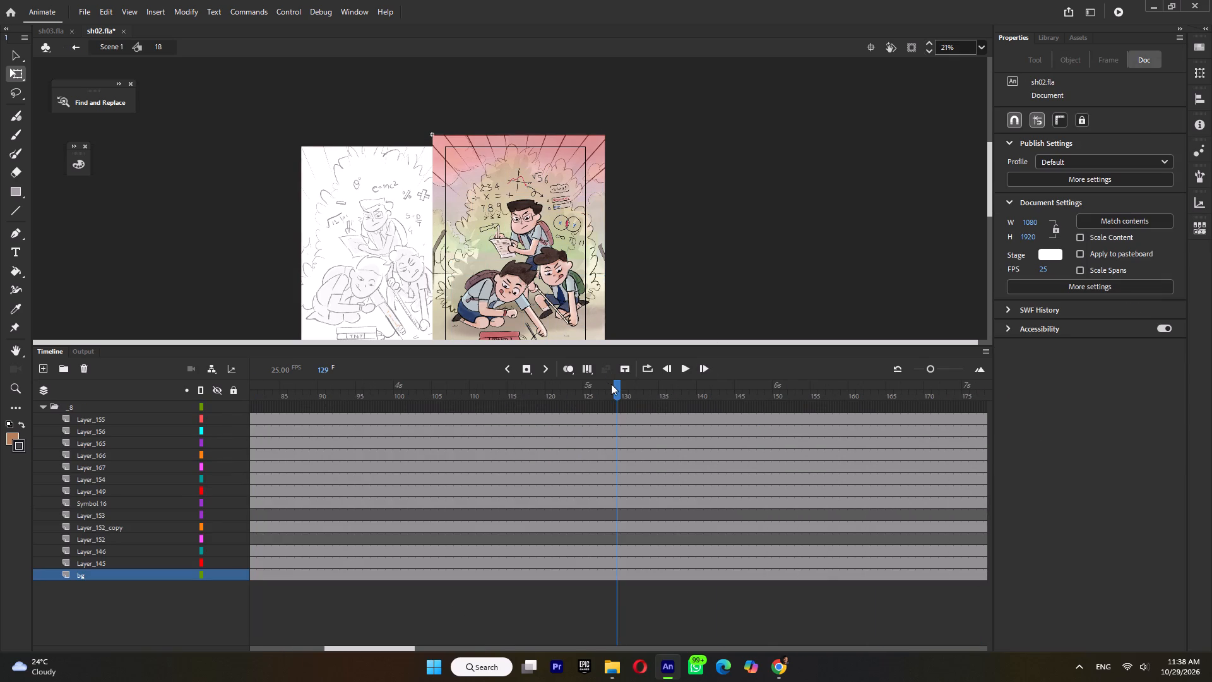
{"action": "double_click", "coordinate": [567, 281]}
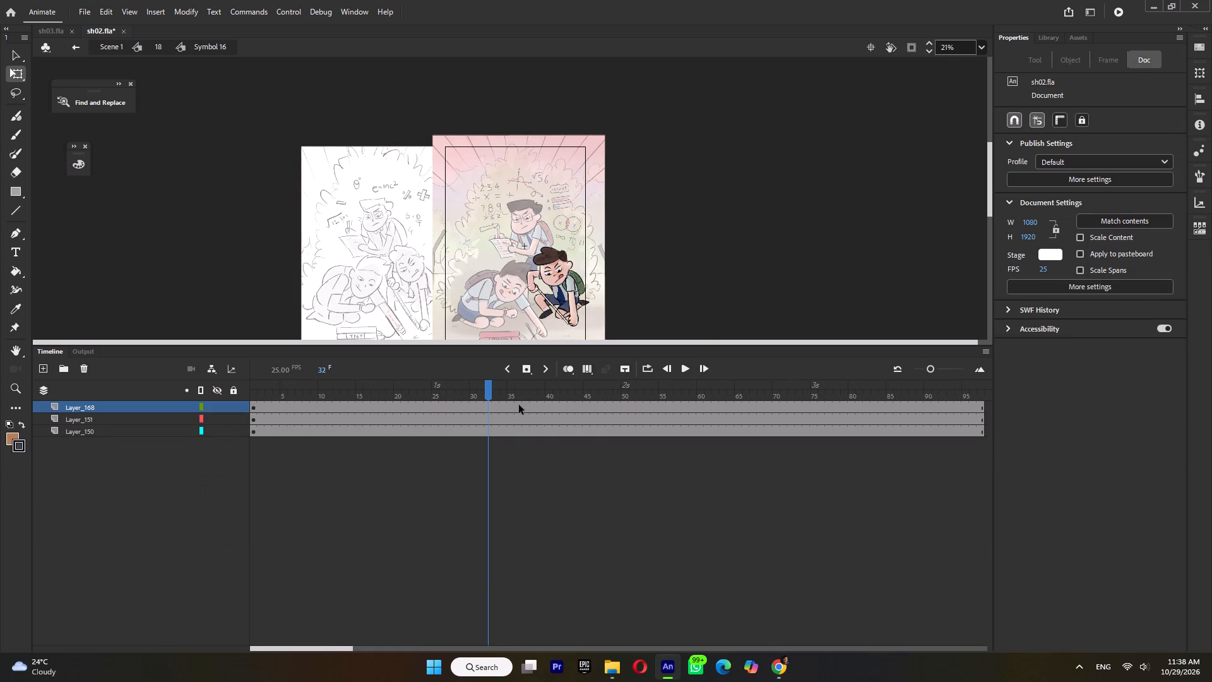
{"action": "left_click_drag", "start_coordinate": [520, 403], "coordinate": [691, 489]}
{"action": "key", "text": "F5"}
{"action": "key", "text": "F5"}
{"action": "key", "text": "F5"}
{"action": "key", "text": "F5"}
{"action": "key", "text": "F5"}
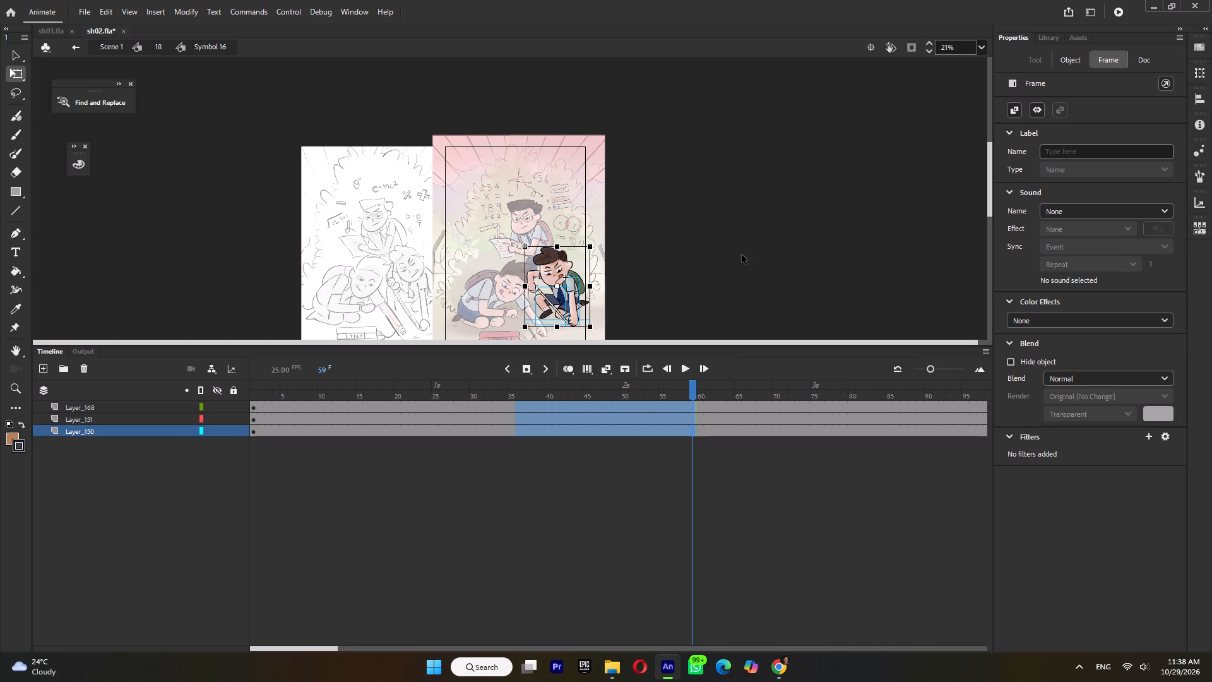
{"action": "double_click", "coordinate": [742, 258]}
{"action": "left_click", "coordinate": [722, 321]}
{"action": "double_click", "coordinate": [711, 266]}
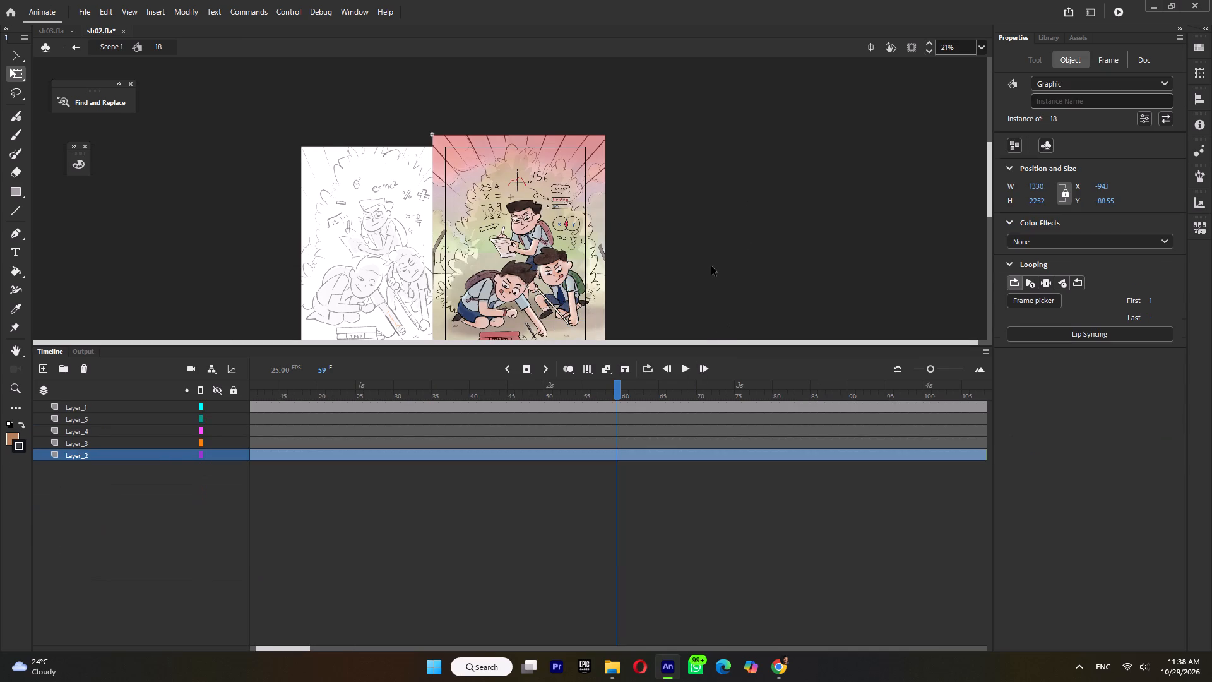
Add keyframes at frame 129 on all three layers of the ruler boy's Symbol 16.
{"action": "left_click_drag", "start_coordinate": [637, 385], "coordinate": [844, 438]}
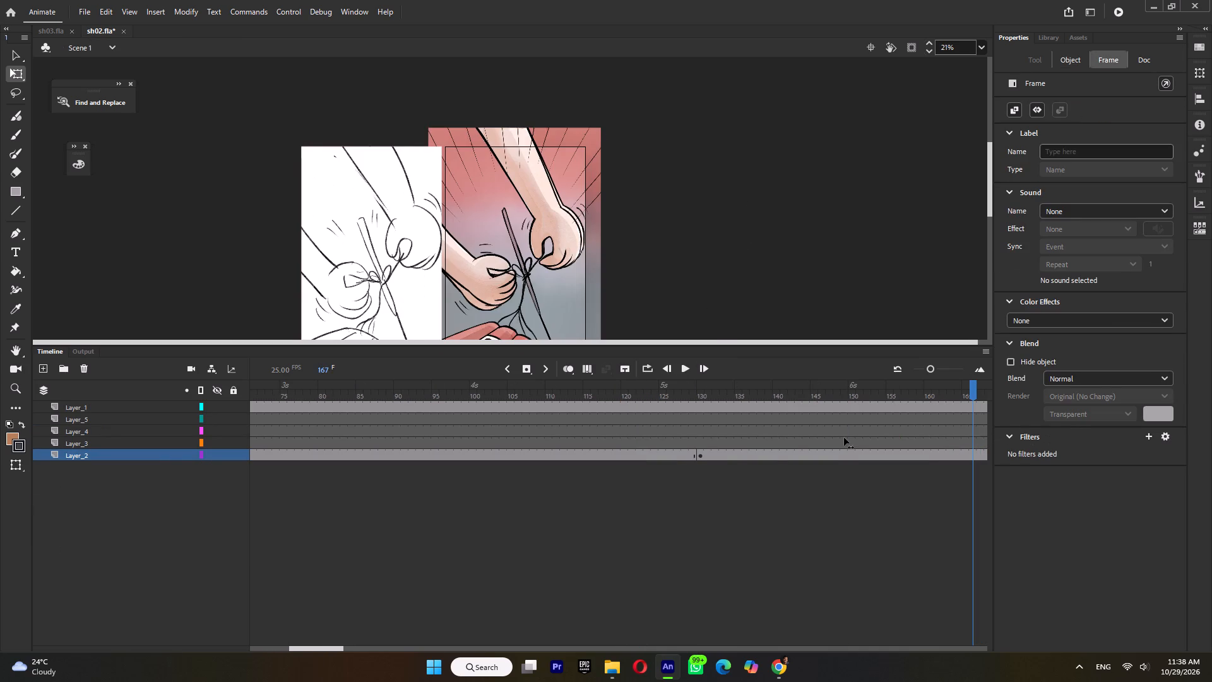
{"action": "left_click_drag", "start_coordinate": [844, 438], "coordinate": [689, 446]}
{"action": "double_click", "coordinate": [579, 288]}
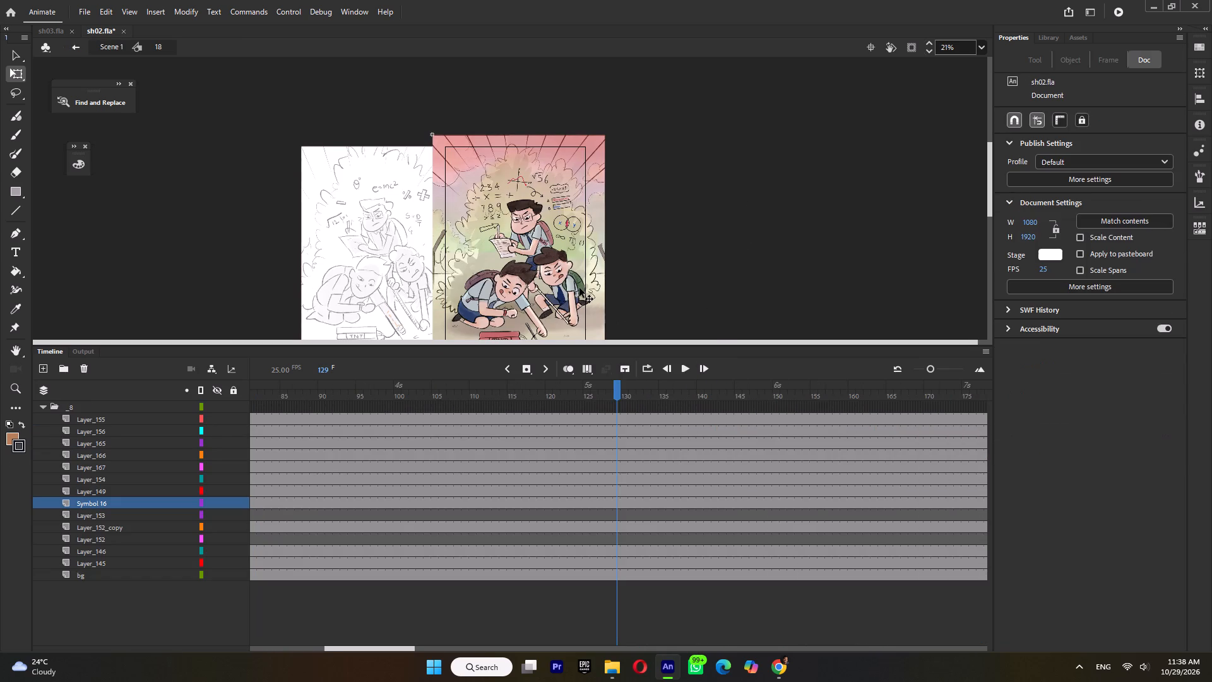
{"action": "double_click", "coordinate": [579, 288]}
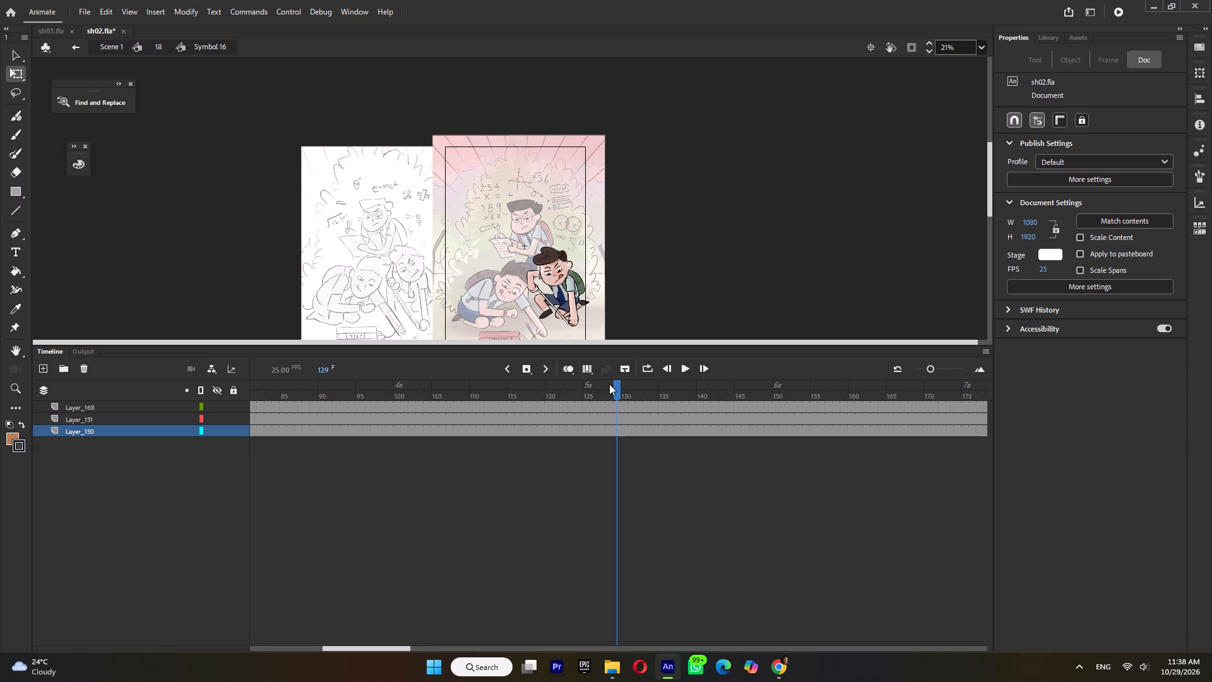
{"action": "left_click", "coordinate": [616, 387]}
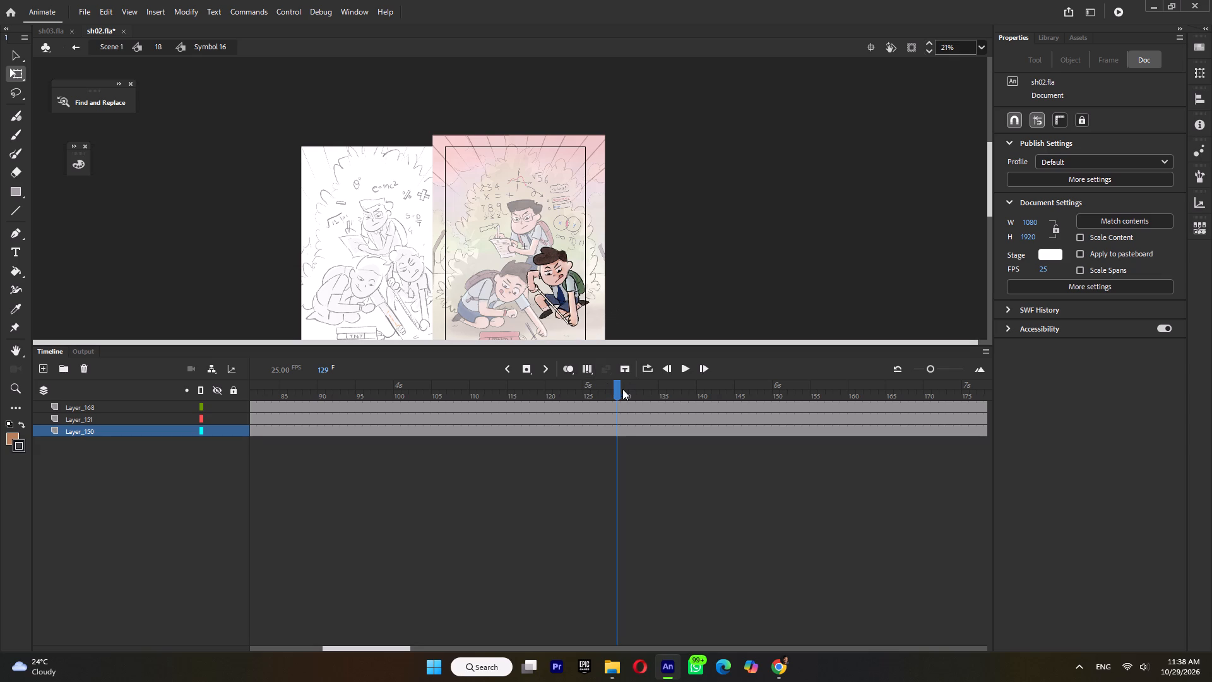
{"action": "double_click", "coordinate": [617, 388]}
{"action": "key", "text": "F6"}
In the span before frame 129, move the straight arm's pivot to the shoulder and the ruler's pivot to its upper end.
{"action": "left_click", "coordinate": [592, 383]}
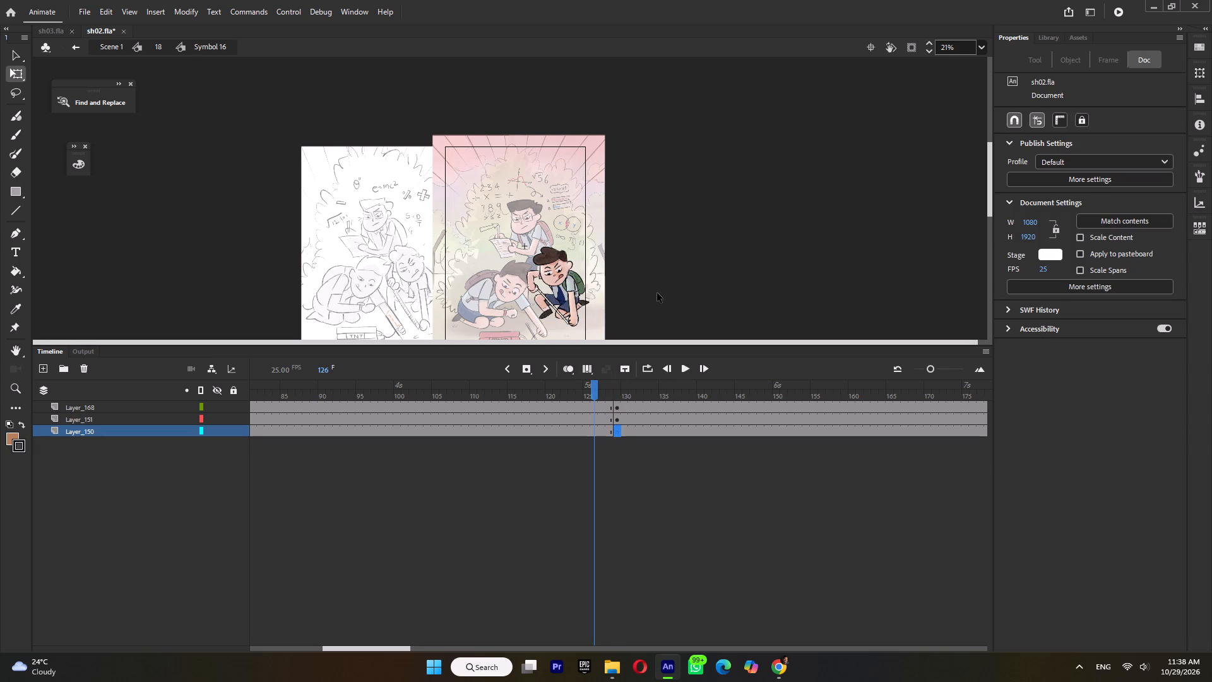
{"action": "left_click", "coordinate": [656, 294], "text": "ctrl"}
{"action": "scroll", "coordinate": [601, 319], "scroll_direction": "up", "scroll_amount": 5, "text": "ctrl"}
{"action": "left_click", "coordinate": [671, 296]}
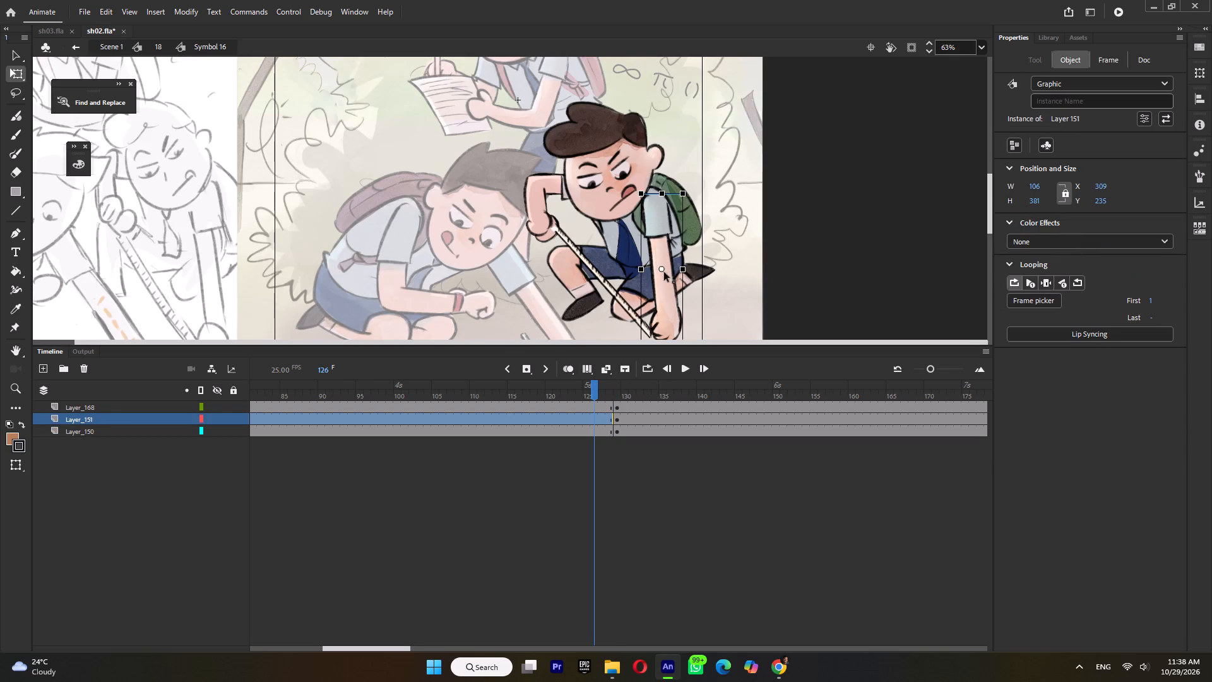
{"action": "left_click_drag", "start_coordinate": [662, 271], "coordinate": [653, 198]}
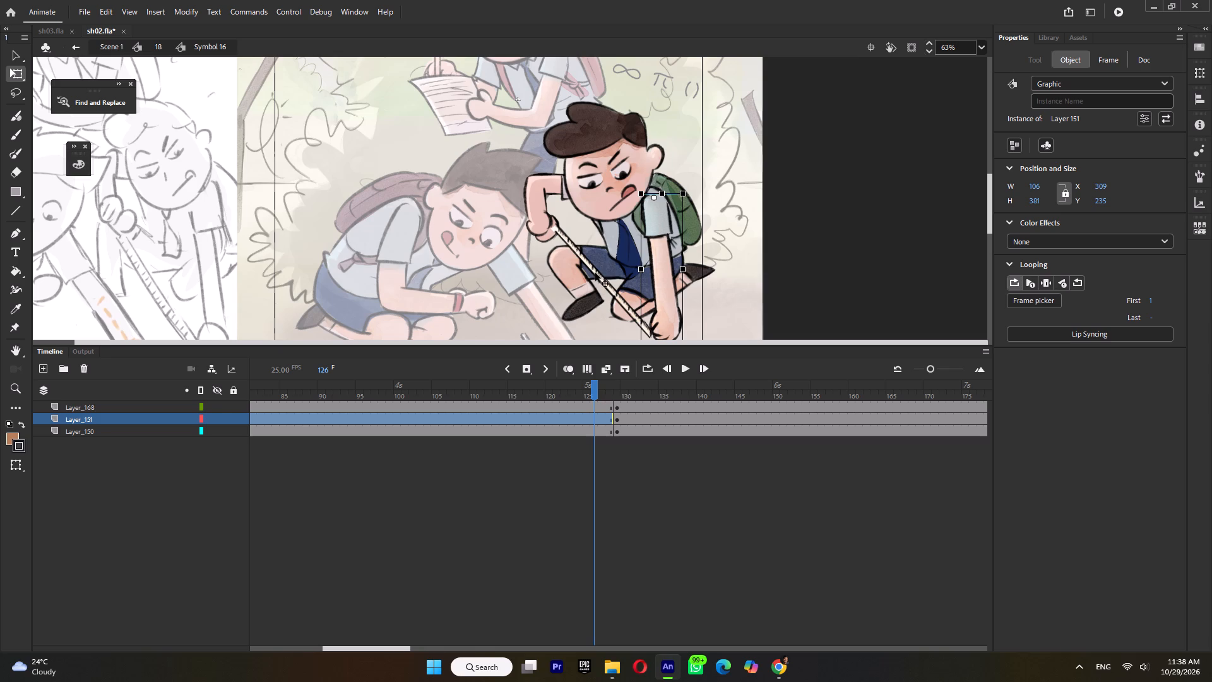
{"action": "left_click", "coordinate": [595, 273]}
{"action": "left_click_drag", "start_coordinate": [602, 280], "coordinate": [594, 272]}
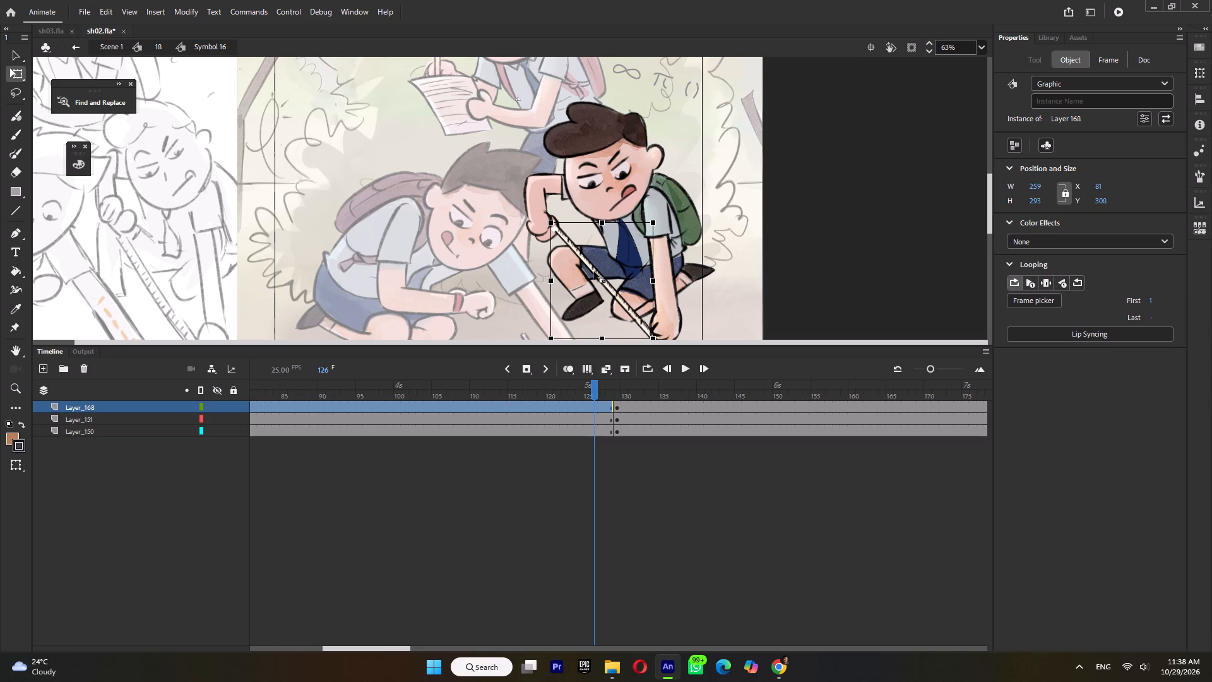
{"action": "left_click_drag", "start_coordinate": [594, 272], "coordinate": [553, 223]}
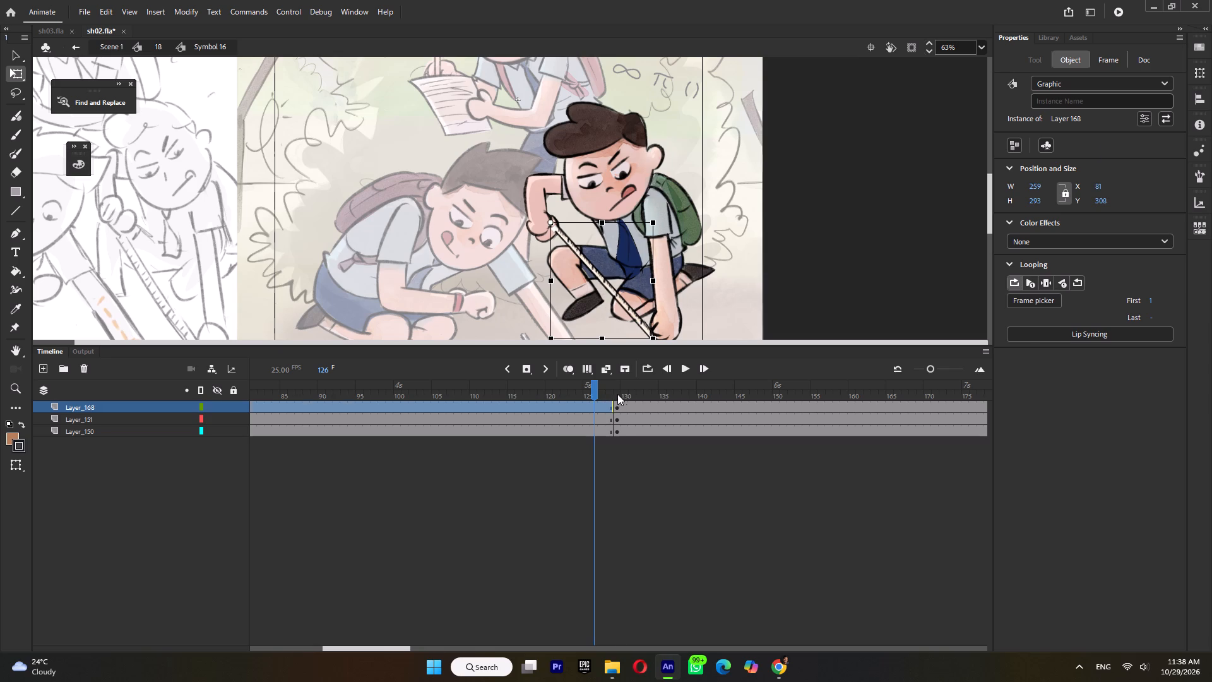
Clear the frame 129 keyframes on all three layers and insert them again with the new pivots.
{"action": "double_click", "coordinate": [617, 394]}
{"action": "key", "text": "shift+F6"}
{"action": "key", "text": "F6"}
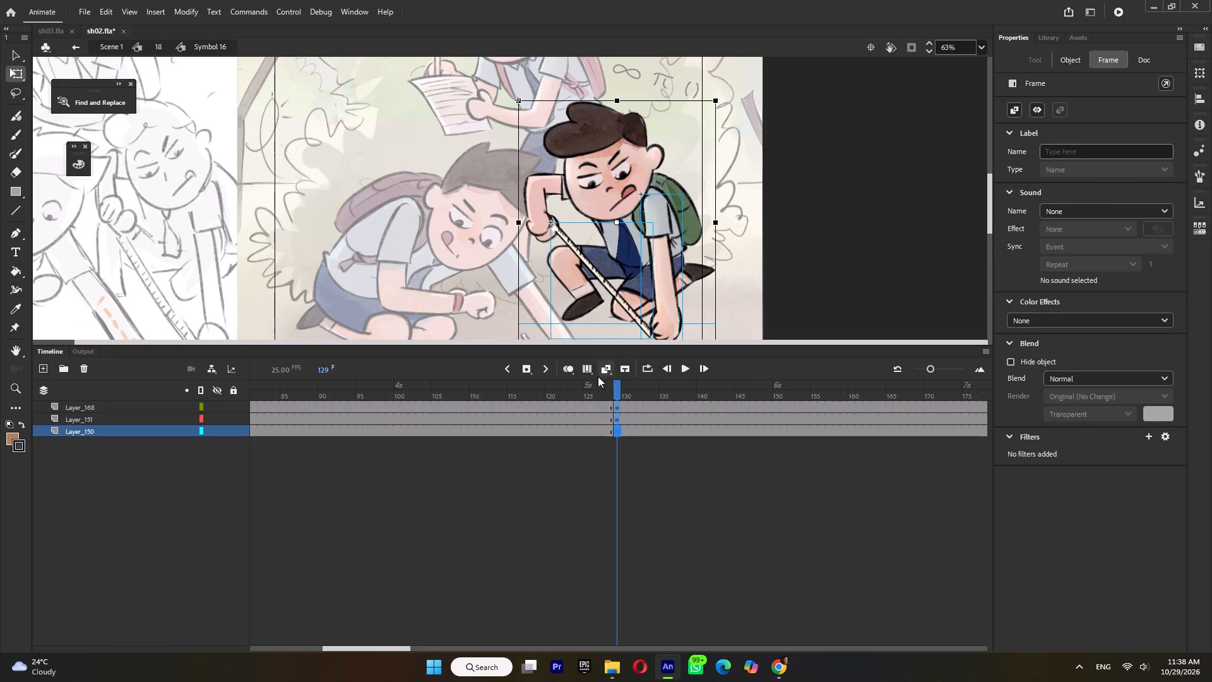
At frame 125, pivot the ruler boy's body near its base, squash it to about 545.5 high, and lean it slightly to X -9.5.
{"action": "left_click", "coordinate": [587, 388]}
{"action": "left_click", "coordinate": [535, 218]}
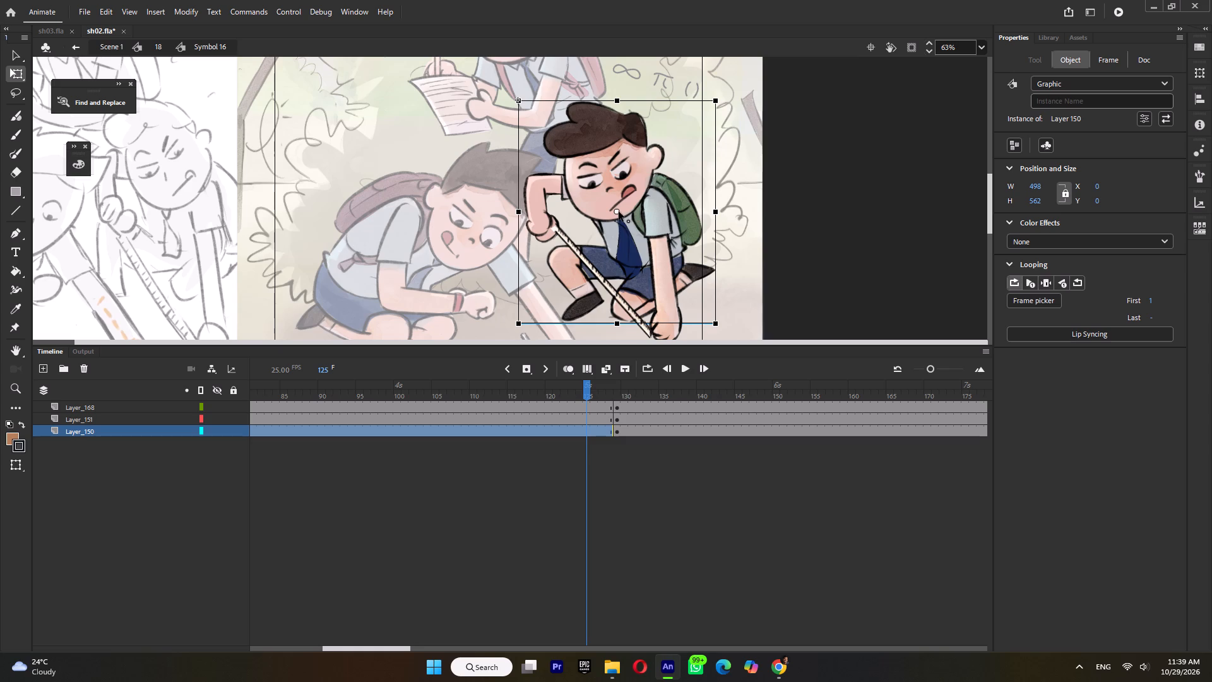
{"action": "left_click_drag", "start_coordinate": [619, 212], "coordinate": [622, 313]}
{"action": "left_click_drag", "start_coordinate": [617, 99], "coordinate": [617, 102]}
{"action": "left_click_drag", "start_coordinate": [617, 102], "coordinate": [617, 105]}
{"action": "left_click", "coordinate": [634, 107]}
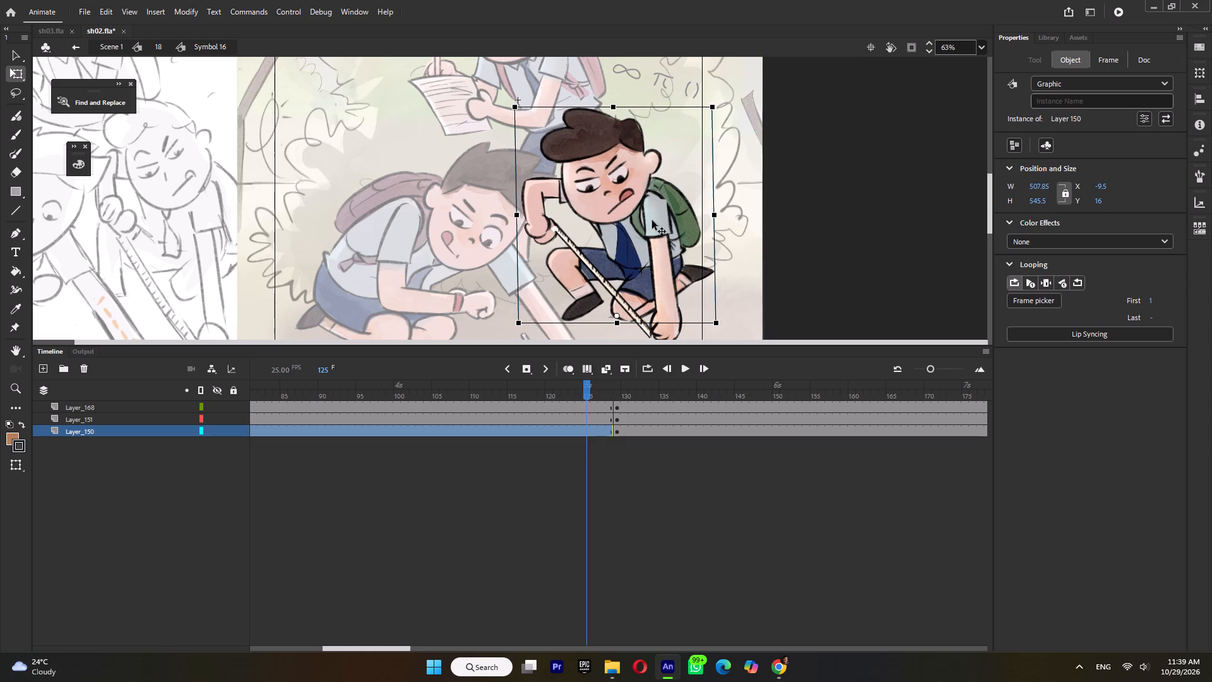
At frame 125, shift the ruler boy's straight arm to X 301 and rotate it inward about the shoulder, hand toward the knees.
{"action": "left_click", "coordinate": [658, 282]}
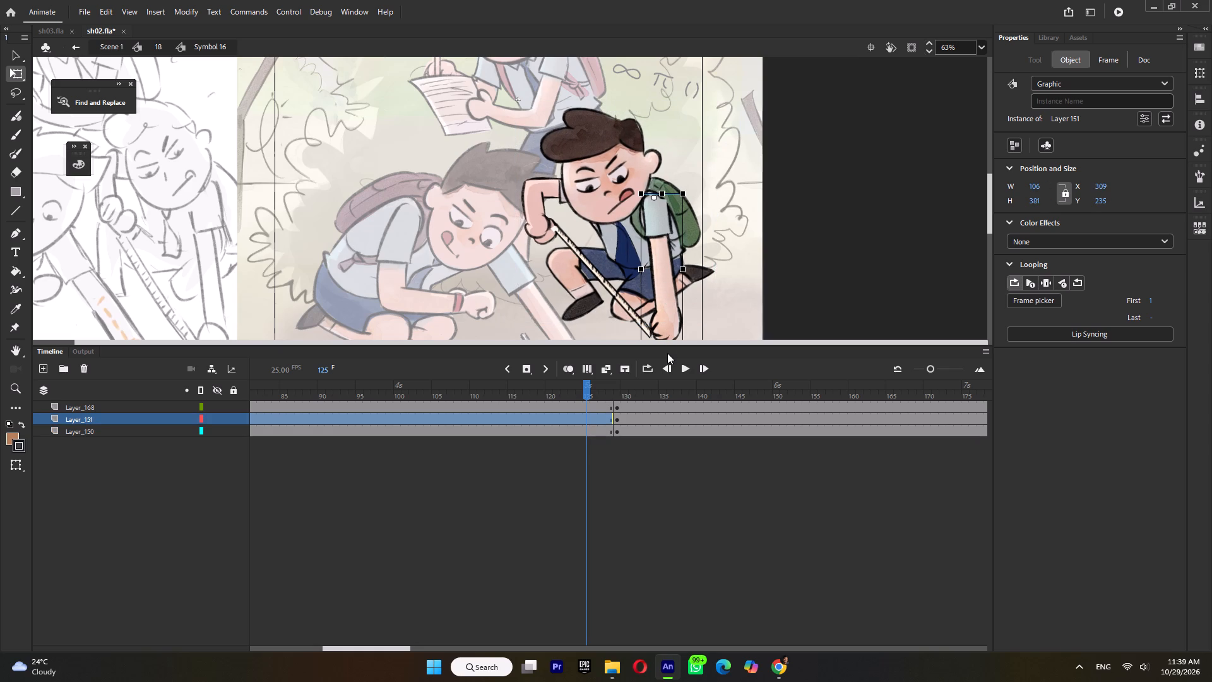
{"action": "key", "text": "Left"}
{"action": "key", "text": "Left"}
{"action": "key", "text": "Left"}
{"action": "key", "text": "Left"}
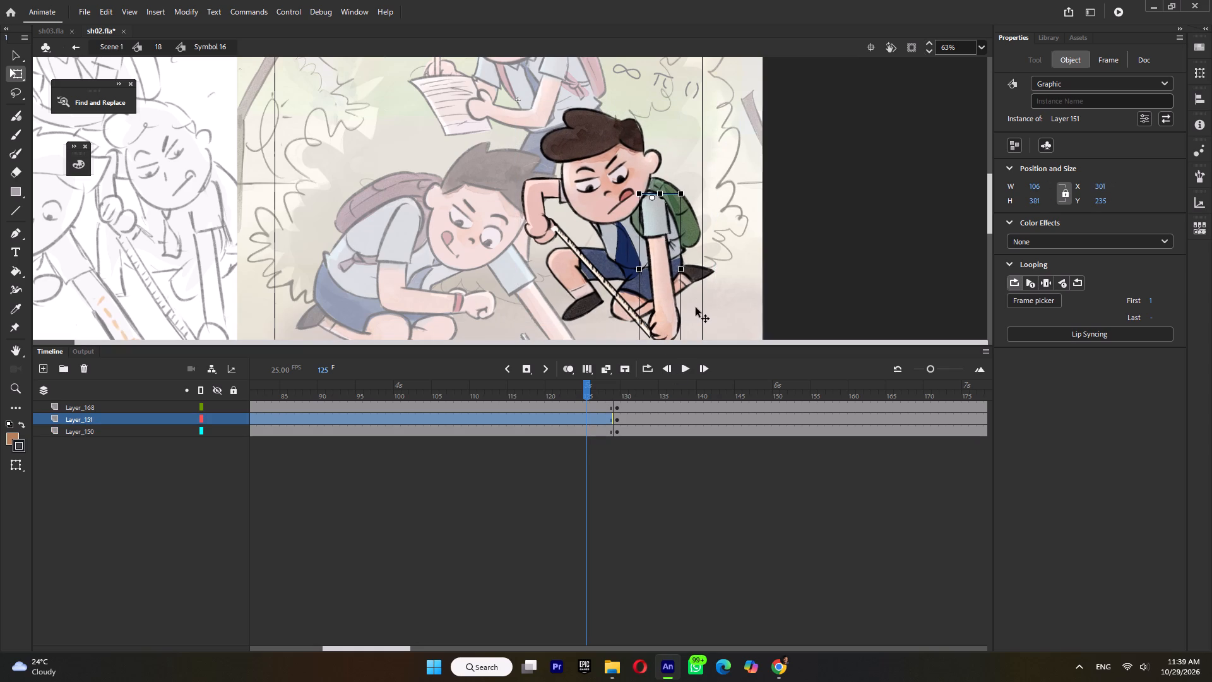
{"action": "scroll", "coordinate": [687, 291], "scroll_direction": "down", "scroll_amount": 1}
{"action": "left_click_drag", "start_coordinate": [680, 268], "coordinate": [650, 270]}
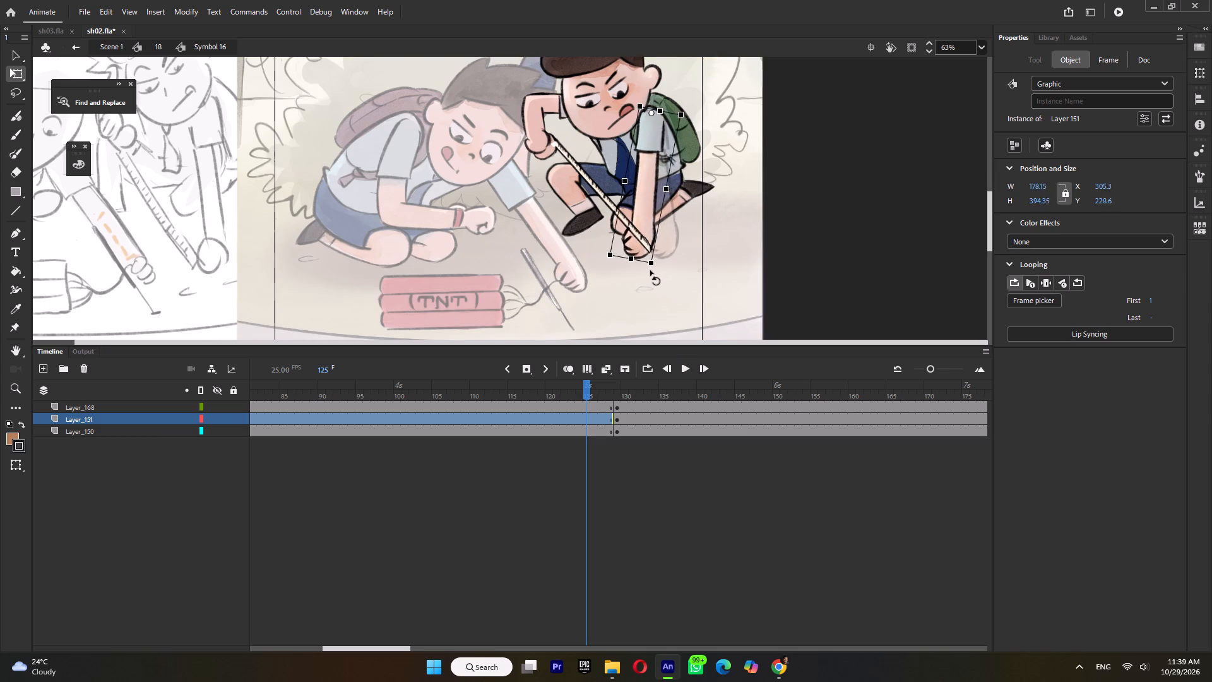
{"action": "left_click_drag", "start_coordinate": [650, 270], "coordinate": [637, 275]}
Swing and shorten the ruler to about 174.5 by 265.9 so its lower end meets the moved hand.
{"action": "left_click", "coordinate": [633, 225]}
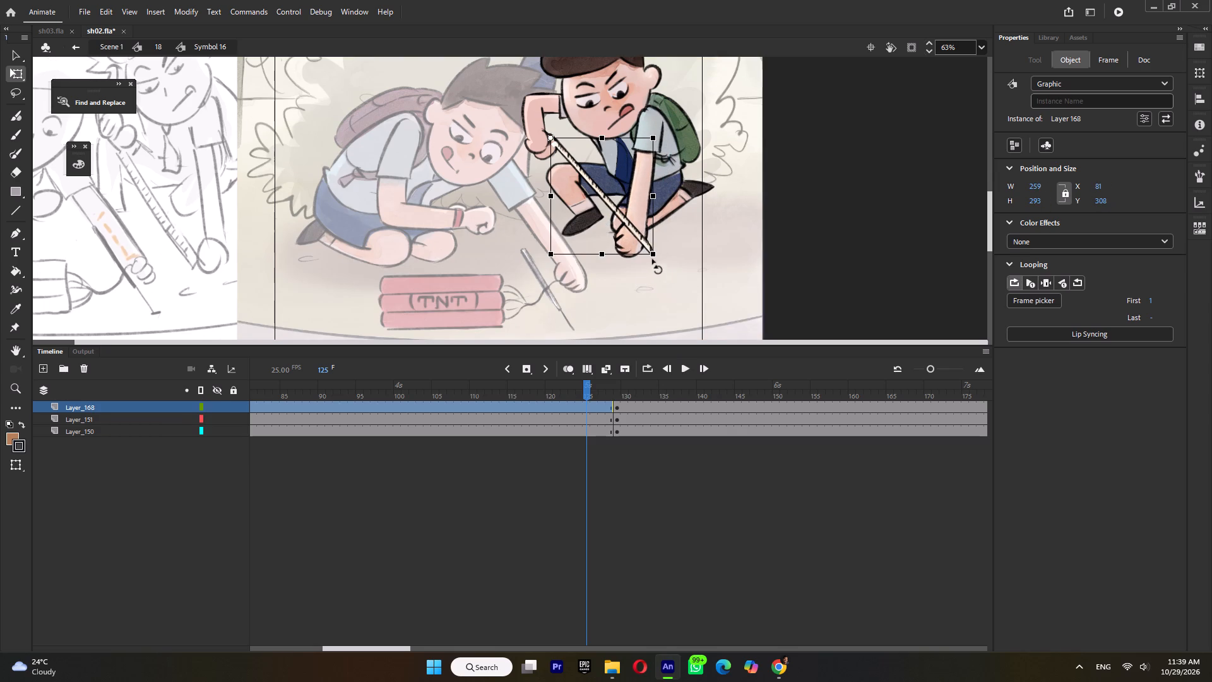
{"action": "left_click_drag", "start_coordinate": [653, 251], "coordinate": [643, 246]}
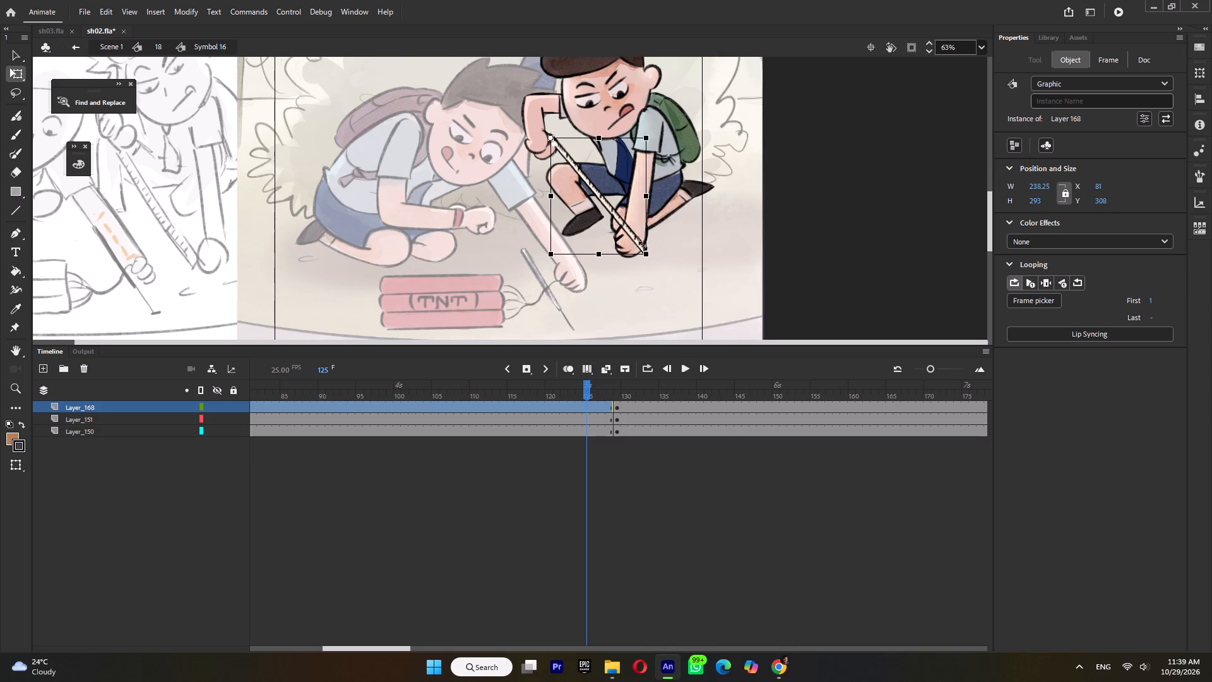
{"action": "left_click_drag", "start_coordinate": [643, 246], "coordinate": [620, 241]}
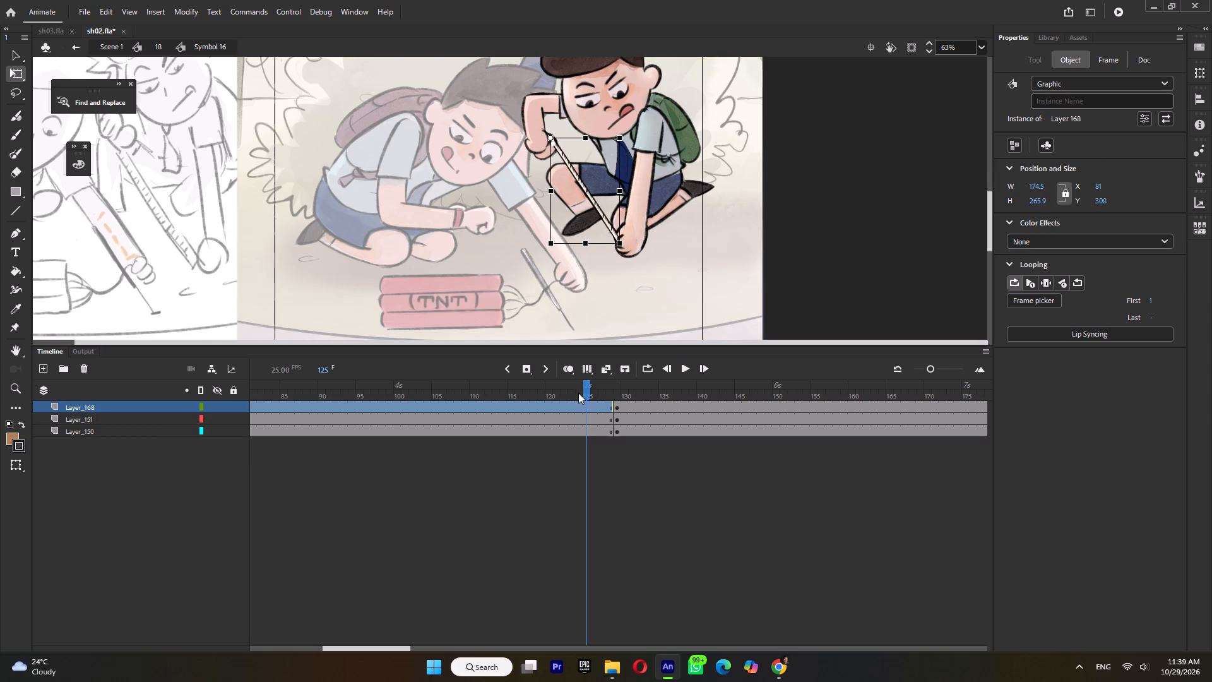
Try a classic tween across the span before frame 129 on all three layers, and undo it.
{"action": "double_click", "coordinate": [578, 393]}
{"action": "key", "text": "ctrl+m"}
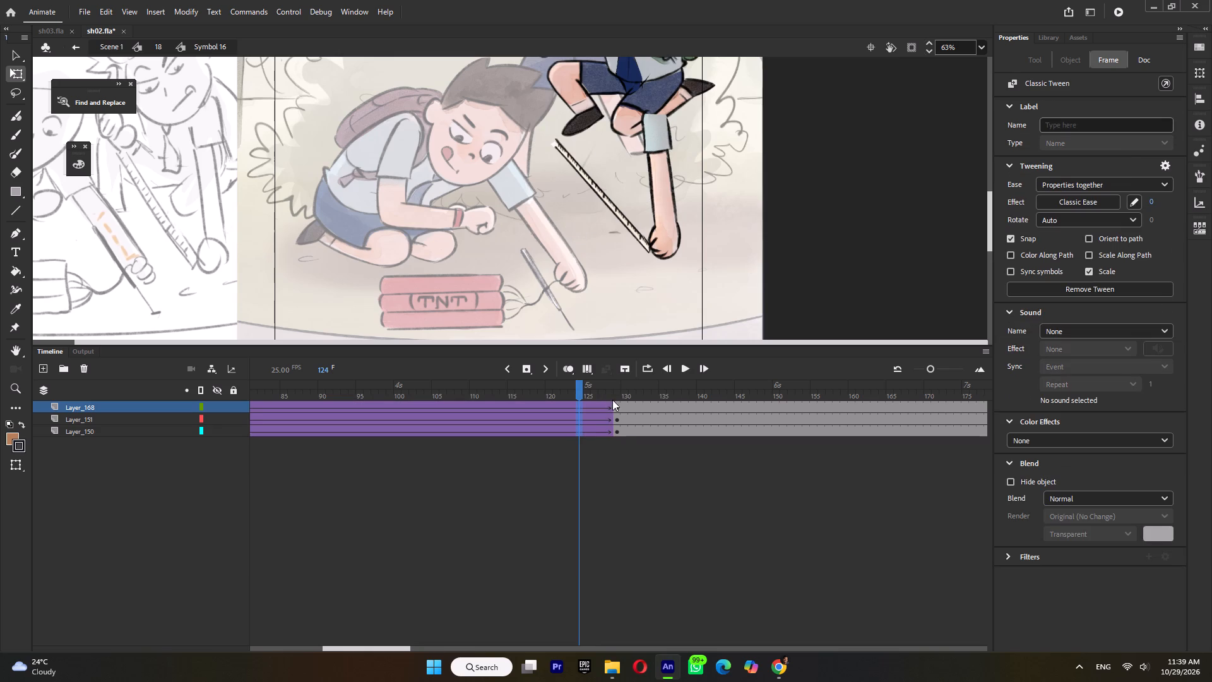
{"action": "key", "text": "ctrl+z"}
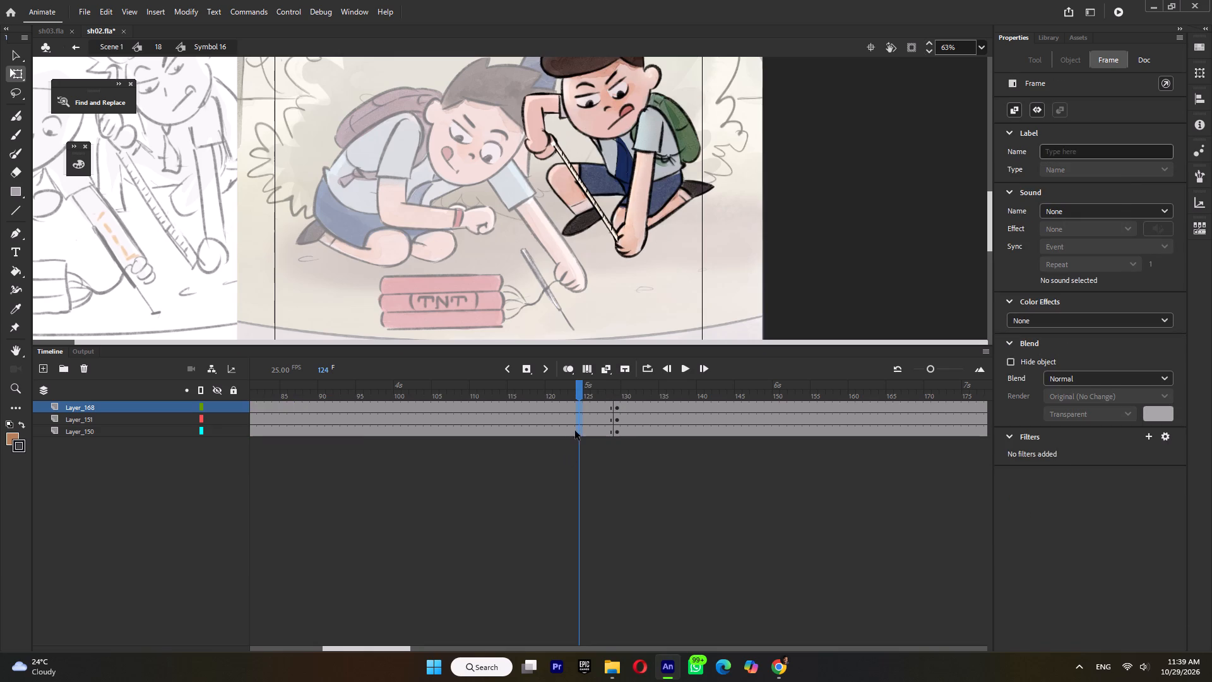
Clear the body layer's keyframe at frame 129 and insert it again from the adjusted earlier pose.
{"action": "left_click", "coordinate": [571, 434]}
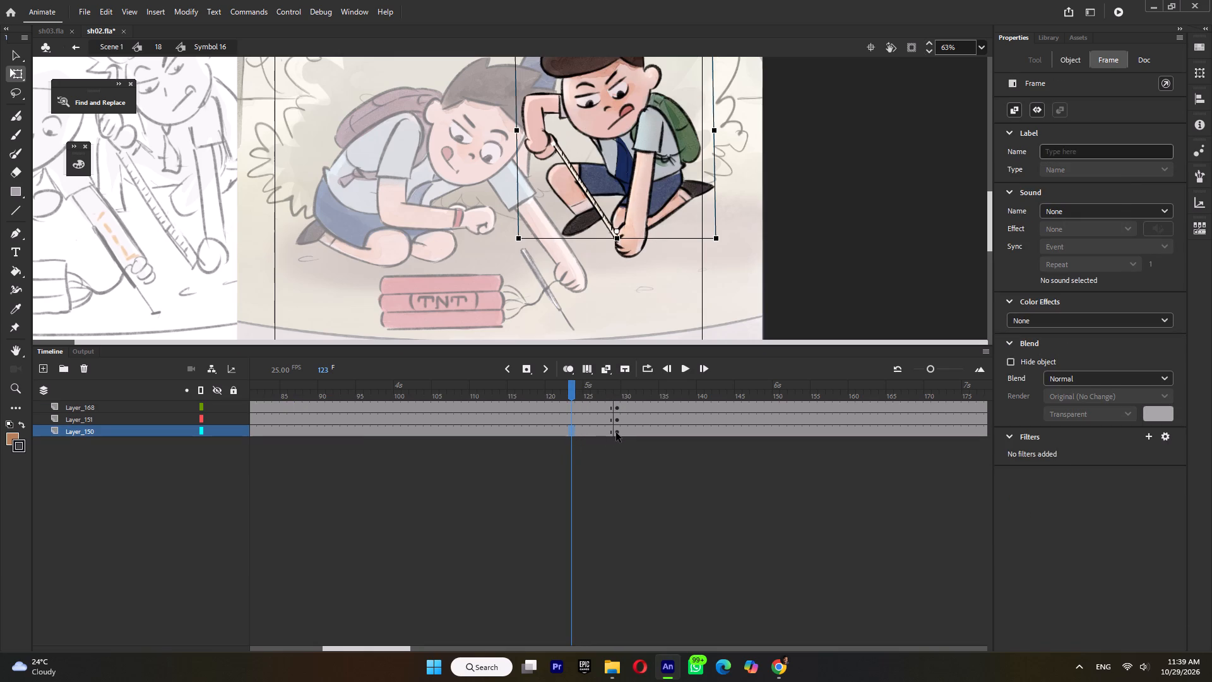
{"action": "left_click", "coordinate": [616, 433]}
{"action": "key", "text": "shift+F6"}
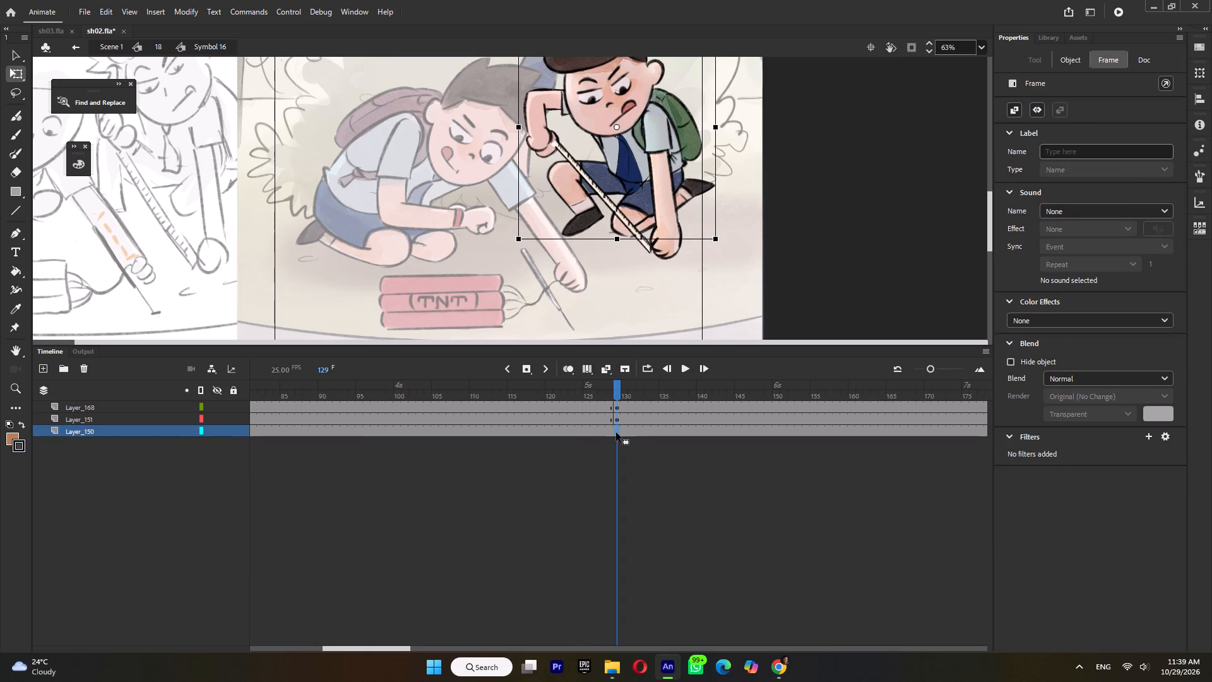
{"action": "key", "text": "F6"}
At frame 129, stretch the ruler boy's body to about 552.3 high and skew it to X -3.8.
{"action": "scroll", "coordinate": [613, 280], "scroll_direction": "down", "scroll_amount": 3, "text": "ctrl"}
{"action": "scroll", "coordinate": [588, 152], "scroll_direction": "up", "scroll_amount": 6, "text": "ctrl"}
{"action": "left_click", "coordinate": [626, 141]}
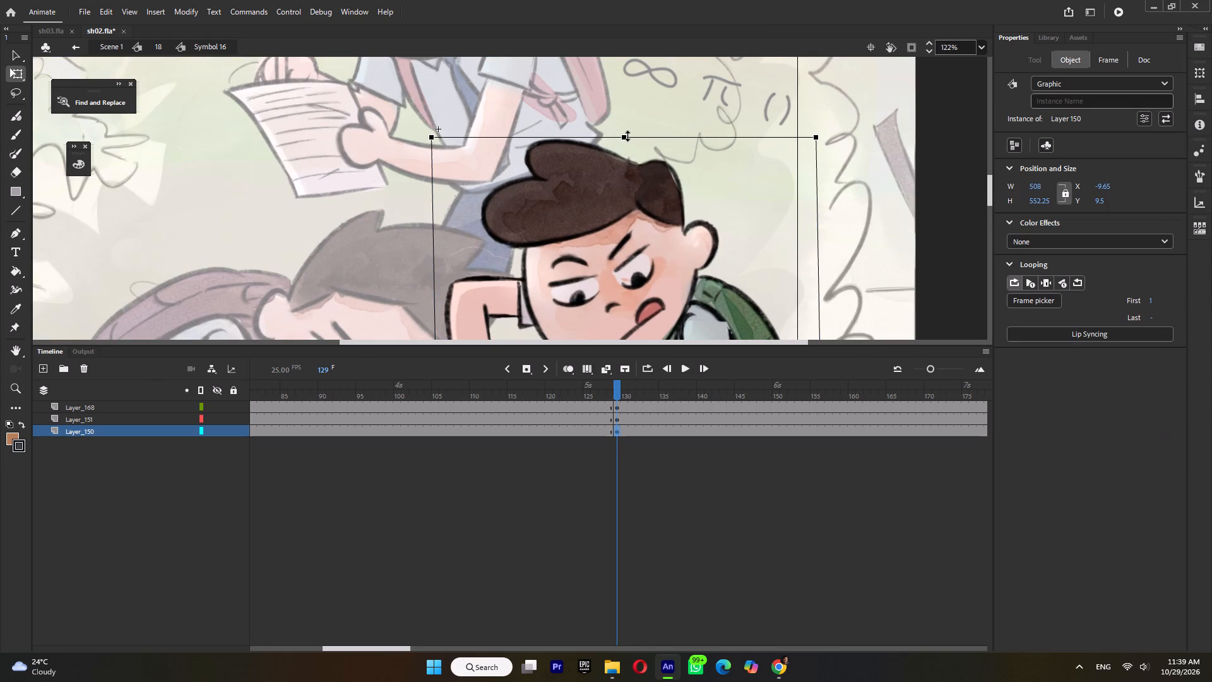
{"action": "left_click", "coordinate": [645, 137]}
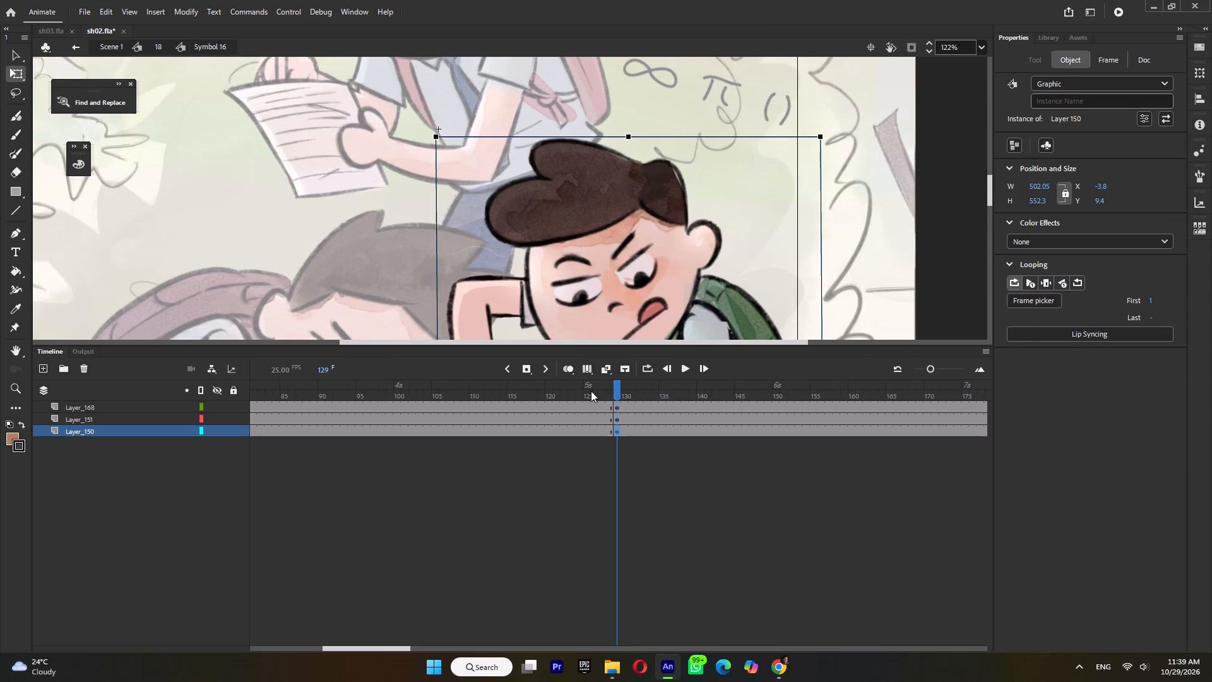
Create classic tweens on all three layers leading up to frame 129 and scrub through the motion.
{"action": "double_click", "coordinate": [591, 391]}
{"action": "key", "text": "ctrl+m"}
{"action": "left_click_drag", "start_coordinate": [565, 390], "coordinate": [603, 432]}
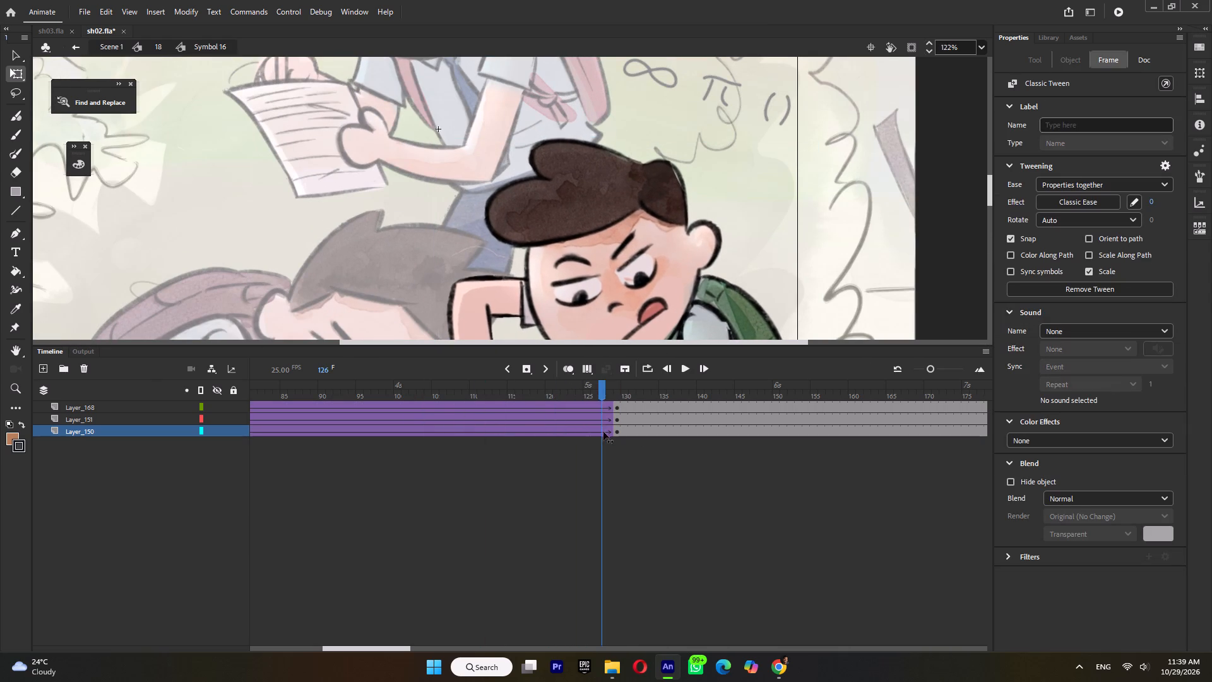
{"action": "left_click_drag", "start_coordinate": [603, 432], "coordinate": [615, 429]}
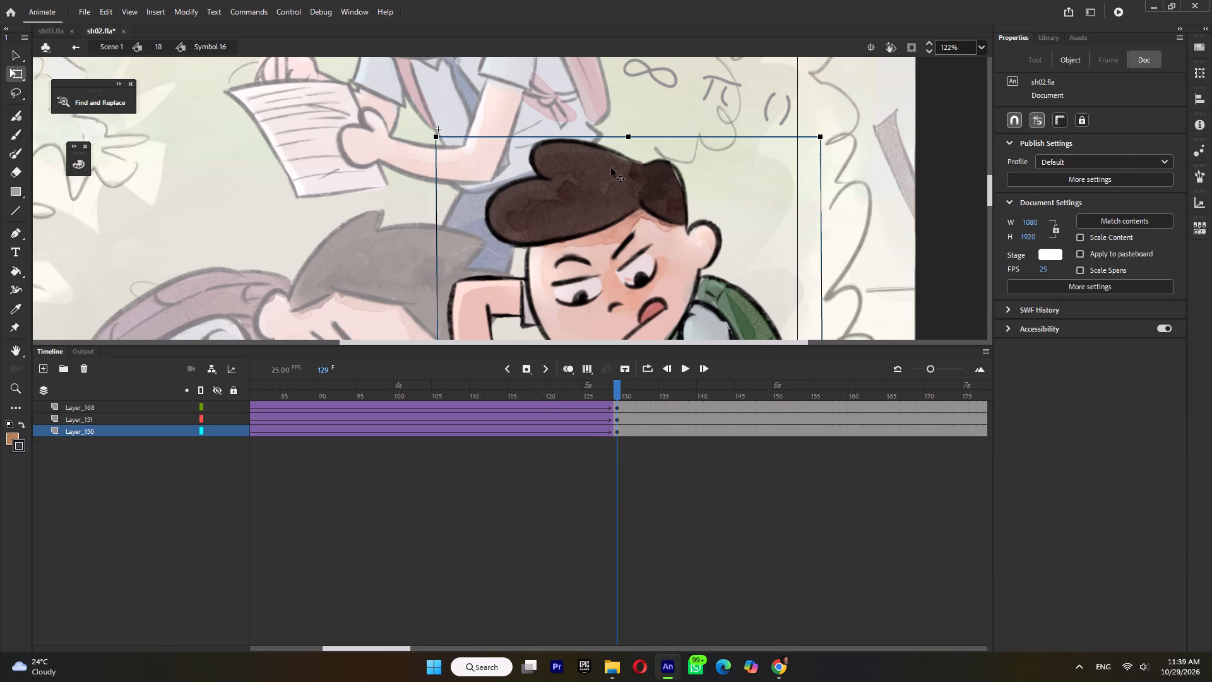
Return to symbol 18 and scrub its timeline to check the ruler boy's movement among the other boys.
{"action": "scroll", "coordinate": [611, 168], "scroll_direction": "down", "scroll_amount": 9, "text": "ctrl"}
{"action": "double_click", "coordinate": [730, 215]}
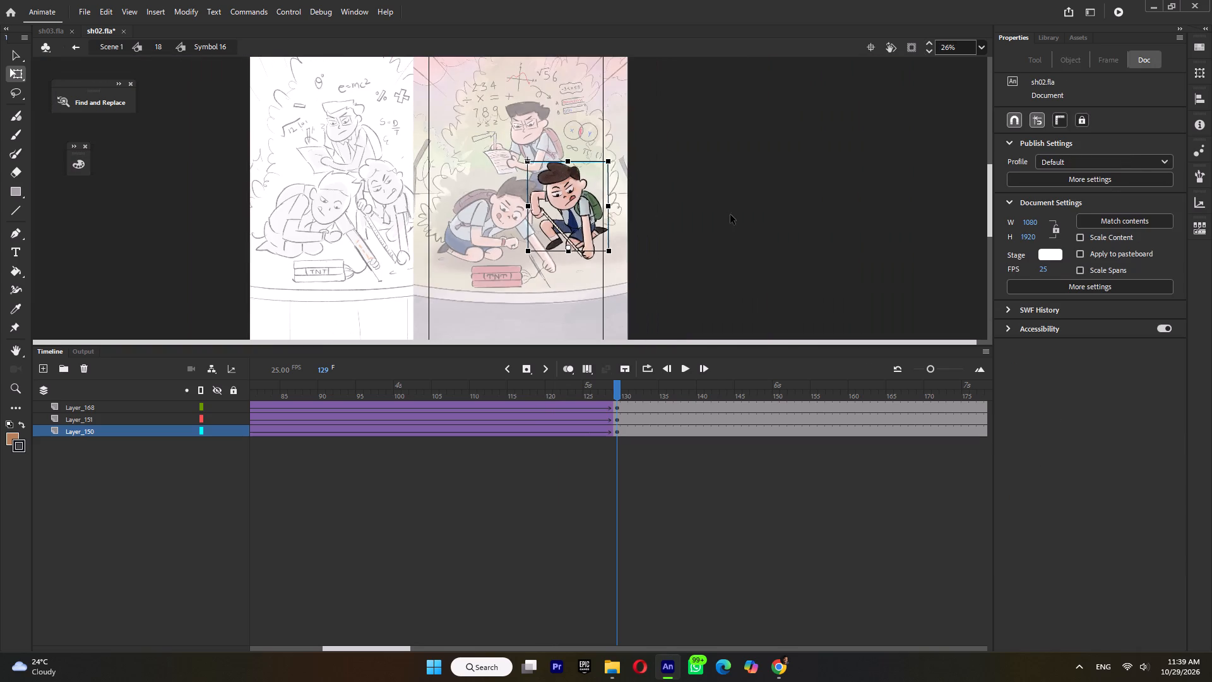
{"action": "left_click_drag", "start_coordinate": [310, 397], "coordinate": [137, 419]}
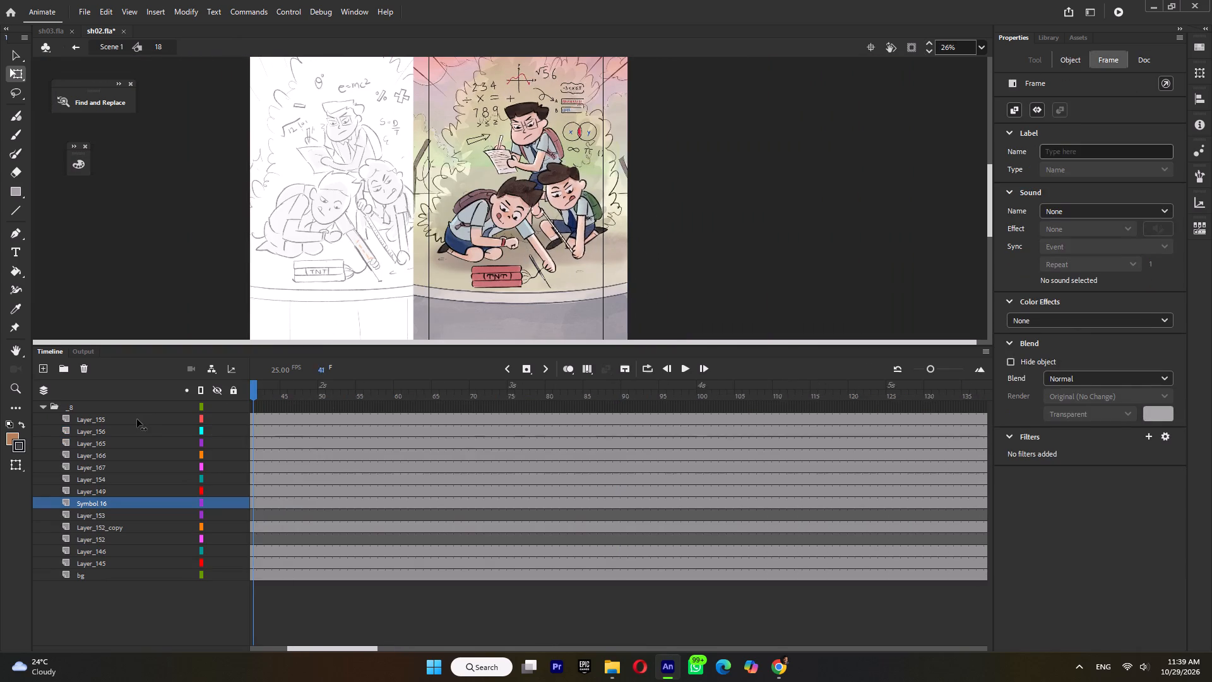
{"action": "left_click_drag", "start_coordinate": [137, 419], "coordinate": [718, 446]}
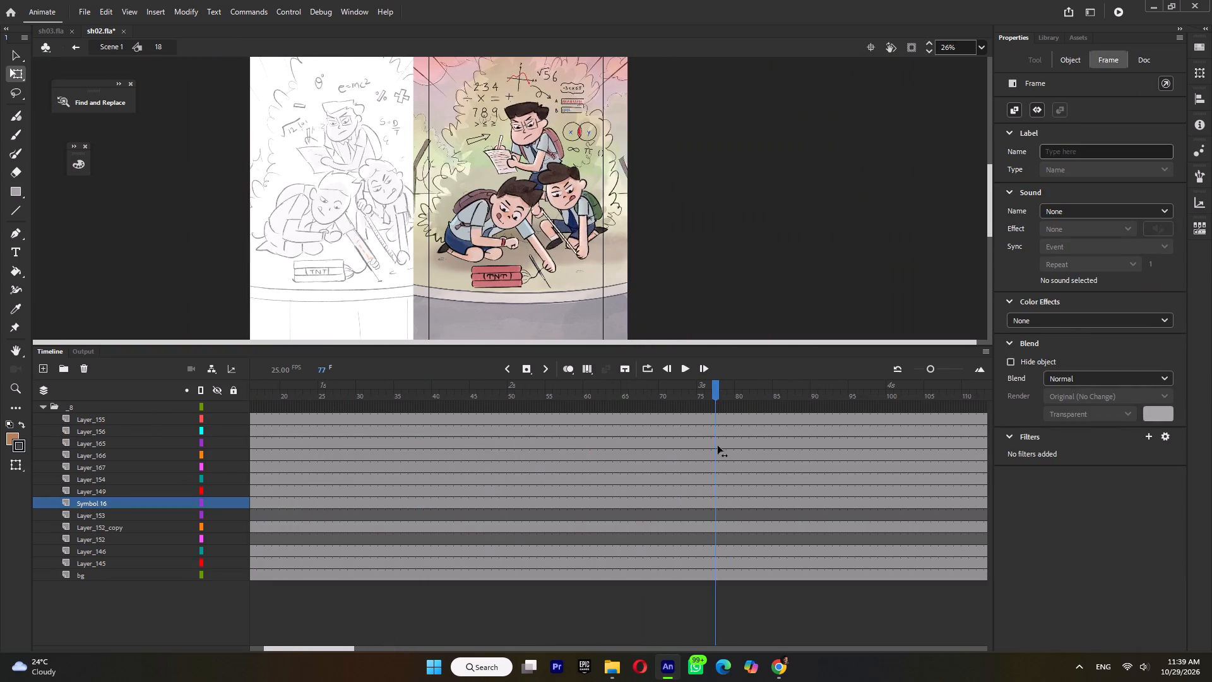
{"action": "left_click_drag", "start_coordinate": [718, 446], "coordinate": [613, 449]}
Identify the TNT boy's Layer_149 in symbol 18, open its symbol for editing and select the boy's bitmap.
{"action": "double_click", "coordinate": [477, 220]}
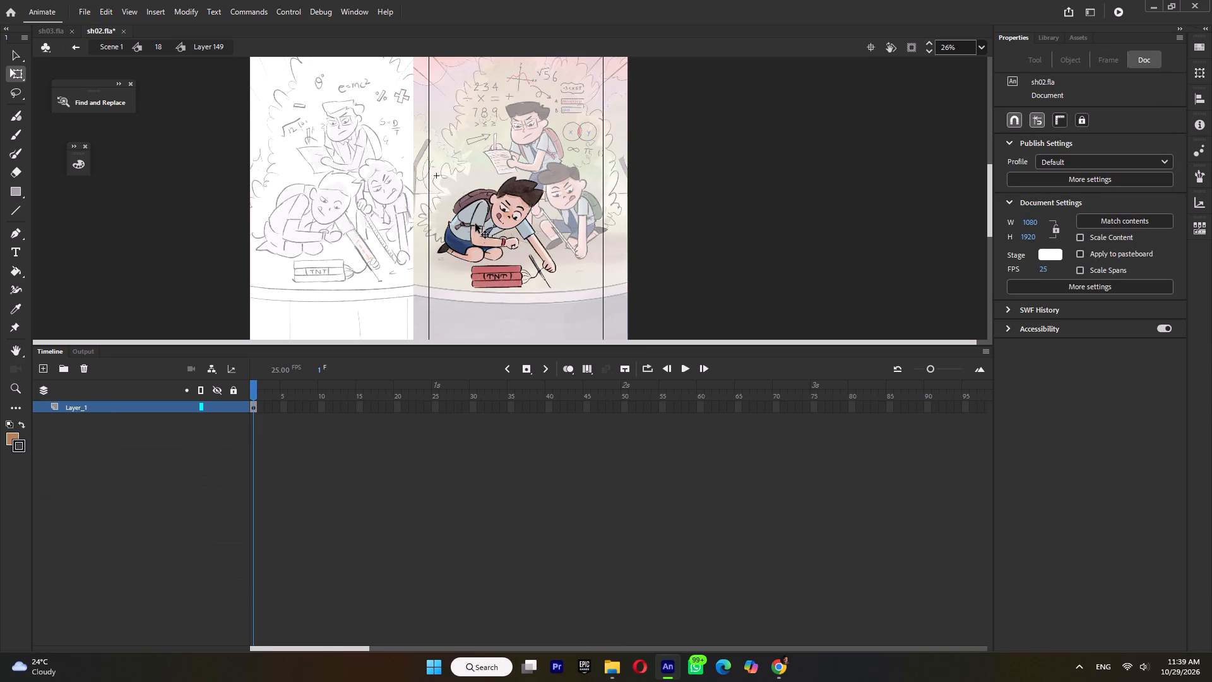
{"action": "double_click", "coordinate": [706, 232]}
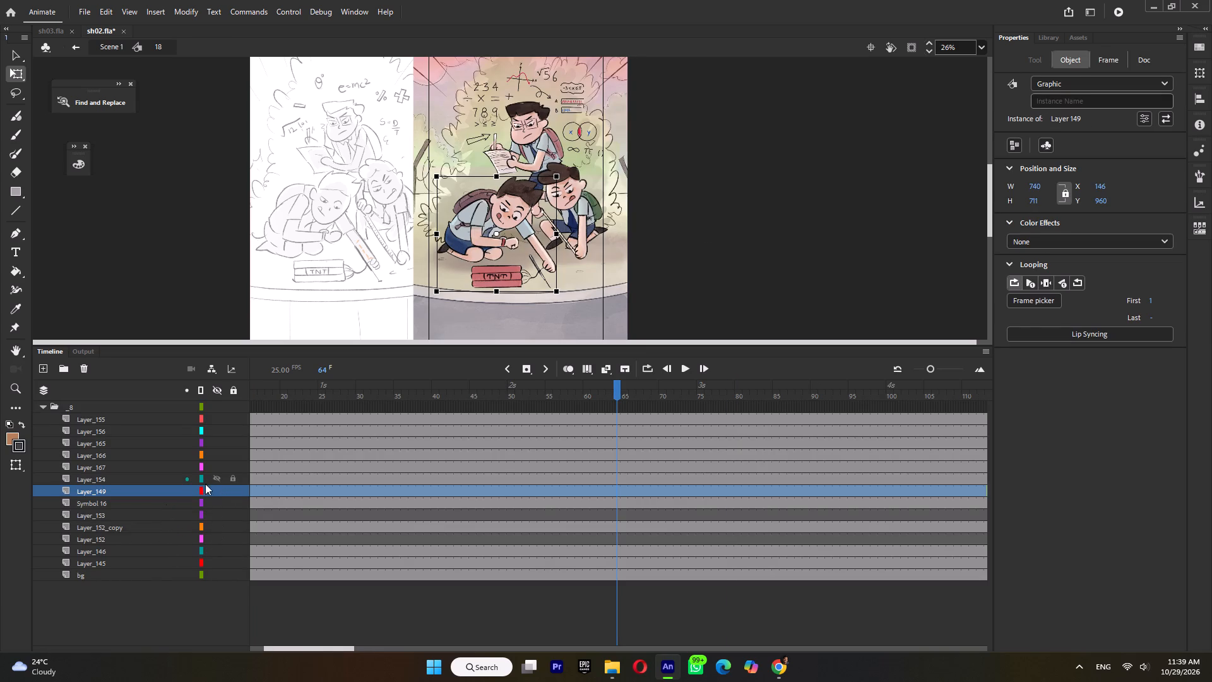
{"action": "left_click", "coordinate": [217, 490]}
{"action": "left_click", "coordinate": [217, 490]}
{"action": "double_click", "coordinate": [472, 233]}
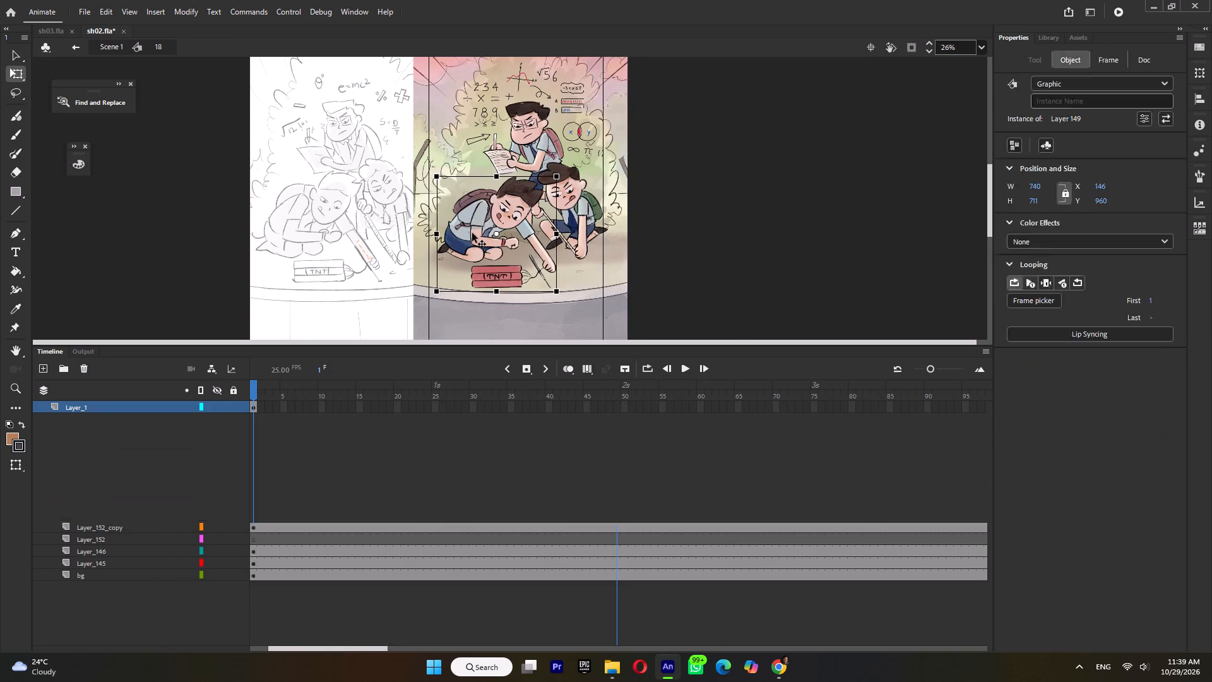
{"action": "scroll", "coordinate": [478, 239], "scroll_direction": "up", "scroll_amount": 3, "text": "ctrl"}
{"action": "left_click", "coordinate": [447, 249]}
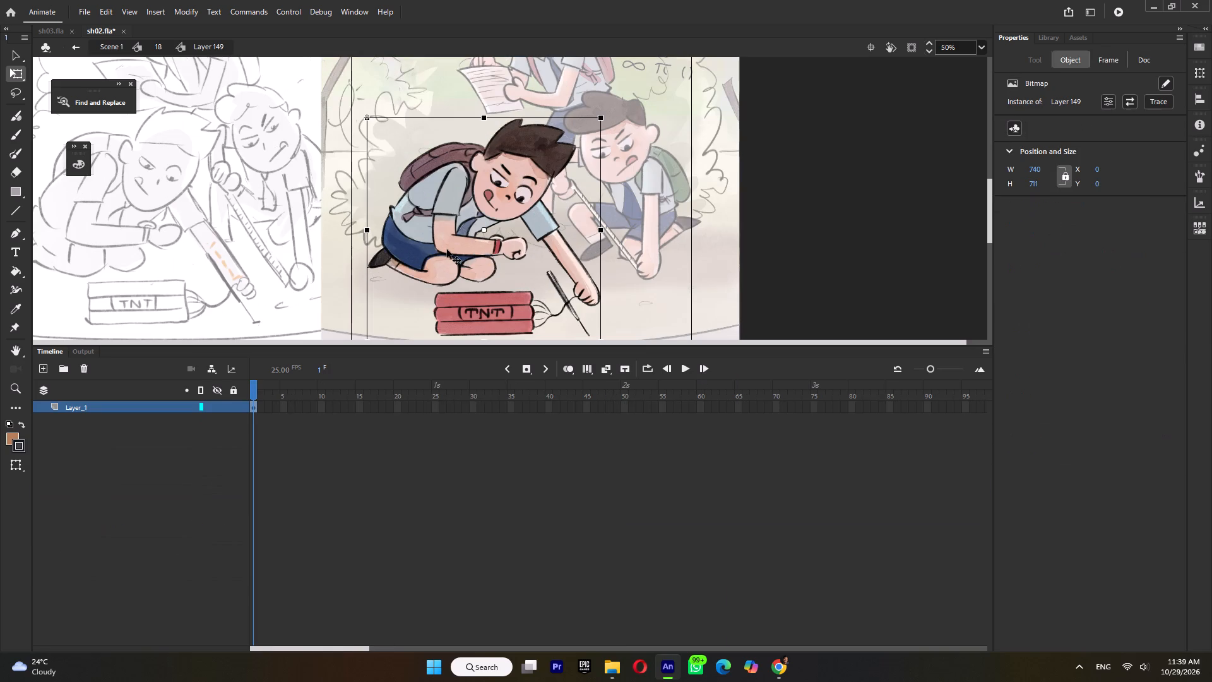
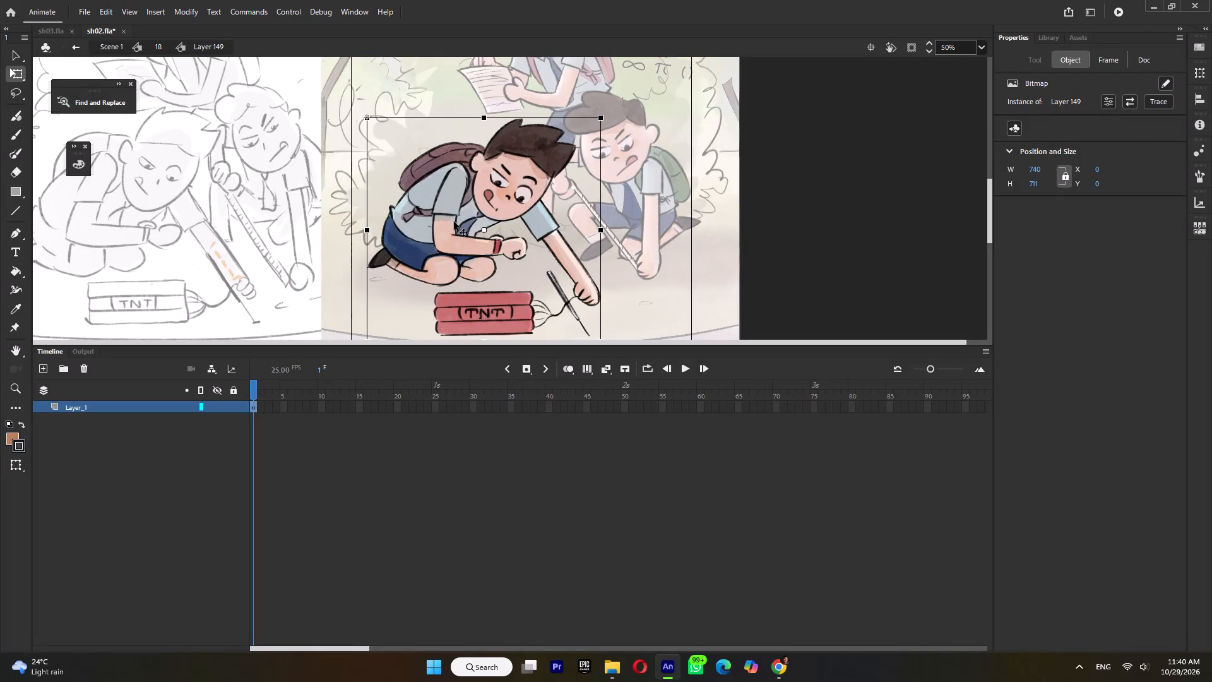
In symbol 18, add a new layer above Layer_149, insert blank keyframes at frames 63 and 70, and save the file.
{"action": "double_click", "coordinate": [795, 299]}
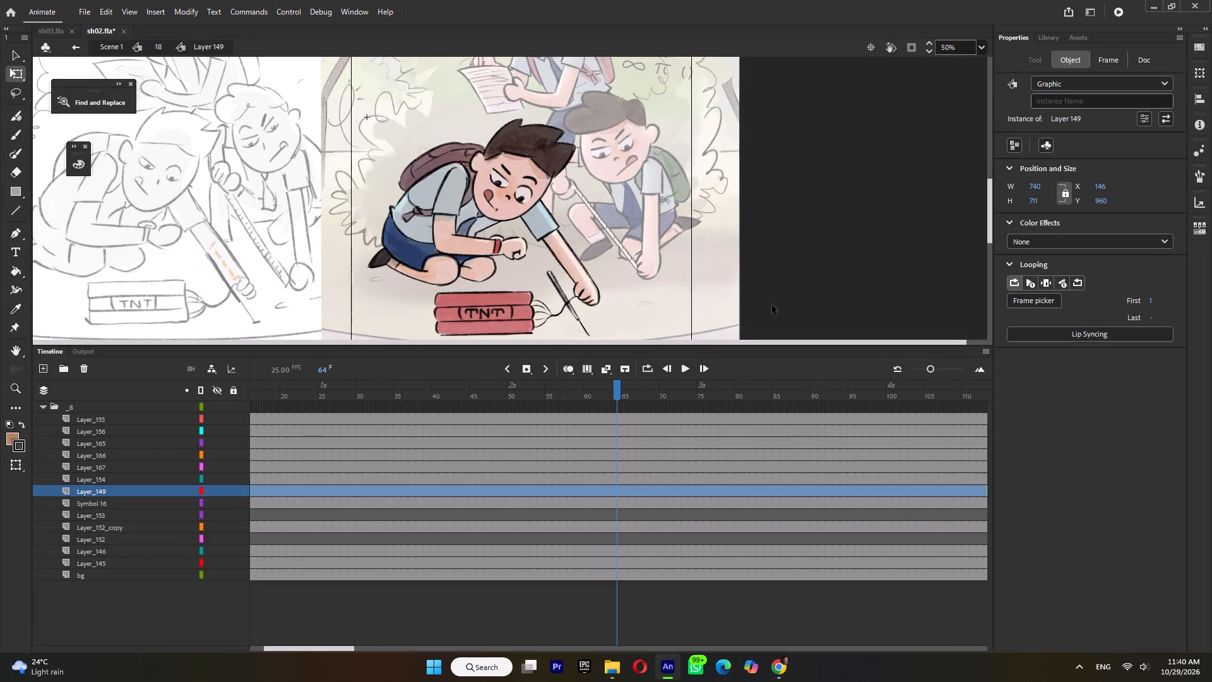
{"action": "left_click_drag", "start_coordinate": [420, 385], "coordinate": [606, 451]}
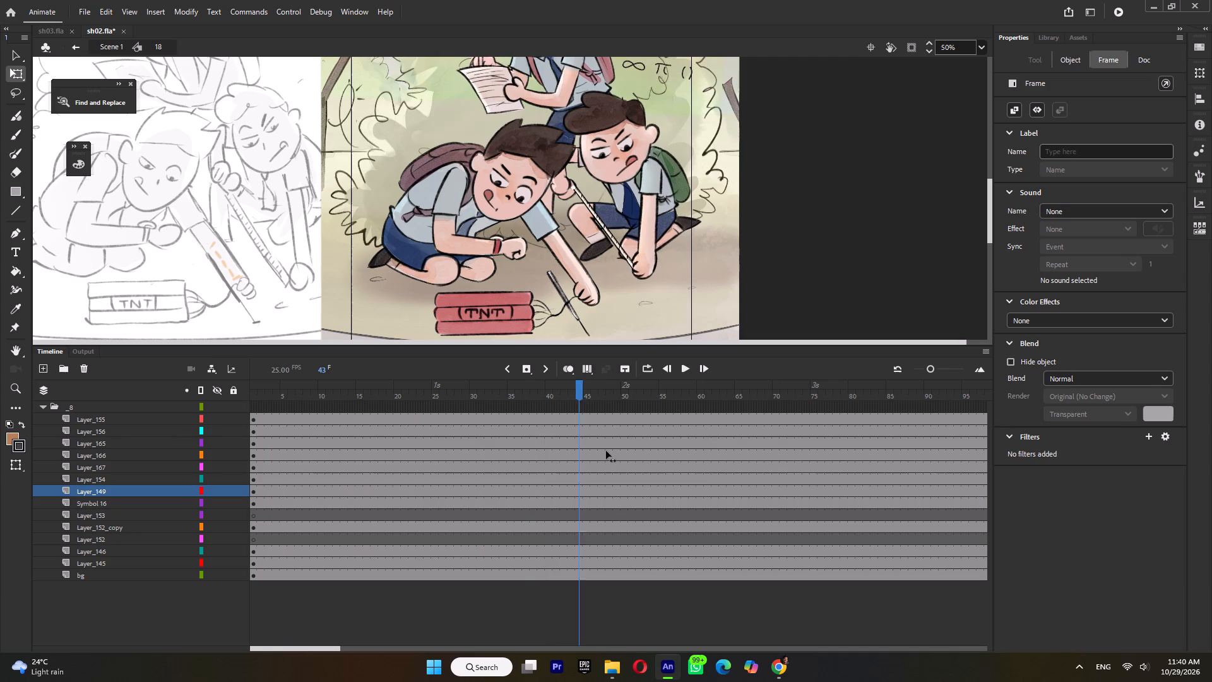
{"action": "left_click_drag", "start_coordinate": [606, 451], "coordinate": [720, 447]}
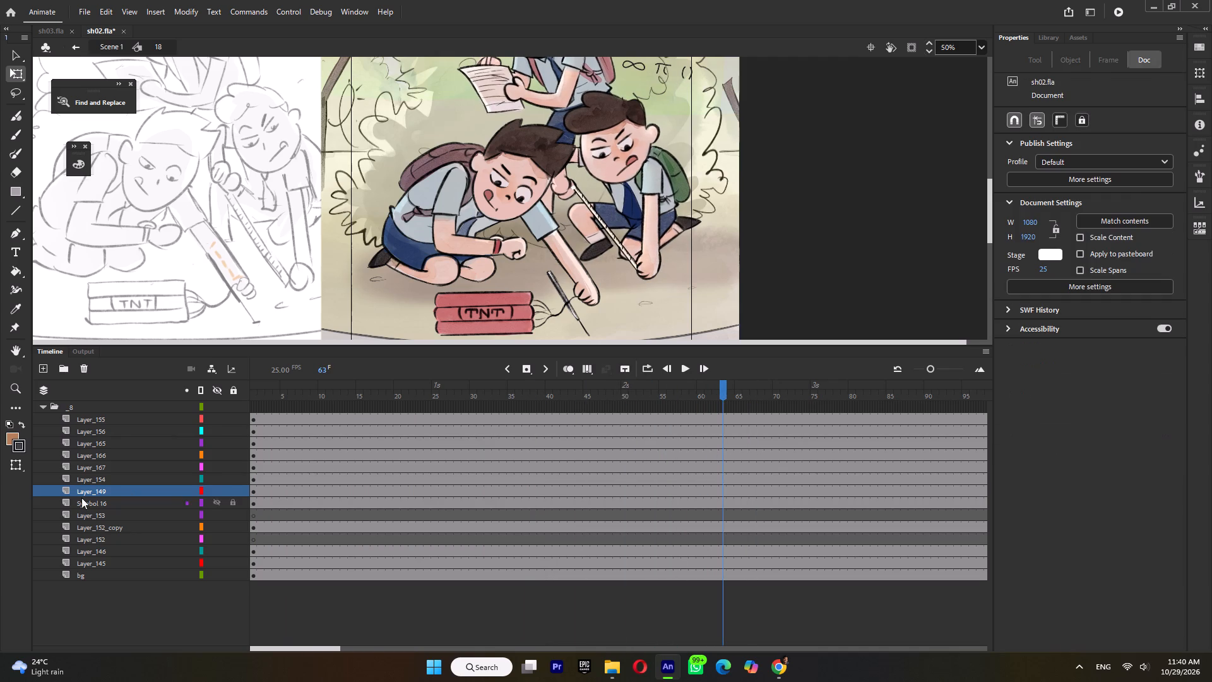
{"action": "left_click", "coordinate": [44, 366]}
{"action": "left_click", "coordinate": [726, 489]}
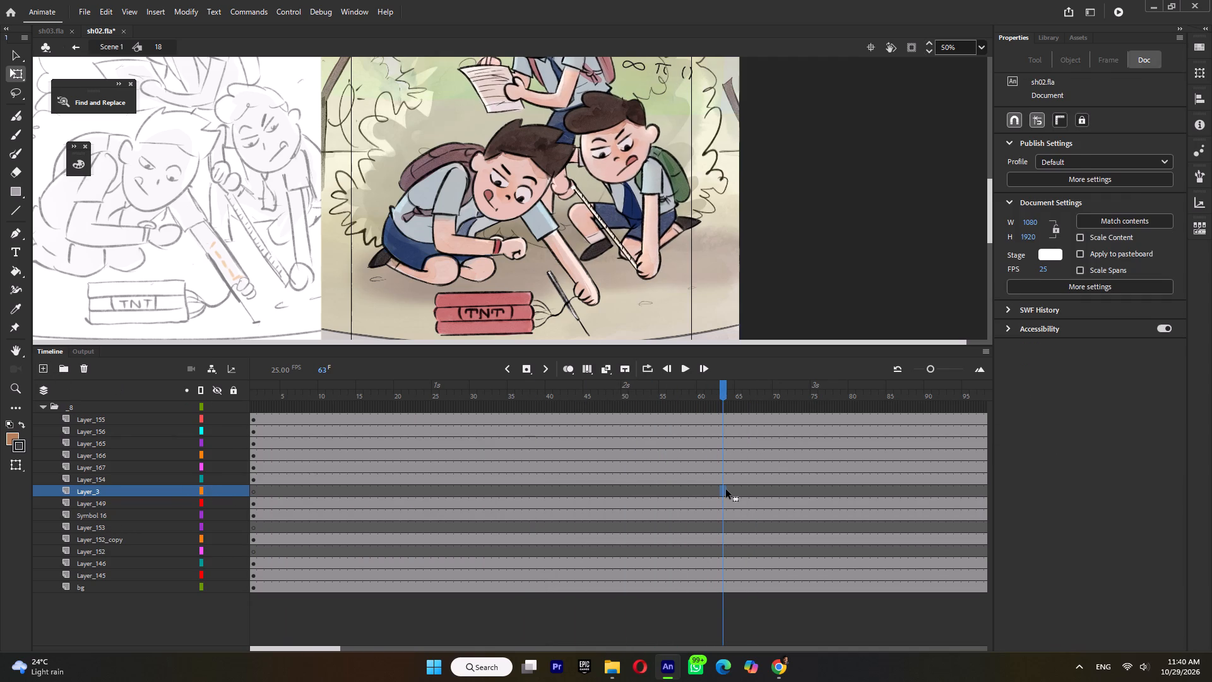
{"action": "key", "text": "F6"}
{"action": "left_click", "coordinate": [778, 495]}
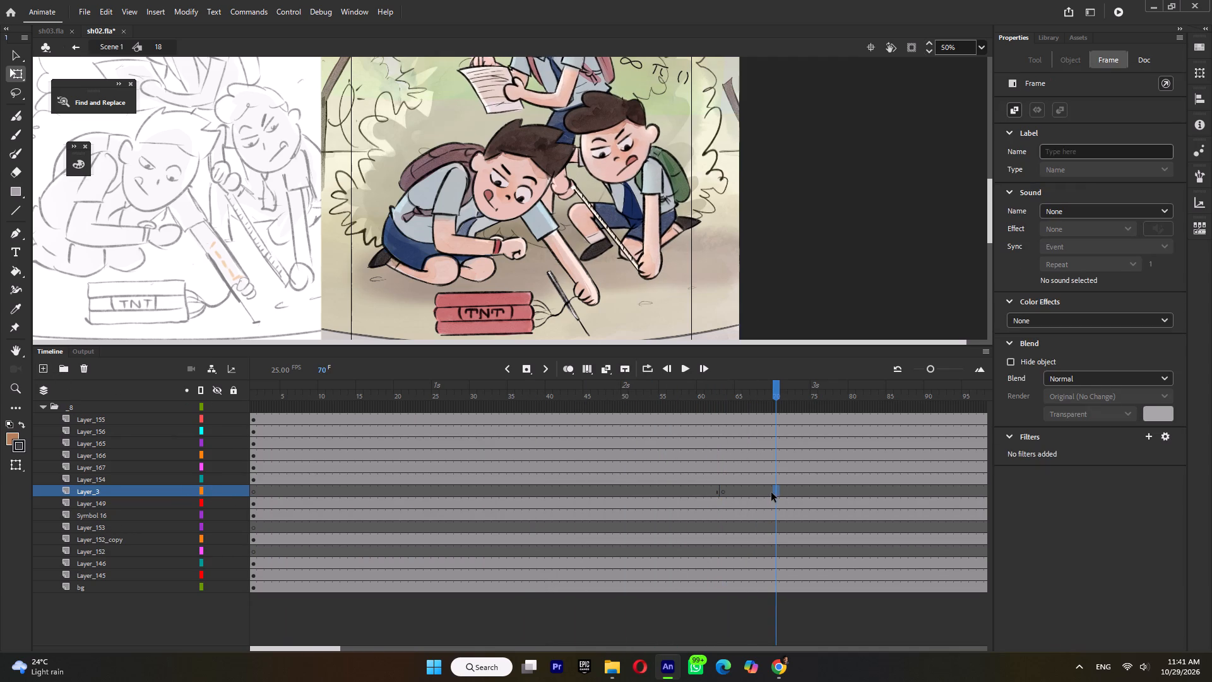
{"action": "left_click", "coordinate": [772, 492]}
{"action": "left_click", "coordinate": [775, 491]}
{"action": "key", "text": "F6"}
{"action": "left_click", "coordinate": [728, 491]}
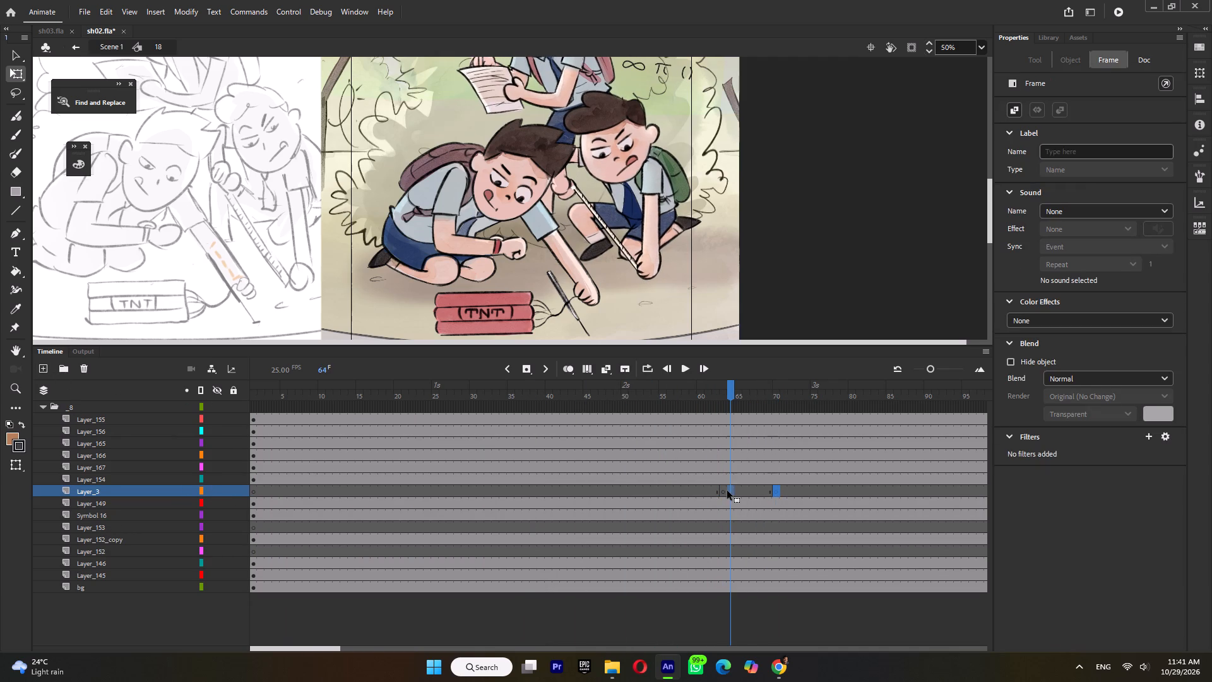
{"action": "key", "text": "ctrl+s"}
Sample the kneeling boy's facial skin colour and paint over both of his open eyes with the Classic Brush at size 24.
{"action": "scroll", "coordinate": [506, 155], "scroll_direction": "up", "scroll_amount": 5, "text": "ctrl"}
{"action": "scroll", "coordinate": [501, 207], "scroll_direction": "up", "scroll_amount": 1, "text": "ctrl"}
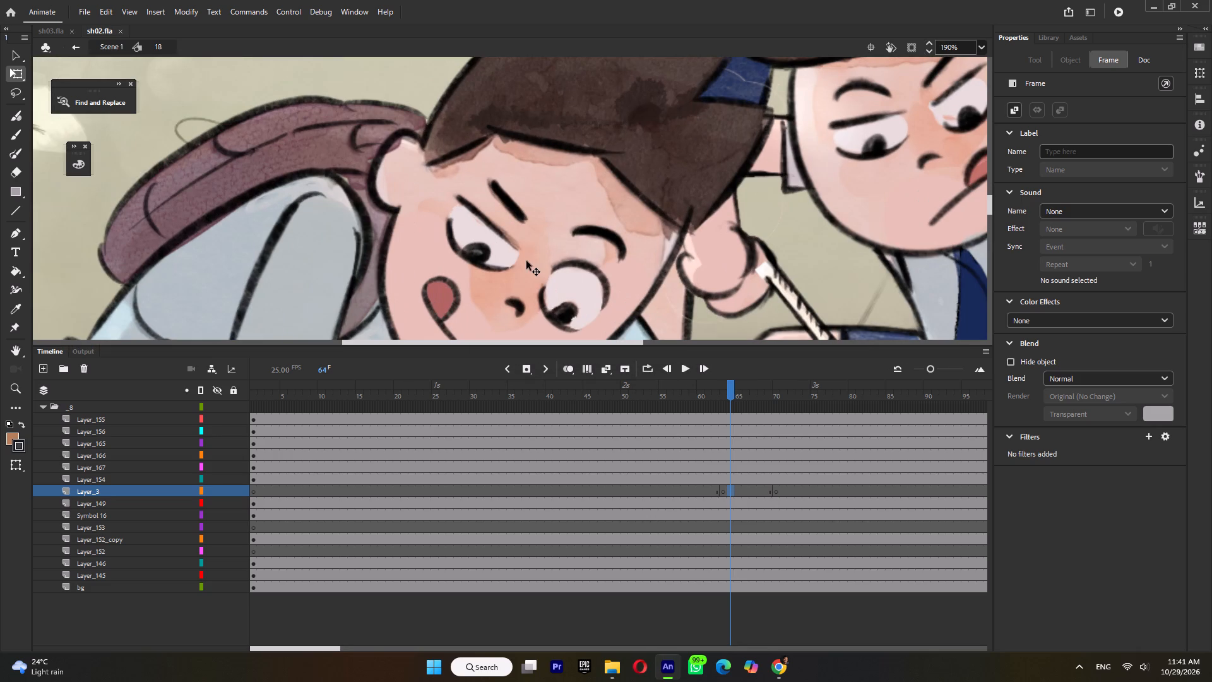
{"action": "key", "text": "i"}
{"action": "left_click", "coordinate": [550, 214]}
{"action": "key", "text": "b"}
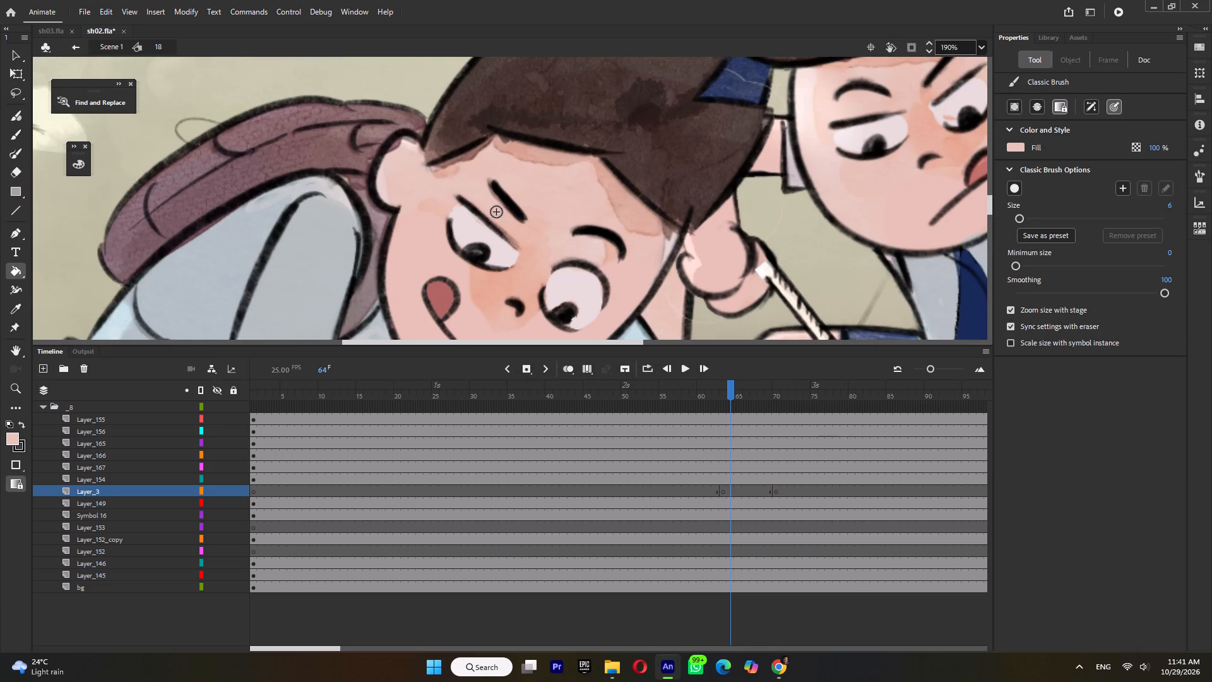
{"action": "left_click_drag", "start_coordinate": [466, 202], "coordinate": [454, 212]}
{"action": "left_click", "coordinate": [1033, 217]}
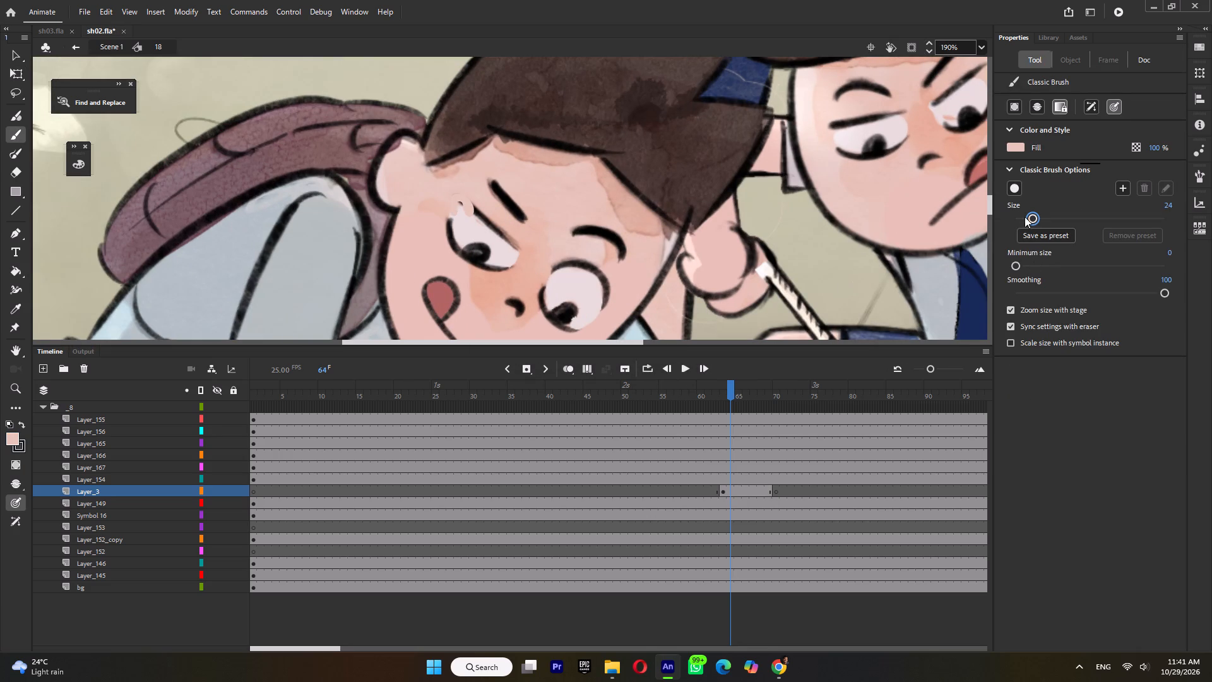
{"action": "scroll", "coordinate": [545, 228], "scroll_direction": "up", "scroll_amount": 3, "text": "ctrl"}
{"action": "left_click_drag", "start_coordinate": [371, 181], "coordinate": [419, 285]}
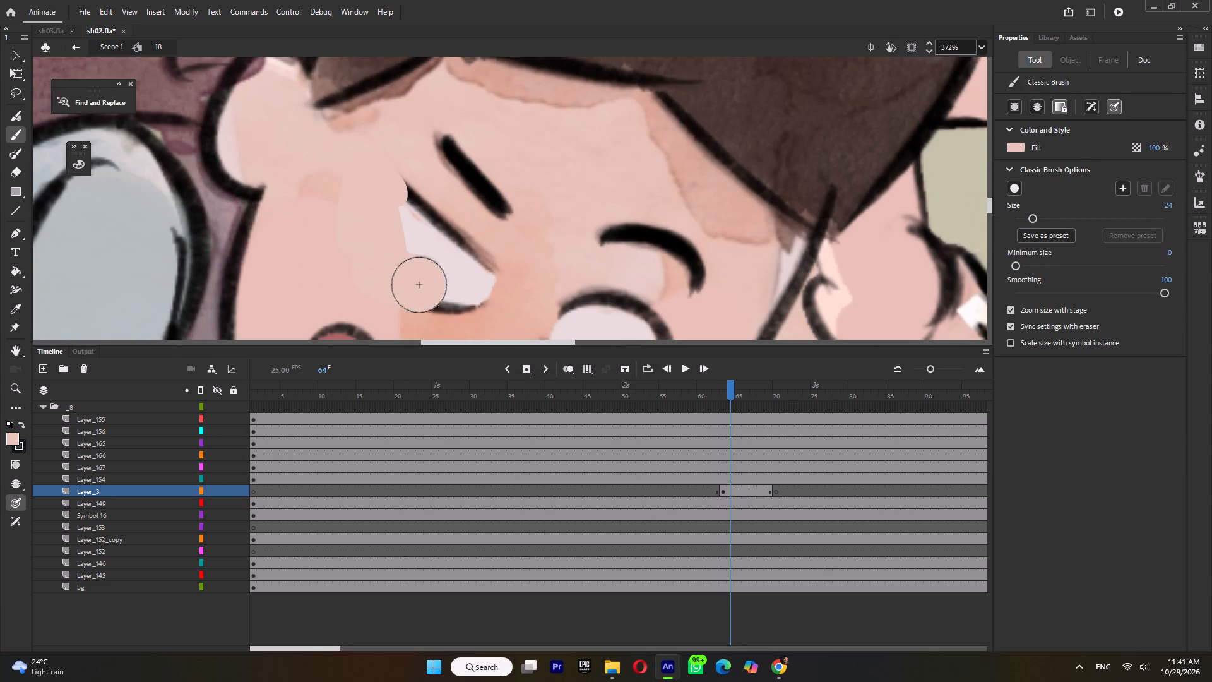
{"action": "left_click_drag", "start_coordinate": [419, 285], "coordinate": [453, 241]}
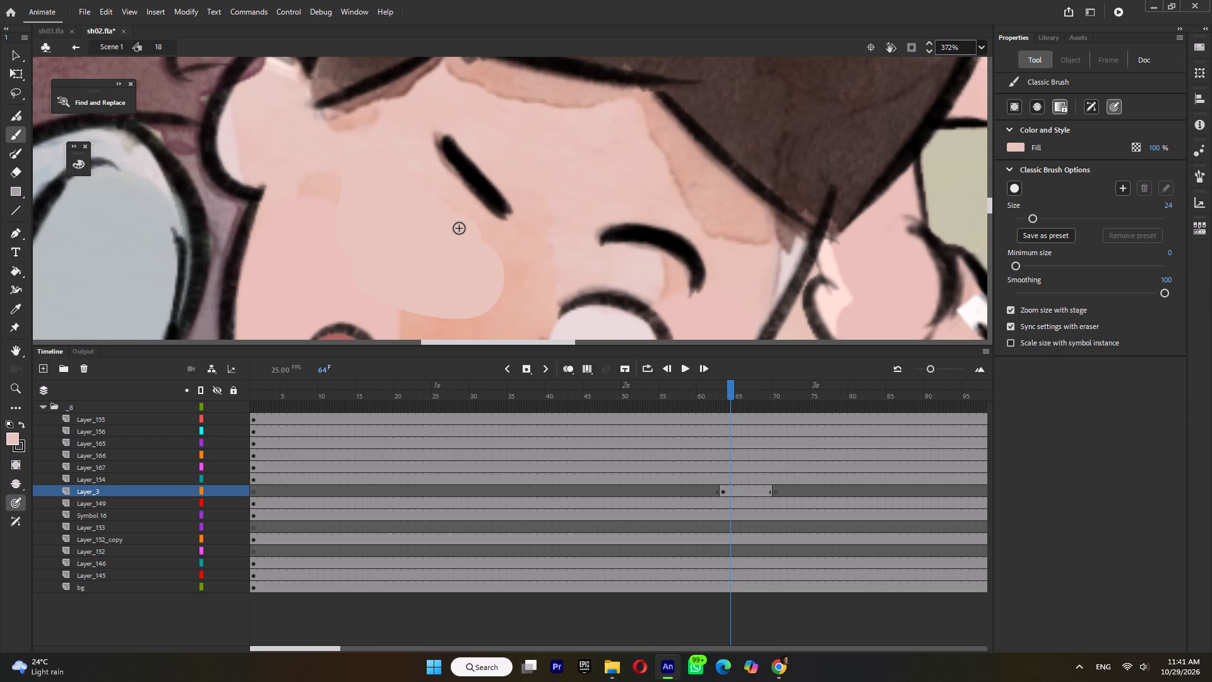
{"action": "scroll", "coordinate": [459, 228], "scroll_direction": "down", "scroll_amount": 2}
{"action": "left_click_drag", "start_coordinate": [590, 266], "coordinate": [561, 237]}
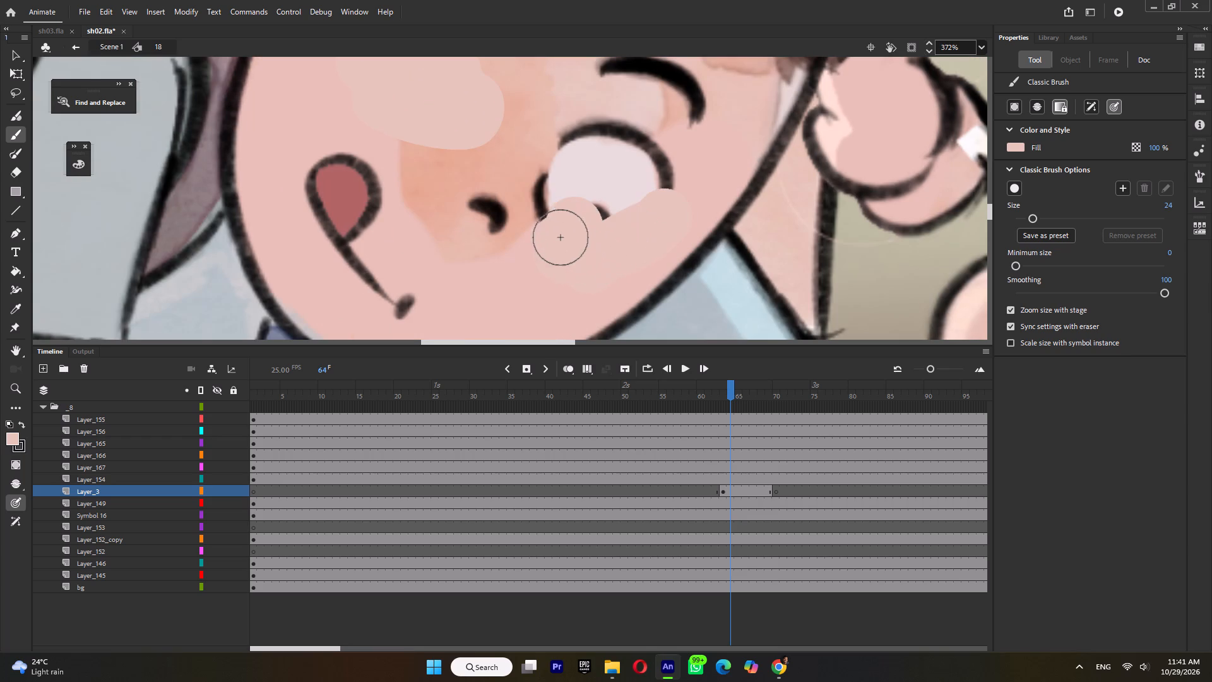
{"action": "left_click_drag", "start_coordinate": [561, 237], "coordinate": [674, 196]}
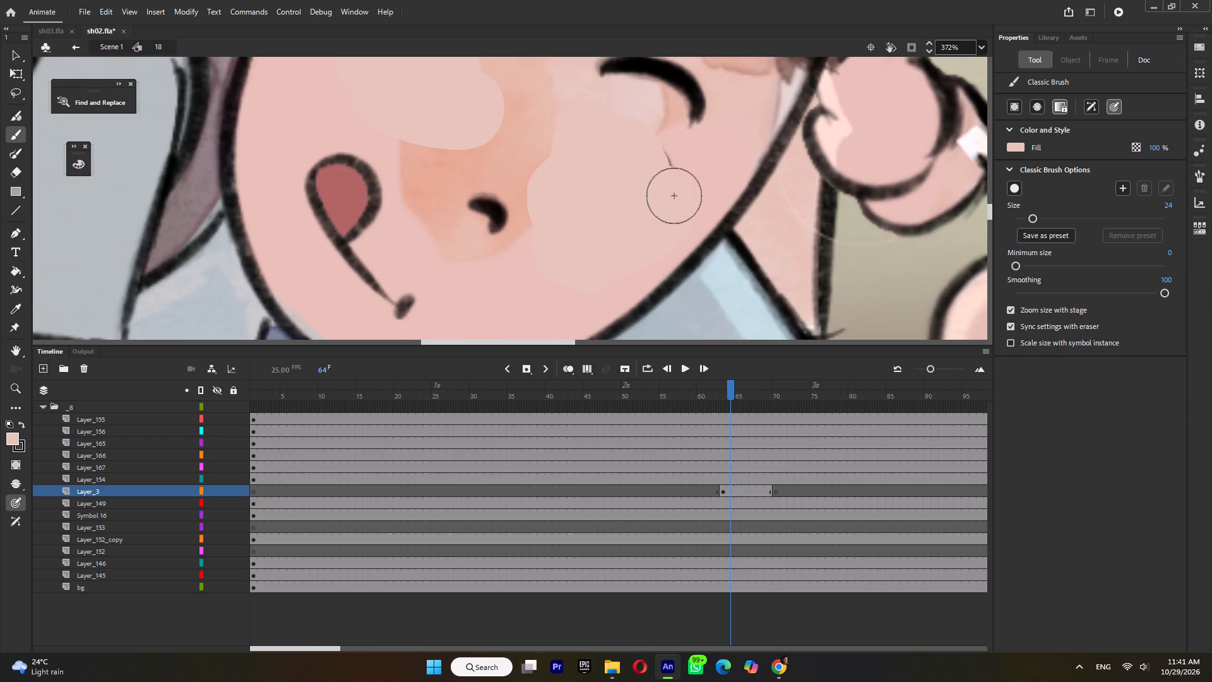
{"action": "left_click_drag", "start_coordinate": [674, 196], "coordinate": [667, 173]}
Group the skin-coloured patches painted over the boy's eyes on the new layer.
{"action": "left_click", "coordinate": [15, 209]}
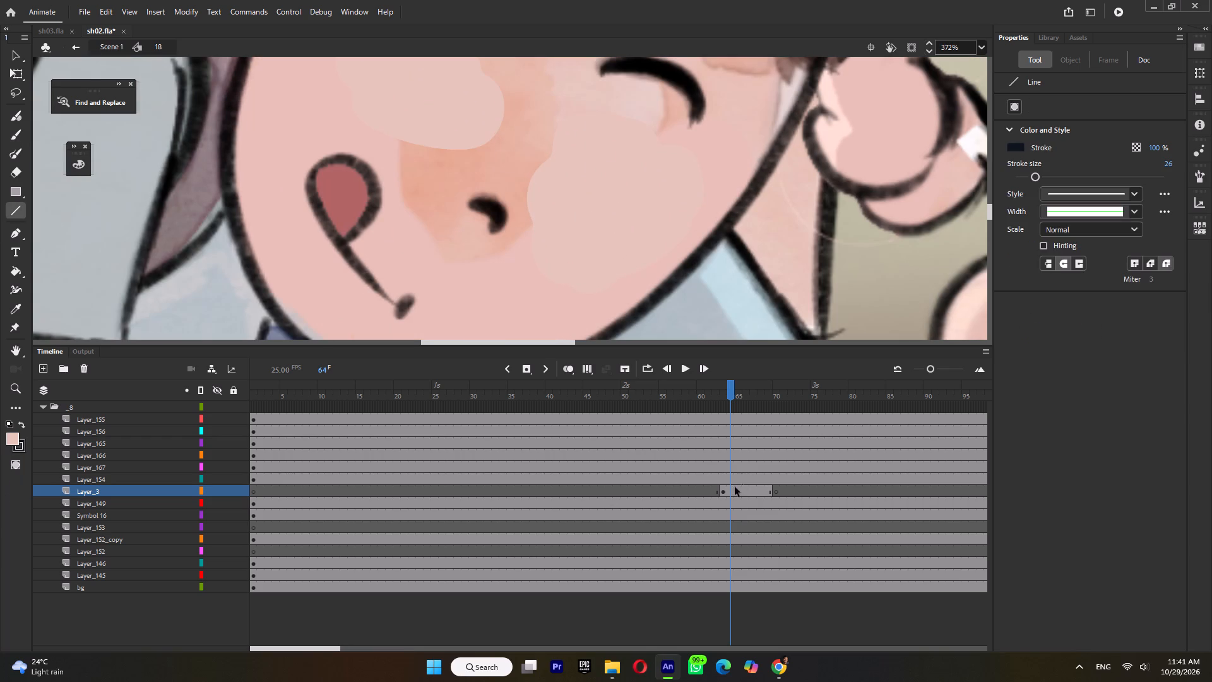
{"action": "left_click", "coordinate": [732, 489]}
{"action": "key", "text": "ctrl+g"}
{"action": "scroll", "coordinate": [542, 214], "scroll_direction": "down", "scroll_amount": 3, "text": "ctrl"}
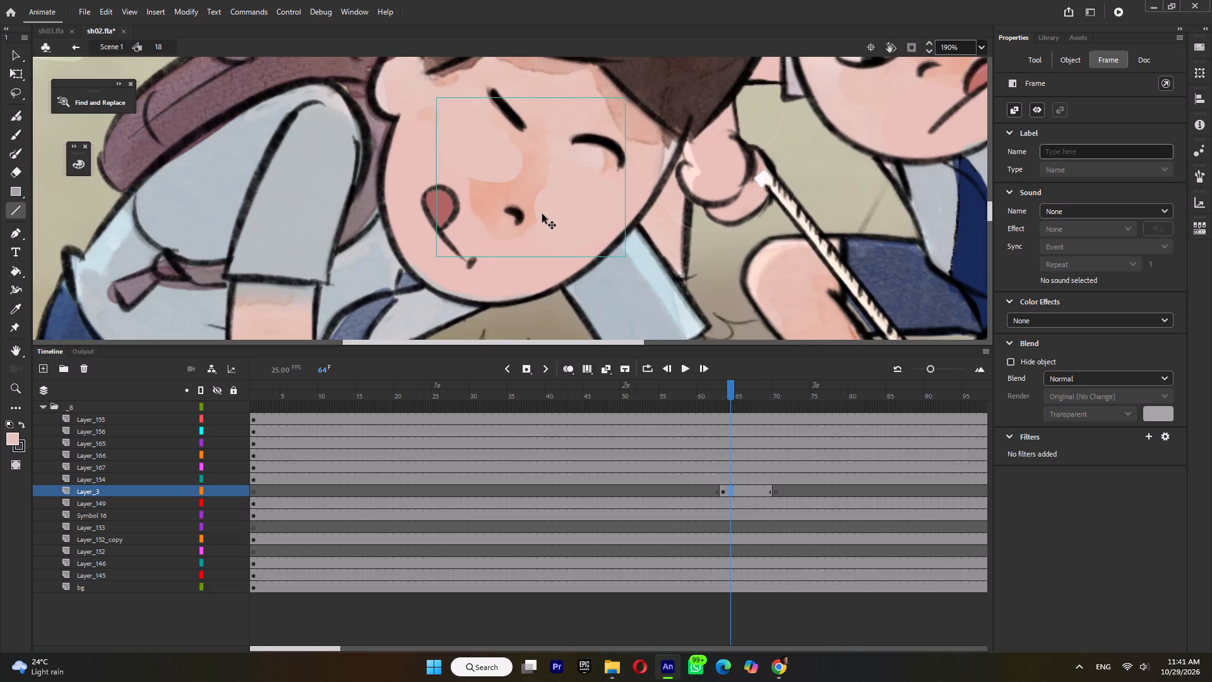
{"action": "left_click", "coordinate": [812, 226], "text": "ctrl"}
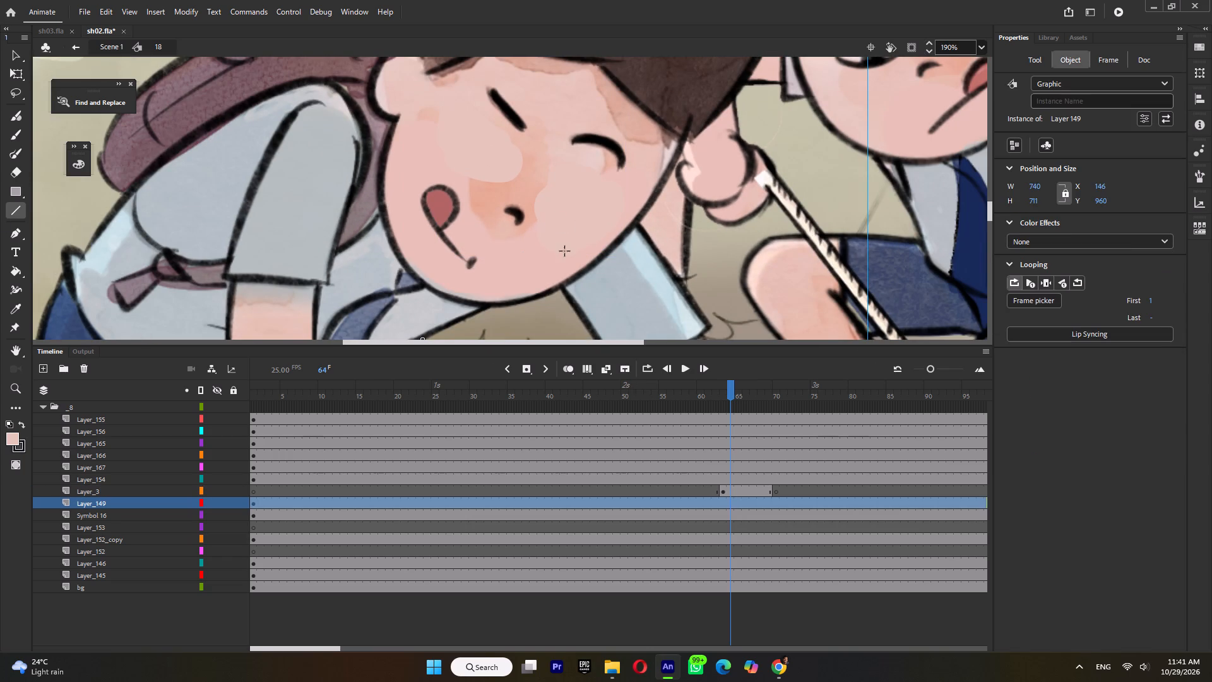
{"action": "left_click", "coordinate": [549, 233], "text": "ctrl"}
{"action": "scroll", "coordinate": [460, 205], "scroll_direction": "down", "scroll_amount": 5, "text": "ctrl"}
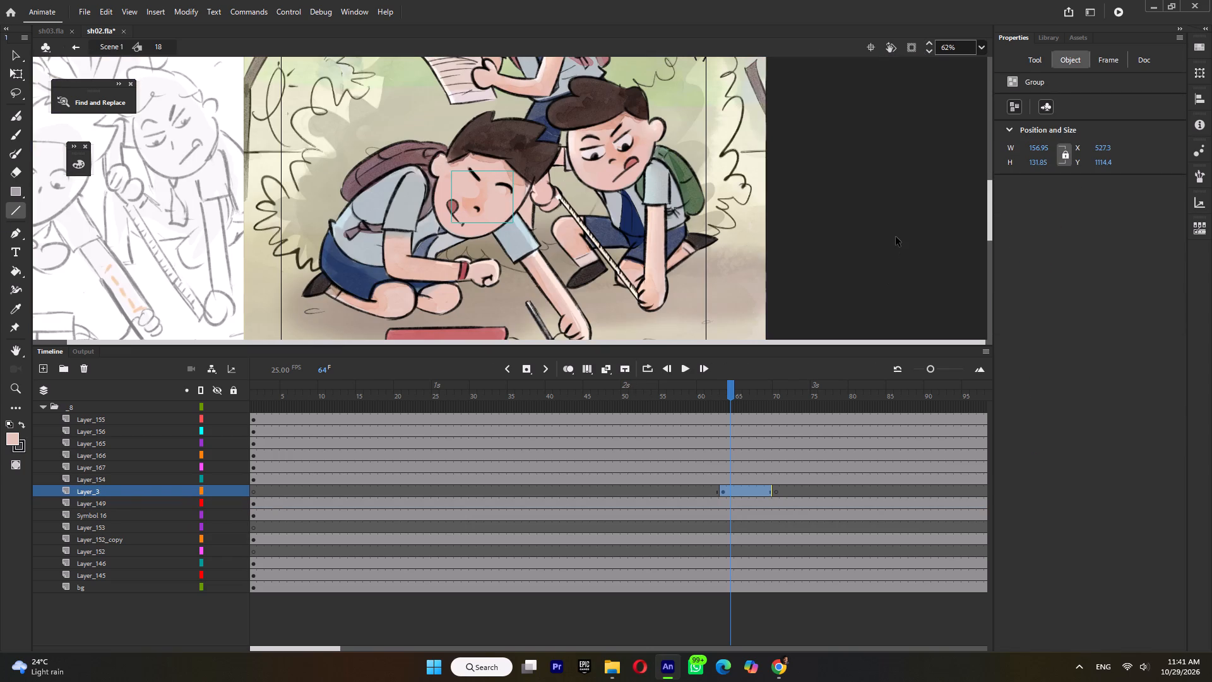
In a new group, draw two downward-curved closed-eye lines on the boy's face with stroke size 1 and a tapered width profile.
{"action": "left_click", "coordinate": [896, 237], "text": "ctrl"}
{"action": "key", "text": "ctrl+g"}
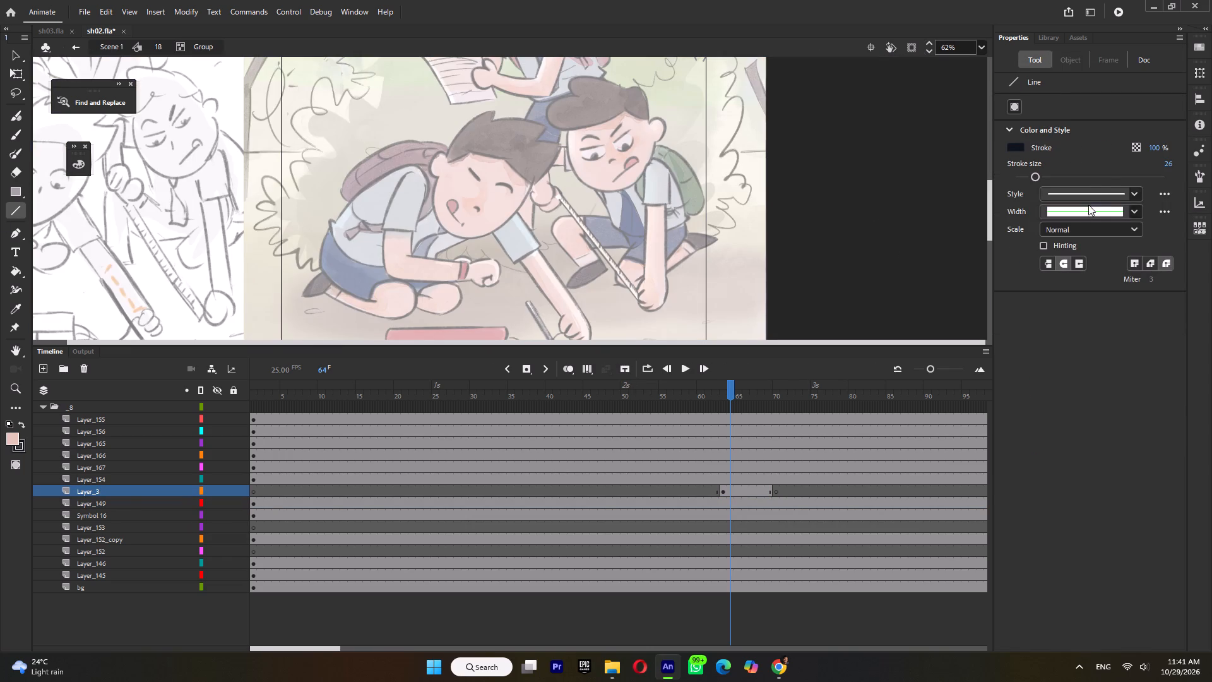
{"action": "left_click", "coordinate": [1165, 167]}
{"action": "key", "text": "1"}
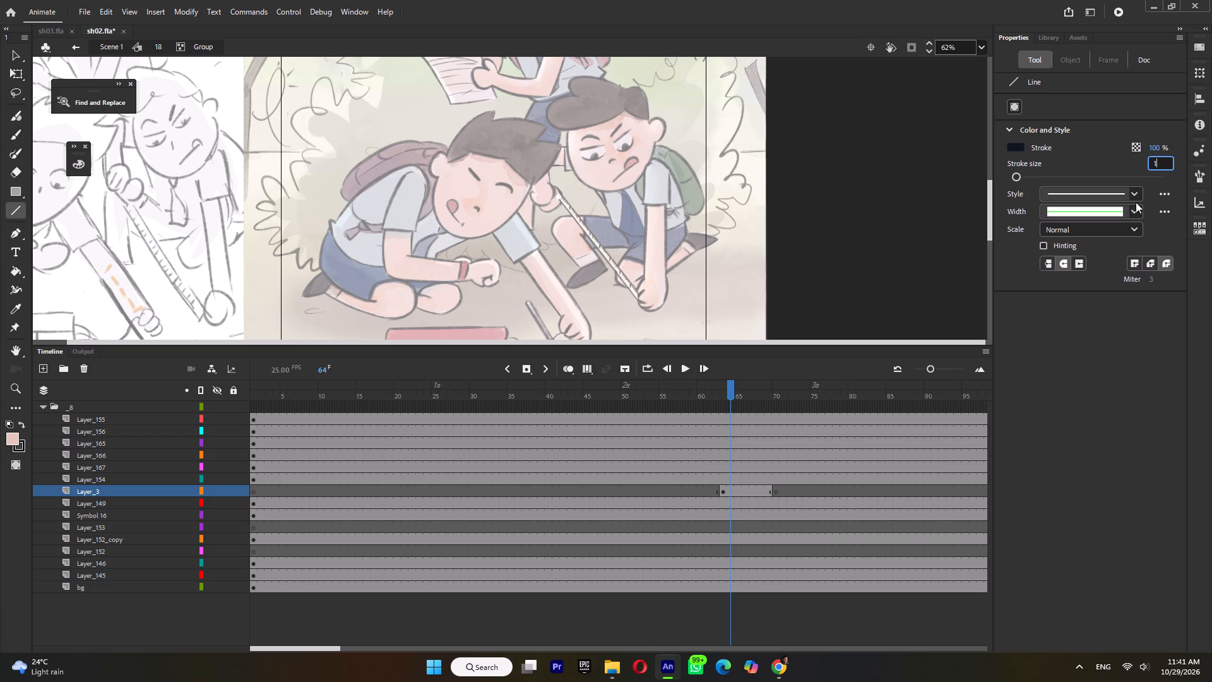
{"action": "left_click", "coordinate": [1134, 213]}
{"action": "left_click", "coordinate": [1122, 237]}
{"action": "scroll", "coordinate": [436, 193], "scroll_direction": "up", "scroll_amount": 5, "text": "ctrl"}
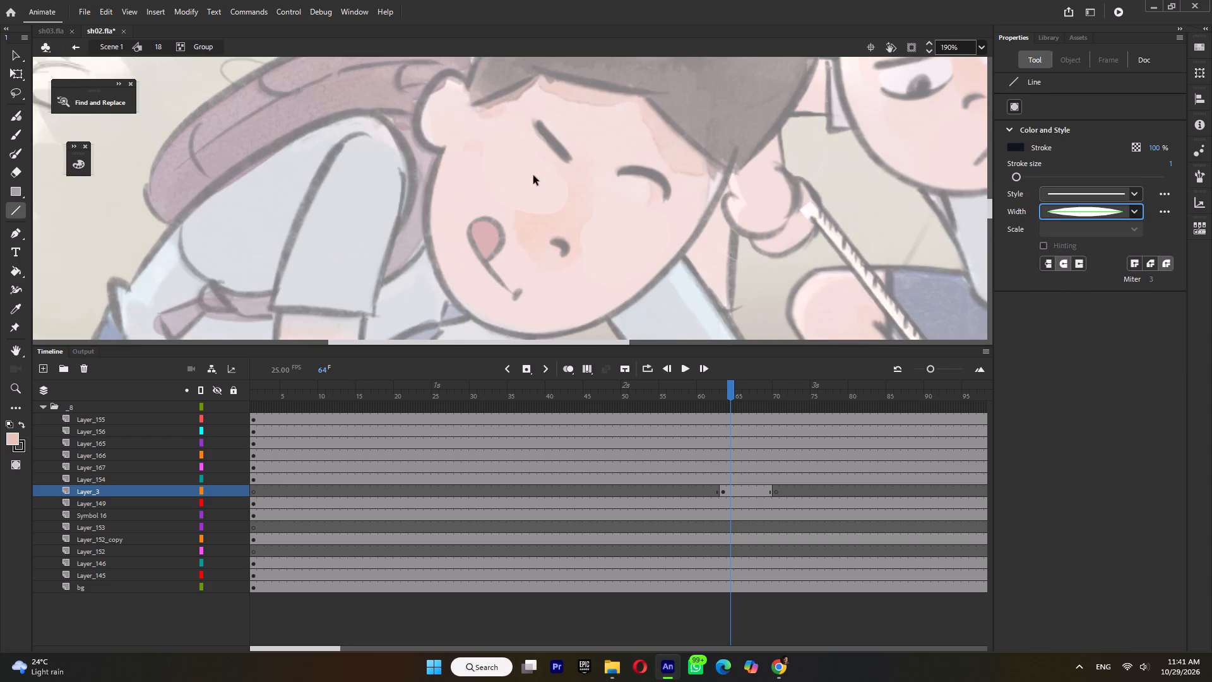
{"action": "scroll", "coordinate": [522, 173], "scroll_direction": "up", "scroll_amount": 1, "text": "ctrl"}
{"action": "left_click_drag", "start_coordinate": [506, 157], "coordinate": [567, 214]}
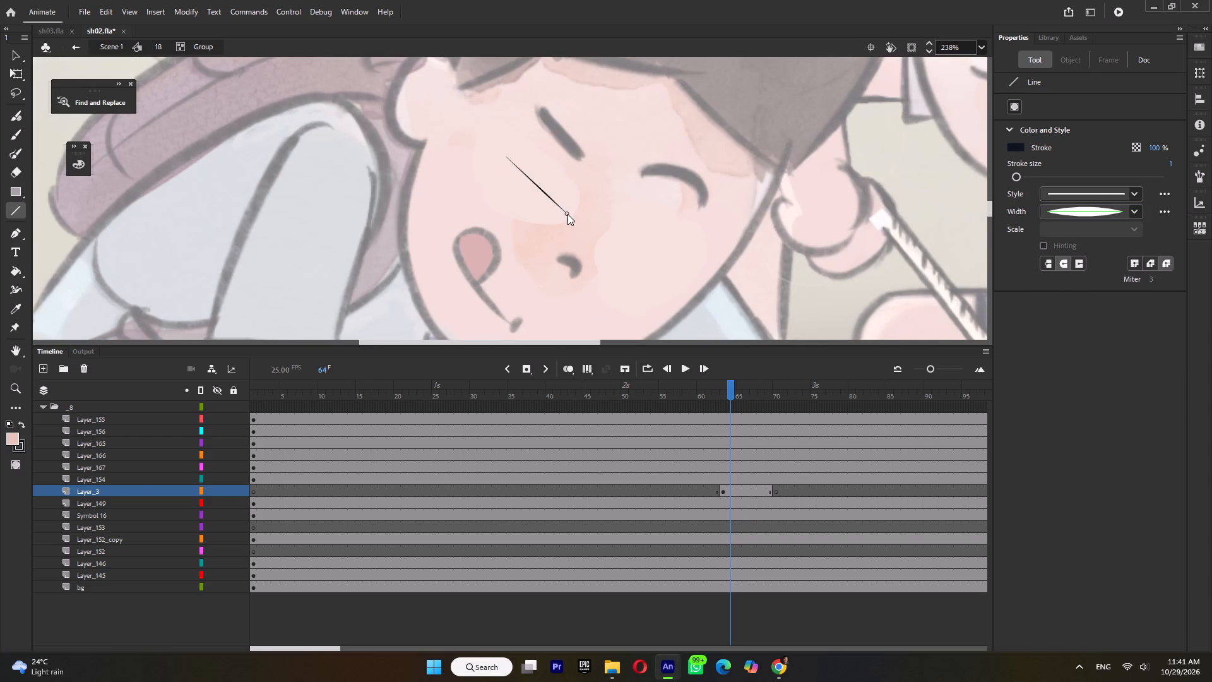
{"action": "left_click_drag", "start_coordinate": [567, 214], "coordinate": [562, 212]}
{"action": "left_click_drag", "start_coordinate": [538, 188], "coordinate": [533, 196], "text": "ctrl"}
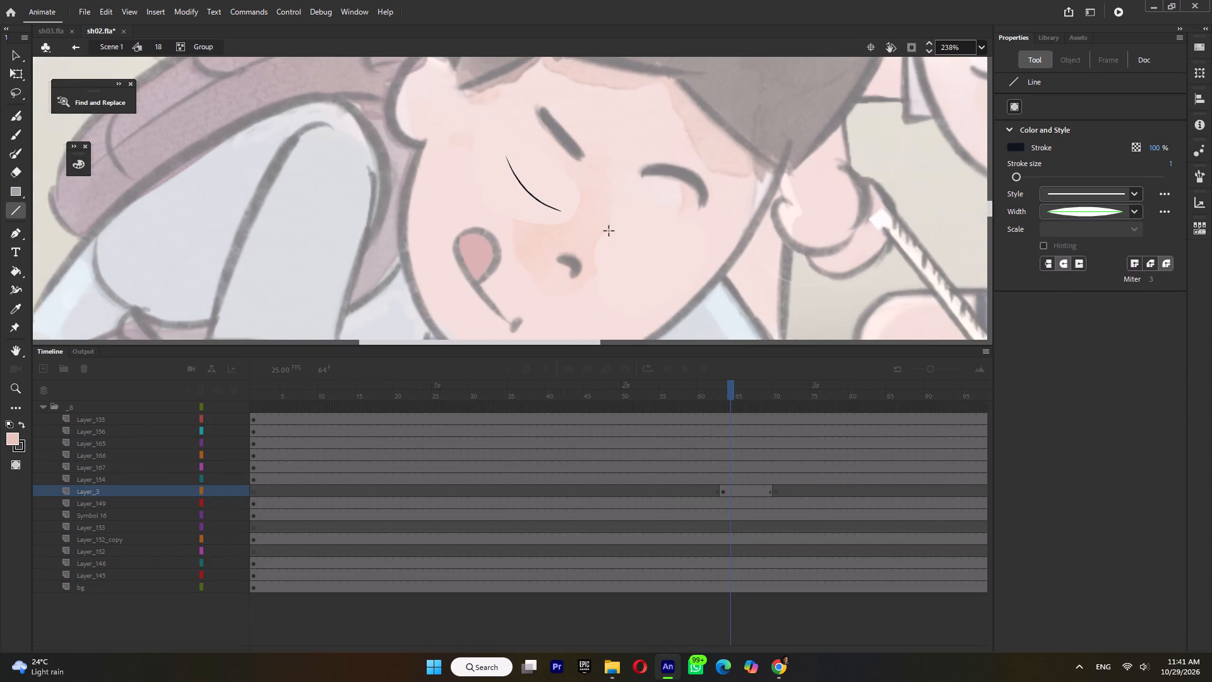
{"action": "left_click_drag", "start_coordinate": [613, 238], "coordinate": [663, 276]}
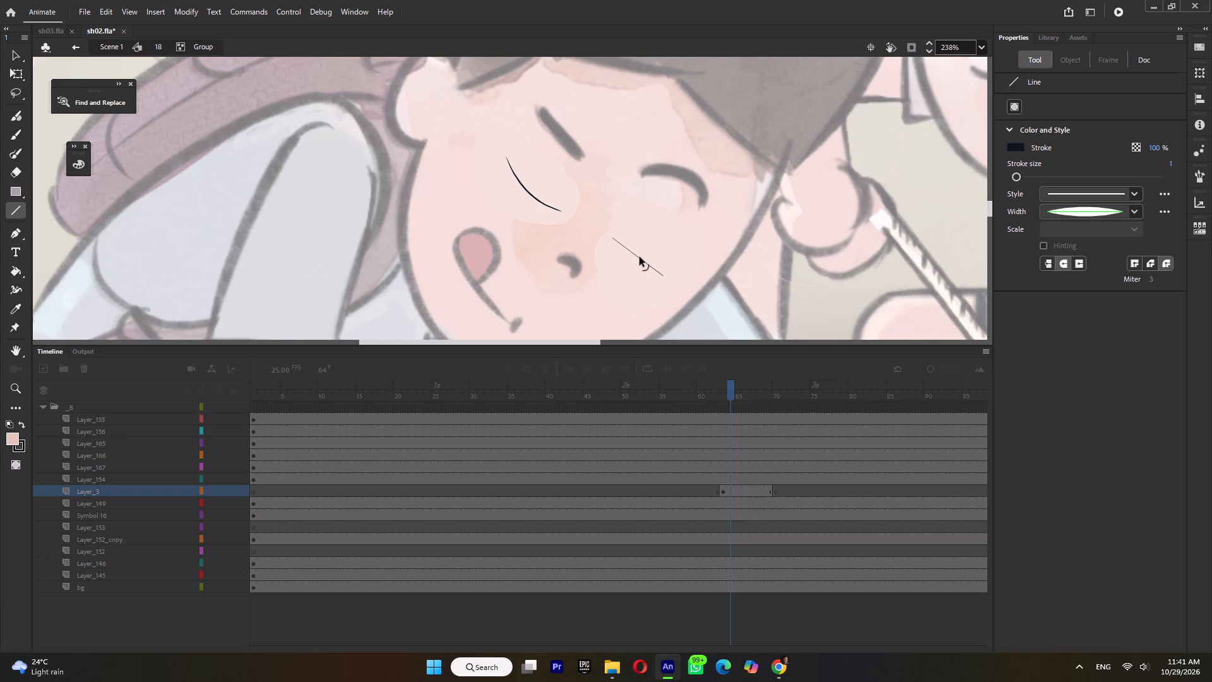
{"action": "left_click_drag", "start_coordinate": [639, 258], "coordinate": [634, 269], "text": "ctrl"}
Set both closed-eye lines to stroke size 3, return to Scene 1 and save the file.
{"action": "left_click", "coordinate": [634, 269], "text": "ctrl"}
{"action": "left_click", "coordinate": [542, 203], "text": "ctrl+shift"}
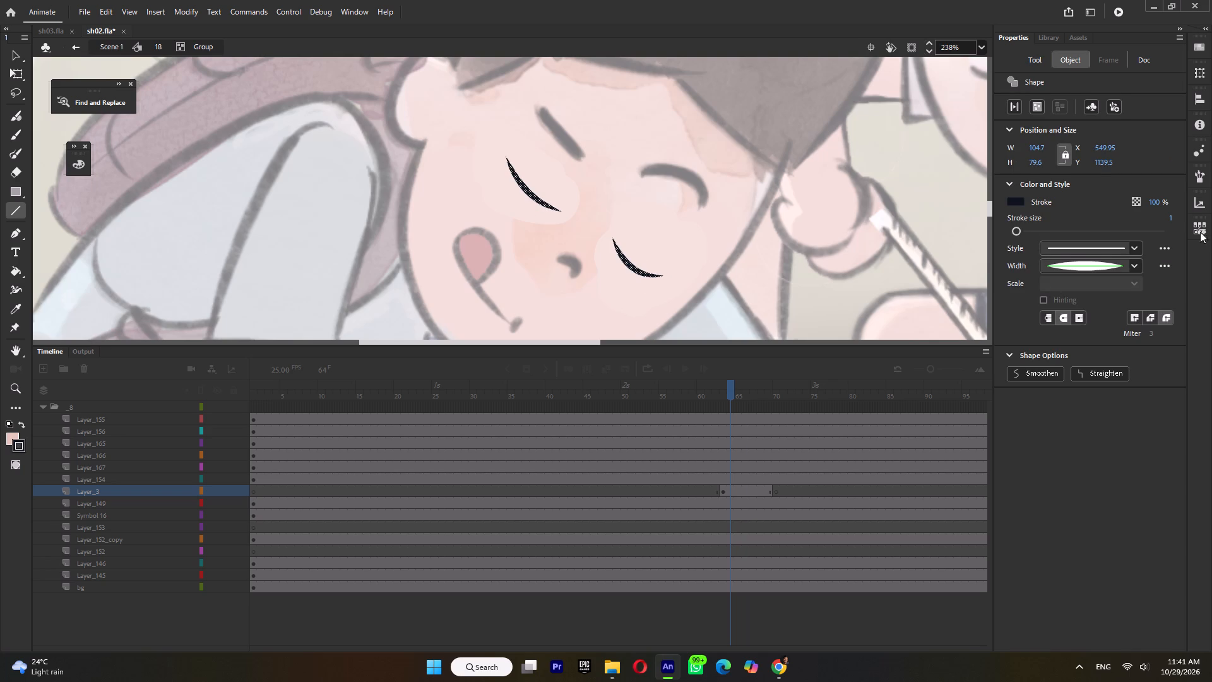
{"action": "left_click", "coordinate": [1172, 217]}
{"action": "key", "text": "3"}
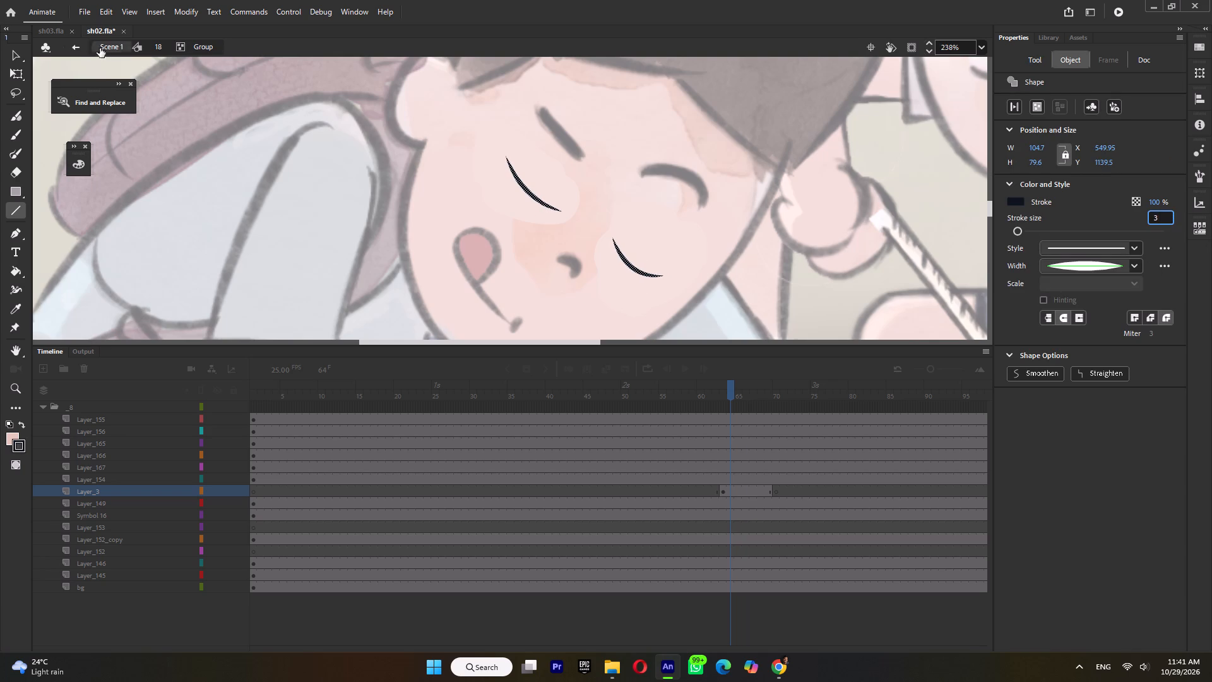
{"action": "left_click", "coordinate": [102, 49]}
{"action": "scroll", "coordinate": [512, 231], "scroll_direction": "down", "scroll_amount": 13, "text": "ctrl"}
{"action": "key", "text": "ctrl+s"}
Play back the blink shot from about frame 51 and scrub through the following close-up of the hands tying the TNT fuse.
{"action": "left_click", "coordinate": [520, 388]}
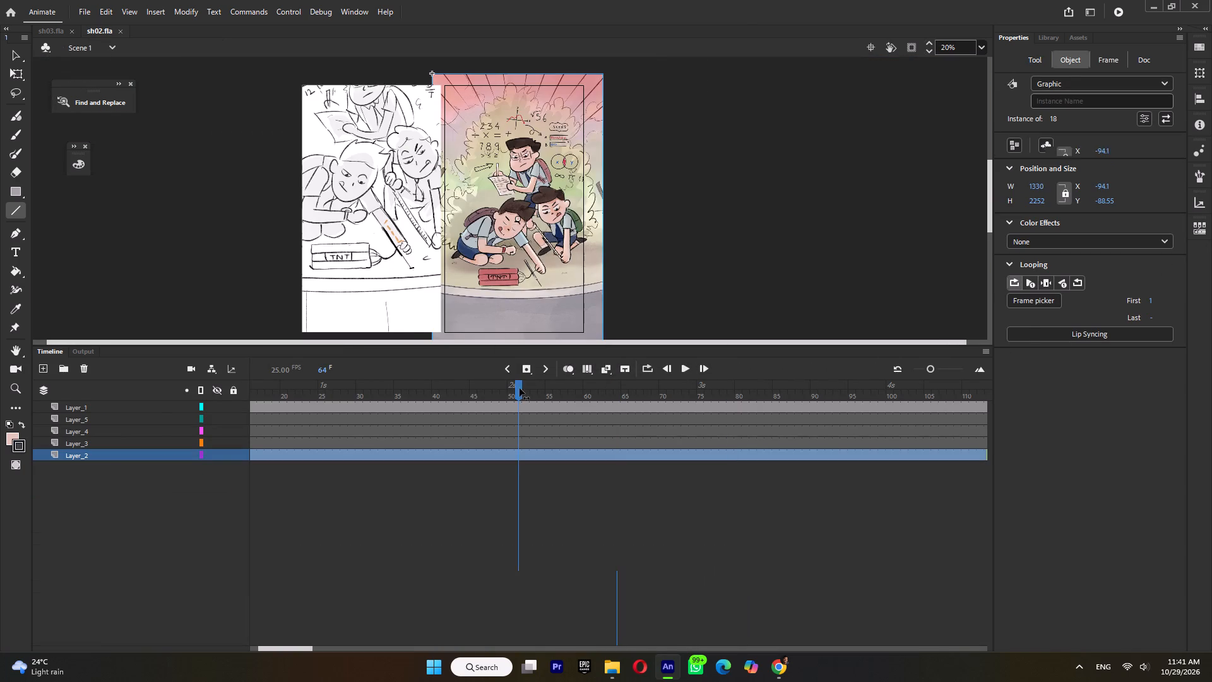
{"action": "key", "text": "Return"}
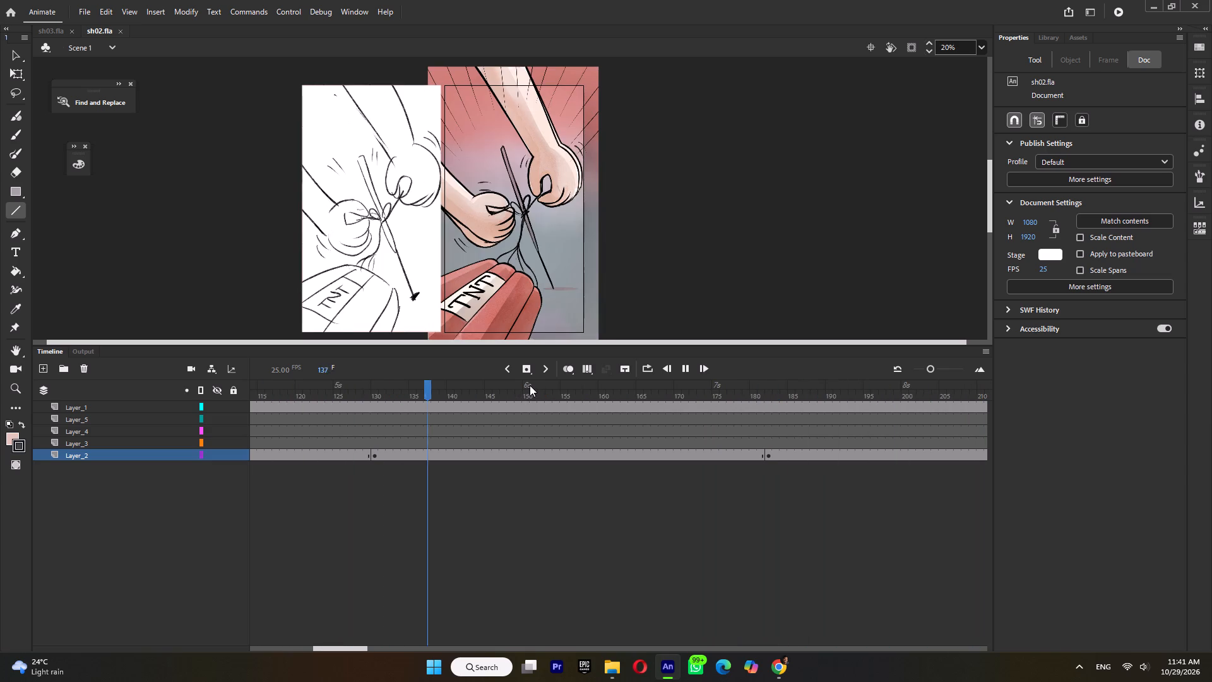
{"action": "key", "text": "Return"}
{"action": "left_click_drag", "start_coordinate": [379, 393], "coordinate": [417, 400]}
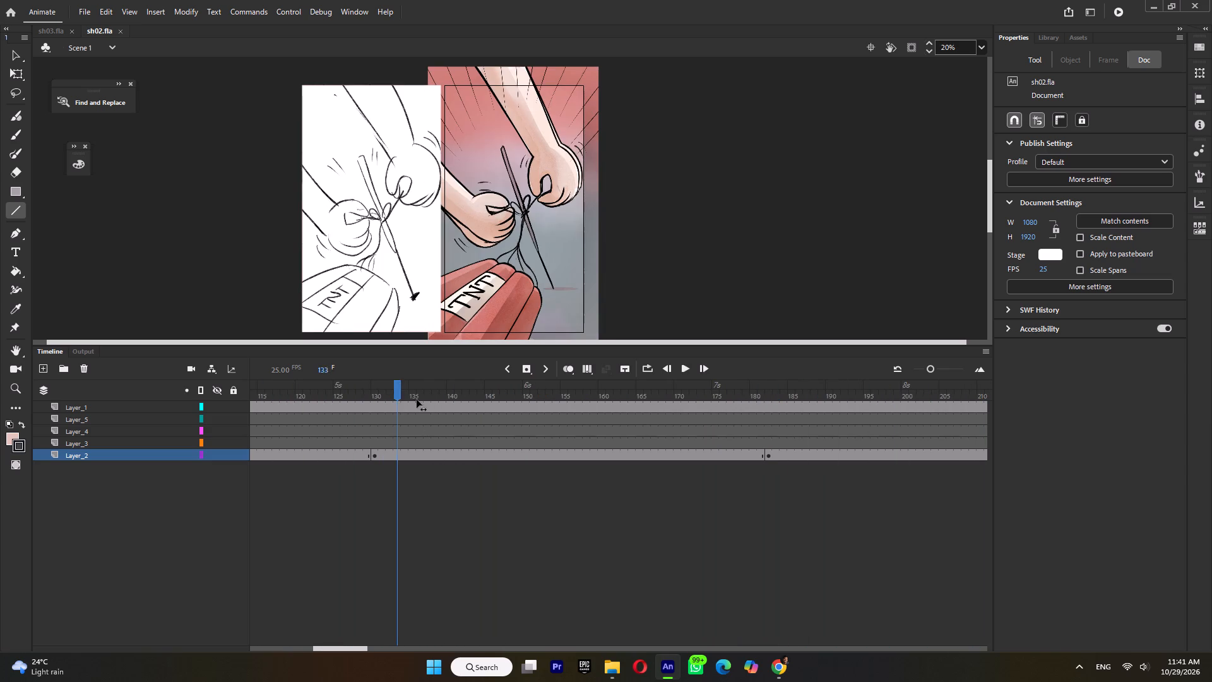
{"action": "left_click_drag", "start_coordinate": [417, 400], "coordinate": [383, 453]}
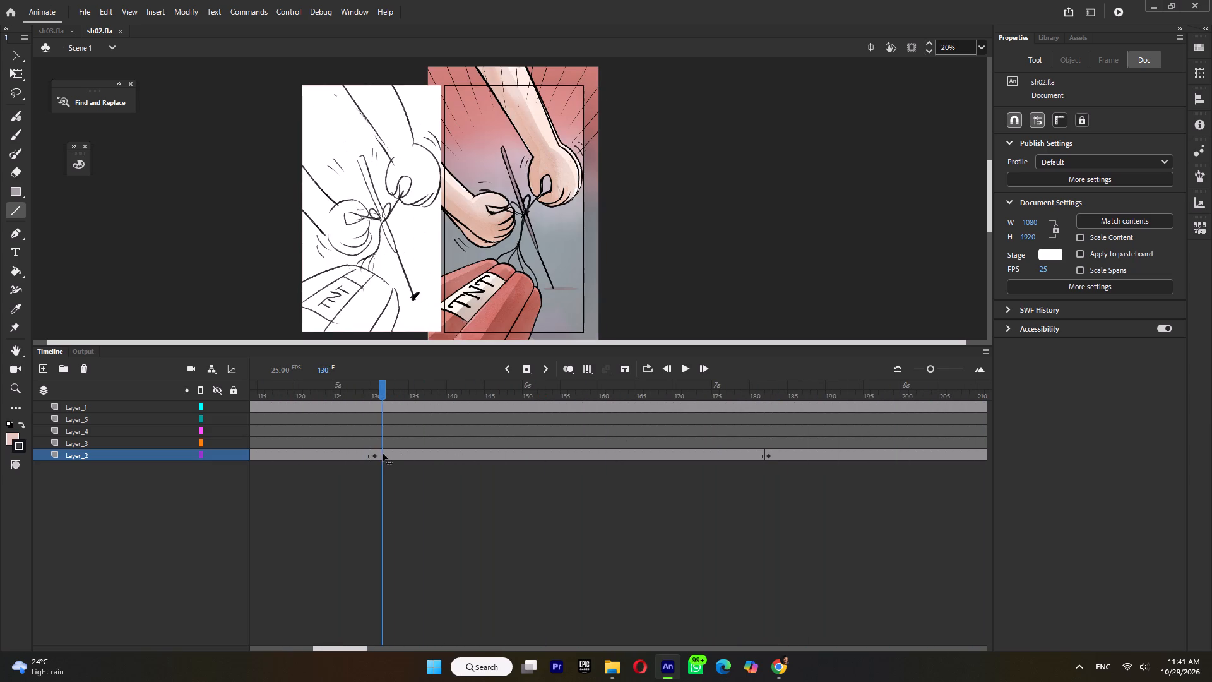
{"action": "left_click_drag", "start_coordinate": [383, 453], "coordinate": [540, 457]}
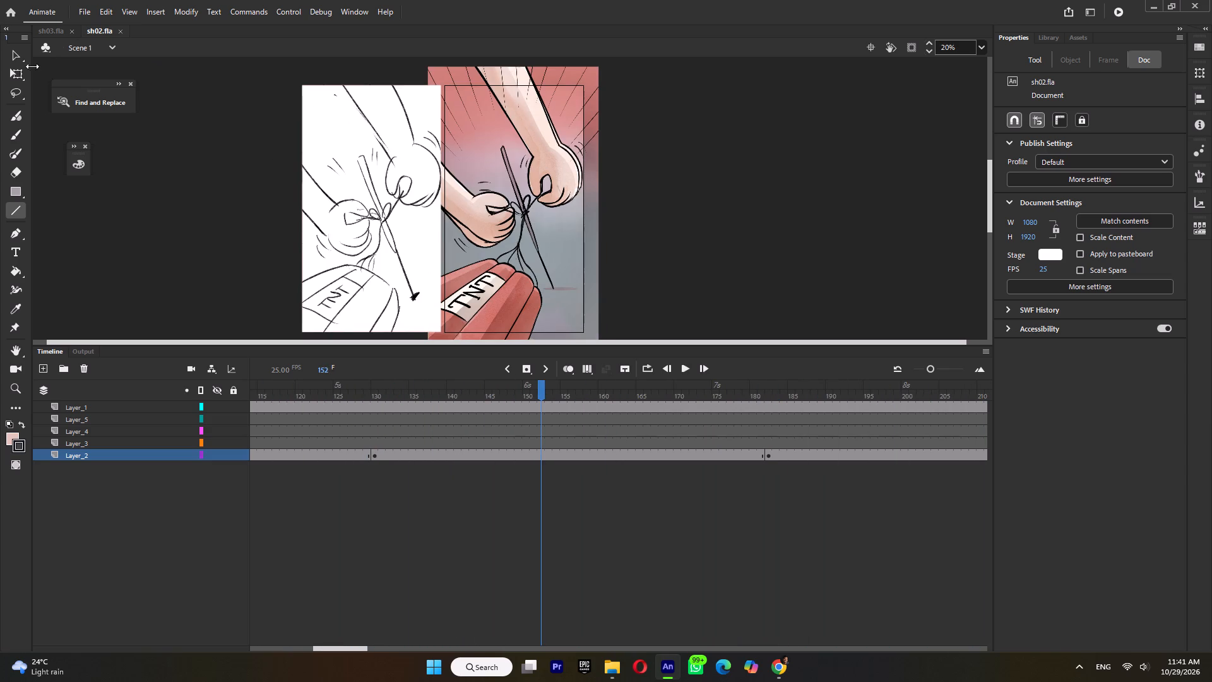
Open symbol 19 of the TNT hands shot, expand folder _9 and insert keyframes on all its layers at frame 30.
{"action": "left_click", "coordinate": [20, 76]}
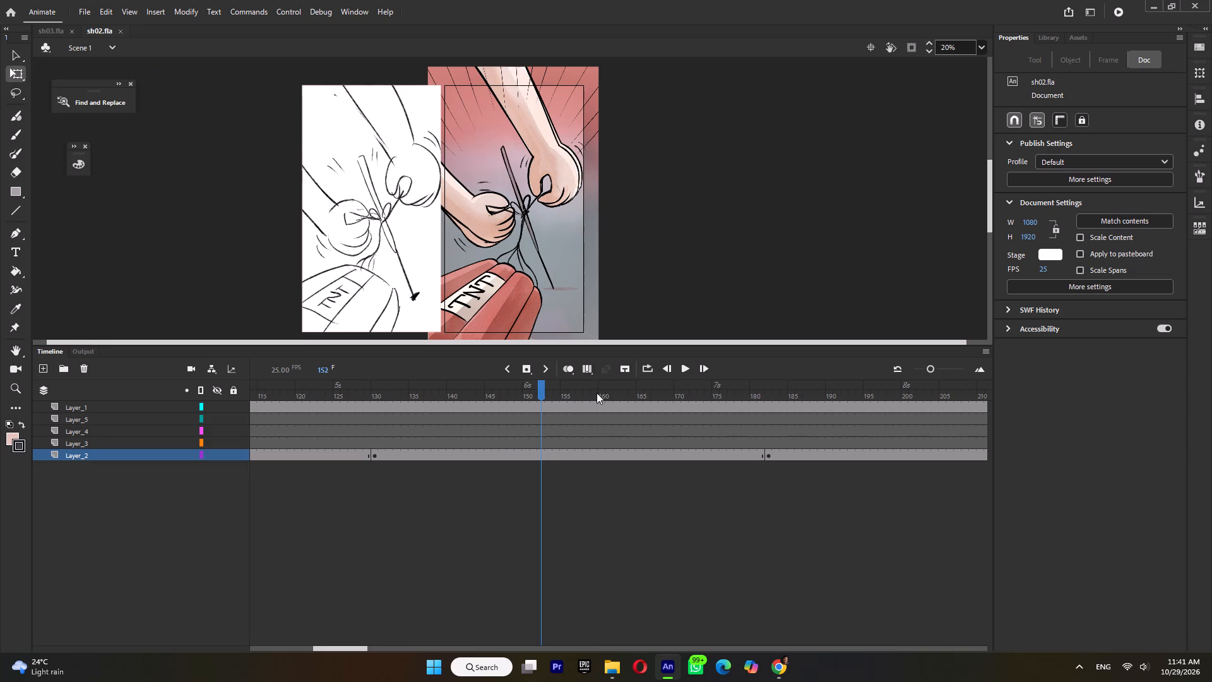
{"action": "left_click", "coordinate": [596, 393]}
{"action": "double_click", "coordinate": [473, 215]}
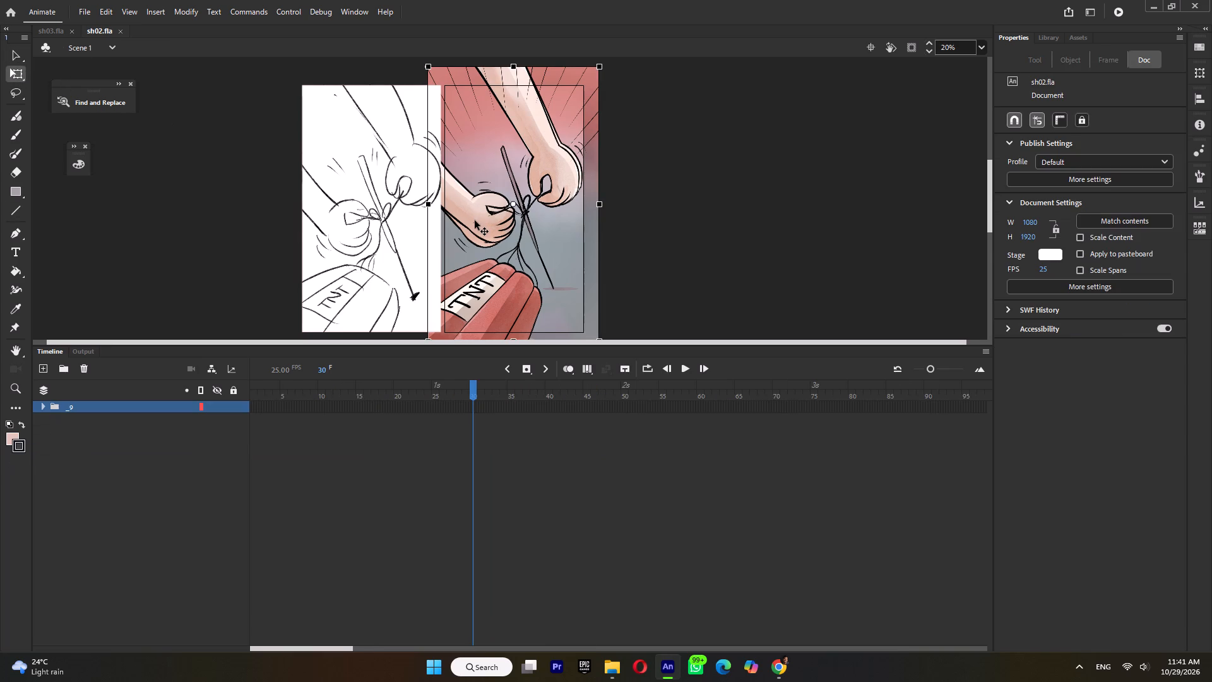
{"action": "left_click", "coordinate": [42, 405]}
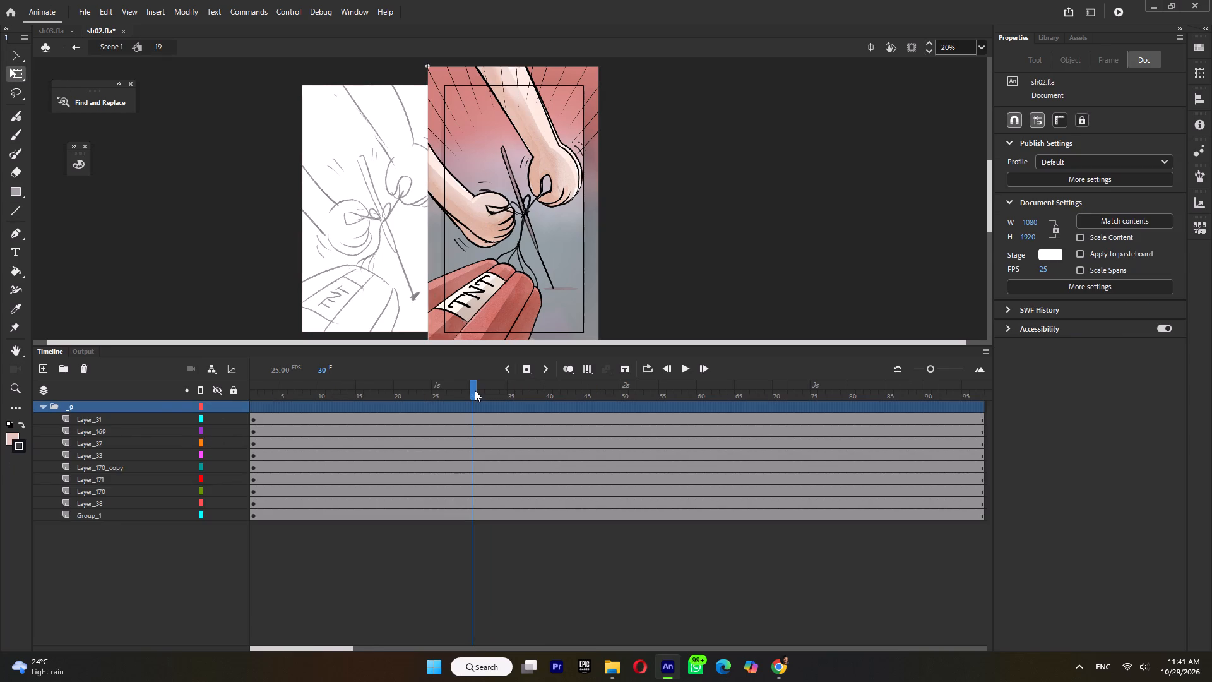
{"action": "double_click", "coordinate": [475, 393]}
{"action": "key", "text": "F6"}
From frame 1, check which artwork each layer in folder _9 holds and hide Layer_31, Layer_169 and Layer_37.
{"action": "left_click_drag", "start_coordinate": [442, 392], "coordinate": [142, 412]}
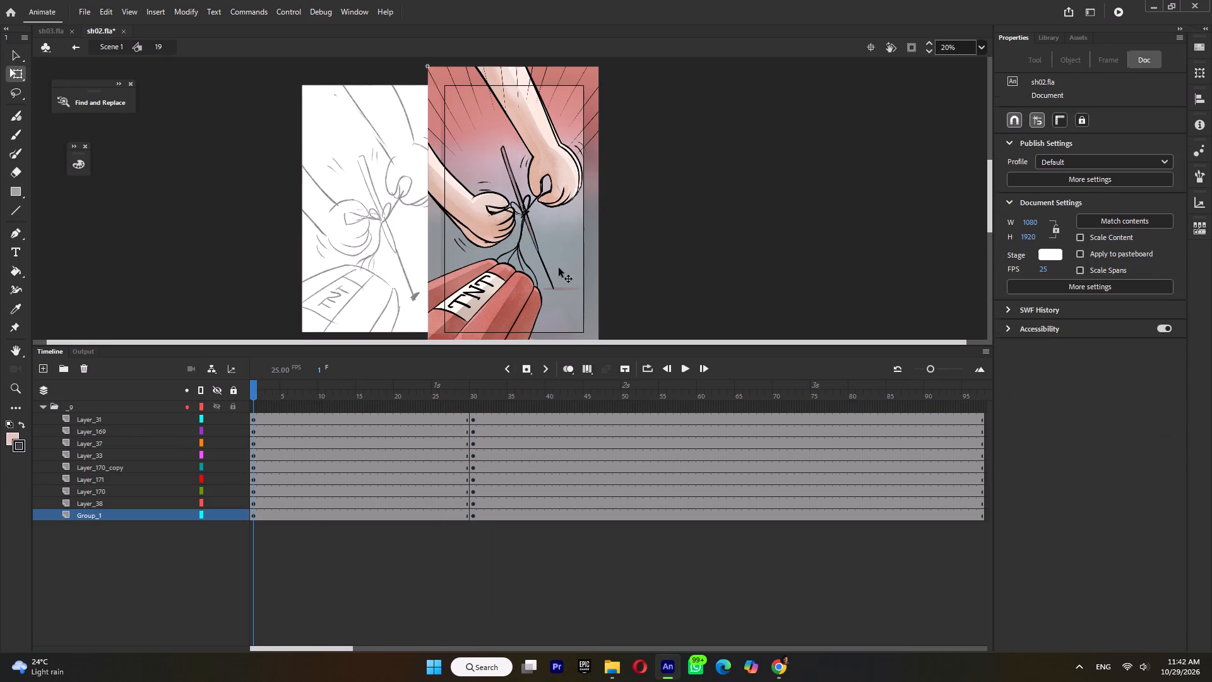
{"action": "left_click", "coordinate": [482, 230]}
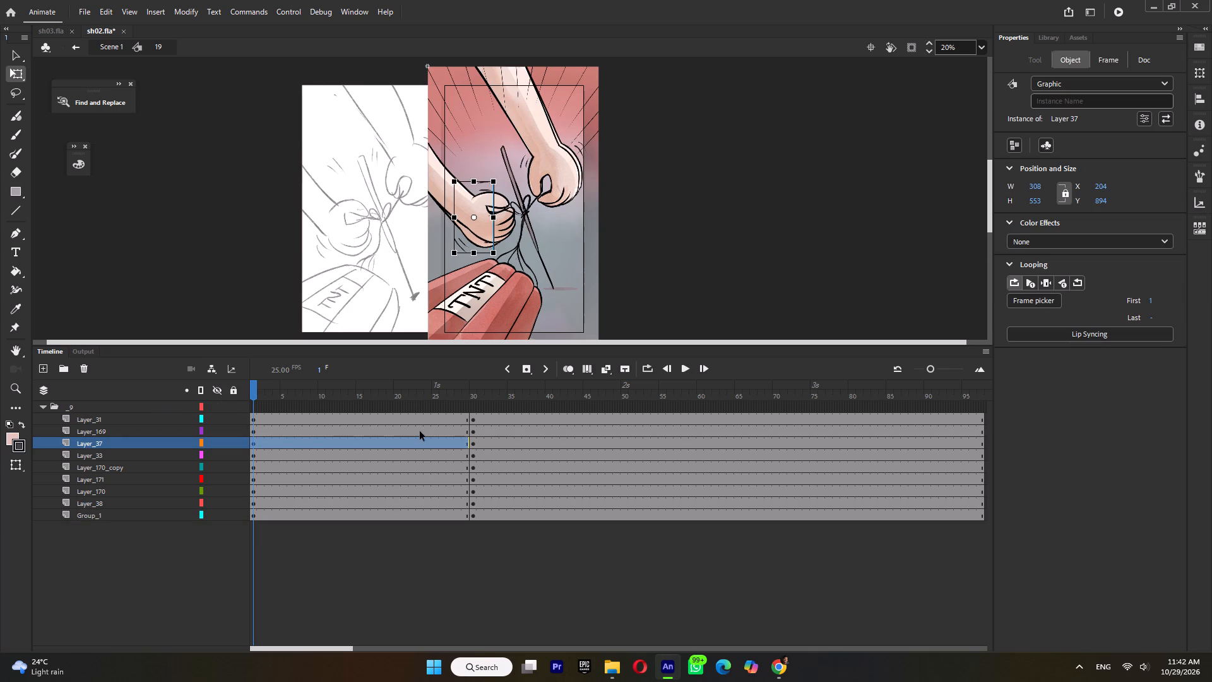
{"action": "left_click", "coordinate": [258, 455]}
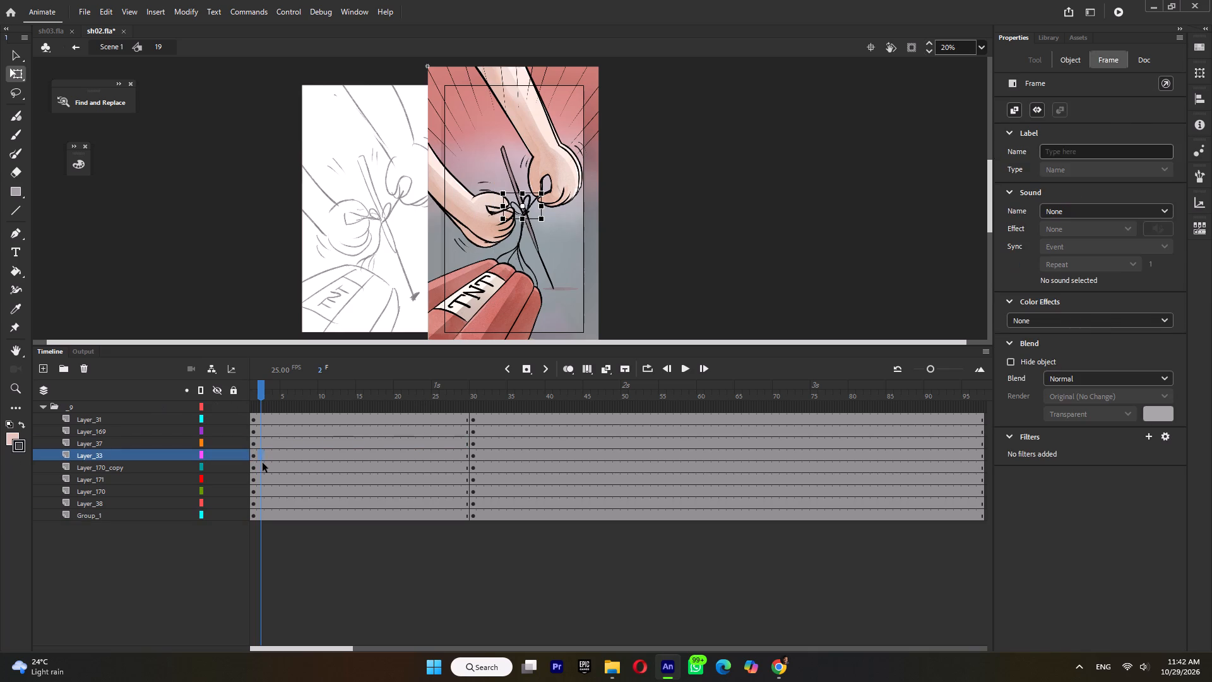
{"action": "left_click", "coordinate": [271, 468]}
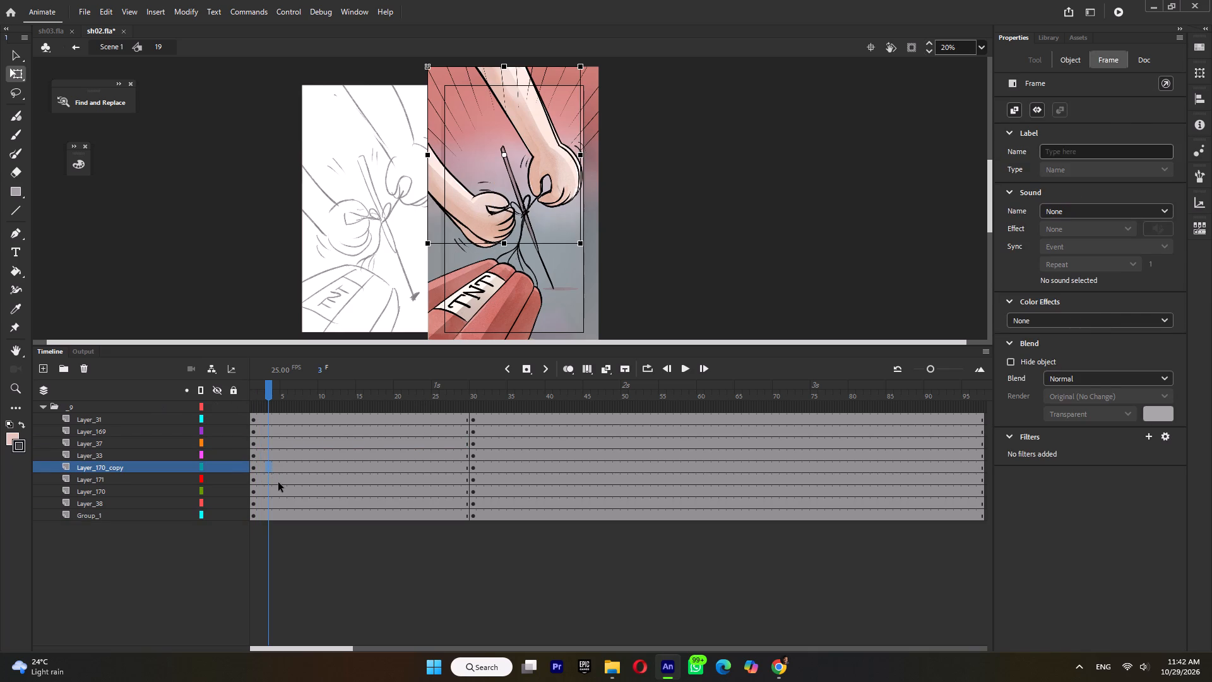
{"action": "left_click", "coordinate": [277, 478]}
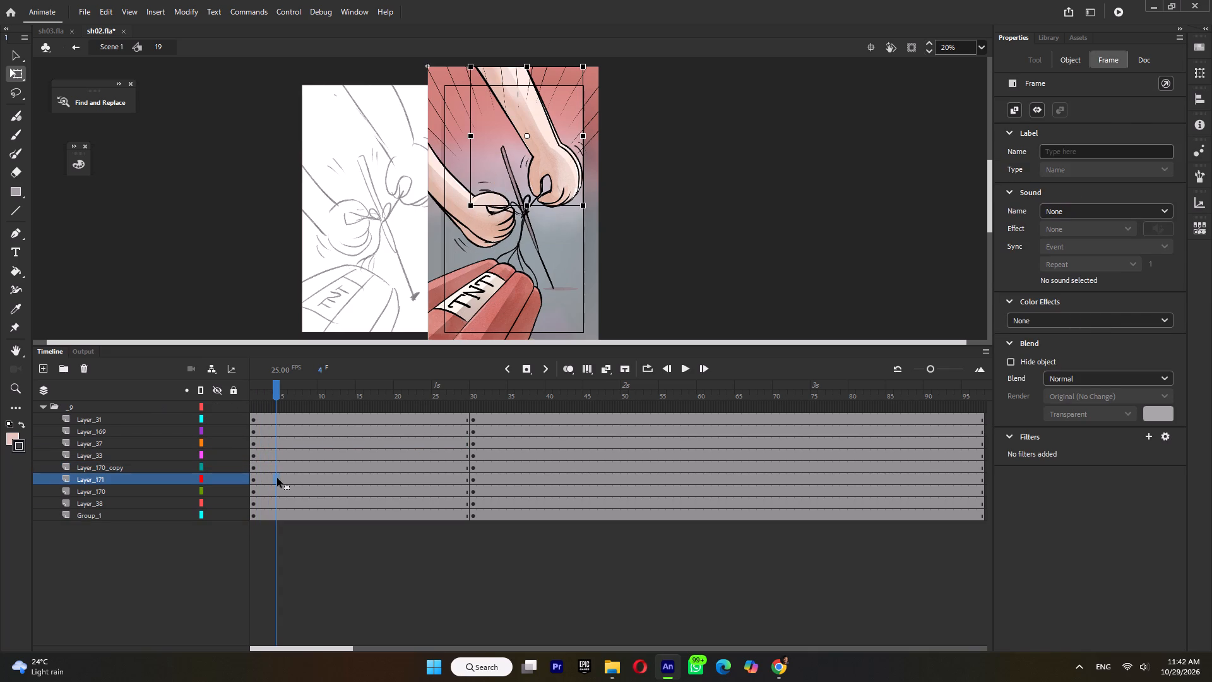
{"action": "left_click", "coordinate": [218, 417]}
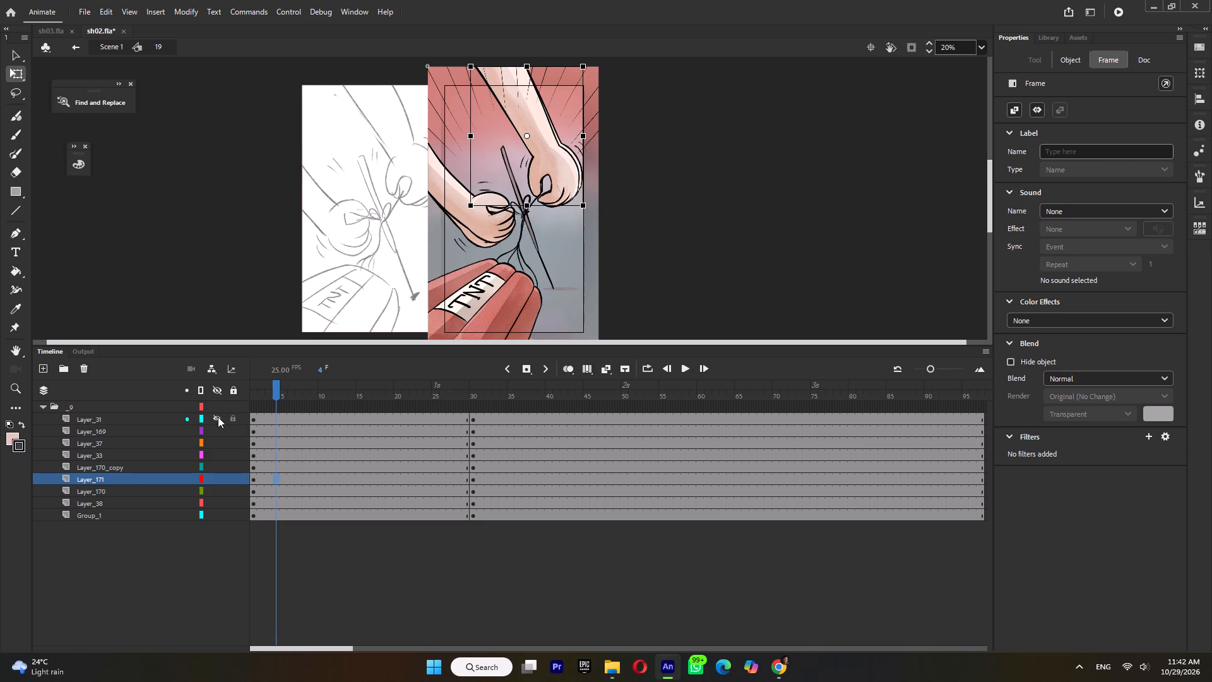
{"action": "left_click", "coordinate": [219, 431]}
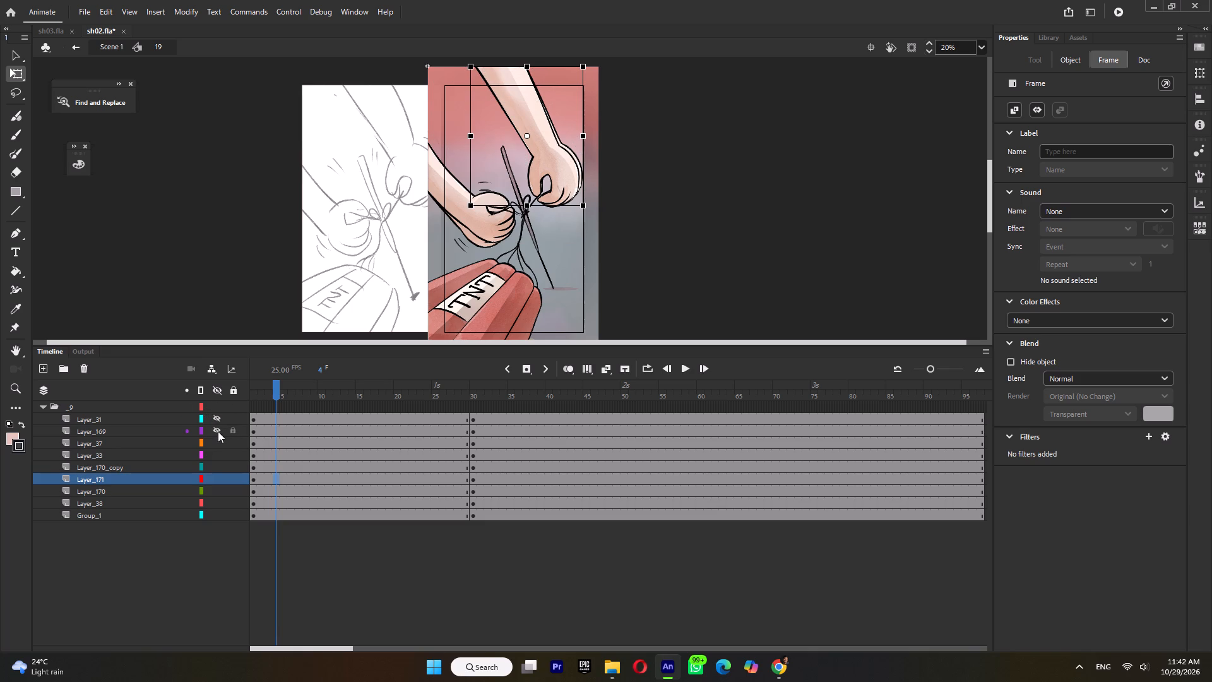
{"action": "left_click", "coordinate": [218, 443]}
{"action": "left_click", "coordinate": [218, 458]}
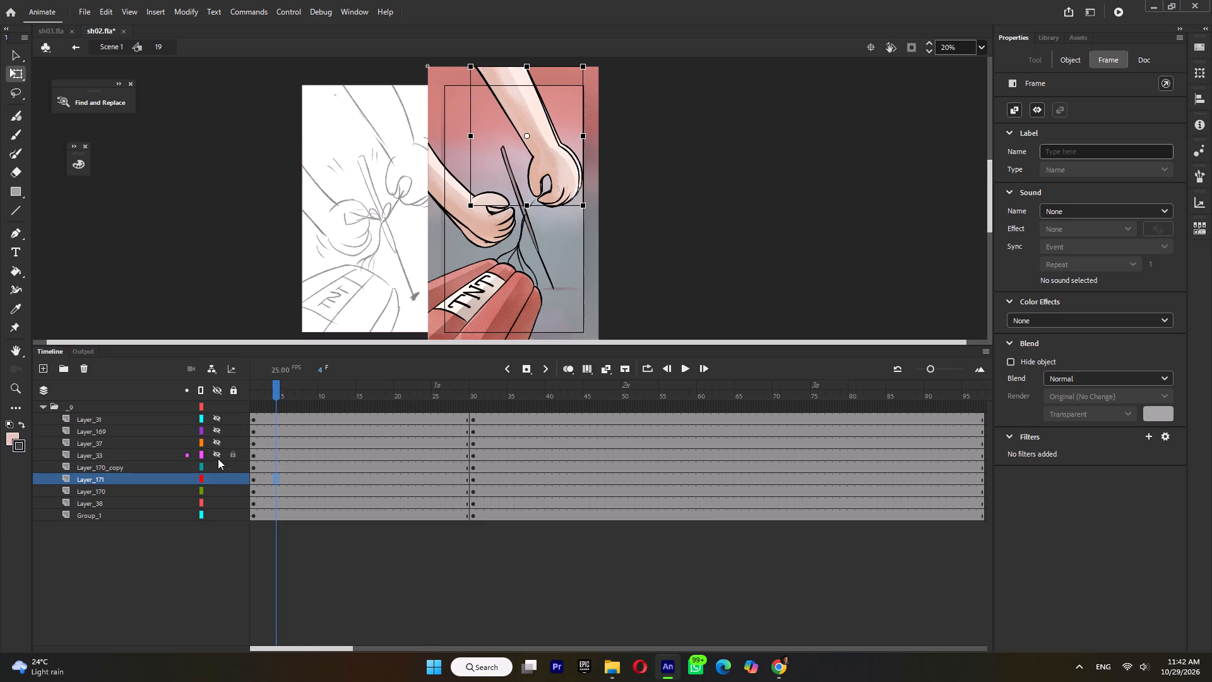
{"action": "left_click", "coordinate": [218, 458]}
{"action": "left_click", "coordinate": [217, 466]}
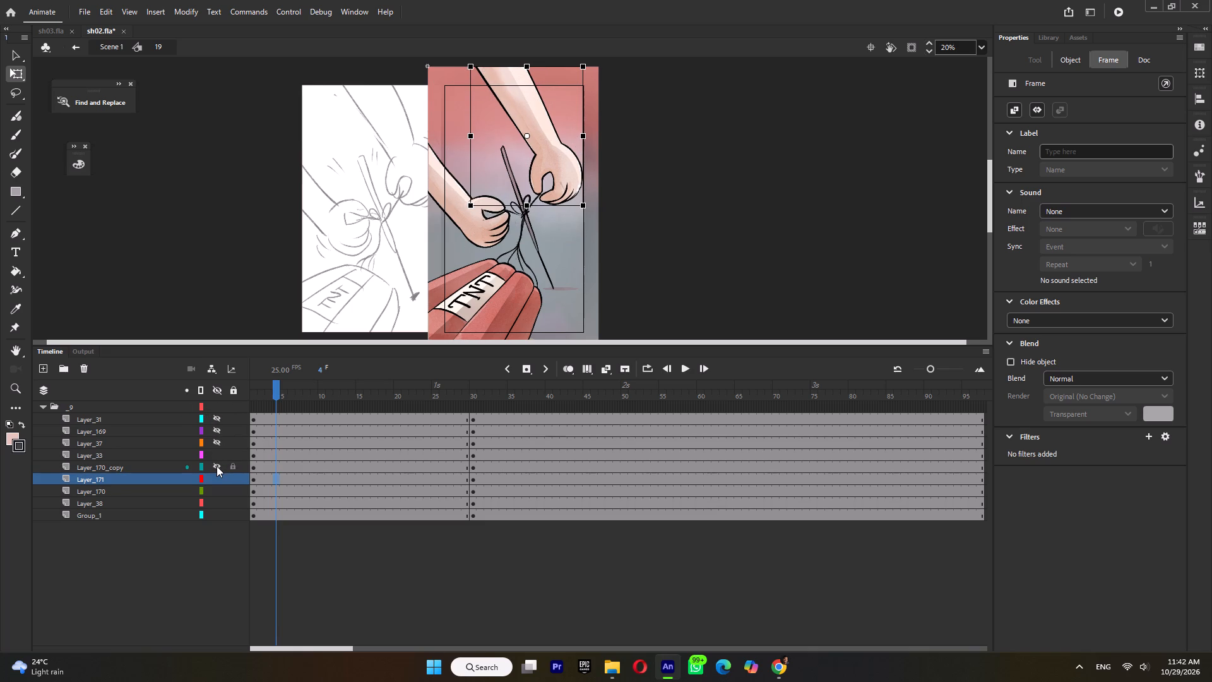
{"action": "left_click", "coordinate": [217, 466]}
Clear the contents of Layer_170_copy from frame 30 onward.
{"action": "left_click", "coordinate": [263, 477]}
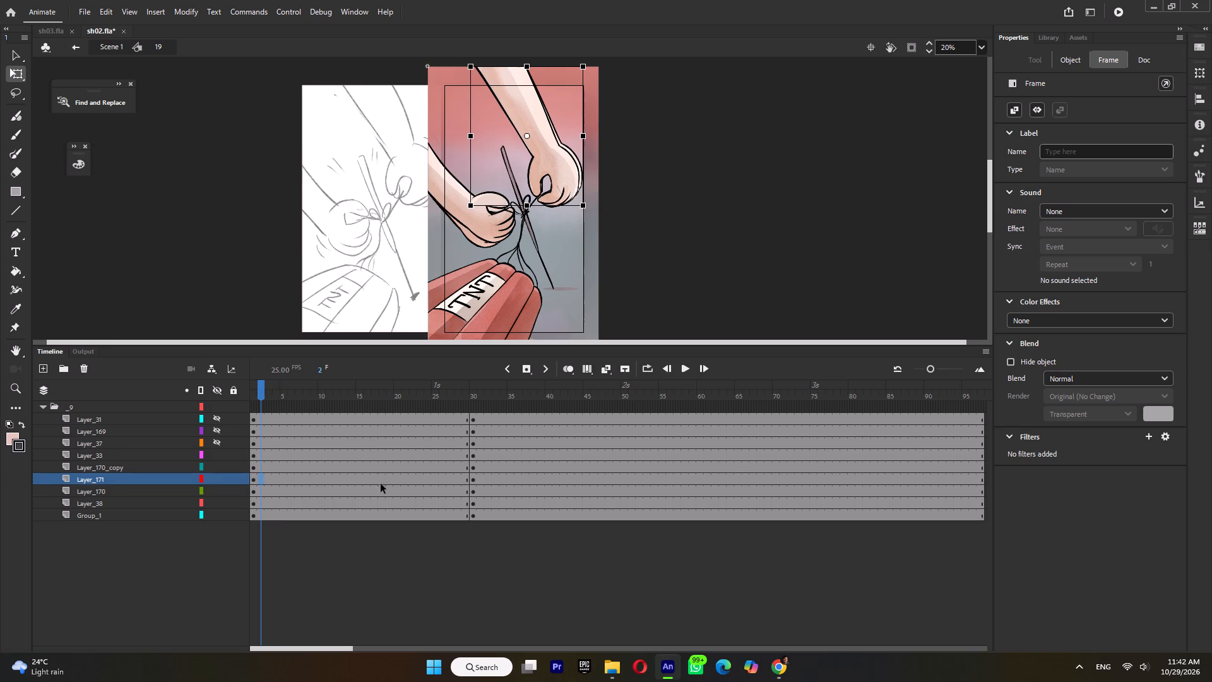
{"action": "left_click", "coordinate": [446, 476]}
{"action": "left_click", "coordinate": [449, 465]}
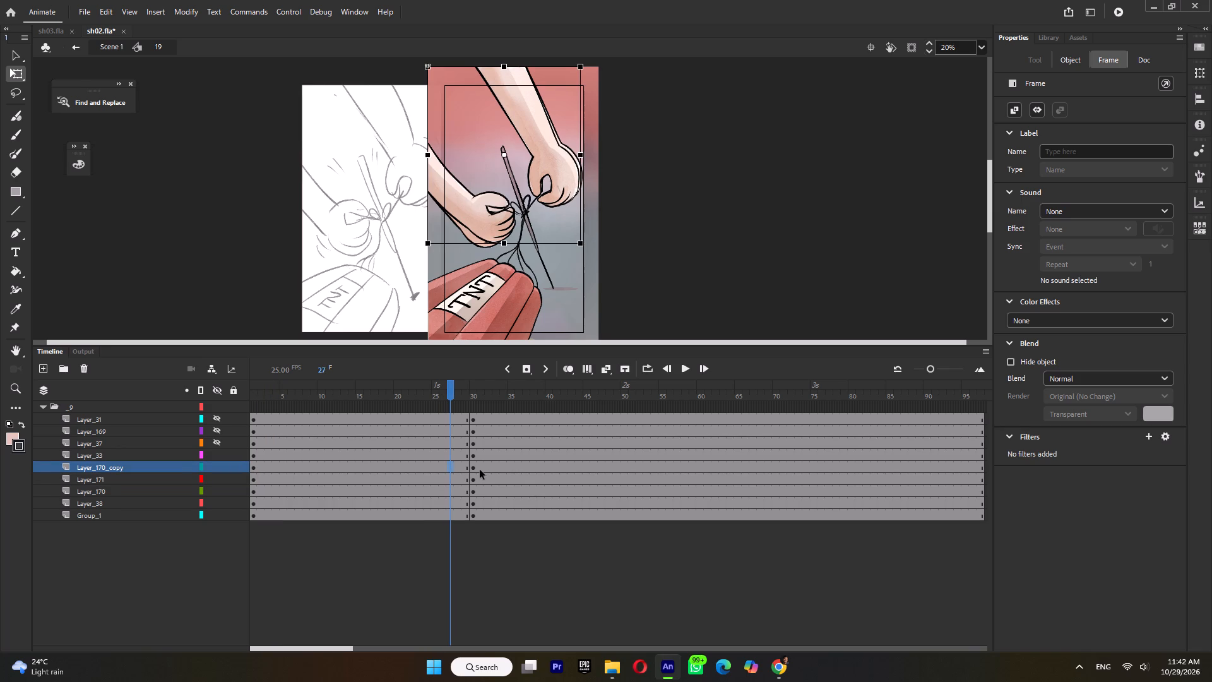
{"action": "left_click", "coordinate": [483, 467]}
{"action": "key", "text": "Delete"}
At frame 30, move the transformation point of the right arm on Layer_171 to the arm's upper end.
{"action": "left_click", "coordinate": [463, 393]}
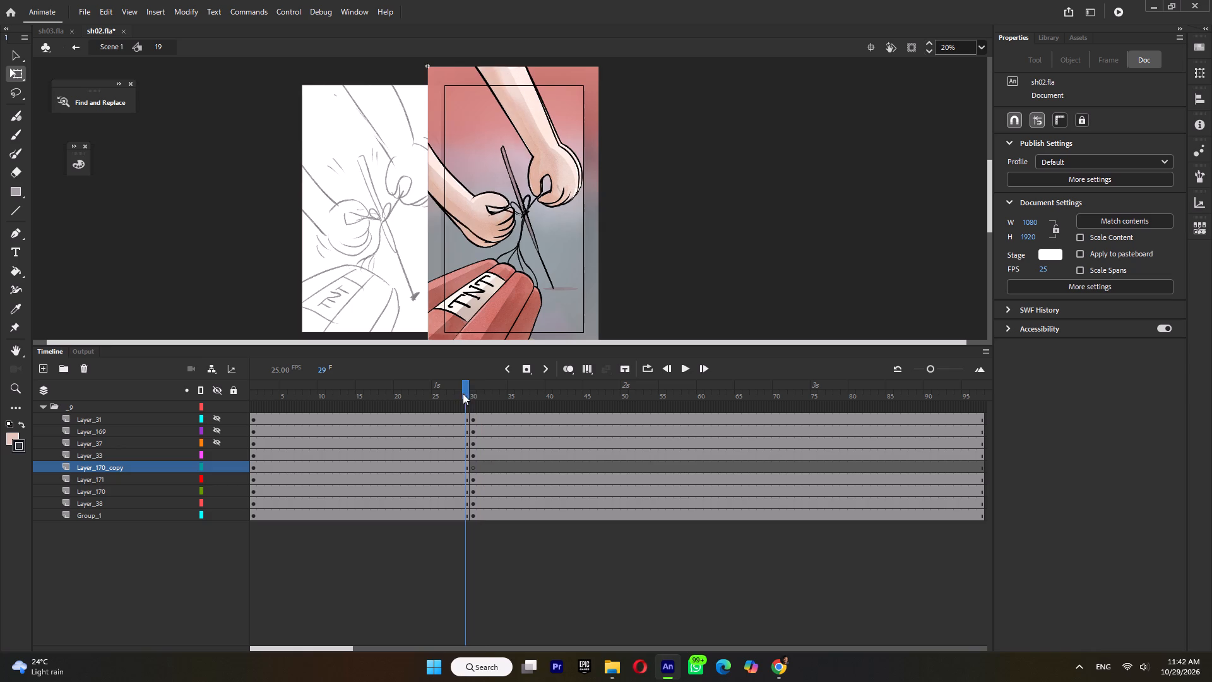
{"action": "left_click", "coordinate": [474, 393]}
{"action": "left_click", "coordinate": [561, 162]}
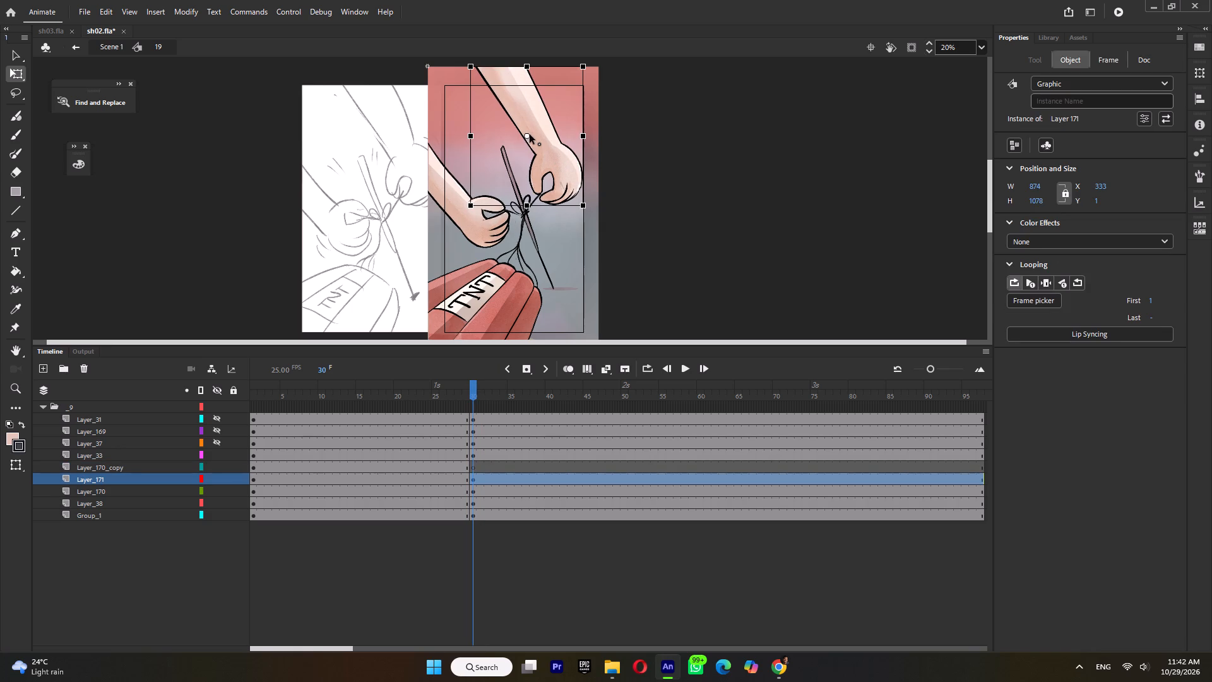
{"action": "left_click_drag", "start_coordinate": [529, 135], "coordinate": [491, 61]}
{"action": "scroll", "coordinate": [550, 217], "scroll_direction": "up", "scroll_amount": 2, "text": "ctrl"}
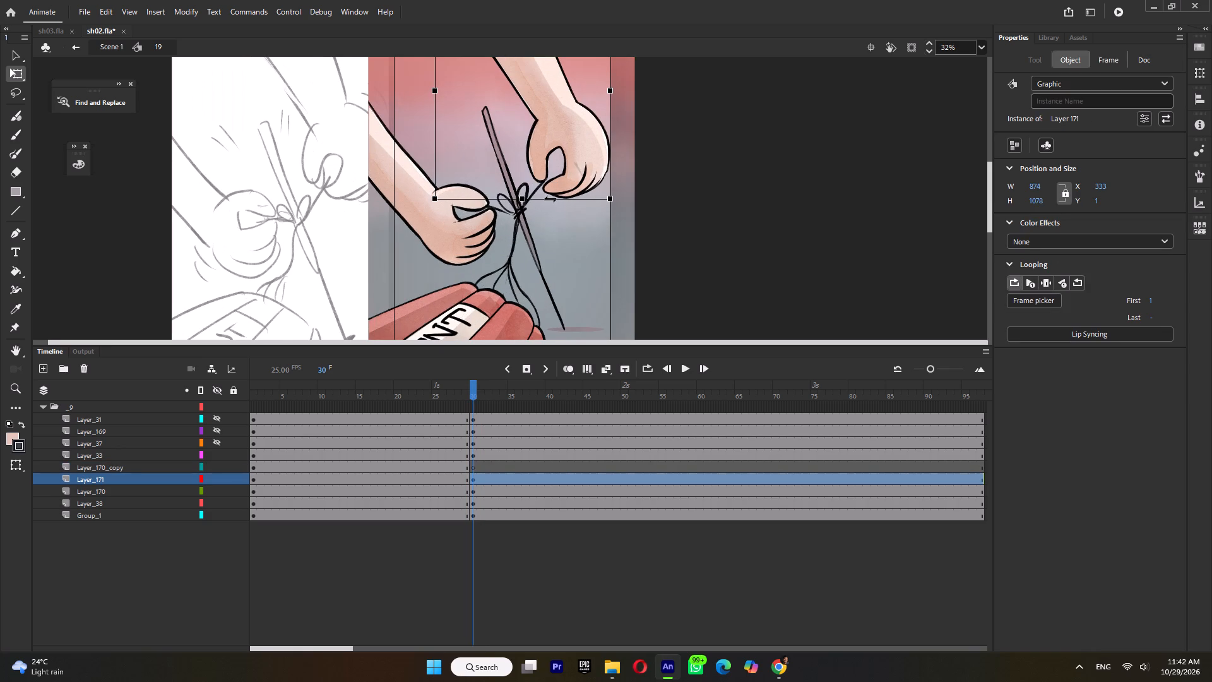
{"action": "left_click", "coordinate": [549, 199]}
{"action": "key", "text": "ctrl+z"}
Insert keyframes on all layers at frame 35.
{"action": "double_click", "coordinate": [511, 393]}
{"action": "key", "text": "F6"}
At frame 30, place the left arm's transformation point at its upper end on Layer_170 and skew the hand slightly away from the knot.
{"action": "left_click", "coordinate": [444, 392]}
{"action": "left_click", "coordinate": [475, 397]}
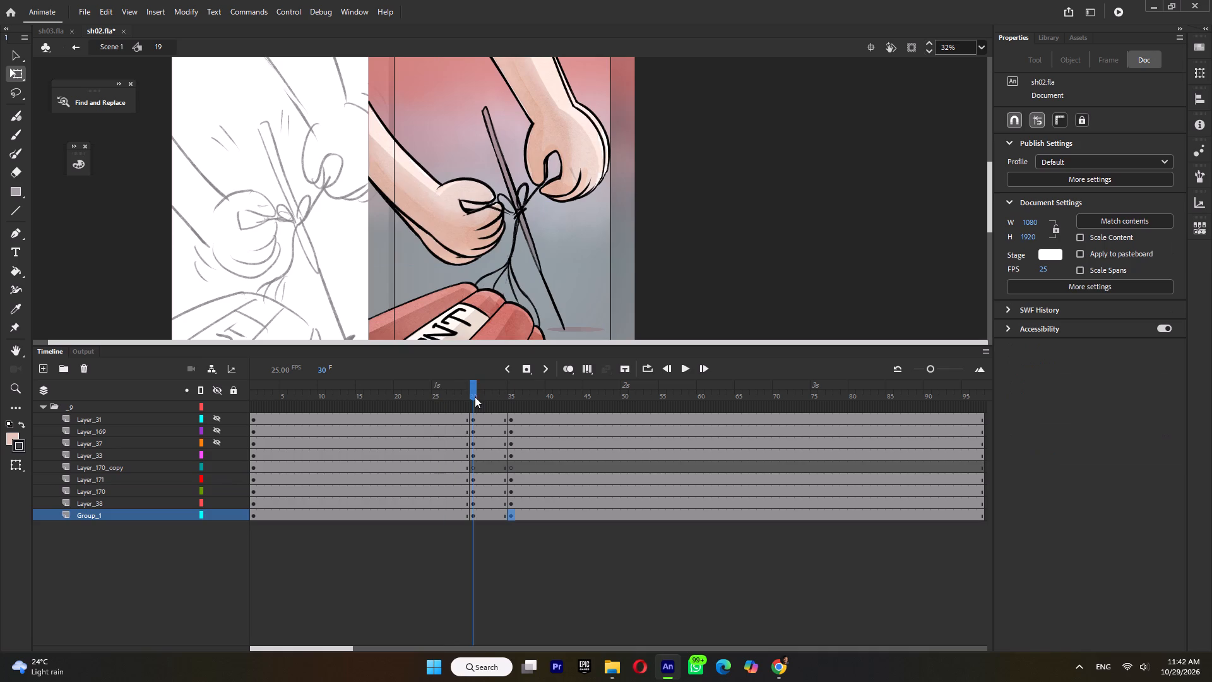
{"action": "left_click", "coordinate": [452, 203]}
{"action": "left_click_drag", "start_coordinate": [431, 181], "coordinate": [357, 111]}
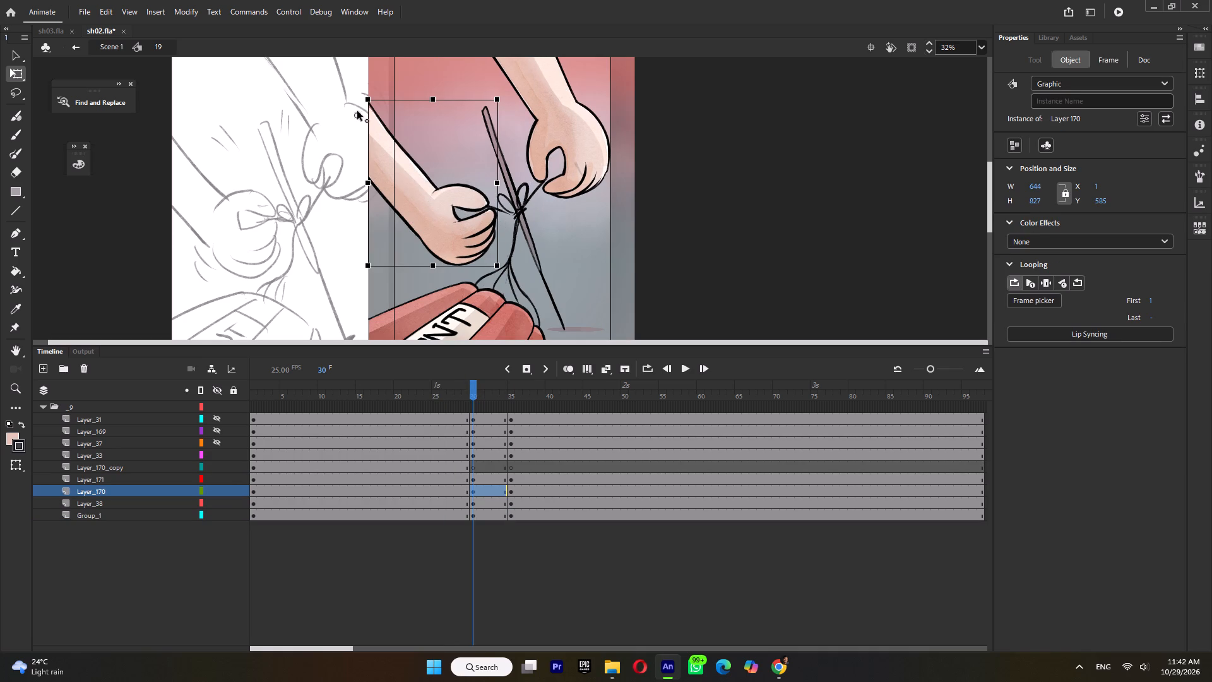
{"action": "left_click_drag", "start_coordinate": [357, 111], "coordinate": [368, 116]}
{"action": "left_click", "coordinate": [480, 264]}
{"action": "left_click", "coordinate": [491, 231]}
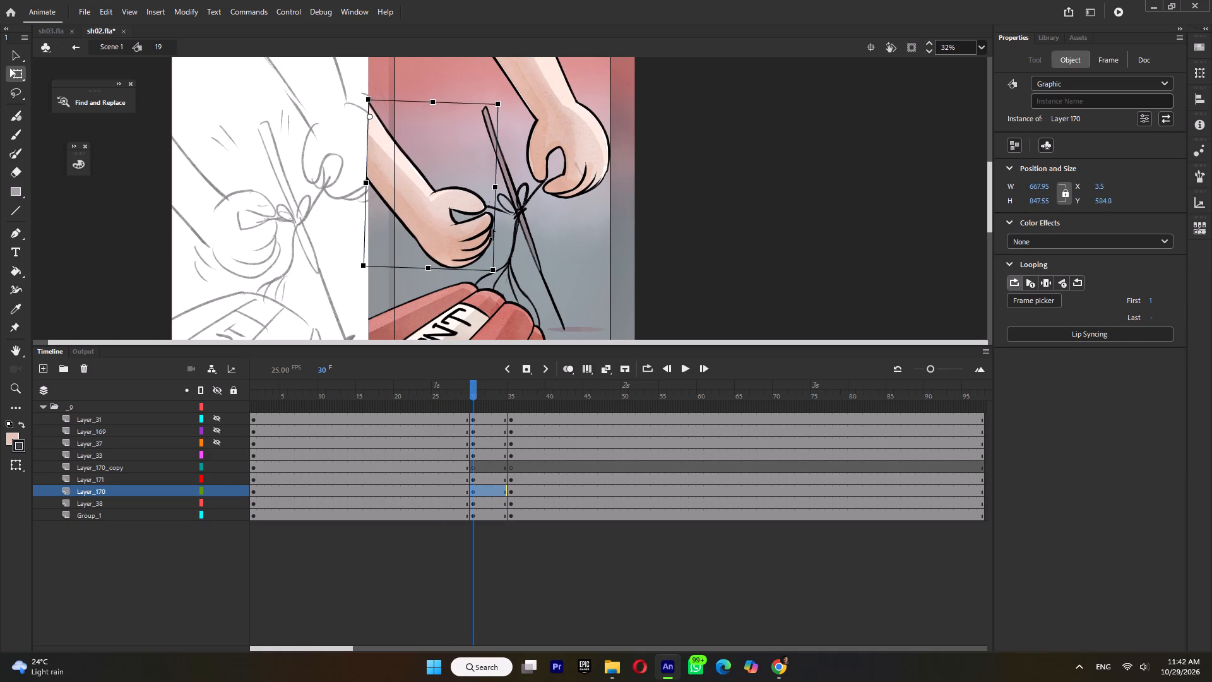
At frame 30, skew the right arm on Layer_171 slightly outward and upward, away from the knot.
{"action": "left_click", "coordinate": [572, 152]}
{"action": "left_click_drag", "start_coordinate": [573, 197], "coordinate": [580, 196]}
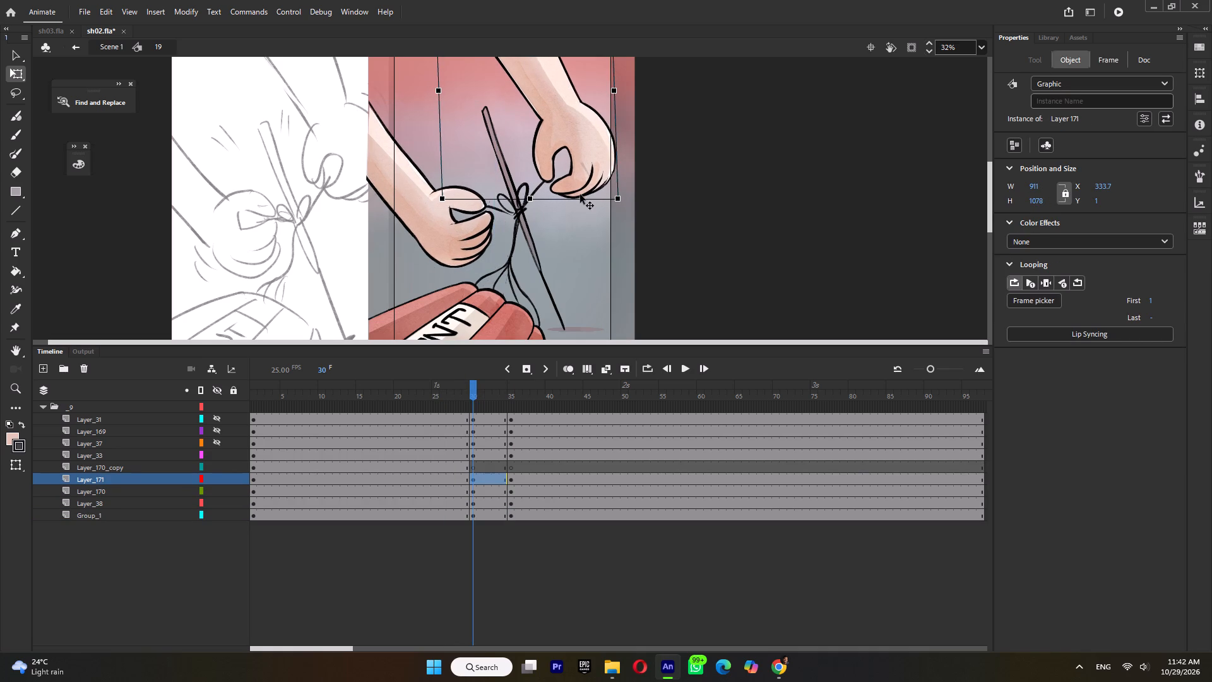
{"action": "left_click_drag", "start_coordinate": [614, 155], "coordinate": [615, 147]}
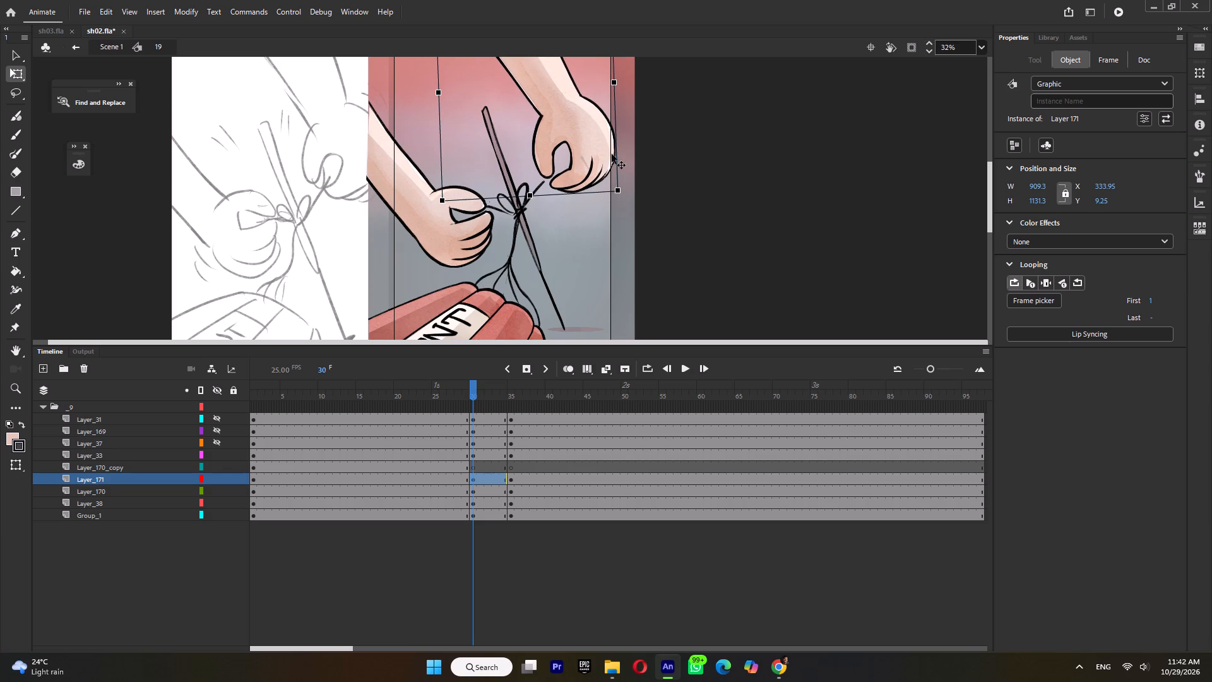
Centre the transformation point of the Layer_33 bow on its knot, stretch and skew it to about 371 × 236 px, and scrub back to check.
{"action": "left_click", "coordinate": [523, 213]}
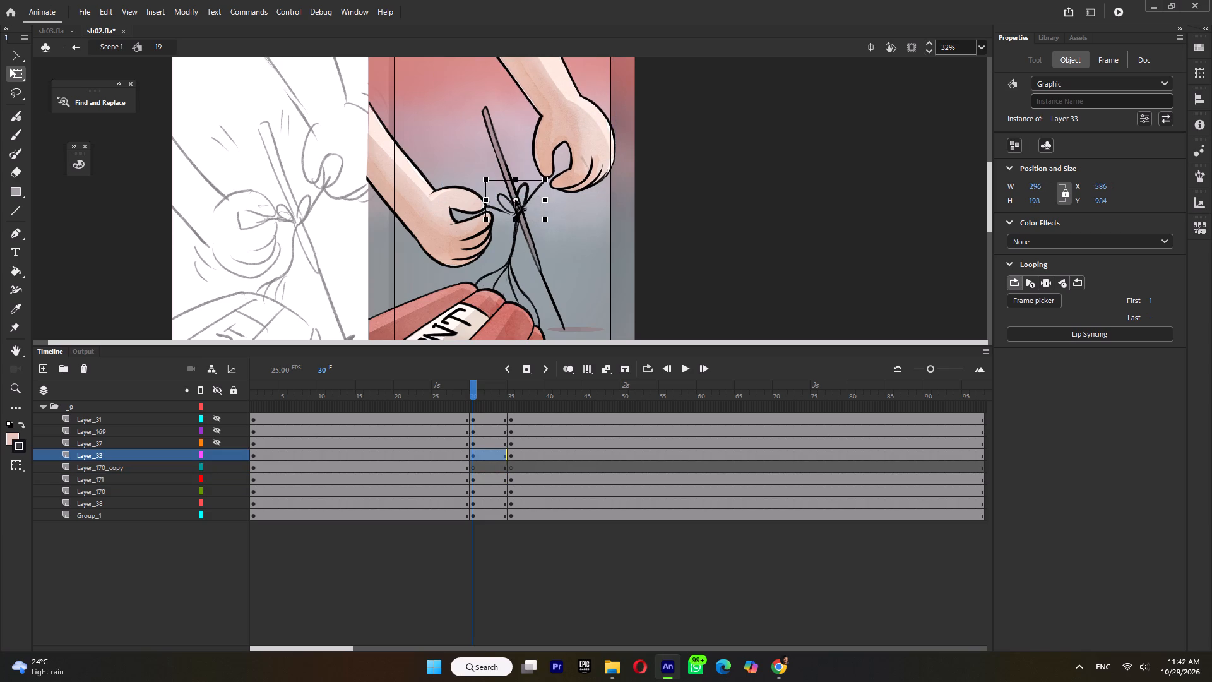
{"action": "left_click_drag", "start_coordinate": [516, 200], "coordinate": [519, 211]}
{"action": "left_click_drag", "start_coordinate": [546, 202], "coordinate": [554, 199]}
{"action": "left_click", "coordinate": [552, 189]}
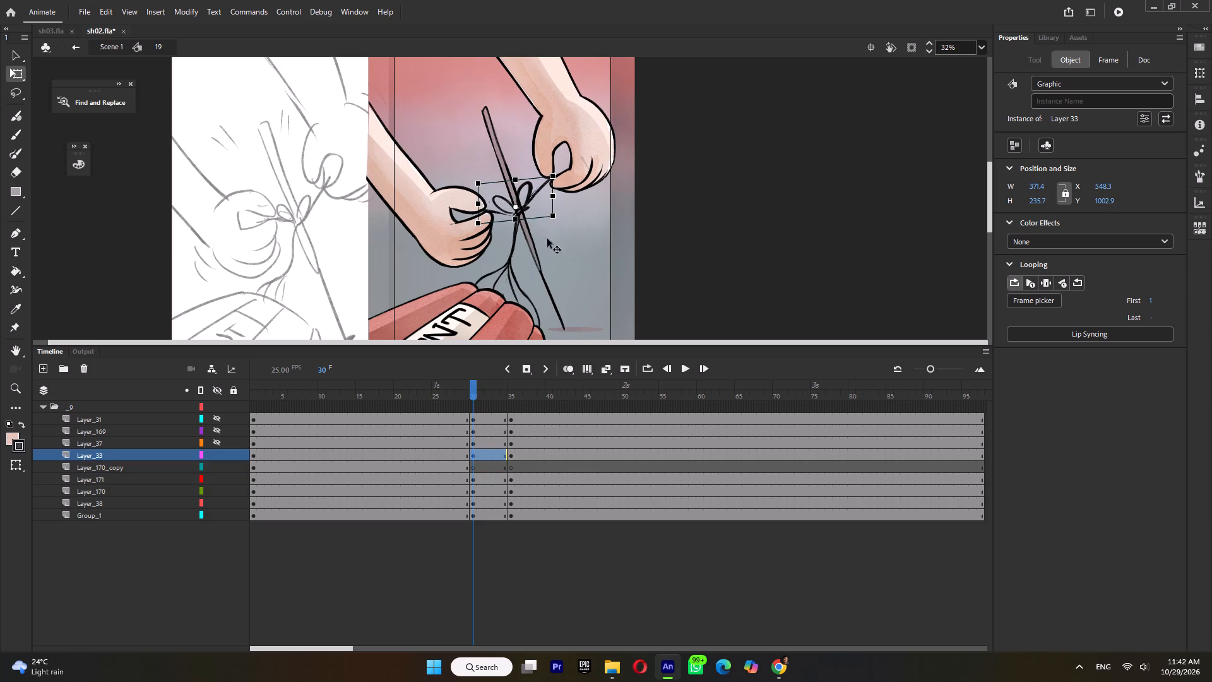
{"action": "left_click_drag", "start_coordinate": [476, 390], "coordinate": [427, 404]}
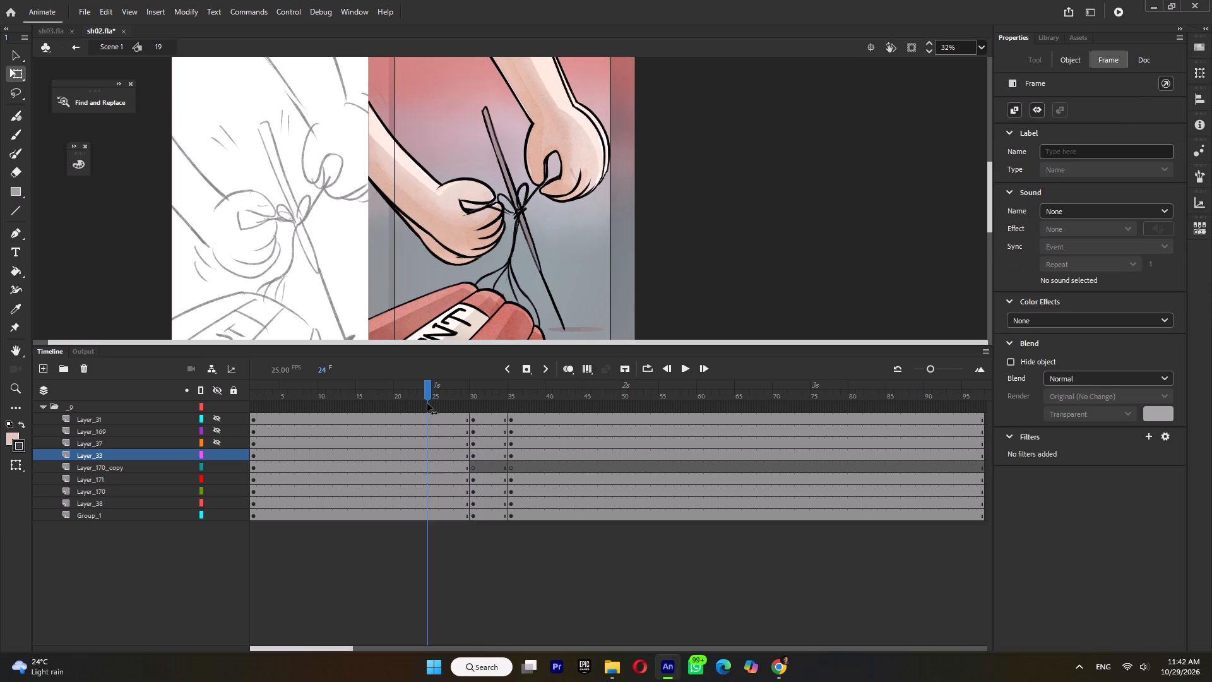
{"action": "left_click_drag", "start_coordinate": [427, 404], "coordinate": [395, 410]}
Clear the arms on Layer_171 and Layer_170 from frames 1–29 and scrub across frame 30 to check the pose change.
{"action": "left_click", "coordinate": [431, 480]}
{"action": "key", "text": "Delete"}
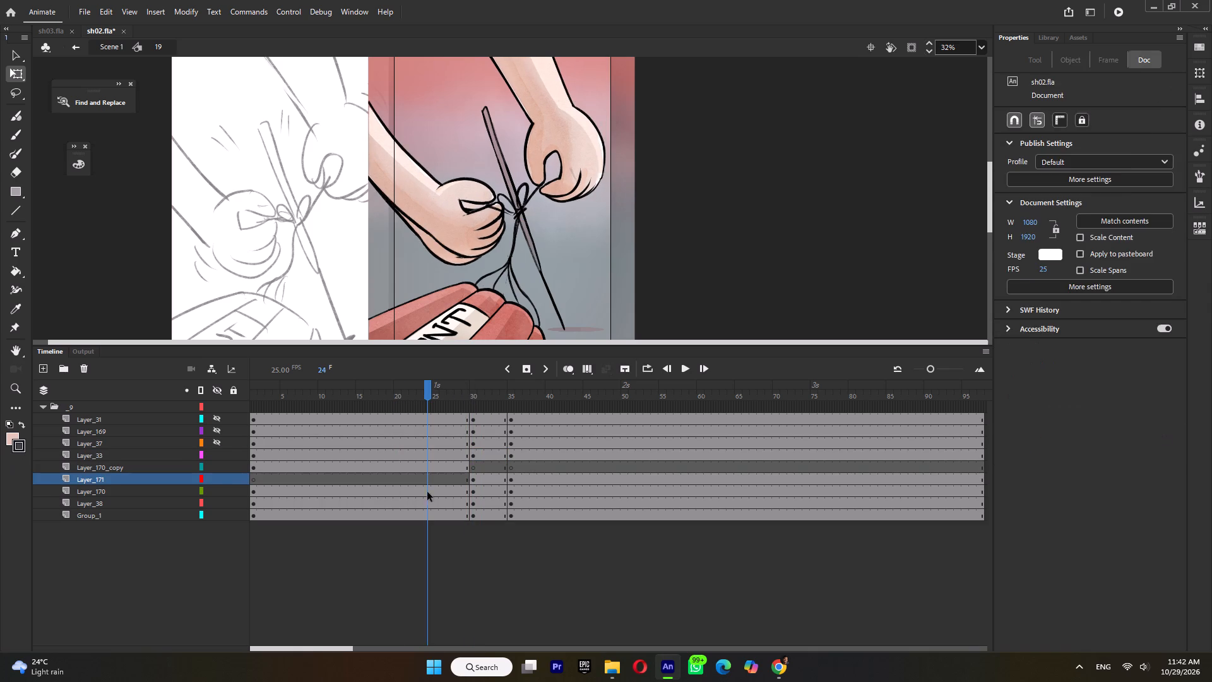
{"action": "left_click", "coordinate": [426, 494]}
{"action": "key", "text": "Delete"}
{"action": "scroll", "coordinate": [544, 237], "scroll_direction": "down", "scroll_amount": 3, "text": "ctrl"}
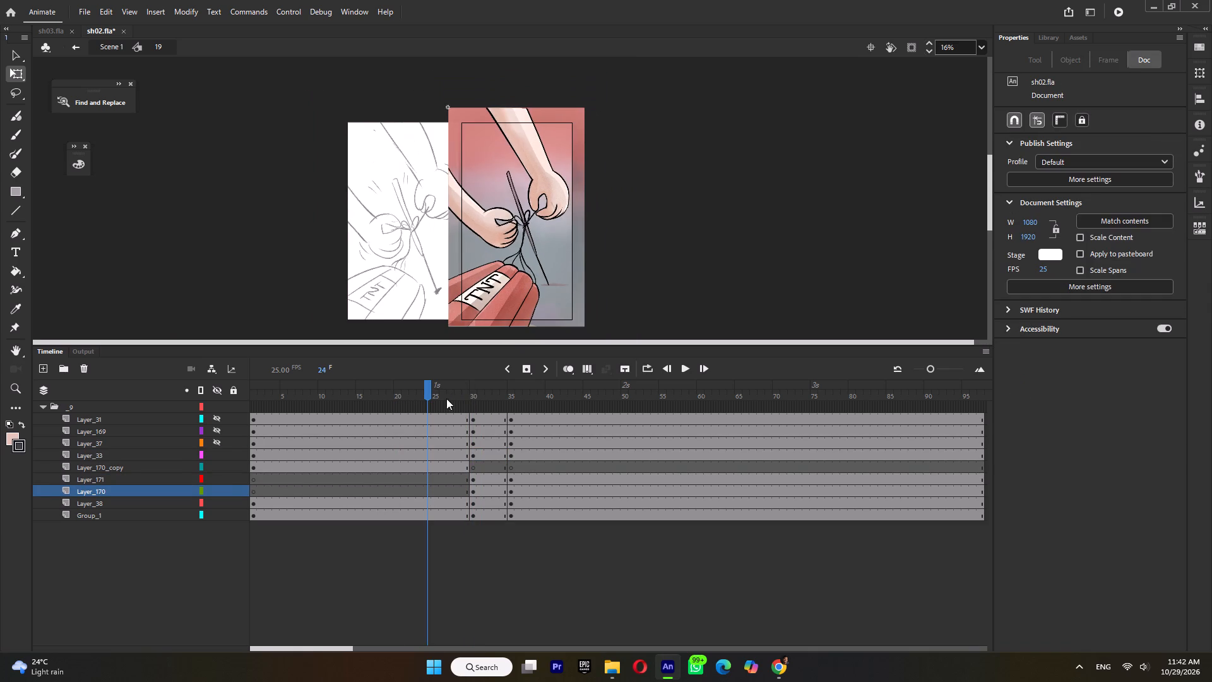
{"action": "left_click_drag", "start_coordinate": [437, 393], "coordinate": [473, 417]}
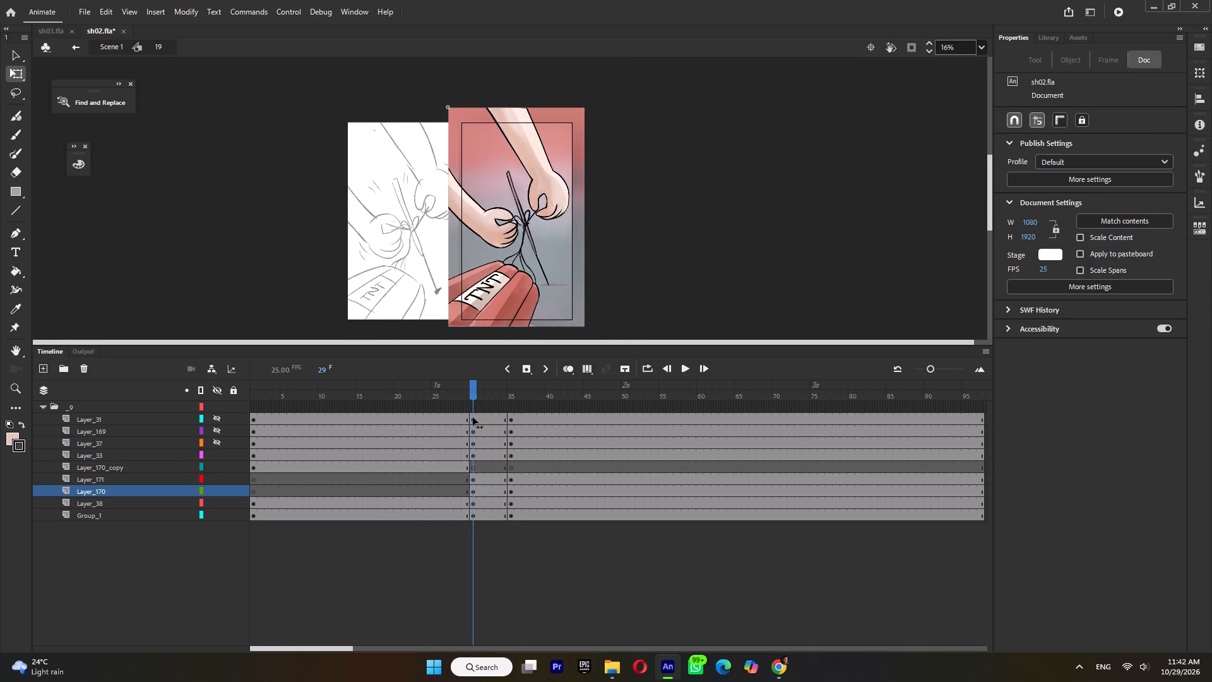
{"action": "left_click_drag", "start_coordinate": [473, 417], "coordinate": [367, 422]}
At frame 16, recentre the Layer_33 bow's transformation point on the knot, skew it to about 276 × 226 px, and scrub to check.
{"action": "left_click", "coordinate": [526, 221]}
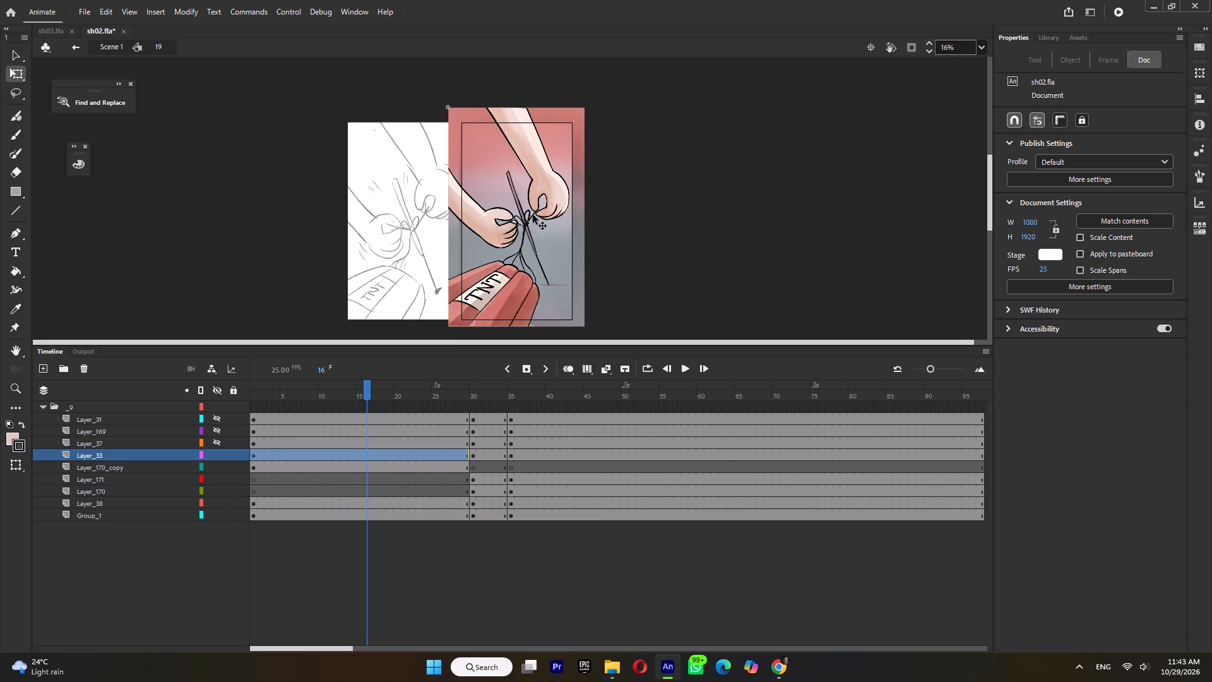
{"action": "scroll", "coordinate": [533, 215], "scroll_direction": "up", "scroll_amount": 6, "text": "ctrl"}
{"action": "left_click_drag", "start_coordinate": [521, 231], "coordinate": [533, 248]}
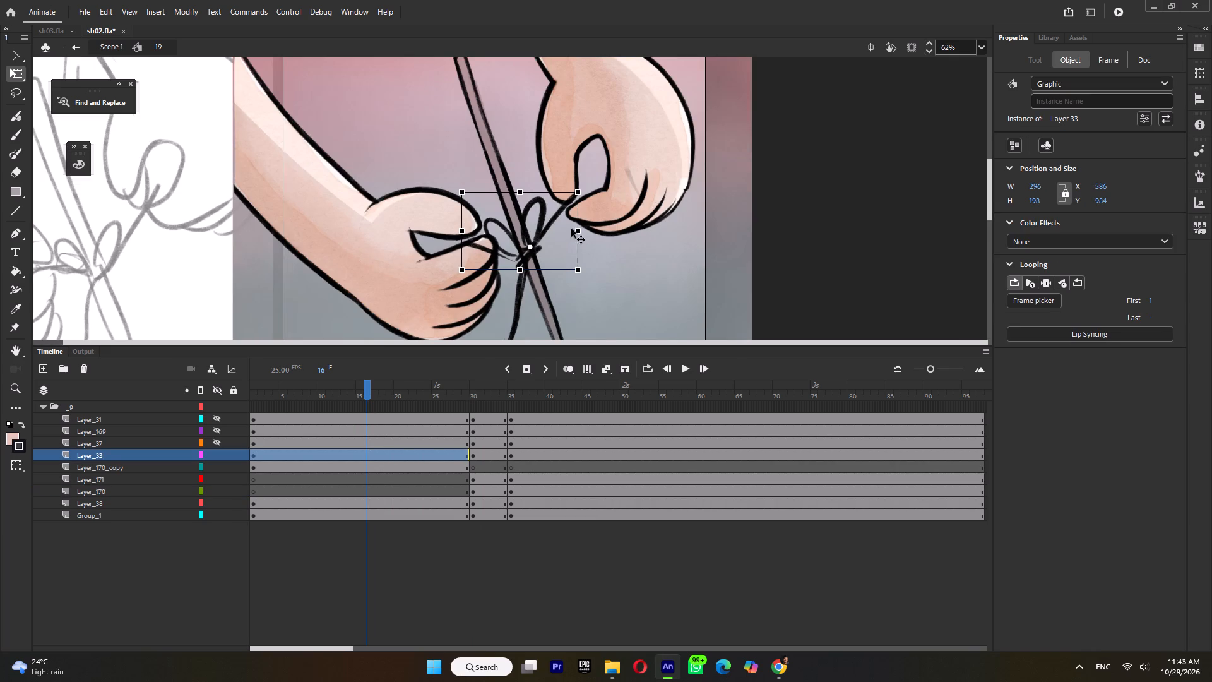
{"action": "left_click", "coordinate": [580, 230]}
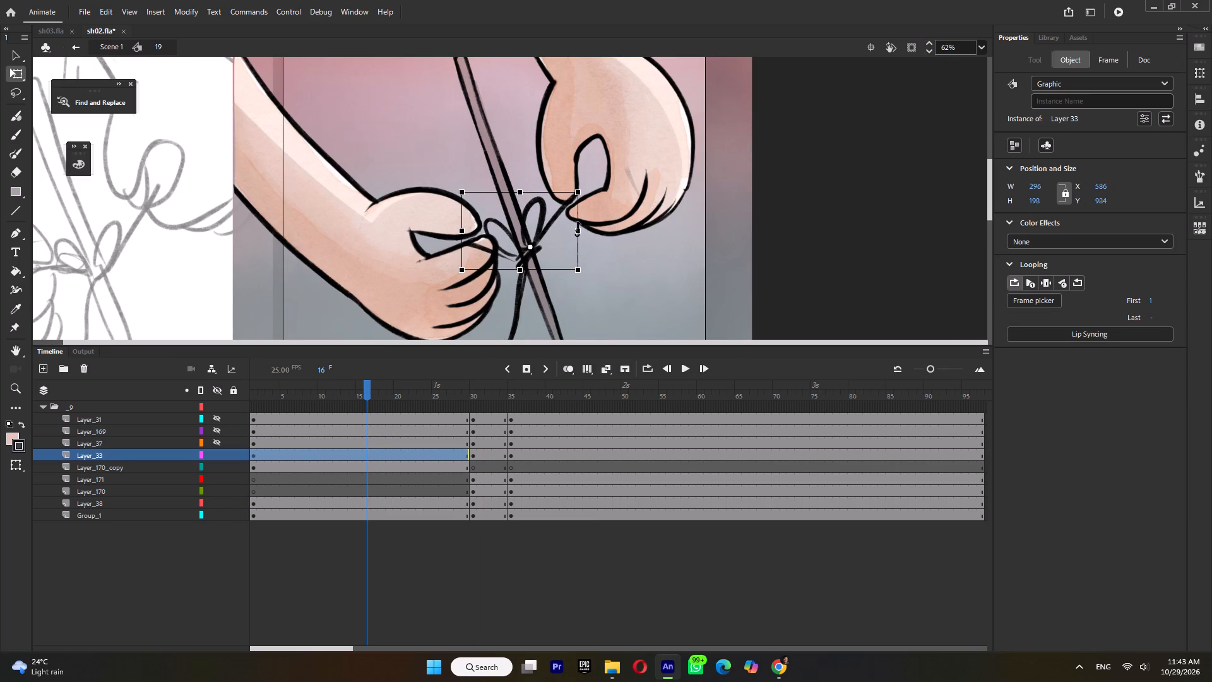
{"action": "left_click", "coordinate": [578, 230]}
{"action": "left_click", "coordinate": [576, 210]}
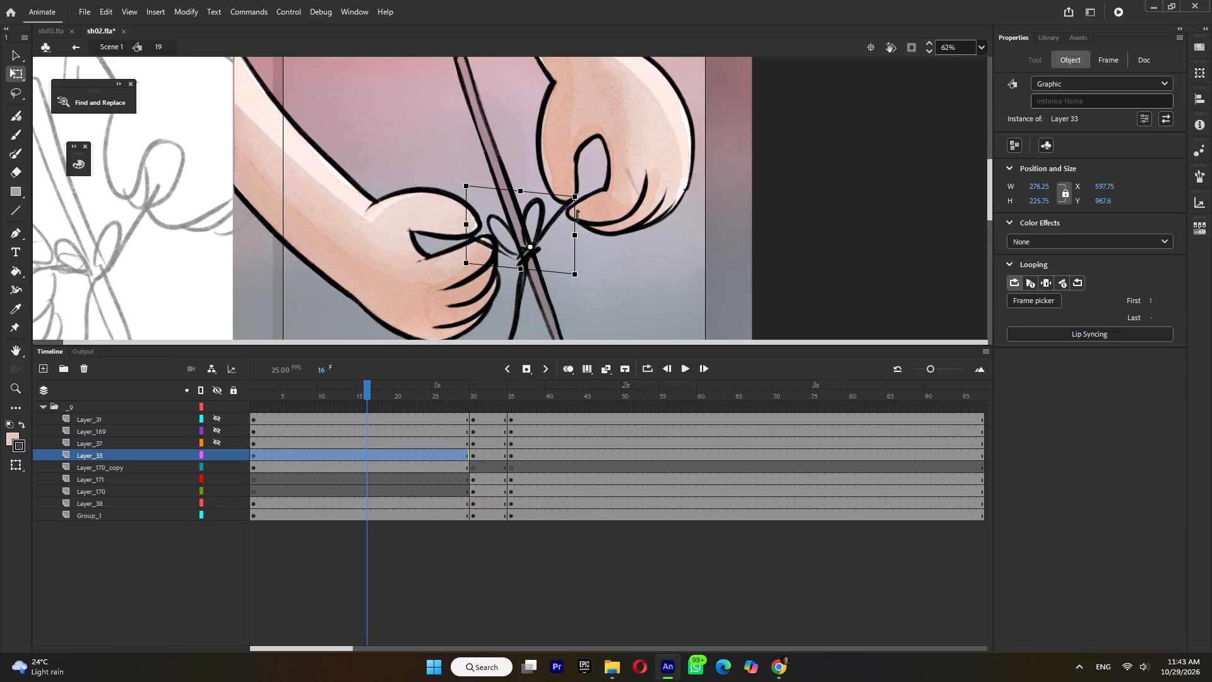
{"action": "scroll", "coordinate": [571, 222], "scroll_direction": "down", "scroll_amount": 5, "text": "ctrl"}
{"action": "left_click_drag", "start_coordinate": [459, 396], "coordinate": [468, 398]}
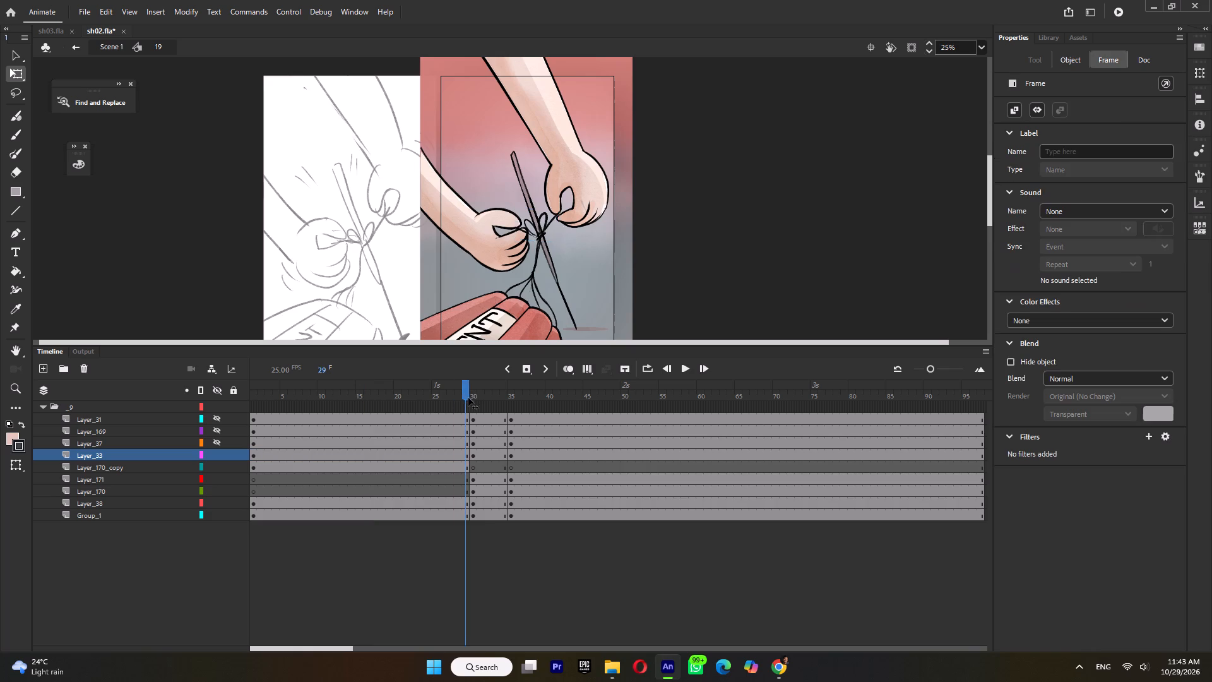
{"action": "left_click_drag", "start_coordinate": [468, 398], "coordinate": [549, 398]}
Return to Scene 1, scale symbol 19 to about 1250 × 2009 px and nudge it down to Y about -60.
{"action": "scroll", "coordinate": [656, 254], "scroll_direction": "down", "scroll_amount": 3, "text": "ctrl"}
{"action": "double_click", "coordinate": [691, 265]}
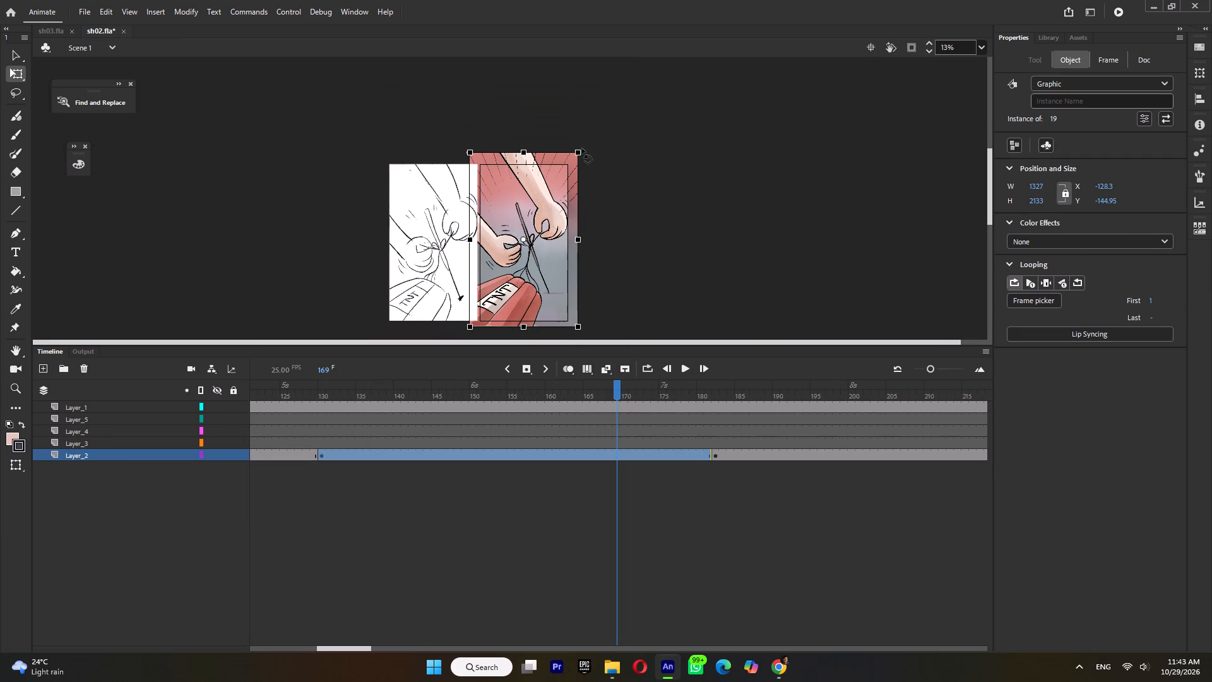
{"action": "left_click", "coordinate": [579, 149], "text": "shift"}
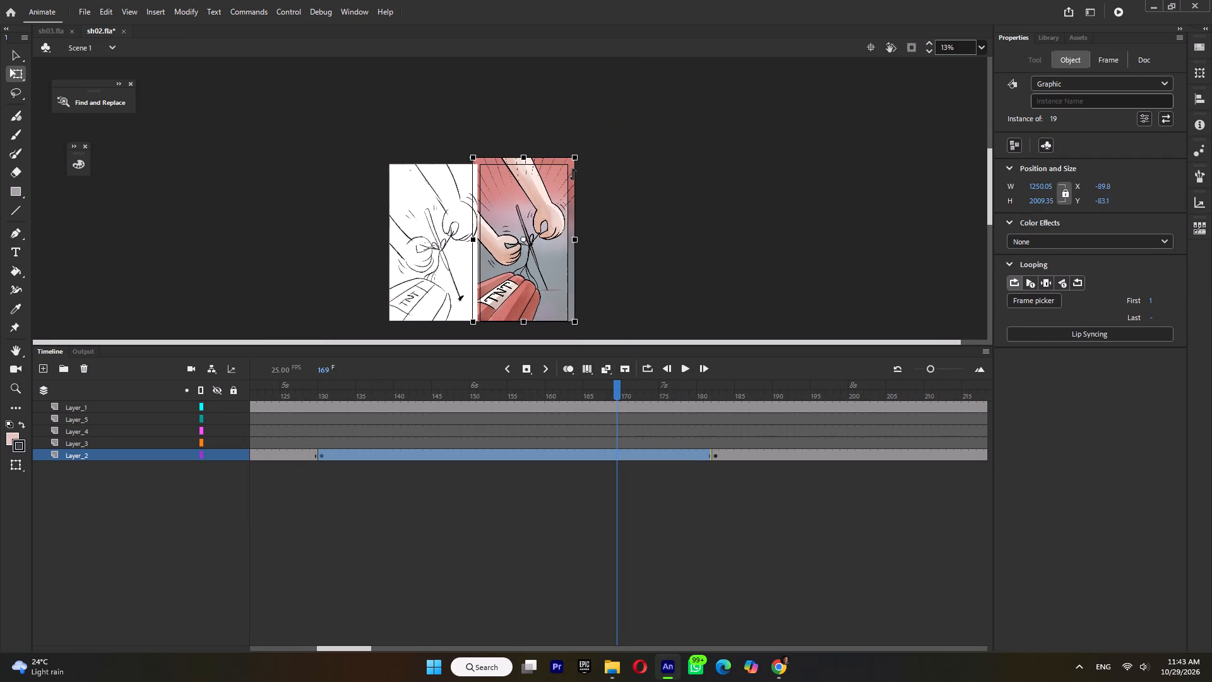
{"action": "key", "text": "Down"}
{"action": "key", "text": "Down"}
{"action": "key", "text": "Down"}
Open symbol 19, clear the keyframes at frames 30 and 35 on Layer_169 and Layer_37, and scrub back to frame 1.
{"action": "double_click", "coordinate": [526, 174]}
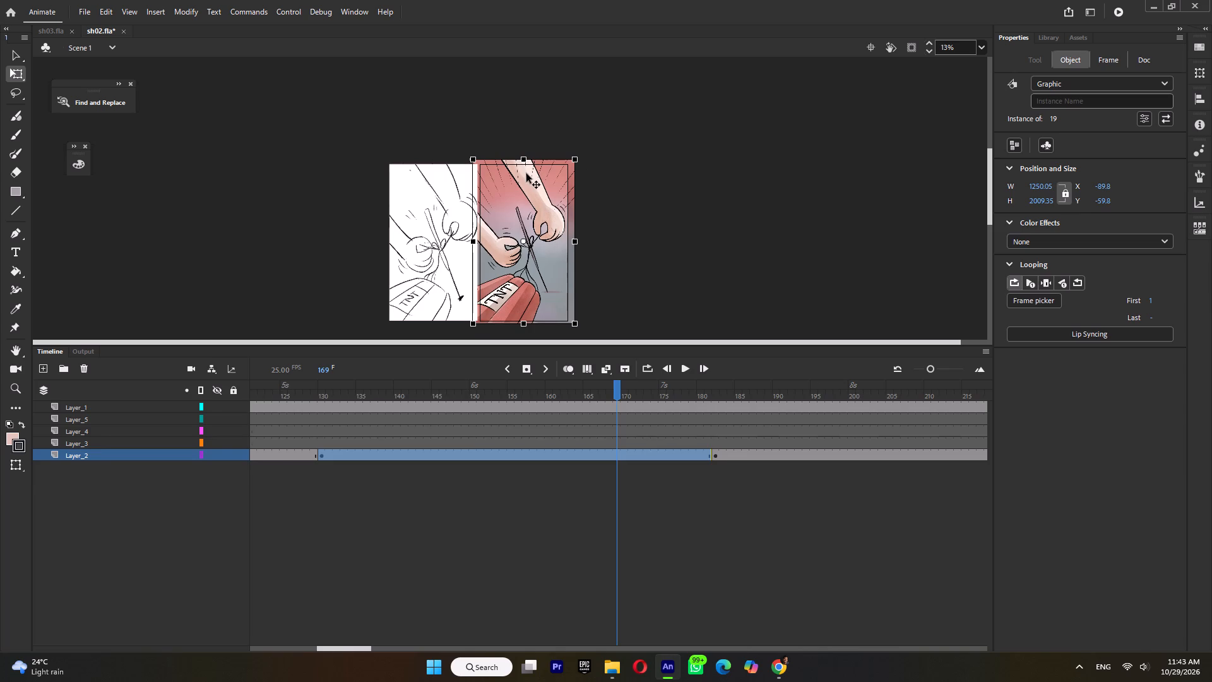
{"action": "left_click_drag", "start_coordinate": [216, 417], "coordinate": [217, 446]}
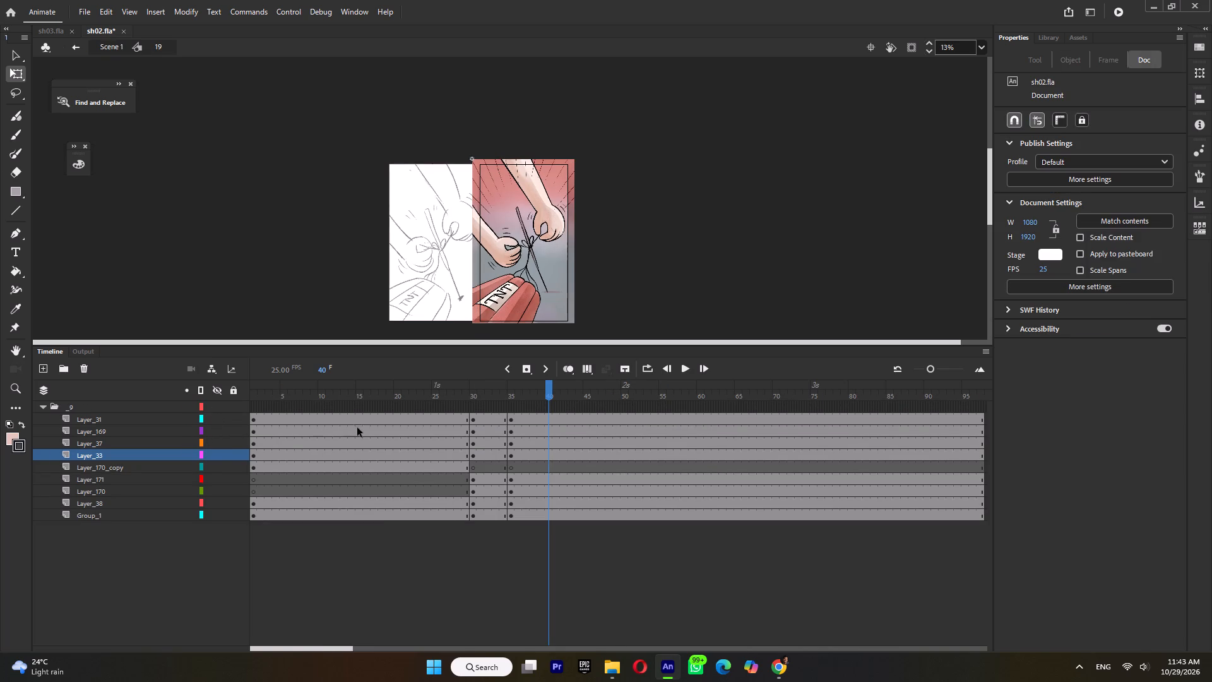
{"action": "left_click_drag", "start_coordinate": [377, 428], "coordinate": [525, 441]}
{"action": "key", "text": "shift+F6"}
{"action": "left_click", "coordinate": [353, 386]}
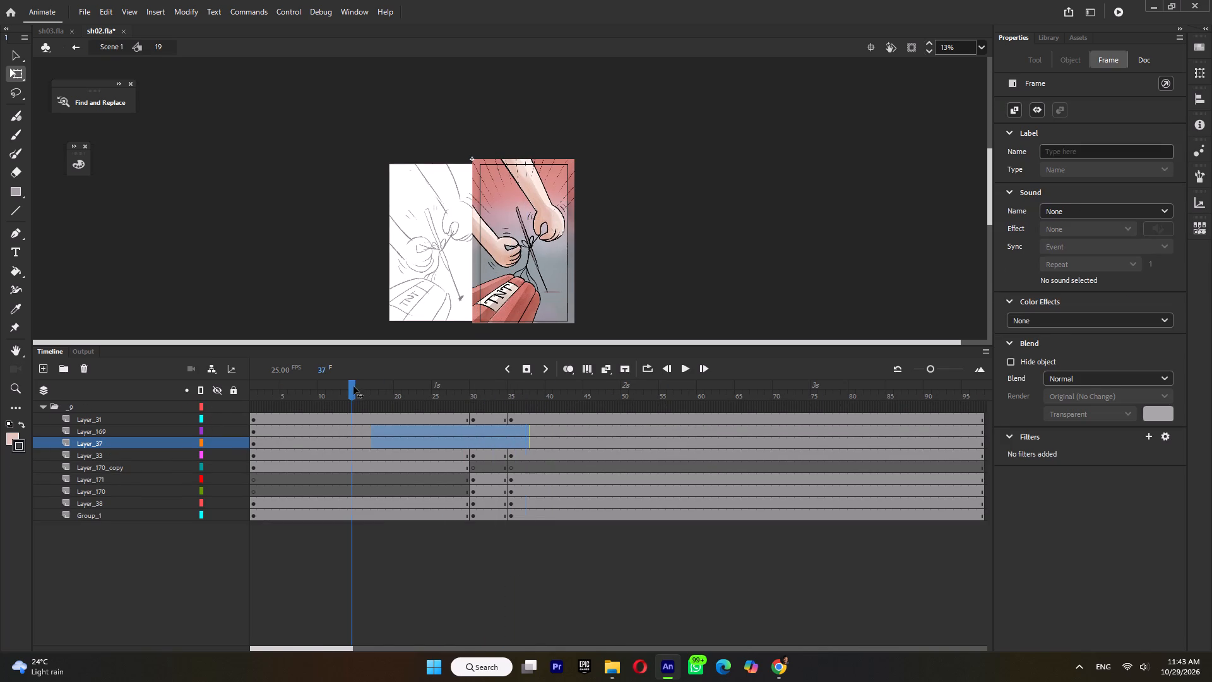
{"action": "left_click_drag", "start_coordinate": [339, 388], "coordinate": [85, 393]}
Inside the Layer 31 speed-lines symbol, extend to frame 15, keyframe frame 8 scaled to about 1445 × 803 px, then exit and hide Layer_31.
{"action": "scroll", "coordinate": [537, 232], "scroll_direction": "up", "scroll_amount": 3, "text": "ctrl"}
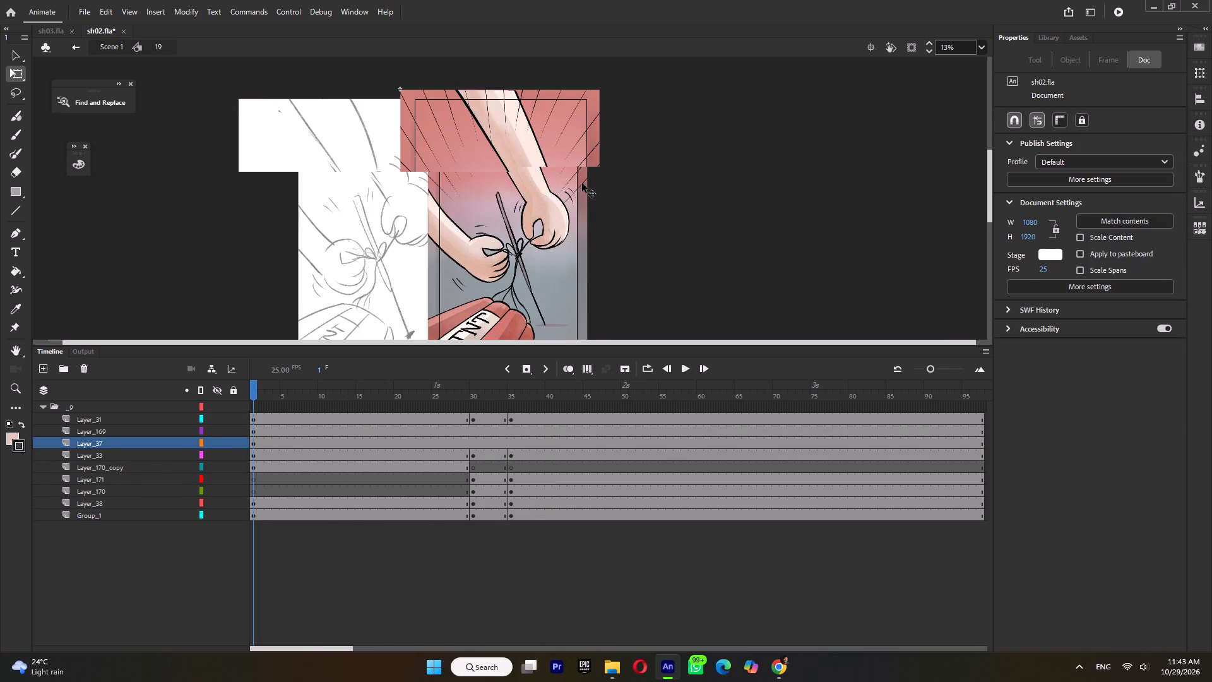
{"action": "left_click", "coordinate": [582, 183]}
{"action": "double_click", "coordinate": [581, 189]}
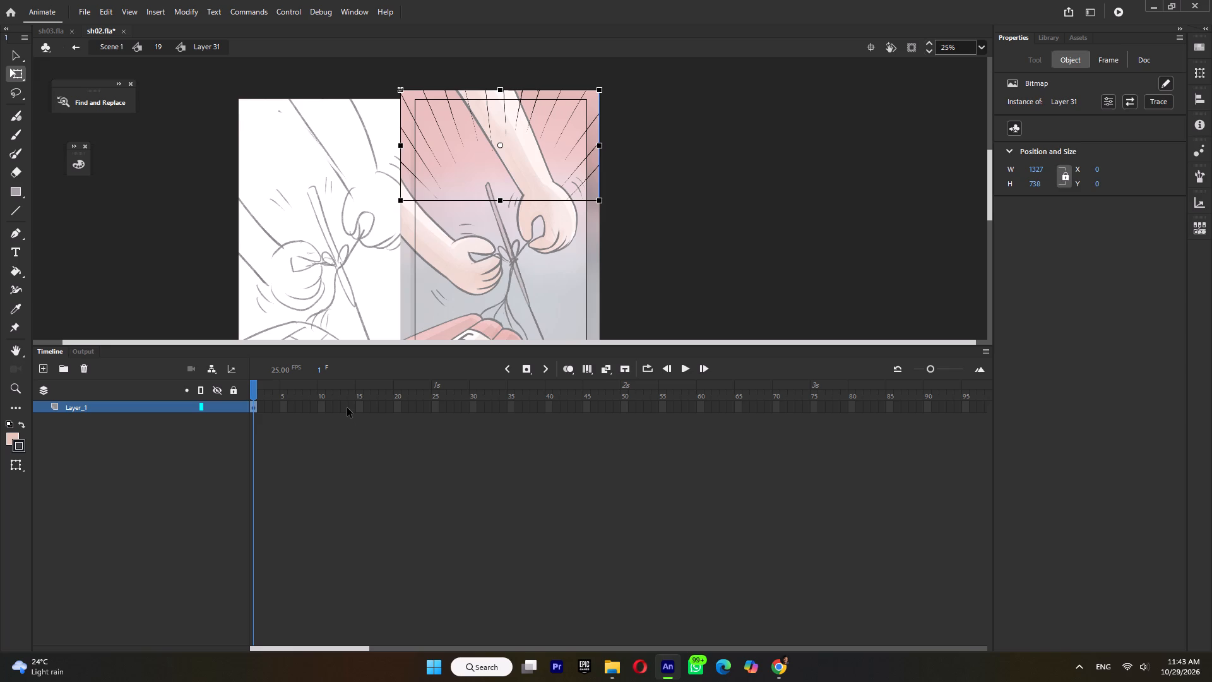
{"action": "left_click", "coordinate": [347, 408]}
{"action": "key", "text": "F5"}
{"action": "key", "text": "F5"}
{"action": "key", "text": "F5"}
{"action": "left_click", "coordinate": [307, 408]}
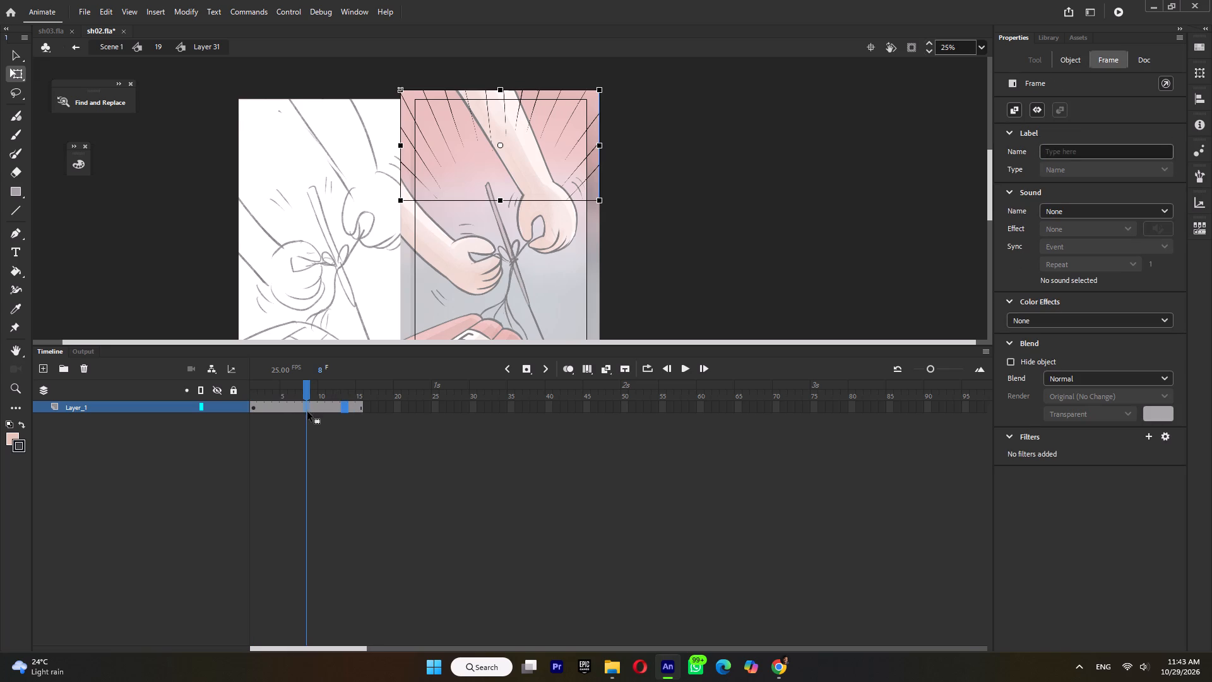
{"action": "key", "text": "F6"}
{"action": "left_click_drag", "start_coordinate": [600, 91], "coordinate": [609, 83], "text": "shift"}
{"action": "left_click_drag", "start_coordinate": [588, 121], "coordinate": [591, 111]}
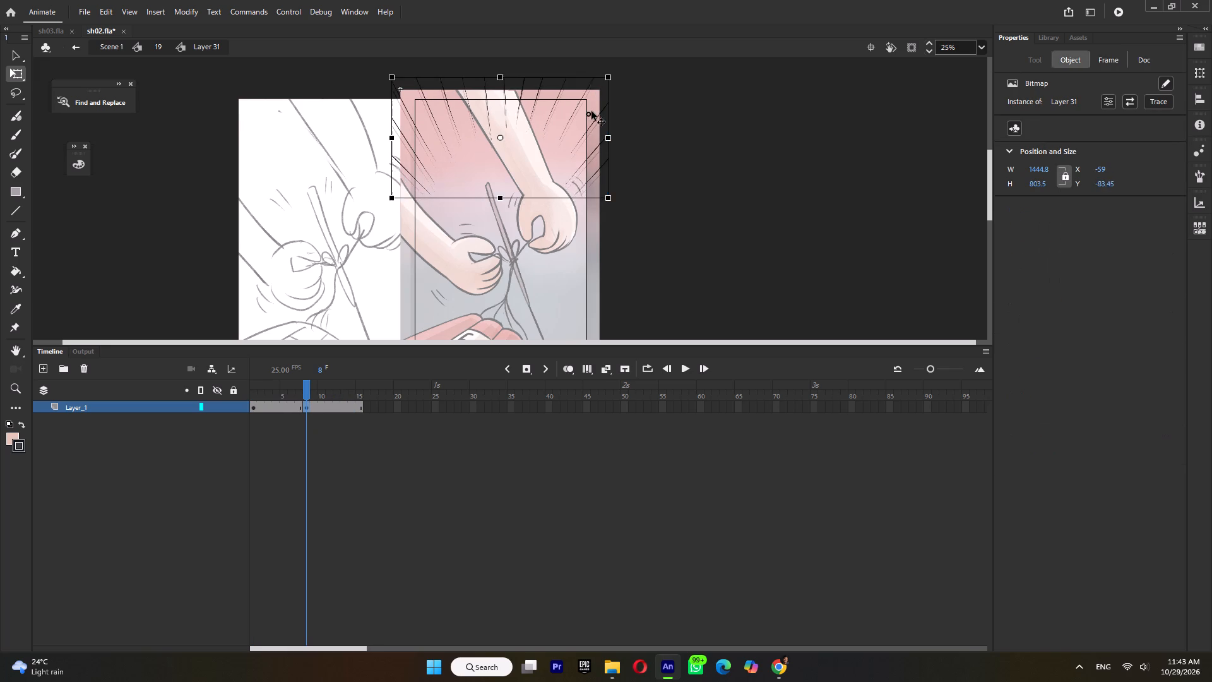
{"action": "left_click_drag", "start_coordinate": [591, 111], "coordinate": [592, 111]}
{"action": "double_click", "coordinate": [635, 134]}
{"action": "left_click", "coordinate": [212, 417]}
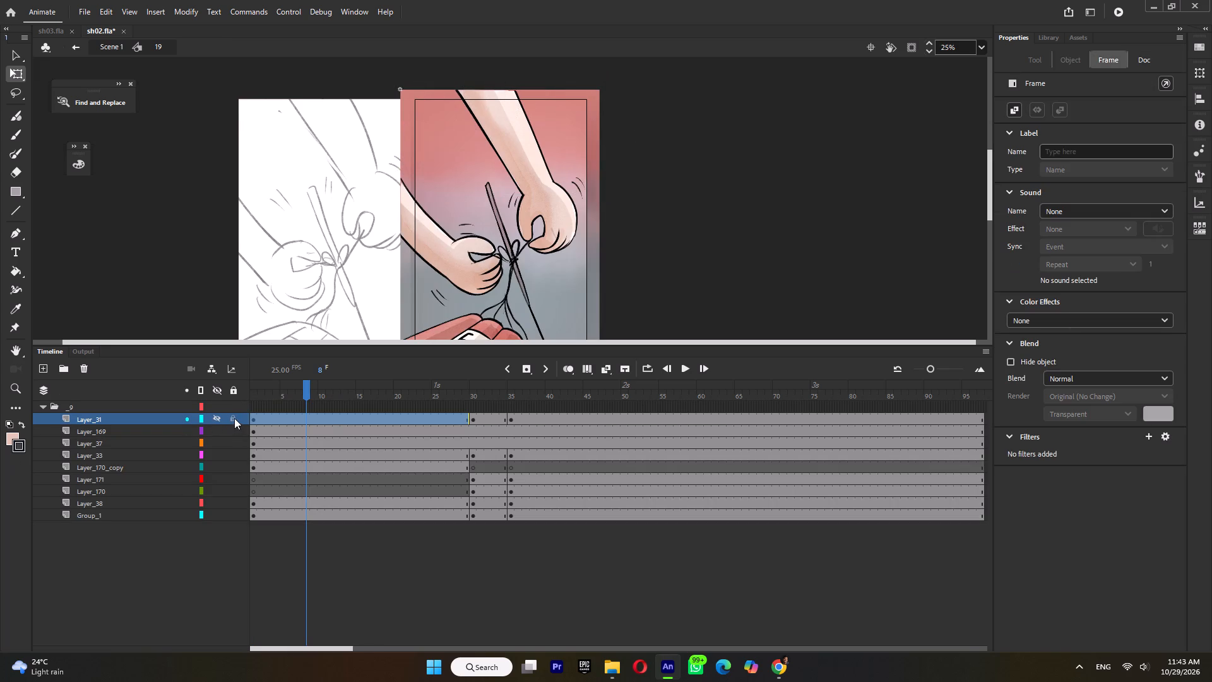
Clear the keyframes at frames 30 and 35 on Layer_31 and scrub back to frame 1.
{"action": "left_click", "coordinate": [443, 421]}
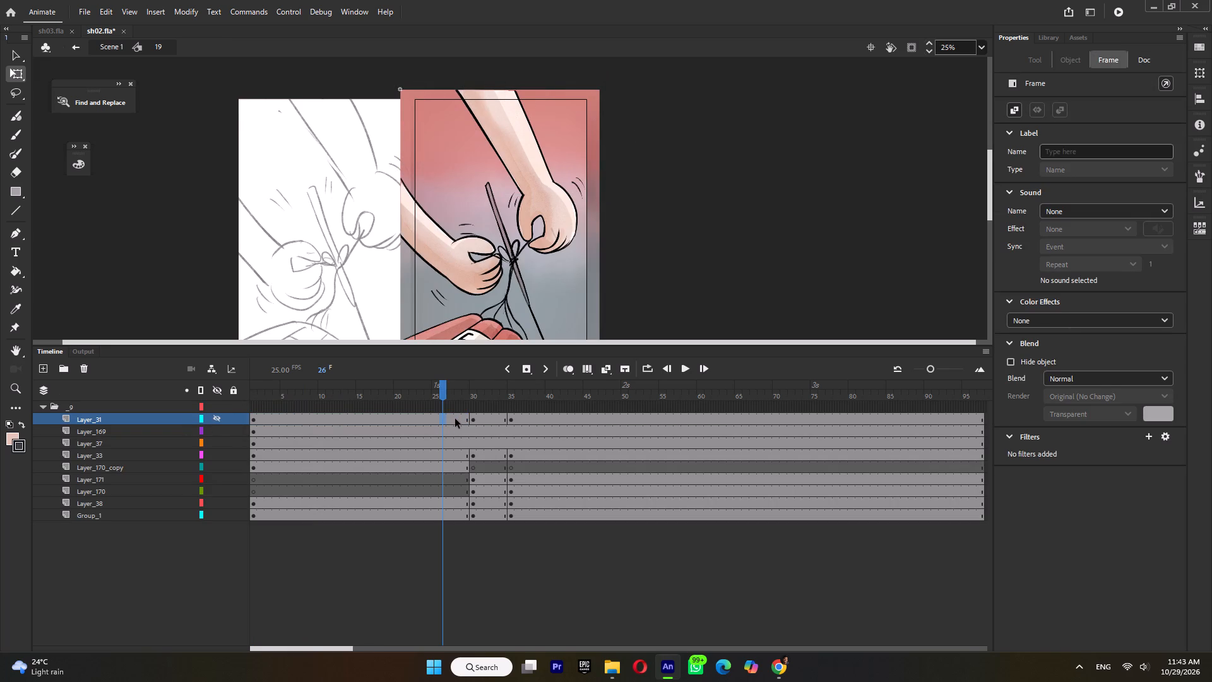
{"action": "left_click_drag", "start_coordinate": [456, 419], "coordinate": [518, 419]}
{"action": "key", "text": "shift+F6"}
{"action": "left_click_drag", "start_coordinate": [415, 393], "coordinate": [93, 398]}
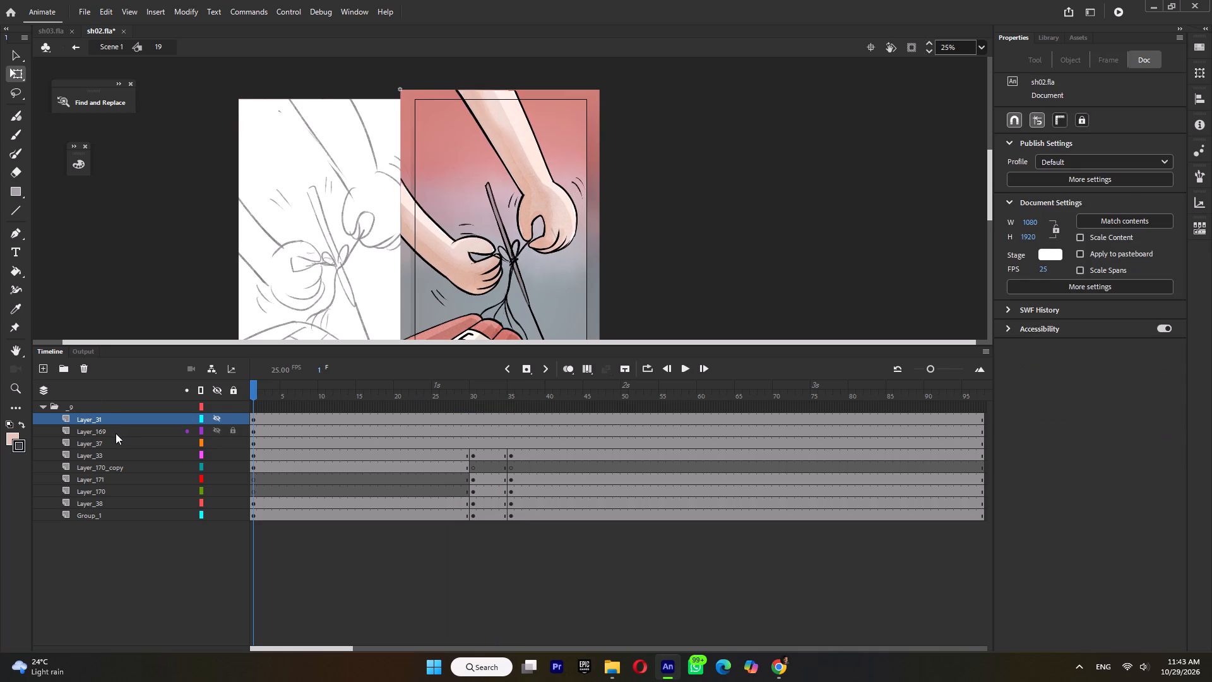
Open the Layer 169 motion-marks symbol, extend its frames to 14 and add a keyframe at frame 8.
{"action": "left_click", "coordinate": [105, 434]}
{"action": "double_click", "coordinate": [577, 184]}
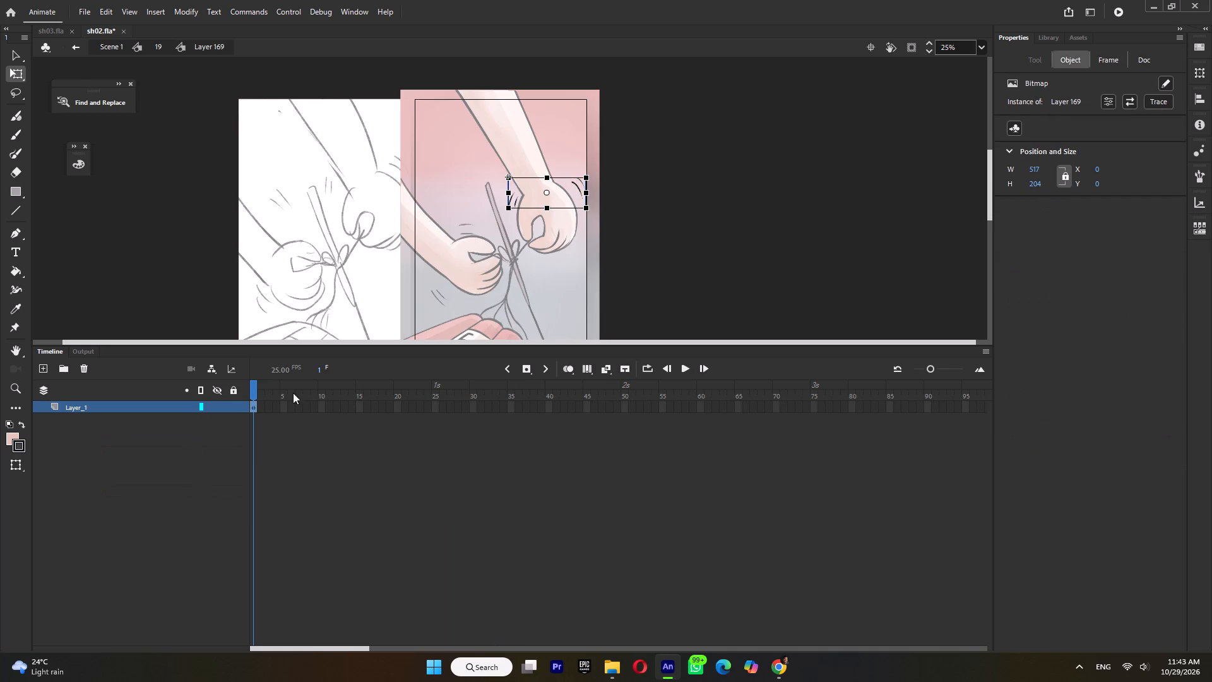
{"action": "left_click", "coordinate": [353, 409]}
{"action": "key", "text": "F5"}
{"action": "left_click", "coordinate": [304, 410]}
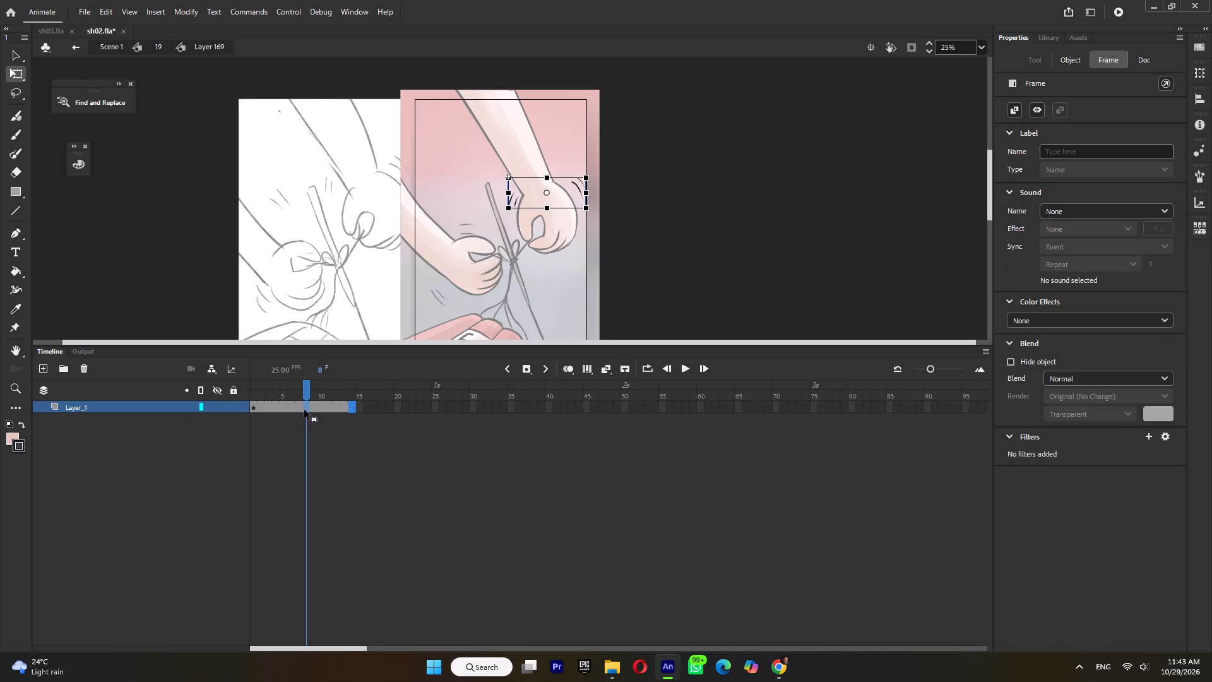
{"action": "key", "text": "F6"}
At frame 8, rotate the Layer 169 marks slightly clockwise, flip them horizontally and shift them down, then return to symbol 19 and hide Layer_169.
{"action": "scroll", "coordinate": [591, 193], "scroll_direction": "up", "scroll_amount": 3, "text": "ctrl"}
{"action": "left_click_drag", "start_coordinate": [684, 166], "coordinate": [686, 181]}
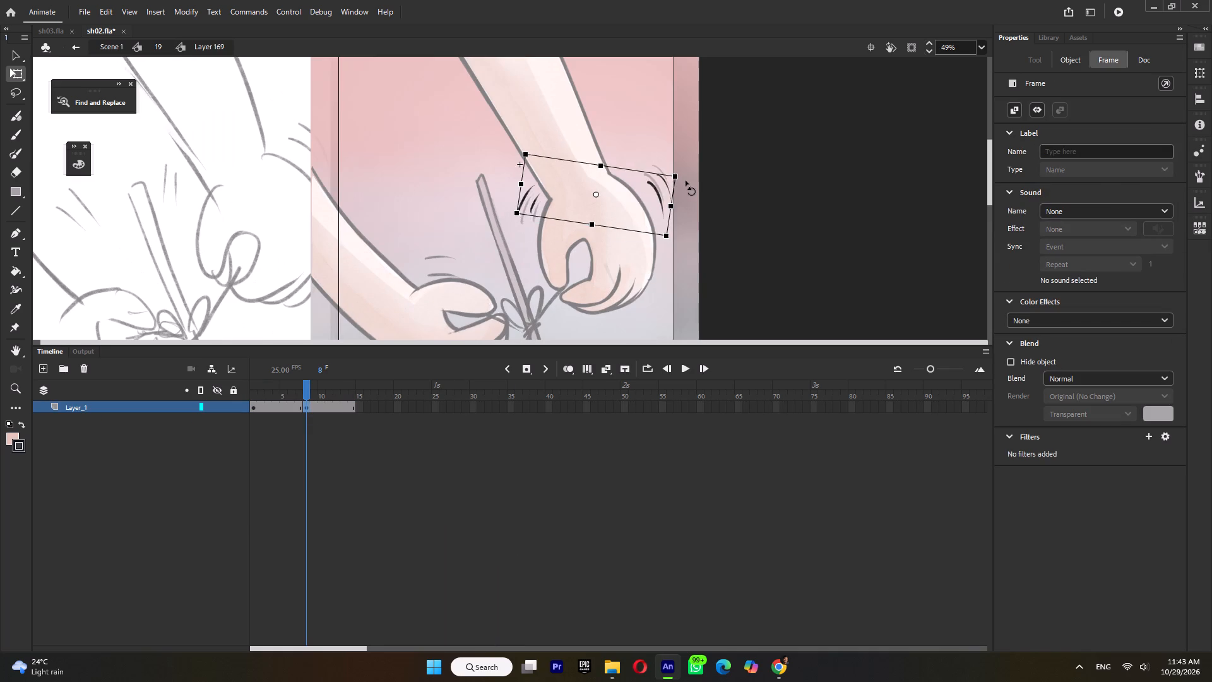
{"action": "left_click_drag", "start_coordinate": [686, 181], "coordinate": [686, 177]}
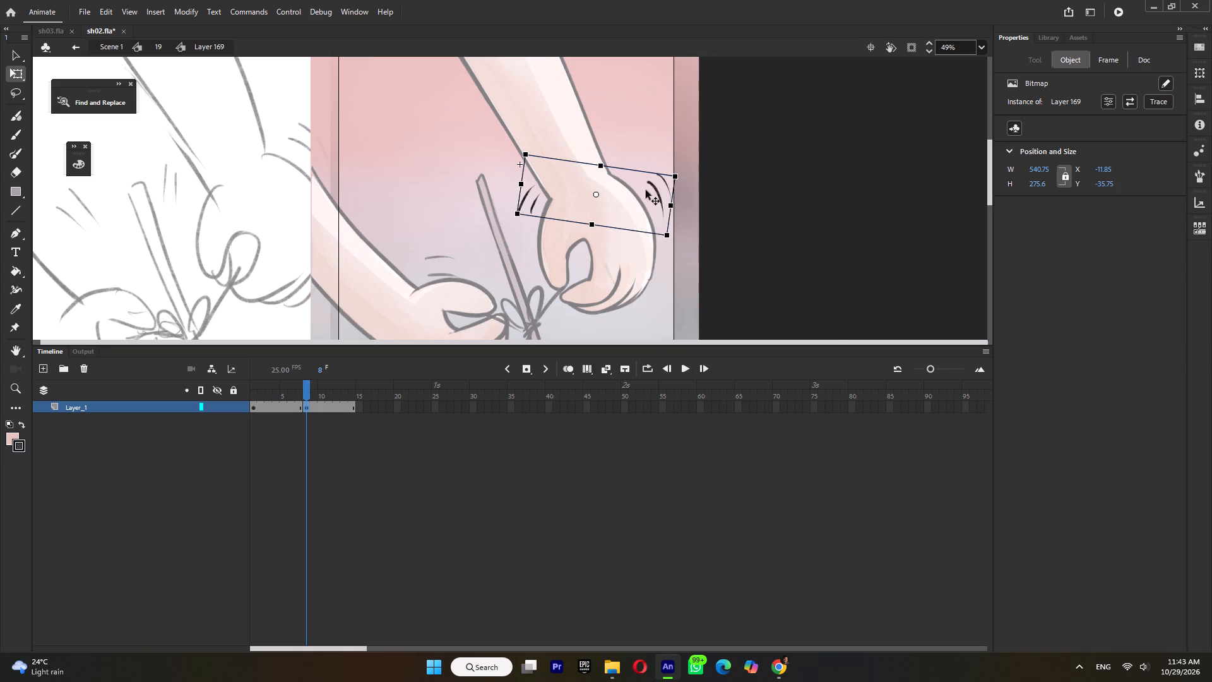
{"action": "right_click", "coordinate": [655, 191]}
{"action": "left_click", "coordinate": [728, 377]}
{"action": "left_click", "coordinate": [884, 510]}
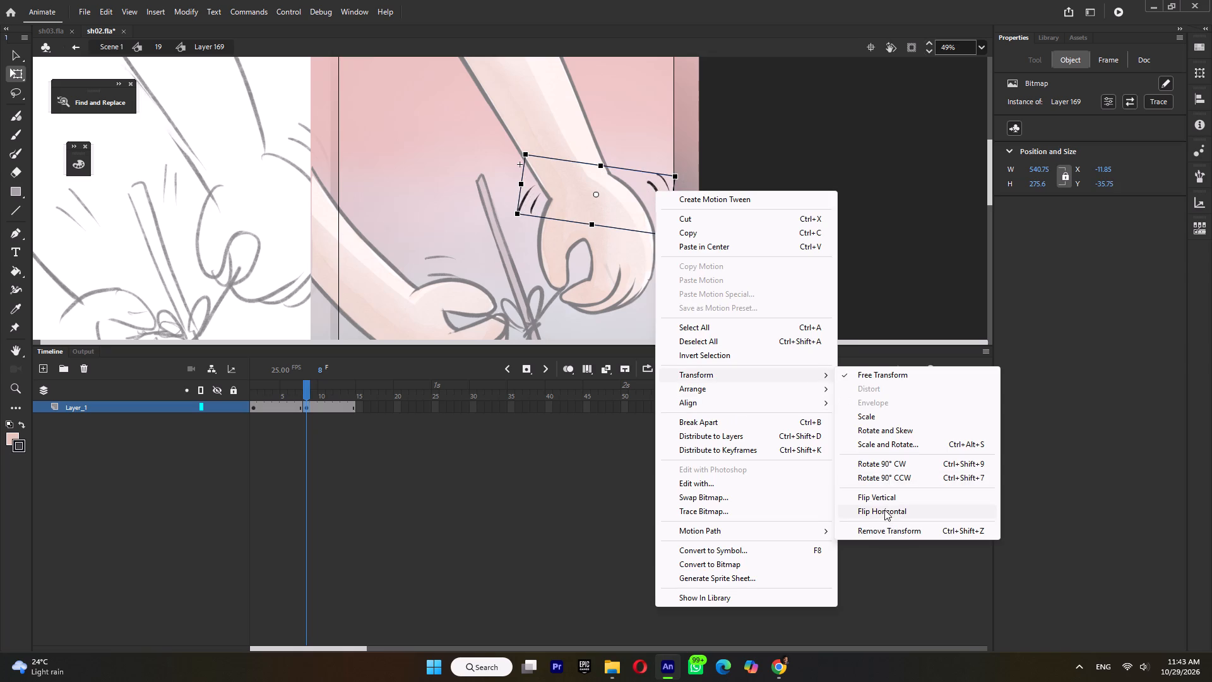
{"action": "left_click_drag", "start_coordinate": [658, 203], "coordinate": [663, 218]}
{"action": "double_click", "coordinate": [739, 212]}
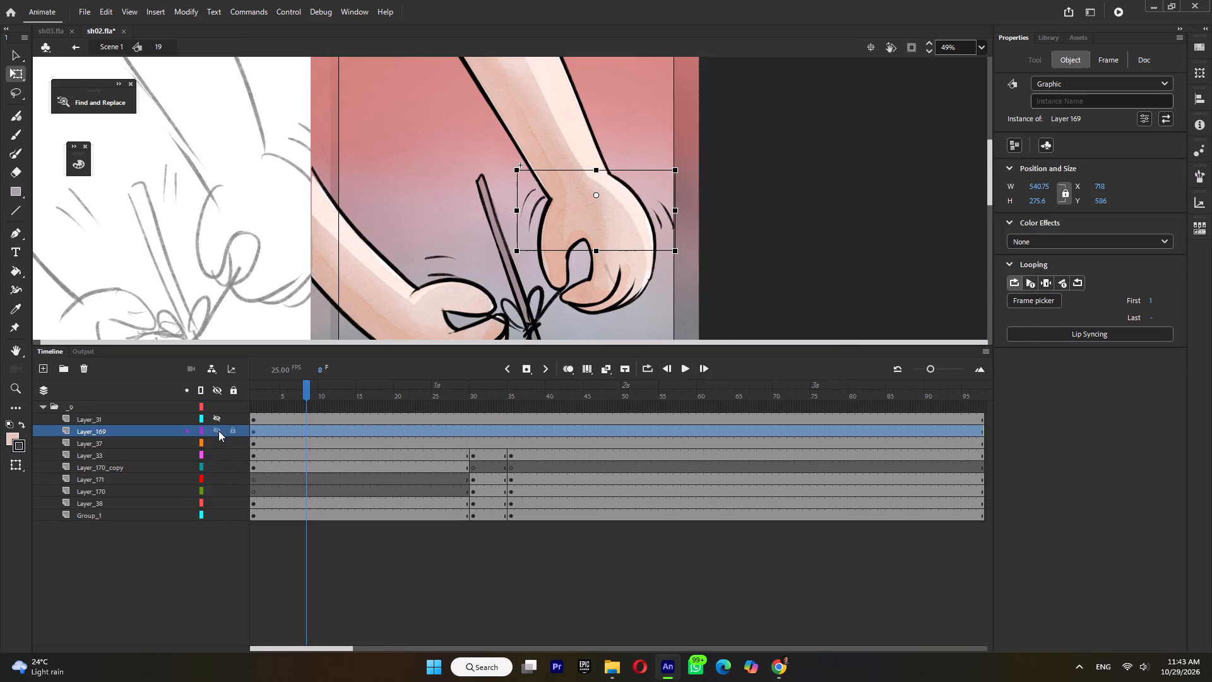
{"action": "left_click", "coordinate": [218, 431]}
Inside the Layer 37 symbol, extend to frame 14, keyframe frame 8 with the marks rotated slightly counterclockwise, and return to symbol 19.
{"action": "double_click", "coordinate": [437, 257]}
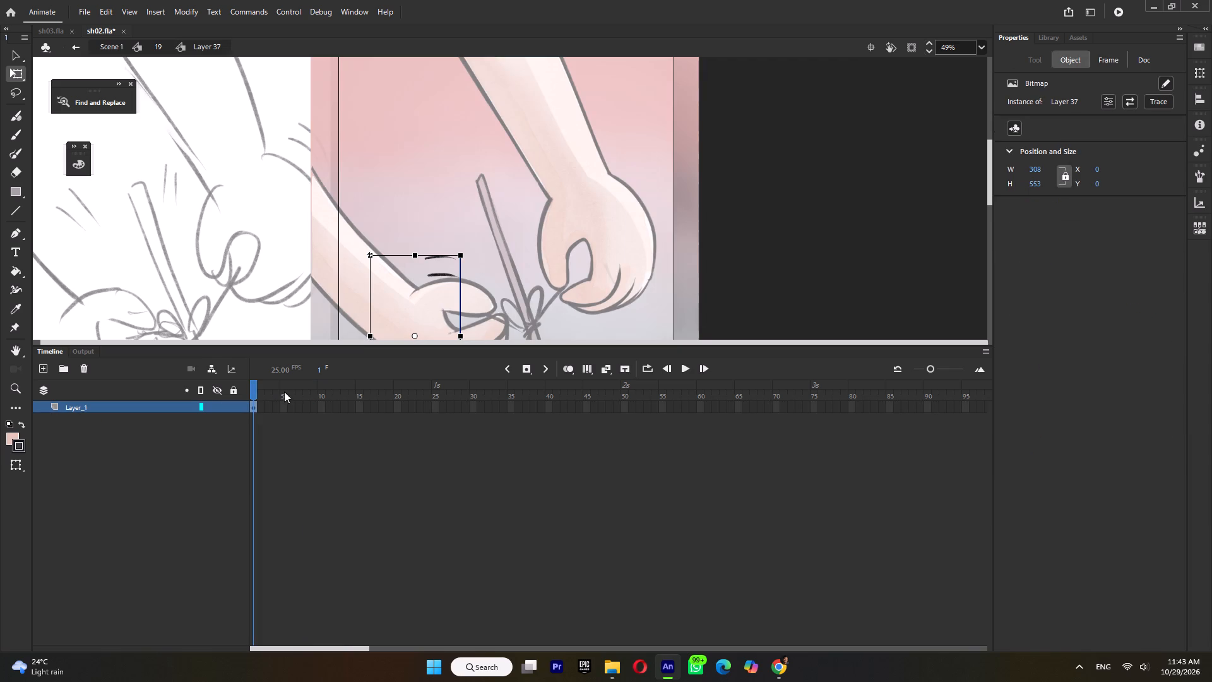
{"action": "left_click", "coordinate": [352, 405]}
{"action": "key", "text": "F5"}
{"action": "left_click", "coordinate": [305, 407]}
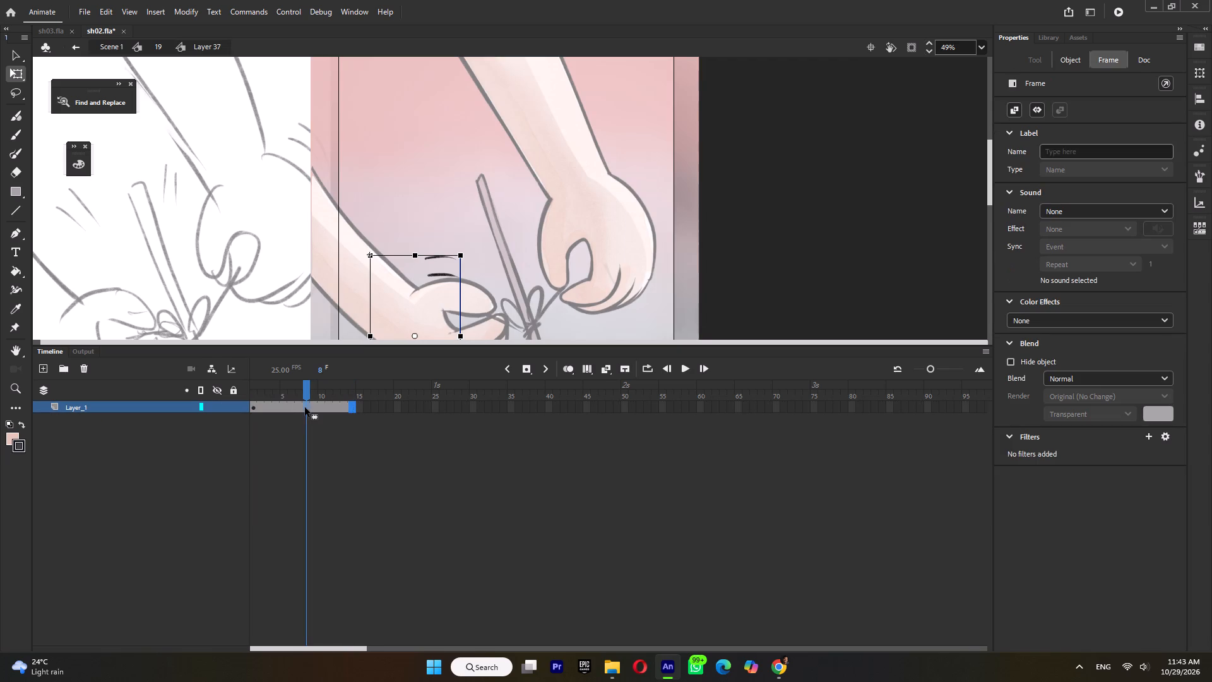
{"action": "key", "text": "F6"}
{"action": "scroll", "coordinate": [446, 214], "scroll_direction": "down", "scroll_amount": 2, "text": "ctrl"}
{"action": "left_click_drag", "start_coordinate": [468, 161], "coordinate": [456, 155]}
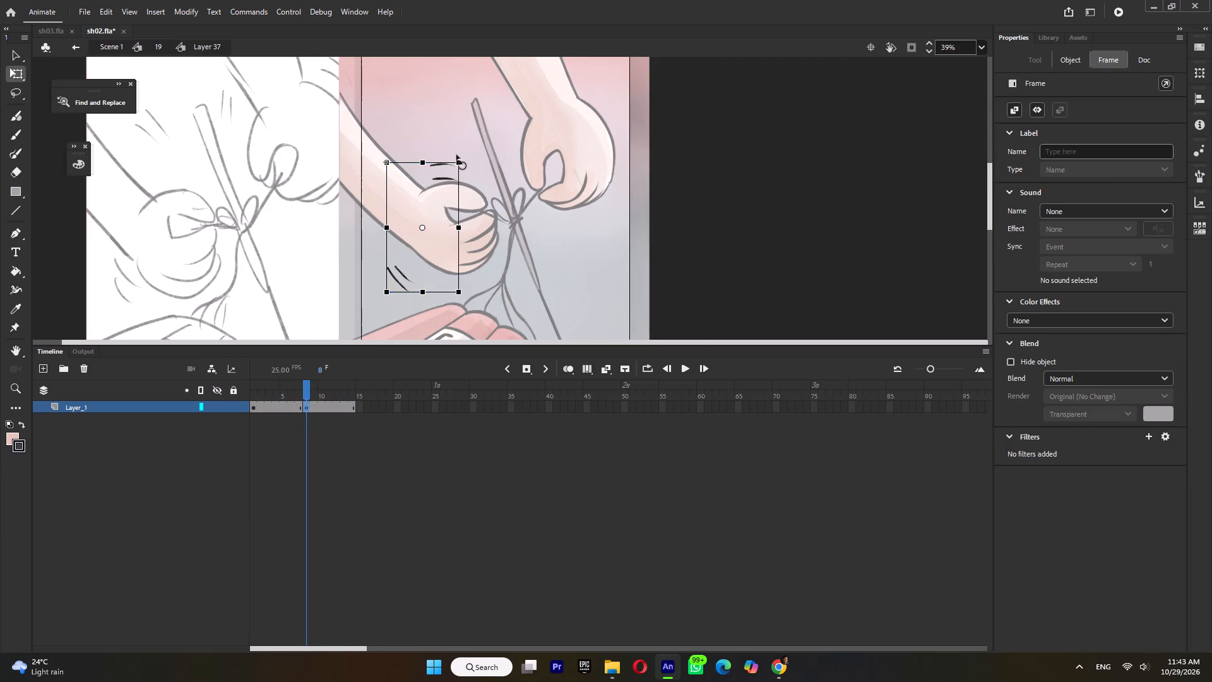
{"action": "left_click_drag", "start_coordinate": [456, 155], "coordinate": [455, 154]}
{"action": "double_click", "coordinate": [468, 129]}
Make all hidden layers in symbol 19 visible again and play the knot-tightening animation to check the motion marks.
{"action": "scroll", "coordinate": [511, 218], "scroll_direction": "down", "scroll_amount": 2, "text": "ctrl"}
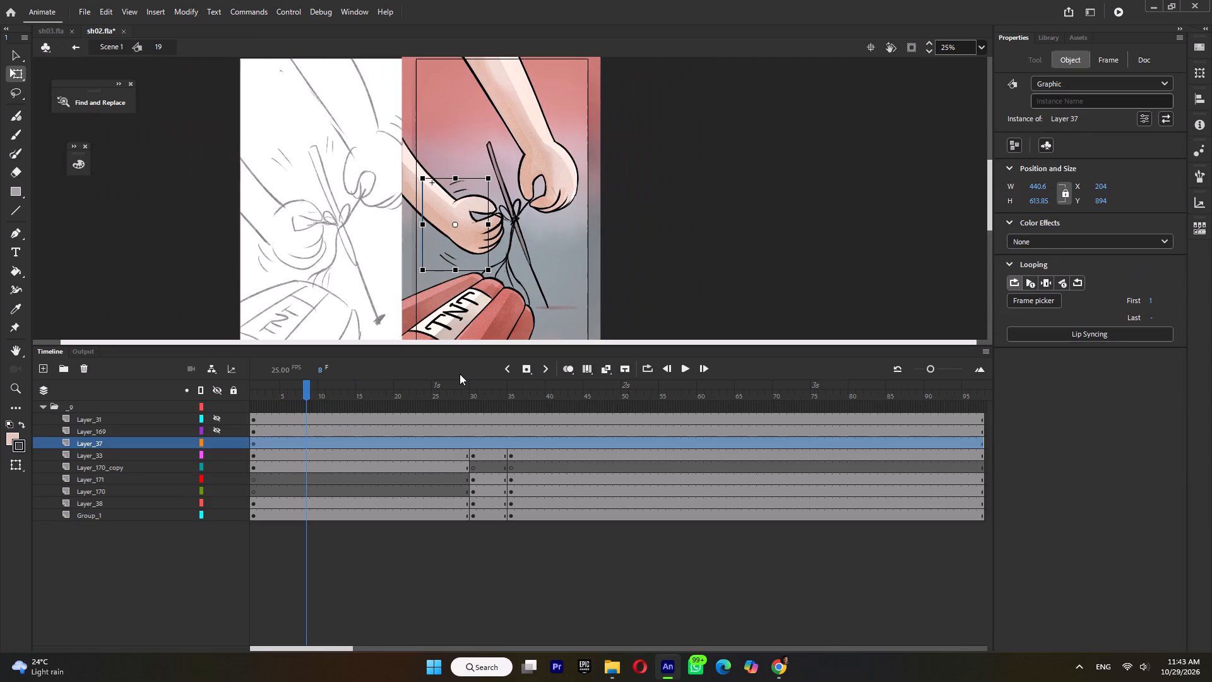
{"action": "key", "text": "Return"}
{"action": "key", "text": "Return"}
{"action": "left_click", "coordinate": [218, 431]}
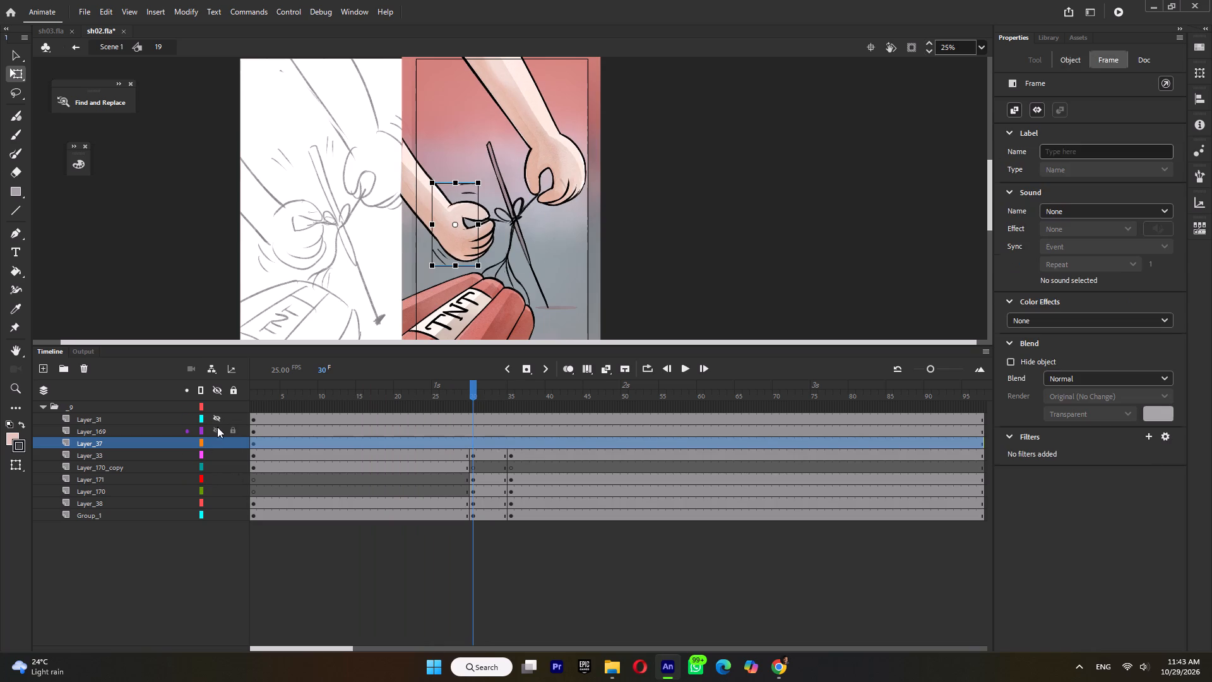
{"action": "left_click", "coordinate": [217, 412]}
{"action": "left_click", "coordinate": [217, 417]}
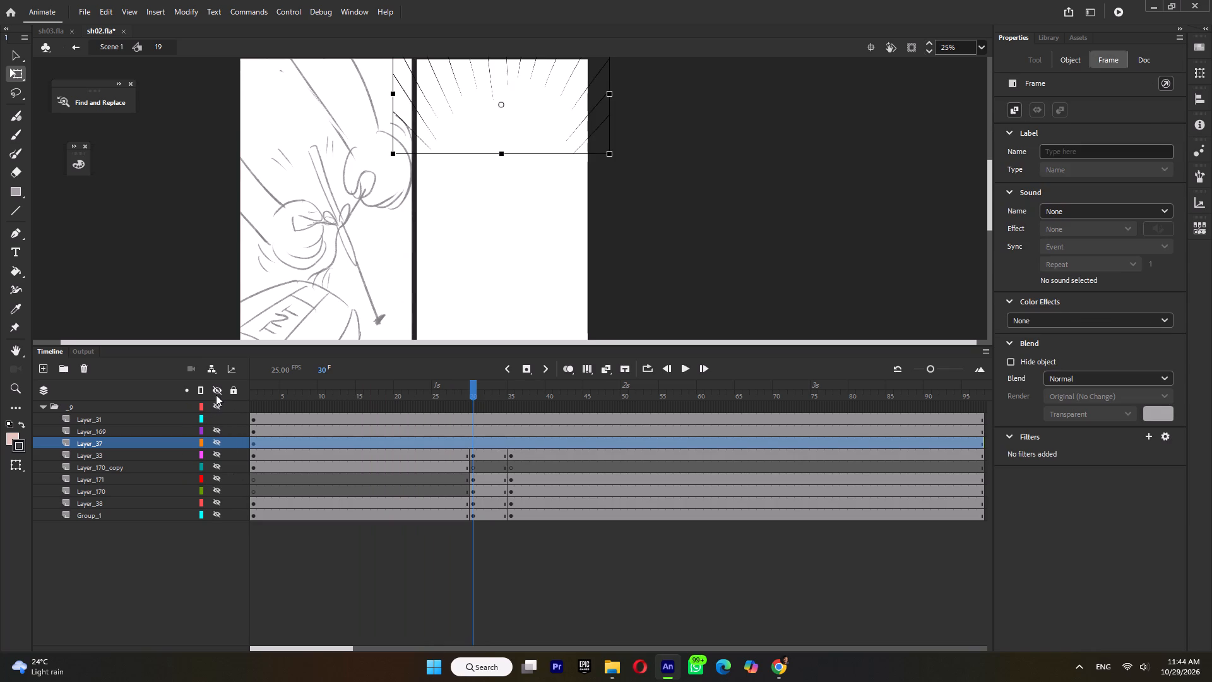
{"action": "left_click", "coordinate": [216, 395]}
{"action": "left_click", "coordinate": [217, 395]}
{"action": "left_click_drag", "start_coordinate": [273, 396], "coordinate": [189, 399]}
{"action": "key", "text": "Return"}
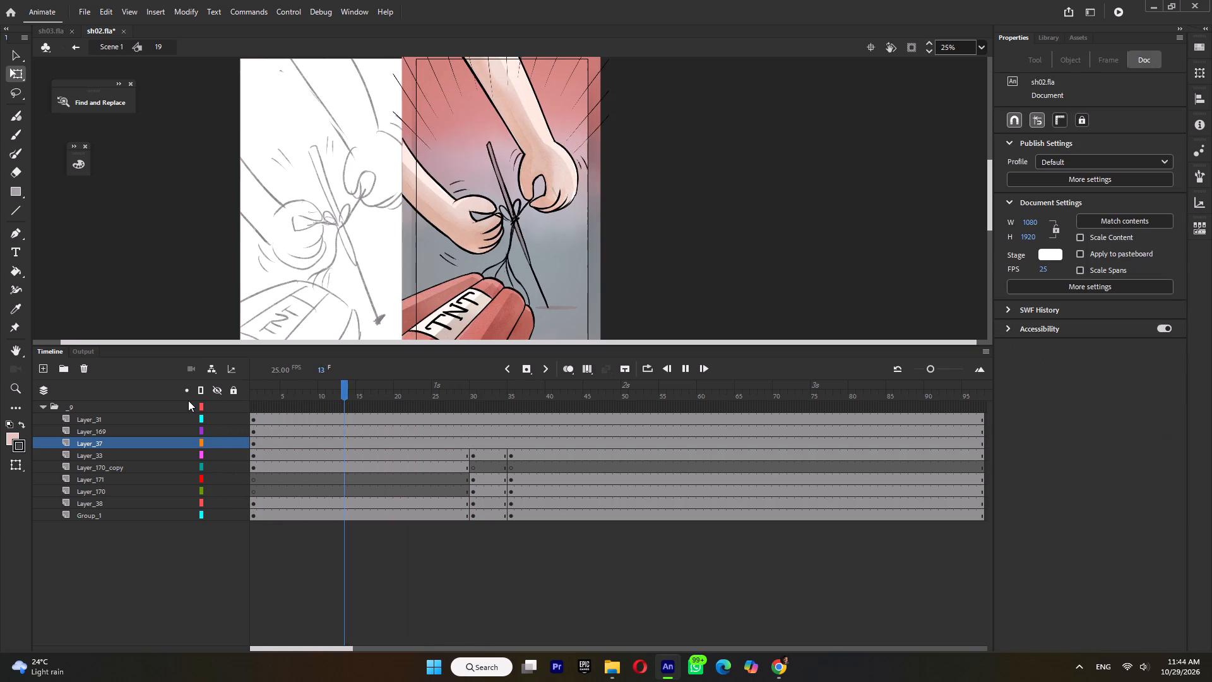
{"action": "key", "text": "Return"}
Return to Scene 1 and add a keyframe on Layer_2 at frame 181.
{"action": "double_click", "coordinate": [671, 241]}
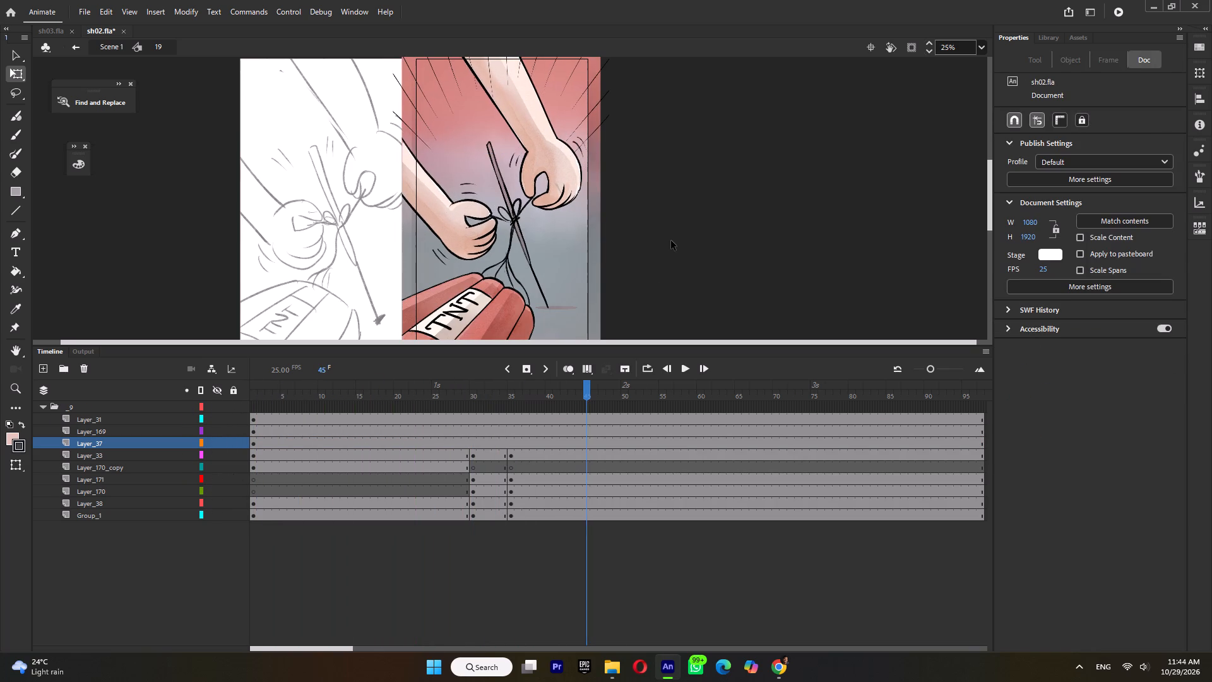
{"action": "left_click", "coordinate": [665, 453]}
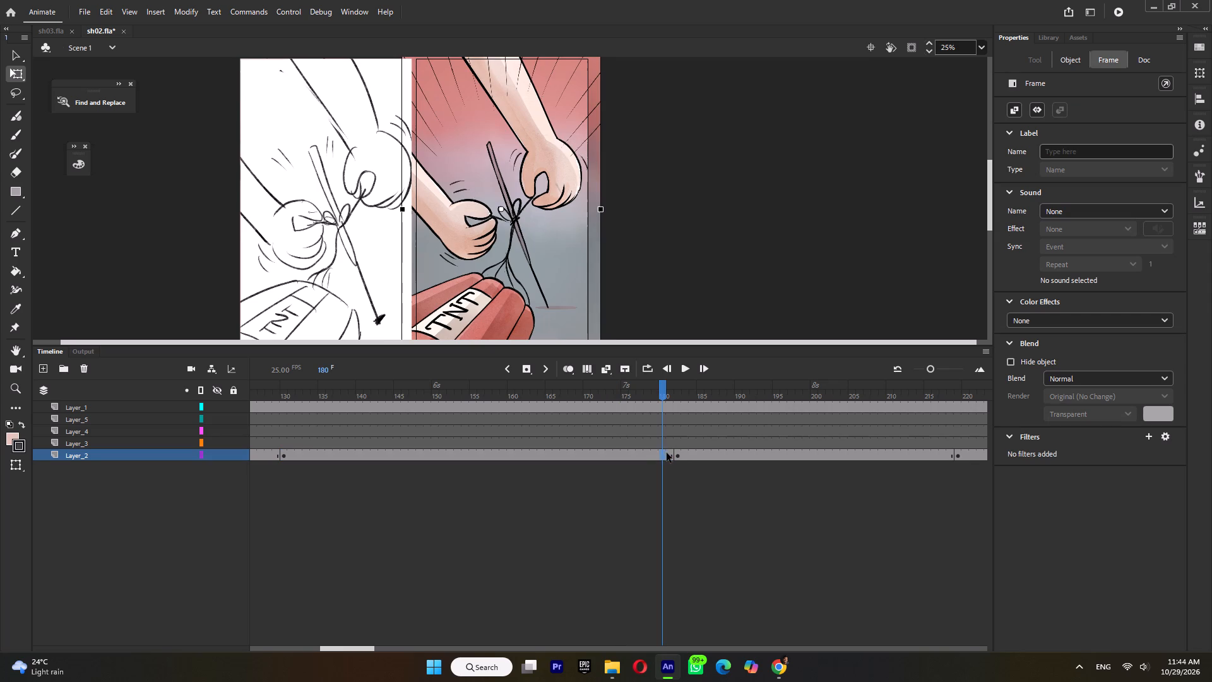
{"action": "left_click", "coordinate": [670, 453]}
{"action": "key", "text": "F6"}
Nudge symbol 19 on Layer_2 seven increments right in the span starting at frame 130, and five increments left at frame 181.
{"action": "left_click", "coordinate": [598, 452]}
{"action": "key", "text": "Right"}
{"action": "key", "text": "Right"}
{"action": "key", "text": "Right"}
{"action": "key", "text": "Right"}
{"action": "key", "text": "Right"}
{"action": "key", "text": "Right"}
{"action": "key", "text": "Right"}
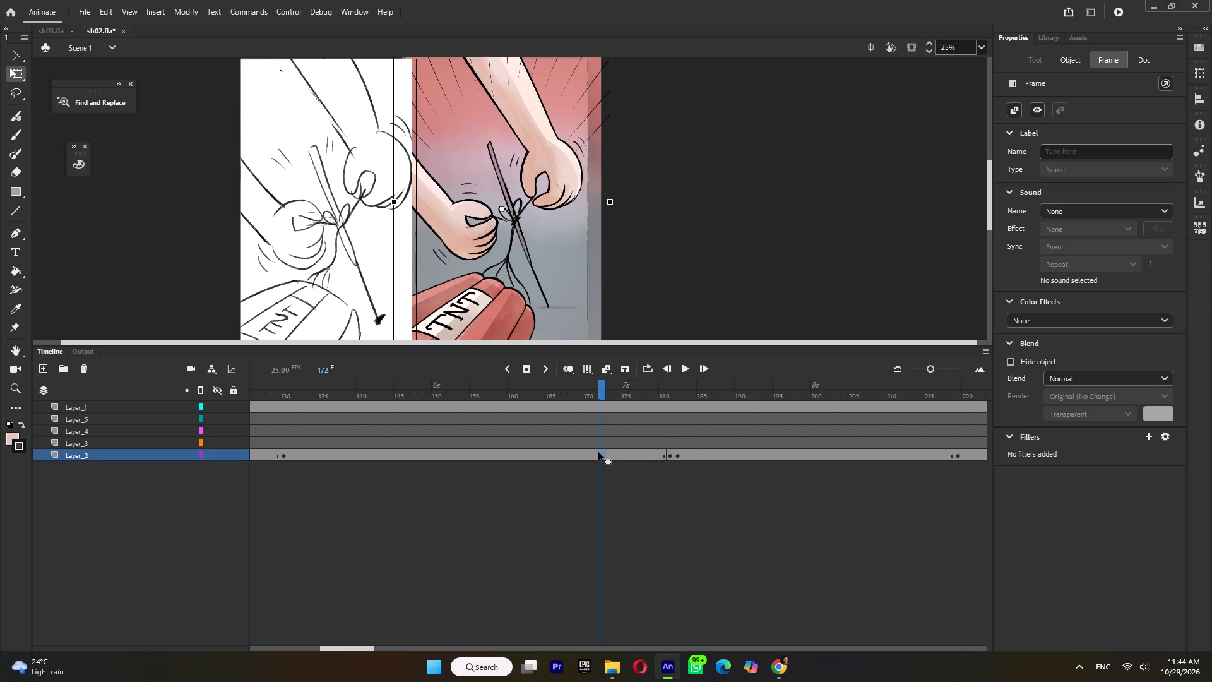
{"action": "left_click", "coordinate": [670, 457]}
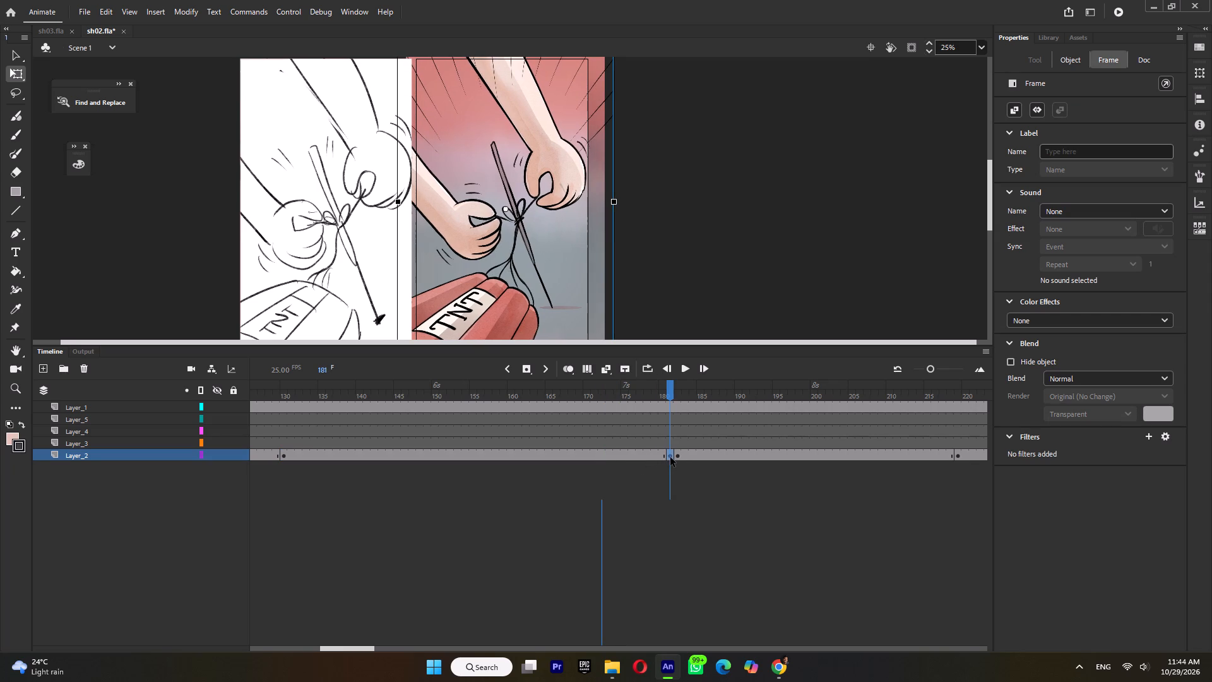
{"action": "key", "text": "Left"}
{"action": "key", "text": "Left"}
{"action": "key", "text": "Left"}
{"action": "key", "text": "Left"}
{"action": "key", "text": "Left"}
Create a classic tween on Layer_2 between frames 130 and 181 and play it from frame 130.
{"action": "left_click", "coordinate": [628, 457]}
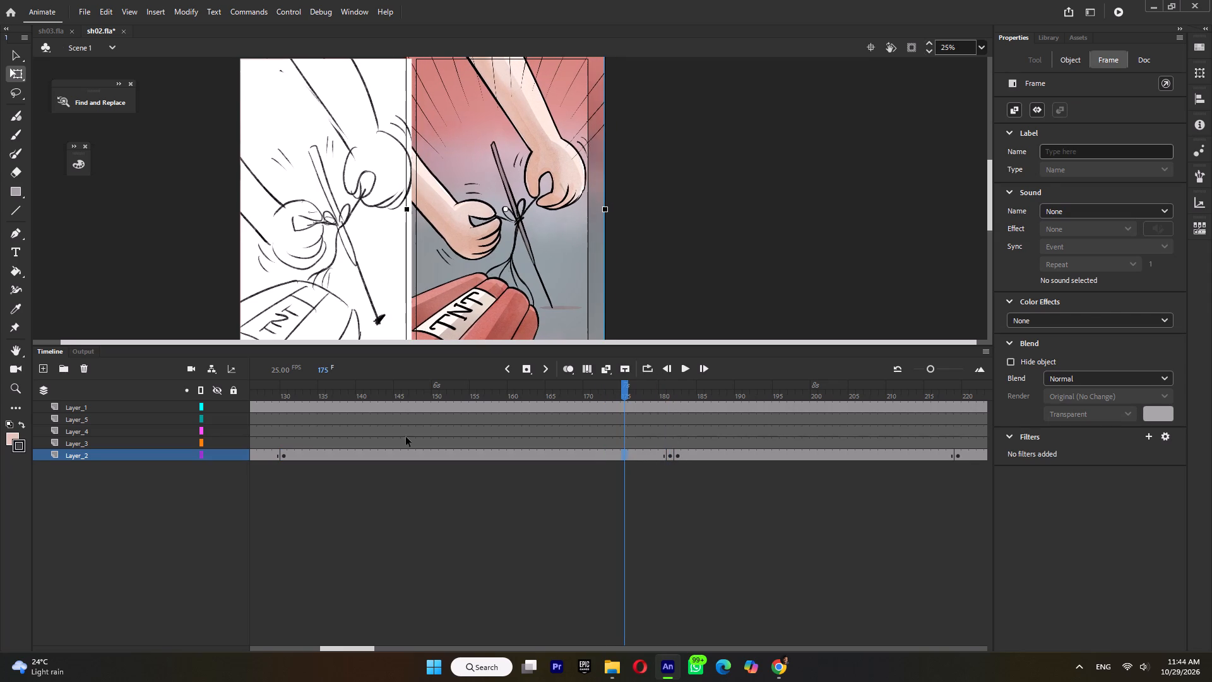
{"action": "key", "text": "ctrl+m"}
{"action": "left_click", "coordinate": [287, 397]}
{"action": "key", "text": "Return"}
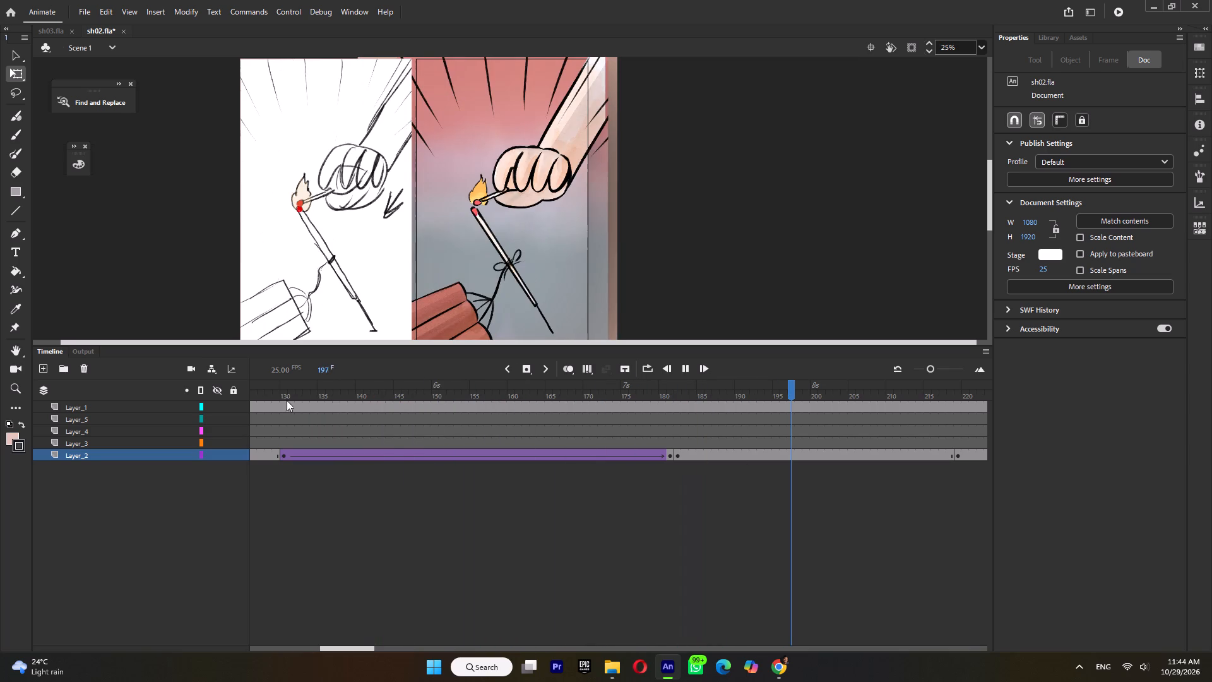
{"action": "key", "text": "Return"}
Scrub the match-lighting shot against its sketch to find the motion's timing, then open symbol 20 and keyframe all its layers at frame 36.
{"action": "left_click_drag", "start_coordinate": [674, 397], "coordinate": [746, 416]}
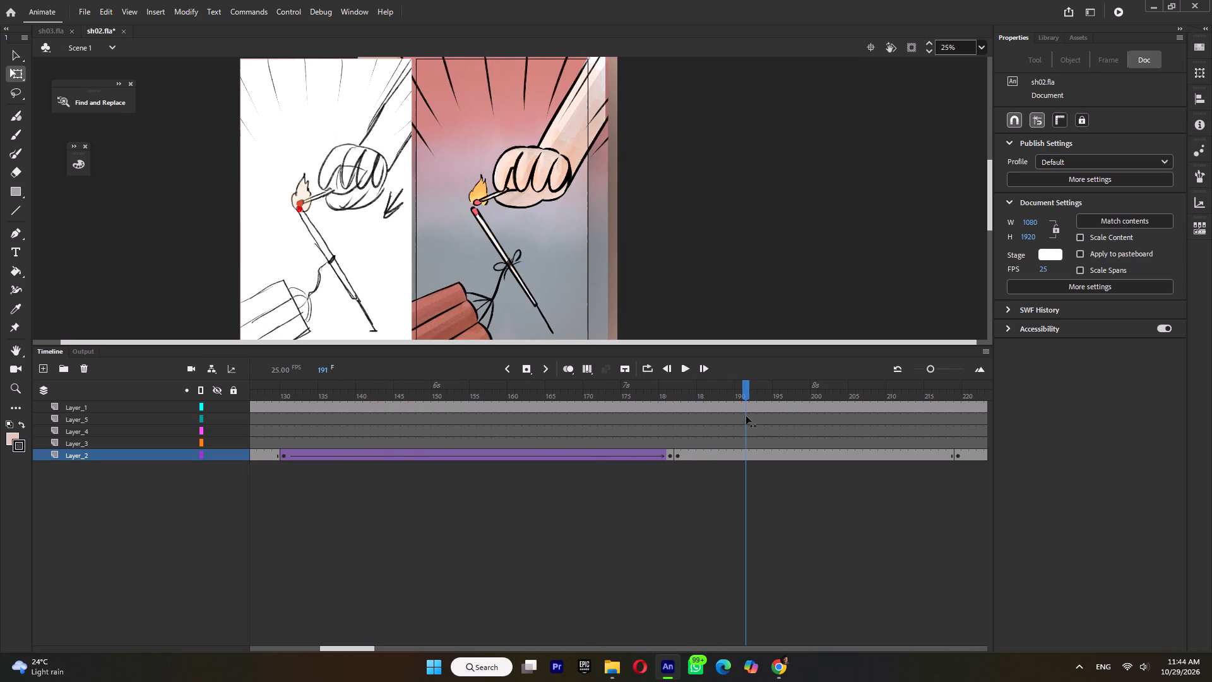
{"action": "left_click_drag", "start_coordinate": [746, 416], "coordinate": [925, 446]}
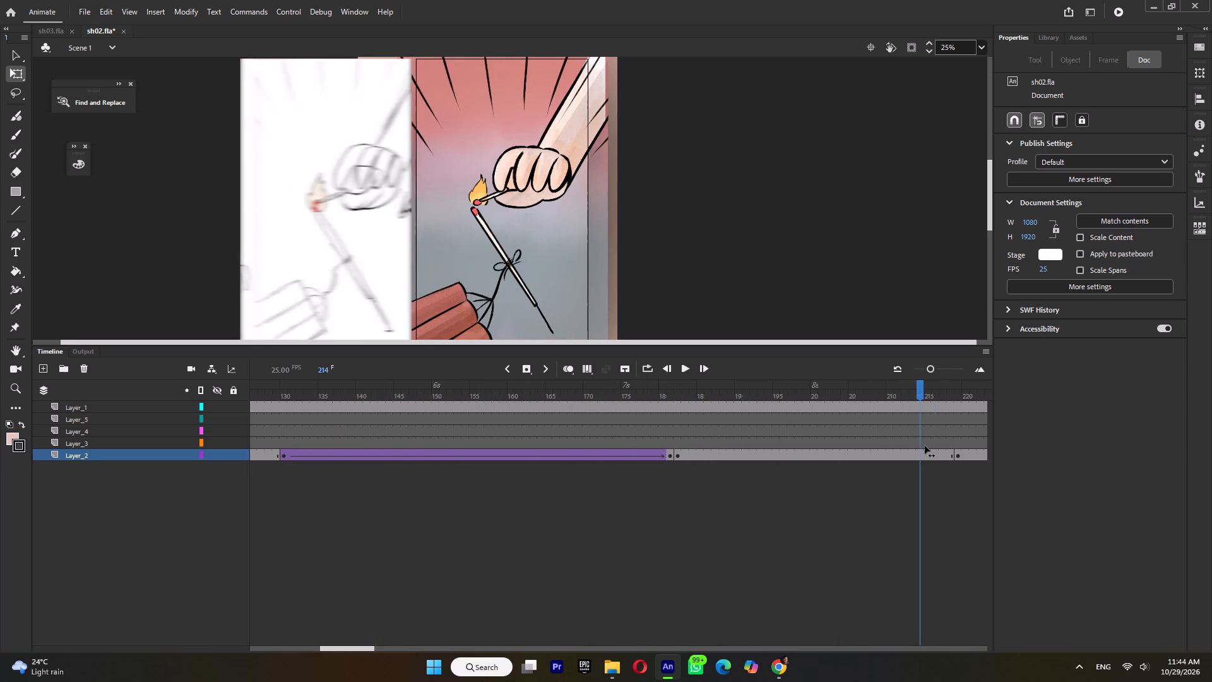
{"action": "left_click_drag", "start_coordinate": [925, 446], "coordinate": [907, 464]}
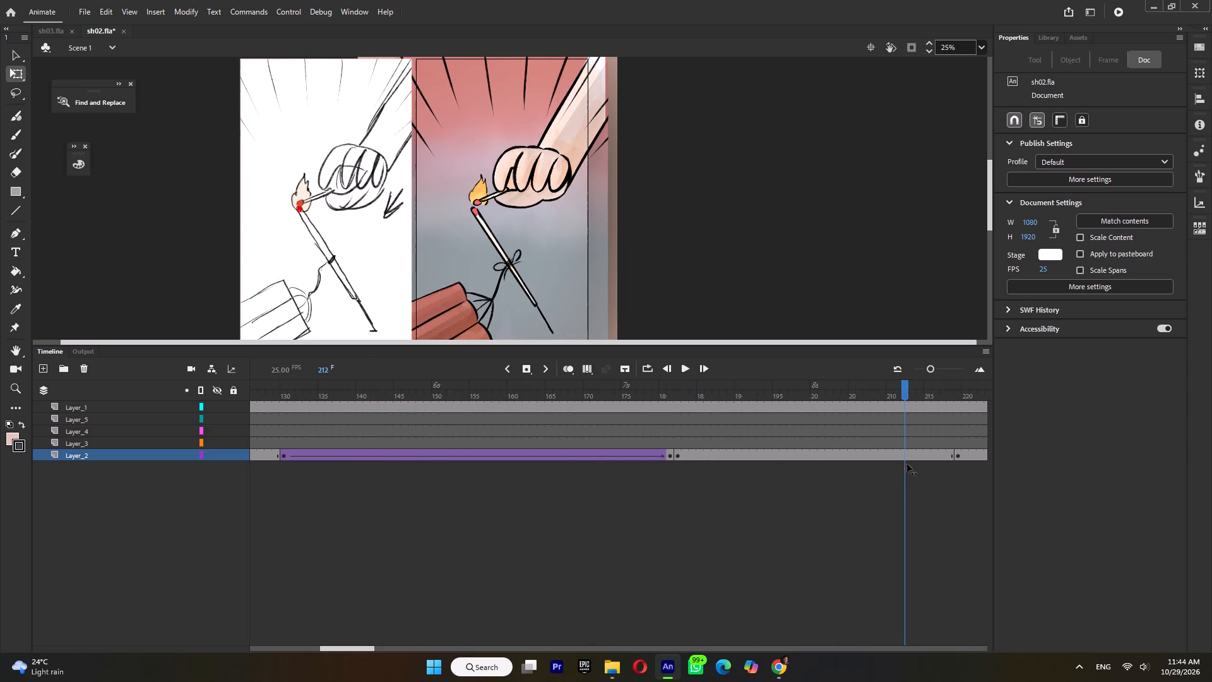
{"action": "left_click_drag", "start_coordinate": [907, 464], "coordinate": [929, 477]}
{"action": "double_click", "coordinate": [529, 168]}
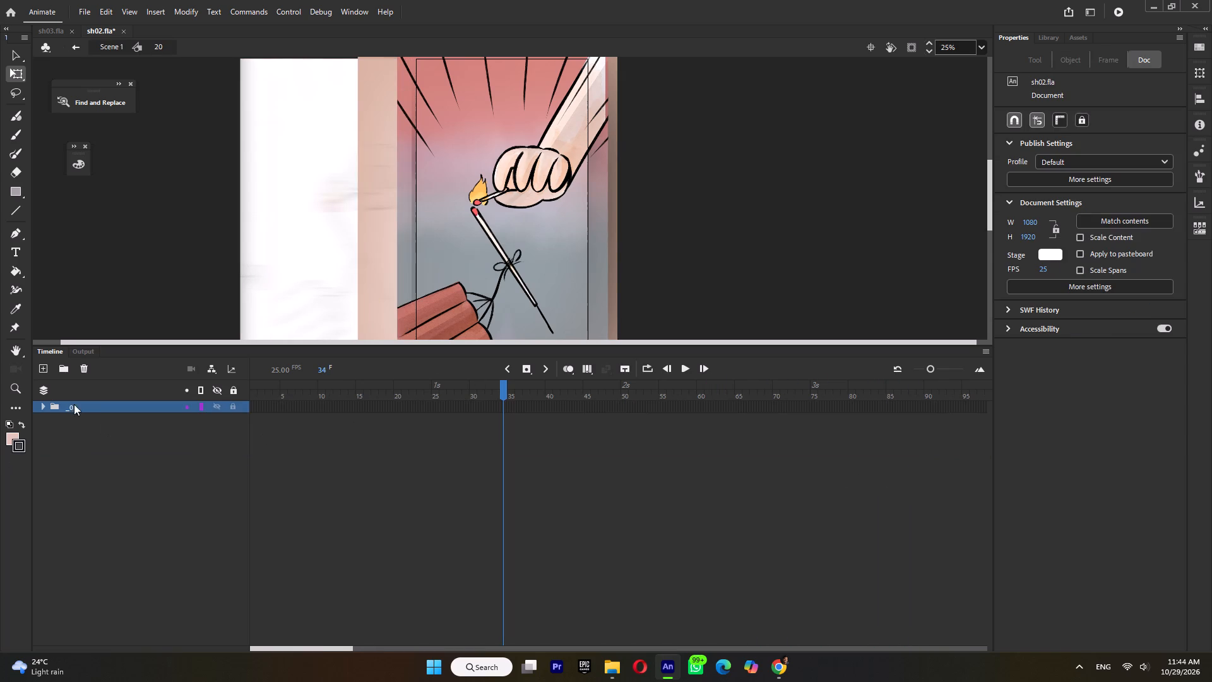
{"action": "left_click", "coordinate": [45, 407]}
{"action": "double_click", "coordinate": [516, 392]}
{"action": "key", "text": "F6"}
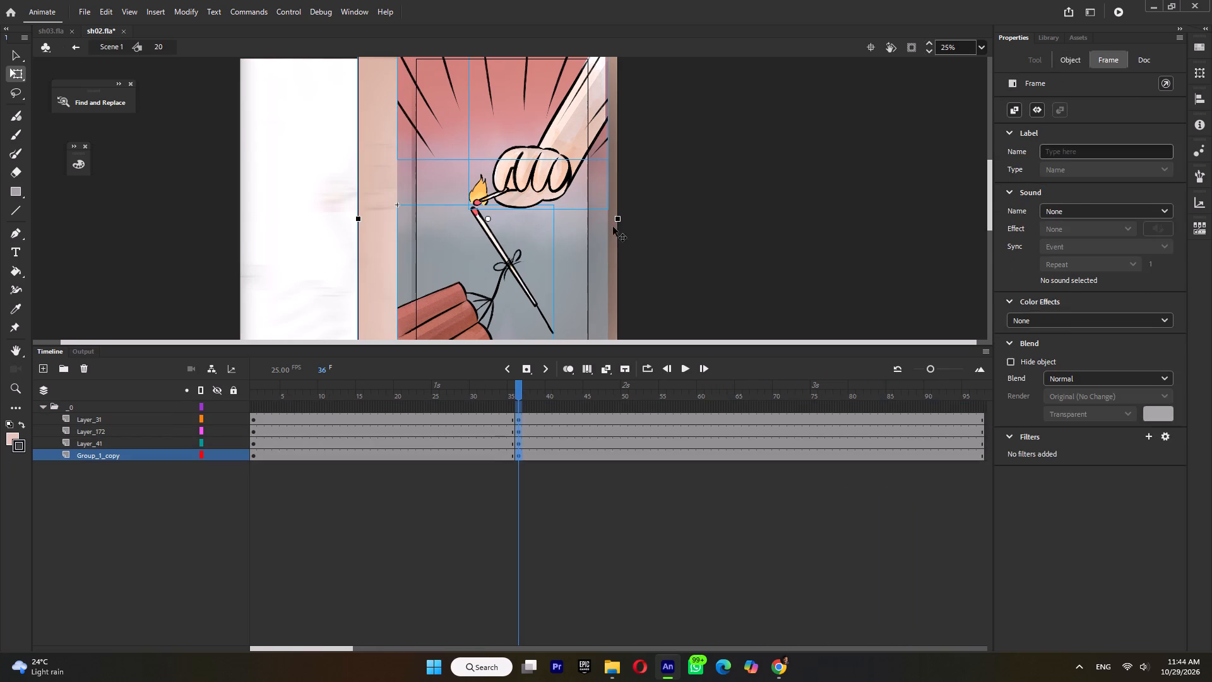
Move the match-holding hand on Layer_172 up and right in the span before frame 36, to about X 832, Y 93.
{"action": "left_click", "coordinate": [613, 227]}
{"action": "left_click", "coordinate": [649, 212]}
{"action": "left_click", "coordinate": [535, 182]}
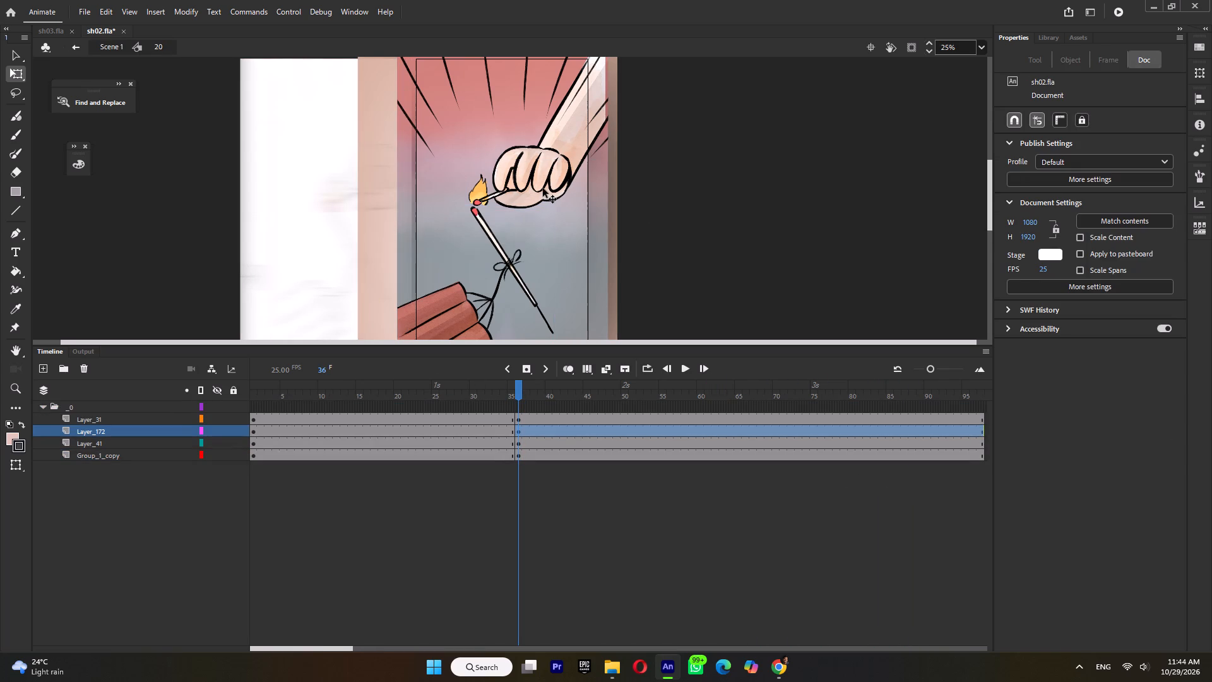
{"action": "left_click", "coordinate": [499, 388]}
{"action": "left_click", "coordinate": [530, 204]}
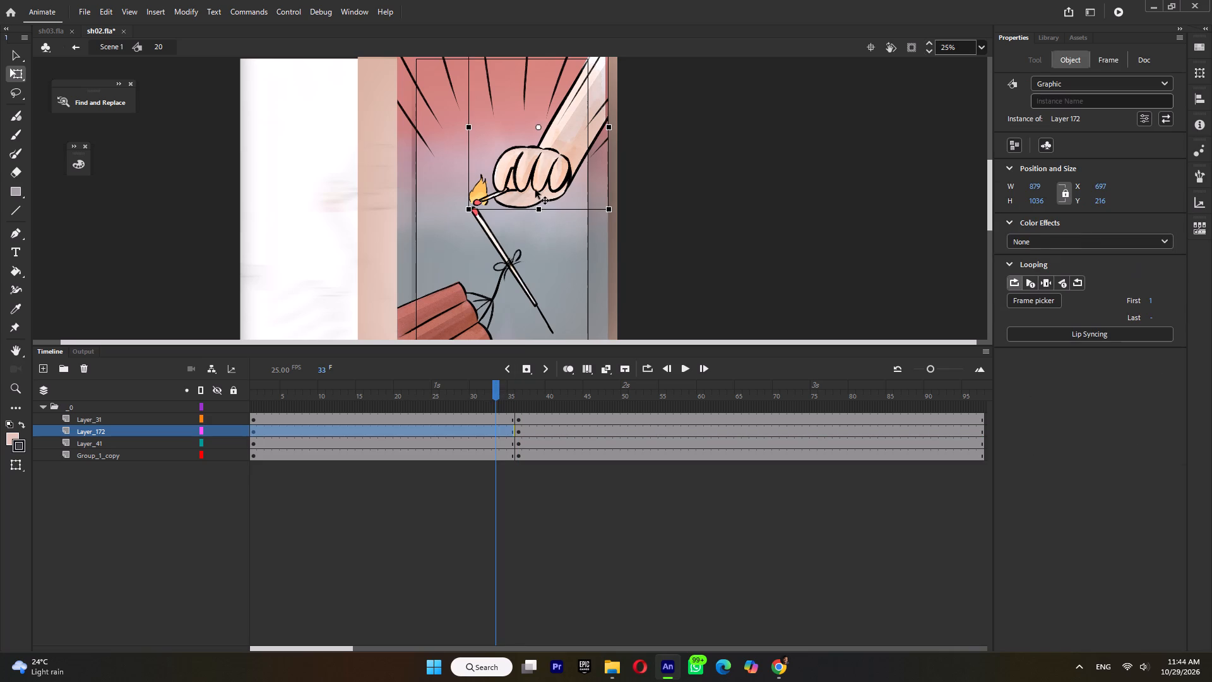
{"action": "left_click_drag", "start_coordinate": [535, 190], "coordinate": [557, 170]}
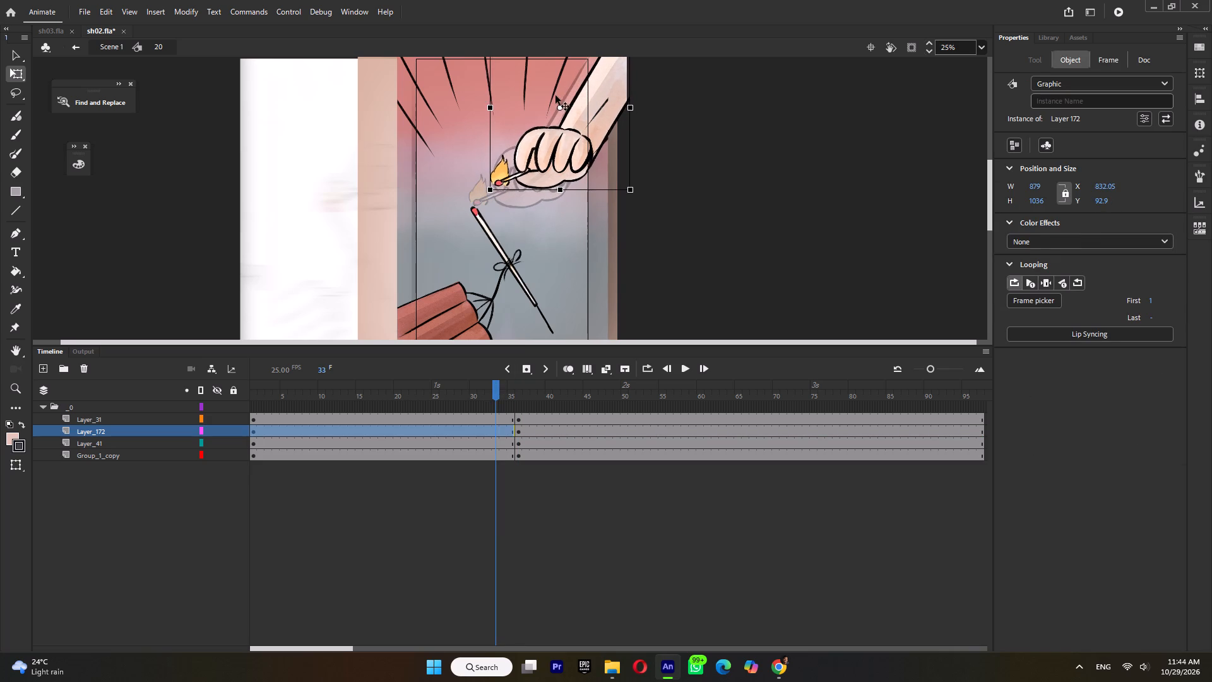
In symbol Layer 31, extend the motion lines to frame 14, then enlarge to about 1436 × 772 and raise them at a frame 8 keyframe.
{"action": "double_click", "coordinate": [550, 97]}
{"action": "left_click", "coordinate": [350, 407]}
{"action": "key", "text": "F5"}
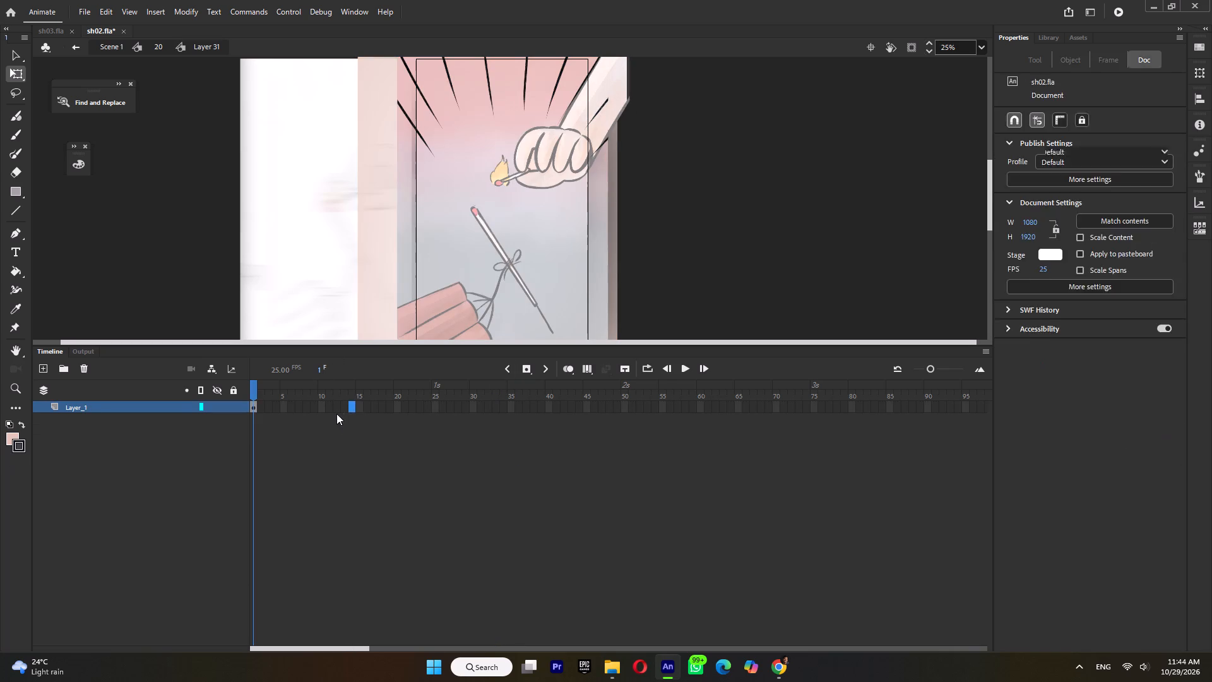
{"action": "left_click", "coordinate": [304, 411]}
{"action": "key", "text": "F6"}
{"action": "scroll", "coordinate": [614, 218], "scroll_direction": "down", "scroll_amount": 2, "text": "ctrl"}
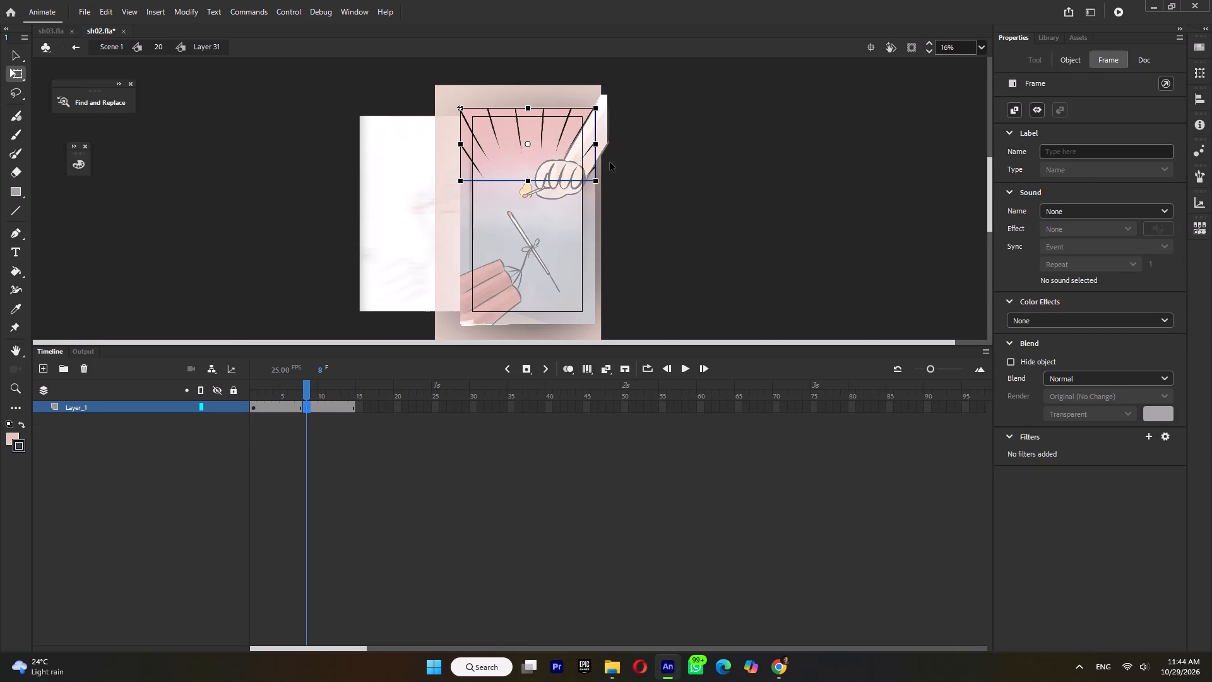
{"action": "scroll", "coordinate": [603, 104], "scroll_direction": "up", "scroll_amount": 1, "text": "ctrl"}
{"action": "left_click_drag", "start_coordinate": [597, 111], "coordinate": [602, 103], "text": "shift"}
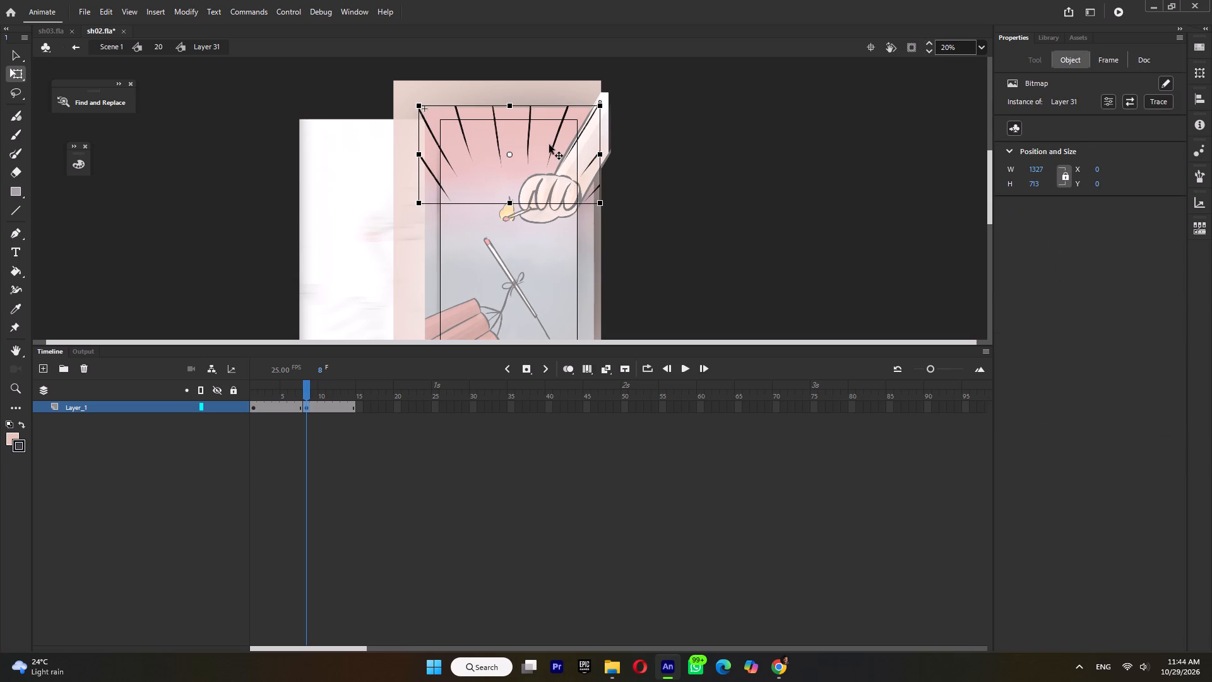
{"action": "left_click_drag", "start_coordinate": [596, 109], "coordinate": [603, 103], "text": "shift"}
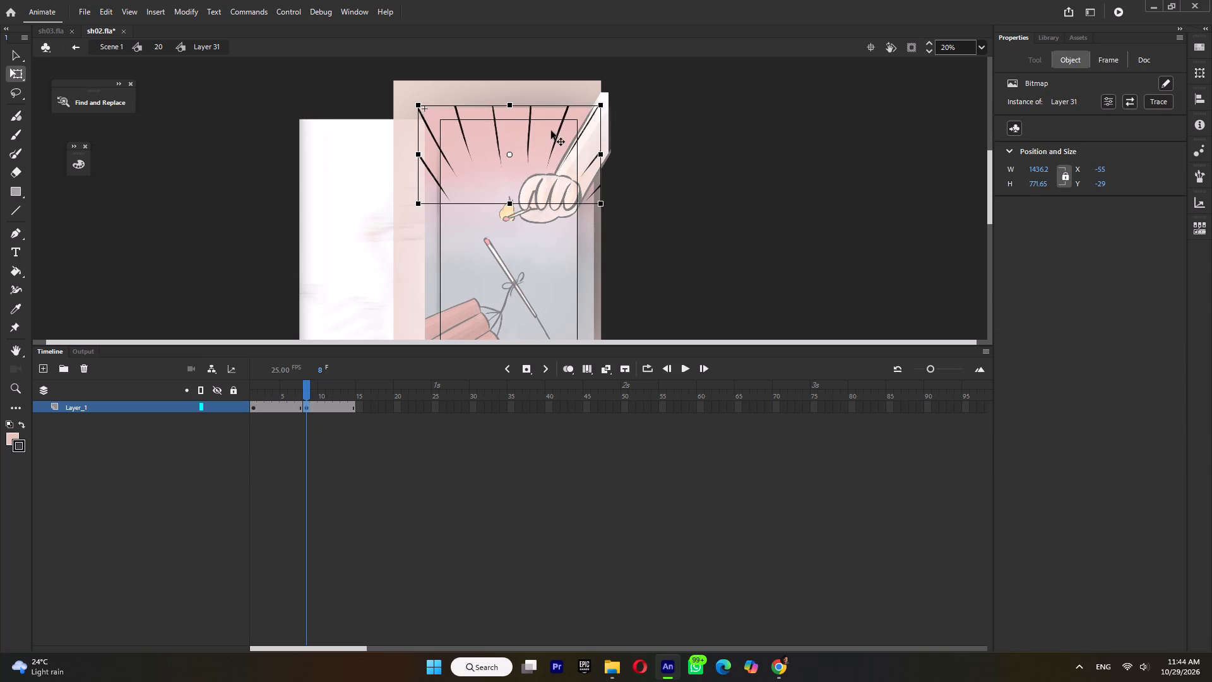
{"action": "left_click_drag", "start_coordinate": [557, 136], "coordinate": [557, 125]}
{"action": "double_click", "coordinate": [669, 225]}
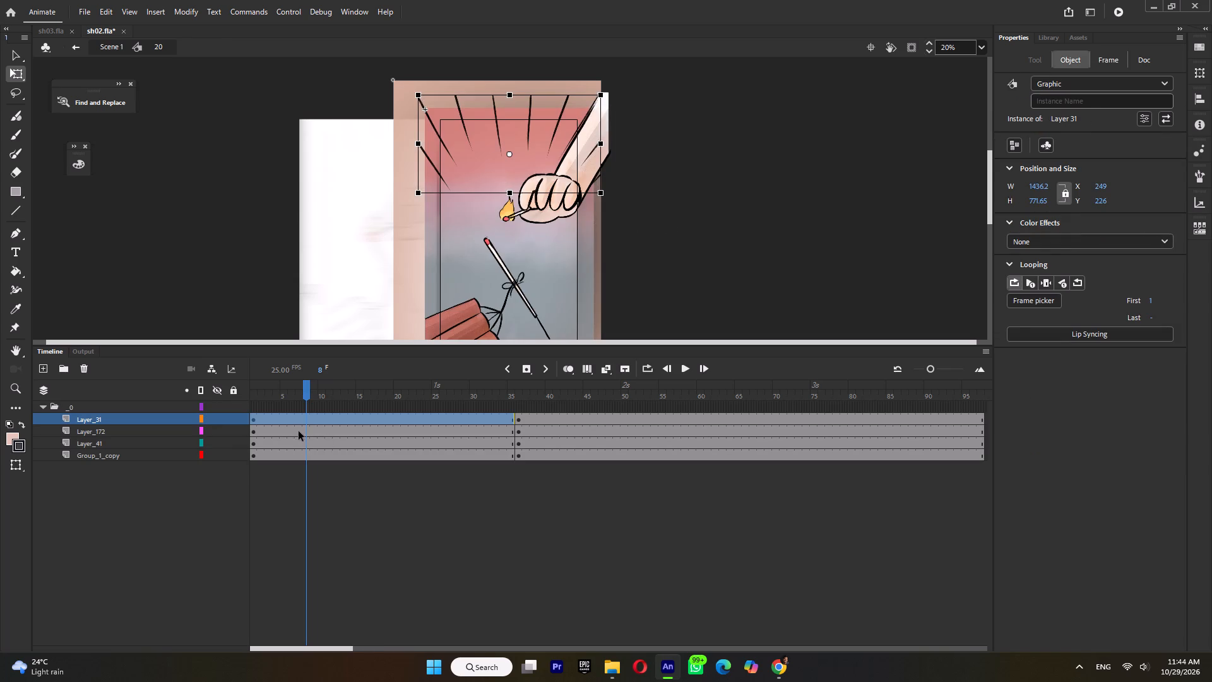
{"action": "key", "text": "Return"}
{"action": "key", "text": "Return"}
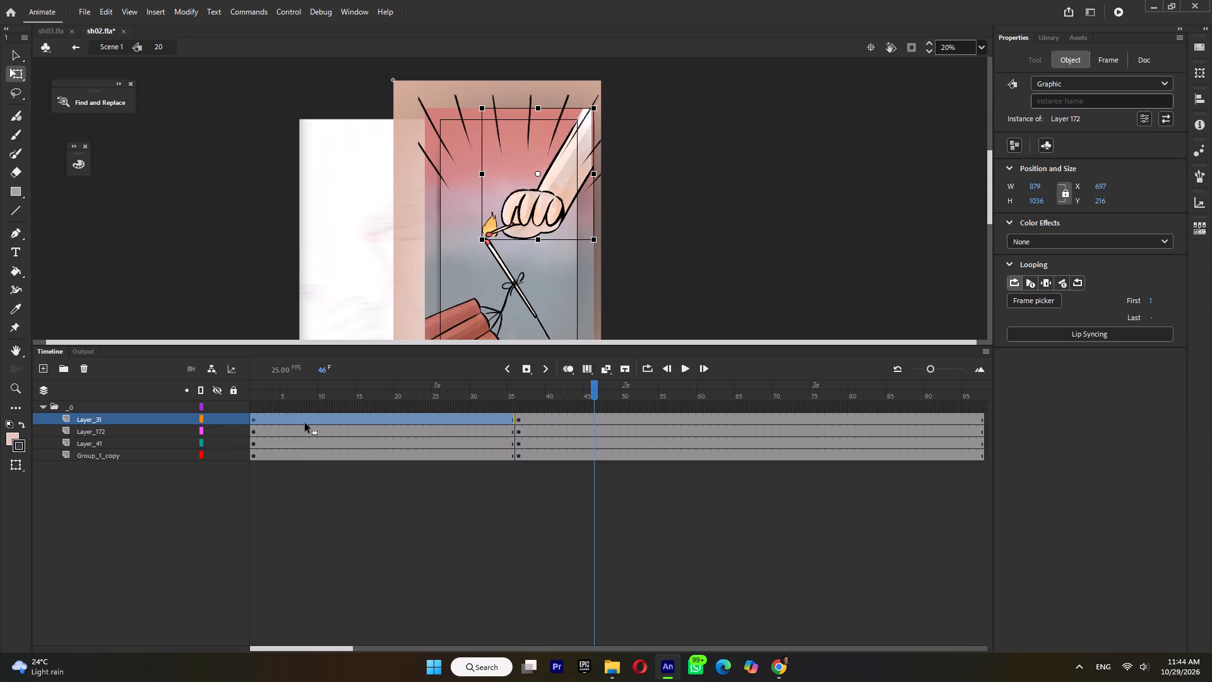
Create a classic tween on Layer_172 between frames 1 and 36 and scrub through the hand's movement.
{"action": "left_click", "coordinate": [386, 433]}
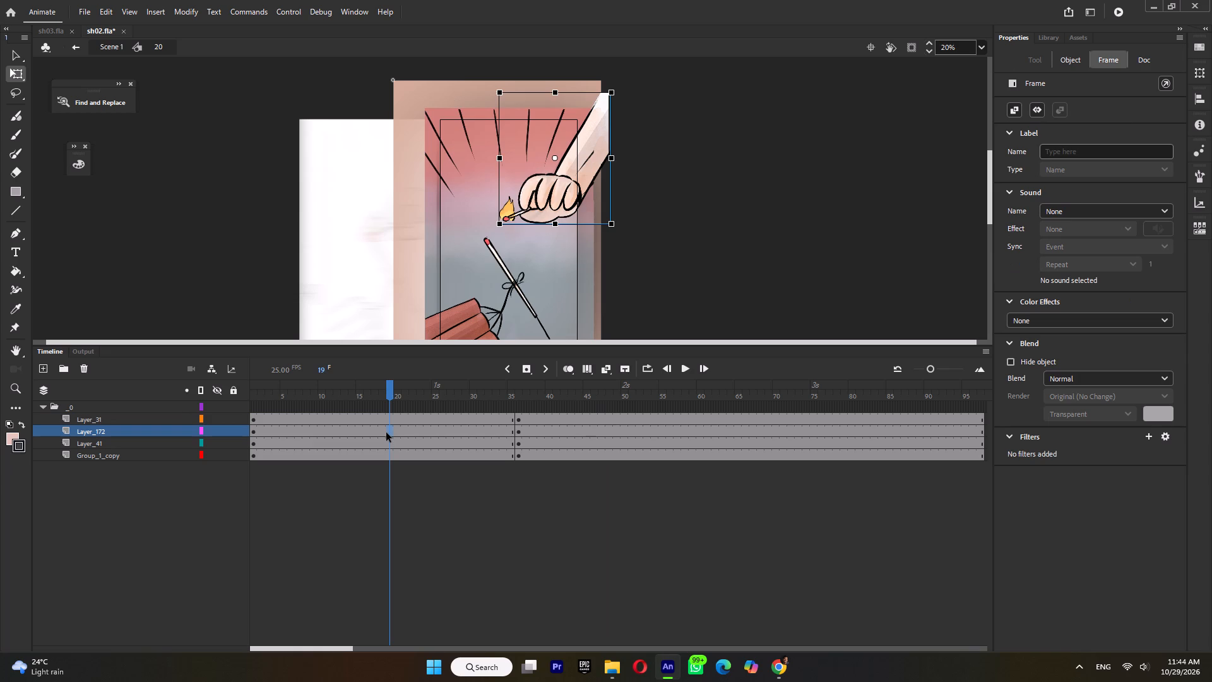
{"action": "key", "text": "ctrl+m"}
{"action": "left_click_drag", "start_coordinate": [318, 400], "coordinate": [211, 404]}
{"action": "left_click_drag", "start_coordinate": [278, 394], "coordinate": [272, 410]}
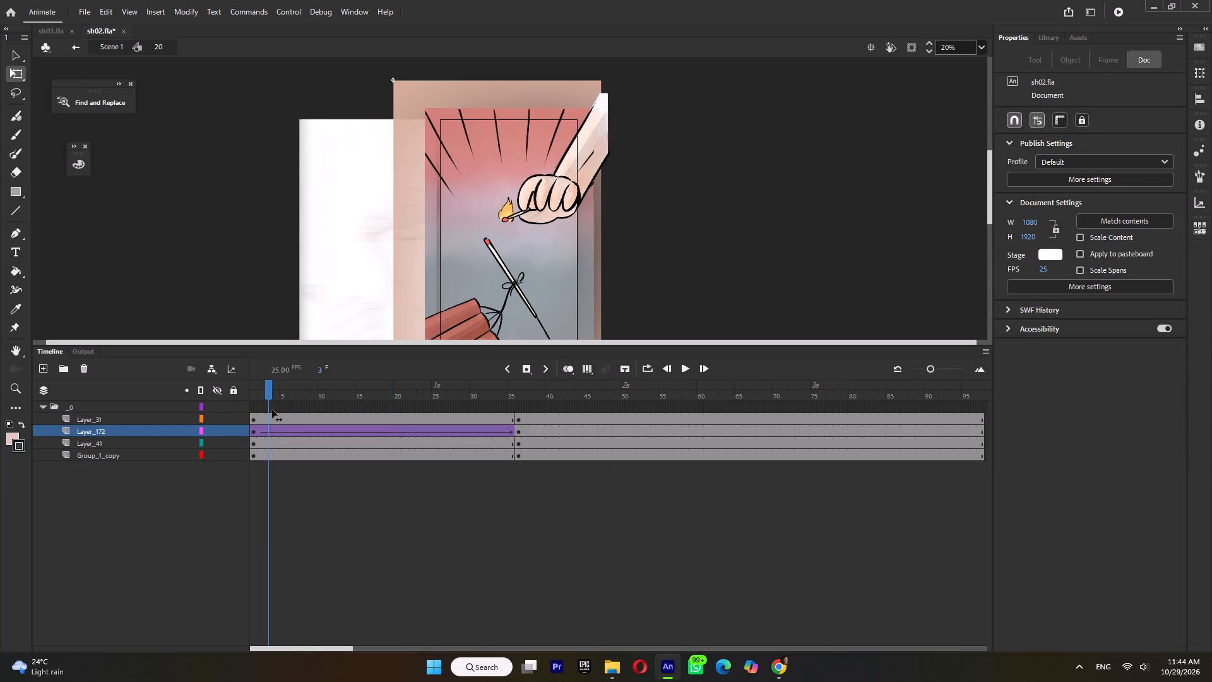
{"action": "left_click_drag", "start_coordinate": [272, 410], "coordinate": [483, 420]}
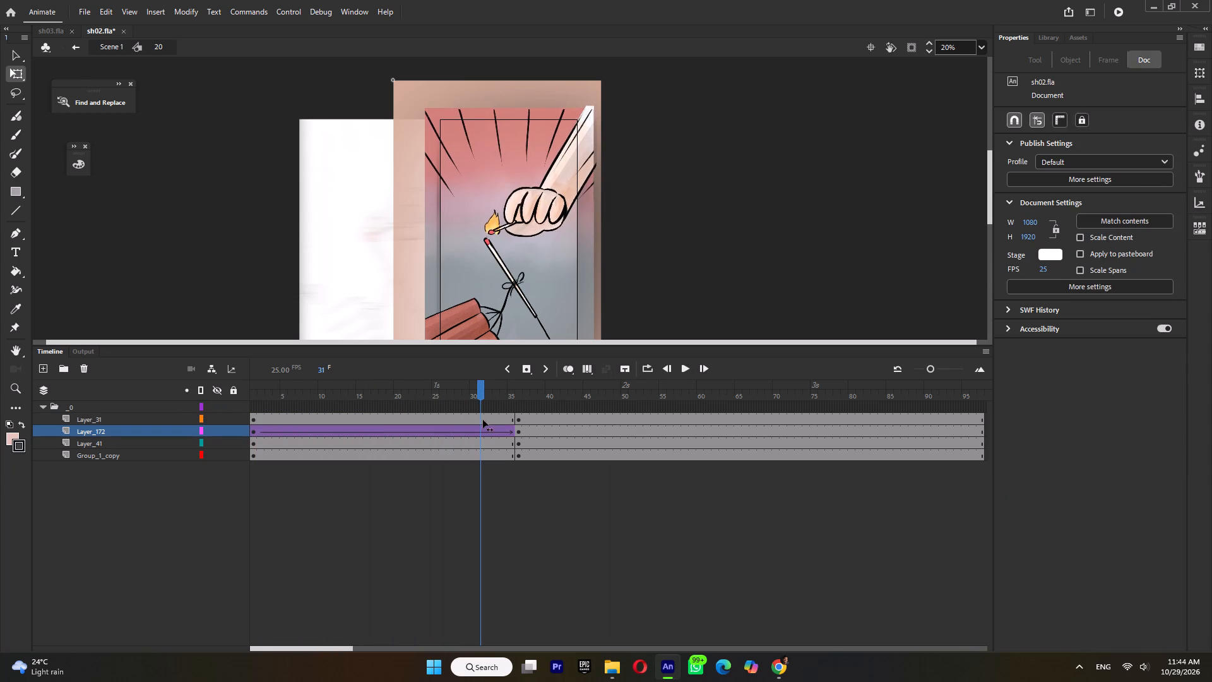
{"action": "left_click_drag", "start_coordinate": [483, 420], "coordinate": [494, 421]}
Shift Layer_172's keyframe from frame 36 to frame 8 and add a new keyframe at frame 36.
{"action": "left_click", "coordinate": [521, 428]}
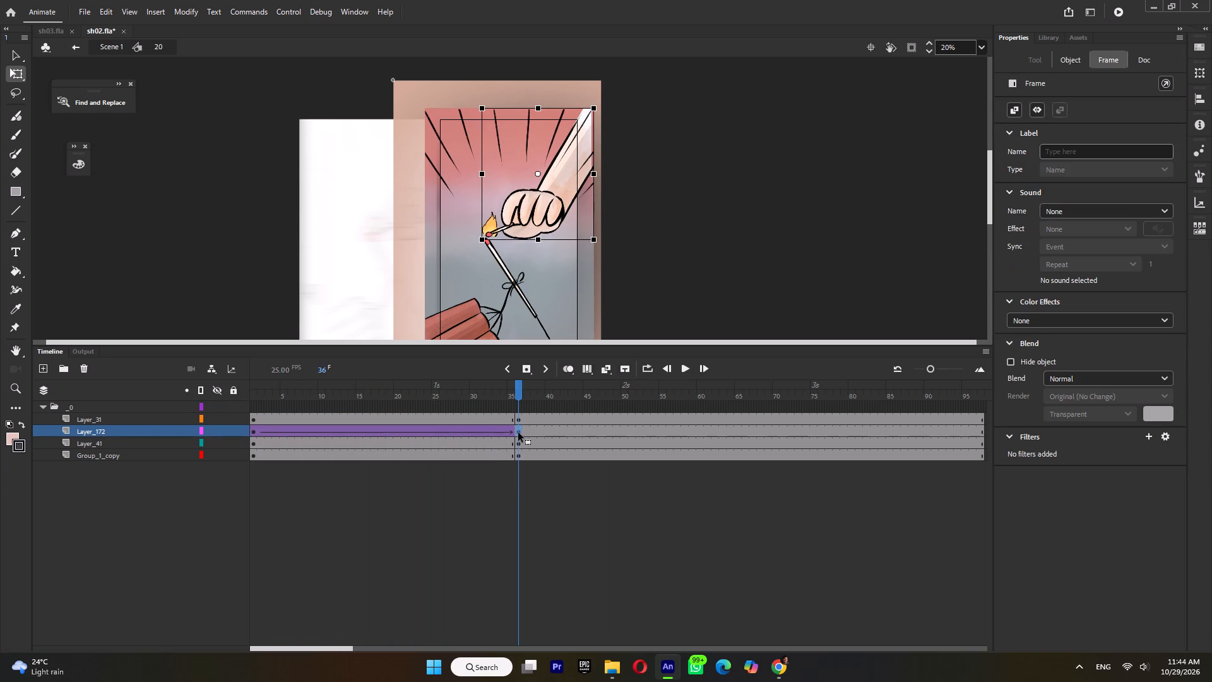
{"action": "left_click_drag", "start_coordinate": [518, 433], "coordinate": [309, 431]}
{"action": "left_click", "coordinate": [520, 429]}
{"action": "key", "text": "F6"}
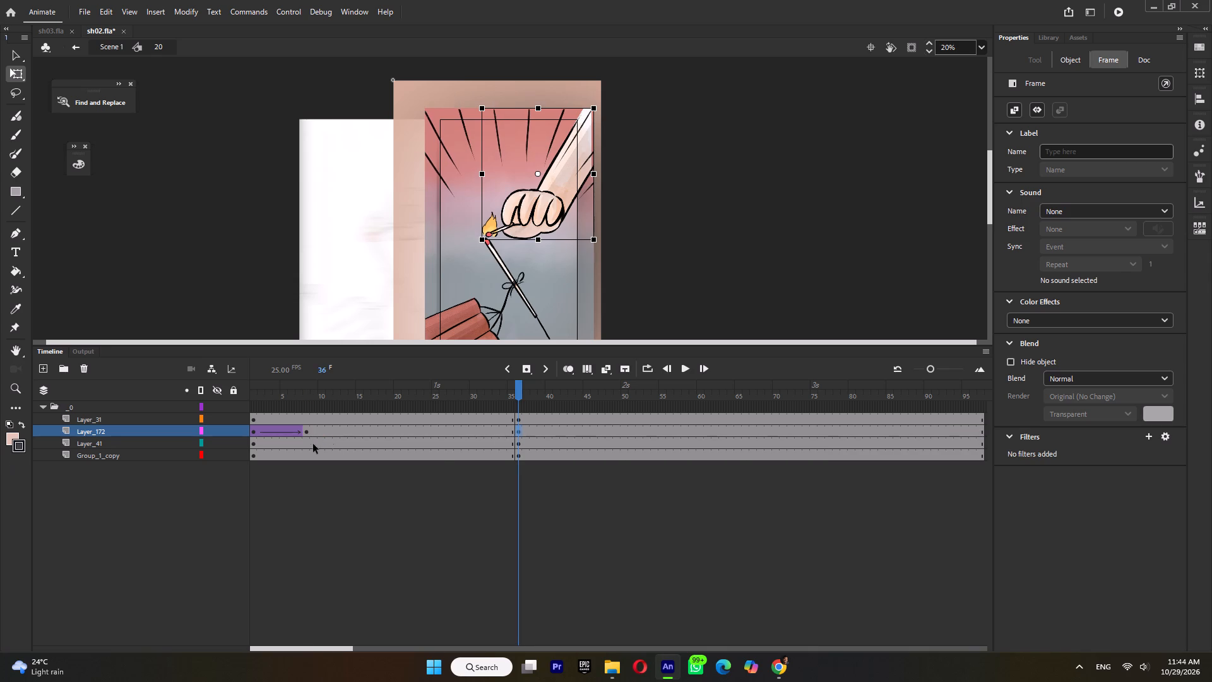
Move the hand to about X 831, Y 137 at frame 8 of Layer_172, tween it to frame 36, and play it.
{"action": "left_click", "coordinate": [306, 431]}
{"action": "left_click_drag", "start_coordinate": [538, 224], "coordinate": [547, 215]}
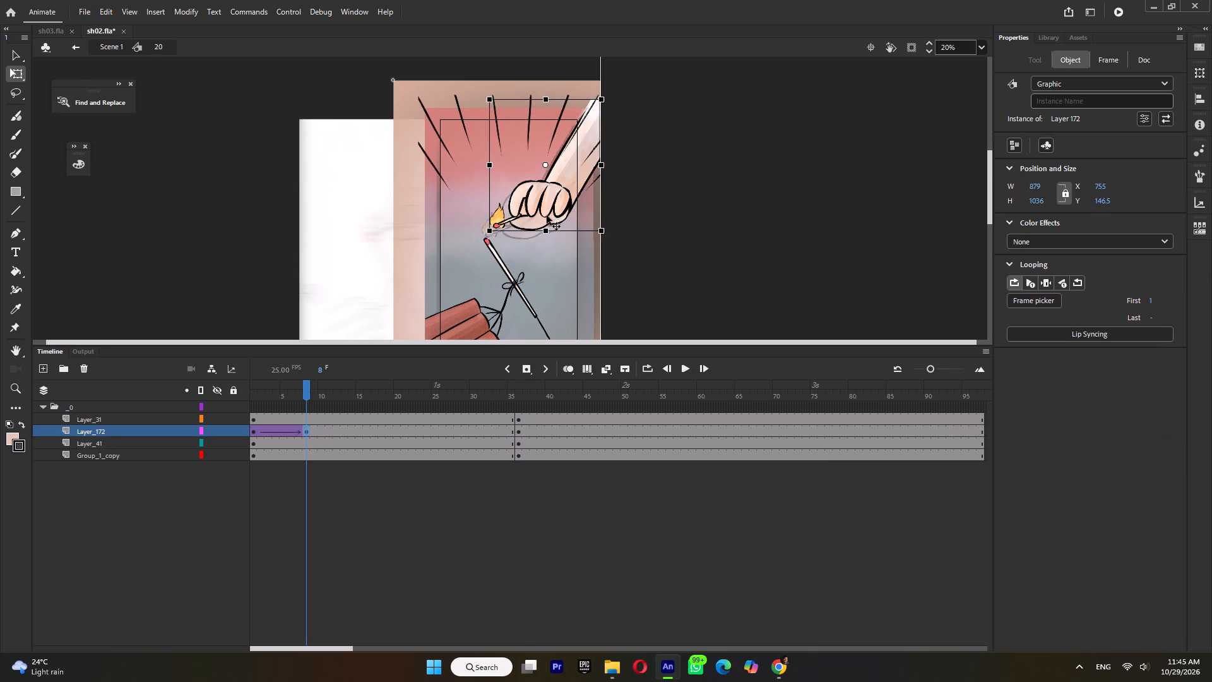
{"action": "left_click_drag", "start_coordinate": [547, 215], "coordinate": [555, 214]}
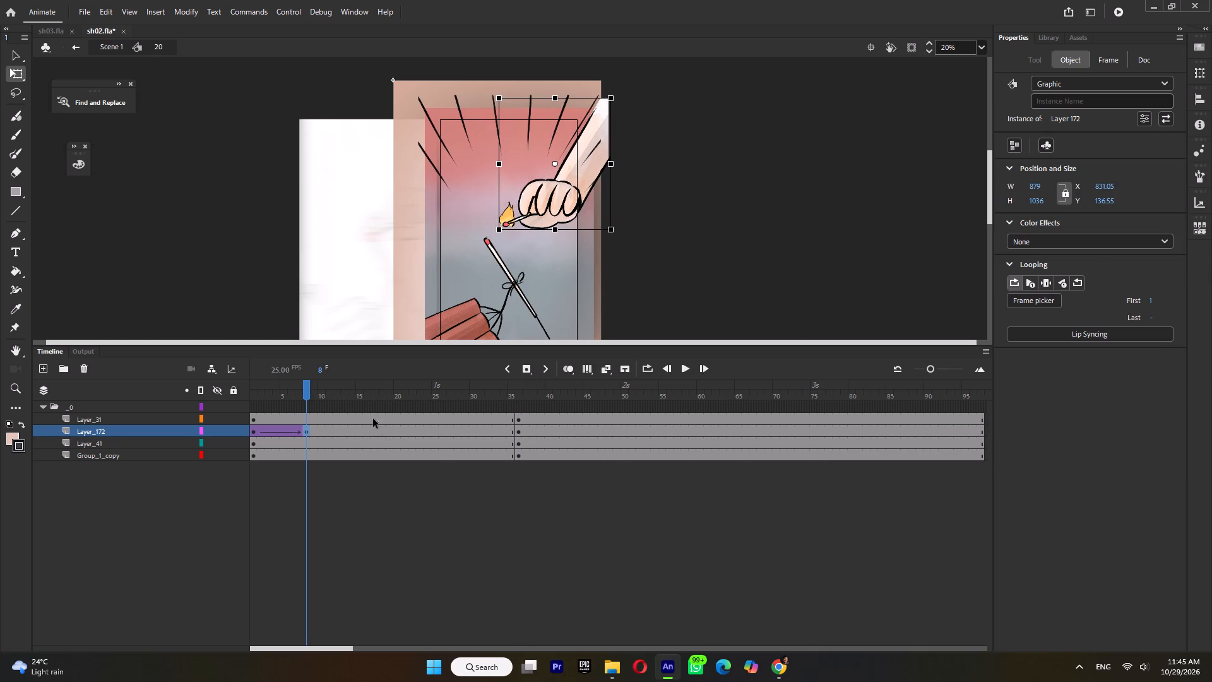
{"action": "key", "text": "ctrl+m"}
{"action": "left_click_drag", "start_coordinate": [285, 393], "coordinate": [206, 403]}
{"action": "key", "text": "Return"}
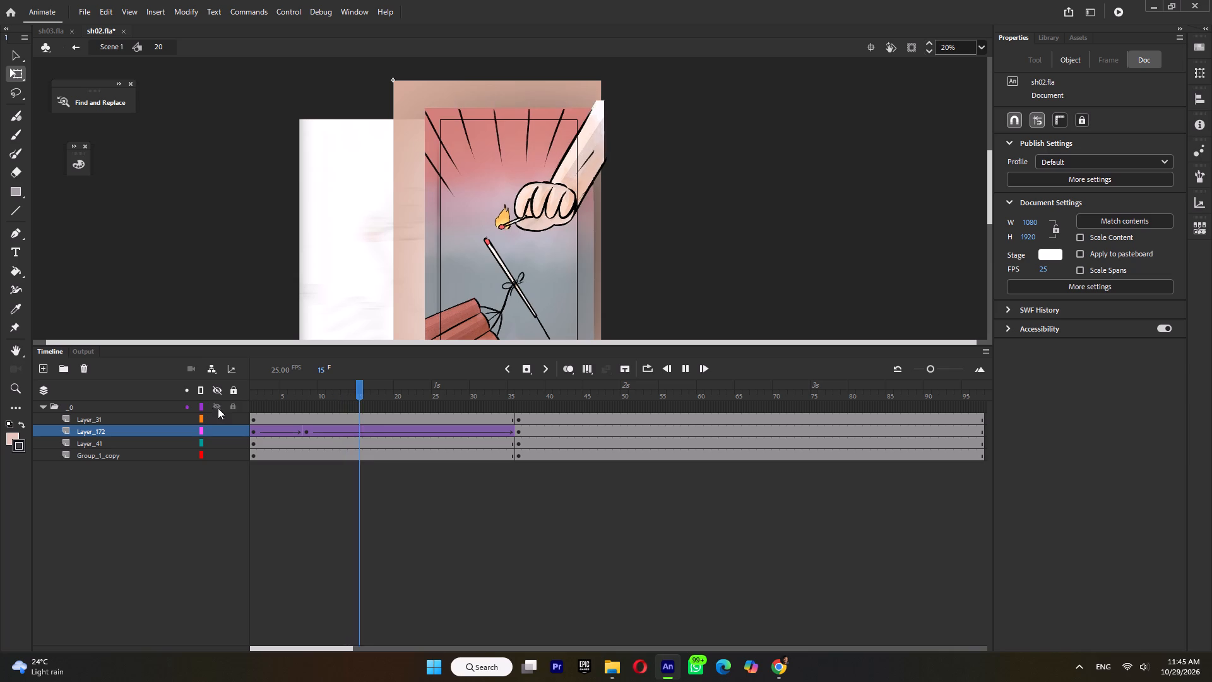
{"action": "key", "text": "Return"}
Move the match-holding hand farther up and right at frame 1 of Layer_172 and play the motion.
{"action": "left_click", "coordinate": [256, 432]}
{"action": "left_click_drag", "start_coordinate": [552, 195], "coordinate": [574, 177]}
{"action": "key", "text": "ctrl+z"}
{"action": "left_click", "coordinate": [548, 215]}
{"action": "left_click_drag", "start_coordinate": [550, 215], "coordinate": [571, 196]}
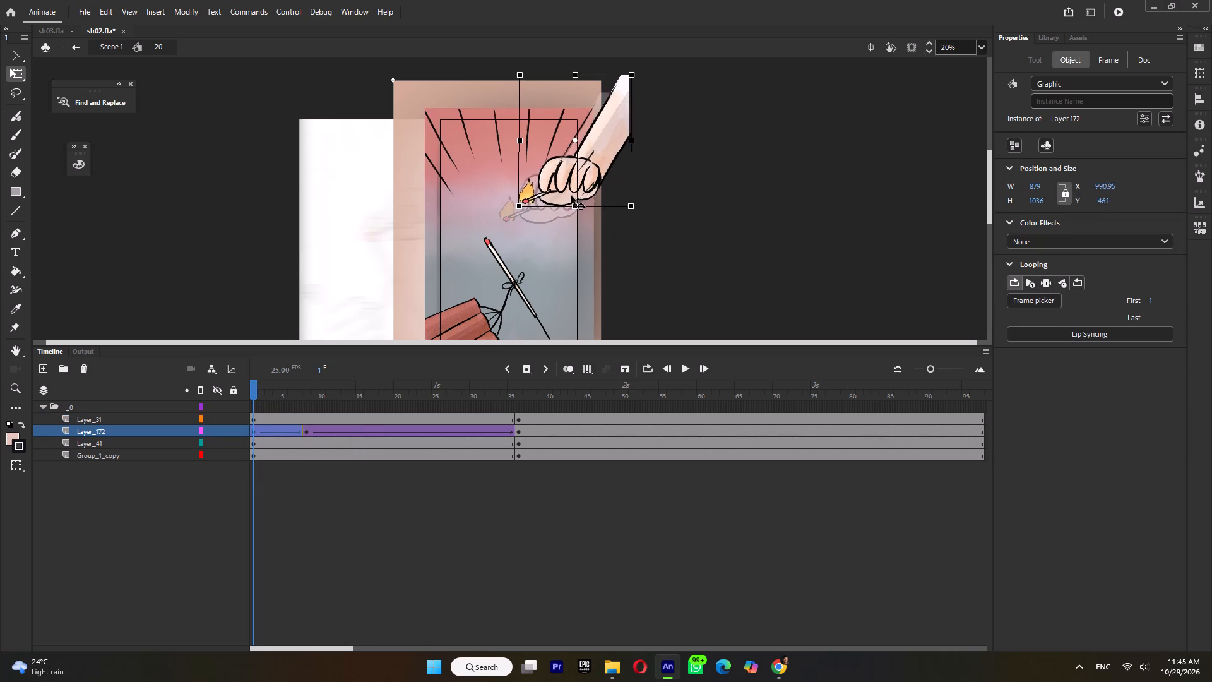
{"action": "left_click_drag", "start_coordinate": [571, 196], "coordinate": [576, 191]}
{"action": "key", "text": "Return"}
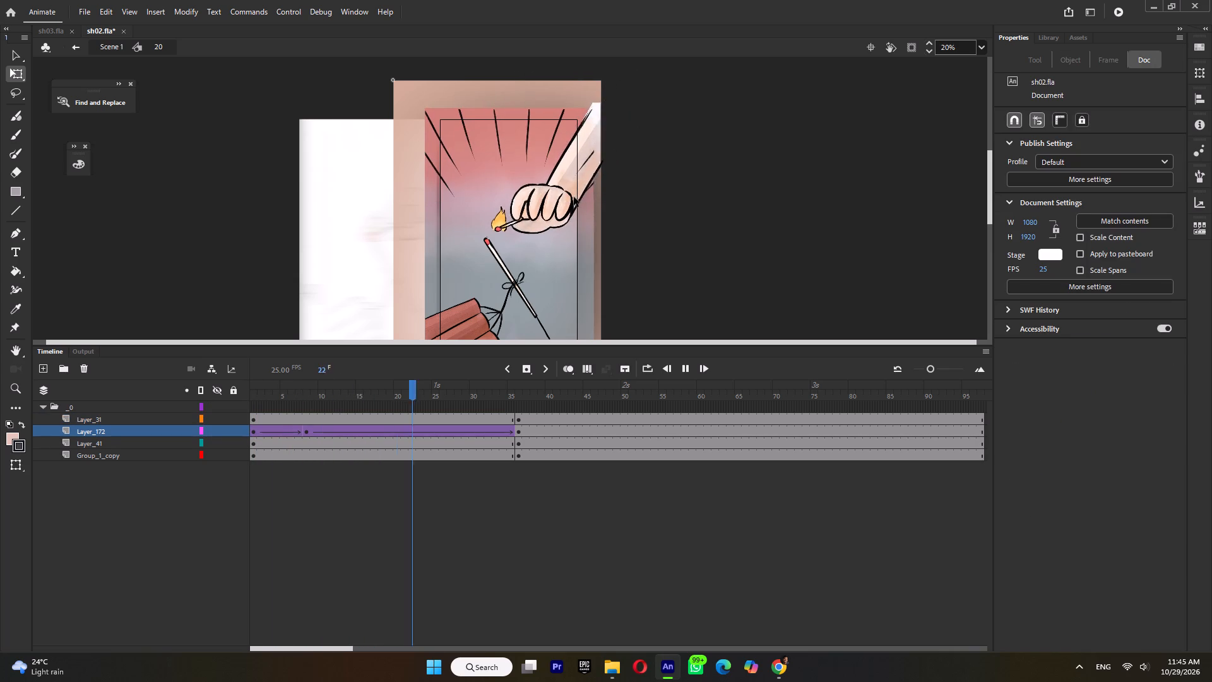
{"action": "key", "text": "Return"}
Nudge the hand left and down at Layer_172's frame 8 keyframe and replay the motion from the start.
{"action": "left_click", "coordinate": [308, 431]}
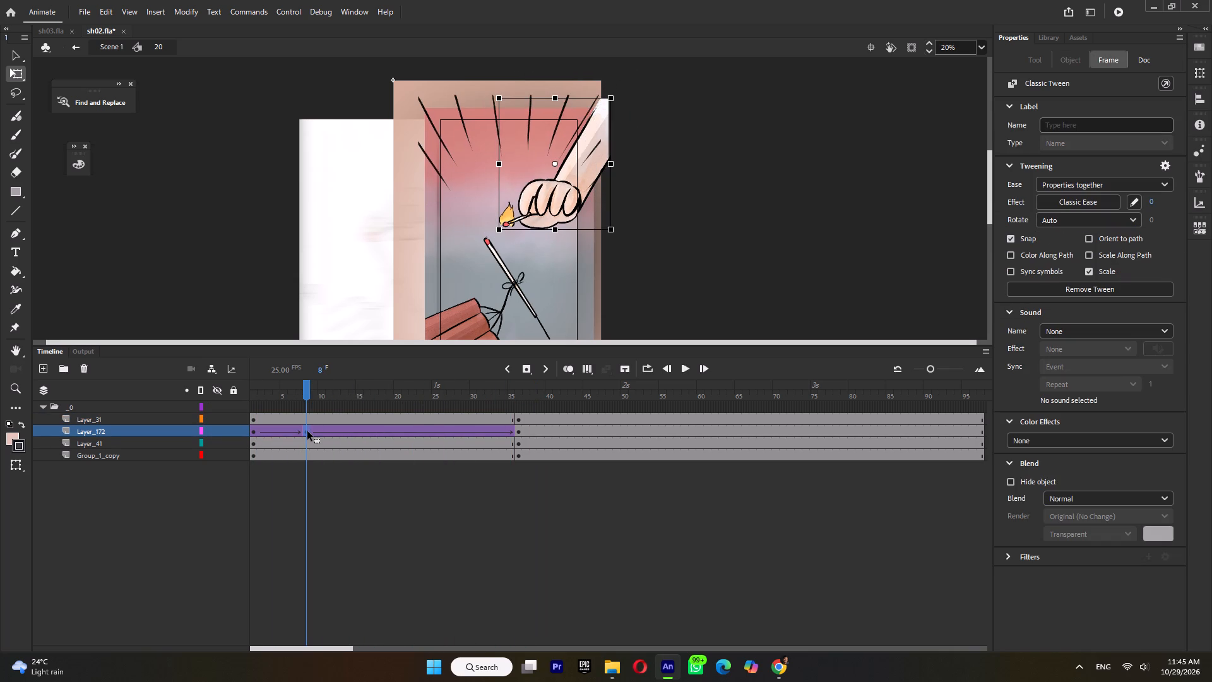
{"action": "key", "text": "shift+Left"}
{"action": "key", "text": "Down"}
{"action": "key", "text": "Down"}
{"action": "key", "text": "Down"}
{"action": "key", "text": "Down"}
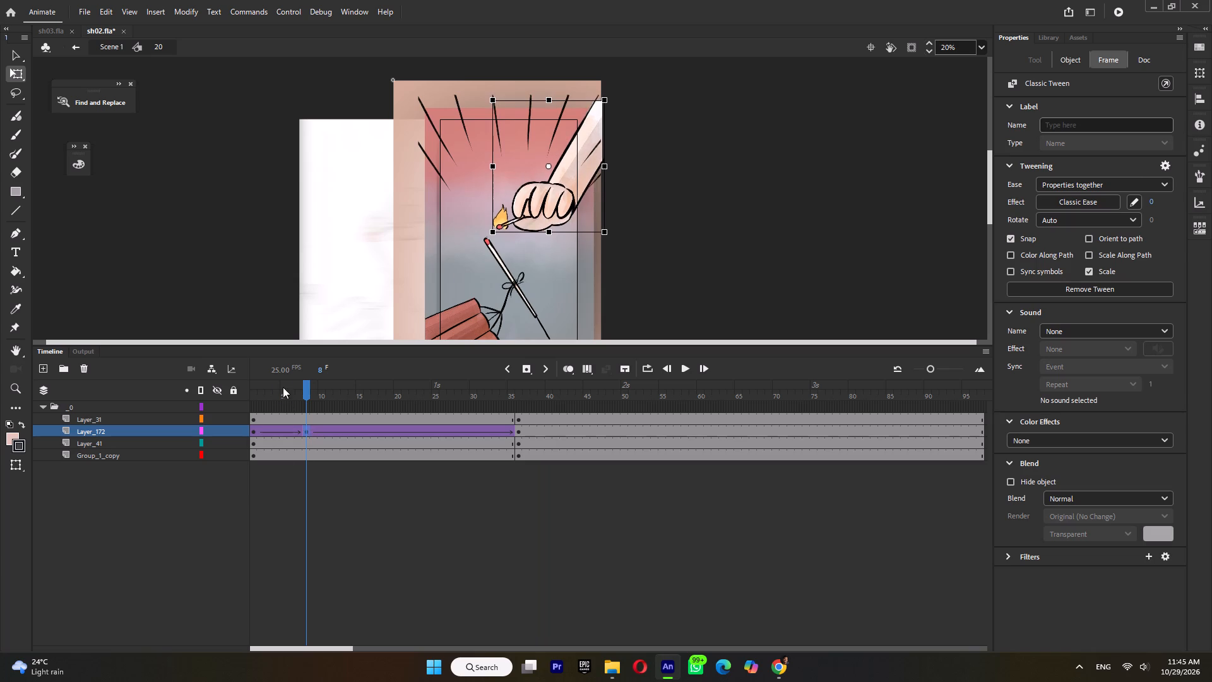
{"action": "left_click_drag", "start_coordinate": [283, 387], "coordinate": [179, 398]}
{"action": "key", "text": "Return"}
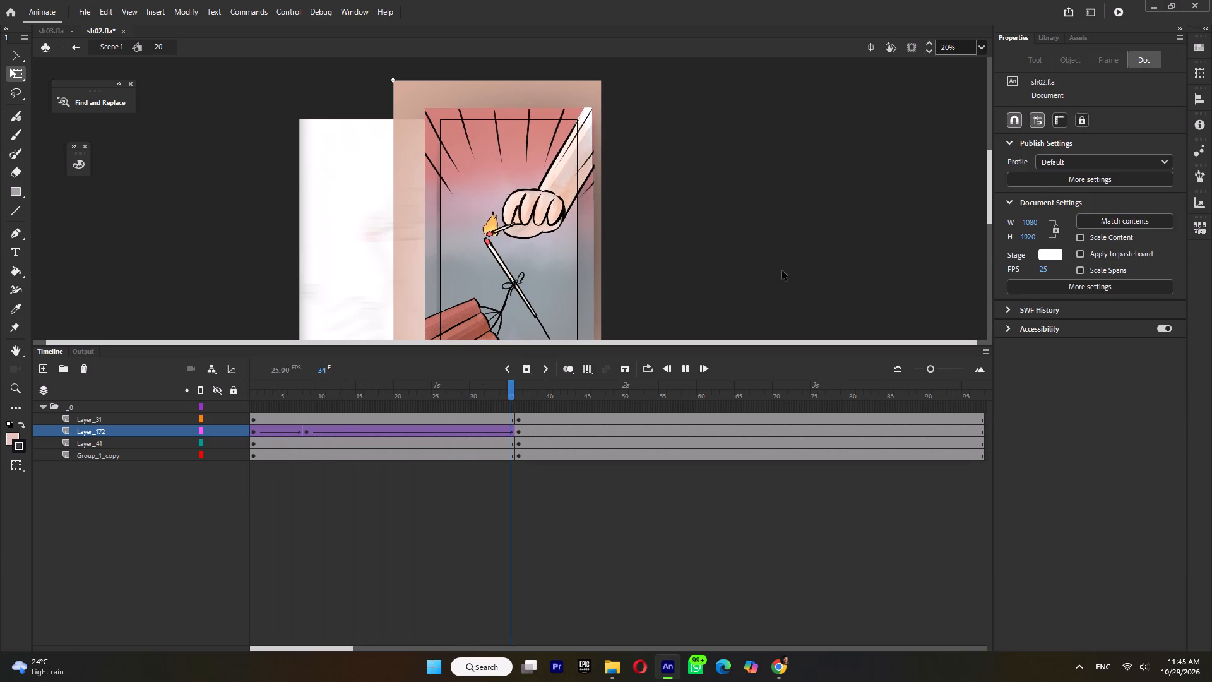
{"action": "key", "text": "Return"}
Return to Scene 1 and play the match-lighting shot from its start into the falling-boys shot.
{"action": "double_click", "coordinate": [800, 235]}
{"action": "left_click", "coordinate": [362, 395]}
{"action": "key", "text": "Return"}
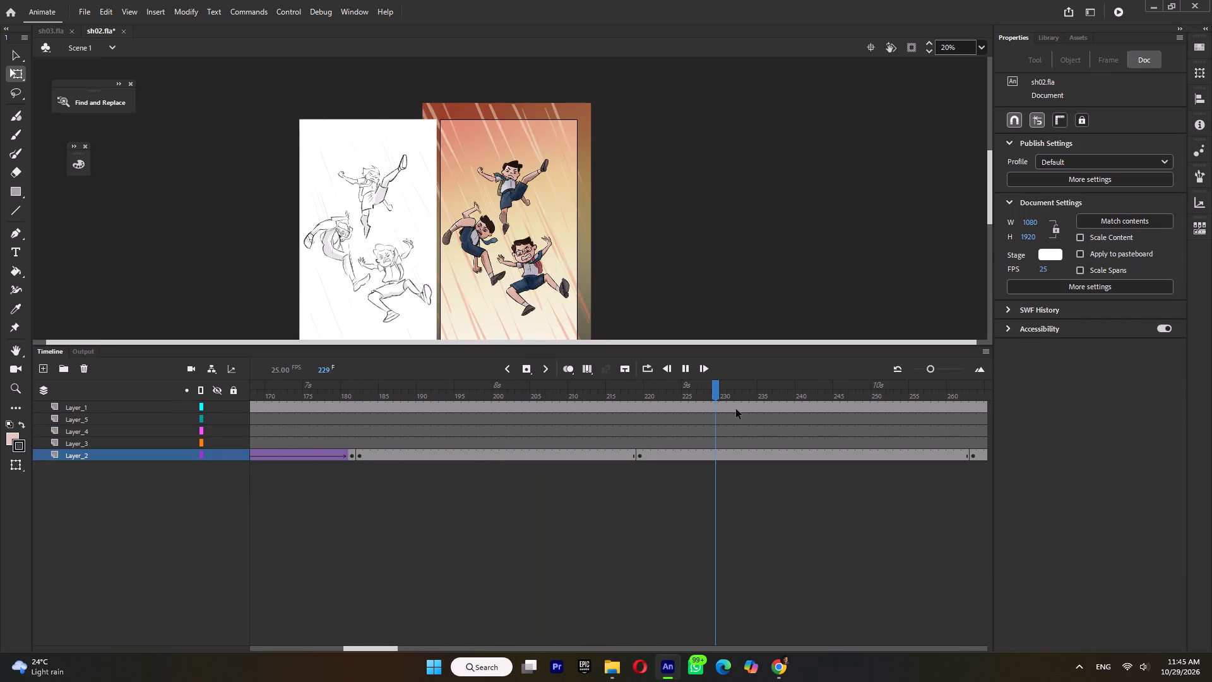
{"action": "key", "text": "Return"}
Scrub the falling-boys shot to find the motion's timing, then open symbol 21 and keyframe all its layers at frame 43.
{"action": "left_click_drag", "start_coordinate": [644, 391], "coordinate": [766, 402]}
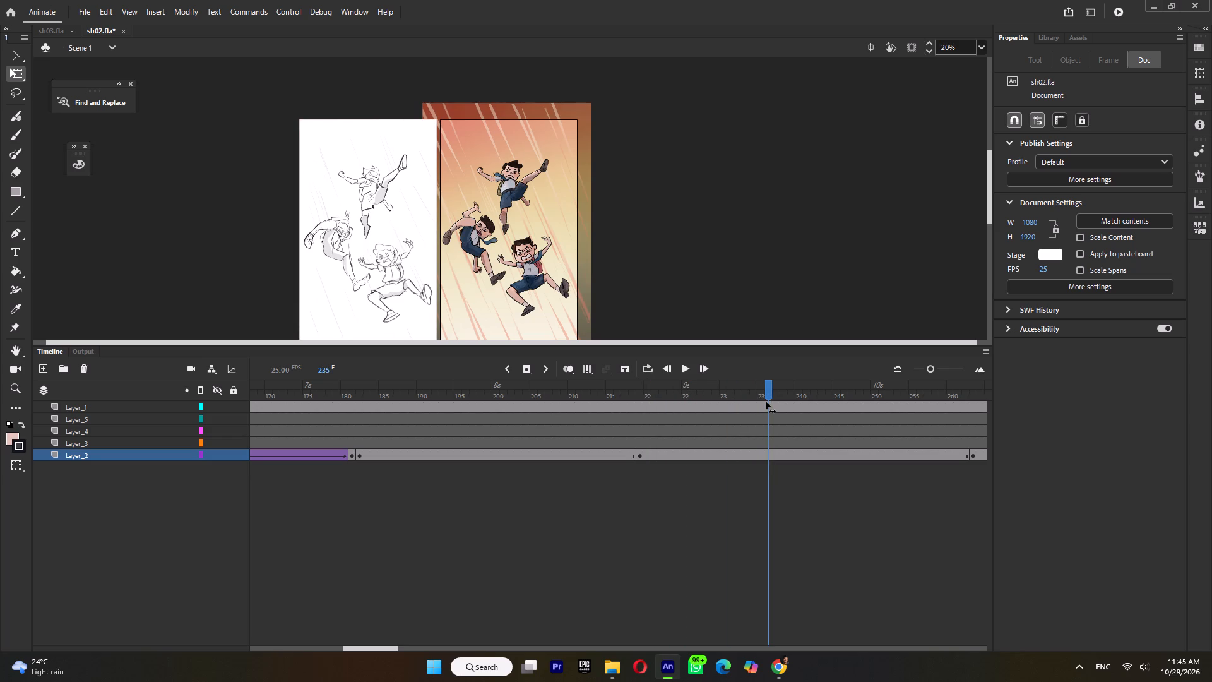
{"action": "left_click_drag", "start_coordinate": [766, 402], "coordinate": [958, 435]}
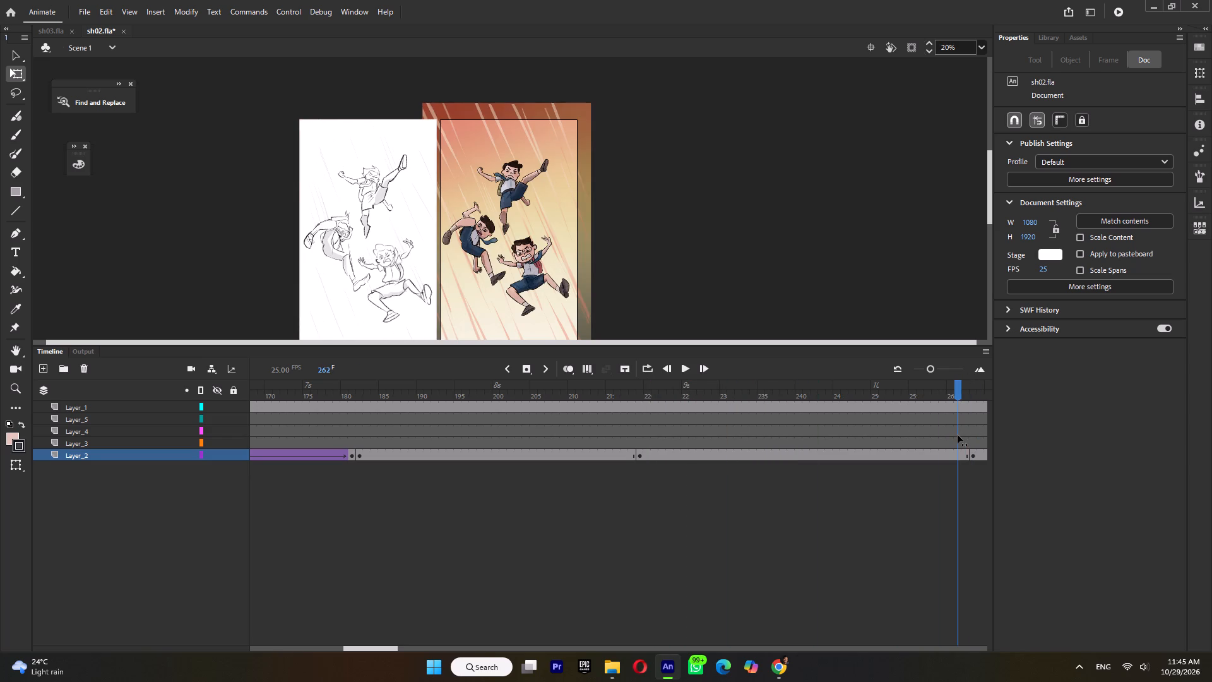
{"action": "left_click_drag", "start_coordinate": [958, 435], "coordinate": [959, 437]}
{"action": "double_click", "coordinate": [533, 280]}
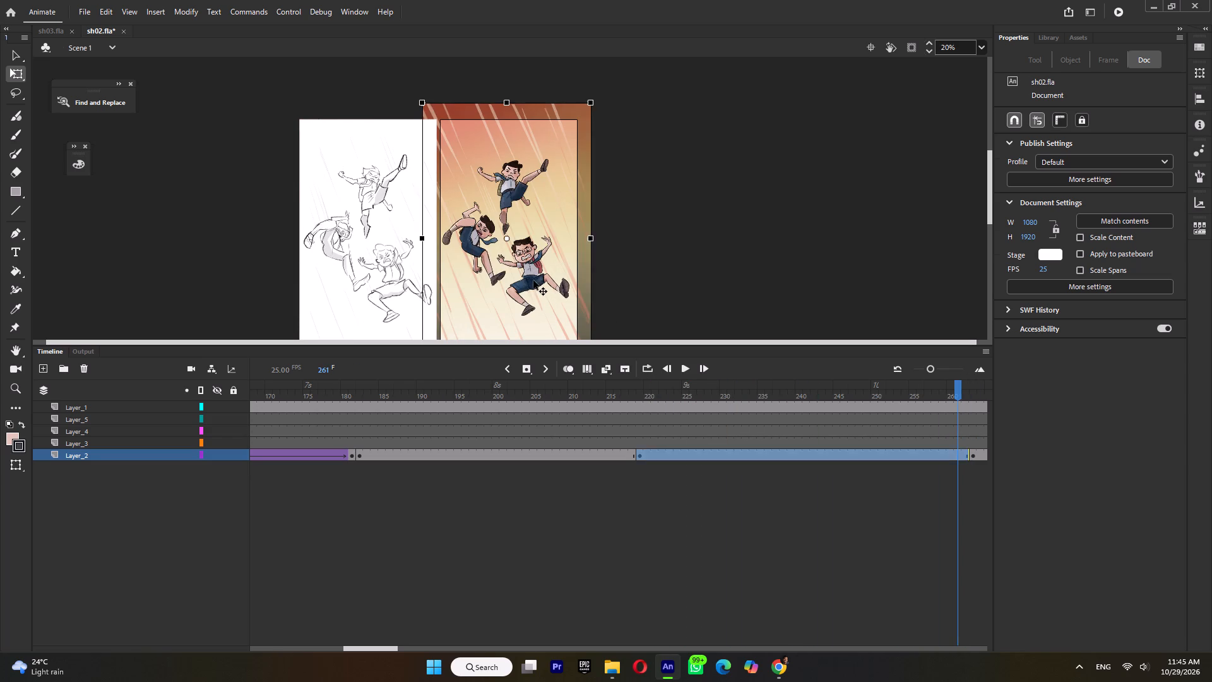
{"action": "left_click", "coordinate": [42, 405]}
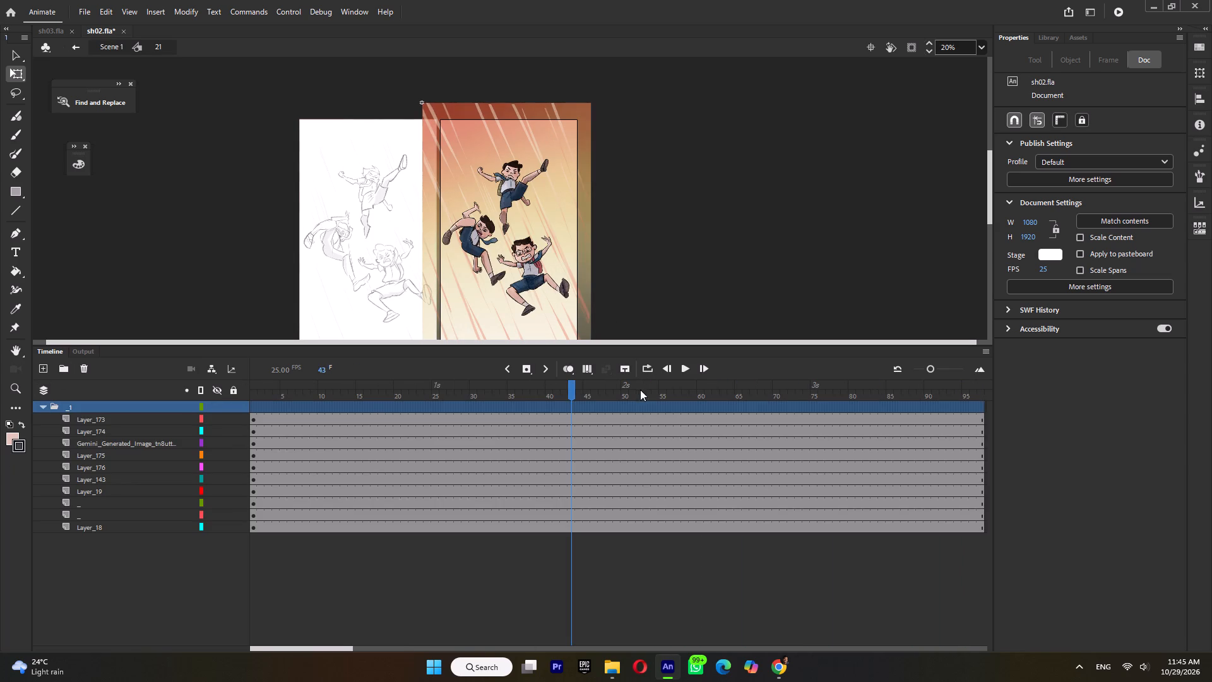
{"action": "double_click", "coordinate": [571, 393]}
{"action": "key", "text": "F6"}
{"action": "left_click", "coordinate": [652, 237]}
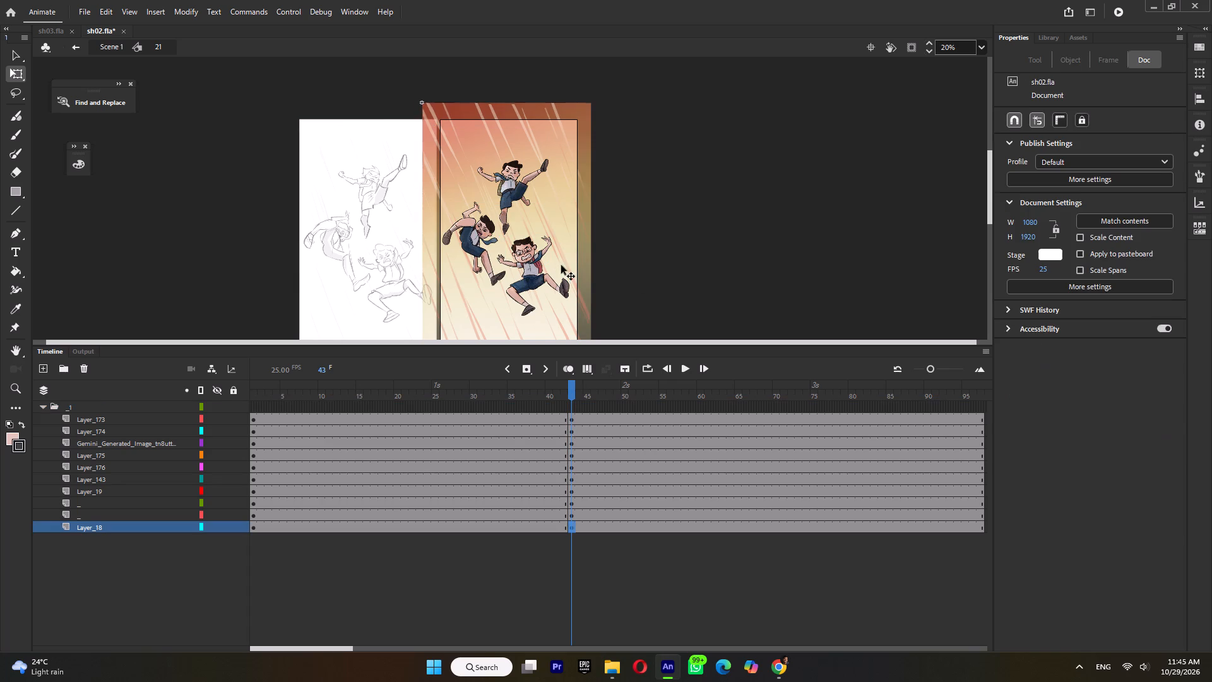
Open the tie symbol of the boy with glasses, extend its layer to frame 12, and add a keyframe at frame 7.
{"action": "left_click", "coordinate": [539, 264]}
{"action": "scroll", "coordinate": [539, 264], "scroll_direction": "up", "scroll_amount": 5, "text": "ctrl"}
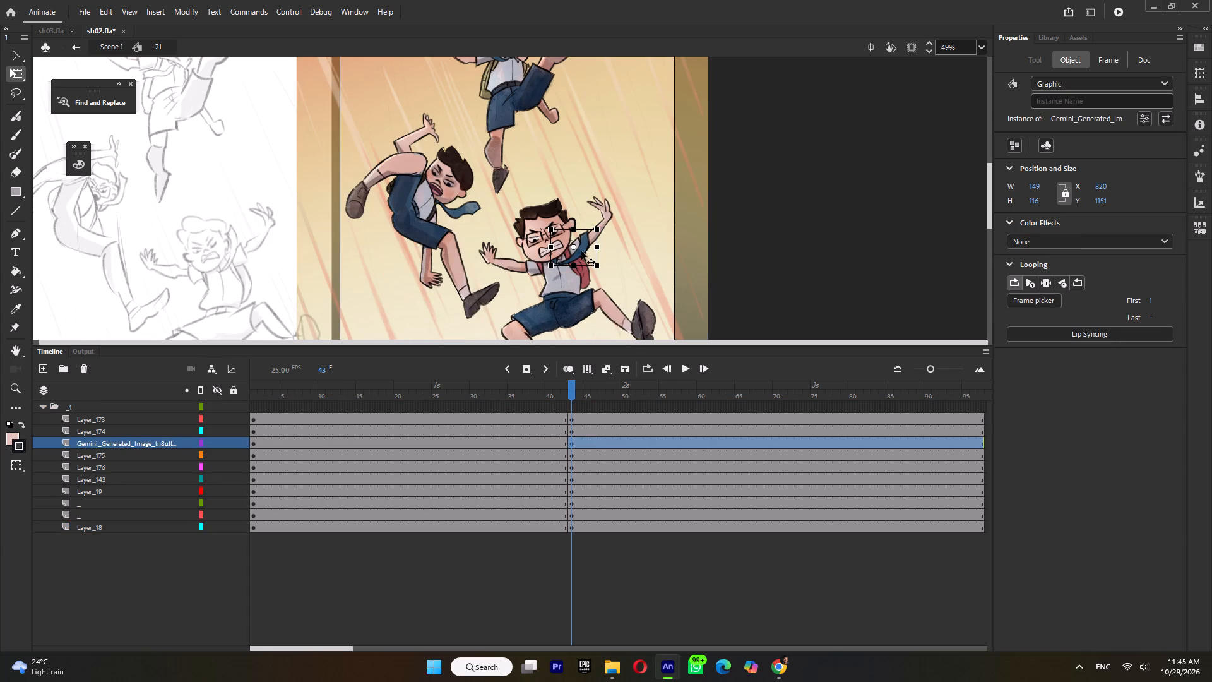
{"action": "double_click", "coordinate": [581, 251]}
{"action": "left_click", "coordinate": [330, 407]}
{"action": "key", "text": "F5"}
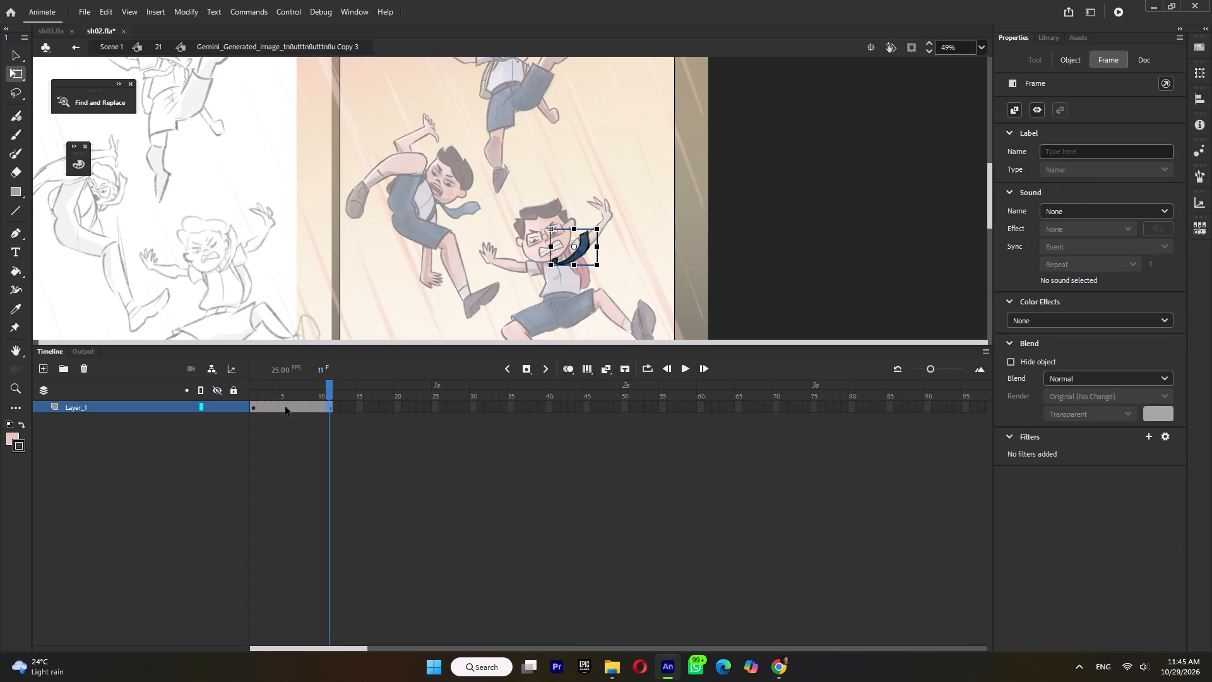
{"action": "key", "text": "F5"}
{"action": "left_click", "coordinate": [297, 408]}
{"action": "key", "text": "F6"}
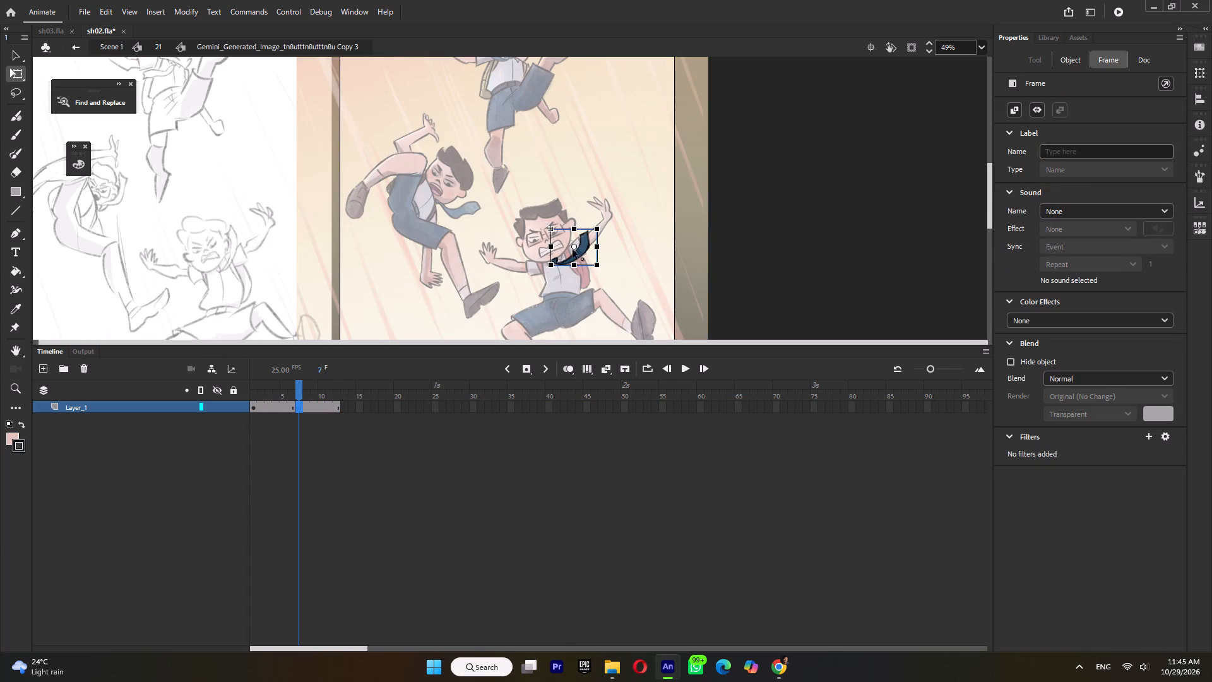
Rotate the glasses-wearing boy's tie counterclockwise around its lower-left corner at frame 7, and return to symbol 21.
{"action": "left_click_drag", "start_coordinate": [573, 246], "coordinate": [554, 266]}
{"action": "left_click_drag", "start_coordinate": [604, 226], "coordinate": [605, 213]}
{"action": "key", "text": "ctrl+z"}
{"action": "left_click_drag", "start_coordinate": [550, 265], "coordinate": [554, 258]}
{"action": "left_click_drag", "start_coordinate": [602, 229], "coordinate": [605, 210]}
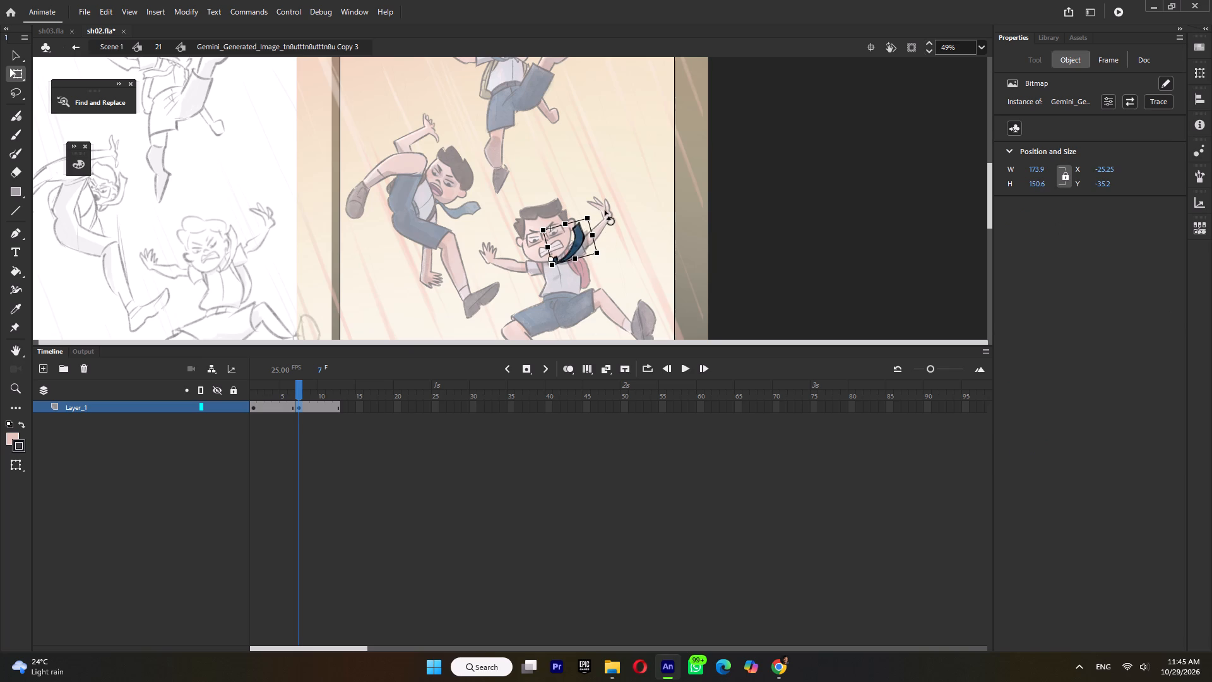
{"action": "left_click_drag", "start_coordinate": [605, 210], "coordinate": [607, 212]}
{"action": "double_click", "coordinate": [725, 234]}
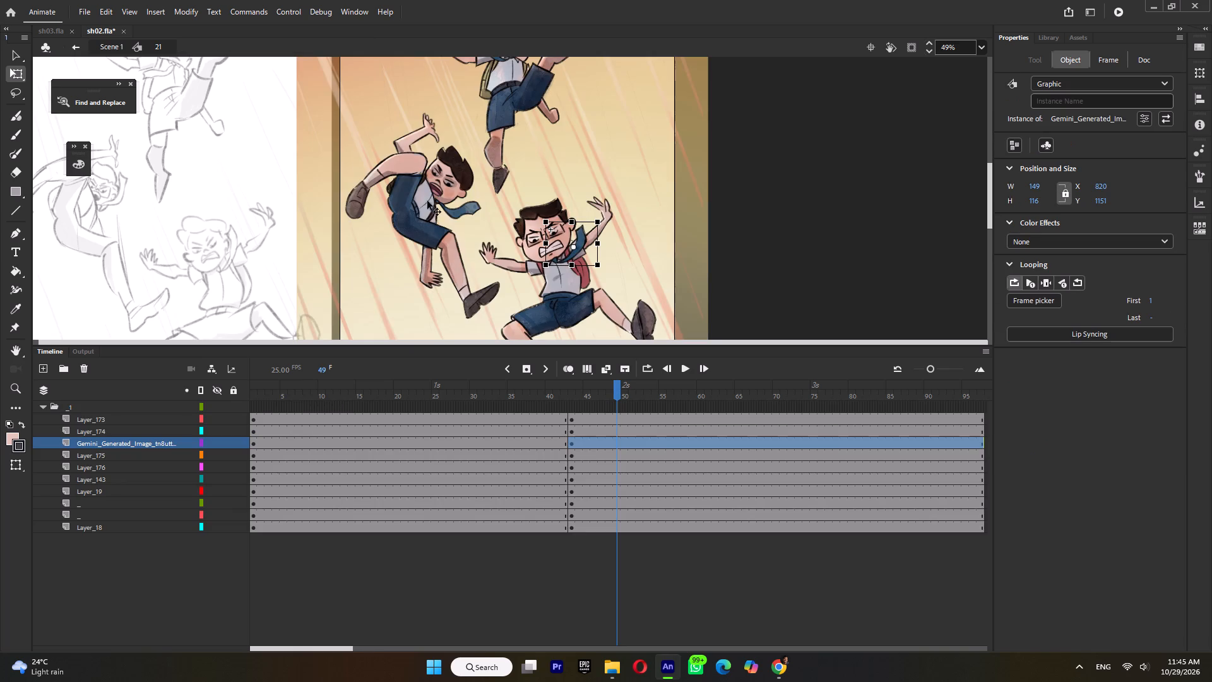
Open the tie symbol of the bent-over middle boy, extend its layer to frame 12, and add a keyframe at frame 7.
{"action": "left_click", "coordinate": [462, 206]}
{"action": "double_click", "coordinate": [469, 211]}
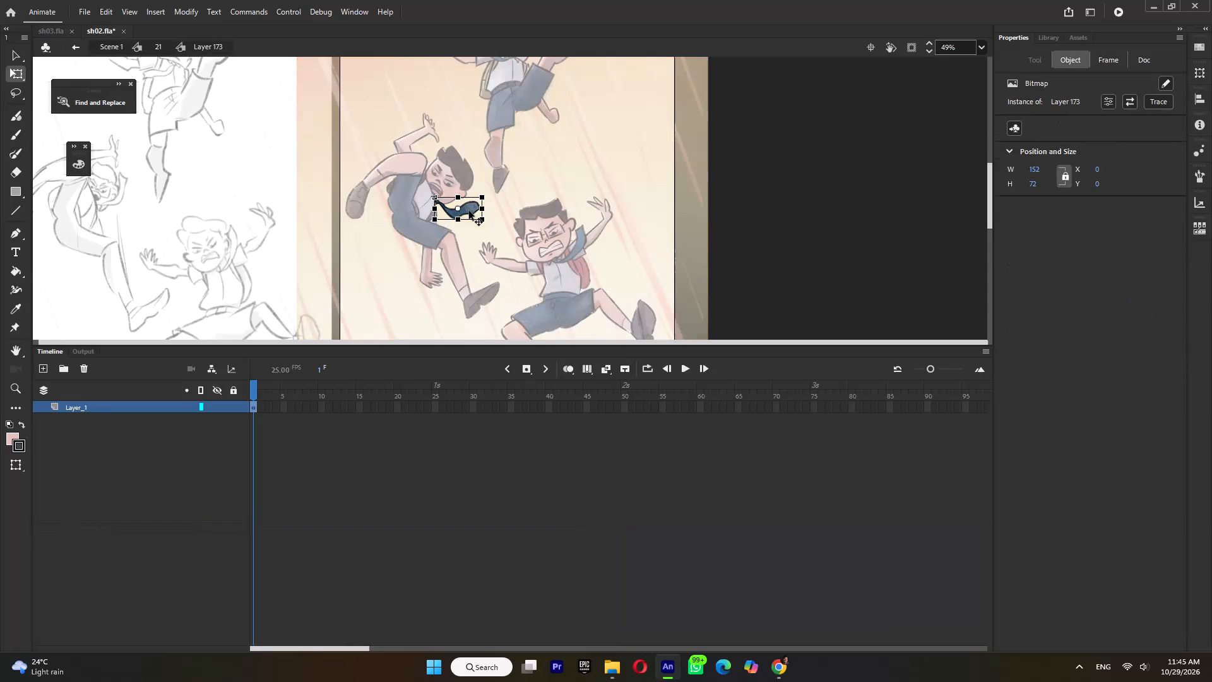
{"action": "left_click", "coordinate": [332, 409]}
{"action": "key", "text": "F5"}
{"action": "key", "text": "F5"}
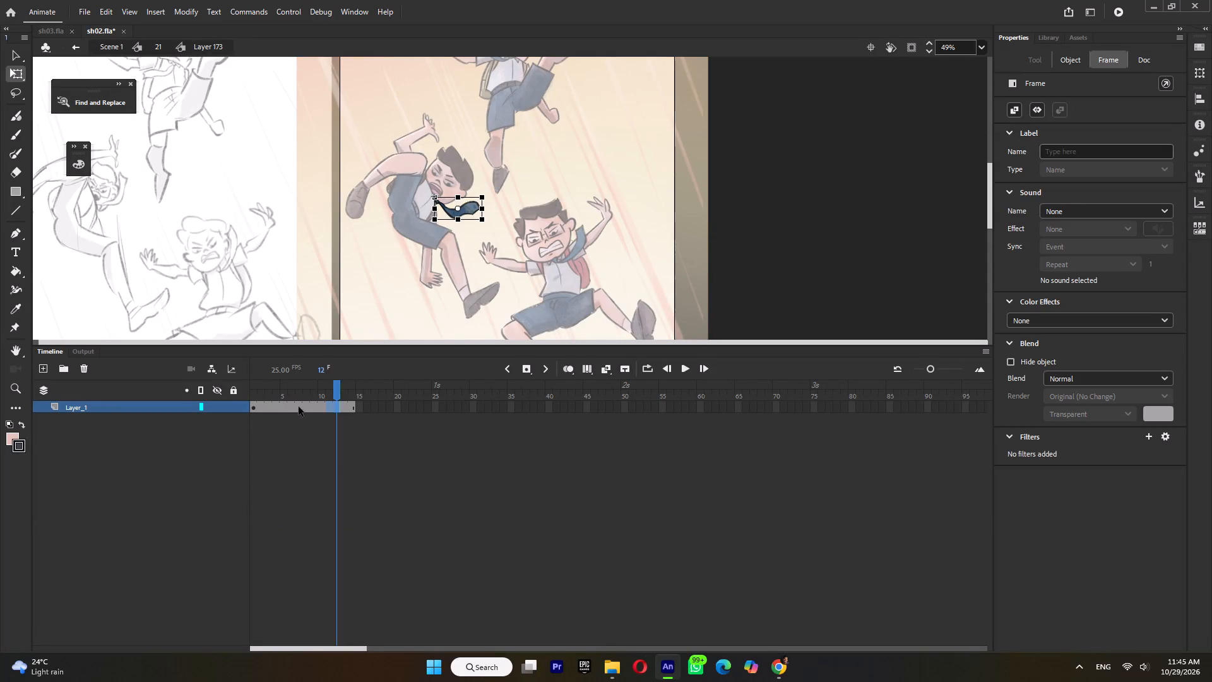
{"action": "left_click", "coordinate": [302, 405]}
{"action": "key", "text": "F6"}
{"action": "key", "text": "shift+F5"}
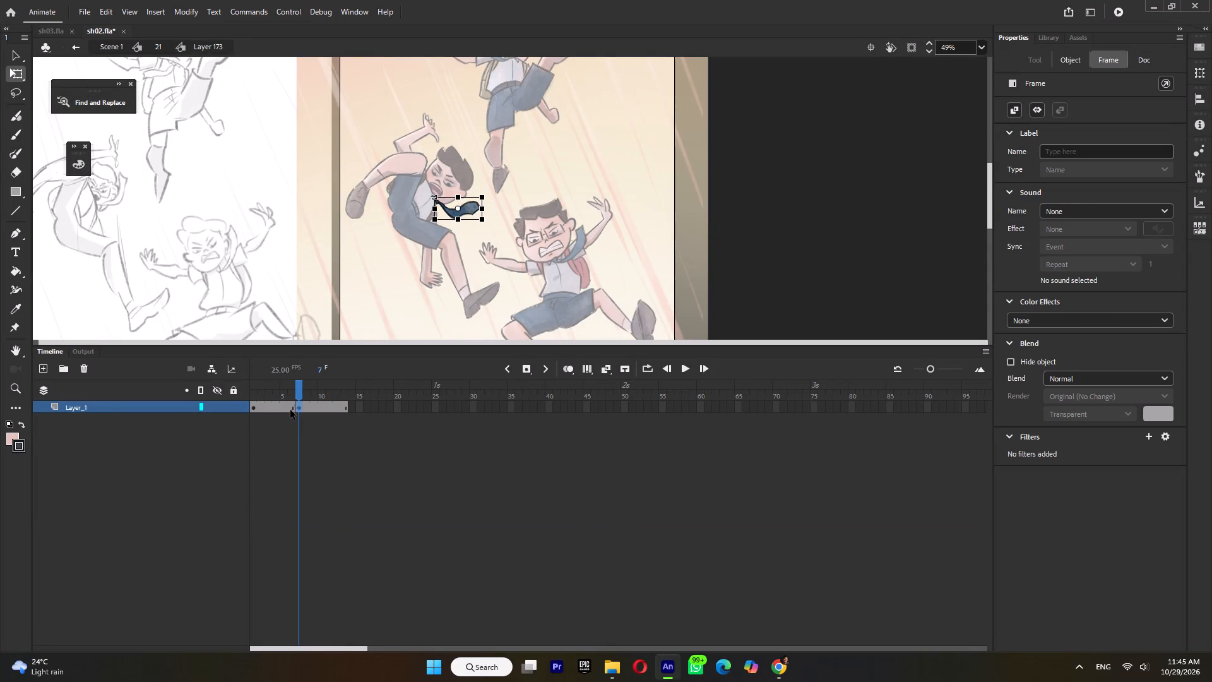
{"action": "key", "text": "shift+F5"}
Rotate the middle boy's tie counterclockwise around its upper-left corner at frame 7, and return to symbol 21.
{"action": "left_click_drag", "start_coordinate": [457, 208], "coordinate": [441, 202]}
{"action": "left_click_drag", "start_coordinate": [441, 202], "coordinate": [431, 200]}
{"action": "left_click_drag", "start_coordinate": [491, 217], "coordinate": [500, 213]}
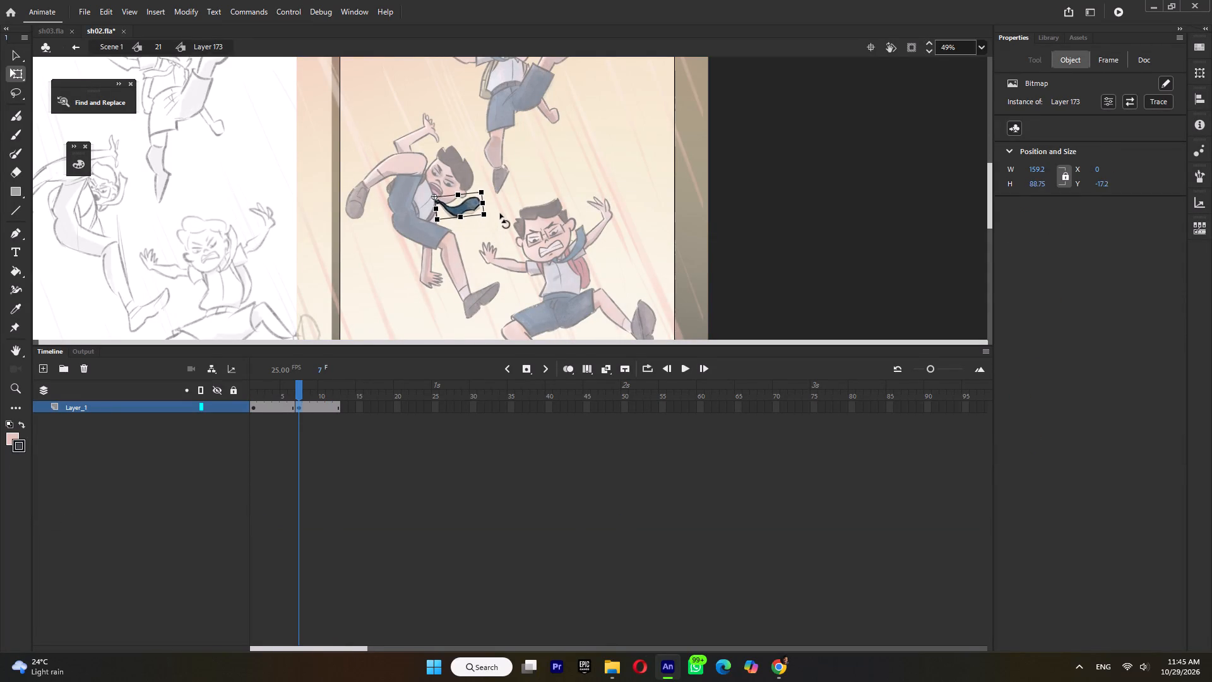
{"action": "left_click_drag", "start_coordinate": [500, 213], "coordinate": [504, 201]}
{"action": "double_click", "coordinate": [557, 163]}
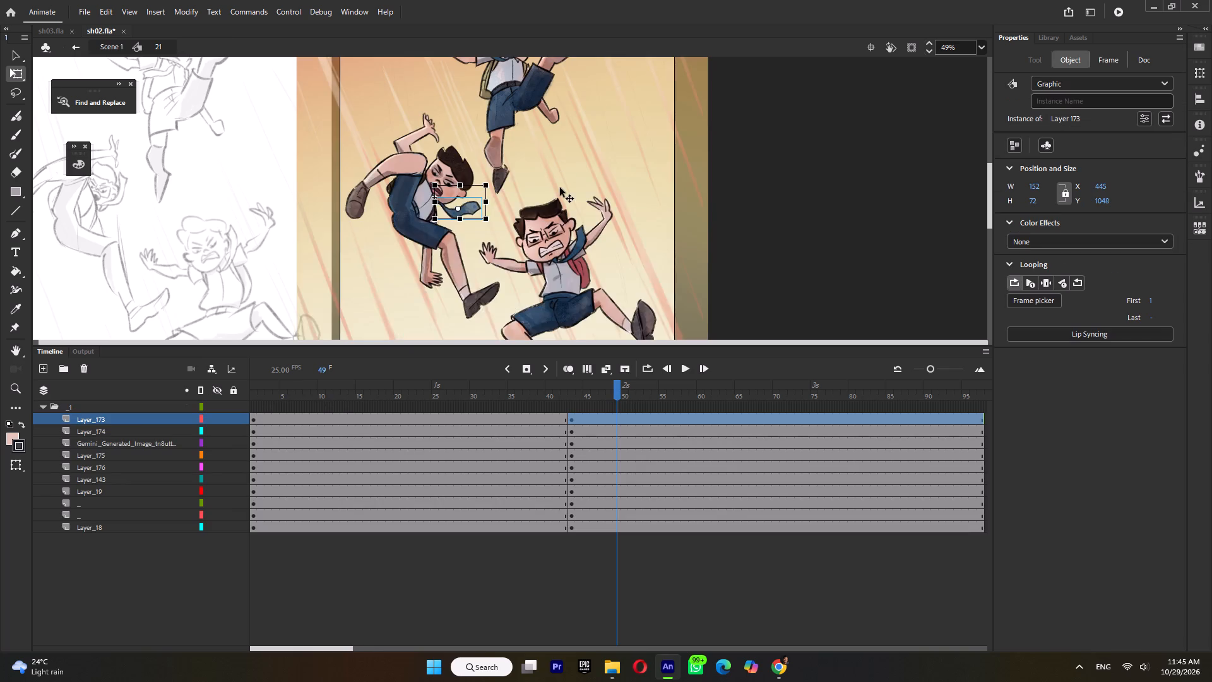
Open the topmost kicking boy's tie symbol and set its layer to 10 frames with a second keyframe at frame 6.
{"action": "scroll", "coordinate": [560, 188], "scroll_direction": "up", "scroll_amount": 2}
{"action": "left_click", "coordinate": [484, 225]}
{"action": "double_click", "coordinate": [483, 218]}
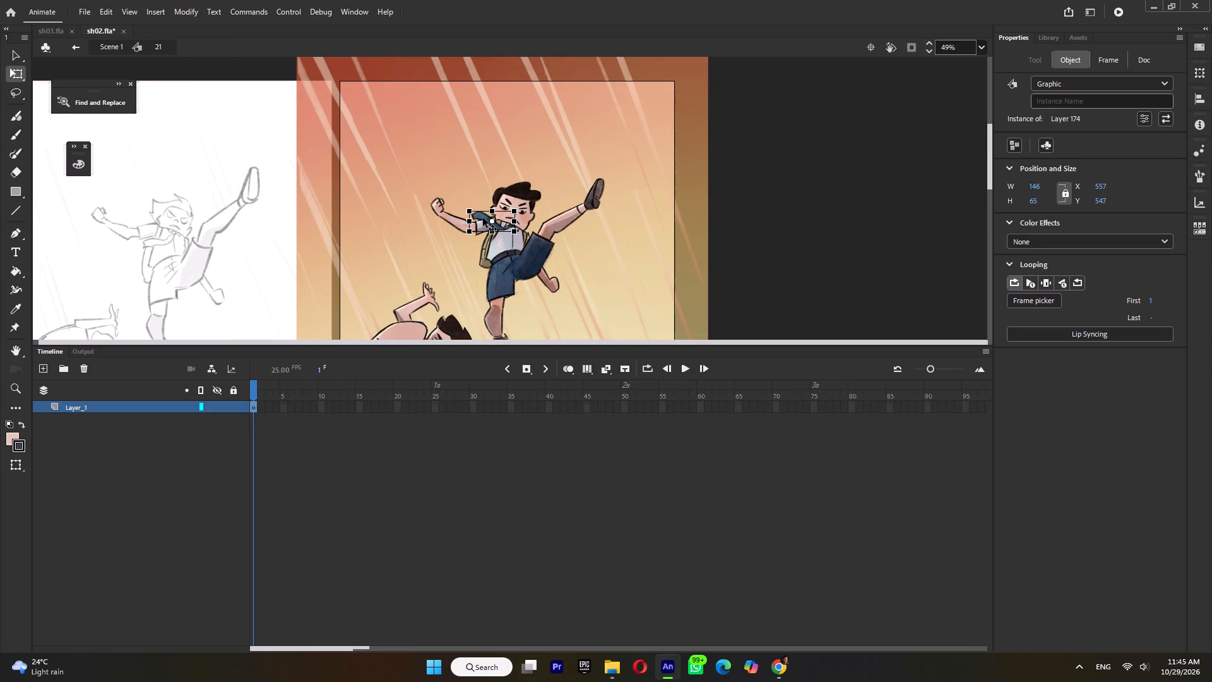
{"action": "left_click", "coordinate": [337, 408]}
{"action": "key", "text": "F5"}
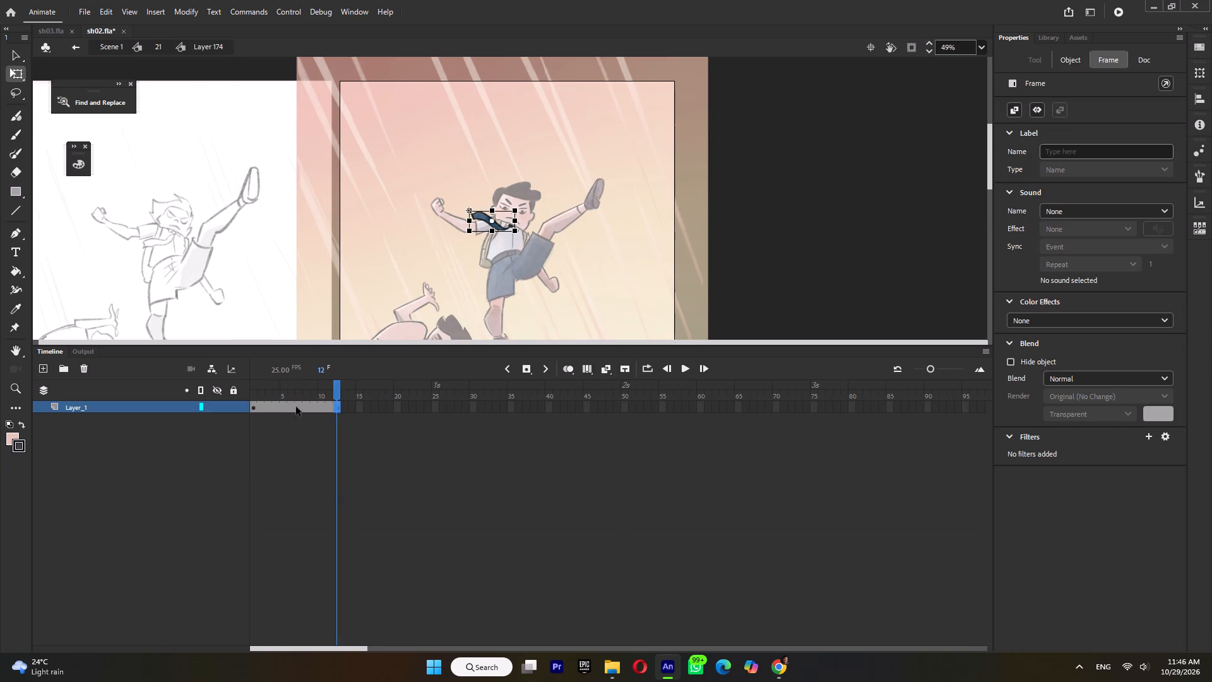
{"action": "left_click", "coordinate": [296, 406]}
{"action": "key", "text": "F6"}
{"action": "key", "text": "shift+F5"}
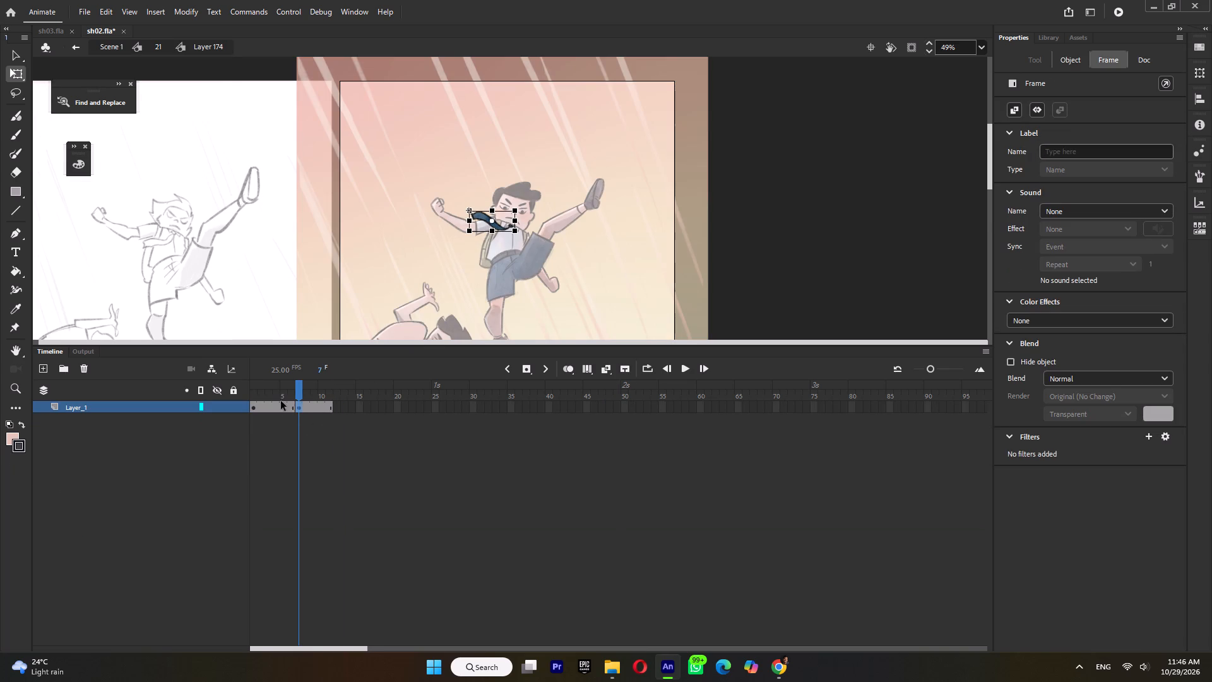
{"action": "left_click", "coordinate": [280, 405]}
{"action": "key", "text": "shift+F5"}
Rotate the kicking boy's tie clockwise around its collar end in the first keyframe span, and return to symbol 21.
{"action": "left_click_drag", "start_coordinate": [491, 222], "coordinate": [516, 227]}
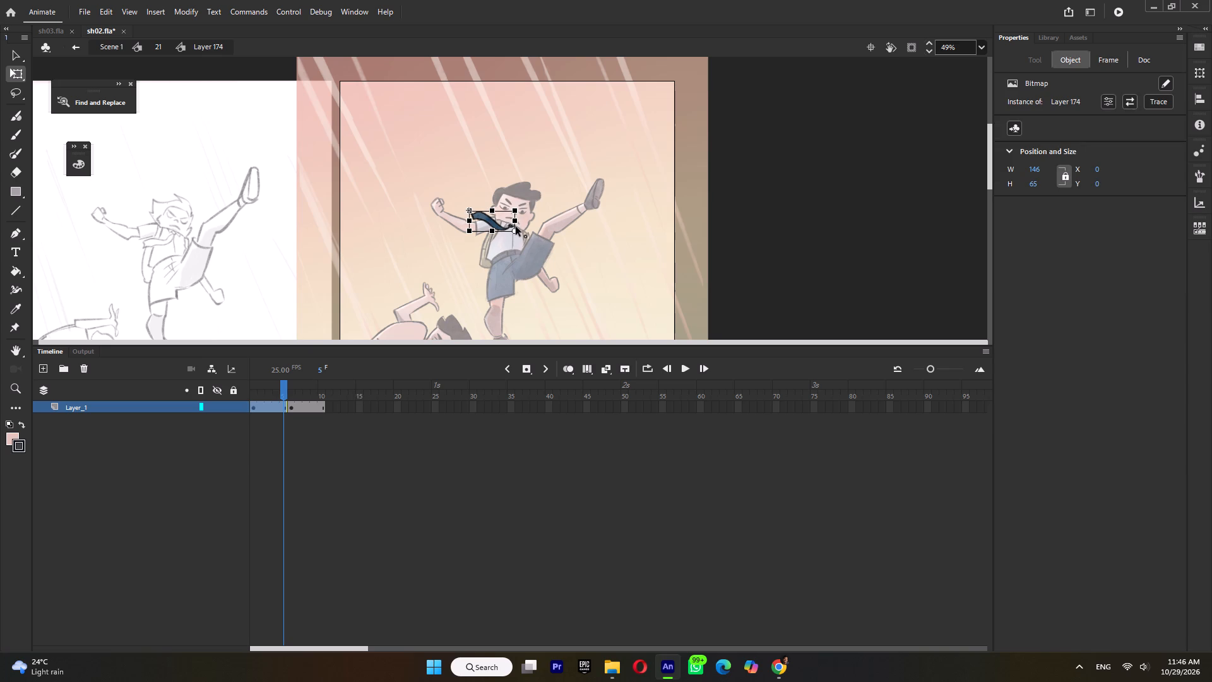
{"action": "left_click_drag", "start_coordinate": [516, 227], "coordinate": [514, 226]}
{"action": "scroll", "coordinate": [513, 224], "scroll_direction": "up", "scroll_amount": 8, "text": "ctrl"}
{"action": "left_click_drag", "start_coordinate": [524, 266], "coordinate": [520, 239]}
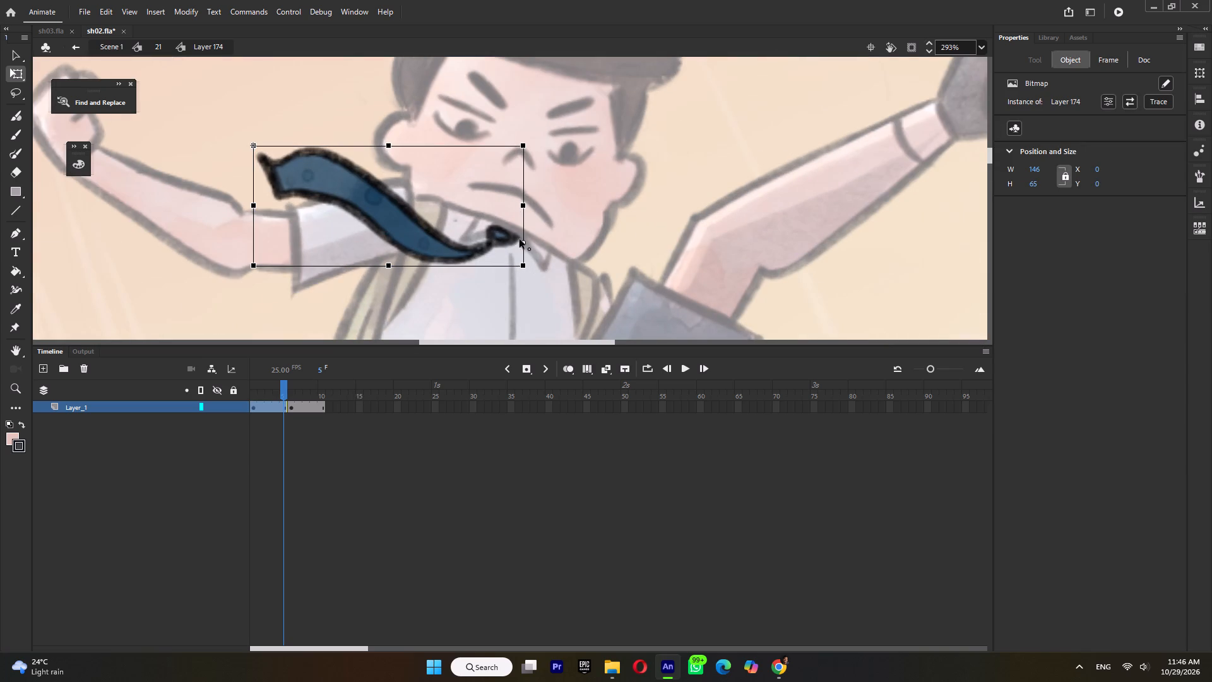
{"action": "left_click_drag", "start_coordinate": [520, 239], "coordinate": [508, 228]}
{"action": "left_click_drag", "start_coordinate": [249, 152], "coordinate": [254, 117]}
{"action": "scroll", "coordinate": [278, 179], "scroll_direction": "down", "scroll_amount": 9, "text": "ctrl"}
{"action": "double_click", "coordinate": [704, 172]}
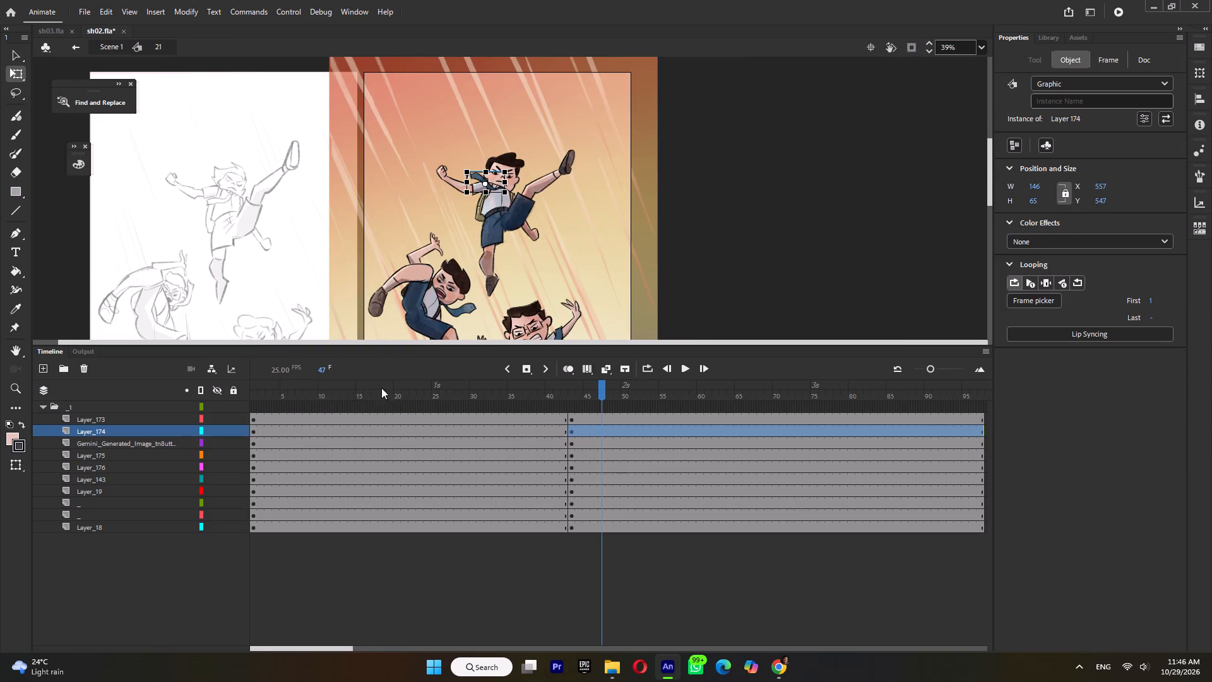
At frame 1, scale the kicking boy and his tie together to about 504 × 536 and shift them left.
{"action": "left_click_drag", "start_coordinate": [272, 391], "coordinate": [502, 423]}
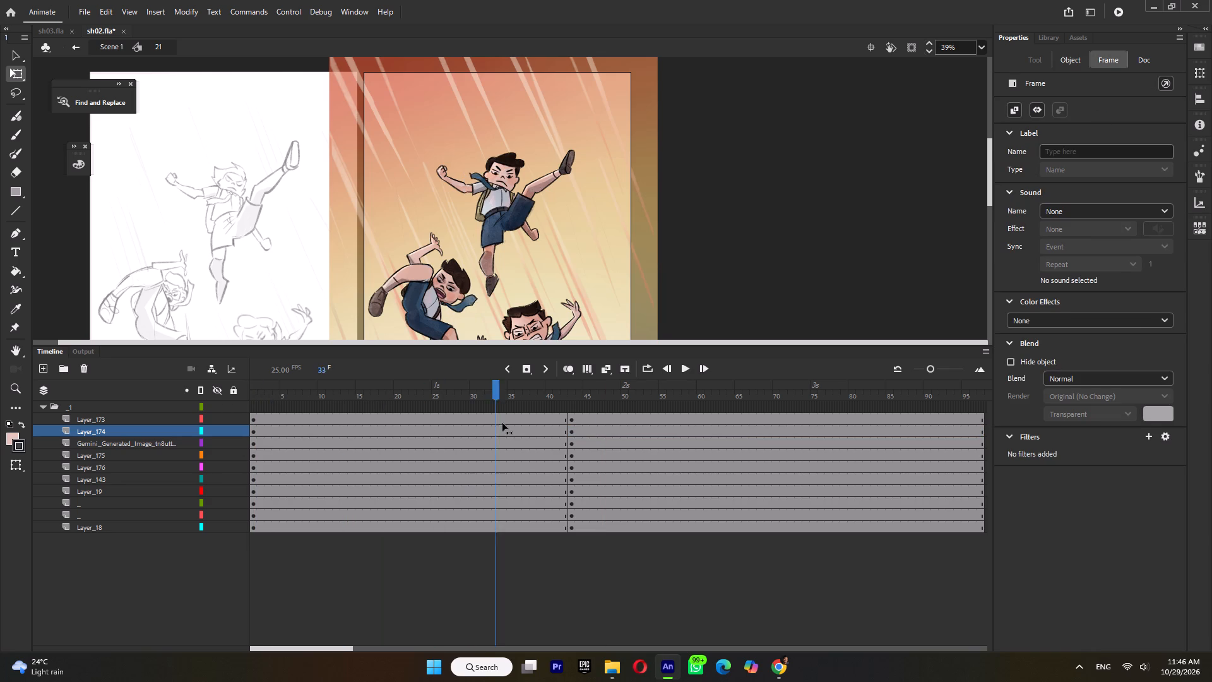
{"action": "left_click_drag", "start_coordinate": [502, 423], "coordinate": [140, 431]}
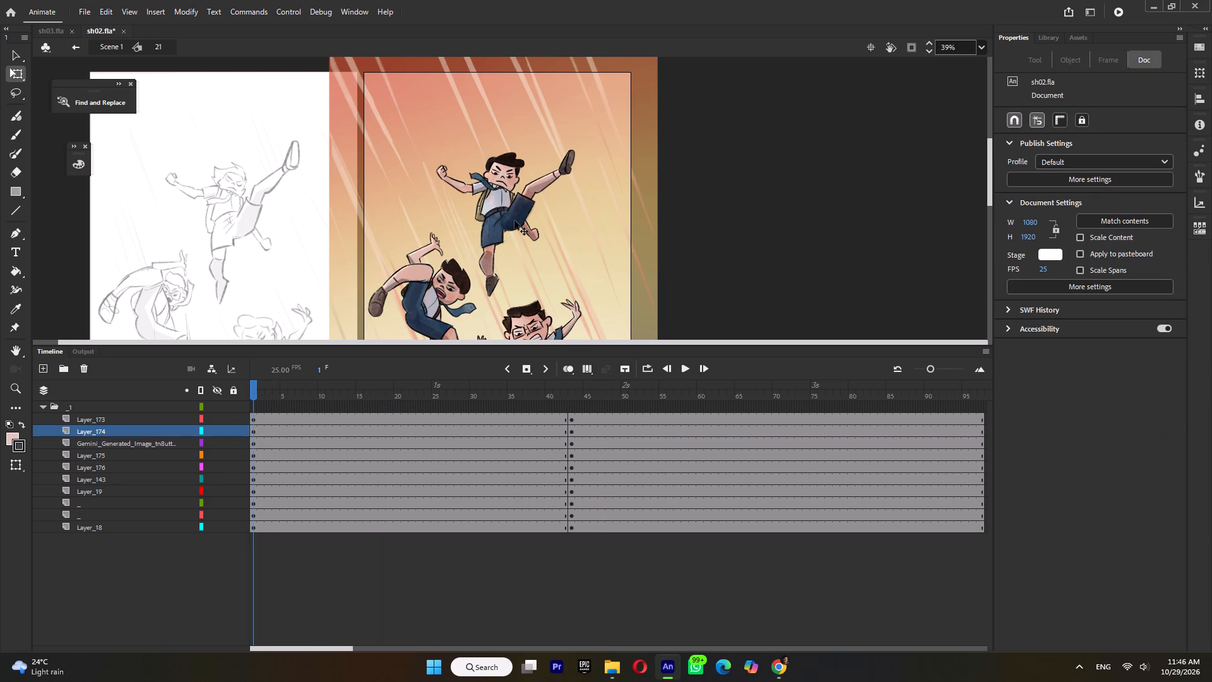
{"action": "left_click", "coordinate": [514, 216]}
{"action": "left_click", "coordinate": [485, 183], "text": "shift"}
{"action": "left_click_drag", "start_coordinate": [517, 210], "coordinate": [510, 219]}
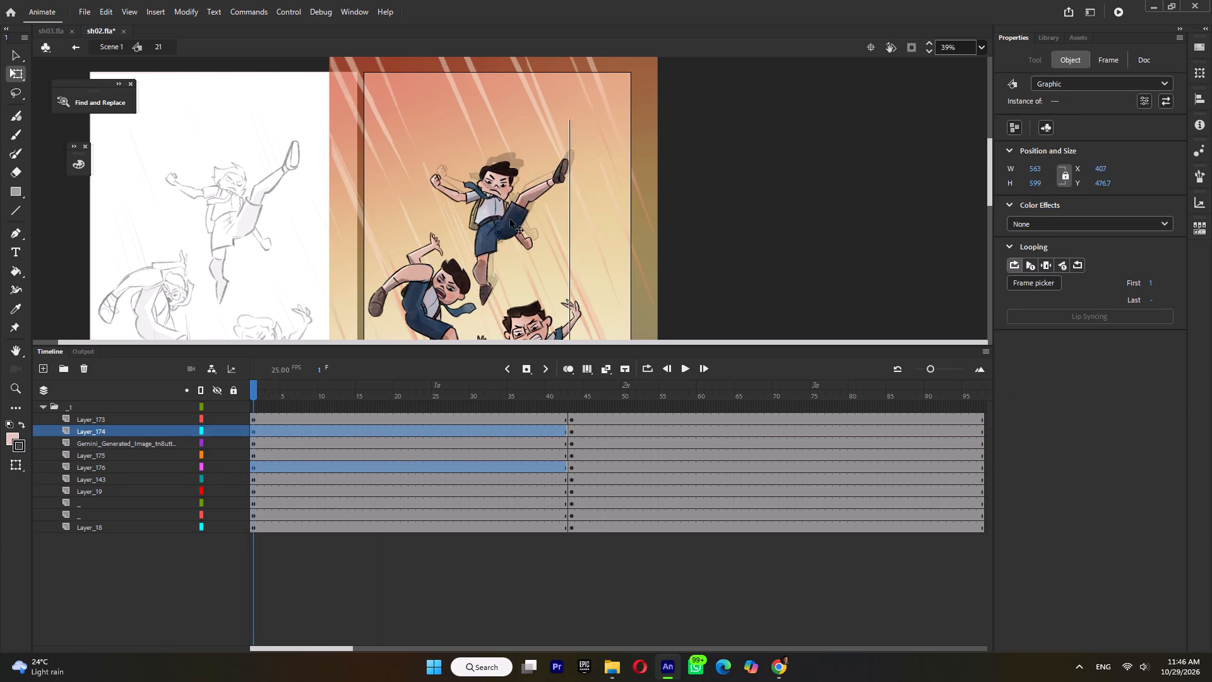
{"action": "left_click_drag", "start_coordinate": [510, 219], "coordinate": [506, 235]}
{"action": "key", "text": "ctrl+z"}
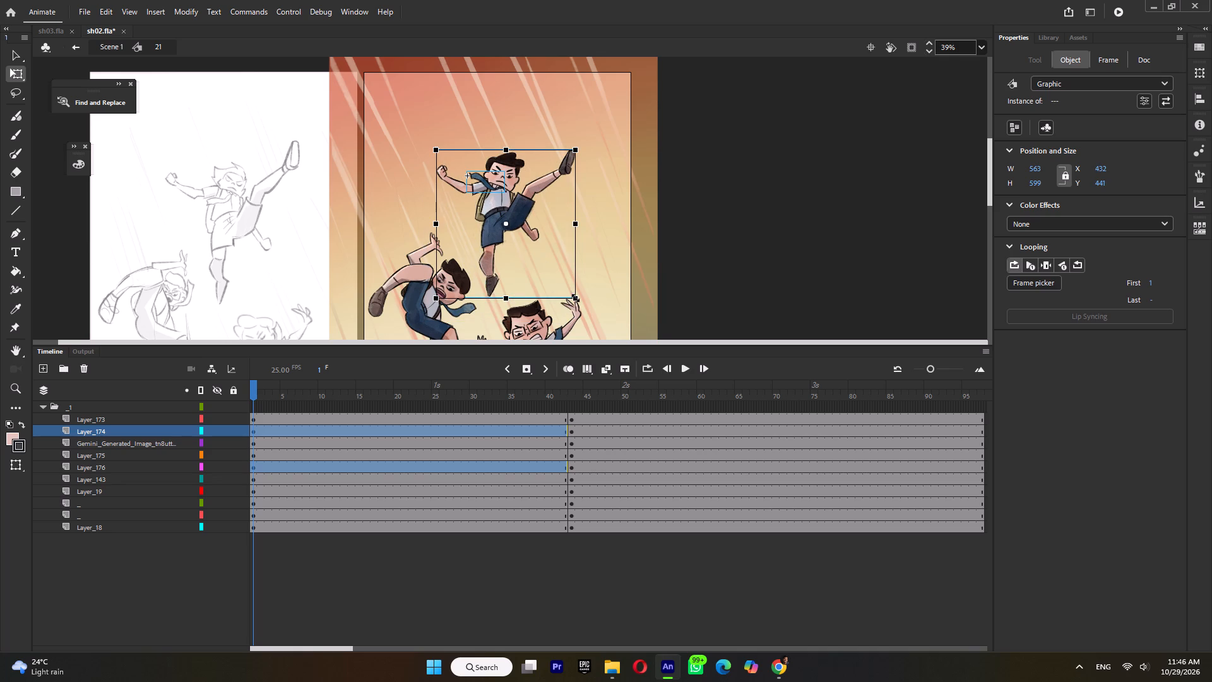
{"action": "left_click_drag", "start_coordinate": [576, 298], "coordinate": [567, 290], "text": "shift"}
{"action": "left_click_drag", "start_coordinate": [522, 214], "coordinate": [504, 210]}
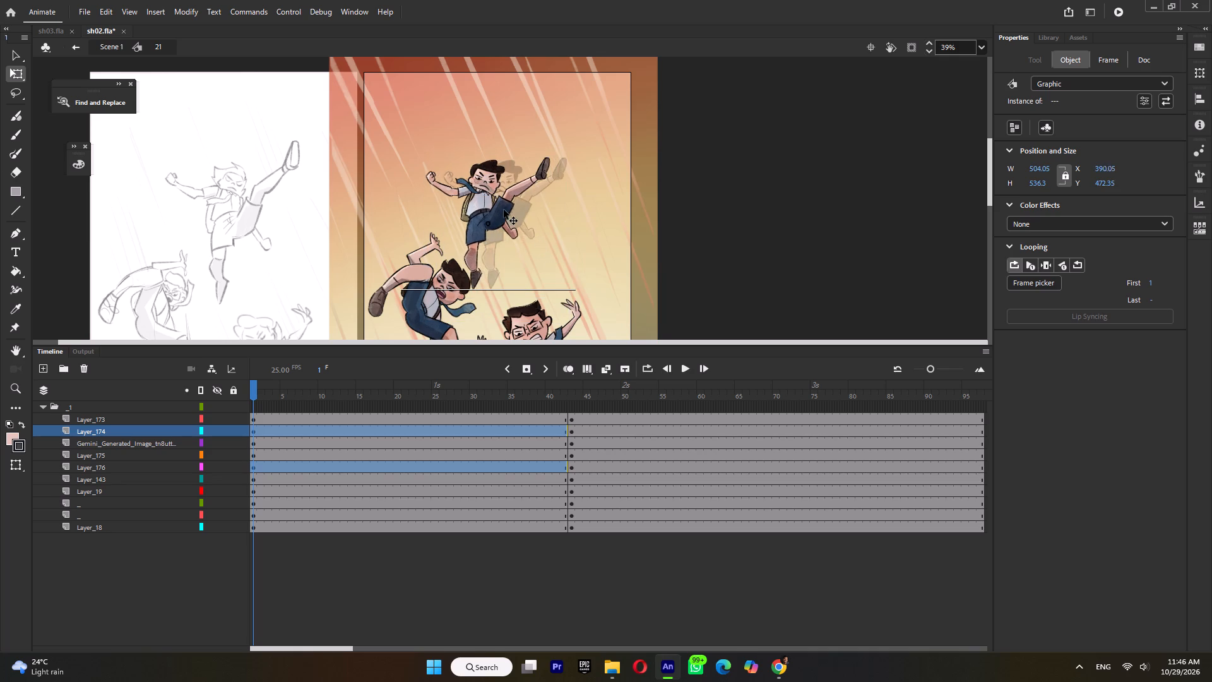
{"action": "left_click_drag", "start_coordinate": [504, 210], "coordinate": [499, 210]}
Scale the middle boy and his tie together to about 465 × 618 and move them up and right at frame 1.
{"action": "left_click", "coordinate": [411, 302]}
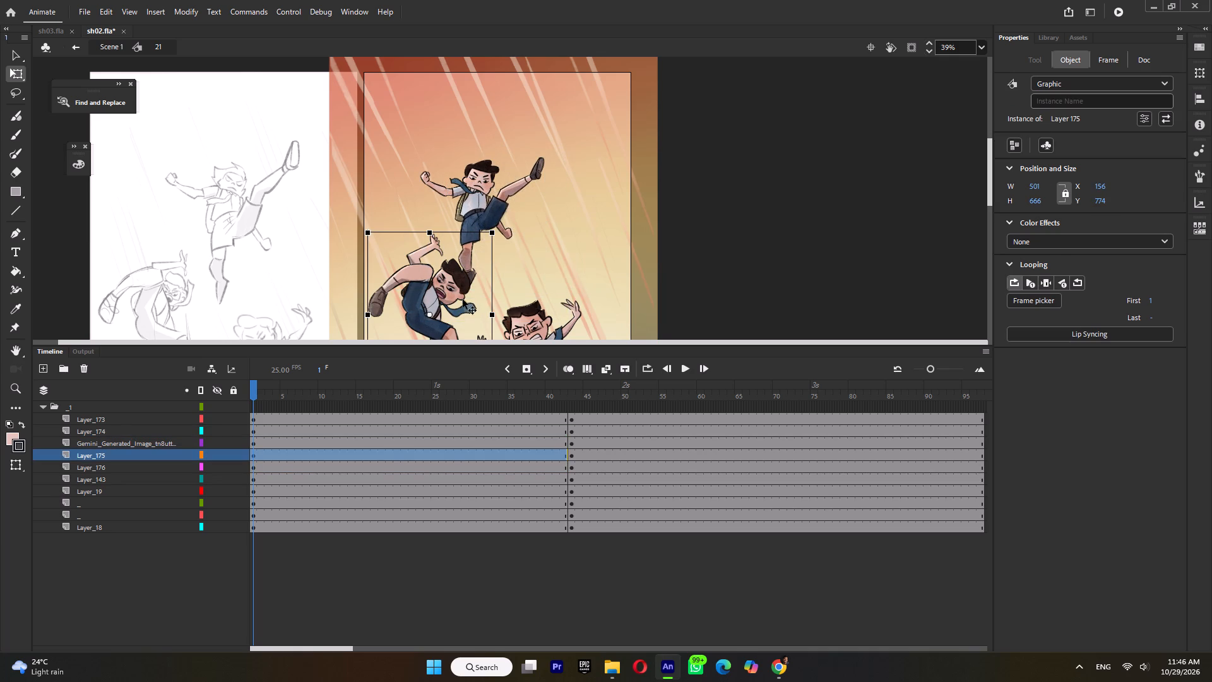
{"action": "left_click", "coordinate": [464, 307], "text": "shift"}
{"action": "left_click", "coordinate": [494, 233], "text": "shift"}
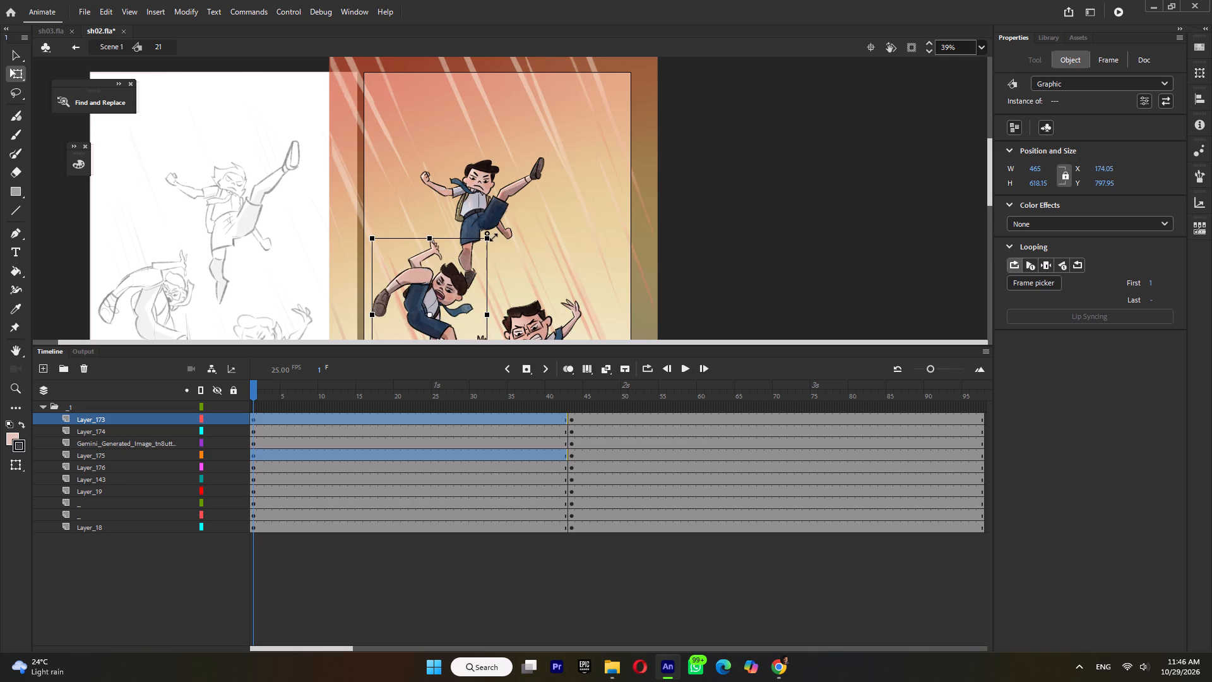
{"action": "left_click_drag", "start_coordinate": [444, 279], "coordinate": [460, 265]}
Scale the glasses-wearing boy and his tie together to about 910 × 811 at frame 1 and move them slightly up.
{"action": "scroll", "coordinate": [477, 232], "scroll_direction": "down", "scroll_amount": 2, "text": "ctrl"}
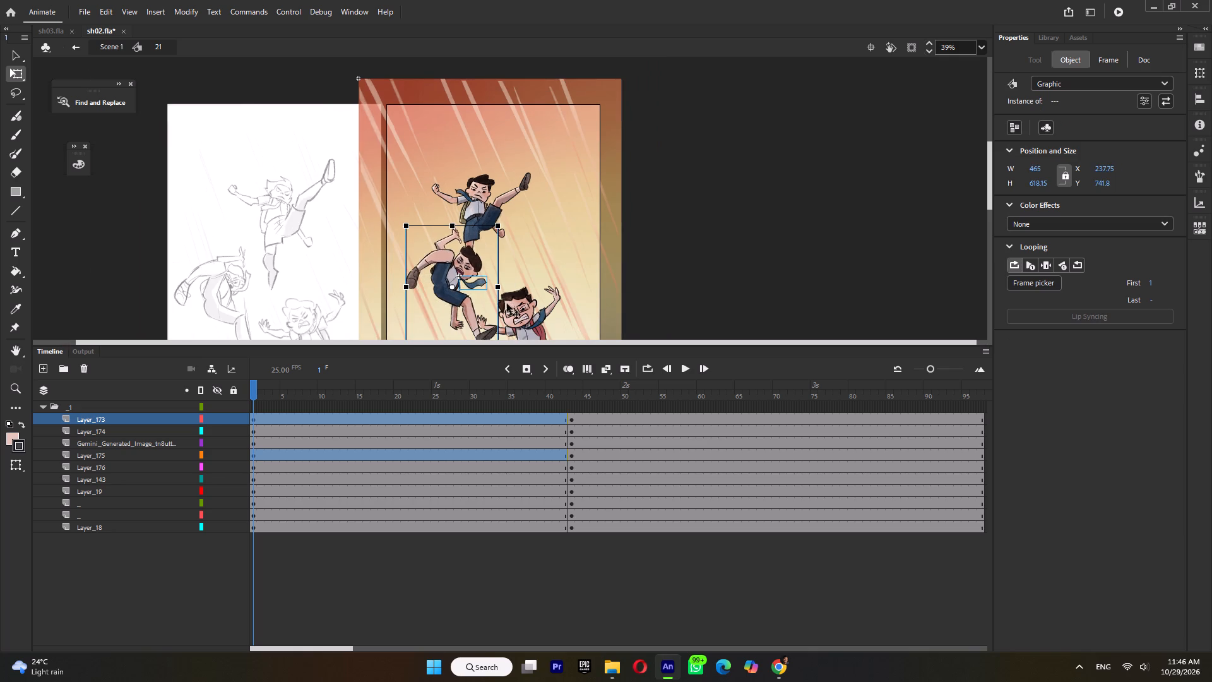
{"action": "left_click", "coordinate": [528, 306]}
{"action": "left_click", "coordinate": [516, 332], "text": "shift"}
{"action": "scroll", "coordinate": [528, 292], "scroll_direction": "down", "scroll_amount": 1}
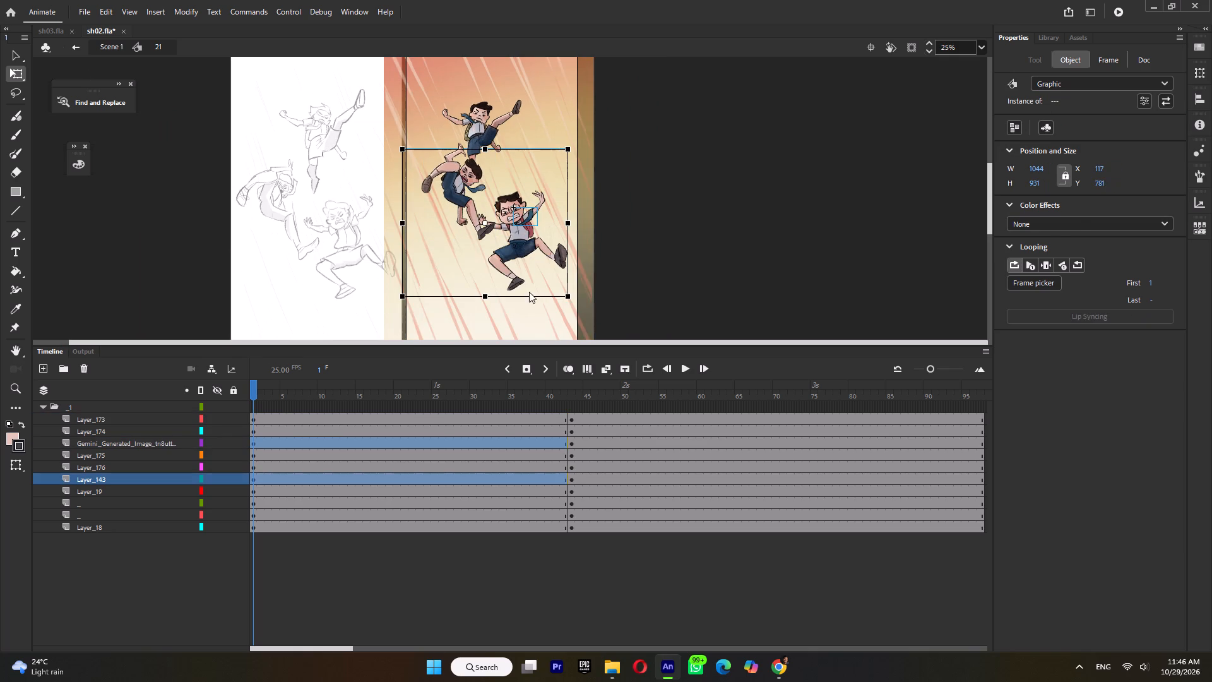
{"action": "left_click_drag", "start_coordinate": [568, 295], "coordinate": [560, 287], "text": "shift"}
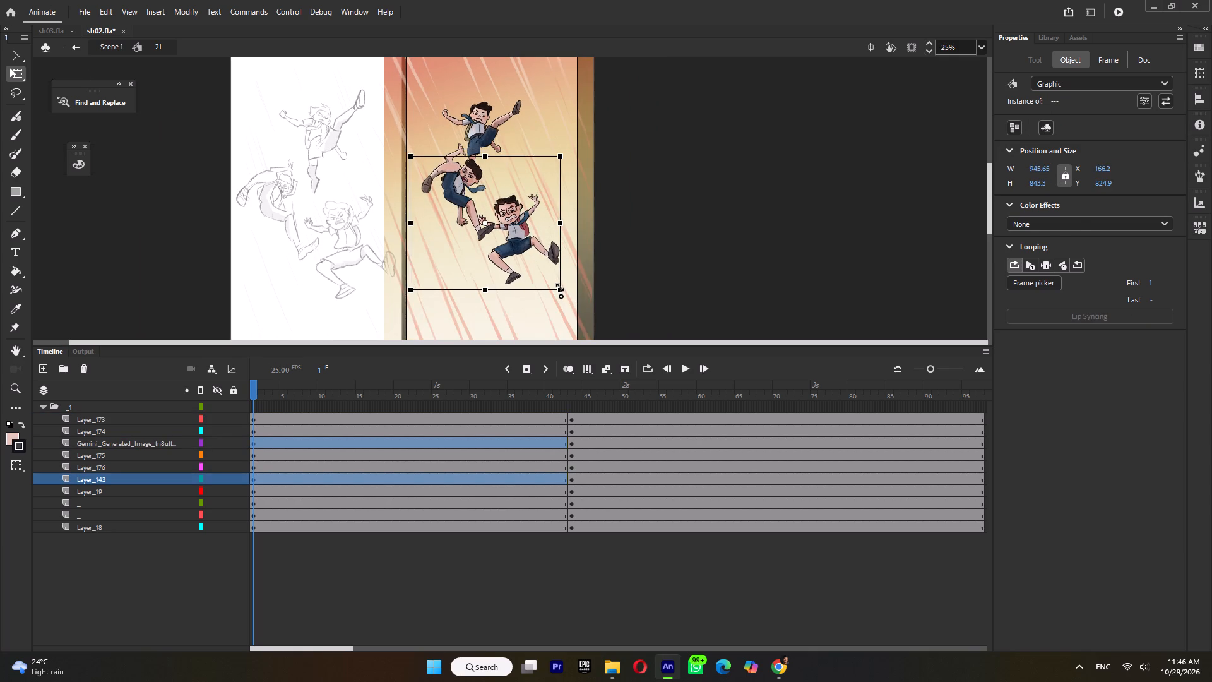
{"action": "left_click_drag", "start_coordinate": [560, 287], "coordinate": [560, 285], "text": "shift"}
{"action": "left_click", "coordinate": [513, 241]}
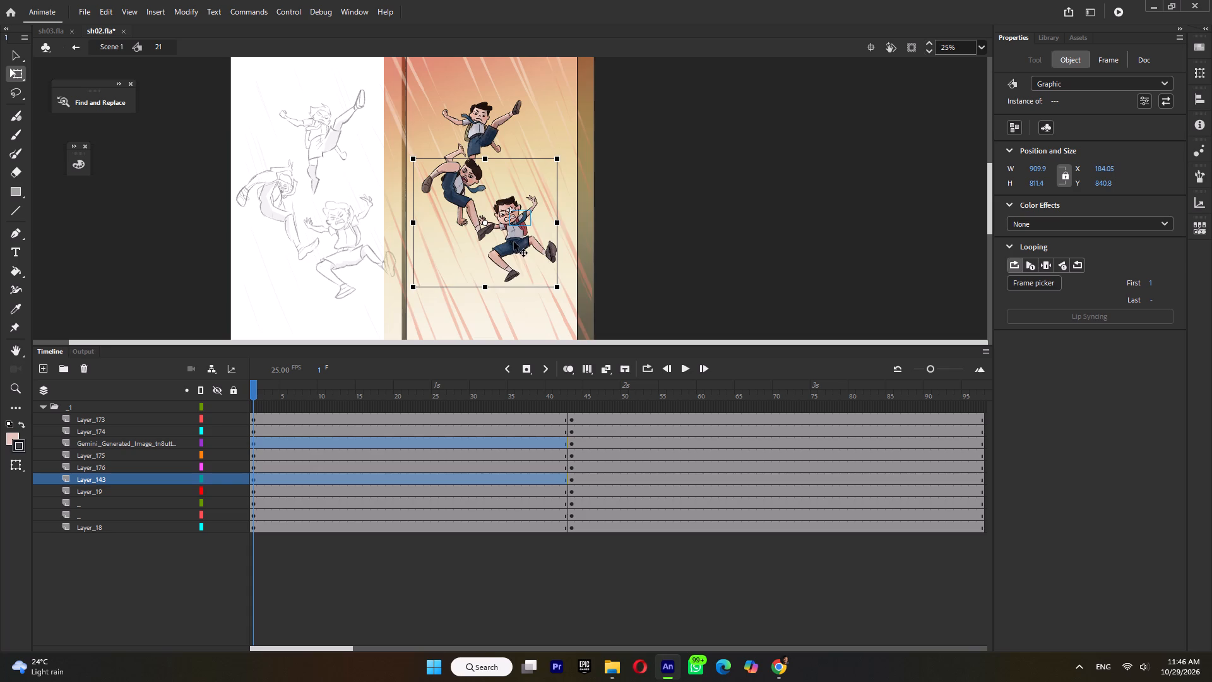
{"action": "left_click_drag", "start_coordinate": [516, 246], "coordinate": [515, 234]}
Create classic tweens on all layers between frames 1 and 43, and scrub back through the motion.
{"action": "double_click", "coordinate": [518, 390]}
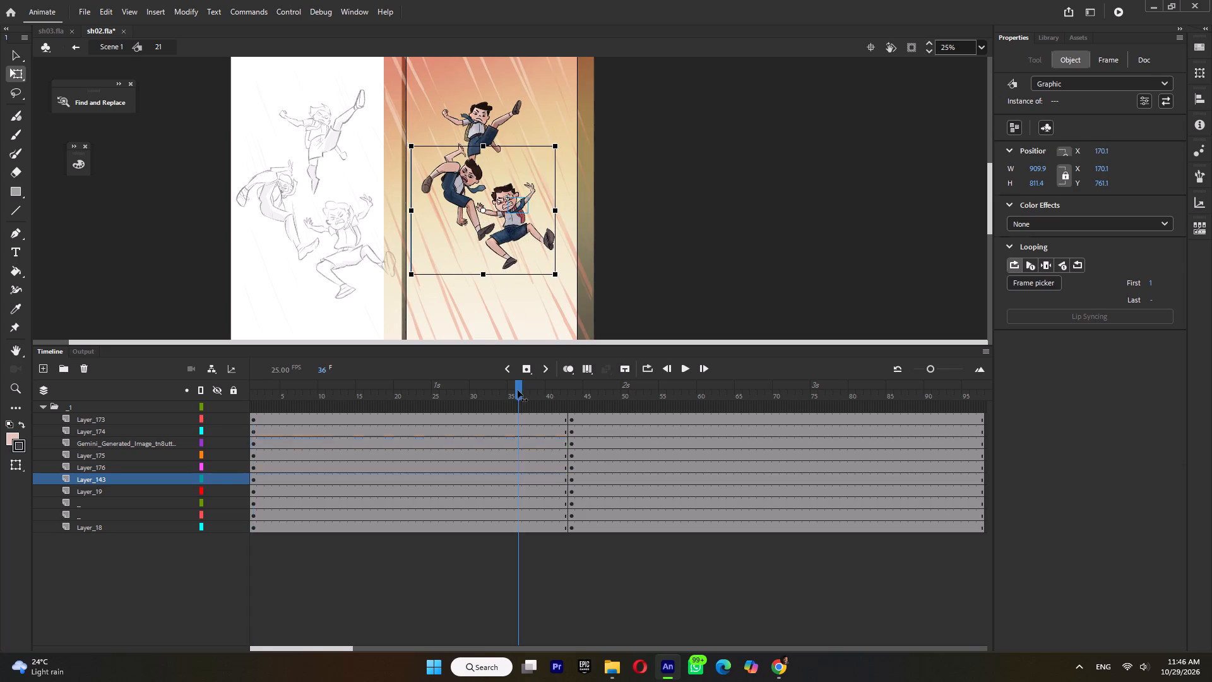
{"action": "key", "text": "ctrl+m"}
{"action": "left_click_drag", "start_coordinate": [490, 390], "coordinate": [378, 431]}
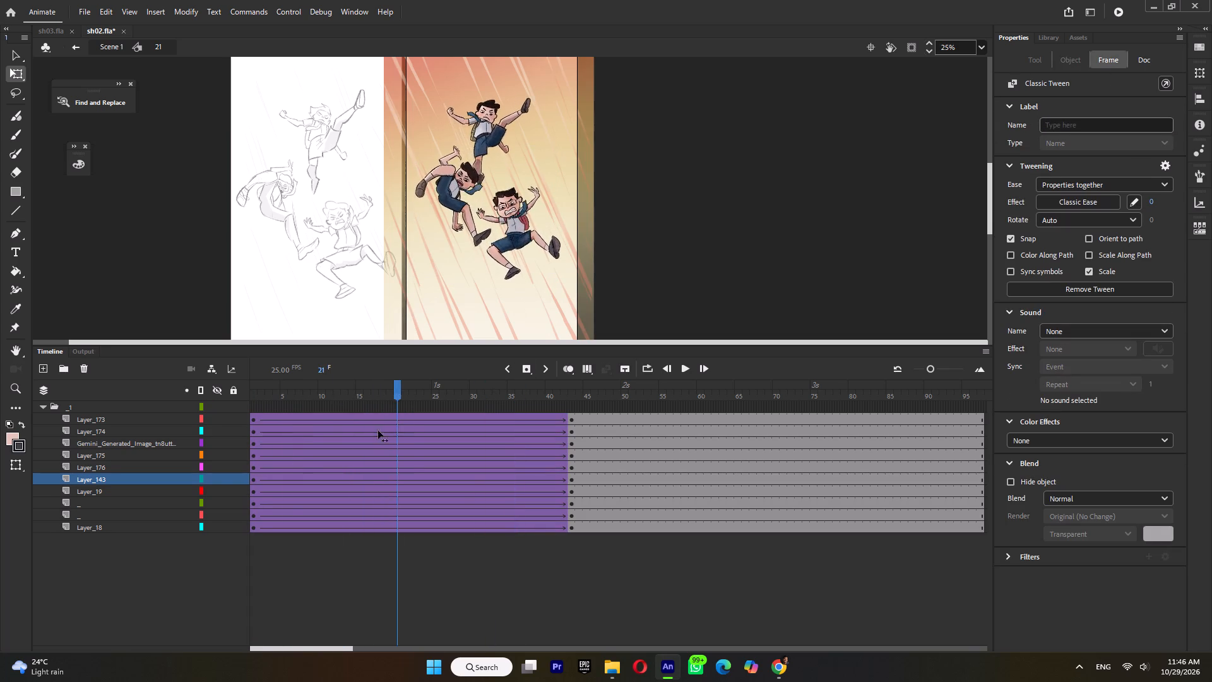
{"action": "left_click_drag", "start_coordinate": [378, 431], "coordinate": [234, 440]}
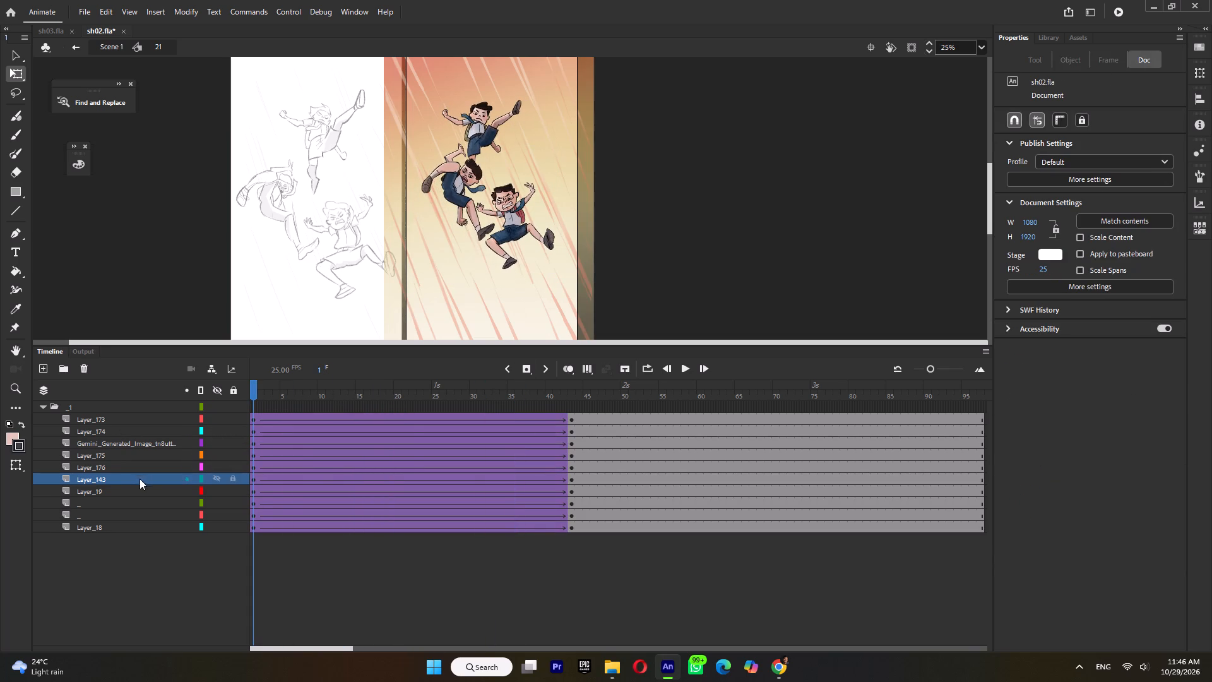
At frame 45, select the two motion-line layers named "_" and convert their contents into one graphic symbol.
{"action": "left_click", "coordinate": [585, 398]}
{"action": "left_click", "coordinate": [579, 272]}
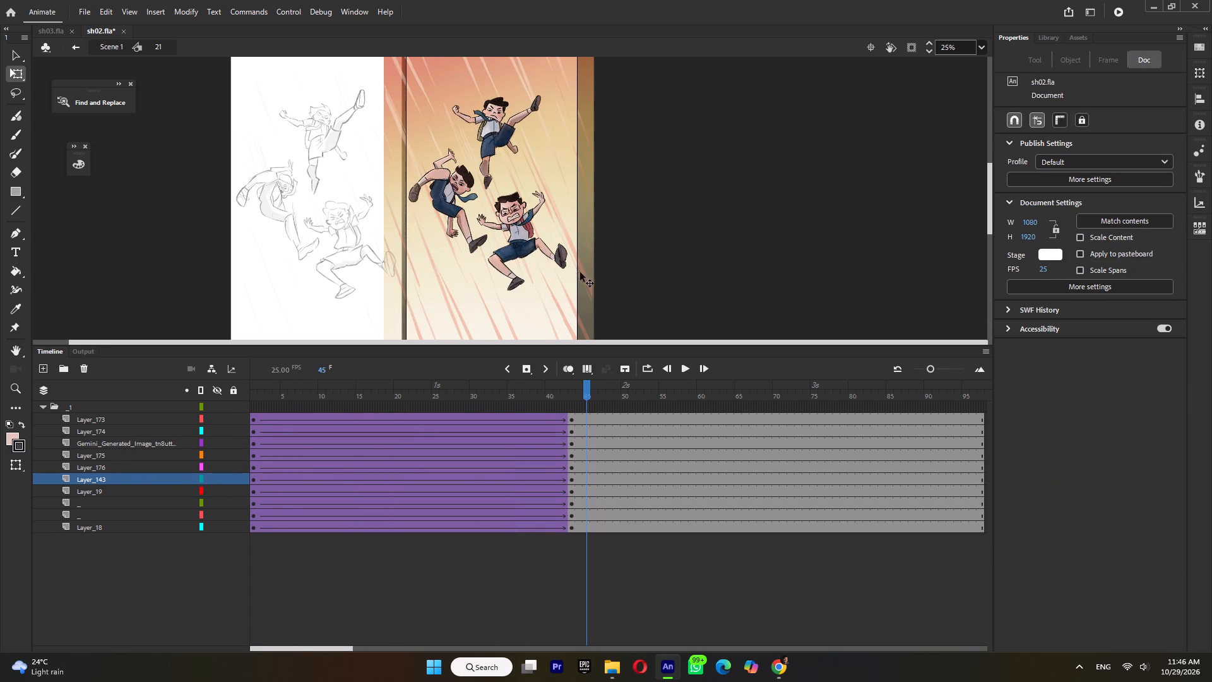
{"action": "left_click", "coordinate": [586, 278]}
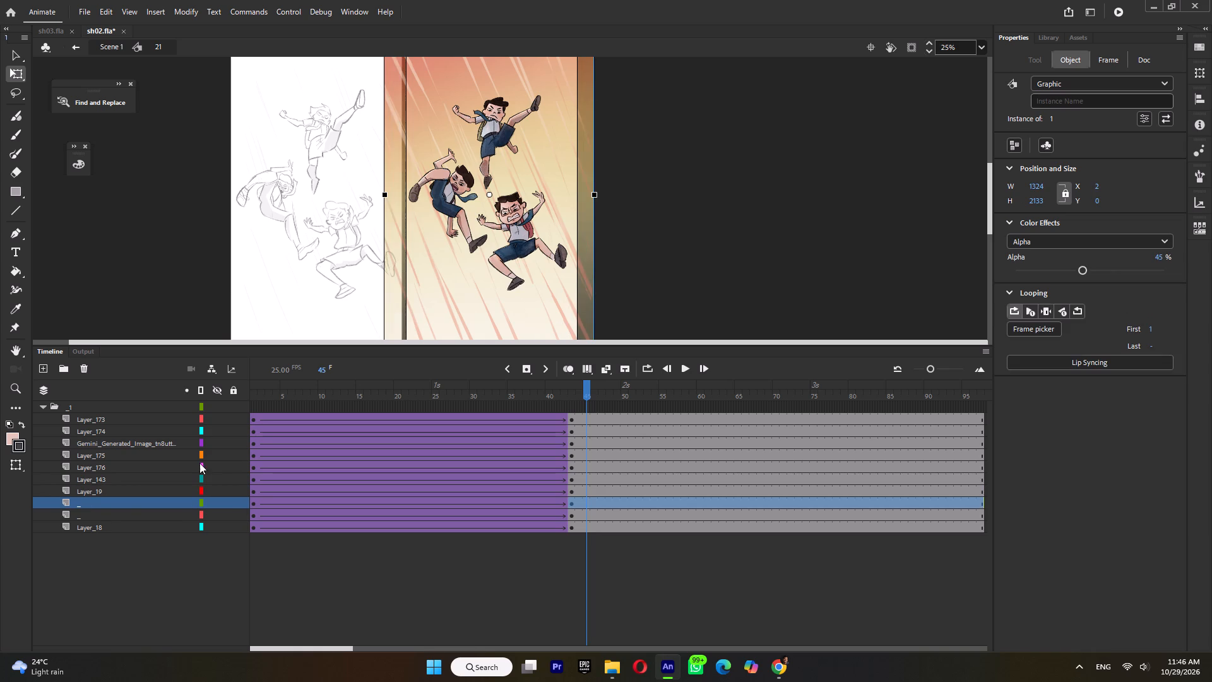
{"action": "left_click", "coordinate": [96, 515]}
{"action": "left_click", "coordinate": [95, 507], "text": "shift"}
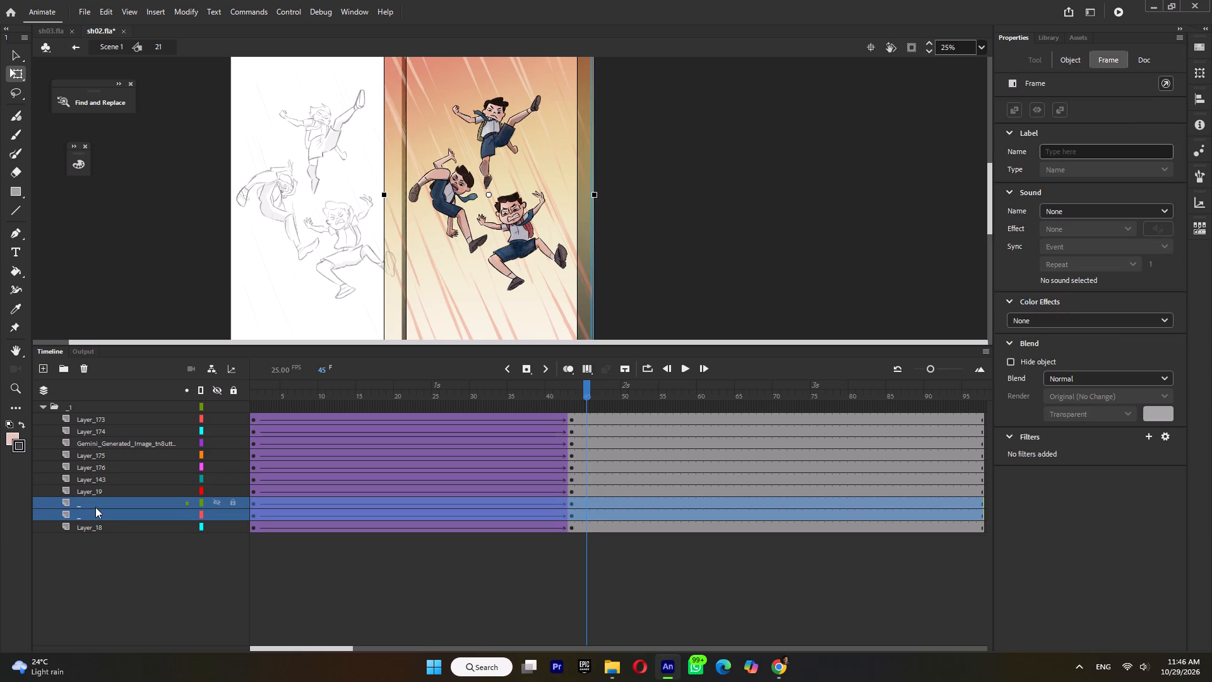
{"action": "key", "text": "F8"}
{"action": "left_click", "coordinate": [665, 162]}
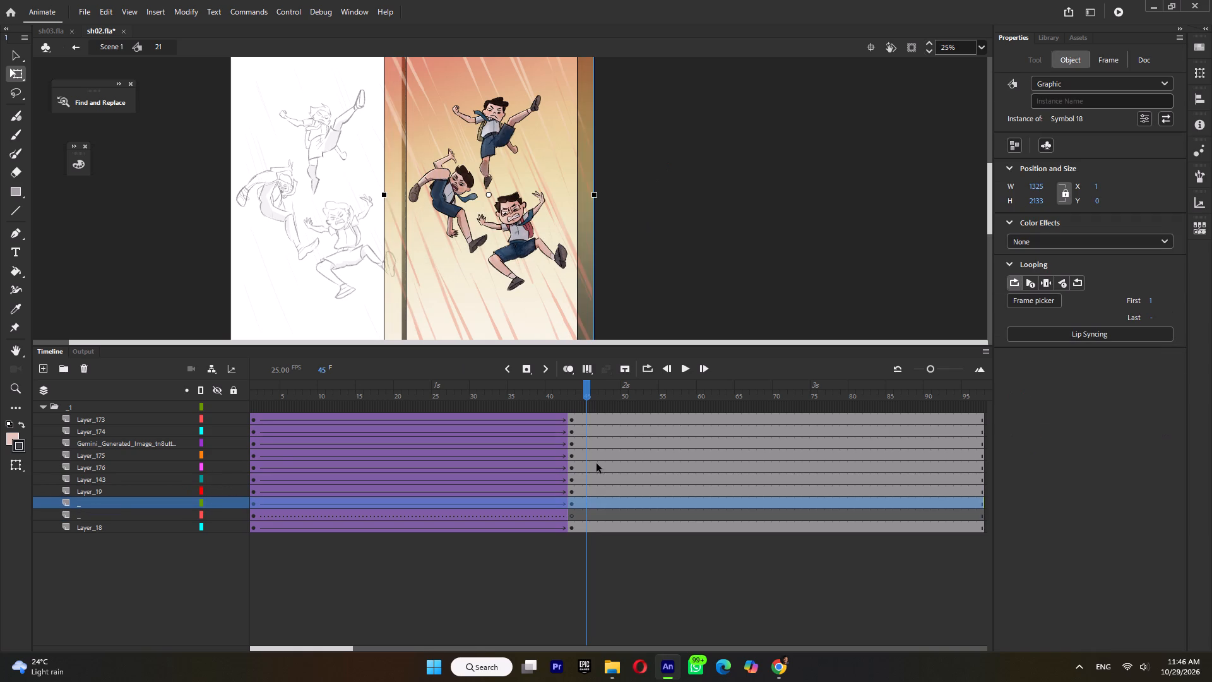
Remove the classic tween from the upper motion-line layer and clear its keyframe at frame 43.
{"action": "left_click", "coordinate": [552, 515]}
{"action": "left_click", "coordinate": [550, 503]}
{"action": "key", "text": "ctrl+m"}
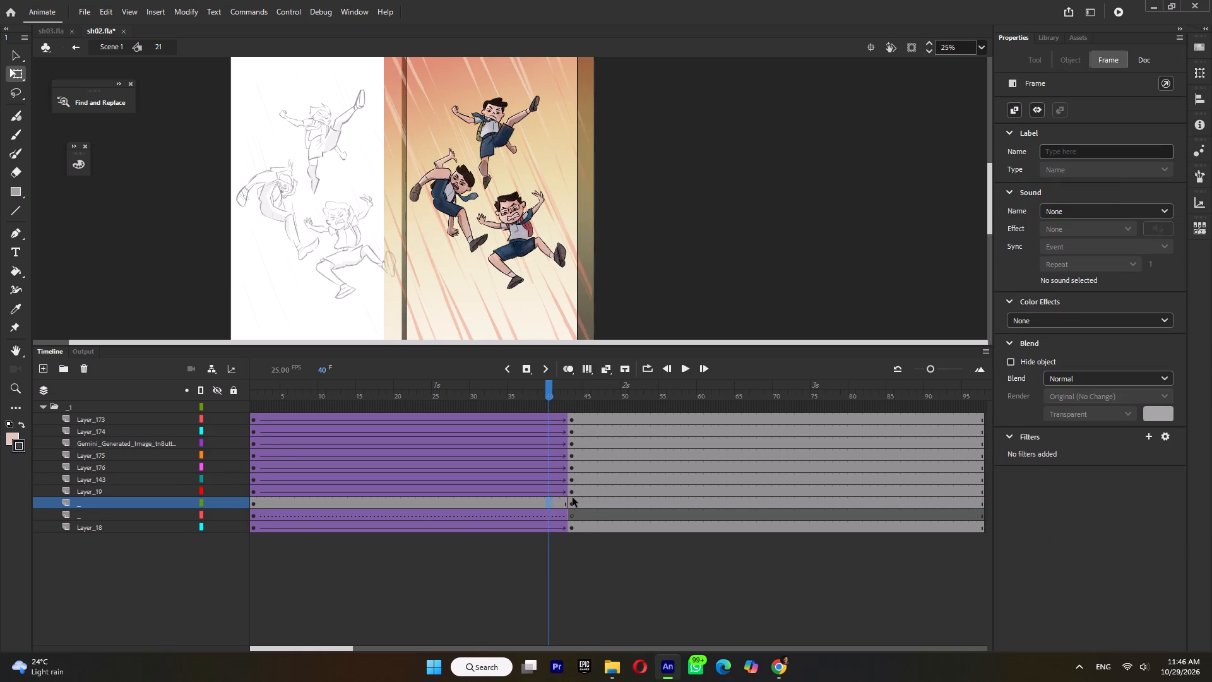
{"action": "left_click", "coordinate": [573, 498]}
{"action": "key", "text": "shift+F6"}
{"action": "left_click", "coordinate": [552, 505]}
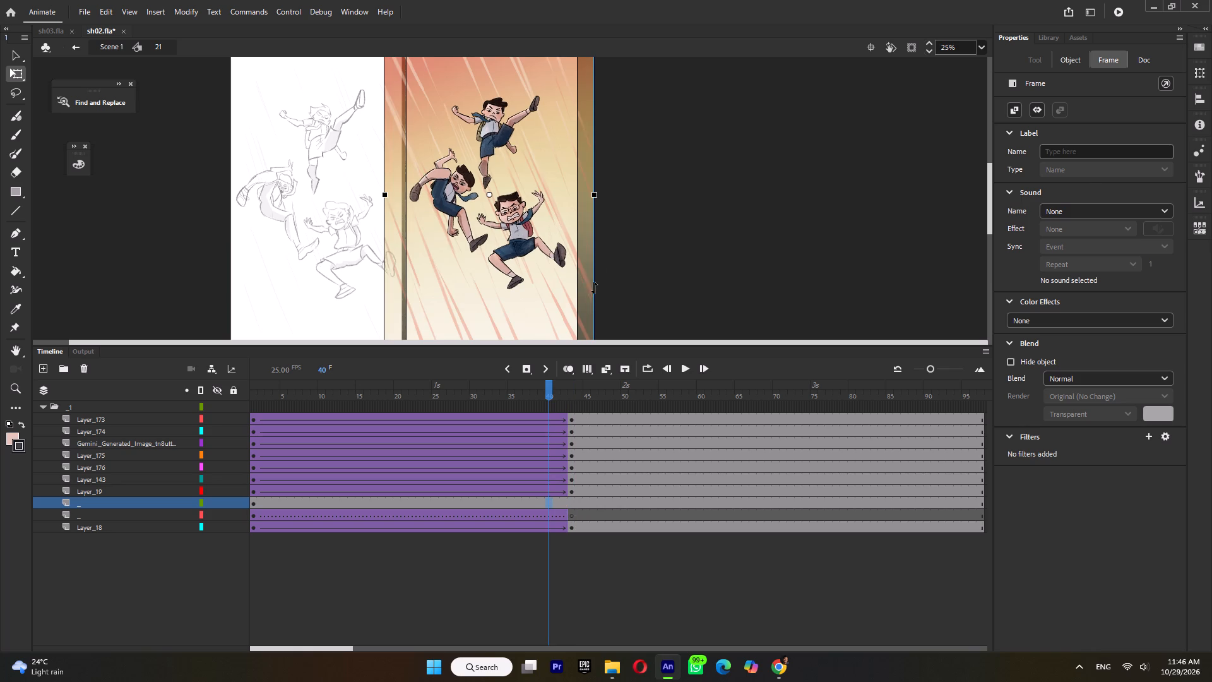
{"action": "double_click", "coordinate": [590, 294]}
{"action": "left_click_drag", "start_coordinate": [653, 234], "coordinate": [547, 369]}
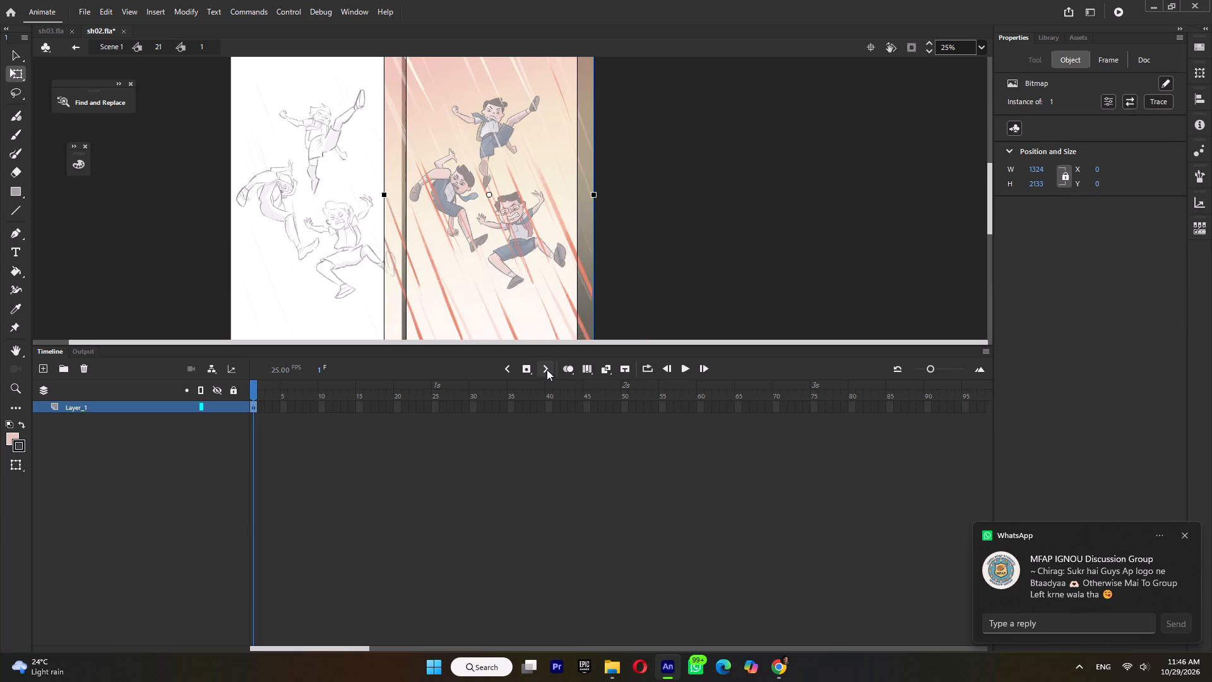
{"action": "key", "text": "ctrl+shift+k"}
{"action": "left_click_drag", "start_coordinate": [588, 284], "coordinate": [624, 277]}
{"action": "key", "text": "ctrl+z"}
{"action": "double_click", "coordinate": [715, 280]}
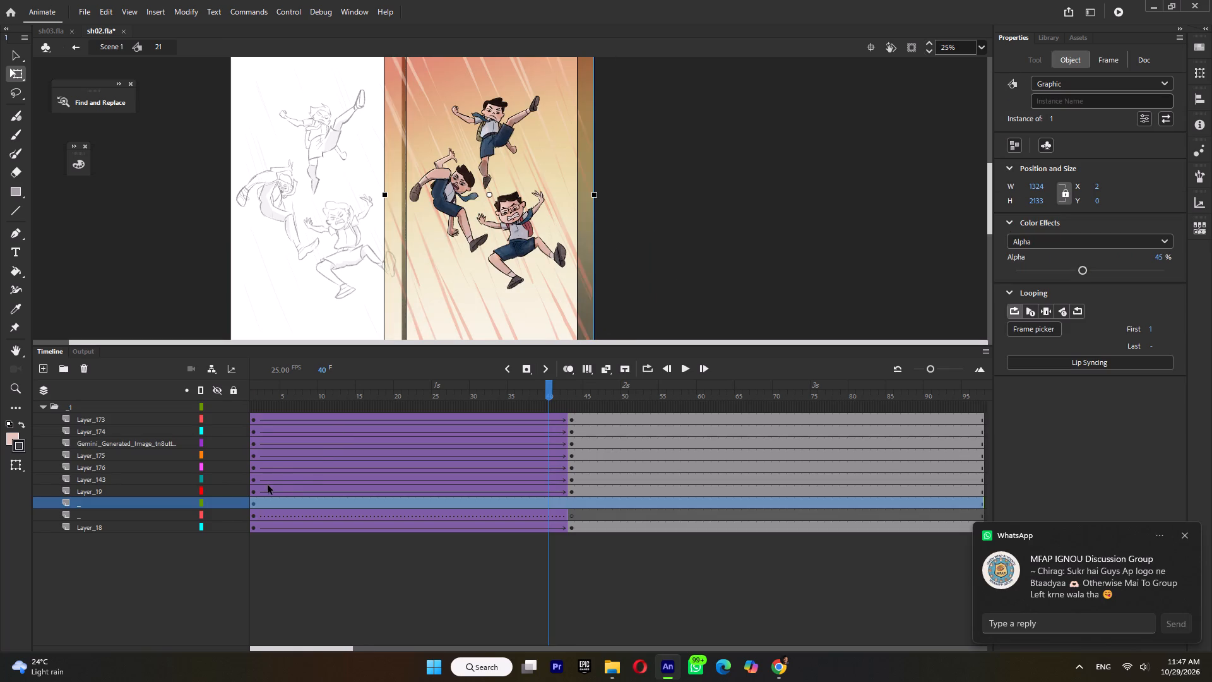
Remove the broken classic tween from the lower motion-line layer named "_" in symbol 21.
{"action": "left_click", "coordinate": [218, 505]}
{"action": "left_click", "coordinate": [217, 503]}
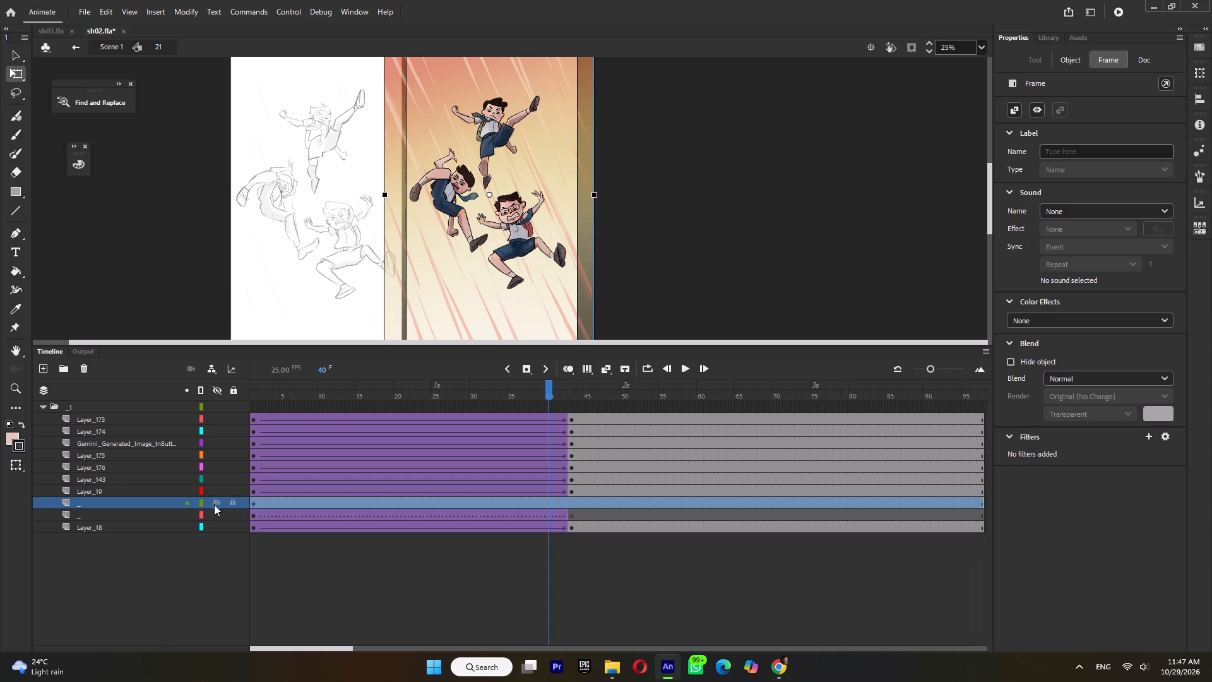
{"action": "left_click", "coordinate": [90, 517], "text": "shift"}
{"action": "left_click", "coordinate": [276, 514]}
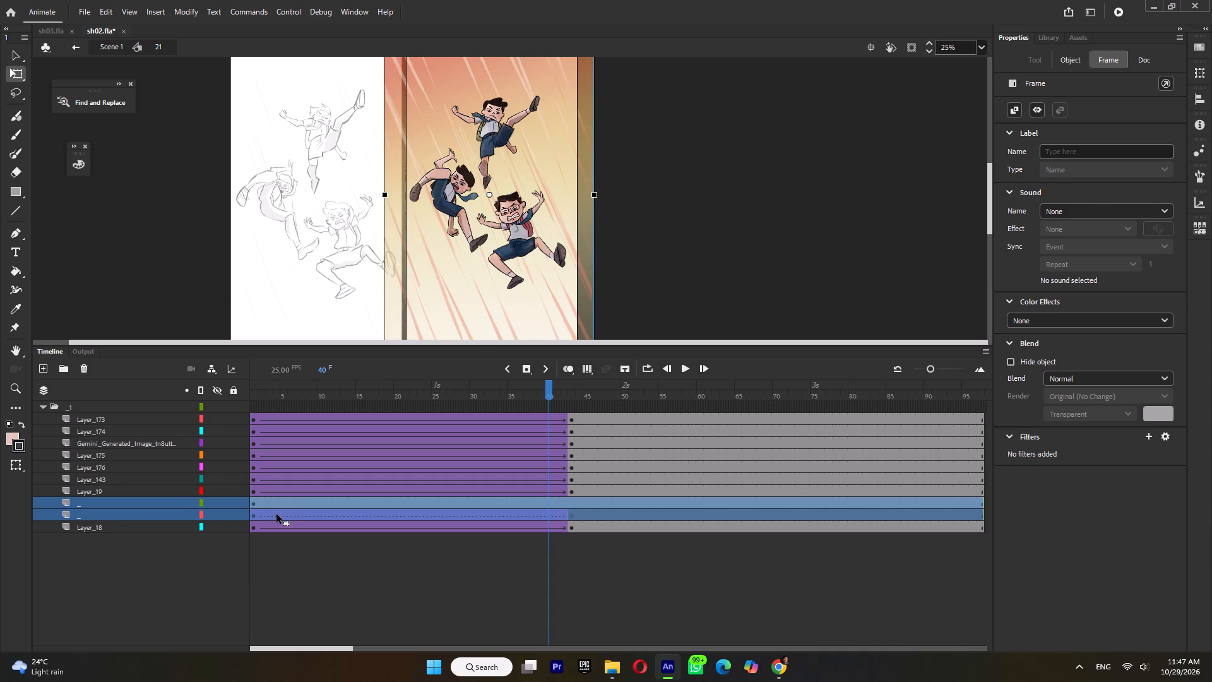
{"action": "key", "text": "ctrl+m"}
Select the contents of both motion-line layers named "_" and convert them into one graphic symbol.
{"action": "left_click", "coordinate": [104, 515]}
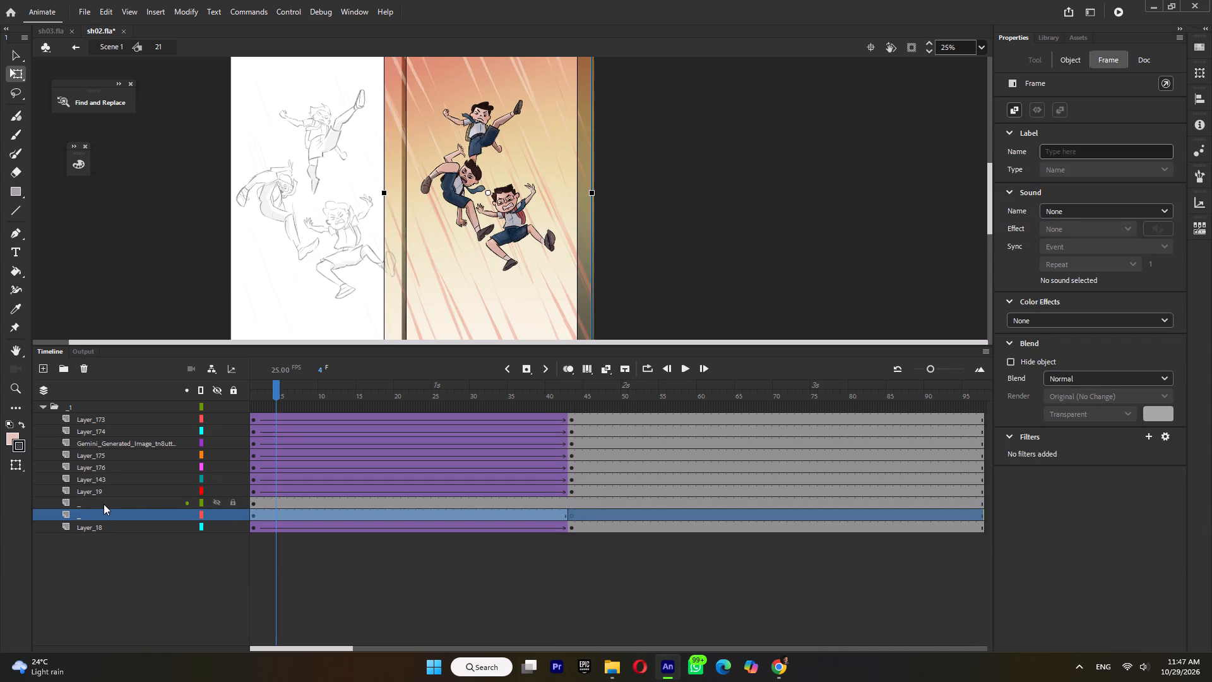
{"action": "left_click", "coordinate": [104, 504], "text": "shift"}
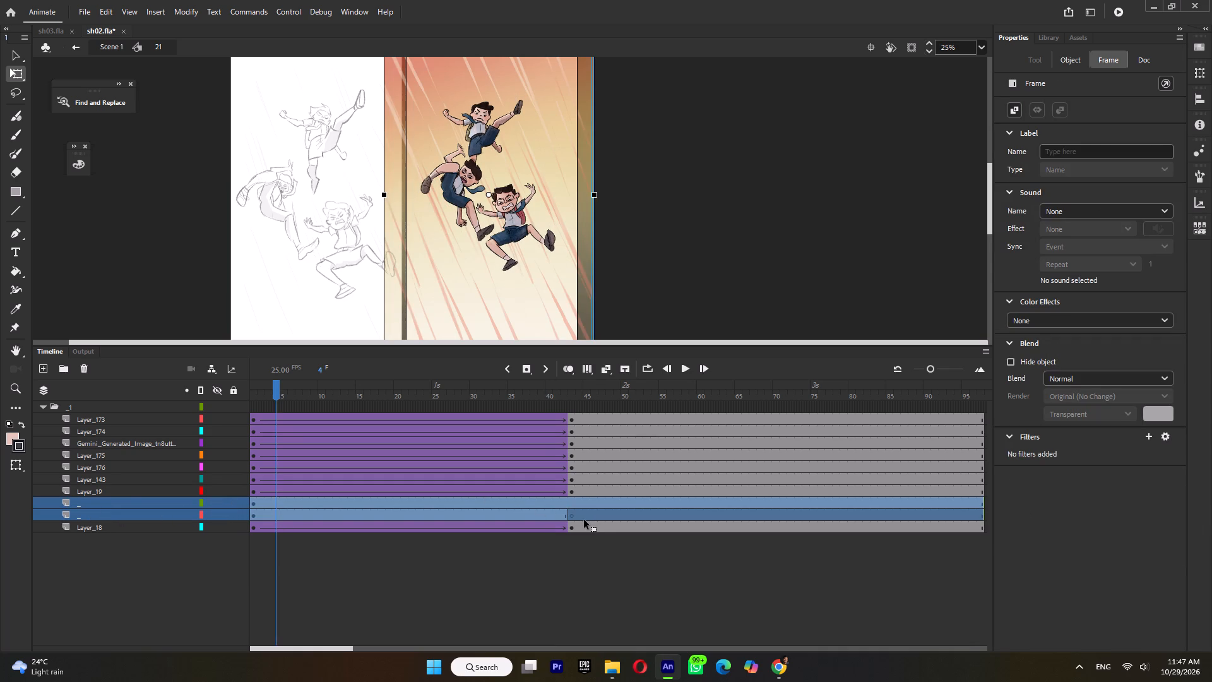
{"action": "key", "text": "F8"}
{"action": "left_click", "coordinate": [678, 159]}
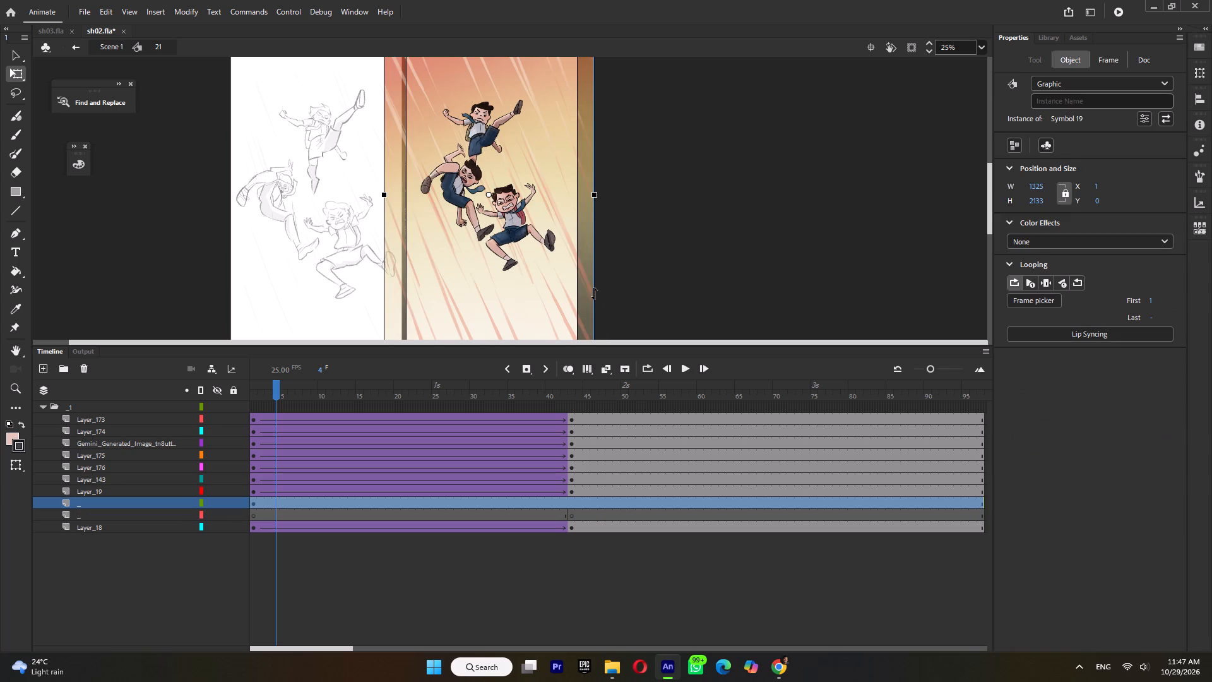
Open the new motion-line symbol and distribute its two drawings to separate keyframes.
{"action": "double_click", "coordinate": [591, 288]}
{"action": "left_click_drag", "start_coordinate": [653, 229], "coordinate": [511, 414]}
{"action": "key", "text": "ctrl+shift+k"}
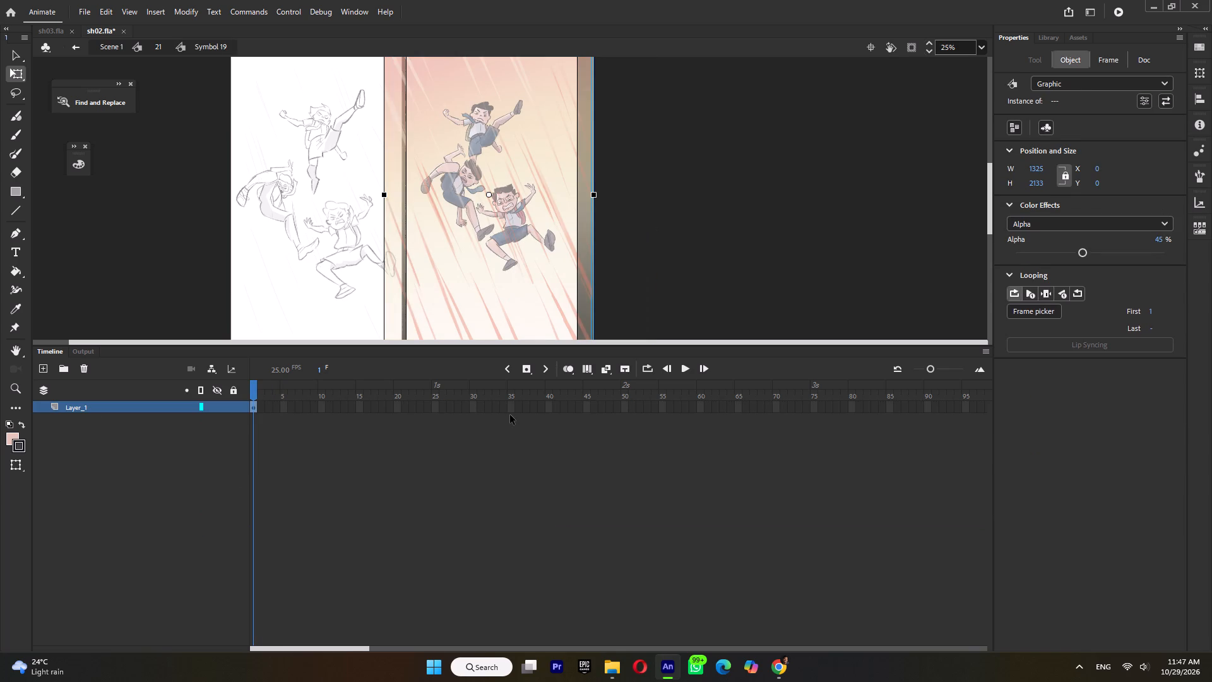
Extend the hold of both motion-line keyframes, starting the second drawing at frame 7, and return to symbol 21.
{"action": "left_click", "coordinate": [255, 410]}
{"action": "key", "text": "F5"}
{"action": "key", "text": "F5"}
{"action": "key", "text": "F5"}
{"action": "key", "text": "F5"}
{"action": "key", "text": "F5"}
{"action": "left_click", "coordinate": [300, 408]}
{"action": "key", "text": "F5"}
{"action": "key", "text": "F5"}
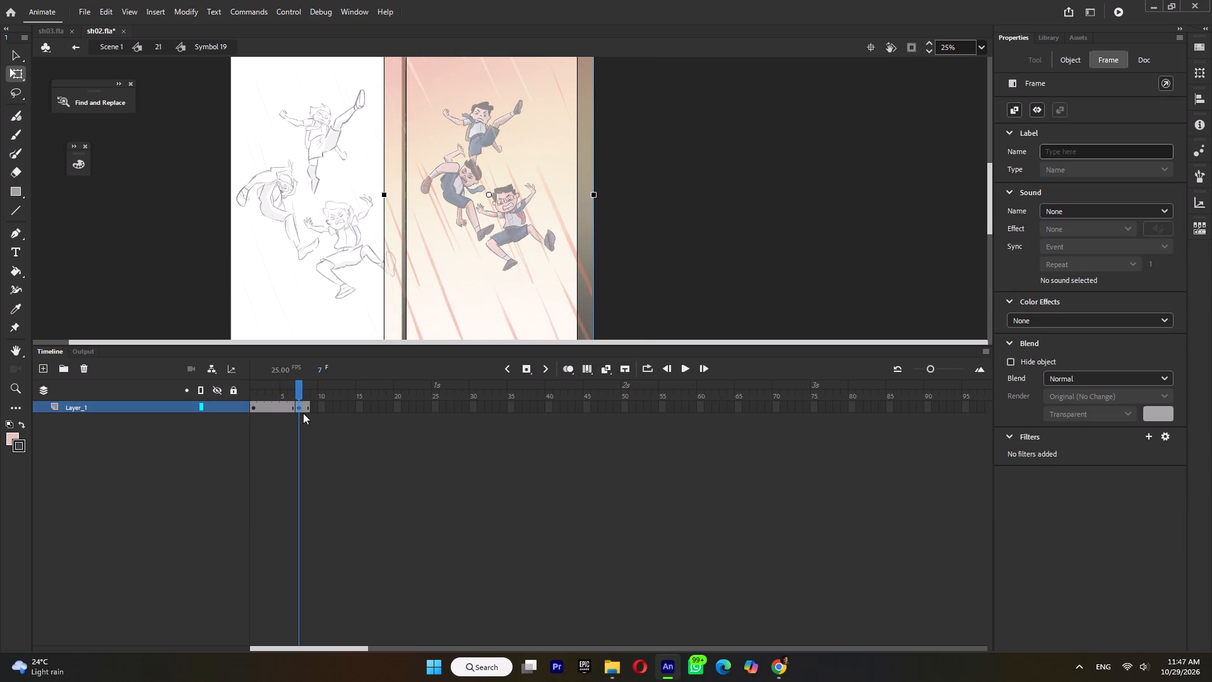
{"action": "key", "text": "F5"}
{"action": "key", "text": "F5"}
{"action": "key", "text": "F5"}
{"action": "key", "text": "F5"}
{"action": "double_click", "coordinate": [691, 253]}
Play back the falling boys with their motion lines in symbol 21, then in the main scene through the following shots.
{"action": "key", "text": "Return"}
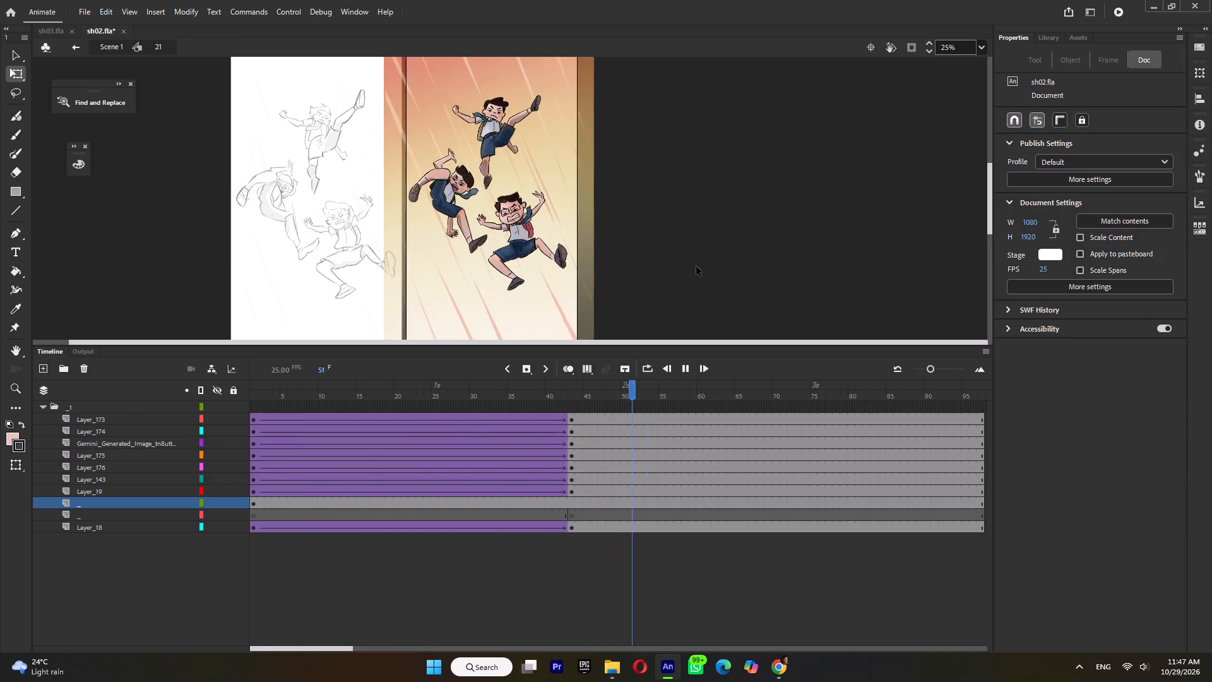
{"action": "key", "text": "Return"}
{"action": "double_click", "coordinate": [680, 259]}
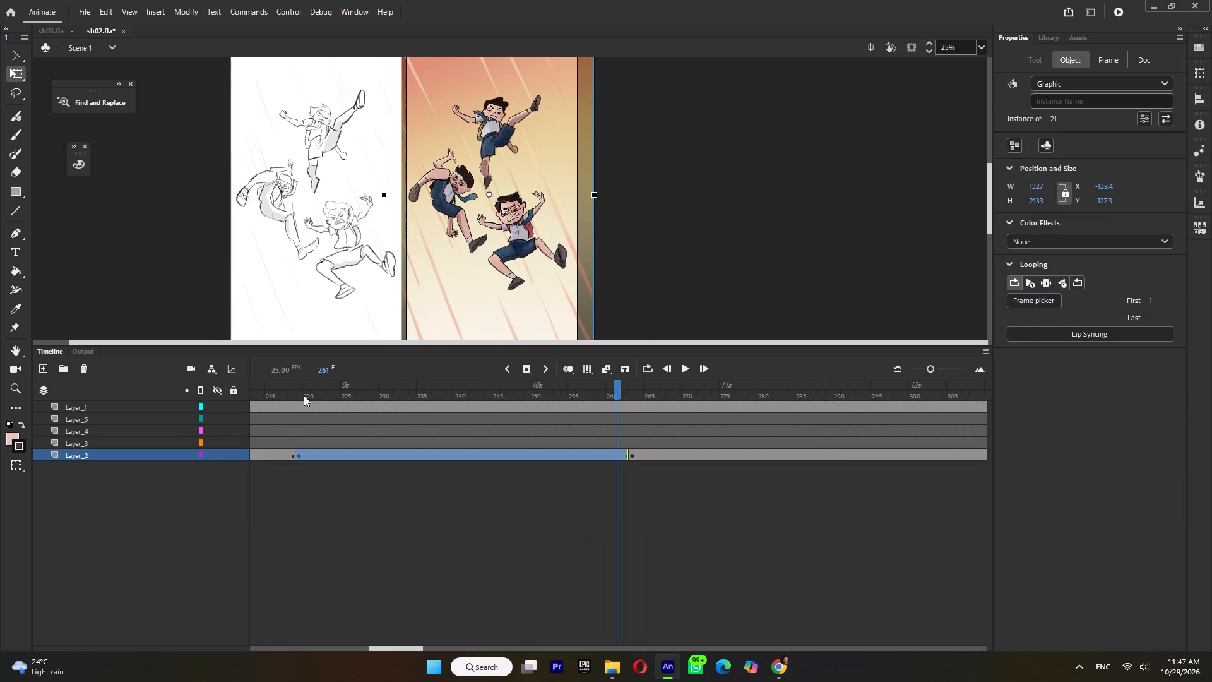
{"action": "left_click", "coordinate": [304, 395]}
{"action": "key", "text": "Return"}
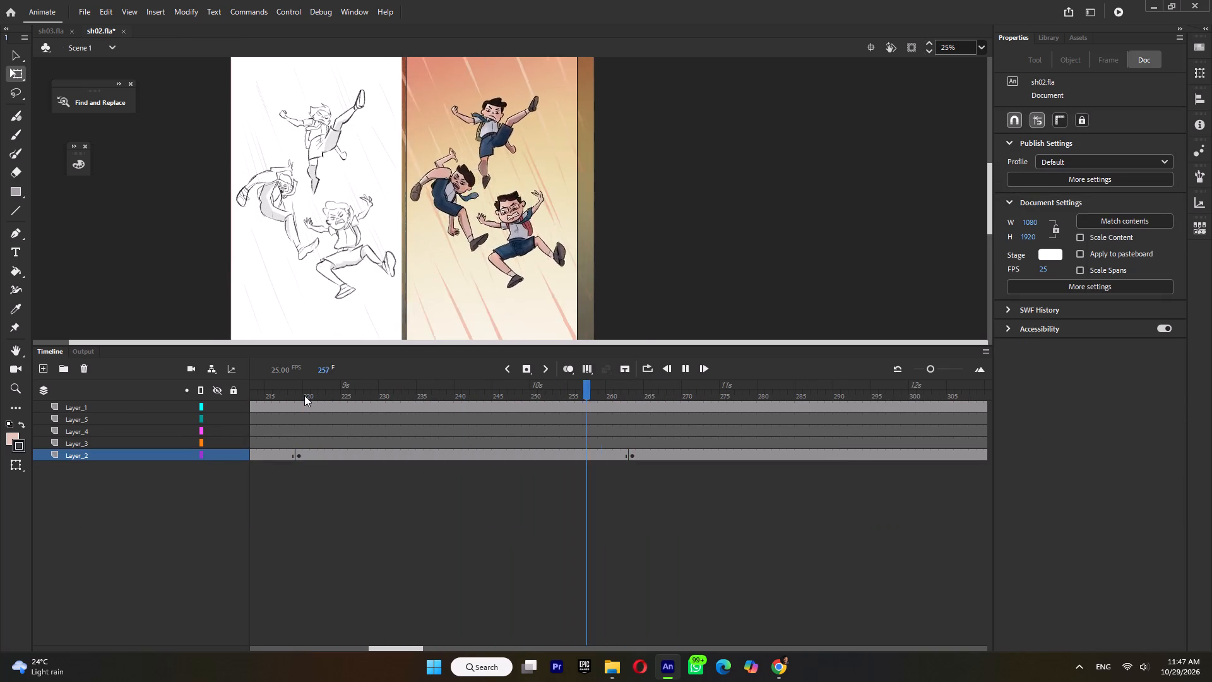
{"action": "key", "text": "Return"}
{"action": "left_click", "coordinate": [602, 393]}
{"action": "key", "text": "Return"}
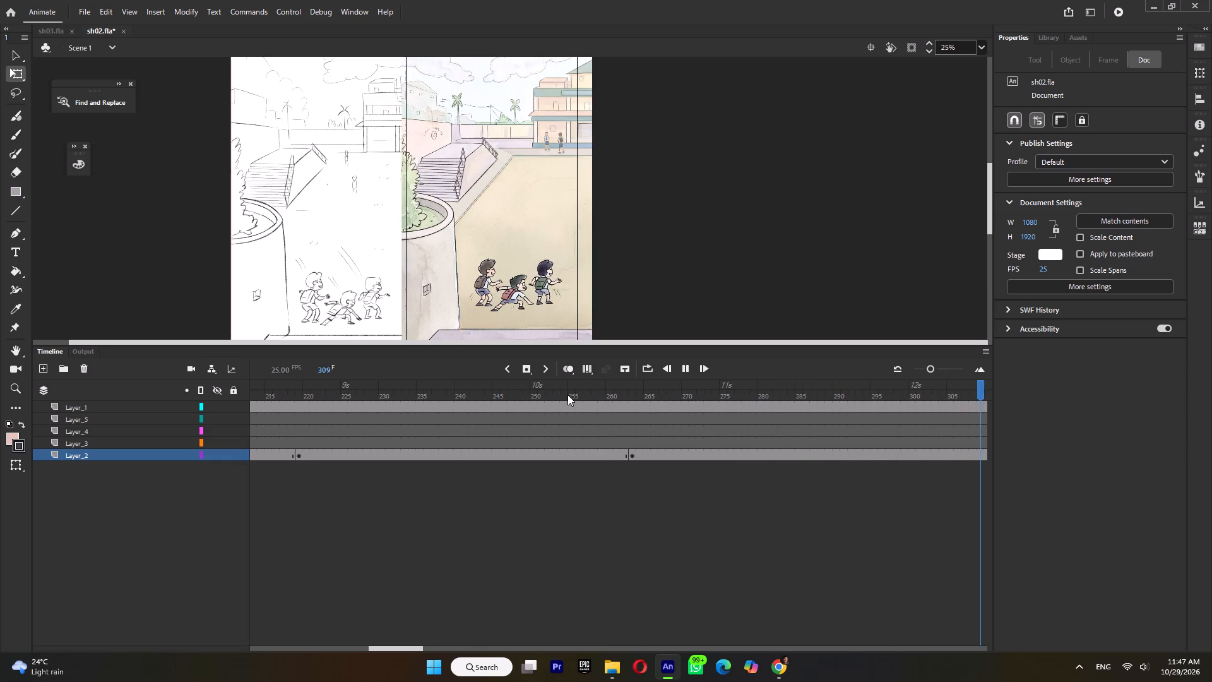
{"action": "key", "text": "Return"}
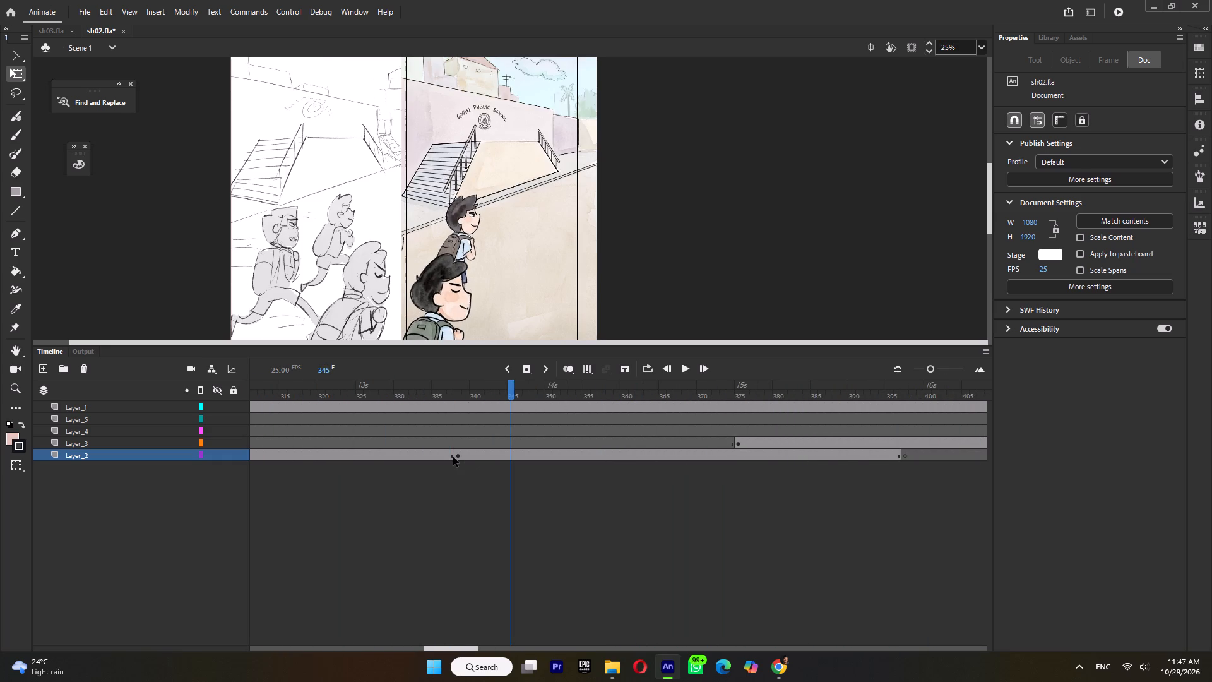
Animate a slight leftward drift of the schoolyard shot on Layer_2 with a keyframe at frame 337 and a classic tween, and preview it.
{"action": "left_click", "coordinate": [453, 457]}
{"action": "key", "text": "F6"}
{"action": "key", "text": "Left"}
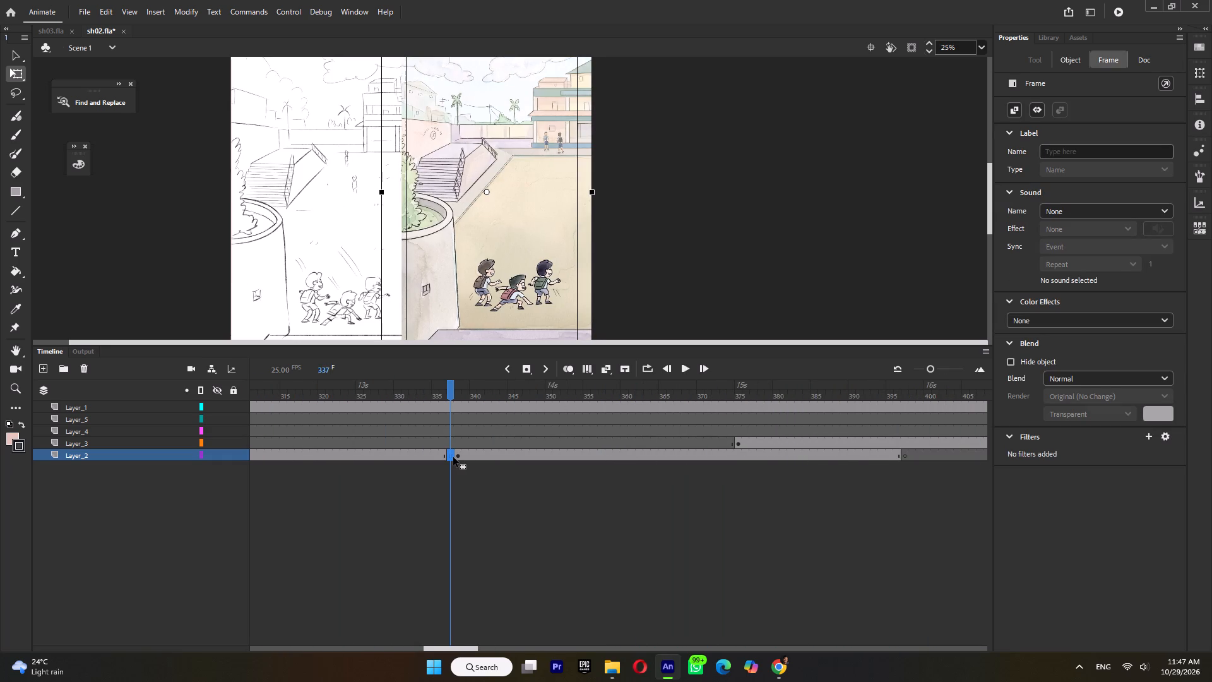
{"action": "key", "text": "Left"}
{"action": "key", "text": "Left"}
{"action": "key", "text": "Left"}
{"action": "key", "text": "Left"}
{"action": "key", "text": "Left"}
{"action": "key", "text": "Left"}
{"action": "key", "text": "Left"}
{"action": "left_click", "coordinate": [405, 455]}
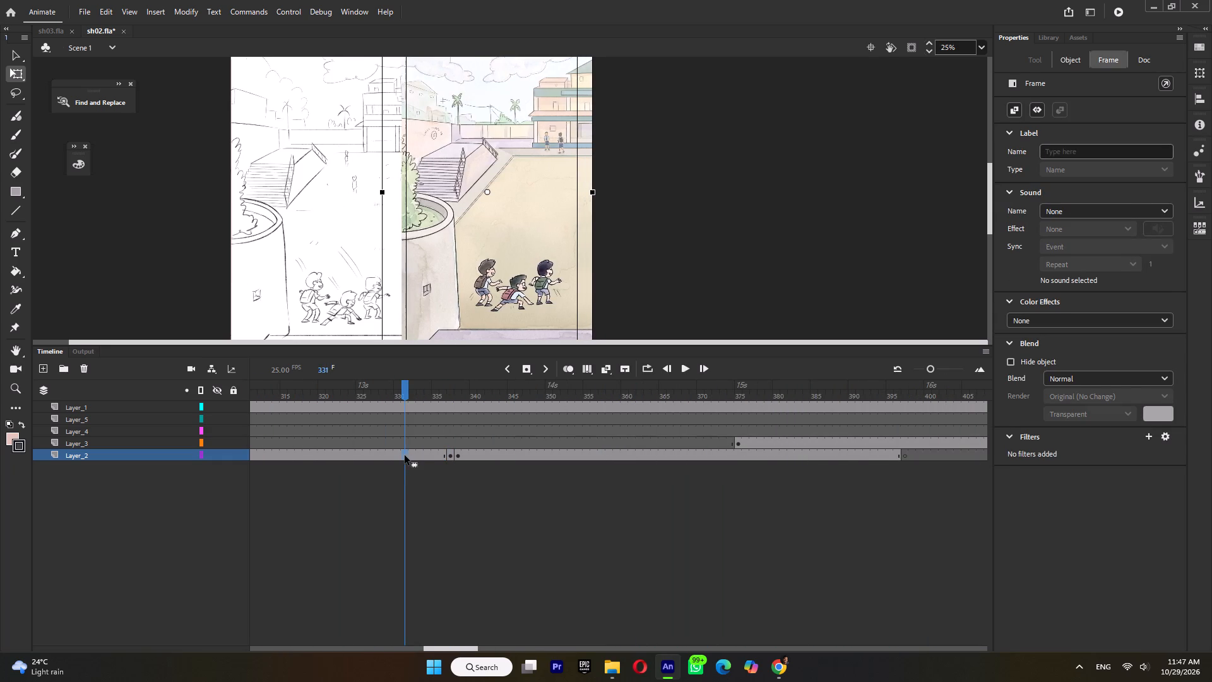
{"action": "key", "text": "ctrl+m"}
{"action": "left_click", "coordinate": [331, 390]}
{"action": "key", "text": "Return"}
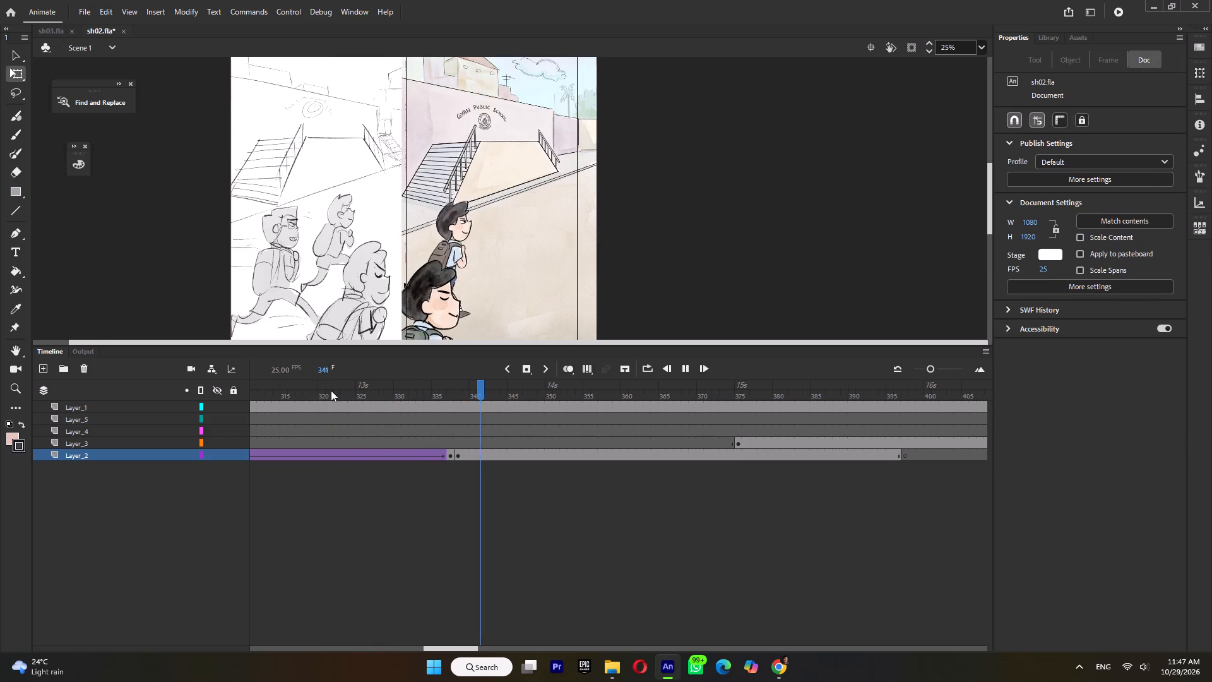
{"action": "key", "text": "Return"}
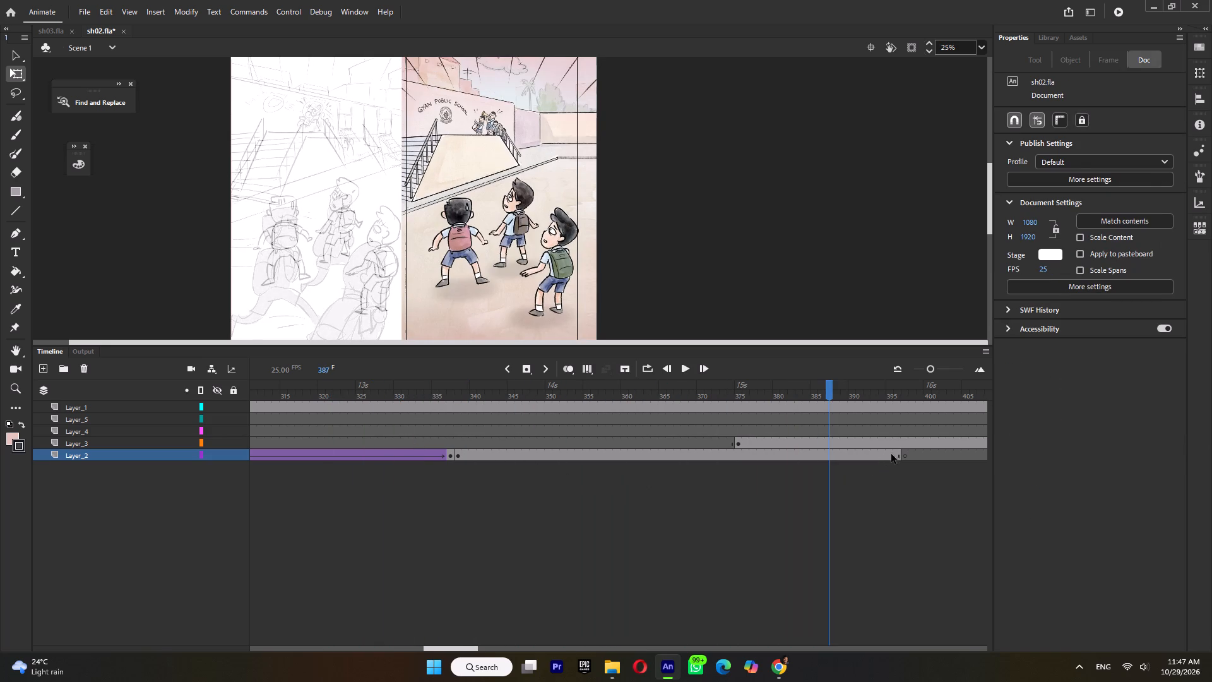
Animate a slight leftward drift of the walking-boys shot on Layer_2 with a classic tween from frame 338 to a keyframe at 396, and preview it.
{"action": "left_click", "coordinate": [897, 453]}
{"action": "key", "text": "F6"}
{"action": "key", "text": "Left"}
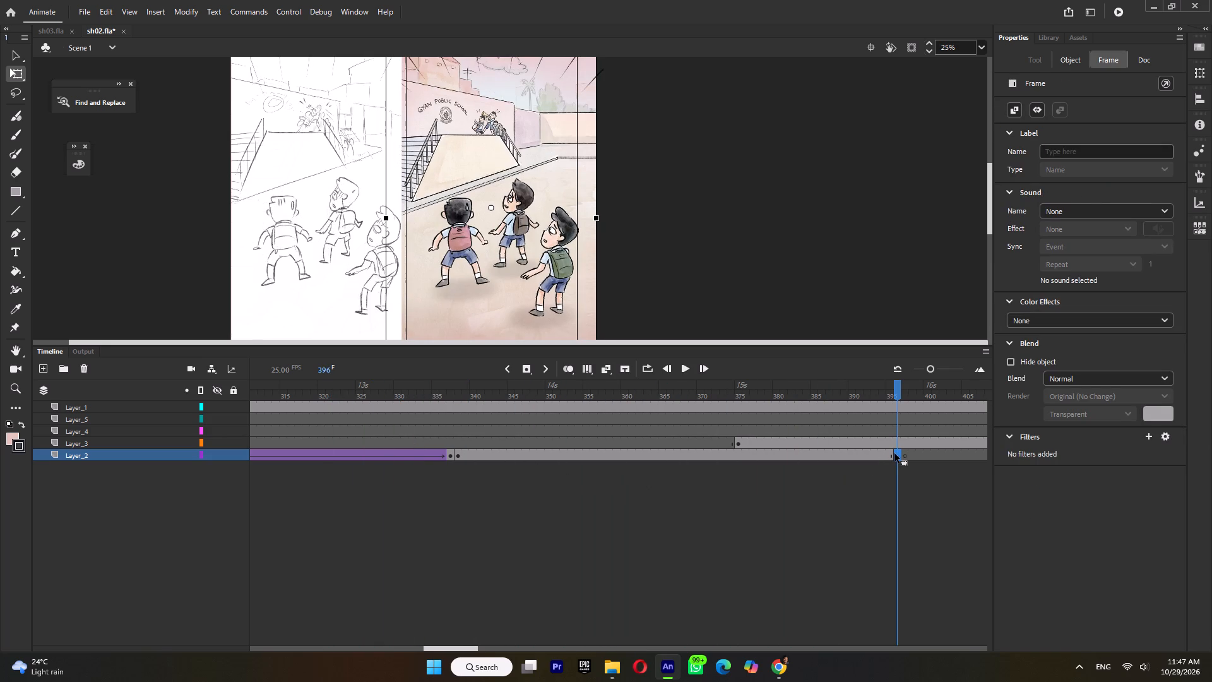
{"action": "key", "text": "Left"}
{"action": "key", "text": "Left"}
{"action": "key", "text": "Left"}
{"action": "key", "text": "Left"}
{"action": "key", "text": "Left"}
{"action": "key", "text": "Left"}
{"action": "key", "text": "Left"}
{"action": "left_click", "coordinate": [838, 452]}
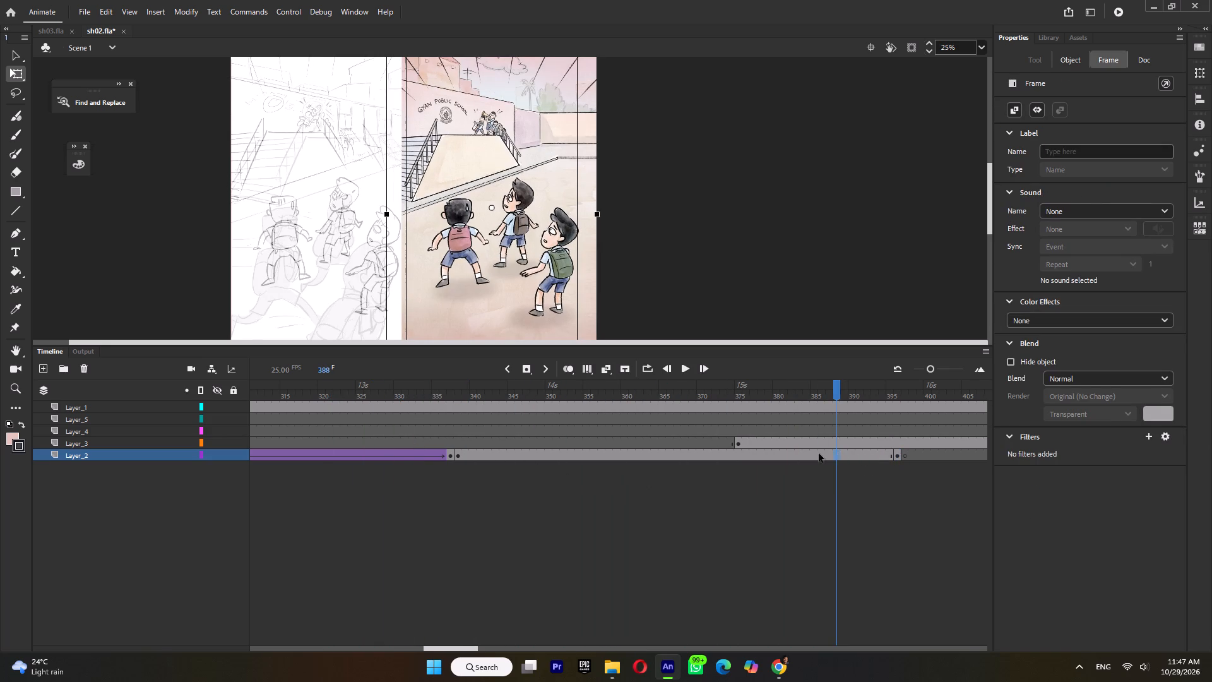
{"action": "key", "text": "ctrl+m"}
{"action": "left_click", "coordinate": [451, 397]}
{"action": "key", "text": "Return"}
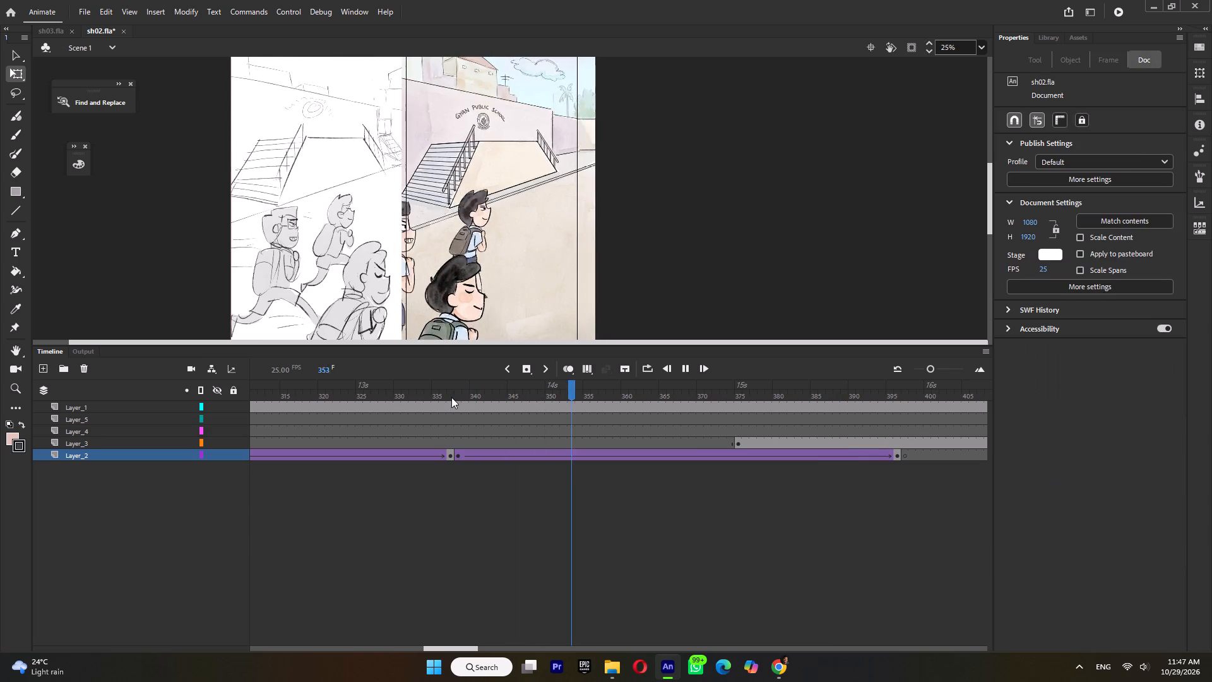
{"action": "key", "text": "Return"}
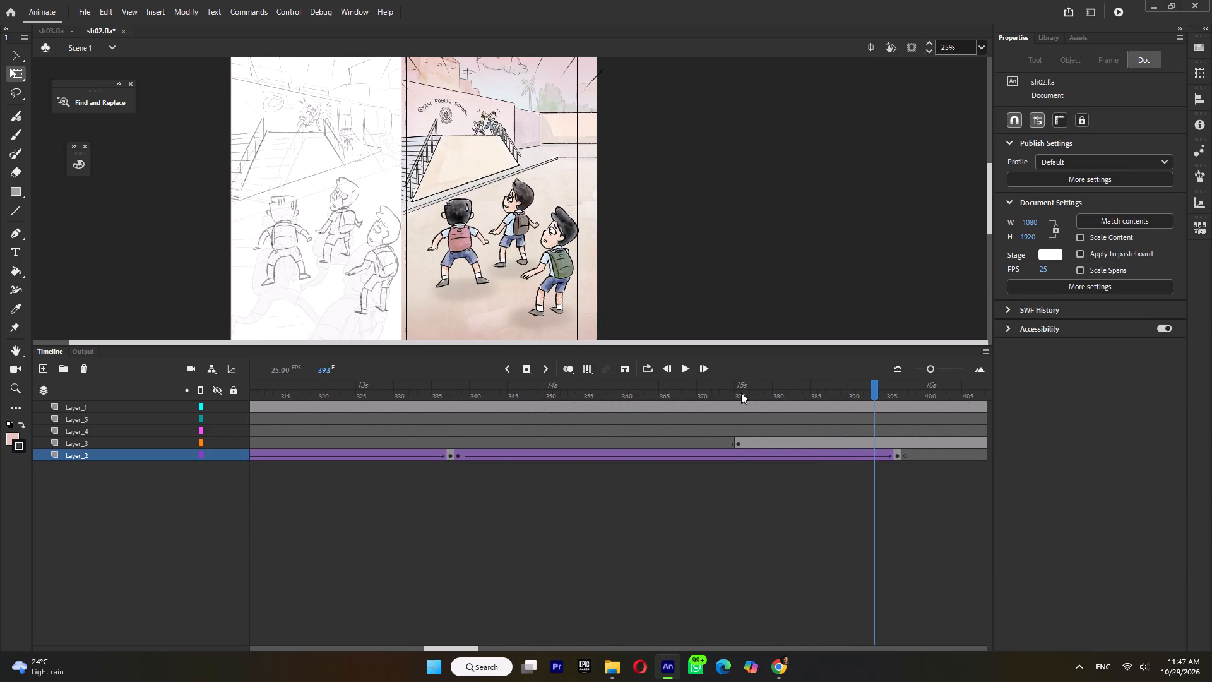
Add a keyframe at frame 436 on Layer_3 and nudge the shot of the boys looking back slightly left there.
{"action": "left_click_drag", "start_coordinate": [738, 390], "coordinate": [900, 460]}
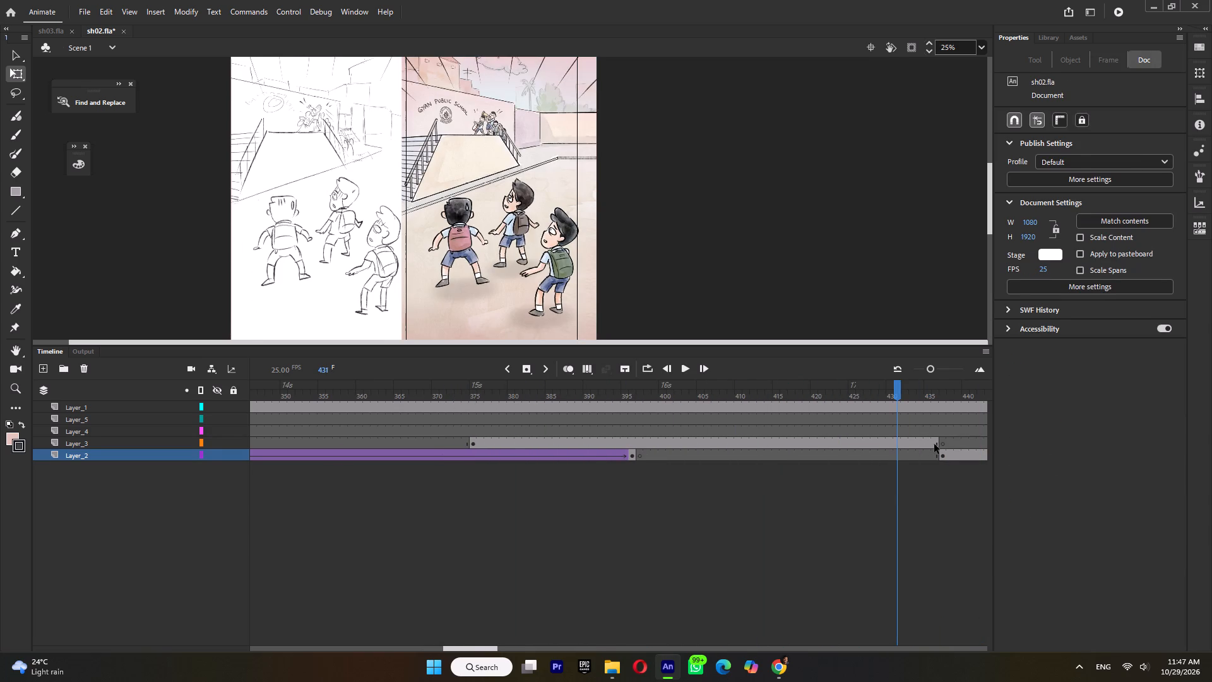
{"action": "left_click", "coordinate": [935, 444]}
{"action": "key", "text": "F6"}
{"action": "key", "text": "Left"}
{"action": "key", "text": "Left"}
{"action": "key", "text": "Left"}
{"action": "key", "text": "Left"}
{"action": "key", "text": "Left"}
{"action": "key", "text": "Left"}
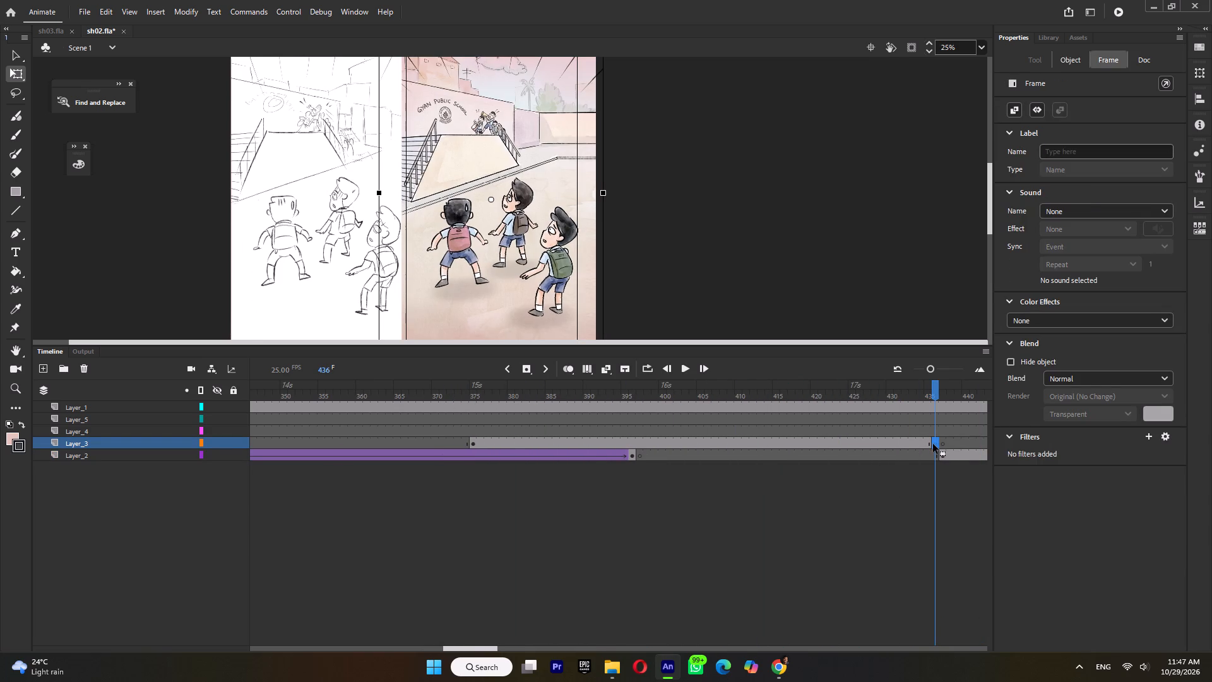
{"action": "key", "text": "Left"}
Fade in the Layer_3 shot from frame 375 to a keyframe at 396 using lowered frame Alpha and a classic tween, and preview it.
{"action": "left_click", "coordinate": [628, 443]}
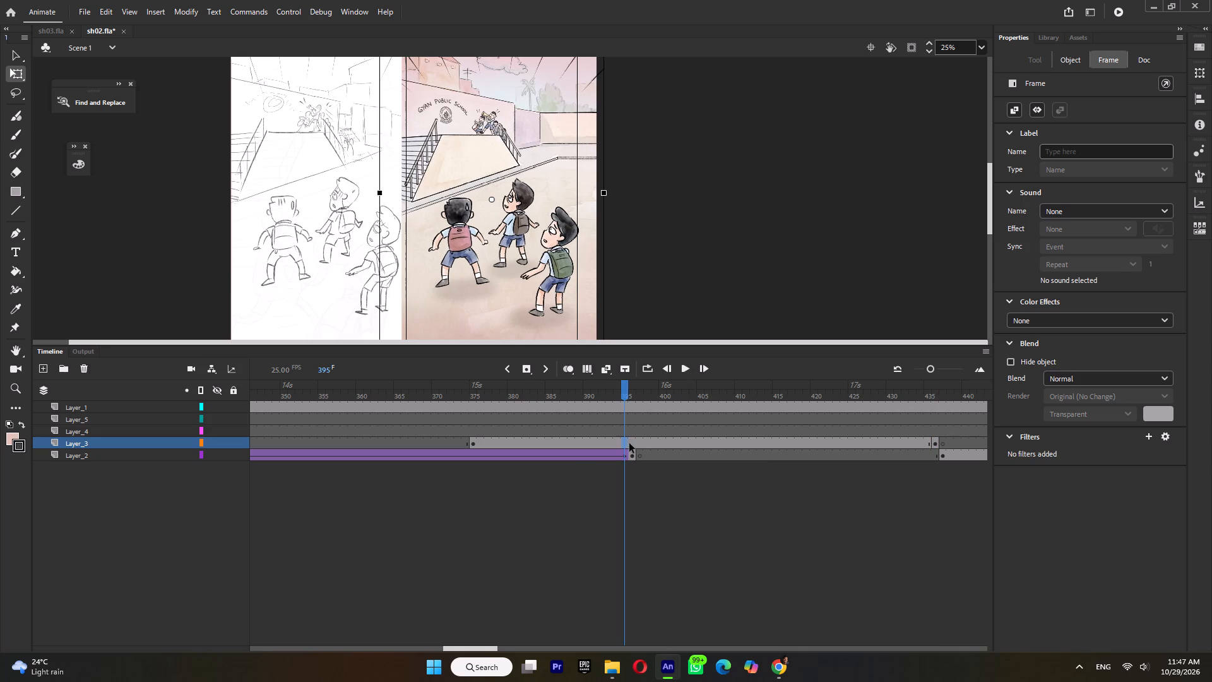
{"action": "left_click", "coordinate": [633, 443]}
{"action": "key", "text": "F6"}
{"action": "left_click", "coordinate": [475, 443]}
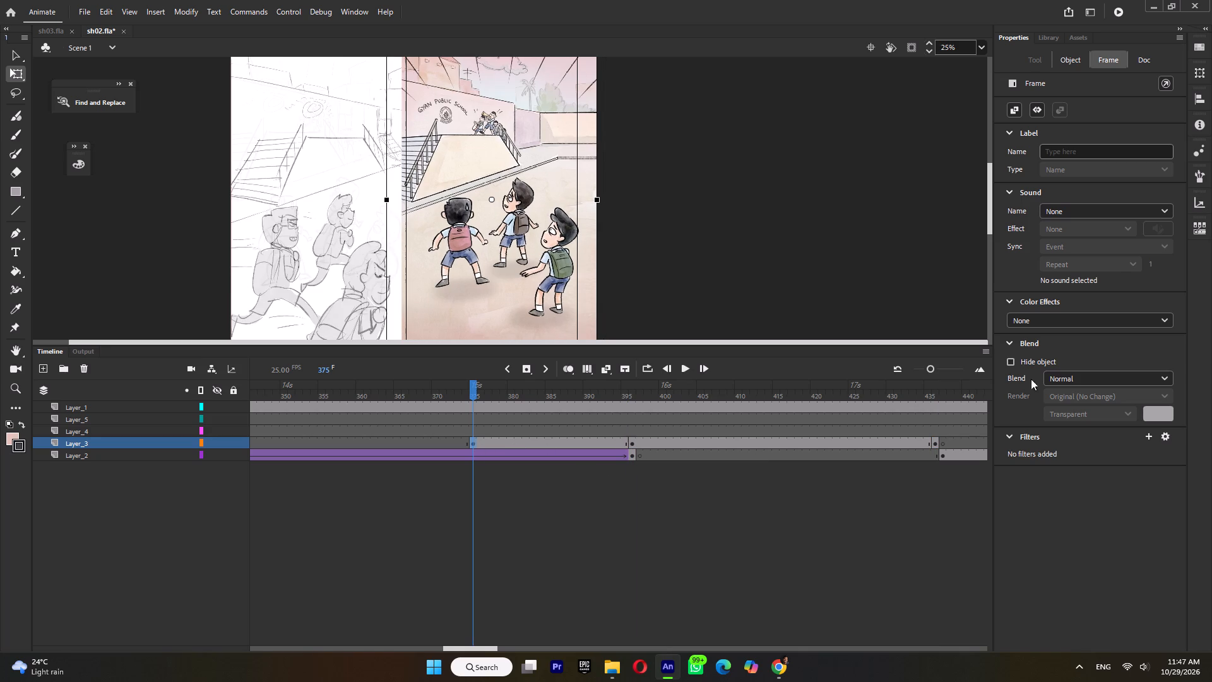
{"action": "left_click", "coordinate": [1083, 314]}
{"action": "left_click", "coordinate": [1054, 400]}
{"action": "left_click_drag", "start_coordinate": [1068, 349], "coordinate": [999, 352]}
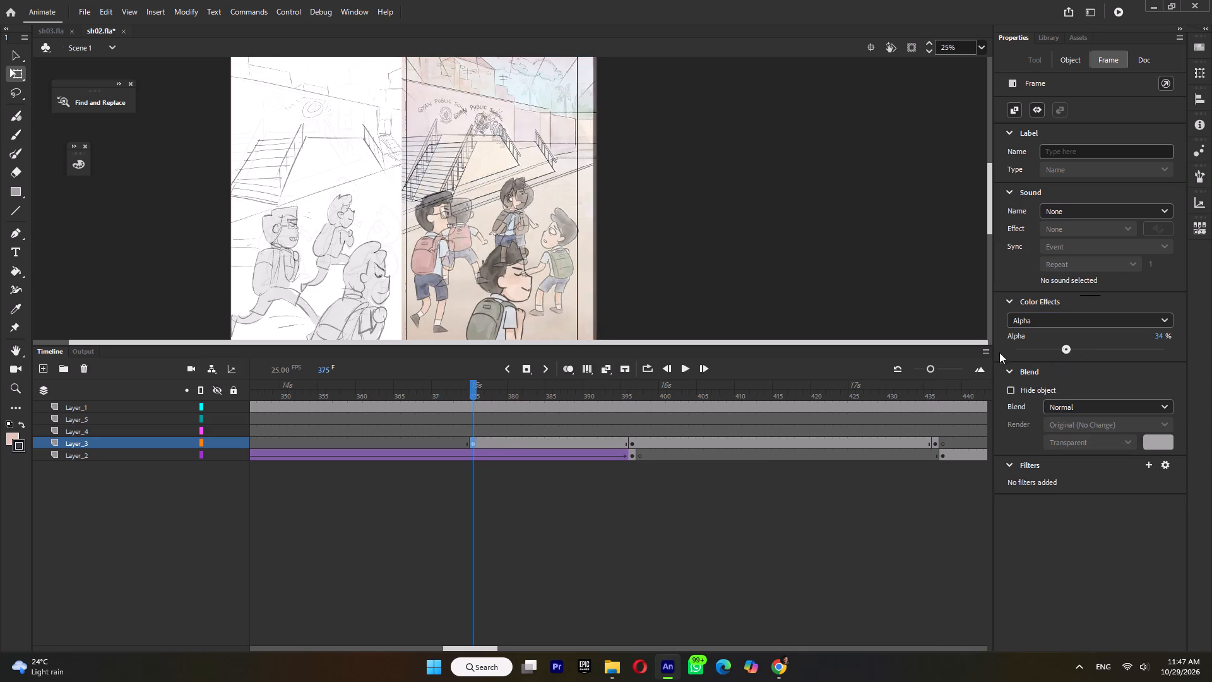
{"action": "left_click_drag", "start_coordinate": [999, 352], "coordinate": [898, 361]}
{"action": "key", "text": "ctrl+m"}
{"action": "key", "text": "Return"}
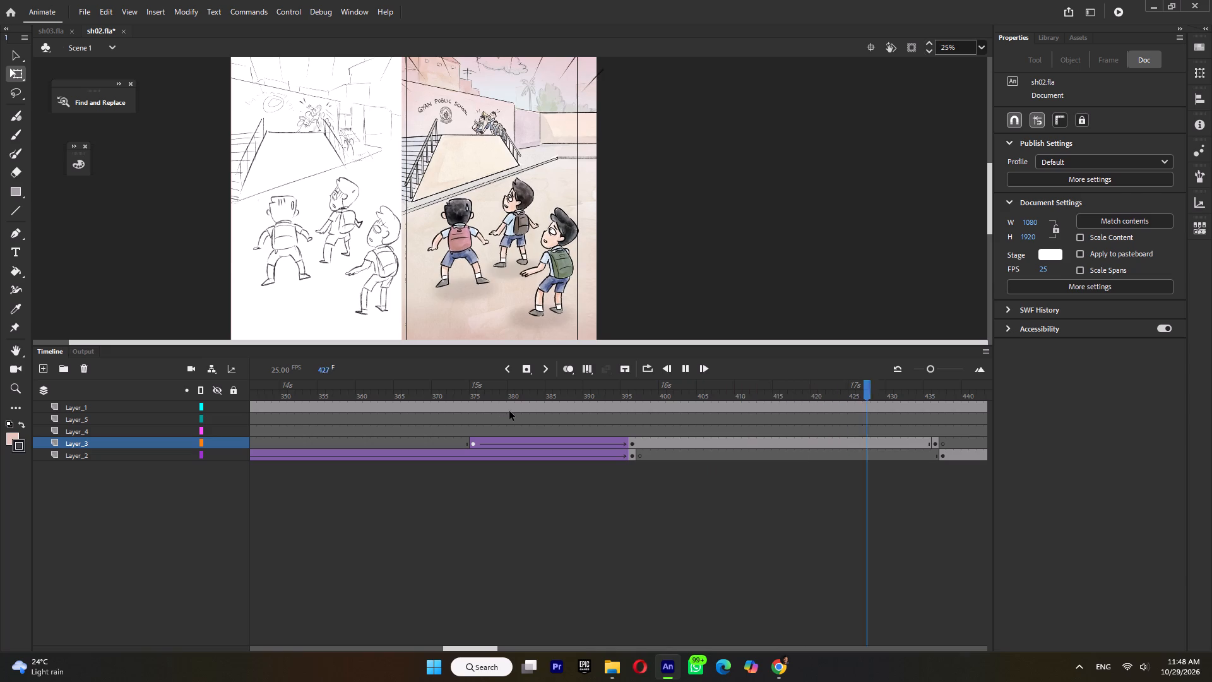
{"action": "key", "text": "Return"}
Create a classic tween on Layer_3 between frames 396 and 436, nudge the frame 436 artwork further left, and preview it.
{"action": "left_click", "coordinate": [915, 443]}
{"action": "key", "text": "ctrl+m"}
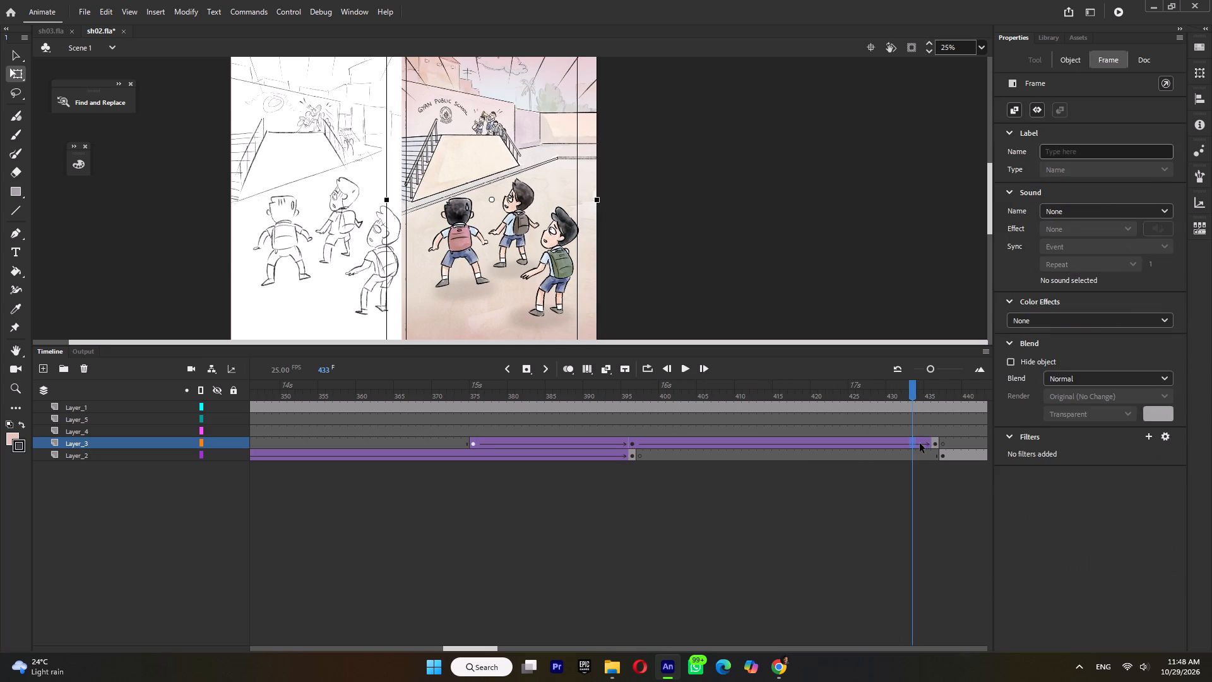
{"action": "left_click", "coordinate": [936, 443]}
{"action": "key", "text": "Left"}
{"action": "key", "text": "Left"}
{"action": "key", "text": "Left"}
{"action": "left_click", "coordinate": [555, 397]}
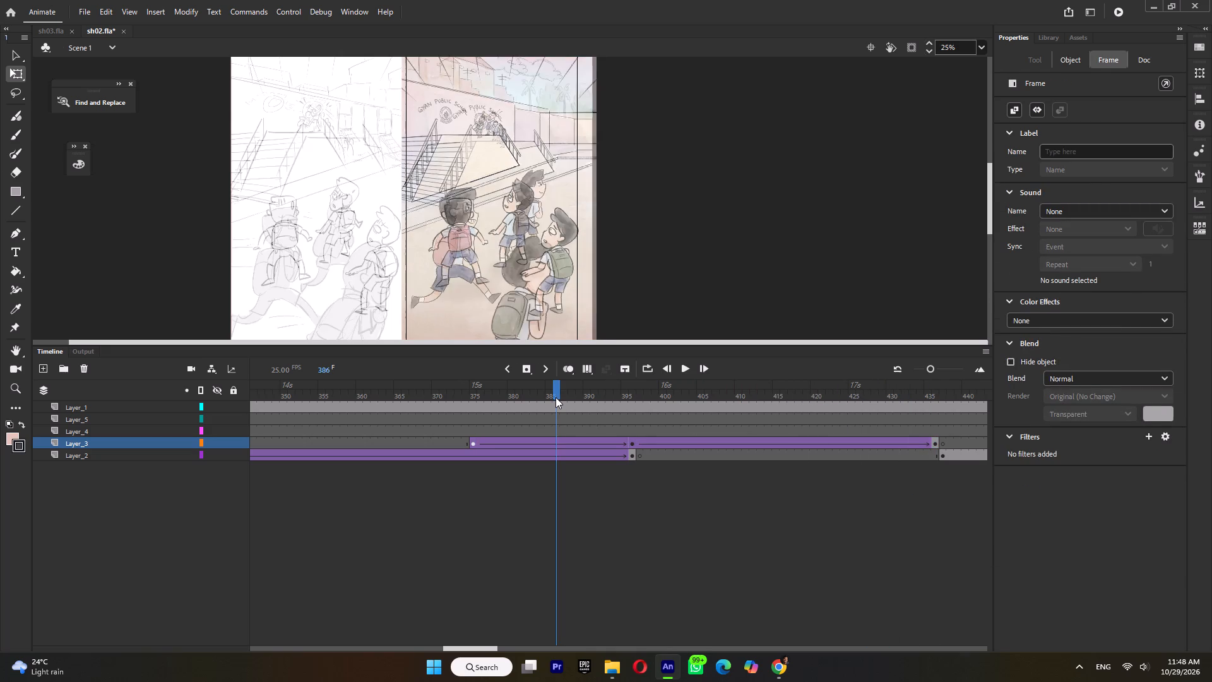
{"action": "key", "text": "Return"}
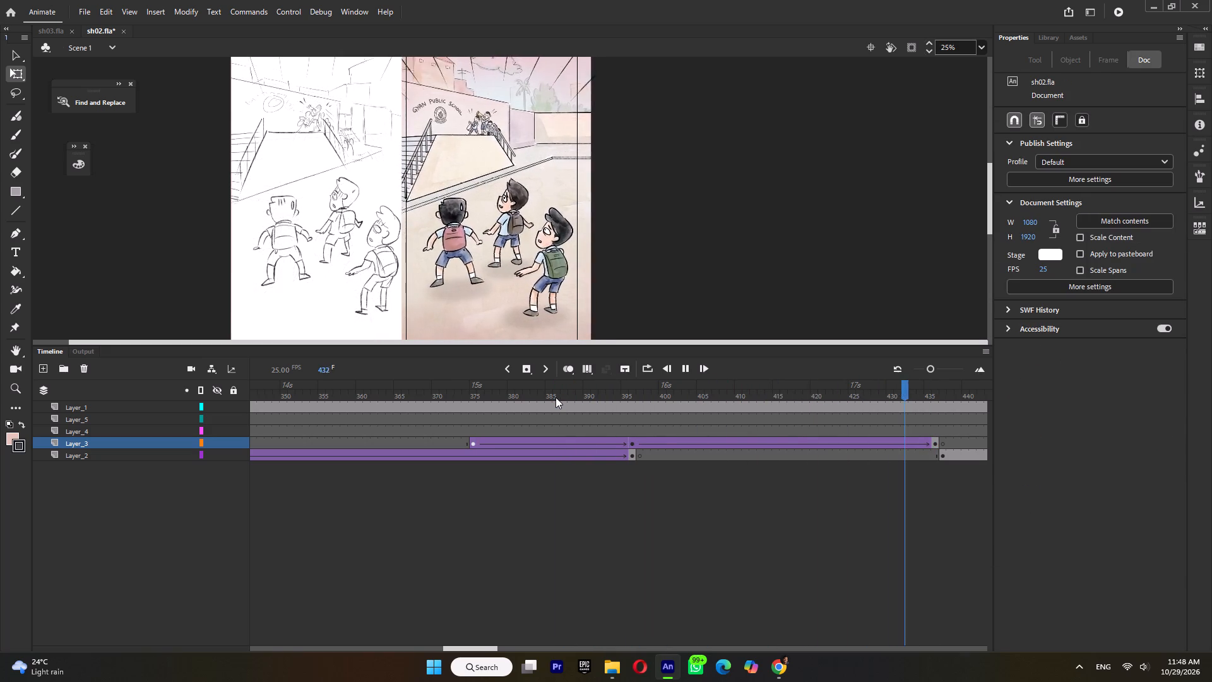
{"action": "key", "text": "Return"}
Open symbol 26 at the group of kids with the horn above the ramp and show the hidden Layer_95.
{"action": "left_click_drag", "start_coordinate": [340, 392], "coordinate": [4, 436]}
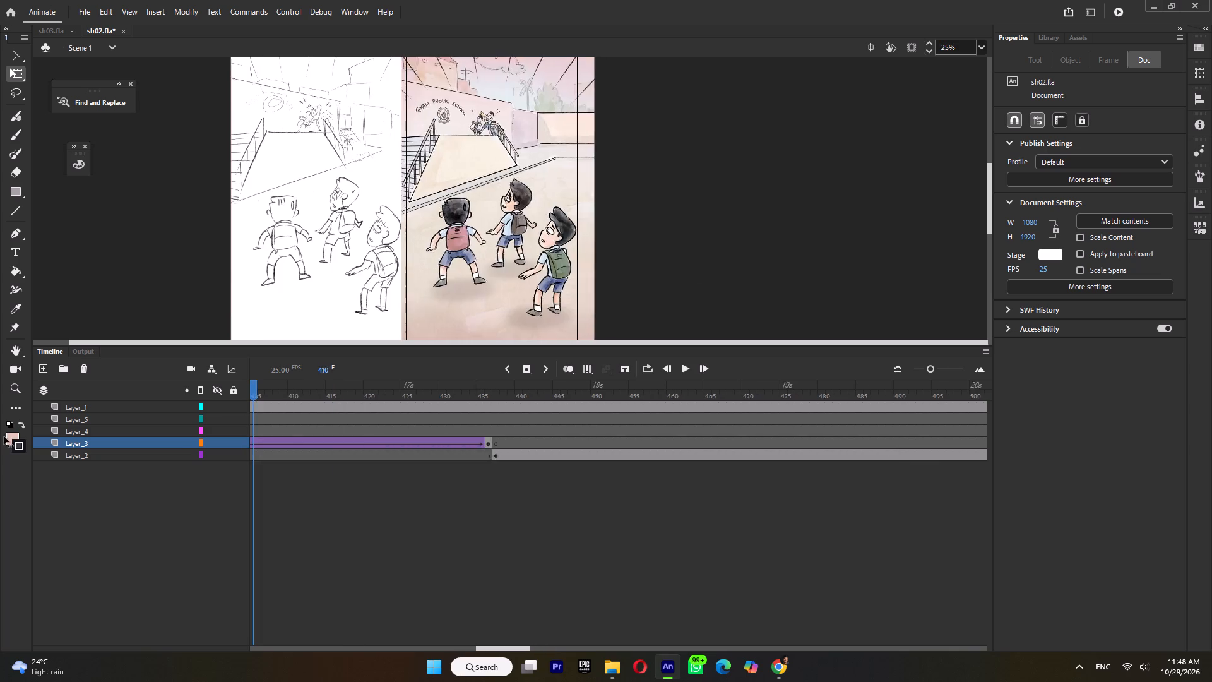
{"action": "left_click_drag", "start_coordinate": [4, 436], "coordinate": [689, 482]}
{"action": "scroll", "coordinate": [474, 95], "scroll_direction": "up", "scroll_amount": 3, "text": "ctrl"}
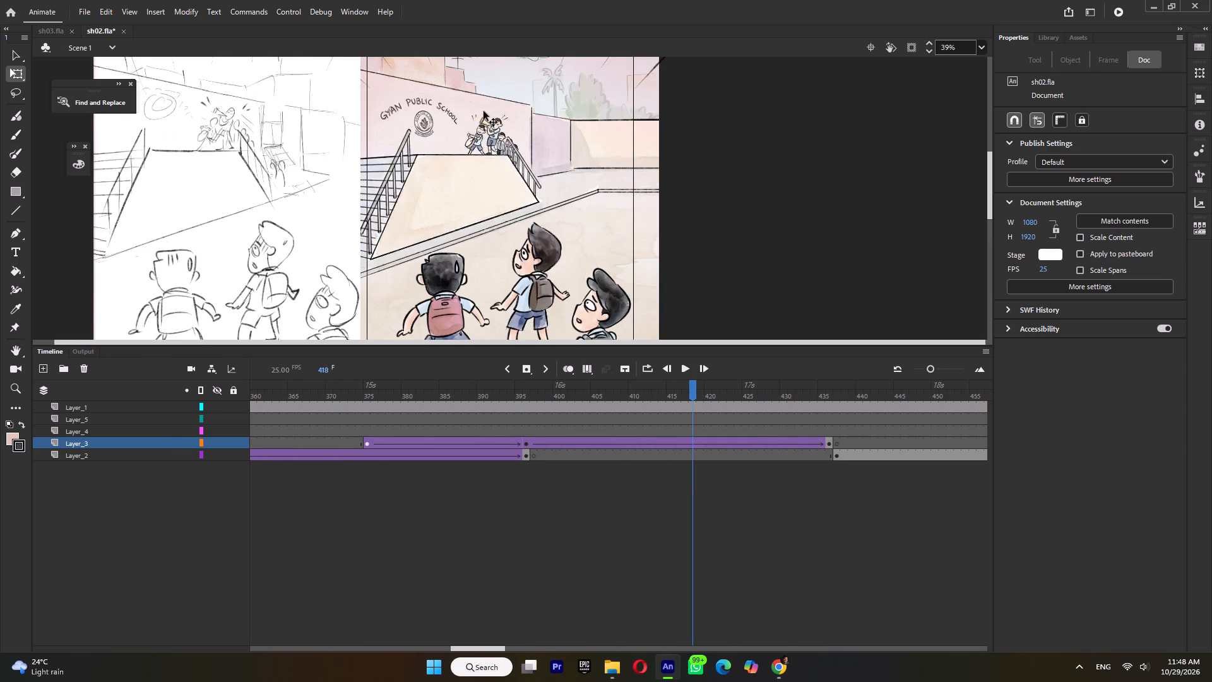
{"action": "scroll", "coordinate": [487, 115], "scroll_direction": "up", "scroll_amount": 1, "text": "ctrl"}
{"action": "left_click", "coordinate": [480, 141]}
{"action": "double_click", "coordinate": [494, 145]}
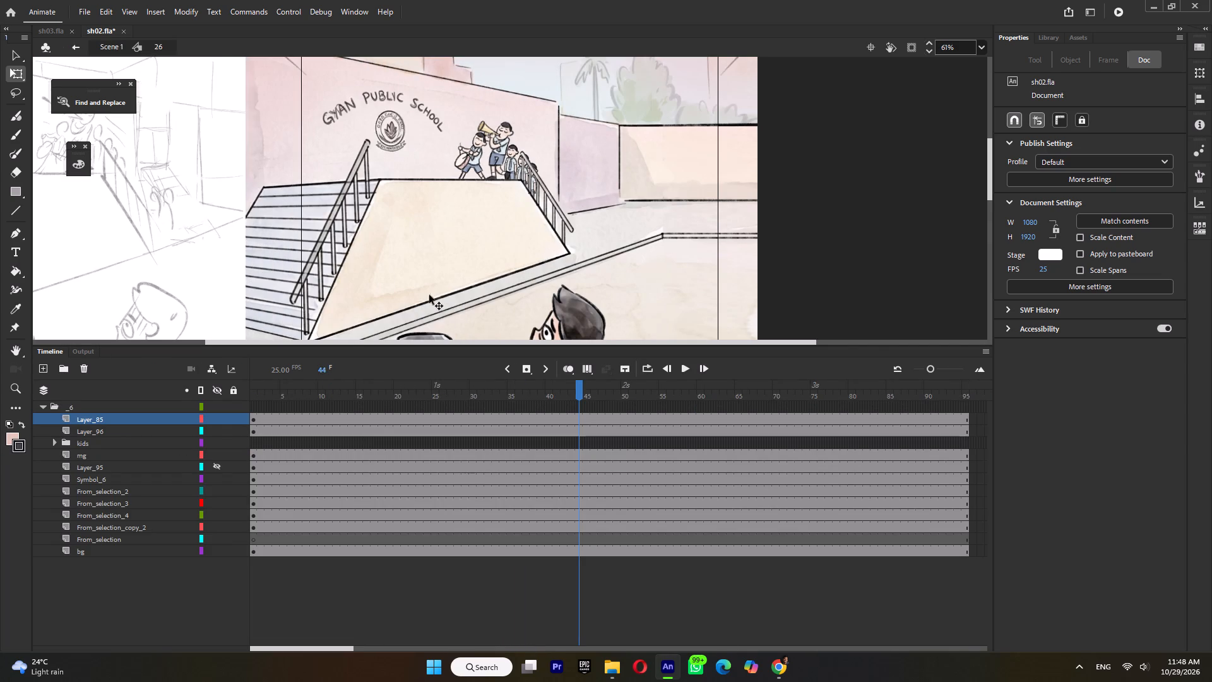
{"action": "left_click", "coordinate": [80, 440]}
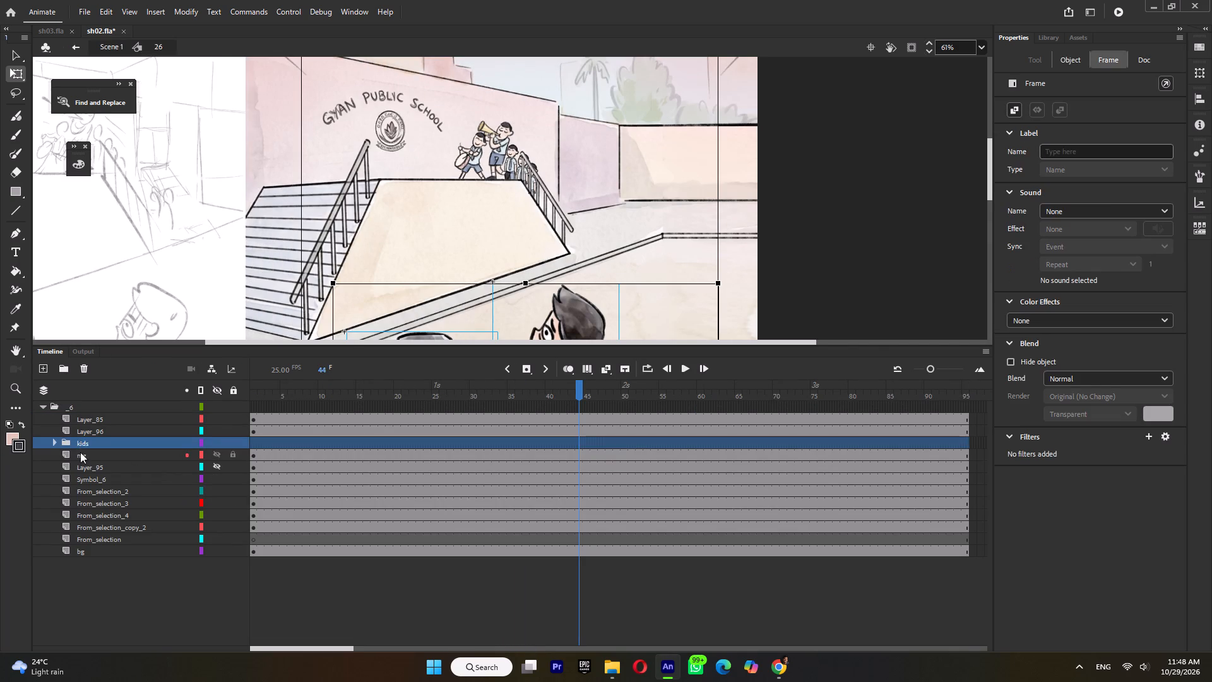
{"action": "left_click", "coordinate": [83, 458]}
{"action": "left_click", "coordinate": [86, 467]}
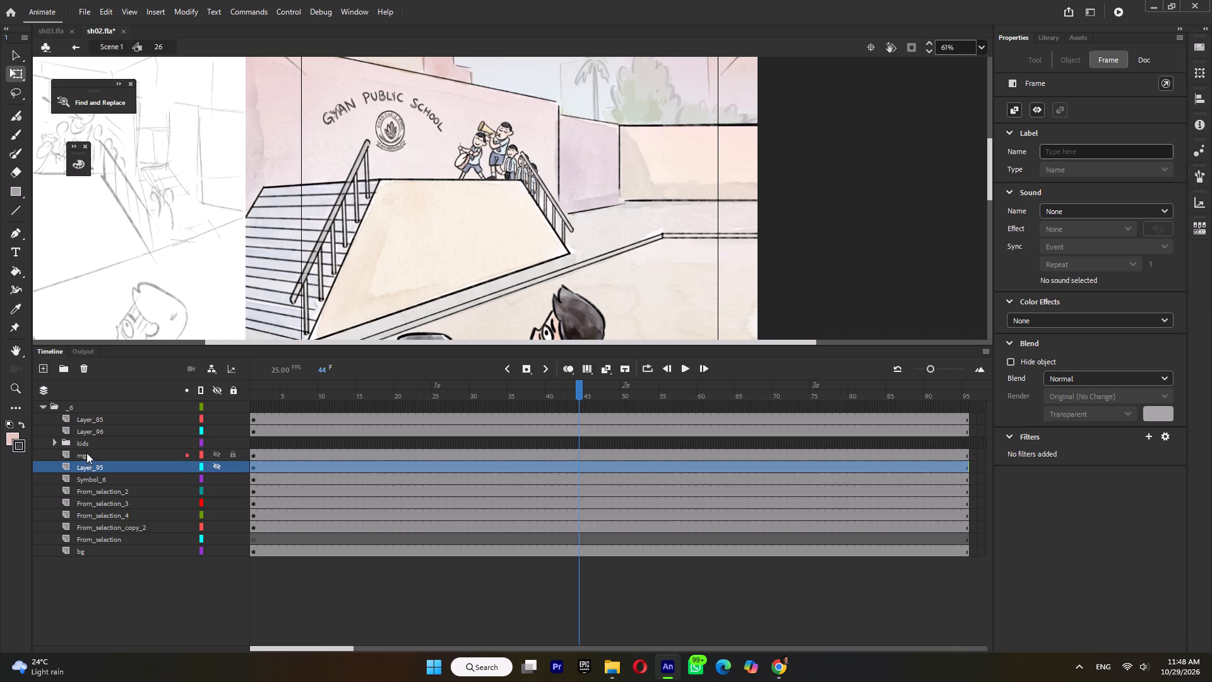
{"action": "left_click", "coordinate": [86, 453]}
{"action": "left_click", "coordinate": [216, 465]}
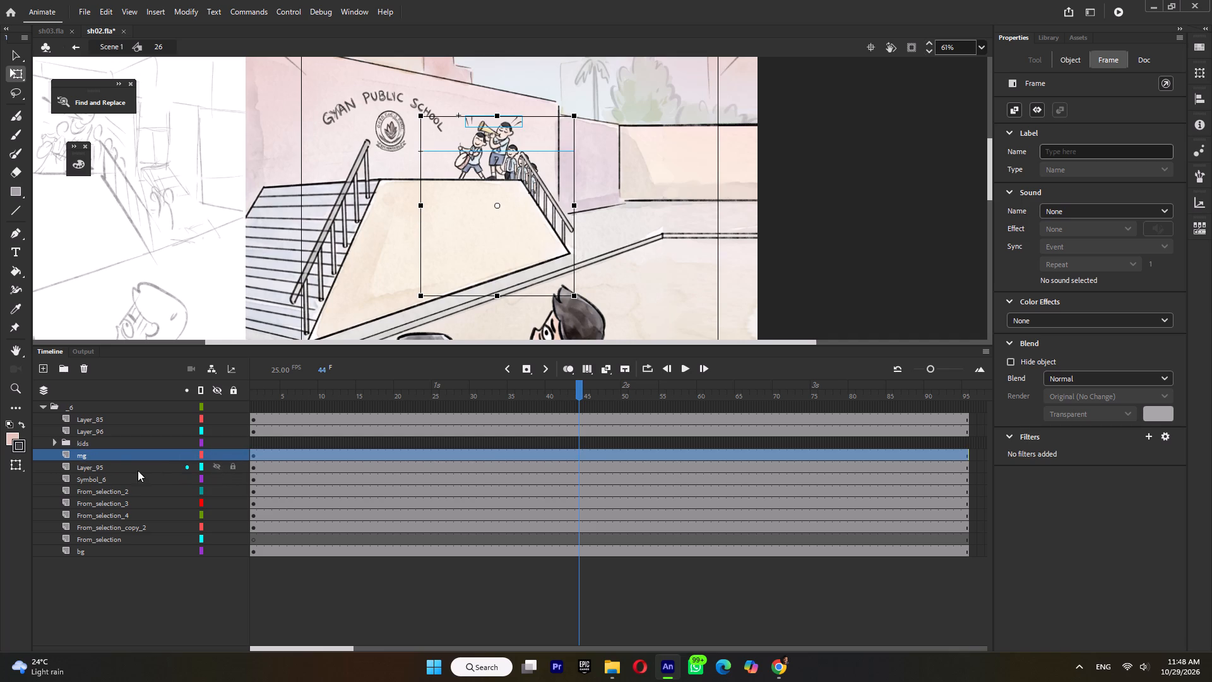
Lock the mg layer in symbol 26 and insert keyframes at frame 62 on Layer_95 through From_selection_copy_2.
{"action": "left_click", "coordinate": [97, 463]}
{"action": "left_click", "coordinate": [107, 525], "text": "shift"}
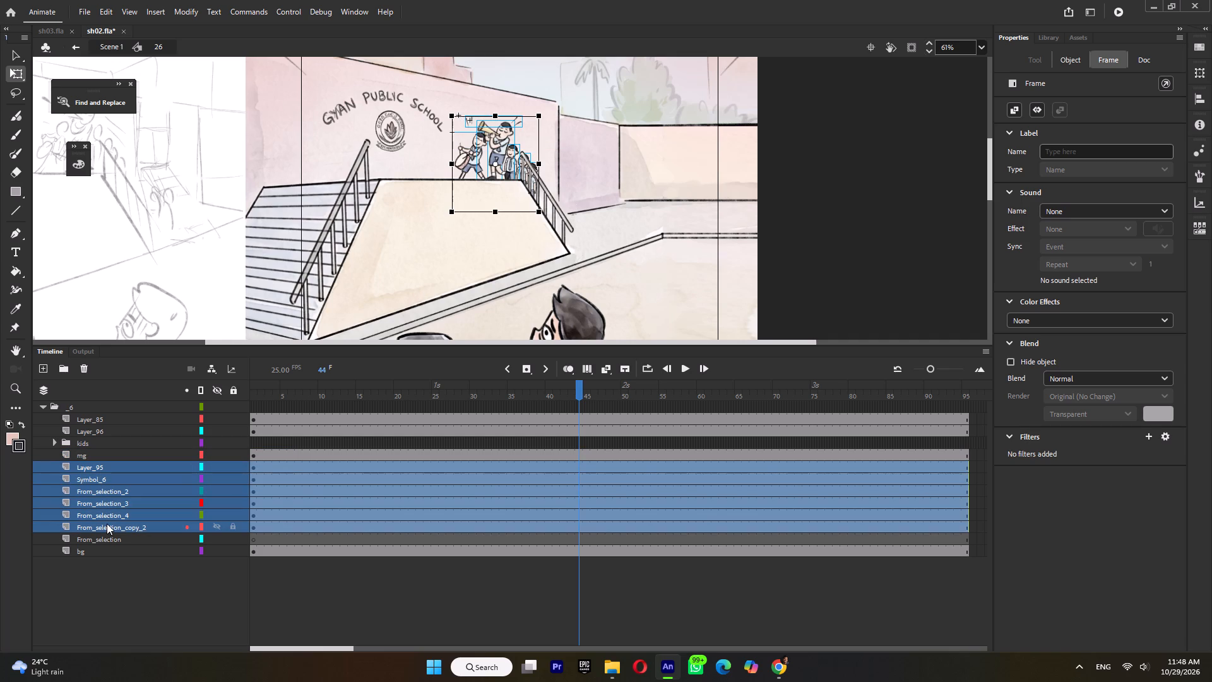
{"action": "double_click", "coordinate": [848, 253]}
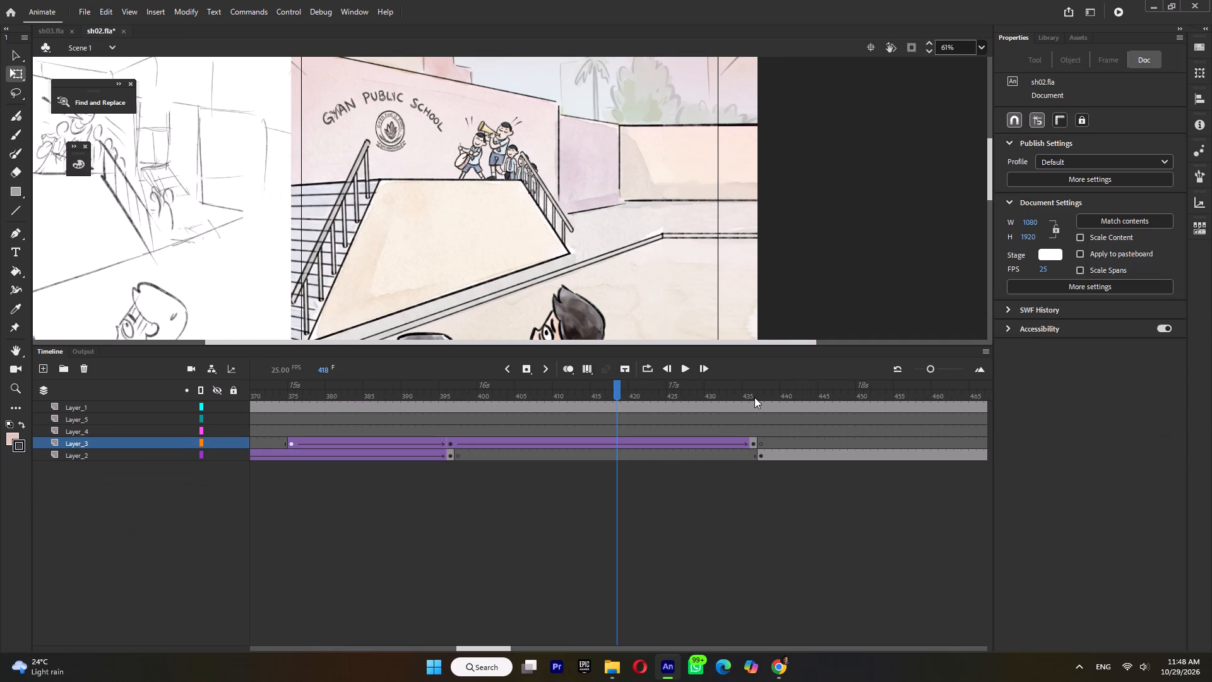
{"action": "left_click", "coordinate": [754, 397]}
{"action": "double_click", "coordinate": [486, 220]}
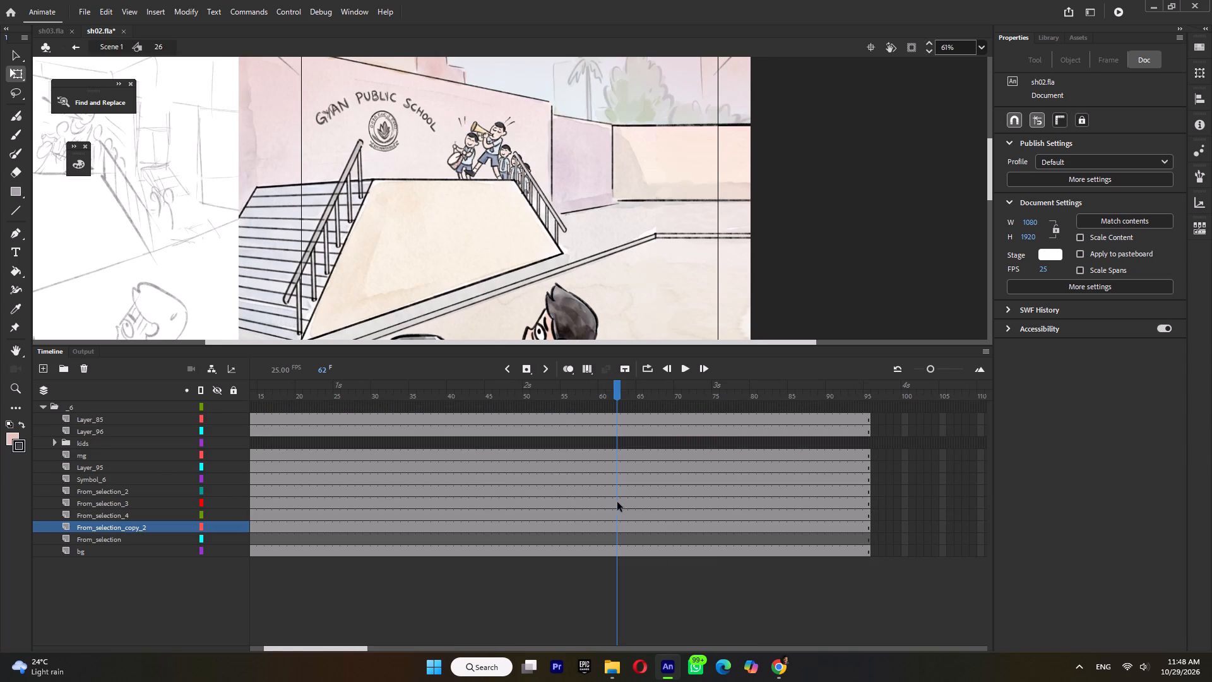
{"action": "left_click", "coordinate": [97, 458]}
{"action": "left_click", "coordinate": [233, 452]}
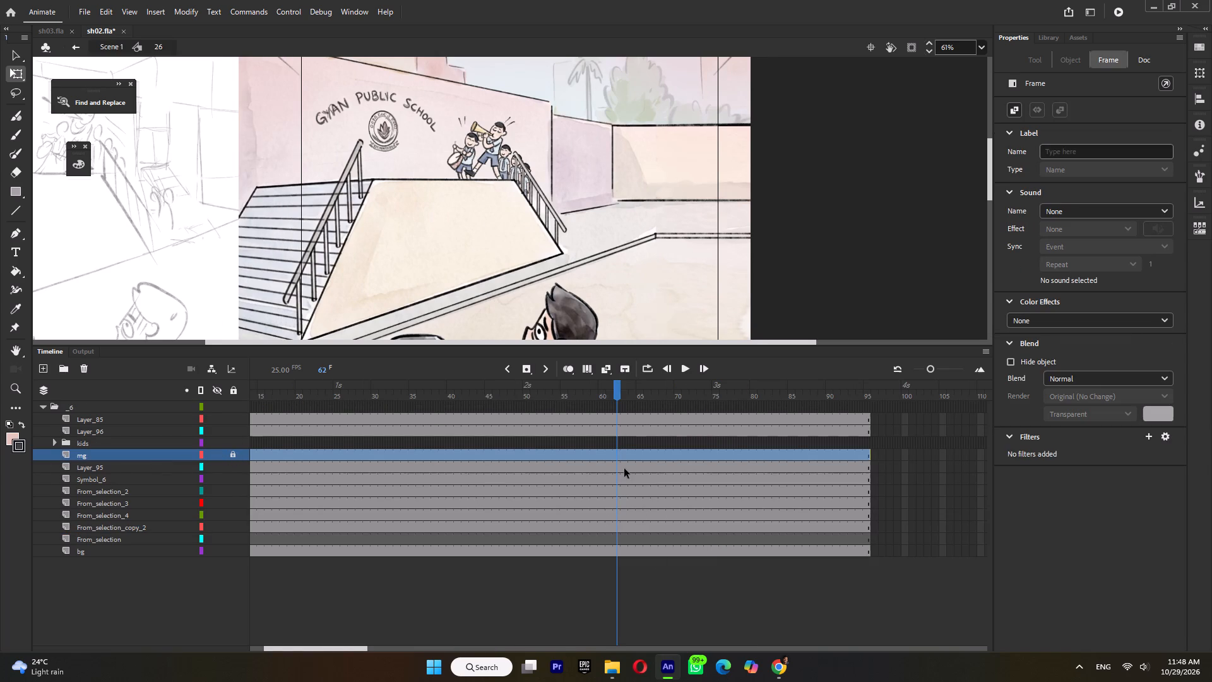
{"action": "left_click_drag", "start_coordinate": [617, 464], "coordinate": [617, 522]}
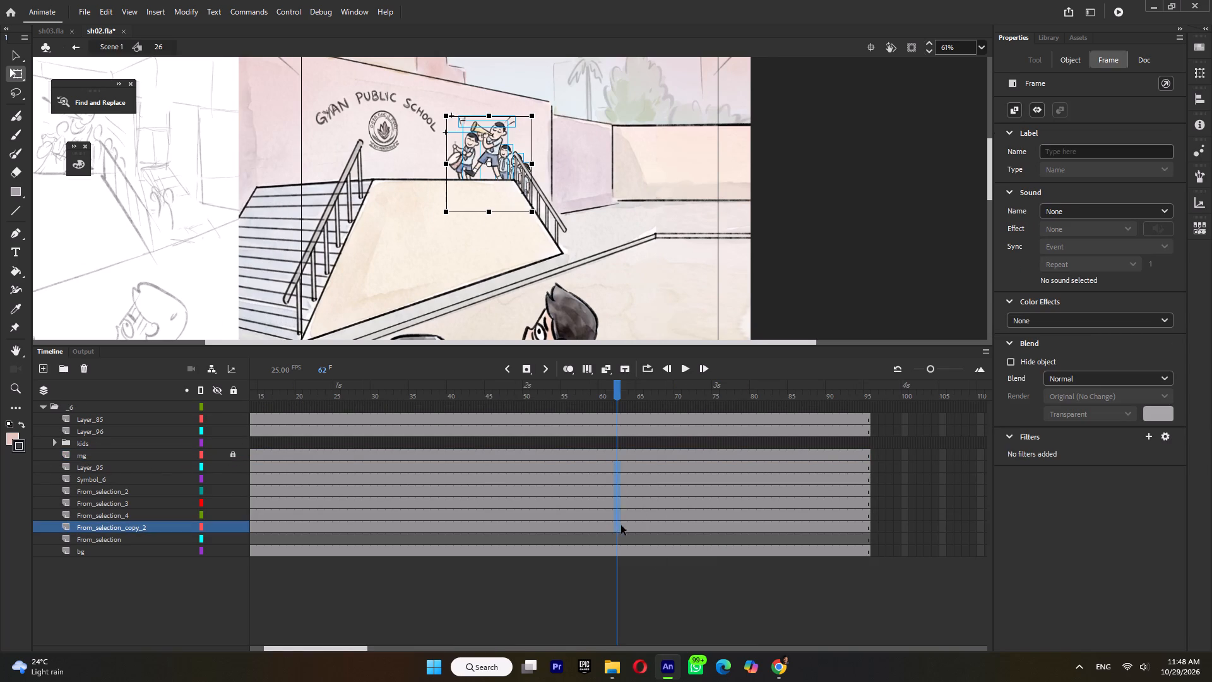
{"action": "key", "text": "F6"}
At frame 62, move the horn-playing boy and his motion lines left, placing the boy at about X 548.
{"action": "left_click", "coordinate": [678, 210]}
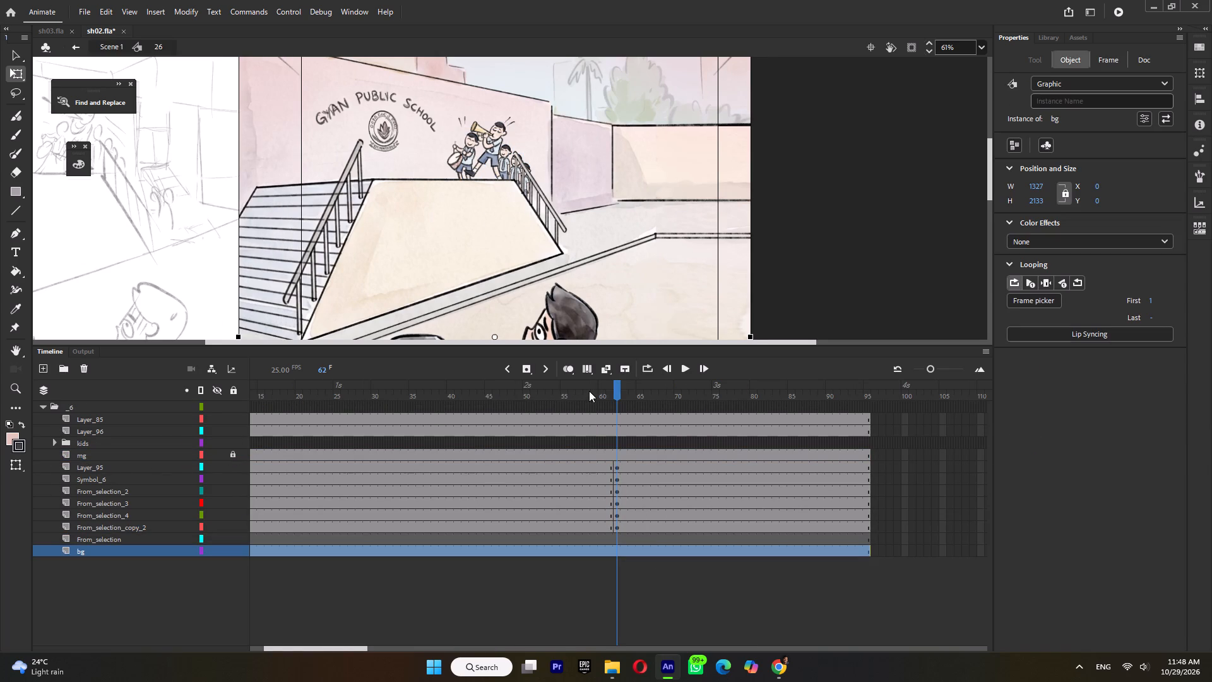
{"action": "left_click", "coordinate": [615, 190]}
{"action": "left_click", "coordinate": [499, 150]}
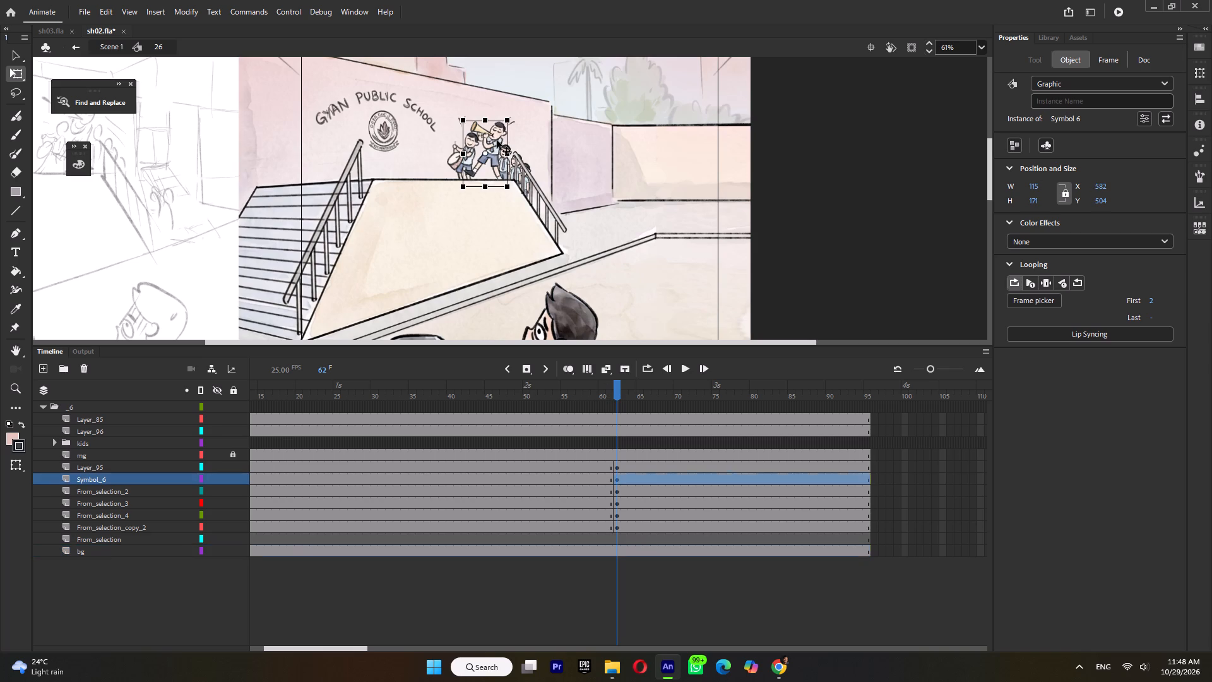
{"action": "scroll", "coordinate": [509, 128], "scroll_direction": "up", "scroll_amount": 5, "text": "ctrl"}
{"action": "left_click", "coordinate": [524, 116], "text": "shift"}
{"action": "left_click_drag", "start_coordinate": [476, 164], "coordinate": [445, 169]}
At frame 62, move the drummer boy left so he stands clear in front of the horn player.
{"action": "left_click", "coordinate": [375, 199]}
{"action": "left_click", "coordinate": [364, 207]}
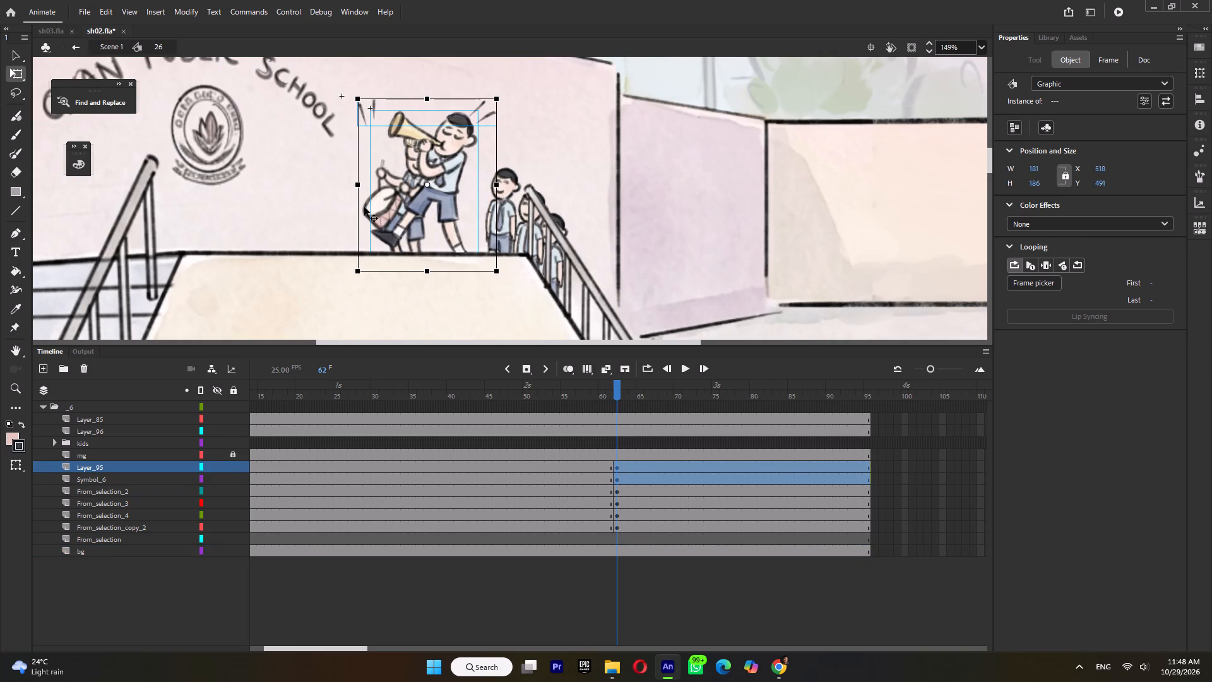
{"action": "left_click_drag", "start_coordinate": [374, 207], "coordinate": [353, 208]}
{"action": "key", "text": "ctrl+z"}
{"action": "left_click", "coordinate": [360, 207]}
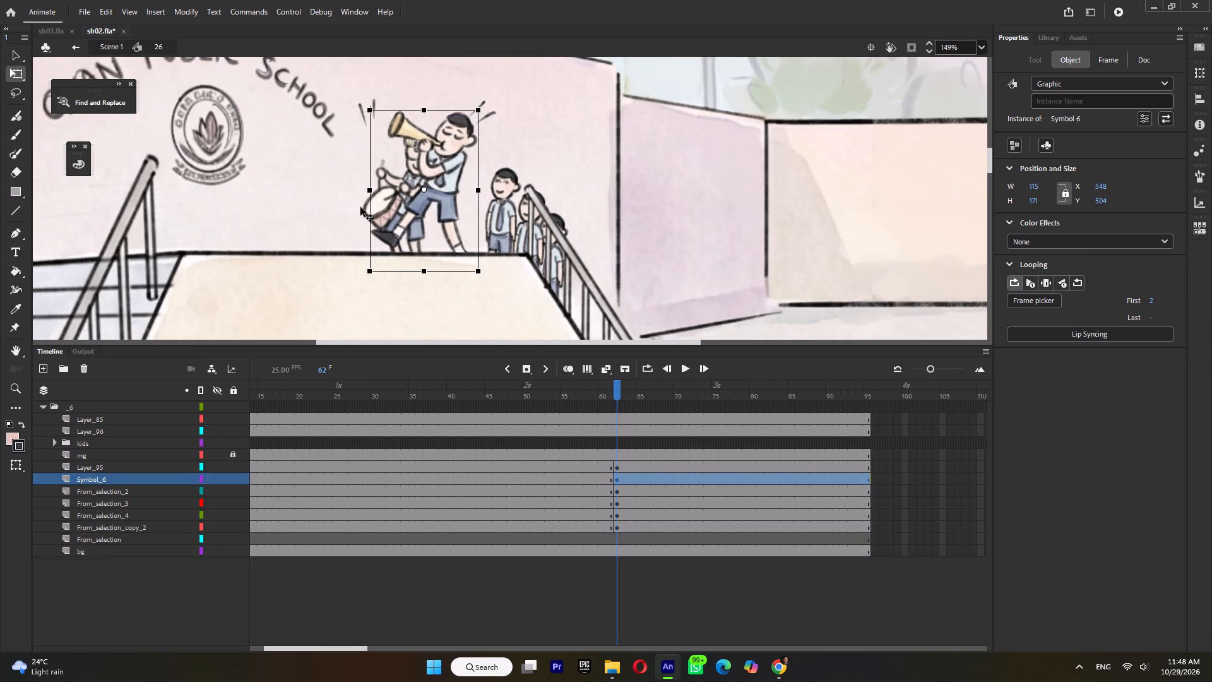
{"action": "key", "text": "shift+Left"}
{"action": "key", "text": "shift+Left"}
{"action": "key", "text": "shift+Left"}
{"action": "key", "text": "shift+Left"}
{"action": "key", "text": "shift+Left"}
{"action": "key", "text": "shift+Left"}
{"action": "key", "text": "shift+Left"}
{"action": "key", "text": "shift+Left"}
{"action": "key", "text": "shift+Left"}
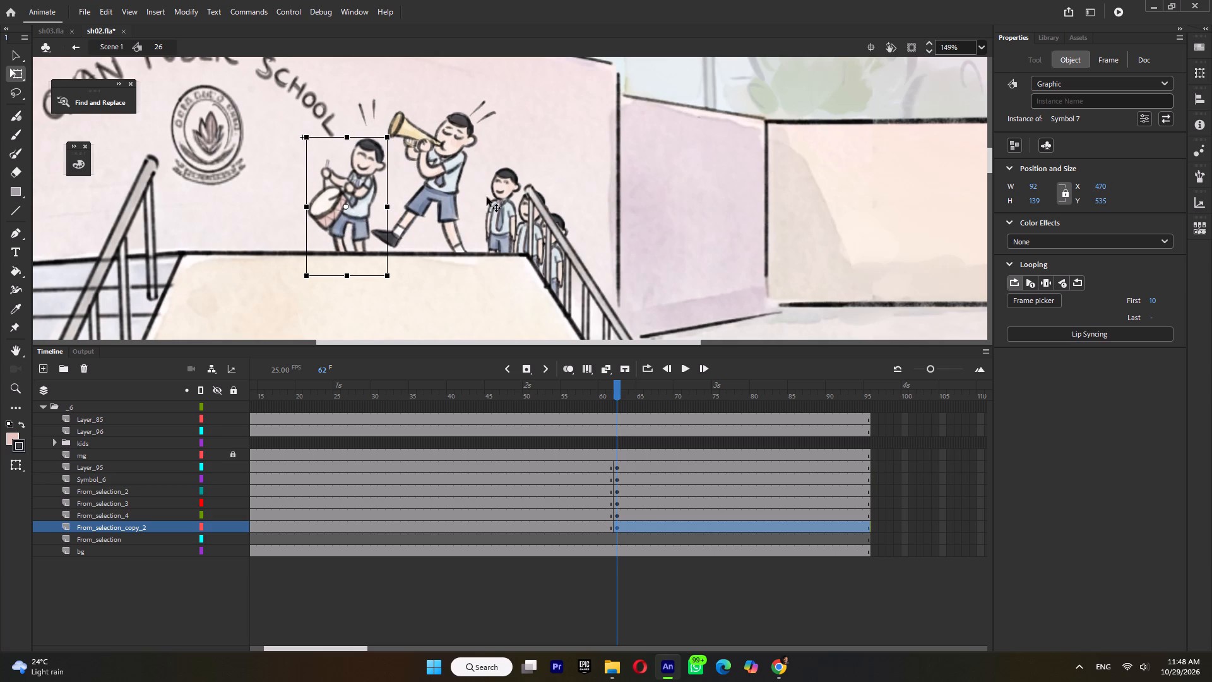
{"action": "key", "text": "shift+Right"}
At frame 62, shift the three kids following the horn player left and up the stairs, placing the first at about X 654, Y 554.
{"action": "left_click", "coordinate": [497, 206]}
{"action": "left_click_drag", "start_coordinate": [499, 213], "coordinate": [480, 213]}
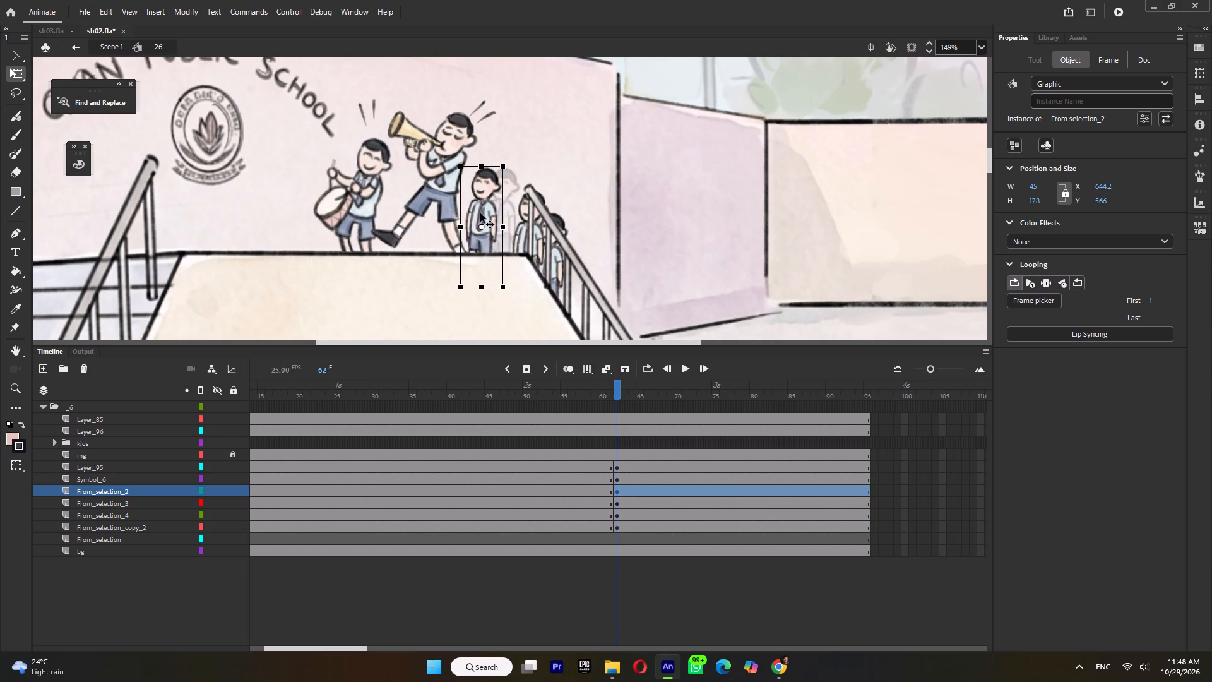
{"action": "left_click_drag", "start_coordinate": [480, 213], "coordinate": [489, 203]}
{"action": "left_click", "coordinate": [518, 200]}
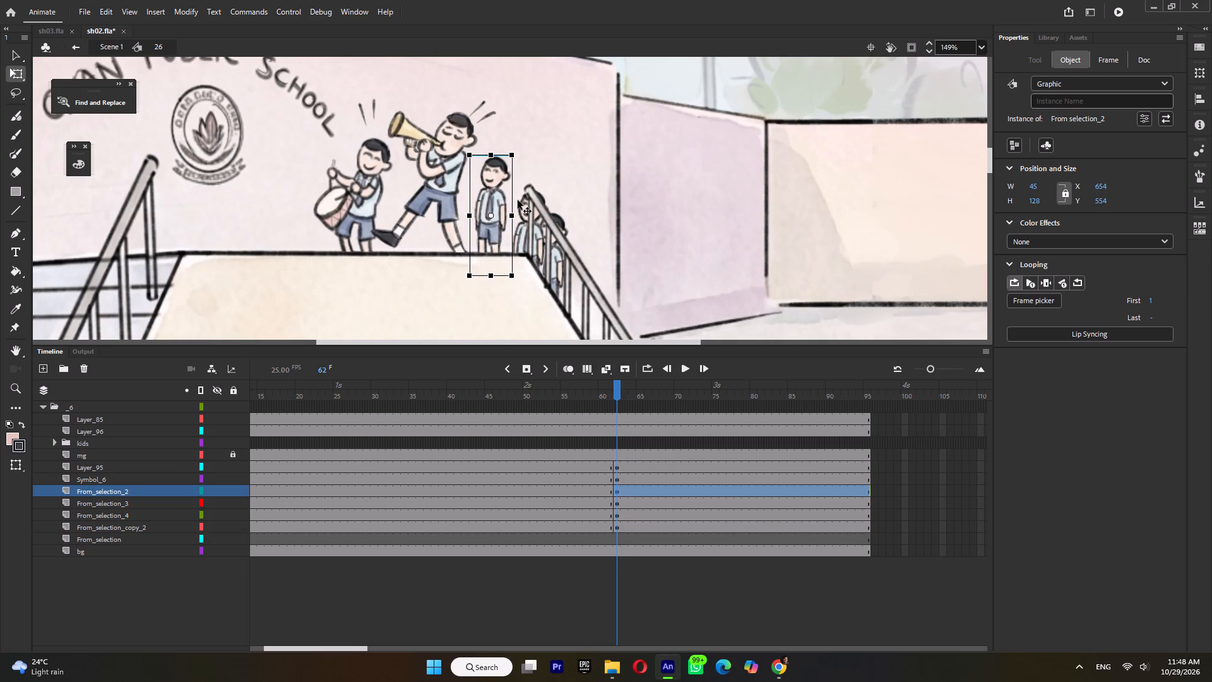
{"action": "left_click_drag", "start_coordinate": [522, 205], "coordinate": [510, 203]}
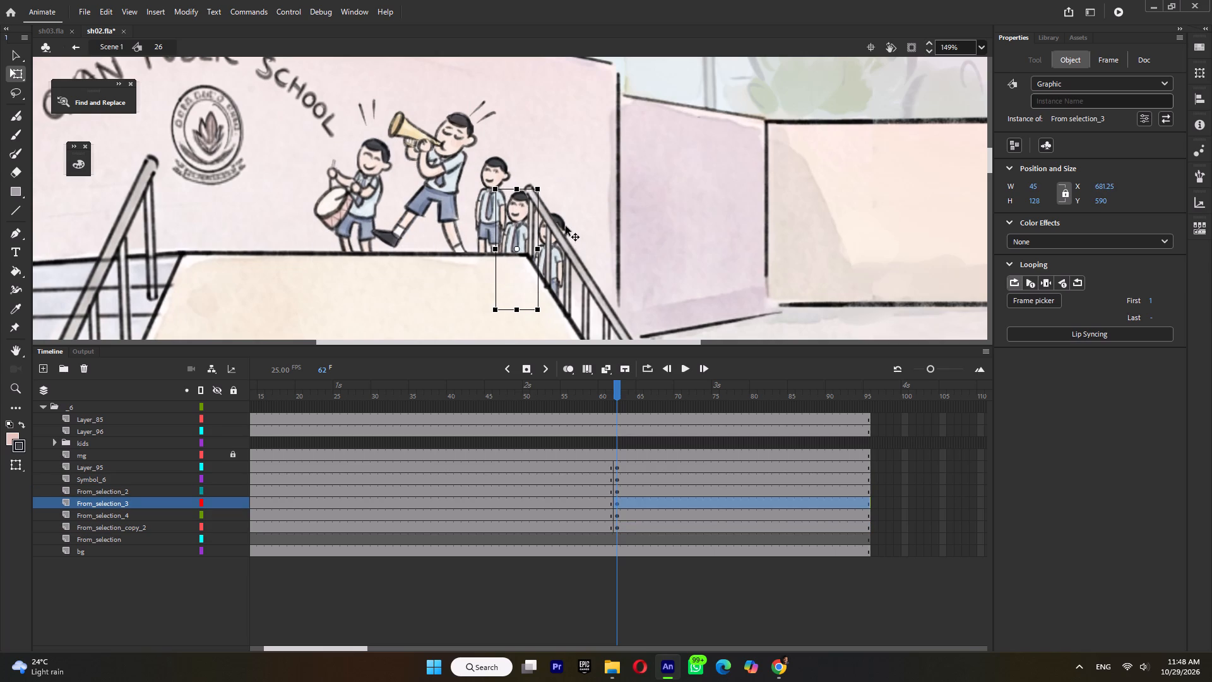
{"action": "left_click", "coordinate": [564, 218]}
{"action": "key", "text": "shift+Left"}
{"action": "key", "text": "shift+Up"}
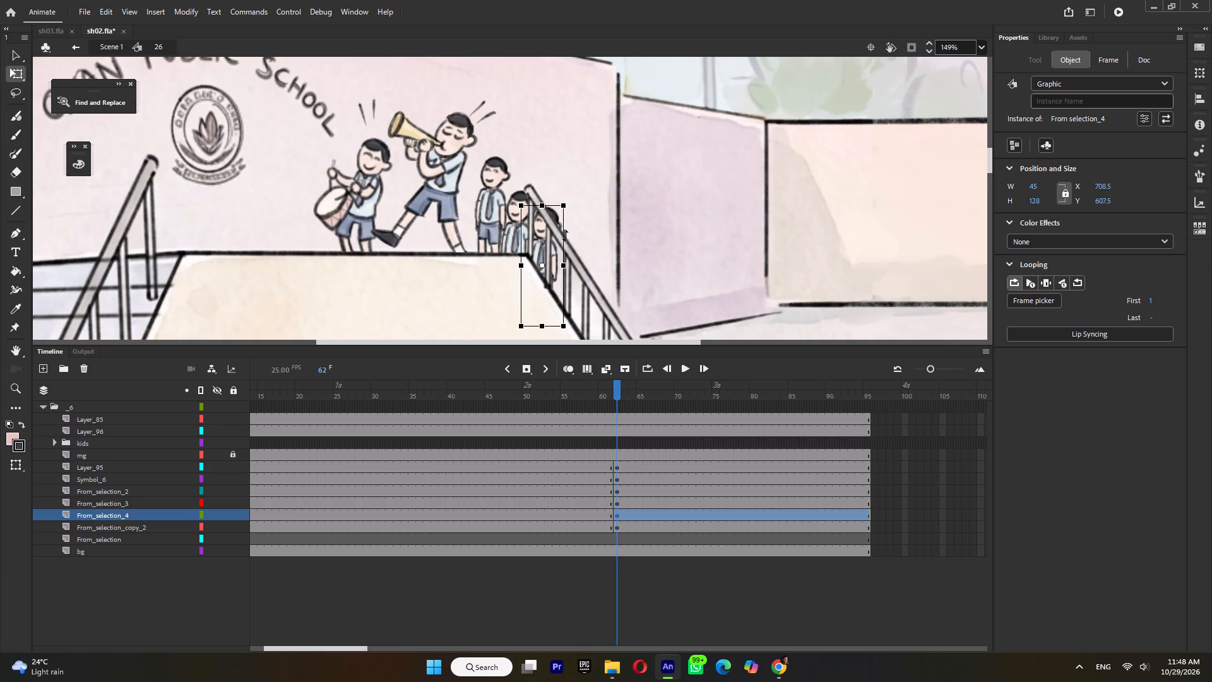
{"action": "key", "text": "shift+Right"}
In the span before frame 62, nudge the kids on From_selection_4 and From_selection_3 right and slightly down the stairs.
{"action": "left_click", "coordinate": [593, 389]}
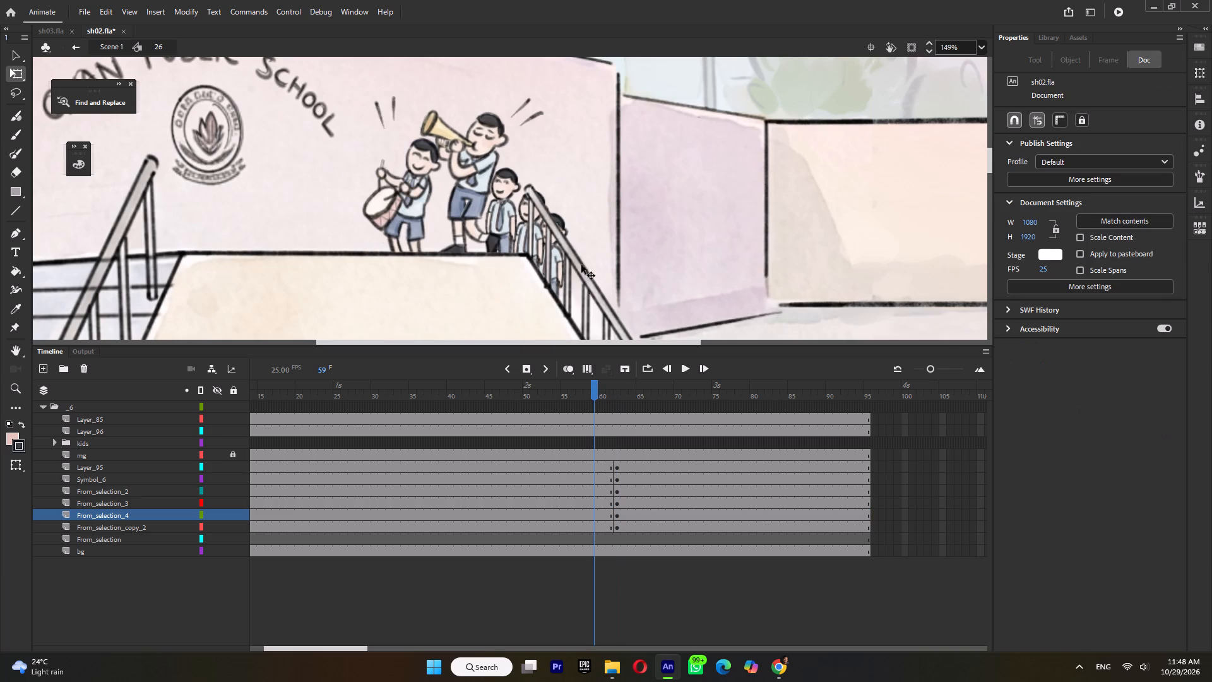
{"action": "left_click", "coordinate": [585, 522]}
{"action": "left_click", "coordinate": [583, 504]}
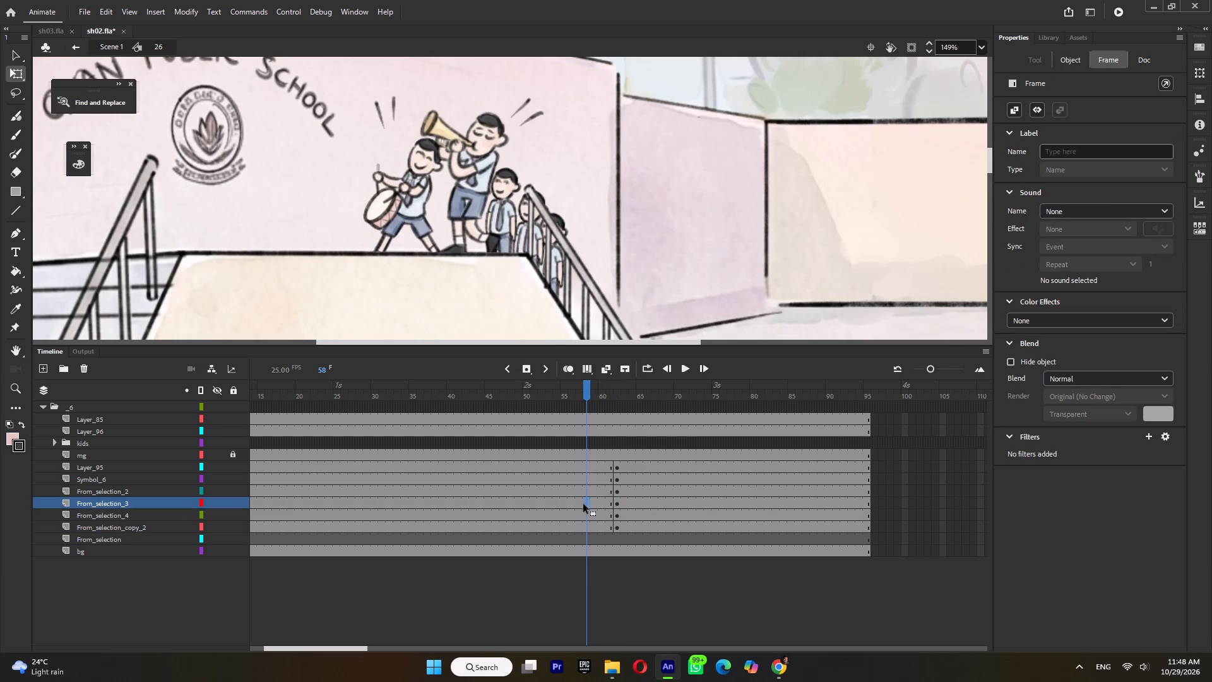
{"action": "left_click", "coordinate": [585, 496]}
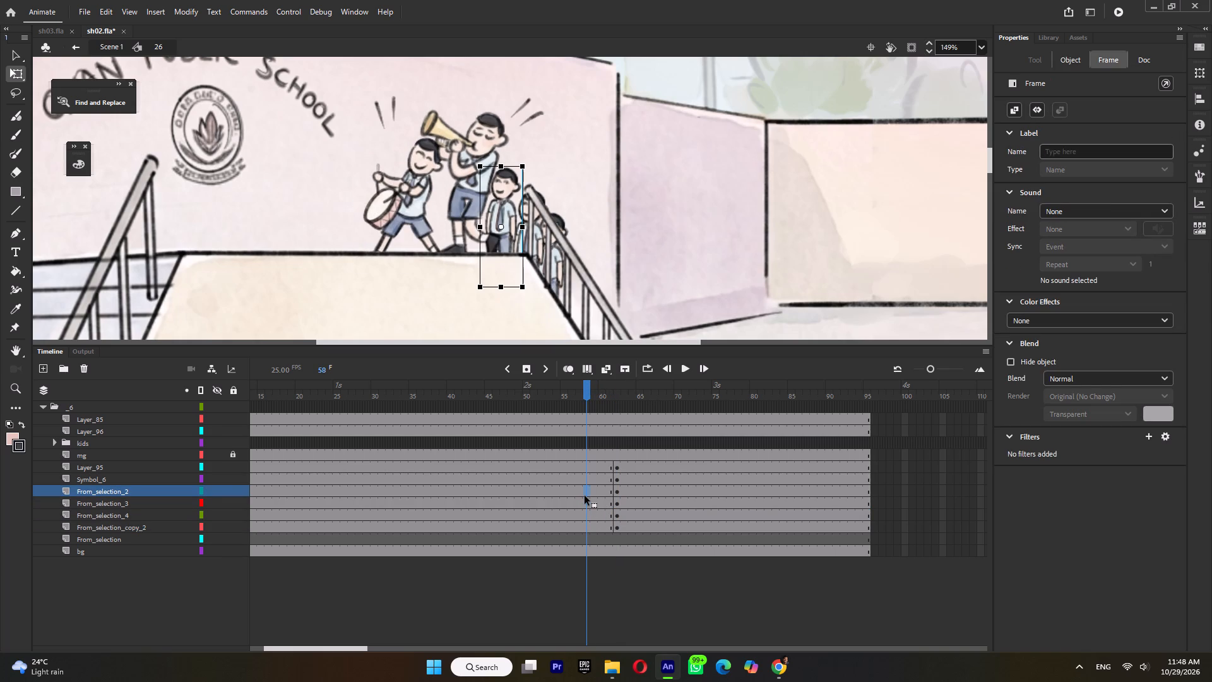
{"action": "left_click", "coordinate": [584, 481]}
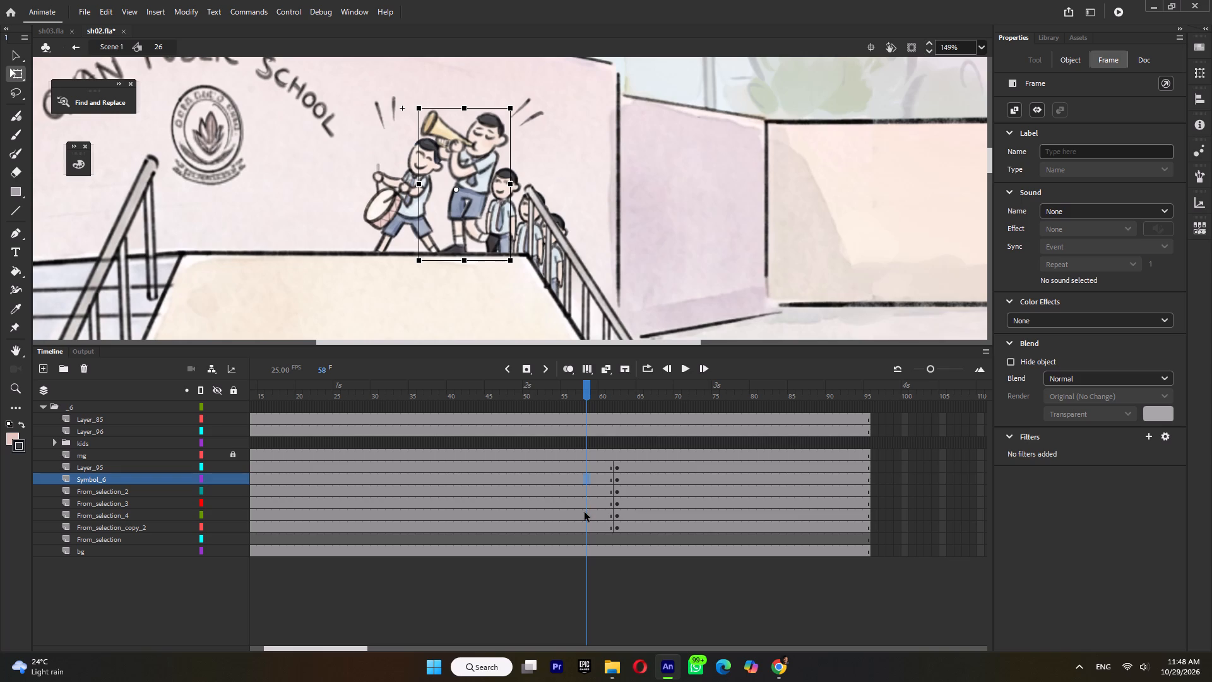
{"action": "left_click", "coordinate": [585, 513]}
{"action": "key", "text": "shift+Right"}
{"action": "key", "text": "shift+Right"}
{"action": "key", "text": "shift+Down"}
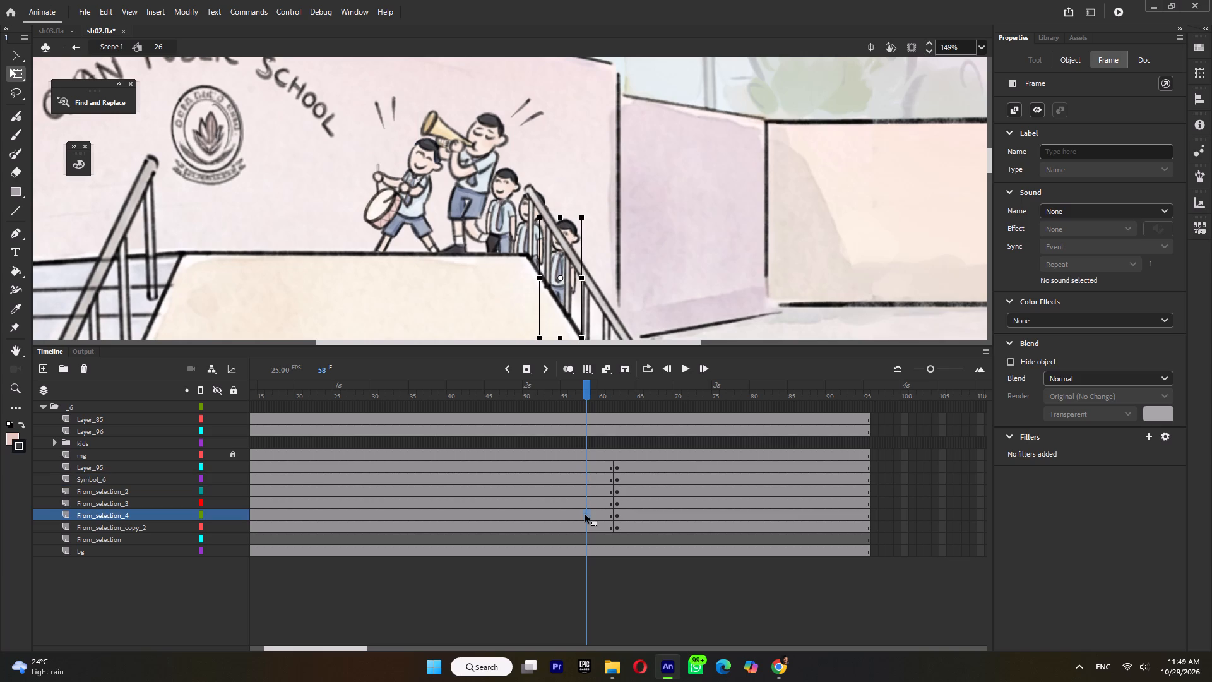
{"action": "left_click", "coordinate": [585, 503]}
{"action": "key", "text": "shift+Right"}
{"action": "key", "text": "Down"}
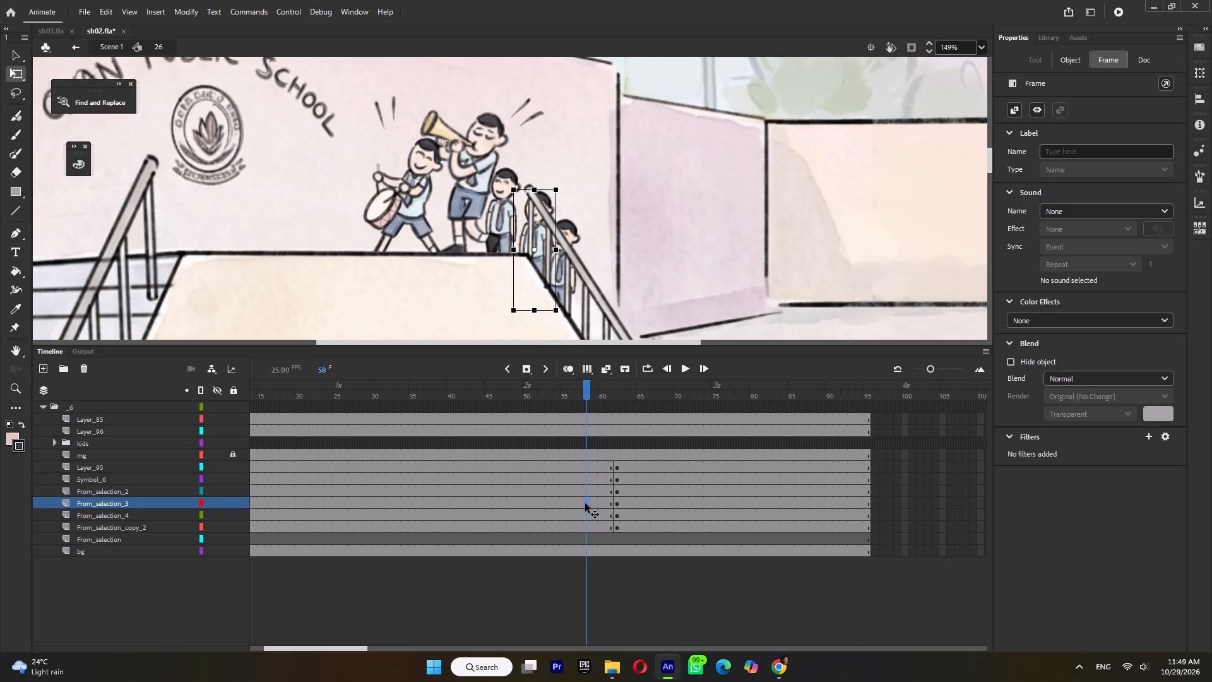
{"action": "key", "text": "Down"}
{"action": "key", "text": "Down"}
{"action": "key", "text": "Down"}
{"action": "key", "text": "Down"}
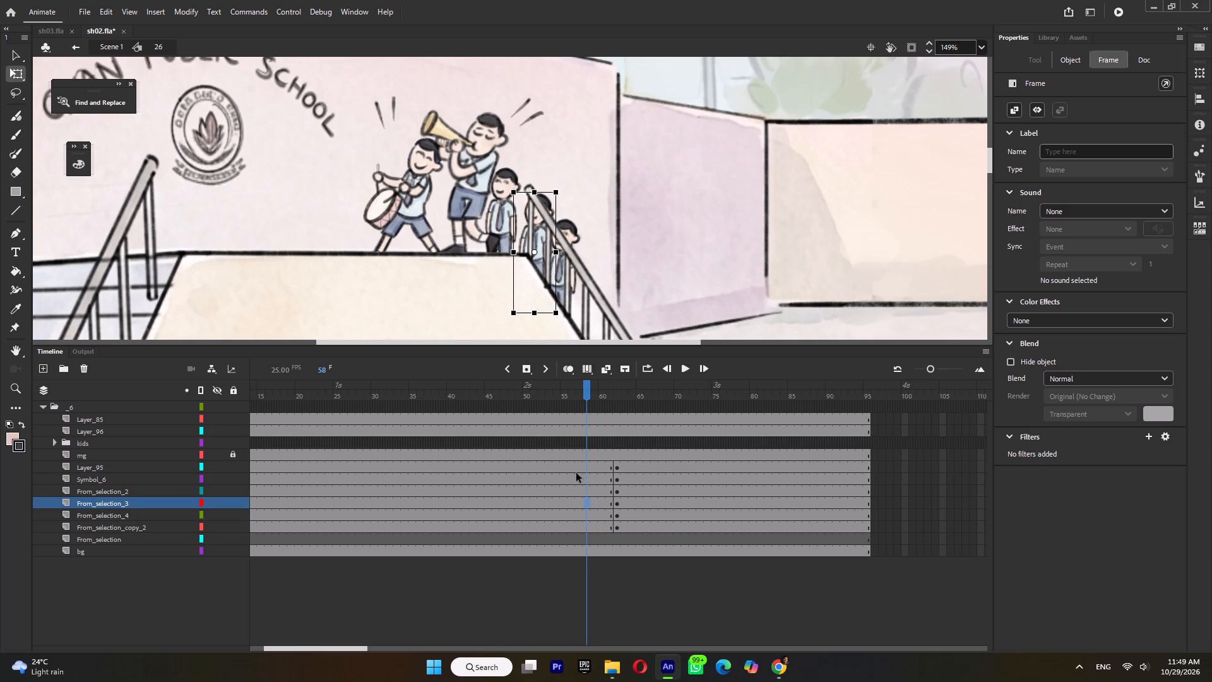
Create classic tweens leading to frame 62 on Layer_95 through From_selection_copy_2, and preview the shot in Scene 1.
{"action": "left_click_drag", "start_coordinate": [575, 469], "coordinate": [575, 524]}
{"action": "key", "text": "ctrl+m"}
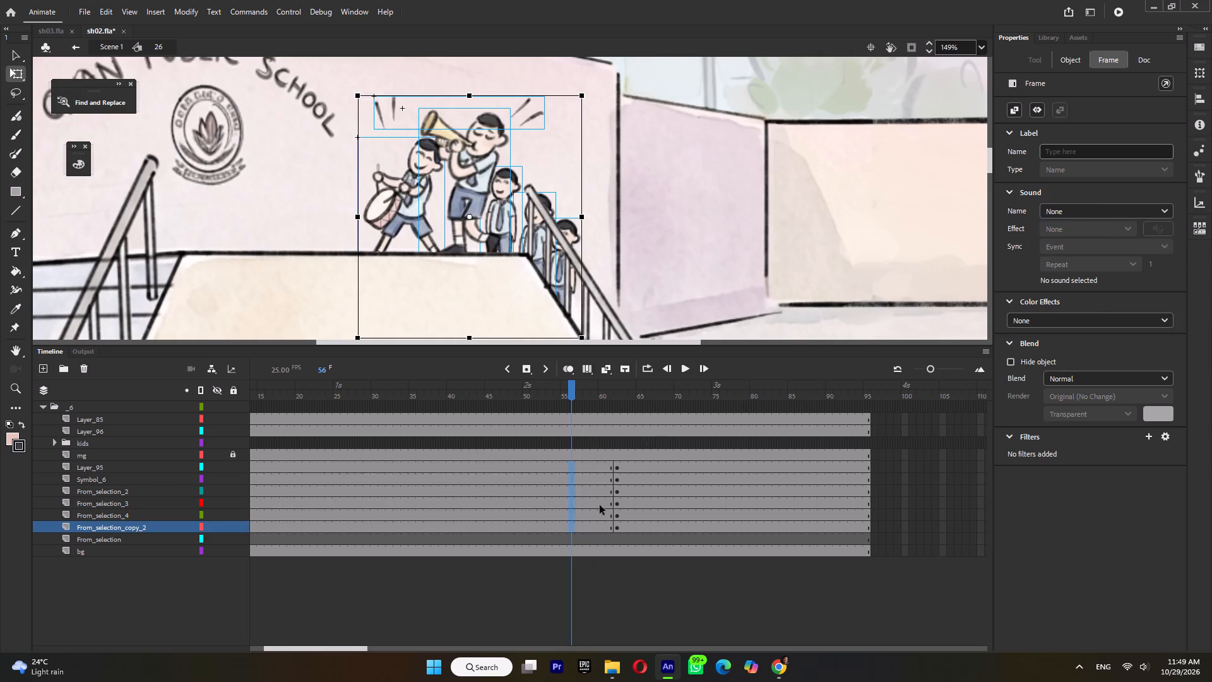
{"action": "scroll", "coordinate": [700, 212], "scroll_direction": "down", "scroll_amount": 3, "text": "ctrl"}
{"action": "double_click", "coordinate": [952, 260]}
{"action": "scroll", "coordinate": [952, 260], "scroll_direction": "down", "scroll_amount": 4, "text": "ctrl"}
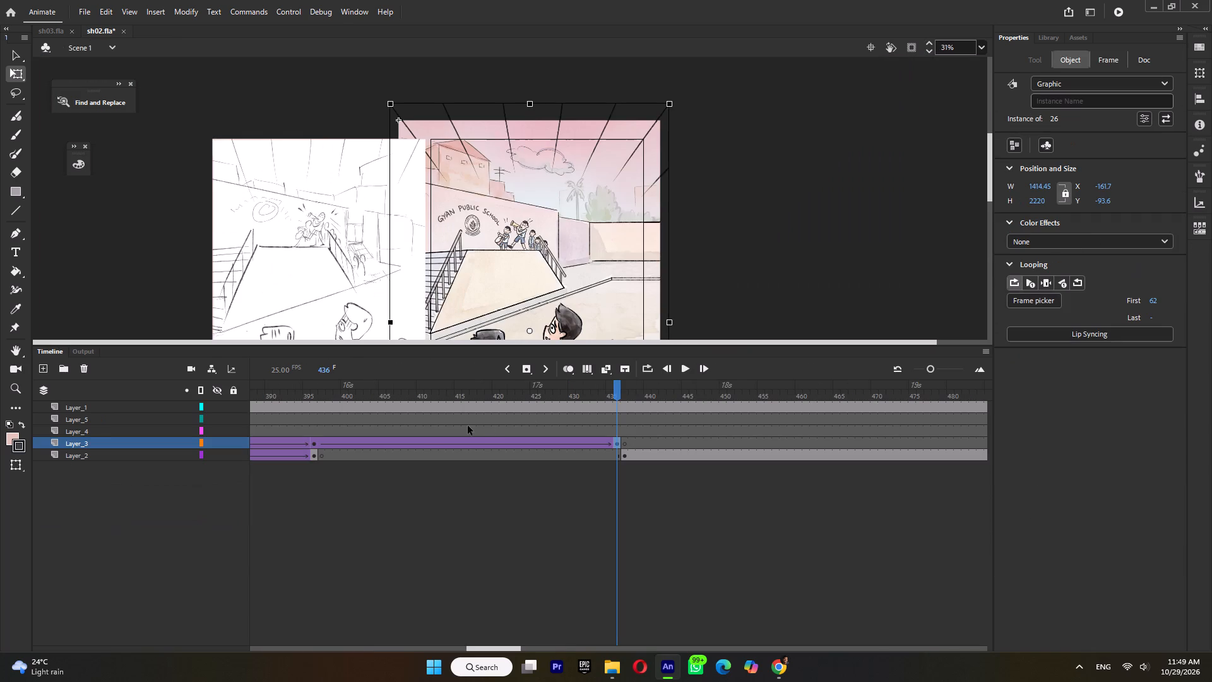
{"action": "left_click_drag", "start_coordinate": [335, 393], "coordinate": [191, 404]}
{"action": "key", "text": "Return"}
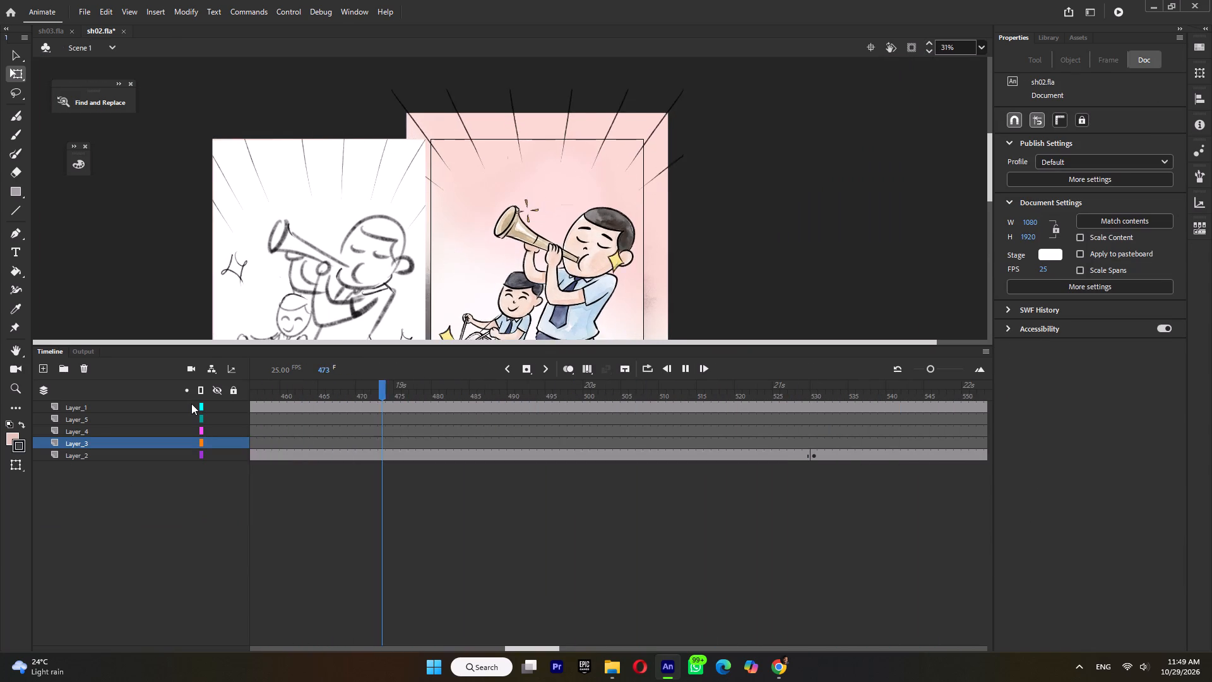
{"action": "key", "text": "Return"}
Add a keyframe at frame 529 on Layer_2, nudge the marching boys shot right there, and create a classic tween leading to it.
{"action": "scroll", "coordinate": [711, 242], "scroll_direction": "down", "scroll_amount": 5, "text": "ctrl"}
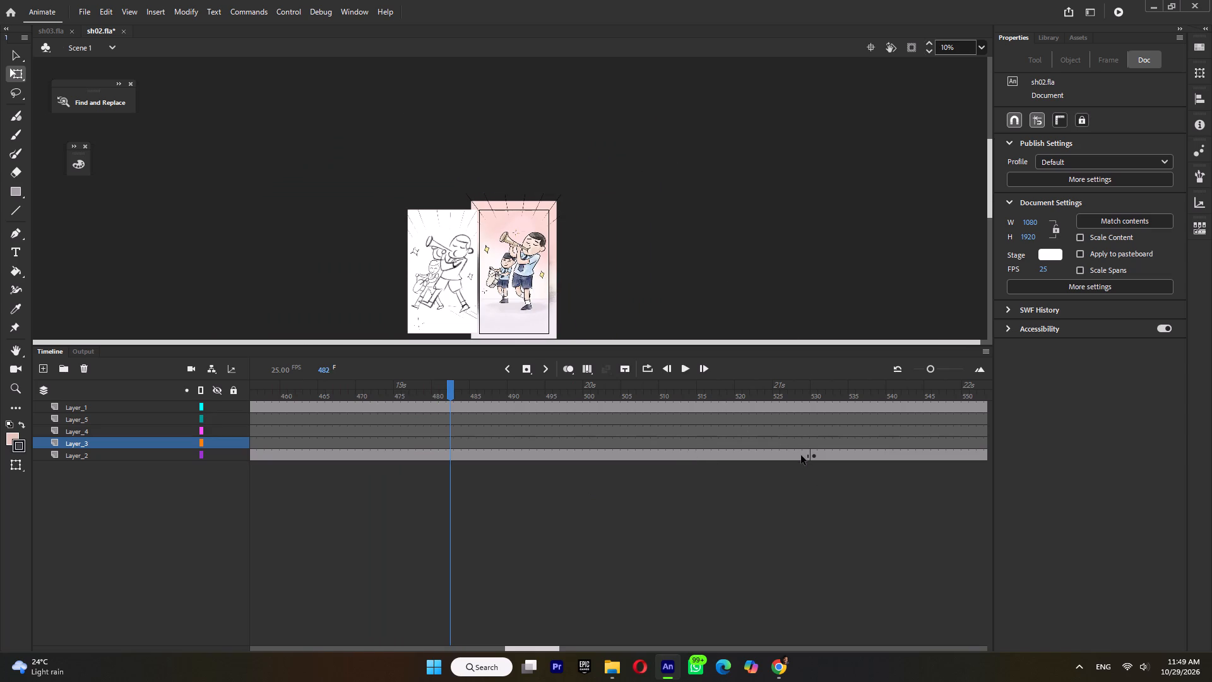
{"action": "left_click", "coordinate": [805, 455]}
{"action": "key", "text": "F6"}
{"action": "key", "text": "Right"}
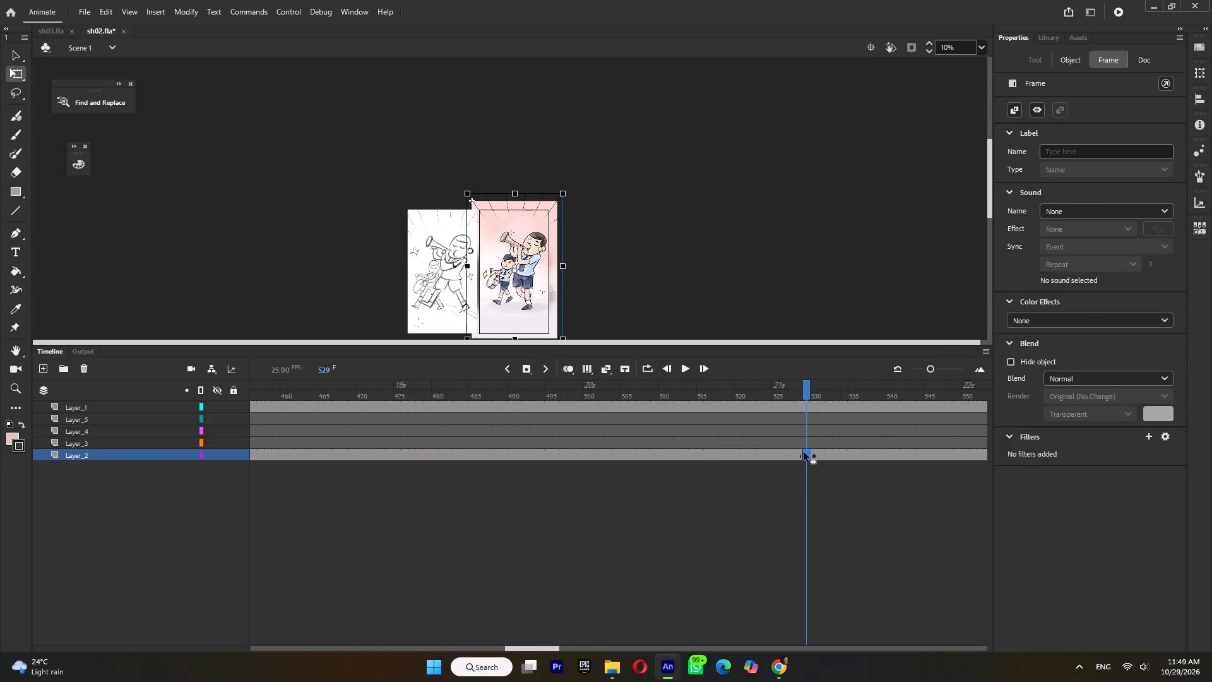
{"action": "key", "text": "Right"}
{"action": "key", "text": "Right"}
{"action": "key", "text": "Right"}
{"action": "key", "text": "Right"}
{"action": "key", "text": "Right"}
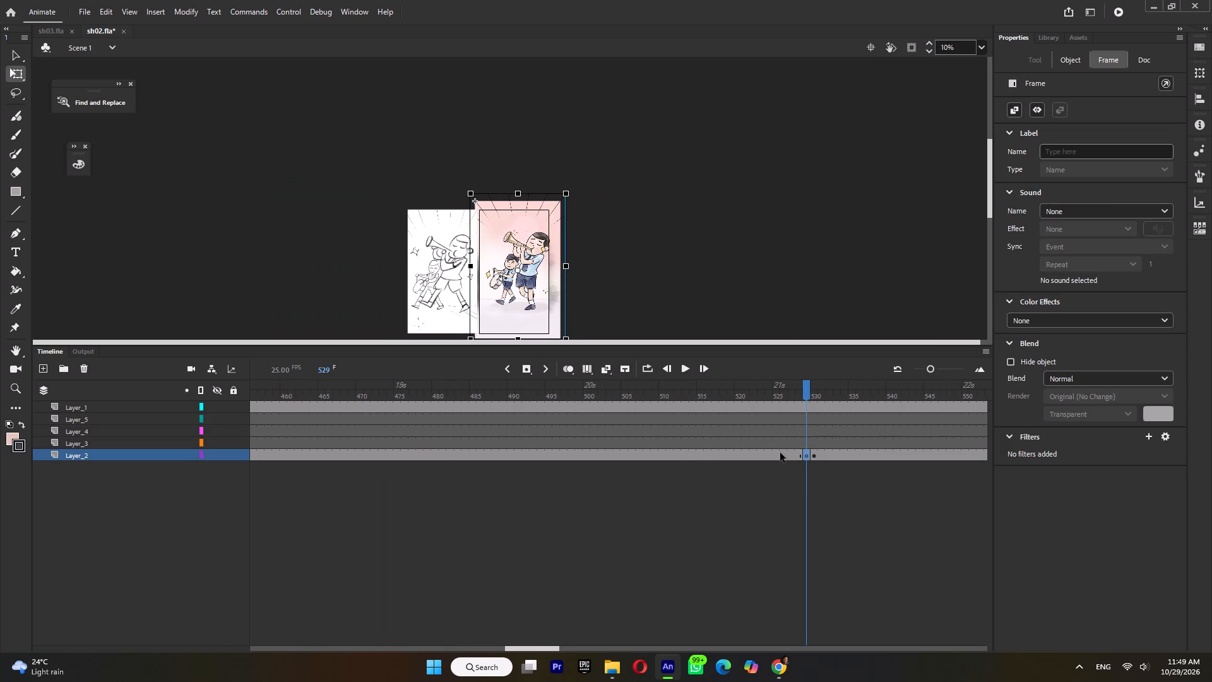
{"action": "left_click", "coordinate": [780, 453]}
{"action": "key", "text": "ctrl+m"}
Scrub through the Layer_2 tween and nudge the marching boys shot slightly left at its starting keyframe, frame 437.
{"action": "left_click_drag", "start_coordinate": [575, 390], "coordinate": [242, 409]}
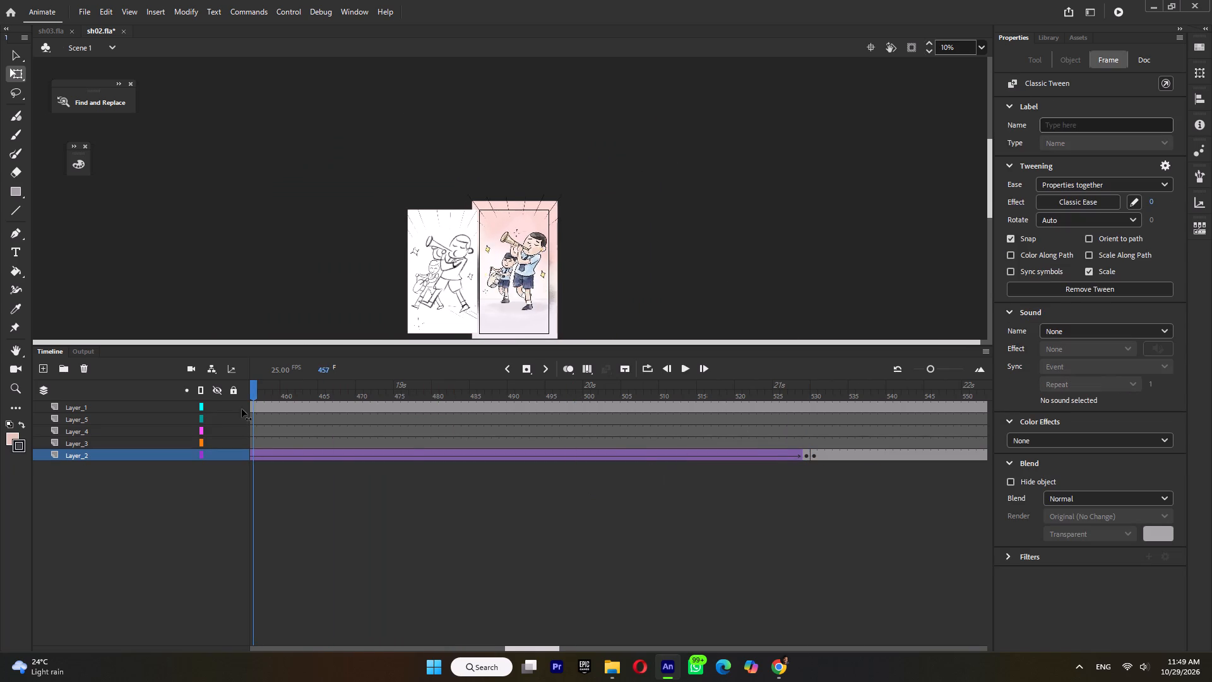
{"action": "left_click_drag", "start_coordinate": [242, 409], "coordinate": [379, 431]}
{"action": "left_click", "coordinate": [414, 453]}
{"action": "key", "text": "Left"}
{"action": "key", "text": "Left"}
{"action": "key", "text": "Left"}
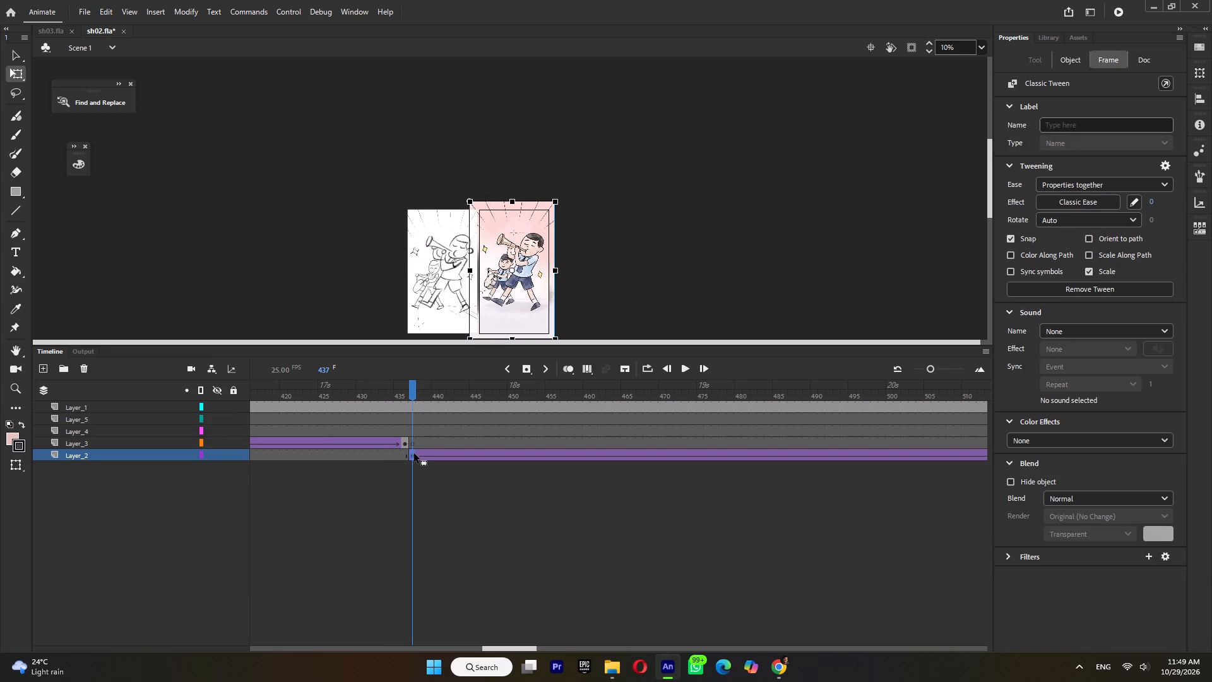
{"action": "key", "text": "Right"}
Open symbol 25 at the end of the marching boys shot and insert keyframes at frame 93 across its layers.
{"action": "double_click", "coordinate": [518, 279]}
{"action": "double_click", "coordinate": [732, 321]}
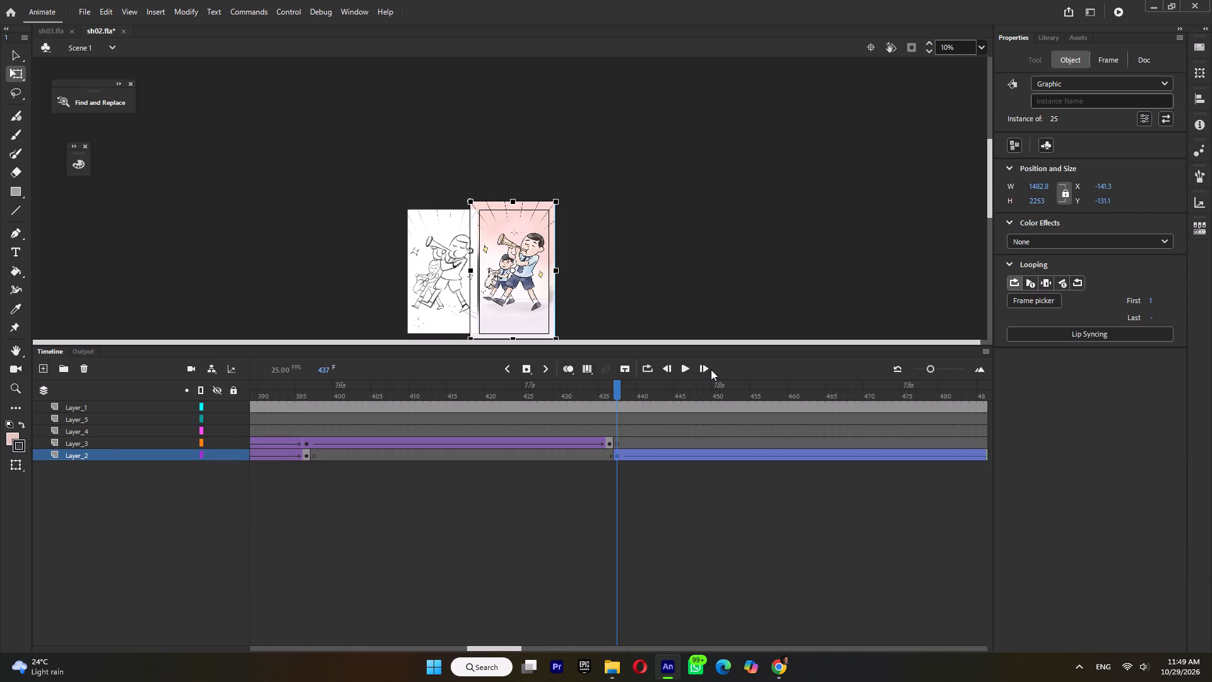
{"action": "left_click_drag", "start_coordinate": [650, 385], "coordinate": [1049, 446]}
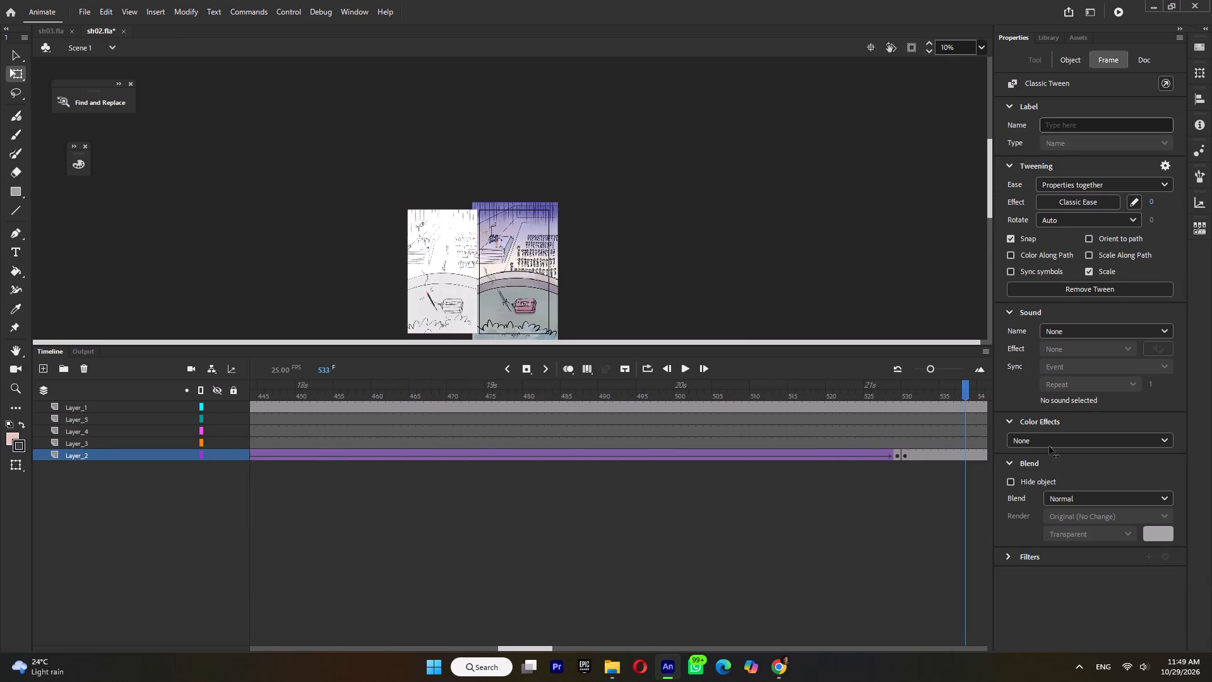
{"action": "left_click_drag", "start_coordinate": [1049, 446], "coordinate": [785, 464]}
{"action": "double_click", "coordinate": [532, 284]}
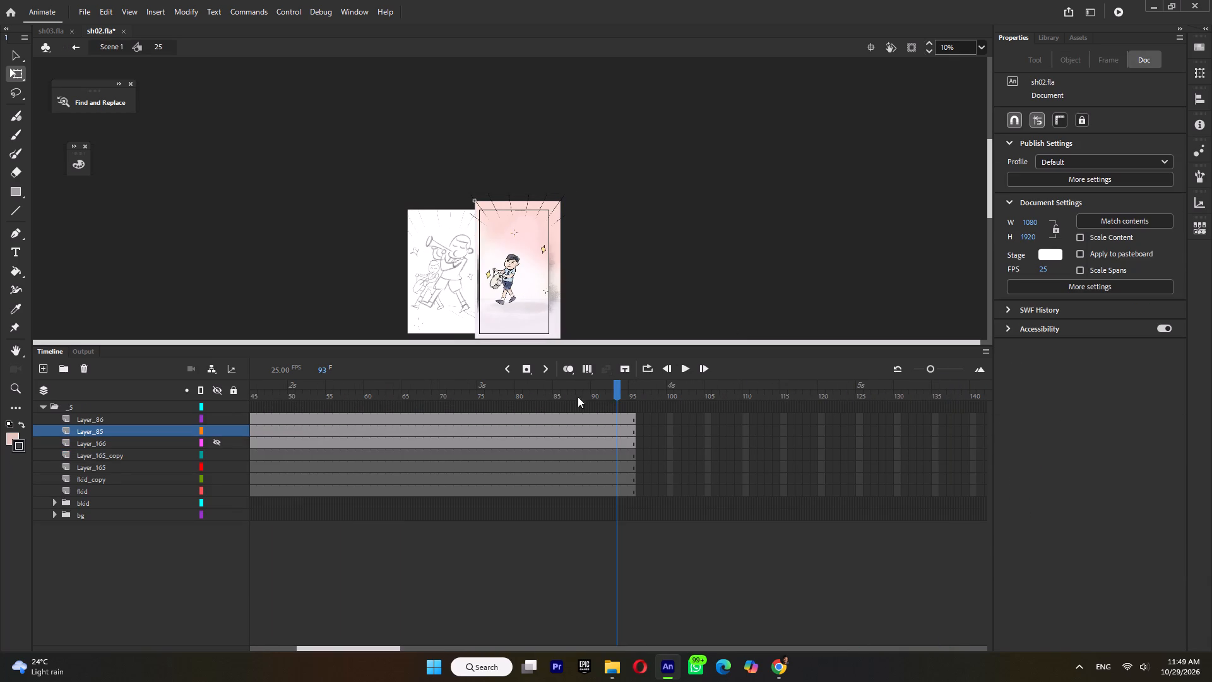
{"action": "double_click", "coordinate": [617, 392]}
{"action": "key", "text": "F6"}
In the bkid folder, nudge the small drummer boy on From_selection_1 left at frame 93 and create a classic tween leading to it.
{"action": "left_click", "coordinate": [672, 224]}
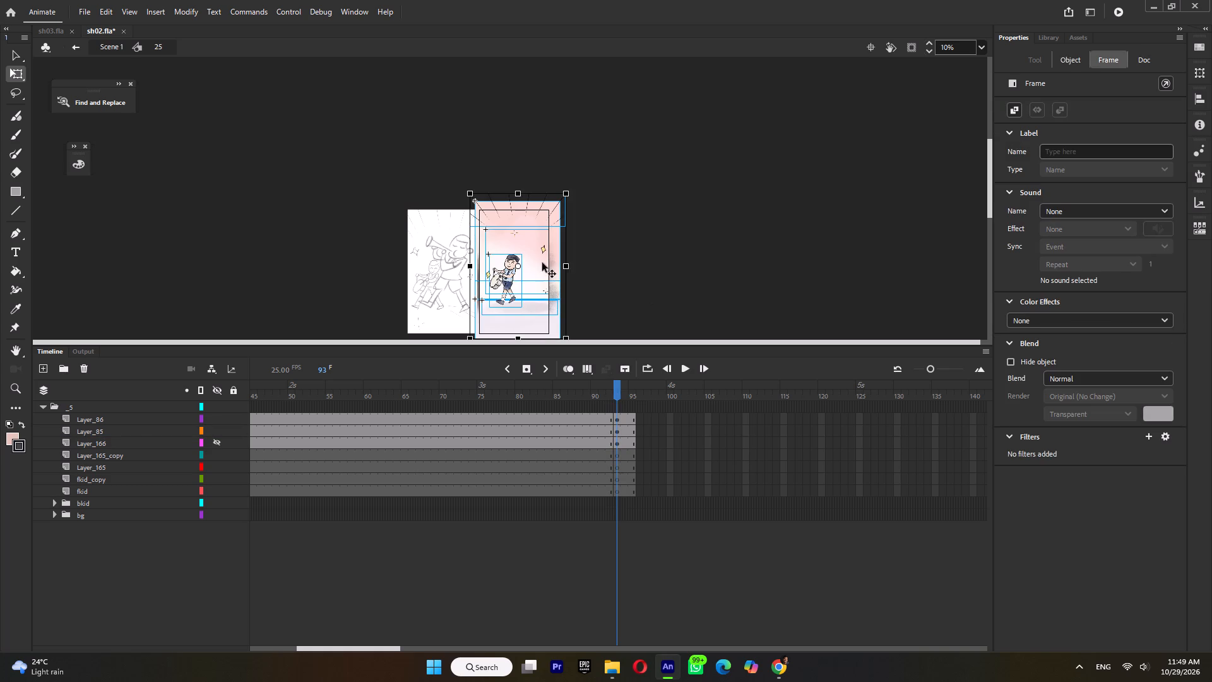
{"action": "left_click", "coordinate": [110, 455]}
{"action": "scroll", "coordinate": [485, 267], "scroll_direction": "up", "scroll_amount": 2, "text": "ctrl"}
{"action": "left_click", "coordinate": [513, 288]}
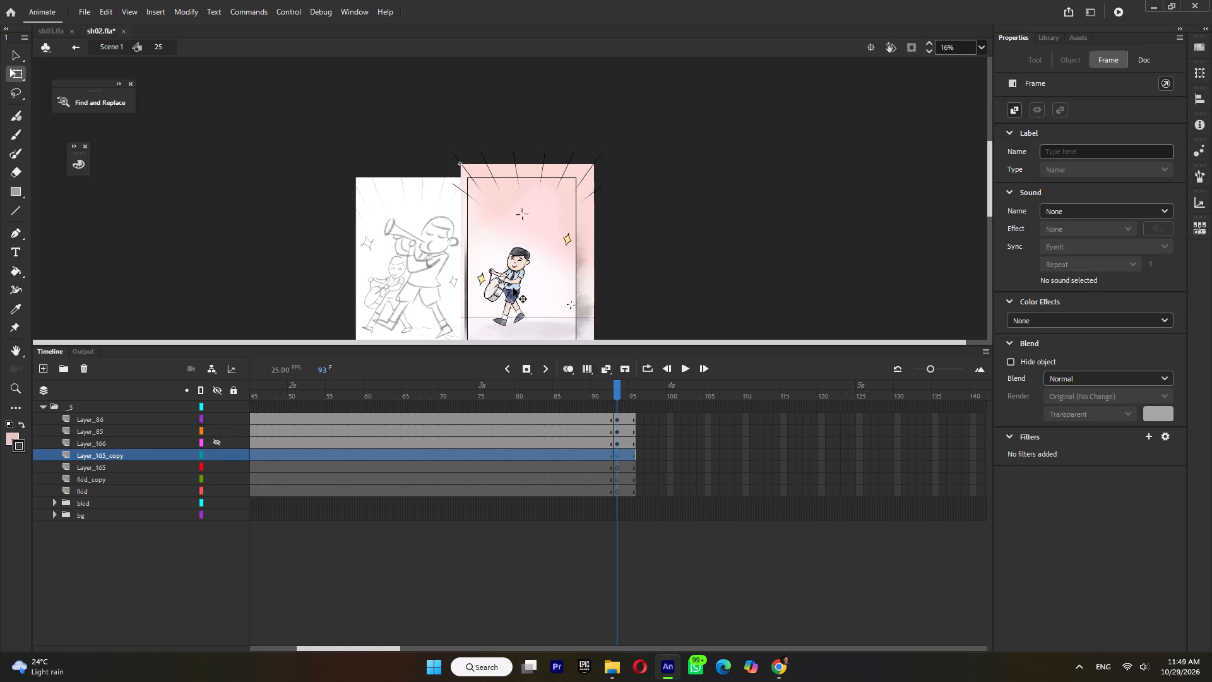
{"action": "left_click", "coordinate": [617, 418]}
{"action": "key", "text": "Left"}
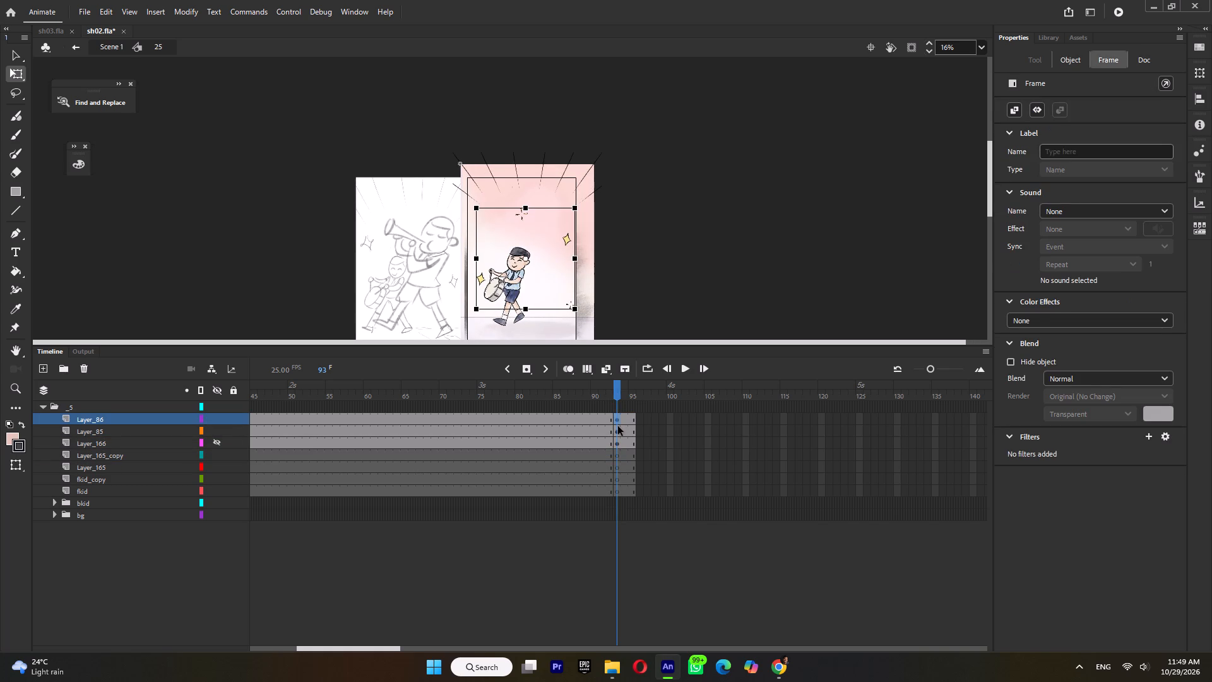
{"action": "left_click", "coordinate": [617, 430]}
{"action": "left_click", "coordinate": [617, 444]}
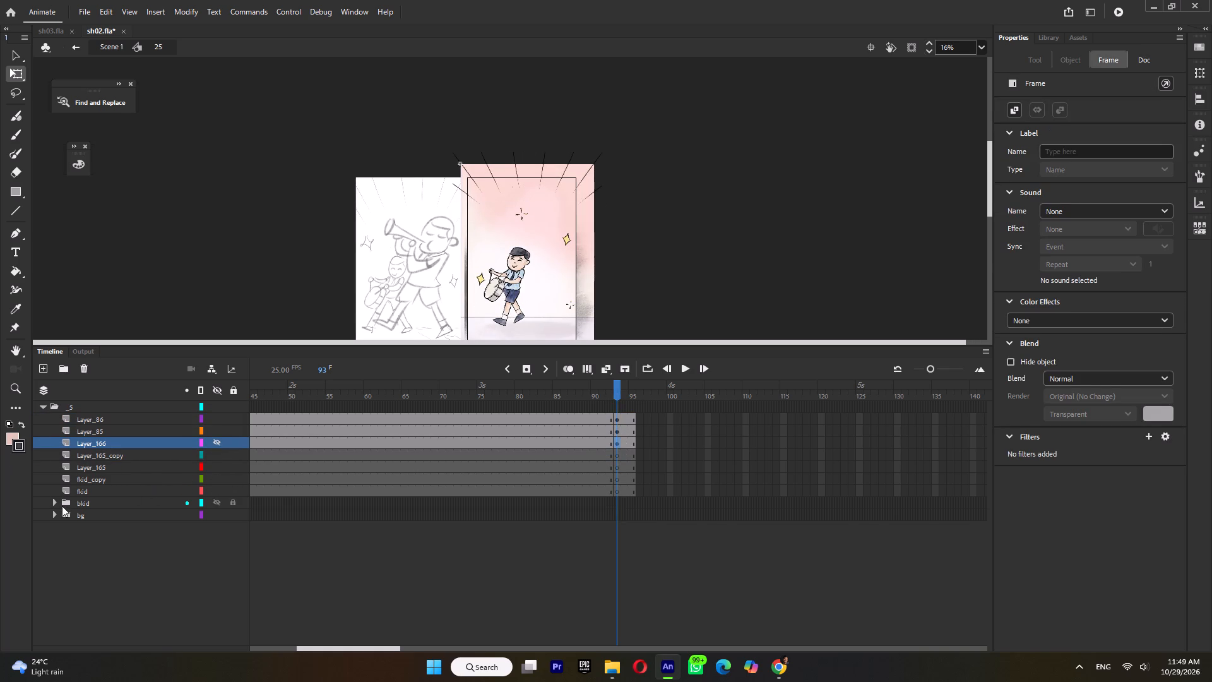
{"action": "left_click", "coordinate": [52, 500]}
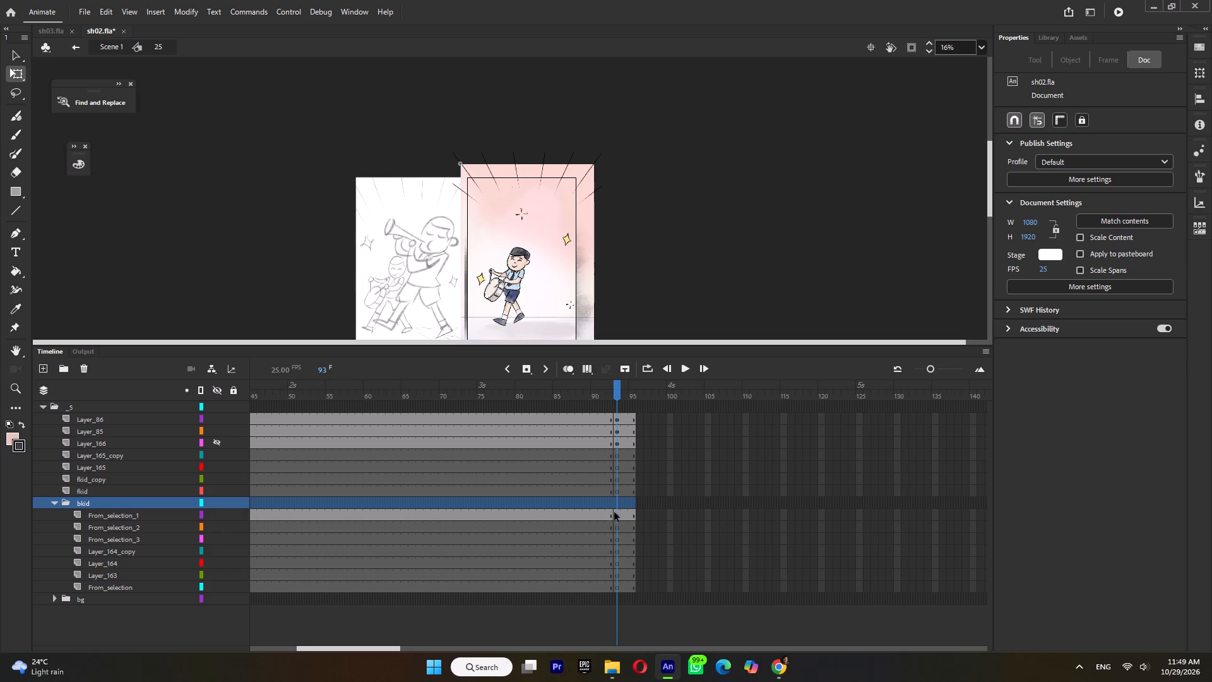
{"action": "left_click", "coordinate": [617, 513]}
{"action": "key", "text": "Left"}
{"action": "key", "text": "Left"}
{"action": "key", "text": "Left"}
{"action": "key", "text": "Left"}
{"action": "key", "text": "Left"}
{"action": "key", "text": "Left"}
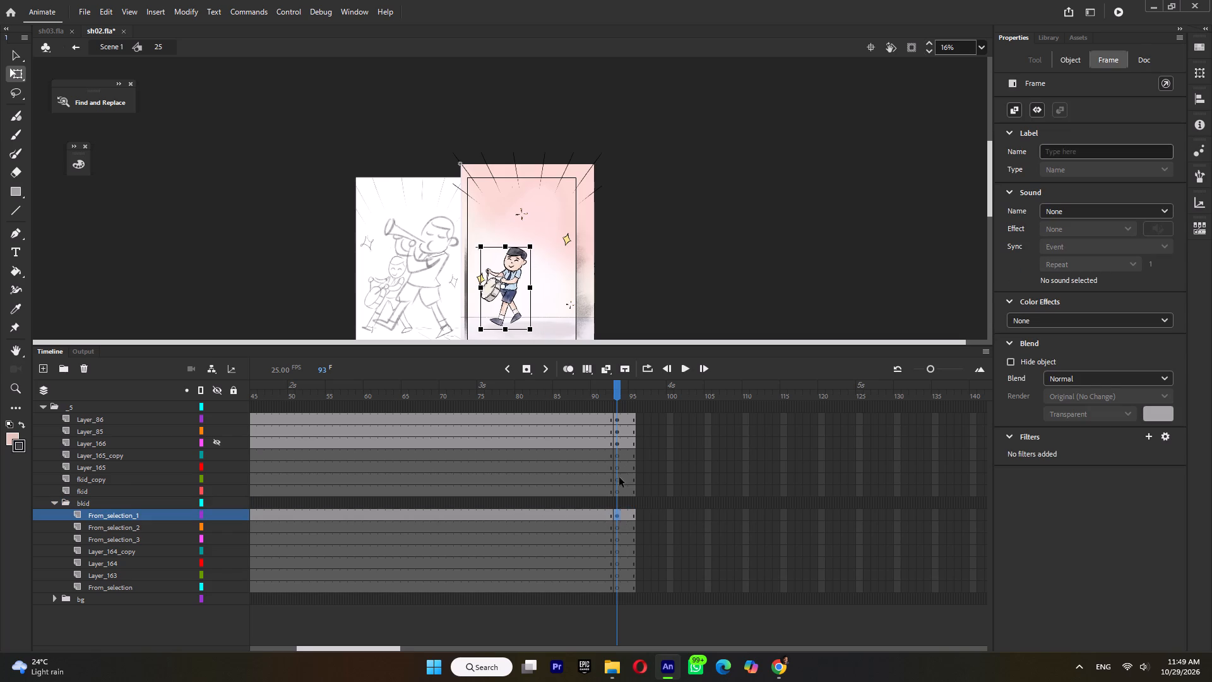
{"action": "key", "text": "Left"}
{"action": "left_click", "coordinate": [583, 514]}
{"action": "key", "text": "ctrl+m"}
{"action": "double_click", "coordinate": [708, 318]}
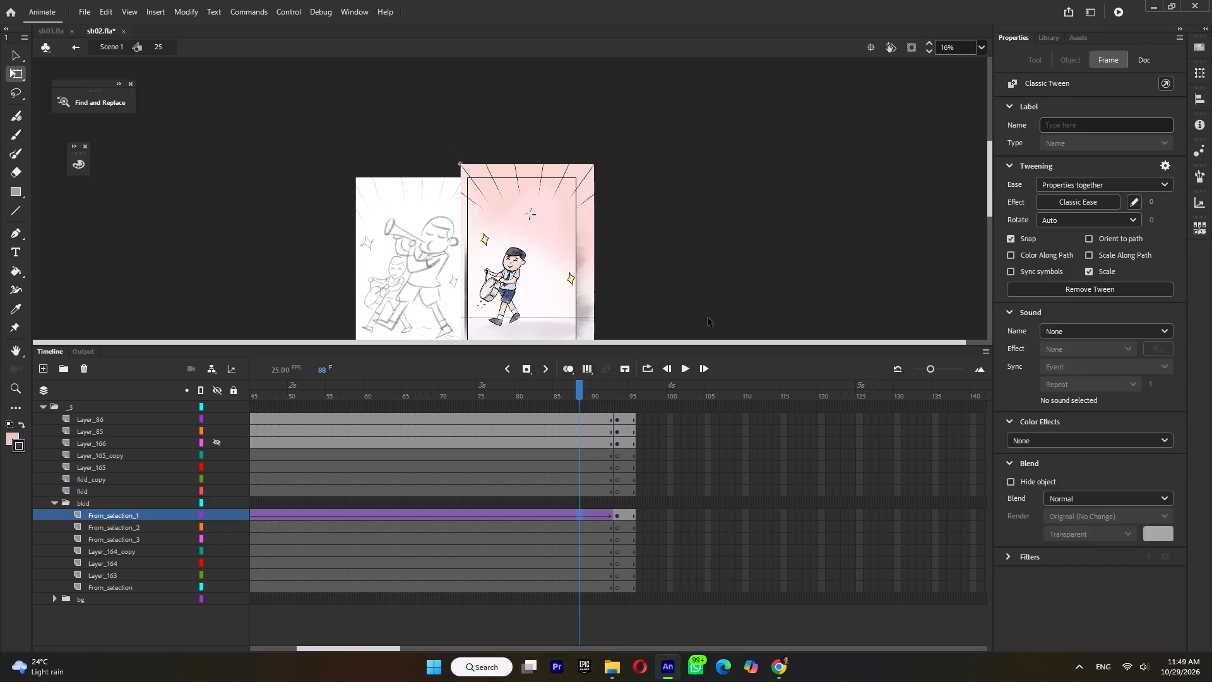
In Scene 1, add a keyframe at frame 570 on Layer_2, nudge the auditorium shot left there, and create a classic tween leading to it.
{"action": "left_click_drag", "start_coordinate": [397, 394], "coordinate": [157, 412]}
{"action": "key", "text": "Return"}
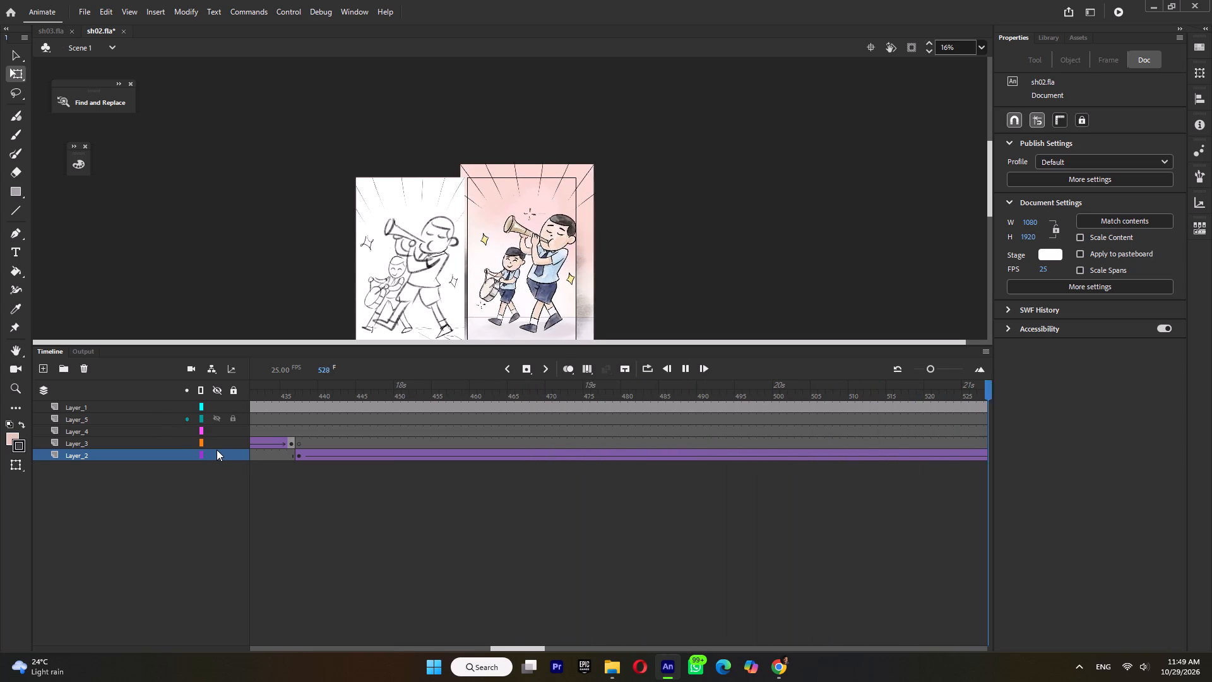
{"action": "key", "text": "Return"}
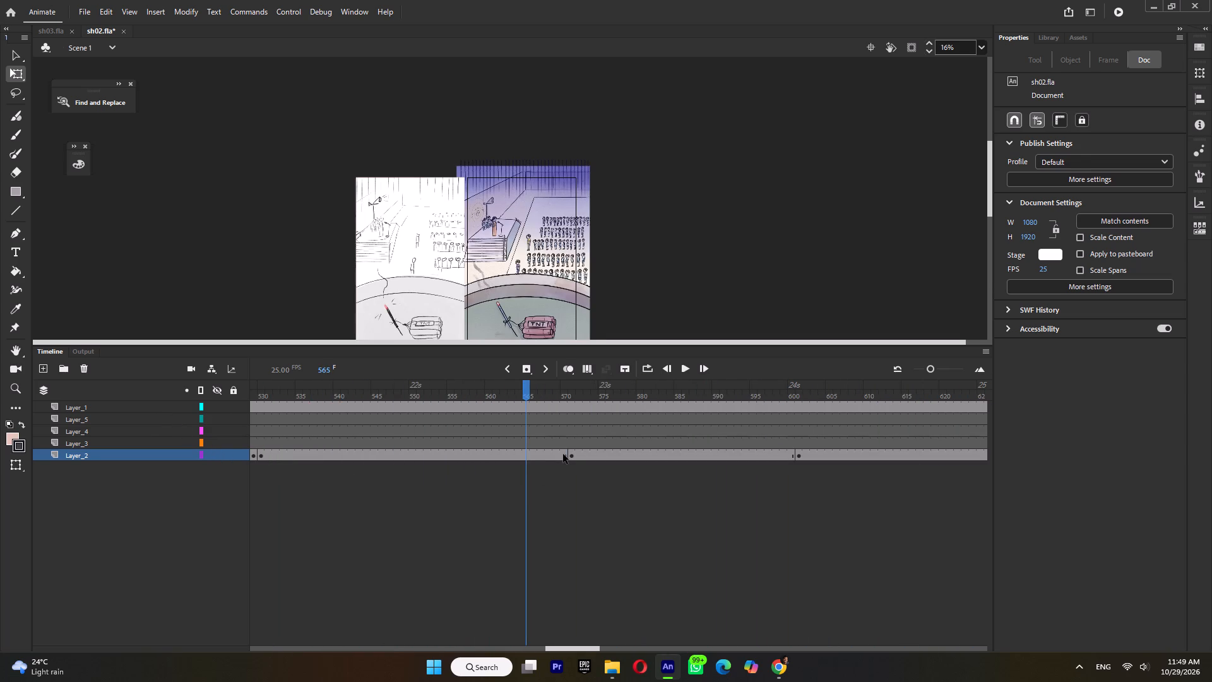
{"action": "left_click", "coordinate": [563, 454]}
{"action": "key", "text": "F6"}
{"action": "key", "text": "Left"}
{"action": "key", "text": "Left"}
{"action": "key", "text": "Left"}
{"action": "key", "text": "Left"}
{"action": "key", "text": "Left"}
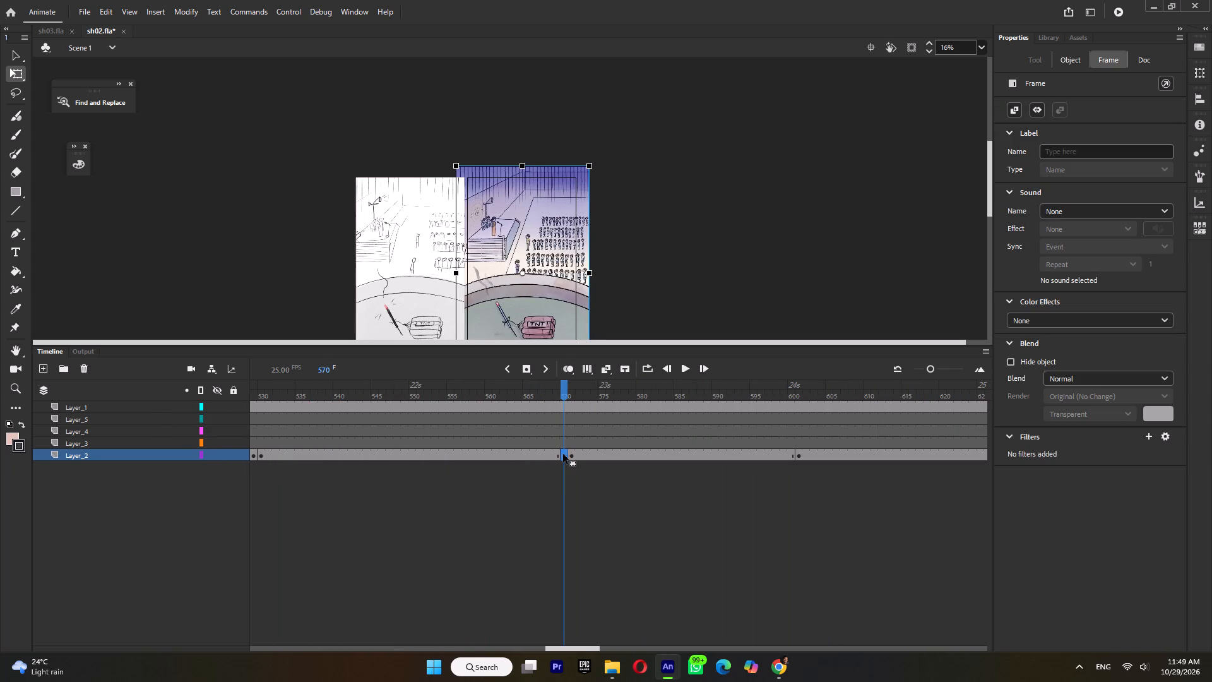
{"action": "left_click", "coordinate": [529, 454]}
{"action": "key", "text": "ctrl+m"}
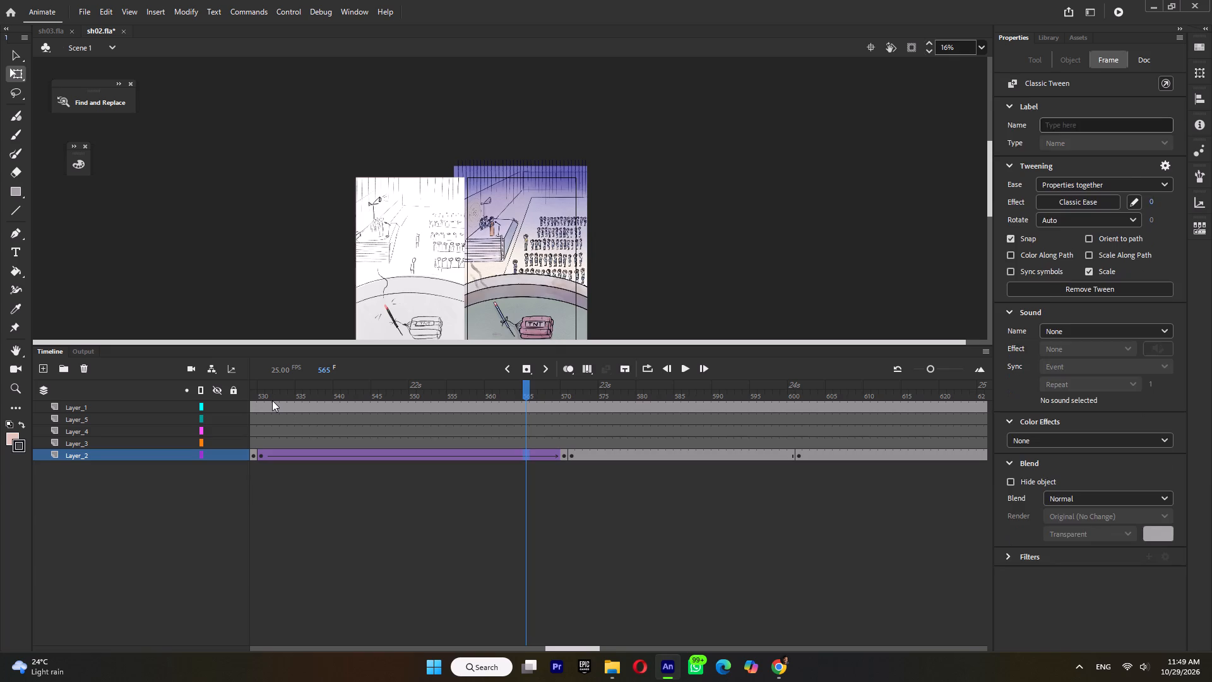
Play back the auditorium shot's drift from its start at frame 530 into the following shot.
{"action": "left_click", "coordinate": [272, 400]}
{"action": "key", "text": "Return"}
{"action": "key", "text": "Return"}
{"action": "left_click", "coordinate": [259, 385]}
{"action": "key", "text": "Return"}
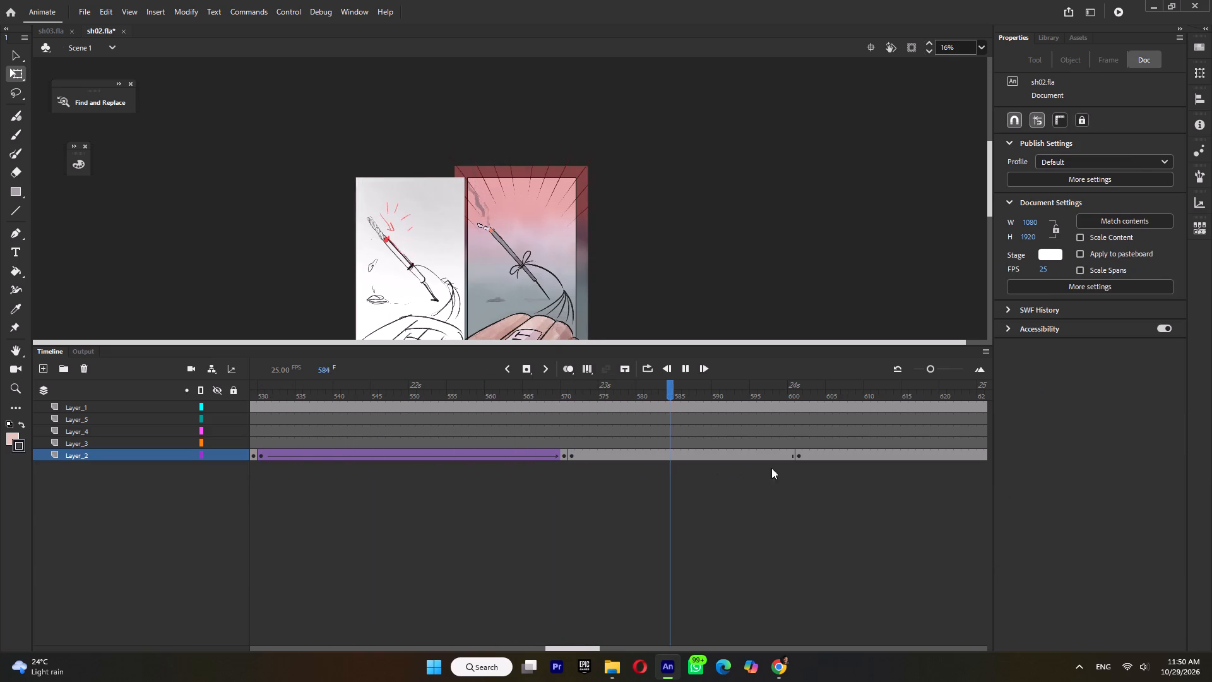
{"action": "key", "text": "Return"}
Add a keyframe at frame 600 on Layer_2, nudge the smoking fuse shot right at frame 571, and preview a classic tween between them.
{"action": "left_click", "coordinate": [790, 456]}
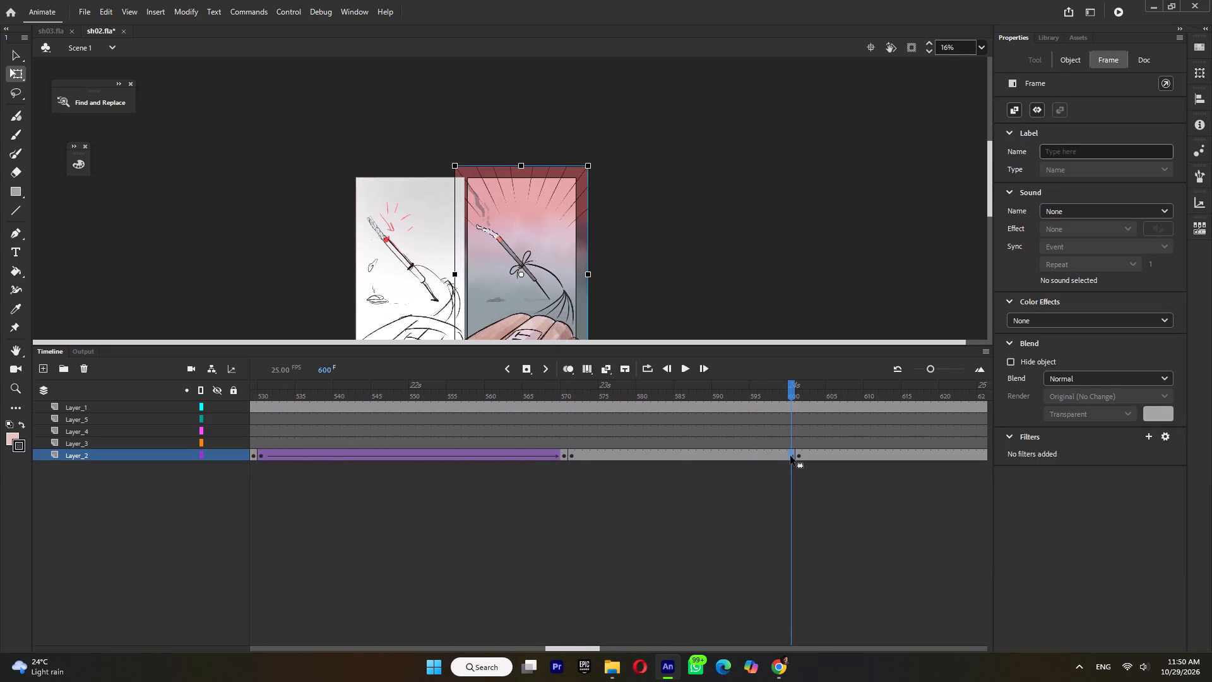
{"action": "key", "text": "F6"}
{"action": "left_click", "coordinate": [572, 455]}
{"action": "key", "text": "Right"}
{"action": "key", "text": "Right"}
{"action": "key", "text": "Right"}
{"action": "key", "text": "Right"}
{"action": "key", "text": "Right"}
{"action": "key", "text": "Right"}
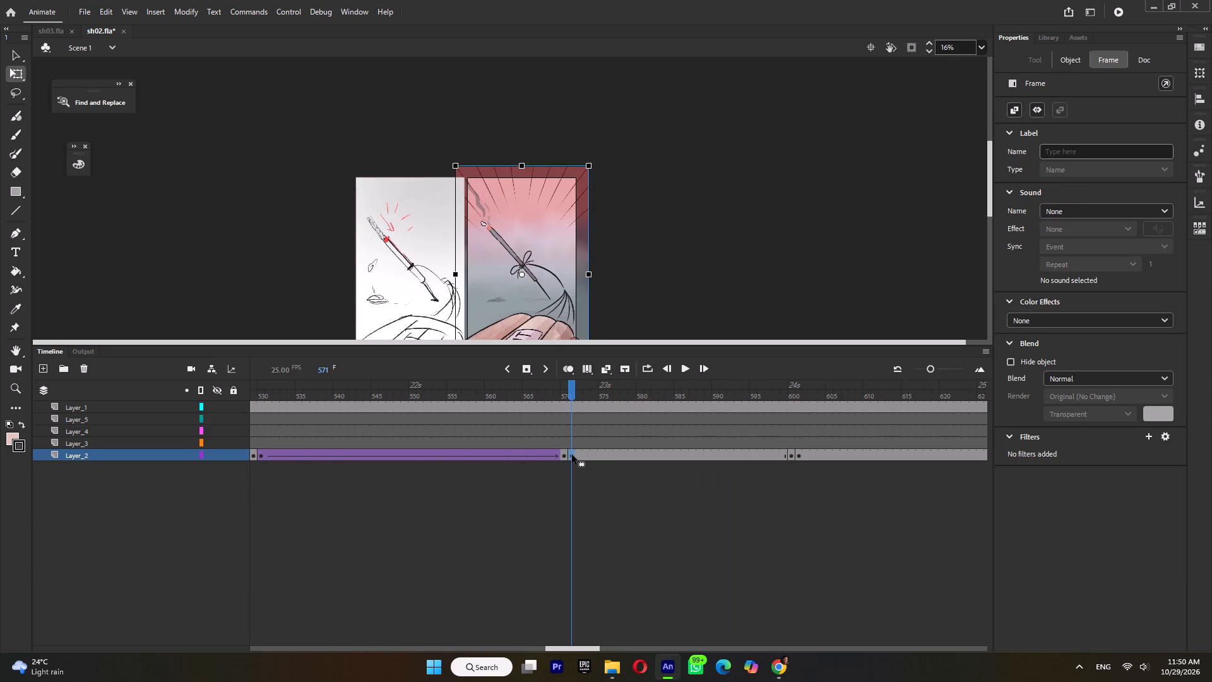
{"action": "key", "text": "Right"}
{"action": "key", "text": "ctrl+m"}
{"action": "left_click", "coordinate": [538, 392]}
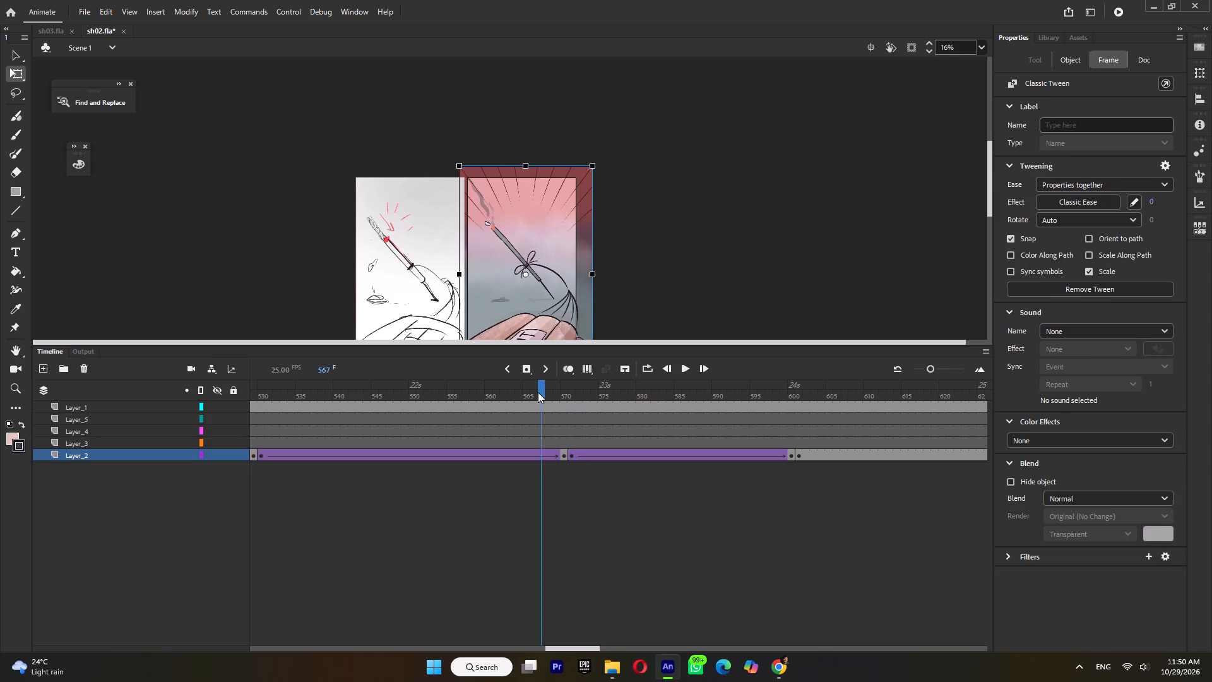
{"action": "key", "text": "Return"}
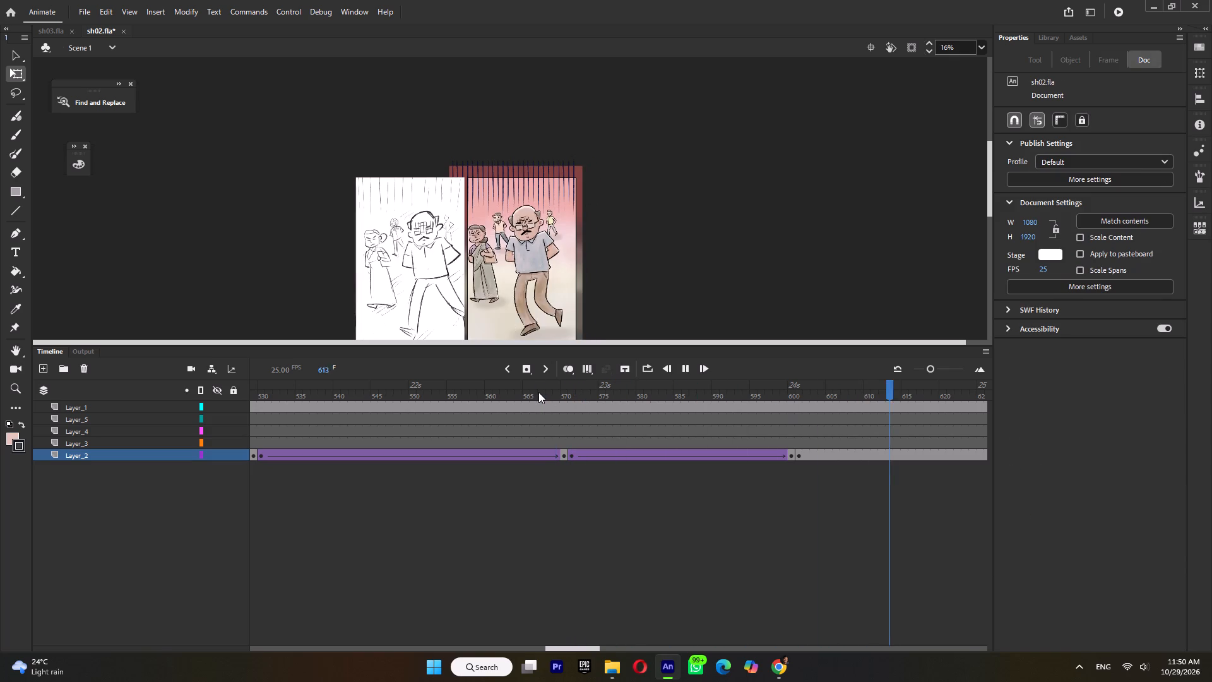
{"action": "key", "text": "Return"}
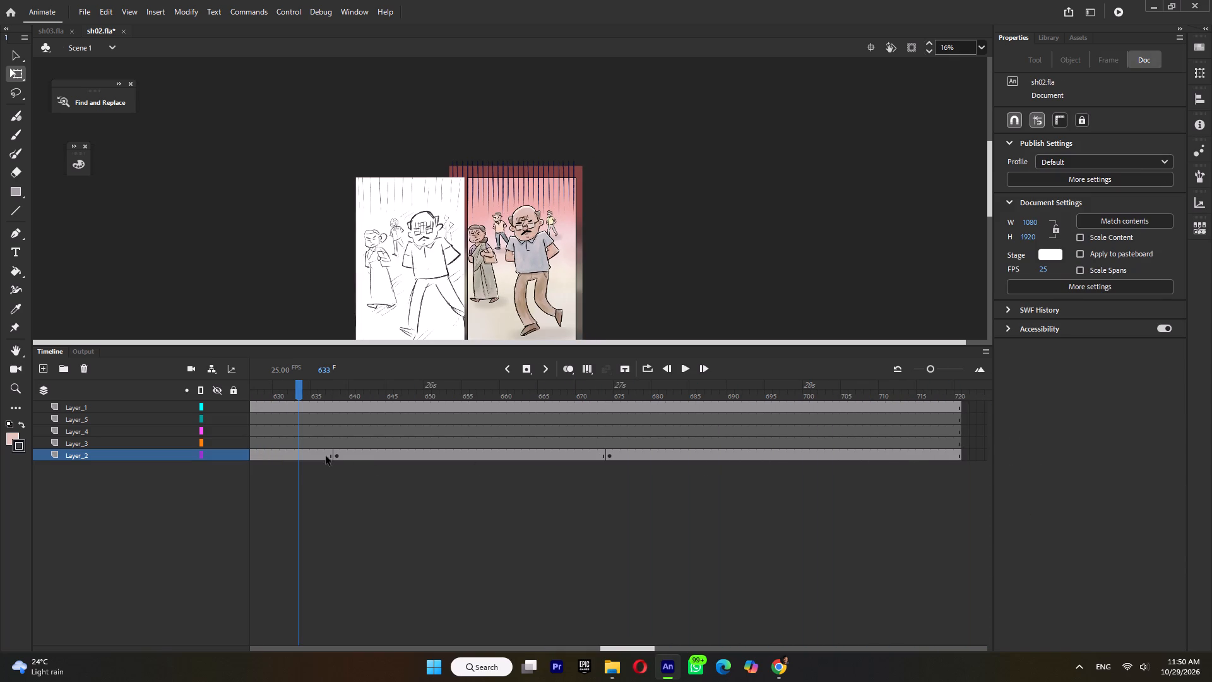
Add a keyframe at frame 637 on Layer_2, nudge the walking old man shot right there, and create a classic tween leading to it.
{"action": "left_click", "coordinate": [328, 454]}
{"action": "key", "text": "F6"}
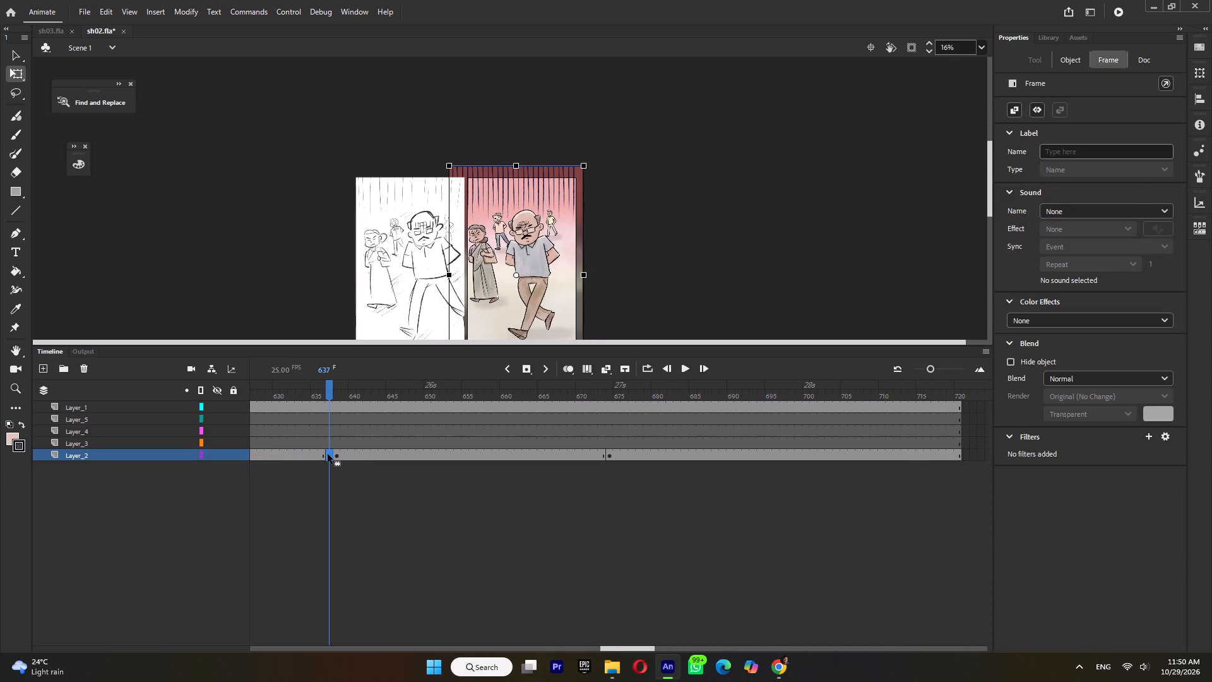
{"action": "key", "text": "Right"}
{"action": "key", "text": "Right"}
{"action": "key", "text": "Right"}
{"action": "key", "text": "Right"}
{"action": "key", "text": "Right"}
{"action": "key", "text": "Right"}
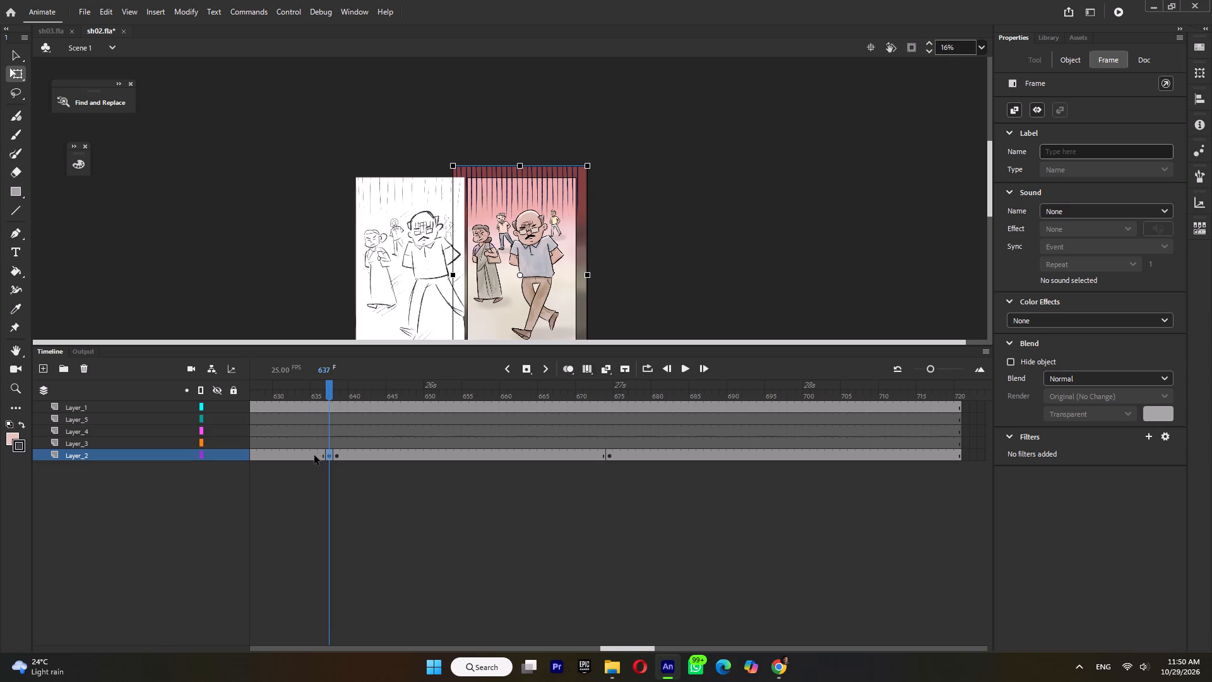
{"action": "left_click", "coordinate": [314, 455]}
{"action": "key", "text": "ctrl+m"}
Open symbol 29 at the end of the walking old man shot and insert keyframes at frame 37 across its layers.
{"action": "left_click", "coordinate": [330, 457]}
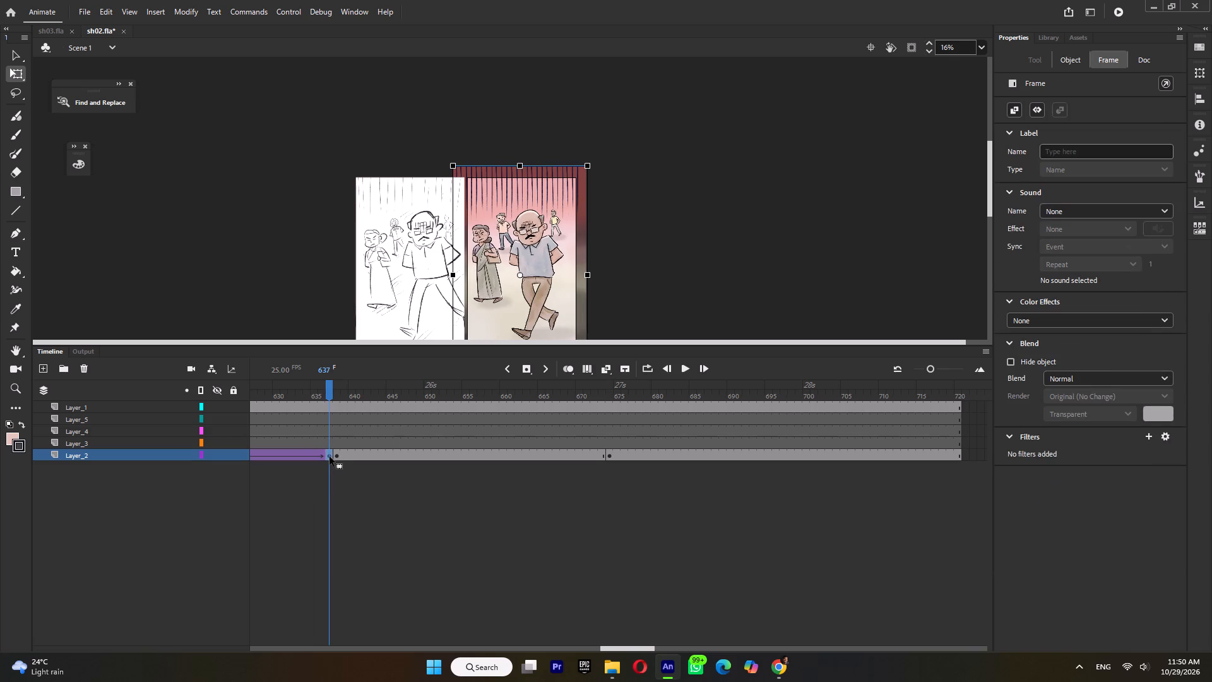
{"action": "double_click", "coordinate": [539, 277]}
{"action": "double_click", "coordinate": [528, 389]}
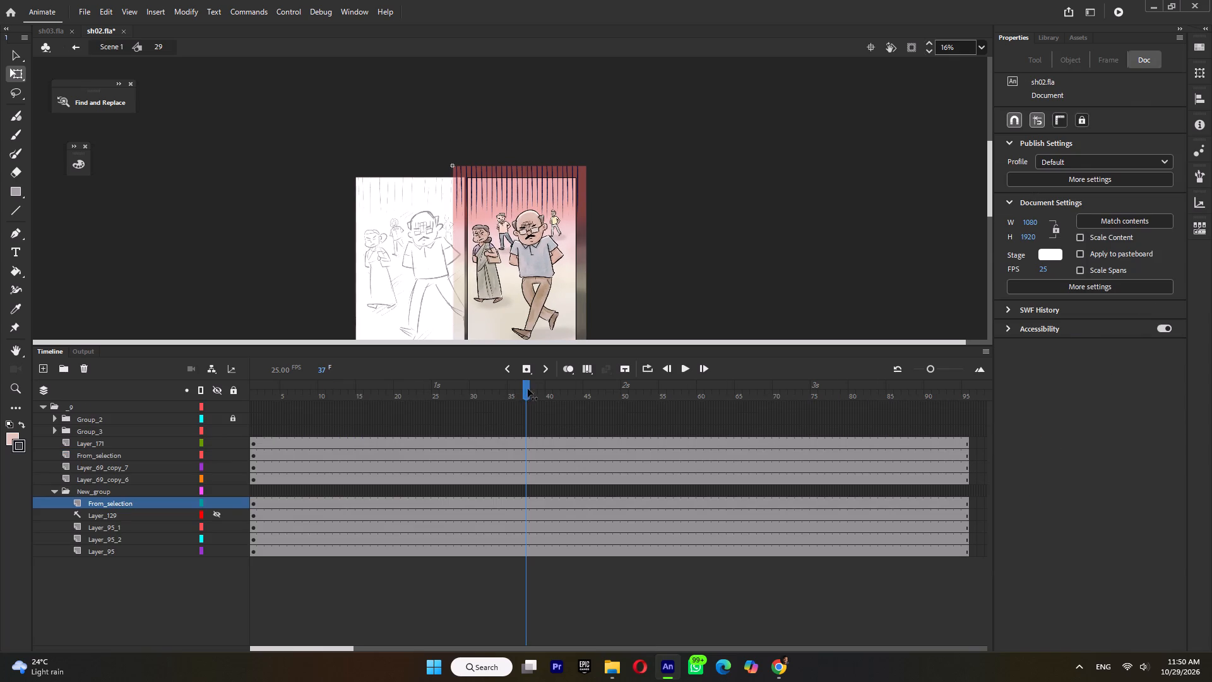
{"action": "key", "text": "F6"}
Nudge the woman in the long dress slightly left at frame 37, to about X 169.
{"action": "left_click", "coordinate": [107, 529]}
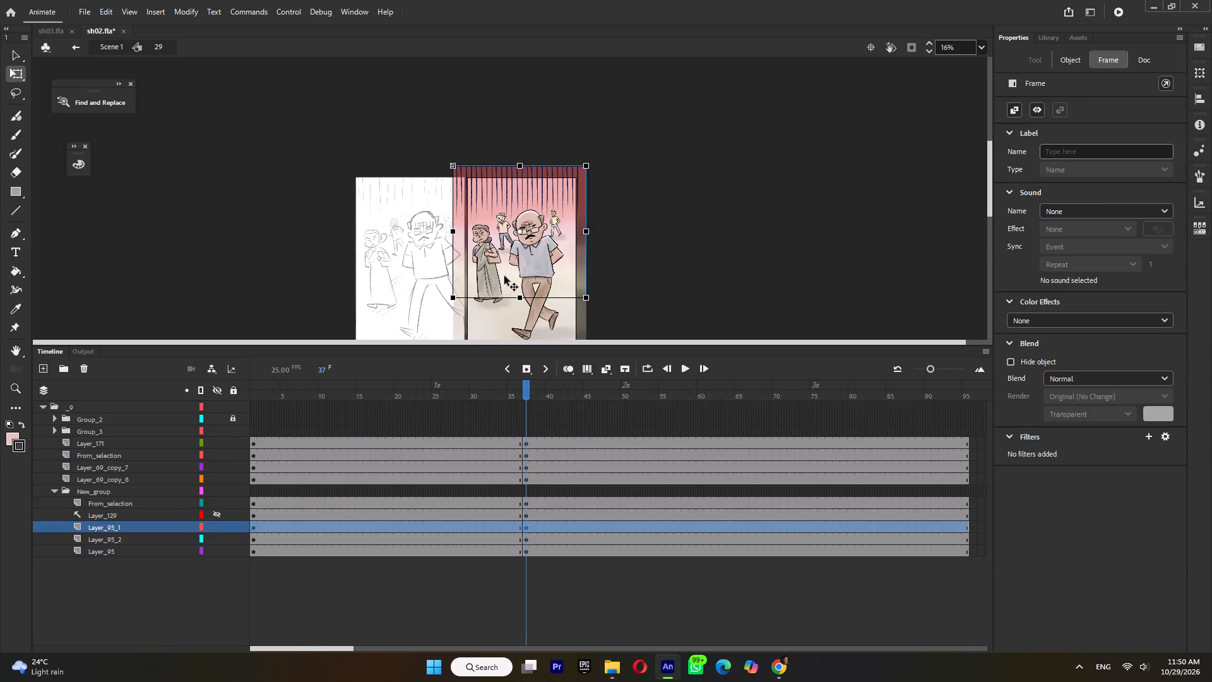
{"action": "left_click", "coordinate": [477, 290]}
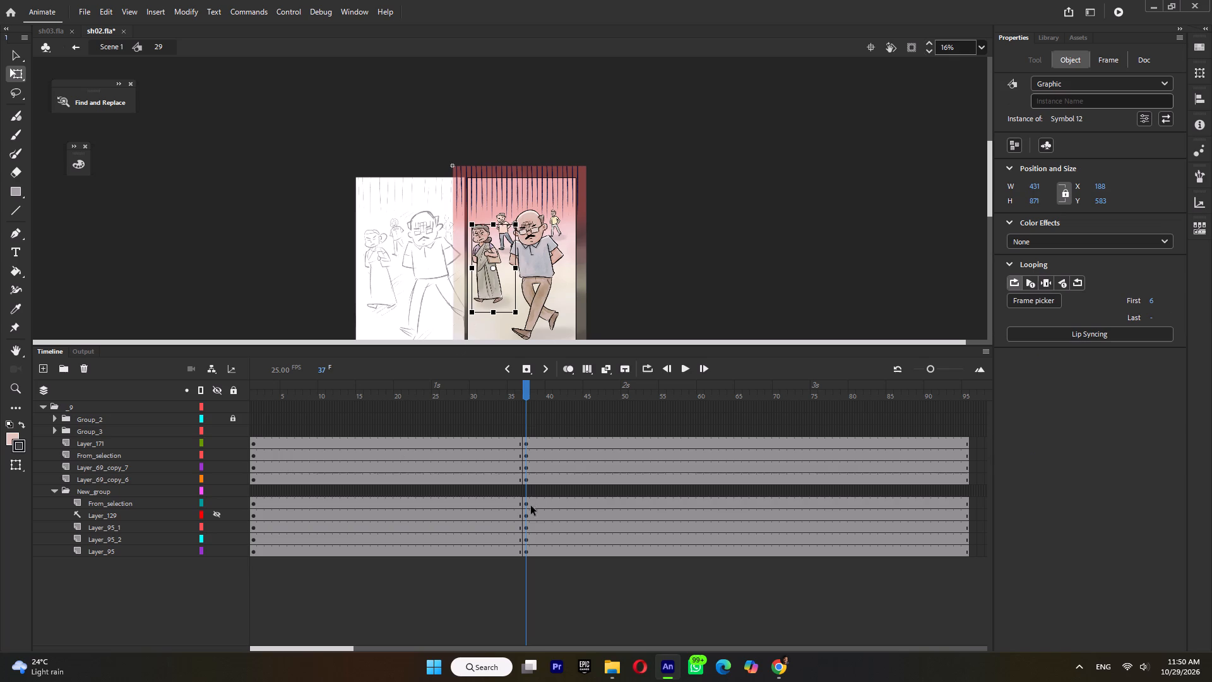
{"action": "key", "text": "Left"}
{"action": "key", "text": "Left"}
{"action": "key", "text": "Left"}
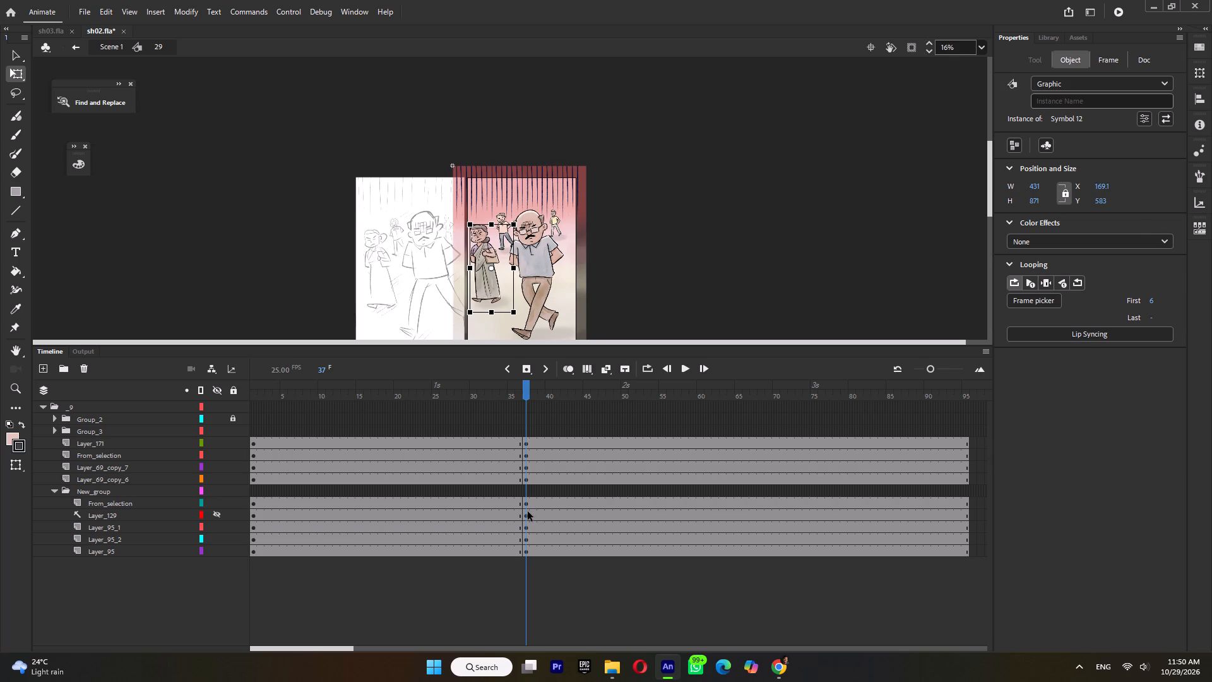
{"action": "left_click", "coordinate": [526, 527]}
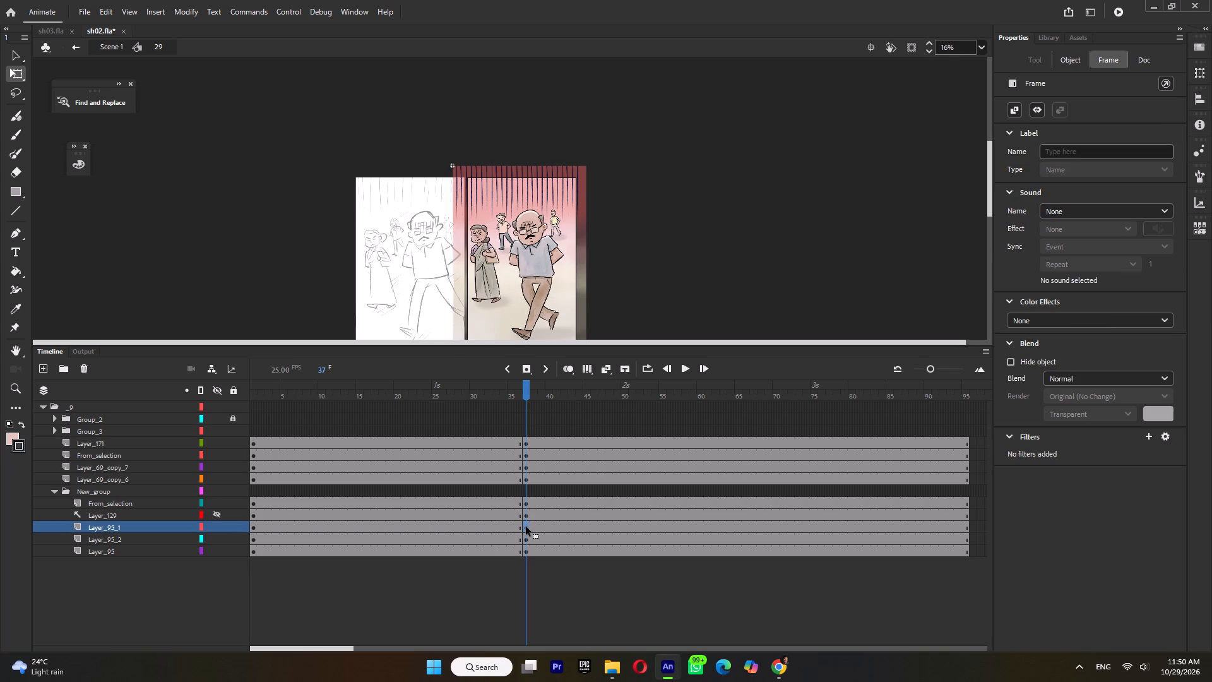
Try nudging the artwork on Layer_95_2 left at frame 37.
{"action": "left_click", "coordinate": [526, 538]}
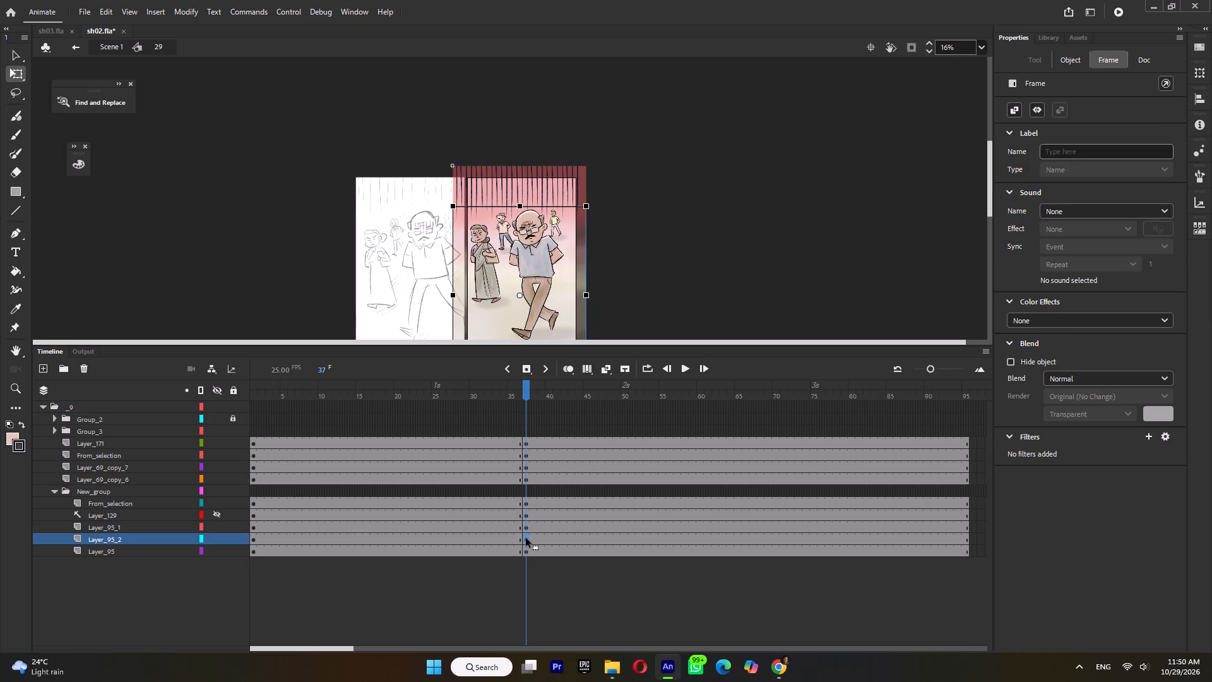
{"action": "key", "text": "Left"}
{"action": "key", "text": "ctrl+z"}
Select the background walkers on Layer_171 and From_selection and nudge them slightly left at frame 37.
{"action": "left_click", "coordinate": [116, 475]}
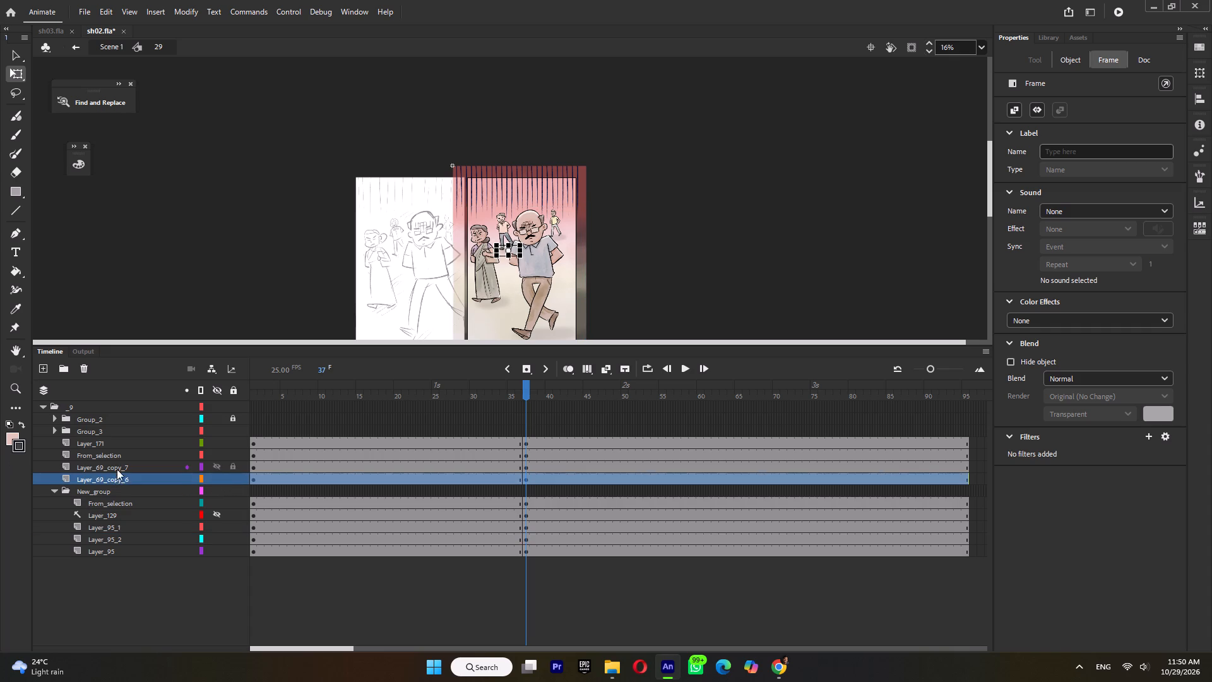
{"action": "left_click", "coordinate": [117, 466]}
{"action": "left_click", "coordinate": [115, 455]}
{"action": "left_click", "coordinate": [115, 443]}
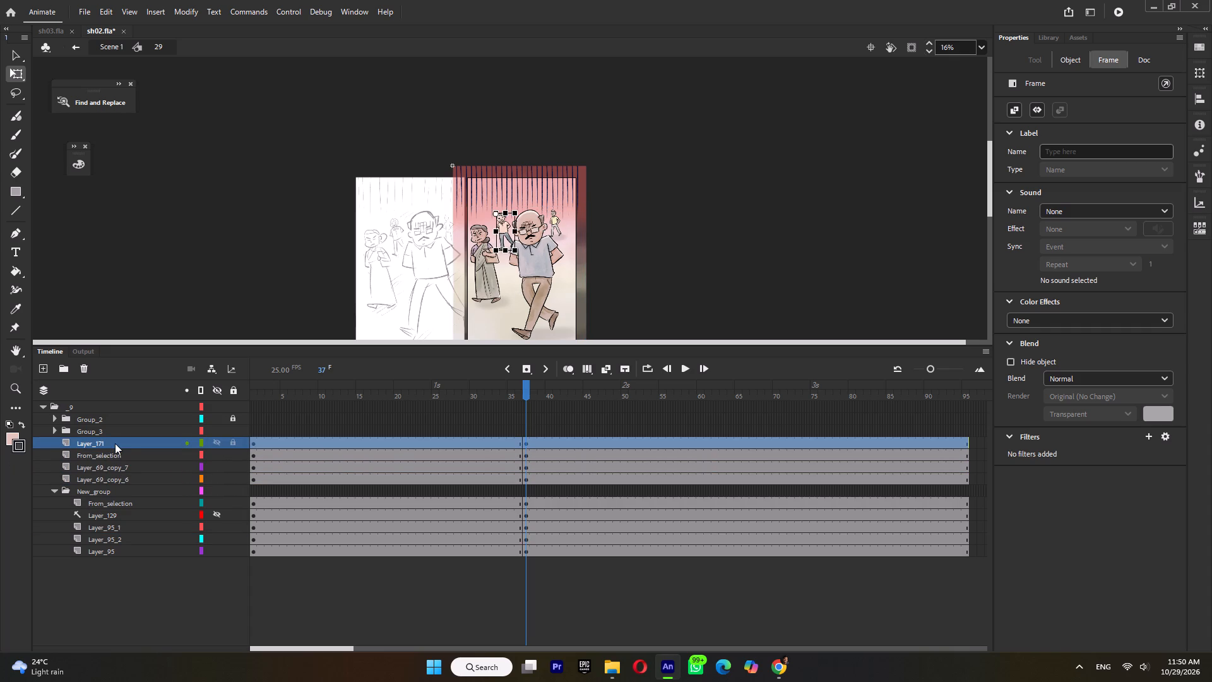
{"action": "left_click", "coordinate": [111, 455], "text": "shift"}
{"action": "key", "text": "Left"}
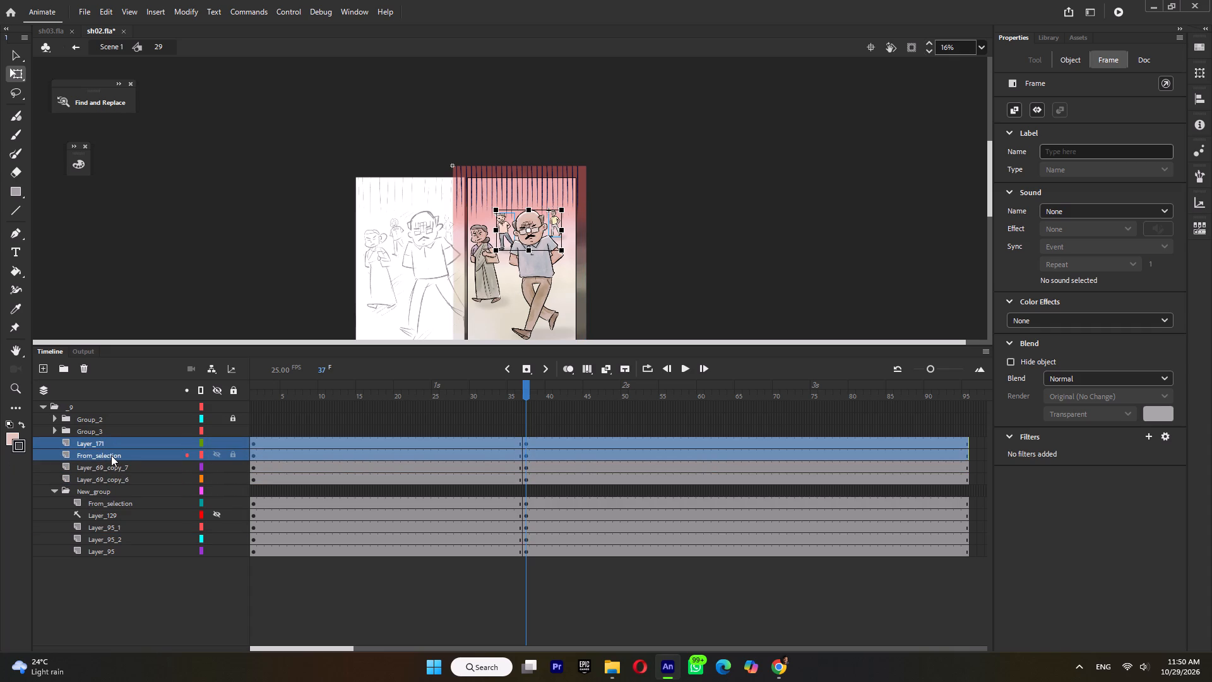
{"action": "key", "text": "Left"}
{"action": "key", "text": "Left"}
{"action": "key", "text": "Left"}
{"action": "key", "text": "Left"}
{"action": "key", "text": "Left"}
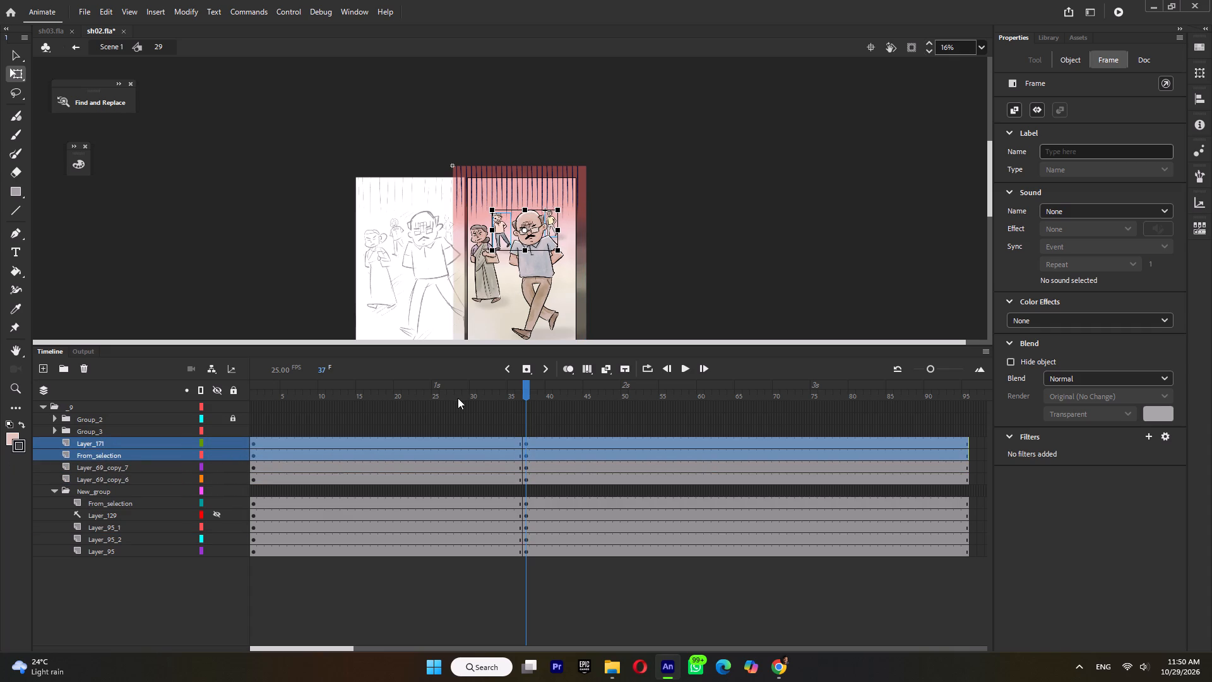
Create classic tweens leading to frame 37 across symbol 29's layers, and preview the walking old man shot in Scene 1.
{"action": "double_click", "coordinate": [460, 389]}
{"action": "key", "text": "ctrl+m"}
{"action": "double_click", "coordinate": [756, 248]}
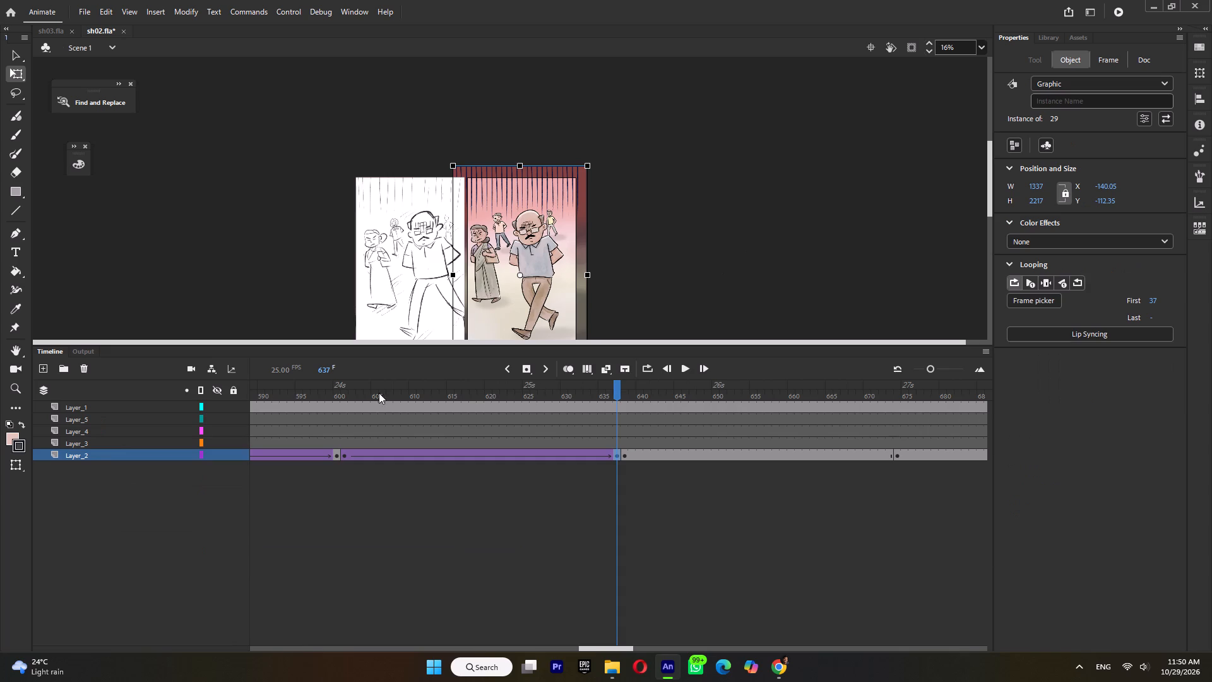
{"action": "left_click", "coordinate": [345, 398]}
{"action": "key", "text": "Return"}
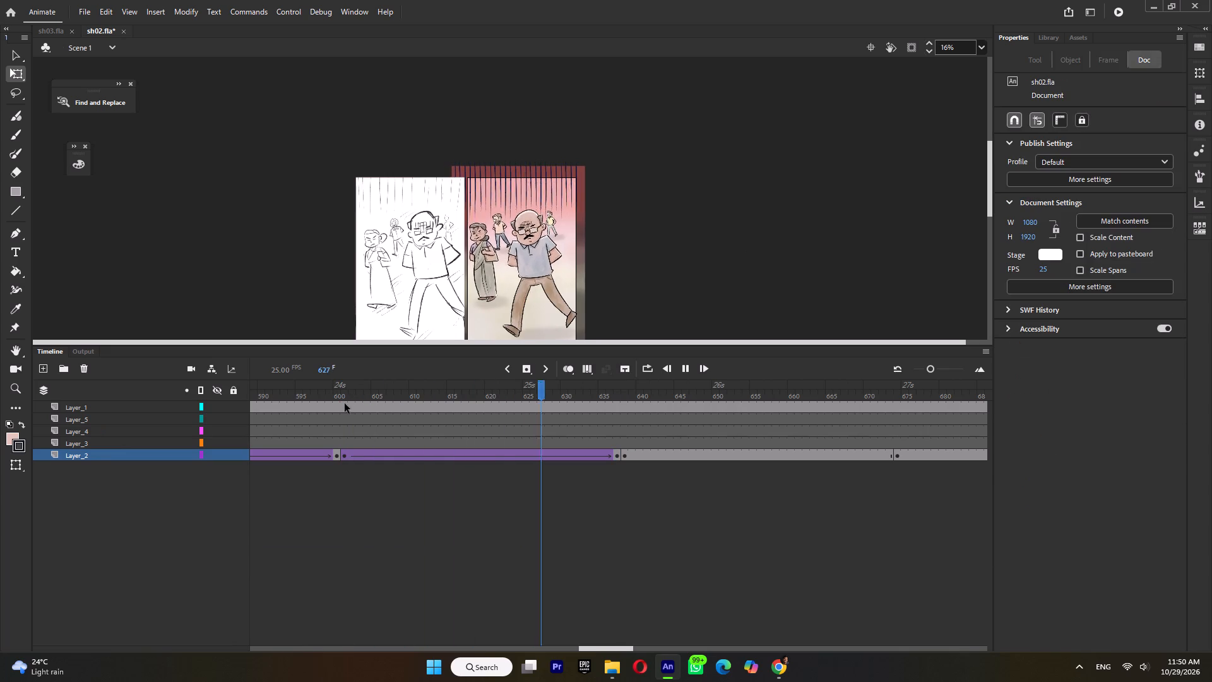
{"action": "key", "text": "Return"}
Nudge the walking old man shot right at the Layer_2 tween's starting keyframe, frame 601.
{"action": "left_click", "coordinate": [343, 456]}
{"action": "key", "text": "Right"}
{"action": "key", "text": "Right"}
{"action": "key", "text": "Right"}
{"action": "key", "text": "Right"}
{"action": "key", "text": "Right"}
{"action": "key", "text": "Right"}
{"action": "key", "text": "Right"}
{"action": "key", "text": "Right"}
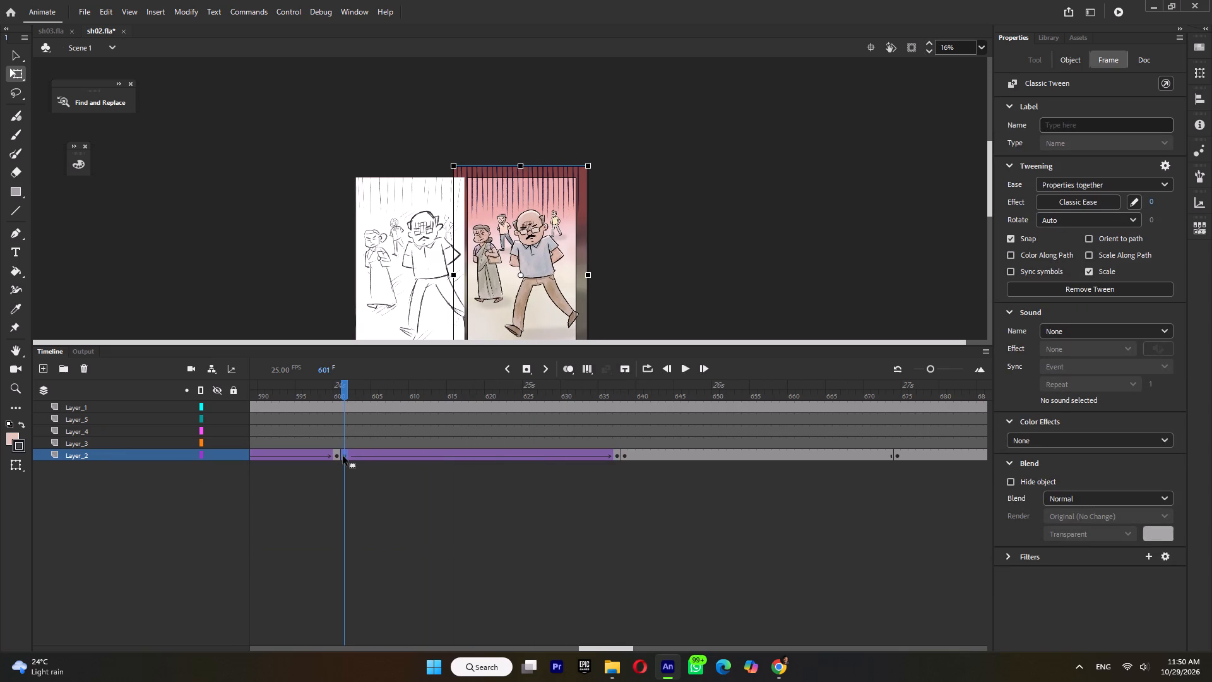
{"action": "key", "text": "Right"}
{"action": "key", "text": "Right"}
Nudge the walking old man shot right at the Layer_2 tween's ending keyframe, frame 637, and return to the shot's beginning.
{"action": "left_click", "coordinate": [618, 458]}
{"action": "key", "text": "Right"}
{"action": "key", "text": "Right"}
{"action": "key", "text": "Right"}
{"action": "key", "text": "Right"}
{"action": "key", "text": "Right"}
{"action": "key", "text": "Right"}
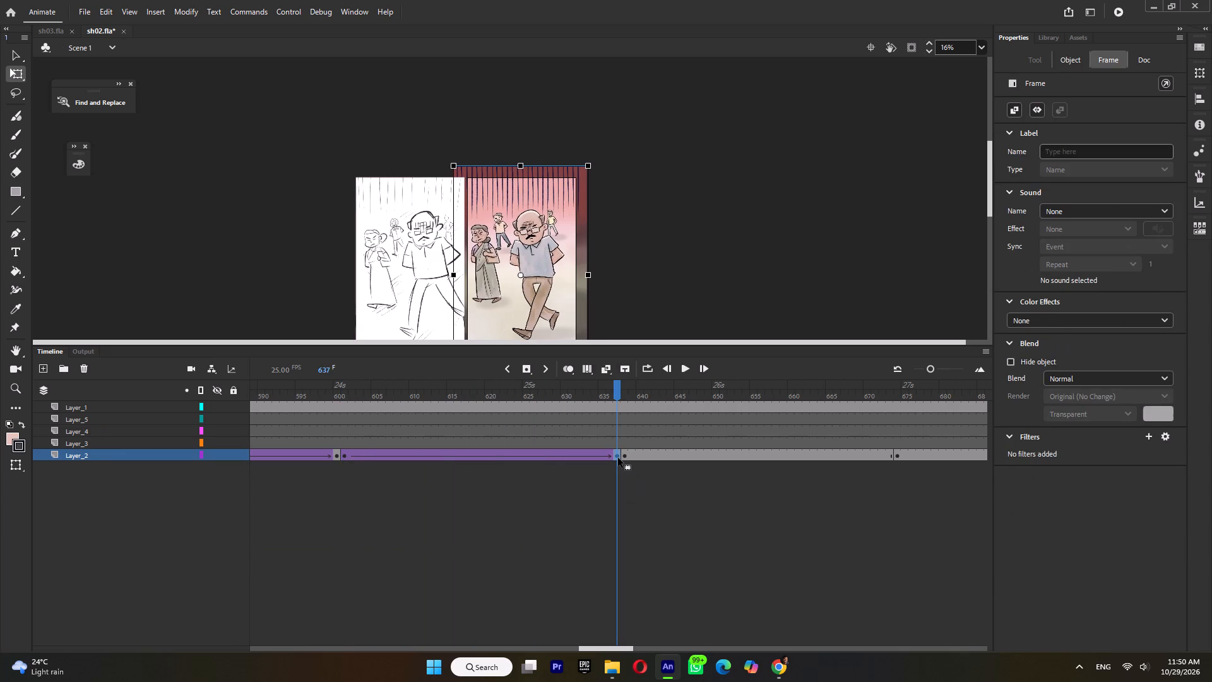
{"action": "key", "text": "Right"}
{"action": "key", "text": "Right"}
{"action": "key", "text": "Right"}
{"action": "key", "text": "Right"}
{"action": "left_click", "coordinate": [348, 392]}
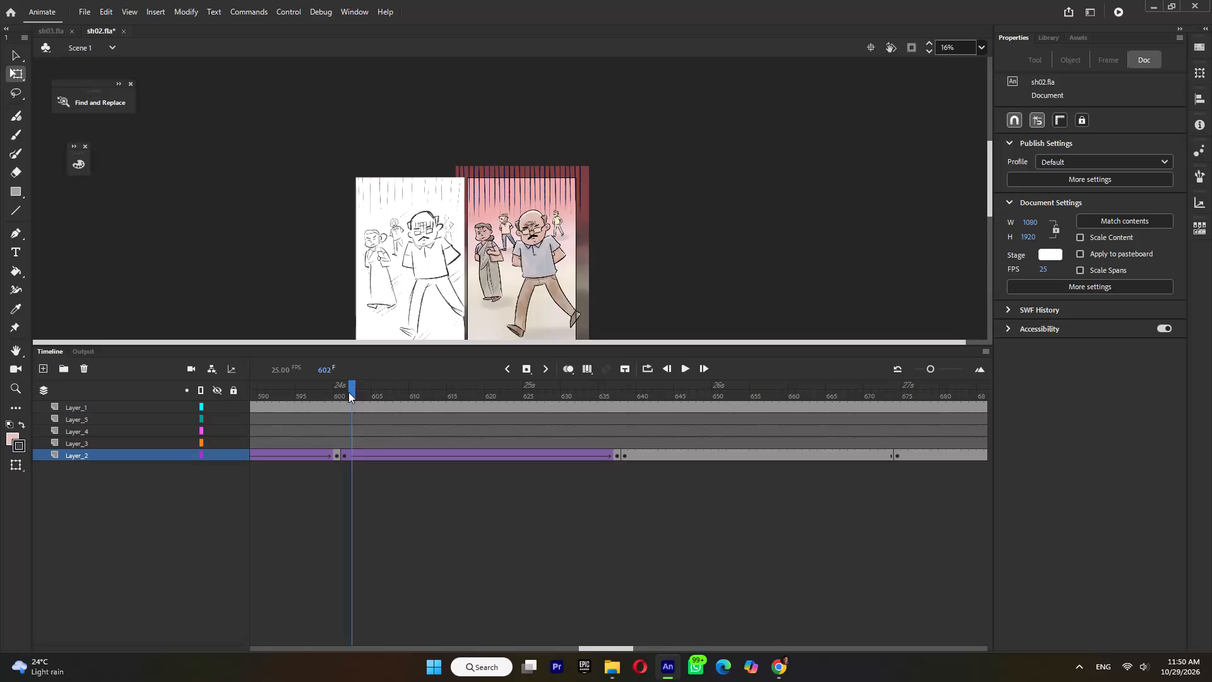
Add a Layer_2 keyframe at frame 673, nudge the frightened schoolboys shot right there, and classic-tween the span leading to it.
{"action": "key", "text": "Return"}
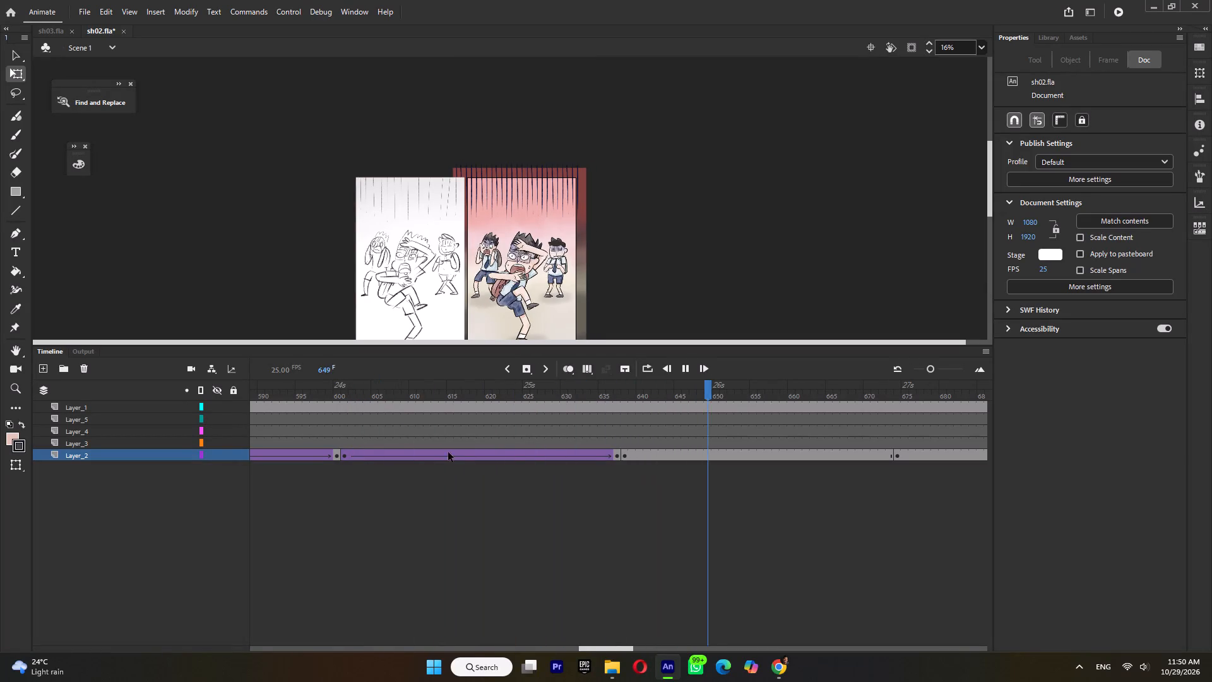
{"action": "key", "text": "Return"}
{"action": "left_click", "coordinate": [889, 455]}
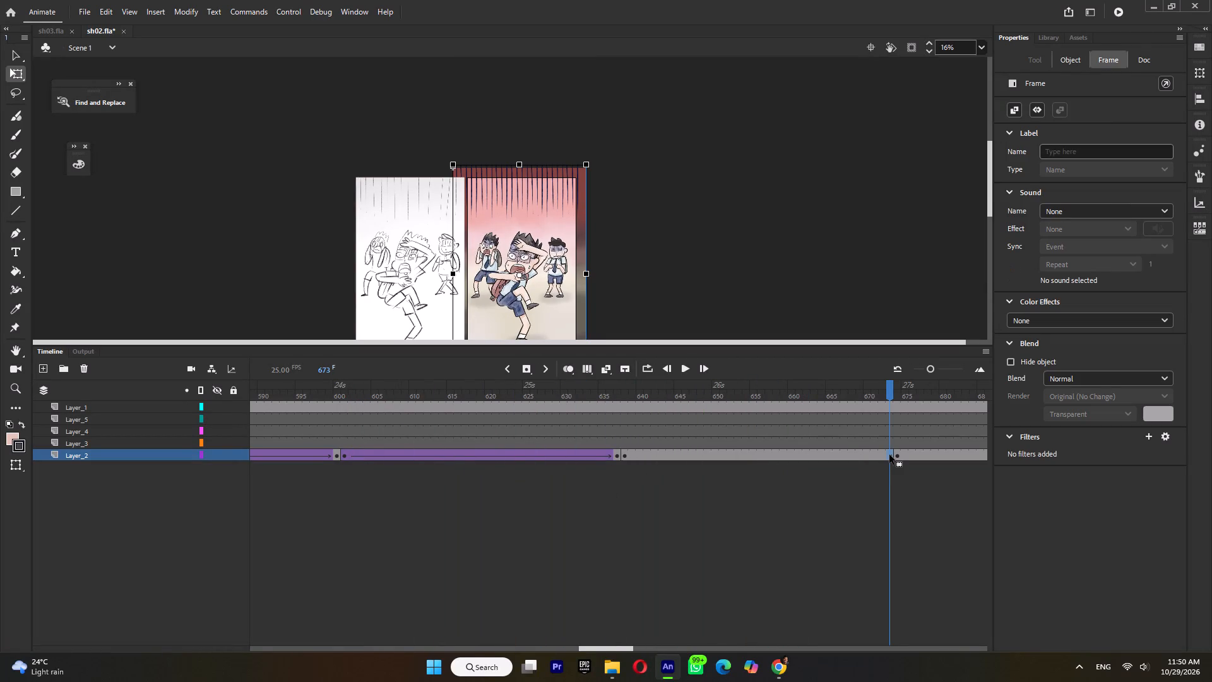
{"action": "key", "text": "F6"}
{"action": "key", "text": "Right"}
{"action": "key", "text": "Right"}
{"action": "key", "text": "Right"}
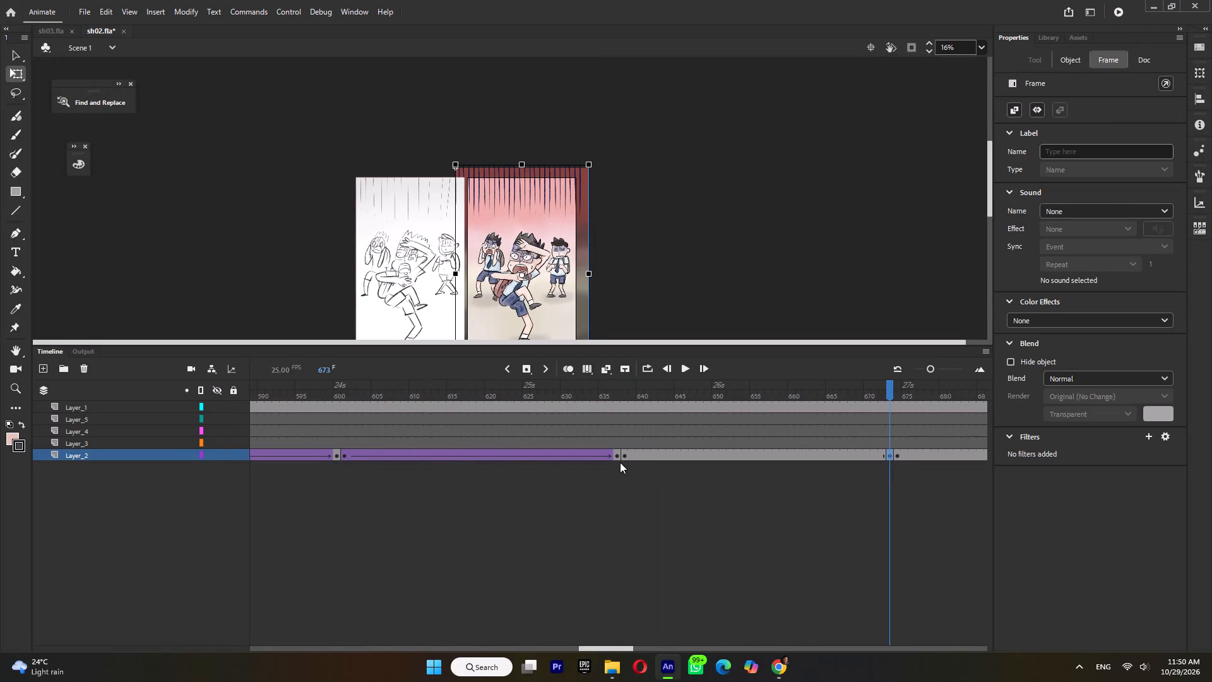
{"action": "key", "text": "Right"}
{"action": "key", "text": "Right"}
{"action": "key", "text": "Right"}
{"action": "left_click", "coordinate": [721, 458]}
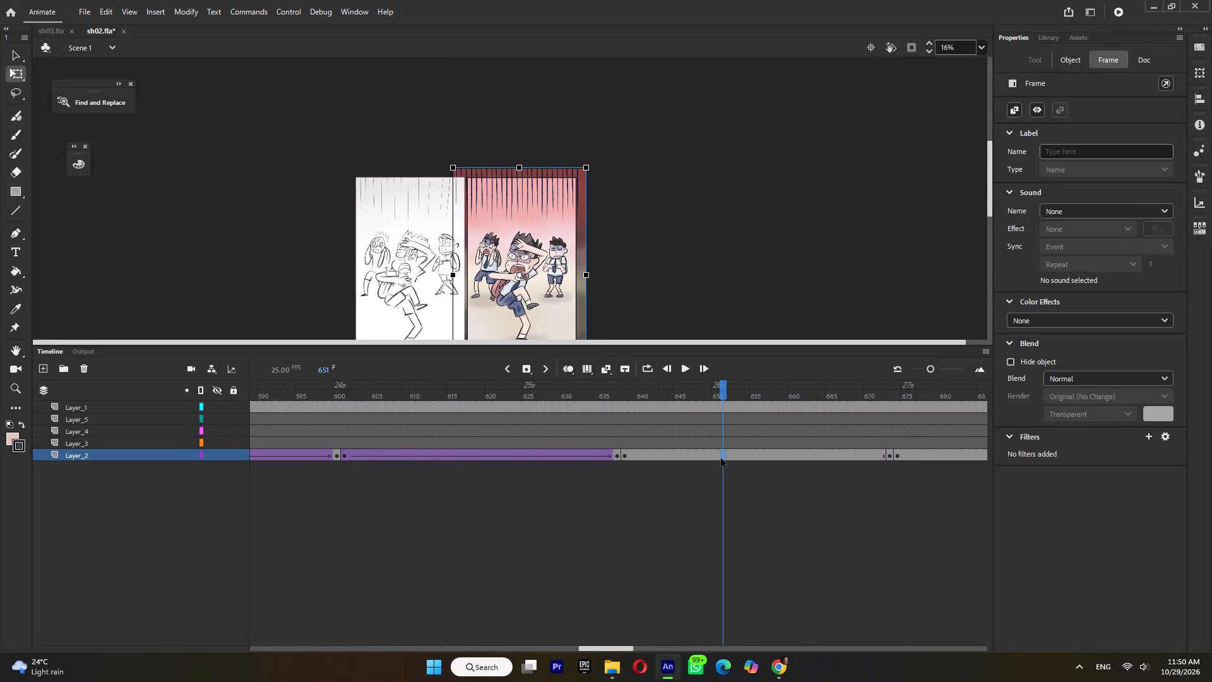
{"action": "key", "text": "ctrl+m"}
Add keyframes at frame 36 across all layers inside symbol 30, the frightened schoolboys shot.
{"action": "left_click", "coordinate": [889, 458]}
{"action": "double_click", "coordinate": [515, 265]}
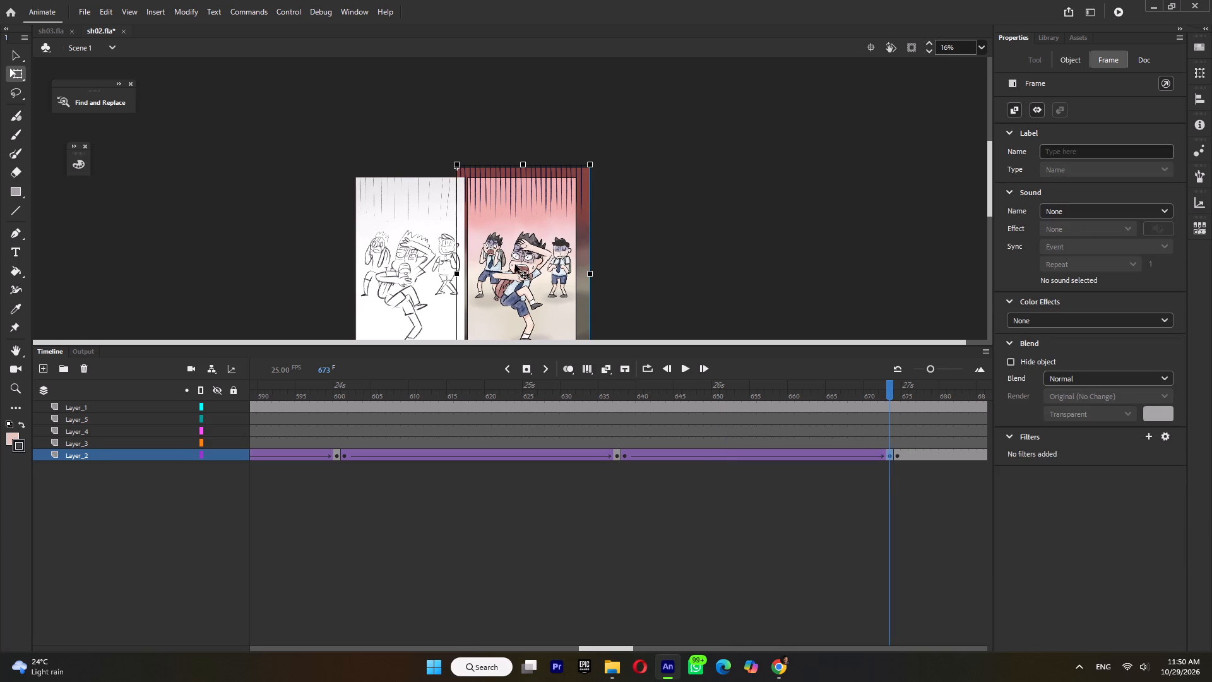
{"action": "double_click", "coordinate": [518, 388]}
{"action": "key", "text": "F6"}
{"action": "left_click", "coordinate": [670, 232]}
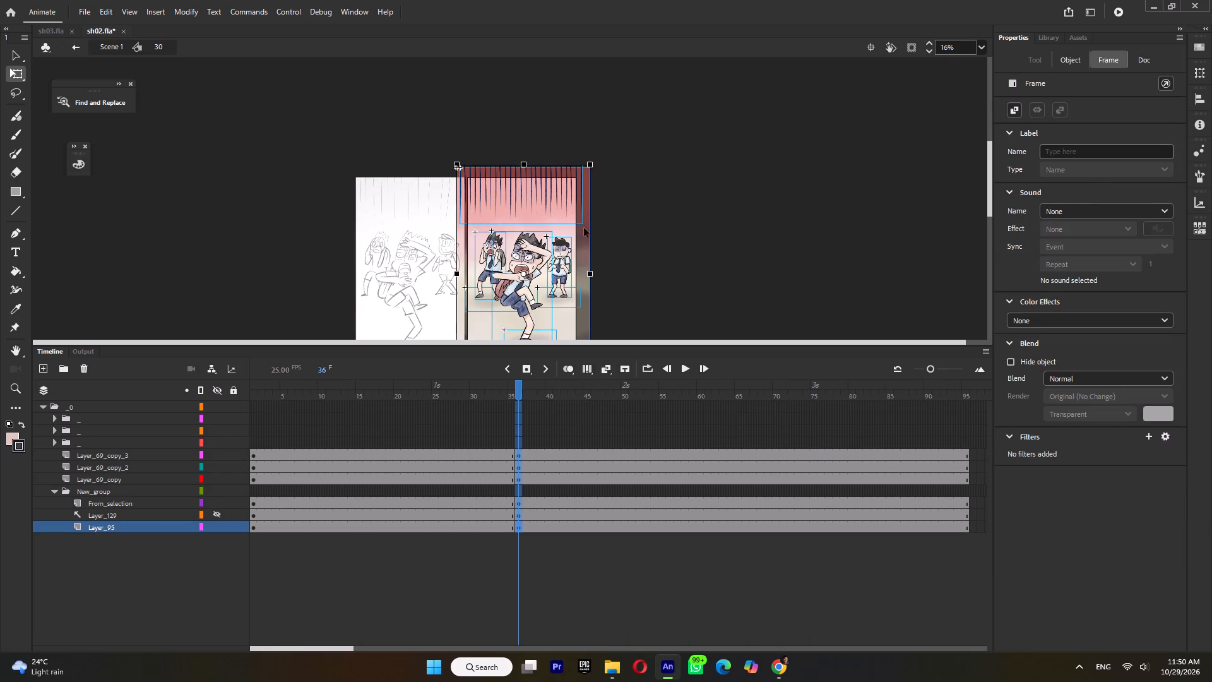
At frame 36, nudge the boy on the shot's left side and his Layer_69_copy shadow to the left.
{"action": "left_click", "coordinate": [487, 248]}
{"action": "scroll", "coordinate": [487, 254], "scroll_direction": "up", "scroll_amount": 2, "text": "ctrl"}
{"action": "key", "text": "shift+Left"}
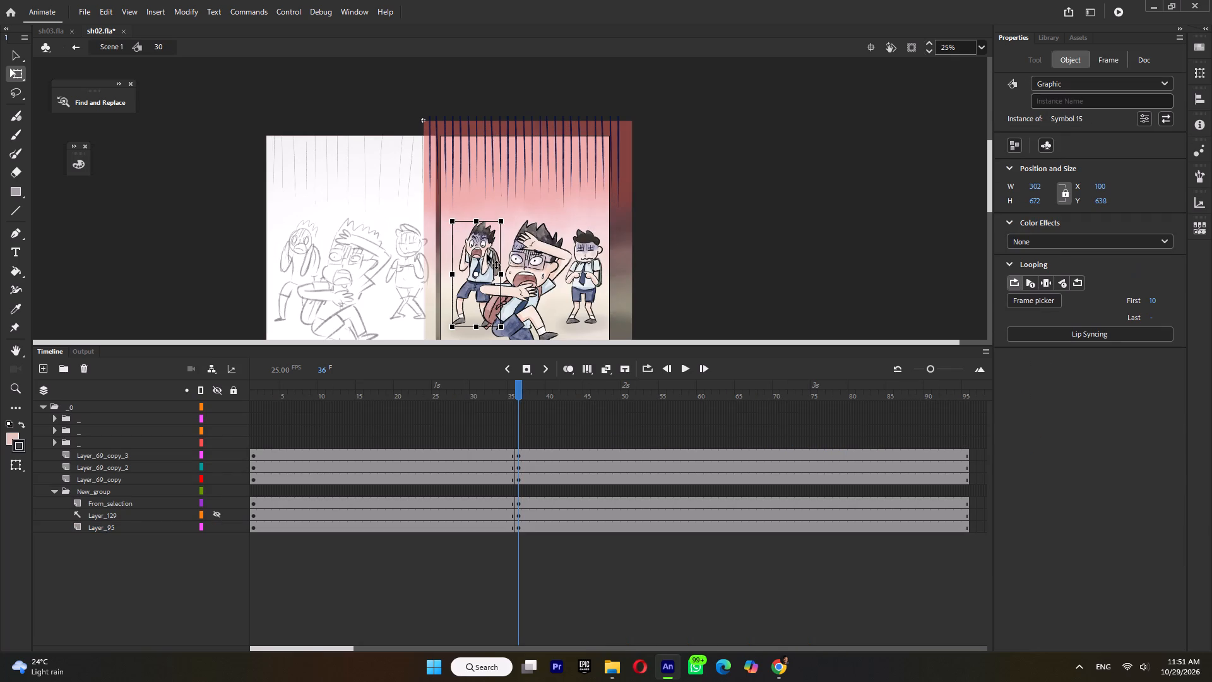
{"action": "key", "text": "Right"}
{"action": "key", "text": "Left"}
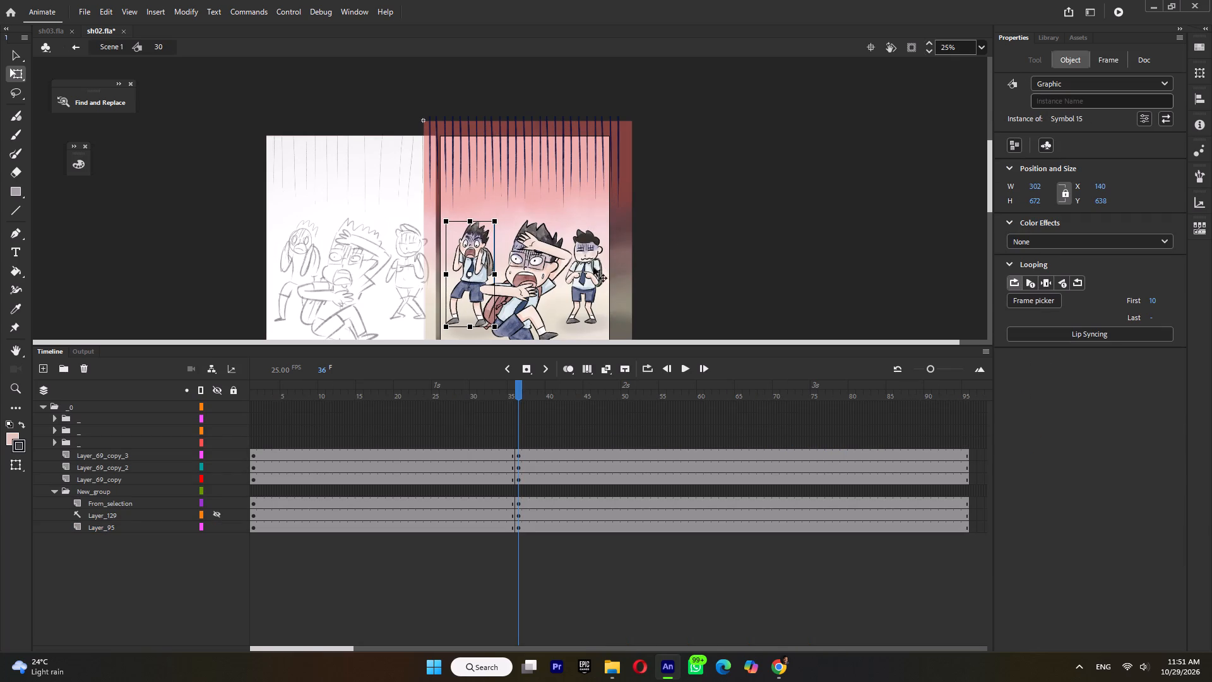
{"action": "key", "text": "Right"}
{"action": "left_click", "coordinate": [460, 334]}
{"action": "key", "text": "Left"}
{"action": "key", "text": "Left"}
{"action": "key", "text": "Left"}
{"action": "key", "text": "Left"}
{"action": "key", "text": "Left"}
{"action": "key", "text": "Left"}
{"action": "key", "text": "Left"}
{"action": "key", "text": "Left"}
{"action": "key", "text": "Left"}
{"action": "key", "text": "Left"}
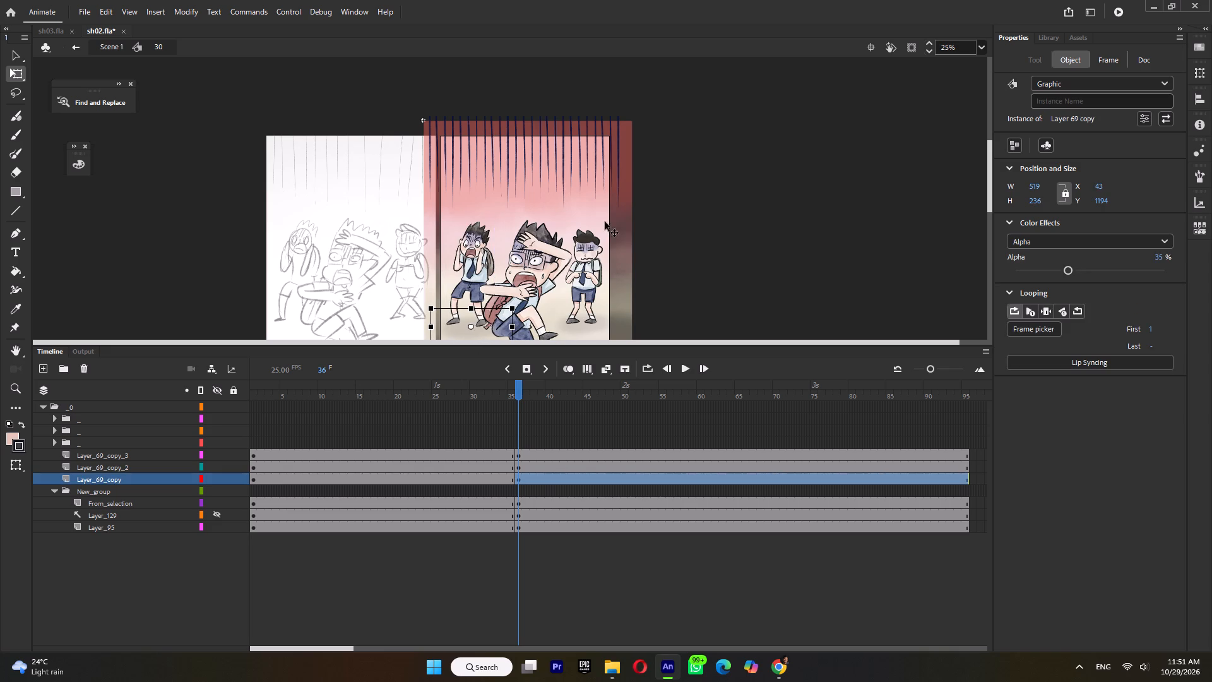
Nudge the boy on the shot's right side slightly left at frame 36.
{"action": "left_click", "coordinate": [590, 241]}
{"action": "key", "text": "Left"}
{"action": "key", "text": "Left"}
{"action": "key", "text": "Left"}
{"action": "key", "text": "Left"}
Create classic tweens leading to frame 36 across symbol 30's layers, and preview the schoolboys shot in Scene 1.
{"action": "double_click", "coordinate": [504, 391]}
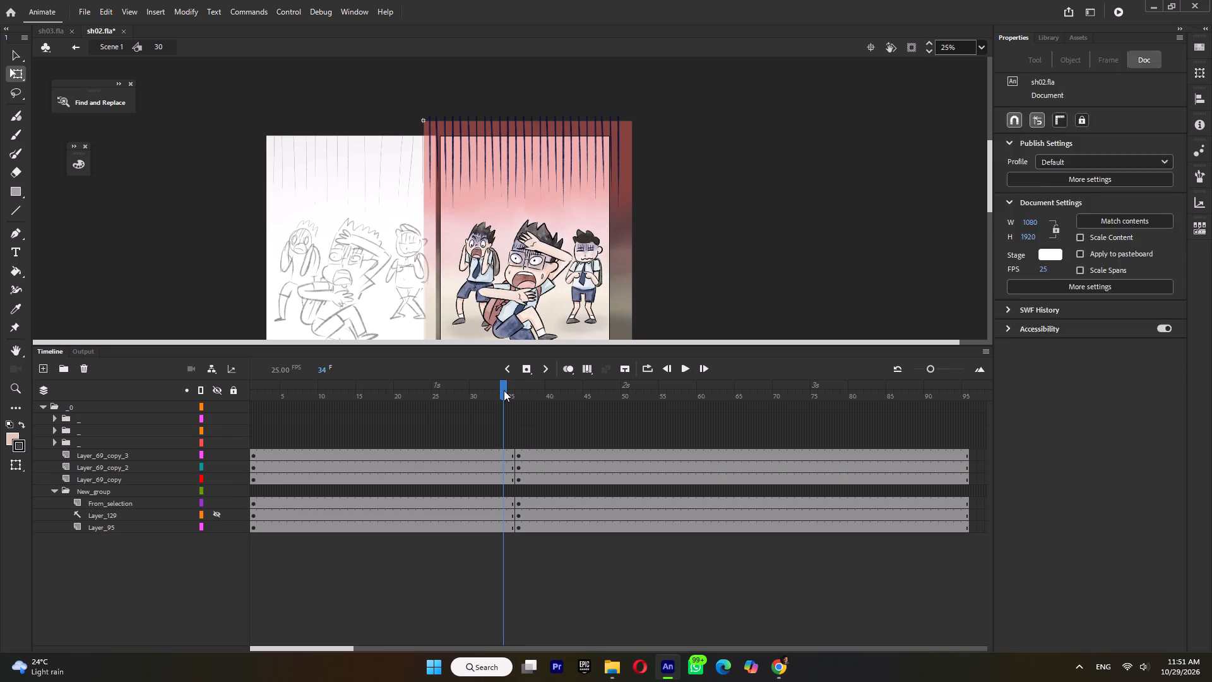
{"action": "key", "text": "ctrl+m"}
{"action": "double_click", "coordinate": [669, 256]}
{"action": "scroll", "coordinate": [669, 256], "scroll_direction": "down", "scroll_amount": 2, "text": "ctrl"}
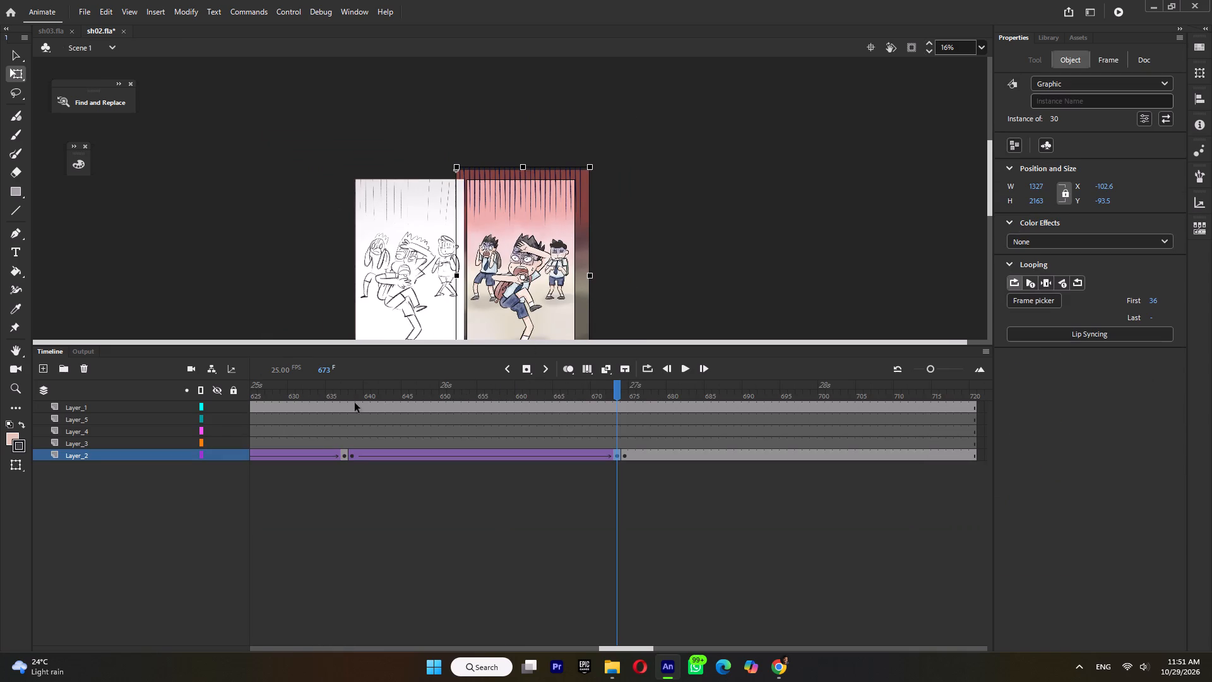
{"action": "left_click", "coordinate": [354, 400]}
{"action": "key", "text": "Return"}
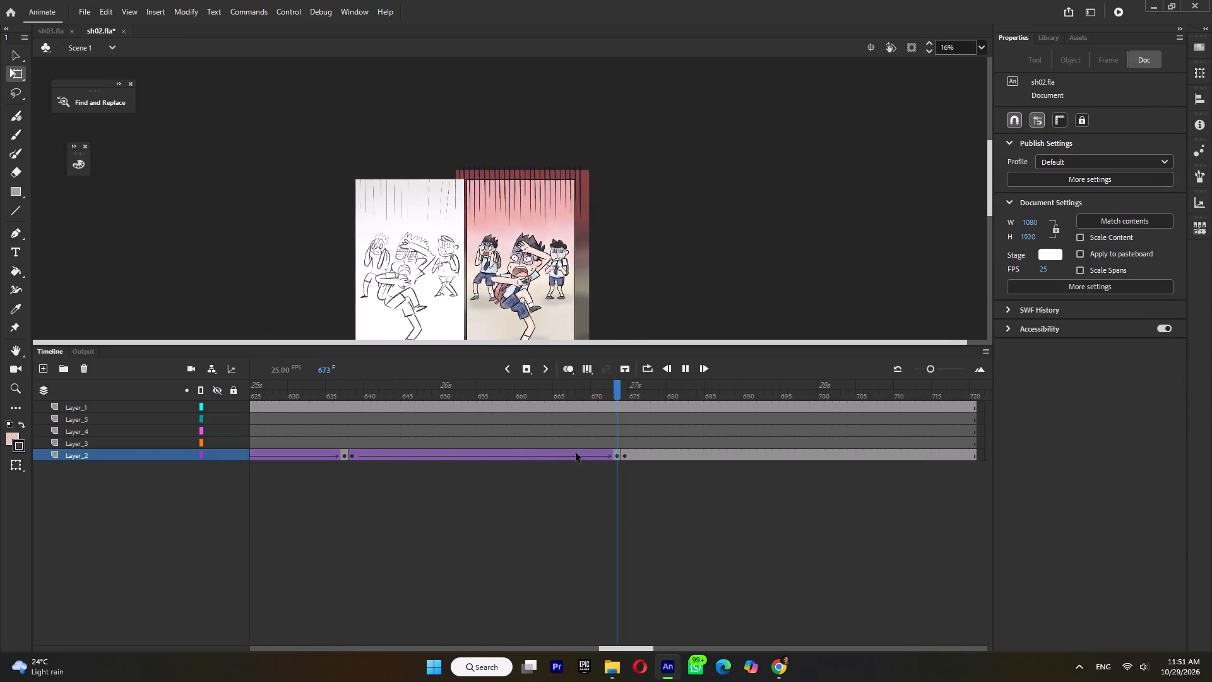
{"action": "key", "text": "Return"}
Save sh02.fla.
{"action": "key", "text": "ctrl+s"}
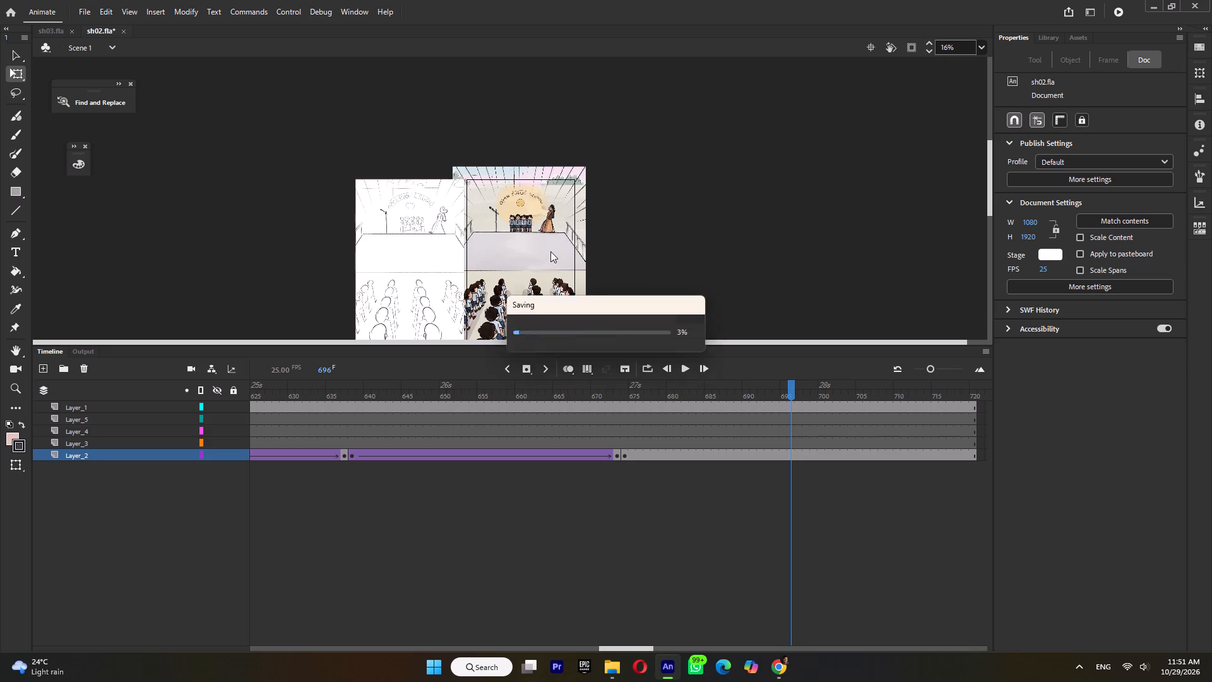
Open the school stage shot's Layer 48 motion-line symbol and extend Layer_1 to frame 14.
{"action": "double_click", "coordinate": [549, 221]}
{"action": "double_click", "coordinate": [549, 188]}
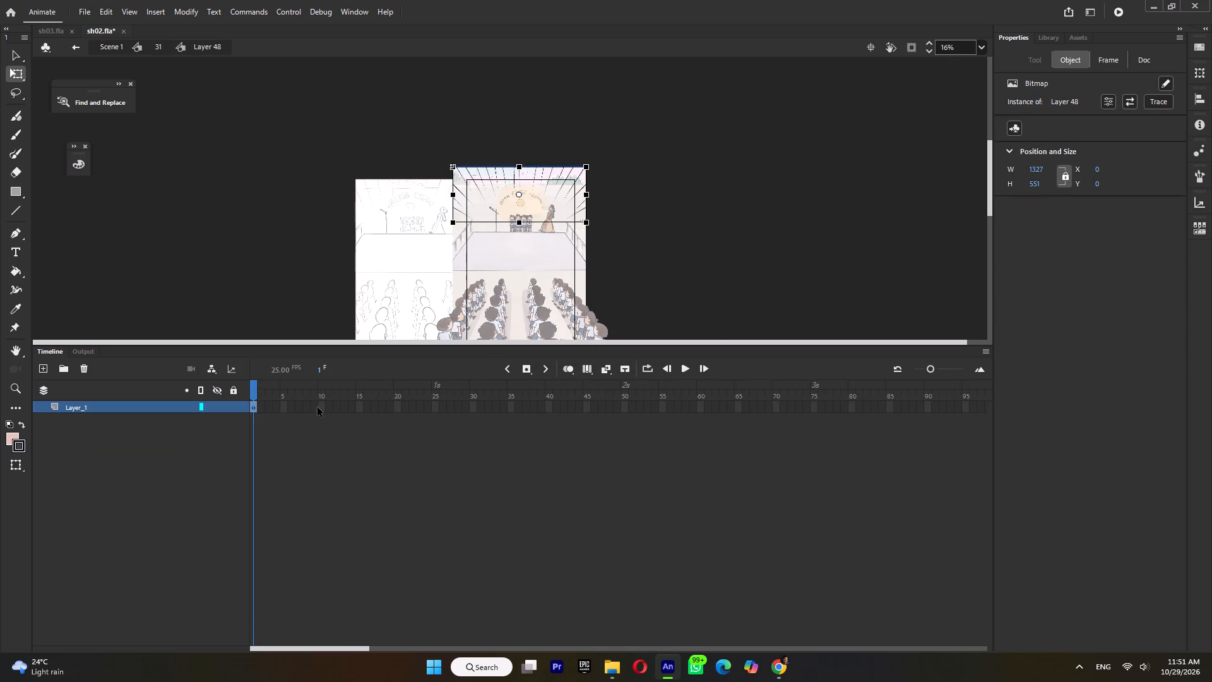
{"action": "left_click", "coordinate": [340, 410]}
{"action": "key", "text": "F5"}
{"action": "key", "text": "F5"}
{"action": "key", "text": "F5"}
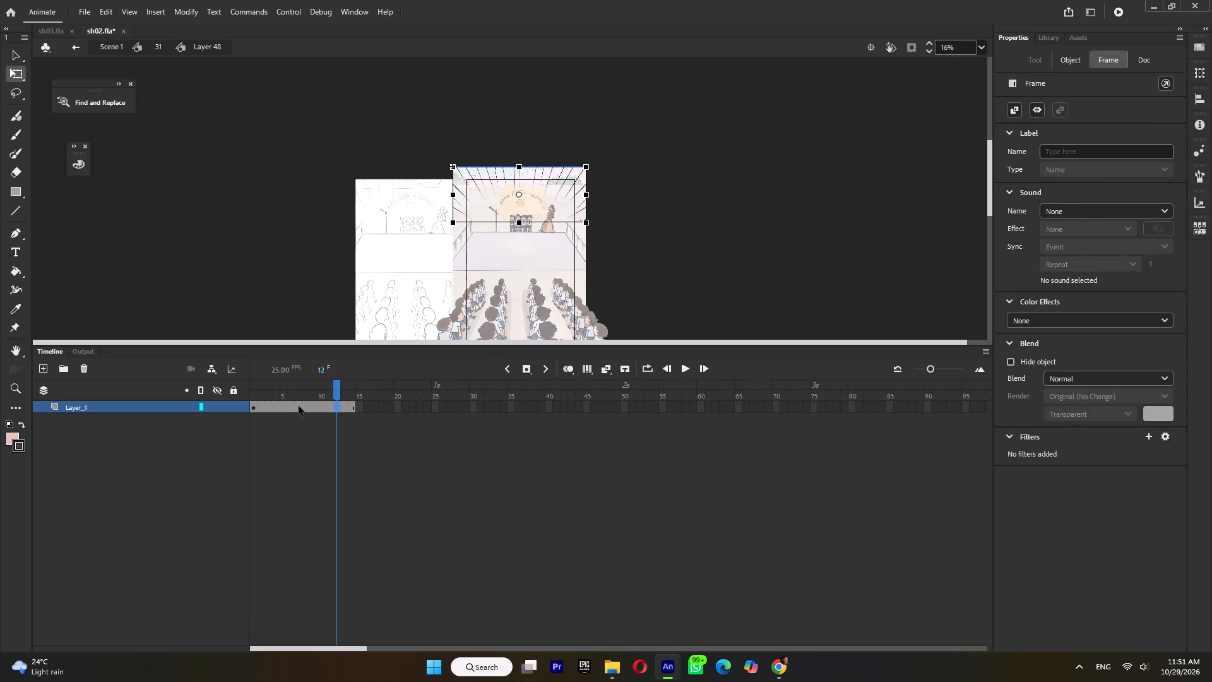
Add a keyframe at frame 8, enlarge the motion lines to about 1490 by 619 and shift them up slightly, returning to symbol 31.
{"action": "left_click", "coordinate": [299, 406]}
{"action": "left_click", "coordinate": [306, 407]}
{"action": "key", "text": "F6"}
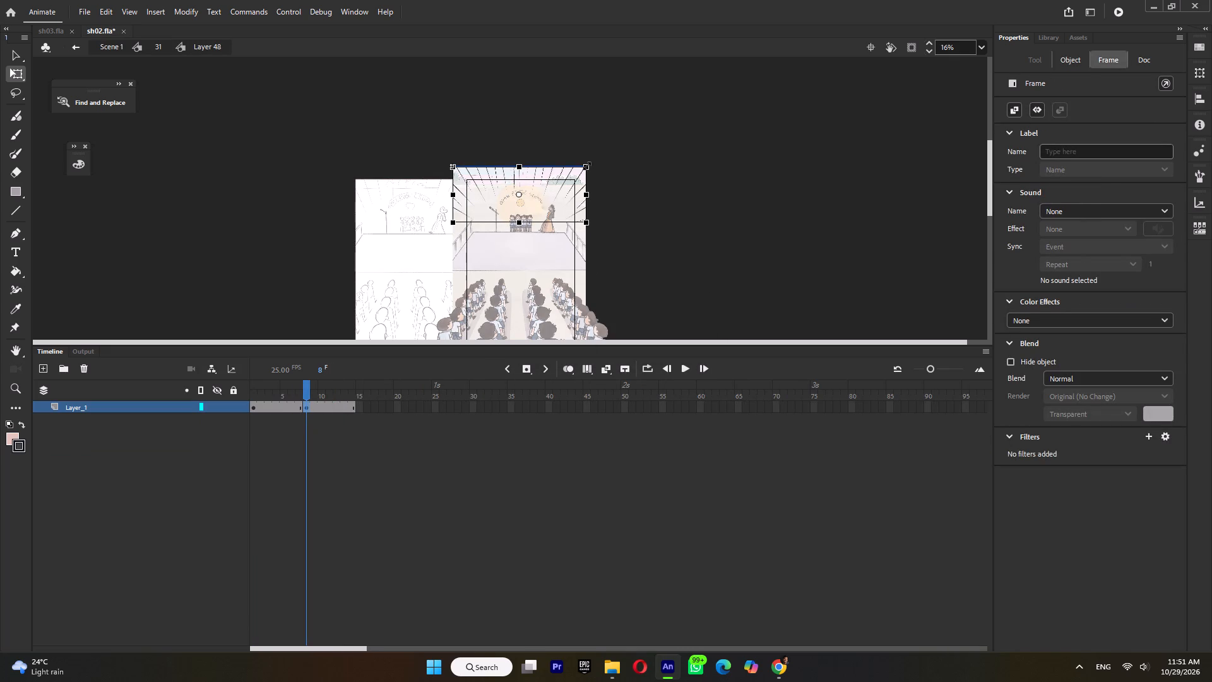
{"action": "left_click_drag", "start_coordinate": [587, 166], "coordinate": [595, 158], "text": "shift"}
{"action": "left_click_drag", "start_coordinate": [570, 182], "coordinate": [572, 176]}
{"action": "double_click", "coordinate": [624, 203]}
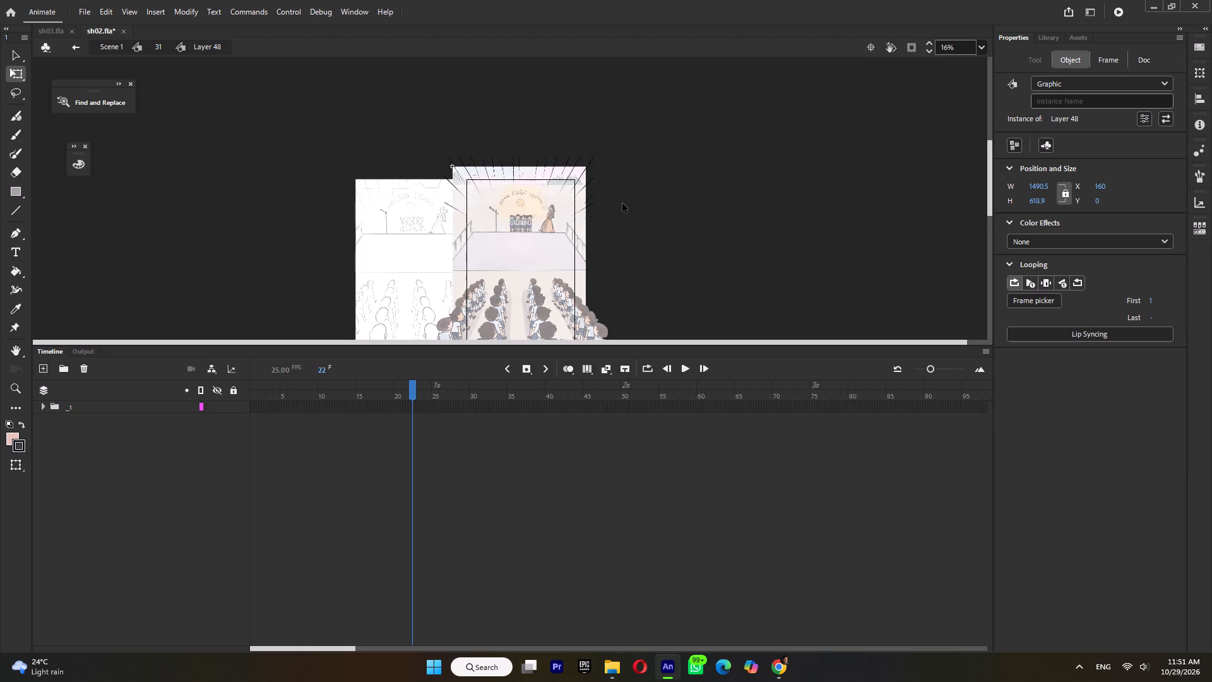
Convert the walking woman's two poses on Layer_11_copy and Layer_11 into a single graphic symbol.
{"action": "scroll", "coordinate": [526, 218], "scroll_direction": "up", "scroll_amount": 2, "text": "ctrl"}
{"action": "left_click", "coordinate": [559, 237]}
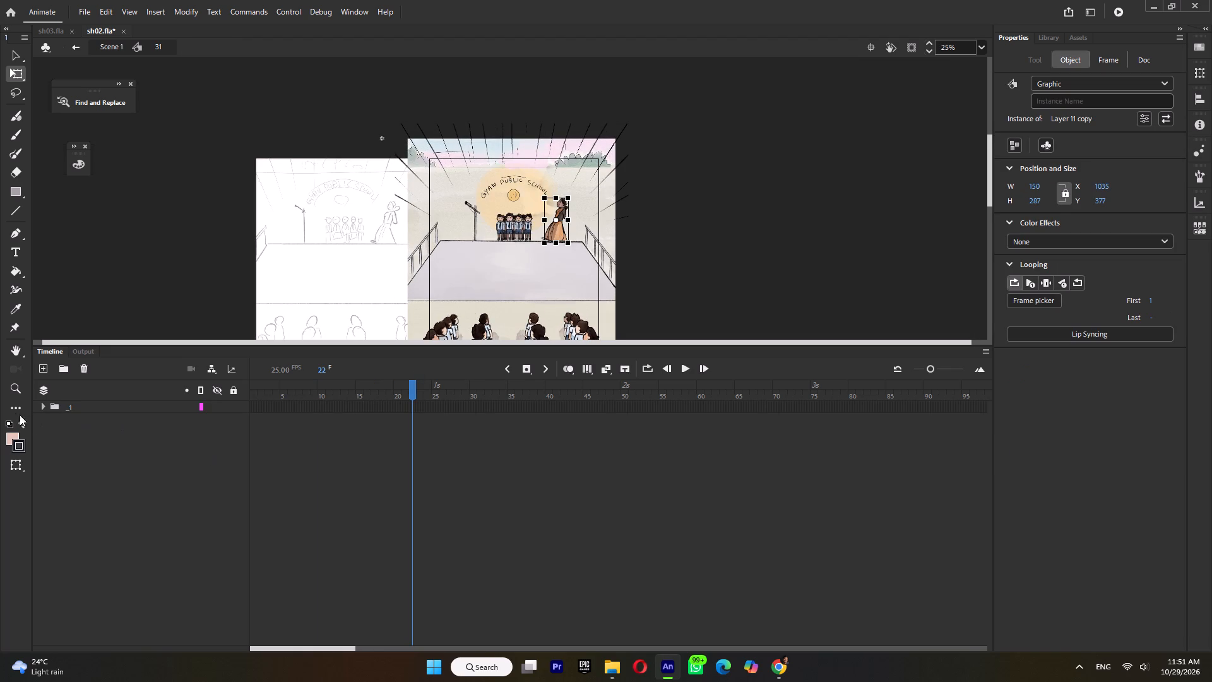
{"action": "left_click", "coordinate": [44, 406]}
{"action": "left_click", "coordinate": [98, 420]}
{"action": "left_click", "coordinate": [100, 430]}
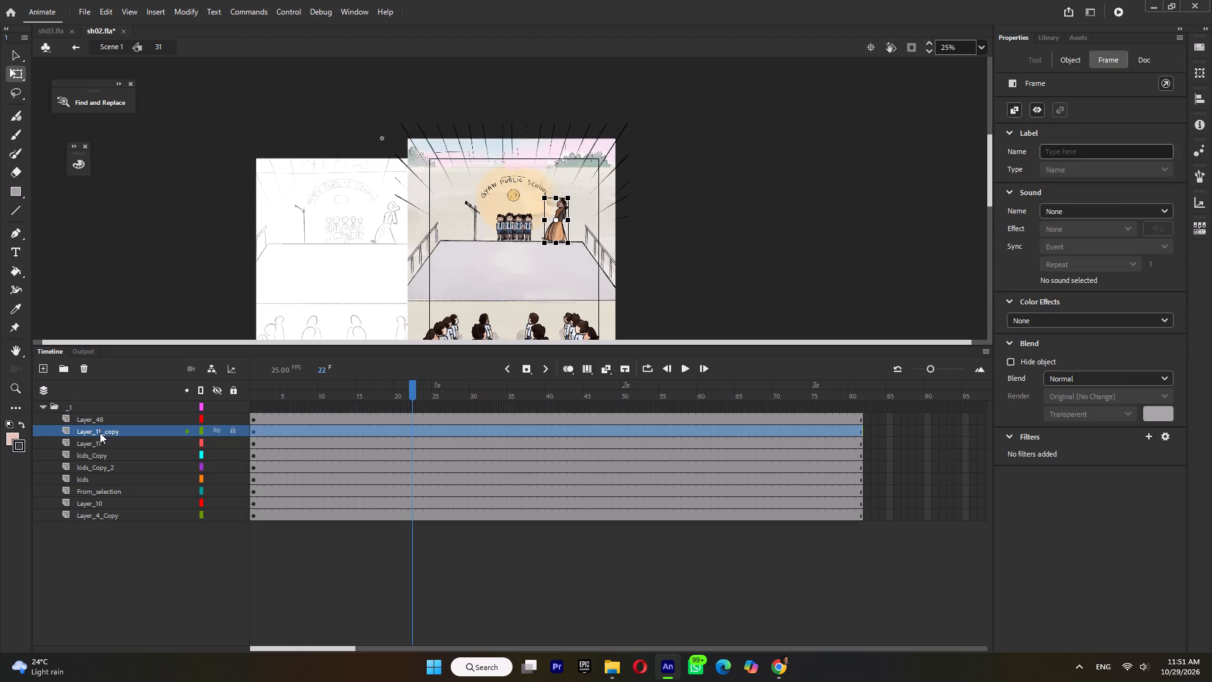
{"action": "left_click", "coordinate": [97, 440], "text": "shift"}
{"action": "key", "text": "F8"}
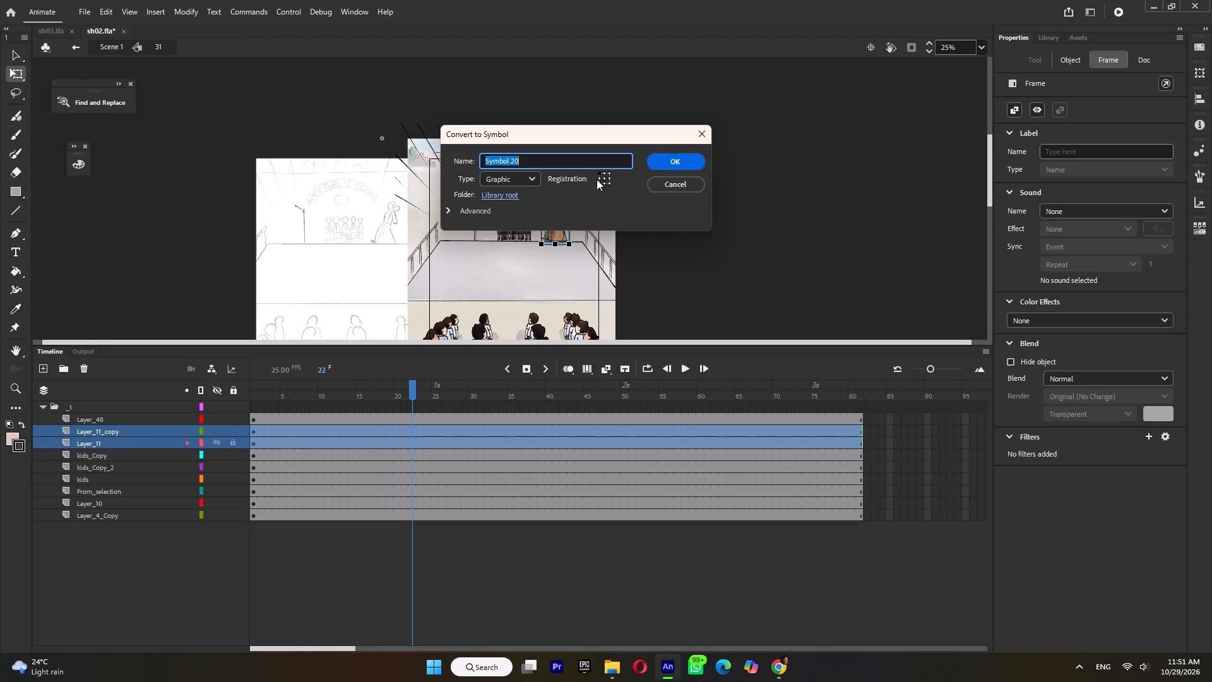
{"action": "left_click", "coordinate": [656, 160]}
Inside the woman's symbol, select both poses and distribute them to separate keyframes.
{"action": "scroll", "coordinate": [568, 216], "scroll_direction": "up", "scroll_amount": 3, "text": "ctrl"}
{"action": "double_click", "coordinate": [566, 249]}
{"action": "left_click_drag", "start_coordinate": [670, 154], "coordinate": [474, 346]}
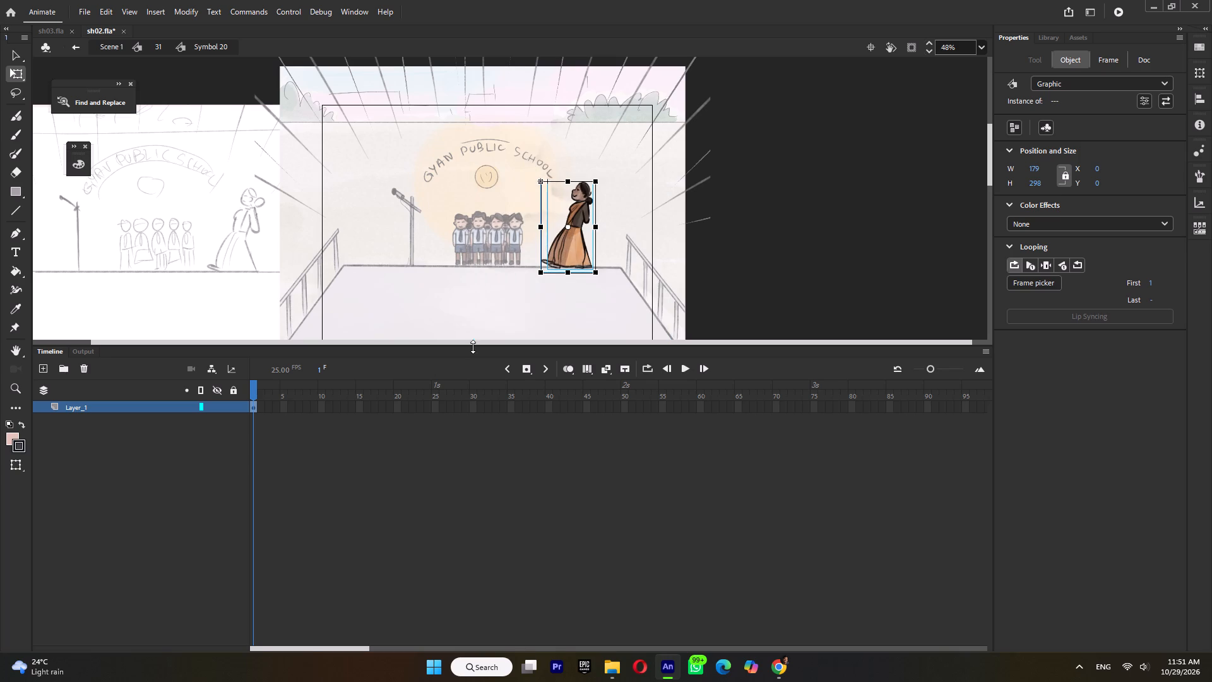
{"action": "key", "text": "ctrl+shift+k"}
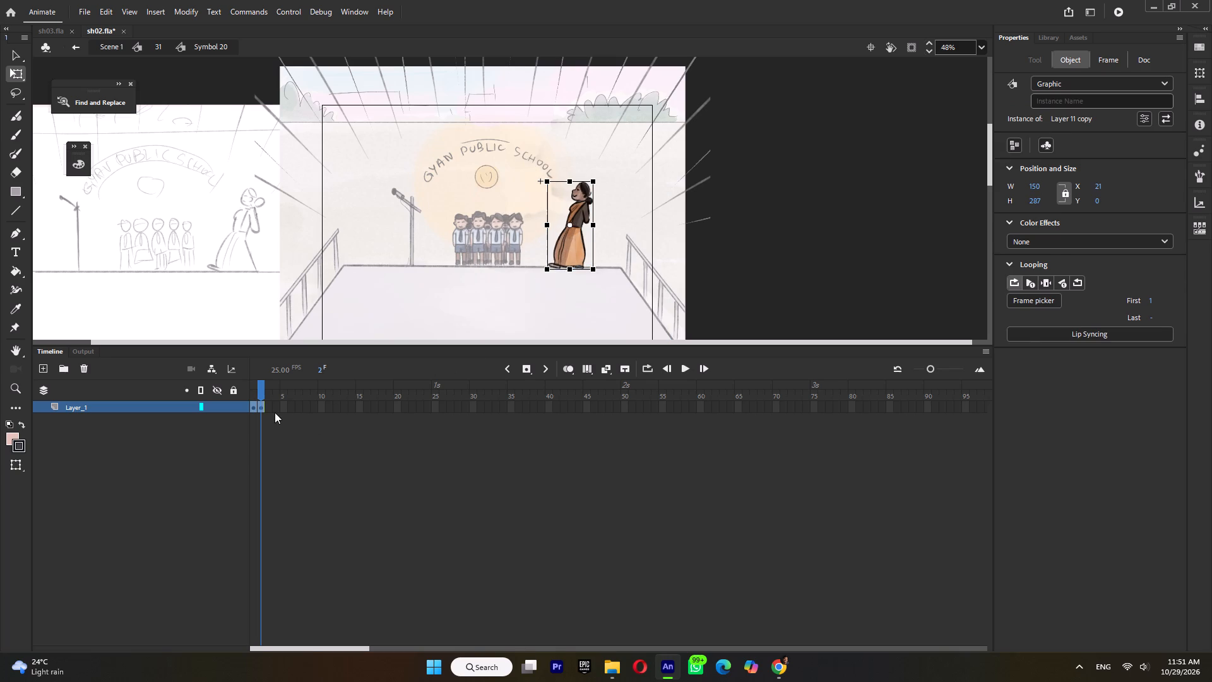
Hold each of the woman's two poses for seven frames, through frame 14, and preview the walk cycle in symbol 31.
{"action": "left_click", "coordinate": [254, 407]}
{"action": "key", "text": "F5"}
{"action": "key", "text": "F5"}
{"action": "key", "text": "F5"}
{"action": "key", "text": "F5"}
{"action": "left_click", "coordinate": [288, 407]}
{"action": "key", "text": "F5"}
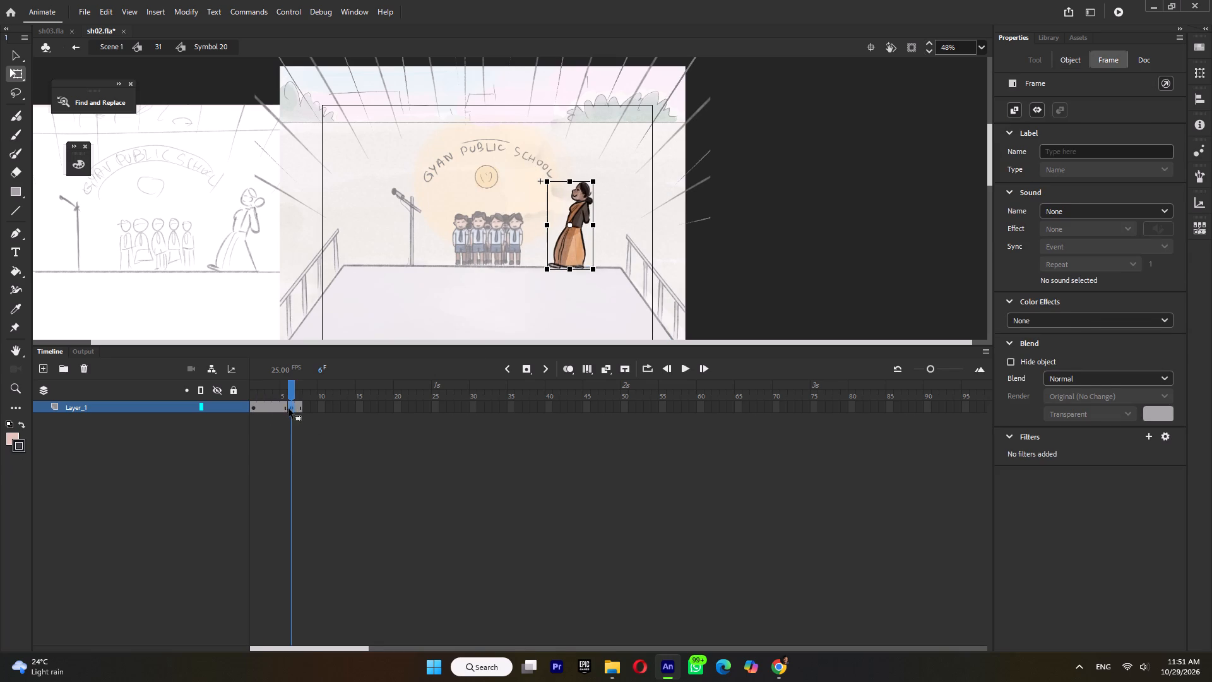
{"action": "key", "text": "F5"}
{"action": "key", "text": "F5"}
{"action": "key", "text": "F5"}
{"action": "key", "text": "F5"}
{"action": "key", "text": "F5"}
{"action": "left_click", "coordinate": [275, 406]}
{"action": "key", "text": "F5"}
{"action": "key", "text": "F5"}
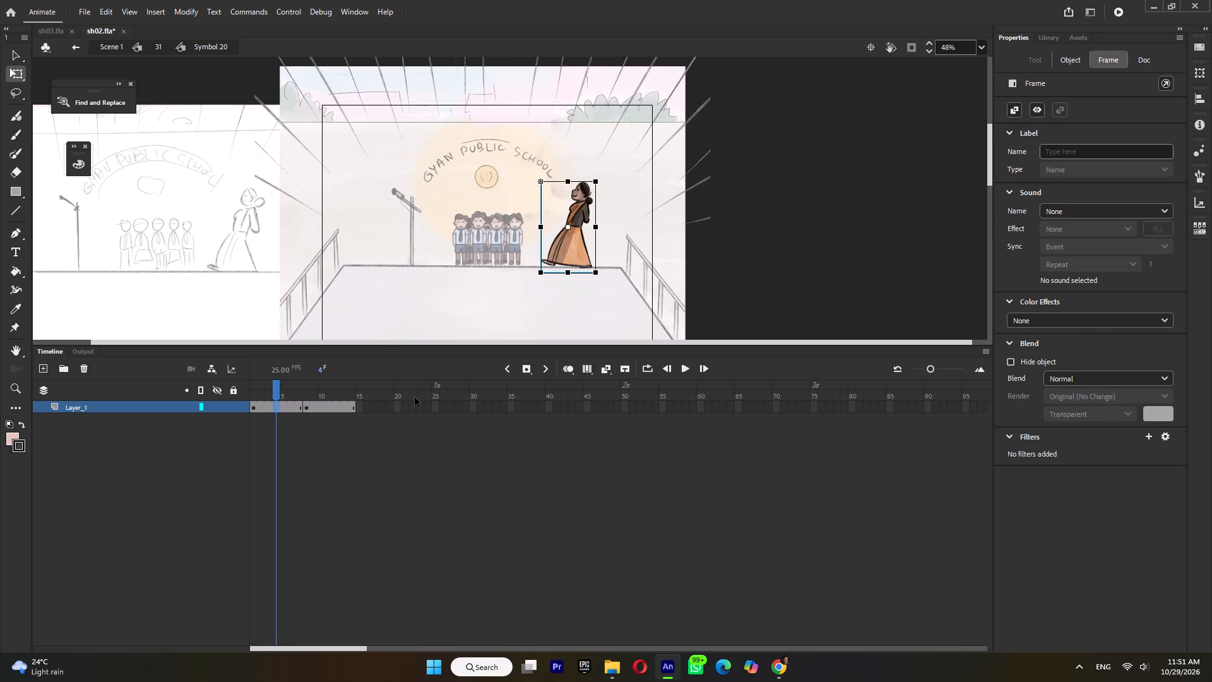
{"action": "double_click", "coordinate": [815, 258]}
{"action": "key", "text": "Return"}
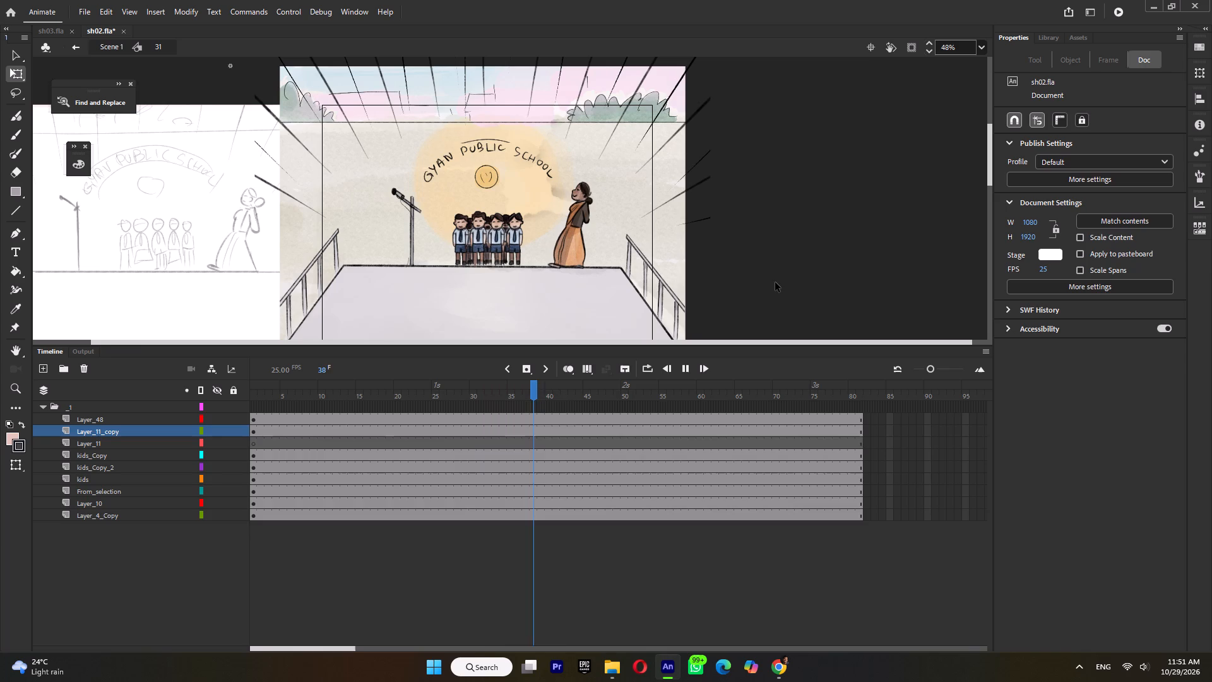
{"action": "key", "text": "Return"}
Reopen the woman's symbol, nudge her second pose slightly up at frame 8, and check the walk cycle in symbol 31.
{"action": "double_click", "coordinate": [785, 258]}
{"action": "double_click", "coordinate": [573, 254]}
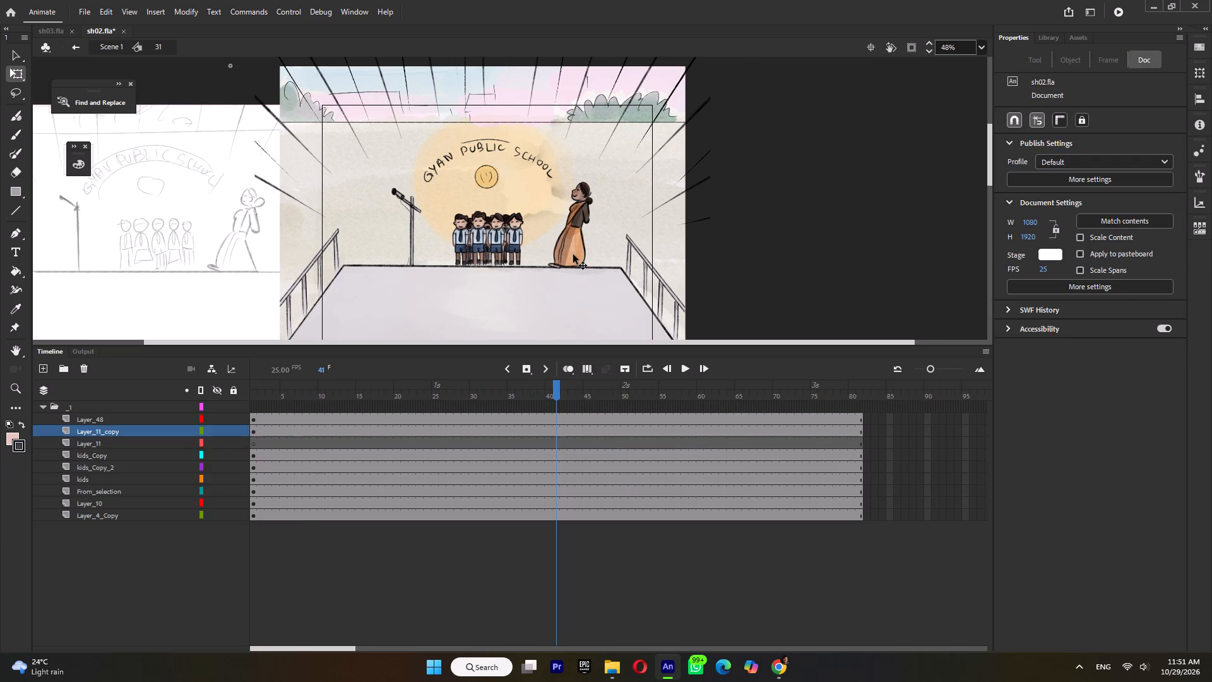
{"action": "double_click", "coordinate": [573, 254]}
{"action": "left_click", "coordinate": [275, 407]}
{"action": "left_click", "coordinate": [312, 405]}
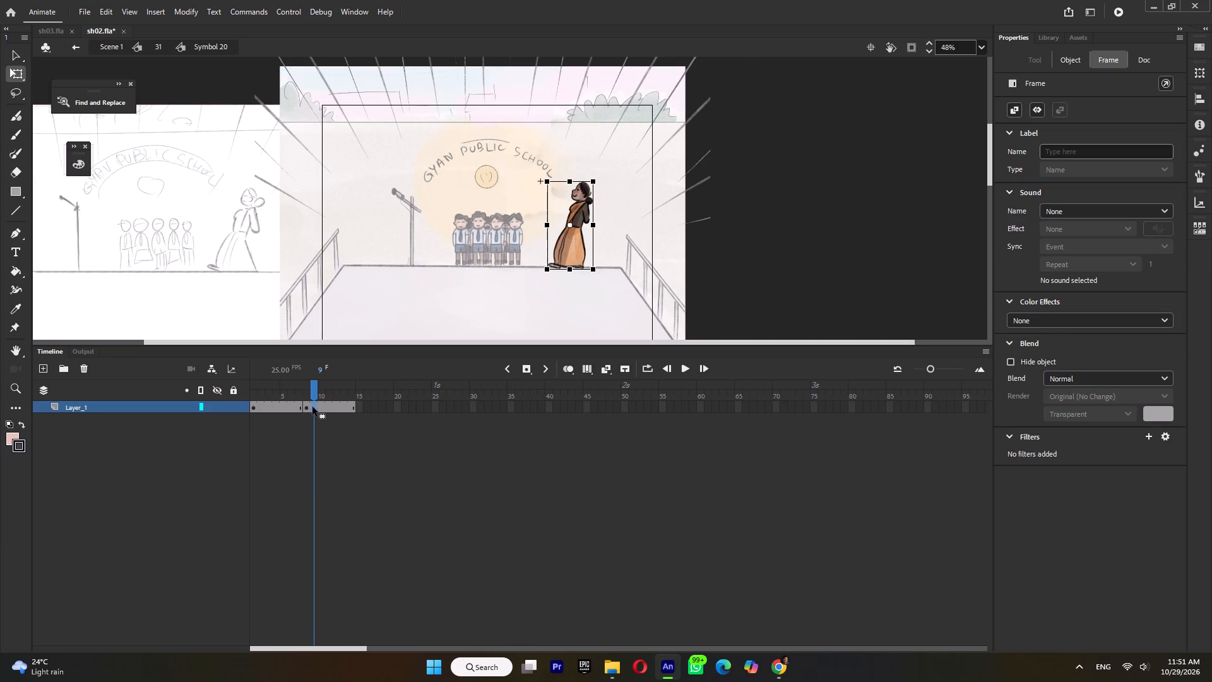
{"action": "left_click", "coordinate": [304, 407]}
{"action": "key", "text": "Up"}
{"action": "key", "text": "Up"}
{"action": "key", "text": "Up"}
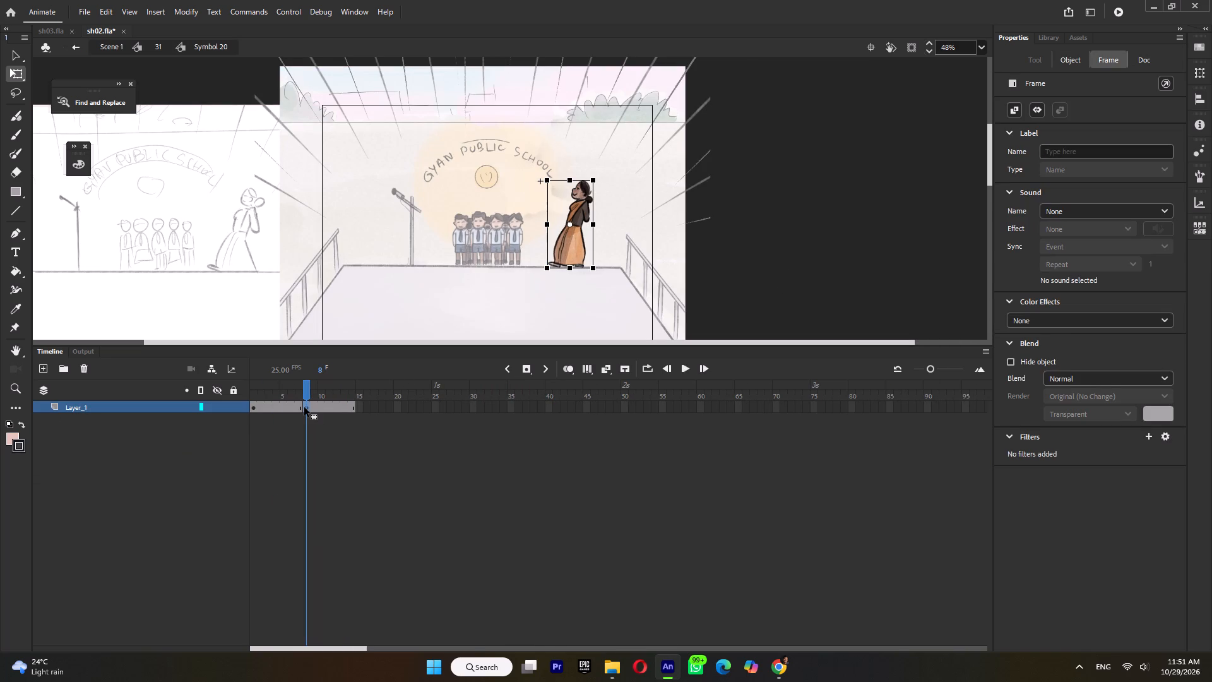
{"action": "key", "text": "Up"}
{"action": "left_click", "coordinate": [291, 391]}
{"action": "left_click", "coordinate": [306, 393]}
{"action": "double_click", "coordinate": [836, 270]}
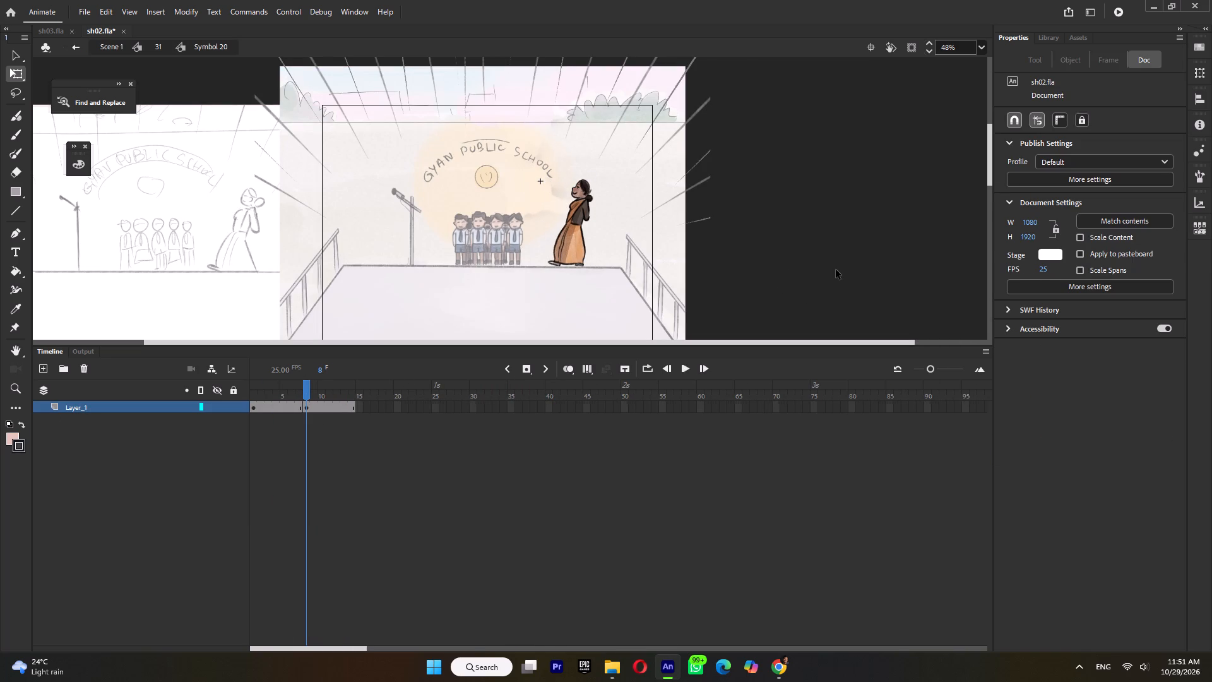
{"action": "left_click_drag", "start_coordinate": [490, 393], "coordinate": [662, 413]}
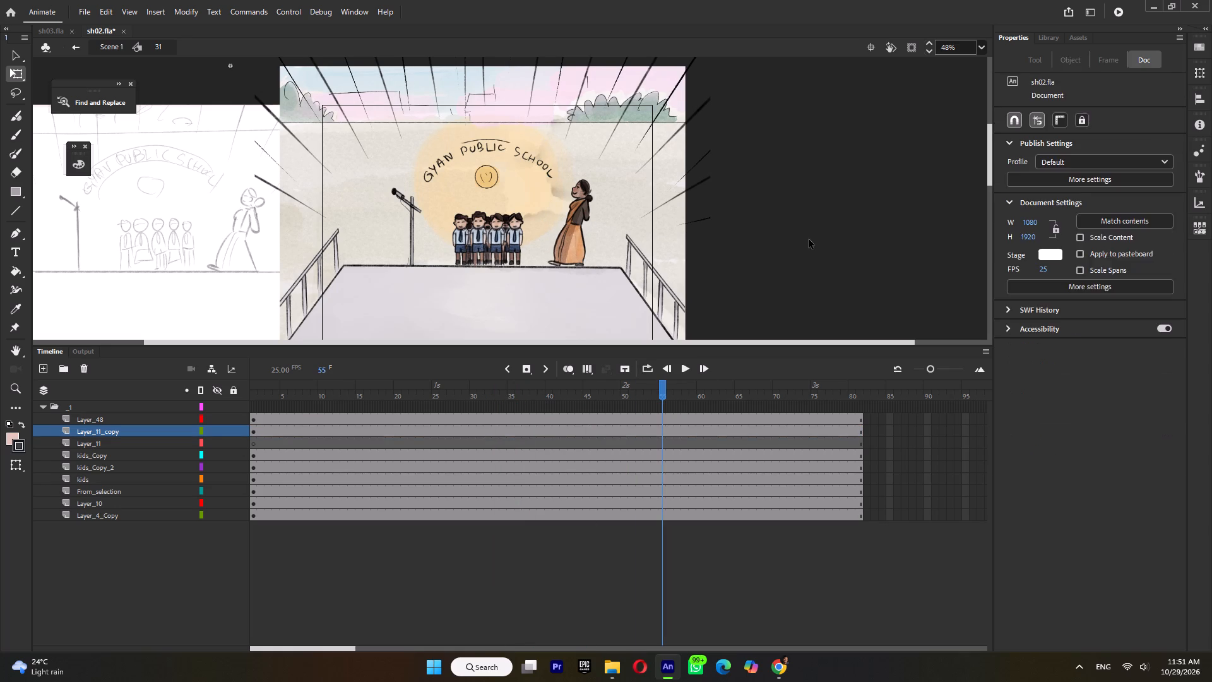
Go to Scene 1's frame 720, reopen symbol 31, and add keyframes across all its layers at frame 47.
{"action": "double_click", "coordinate": [809, 239]}
{"action": "scroll", "coordinate": [619, 227], "scroll_direction": "down", "scroll_amount": 4, "text": "ctrl"}
{"action": "left_click", "coordinate": [663, 395]}
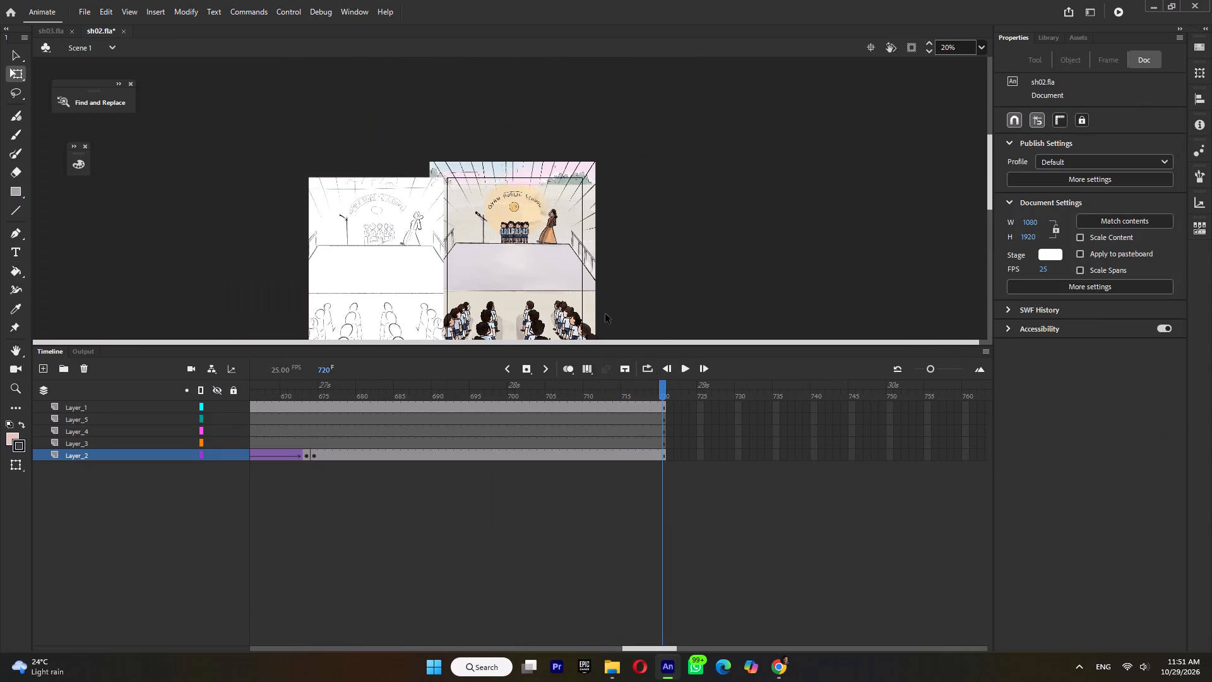
{"action": "double_click", "coordinate": [545, 230]}
{"action": "double_click", "coordinate": [602, 389]}
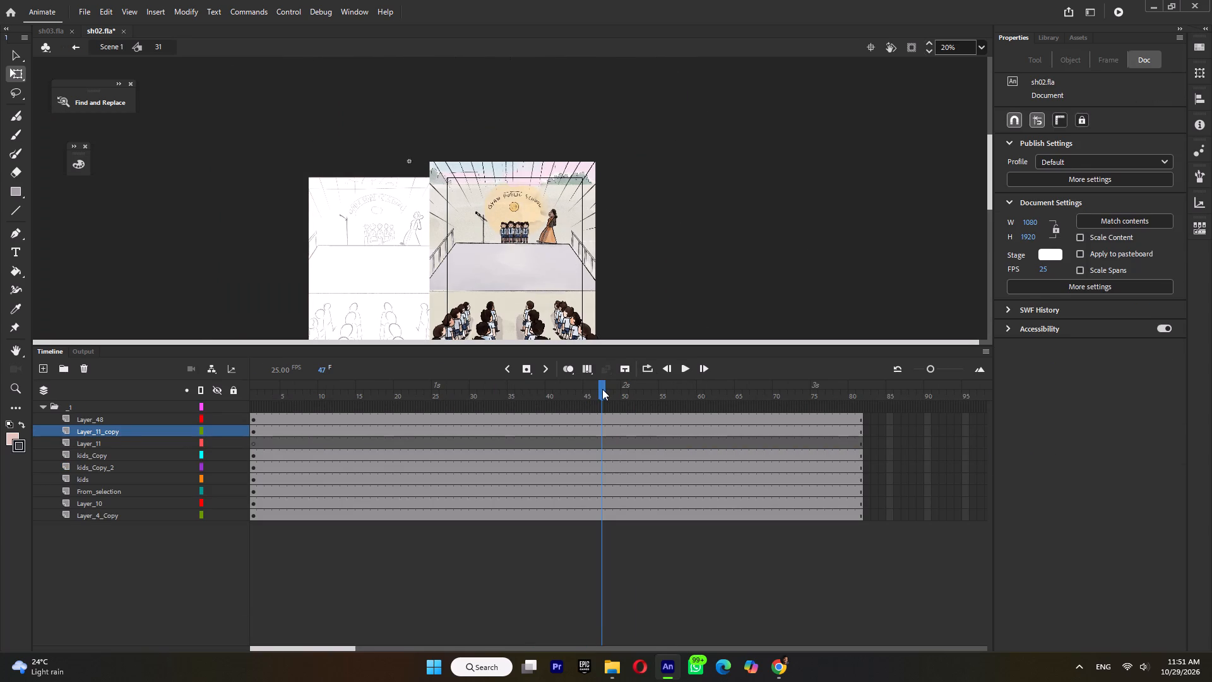
{"action": "key", "text": "F6"}
Shift the walking woman's starting position on Layer_11_copy to the right, before the frame 47 keyframe.
{"action": "left_click", "coordinate": [571, 431]}
{"action": "key", "text": "Right"}
{"action": "key", "text": "Right"}
{"action": "key", "text": "Right"}
{"action": "key", "text": "Right"}
{"action": "key", "text": "Right"}
{"action": "key", "text": "Right"}
{"action": "key", "text": "Right"}
{"action": "key", "text": "Right"}
{"action": "key", "text": "Right"}
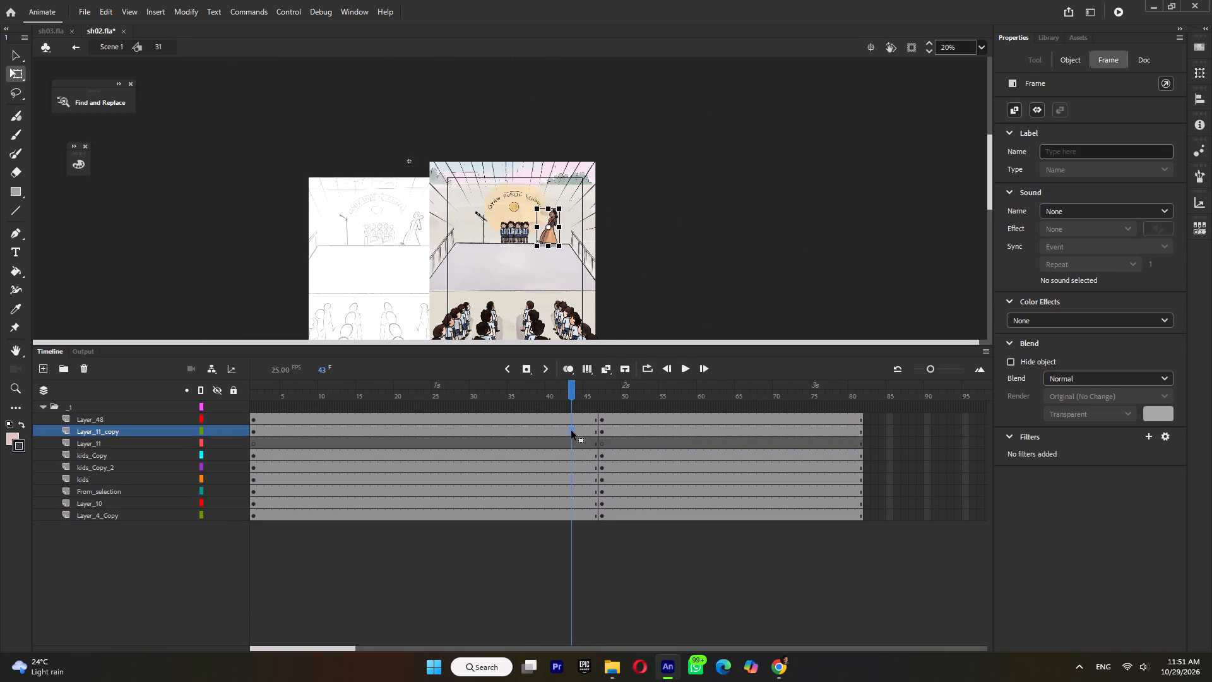
{"action": "key", "text": "Right"}
{"action": "key", "text": "Right"}
{"action": "key", "text": "Right"}
{"action": "key", "text": "Right"}
{"action": "key", "text": "Right"}
{"action": "key", "text": "Right"}
{"action": "key", "text": "Right"}
{"action": "key", "text": "Right"}
{"action": "key", "text": "Right"}
{"action": "key", "text": "Right"}
{"action": "key", "text": "Right"}
{"action": "key", "text": "Right"}
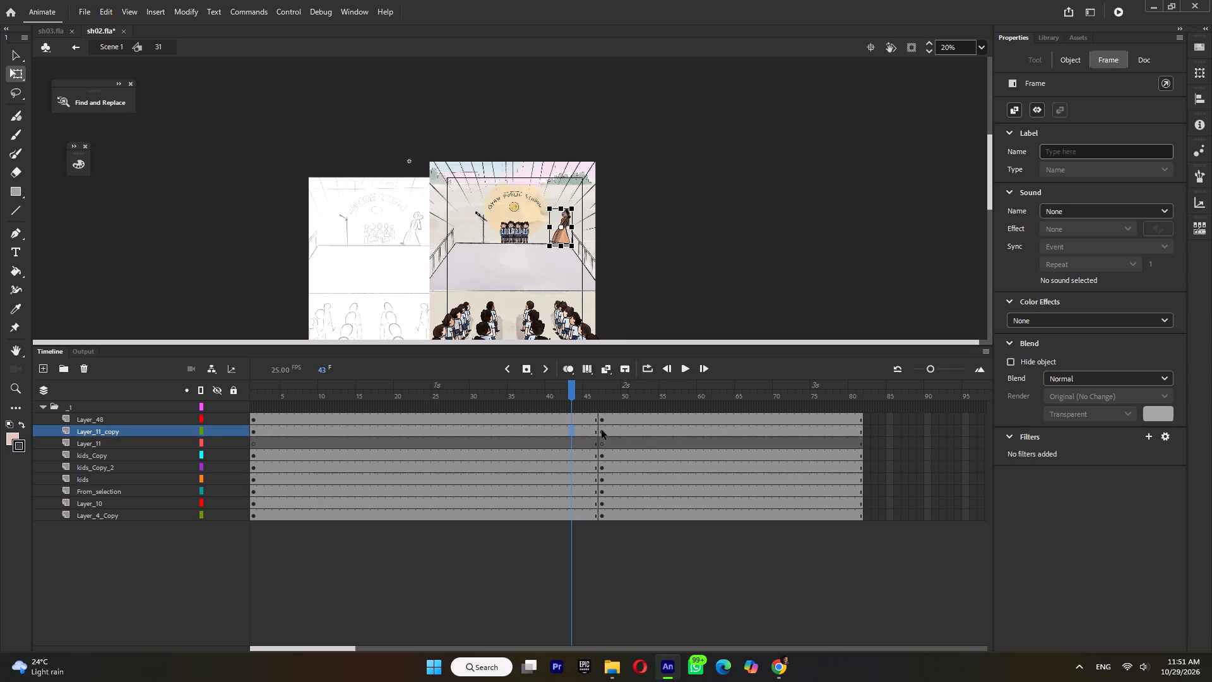
Nudge the woman slightly left at frame 47 and create a classic tween on Layer_11_copy leading to it.
{"action": "left_click", "coordinate": [602, 430]}
{"action": "key", "text": "Left"}
{"action": "key", "text": "Left"}
{"action": "left_click", "coordinate": [581, 429]}
{"action": "key", "text": "ctrl+m"}
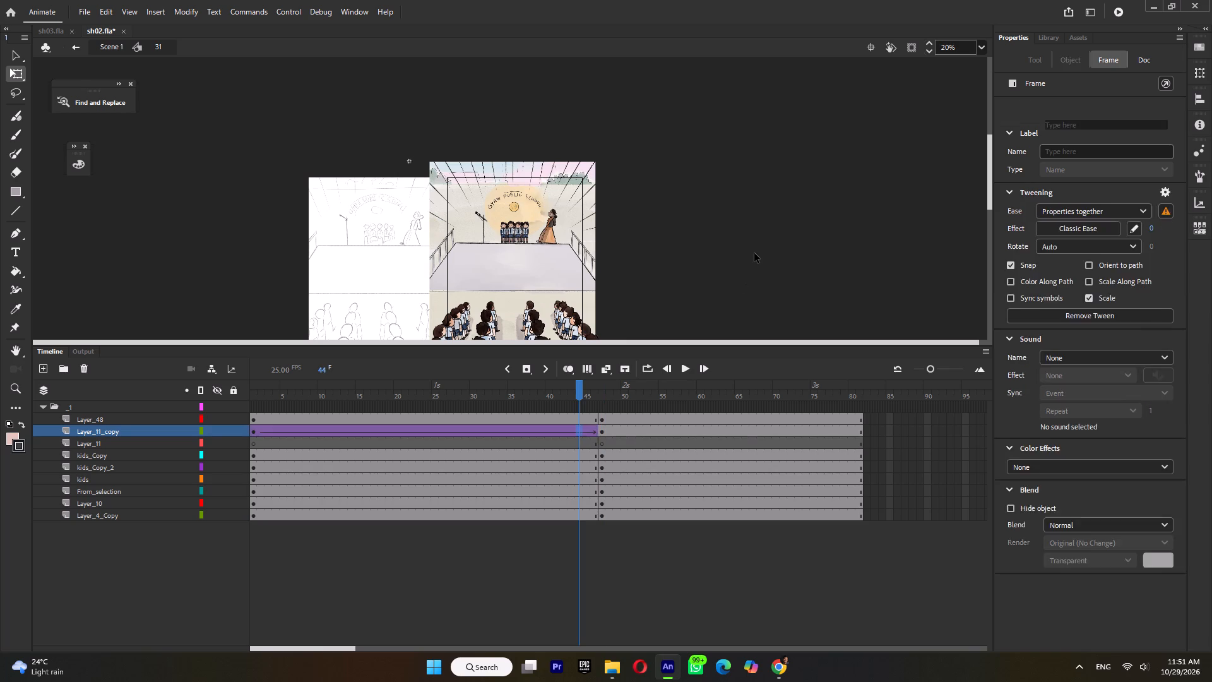
Return from symbol 31 to Scene 1 and add a single keyframe on Layer_2 at frame 720.
{"action": "double_click", "coordinate": [754, 253]}
{"action": "left_click", "coordinate": [642, 455]}
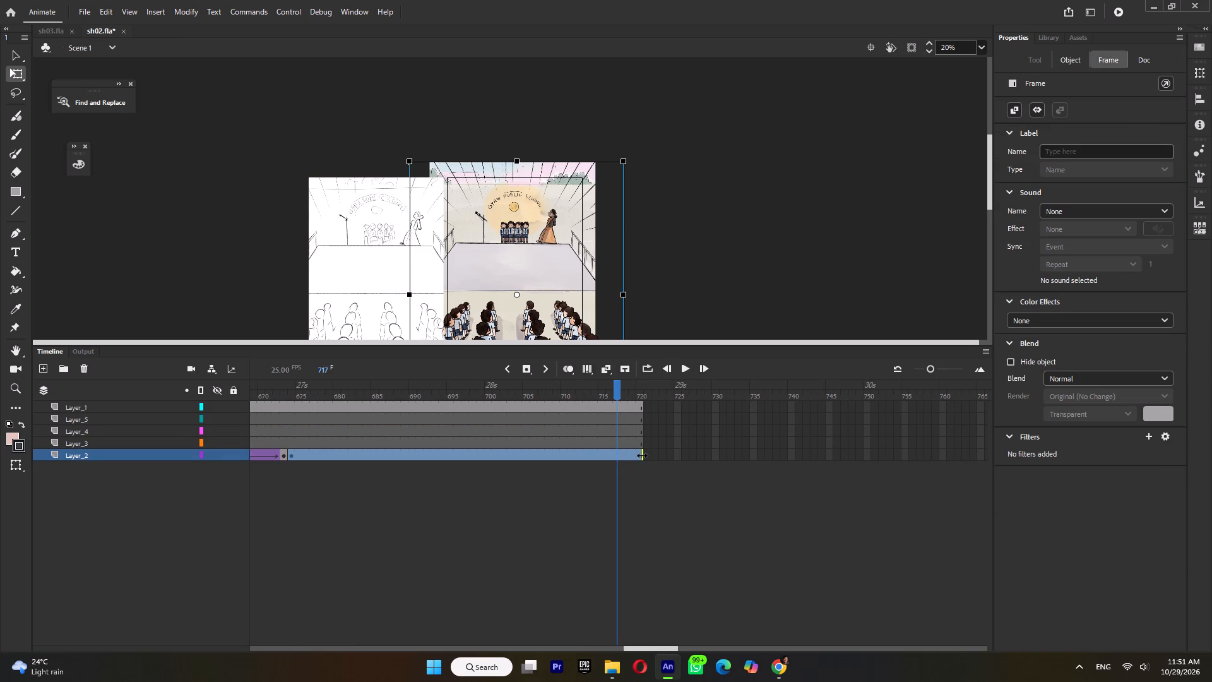
{"action": "key", "text": "F6"}
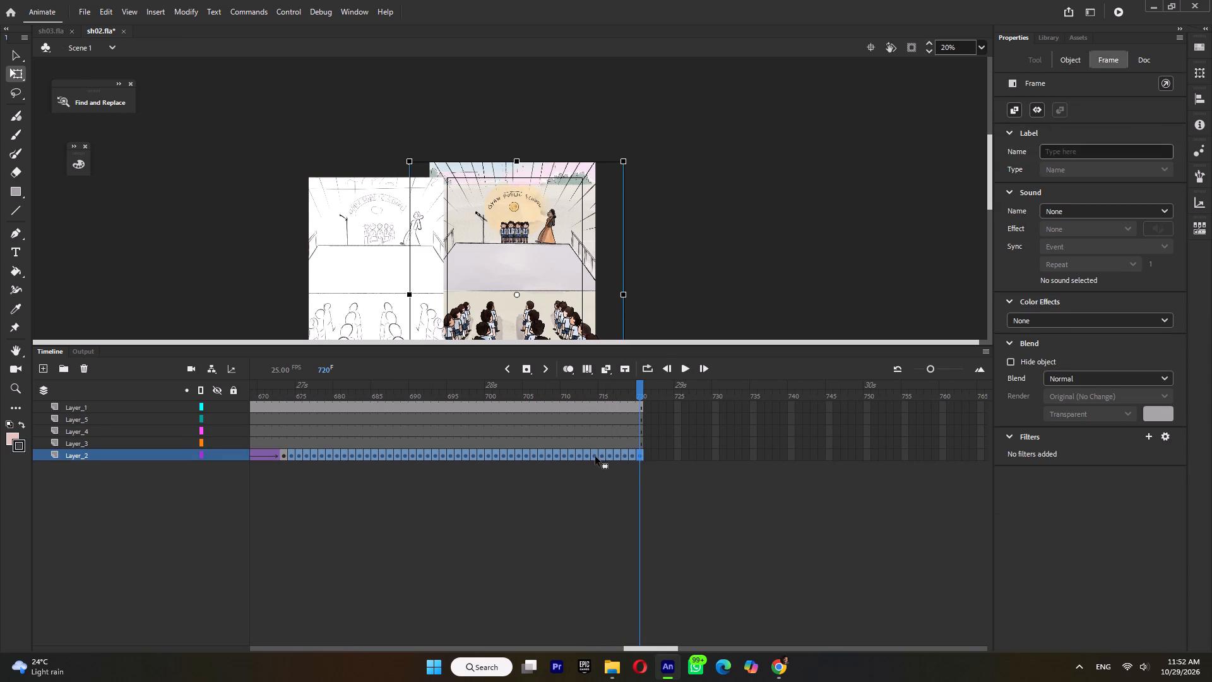
{"action": "key", "text": "ctrl+z"}
{"action": "left_click", "coordinate": [639, 457]}
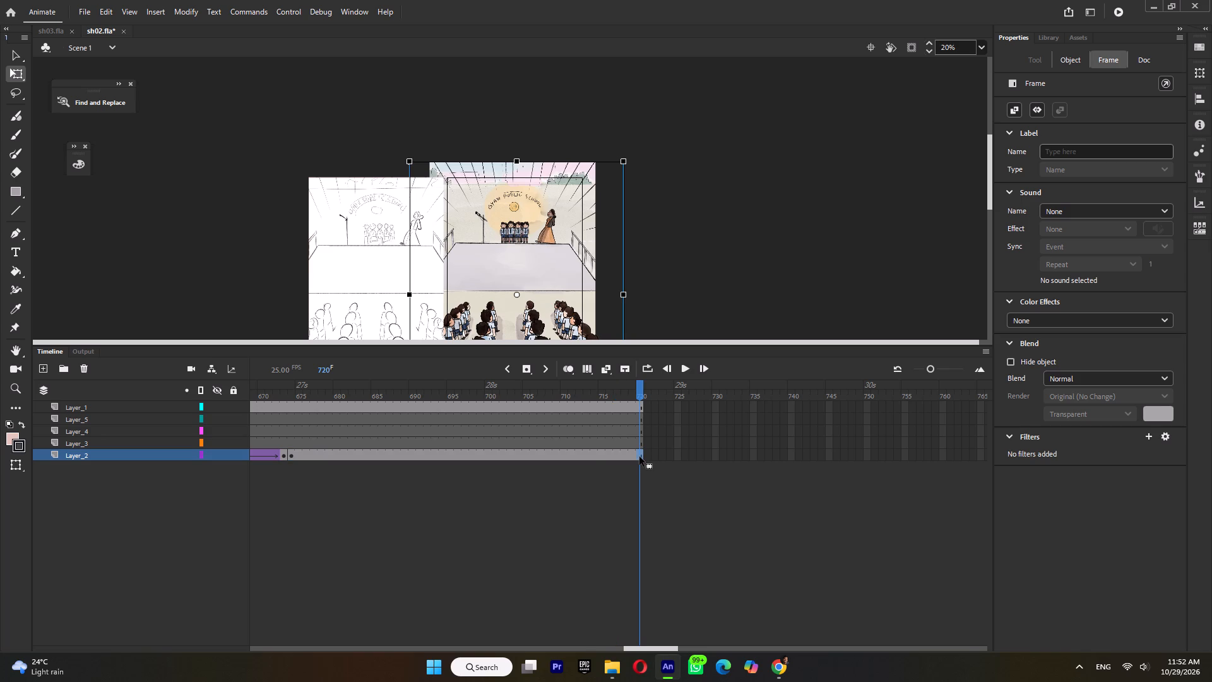
{"action": "key", "text": "F6"}
Nudge the stage shot's starting position left on Layer_2, create a classic tween to frame 720, and play it back.
{"action": "left_click", "coordinate": [601, 450]}
{"action": "key", "text": "Left"}
{"action": "key", "text": "Left"}
{"action": "key", "text": "Left"}
{"action": "key", "text": "Left"}
{"action": "key", "text": "Left"}
{"action": "key", "text": "Left"}
{"action": "key", "text": "Left"}
{"action": "key", "text": "Left"}
{"action": "key", "text": "Left"}
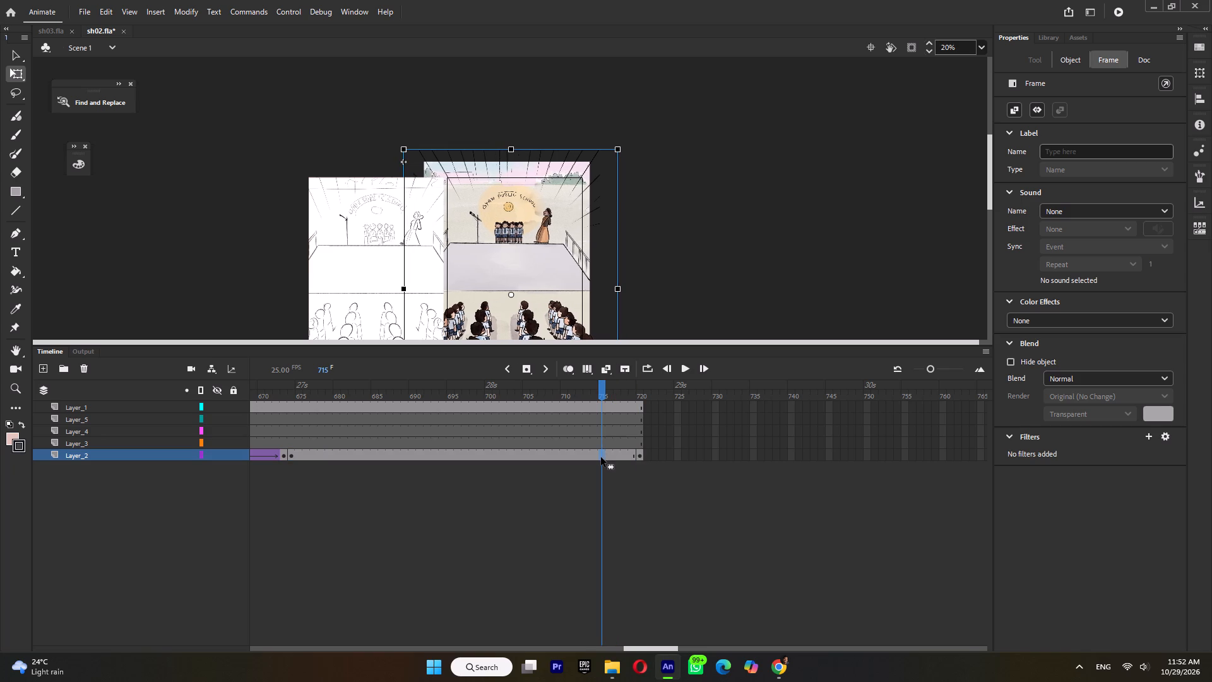
{"action": "key", "text": "ctrl+m"}
{"action": "left_click", "coordinate": [294, 394]}
{"action": "key", "text": "Return"}
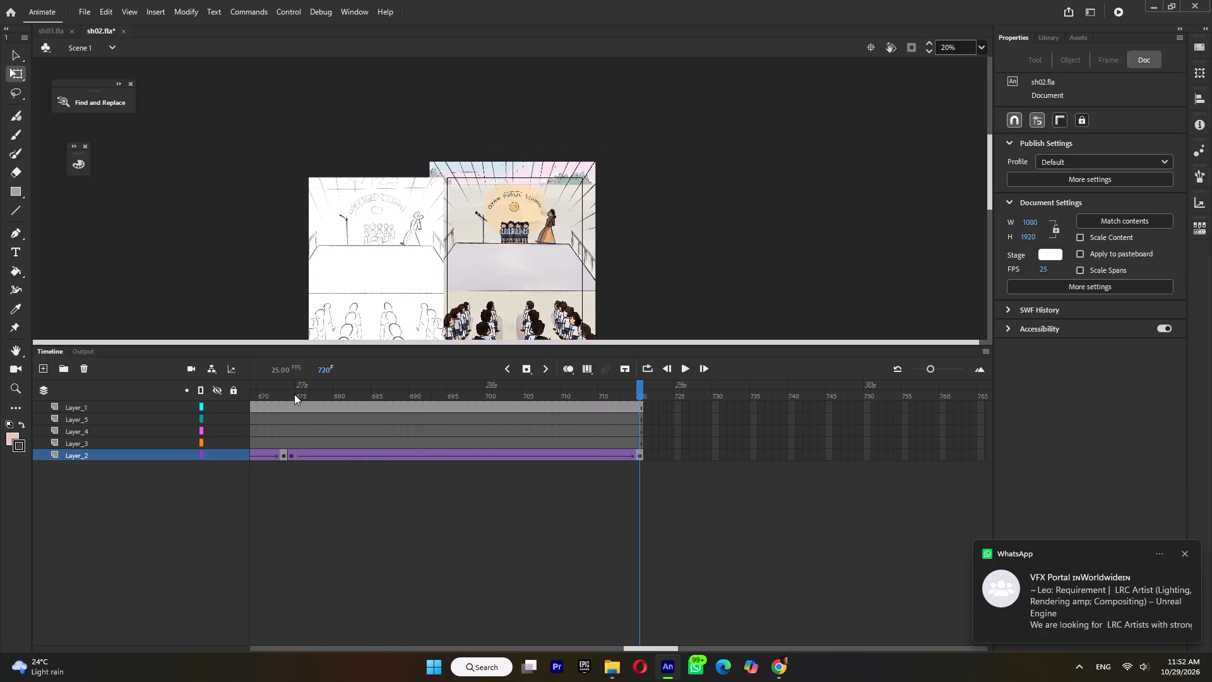
{"action": "key", "text": "Return"}
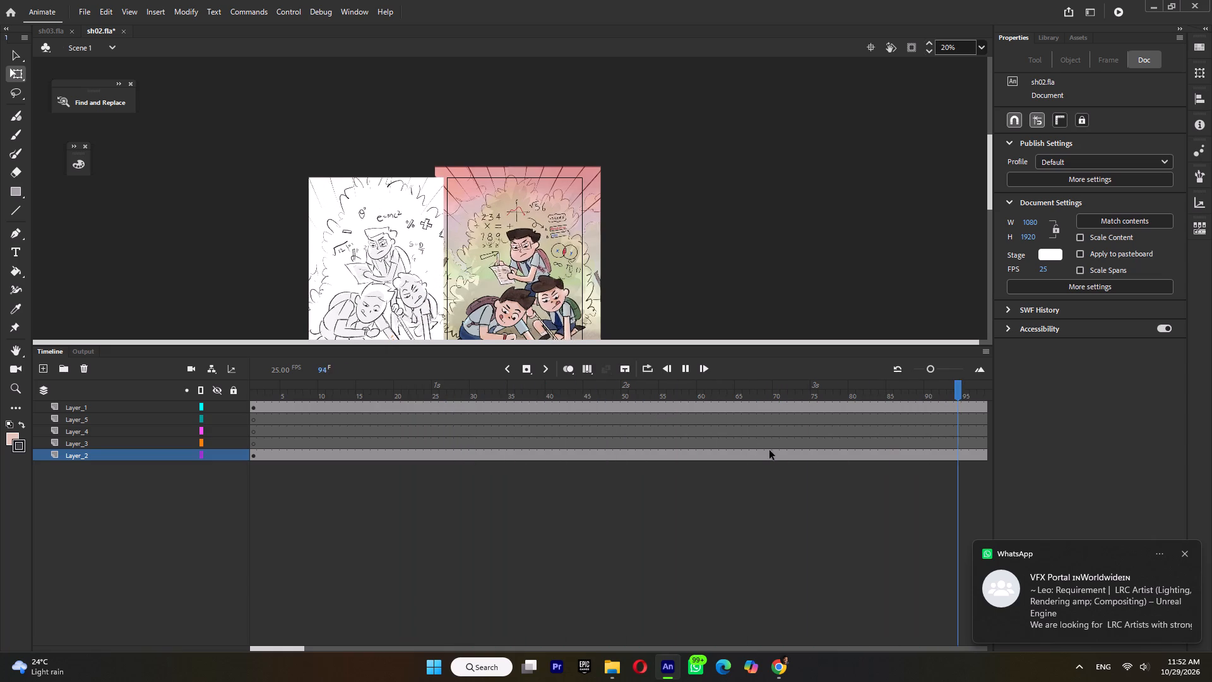
{"action": "key", "text": "Return"}
Go back to the opening shot of the three boys and add a keyframe on Layer_2 at frame 85.
{"action": "scroll", "coordinate": [719, 234], "scroll_direction": "down", "scroll_amount": 2, "text": "ctrl"}
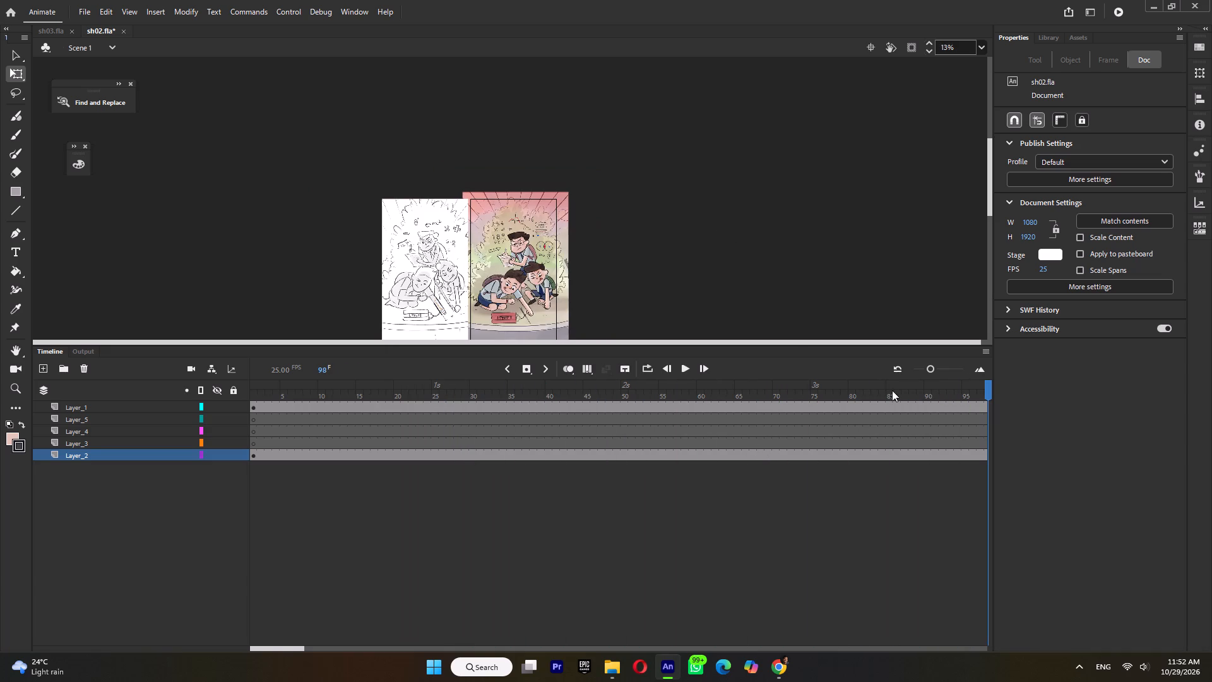
{"action": "left_click_drag", "start_coordinate": [892, 390], "coordinate": [472, 483]}
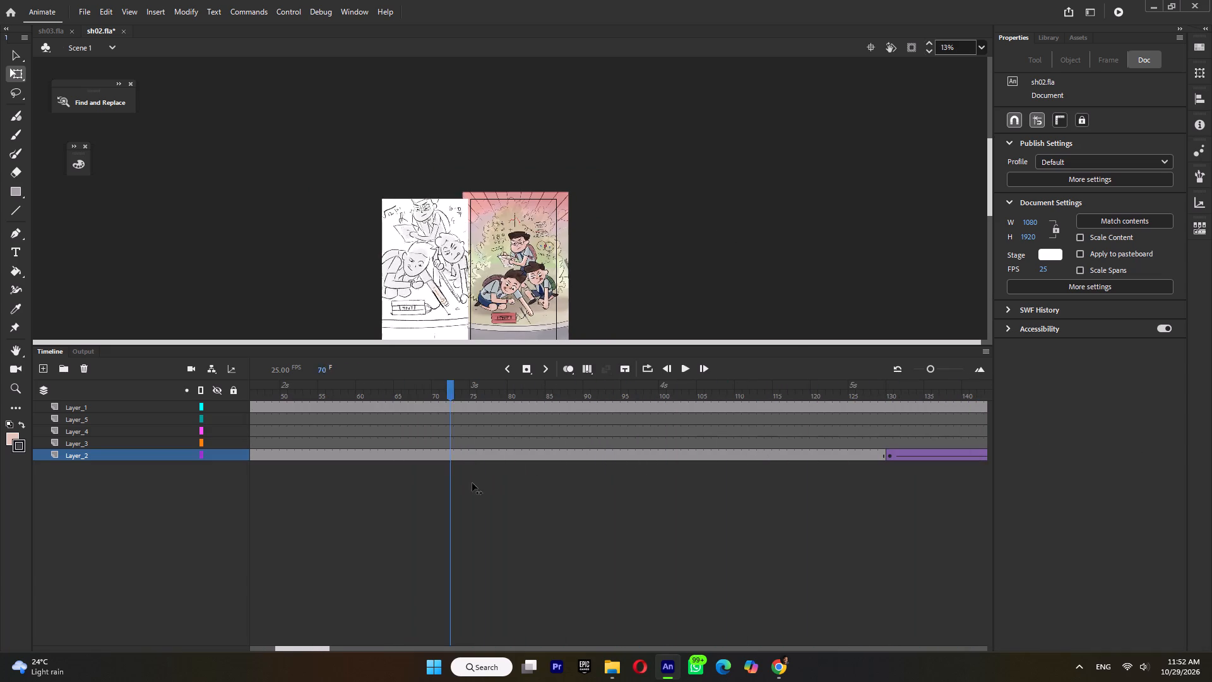
{"action": "left_click_drag", "start_coordinate": [472, 483], "coordinate": [543, 490]}
{"action": "left_click", "coordinate": [549, 455]}
{"action": "key", "text": "F6"}
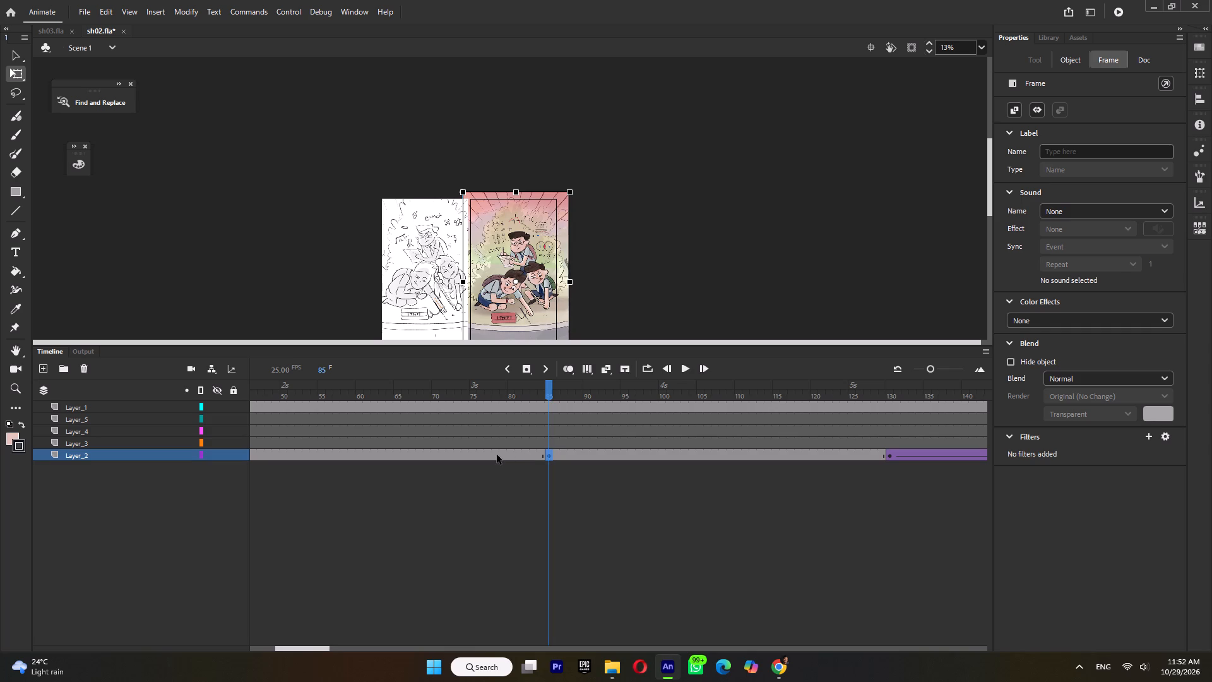
At frame 1, enlarge the three boys' artwork to about 2813 by 4763 px and move it up and left.
{"action": "left_click", "coordinate": [497, 455]}
{"action": "left_click_drag", "start_coordinate": [417, 393], "coordinate": [49, 431]}
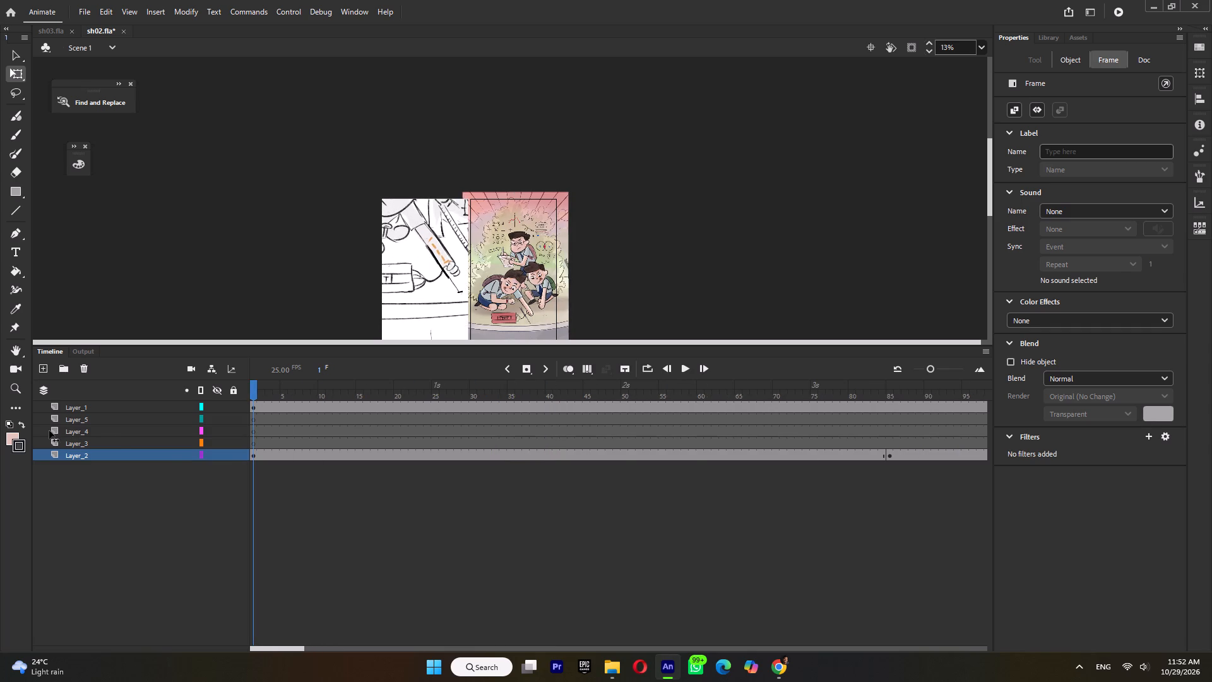
{"action": "left_click_drag", "start_coordinate": [49, 431], "coordinate": [49, 431]}
{"action": "left_click", "coordinate": [256, 457]}
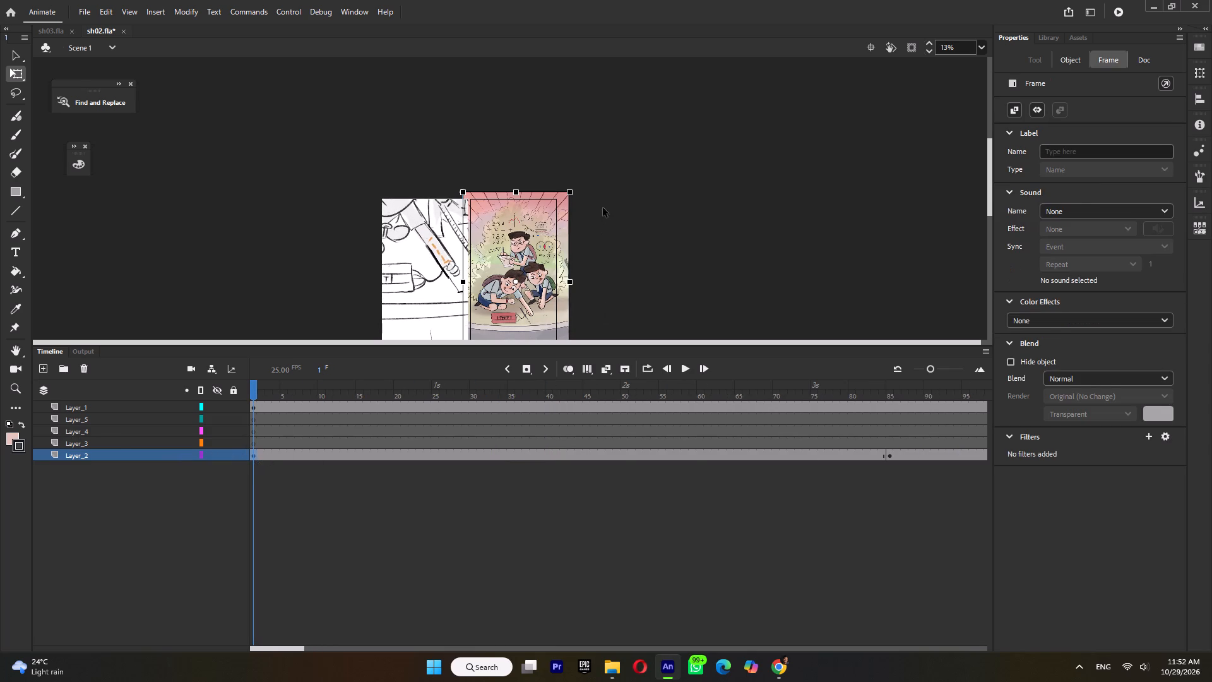
{"action": "left_click_drag", "start_coordinate": [571, 192], "coordinate": [672, 92], "text": "shift"}
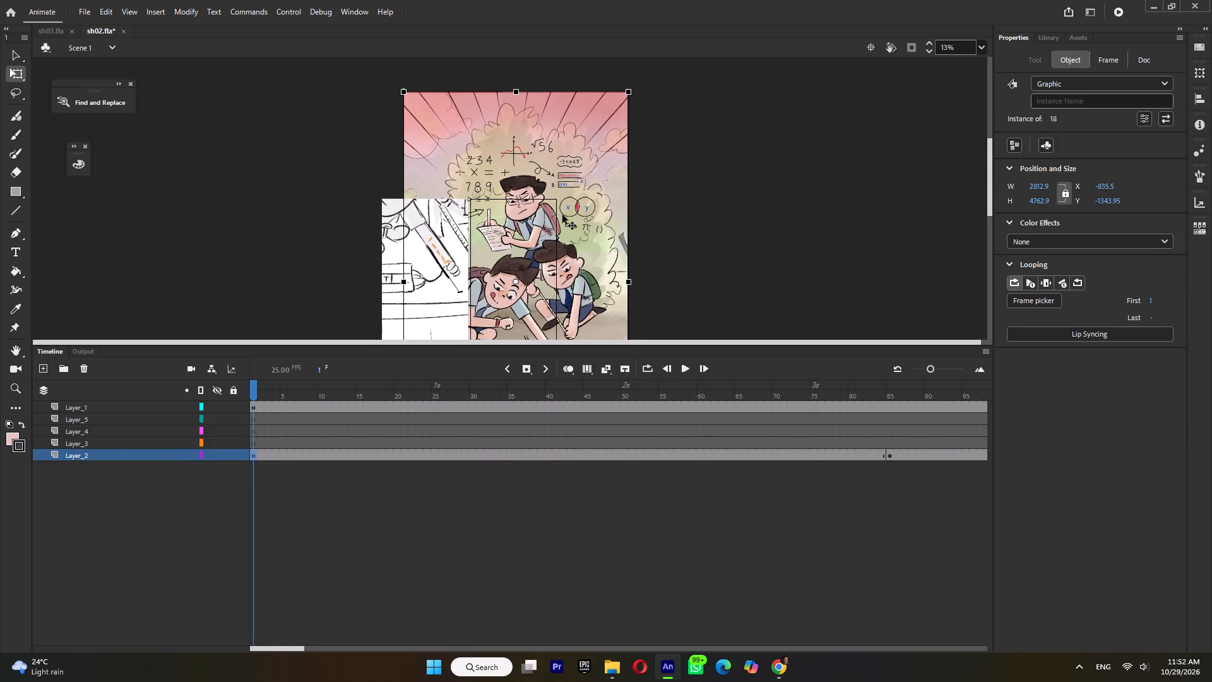
{"action": "scroll", "coordinate": [562, 215], "scroll_direction": "down", "scroll_amount": 2, "text": "ctrl"}
{"action": "scroll", "coordinate": [559, 322], "scroll_direction": "up", "scroll_amount": 2, "text": "ctrl"}
{"action": "left_click_drag", "start_coordinate": [585, 309], "coordinate": [564, 288]}
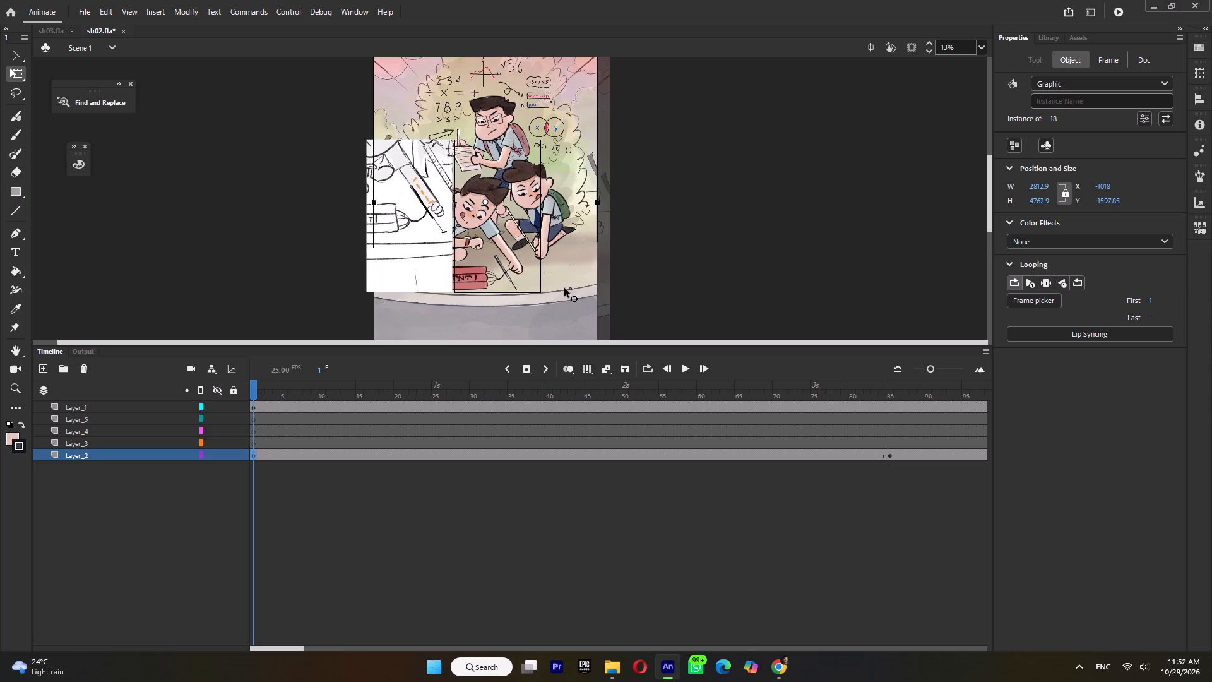
{"action": "left_click_drag", "start_coordinate": [564, 288], "coordinate": [556, 262]}
{"action": "scroll", "coordinate": [588, 237], "scroll_direction": "down", "scroll_amount": 1, "text": "ctrl"}
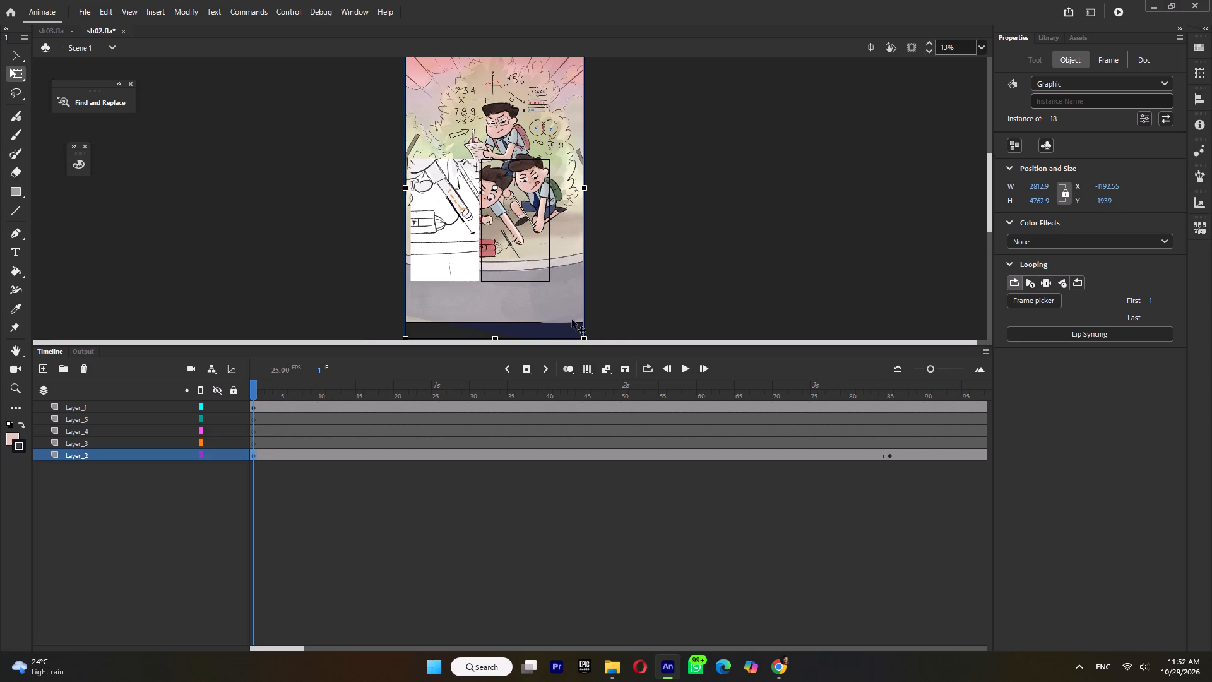
Enlarge the frame 1 artwork to about 3329 by 5637 px, place it near X -1451, Y -2952, and classic-tween it to frame 85.
{"action": "left_click_drag", "start_coordinate": [586, 338], "coordinate": [602, 368], "text": "shift"}
{"action": "left_click_drag", "start_coordinate": [572, 278], "coordinate": [571, 268]}
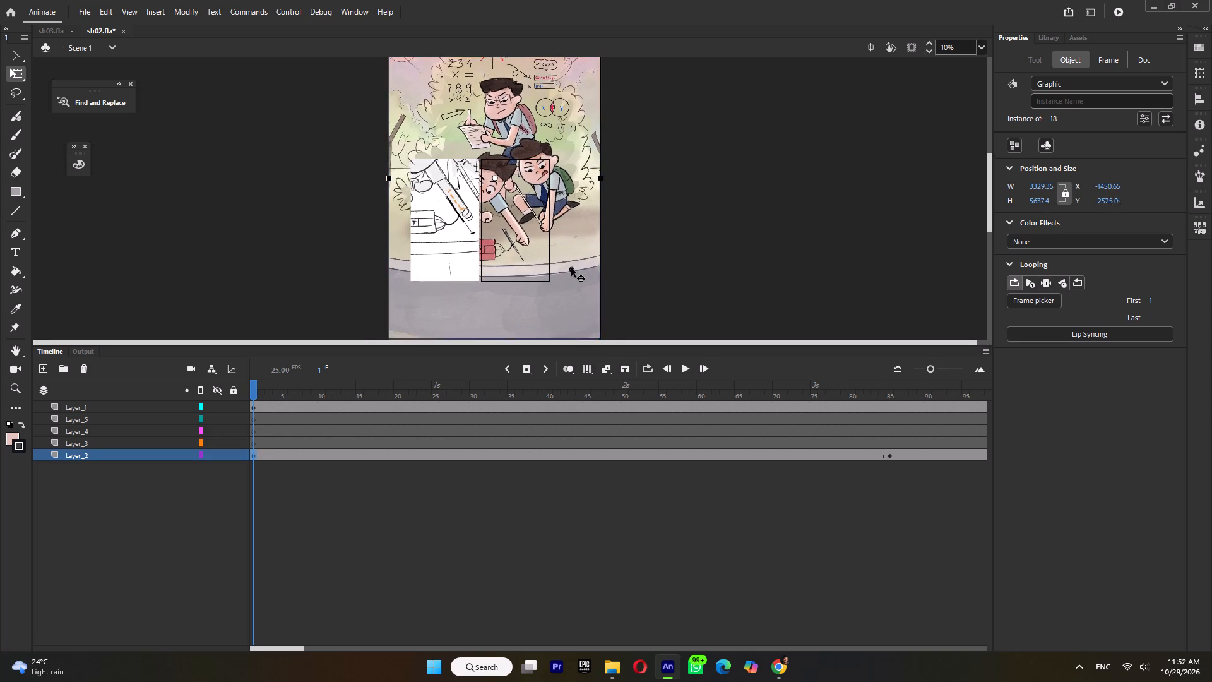
{"action": "left_click_drag", "start_coordinate": [571, 268], "coordinate": [570, 253]}
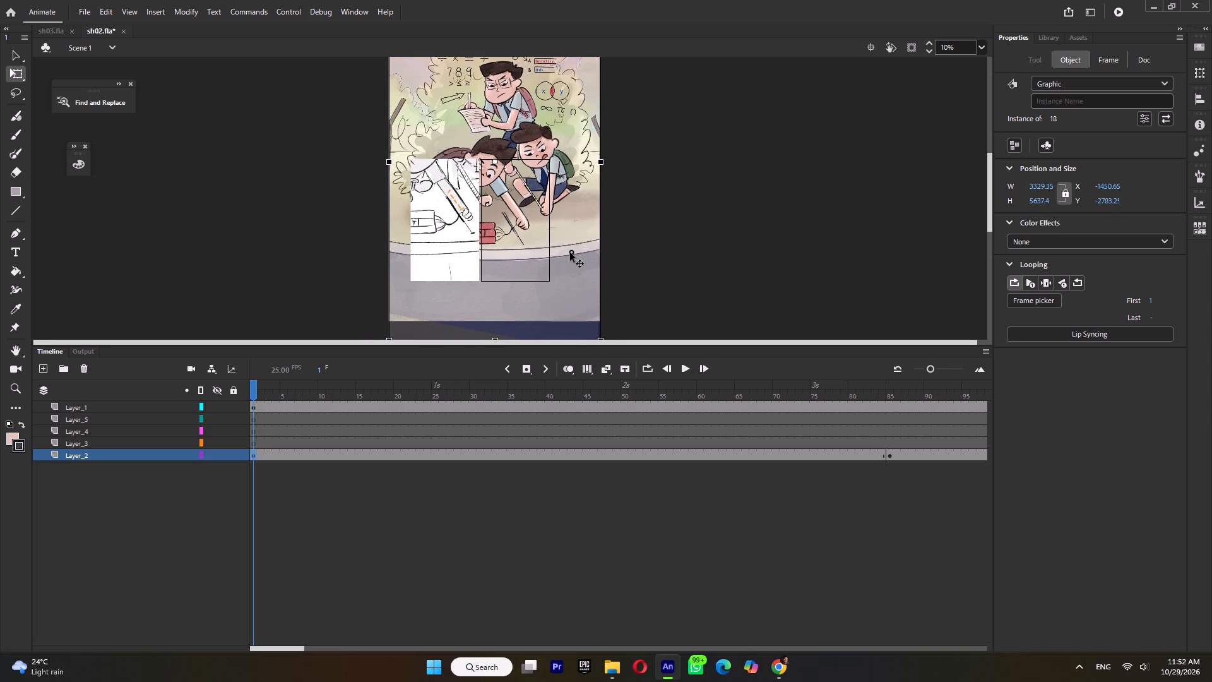
{"action": "left_click_drag", "start_coordinate": [570, 253], "coordinate": [574, 238]}
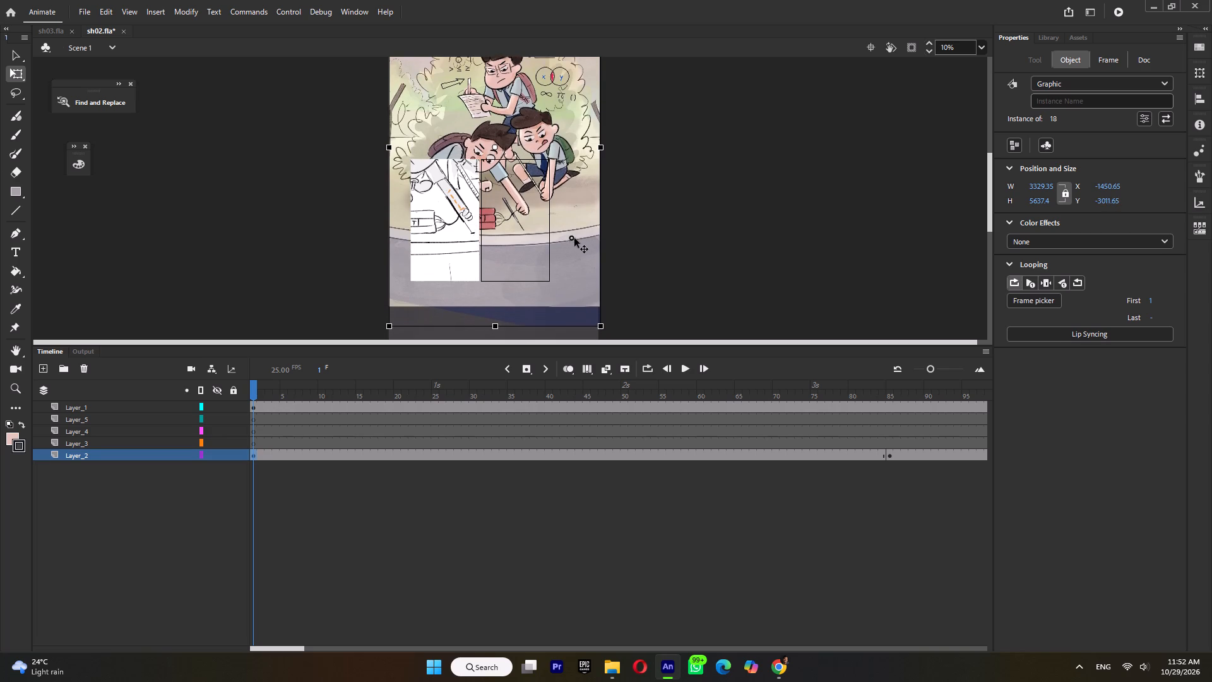
{"action": "left_click_drag", "start_coordinate": [574, 238], "coordinate": [577, 237]}
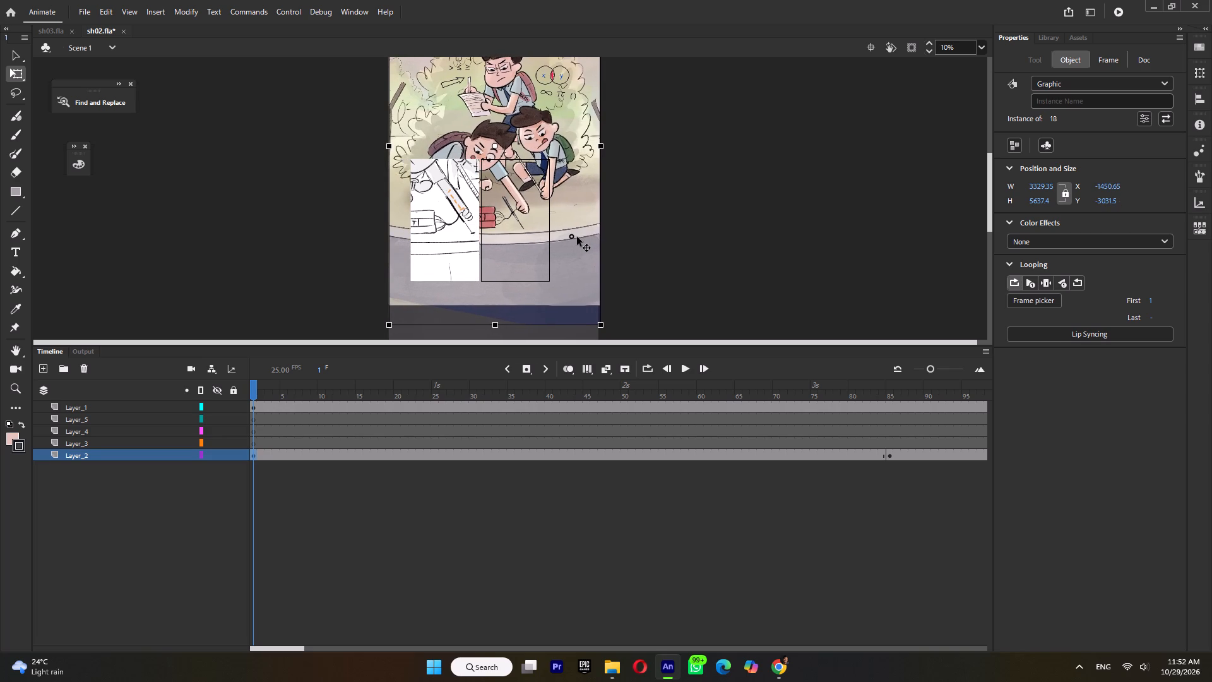
{"action": "left_click_drag", "start_coordinate": [577, 237], "coordinate": [575, 237]}
{"action": "left_click", "coordinate": [575, 235]}
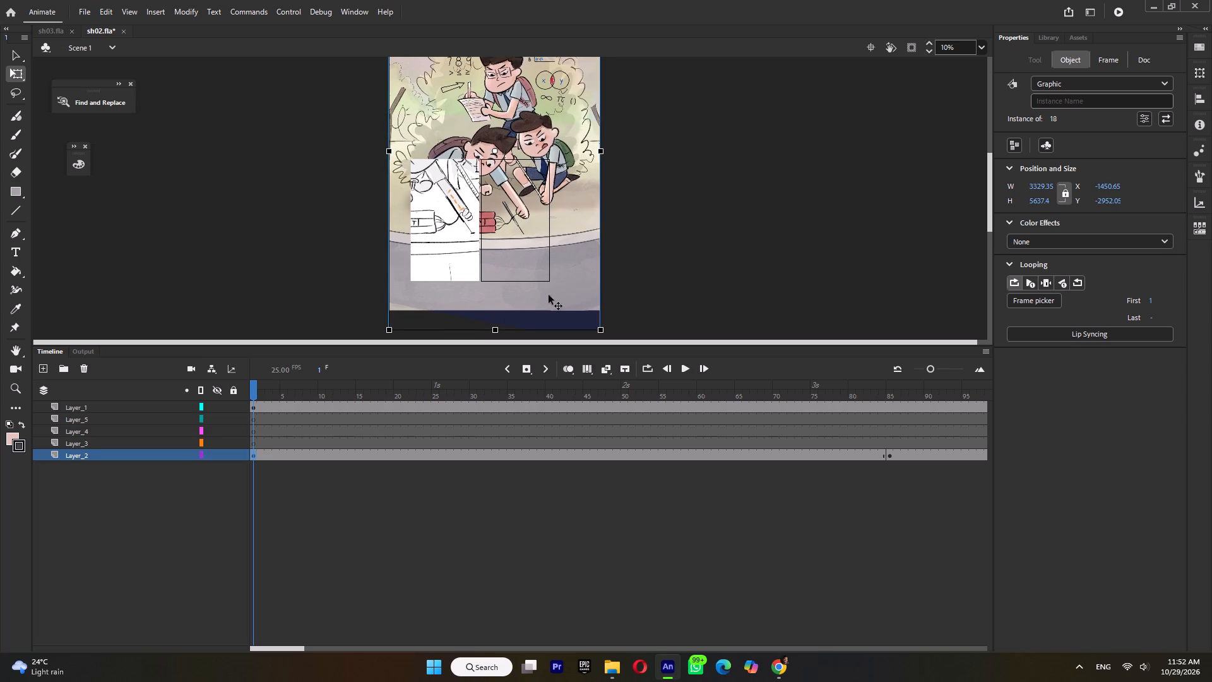
{"action": "key", "text": "ctrl+m"}
{"action": "key", "text": "Return"}
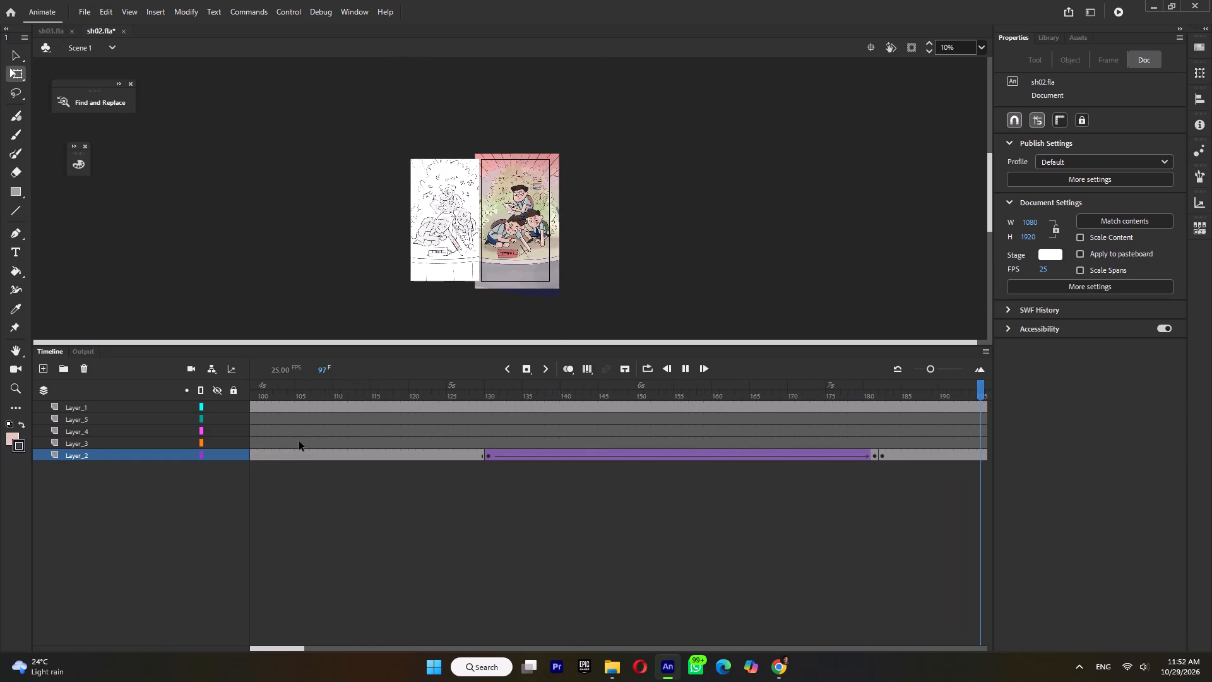
{"action": "key", "text": "Return"}
{"action": "key", "text": "Return"}
{"action": "key", "text": "Return"}
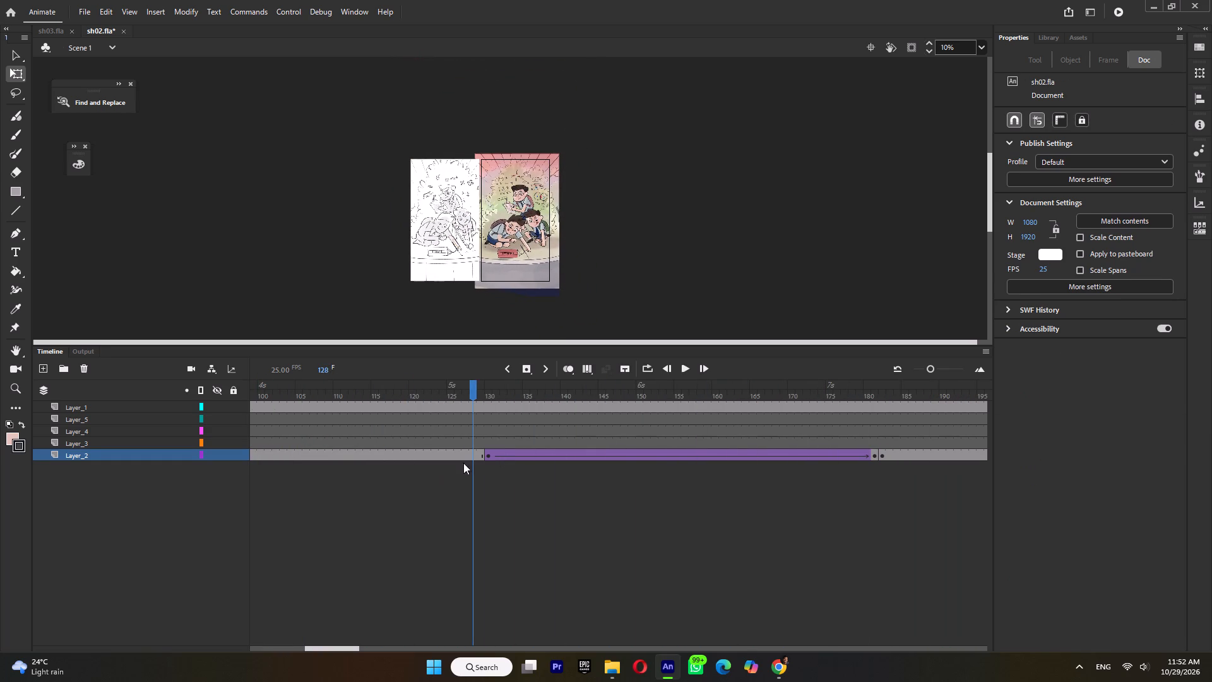
Add a Layer_2 keyframe at frame 129, nudge the three boys' artwork left, and create a classic tween leading to it.
{"action": "left_click", "coordinate": [480, 453]}
{"action": "key", "text": "F6"}
{"action": "key", "text": "Left"}
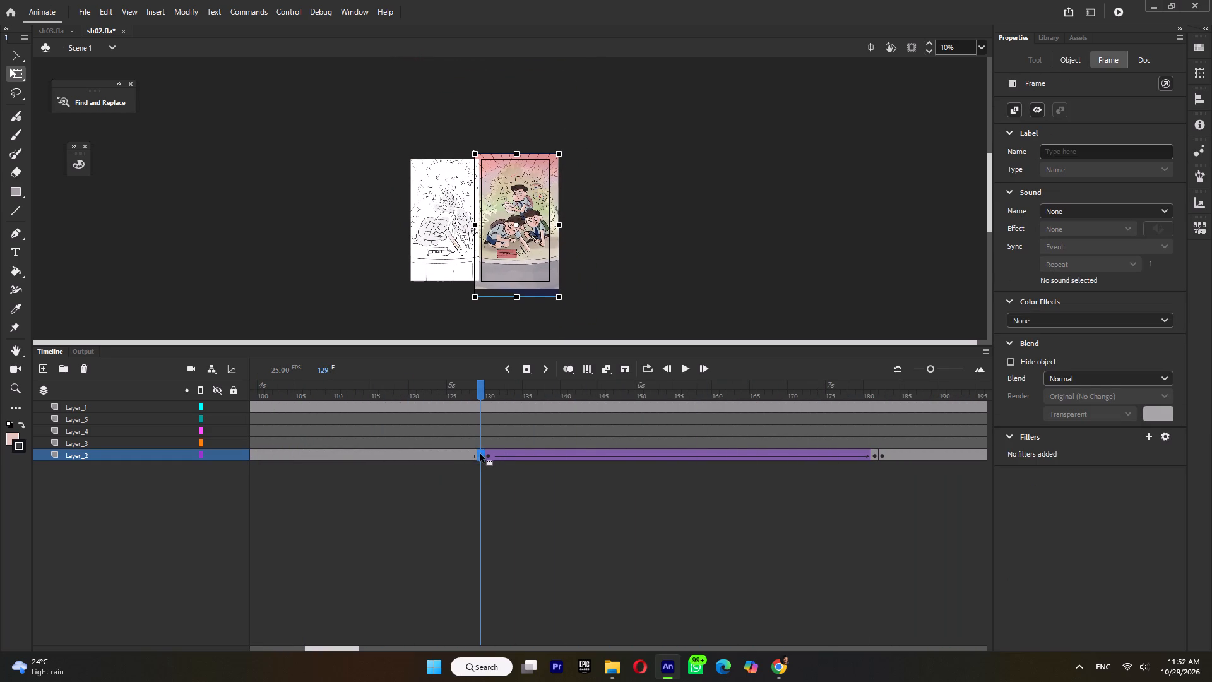
{"action": "key", "text": "Left"}
{"action": "key", "text": "Left"}
{"action": "key", "text": "Left"}
{"action": "key", "text": "Left"}
{"action": "left_click", "coordinate": [431, 452]}
{"action": "key", "text": "ctrl+m"}
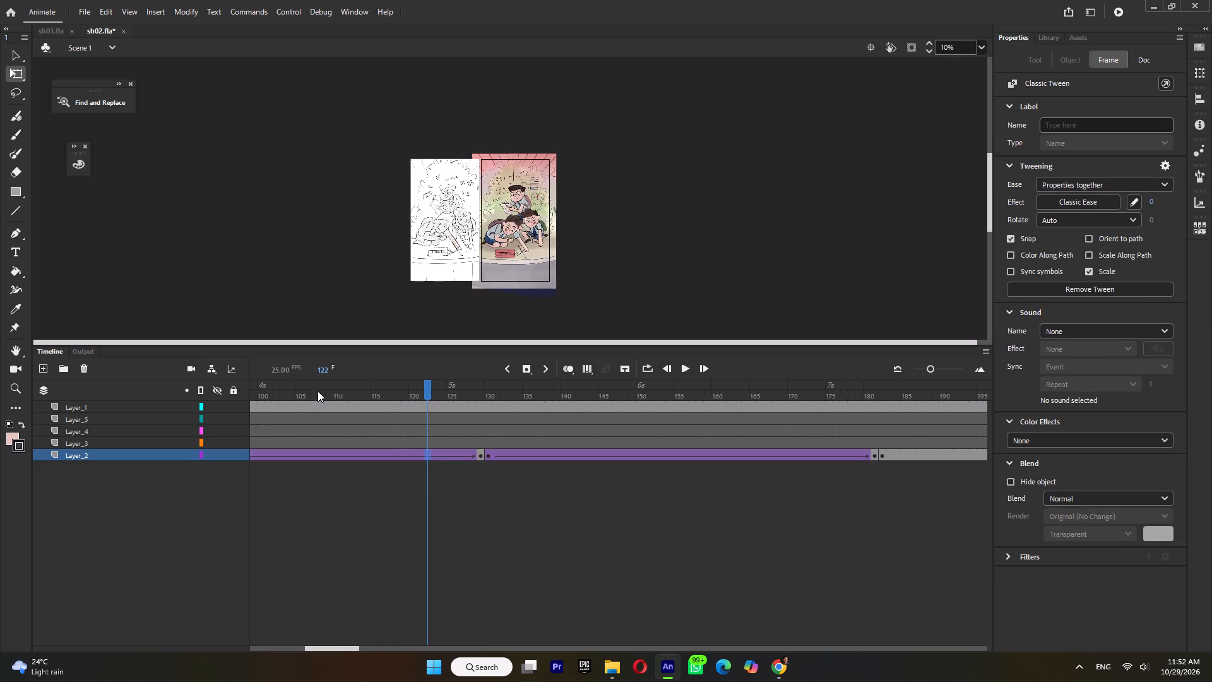
{"action": "left_click", "coordinate": [318, 390]}
{"action": "key", "text": "Return"}
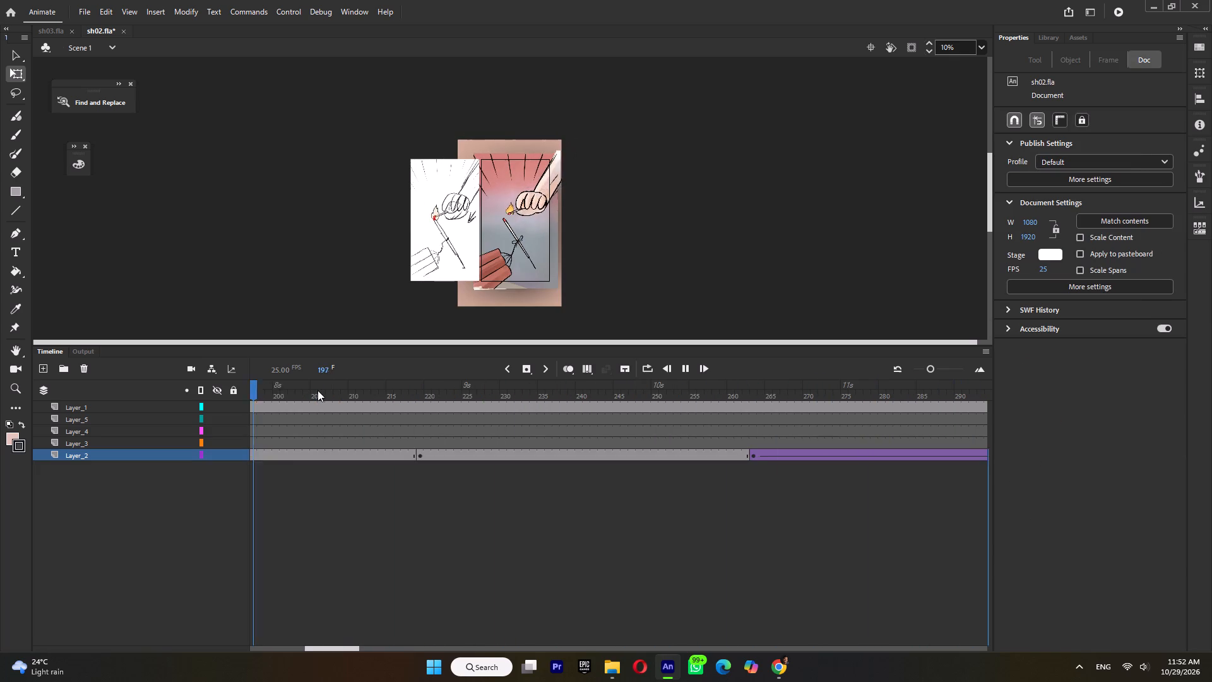
{"action": "key", "text": "Return"}
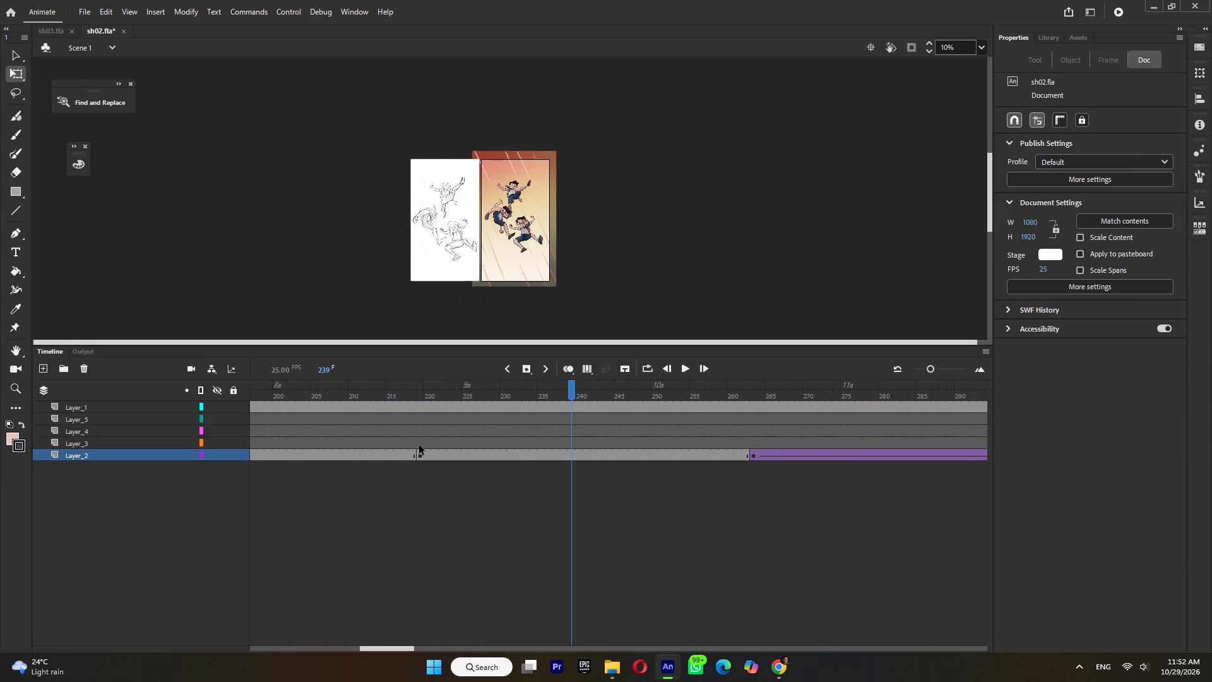
Add a Layer_2 keyframe at frame 218, nudge the hand-and-match shot left, and create a classic tween leading to it.
{"action": "left_click", "coordinate": [412, 458]}
{"action": "key", "text": "F6"}
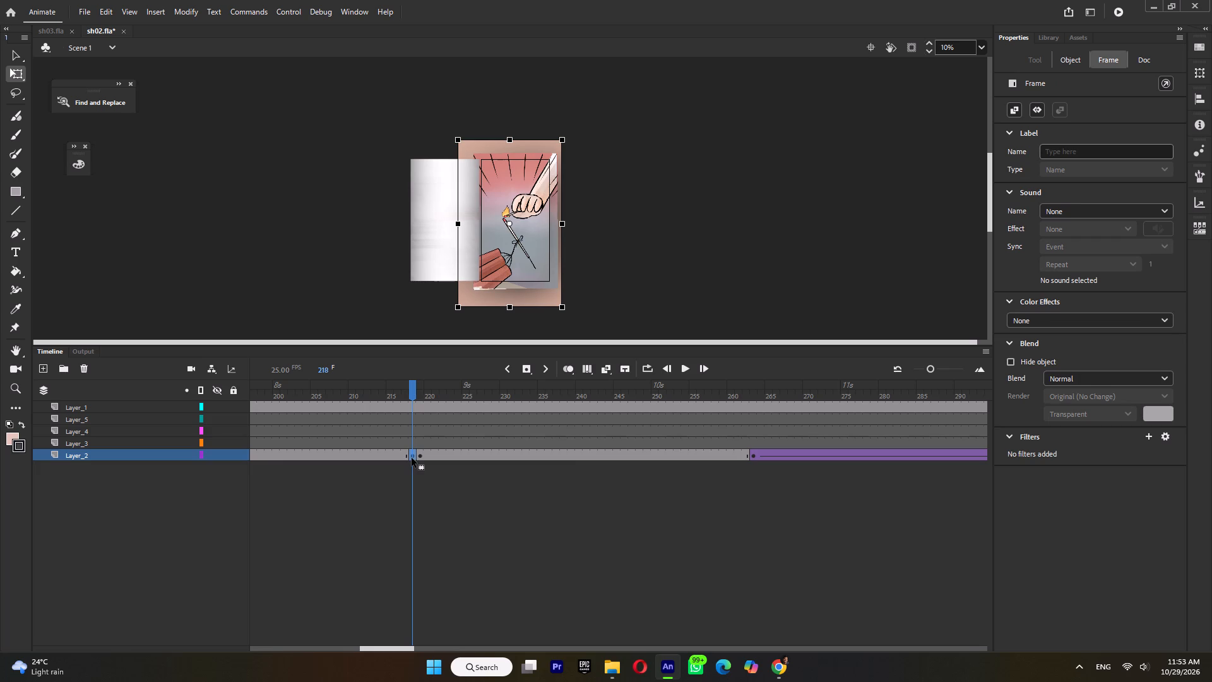
{"action": "key", "text": "Left"}
{"action": "key", "text": "Left"}
{"action": "key", "text": "Left"}
{"action": "key", "text": "Left"}
{"action": "left_click", "coordinate": [379, 455]}
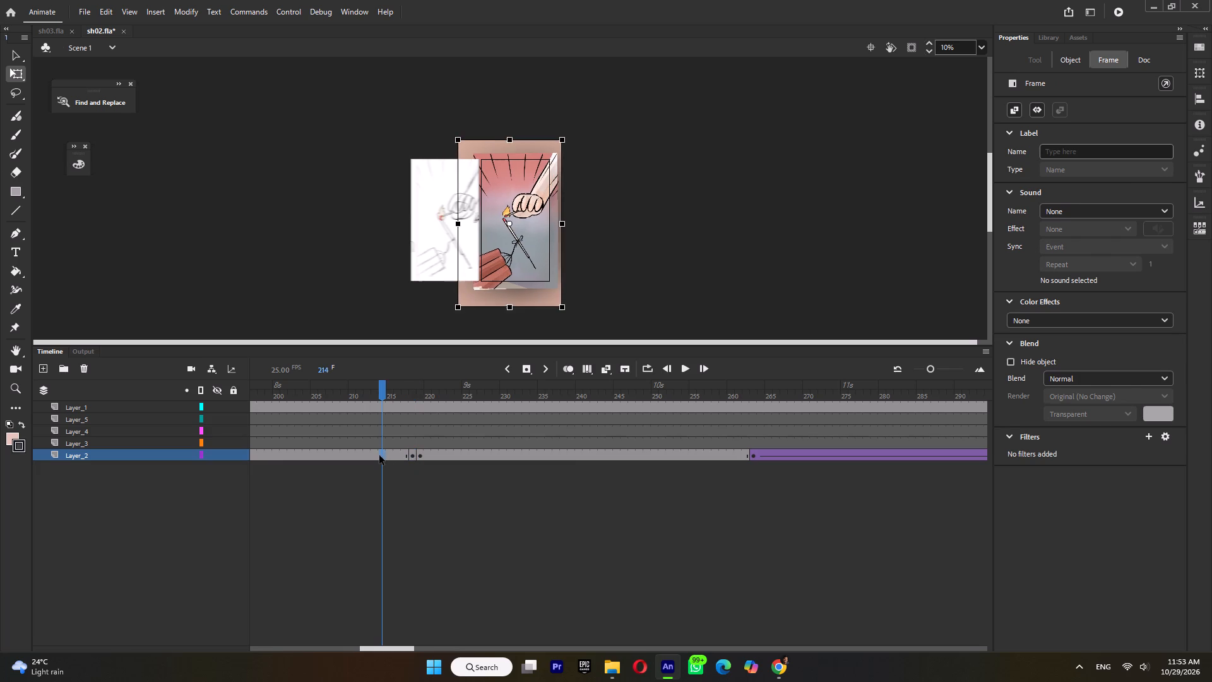
{"action": "key", "text": "ctrl+m"}
{"action": "left_click_drag", "start_coordinate": [359, 388], "coordinate": [562, 455]}
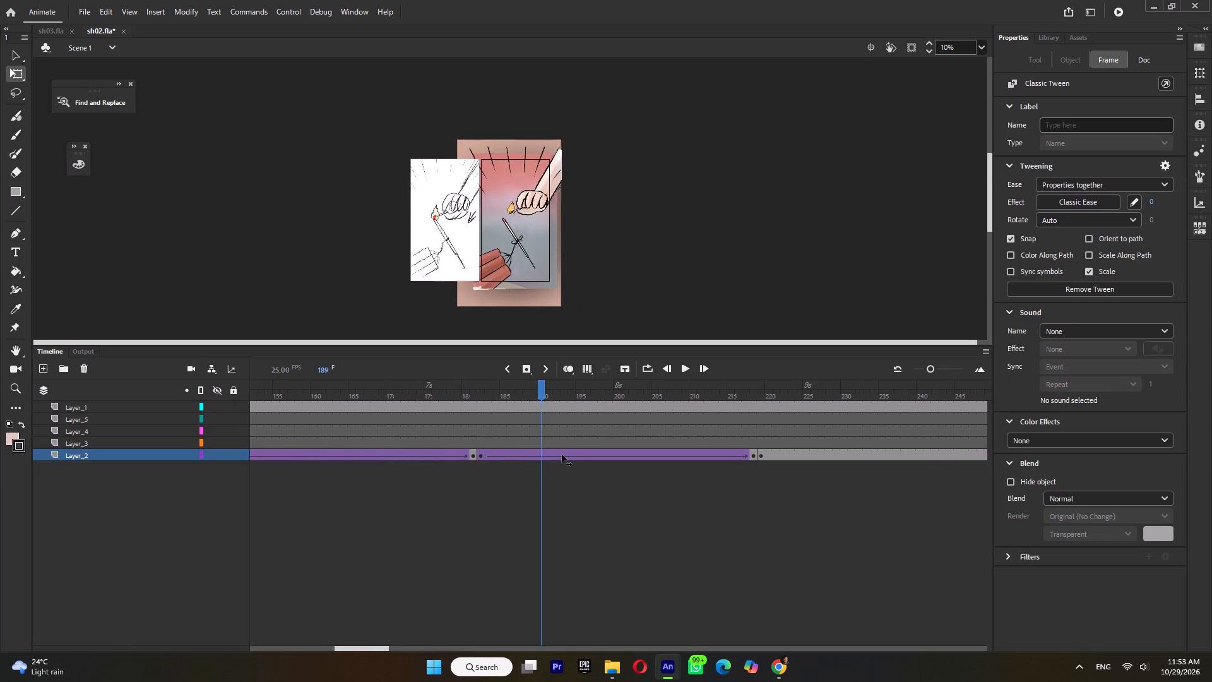
{"action": "left_click_drag", "start_coordinate": [562, 455], "coordinate": [909, 482]}
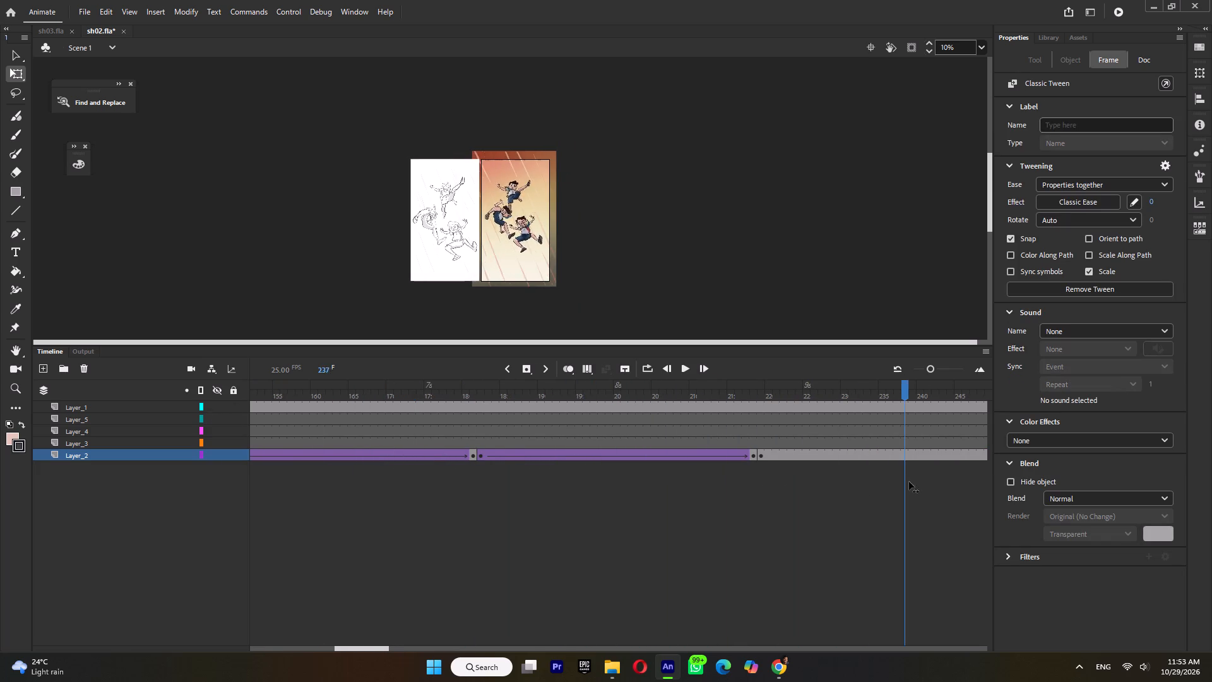
{"action": "left_click_drag", "start_coordinate": [909, 482], "coordinate": [709, 489]}
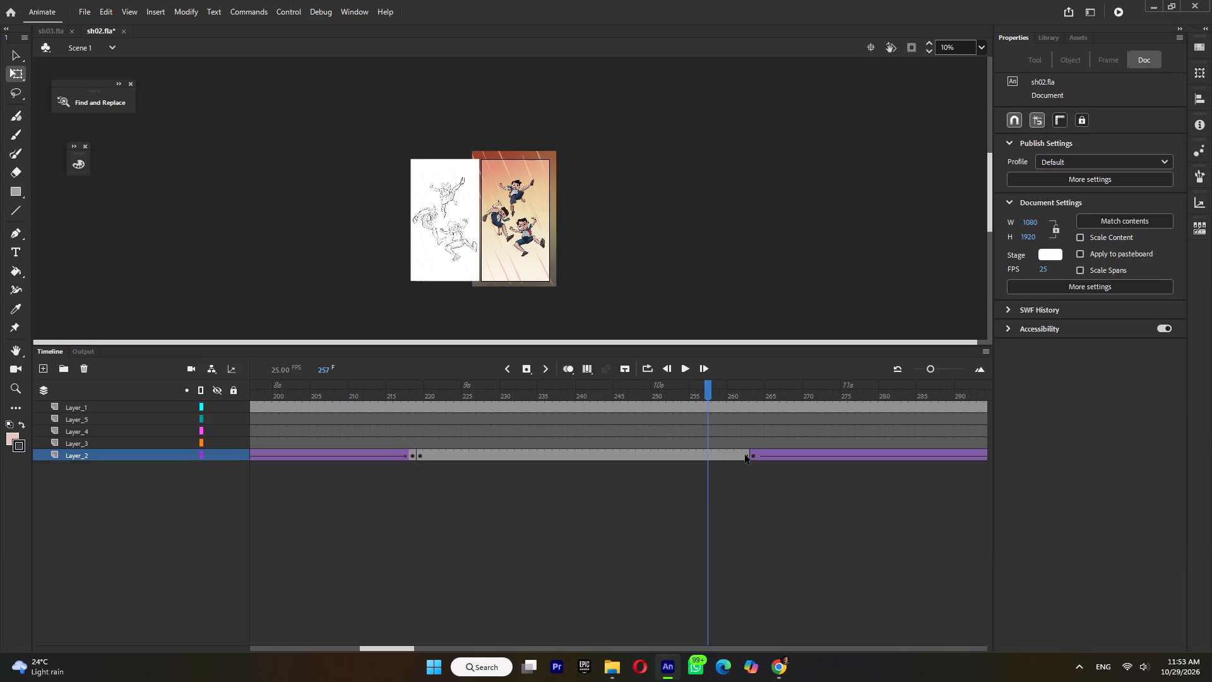
Add a Layer_2 keyframe at frame 262, shift the airborne boys shot's starting position right, and create a classic tween between them.
{"action": "left_click", "coordinate": [745, 455]}
{"action": "key", "text": "F6"}
{"action": "key", "text": "Left"}
{"action": "key", "text": "Left"}
{"action": "key", "text": "Left"}
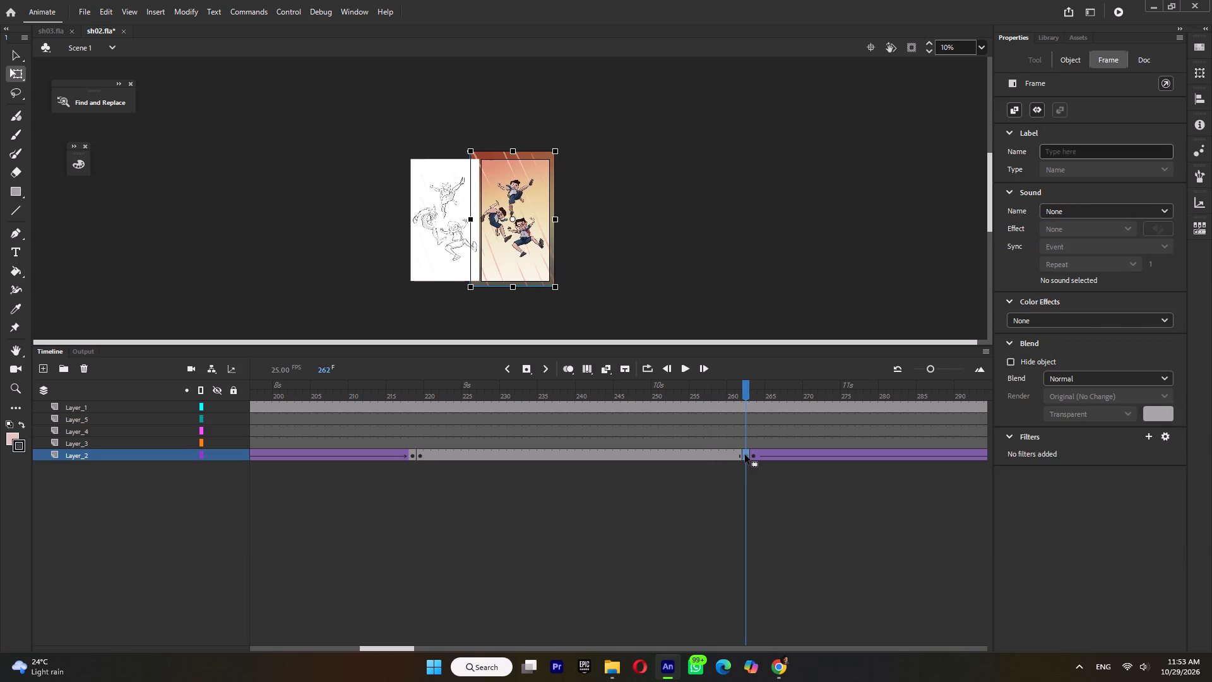
{"action": "key", "text": "ctrl+z"}
{"action": "left_click", "coordinate": [709, 460]}
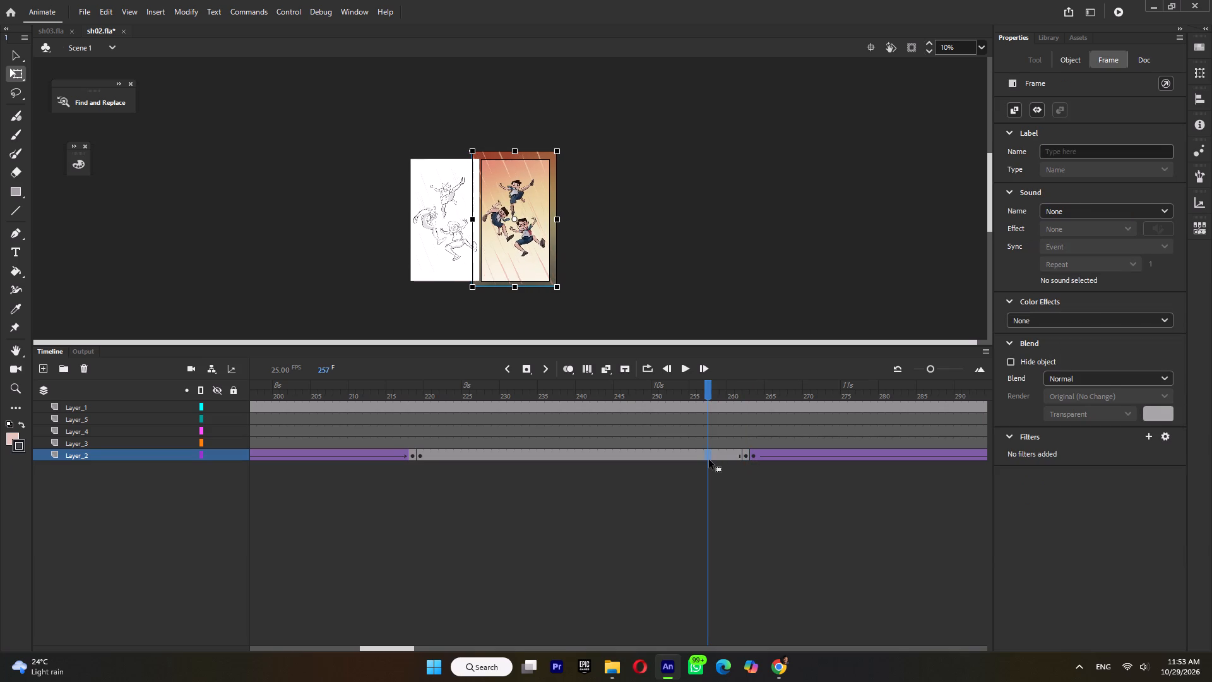
{"action": "key", "text": "Right"}
{"action": "key", "text": "Right"}
{"action": "key", "text": "Right"}
{"action": "key", "text": "Right"}
{"action": "key", "text": "ctrl+m"}
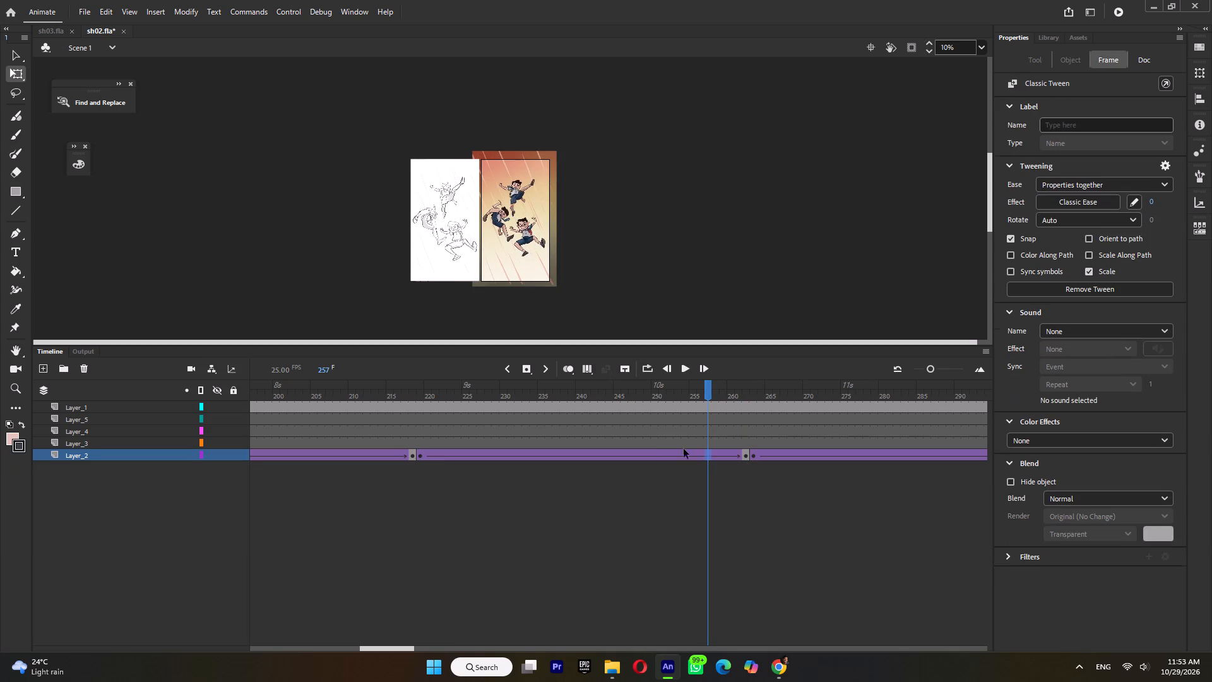
Play the scene from frame 219 through its end and save sh02.fla.
{"action": "left_click", "coordinate": [422, 394]}
{"action": "key", "text": "Return"}
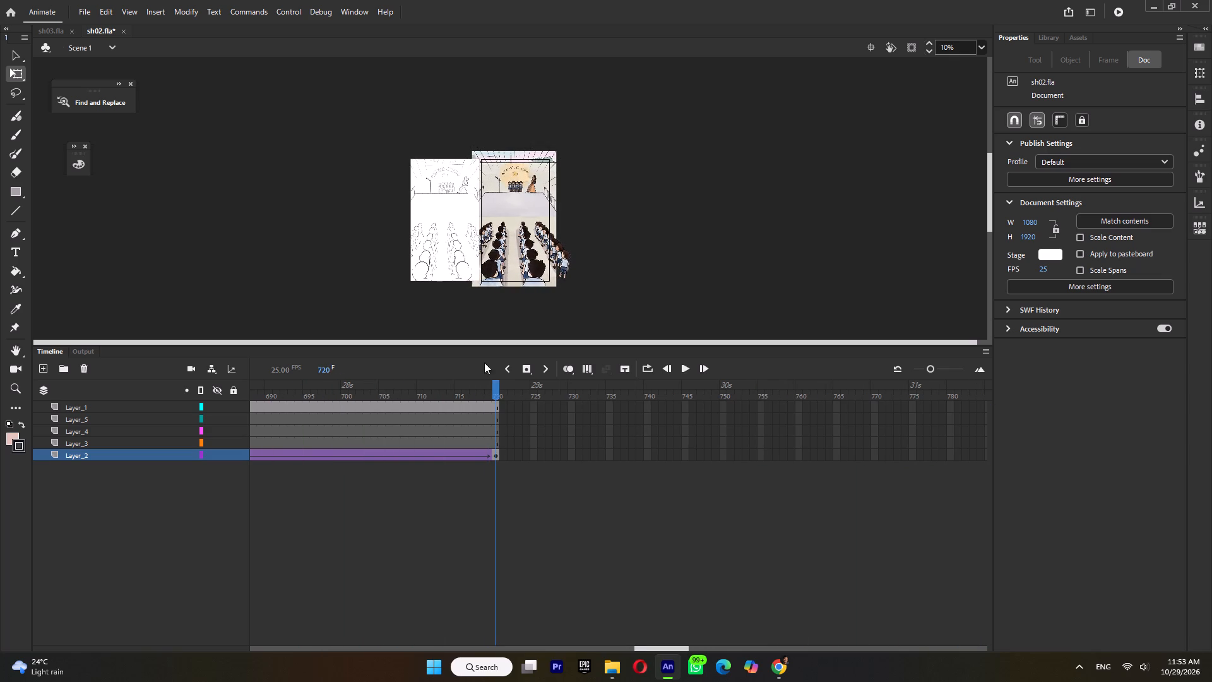
{"action": "key", "text": "ctrl+s"}
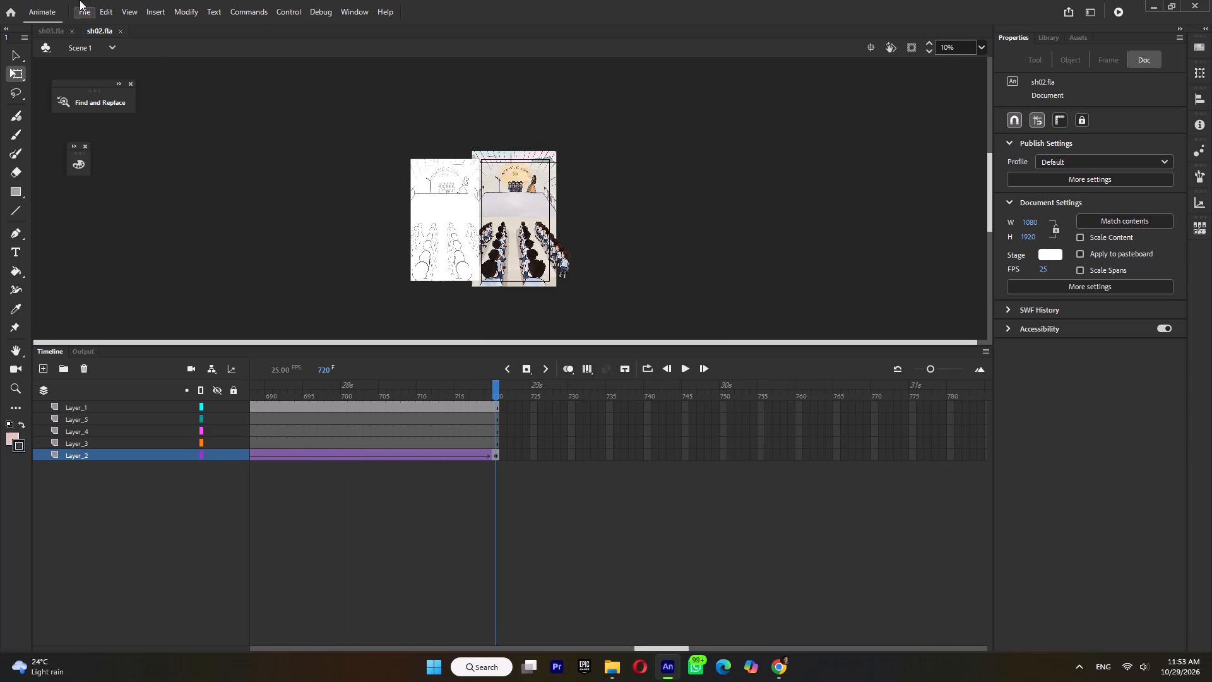
Start a video export of sh02 and create a folder named videos inside DIWALI TROPICAL for its output.
{"action": "left_click", "coordinate": [83, 6]}
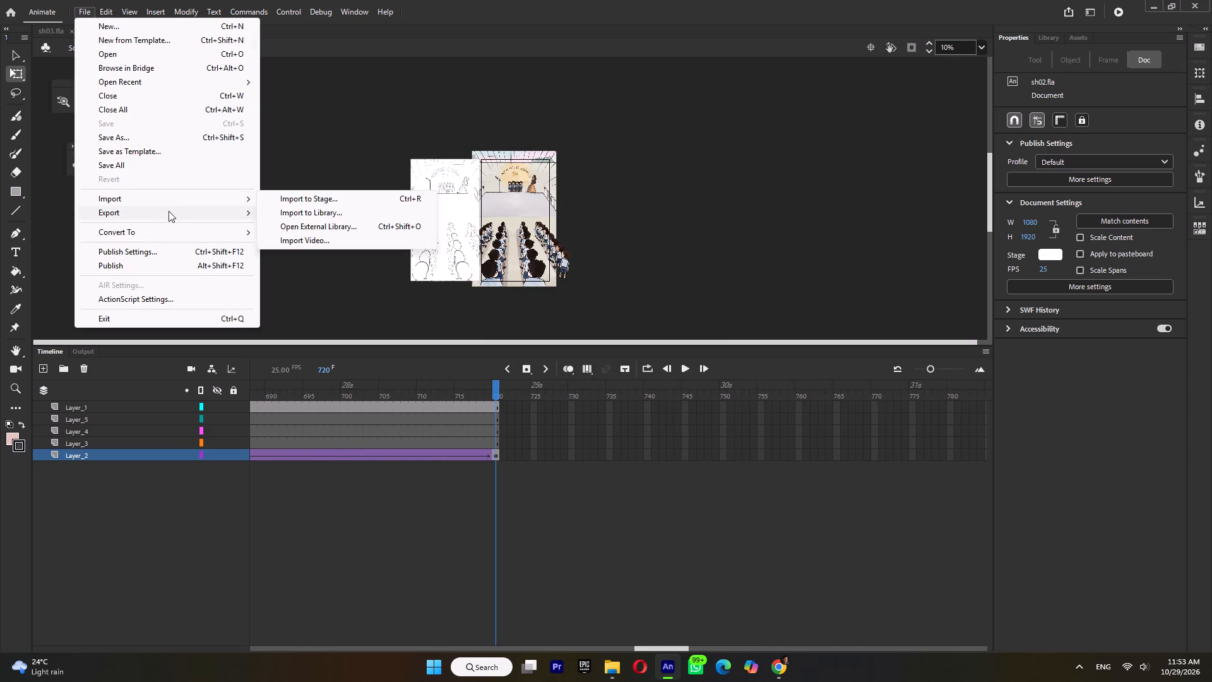
{"action": "left_click", "coordinate": [169, 211]}
{"action": "left_click", "coordinate": [312, 253]}
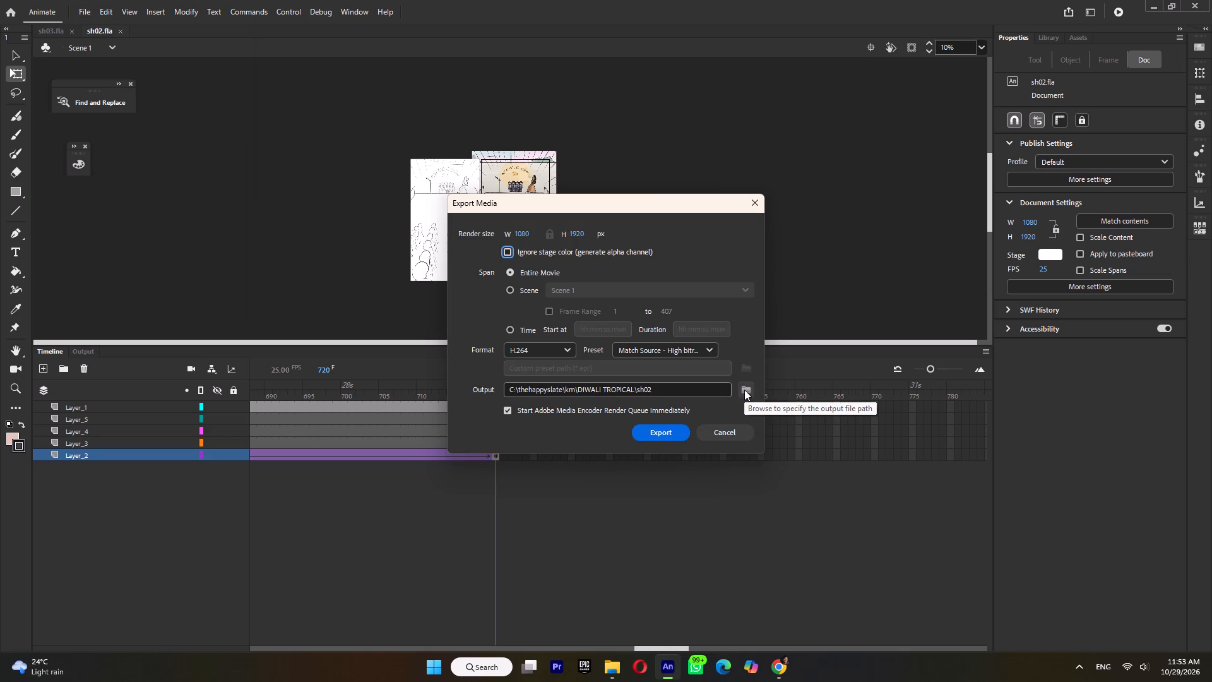
{"action": "left_click", "coordinate": [744, 390]}
{"action": "left_click", "coordinate": [585, 450]}
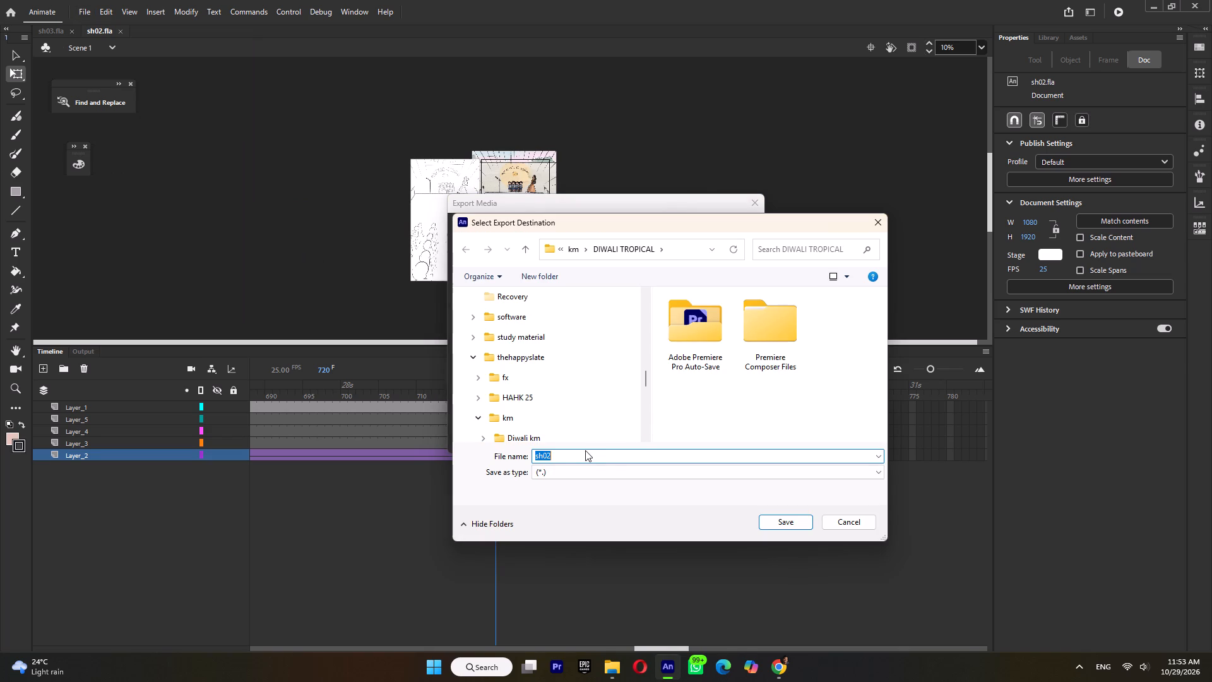
{"action": "left_click", "coordinate": [586, 462]}
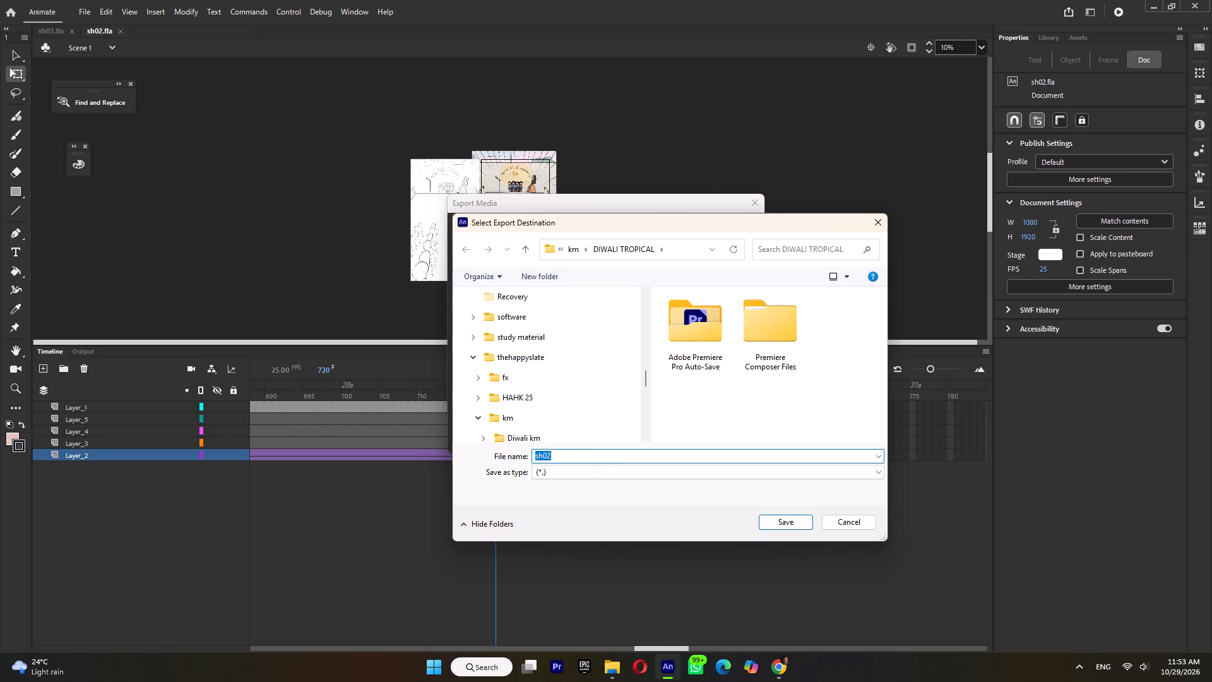
{"action": "left_click", "coordinate": [567, 452]}
{"action": "right_click", "coordinate": [752, 416]}
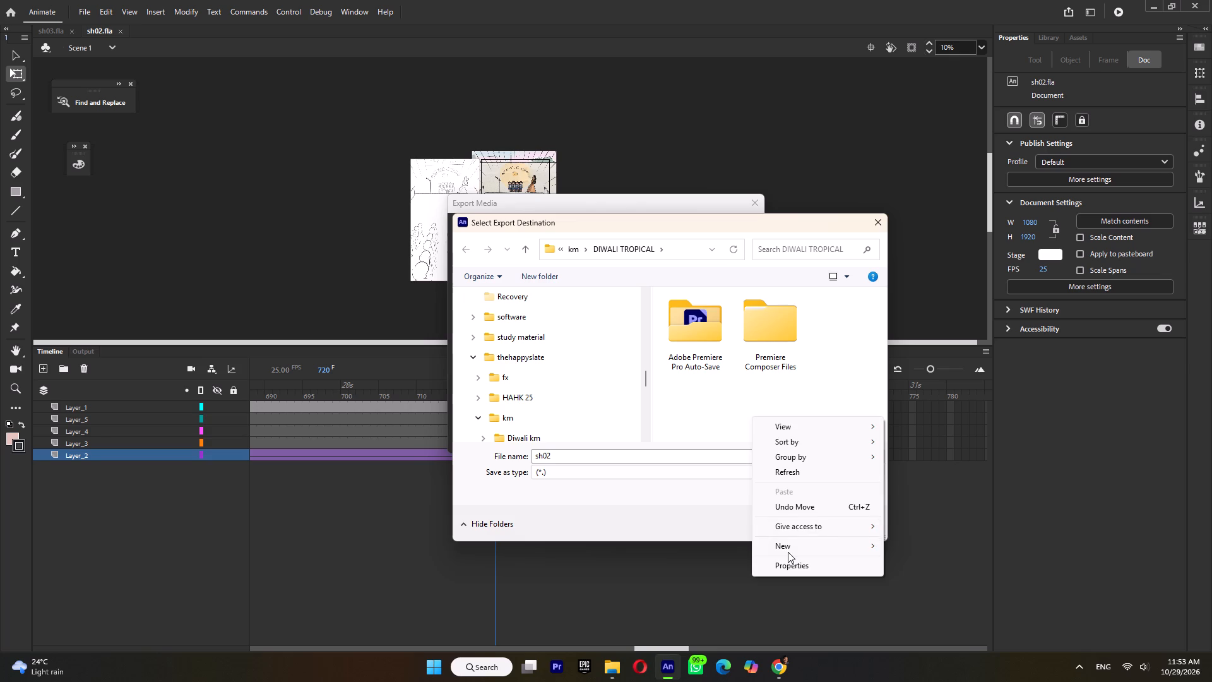
{"action": "left_click", "coordinate": [788, 552]}
{"action": "left_click", "coordinate": [939, 377]}
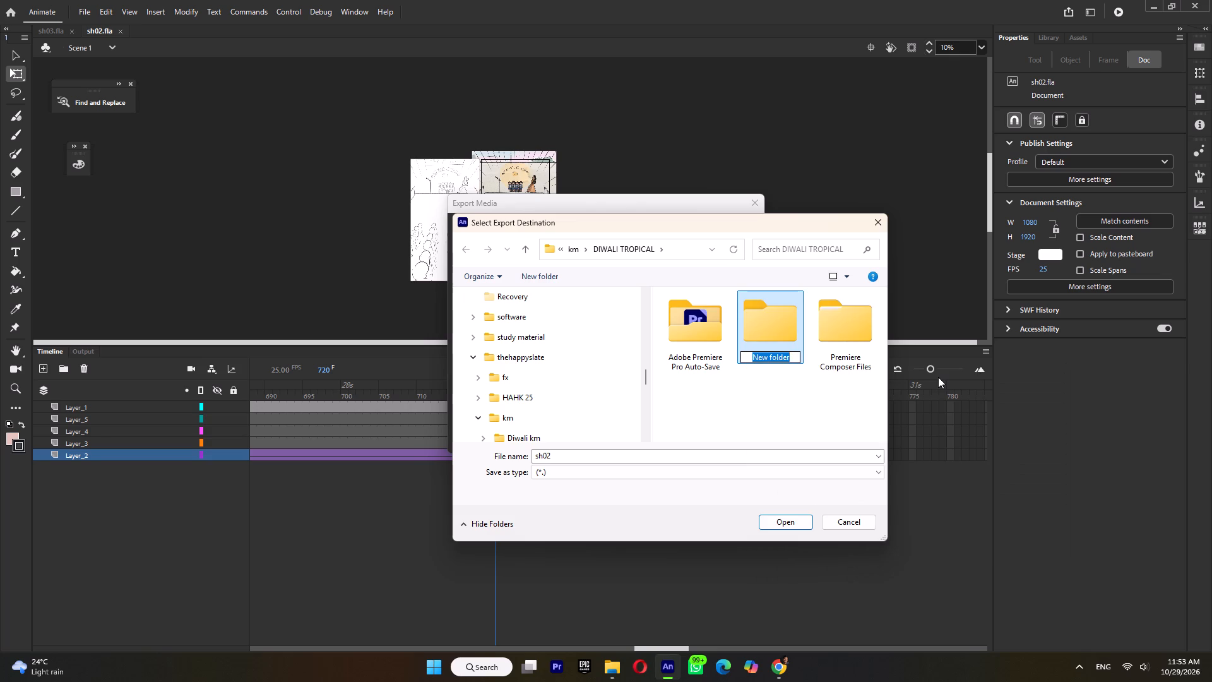
{"action": "type", "text": "videos"}
{"action": "key", "text": "Return"}
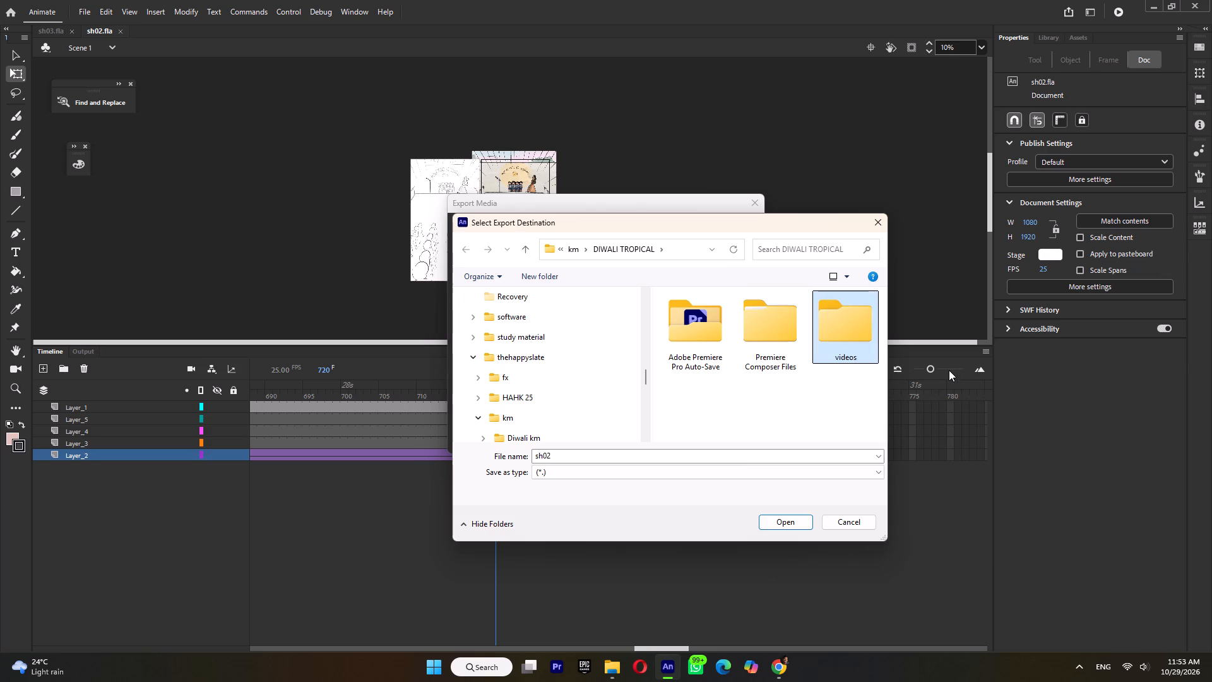
Choose the videos folder as the destination for sh02 and export the entire movie in H.264 format.
{"action": "double_click", "coordinate": [855, 324]}
{"action": "left_click", "coordinate": [792, 517]}
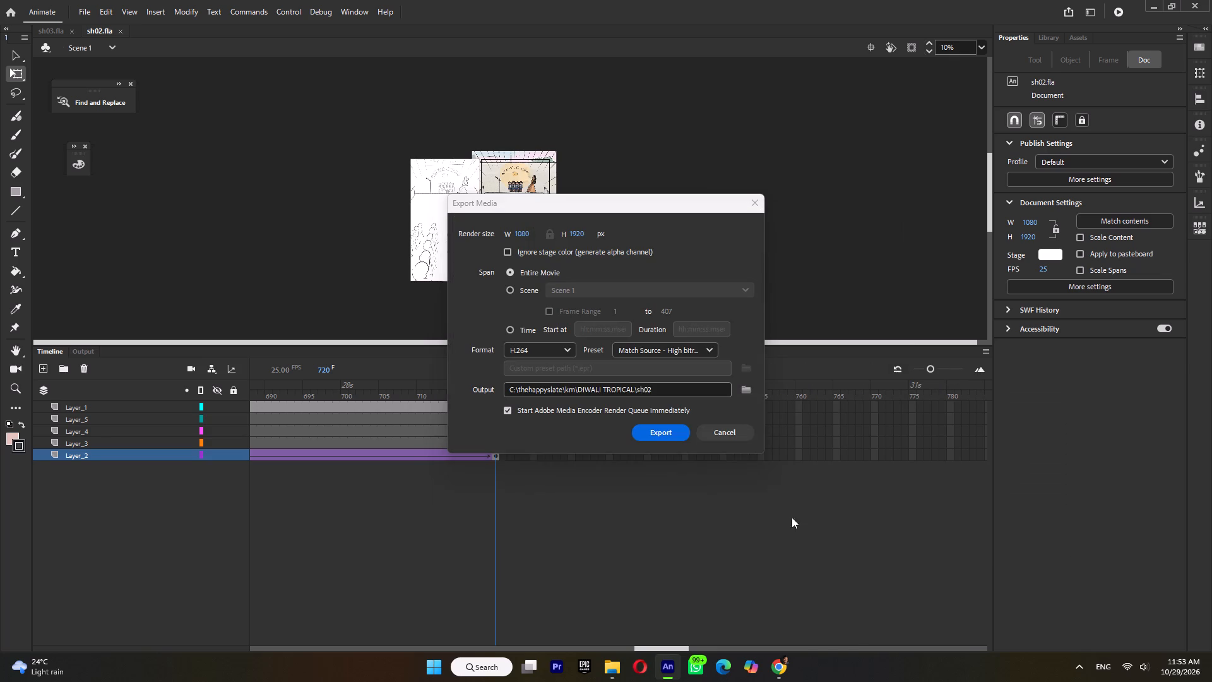
{"action": "left_click", "coordinate": [665, 434]}
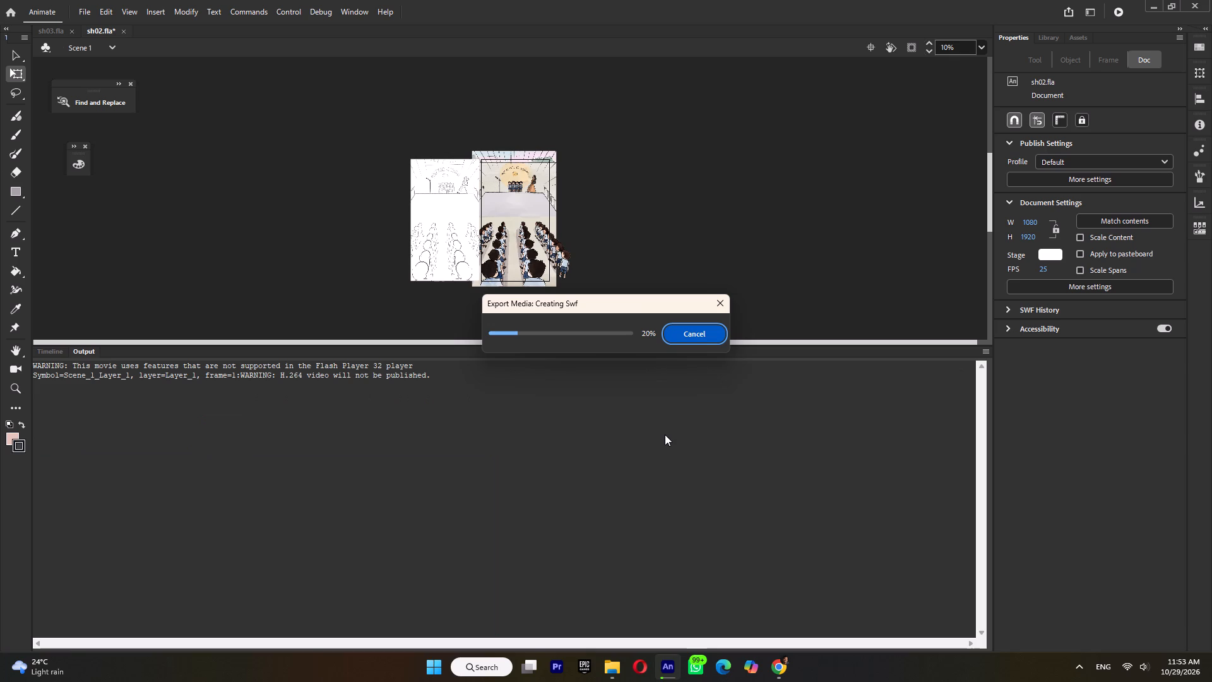
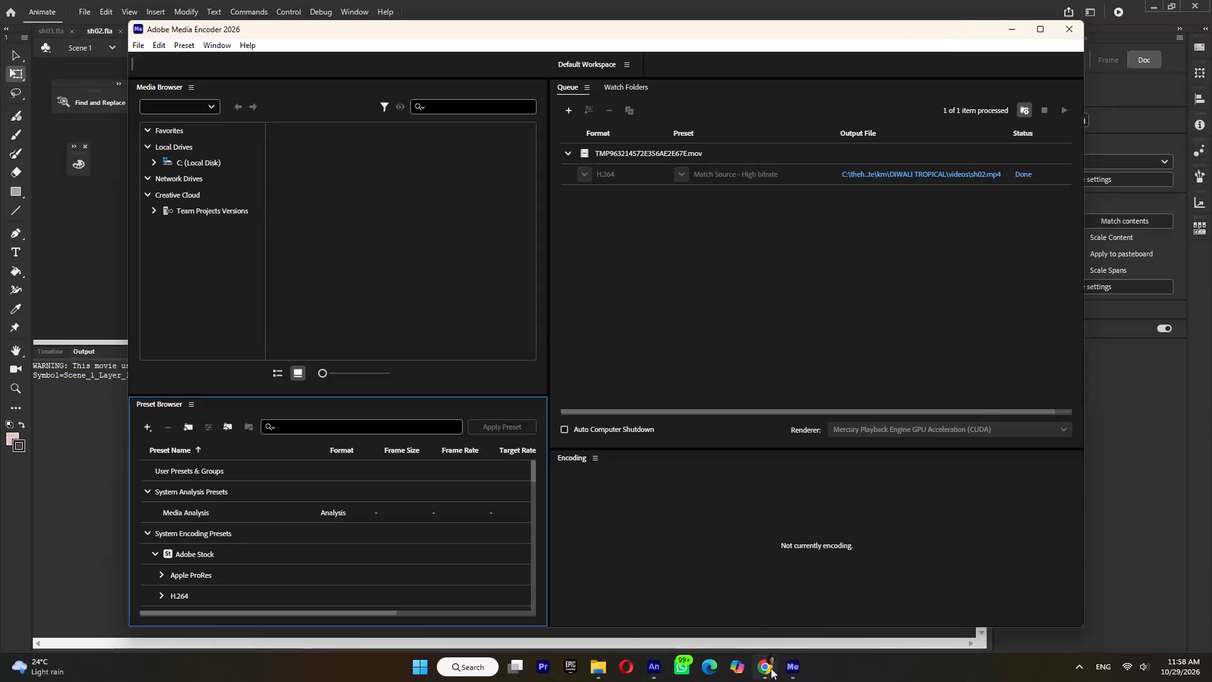
Switch to Chrome, open the newest Drive link for 47-51.psd in the chat, and download the file despite the scan notice.
{"action": "left_click", "coordinate": [769, 669]}
{"action": "scroll", "coordinate": [588, 490], "scroll_direction": "down", "scroll_amount": 5}
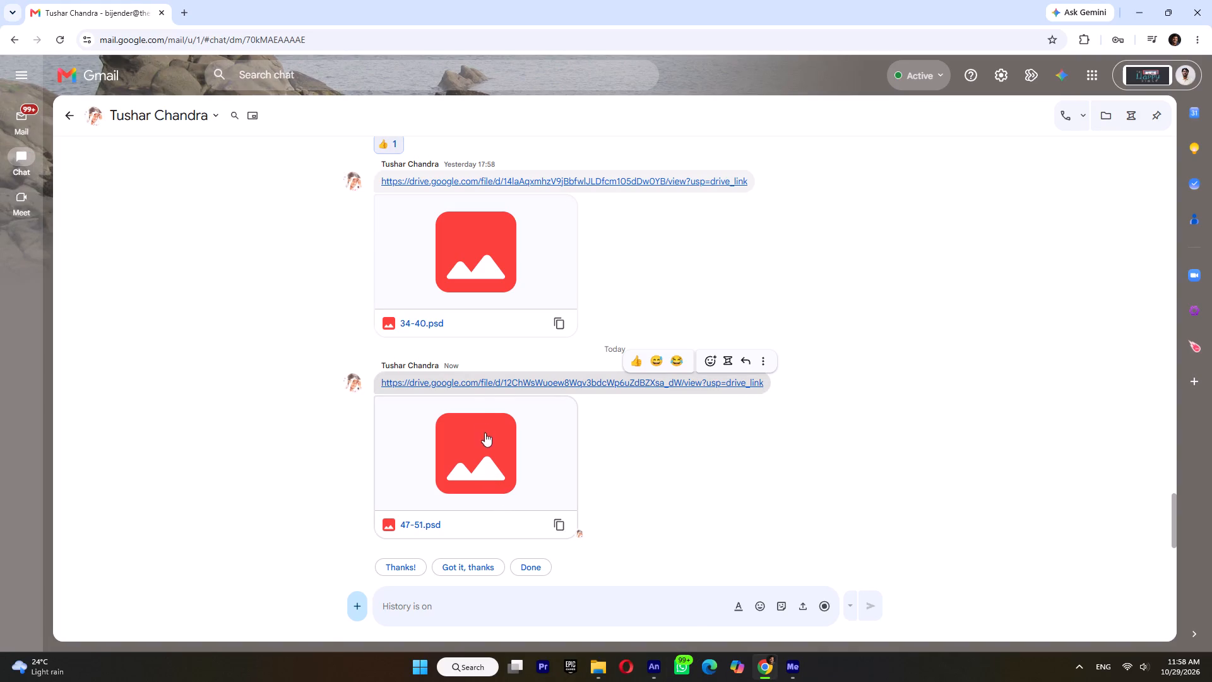
{"action": "left_click", "coordinate": [490, 383]}
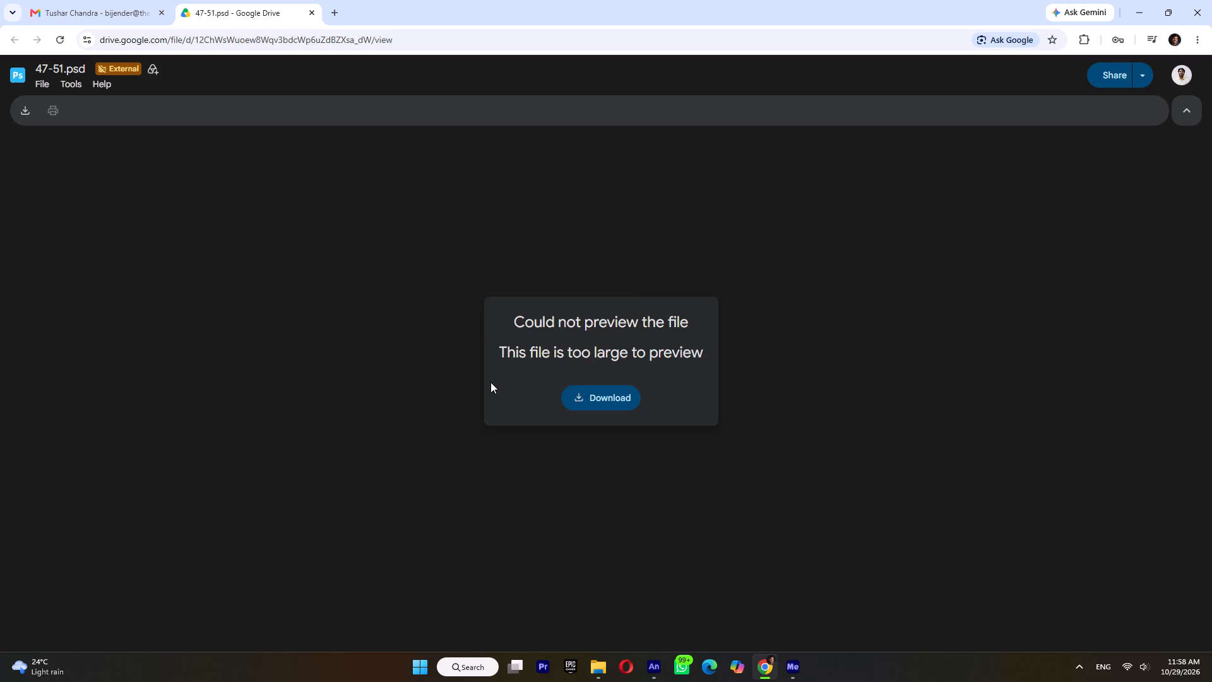
{"action": "left_click", "coordinate": [521, 368]}
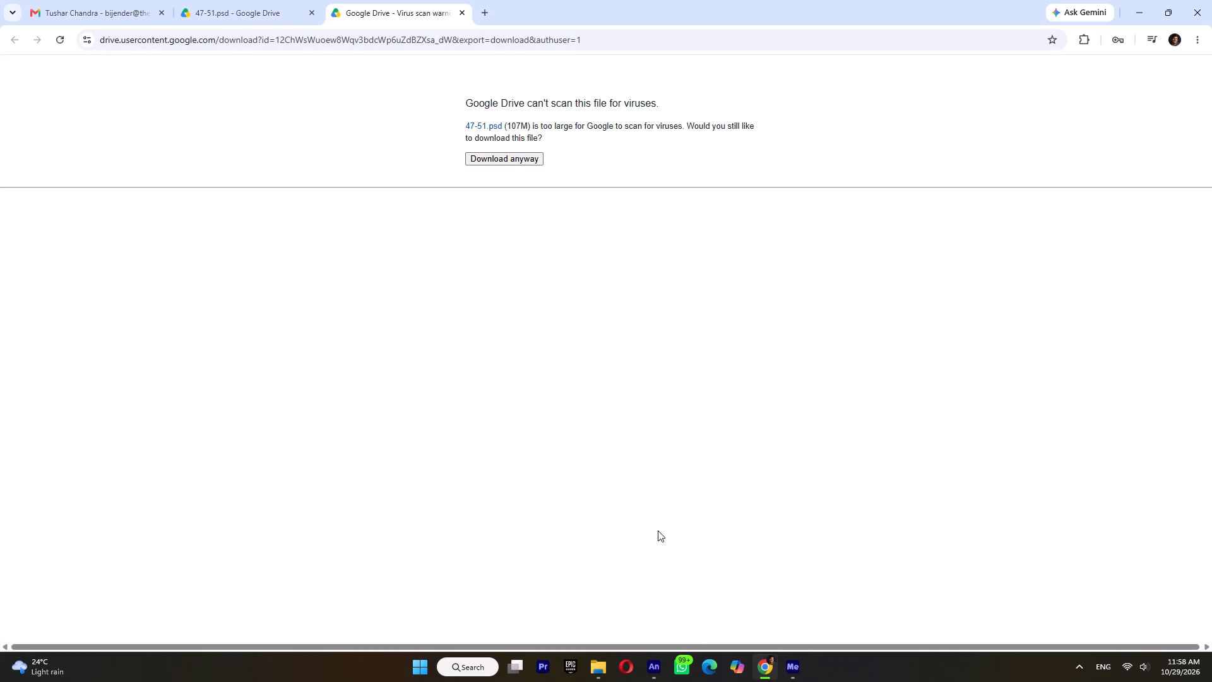
{"action": "left_click", "coordinate": [490, 157]}
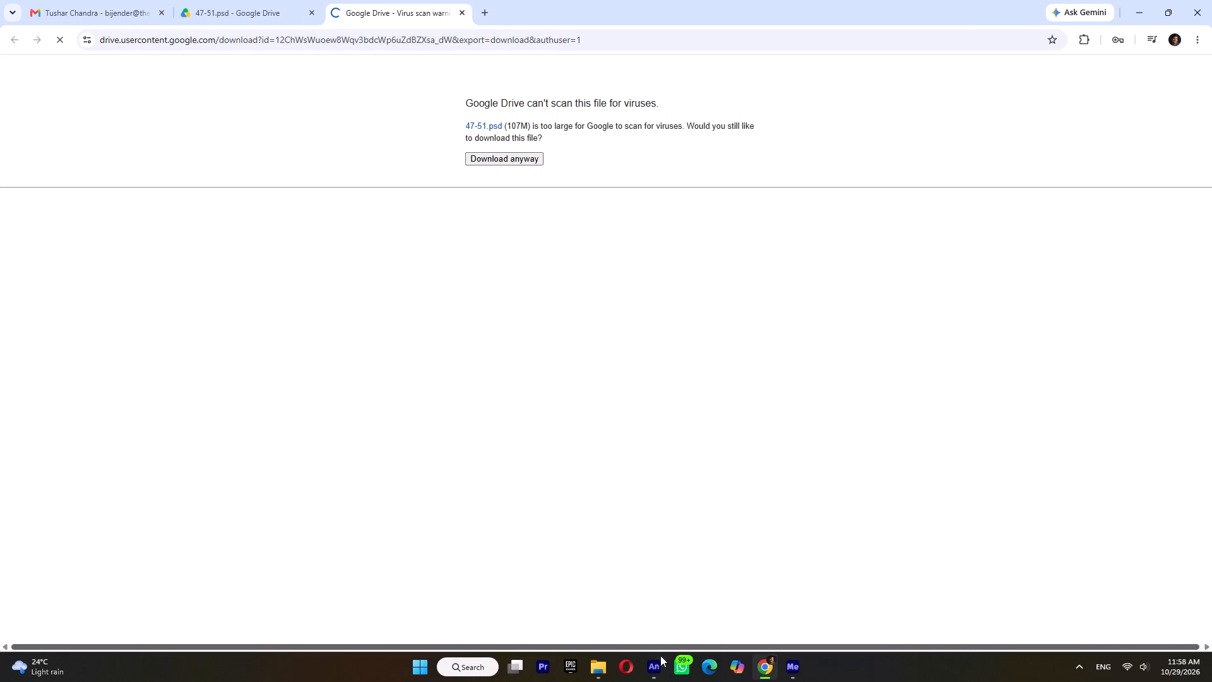
Return to Animate, save sh02.fla, and close it.
{"action": "left_click", "coordinate": [663, 669]}
{"action": "left_click", "coordinate": [720, 381]}
{"action": "key", "text": "ctrl+s"}
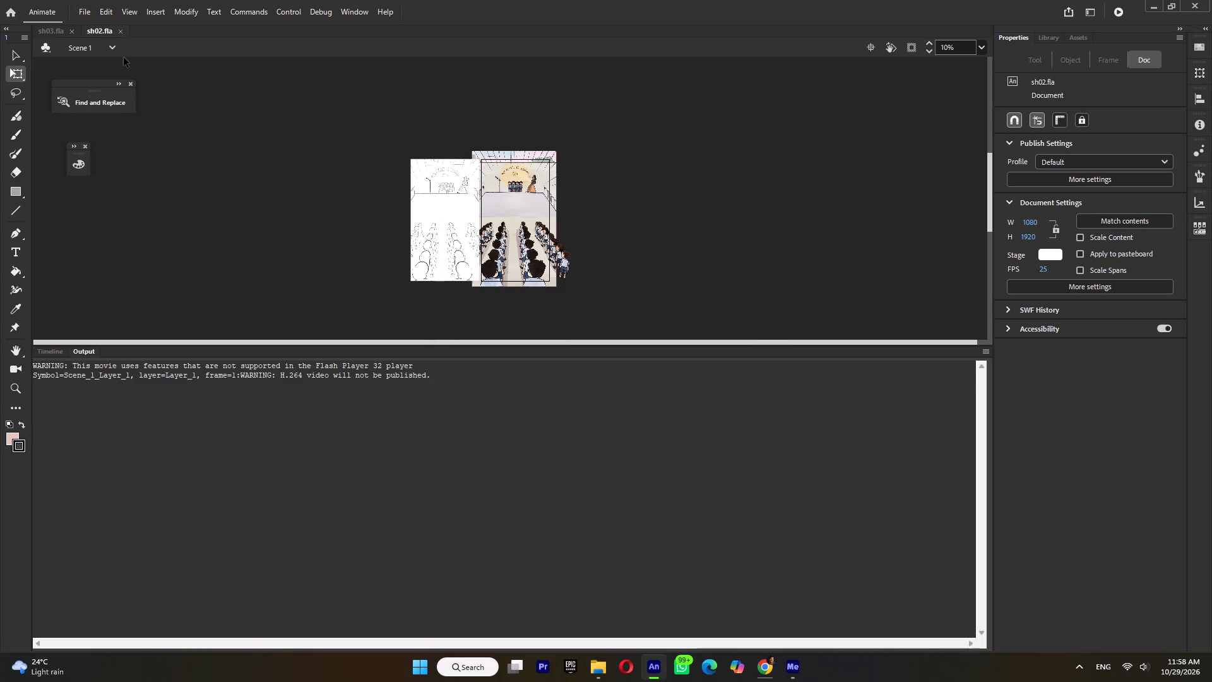
{"action": "left_click", "coordinate": [122, 32]}
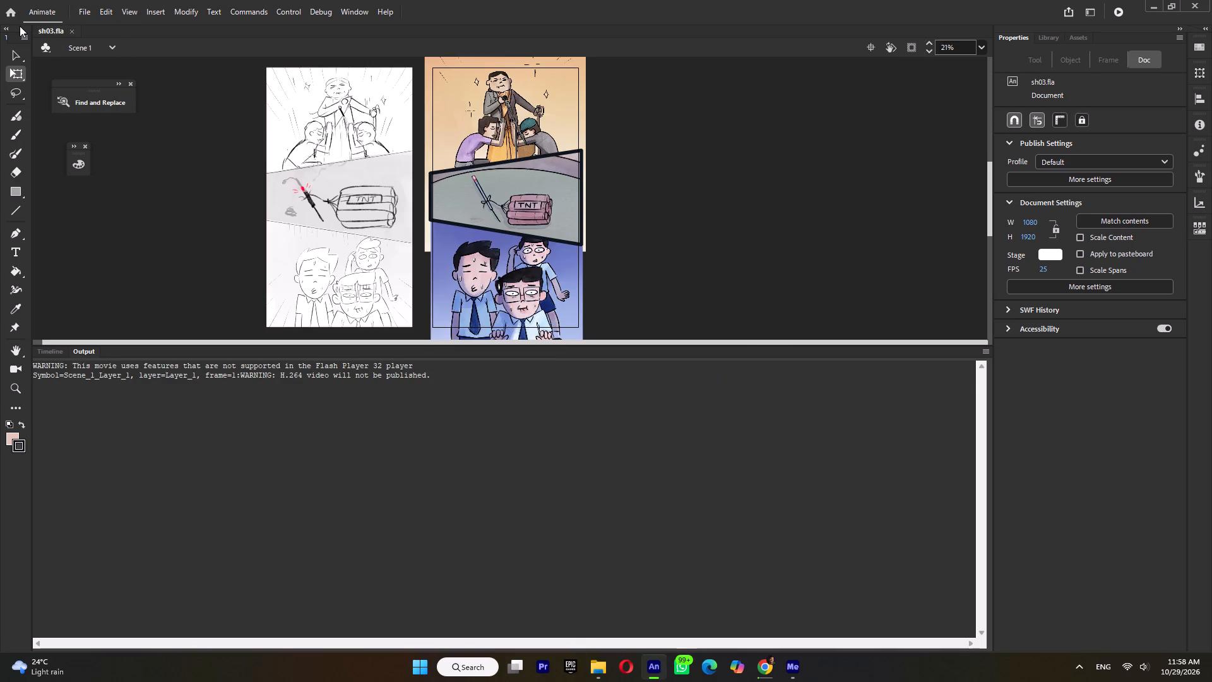
Play sh03.fla in the timeline and insert a blank keyframe on Layer_2 at frame 239.
{"action": "left_click", "coordinate": [59, 356]}
{"action": "key", "text": "Return"}
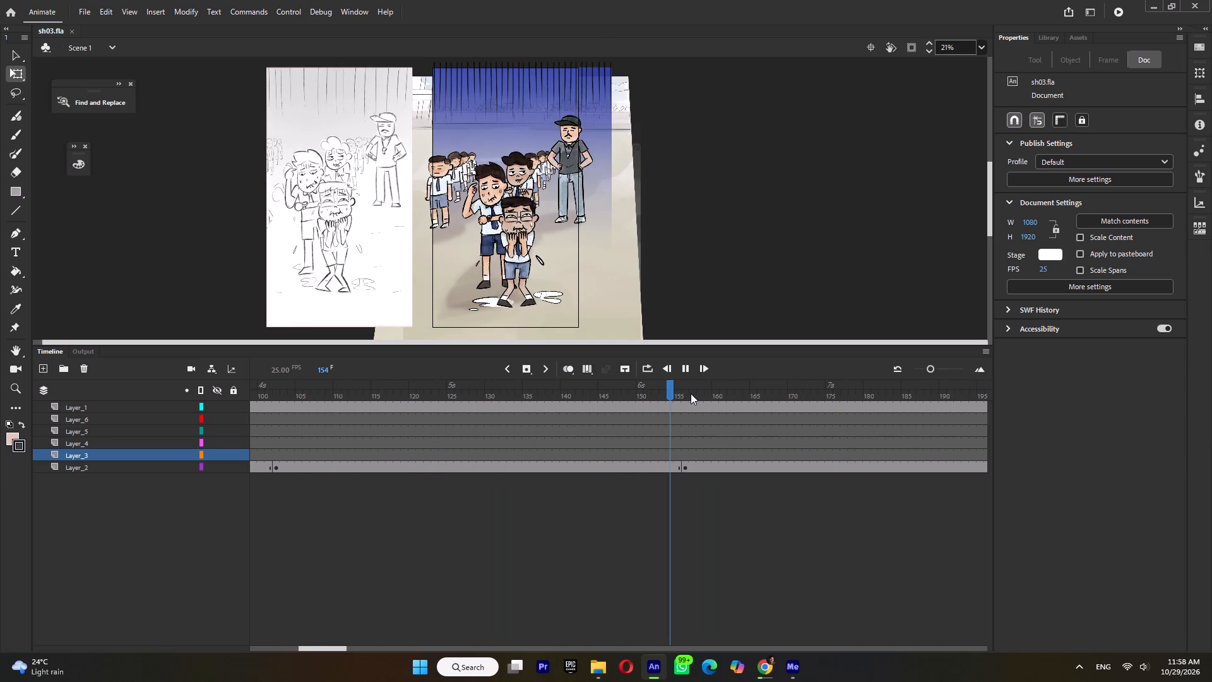
{"action": "key", "text": "Return"}
{"action": "key", "text": "Return"}
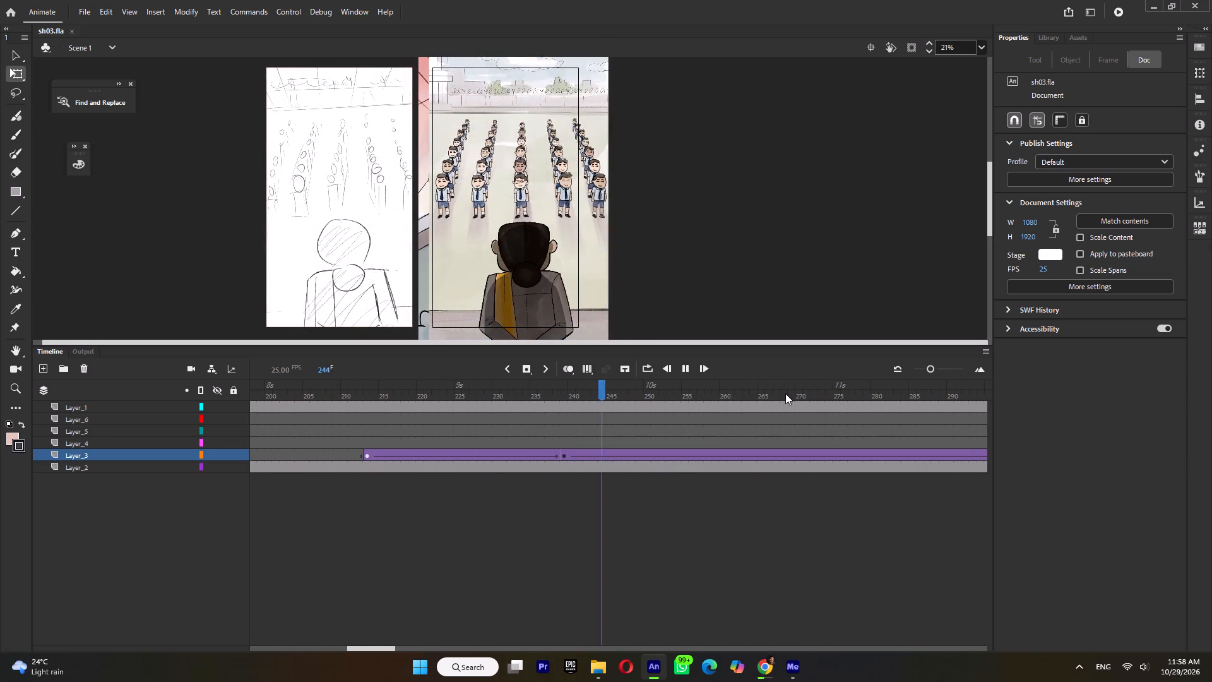
{"action": "key", "text": "Return"}
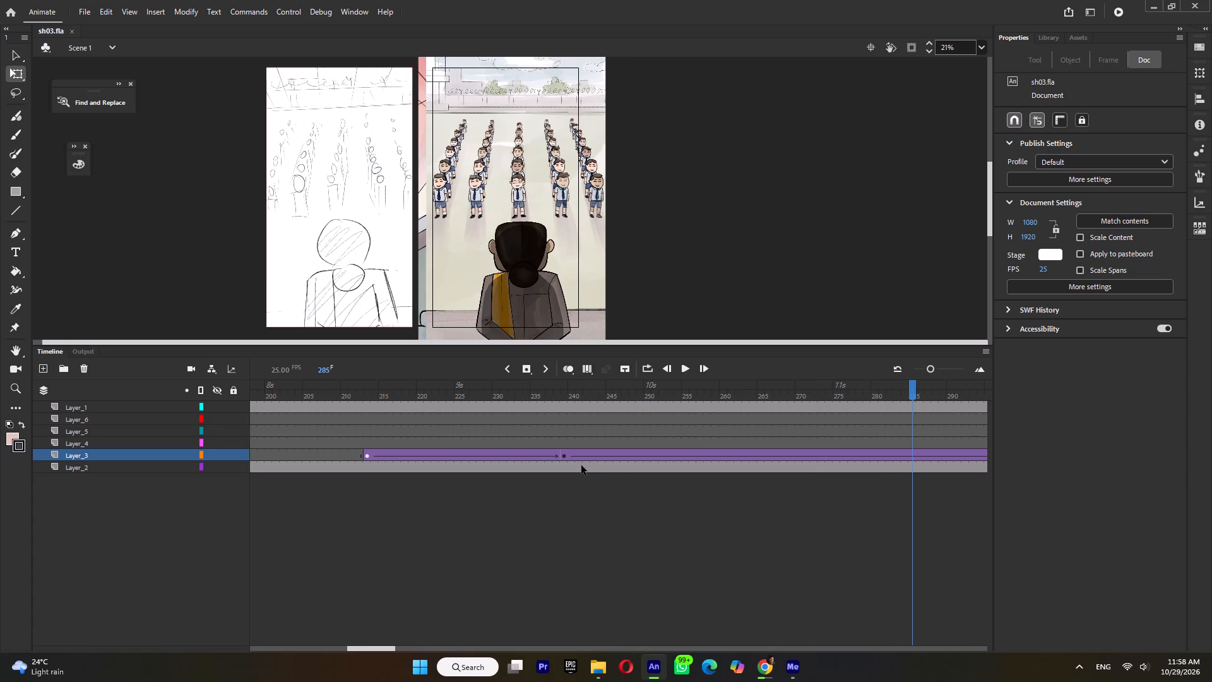
{"action": "left_click", "coordinate": [568, 463]}
{"action": "left_click", "coordinate": [567, 467]}
{"action": "key", "text": "F7"}
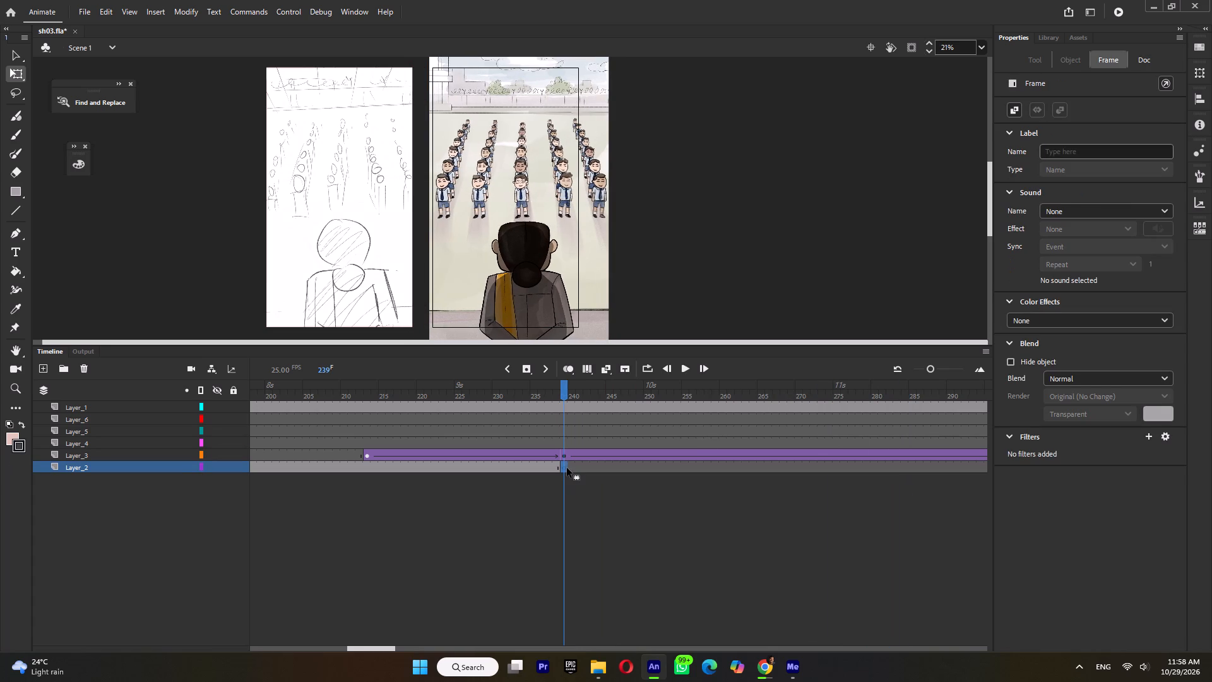
Add a Layer_2 keyframe at frame 560 and shift the finger-raising speaker shot's starting position right.
{"action": "key", "text": "Return"}
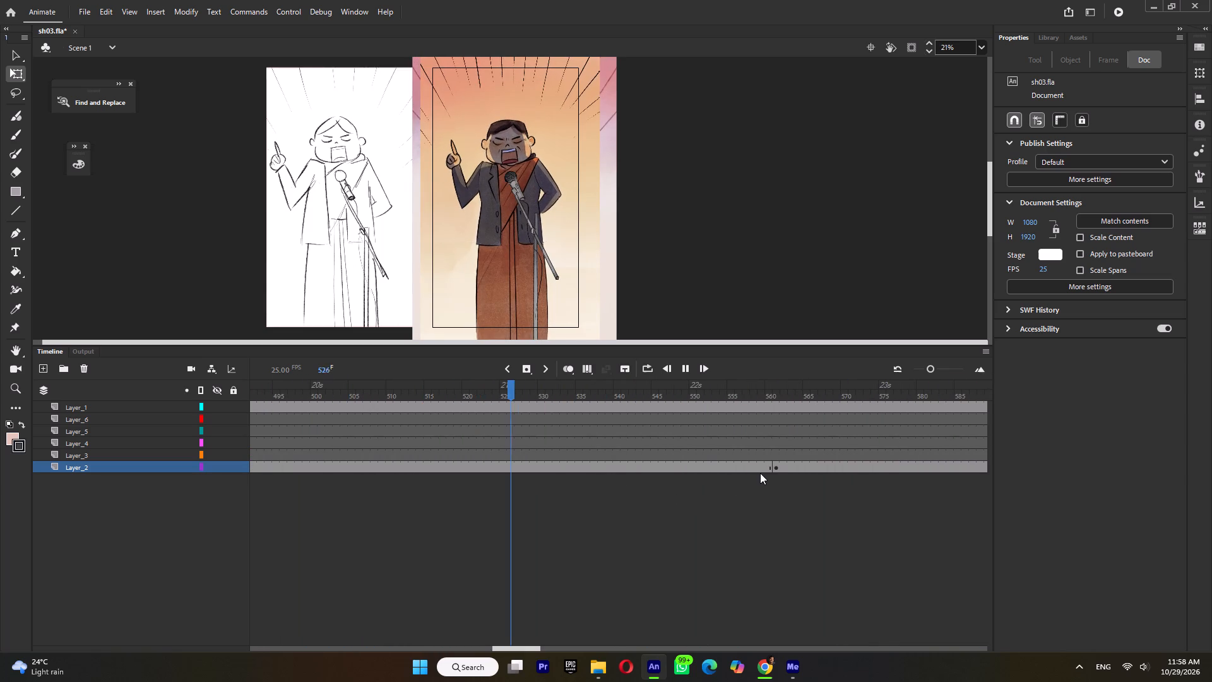
{"action": "key", "text": "Return"}
{"action": "left_click", "coordinate": [766, 467]}
{"action": "key", "text": "F6"}
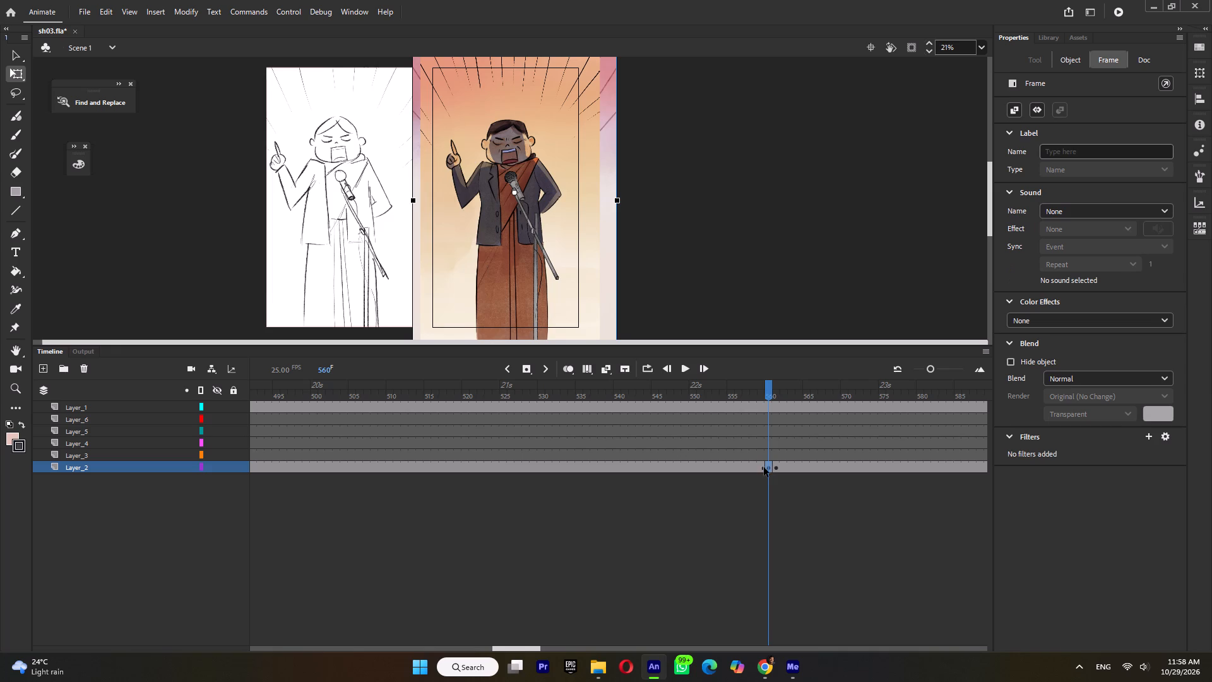
{"action": "left_click", "coordinate": [743, 468]}
{"action": "key", "text": "Right"}
{"action": "key", "text": "Right"}
{"action": "key", "text": "Right"}
{"action": "key", "text": "Right"}
{"action": "key", "text": "Right"}
{"action": "key", "text": "Right"}
{"action": "key", "text": "Right"}
{"action": "key", "text": "Right"}
{"action": "key", "text": "Right"}
{"action": "key", "text": "Right"}
{"action": "key", "text": "Right"}
{"action": "key", "text": "Right"}
{"action": "key", "text": "Right"}
{"action": "key", "text": "Right"}
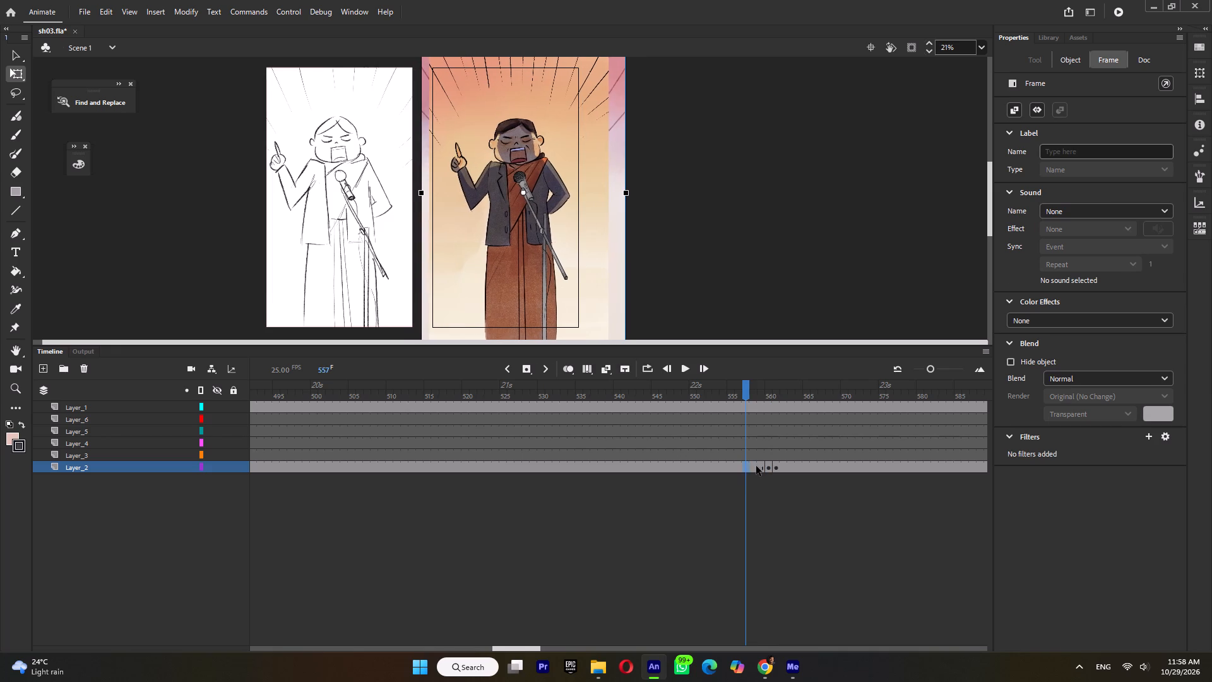
{"action": "key", "text": "Left"}
Shift the speaker shot left at frame 560 and create a classic tween from its starting position.
{"action": "left_click", "coordinate": [766, 467]}
{"action": "key", "text": "Left"}
{"action": "key", "text": "Left"}
{"action": "key", "text": "Left"}
{"action": "key", "text": "Left"}
{"action": "key", "text": "Left"}
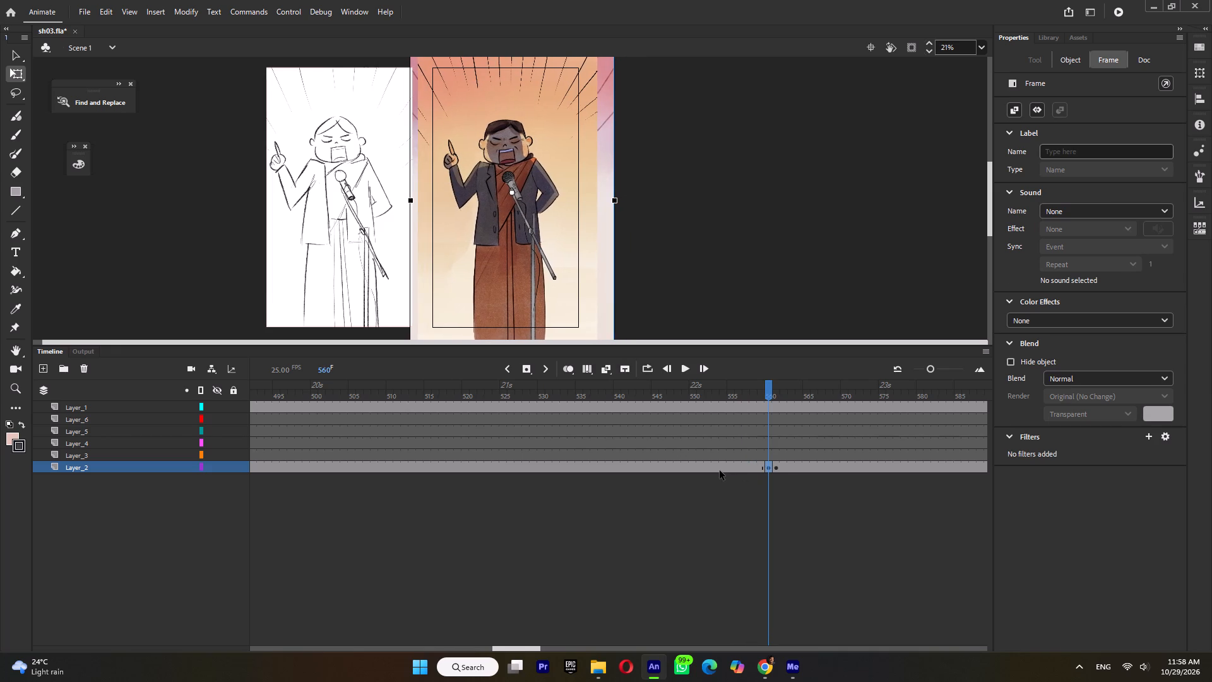
{"action": "key", "text": "Left"}
{"action": "key", "text": "Left"}
{"action": "key", "text": "Left"}
{"action": "left_click", "coordinate": [718, 469]}
{"action": "key", "text": "ctrl+m"}
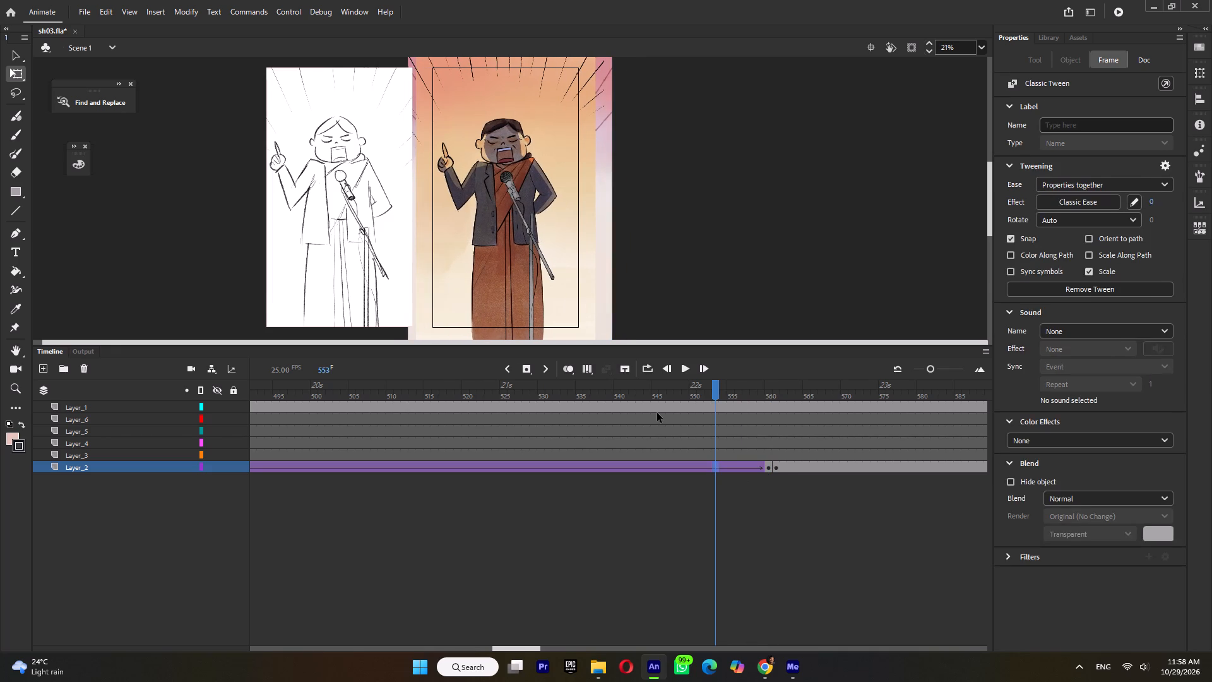
Play into the stick-waving trio shot and add a Layer_2 keyframe at frame 625.
{"action": "key", "text": "Return"}
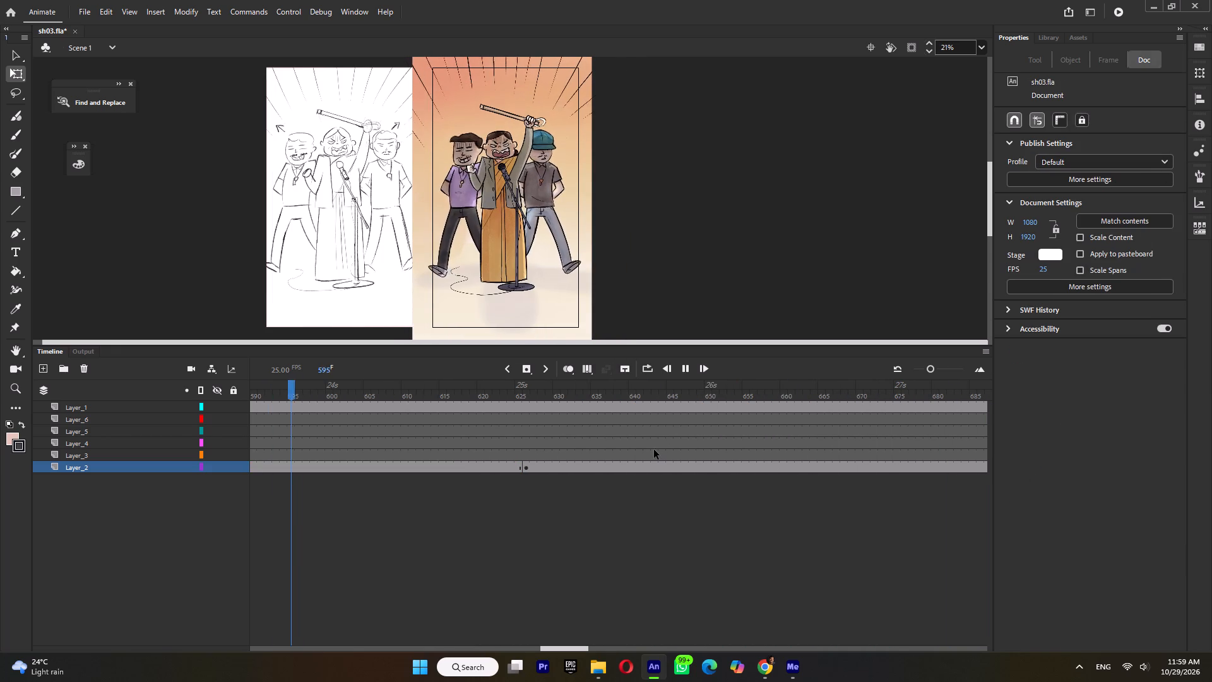
{"action": "key", "text": "Return"}
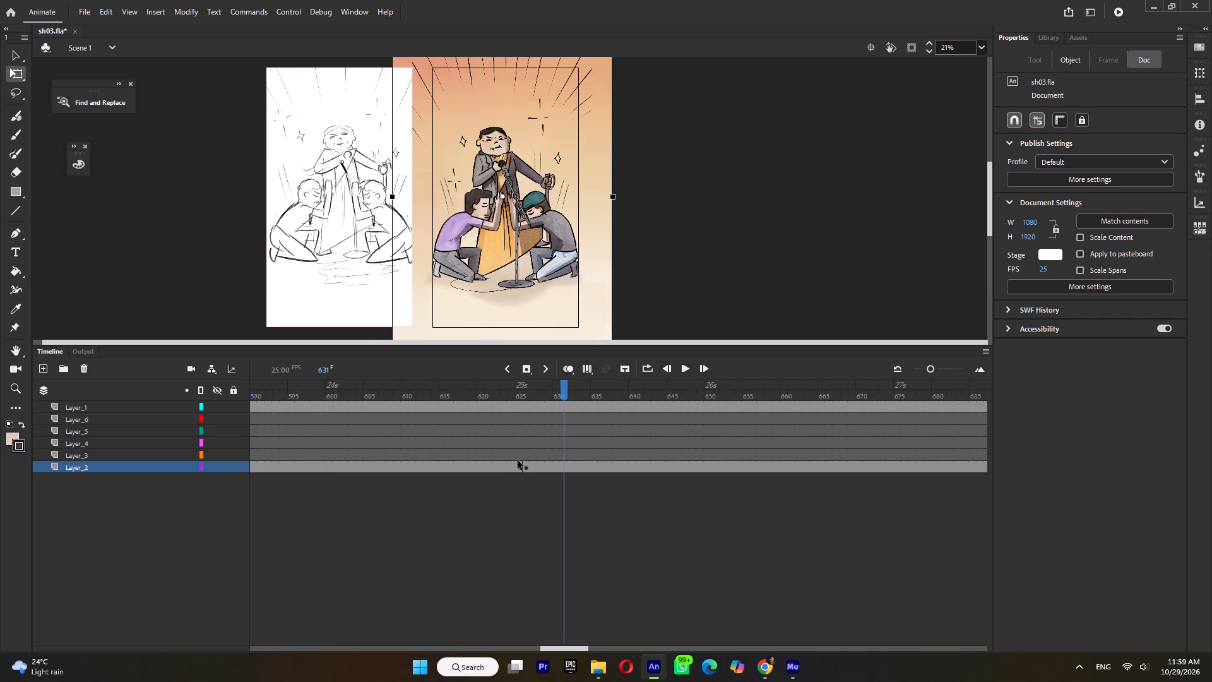
{"action": "left_click", "coordinate": [518, 460]}
{"action": "key", "text": "F6"}
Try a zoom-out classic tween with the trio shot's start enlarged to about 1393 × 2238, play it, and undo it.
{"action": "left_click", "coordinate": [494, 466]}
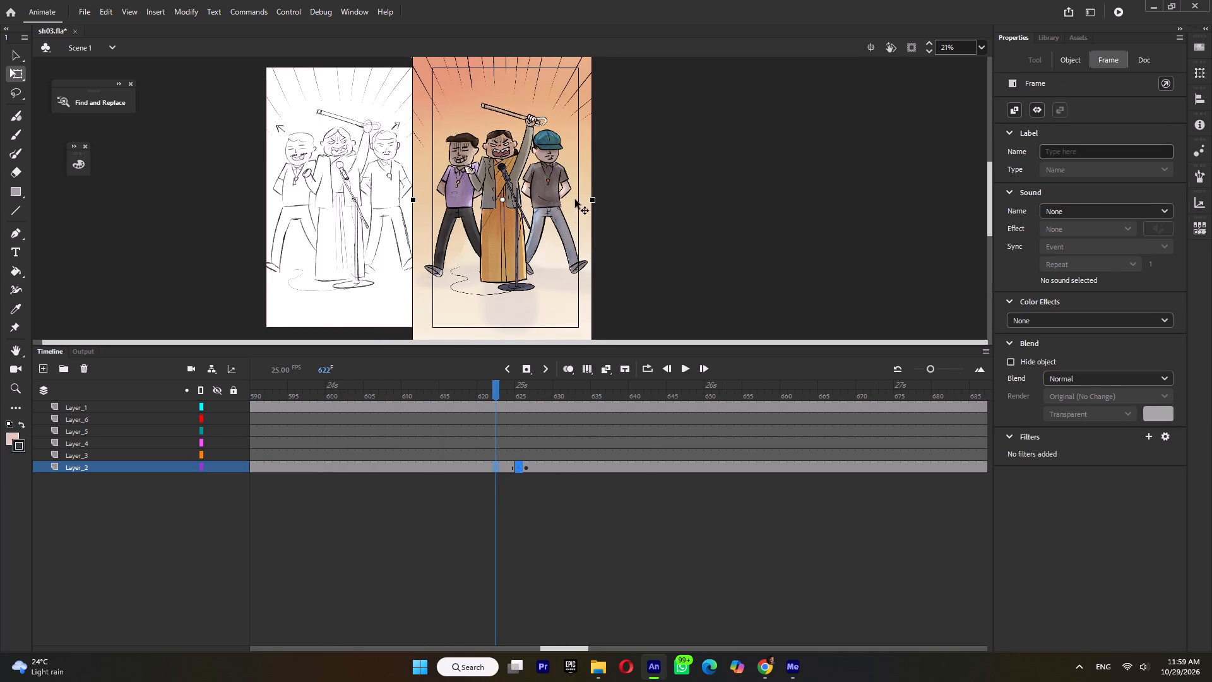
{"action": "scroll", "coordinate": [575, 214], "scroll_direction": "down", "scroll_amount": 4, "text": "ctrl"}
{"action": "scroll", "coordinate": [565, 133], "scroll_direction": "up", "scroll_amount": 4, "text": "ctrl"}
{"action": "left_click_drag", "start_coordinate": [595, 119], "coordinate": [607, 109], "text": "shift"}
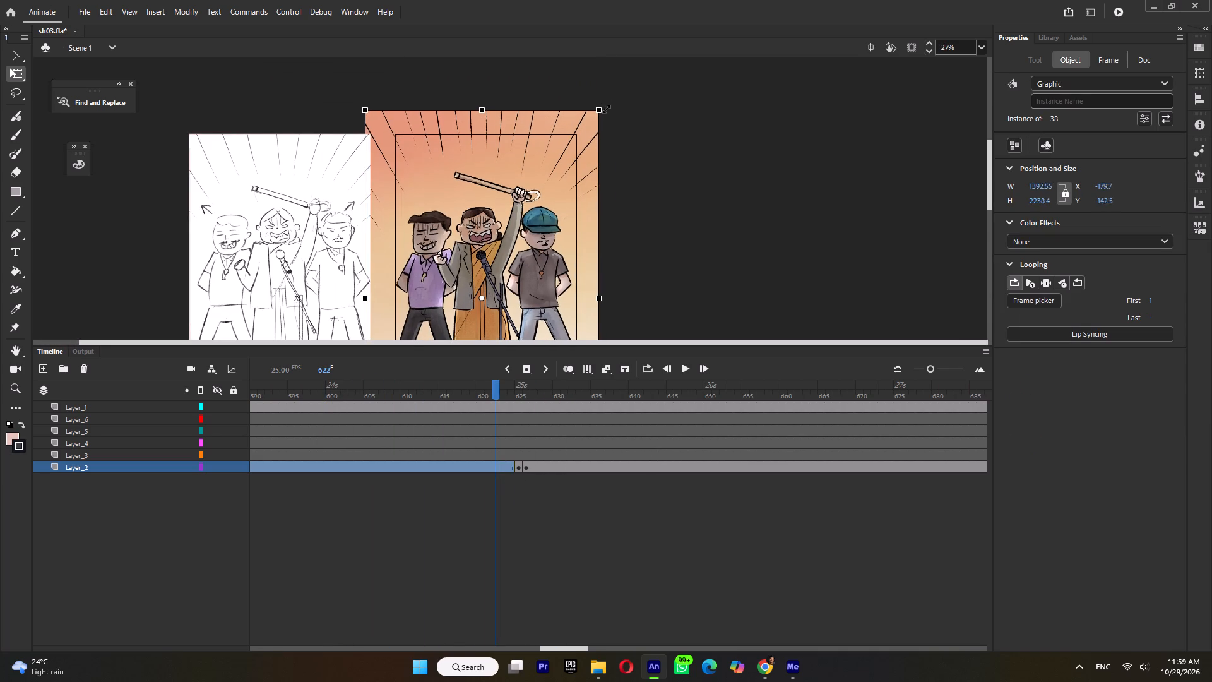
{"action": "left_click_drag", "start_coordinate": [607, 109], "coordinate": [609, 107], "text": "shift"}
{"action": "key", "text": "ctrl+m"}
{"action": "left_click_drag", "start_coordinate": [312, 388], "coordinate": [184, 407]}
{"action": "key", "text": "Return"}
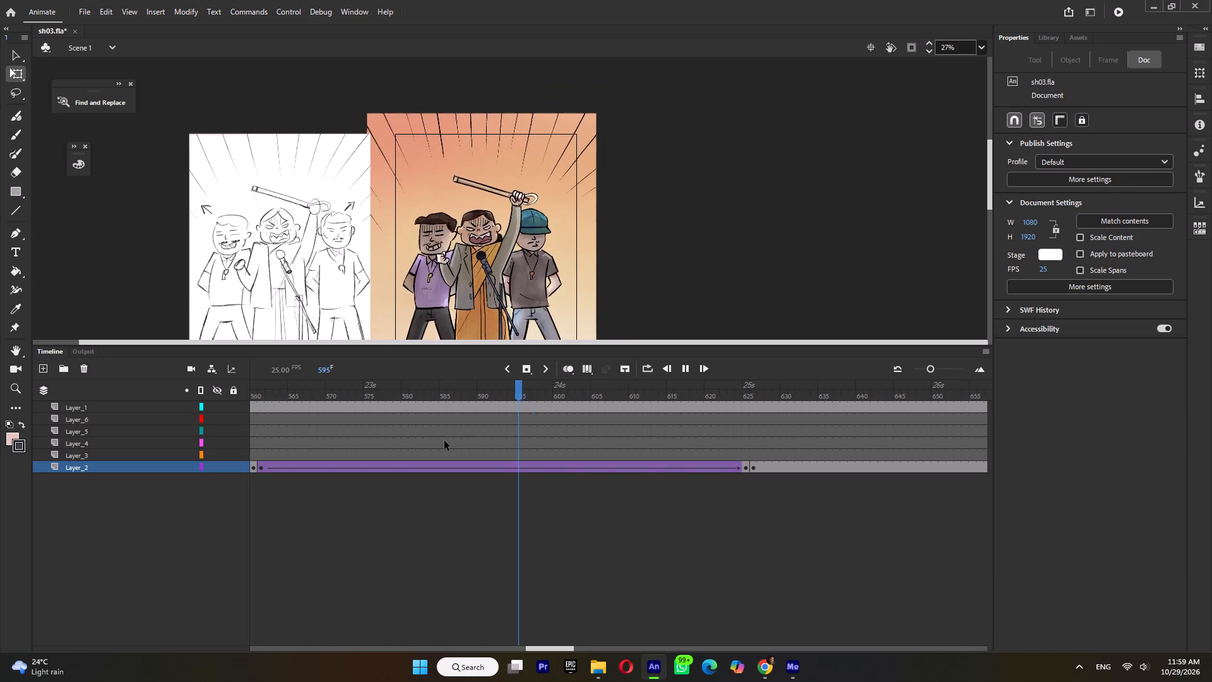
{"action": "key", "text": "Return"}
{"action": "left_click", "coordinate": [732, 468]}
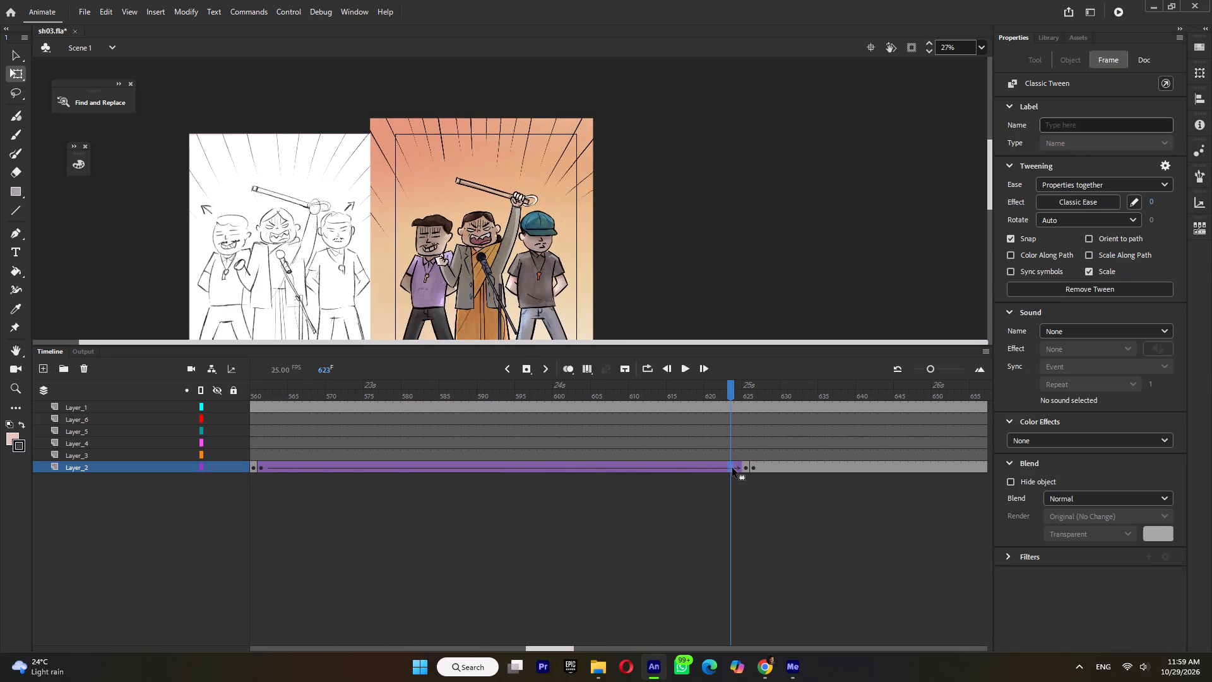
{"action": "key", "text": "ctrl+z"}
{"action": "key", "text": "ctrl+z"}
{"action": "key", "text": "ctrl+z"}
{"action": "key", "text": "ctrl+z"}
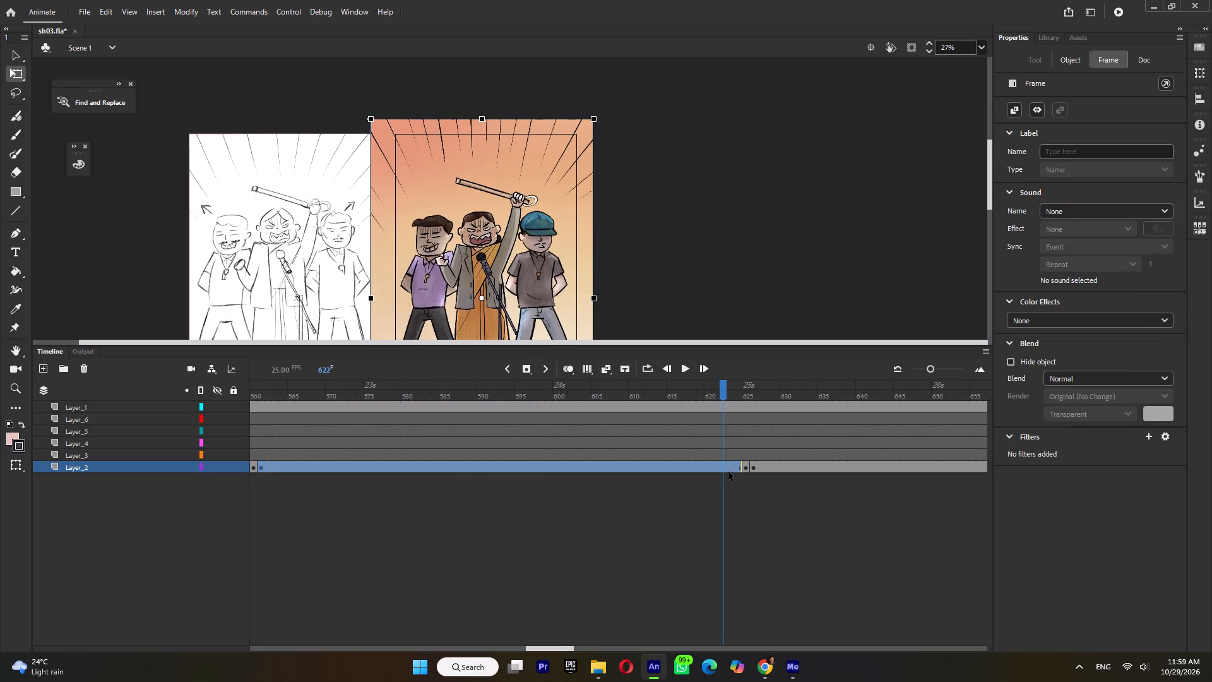
Scale the trio shot's starting artwork down to about 1271 × 2043, create a classic tween to frame 625, and play it.
{"action": "left_click", "coordinate": [723, 465]}
{"action": "left_click_drag", "start_coordinate": [595, 119], "coordinate": [595, 121], "text": "shift"}
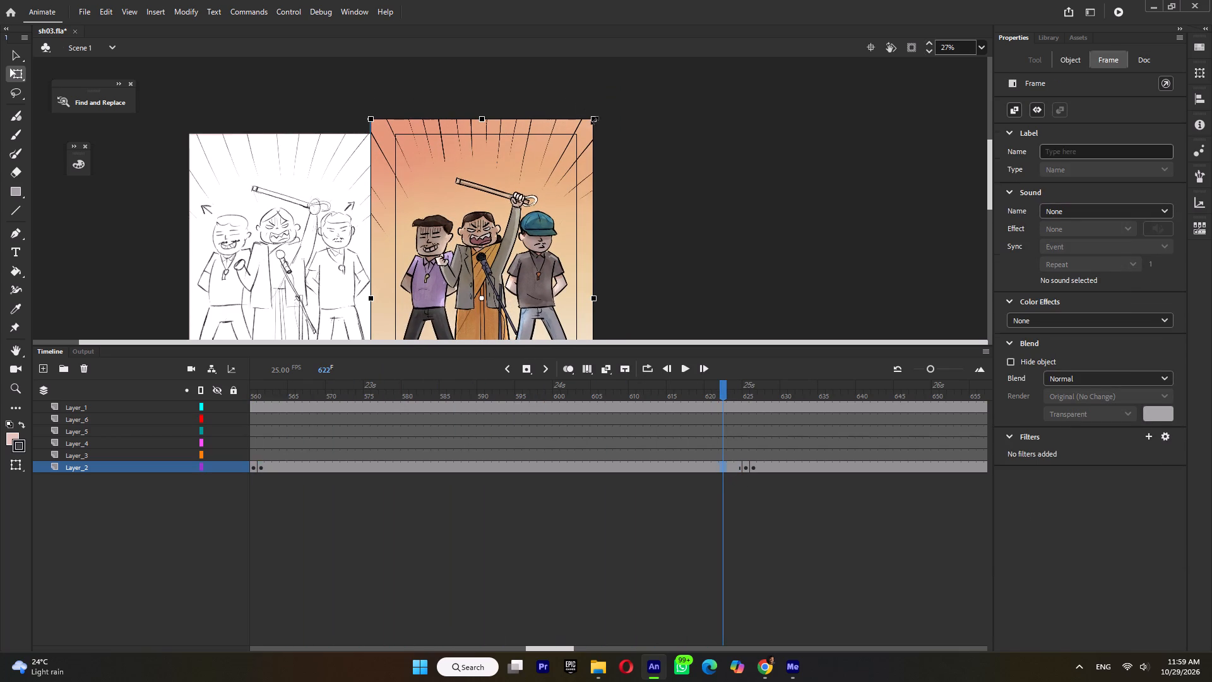
{"action": "left_click_drag", "start_coordinate": [595, 121], "coordinate": [593, 126], "text": "shift"}
{"action": "scroll", "coordinate": [592, 128], "scroll_direction": "down", "scroll_amount": 4, "text": "ctrl"}
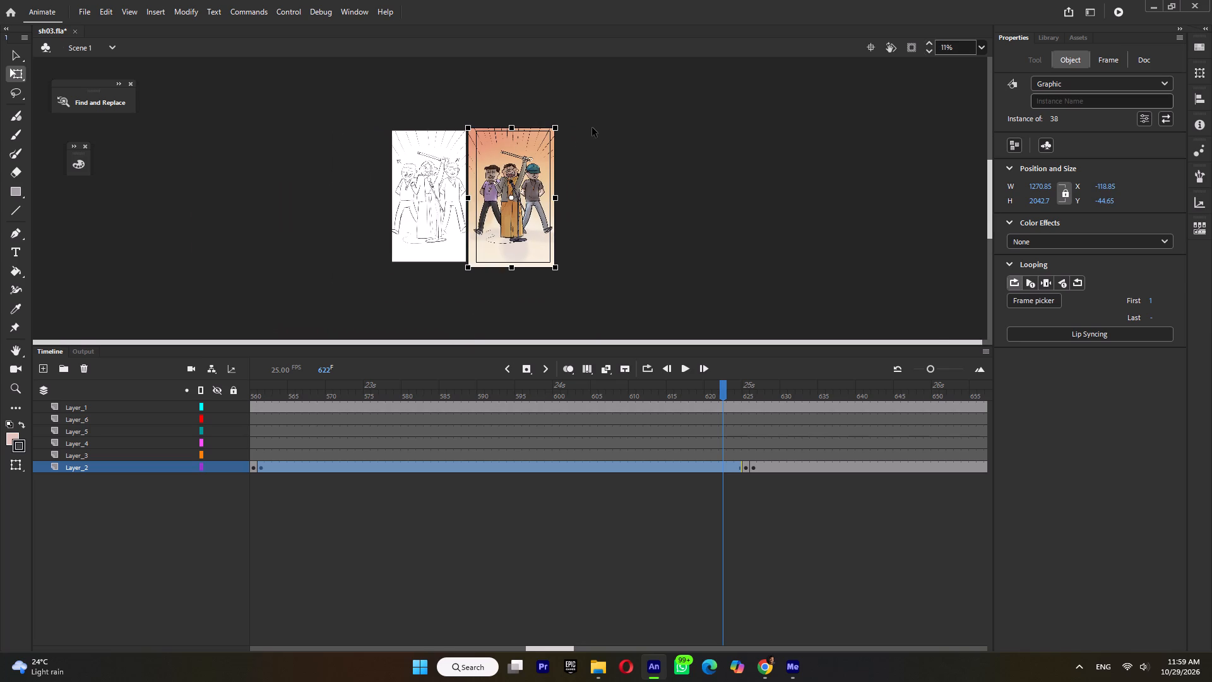
{"action": "key", "text": "ctrl+m"}
{"action": "left_click", "coordinate": [270, 394]}
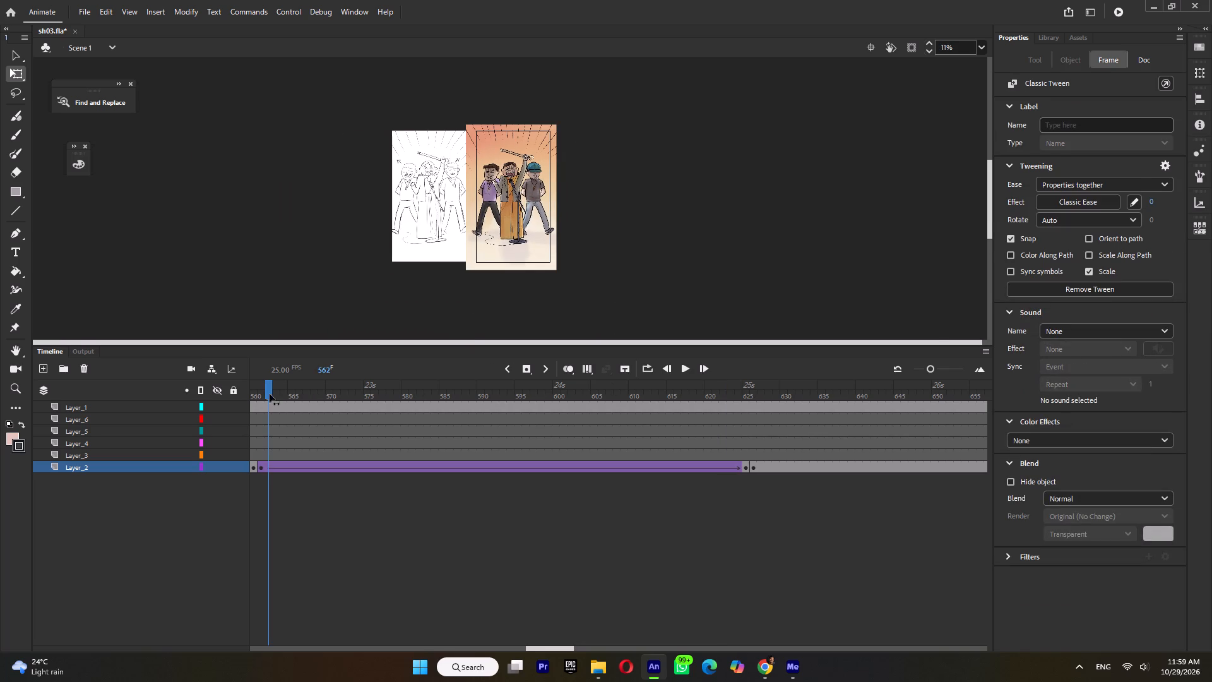
{"action": "key", "text": "Return"}
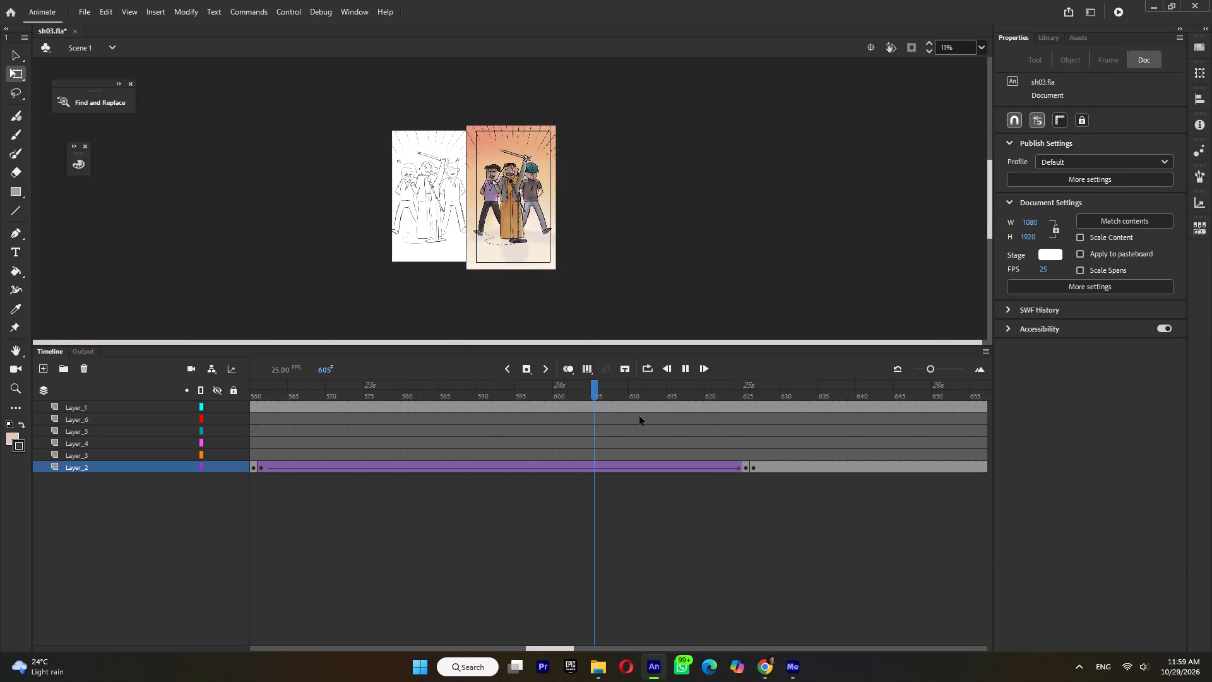
{"action": "key", "text": "Return"}
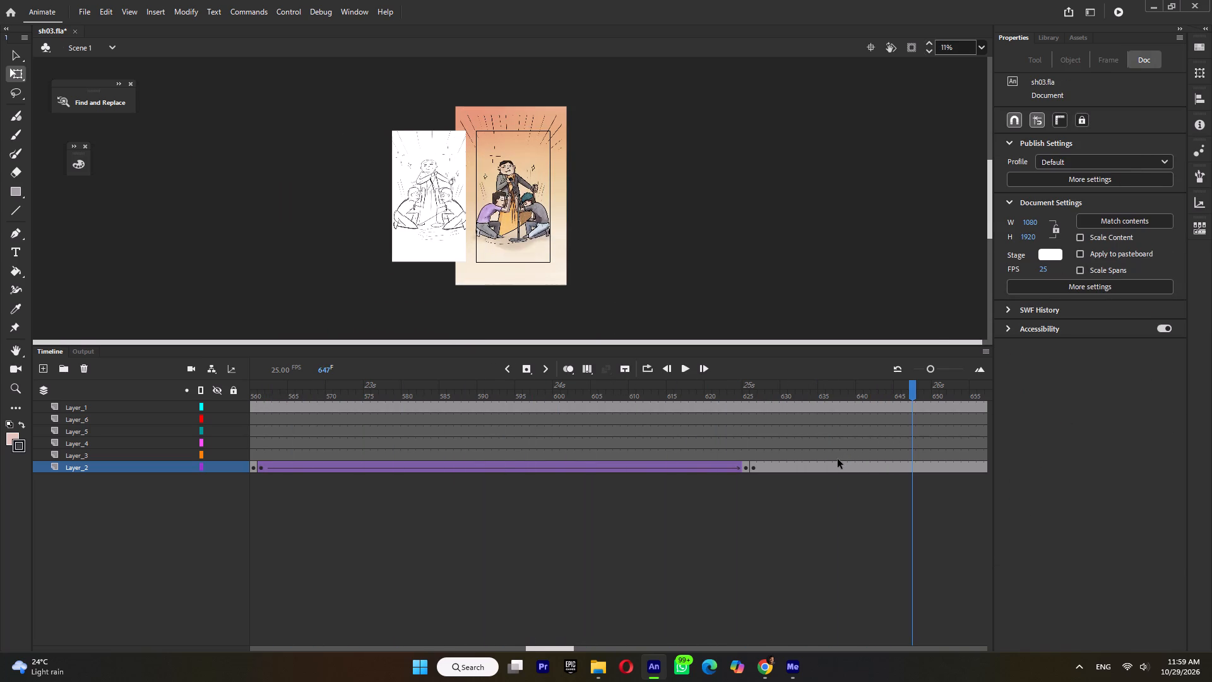
Add a Layer_2 keyframe at frame 724, shift the crouching helpers shot's start slightly right, and create a classic tween.
{"action": "left_click_drag", "start_coordinate": [831, 388], "coordinate": [948, 449]}
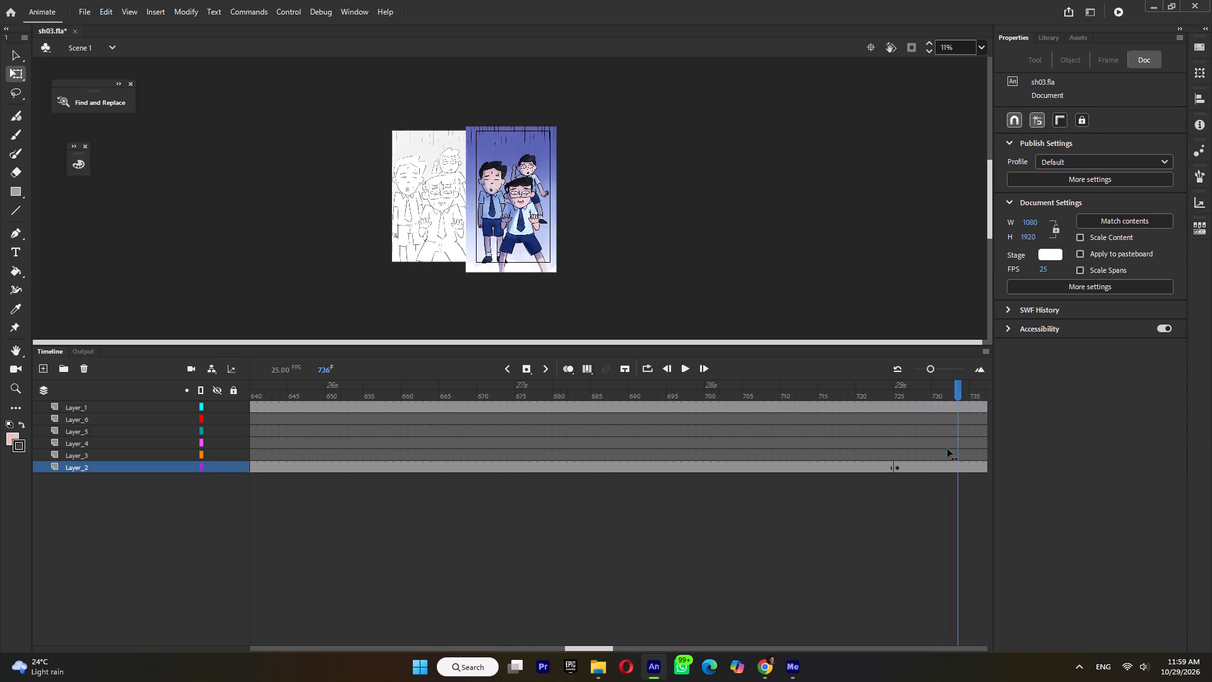
{"action": "left_click_drag", "start_coordinate": [948, 449], "coordinate": [900, 464]}
{"action": "left_click", "coordinate": [891, 466]}
{"action": "key", "text": "F6"}
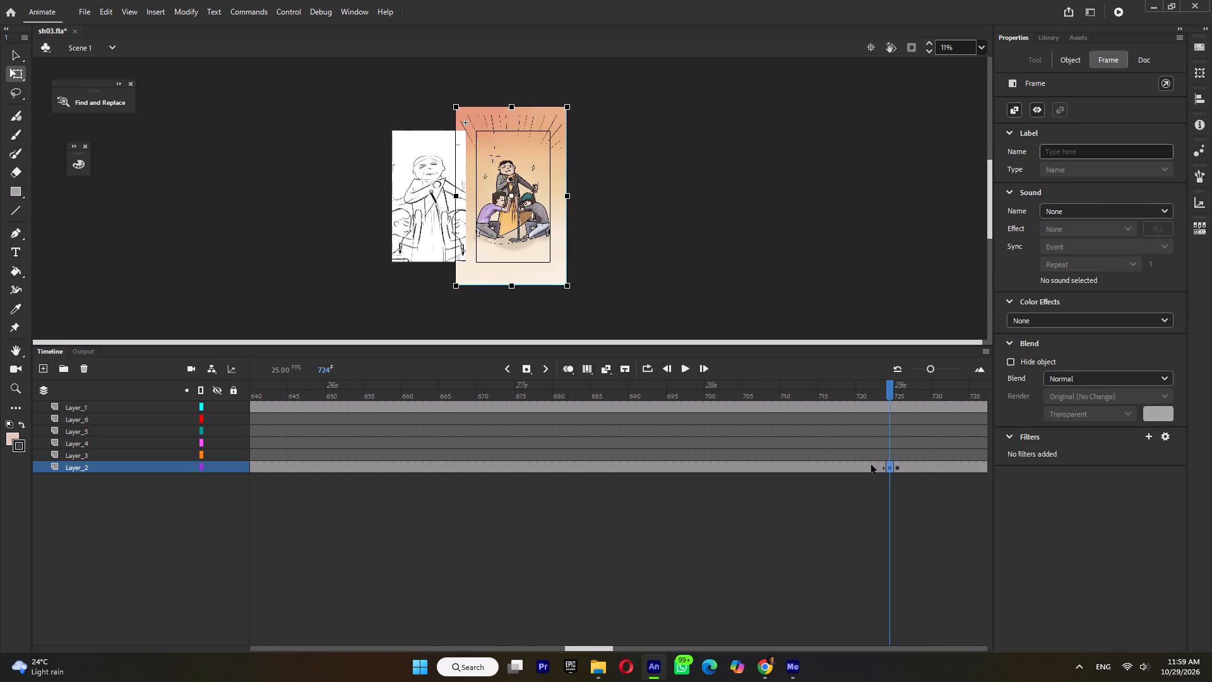
{"action": "left_click", "coordinate": [871, 465]}
{"action": "key", "text": "Right"}
{"action": "key", "text": "Right"}
{"action": "key", "text": "Right"}
{"action": "key", "text": "Right"}
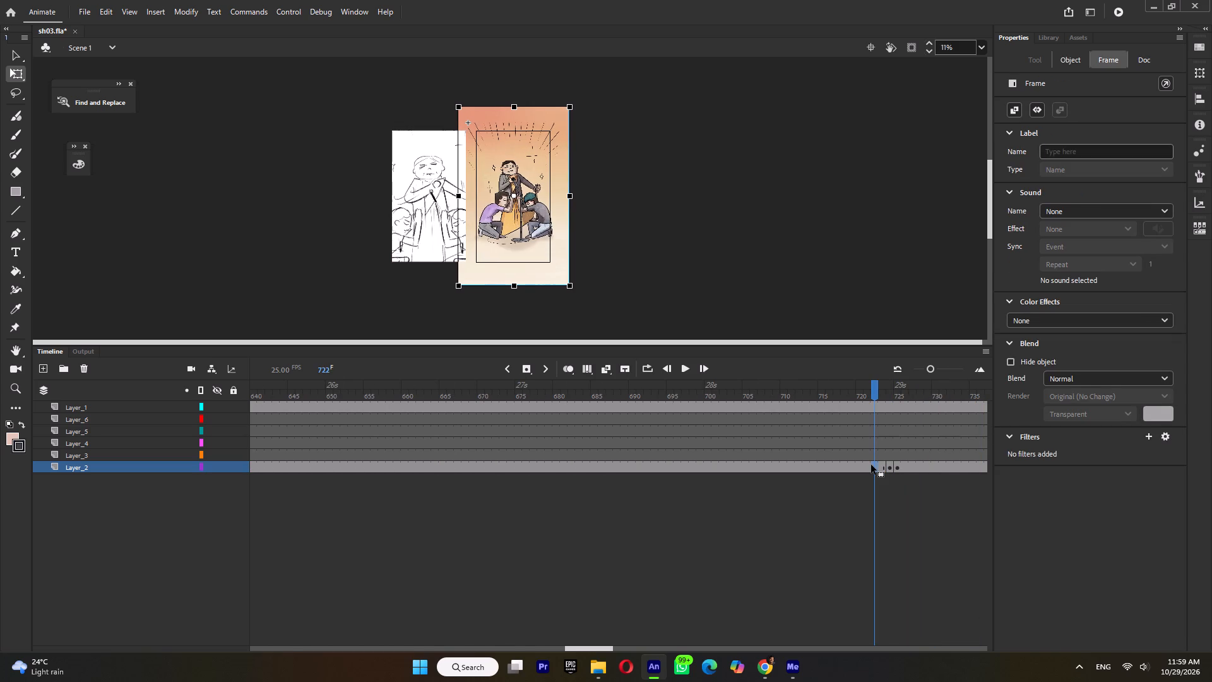
{"action": "key", "text": "Left"}
{"action": "key", "text": "ctrl+m"}
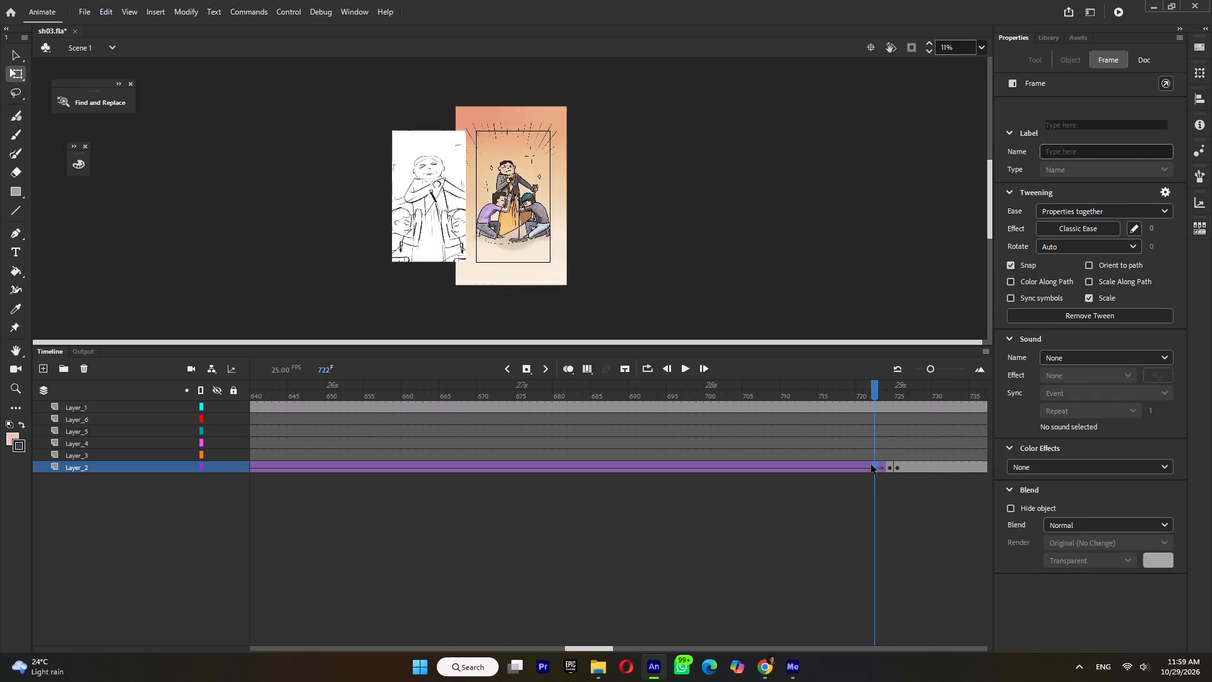
Play past the crouching helpers shot and scrub back through its tween to check the movement.
{"action": "key", "text": "Return"}
{"action": "key", "text": "Return"}
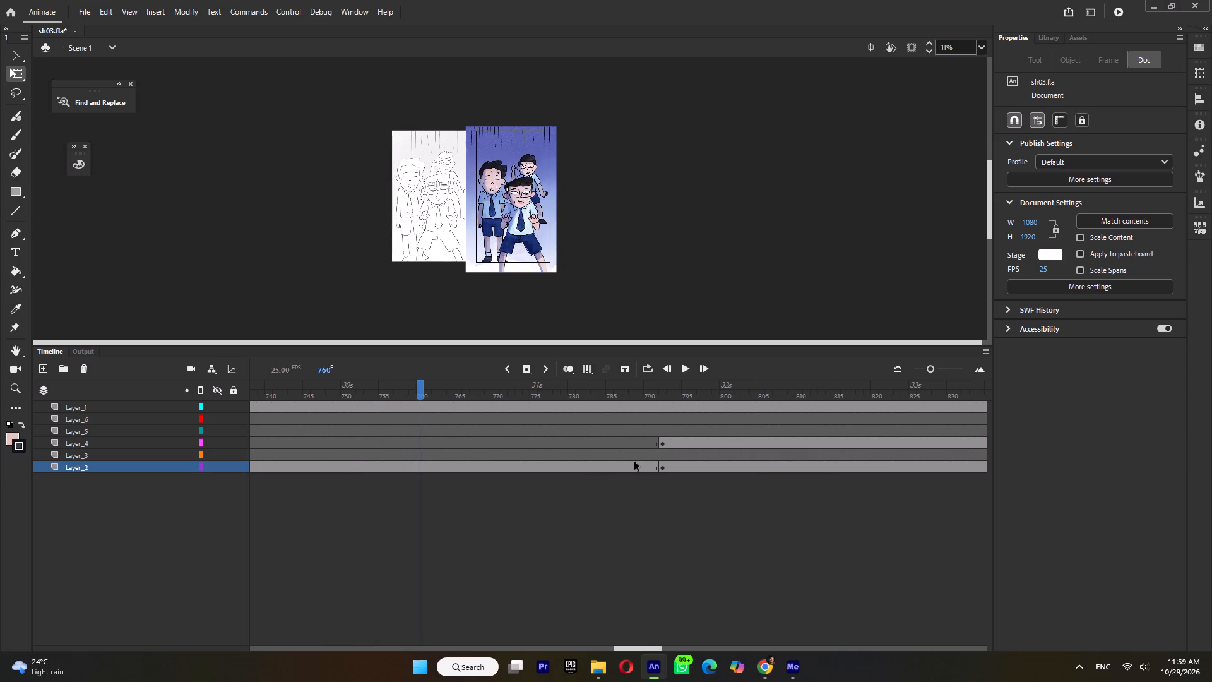
{"action": "left_click_drag", "start_coordinate": [399, 390], "coordinate": [122, 438]}
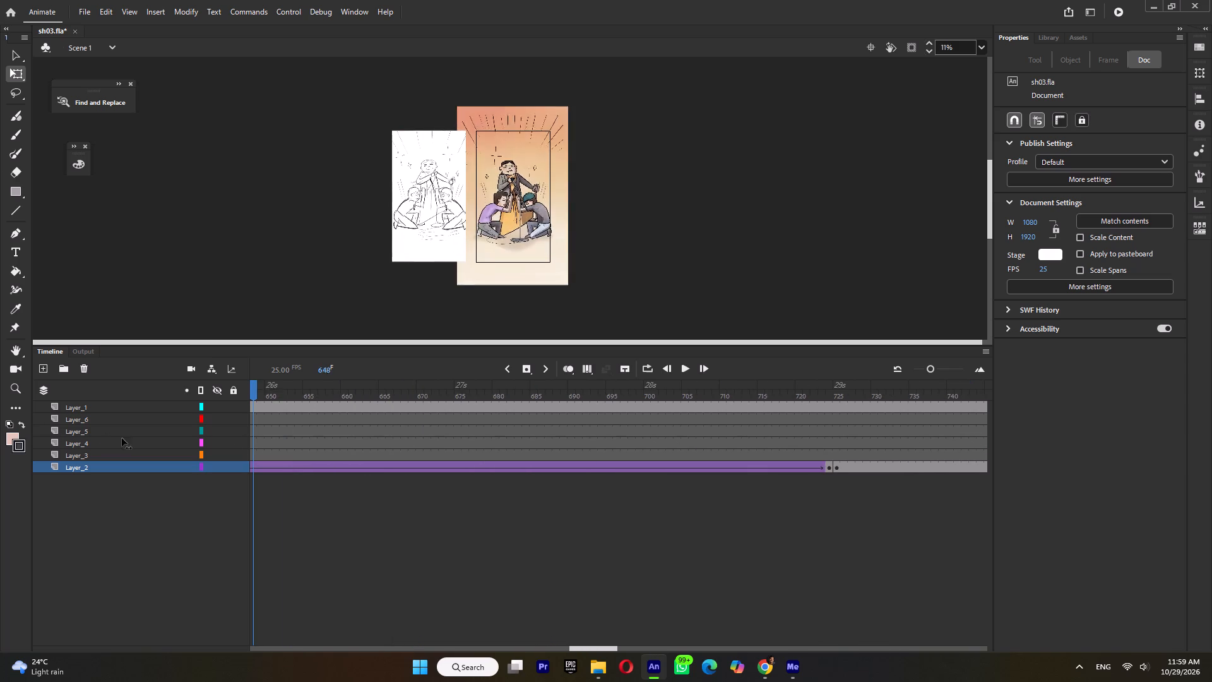
{"action": "left_click_drag", "start_coordinate": [122, 438], "coordinate": [489, 508]}
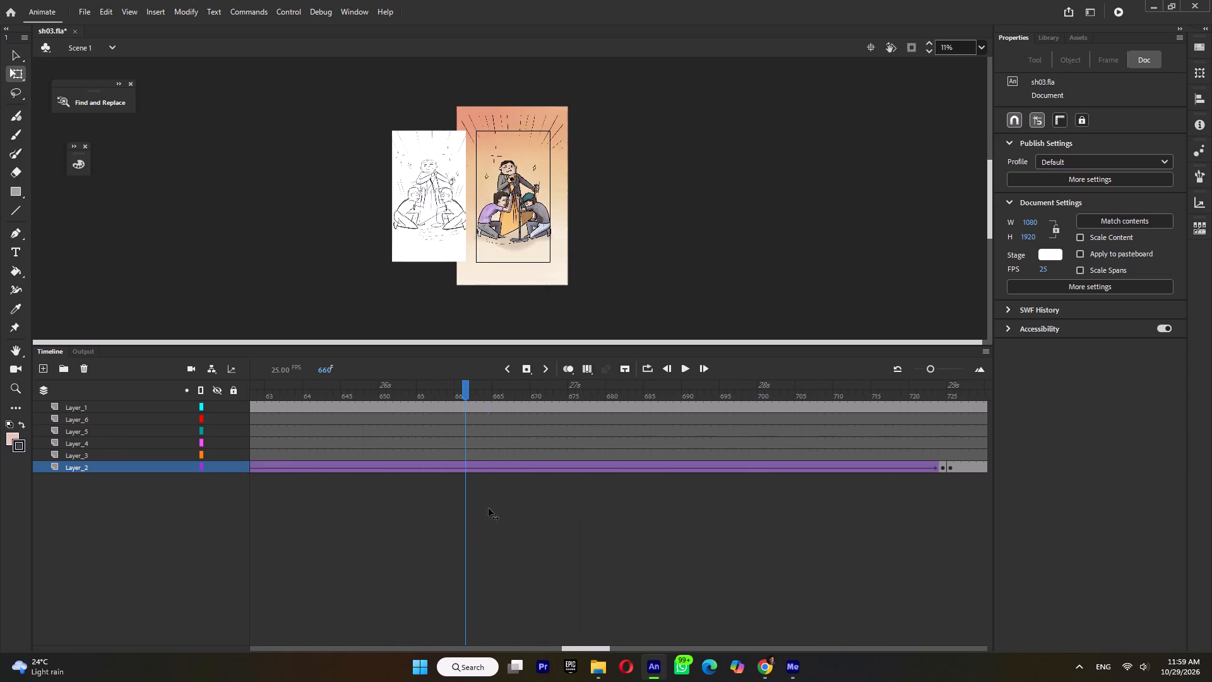
{"action": "left_click_drag", "start_coordinate": [489, 508], "coordinate": [542, 506]}
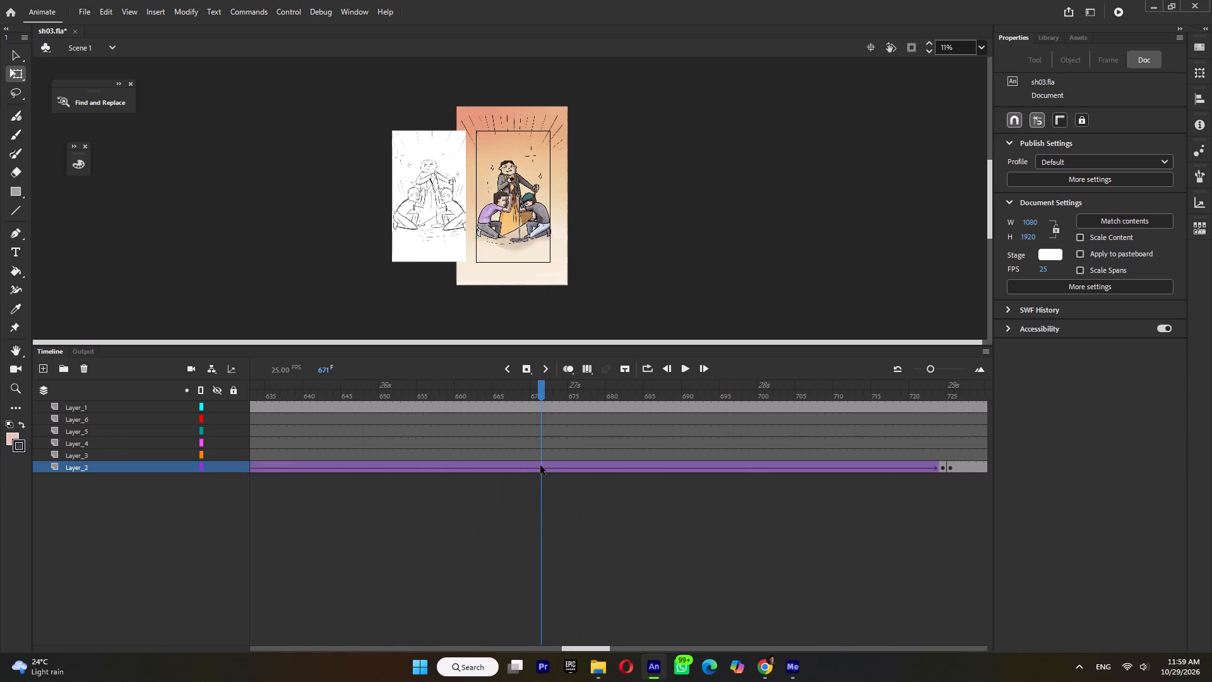
Add a Layer_2 keyframe at frame 670, enlarge the crouching helpers artwork at frame 724 to about 2821 × 4535, reposition it lower, and play the tween.
{"action": "left_click", "coordinate": [537, 467]}
{"action": "key", "text": "F6"}
{"action": "left_click", "coordinate": [944, 465]}
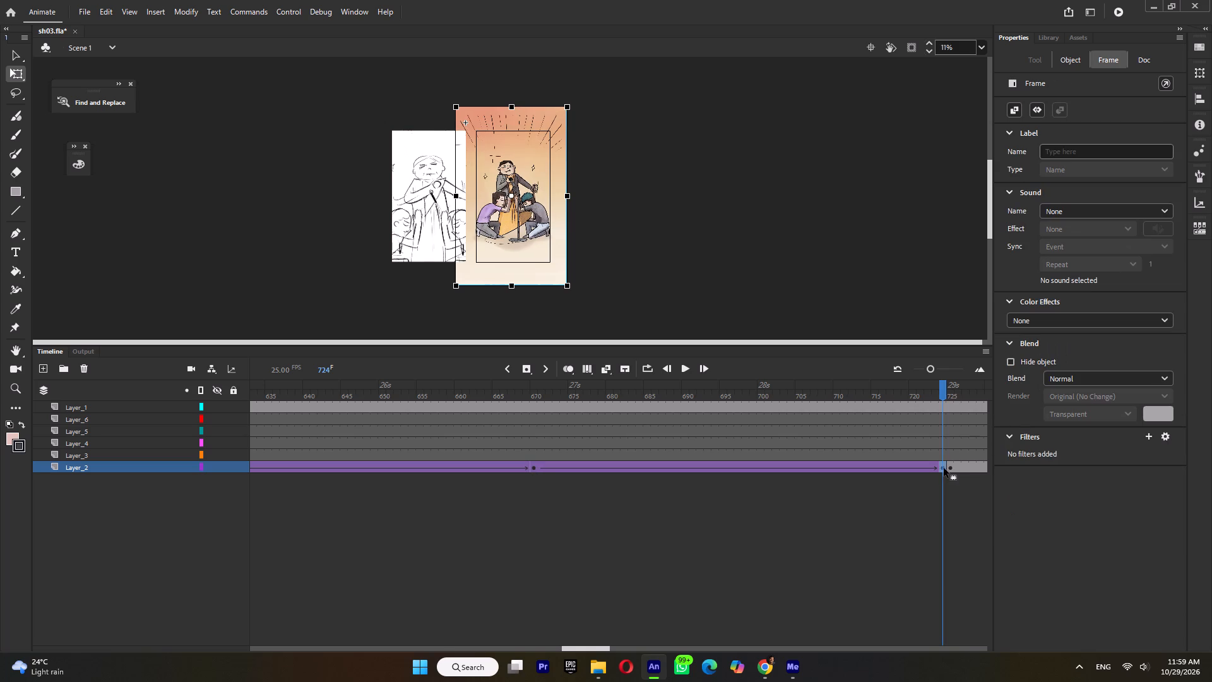
{"action": "left_click_drag", "start_coordinate": [567, 107], "coordinate": [635, 48], "text": "shift"}
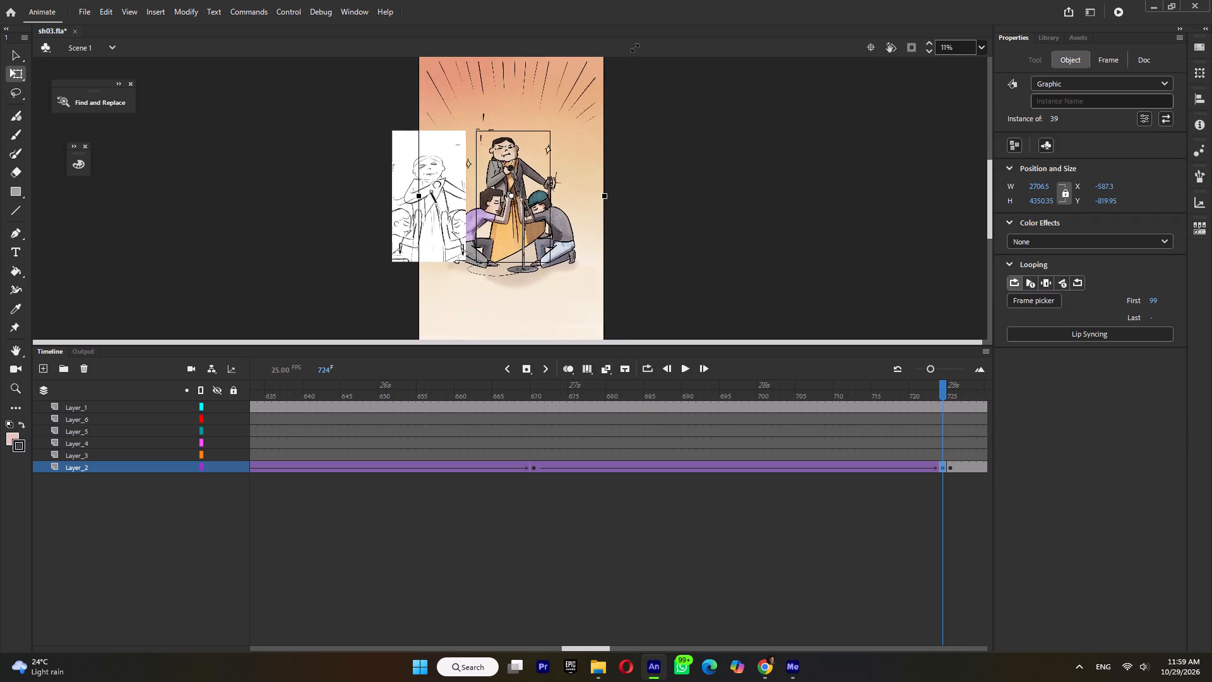
{"action": "left_click_drag", "start_coordinate": [635, 48], "coordinate": [639, 42], "text": "shift"}
{"action": "left_click_drag", "start_coordinate": [562, 132], "coordinate": [564, 156]}
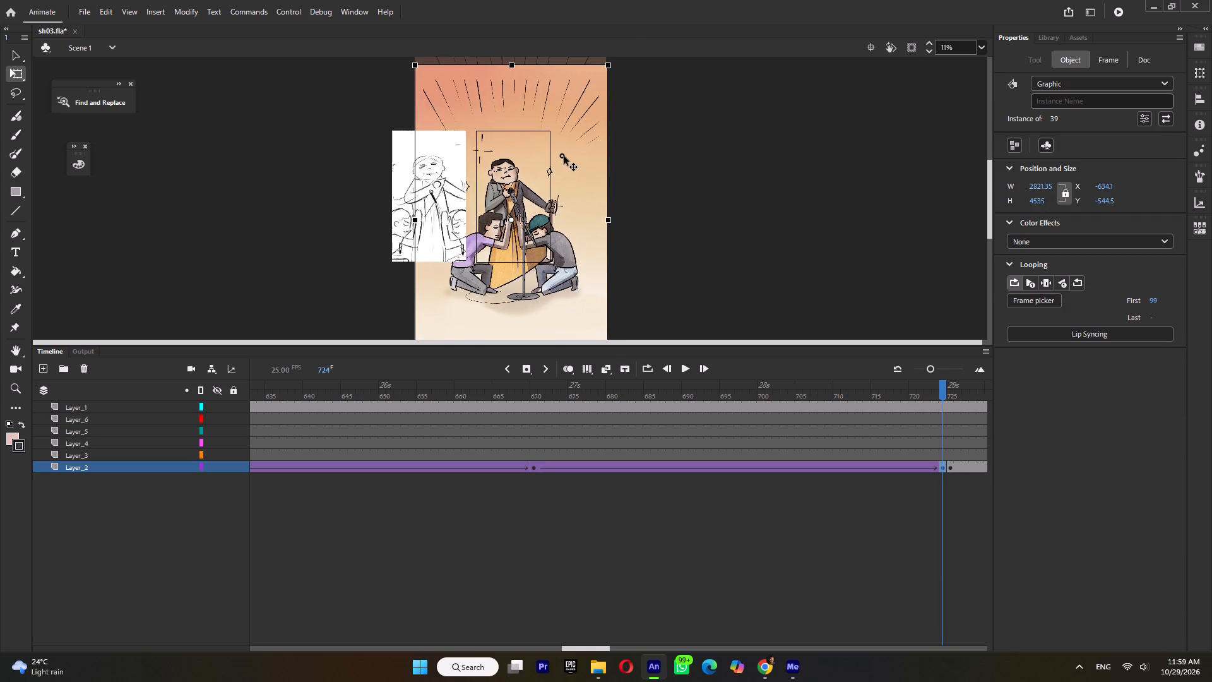
{"action": "left_click_drag", "start_coordinate": [564, 156], "coordinate": [564, 155]}
{"action": "left_click", "coordinate": [564, 159]}
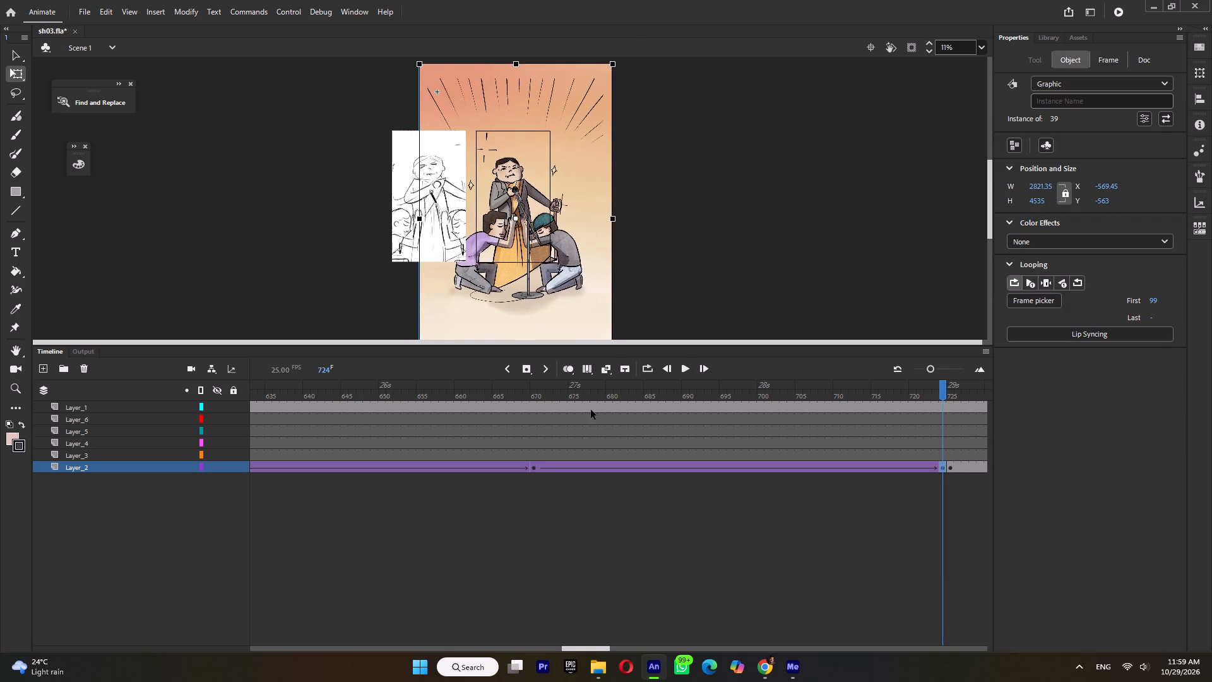
{"action": "left_click", "coordinate": [538, 397]}
{"action": "key", "text": "Return"}
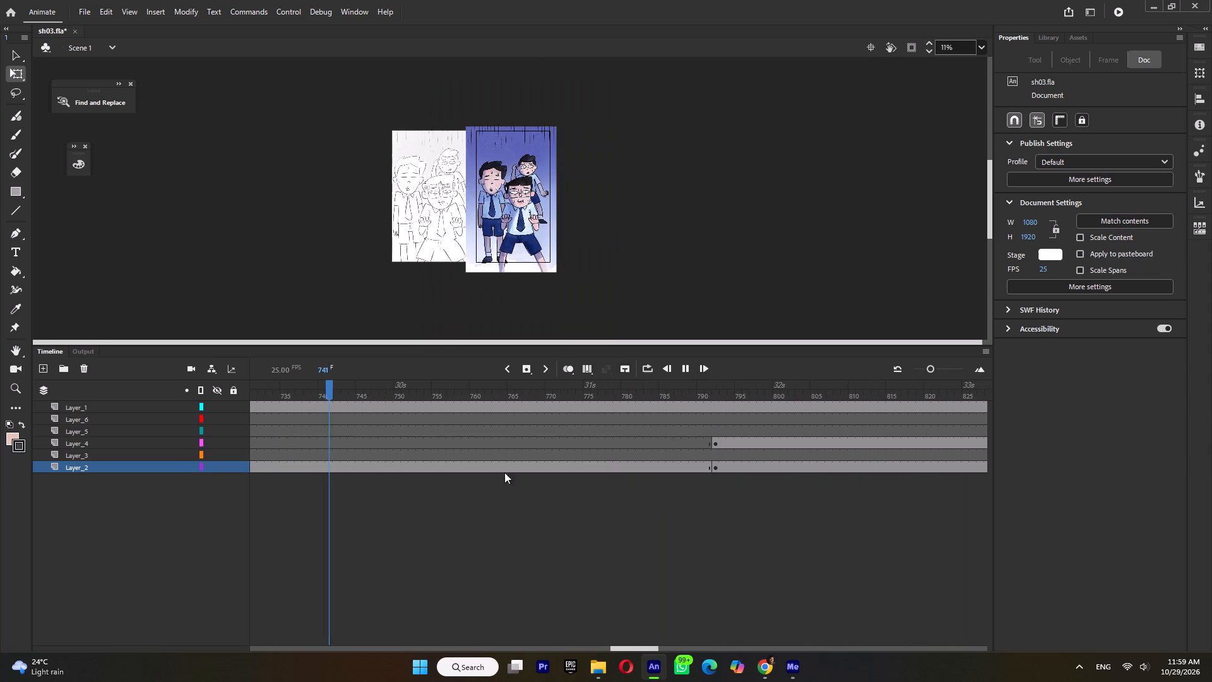
{"action": "key", "text": "Return"}
Add a keyframe on Layer_2 at frame 755, partway through the three schoolboys shot.
{"action": "left_click_drag", "start_coordinate": [369, 393], "coordinate": [469, 433]}
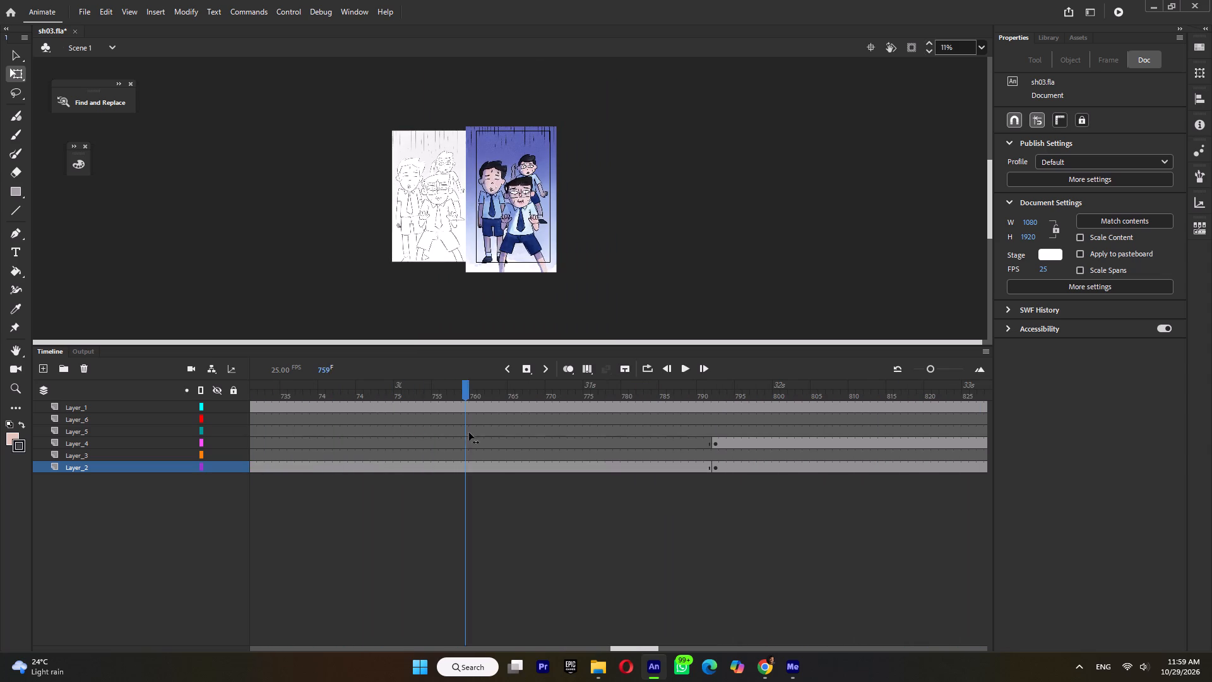
{"action": "left_click_drag", "start_coordinate": [469, 433], "coordinate": [430, 459]}
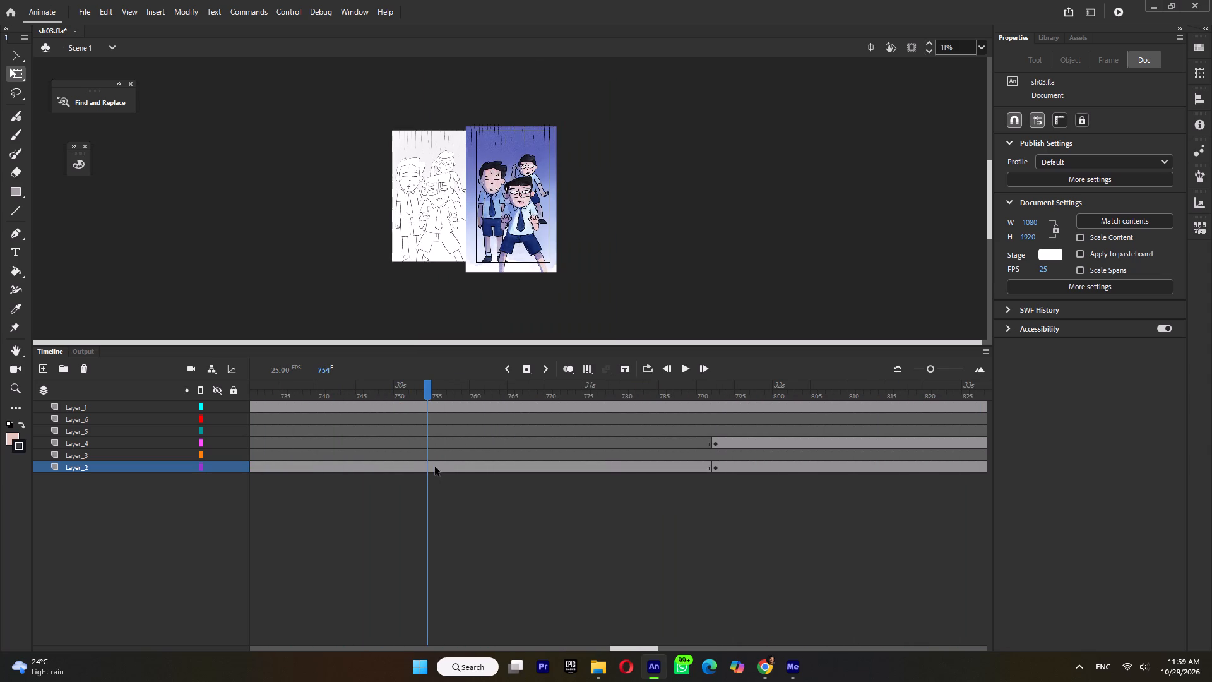
{"action": "left_click", "coordinate": [437, 467]}
{"action": "key", "text": "F6"}
Enlarge the schoolboys artwork at frame 725 to about 1665 × 2678, shift it slightly right, and create a classic tween to frame 755.
{"action": "left_click", "coordinate": [404, 467]}
{"action": "left_click_drag", "start_coordinate": [558, 124], "coordinate": [594, 89], "text": "shift"}
{"action": "left_click_drag", "start_coordinate": [363, 392], "coordinate": [158, 413]}
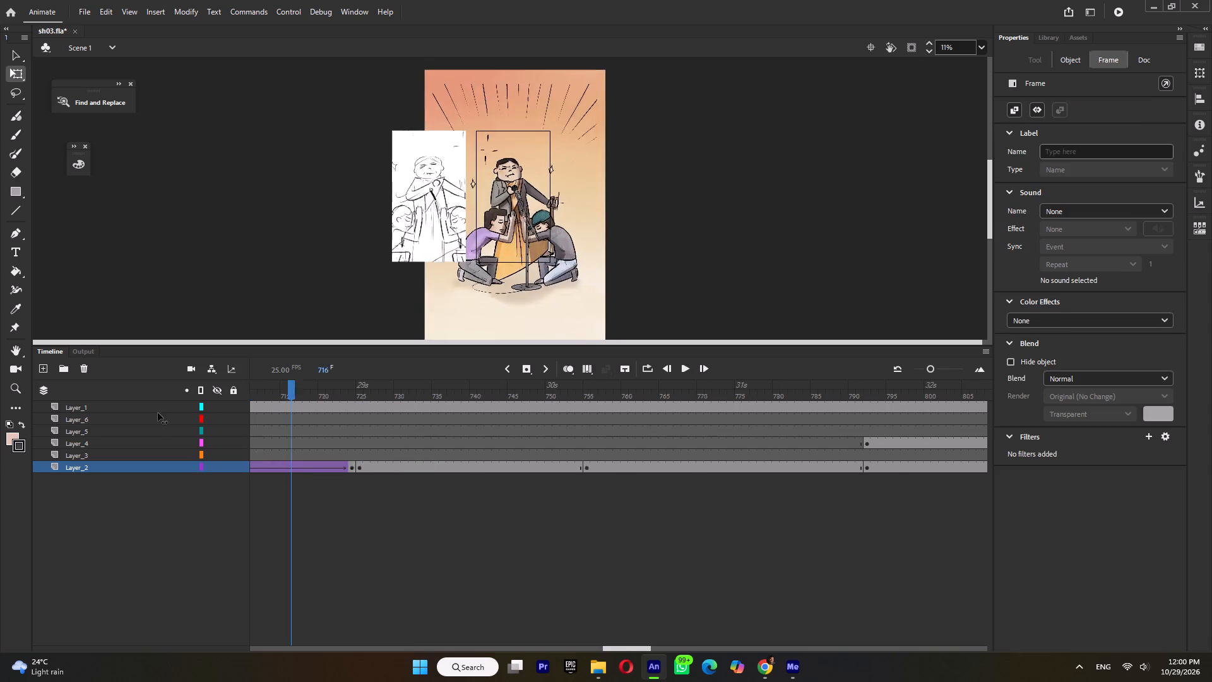
{"action": "left_click_drag", "start_coordinate": [158, 413], "coordinate": [475, 446]}
{"action": "left_click", "coordinate": [475, 467]}
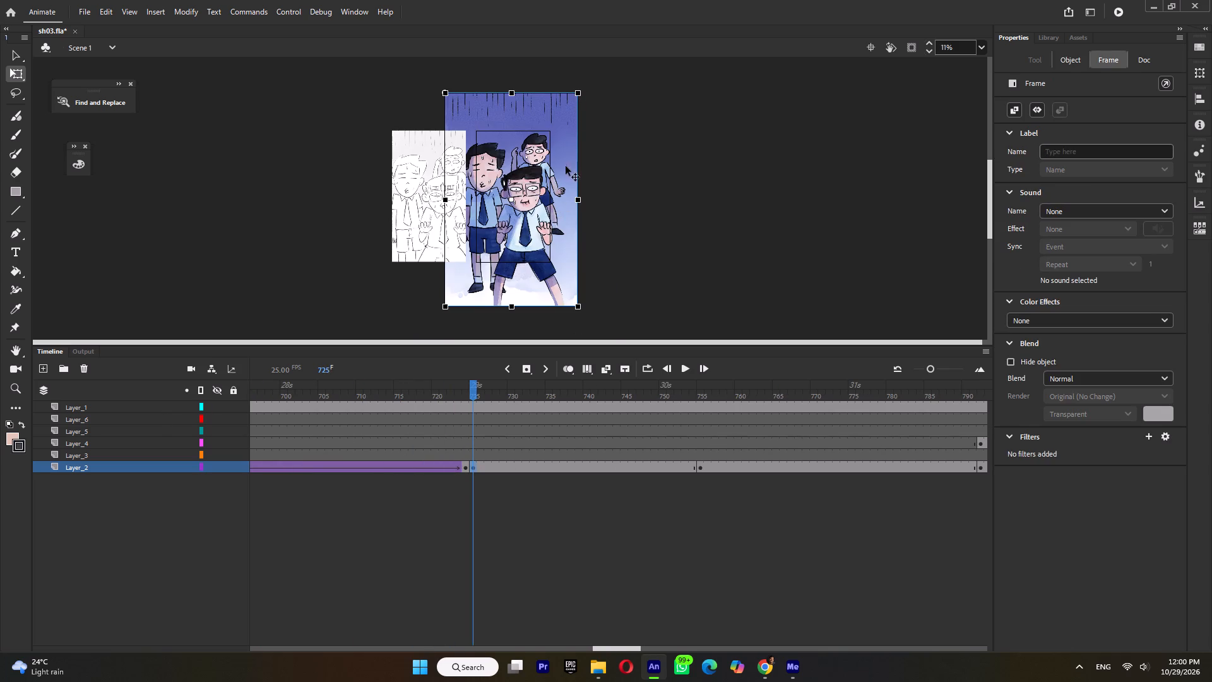
{"action": "left_click_drag", "start_coordinate": [578, 92], "coordinate": [579, 104], "text": "shift"}
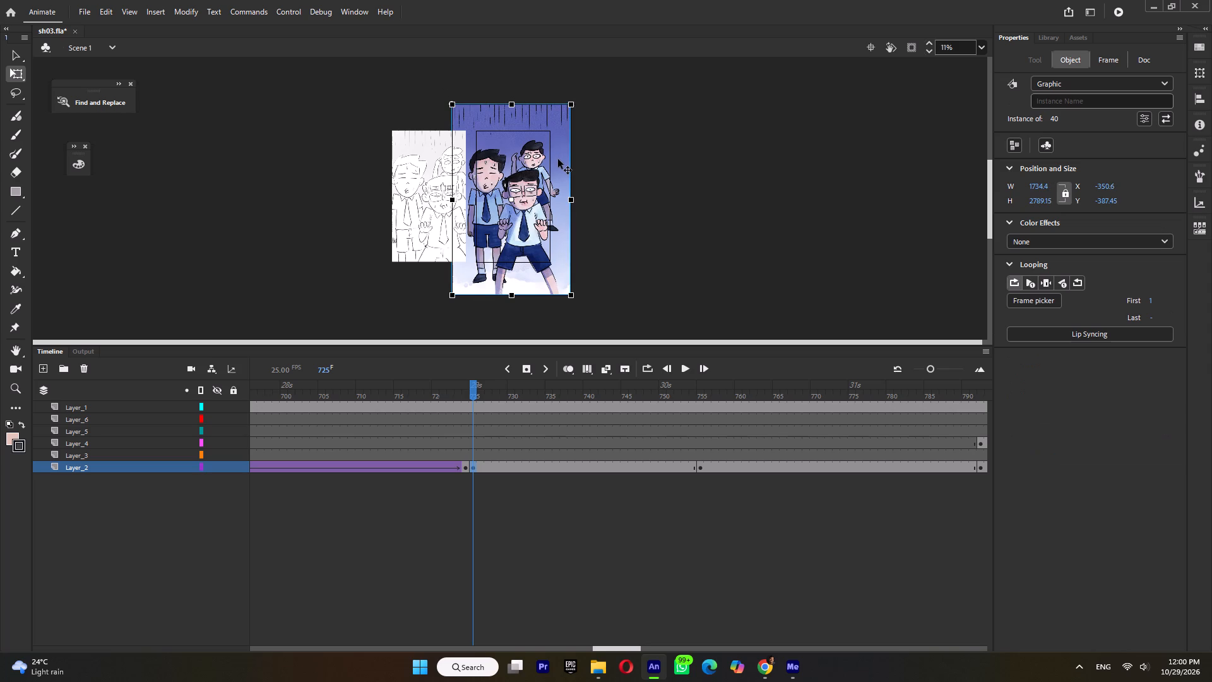
{"action": "key", "text": "Right"}
{"action": "key", "text": "Right"}
{"action": "key", "text": "Right"}
{"action": "key", "text": "Right"}
{"action": "left_click", "coordinate": [573, 103], "text": "shift"}
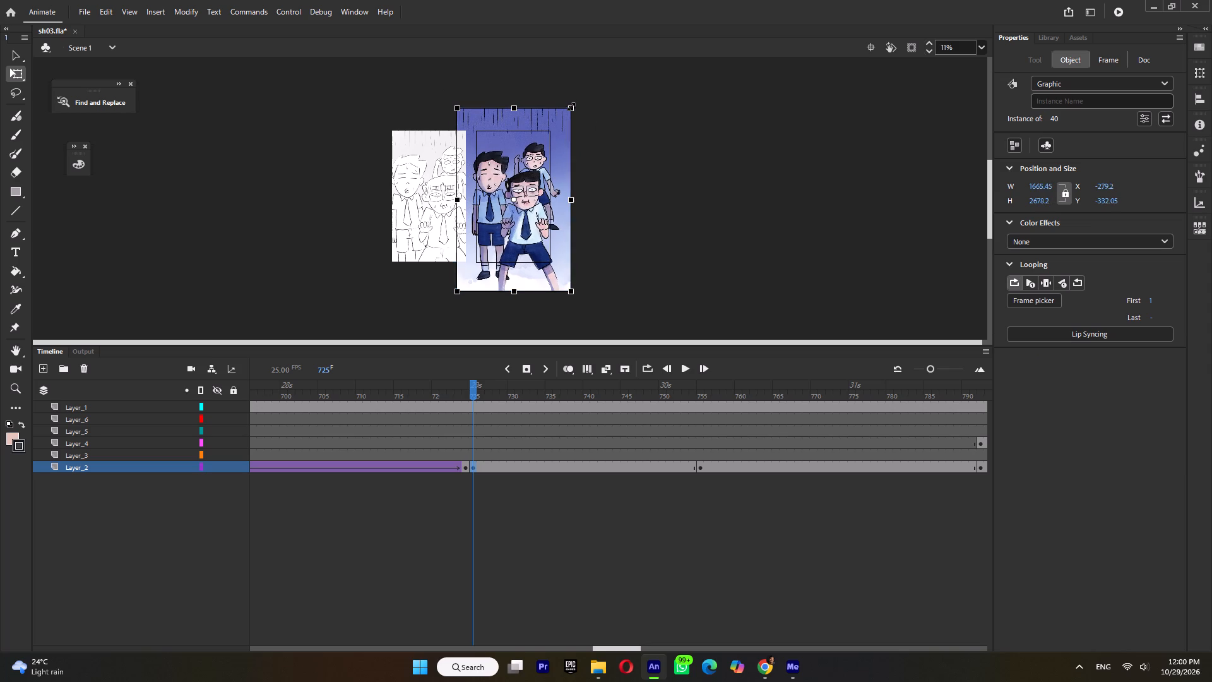
{"action": "key", "text": "ctrl+m"}
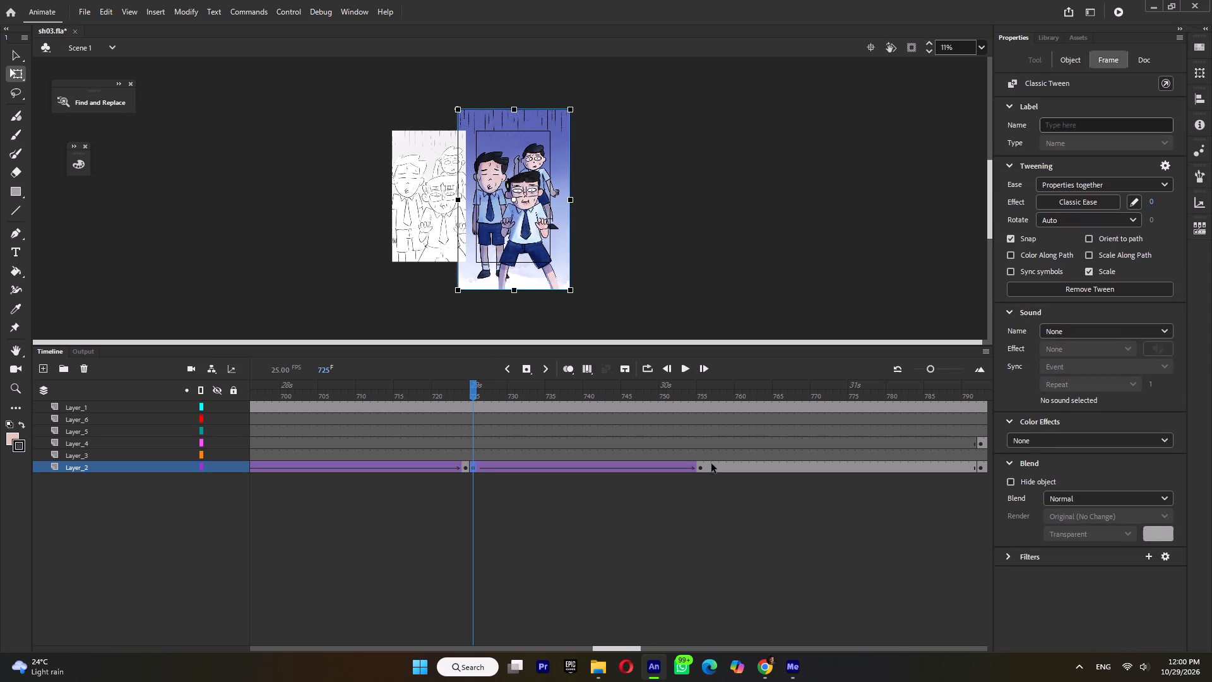
Scale the schoolboys artwork at frame 755 down to about 1282 × 2090, nudge it up and right, and play the tween from frame 725.
{"action": "left_click", "coordinate": [702, 466]}
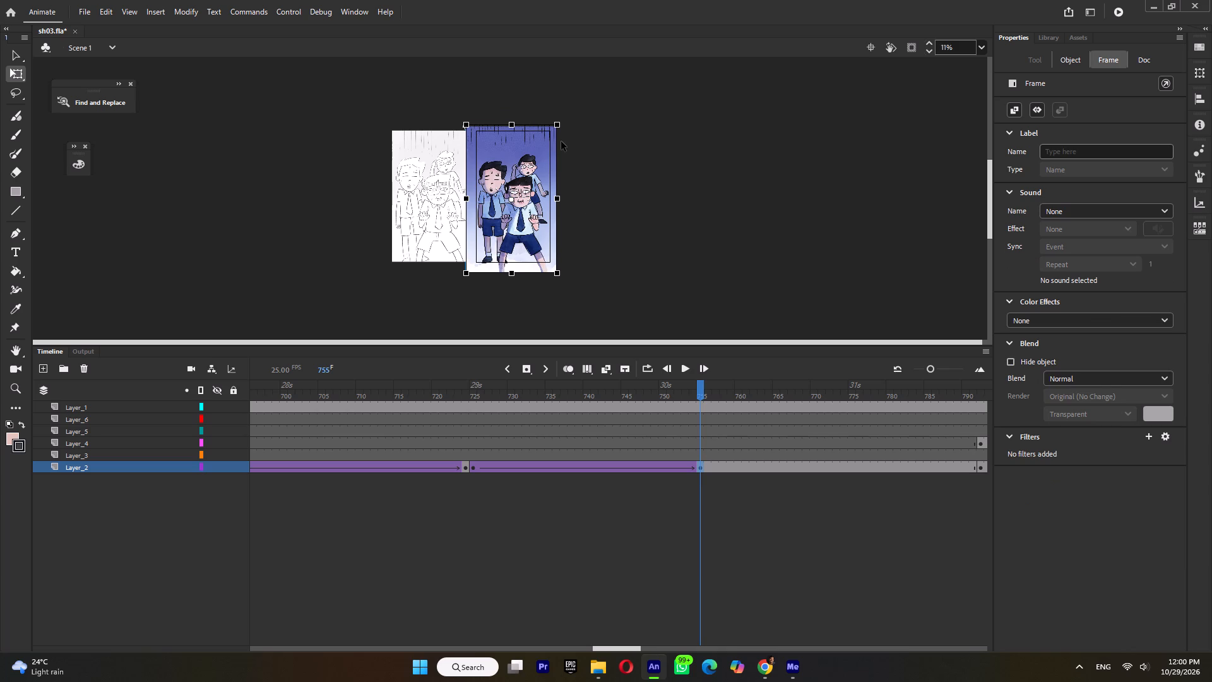
{"action": "left_click", "coordinate": [557, 123], "text": "shift"}
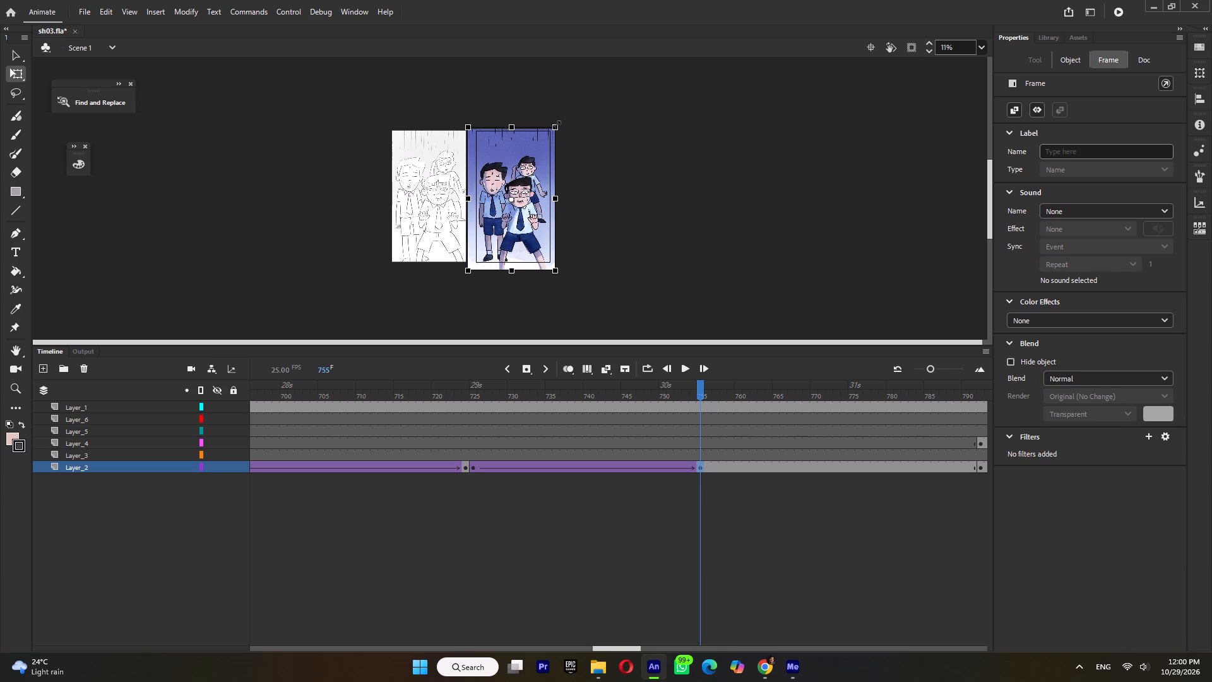
{"action": "key", "text": "Up"}
{"action": "key", "text": "Up"}
{"action": "key", "text": "Up"}
{"action": "key", "text": "Up"}
{"action": "key", "text": "Up"}
{"action": "key", "text": "Up"}
{"action": "key", "text": "Right"}
{"action": "key", "text": "Right"}
{"action": "key", "text": "Right"}
{"action": "key", "text": "Right"}
{"action": "key", "text": "Right"}
{"action": "key", "text": "Right"}
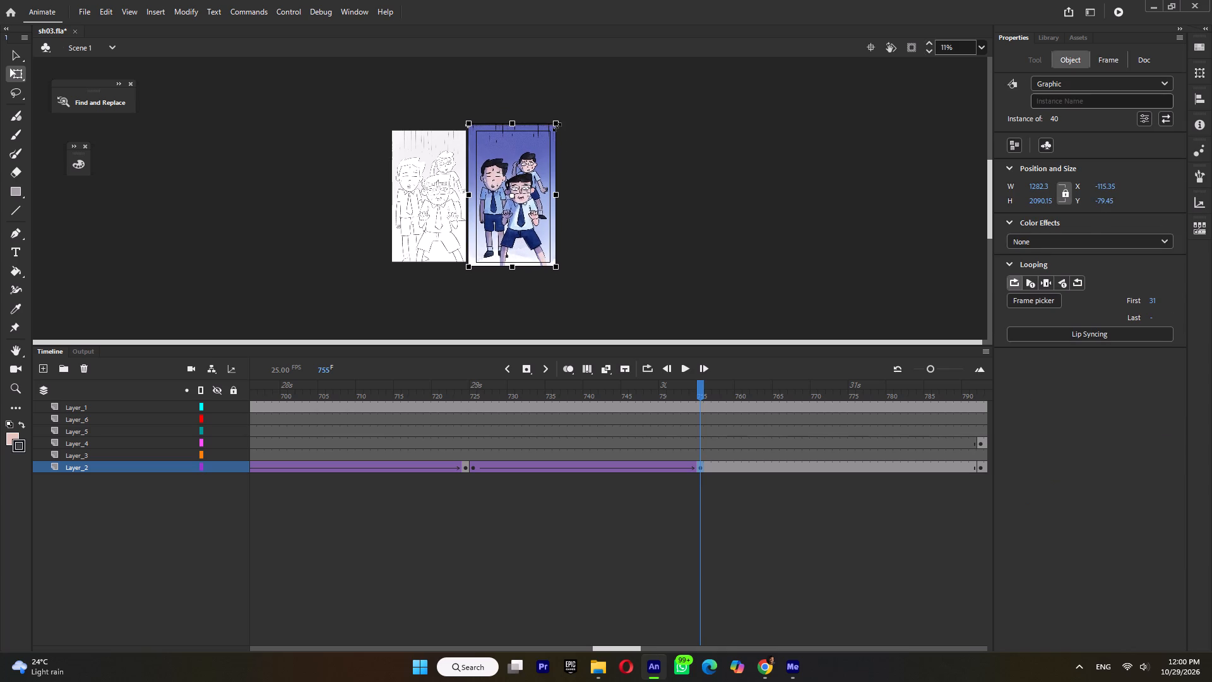
{"action": "key", "text": "Left"}
{"action": "key", "text": "Right"}
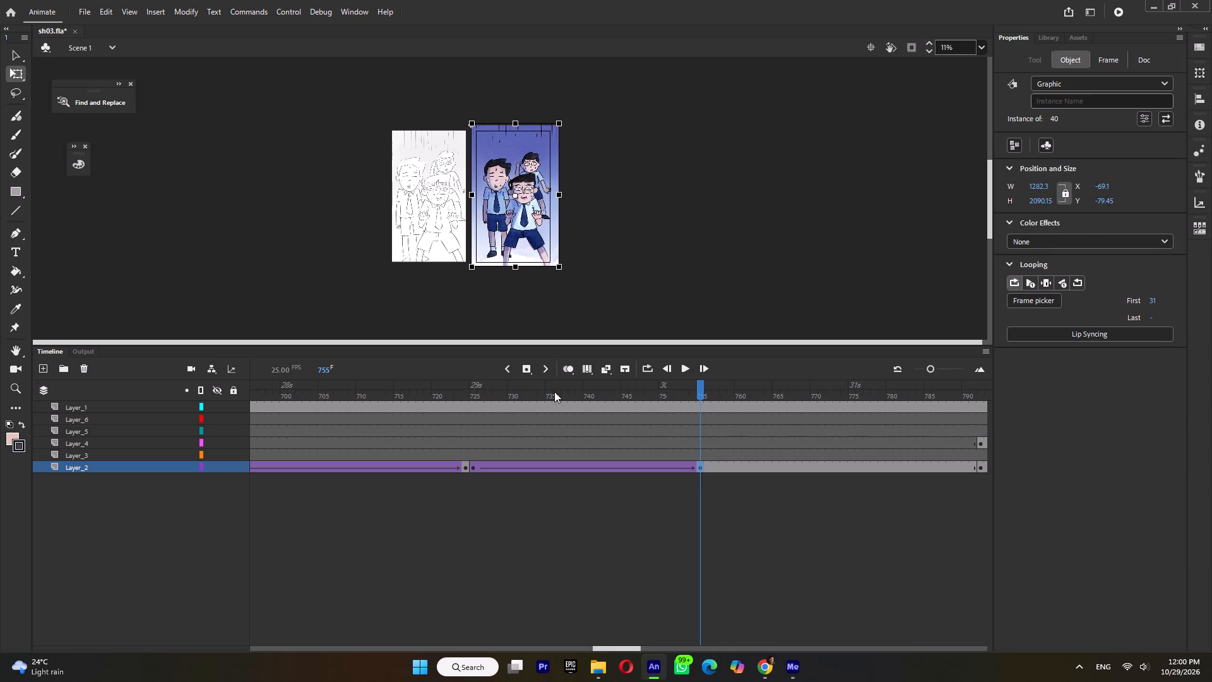
{"action": "key", "text": "Left"}
{"action": "left_click", "coordinate": [472, 398]}
{"action": "key", "text": "Return"}
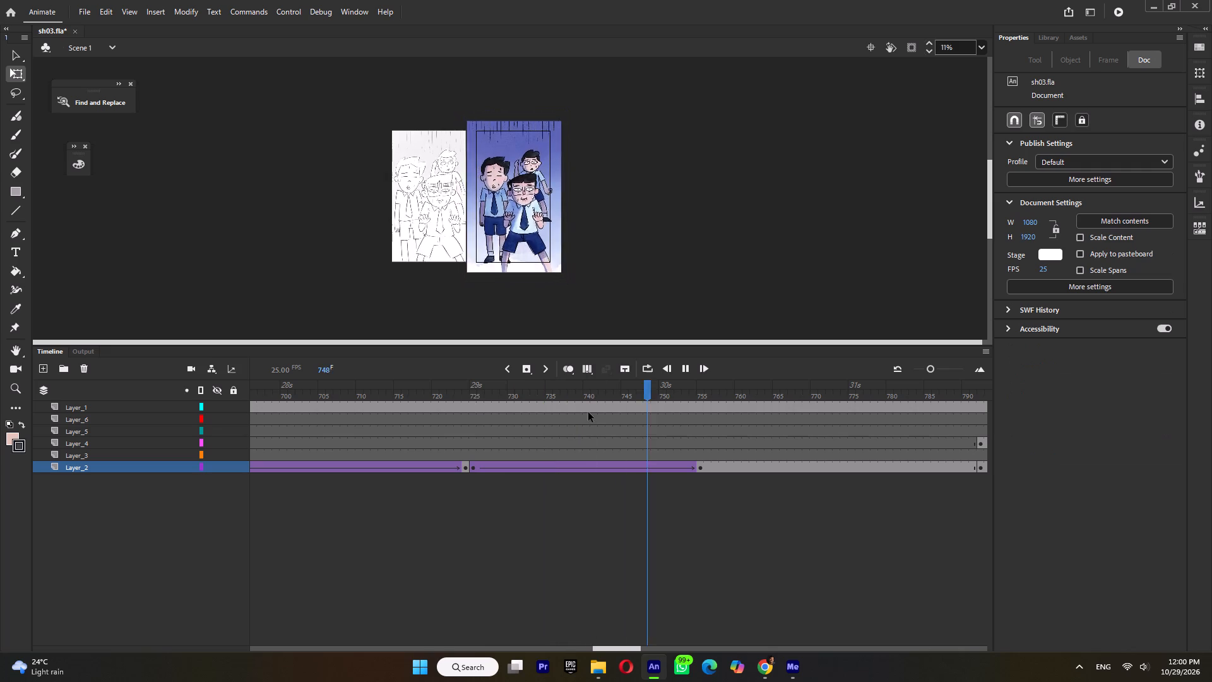
{"action": "key", "text": "Return"}
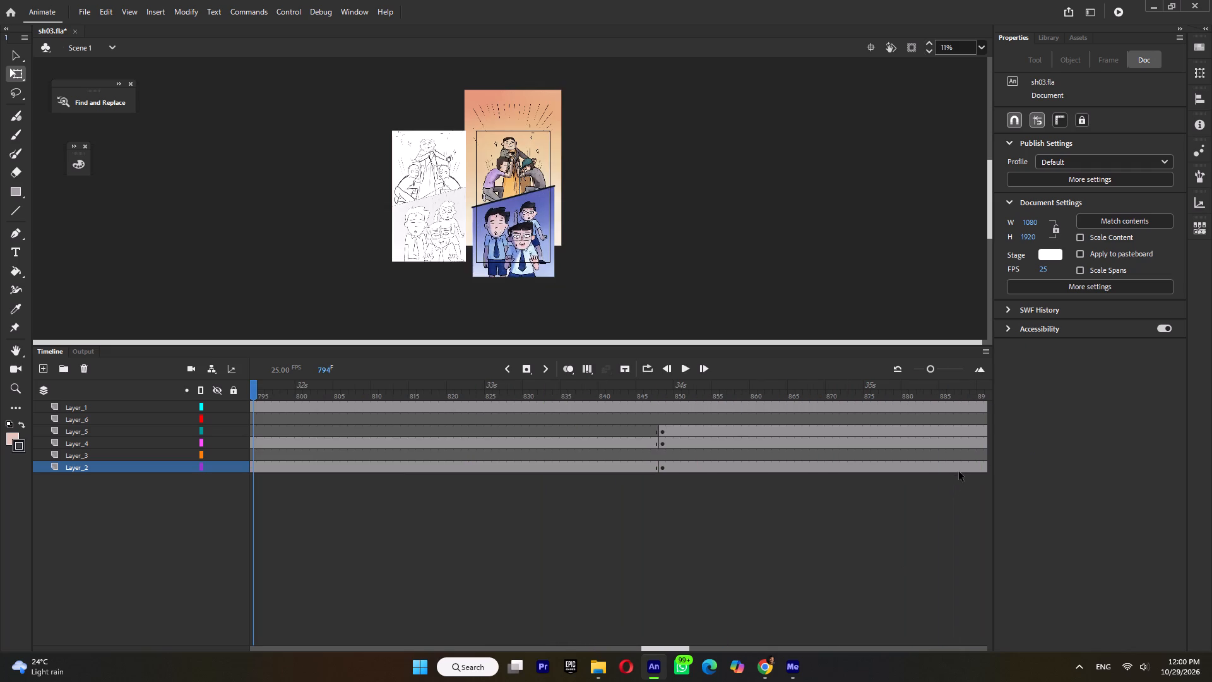
Add a Layer_2 keyframe at frame 791, nudge the schoolboys artwork slightly left, and create a classic tween from frame 755.
{"action": "left_click_drag", "start_coordinate": [271, 384], "coordinate": [385, 463]}
{"action": "left_click", "coordinate": [379, 469]}
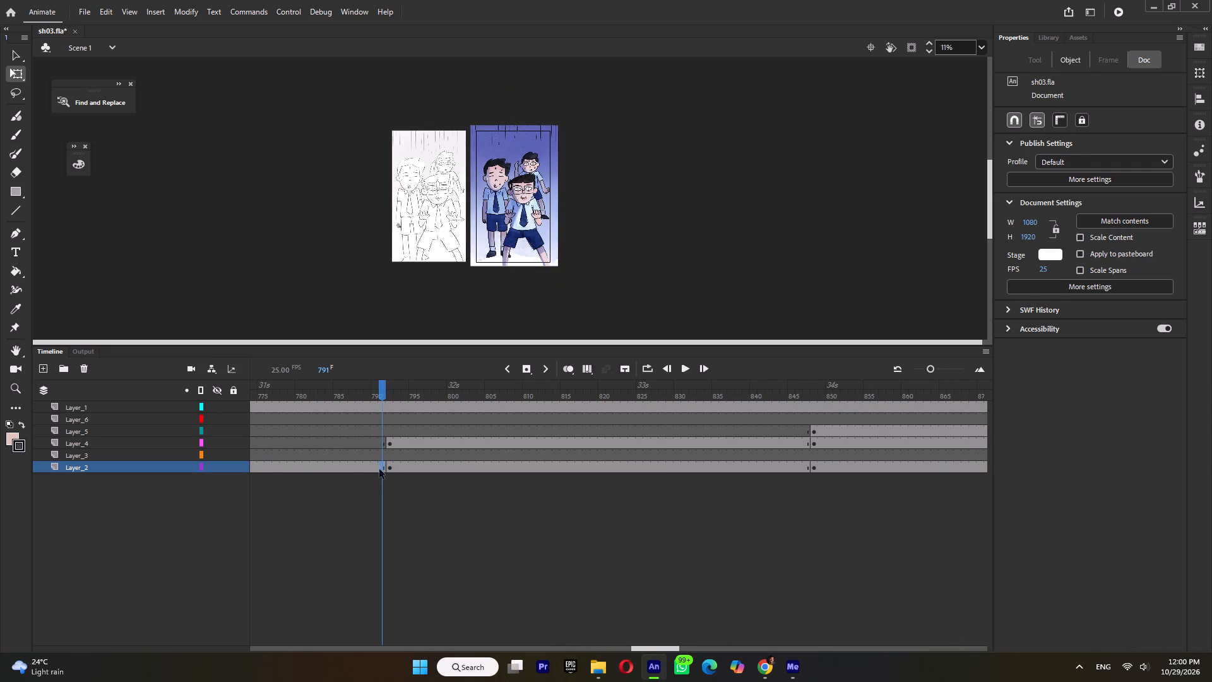
{"action": "key", "text": "F6"}
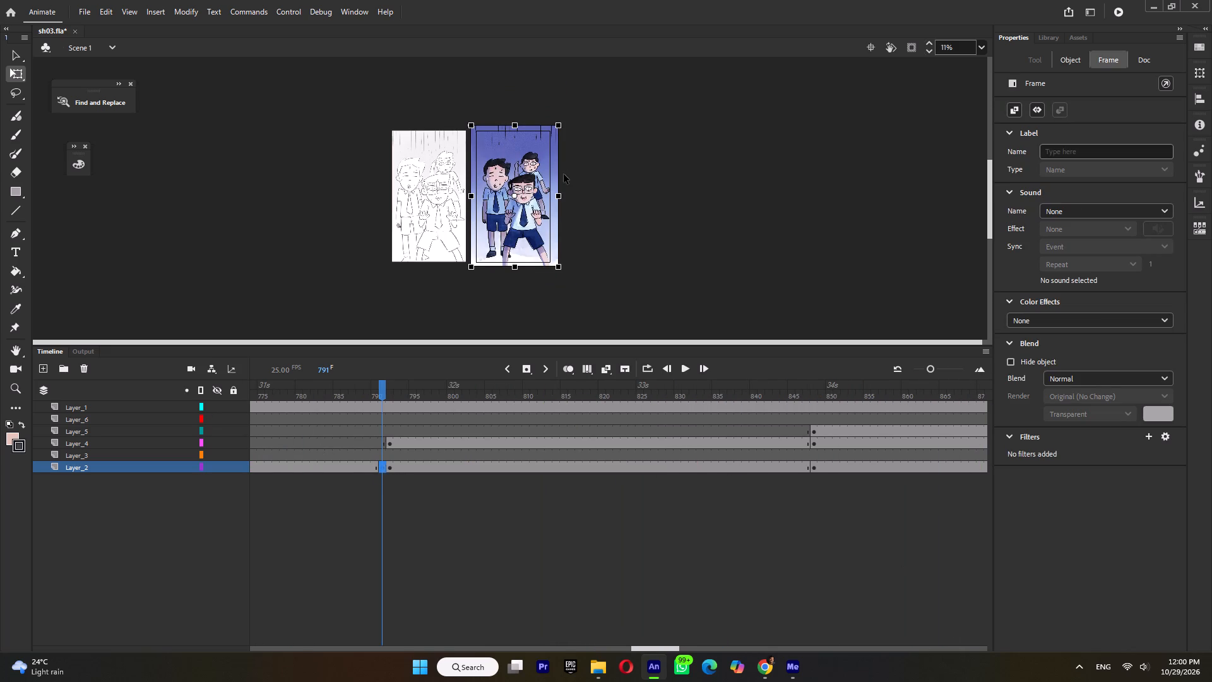
{"action": "key", "text": "Left"}
{"action": "key", "text": "Left"}
{"action": "left_click", "coordinate": [303, 469]}
{"action": "key", "text": "ctrl+m"}
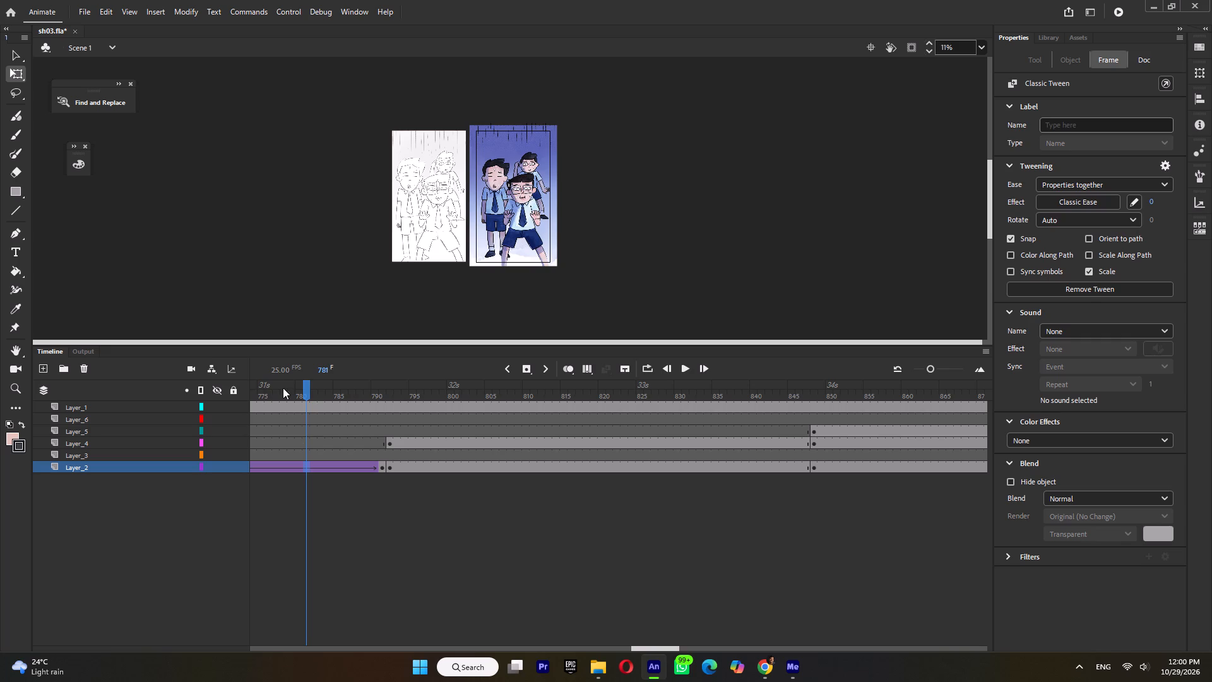
Play from the end of the schoolboys shot through the split-panel shots to the end of the timeline to check the movement.
{"action": "left_click", "coordinate": [266, 386]}
{"action": "key", "text": "Return"}
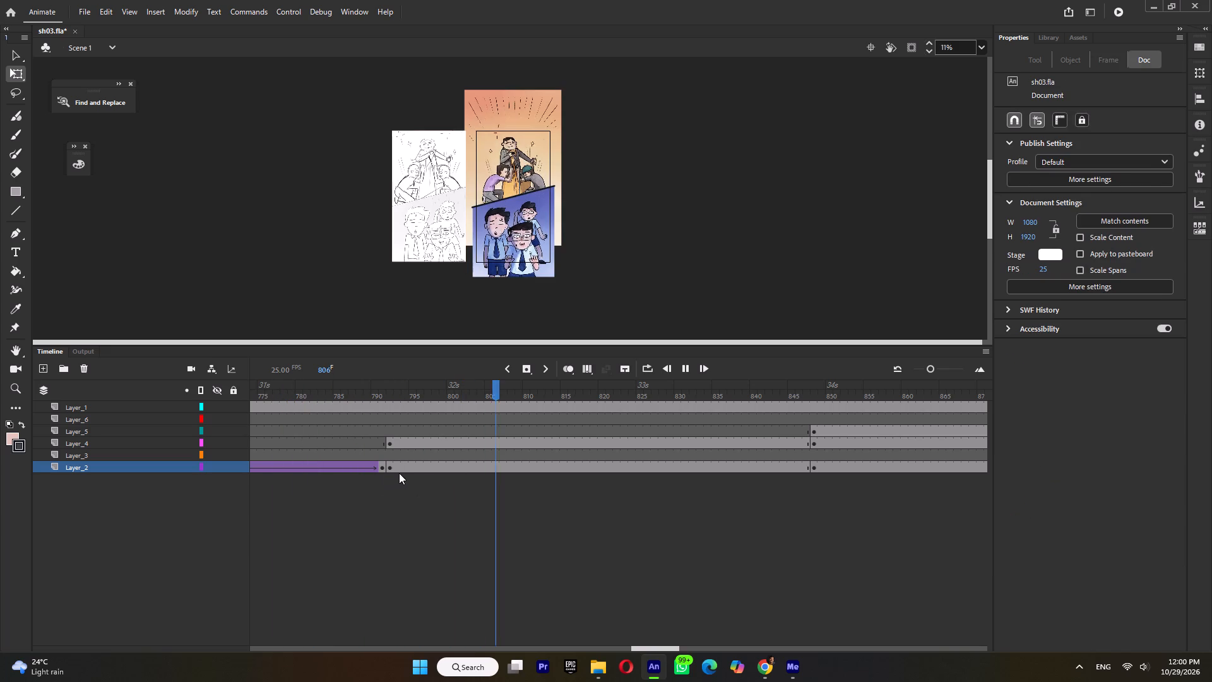
{"action": "key", "text": "Return"}
{"action": "key", "text": "Return"}
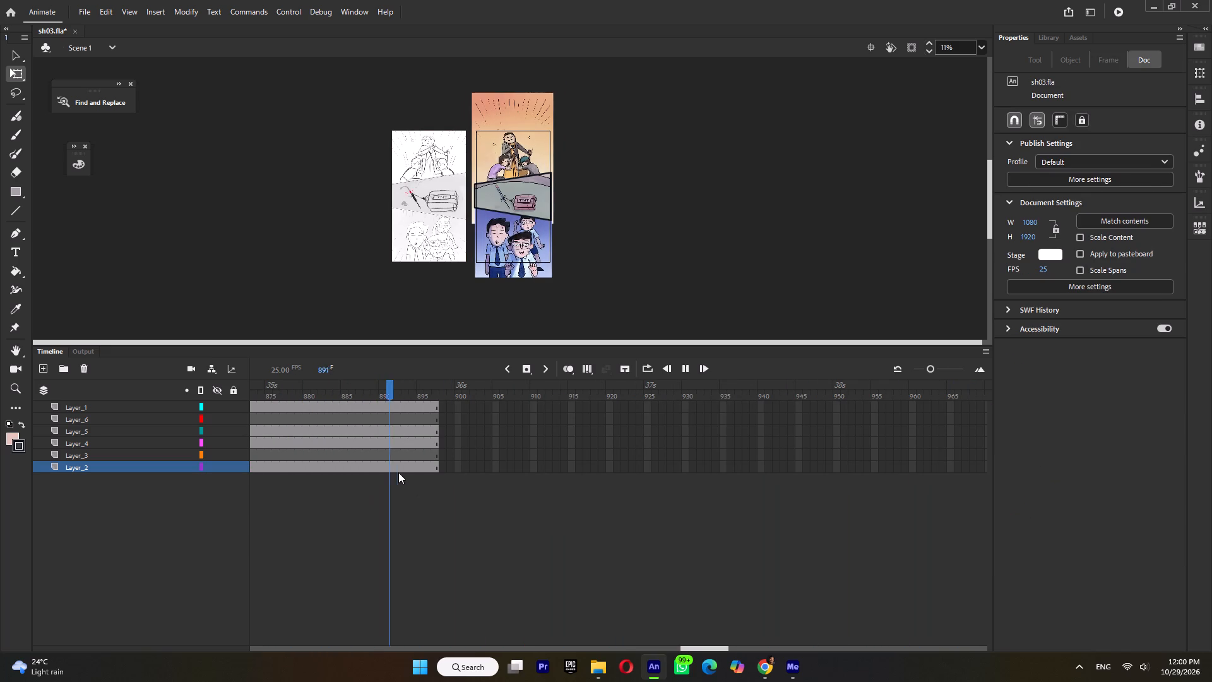
{"action": "left_click", "coordinate": [708, 236]}
{"action": "left_click", "coordinate": [708, 236]}
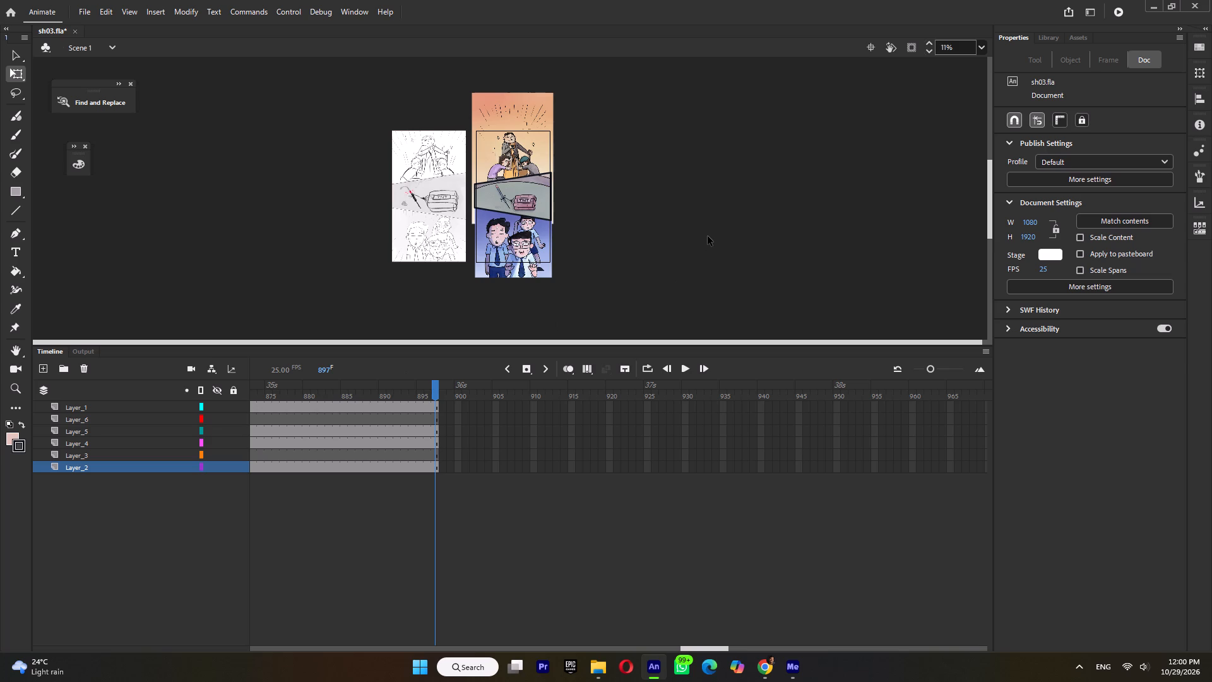
{"action": "key", "text": "Return"}
{"action": "key", "text": "Return"}
Save sh03.fla and export the entire movie as 1080 × 1920 H.264 video to DIWALI TROPICAL\videos\sh03, starting the Media Encoder queue immediately.
{"action": "key", "text": "ctrl+s"}
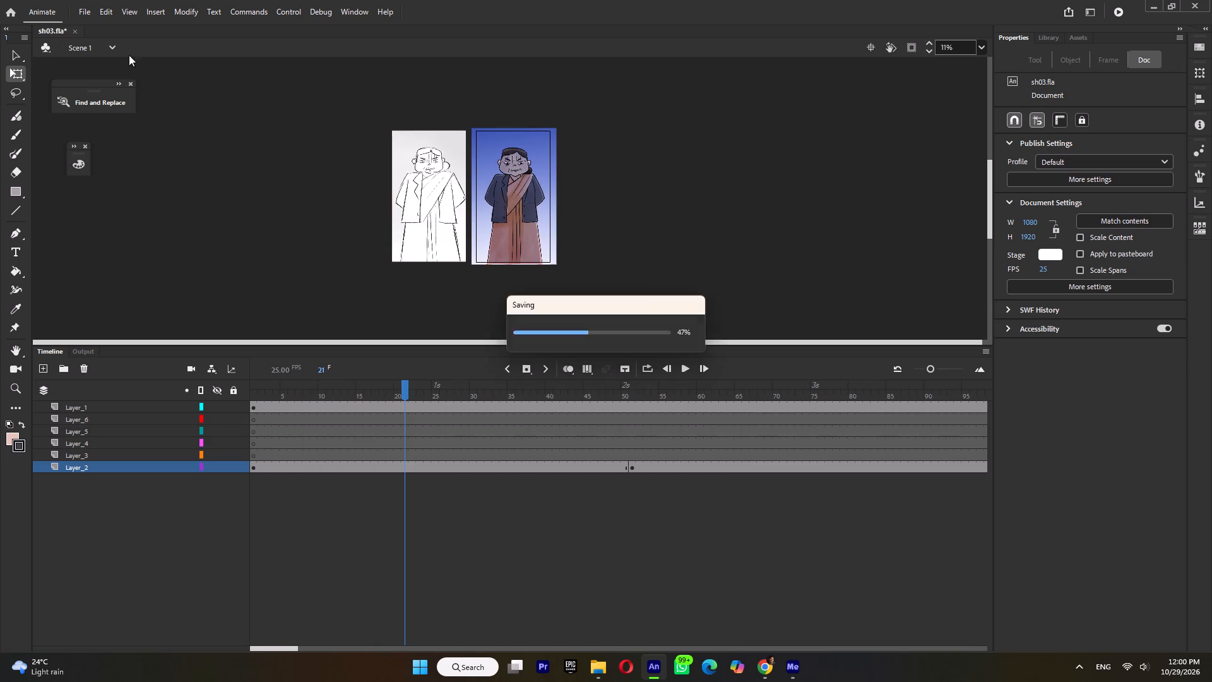
{"action": "left_click", "coordinate": [78, 11]}
{"action": "left_click", "coordinate": [140, 215]}
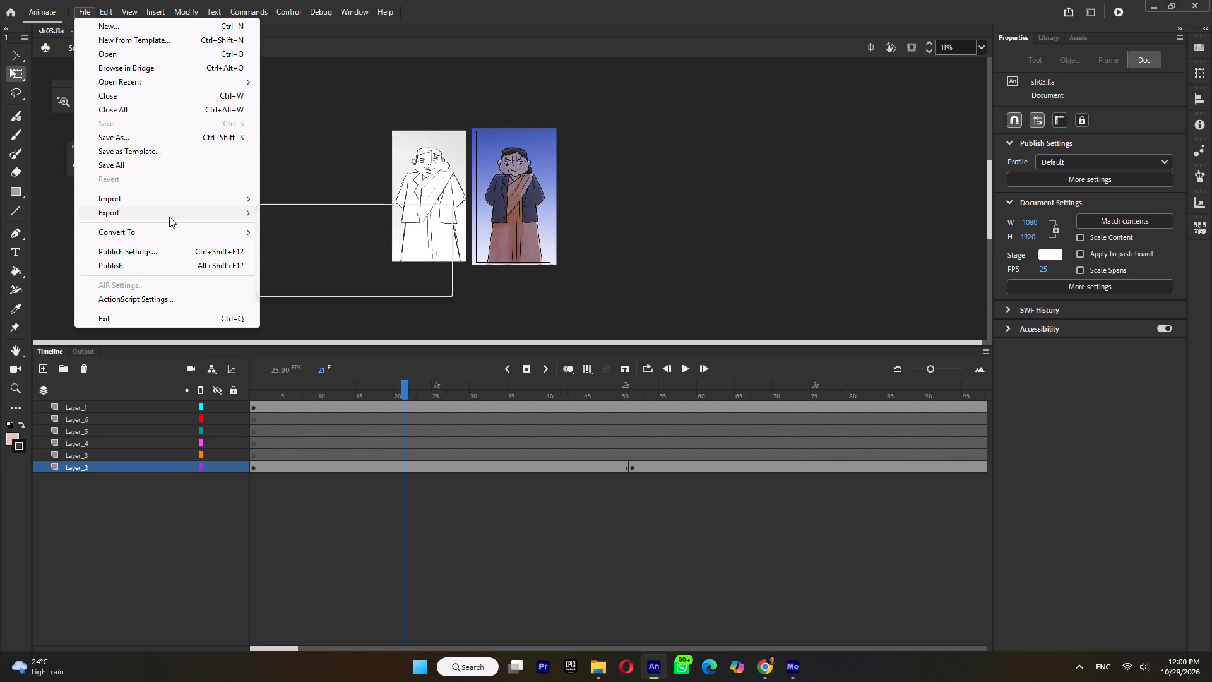
{"action": "left_click", "coordinate": [292, 254]}
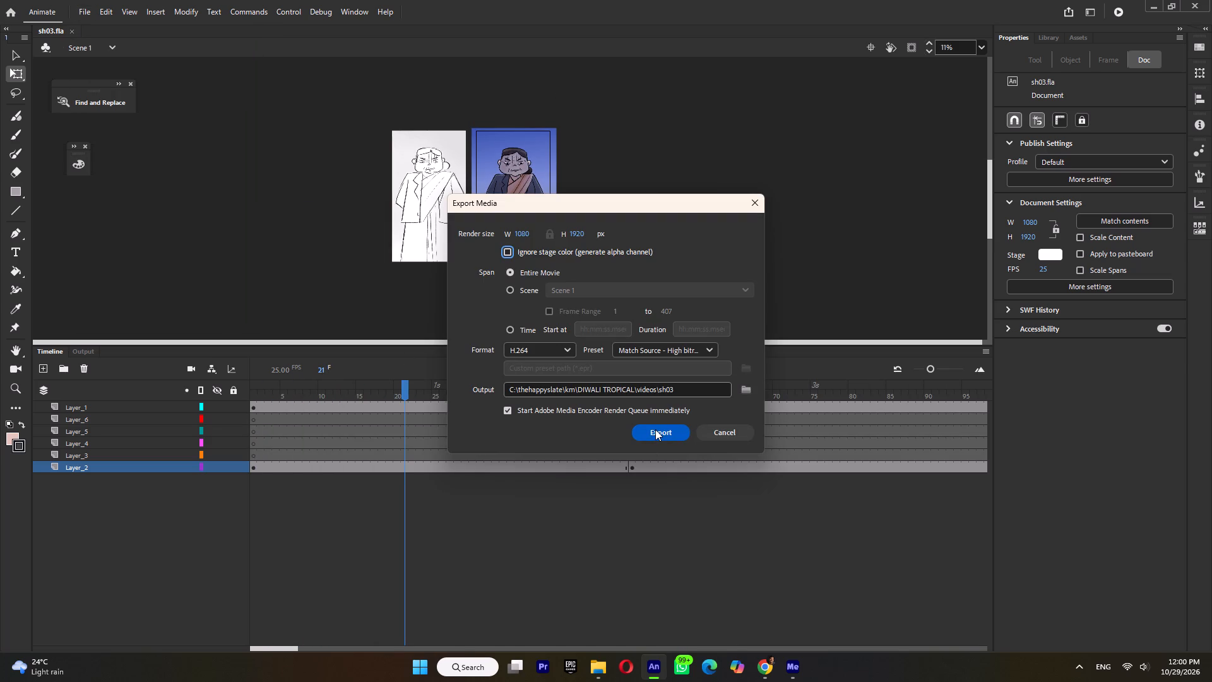
{"action": "left_click", "coordinate": [655, 429]}
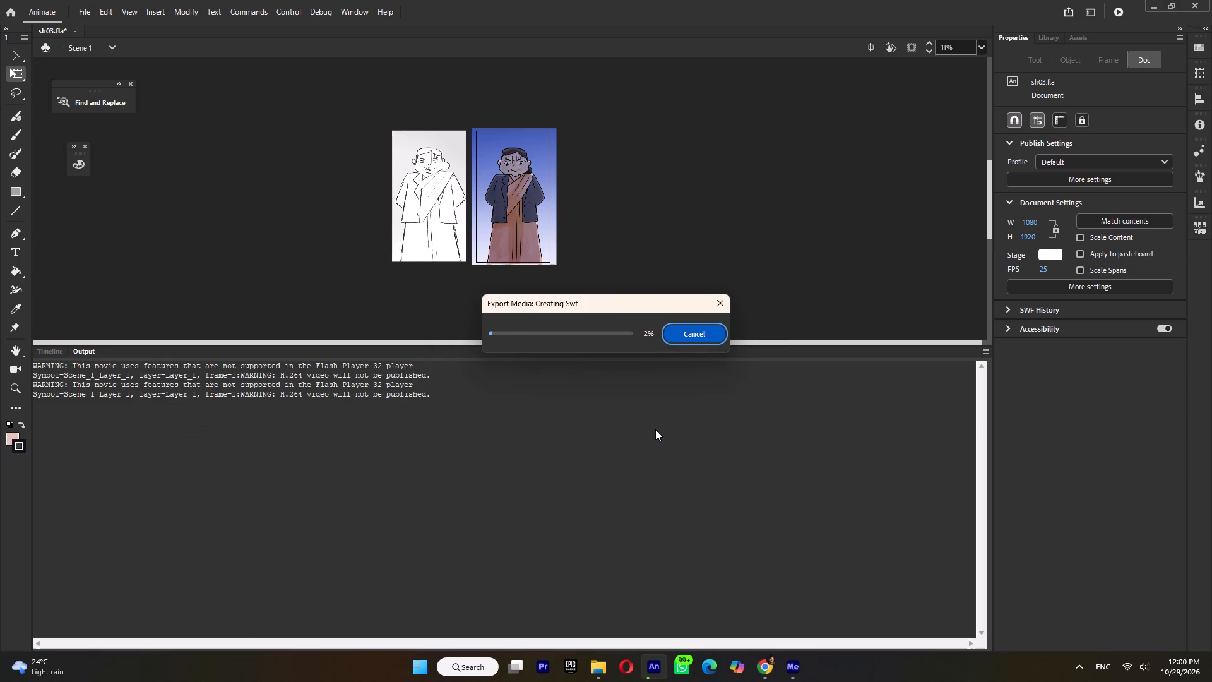
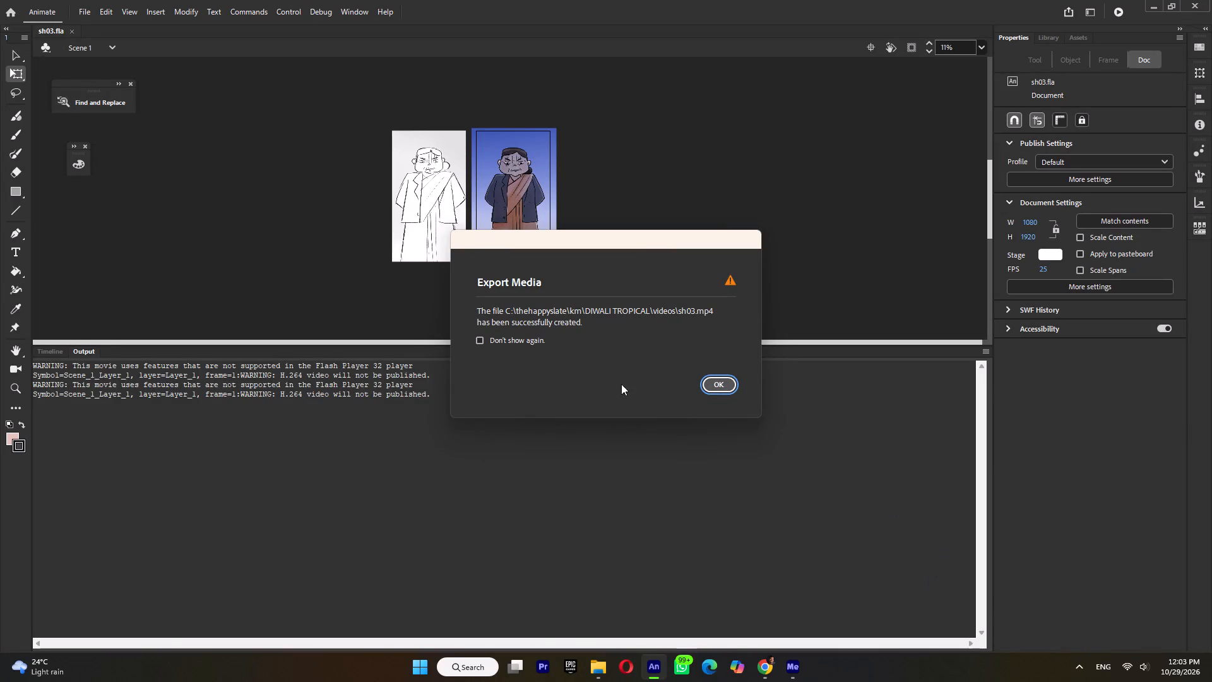
Dismiss the Export Media message and save sh03.fla.
{"action": "left_click", "coordinate": [705, 383]}
{"action": "key", "text": "ctrl+s"}
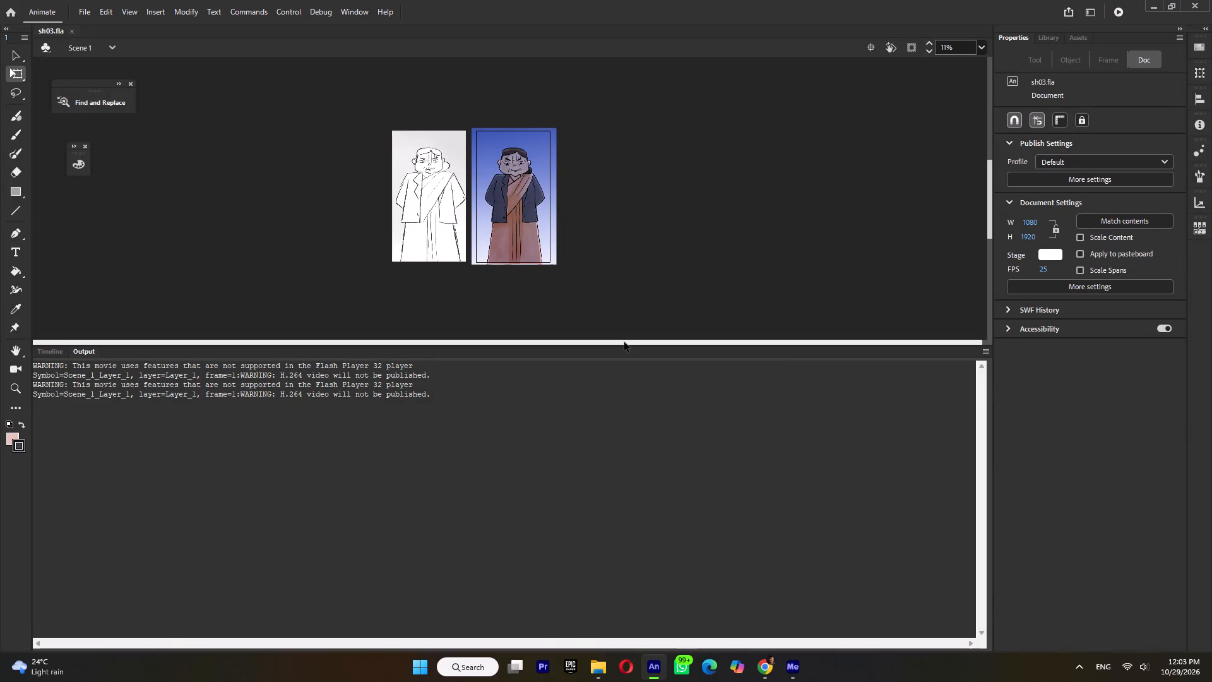
Add a Layer_2 keyframe at frame 101 and nudge the pink assembly-ground artwork there slightly left.
{"action": "key", "text": "Return"}
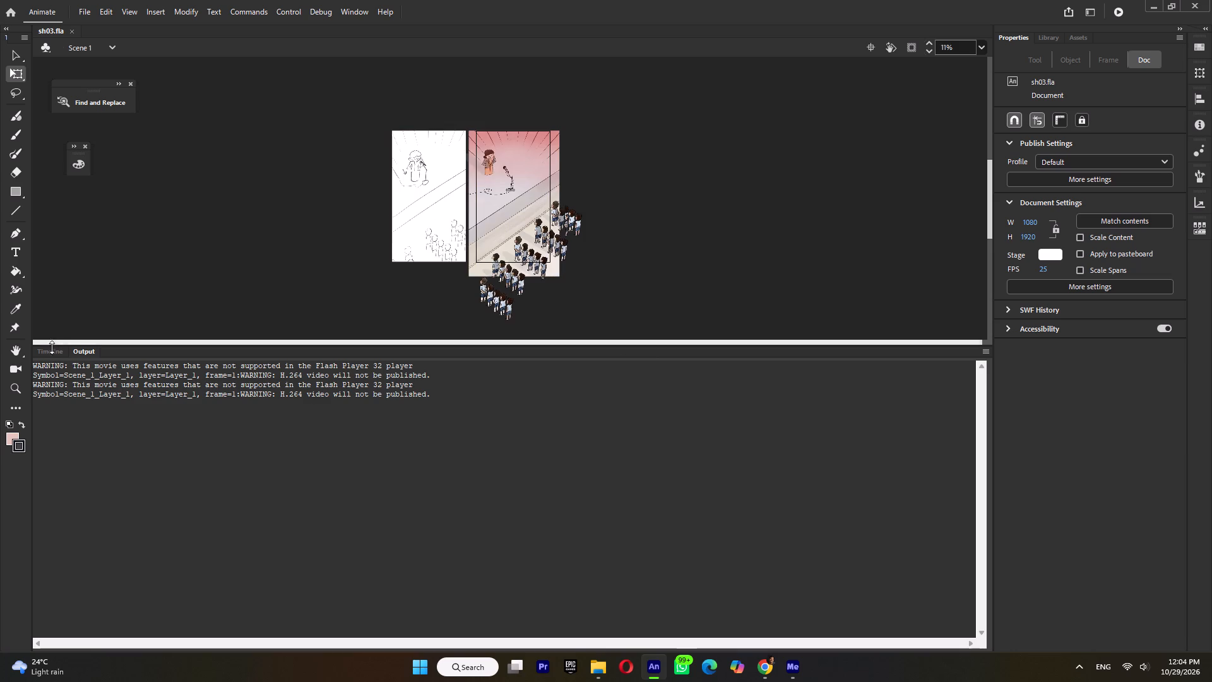
{"action": "left_click", "coordinate": [52, 349]}
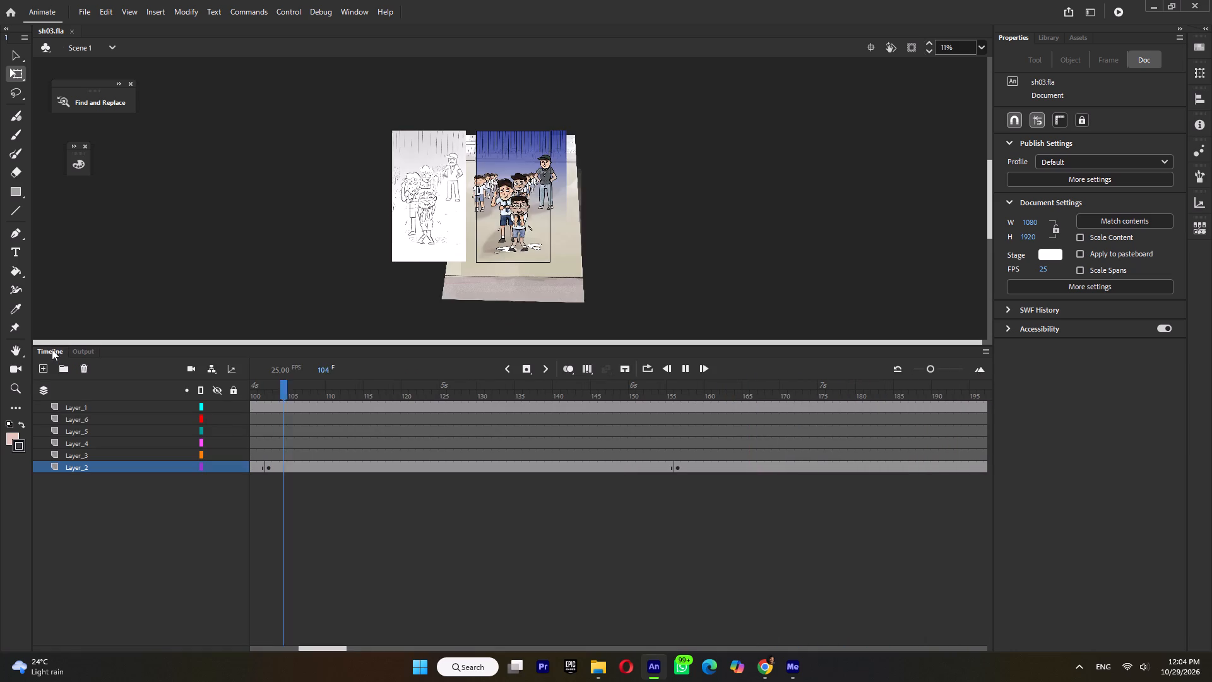
{"action": "key", "text": "Return"}
{"action": "left_click_drag", "start_coordinate": [256, 390], "coordinate": [188, 412]}
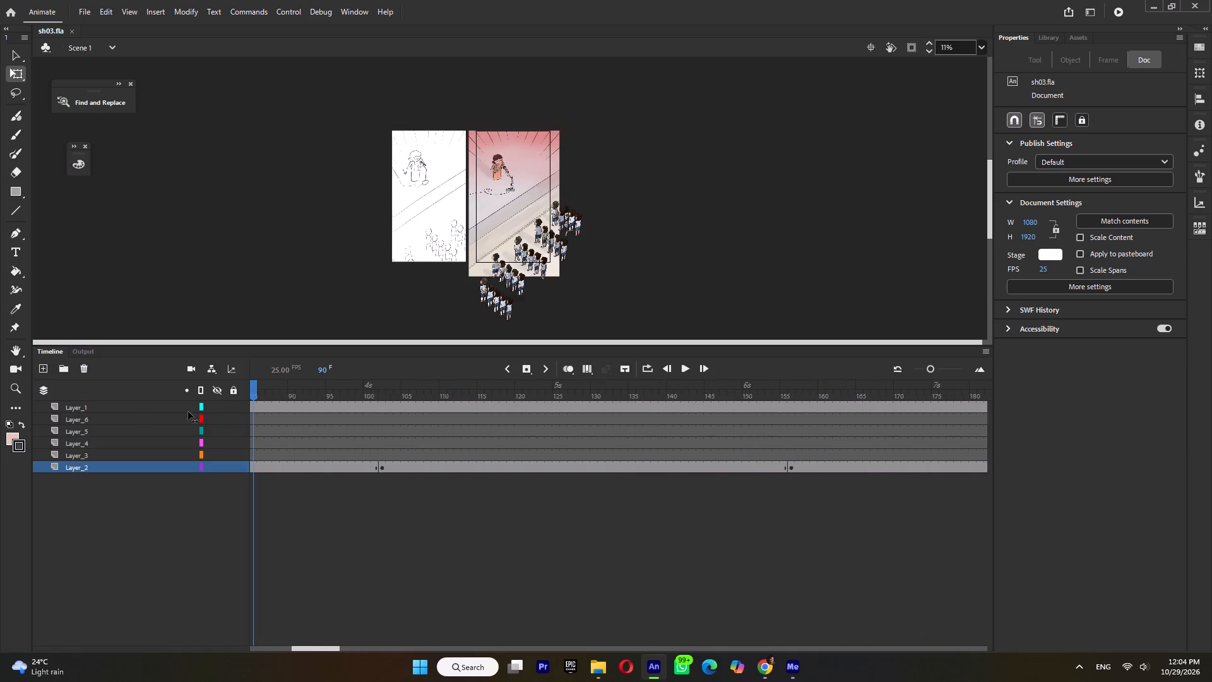
{"action": "left_click_drag", "start_coordinate": [188, 412], "coordinate": [615, 481]}
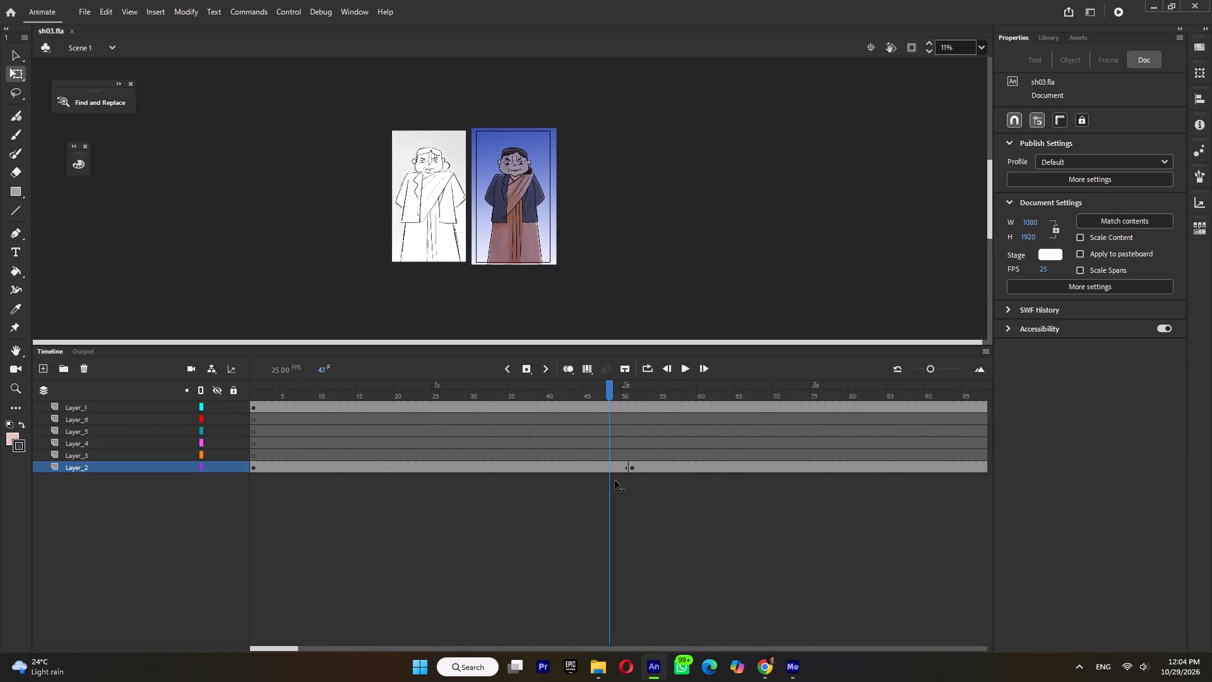
{"action": "left_click_drag", "start_coordinate": [615, 481], "coordinate": [739, 498]}
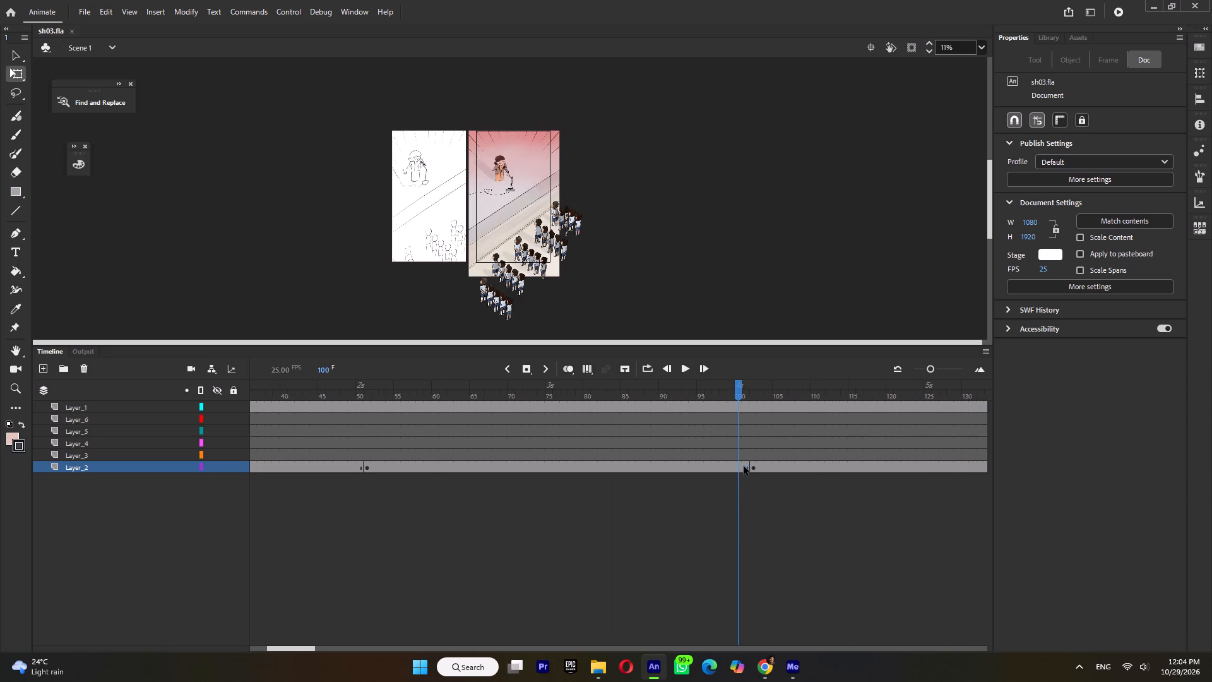
{"action": "left_click", "coordinate": [744, 466]}
{"action": "key", "text": "F6"}
{"action": "key", "text": "Left"}
{"action": "key", "text": "Left"}
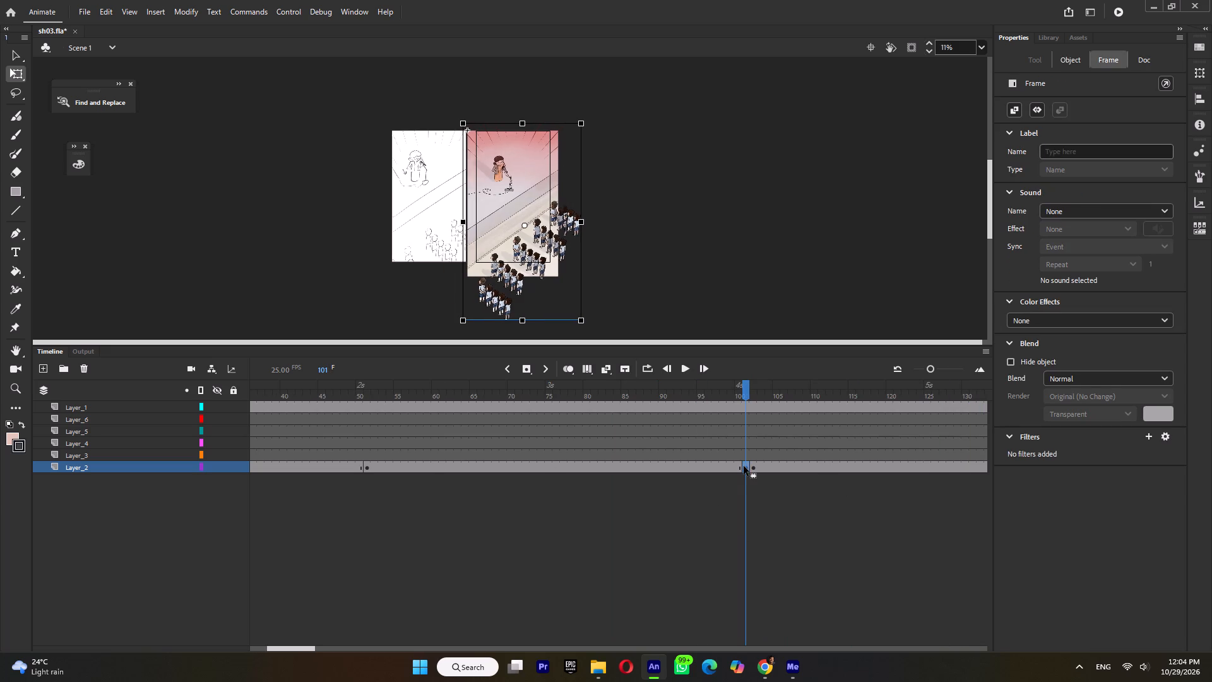
{"action": "key", "text": "Left"}
Nudge the assembly-ground artwork right at frame 51, create a classic tween to frame 101, and play it.
{"action": "left_click", "coordinate": [711, 470]}
{"action": "key", "text": "Right"}
{"action": "key", "text": "Right"}
{"action": "key", "text": "Right"}
{"action": "left_click", "coordinate": [696, 466]}
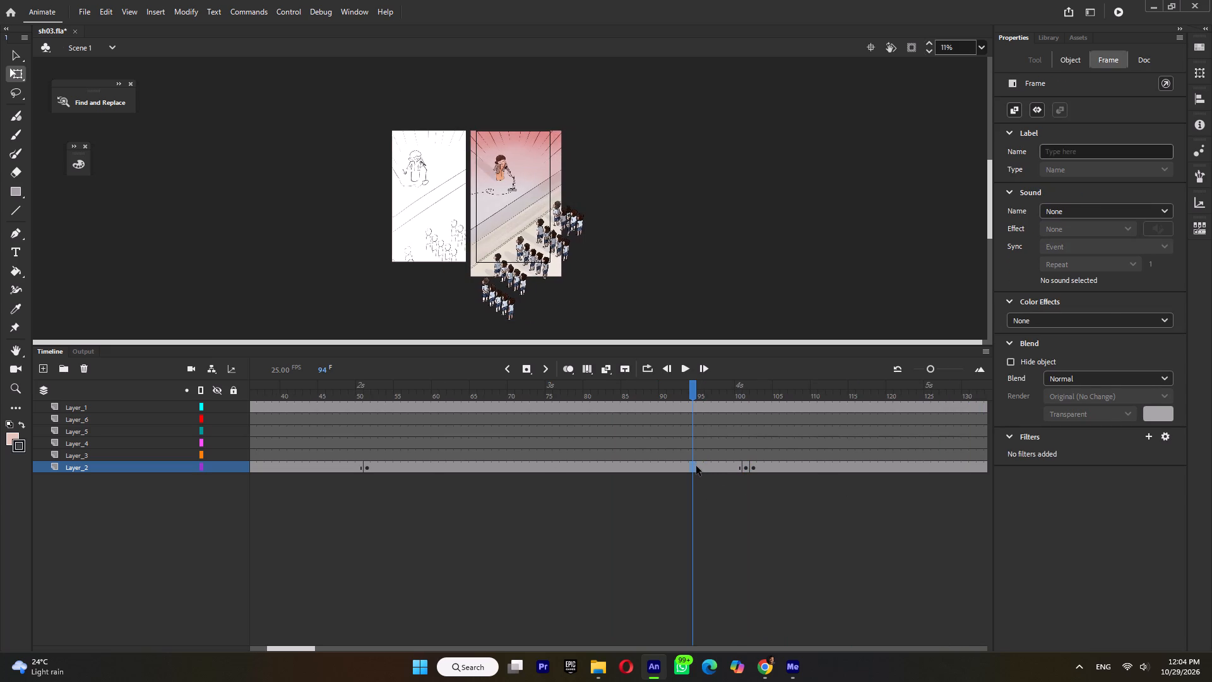
{"action": "key", "text": "ctrl+m"}
{"action": "key", "text": "Return"}
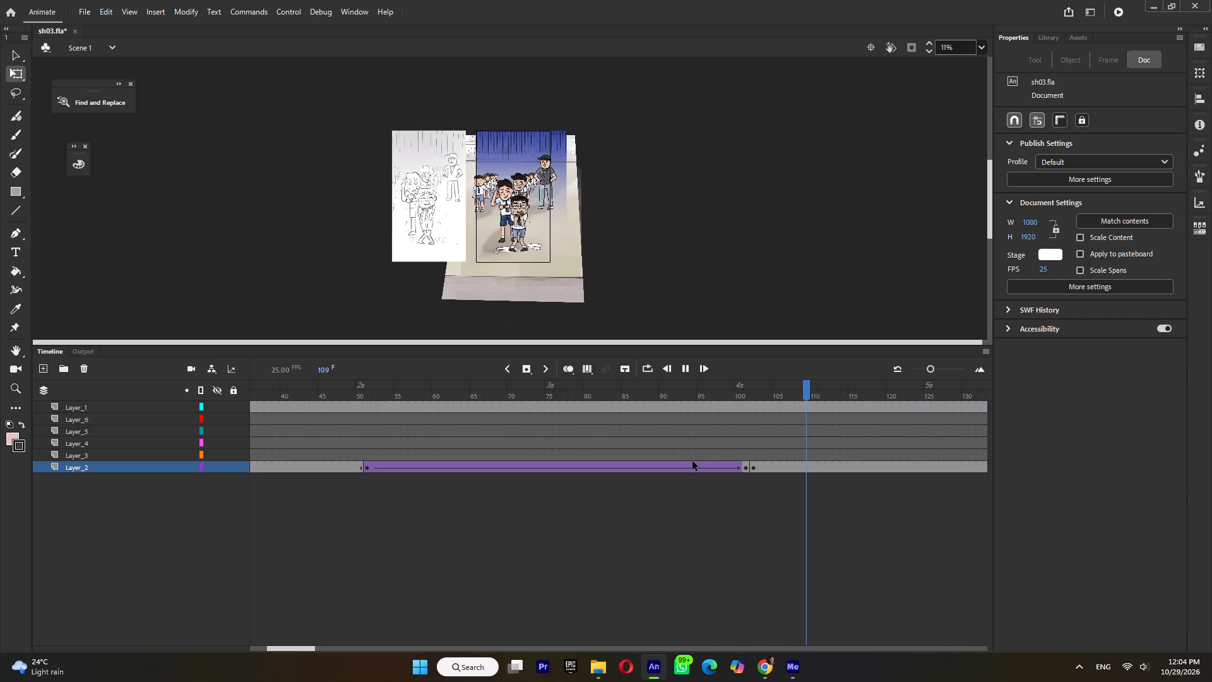
{"action": "key", "text": "Return"}
Scale the rainy schoolboys artwork in frames 102–155 down to about 1851 × 2231 and place it near X -475, Y -4.
{"action": "left_click_drag", "start_coordinate": [941, 391], "coordinate": [990, 423]}
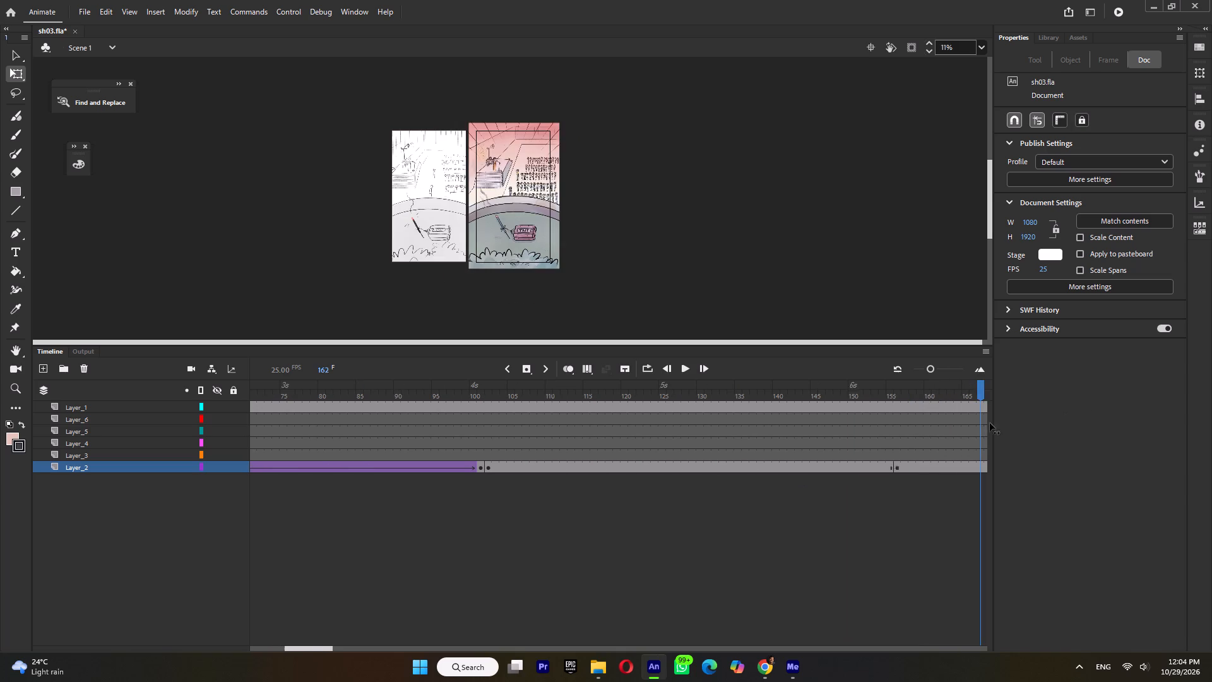
{"action": "left_click_drag", "start_coordinate": [990, 423], "coordinate": [865, 435]}
{"action": "left_click", "coordinate": [854, 465]}
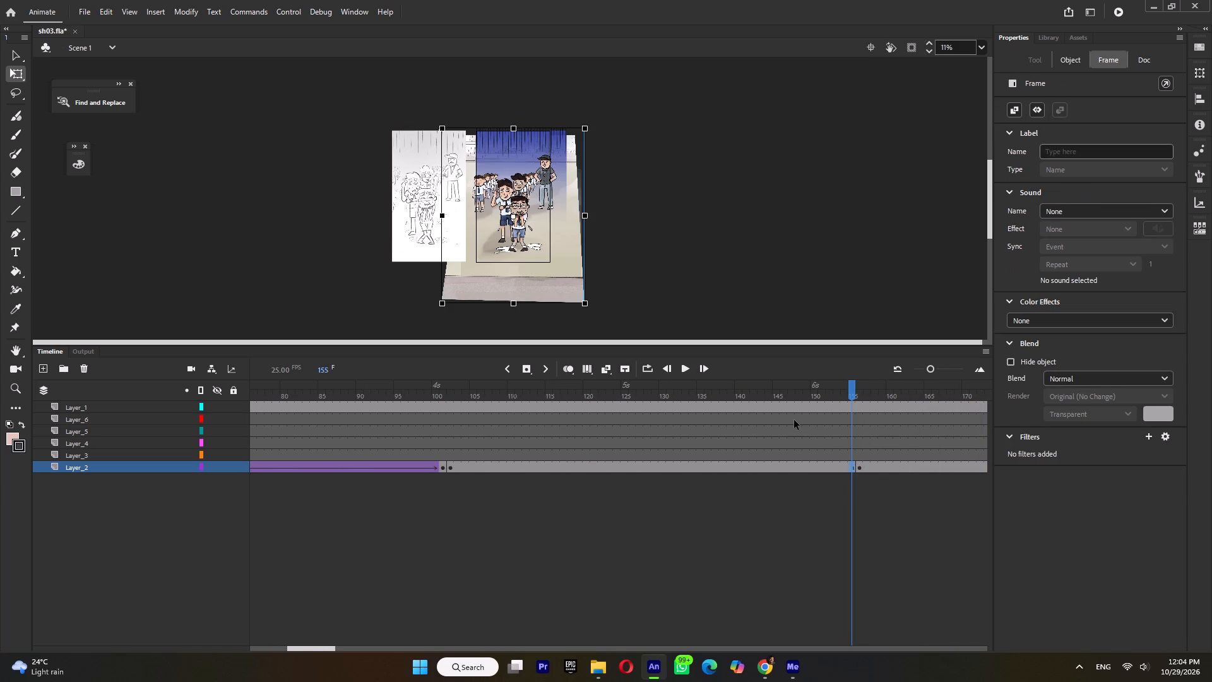
{"action": "left_click_drag", "start_coordinate": [556, 229], "coordinate": [556, 220]}
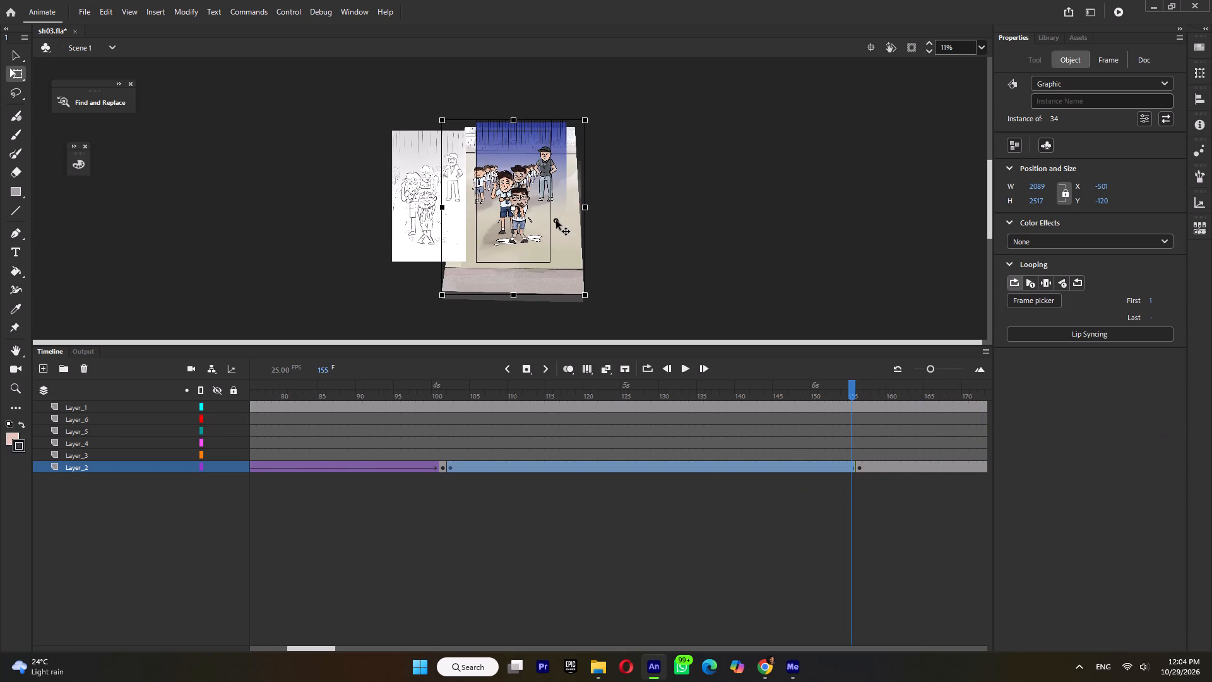
{"action": "left_click_drag", "start_coordinate": [556, 220], "coordinate": [556, 217]}
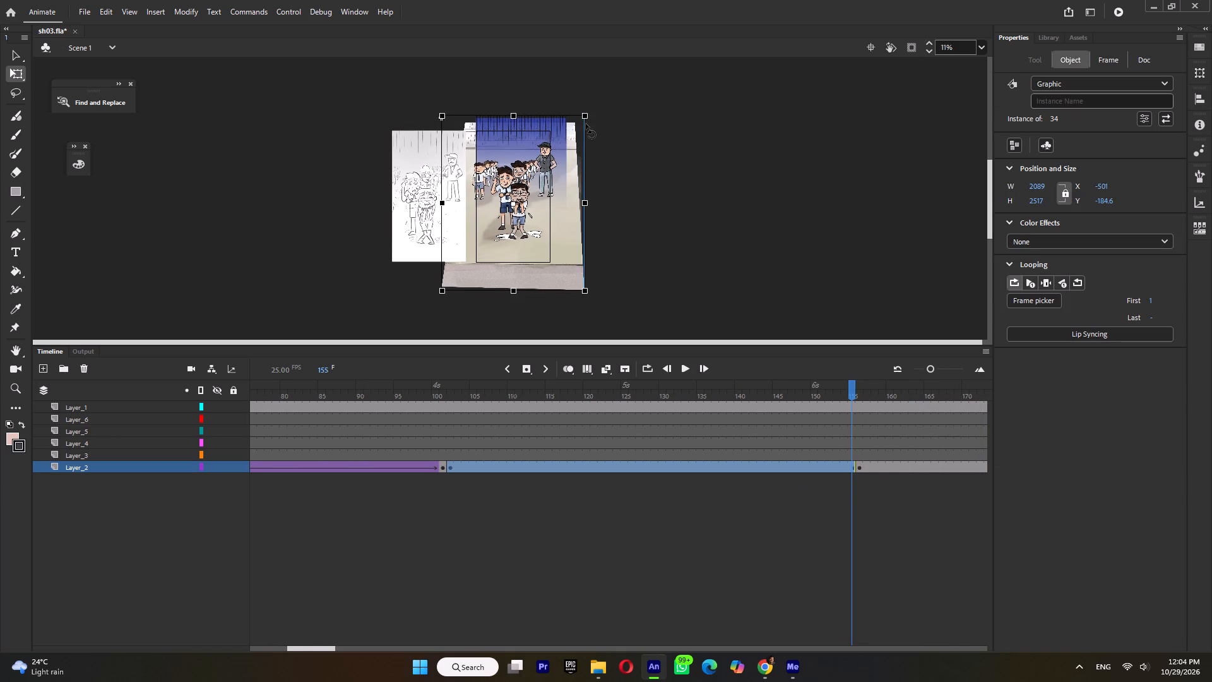
{"action": "left_click_drag", "start_coordinate": [586, 114], "coordinate": [584, 126], "text": "shift"}
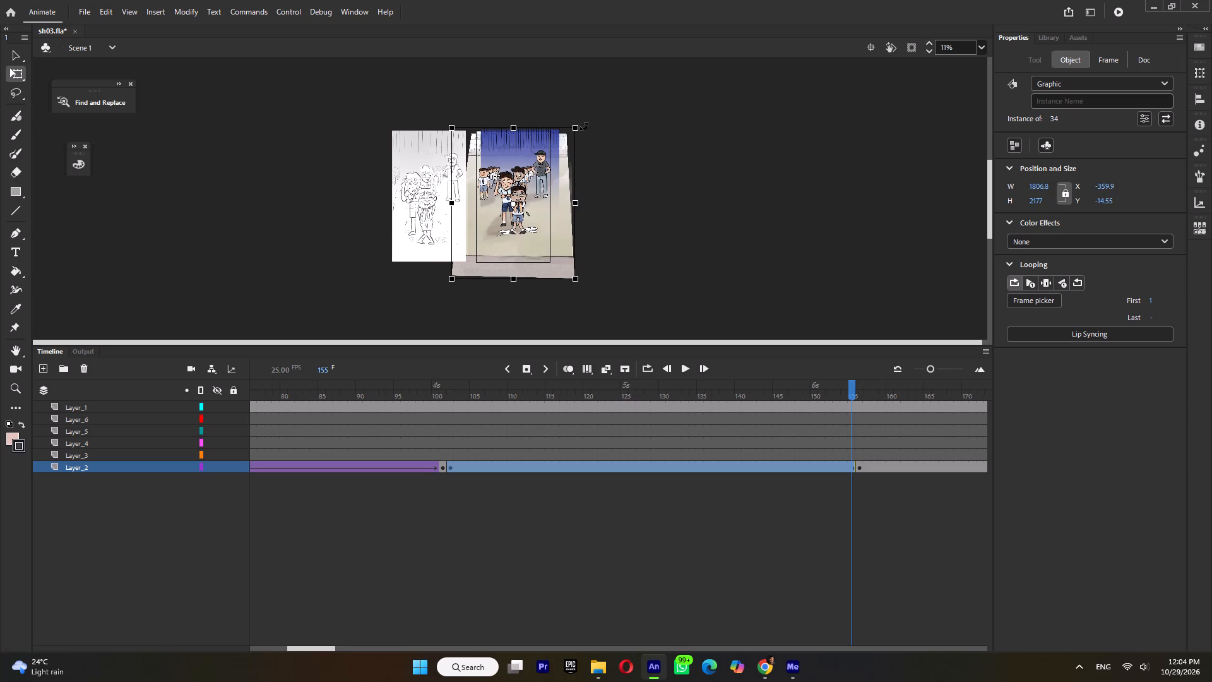
{"action": "left_click_drag", "start_coordinate": [584, 126], "coordinate": [586, 124], "text": "shift"}
{"action": "key", "text": "Left"}
{"action": "key", "text": "Left"}
{"action": "key", "text": "Left"}
{"action": "key", "text": "Left"}
{"action": "key", "text": "Left"}
{"action": "key", "text": "Left"}
{"action": "key", "text": "Left"}
{"action": "key", "text": "Left"}
{"action": "key", "text": "Left"}
{"action": "key", "text": "Left"}
{"action": "key", "text": "Left"}
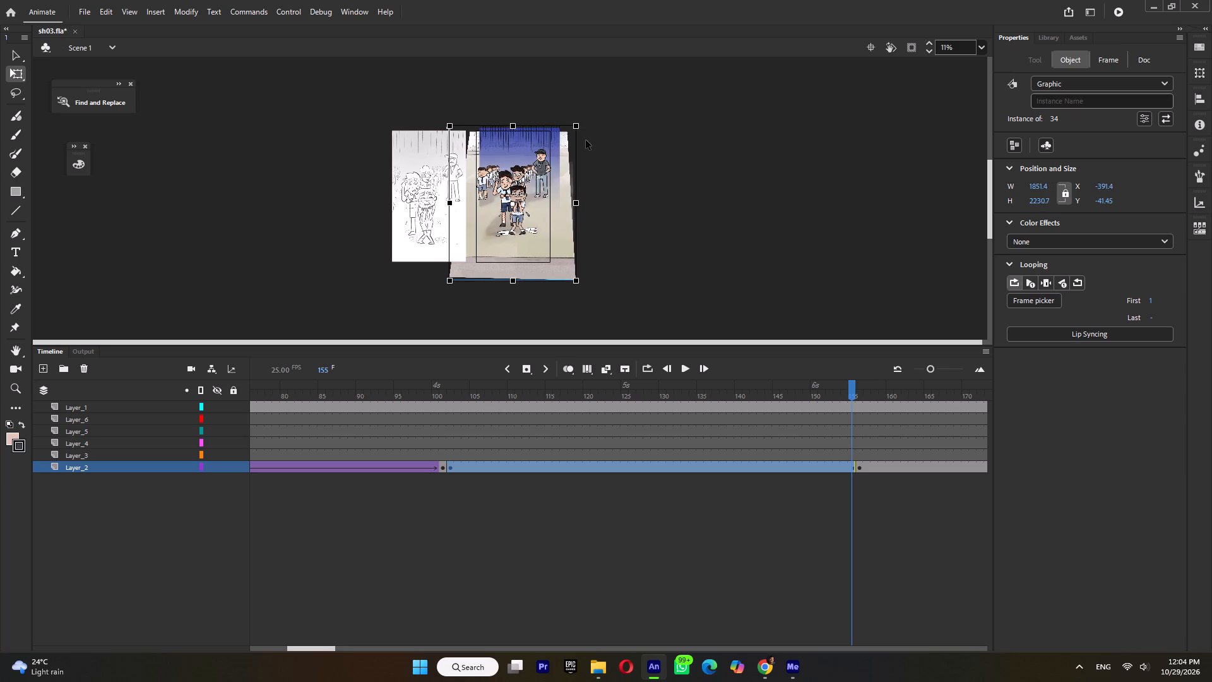
{"action": "key", "text": "Right"}
{"action": "key", "text": "Down"}
{"action": "key", "text": "Down"}
{"action": "key", "text": "Down"}
{"action": "key", "text": "Down"}
{"action": "key", "text": "Down"}
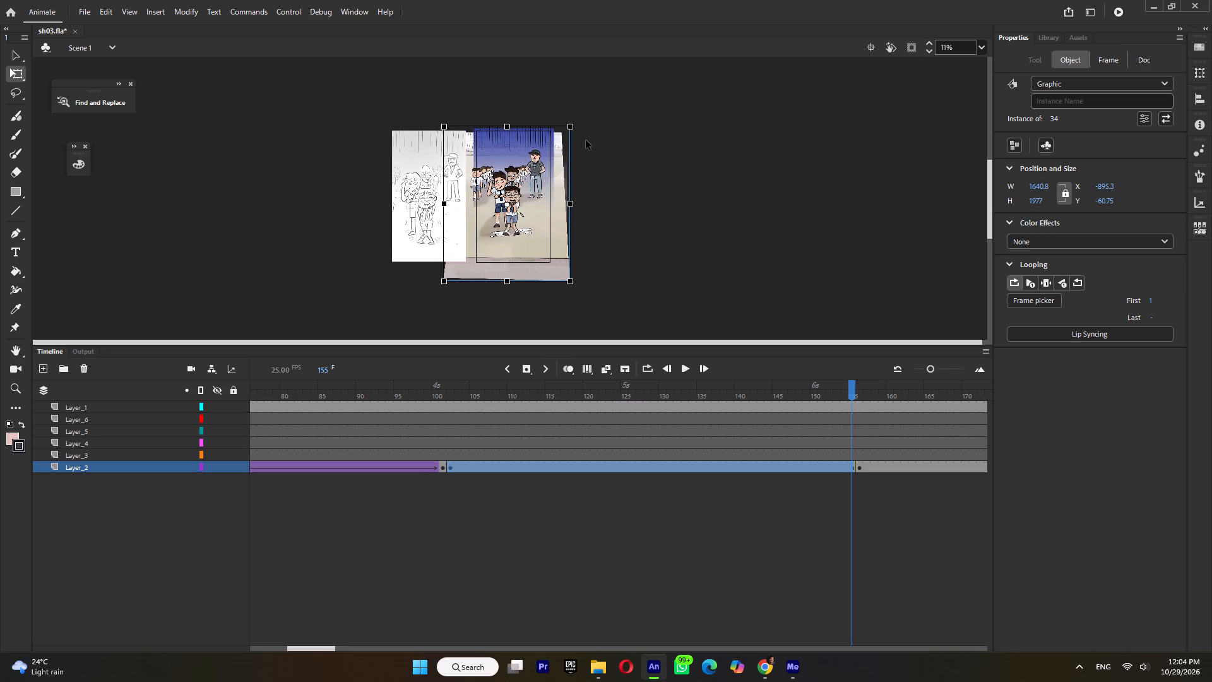
{"action": "key", "text": "Up"}
{"action": "scroll", "coordinate": [525, 143], "scroll_direction": "up", "scroll_amount": 6, "text": "ctrl"}
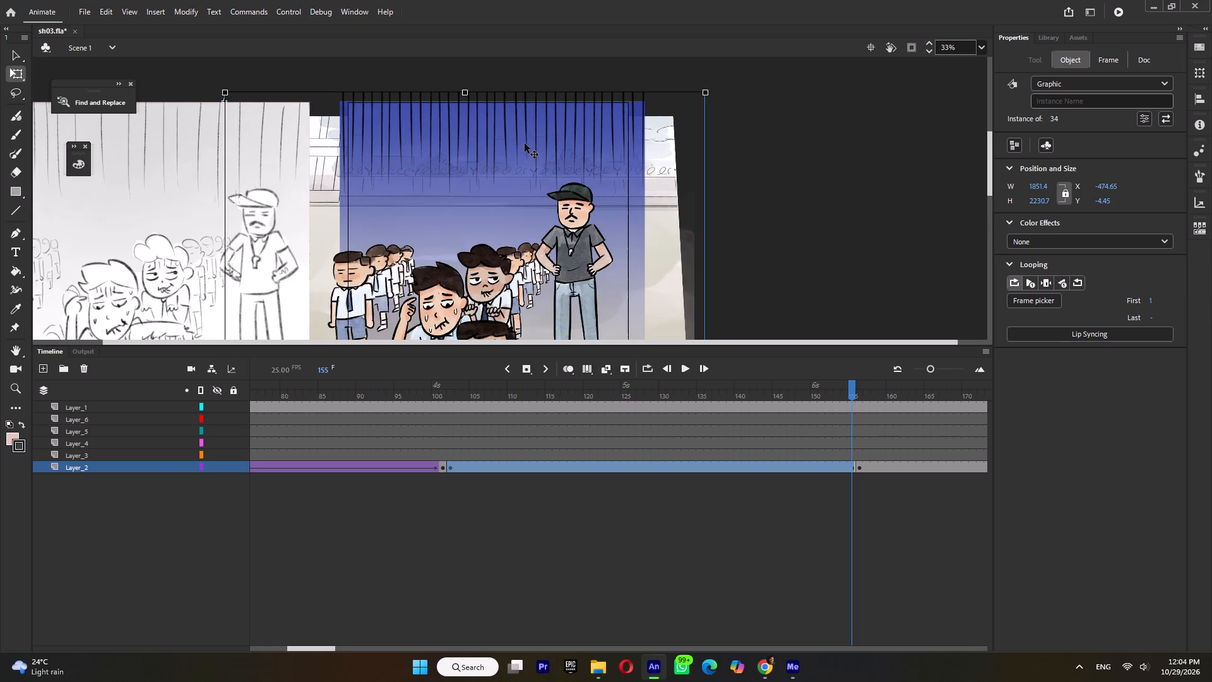
{"action": "scroll", "coordinate": [525, 143], "scroll_direction": "down", "scroll_amount": 5, "text": "ctrl"}
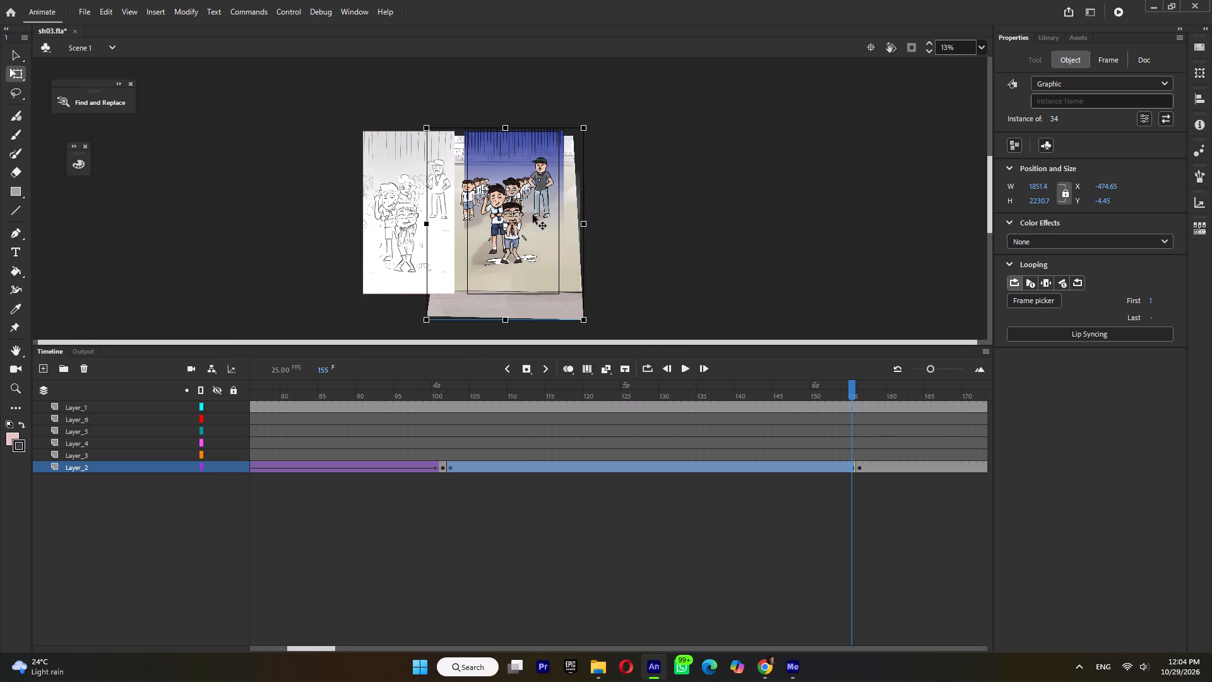
Add a Layer_2 keyframe at frame 155, nudge the schoolboys artwork left there and right at frame 102, classic-tween between them, and play it.
{"action": "left_click", "coordinate": [850, 465]}
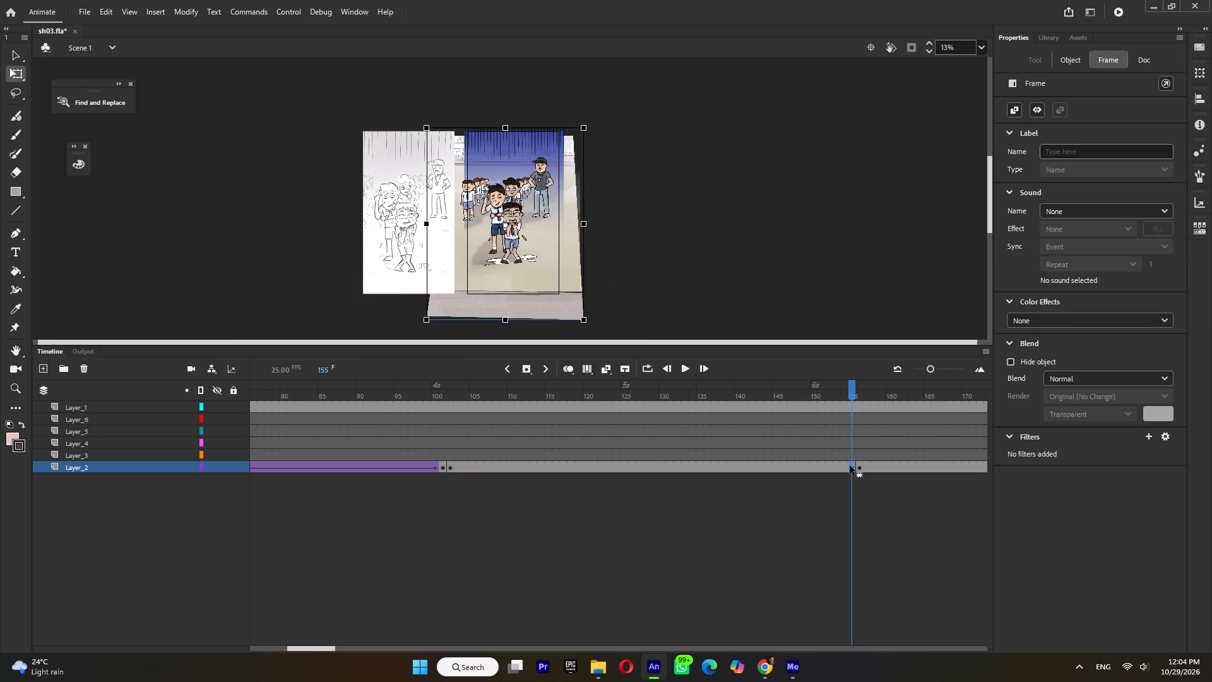
{"action": "key", "text": "F6"}
{"action": "key", "text": "Left"}
{"action": "key", "text": "Left"}
{"action": "key", "text": "Left"}
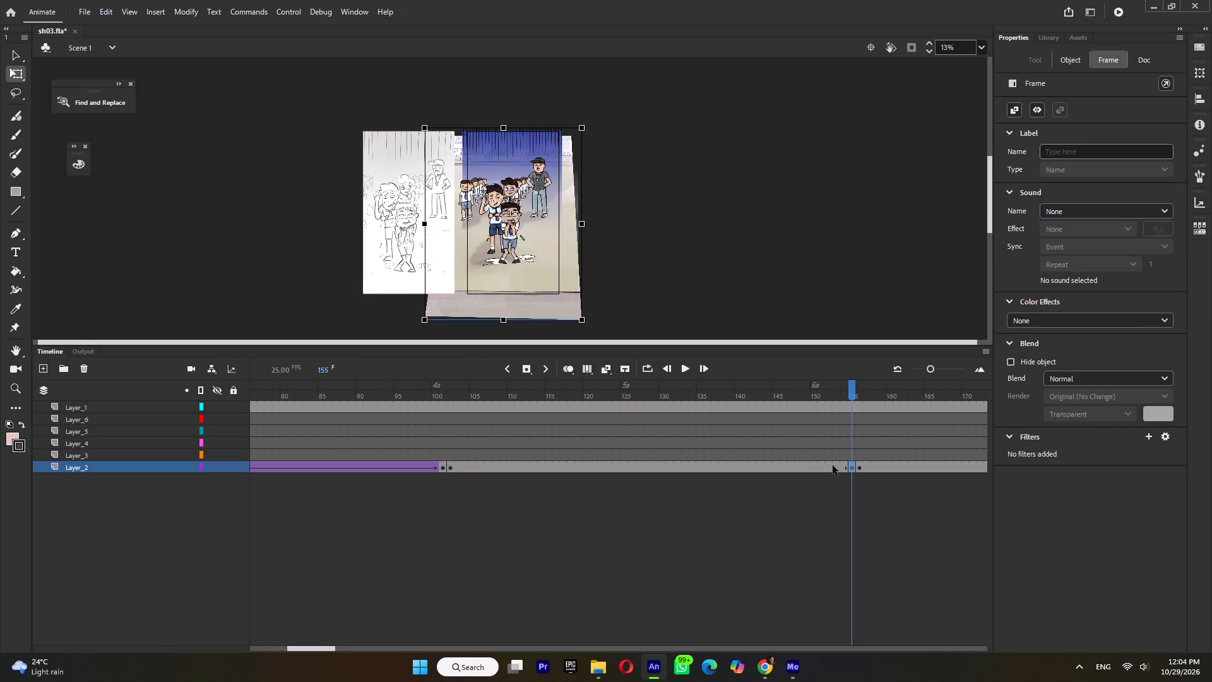
{"action": "left_click", "coordinate": [814, 465]}
{"action": "key", "text": "Right"}
{"action": "key", "text": "Right"}
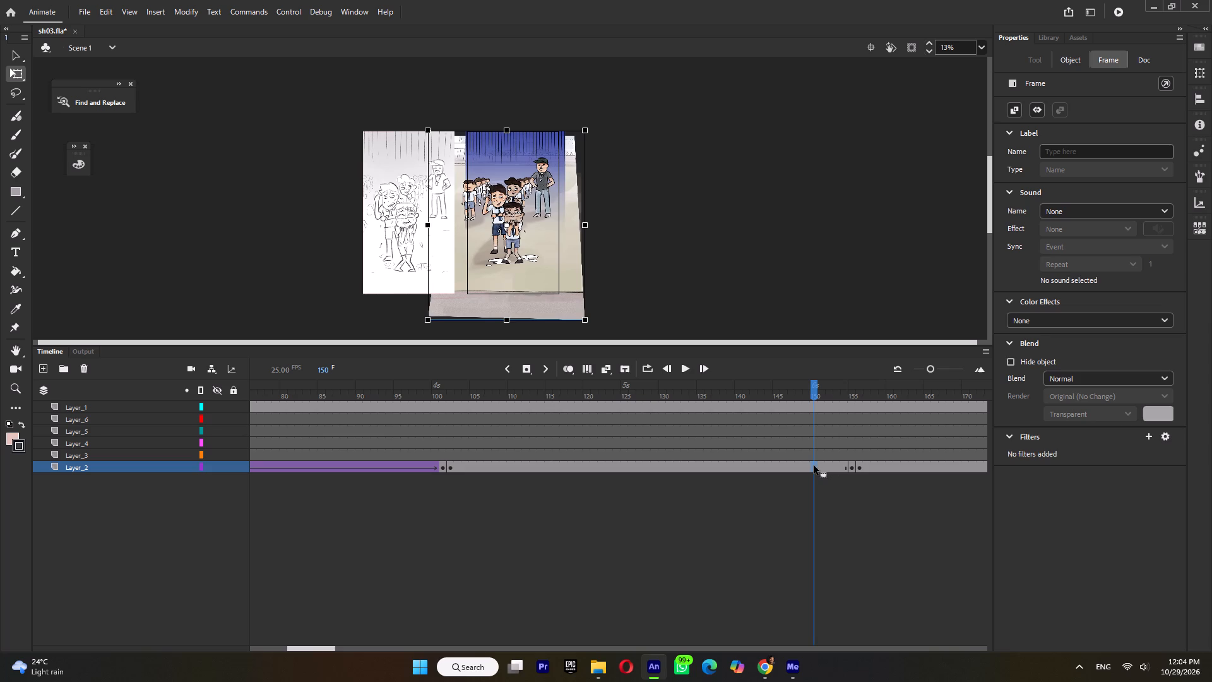
{"action": "key", "text": "ctrl+m"}
{"action": "left_click", "coordinate": [446, 400]}
{"action": "key", "text": "Return"}
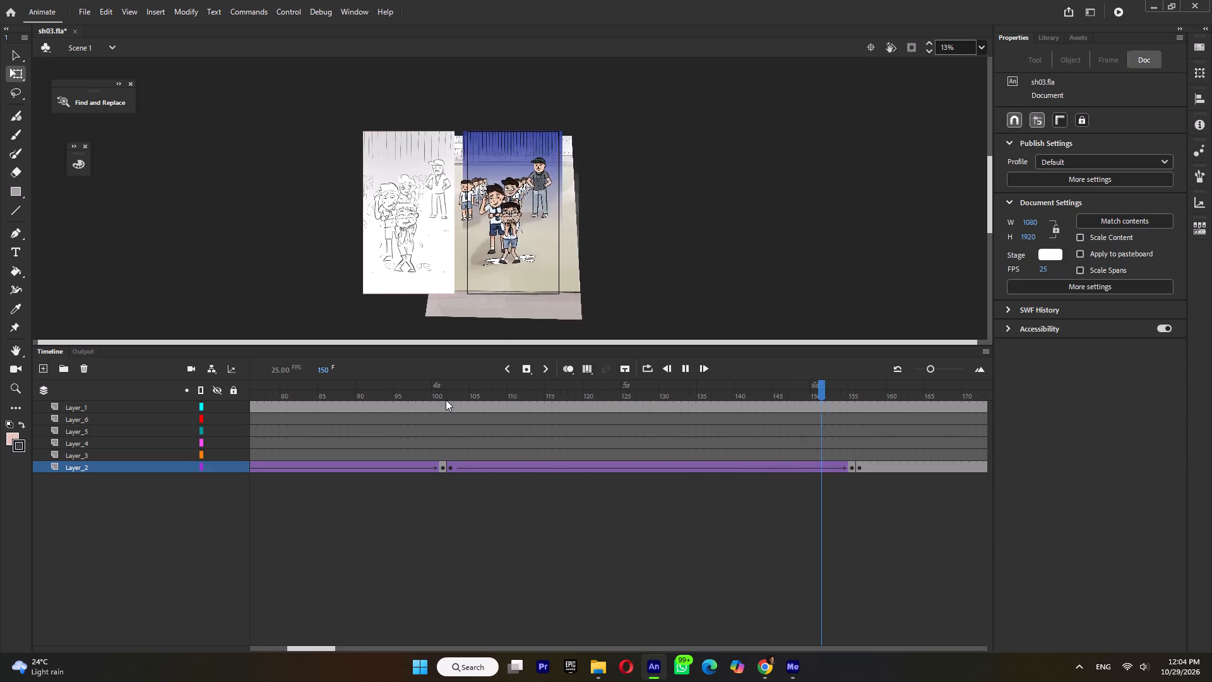
{"action": "key", "text": "Return"}
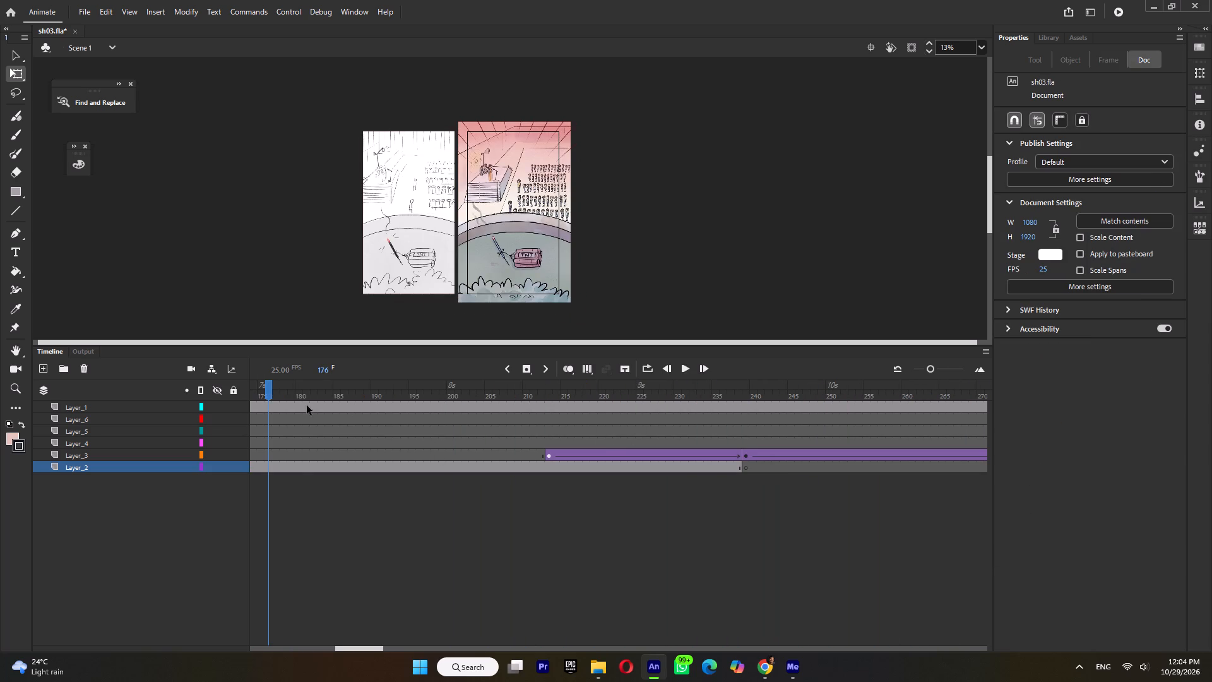
Add a Layer_2 keyframe at frame 238, nudge the stage-and-sword artwork left, create a classic tween from frame 156, and play it.
{"action": "left_click_drag", "start_coordinate": [290, 390], "coordinate": [876, 481]}
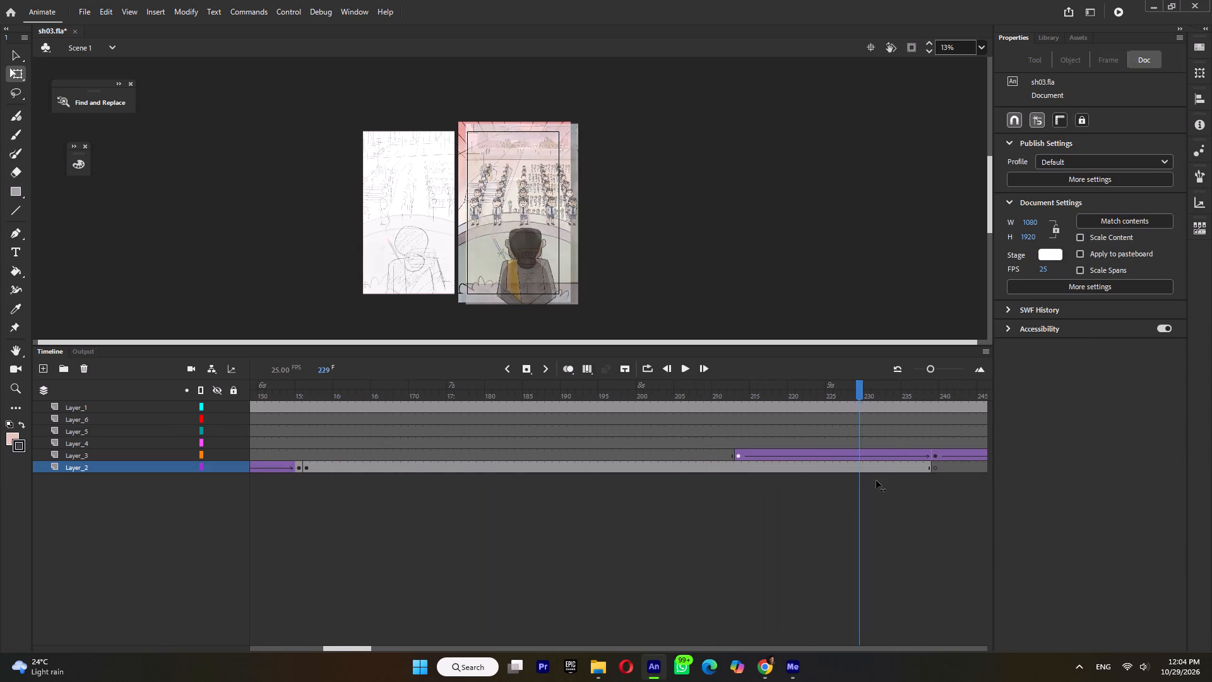
{"action": "left_click_drag", "start_coordinate": [876, 481], "coordinate": [928, 475]}
{"action": "left_click", "coordinate": [927, 469]}
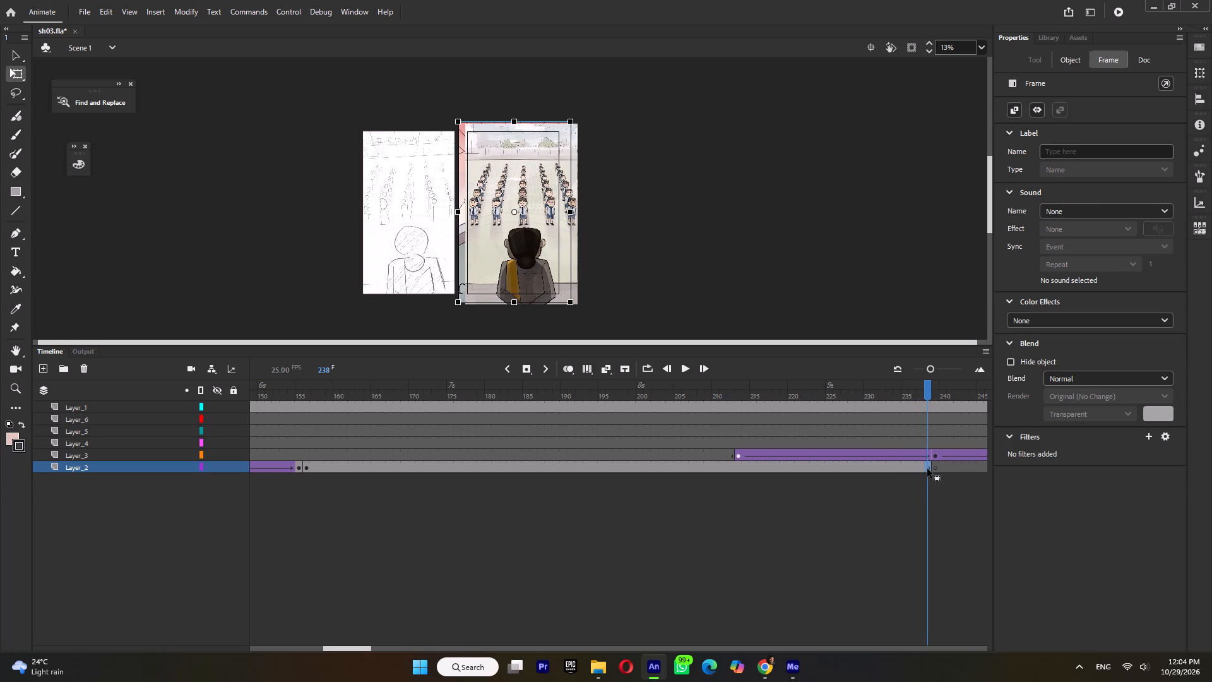
{"action": "key", "text": "F6"}
{"action": "key", "text": "Left"}
{"action": "key", "text": "Left"}
{"action": "key", "text": "Left"}
{"action": "key", "text": "Left"}
{"action": "key", "text": "Left"}
{"action": "key", "text": "Left"}
{"action": "key", "text": "Left"}
{"action": "key", "text": "Left"}
{"action": "key", "text": "Left"}
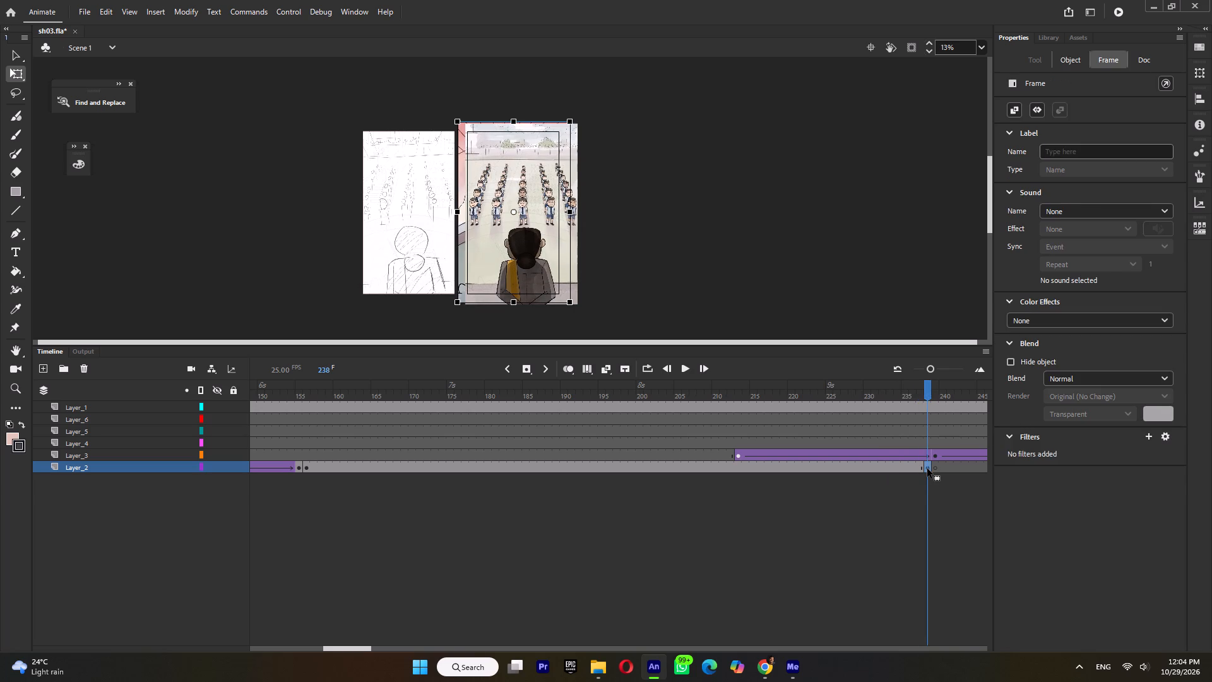
{"action": "left_click", "coordinate": [913, 469]}
{"action": "key", "text": "ctrl+m"}
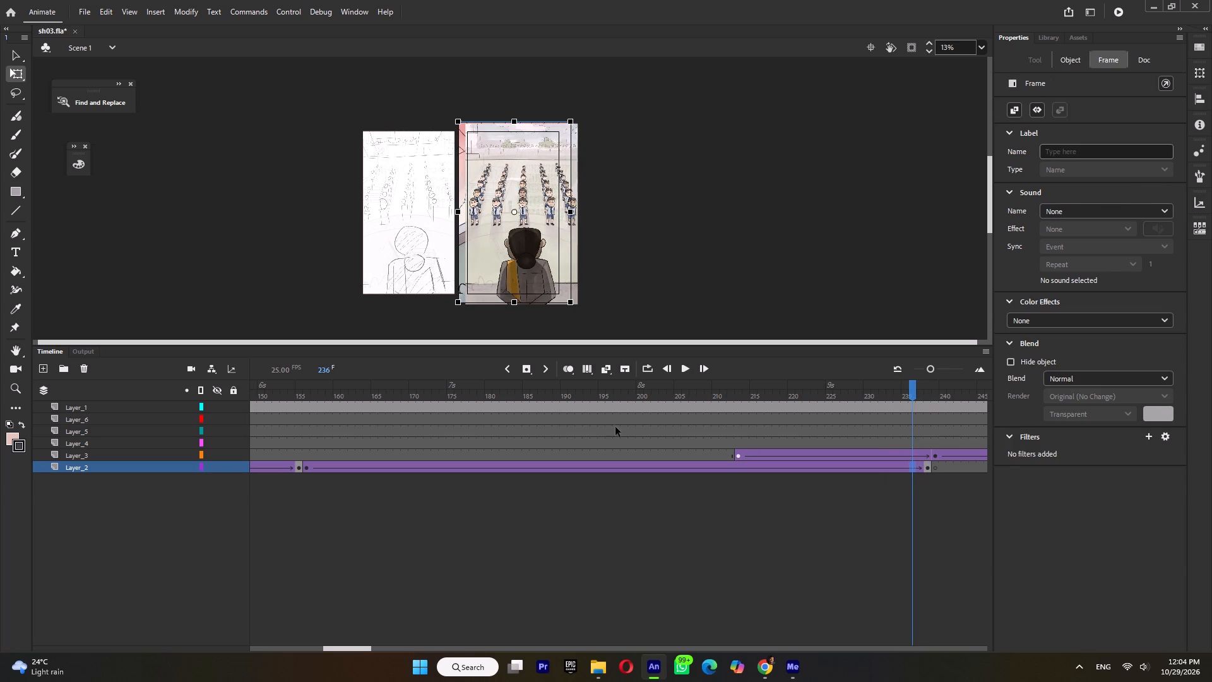
{"action": "left_click", "coordinate": [302, 390]}
{"action": "key", "text": "Return"}
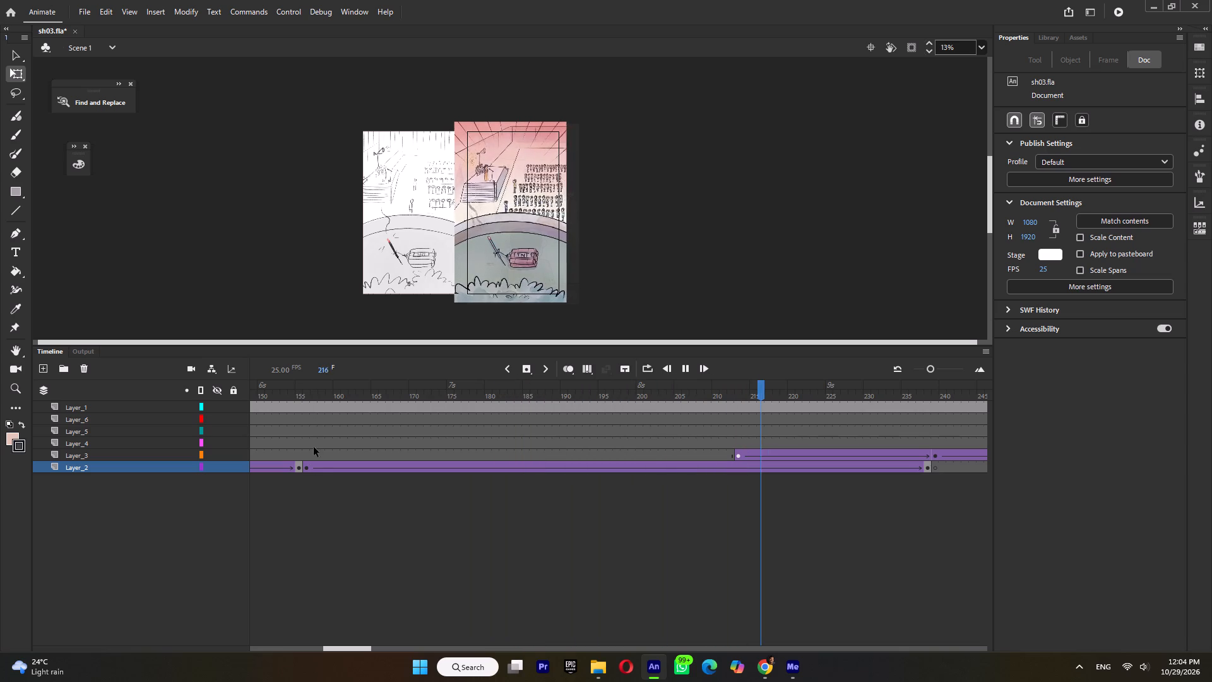
{"action": "key", "text": "Return"}
Nudge the stage-and-sword artwork right at the tween's start and end keyframes, frames 156 and 238, and replay the shot.
{"action": "left_click", "coordinate": [306, 465]}
{"action": "key", "text": "Right"}
{"action": "key", "text": "Right"}
{"action": "key", "text": "Return"}
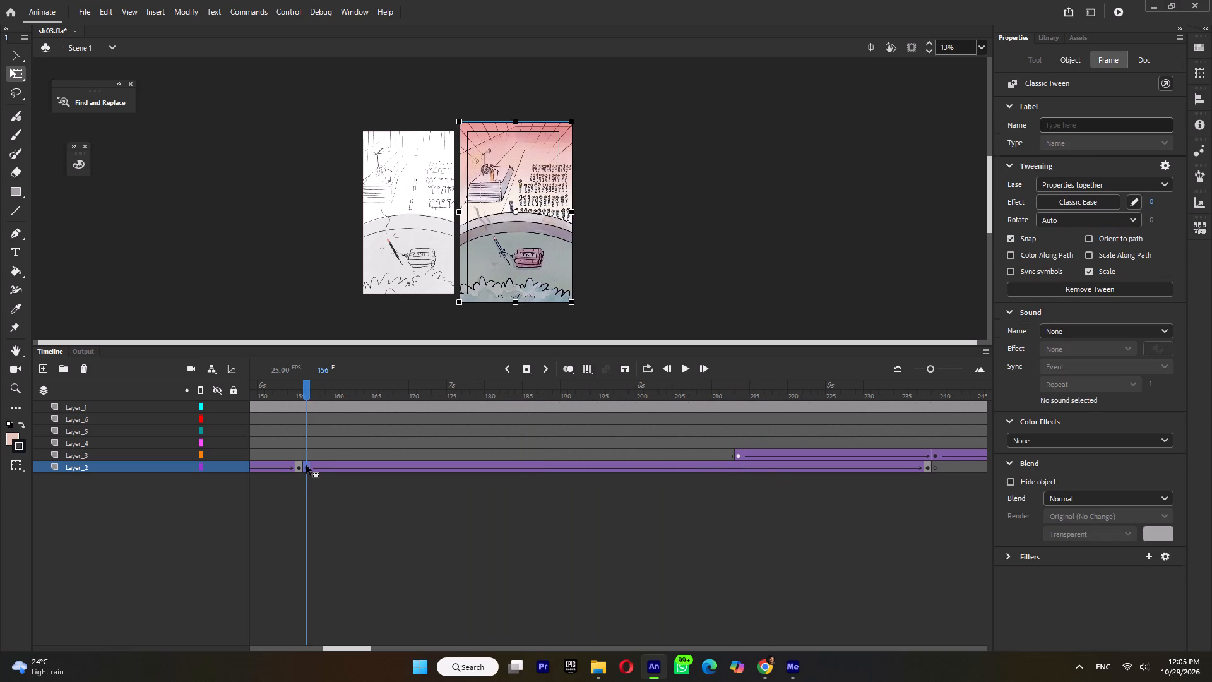
{"action": "key", "text": "Return"}
{"action": "left_click", "coordinate": [929, 468]}
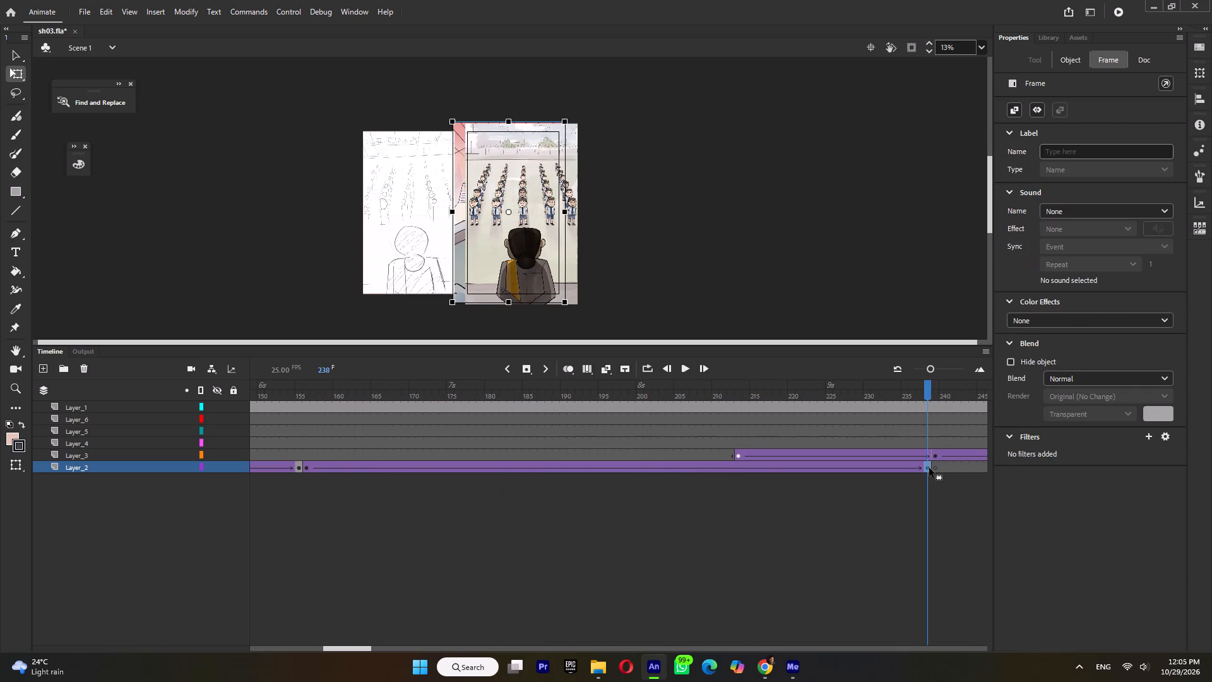
{"action": "key", "text": "Right"}
{"action": "key", "text": "Right"}
{"action": "key", "text": "Right"}
{"action": "left_click", "coordinate": [304, 400]}
{"action": "key", "text": "Return"}
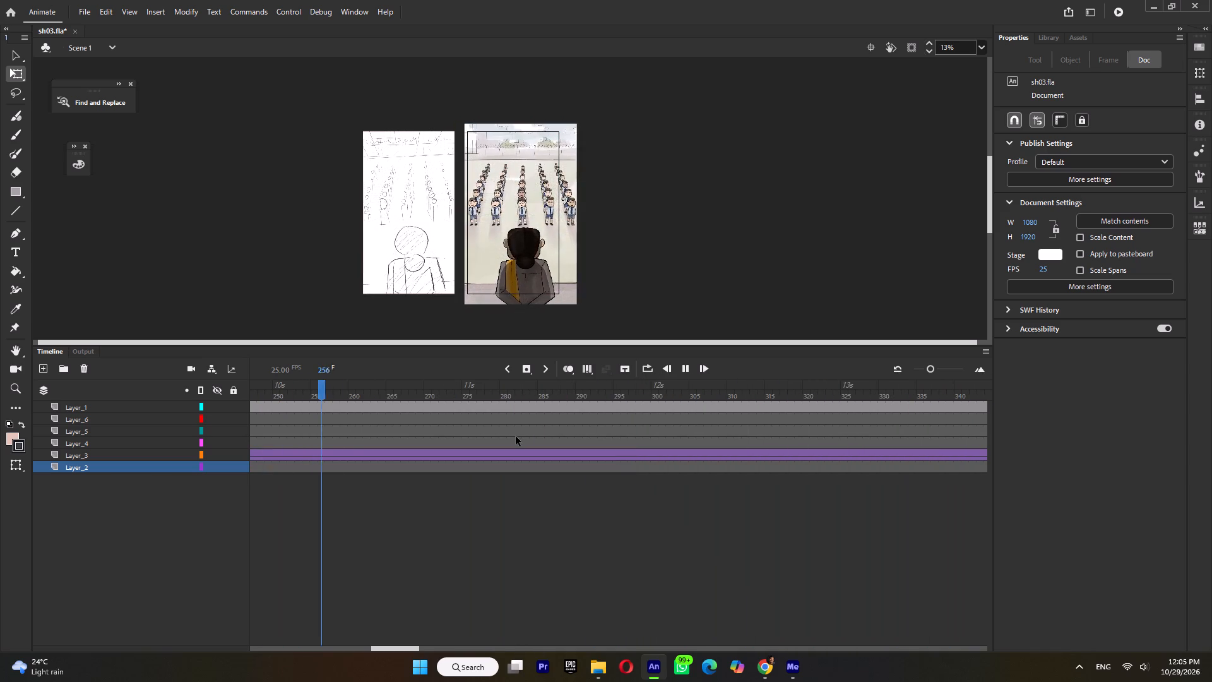
{"action": "key", "text": "Return"}
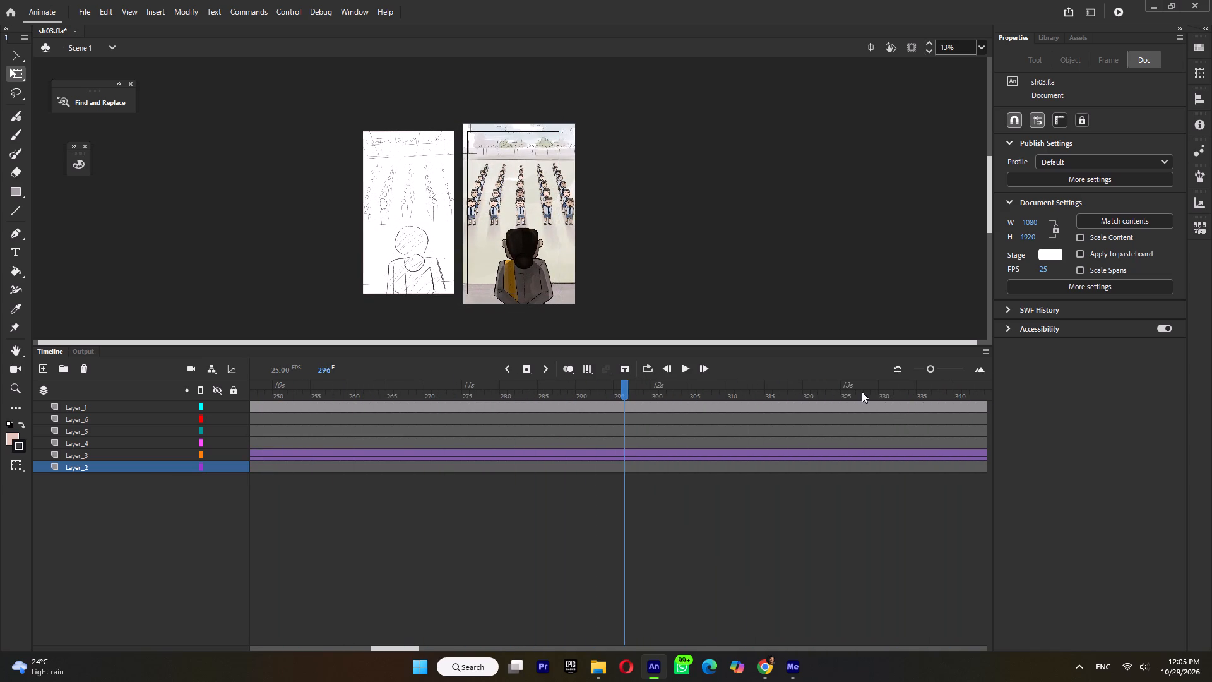
Review the remaining shots to the end of the timeline and save sh03.fla.
{"action": "key", "text": "Return"}
{"action": "left_click_drag", "start_coordinate": [862, 392], "coordinate": [1175, 426]}
{"action": "key", "text": "ctrl+s"}
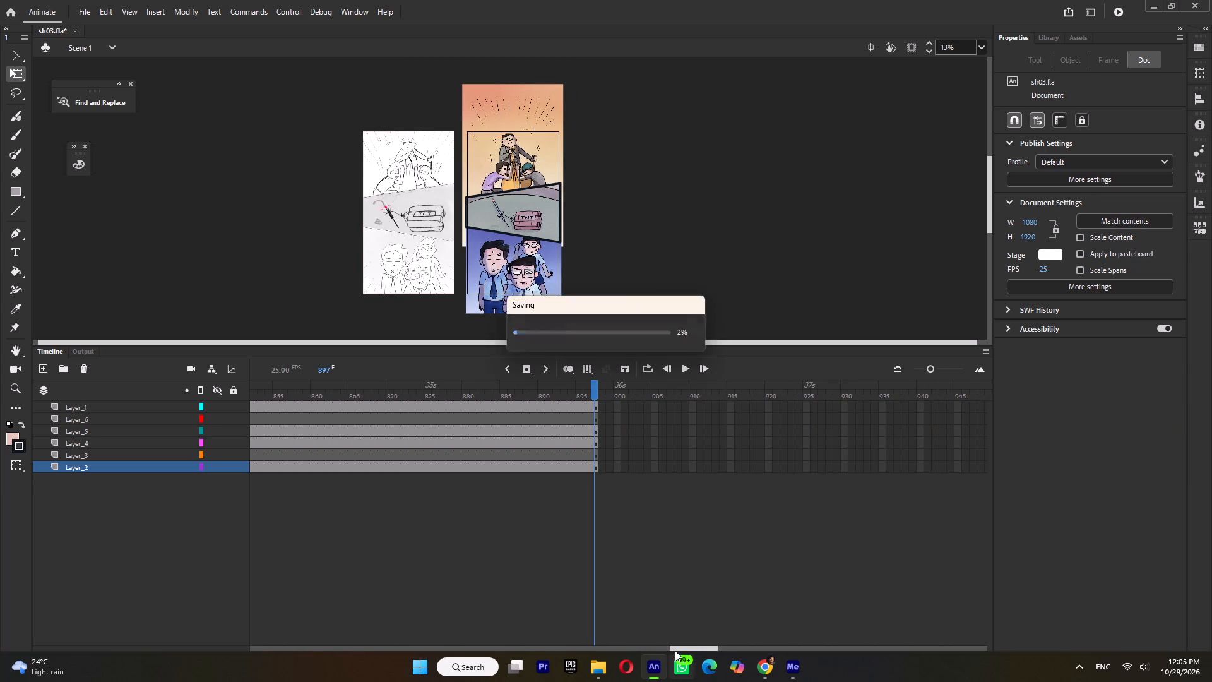
Switch to Adobe Media Encoder and close it.
{"action": "left_click", "coordinate": [786, 664]}
{"action": "left_click", "coordinate": [1067, 22]}
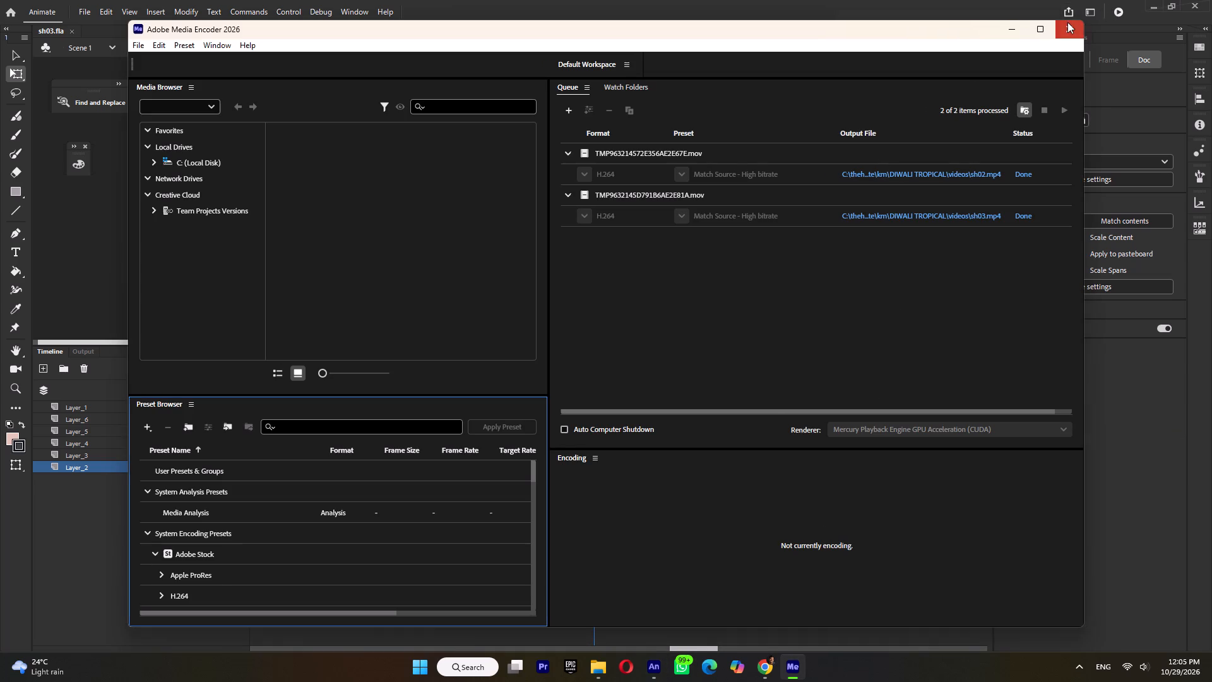
In File Explorer, move the videos folder from DIWALI TROPICAL into the Diwali km folder.
{"action": "left_click", "coordinate": [609, 671]}
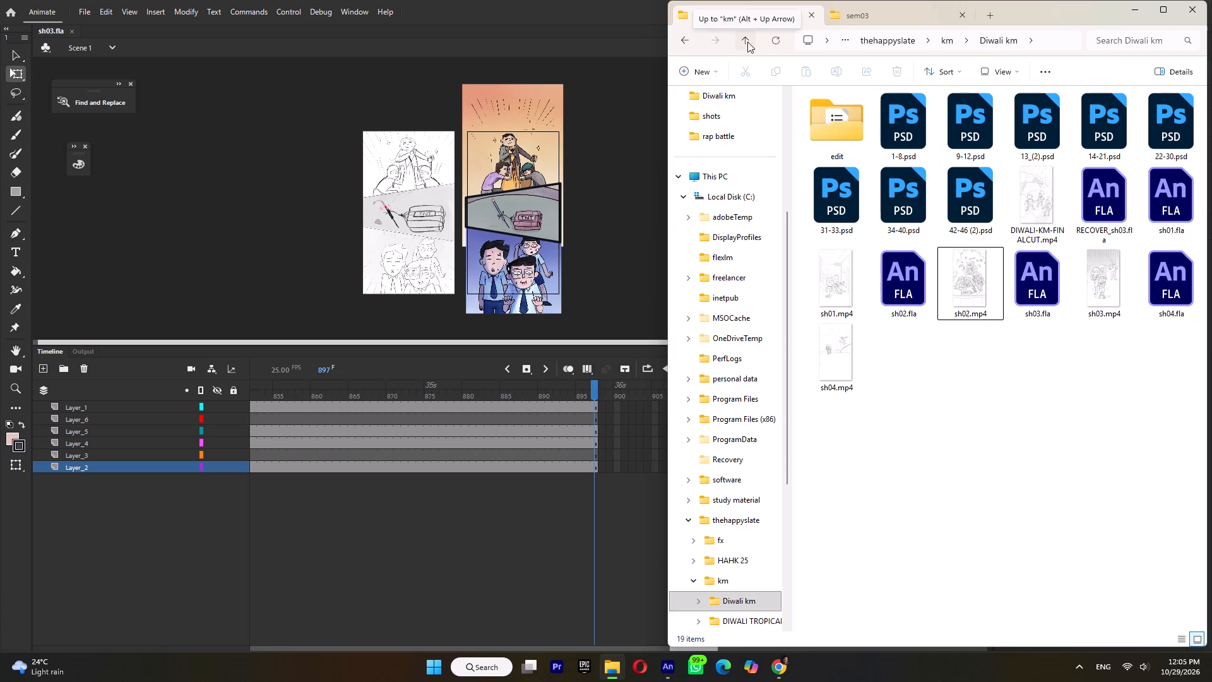
{"action": "left_click", "coordinate": [747, 42]}
{"action": "double_click", "coordinate": [856, 130]}
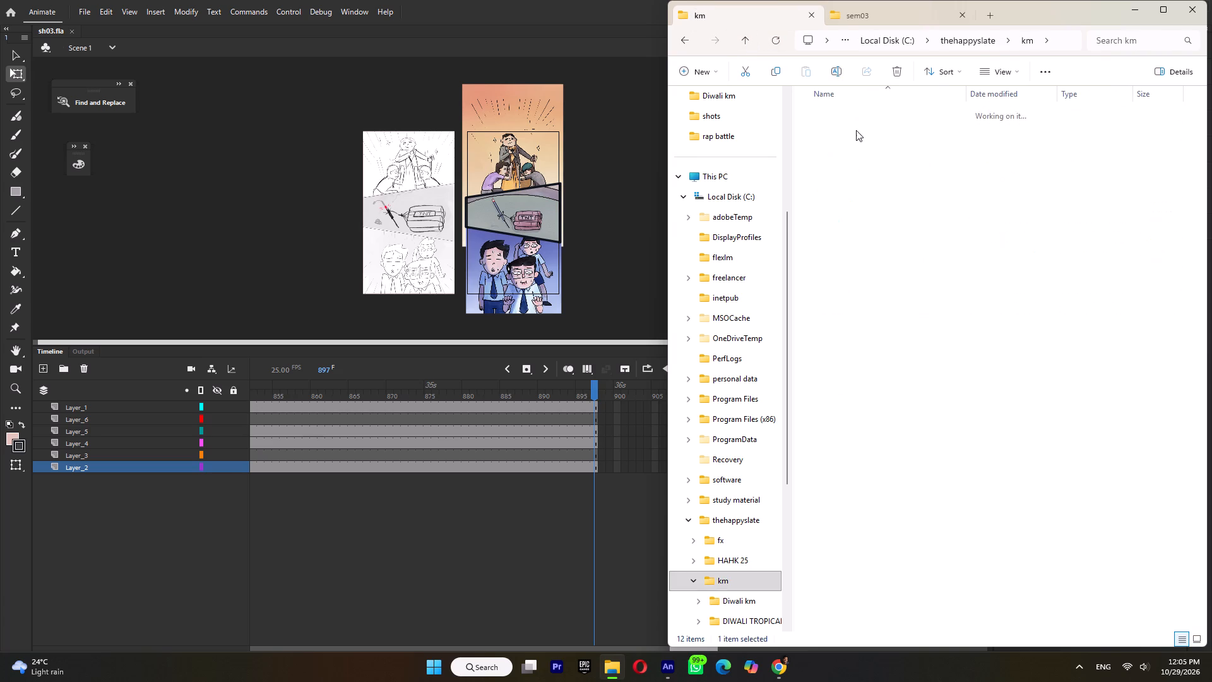
{"action": "double_click", "coordinate": [855, 146]}
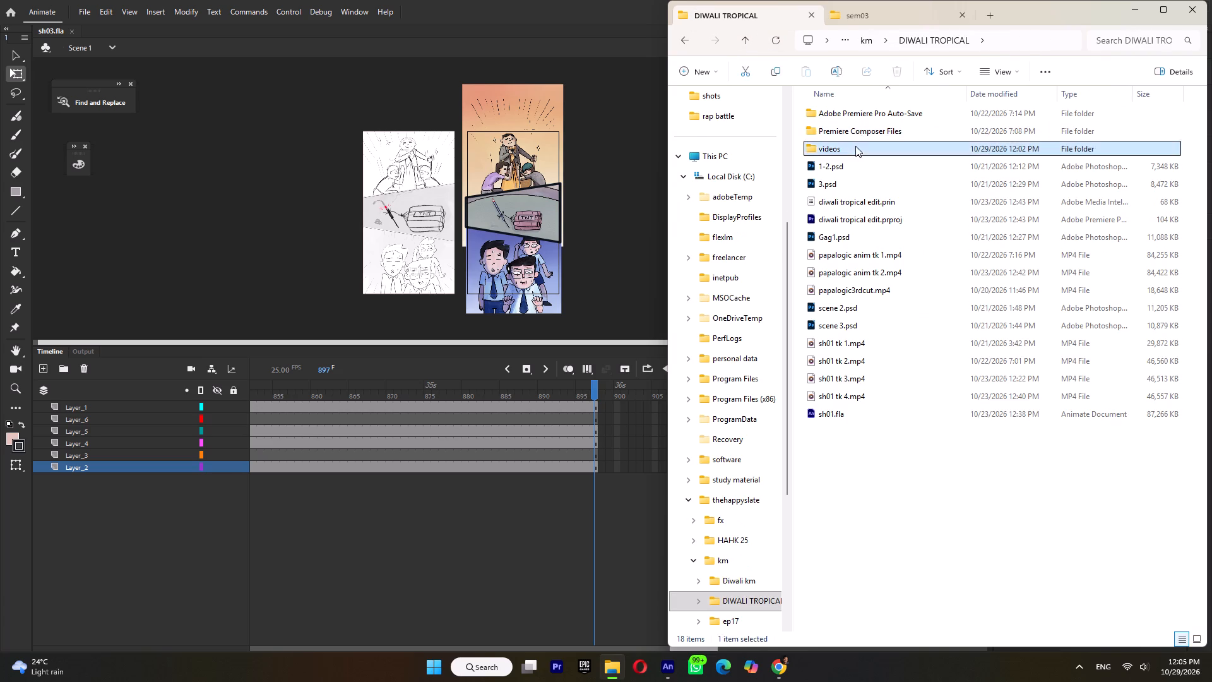
{"action": "left_click", "coordinate": [744, 36]}
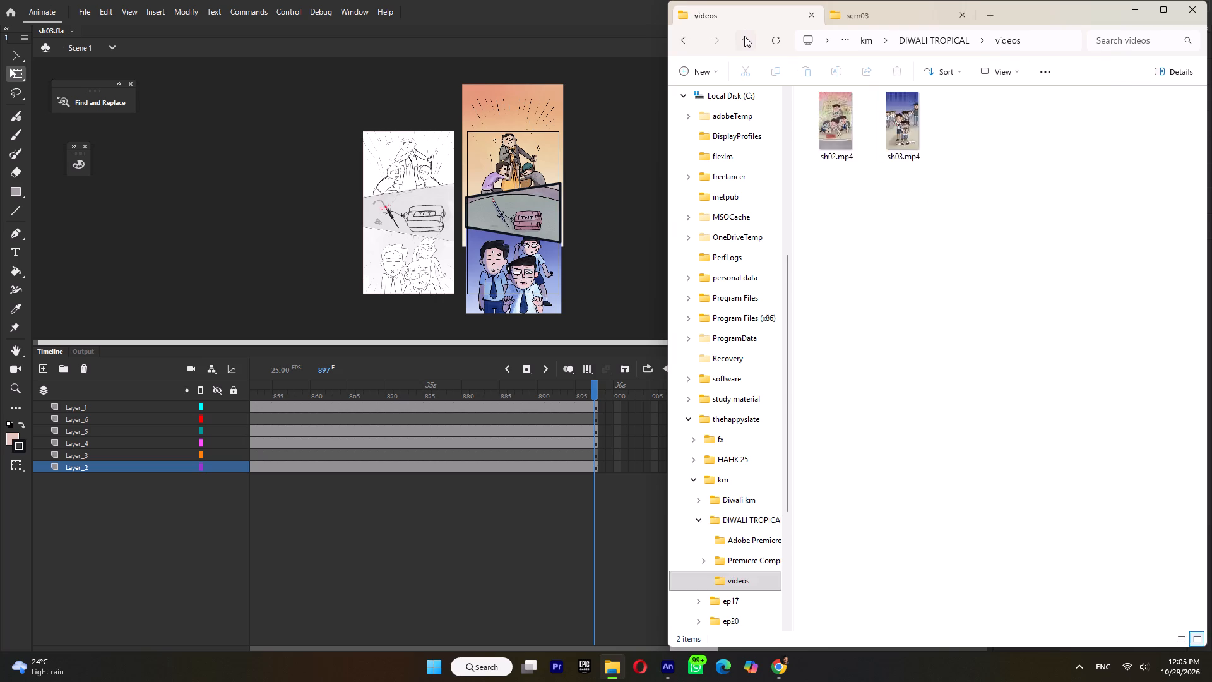
{"action": "right_click", "coordinate": [851, 152]}
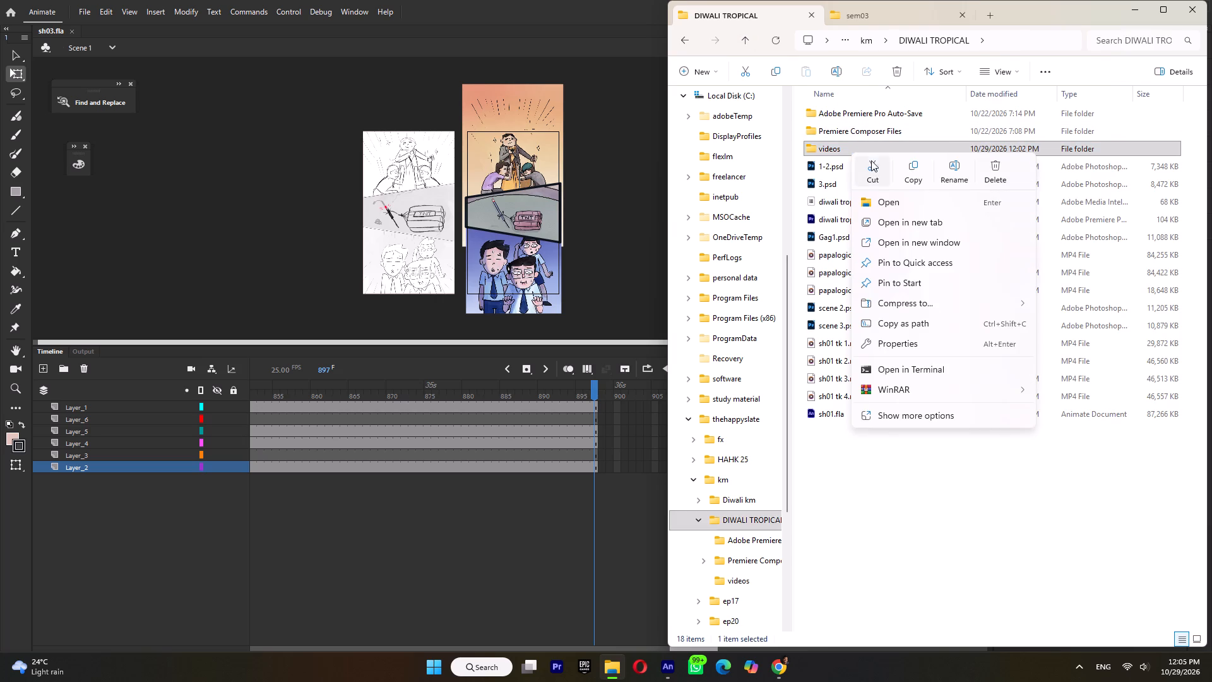
{"action": "left_click", "coordinate": [871, 166]}
{"action": "left_click", "coordinate": [740, 40]}
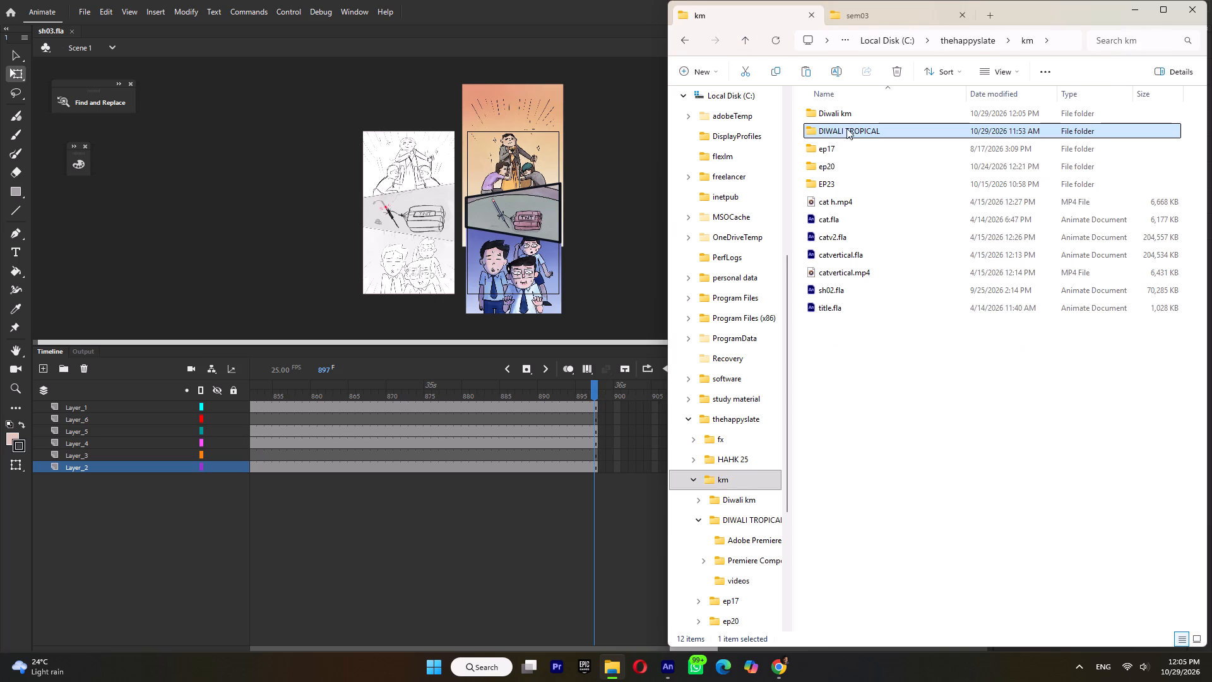
{"action": "double_click", "coordinate": [847, 109]}
{"action": "right_click", "coordinate": [913, 468]}
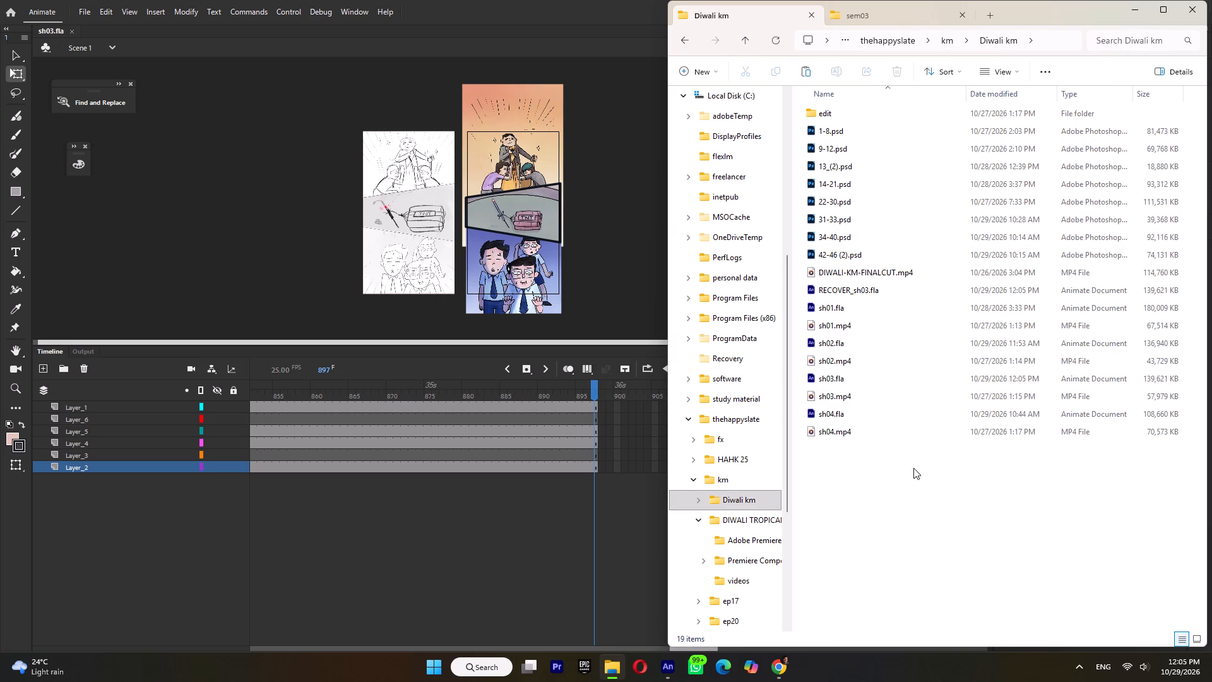
{"action": "left_click", "coordinate": [936, 483]}
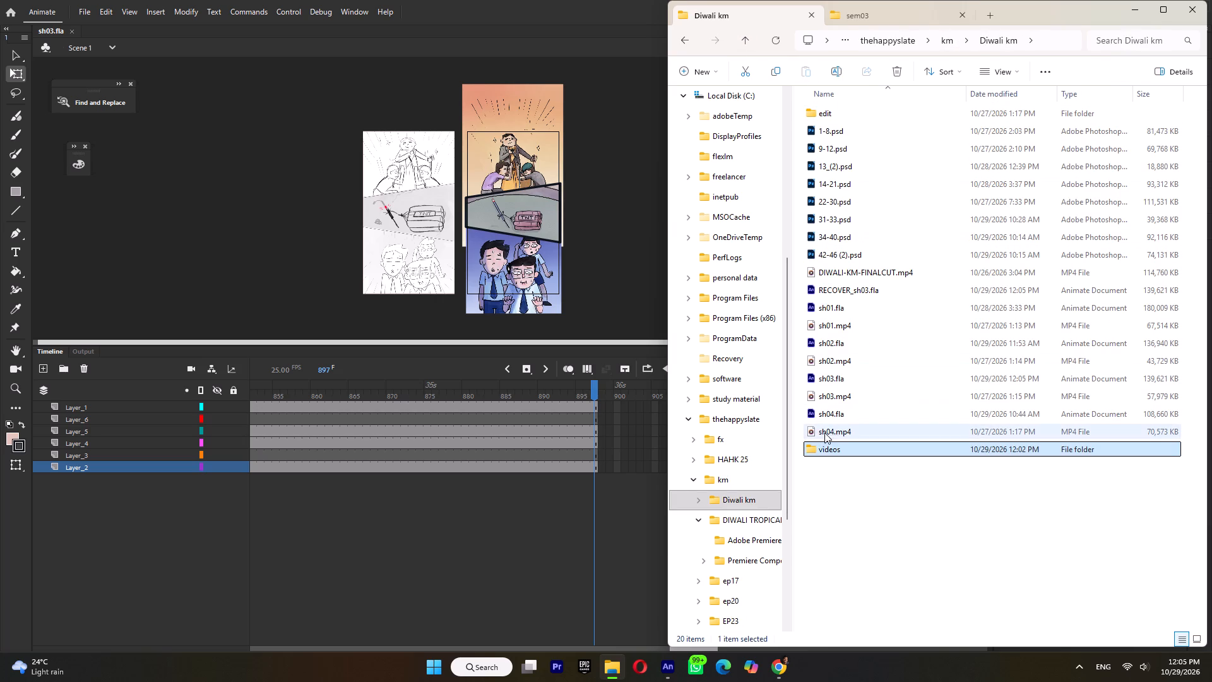
Delete sh03.mp4 from the moved videos folder in Diwali km.
{"action": "double_click", "coordinate": [830, 446]}
{"action": "left_click", "coordinate": [903, 121]}
{"action": "key", "text": "Delete"}
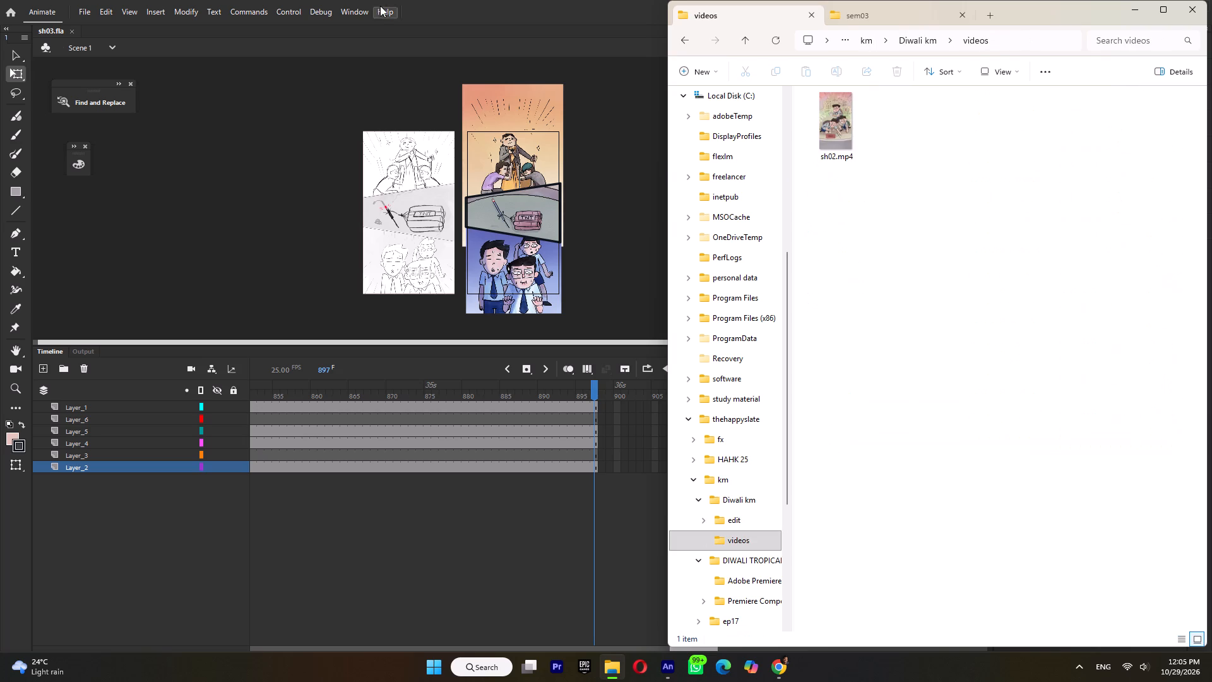
Switch back to Animate and export the entire sh03 movie as H.264 media named sh03 into the Diwali km videos folder.
{"action": "left_click", "coordinate": [467, 1]}
{"action": "left_click", "coordinate": [88, 11]}
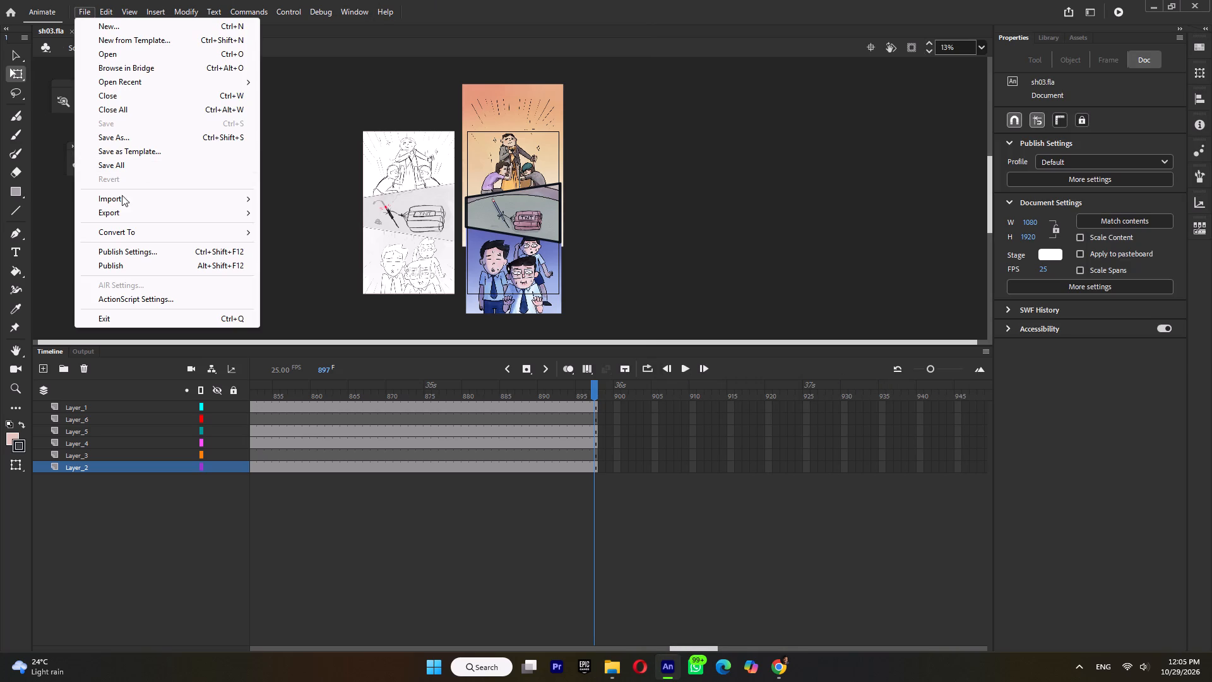
{"action": "left_click", "coordinate": [122, 213]}
{"action": "left_click", "coordinate": [328, 255]}
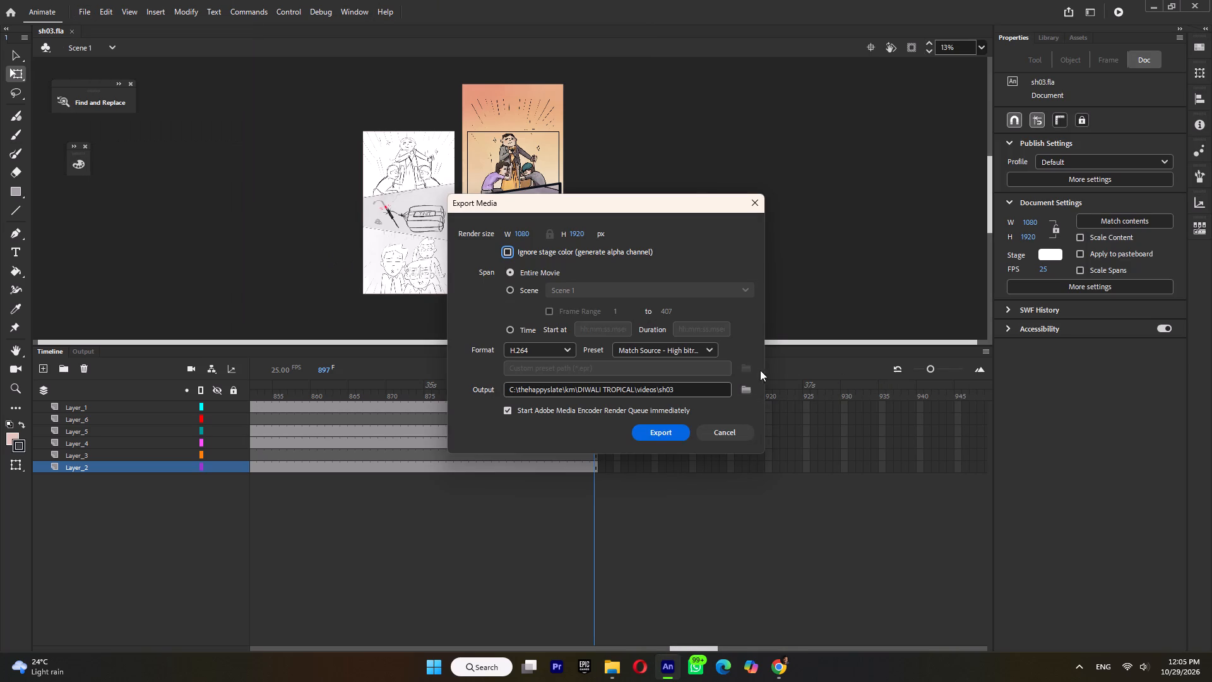
{"action": "left_click", "coordinate": [745, 390]}
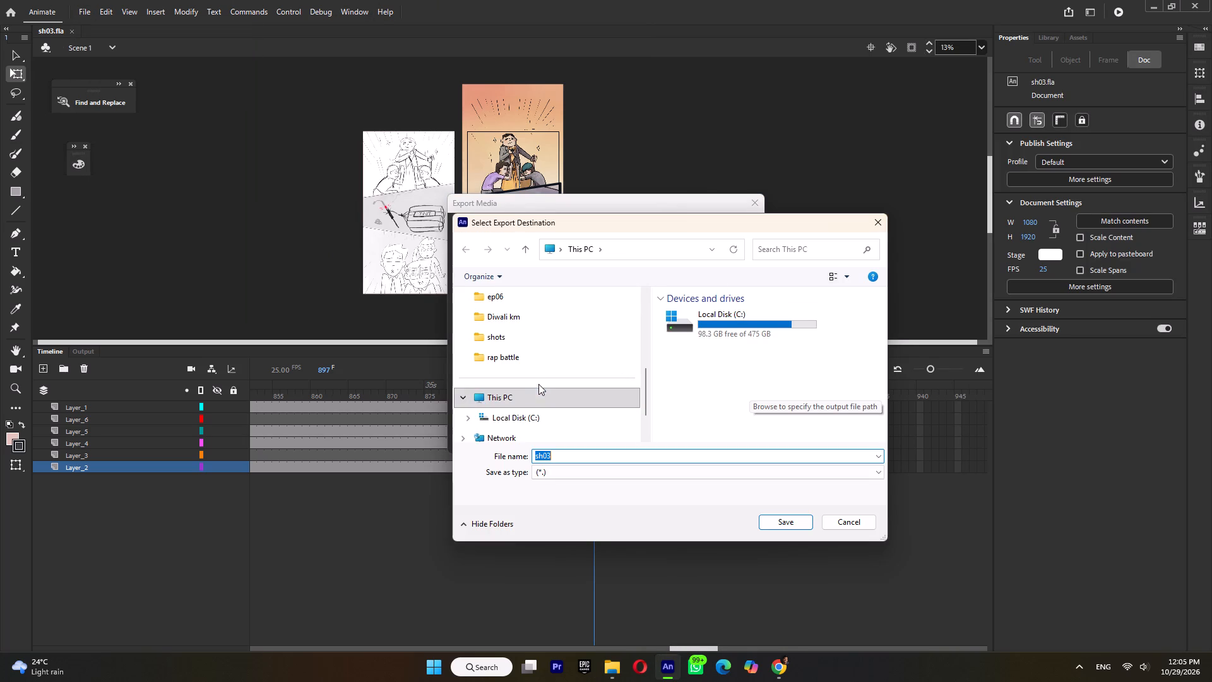
{"action": "left_click", "coordinate": [520, 319]}
{"action": "double_click", "coordinate": [699, 326]}
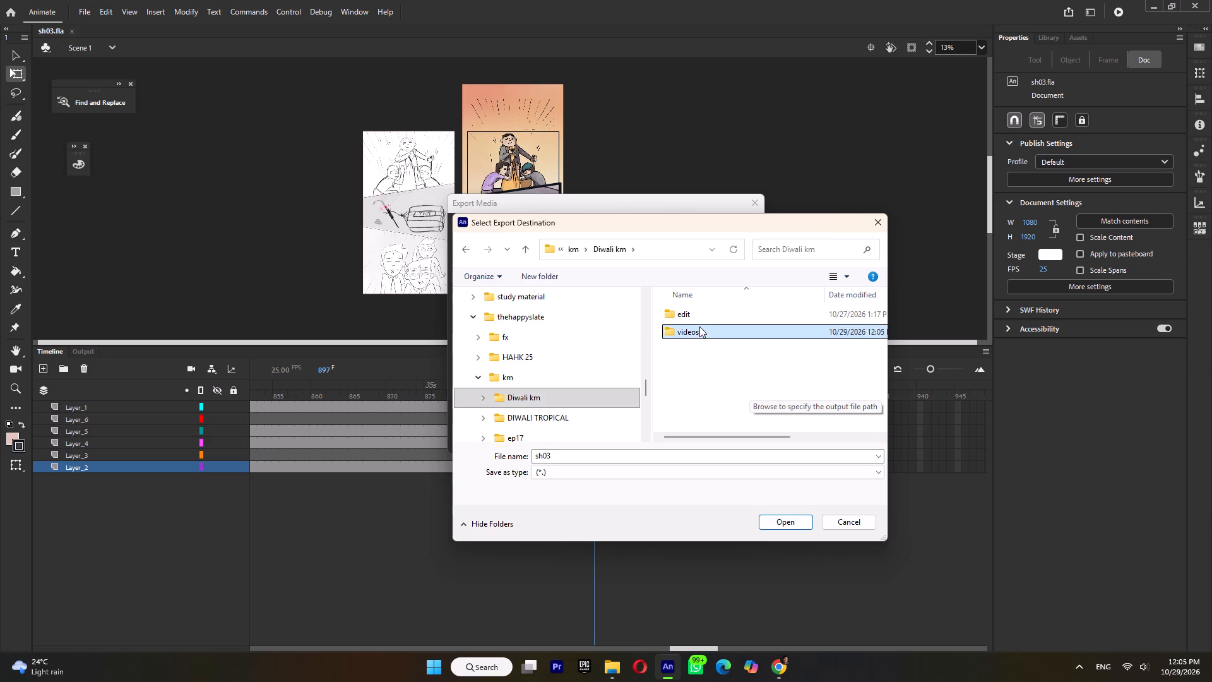
{"action": "left_click", "coordinate": [787, 523]}
{"action": "left_click", "coordinate": [668, 428]}
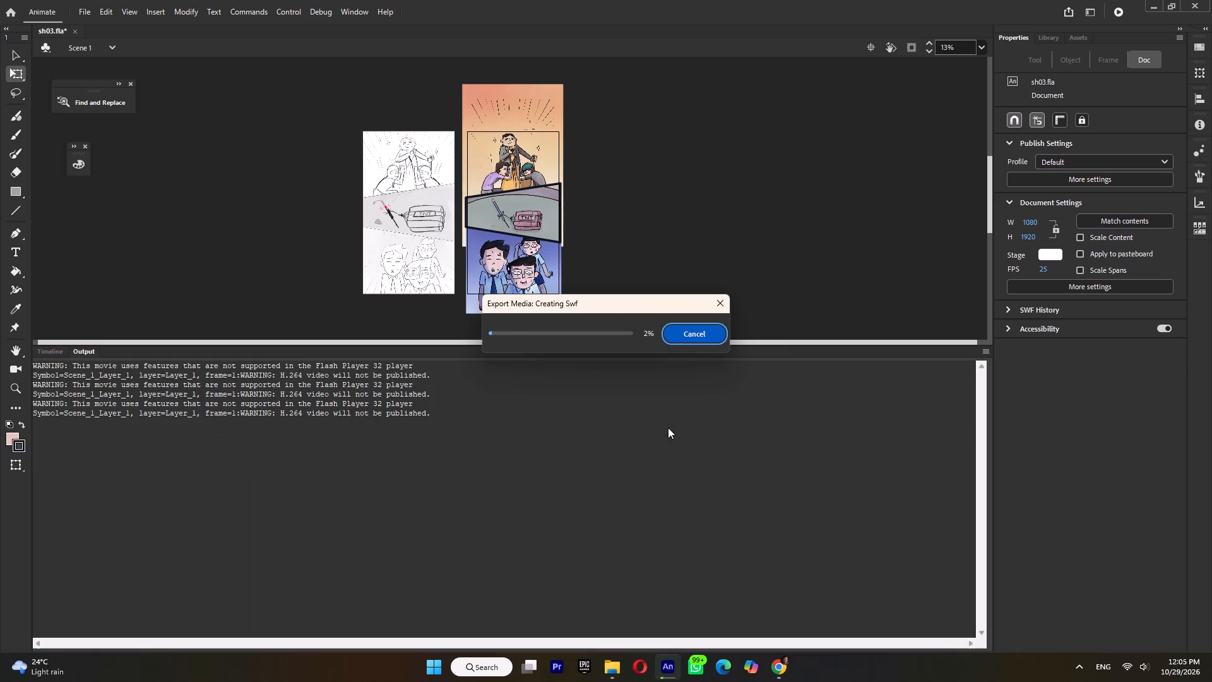